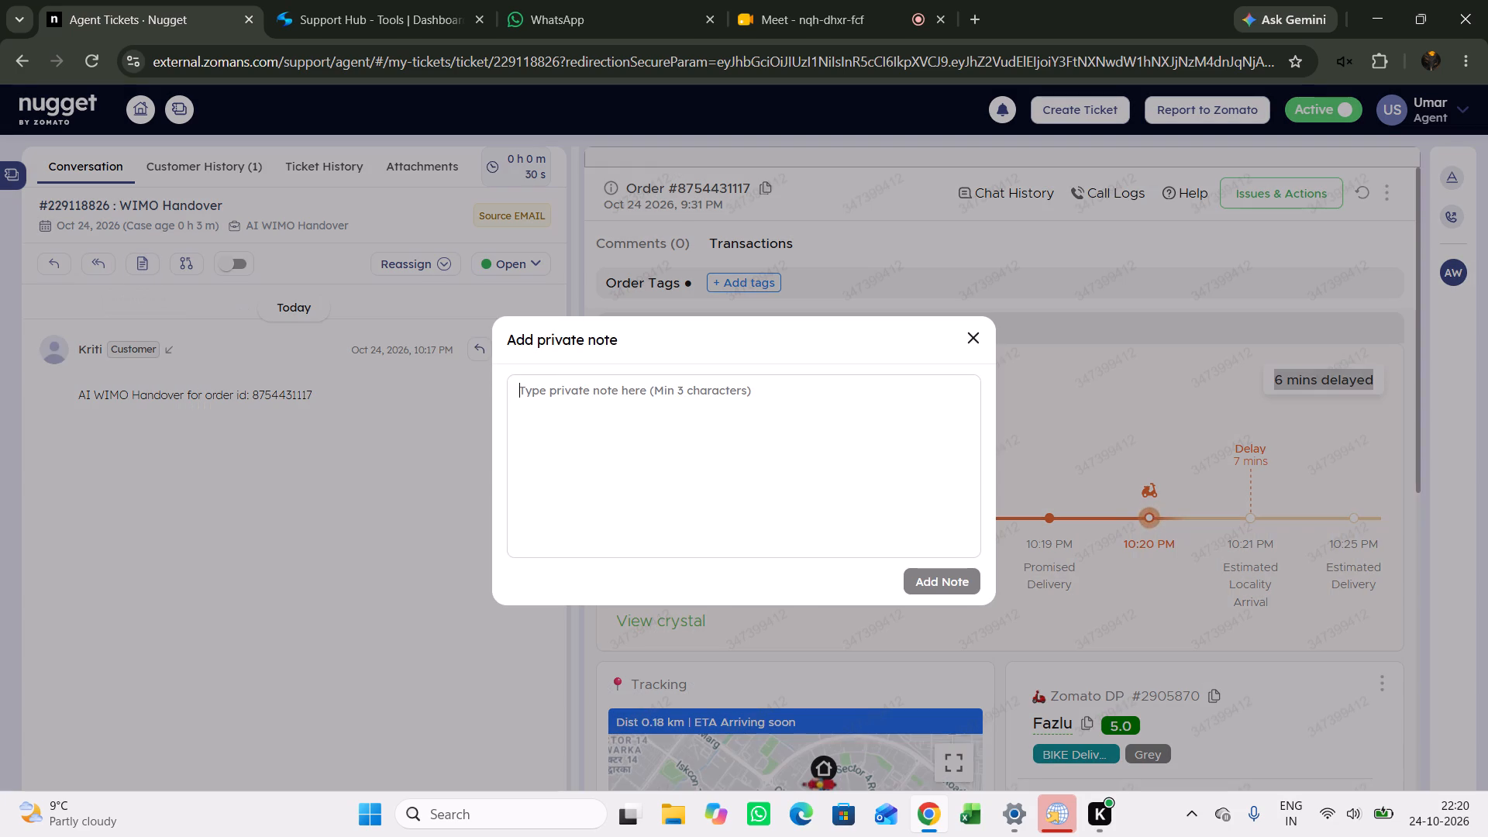
# Add a private note reading "6 mins delayed" to the WIMO Handover ticket.
pyautogui.hotkey('ctrl', 'v')
pyautogui.click(917, 577)
# Copy the "10:17 PM Picked" status from the order progress timeline and add it to the ticket as a private note.
pyautogui.click(899, 547)
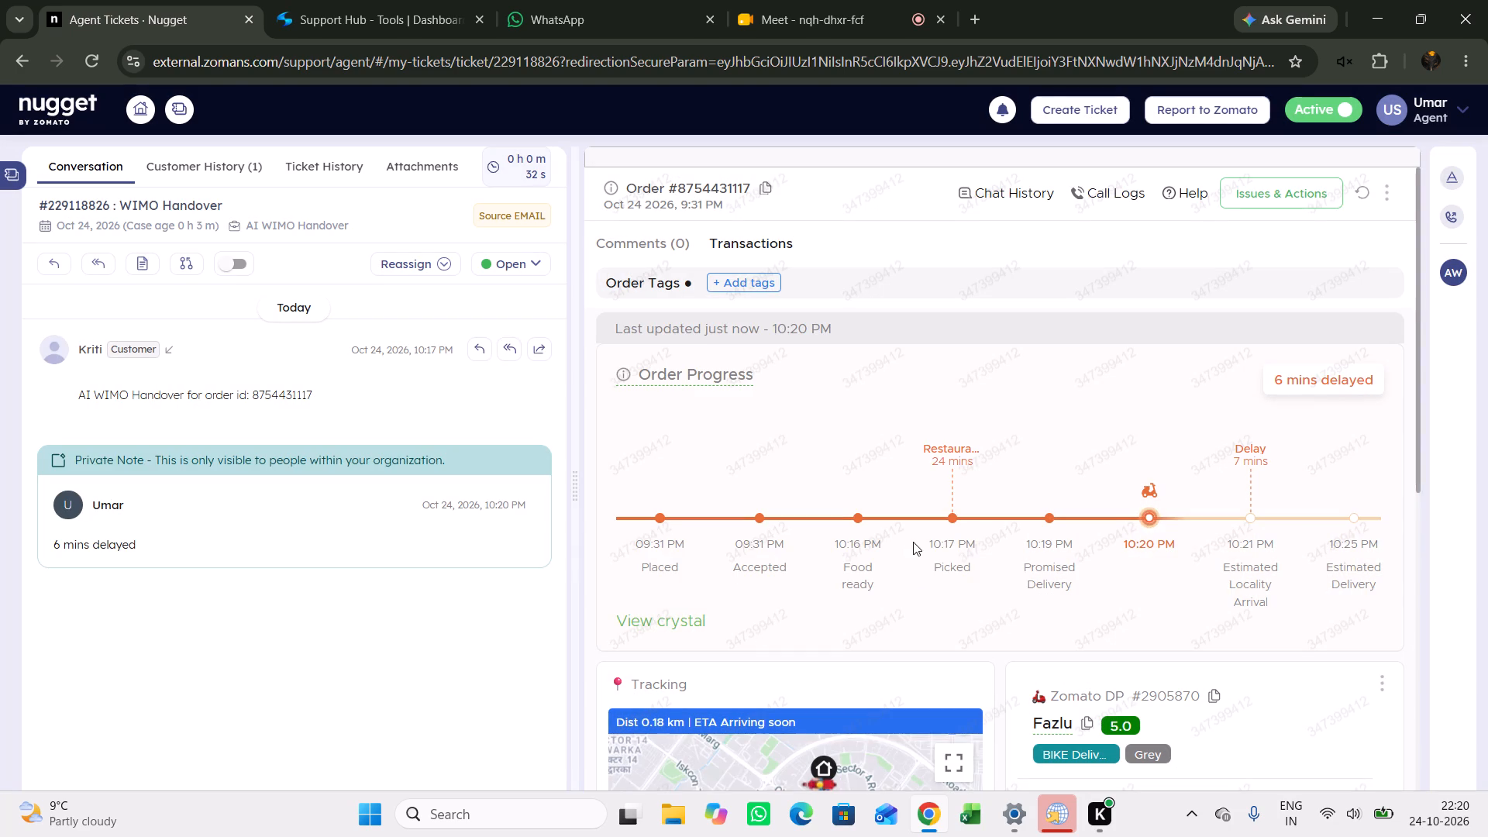
pyautogui.moveTo(913, 542); pyautogui.dragTo(966, 562)
pyautogui.click(966, 562)
pyautogui.click(967, 580)
pyautogui.moveTo(927, 546); pyautogui.dragTo(984, 575)
pyautogui.hotkey('ctrl', 'c')
pyautogui.click(141, 262)
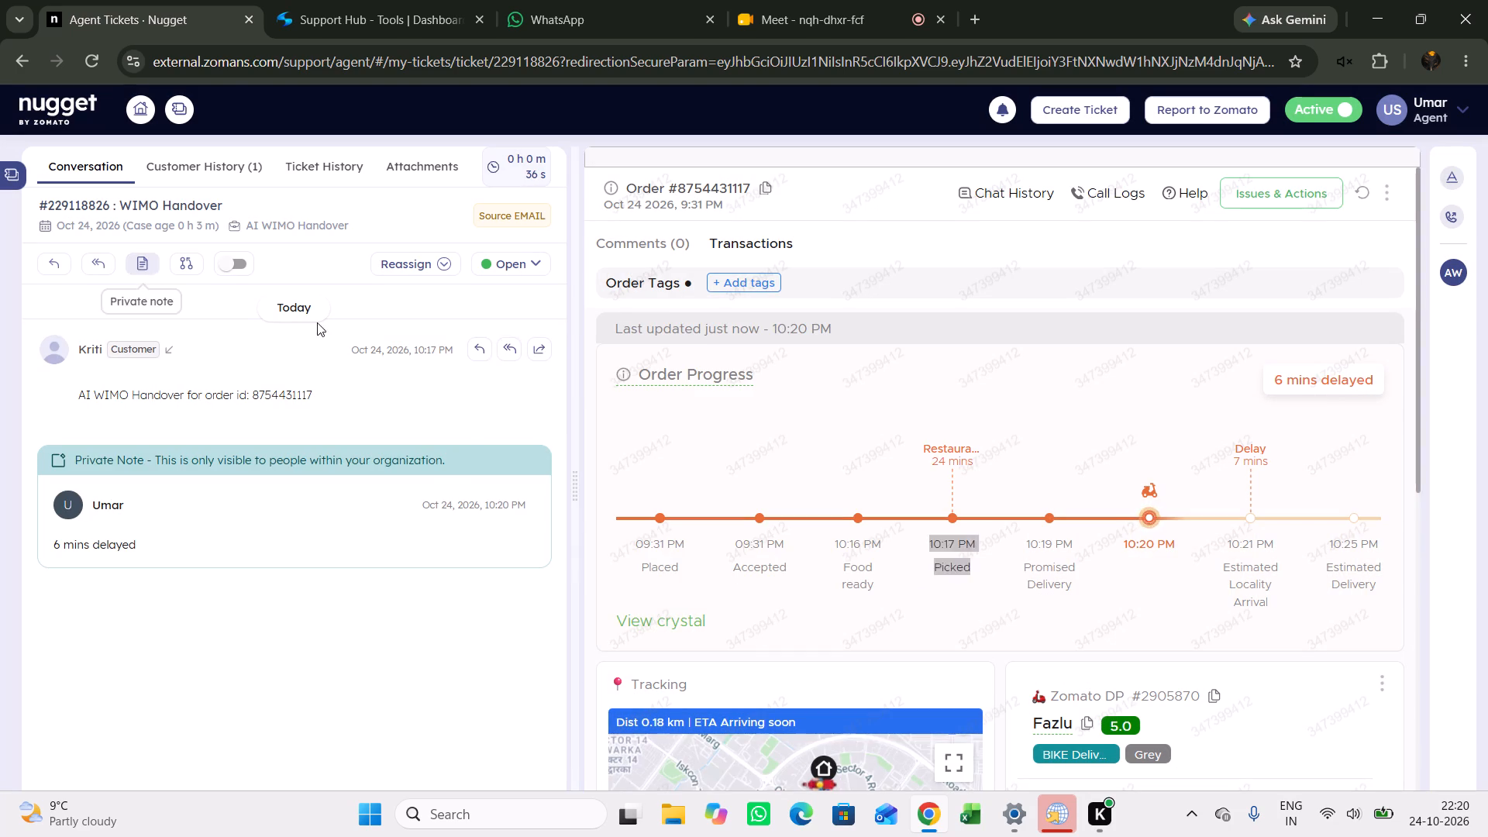
pyautogui.click(742, 456)
pyautogui.hotkey('ctrl', 'v')
pyautogui.click(930, 578)
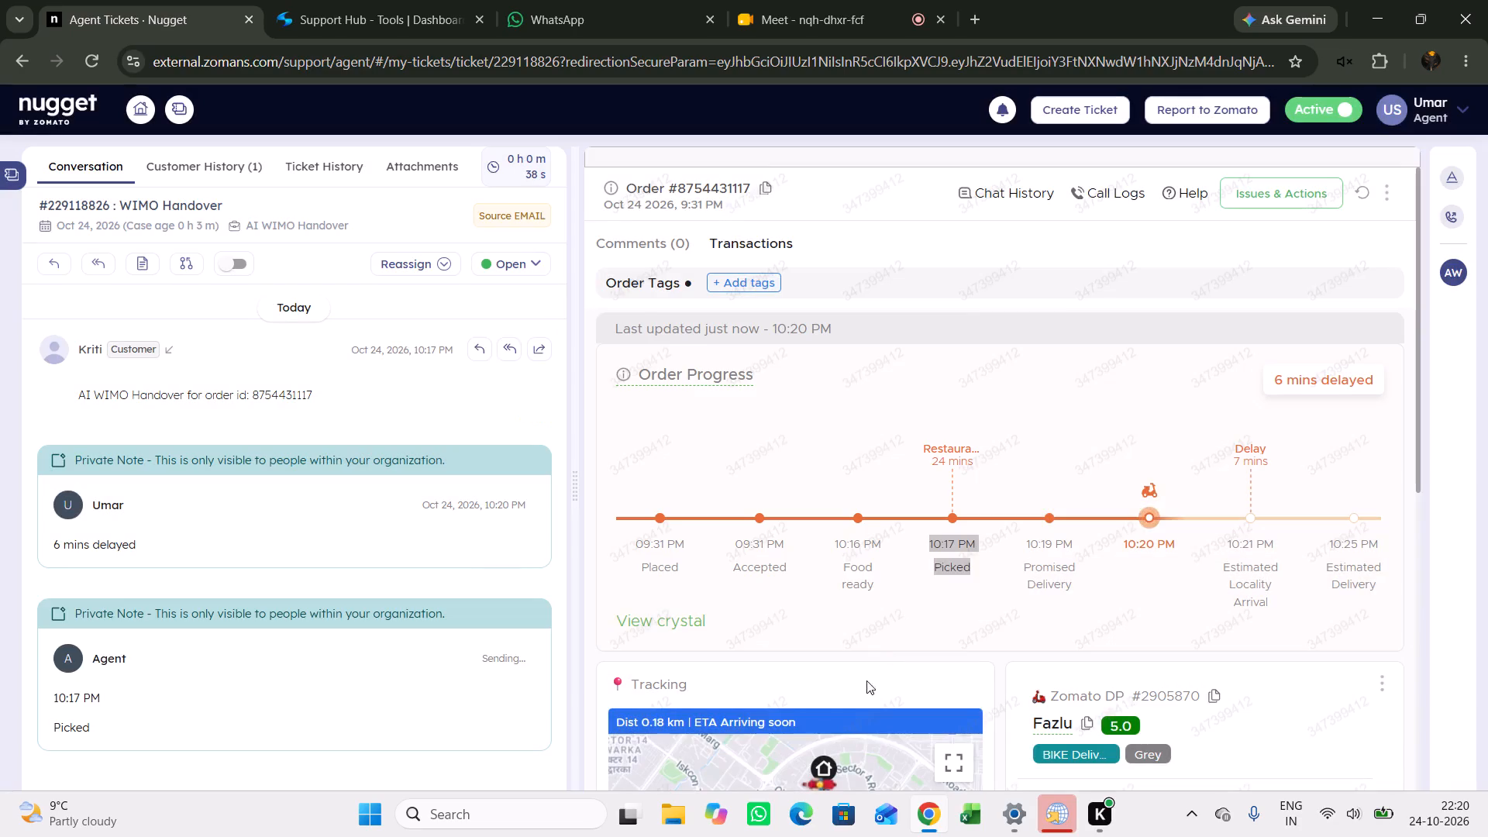
# Copy "Dist 0.18 km | ETA Arriving soon" from the tracking map and add it as another private note.
pyautogui.moveTo(848, 713); pyautogui.dragTo(591, 716)
pyautogui.hotkey('ctrl', 'c')
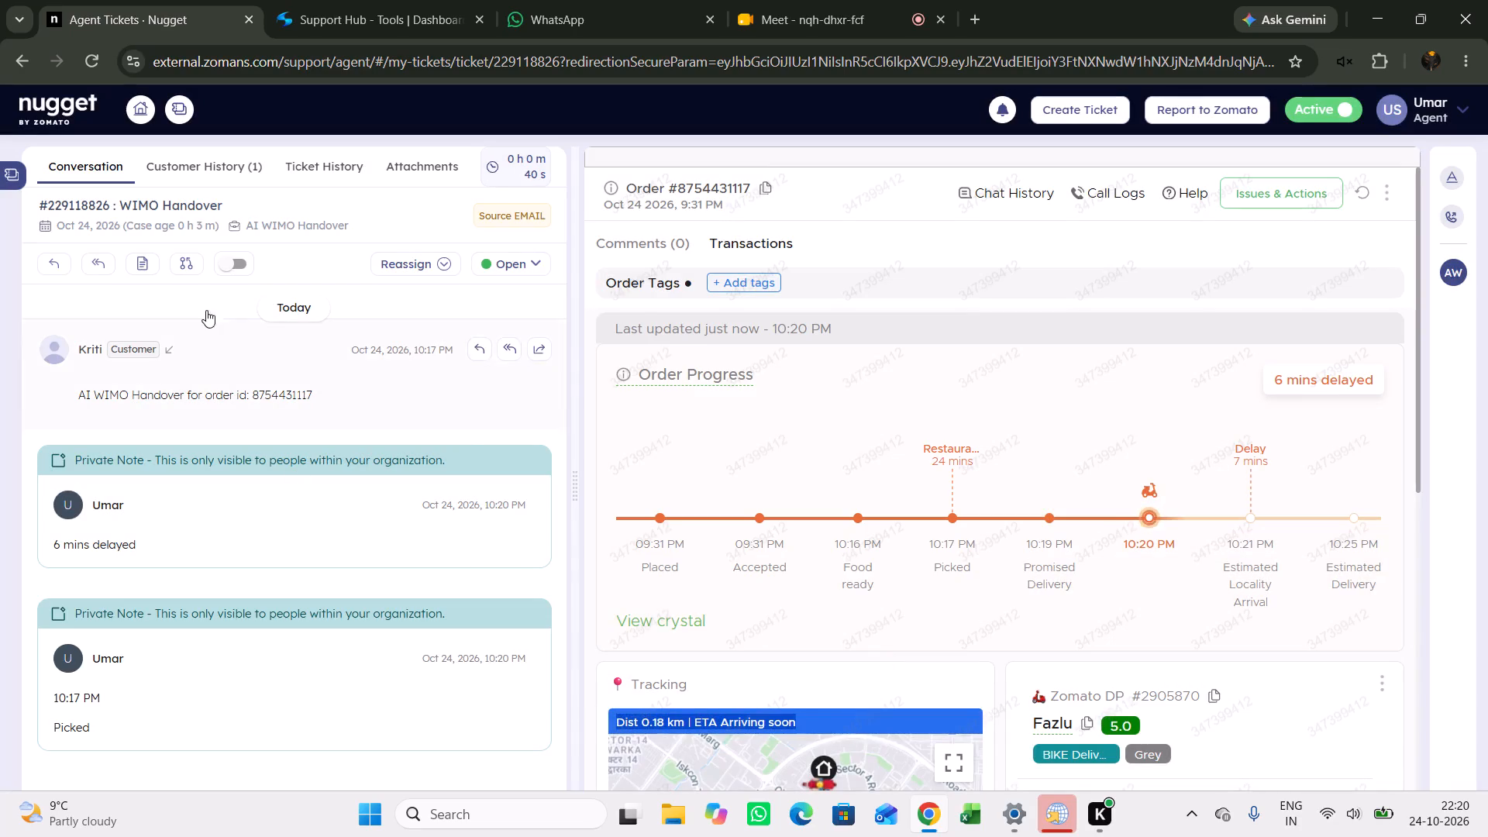
pyautogui.click(148, 261)
pyautogui.click(766, 446)
pyautogui.hotkey('ctrl', 'v')
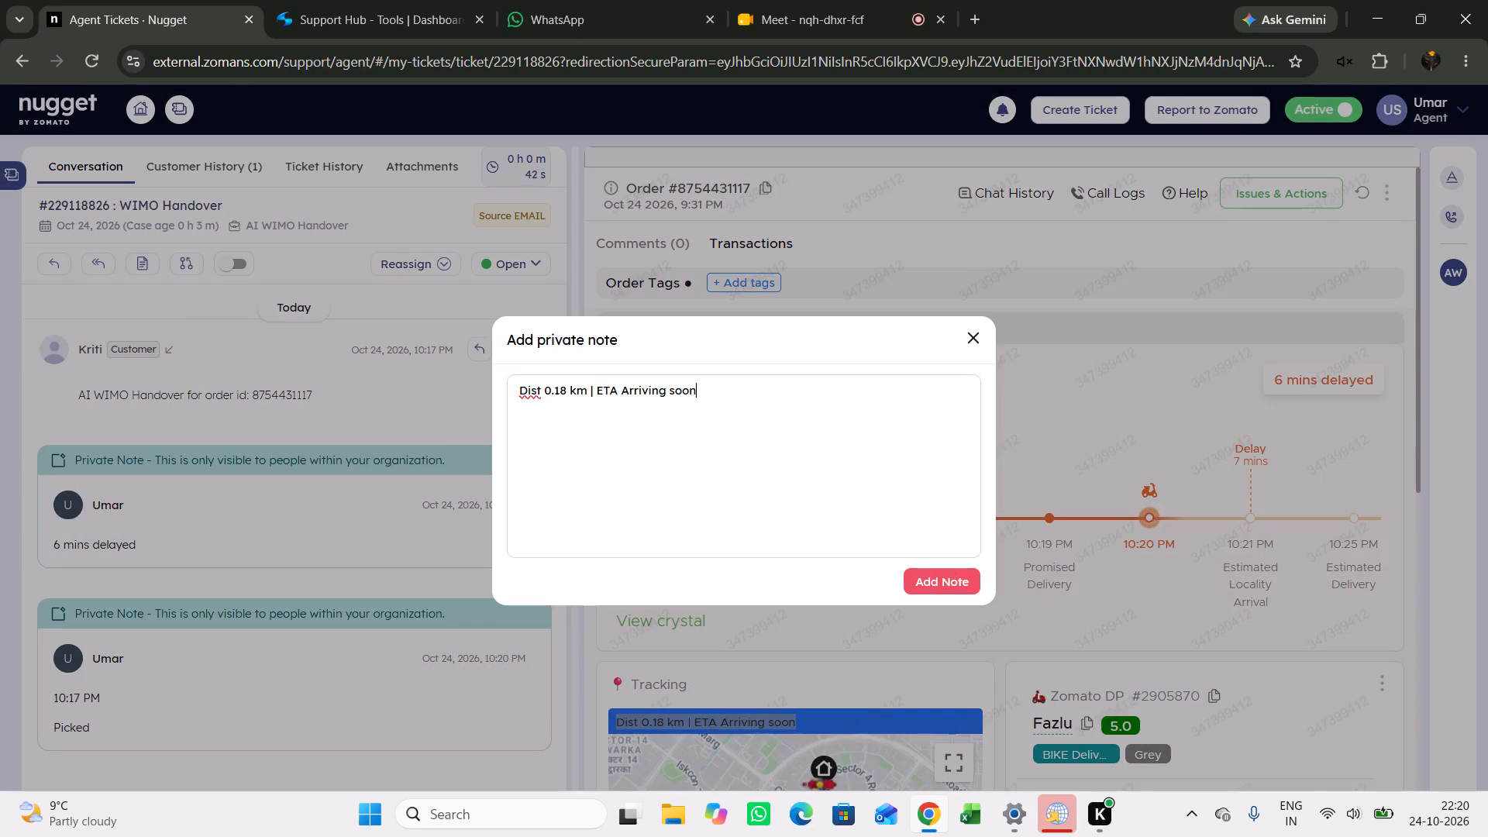
pyautogui.click(943, 575)
# Start a call to the delivery partner from the order's delivery partner details.
pyautogui.scroll(-3, 1111, 377)
pyautogui.click(1177, 510)
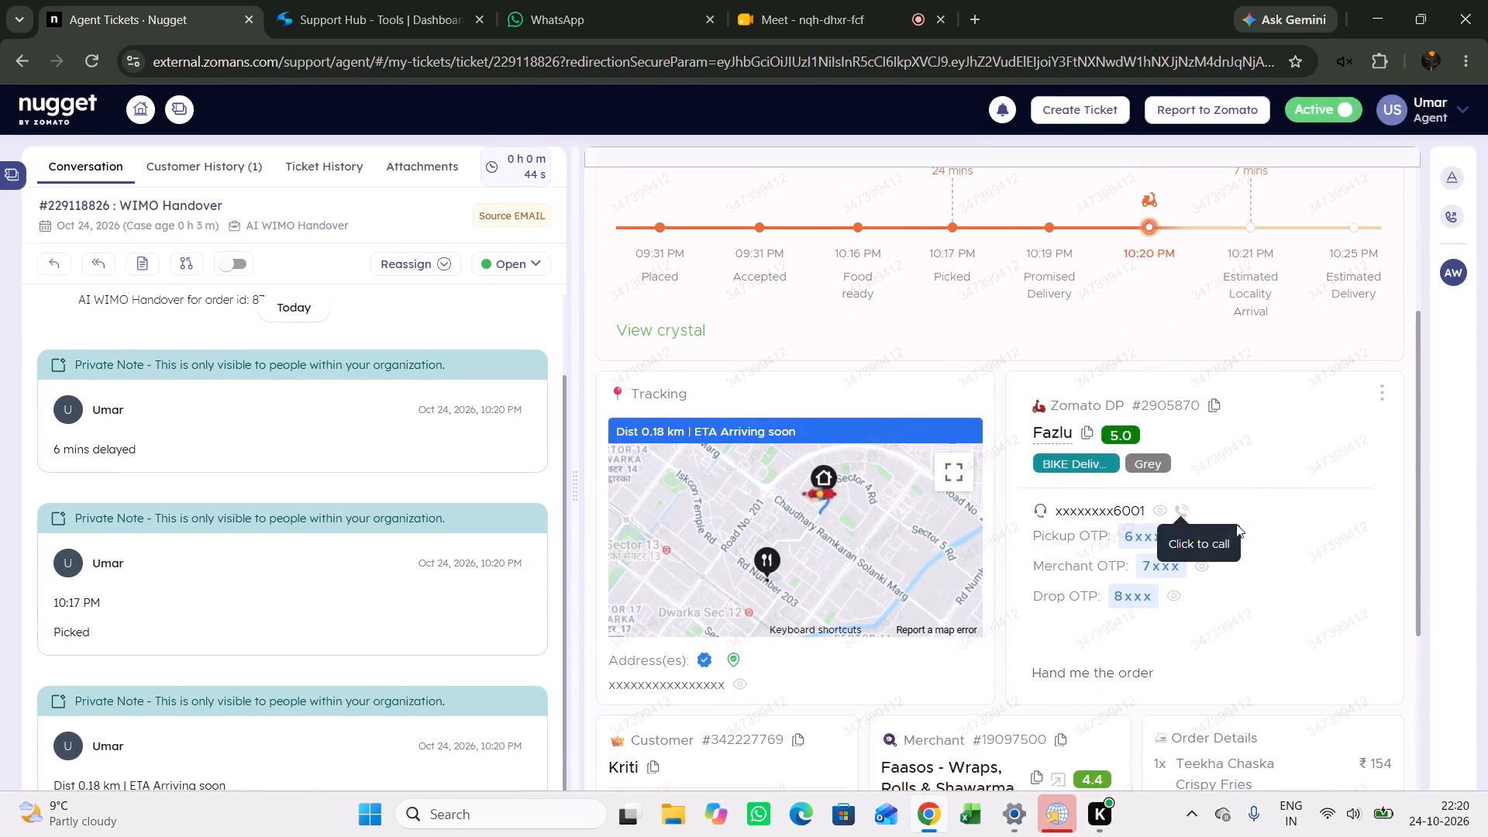
pyautogui.click(1321, 575)
pyautogui.click(1321, 581)
pyautogui.click(1299, 295)
pyautogui.scroll(2, 1280, 440)
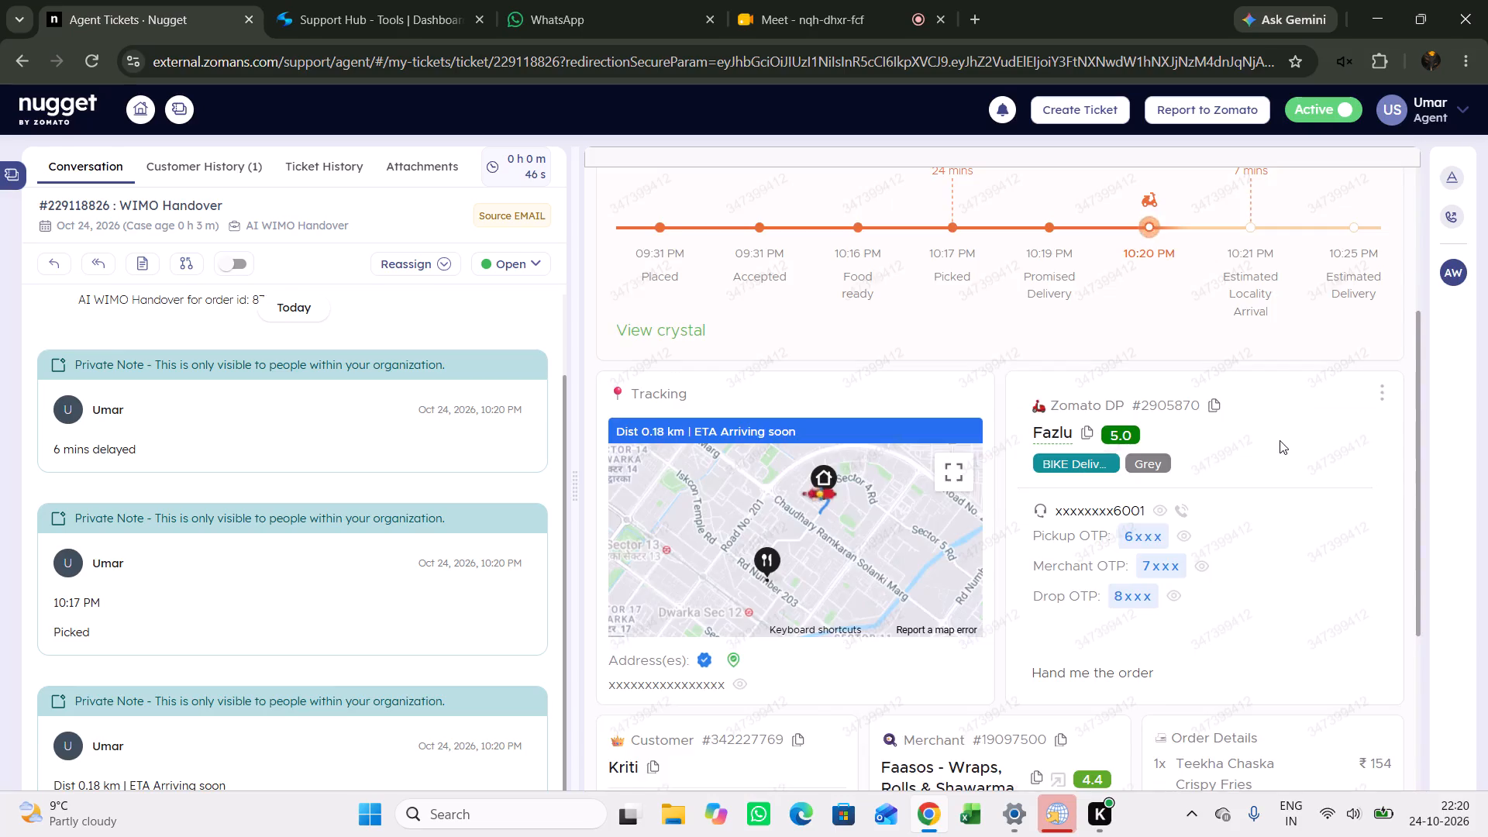
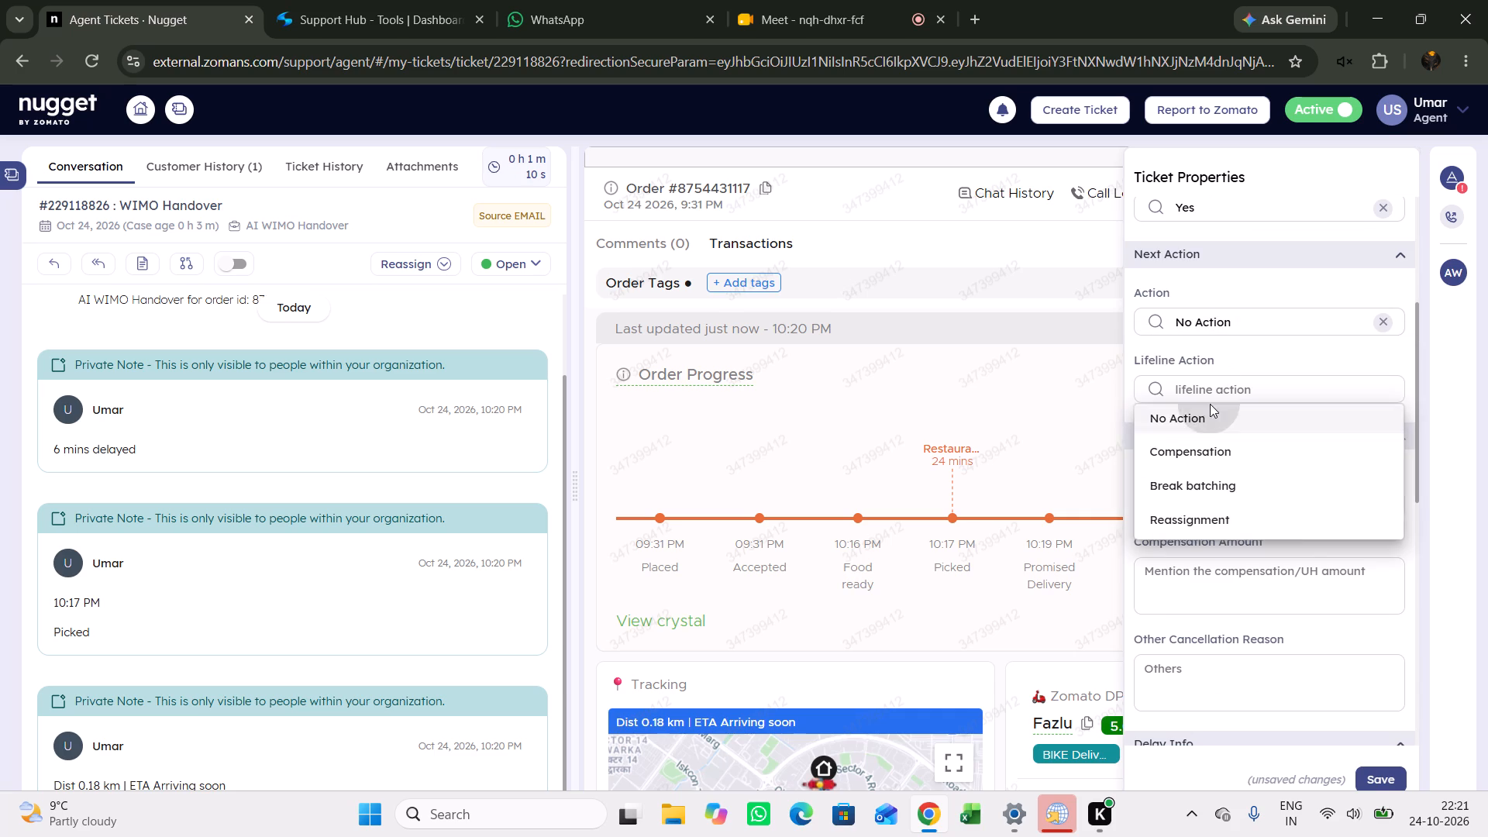
# Set Are Properties Filled to Yes and Order Status Expected Time to Arrival at cx location in the ticket properties.
pyautogui.scroll(-9, 1210, 403)
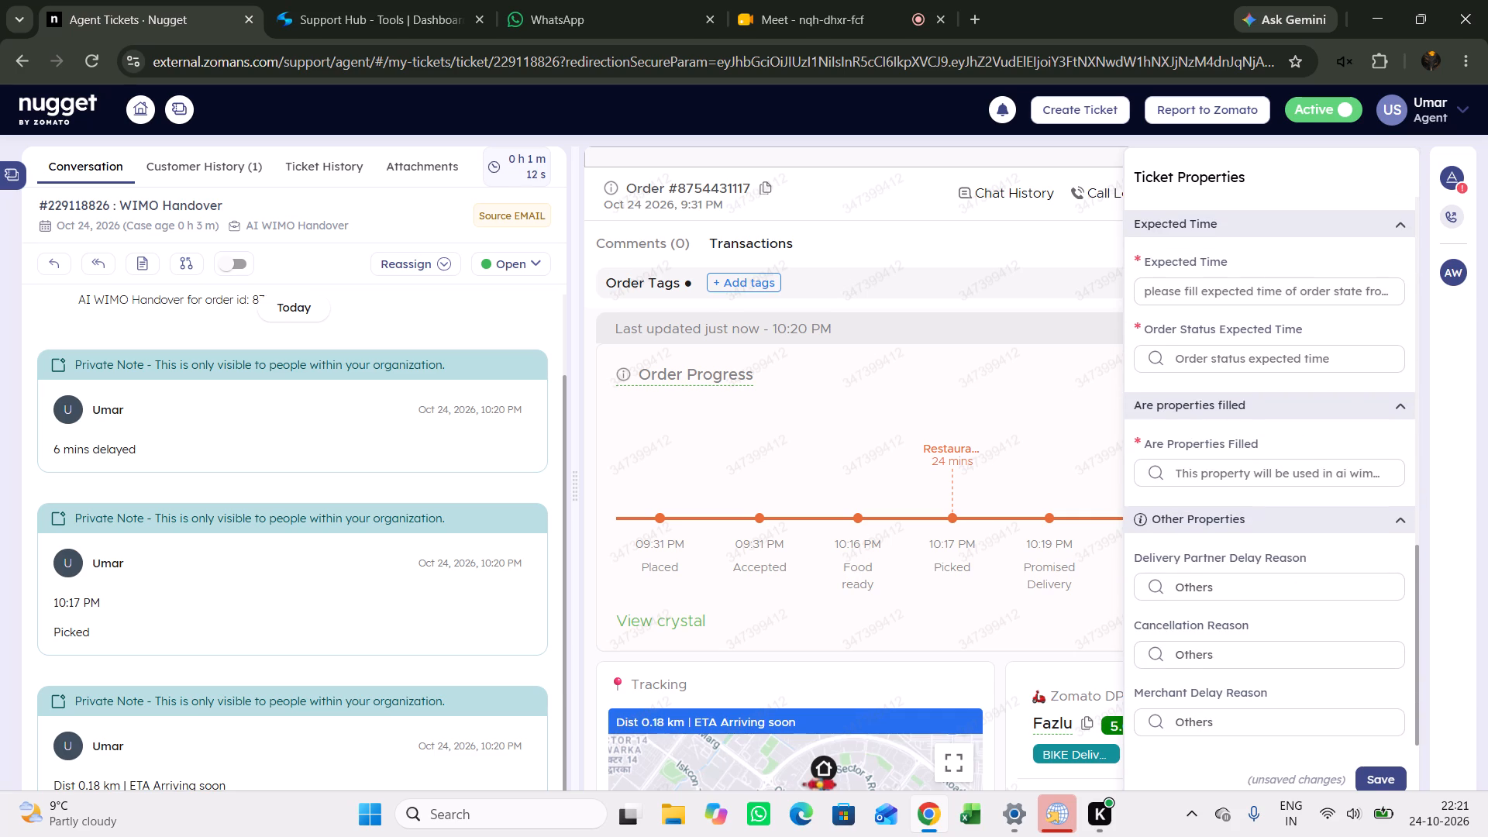
pyautogui.click(1224, 462)
pyautogui.click(1212, 484)
pyautogui.click(1207, 500)
pyautogui.click(1237, 354)
pyautogui.click(1231, 449)
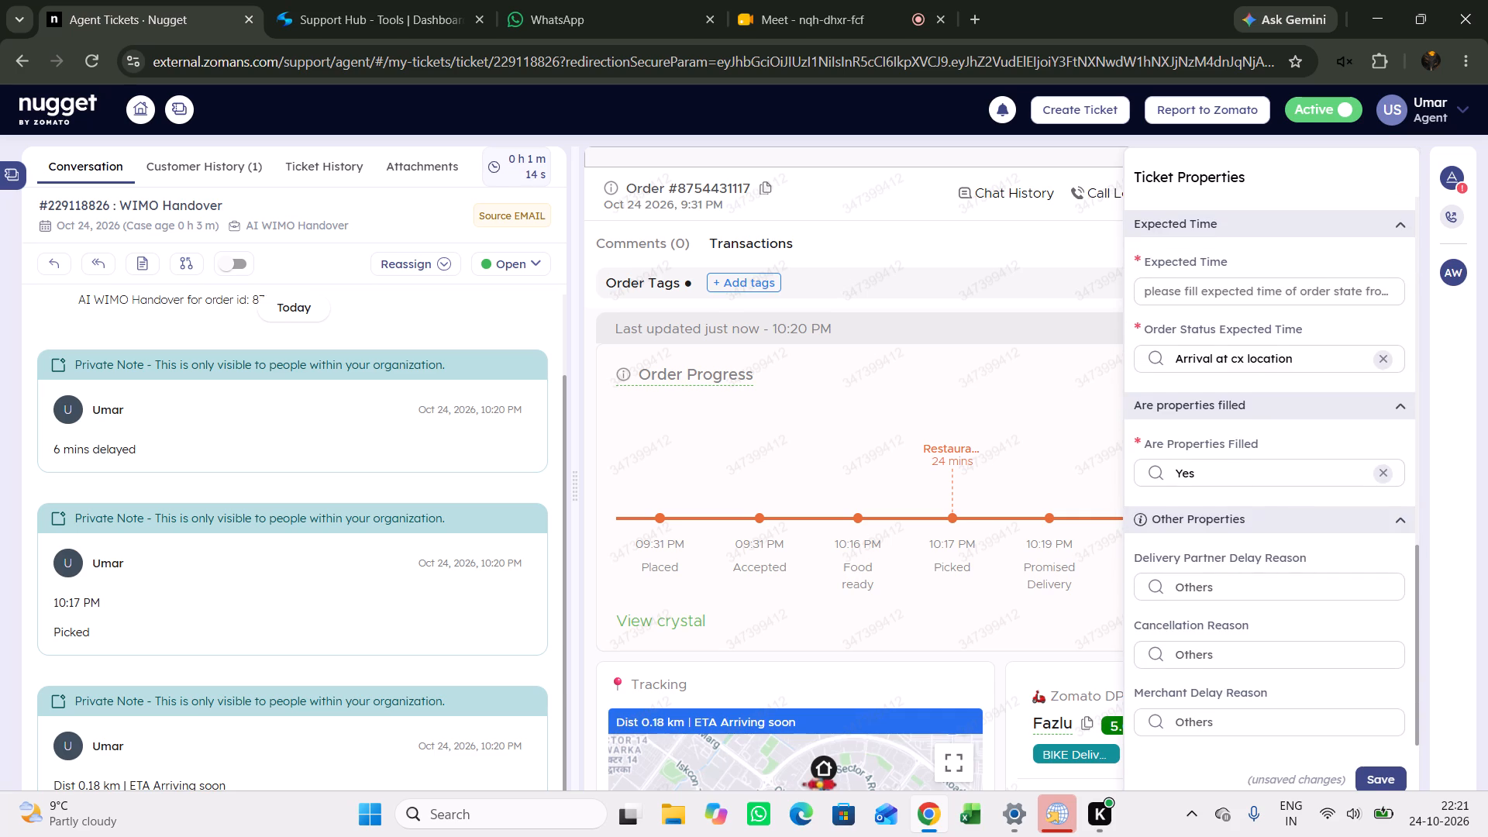
# Copy Support Hub's Restaurant Delays template saying the delivery partner has received the order and is on the way into the ticket's Other Delay Reason.
pyautogui.scroll(2, 1235, 486)
pyautogui.click(1217, 381)
pyautogui.click(315, 0)
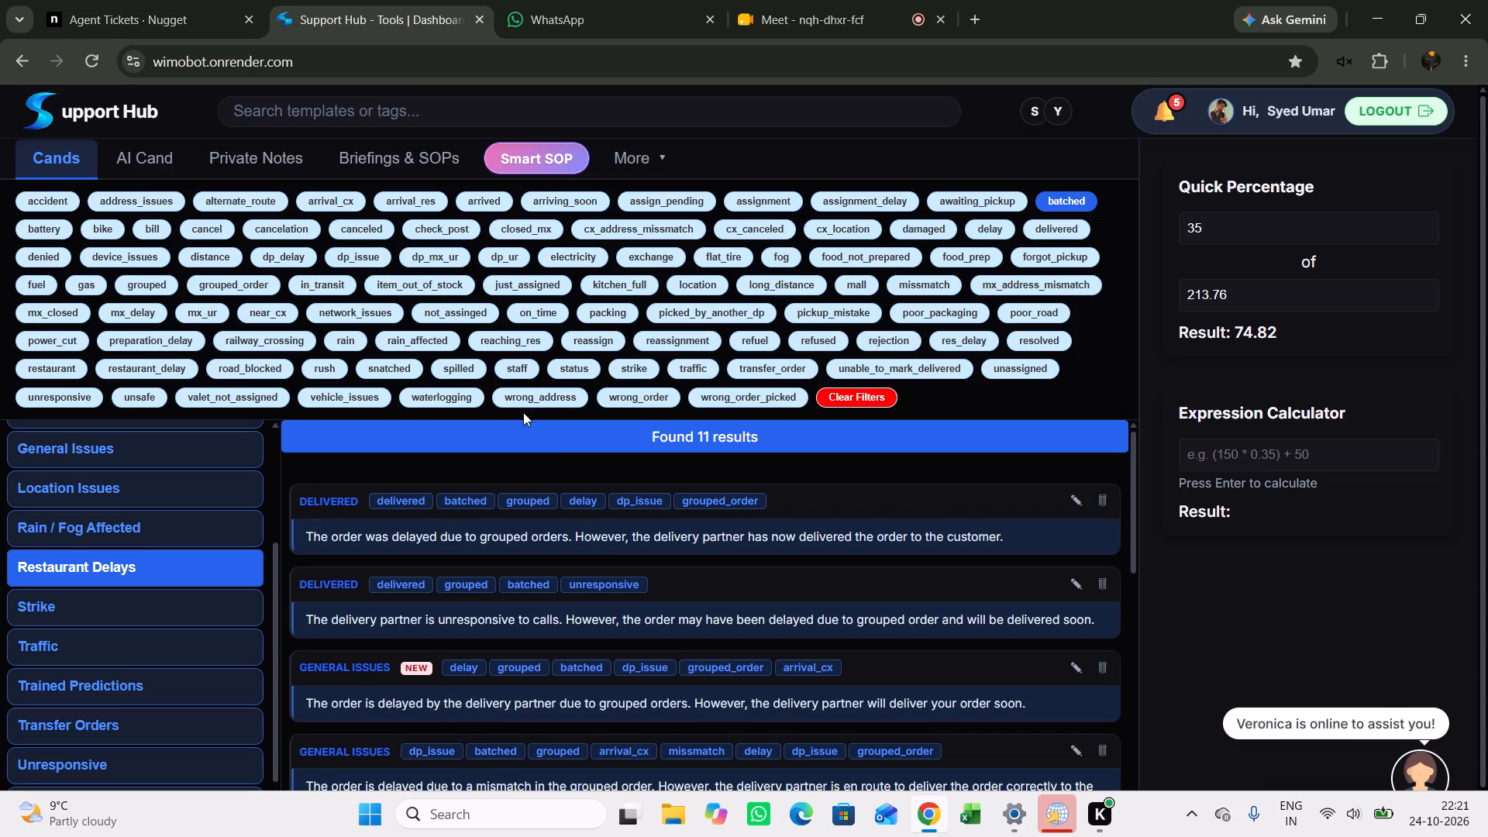
pyautogui.click(1037, 205)
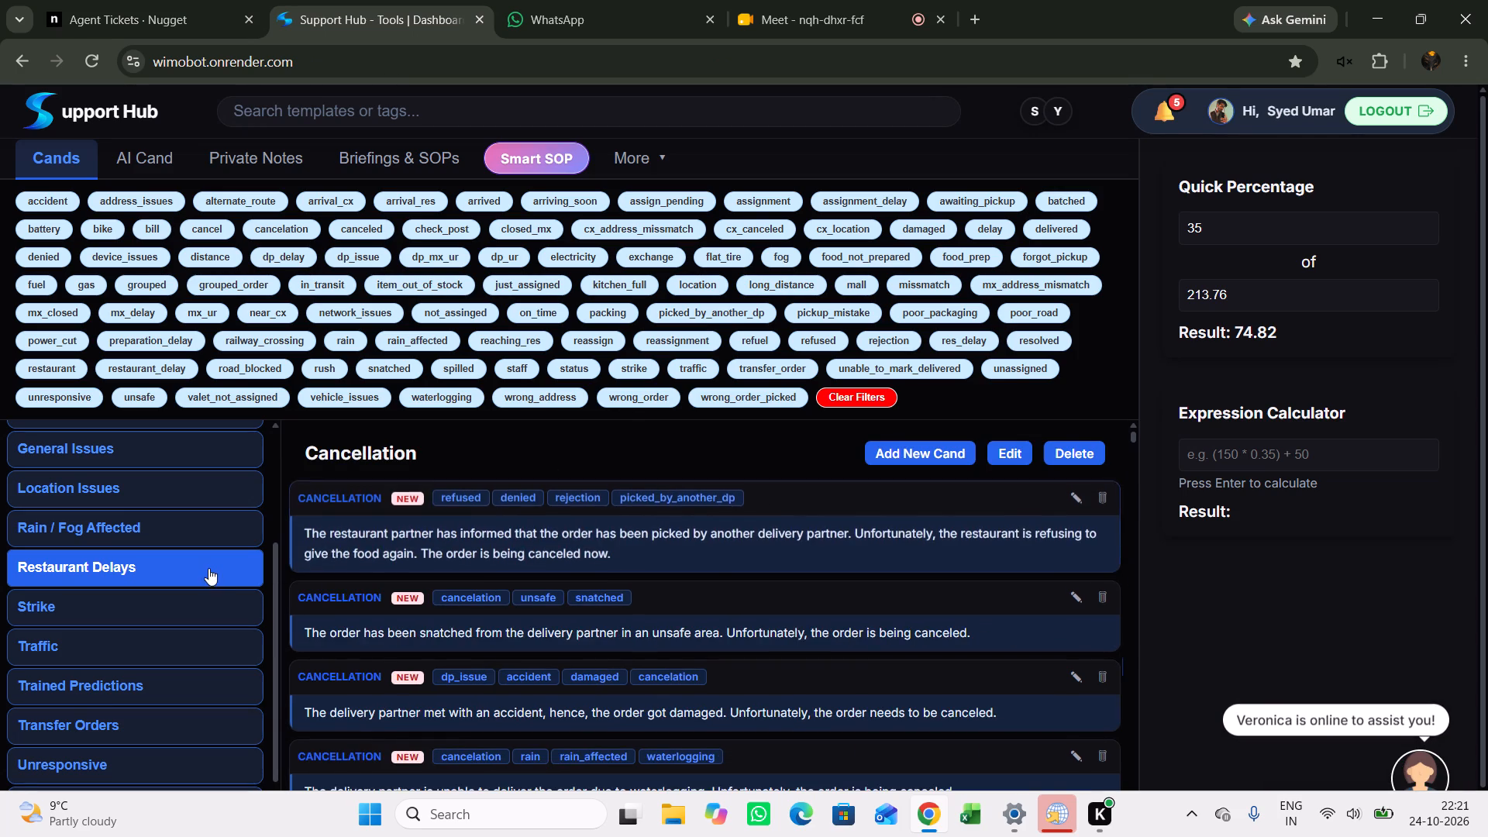
pyautogui.click(205, 568)
pyautogui.scroll(-3, 549, 556)
pyautogui.click(477, 678)
pyautogui.click(204, 0)
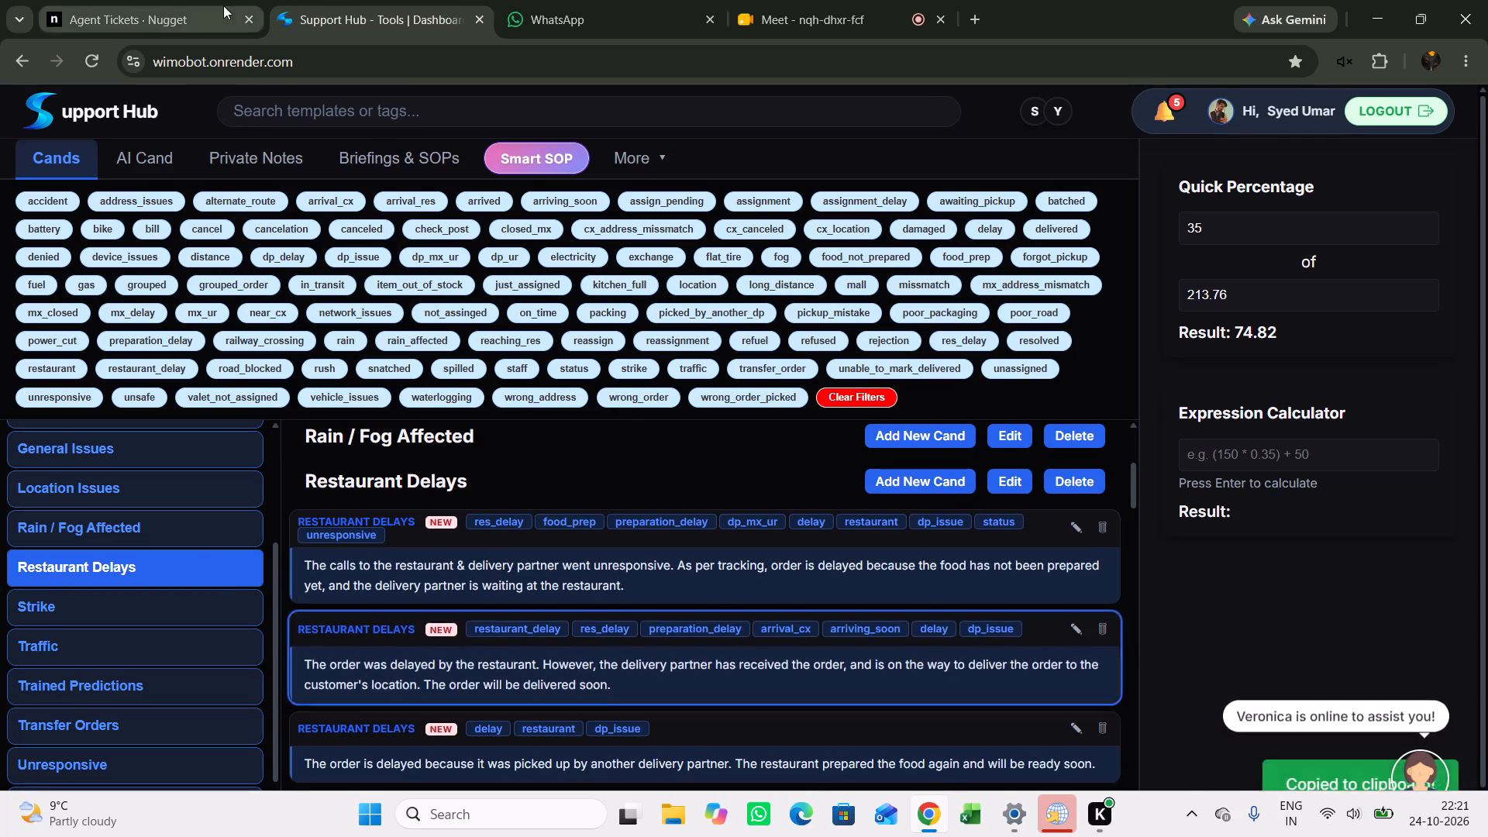
pyautogui.rightClick(1263, 361)
pyautogui.click(1142, 578)
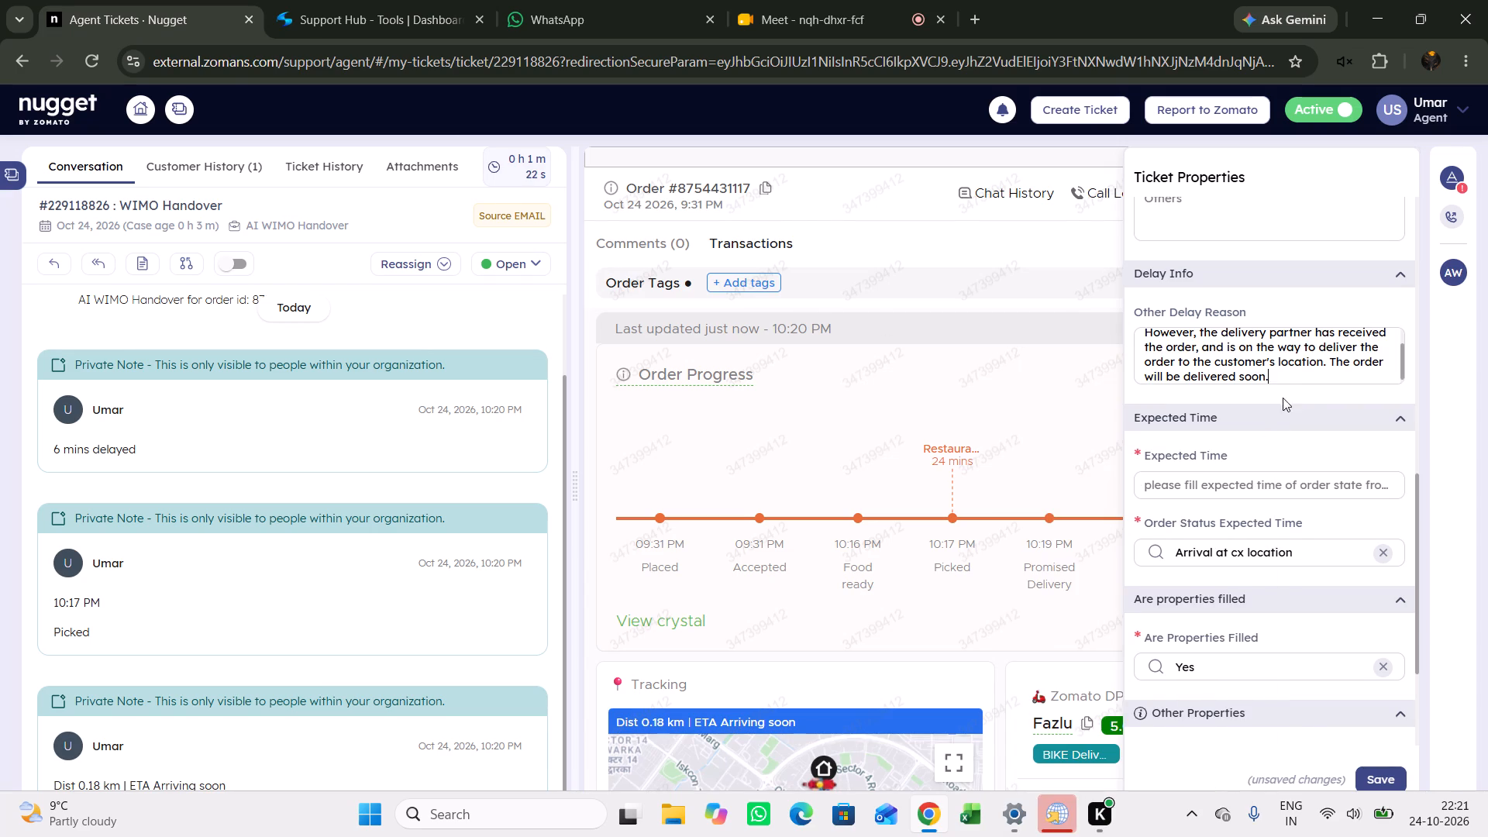
# In Other Delay Reason, add "due to high order rush" after "restaurant" and replace the text after "received the order," with "and will deliver it shortly.".
pyautogui.scroll(1, 1290, 359)
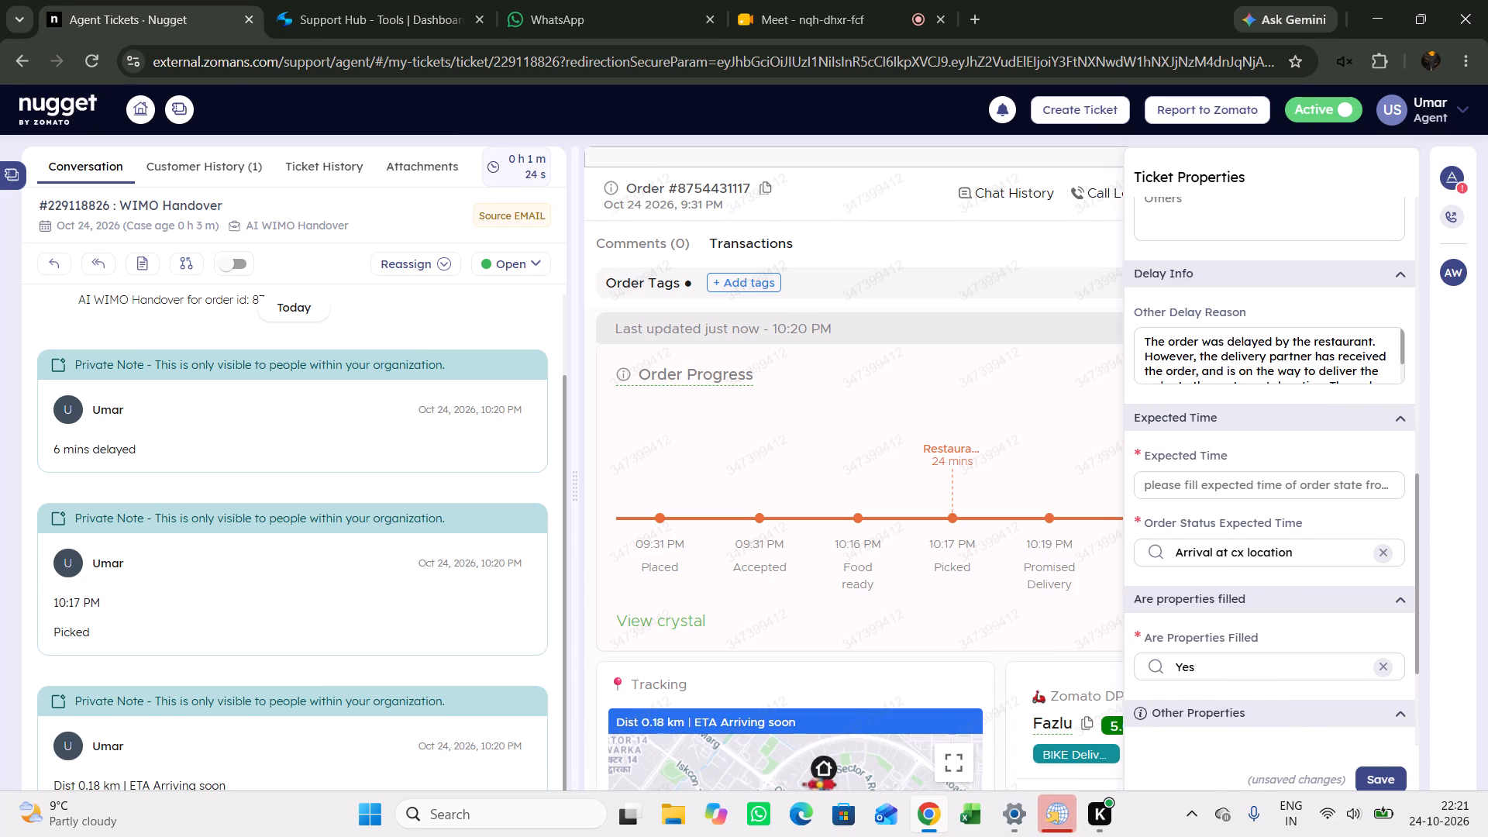
pyautogui.click(1373, 342)
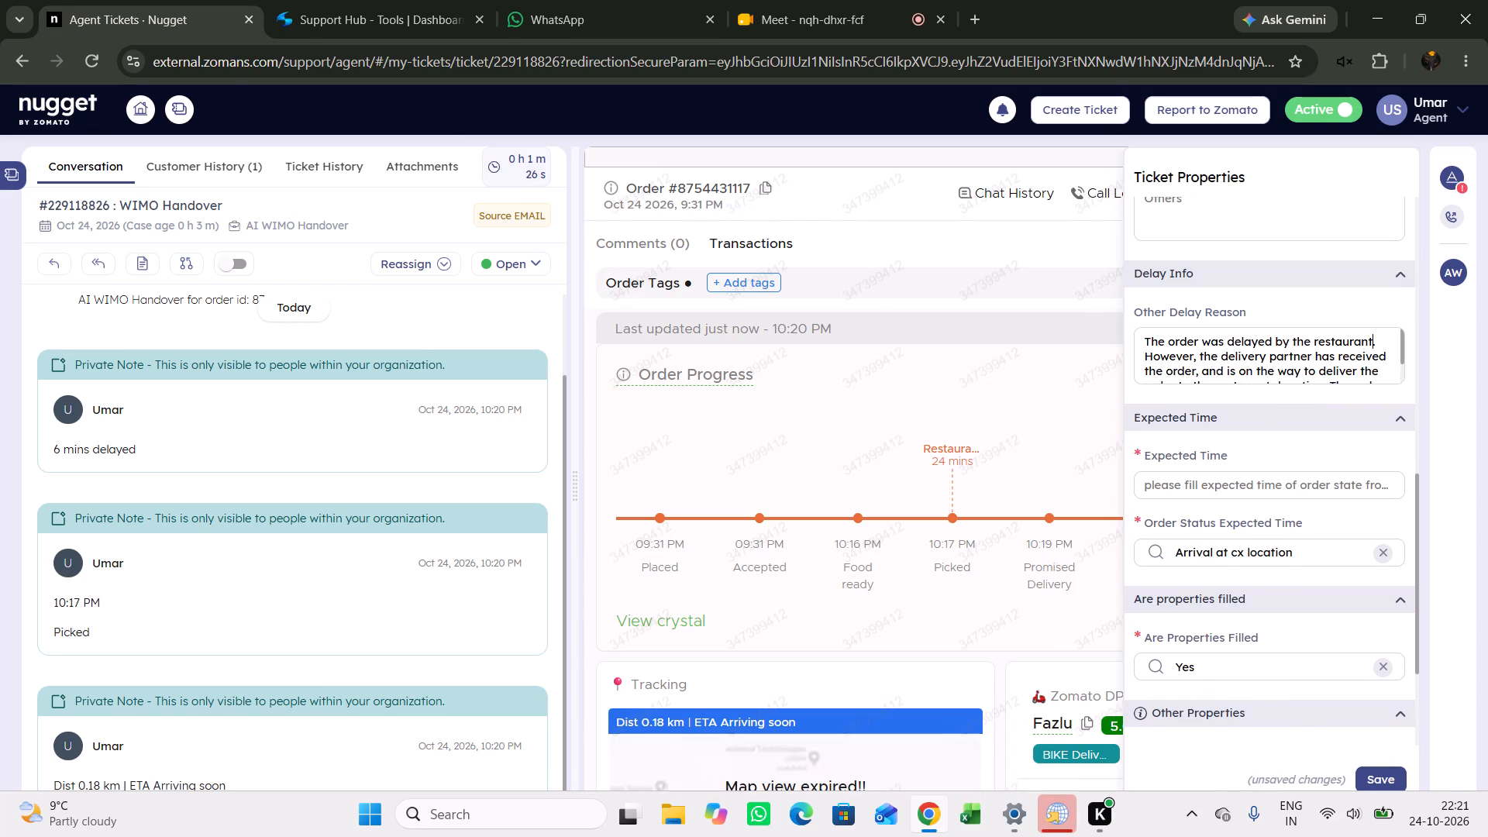
pyautogui.press('space')
pyautogui.write('due to high order rush')
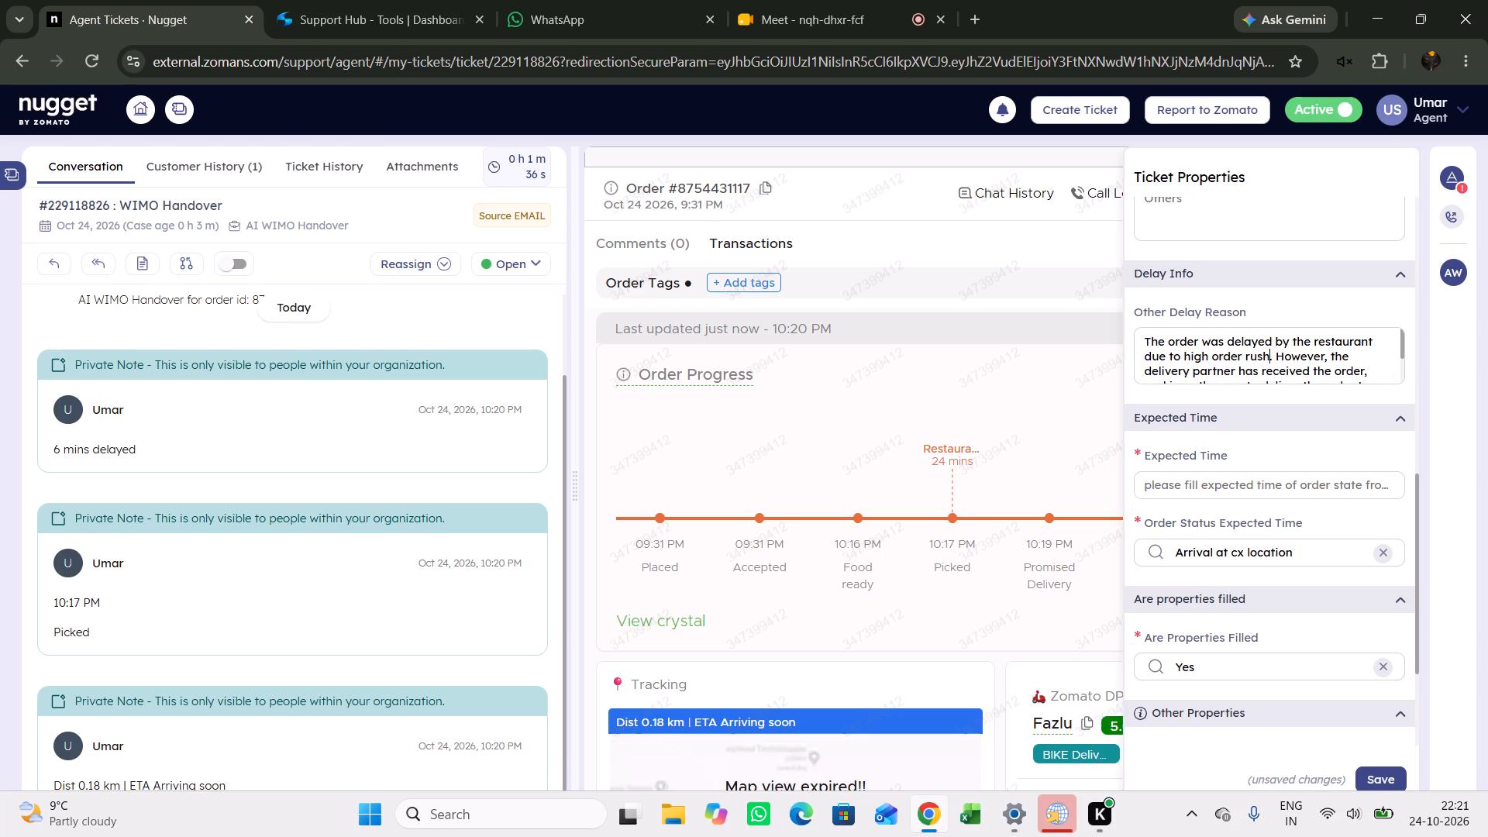
pyautogui.moveTo(1369, 370); pyautogui.dragTo(1414, 401)
pyautogui.press('BackSpace')
pyautogui.press('space')
pyautogui.write('and will deliver it shortly.')
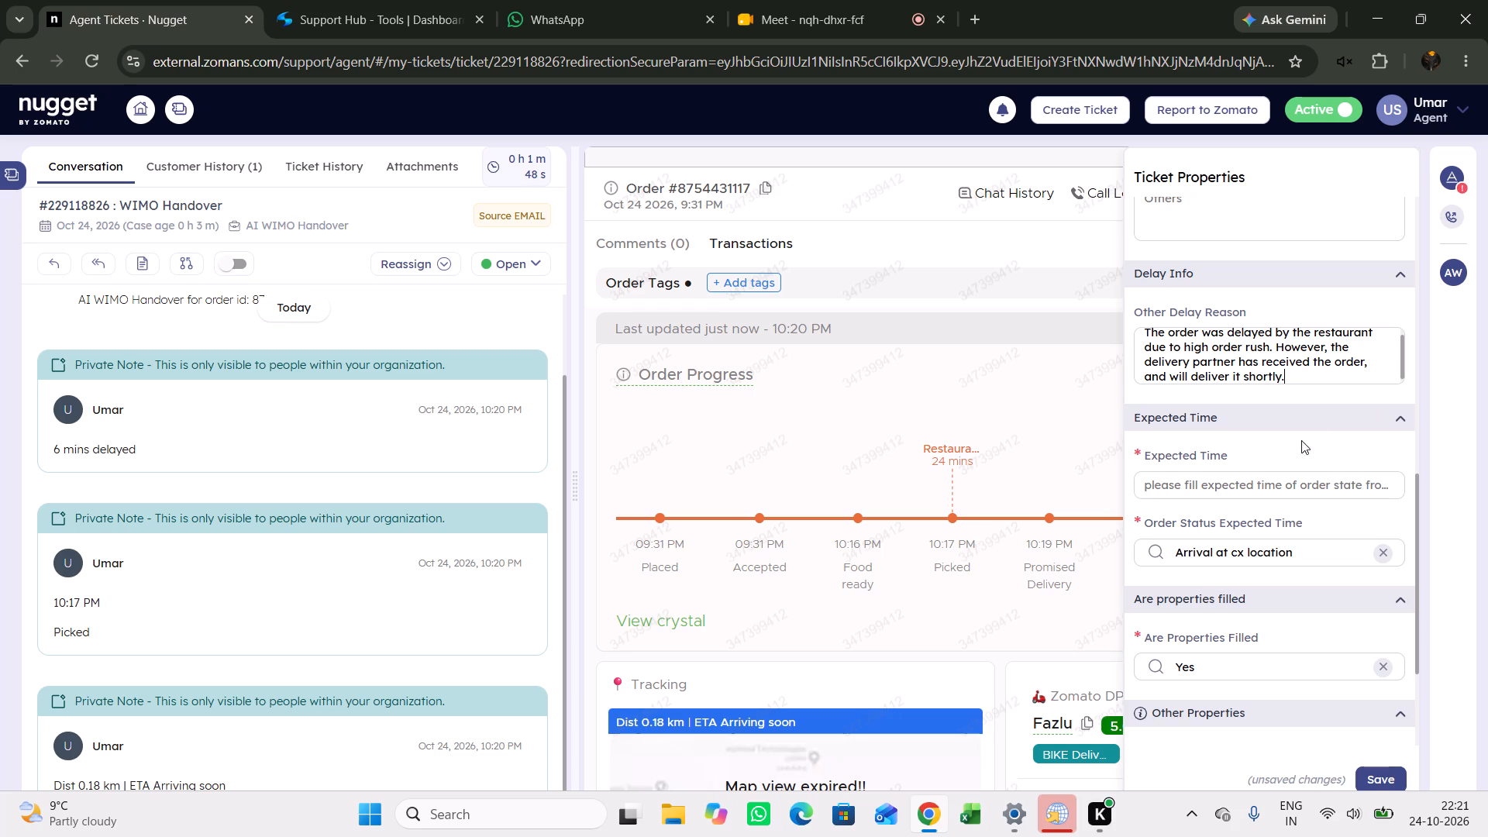
# Set the ticket's Expected Time to 5.
pyautogui.click(1276, 480)
pyautogui.press('5')
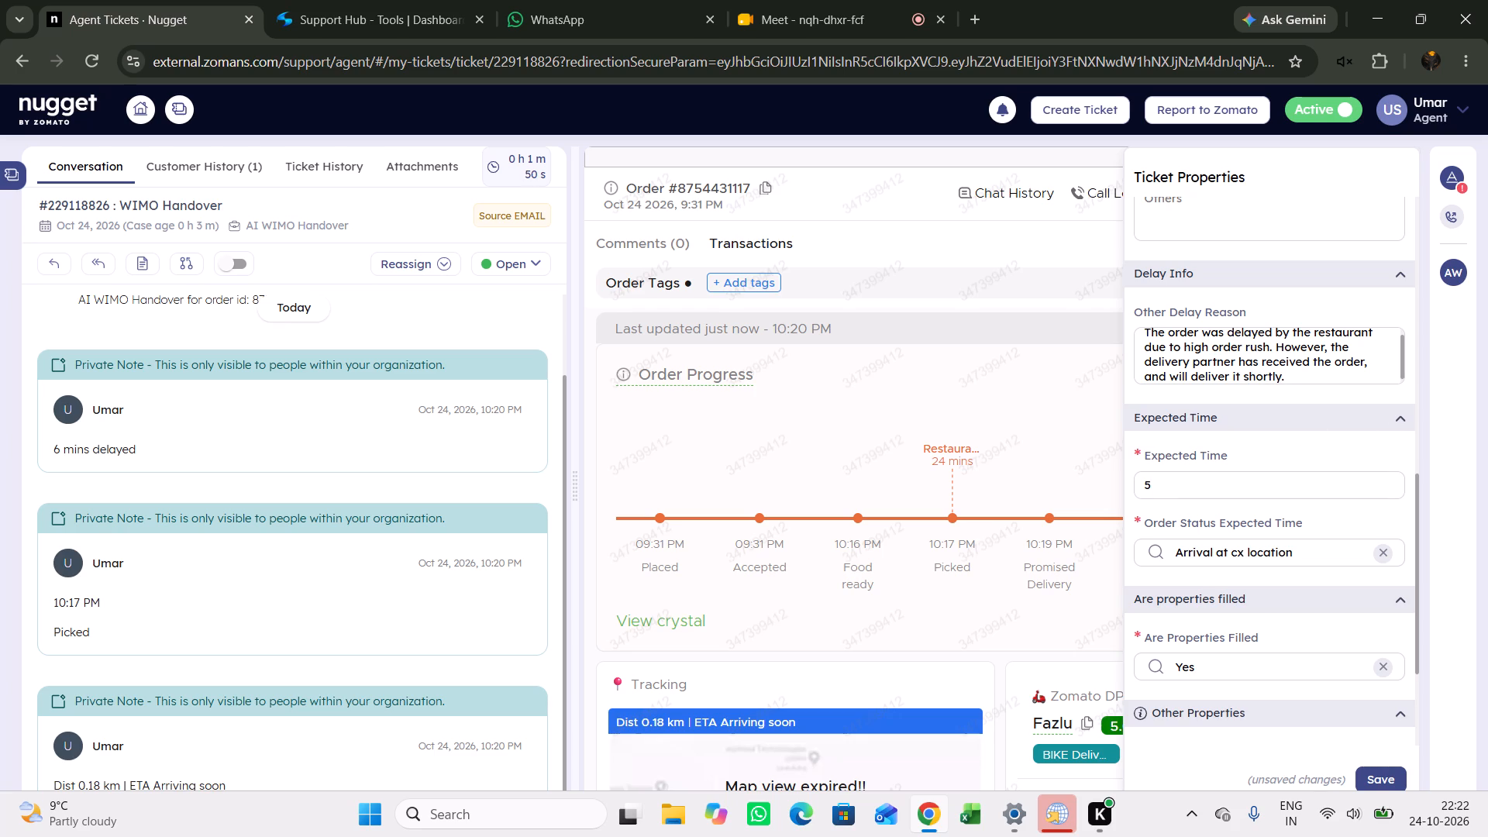
# Add a private note reading "dp connected" to the ticket.
pyautogui.click(143, 269)
pyautogui.write('dp c')
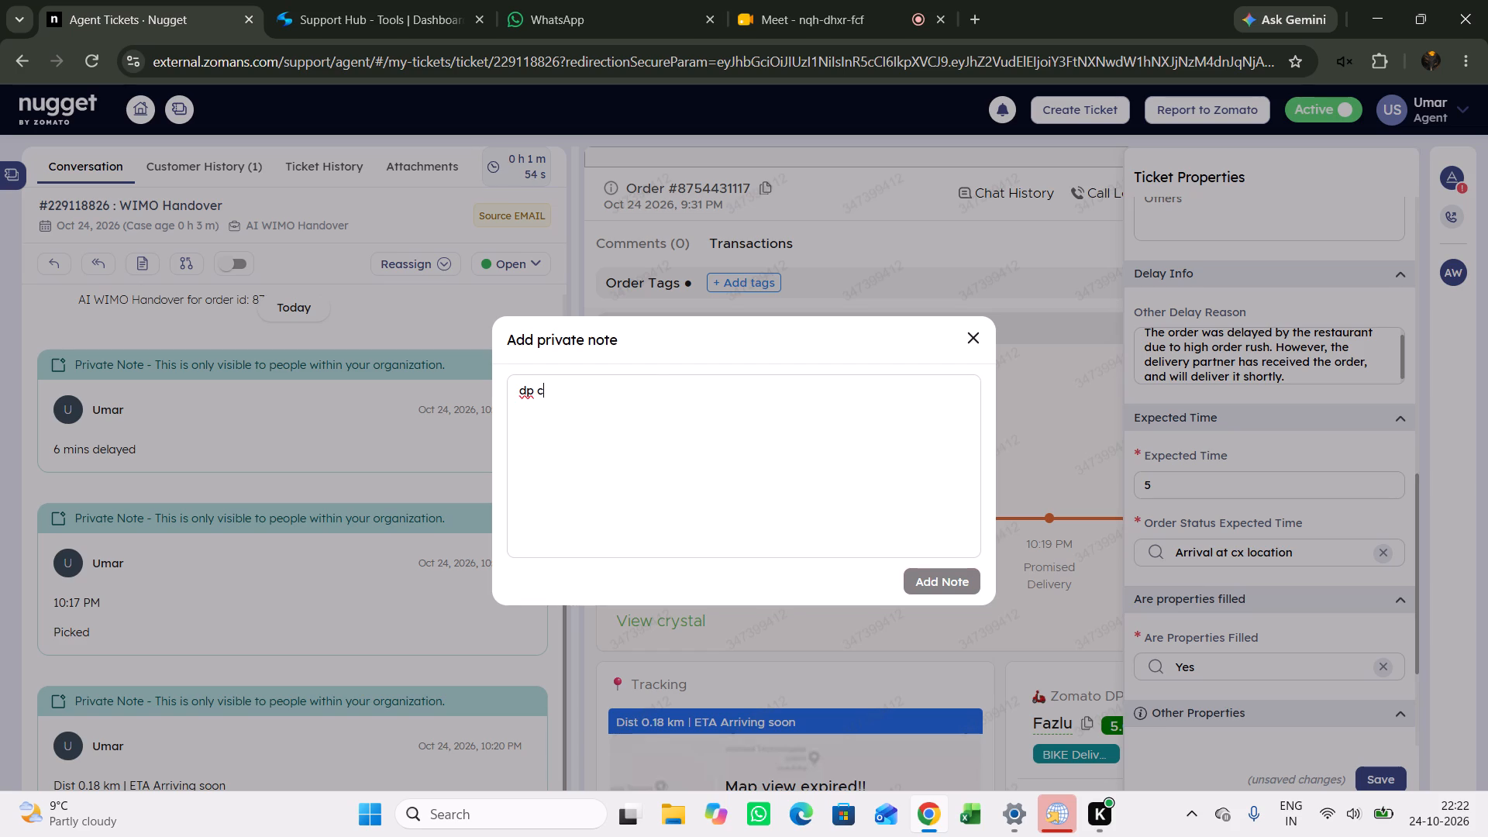
pyautogui.press('o')
pyautogui.write('nne')
pyautogui.write('cte')
pyautogui.press('d')
pyautogui.click(943, 574)
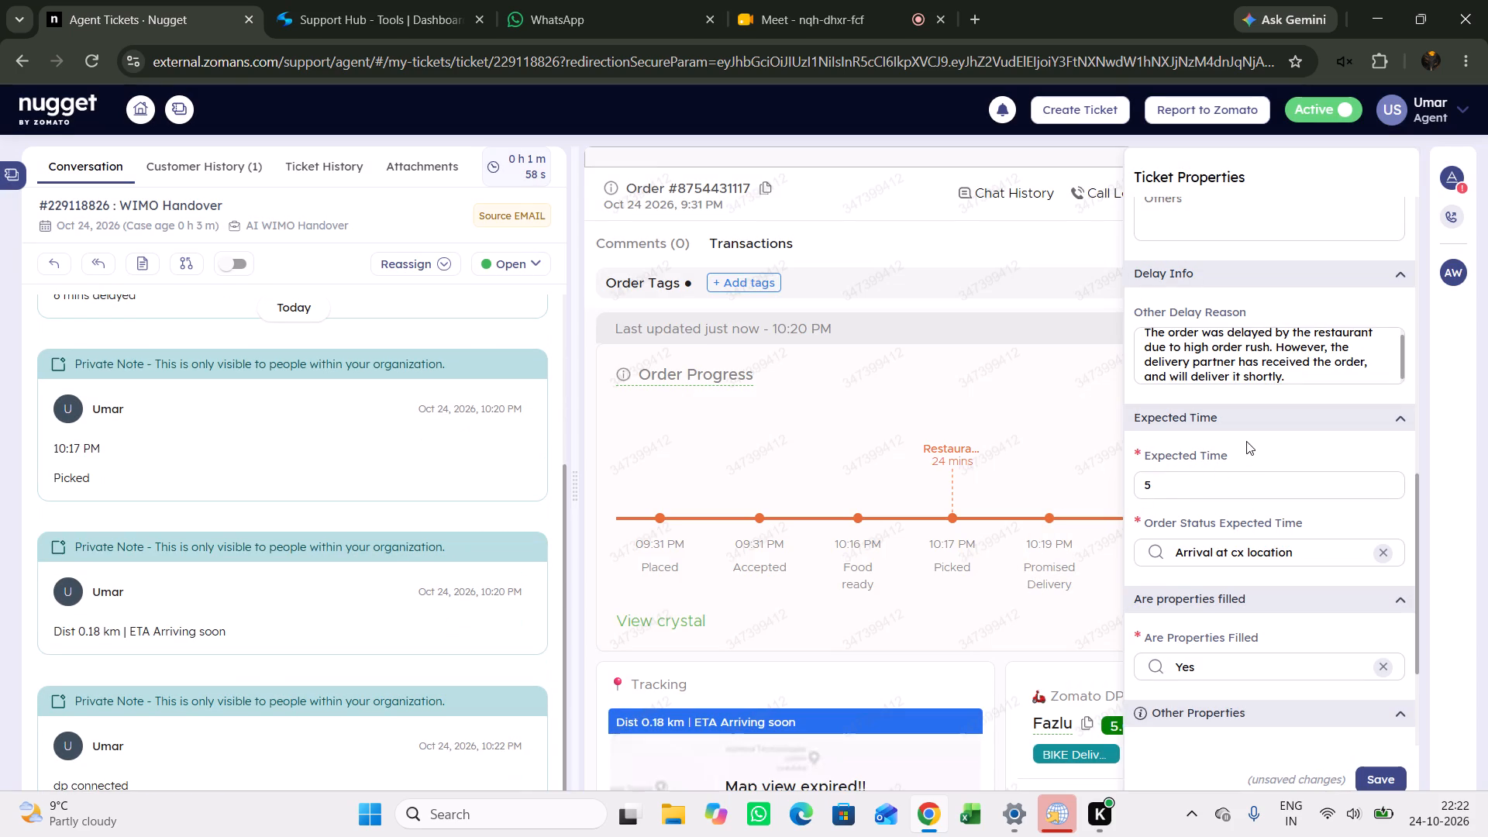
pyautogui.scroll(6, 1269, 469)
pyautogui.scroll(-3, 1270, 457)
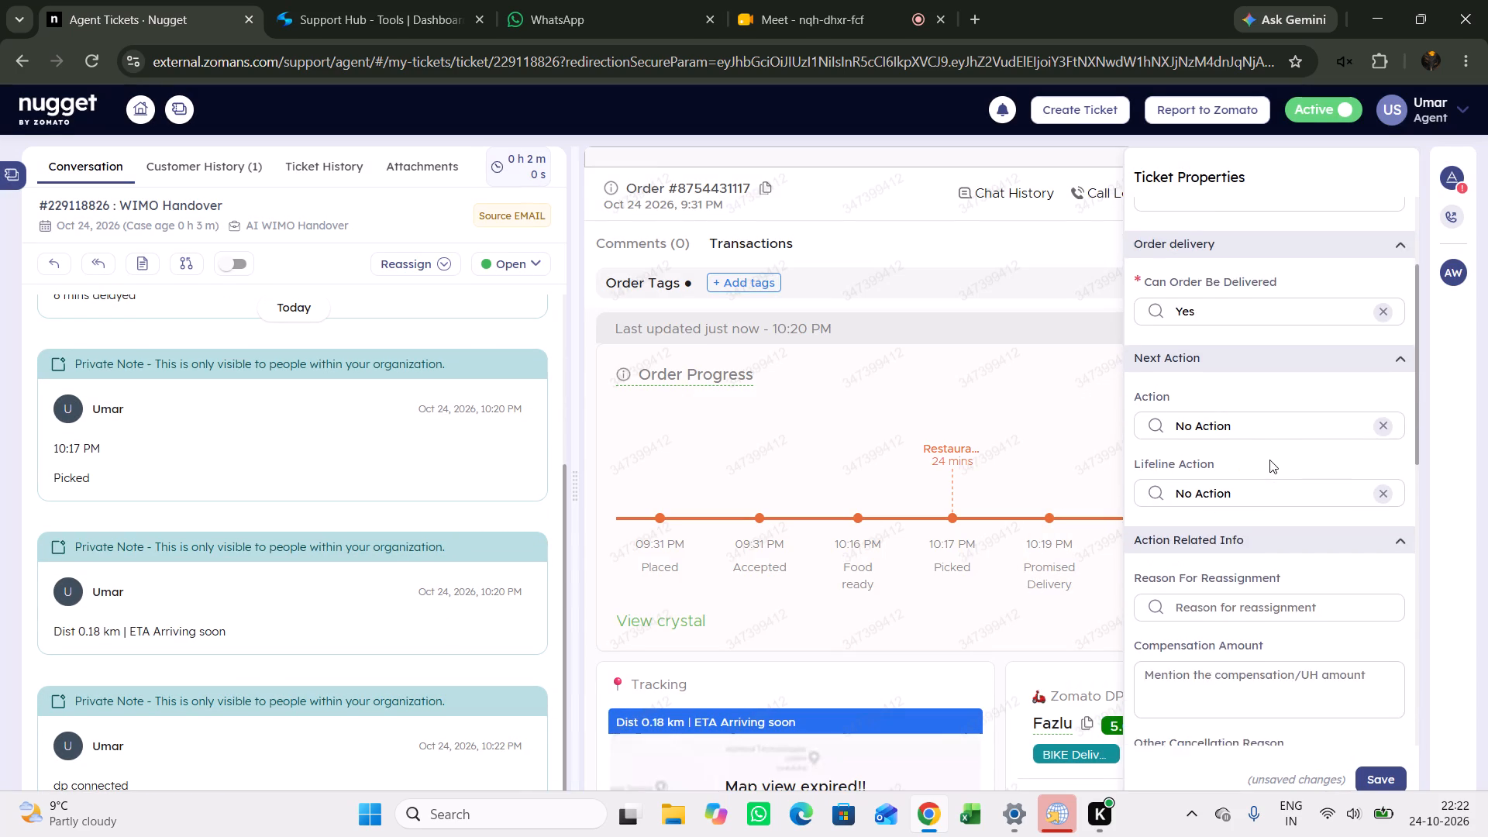
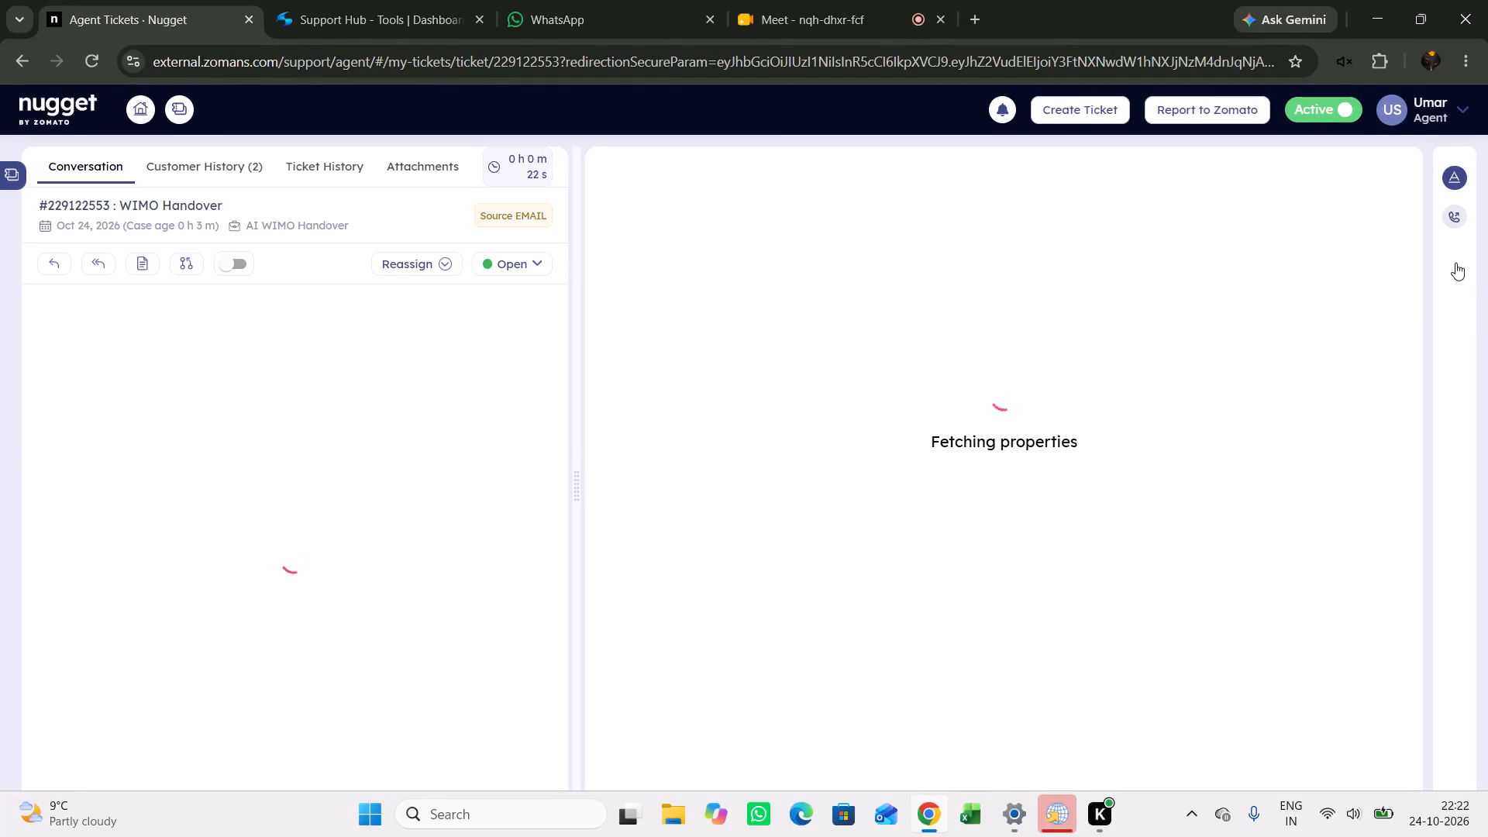
# Open the ticket's order details and request a callback connecting to the order's delivery partner.
pyautogui.click(1455, 263)
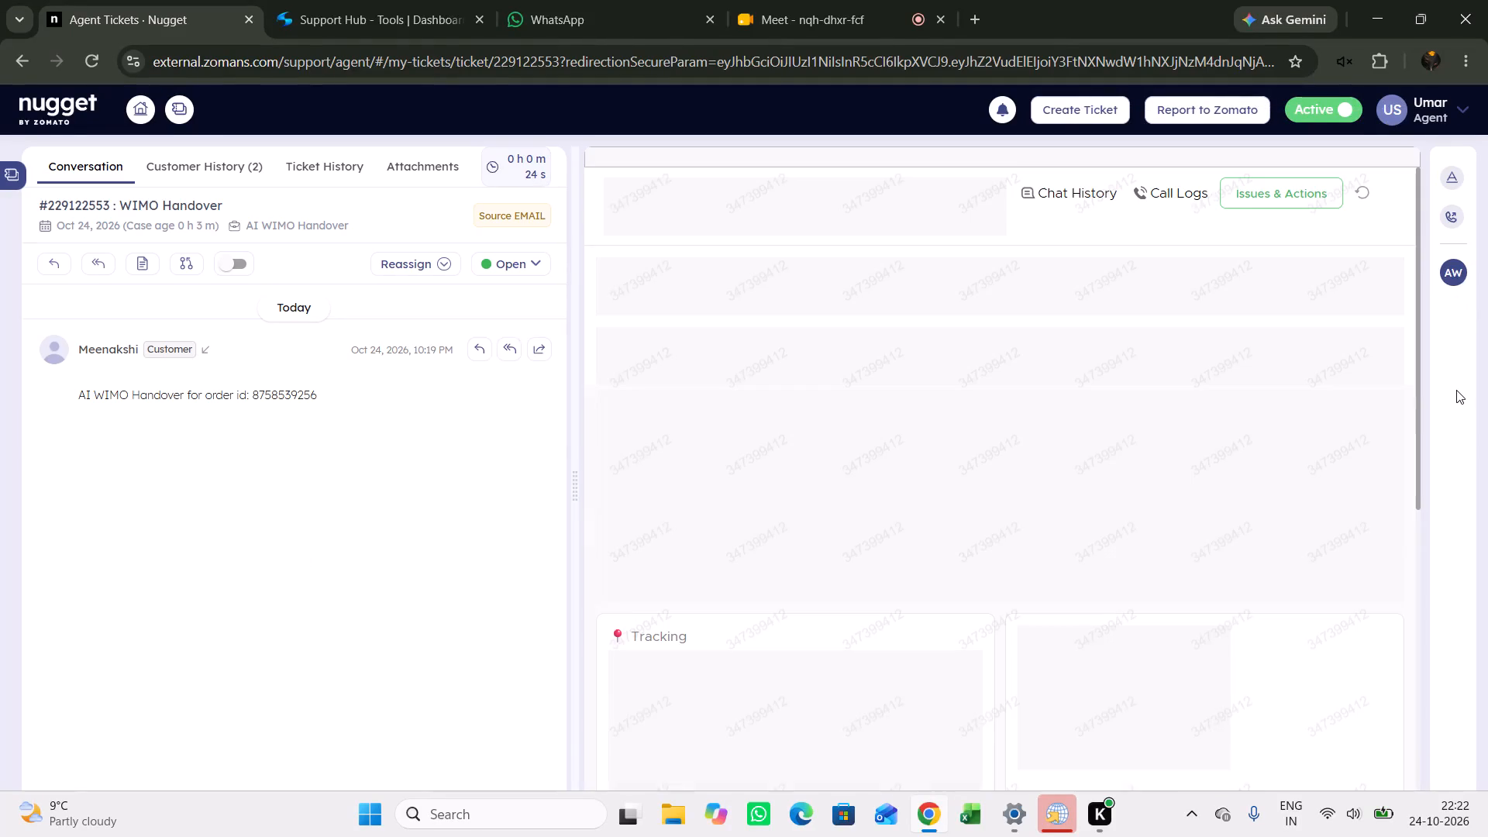
pyautogui.scroll(-2, 1273, 430)
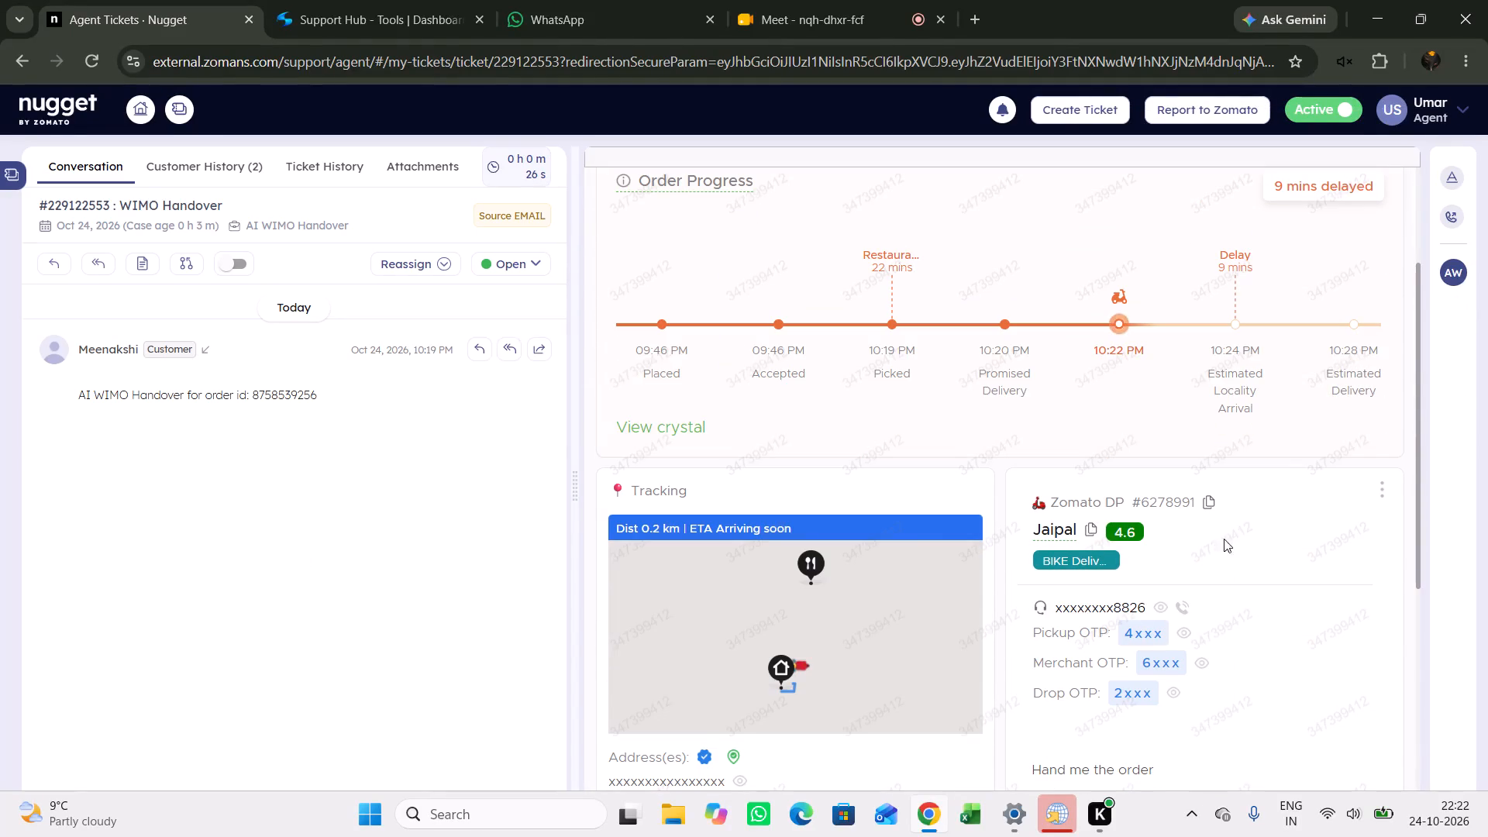
pyautogui.click(1178, 604)
pyautogui.click(1314, 584)
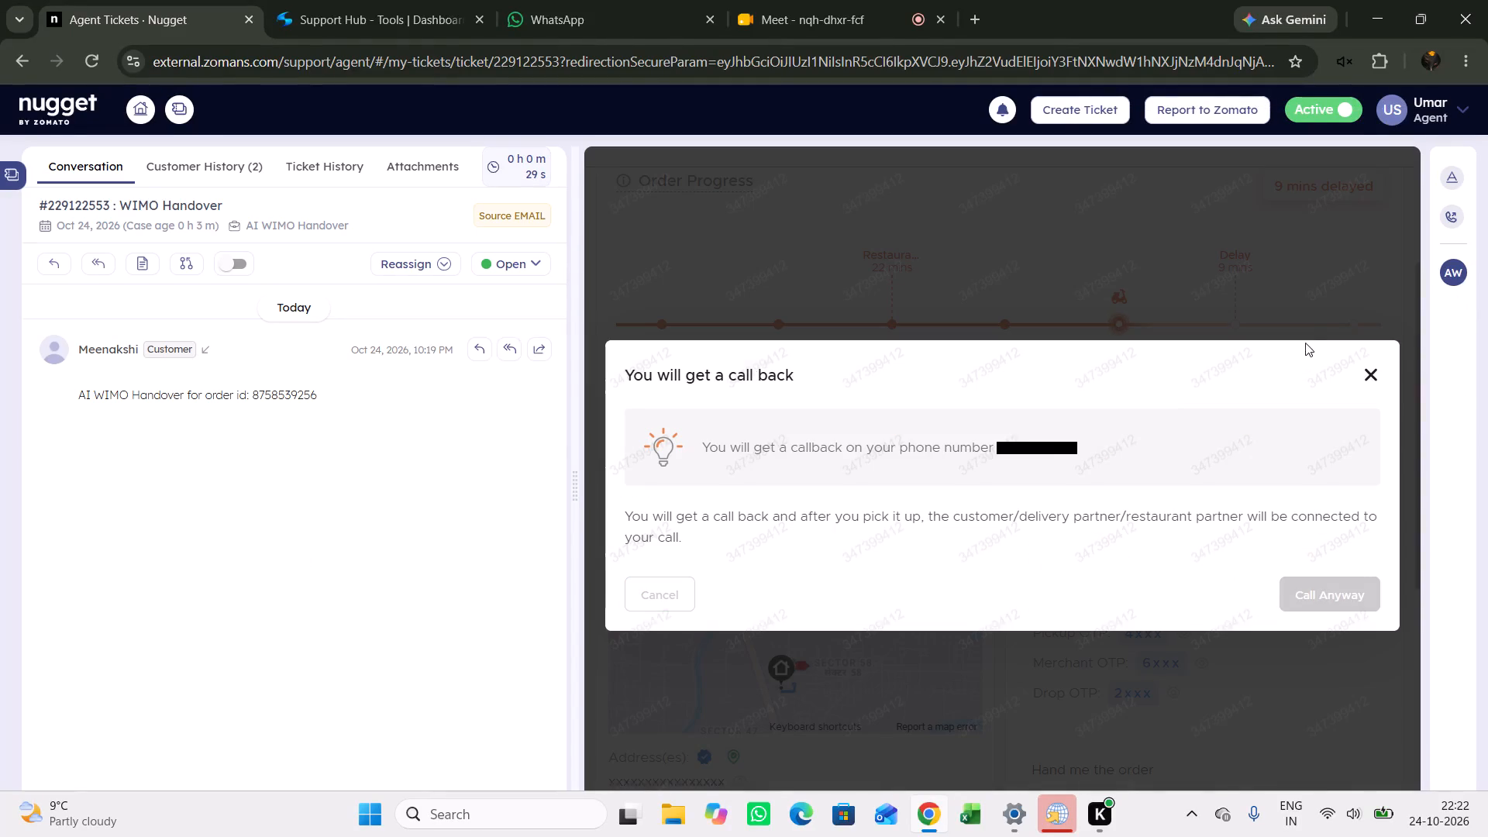
pyautogui.click(1305, 343)
pyautogui.click(1305, 327)
# Copy the "9 mins delayed" label from Order Progress and add it to the ticket as a private note.
pyautogui.scroll(4, 1283, 453)
pyautogui.moveTo(1249, 384); pyautogui.dragTo(1431, 374)
pyautogui.rightClick(1348, 385)
pyautogui.click(1081, 412)
pyautogui.click(140, 275)
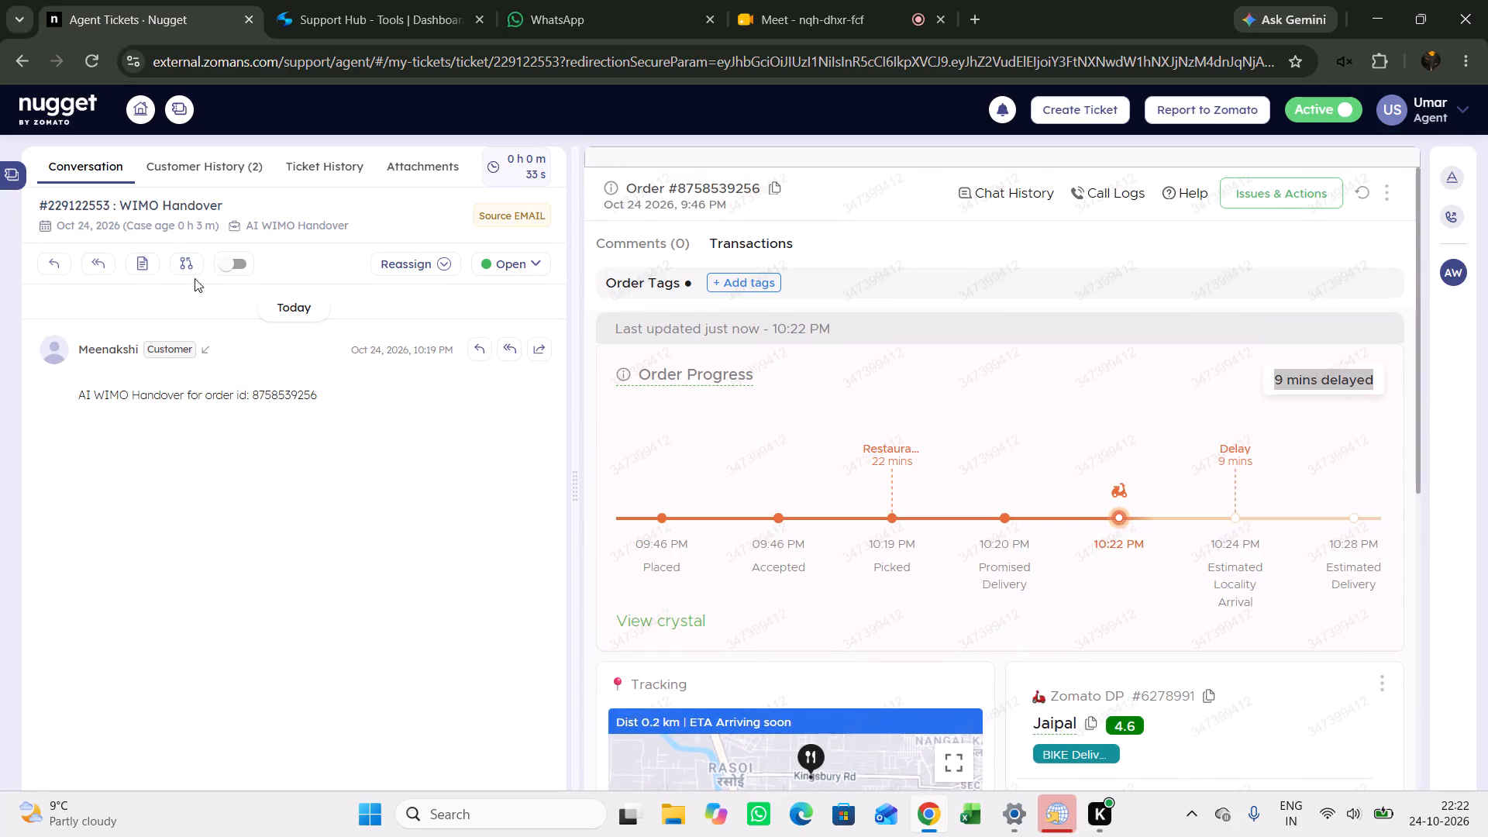
pyautogui.click(147, 257)
pyautogui.rightClick(794, 446)
pyautogui.click(886, 558)
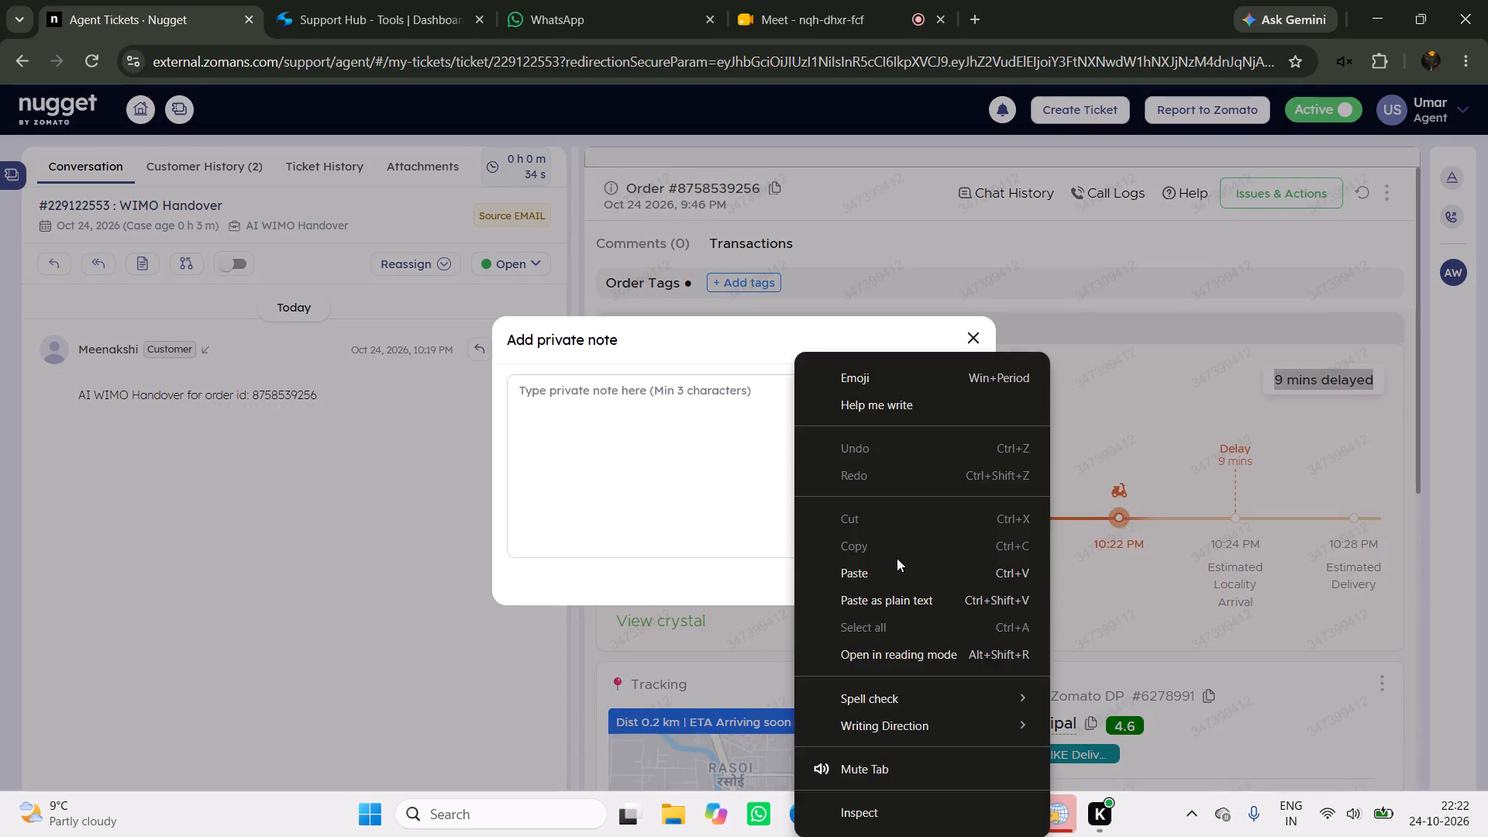
pyautogui.doubleClick(954, 582)
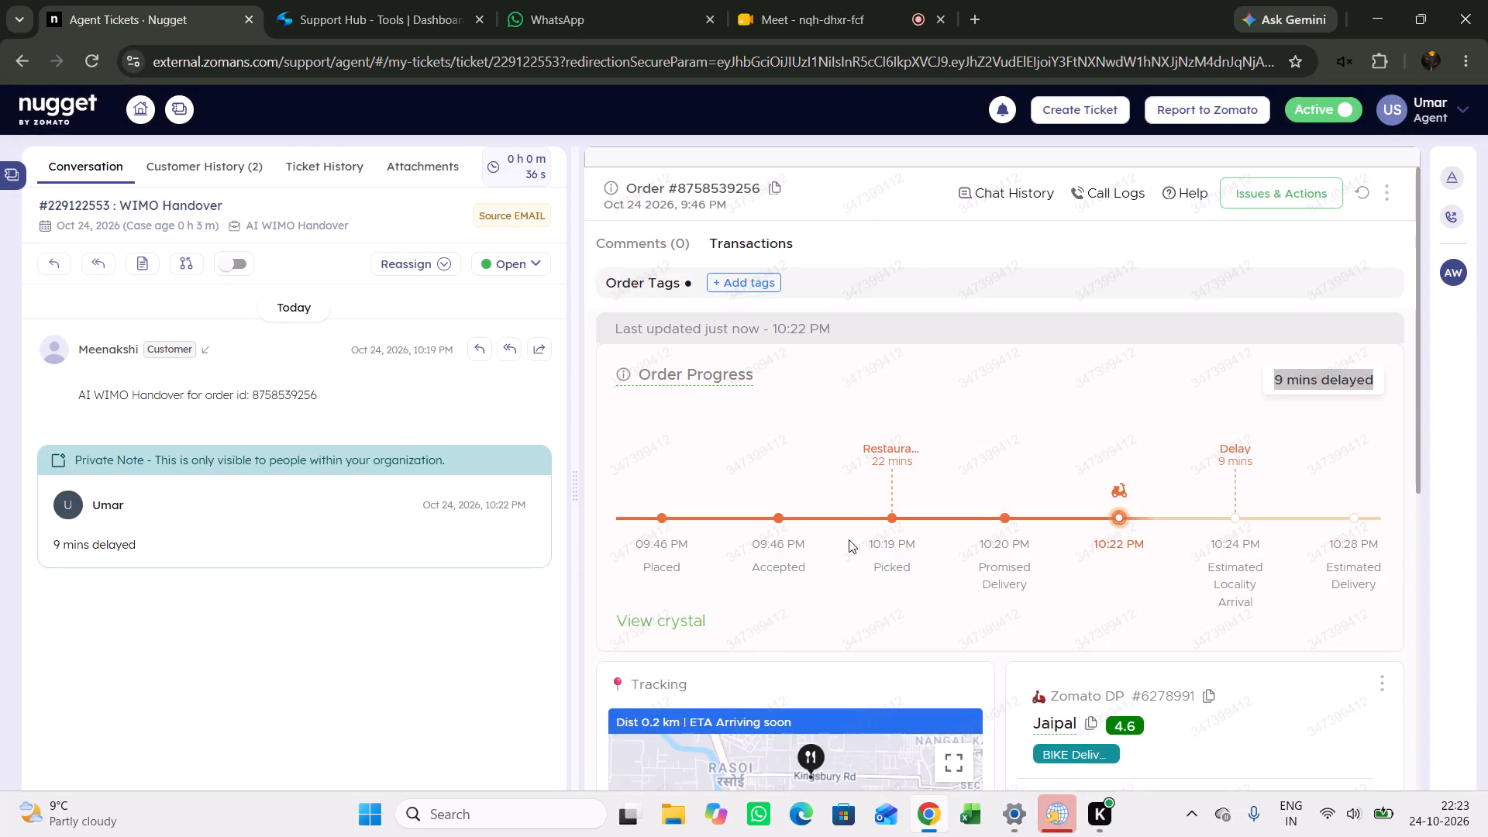
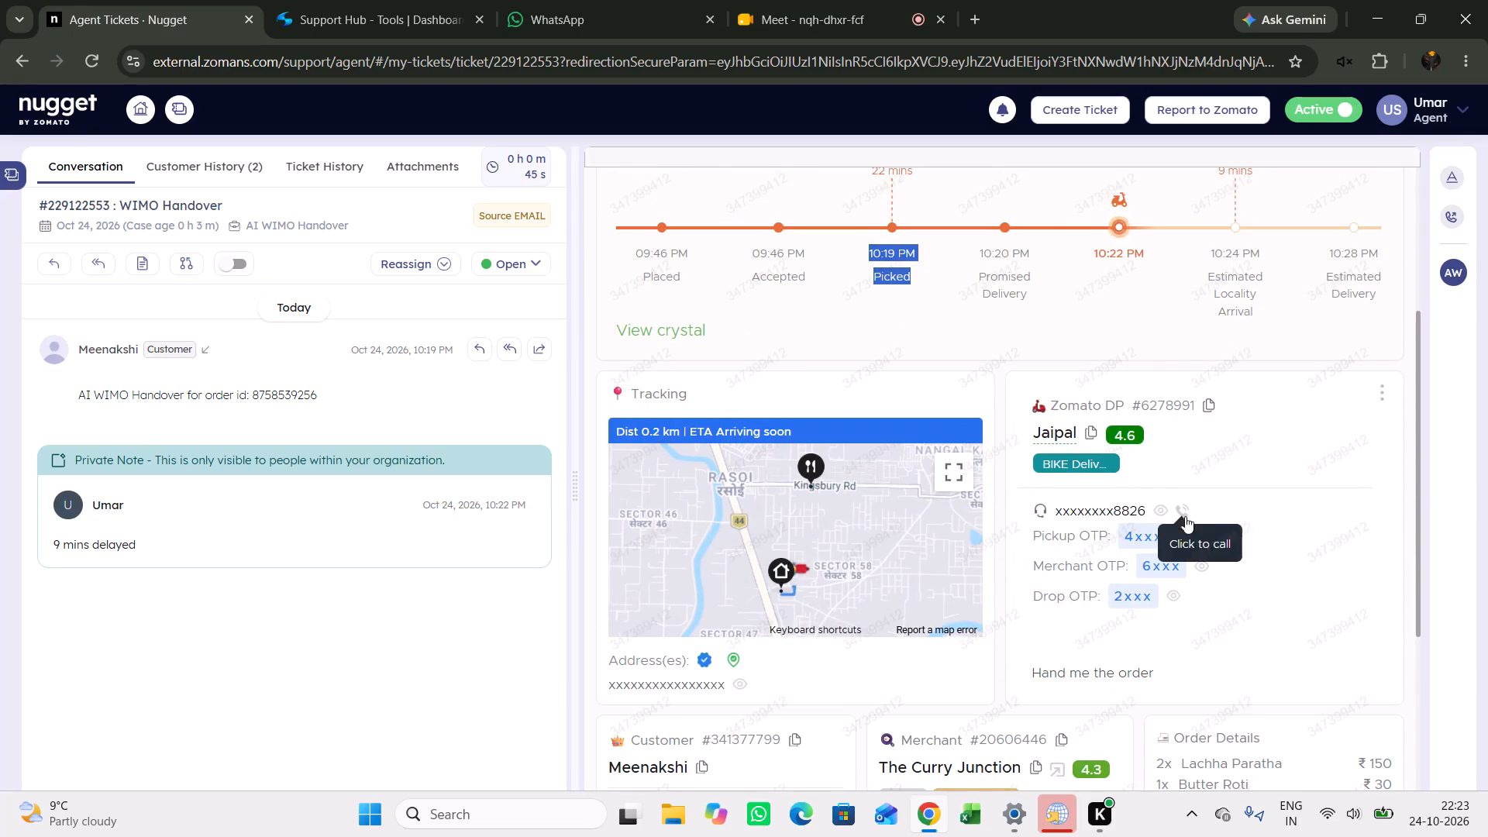
# Request a callback connecting to the order's delivery partner.
pyautogui.click(1185, 509)
pyautogui.click(1300, 584)
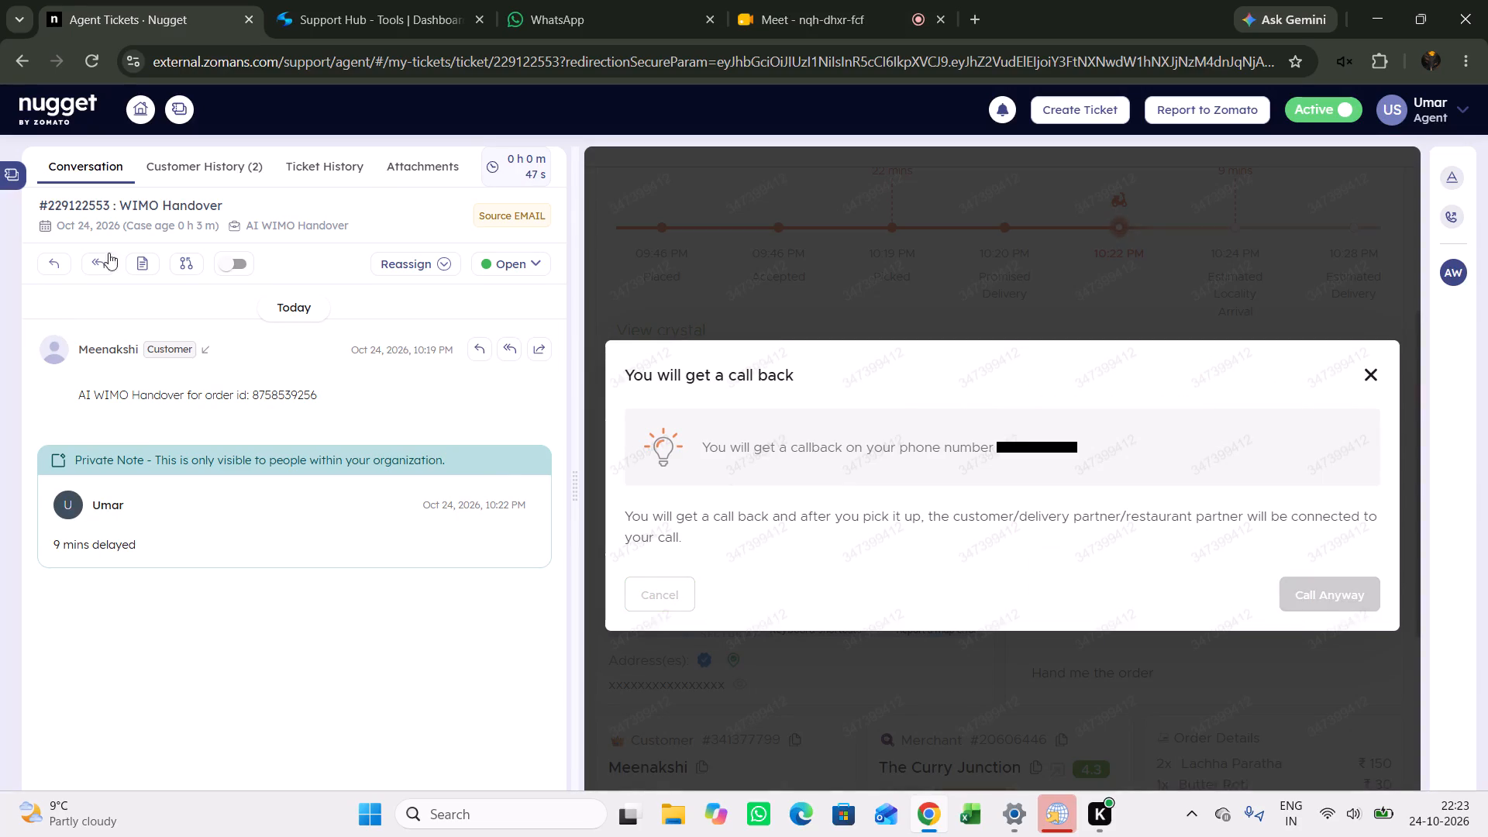
# Add the copied pickup time "10:19 PM Picked" to the ticket as a private note.
pyautogui.click(143, 251)
pyautogui.click(141, 274)
pyautogui.rightClick(658, 423)
pyautogui.click(735, 534)
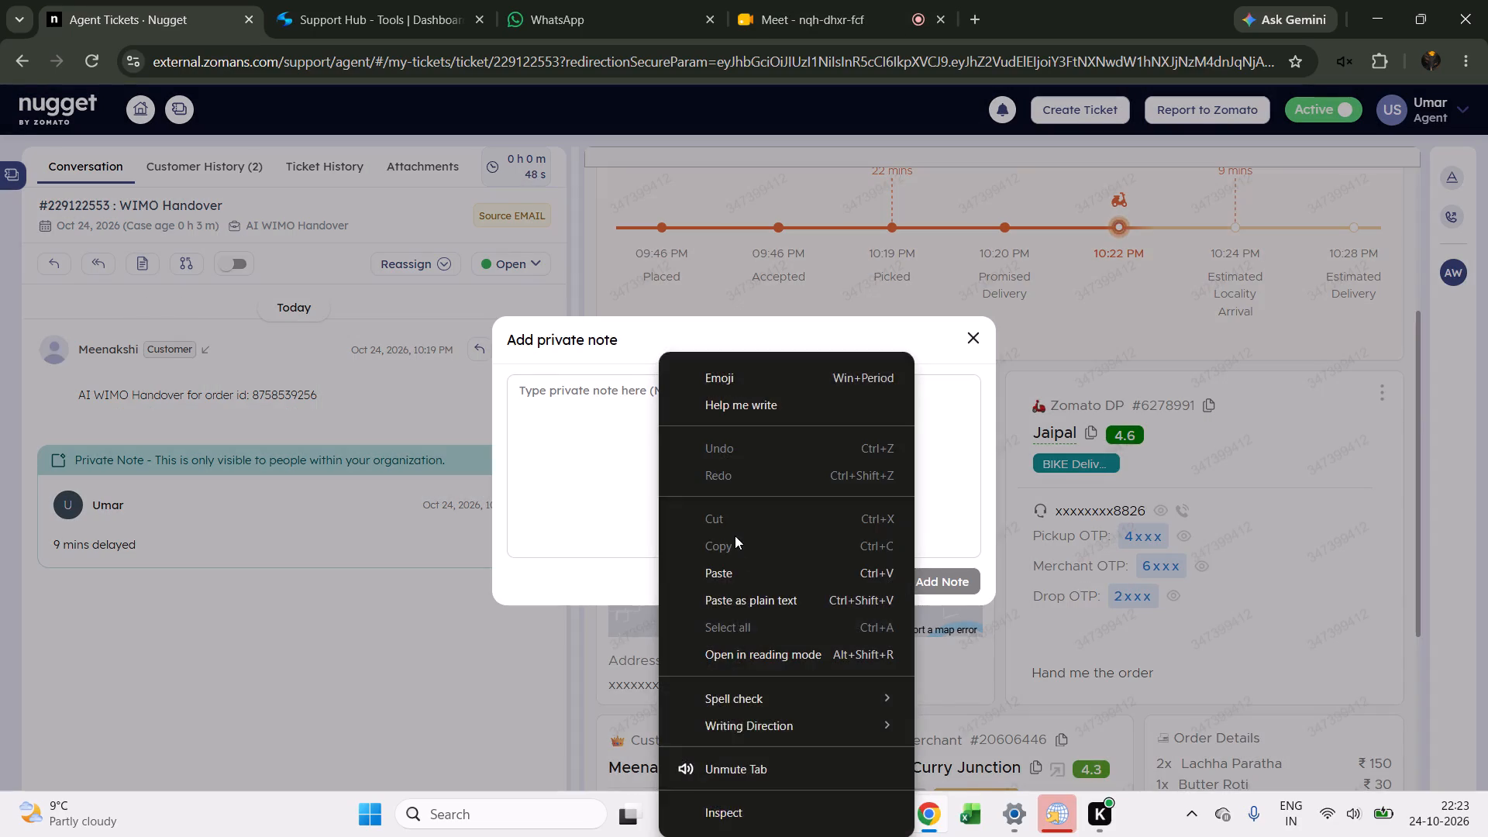
pyautogui.click(737, 563)
pyautogui.click(918, 573)
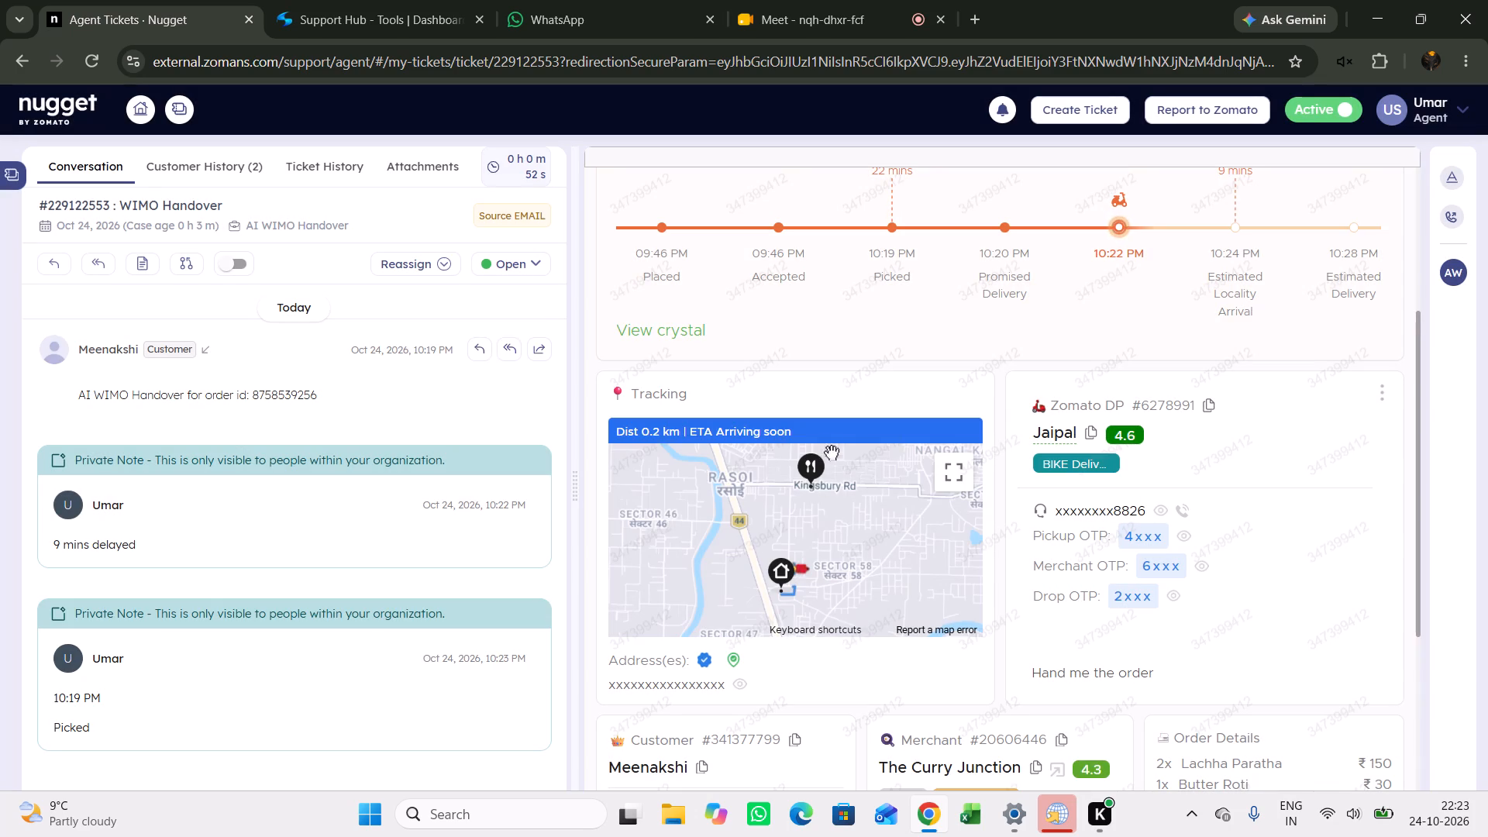
# Copy the tracking banner "Dist 0.2 km | ETA Arriving soon" and add it to the ticket as a private note.
pyautogui.moveTo(832, 421); pyautogui.dragTo(608, 429)
pyautogui.rightClick(625, 424)
pyautogui.click(702, 447)
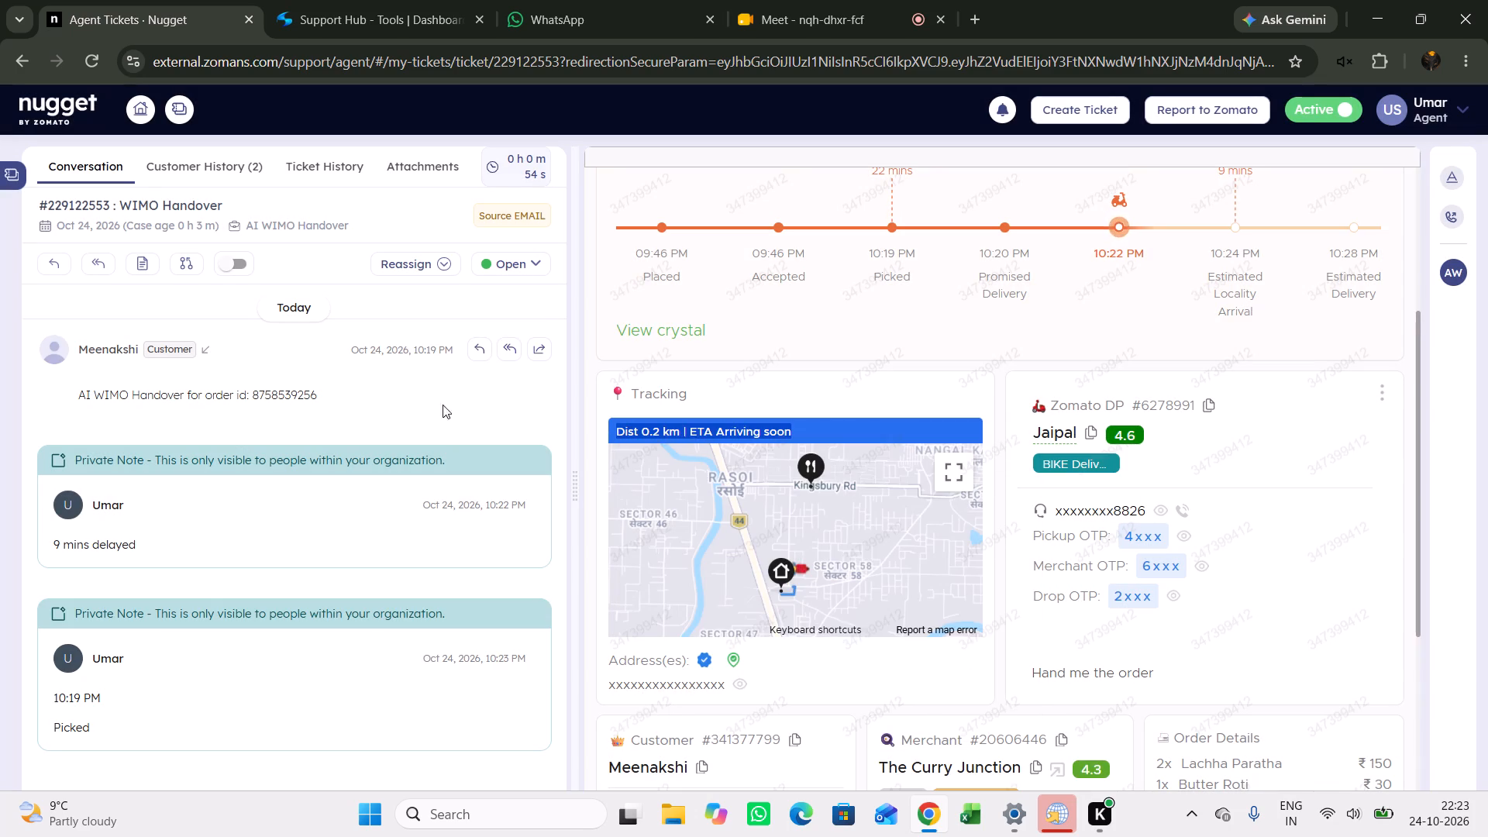
pyautogui.click(146, 260)
pyautogui.rightClick(684, 429)
pyautogui.click(767, 539)
pyautogui.click(777, 577)
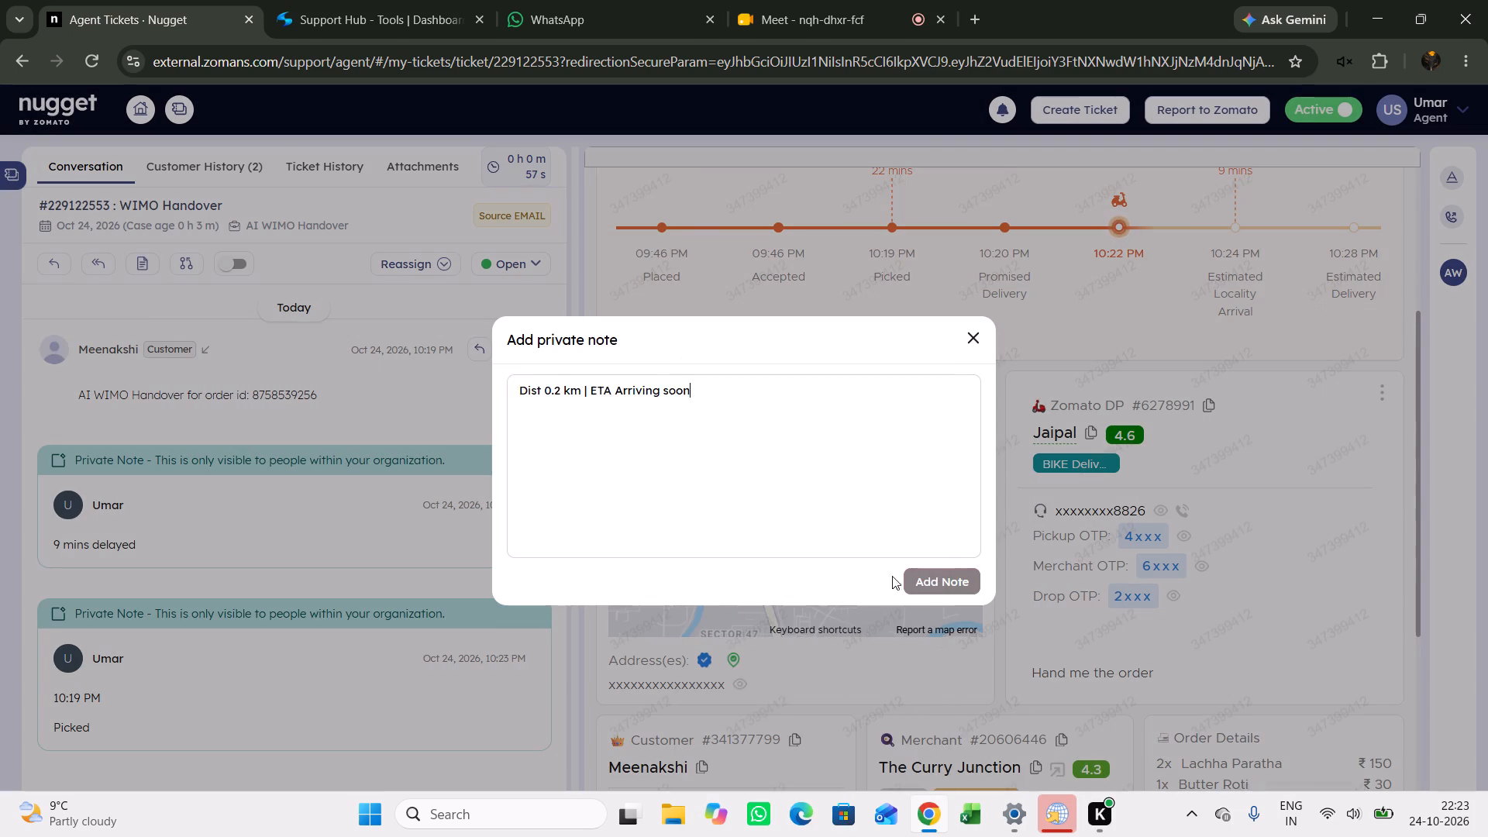
pyautogui.click(937, 575)
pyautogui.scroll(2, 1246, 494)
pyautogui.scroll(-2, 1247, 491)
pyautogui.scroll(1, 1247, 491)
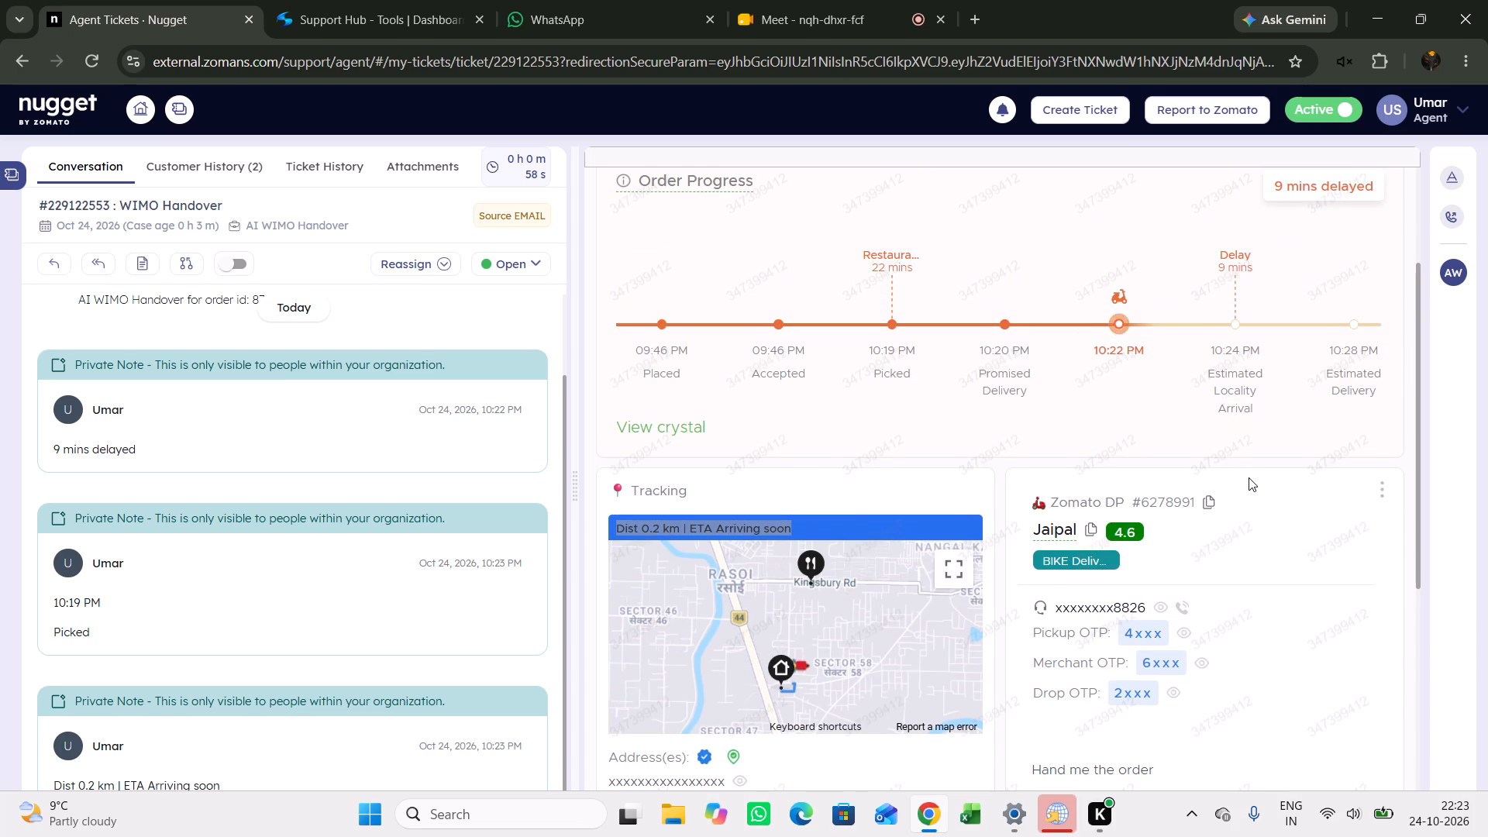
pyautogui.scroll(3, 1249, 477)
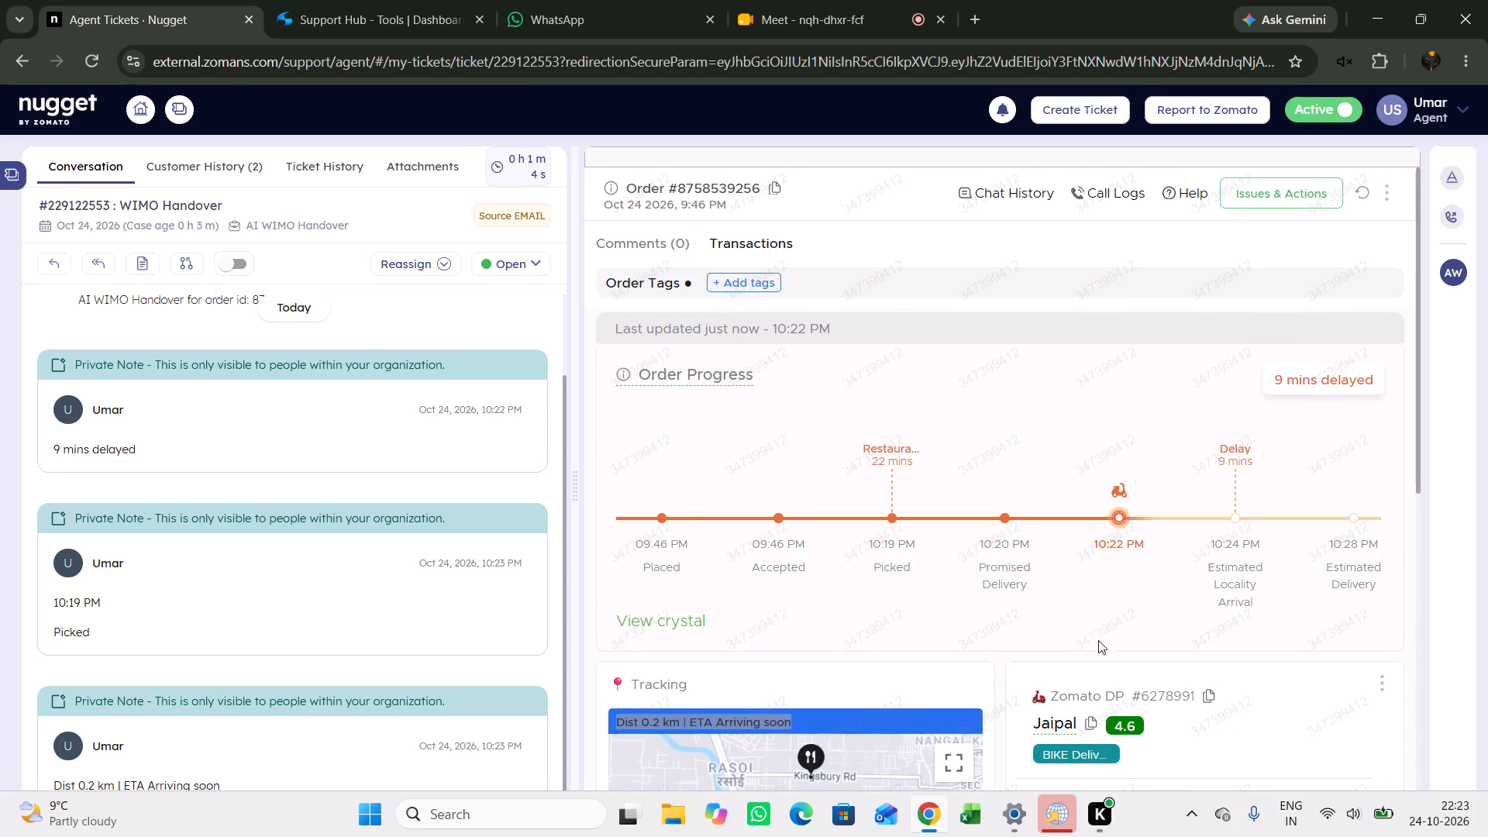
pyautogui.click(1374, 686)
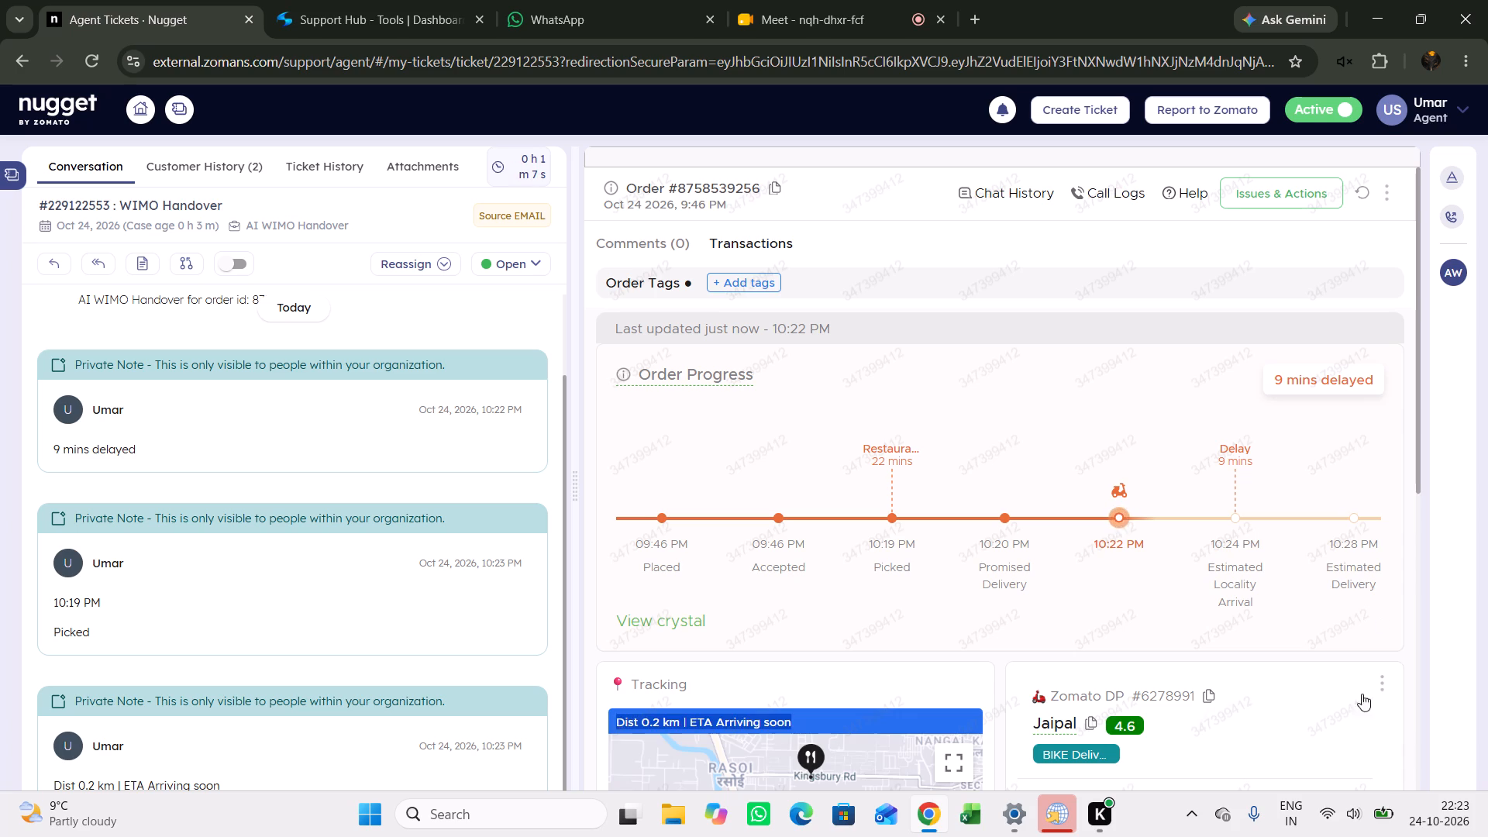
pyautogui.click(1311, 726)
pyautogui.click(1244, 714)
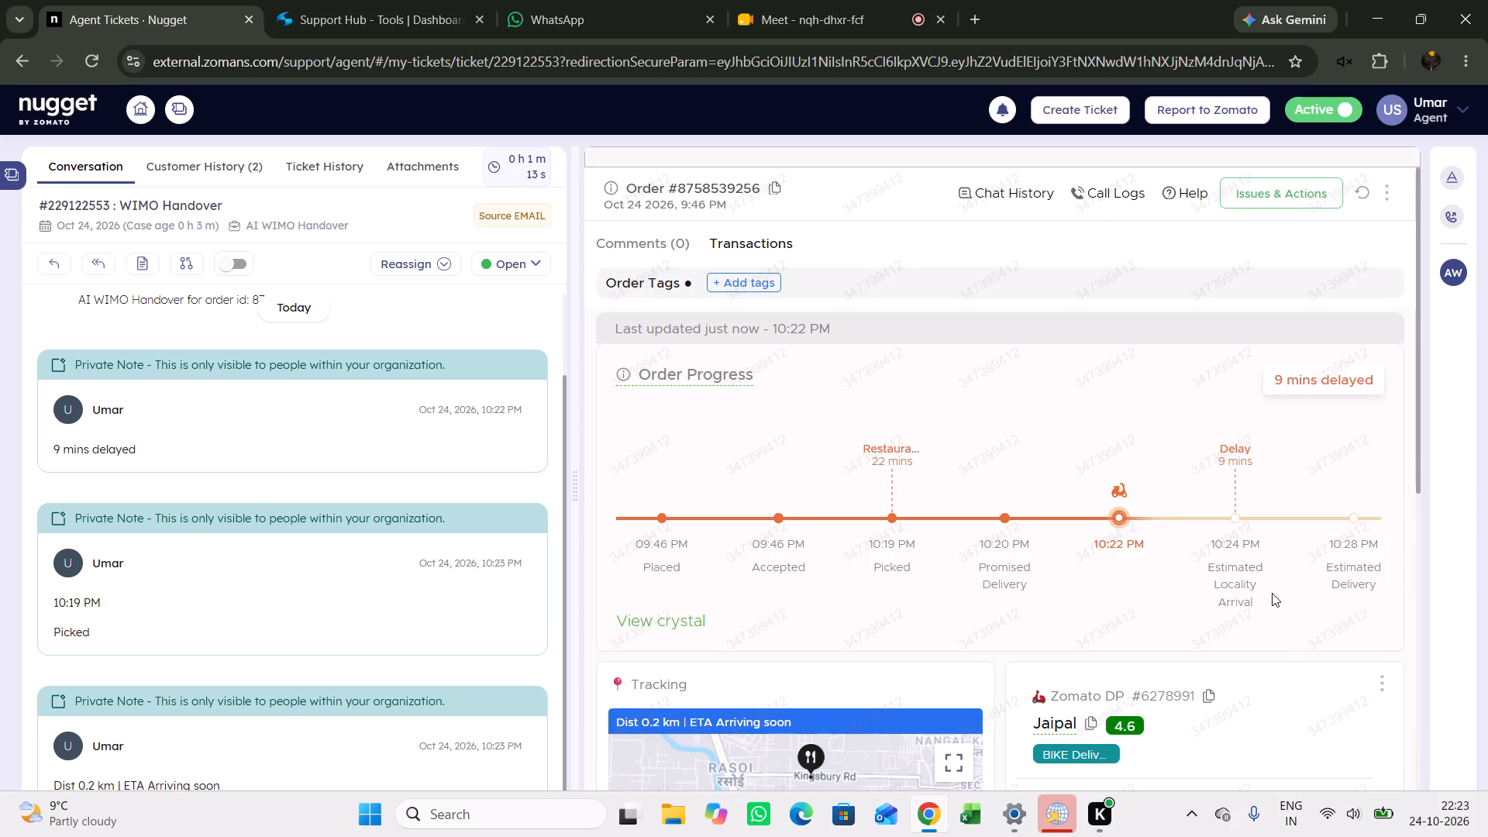
# Add a private note reading "dp connected" to the ticket.
pyautogui.click(137, 260)
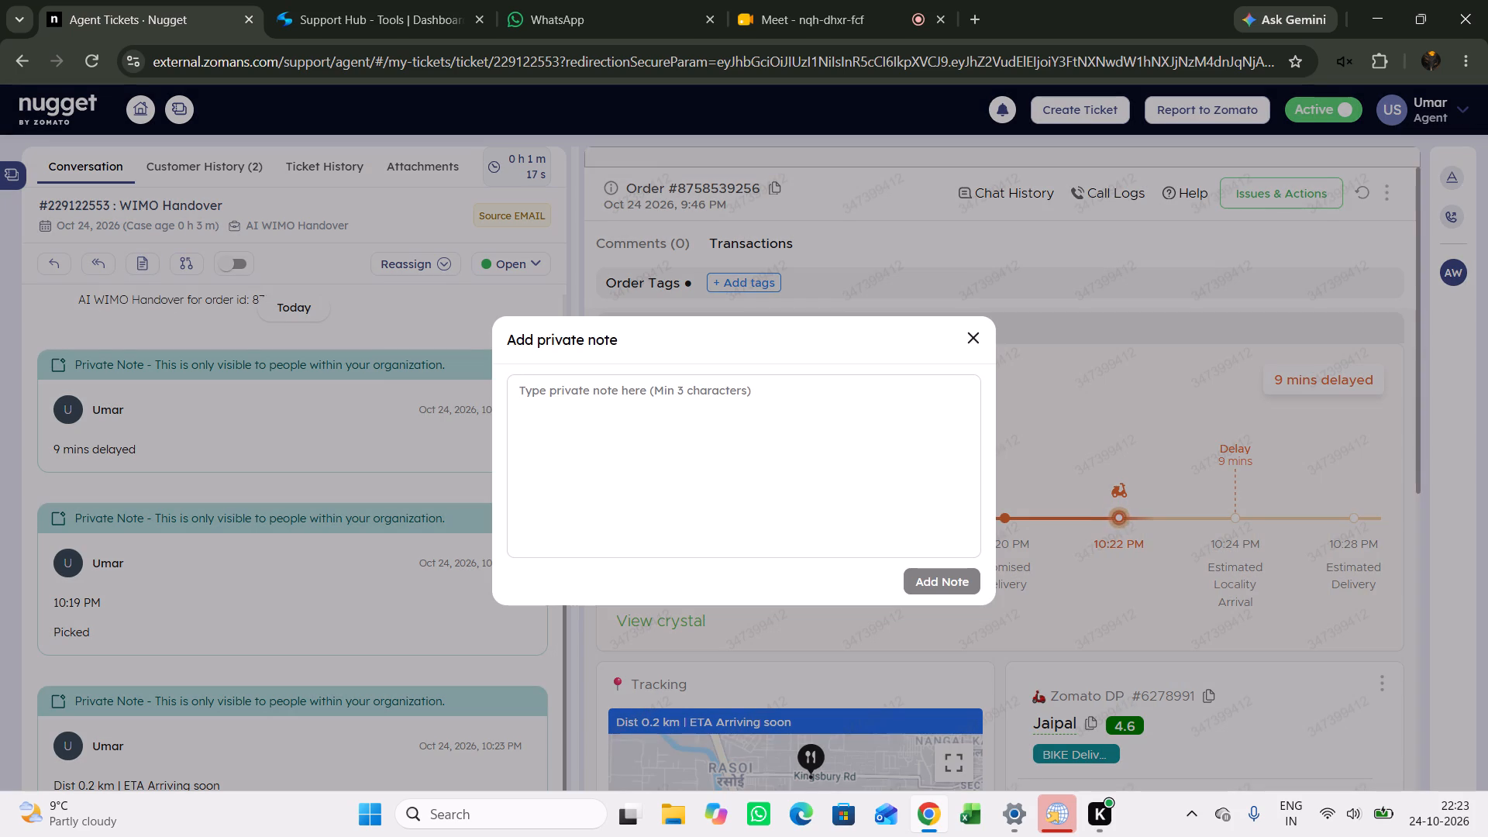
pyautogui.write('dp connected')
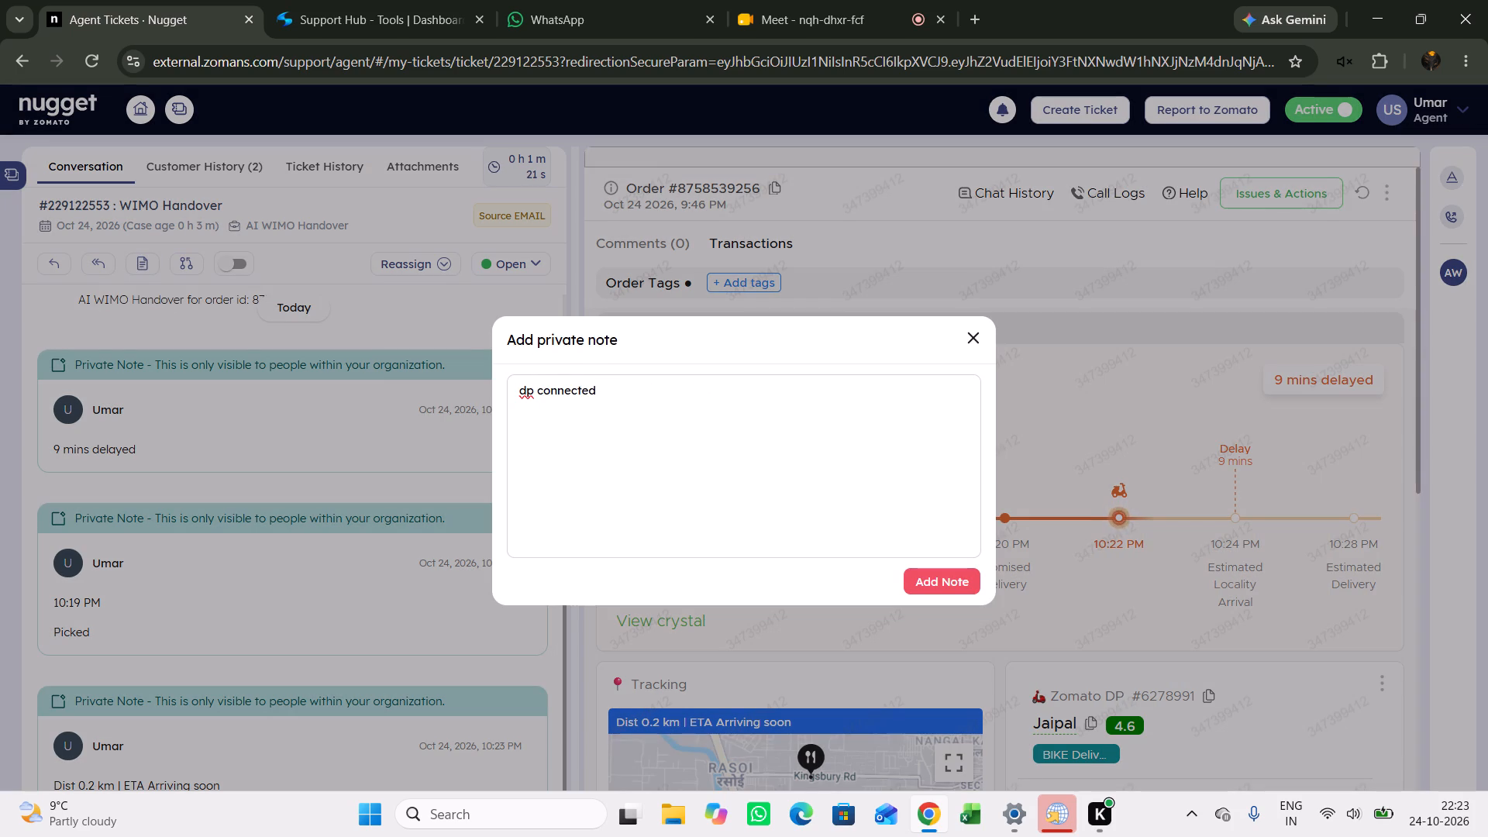
pyautogui.click(936, 579)
# Open the ticket properties and set the property just above the Next Action section to Yes.
pyautogui.click(1448, 184)
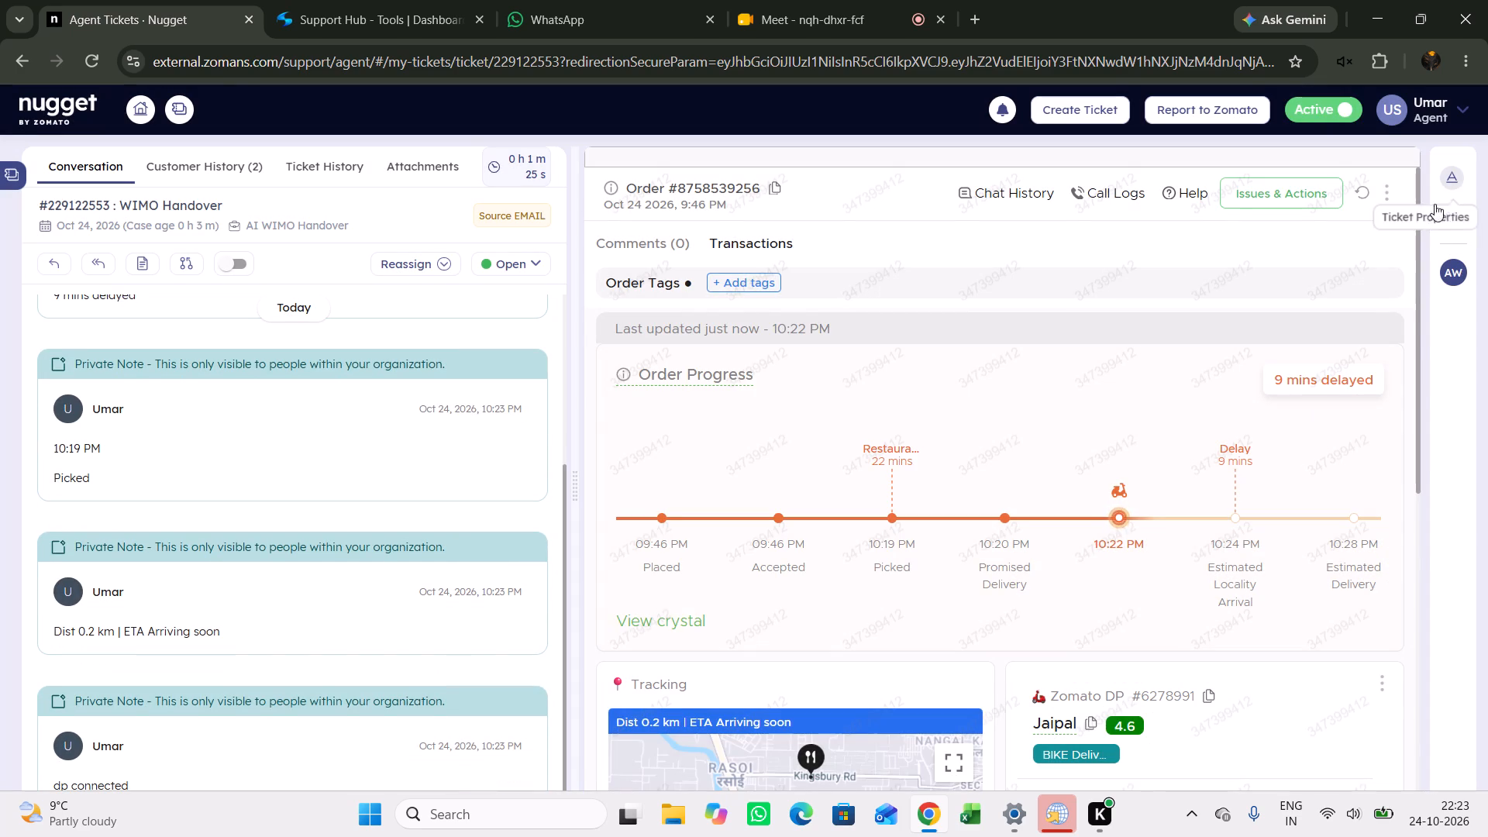
pyautogui.click(1256, 508)
pyautogui.click(1242, 522)
# Choose the Action and Lifeline Action in the Next Action section of the ticket properties.
pyautogui.scroll(-3, 1295, 286)
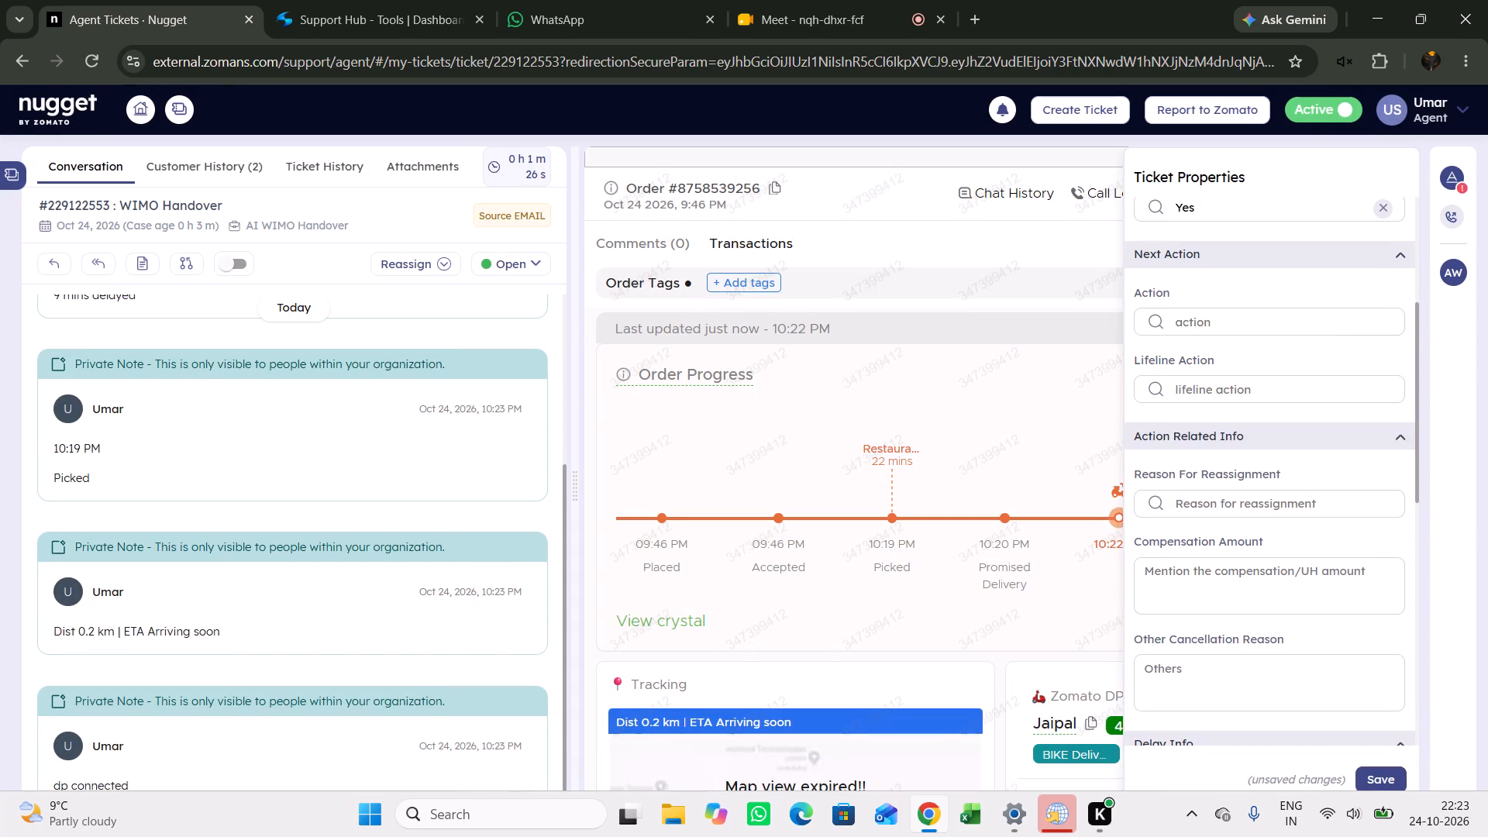
pyautogui.click(1238, 330)
pyautogui.click(1228, 349)
pyautogui.click(1226, 377)
pyautogui.click(1224, 396)
pyautogui.click(1224, 406)
pyautogui.scroll(-9, 1224, 406)
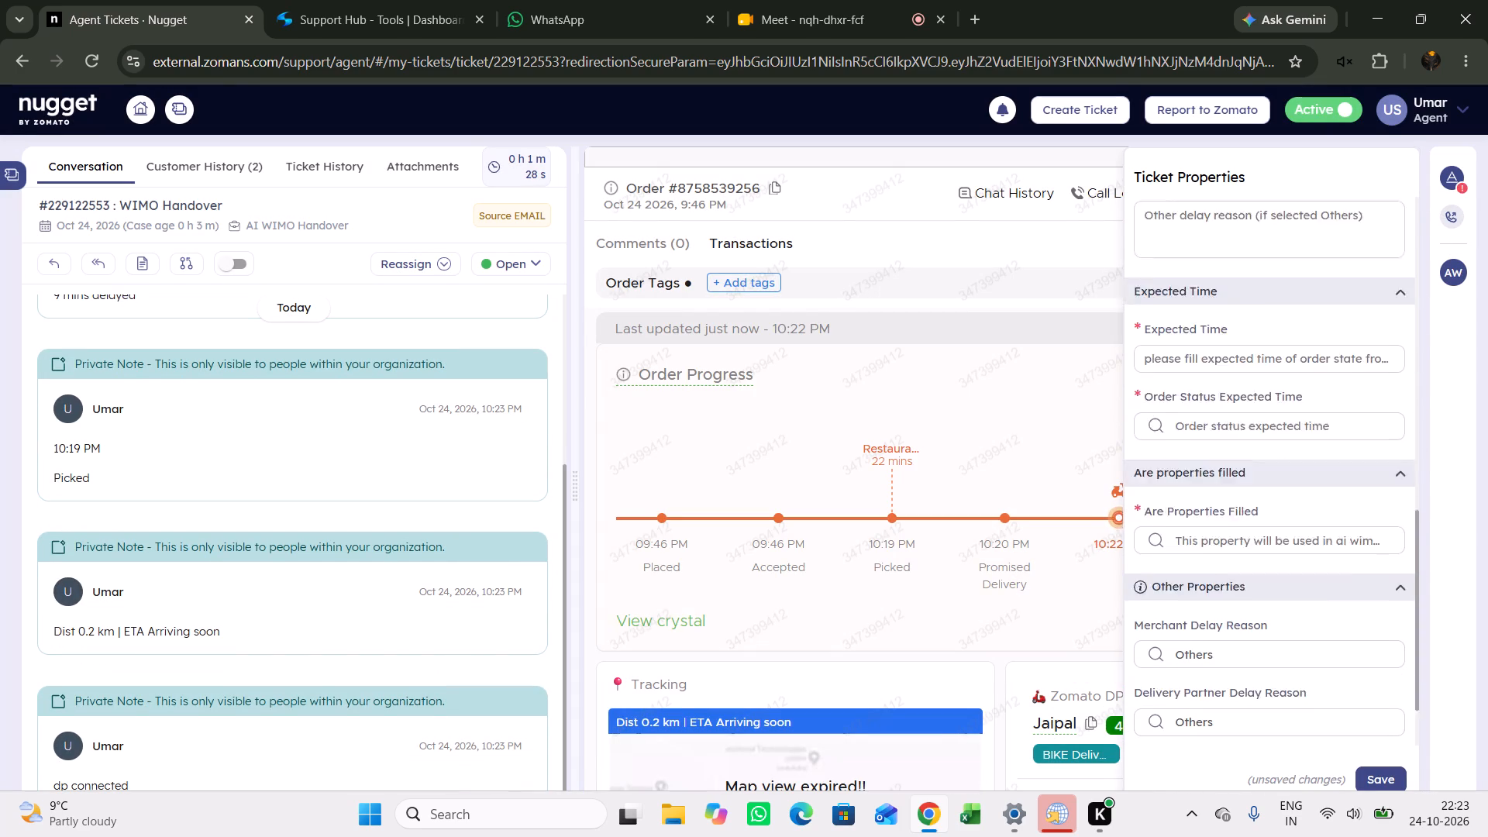
# Set Order Status Expected Time to "Arrival at cx location" and Are Properties Filled to "Yes".
pyautogui.click(1274, 502)
pyautogui.click(1273, 480)
pyautogui.click(1252, 498)
pyautogui.click(1283, 369)
pyautogui.click(1257, 449)
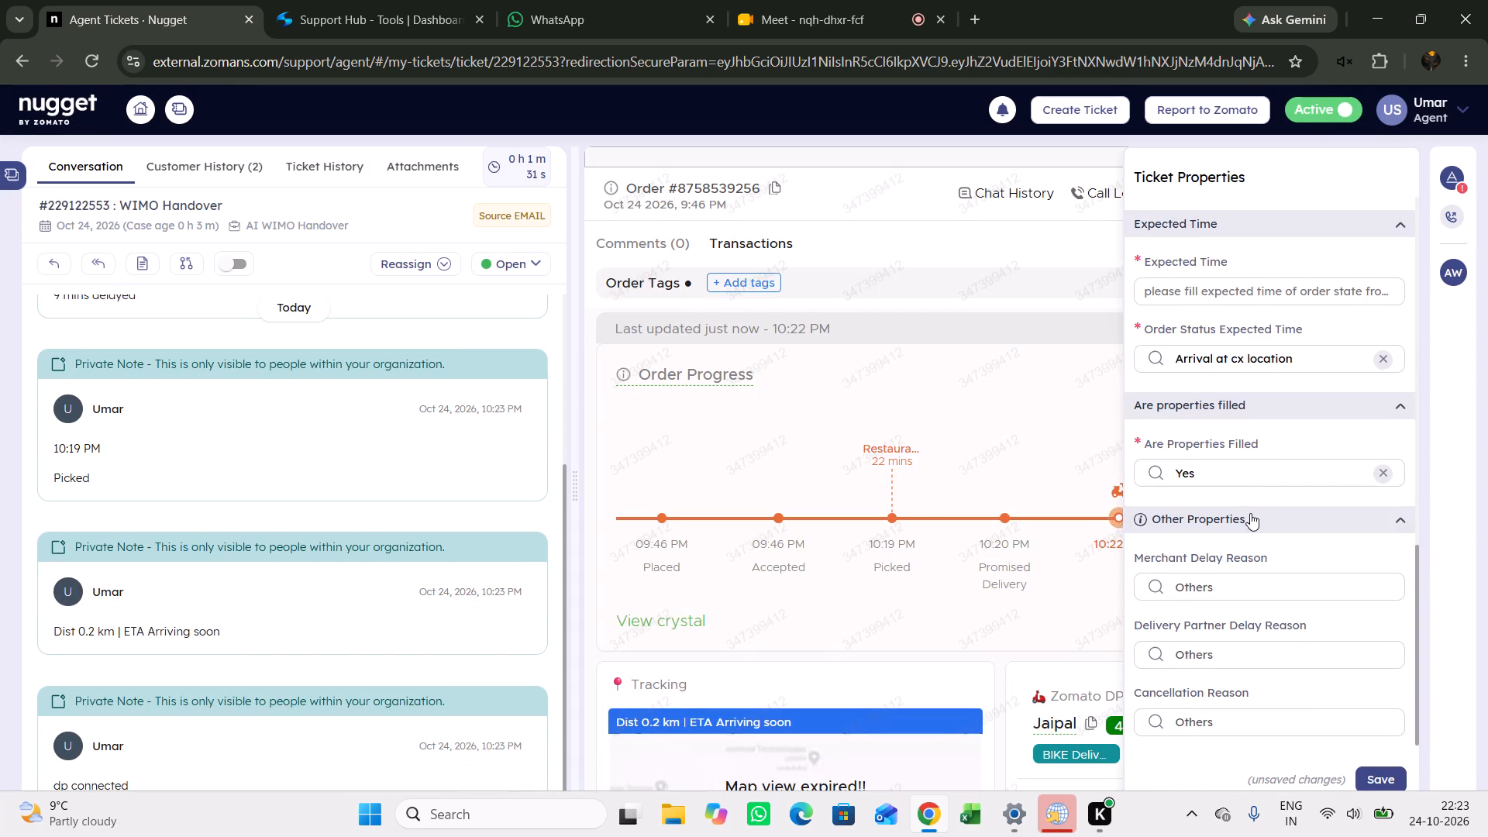
# Copy the Support Hub restaurant-delay template saying the delivery partner has received the order and paste it into Other Delay Reason.
pyautogui.scroll(3, 1250, 513)
pyautogui.click(1221, 443)
pyautogui.click(419, 19)
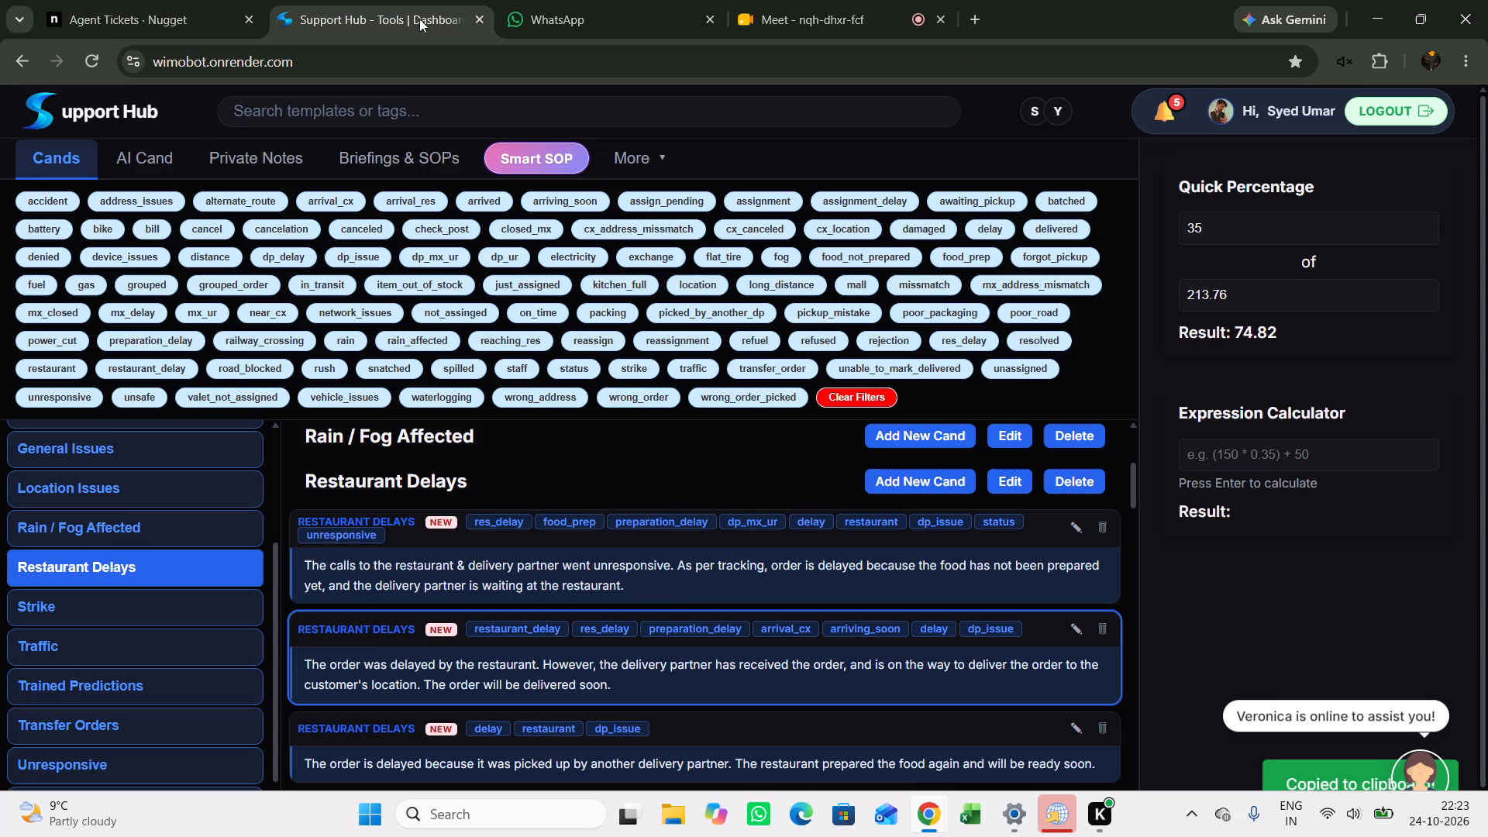
pyautogui.click(551, 665)
pyautogui.click(163, 0)
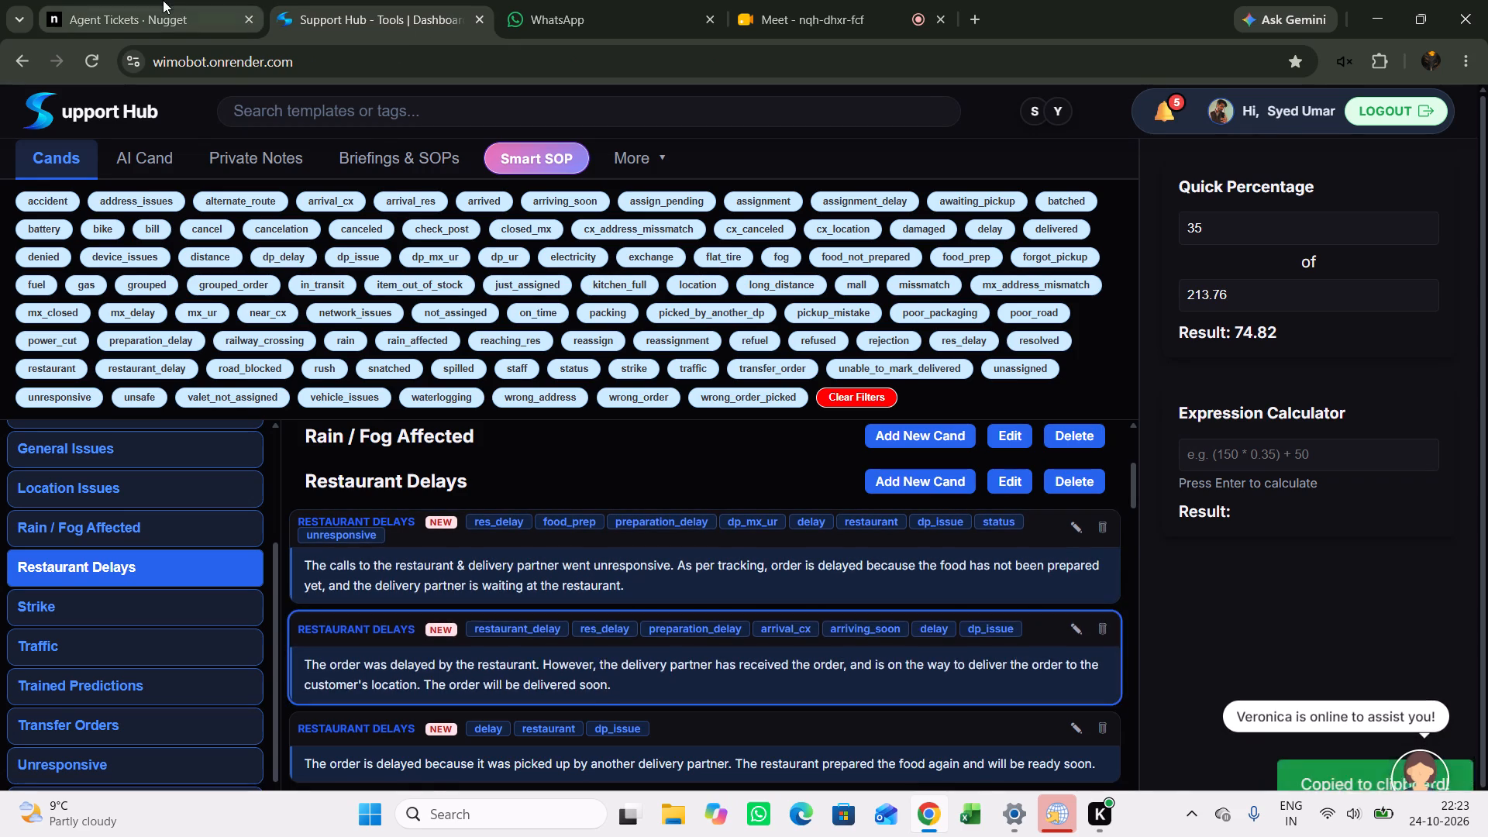
pyautogui.rightClick(1184, 447)
pyautogui.click(1299, 580)
# Set the ticket's Expected Time to 2.
pyautogui.click(1283, 580)
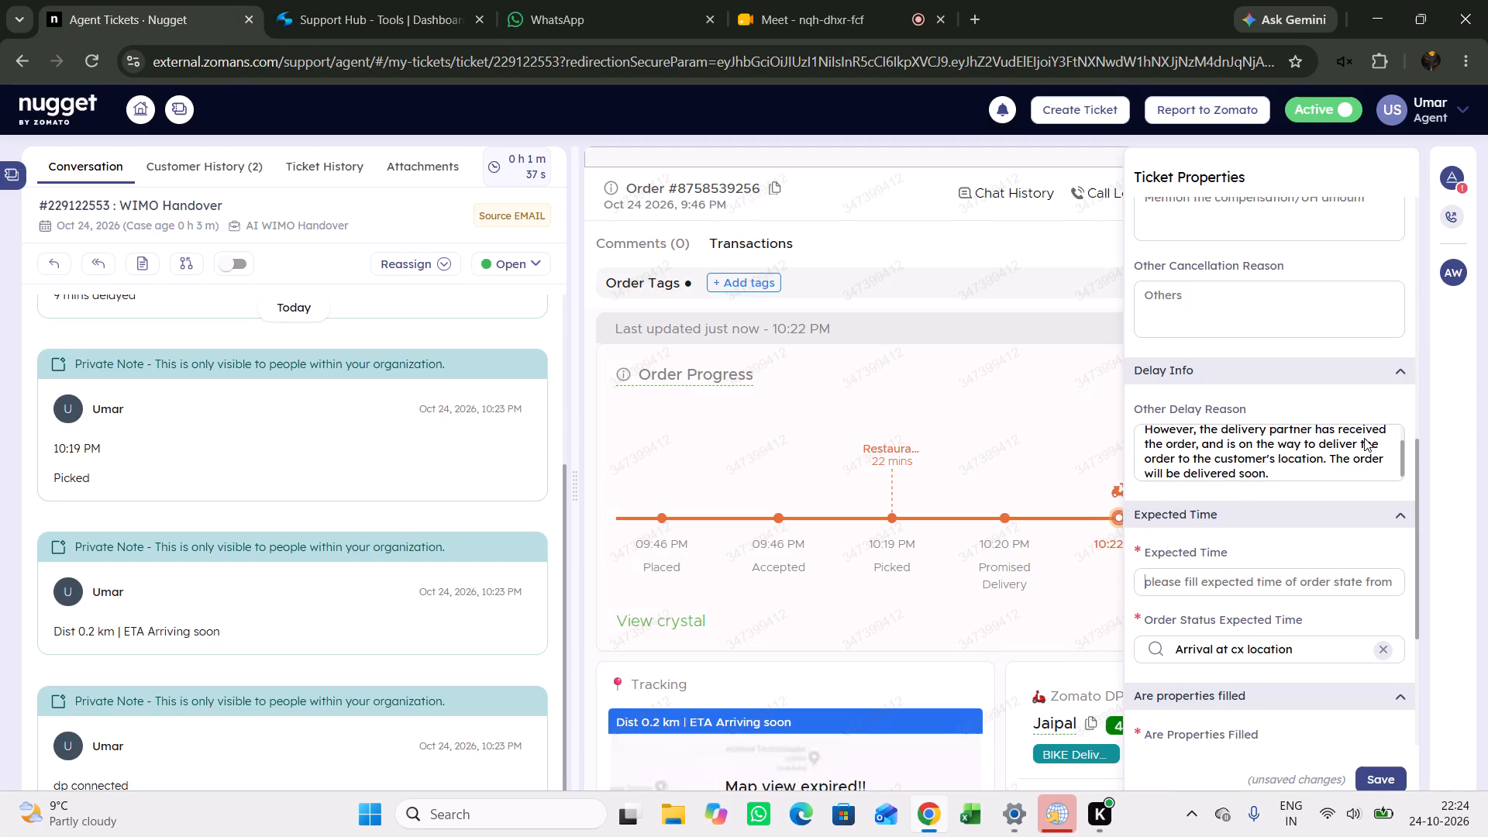
pyautogui.click(1282, 477)
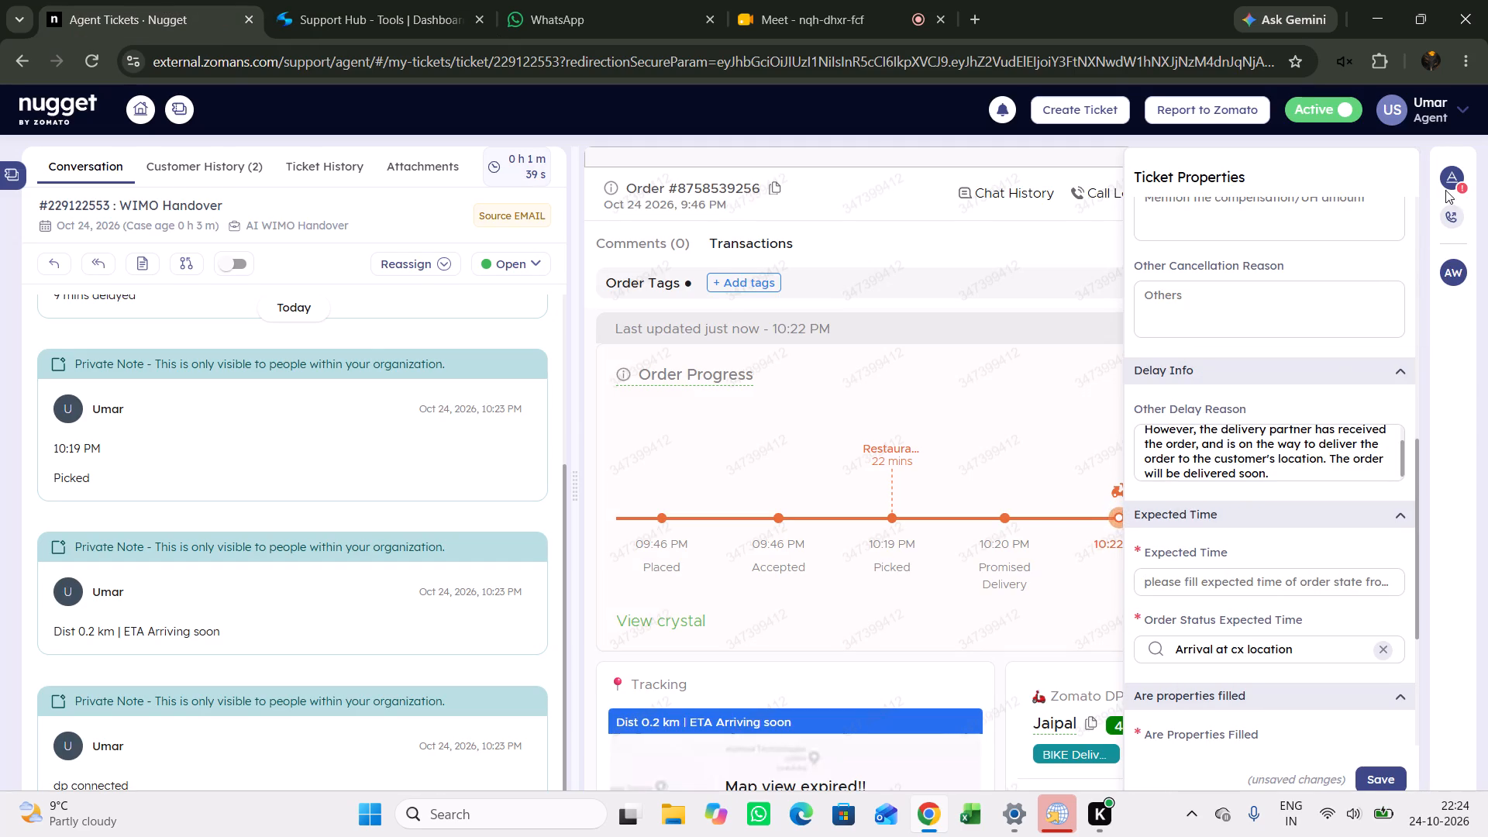
pyautogui.click(1448, 175)
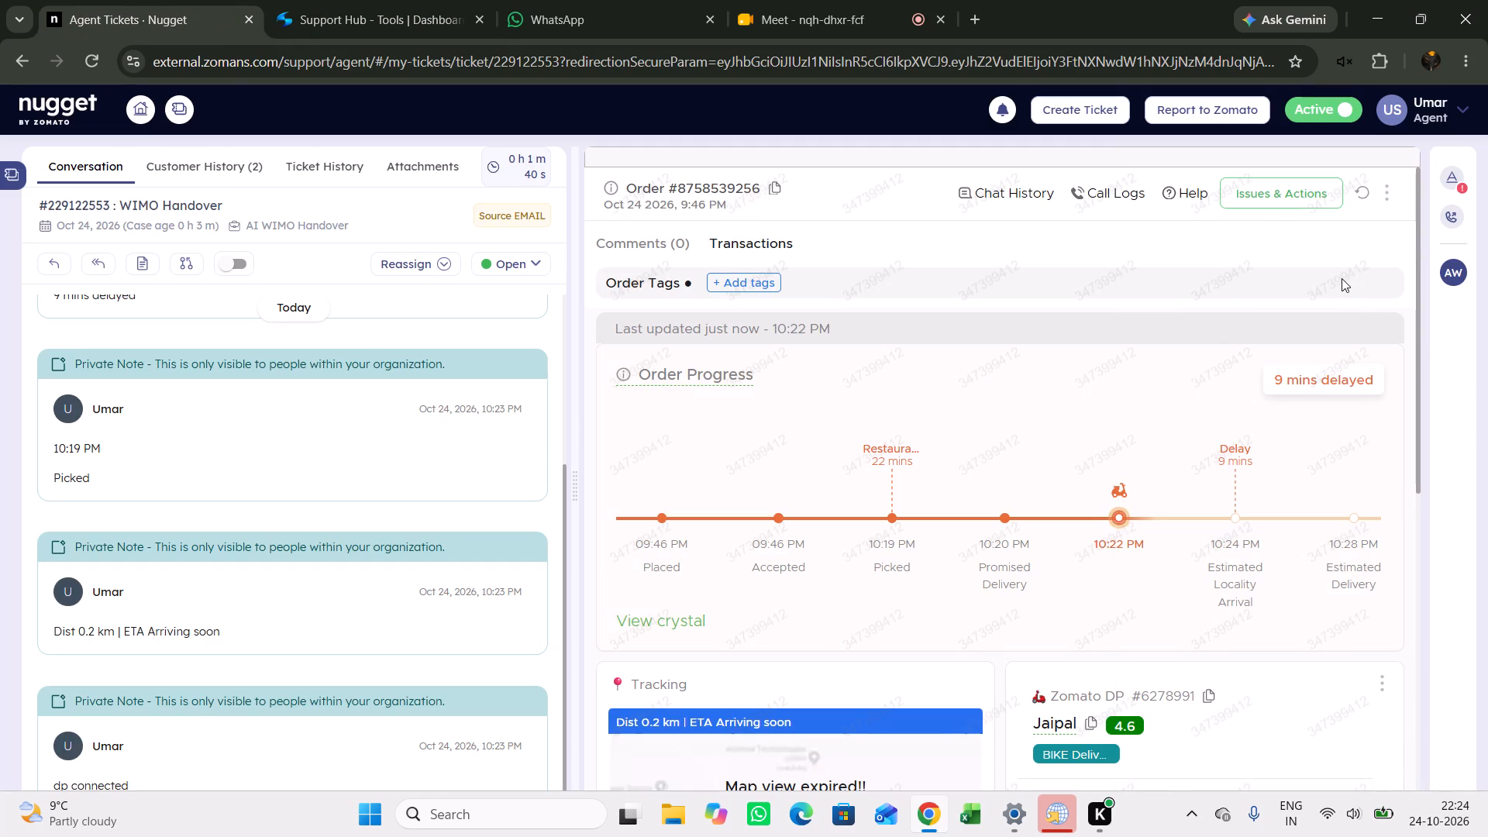
pyautogui.click(1451, 183)
pyautogui.click(1249, 580)
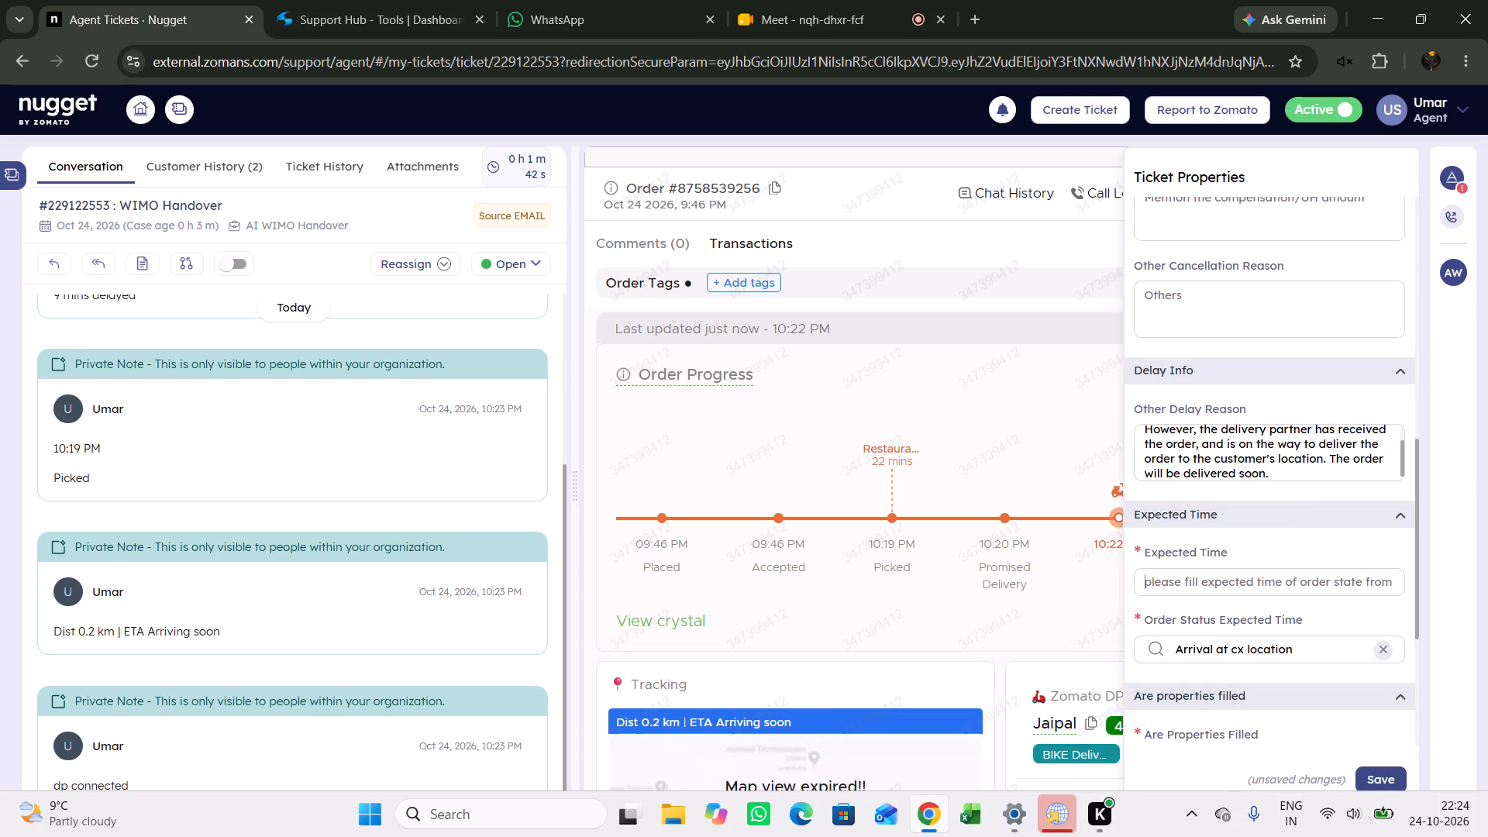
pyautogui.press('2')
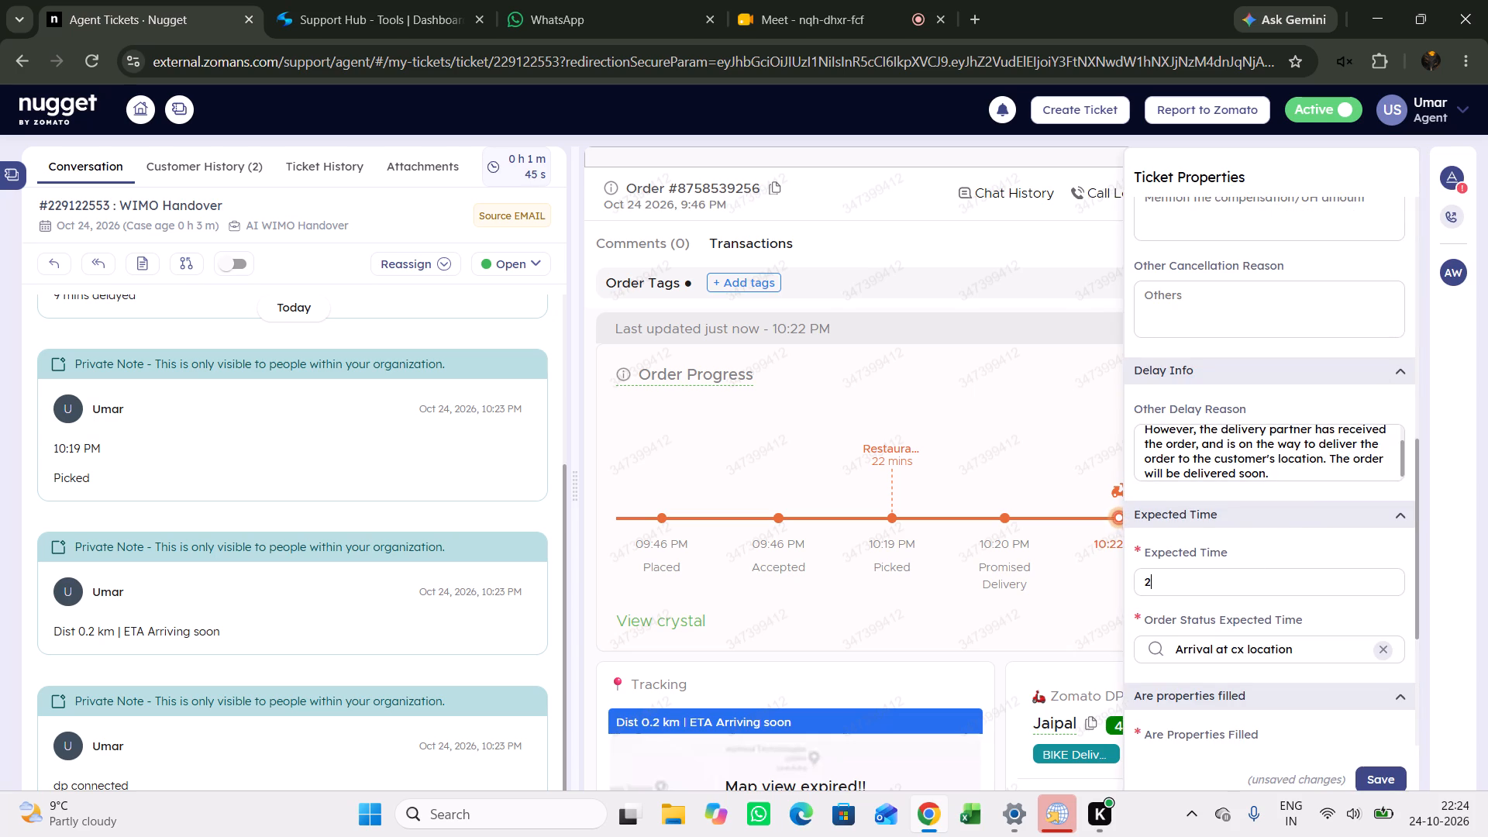
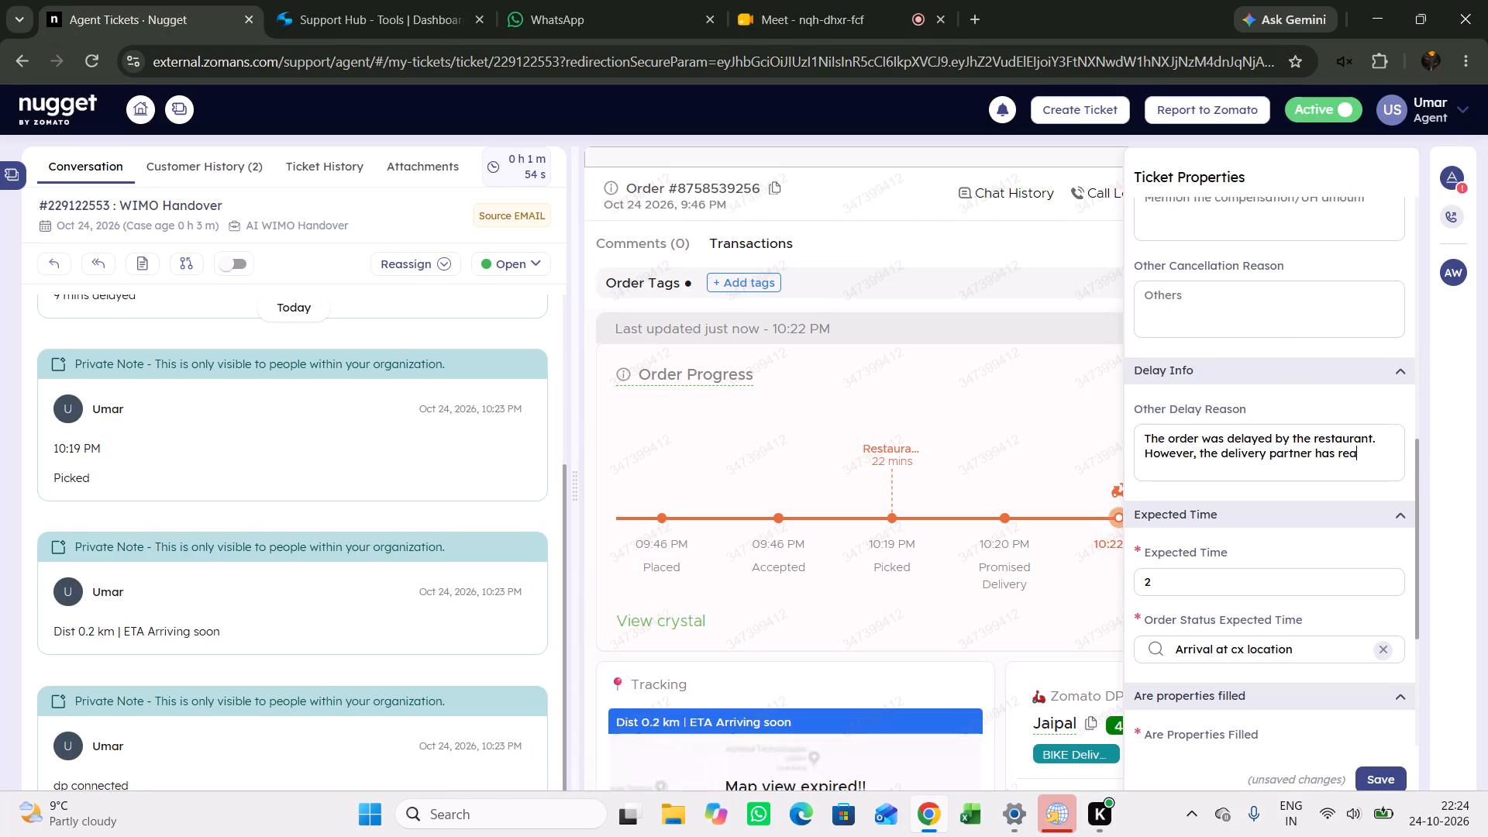
# Complete the Other Delay Reason so it says the delivery partner "has reached the customer's location to deliver the order.".
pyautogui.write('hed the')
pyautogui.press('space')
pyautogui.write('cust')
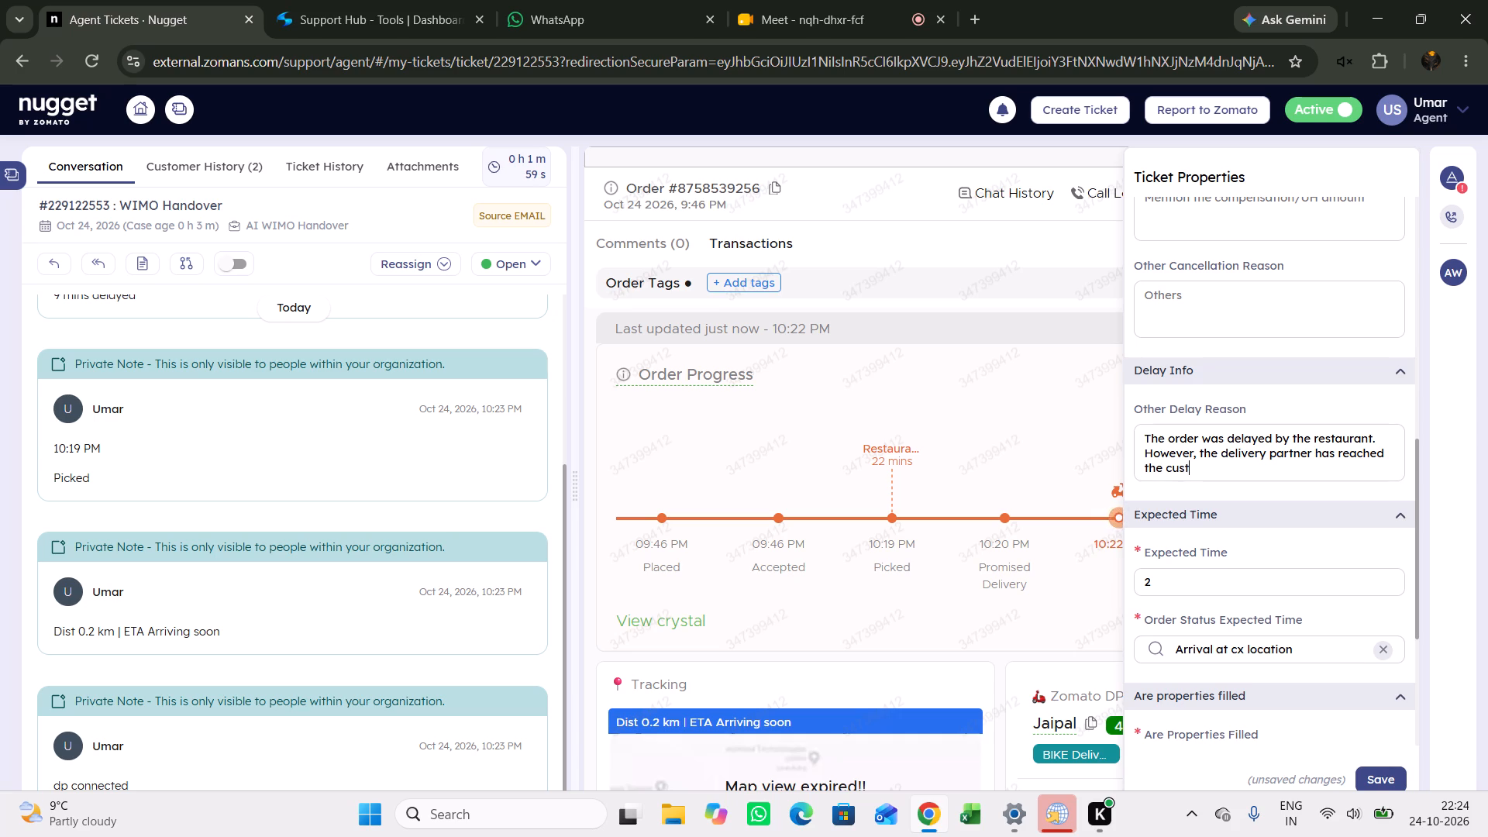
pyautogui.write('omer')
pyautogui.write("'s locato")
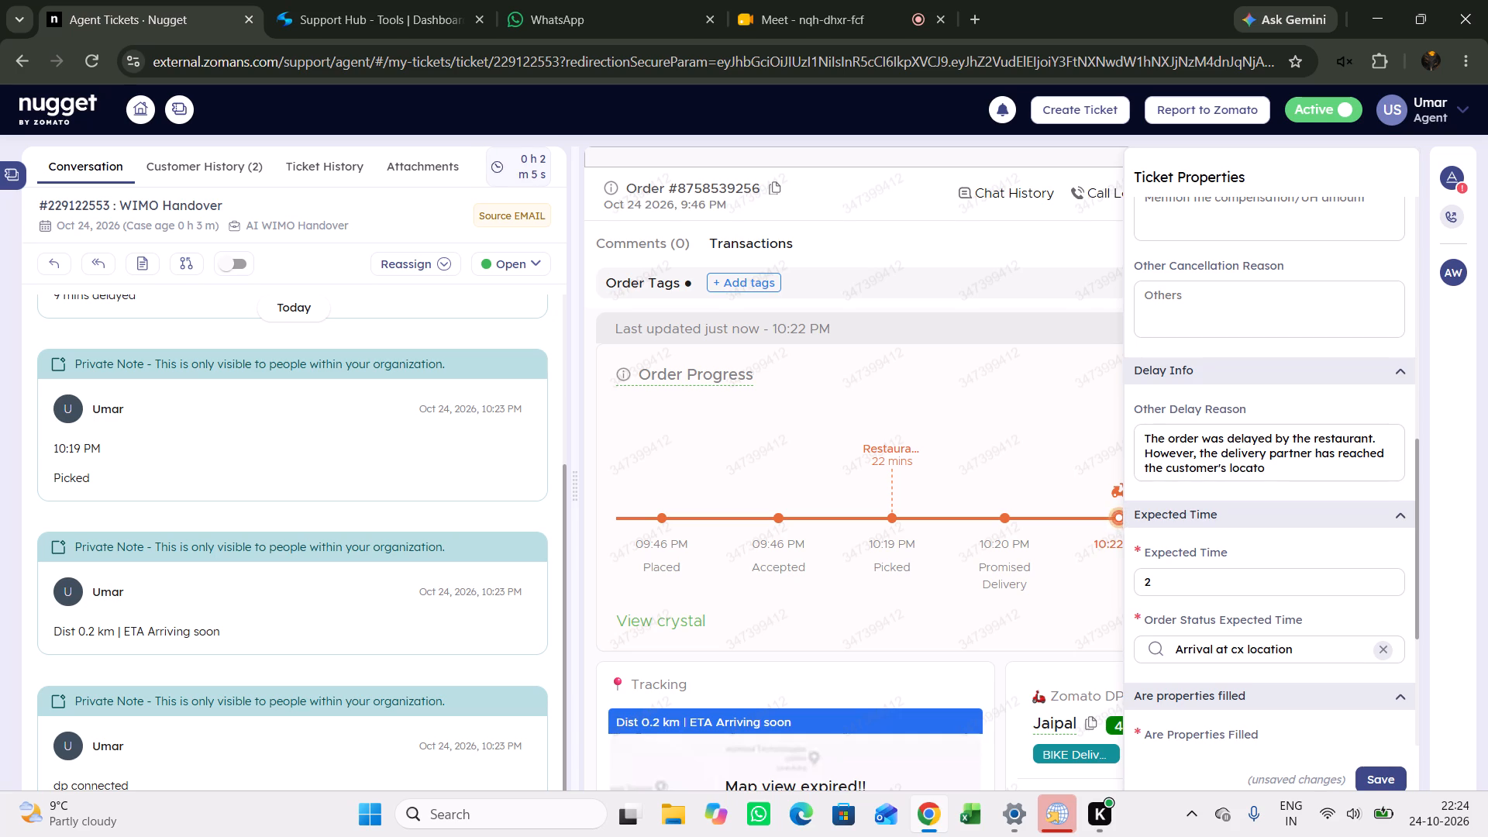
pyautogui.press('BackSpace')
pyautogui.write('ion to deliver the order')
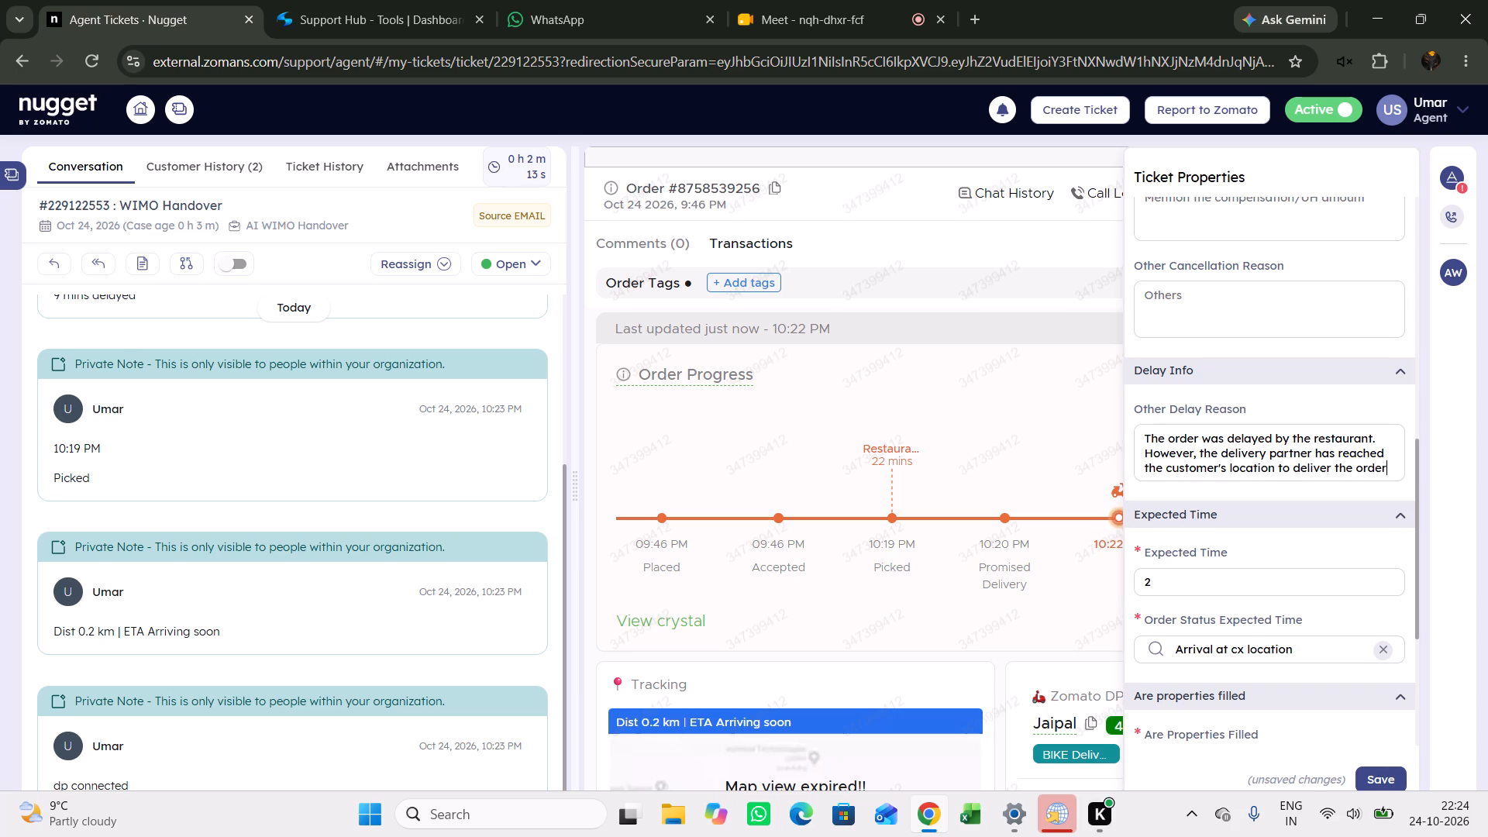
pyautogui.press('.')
# Replace "by" with "at" in the Other Delay Reason so it reads "The order was delayed at the restaurant.".
pyautogui.click(1282, 439)
pyautogui.click(1282, 439)
pyautogui.press('BackSpace')
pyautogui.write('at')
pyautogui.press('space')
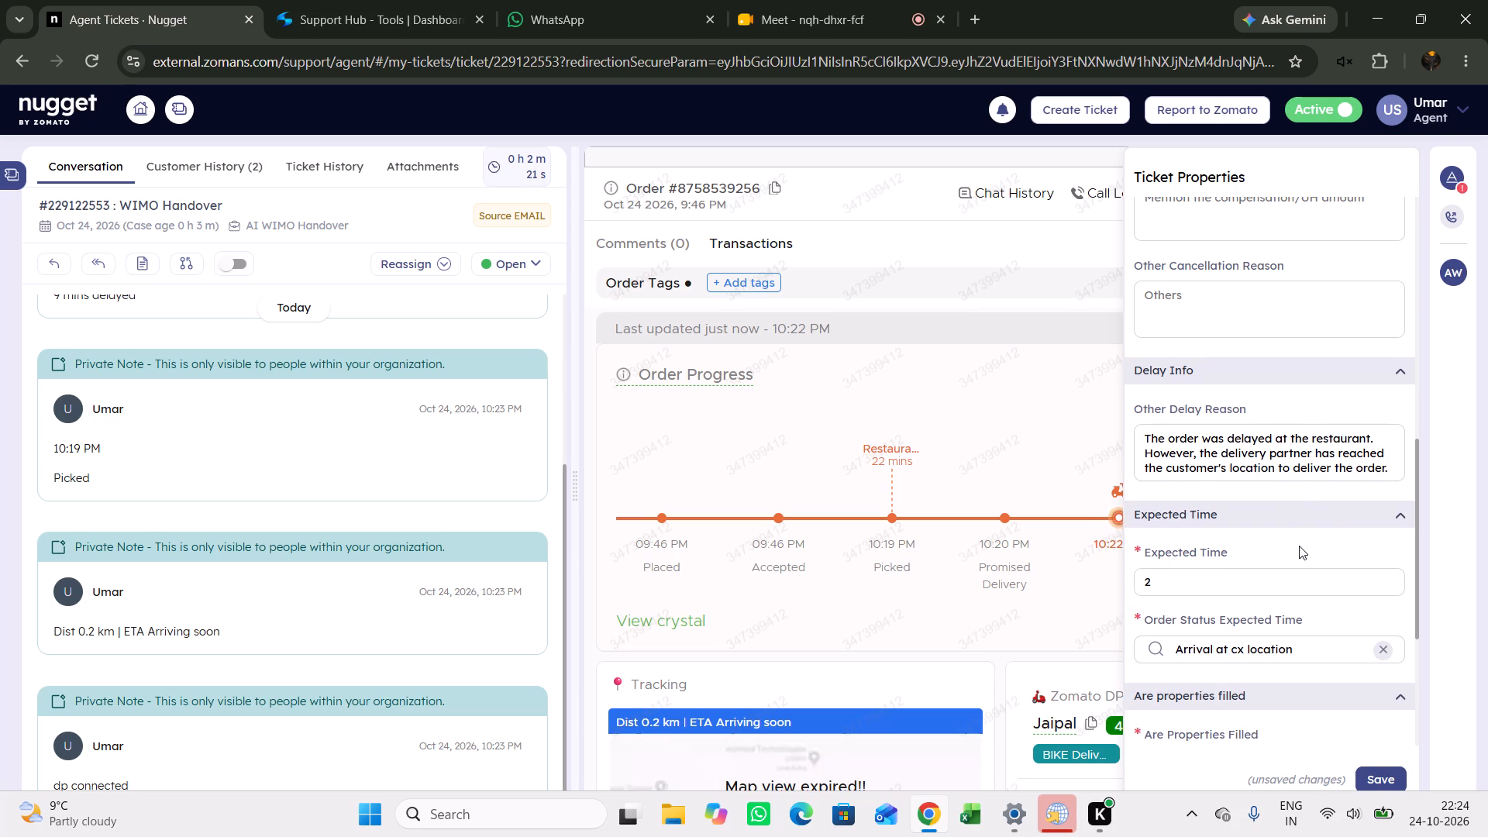
# Save the ticket properties for ticket #229122553.
pyautogui.scroll(5, 1299, 546)
pyautogui.scroll(-10, 1286, 419)
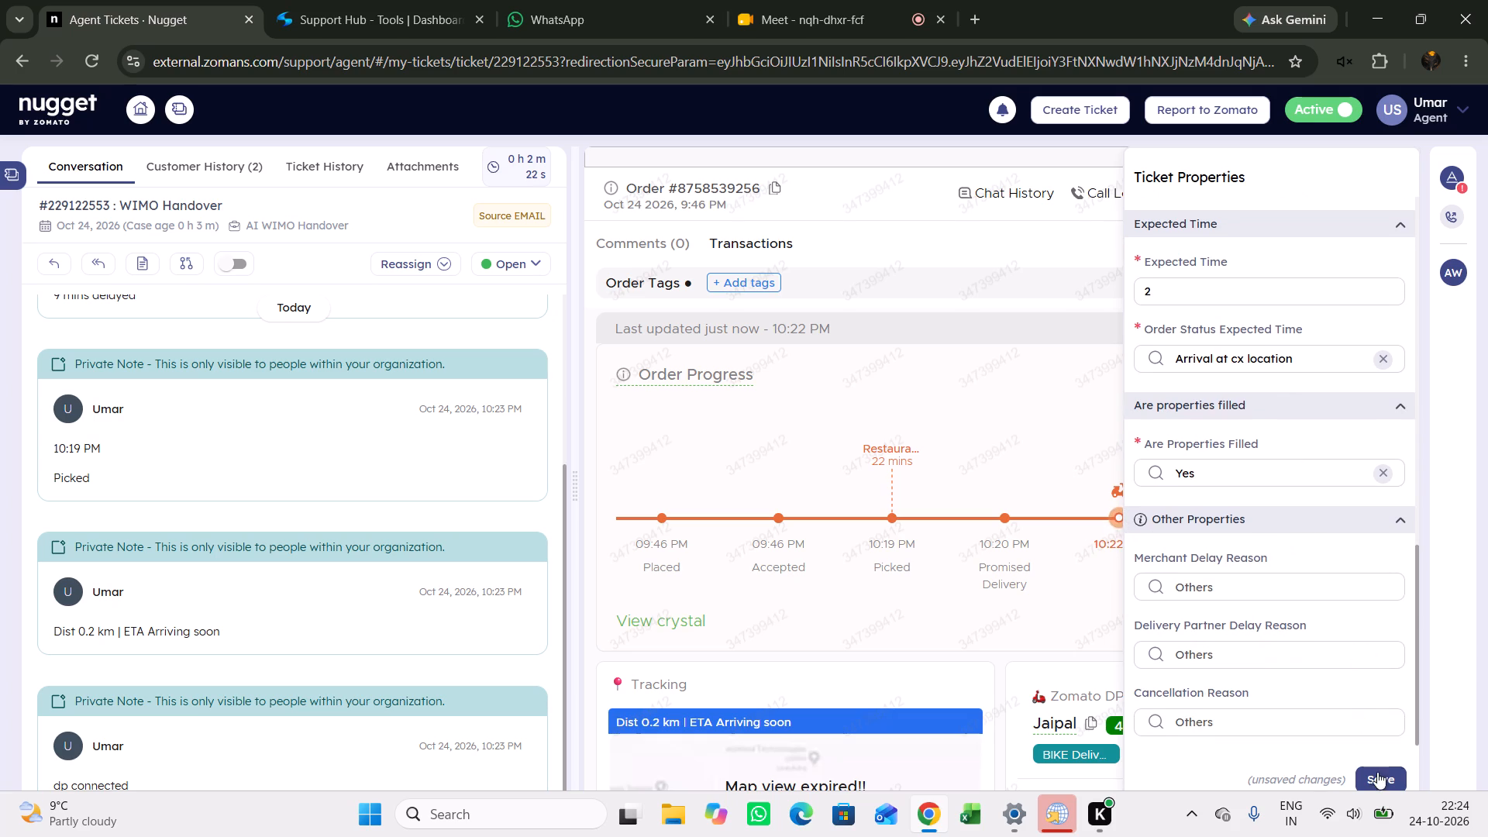
pyautogui.click(1377, 772)
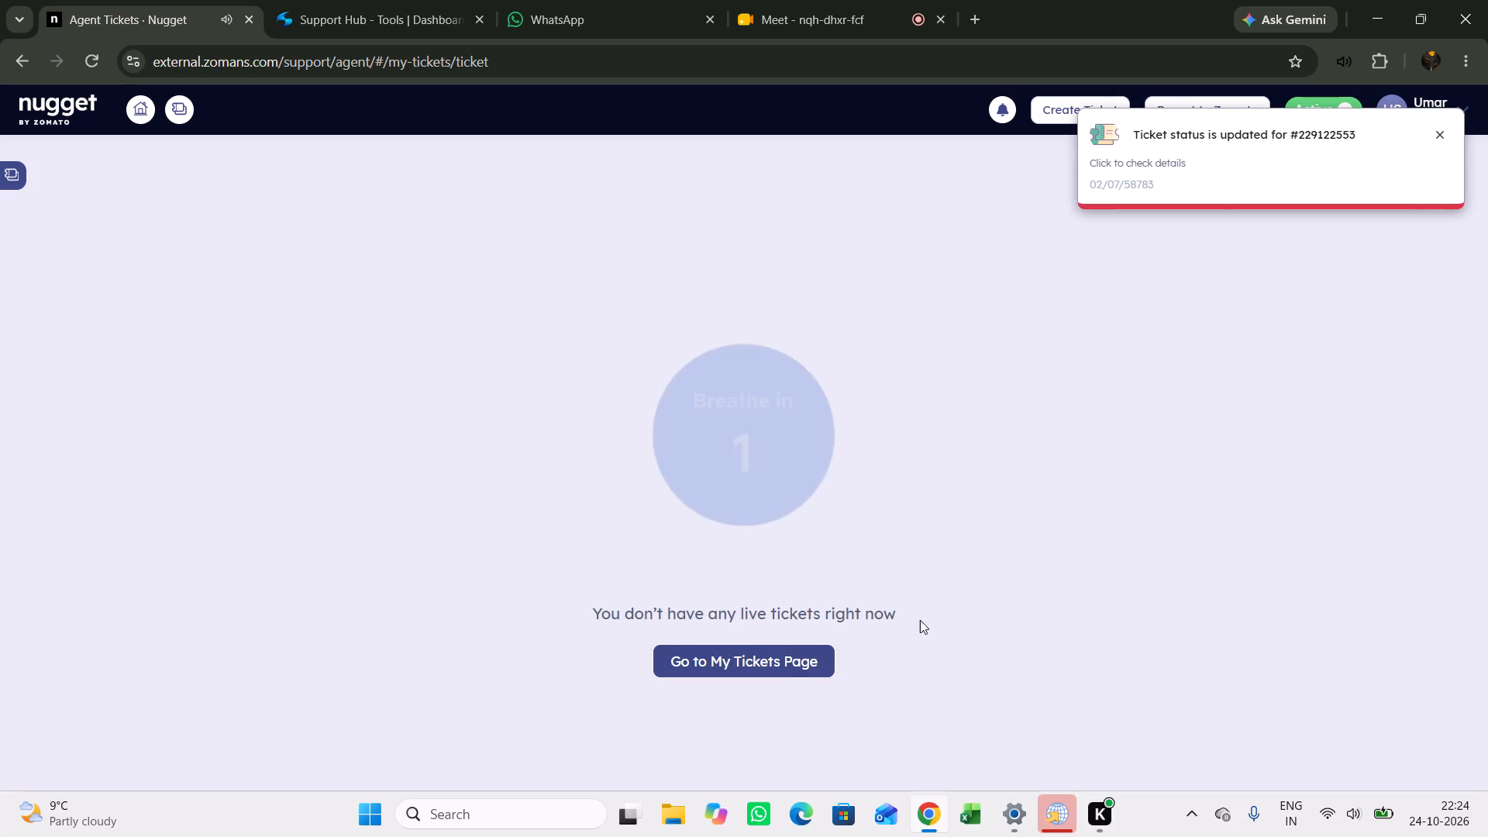
# Go to the My Tickets page, fetch new tickets, clear the notifications and open ticket #229071328.
pyautogui.click(788, 669)
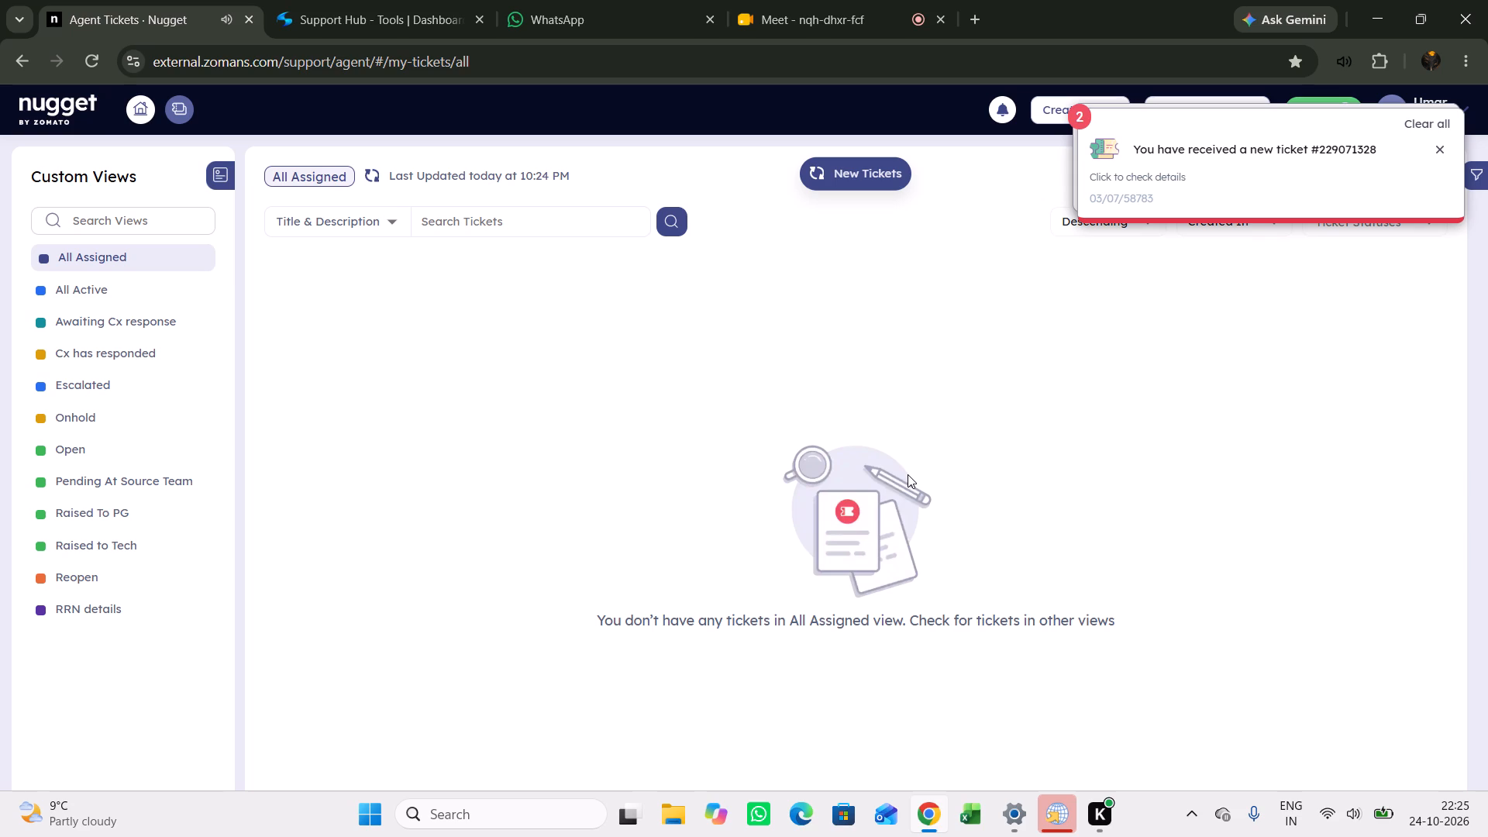
pyautogui.click(880, 155)
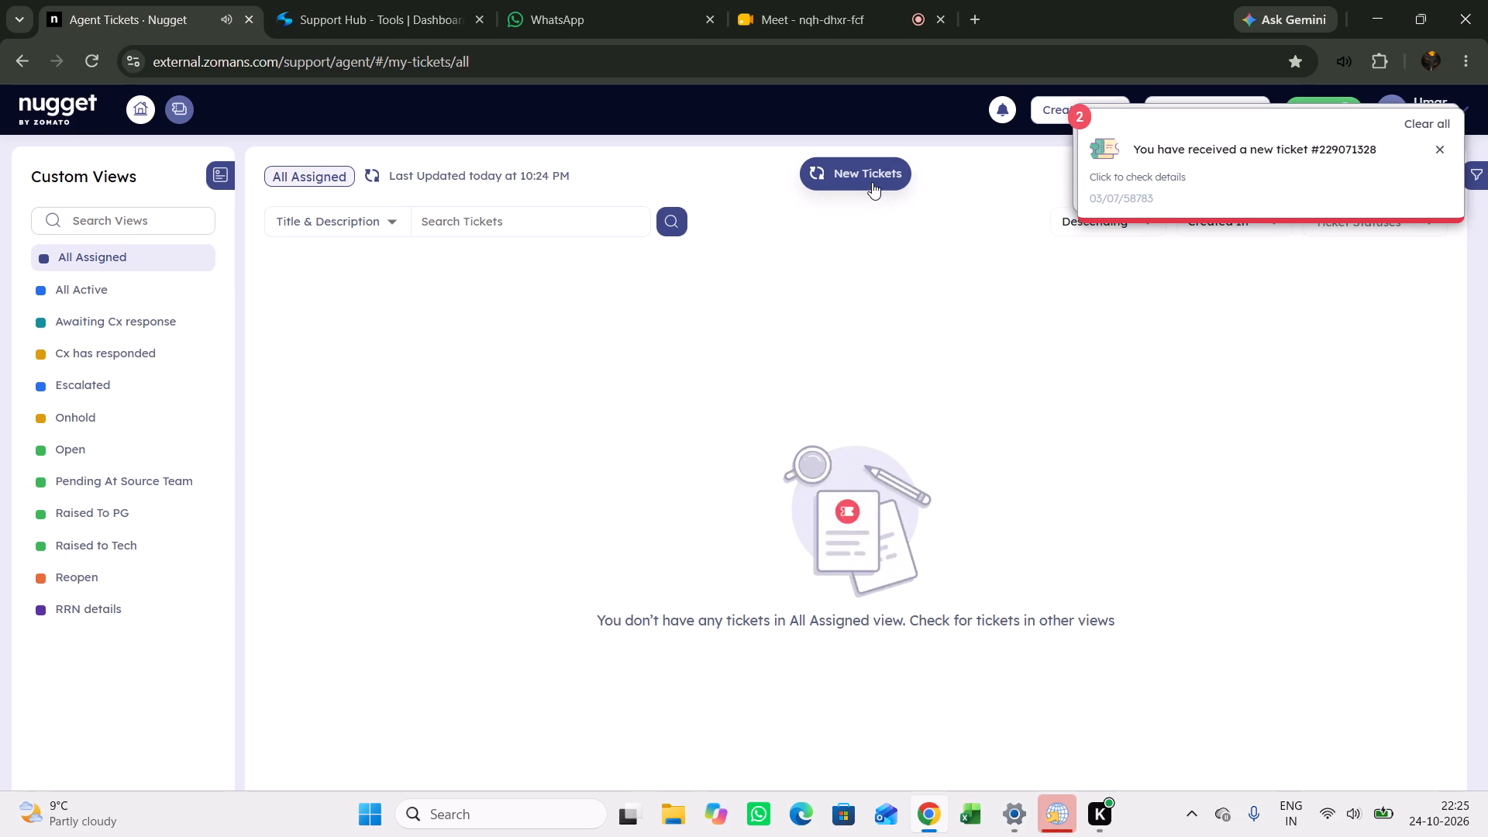
pyautogui.click(870, 181)
pyautogui.click(1434, 126)
pyautogui.click(799, 351)
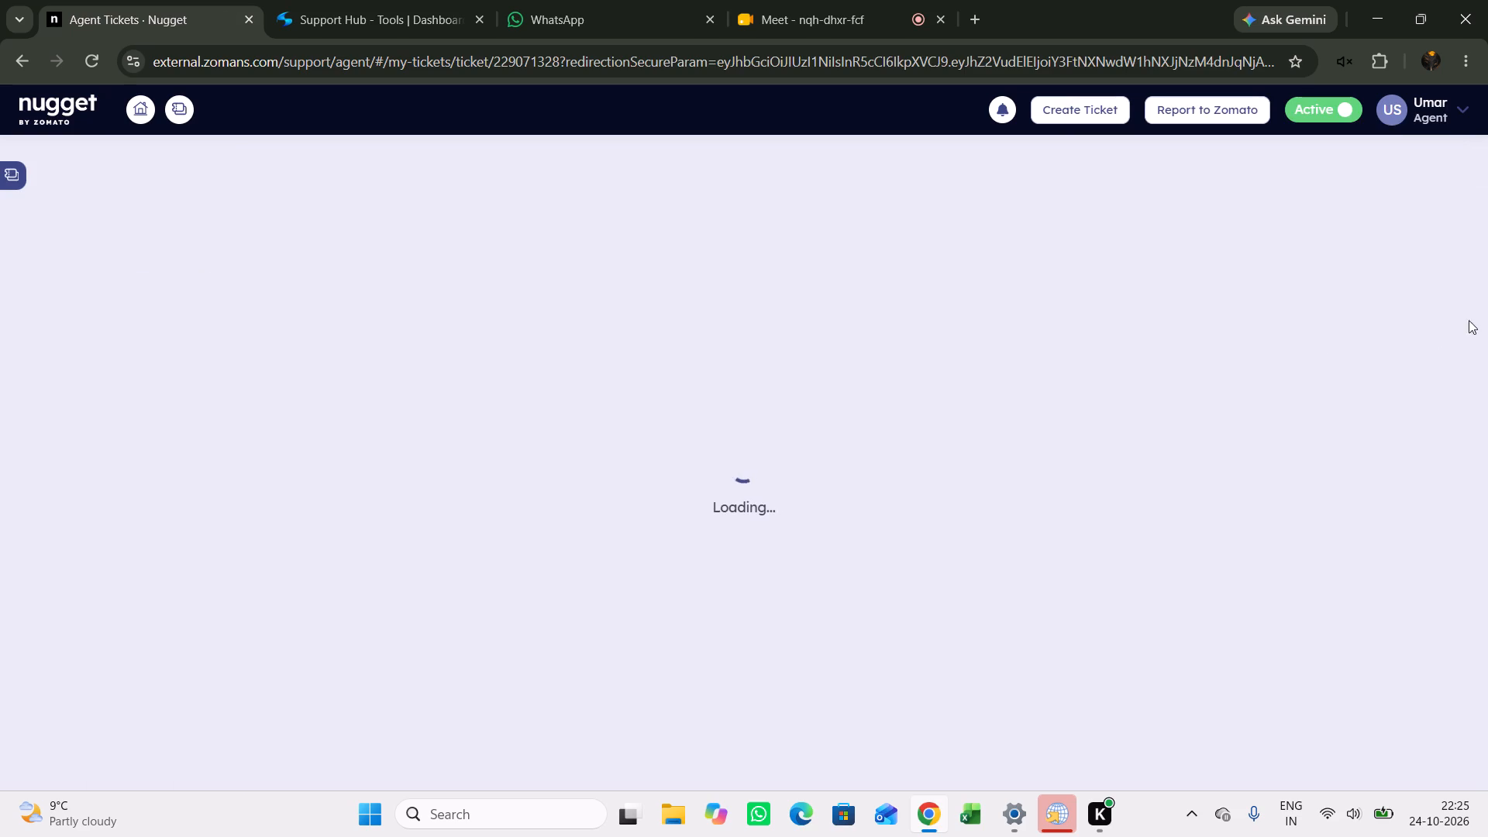
pyautogui.click(1452, 267)
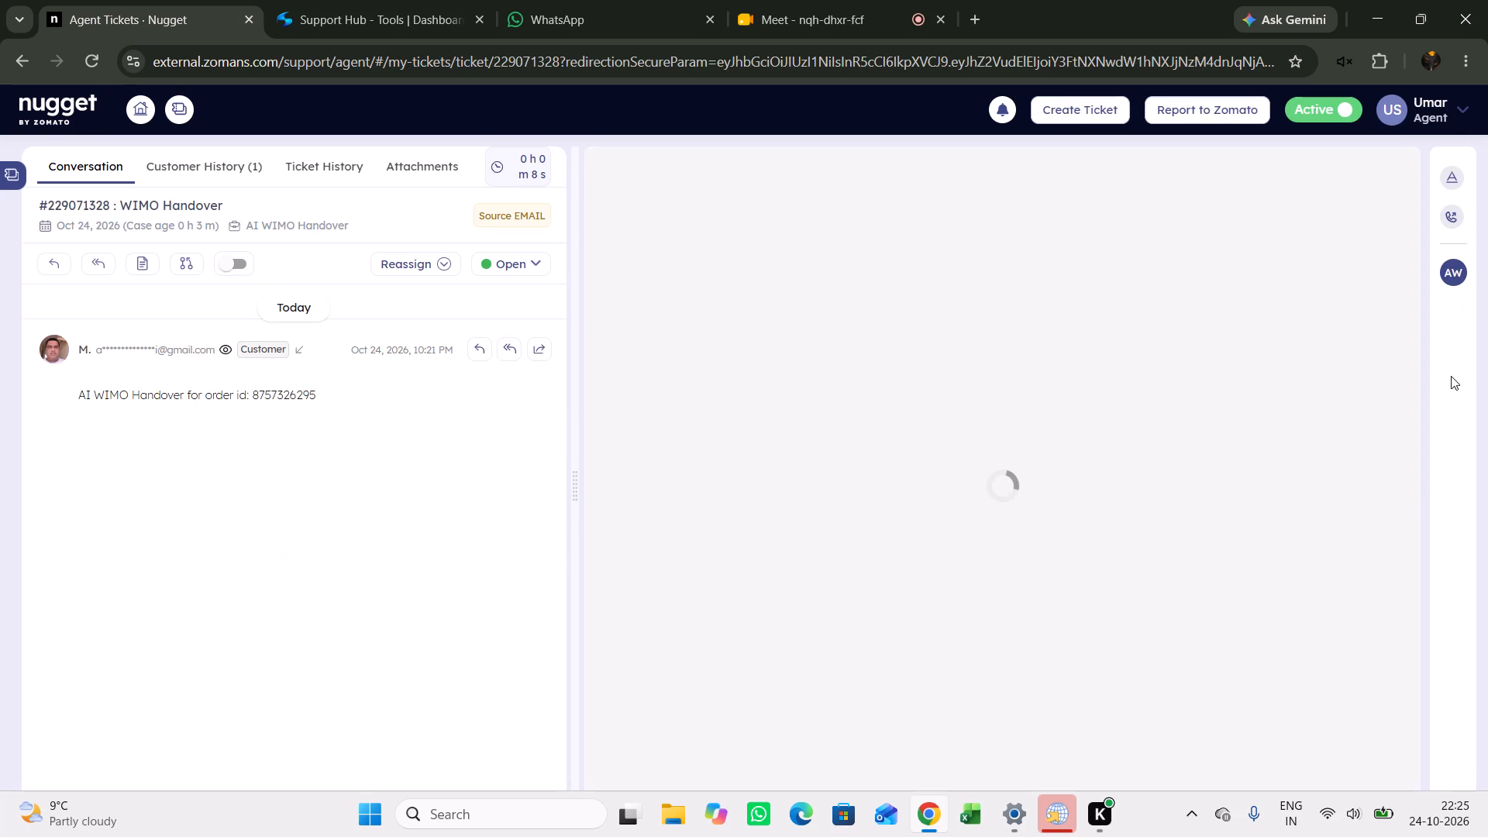
# Copy "23 mins delayed" from Order Progress and add it to the ticket as a private note.
pyautogui.moveTo(1214, 377); pyautogui.dragTo(1335, 370)
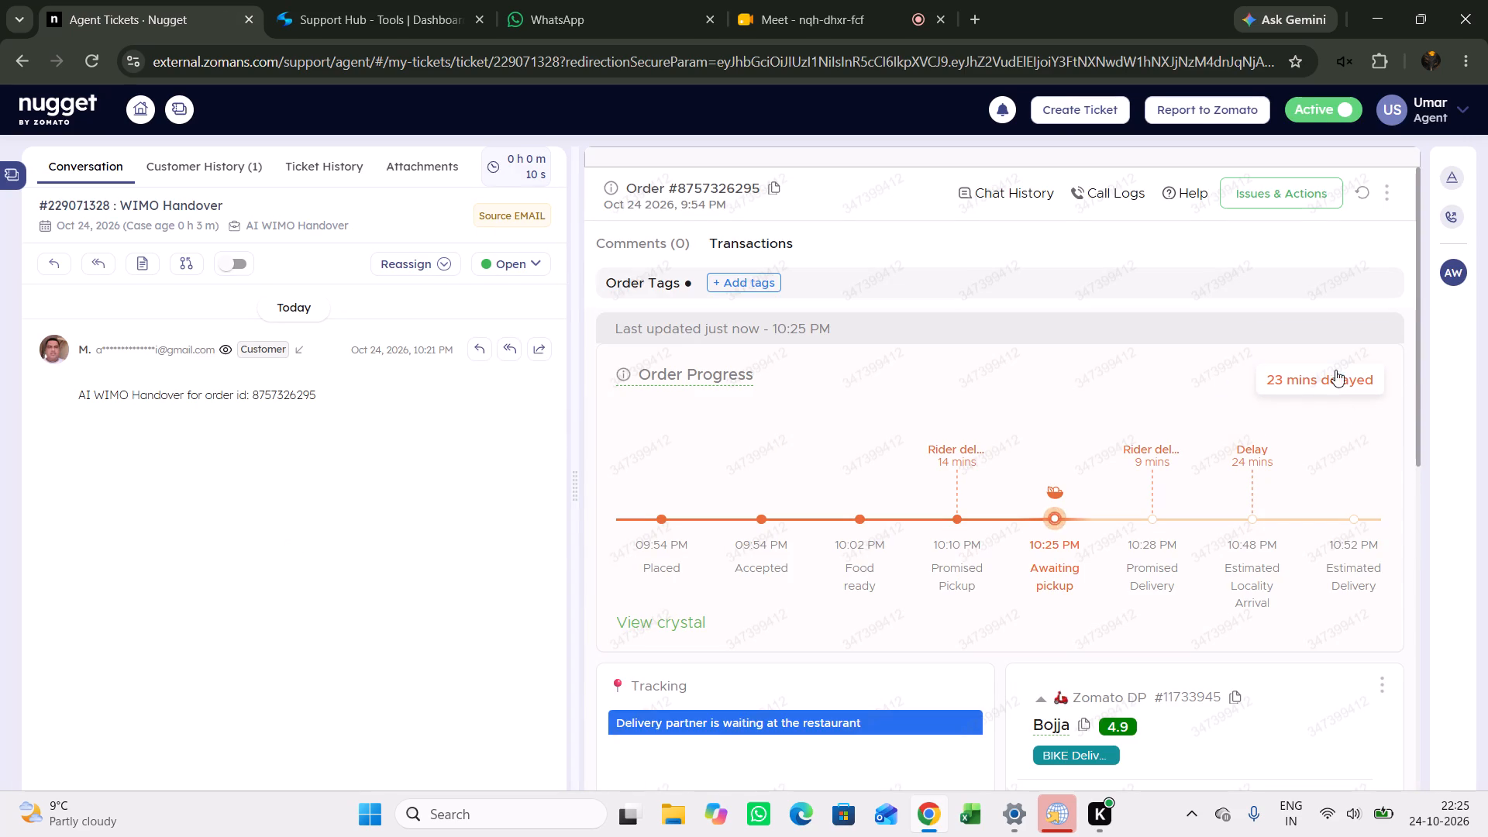
pyautogui.moveTo(1335, 370); pyautogui.dragTo(1410, 370)
pyautogui.rightClick(1353, 374)
pyautogui.click(1095, 392)
pyautogui.click(141, 257)
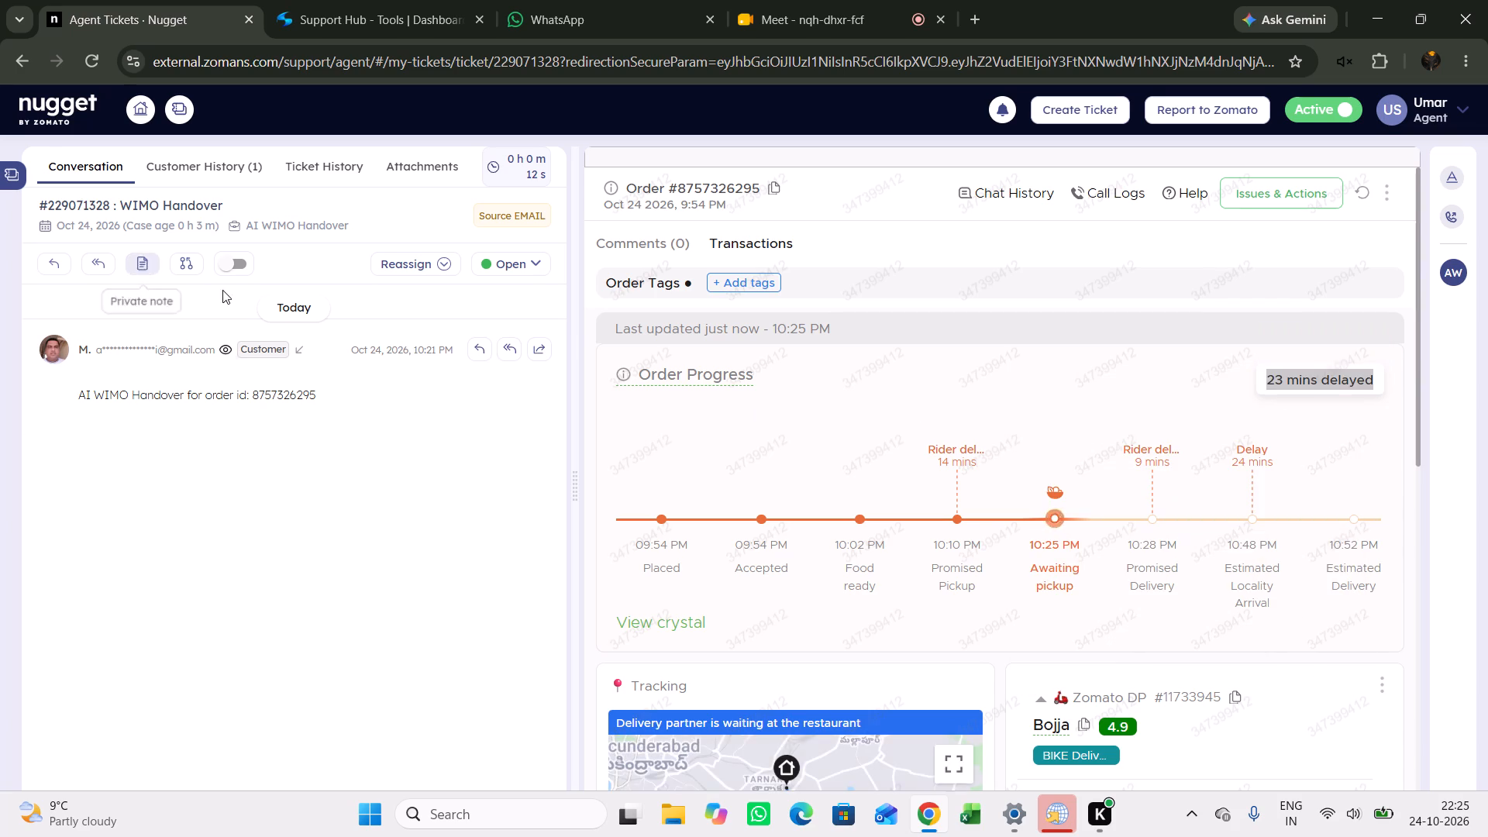
pyautogui.rightClick(791, 464)
pyautogui.click(918, 621)
pyautogui.click(932, 585)
pyautogui.click(939, 576)
# Copy the "10:25 PM Awaiting pickup" status from the order timeline and add it as a private note.
pyautogui.moveTo(1029, 538); pyautogui.dragTo(1074, 587)
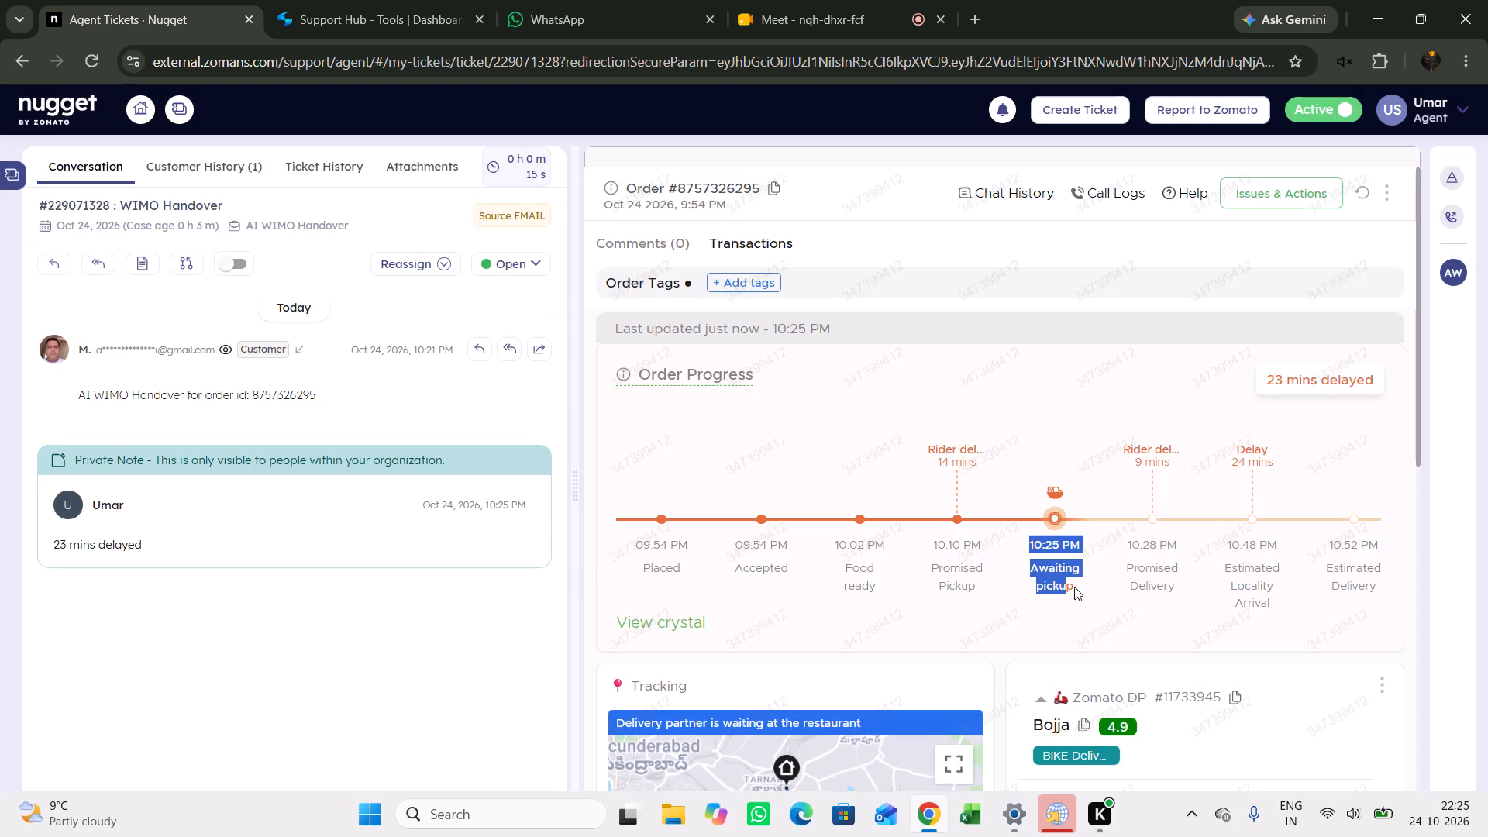
pyautogui.moveTo(1074, 587); pyautogui.dragTo(1081, 594)
pyautogui.rightClick(1069, 582)
pyautogui.click(1145, 305)
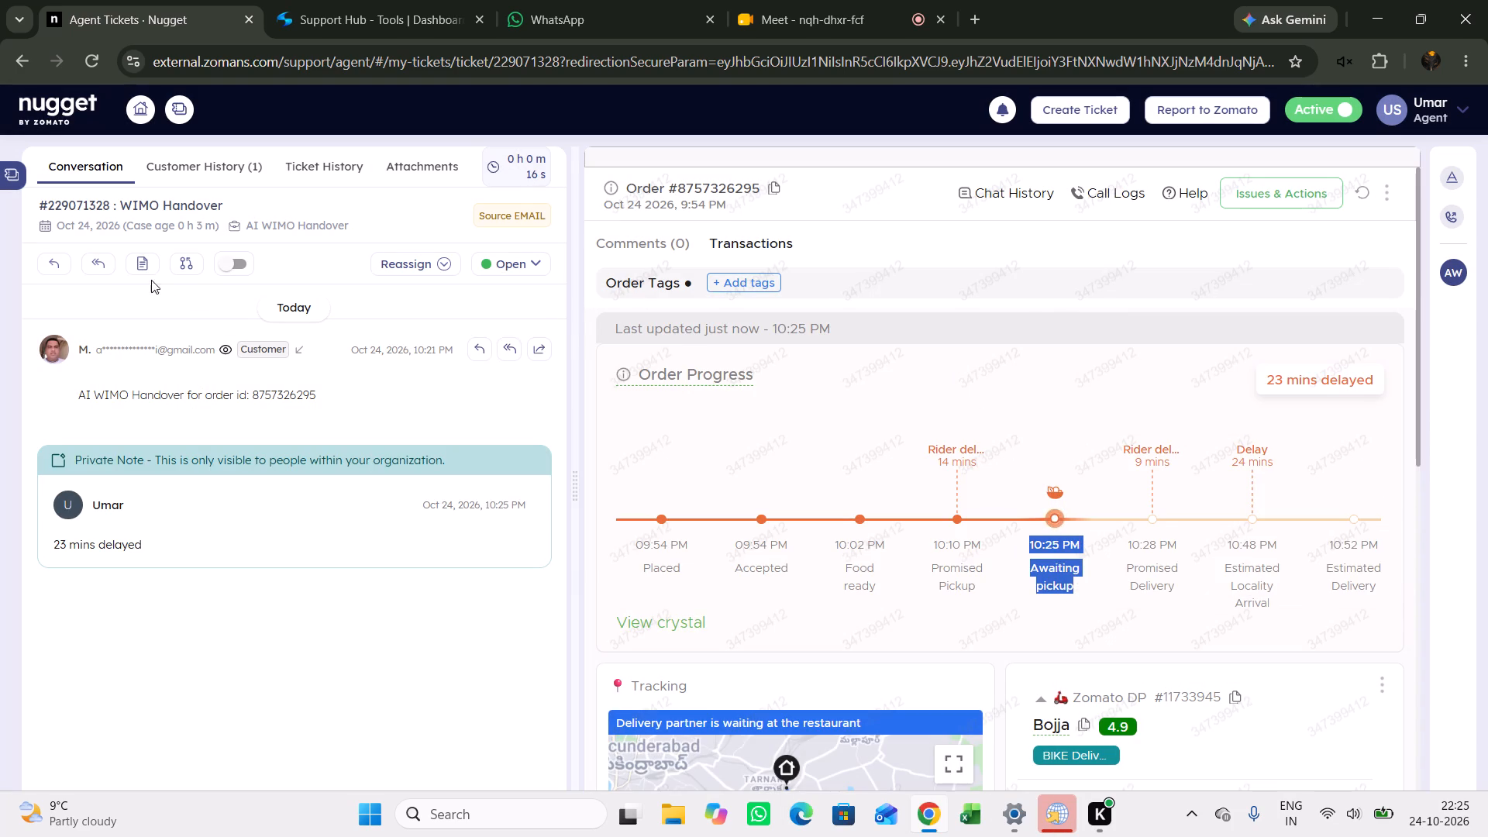
pyautogui.click(151, 267)
pyautogui.rightClick(878, 509)
pyautogui.click(1015, 275)
pyautogui.click(946, 584)
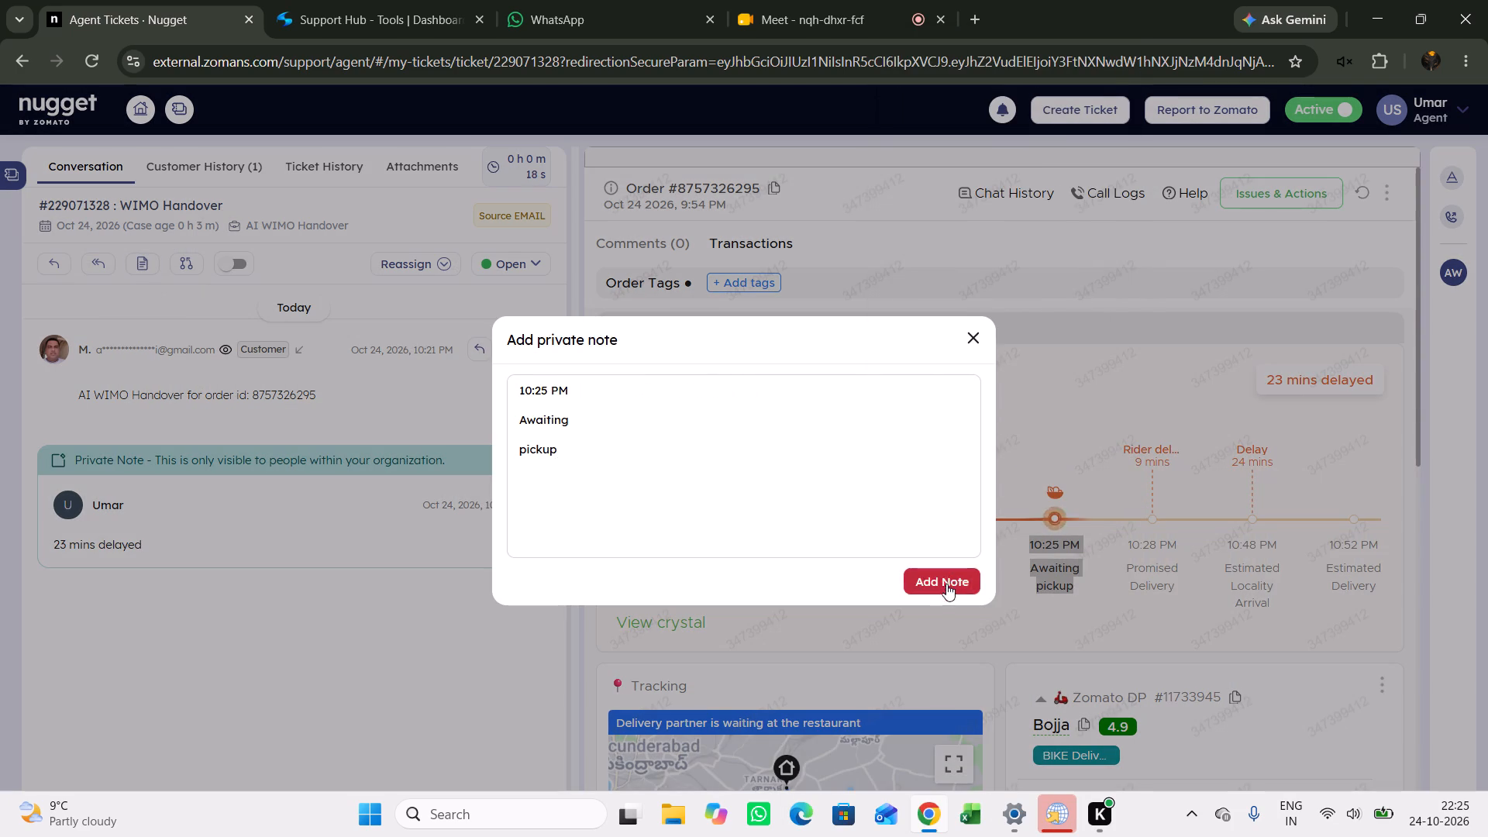
# Copy the tracking status "Delivery partner is waiting at the restaurant" and add it as a private note.
pyautogui.moveTo(882, 724); pyautogui.dragTo(618, 718)
pyautogui.rightClick(619, 718)
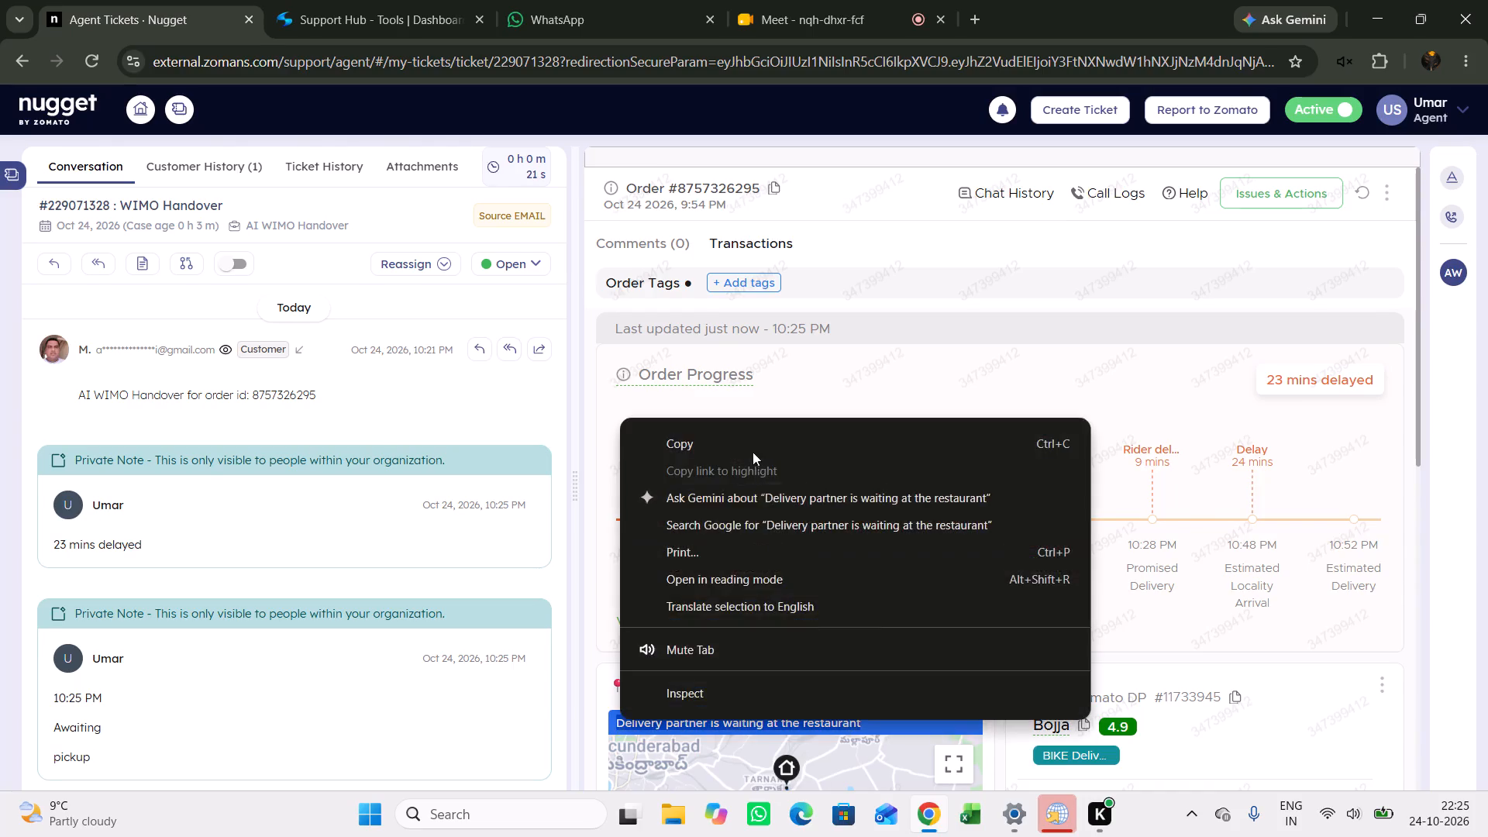
pyautogui.click(749, 438)
pyautogui.click(143, 266)
pyautogui.rightClick(921, 506)
pyautogui.rightClick(763, 448)
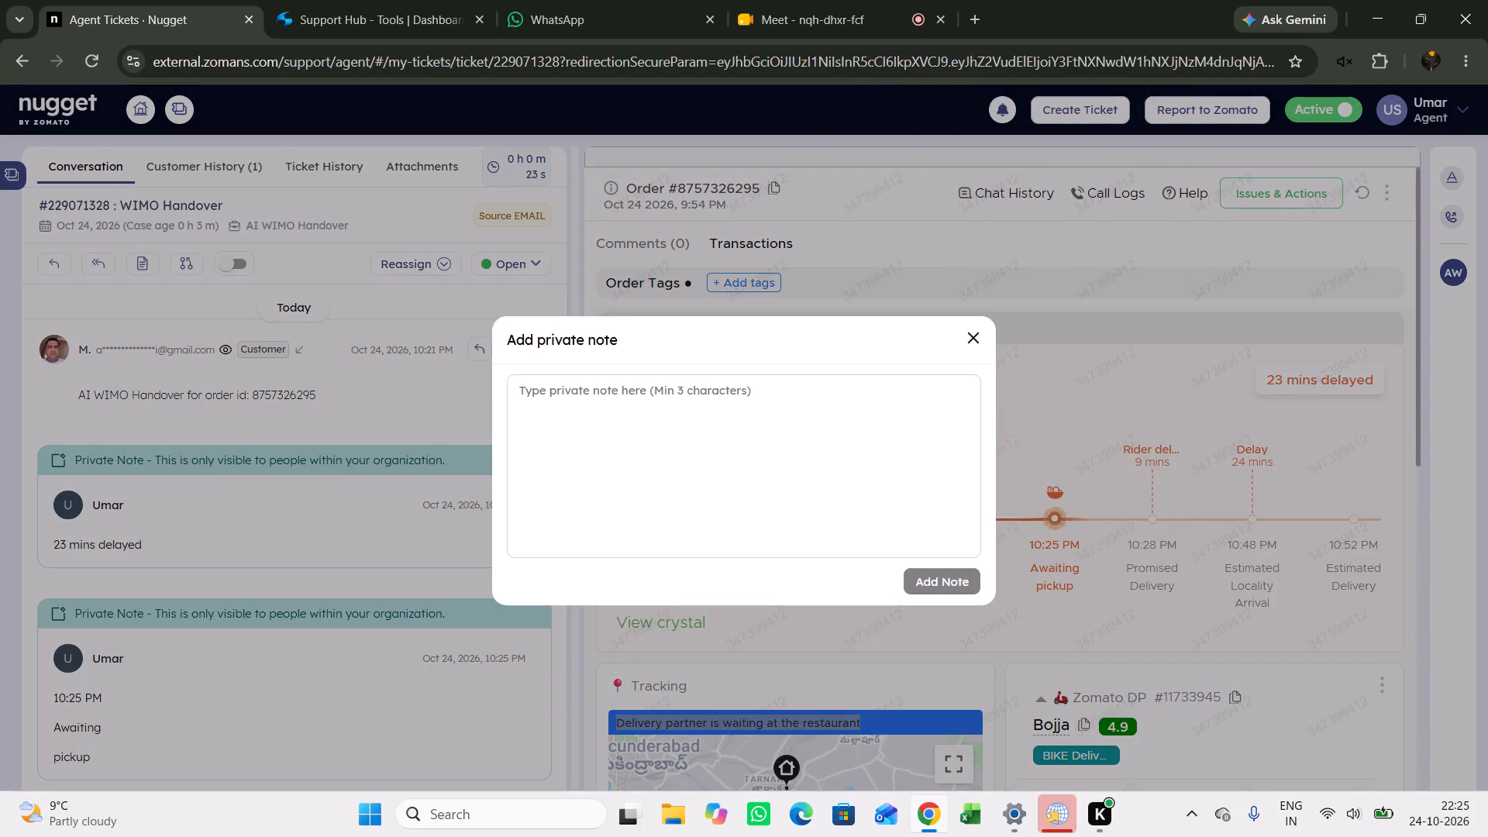
pyautogui.click(854, 562)
pyautogui.click(936, 582)
pyautogui.scroll(-3, 1311, 461)
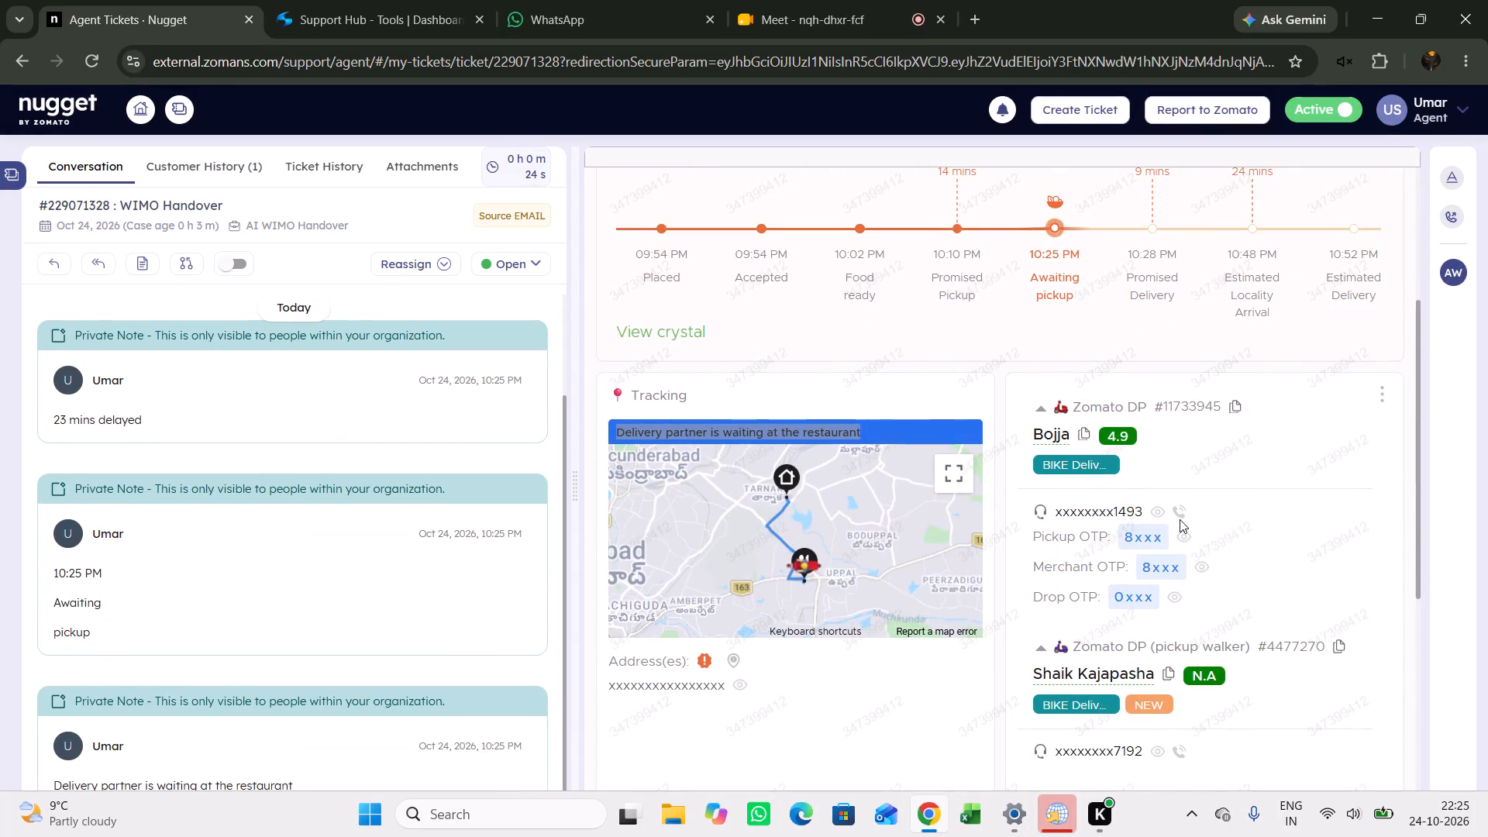
pyautogui.click(1180, 516)
pyautogui.click(1322, 593)
pyautogui.click(1214, 260)
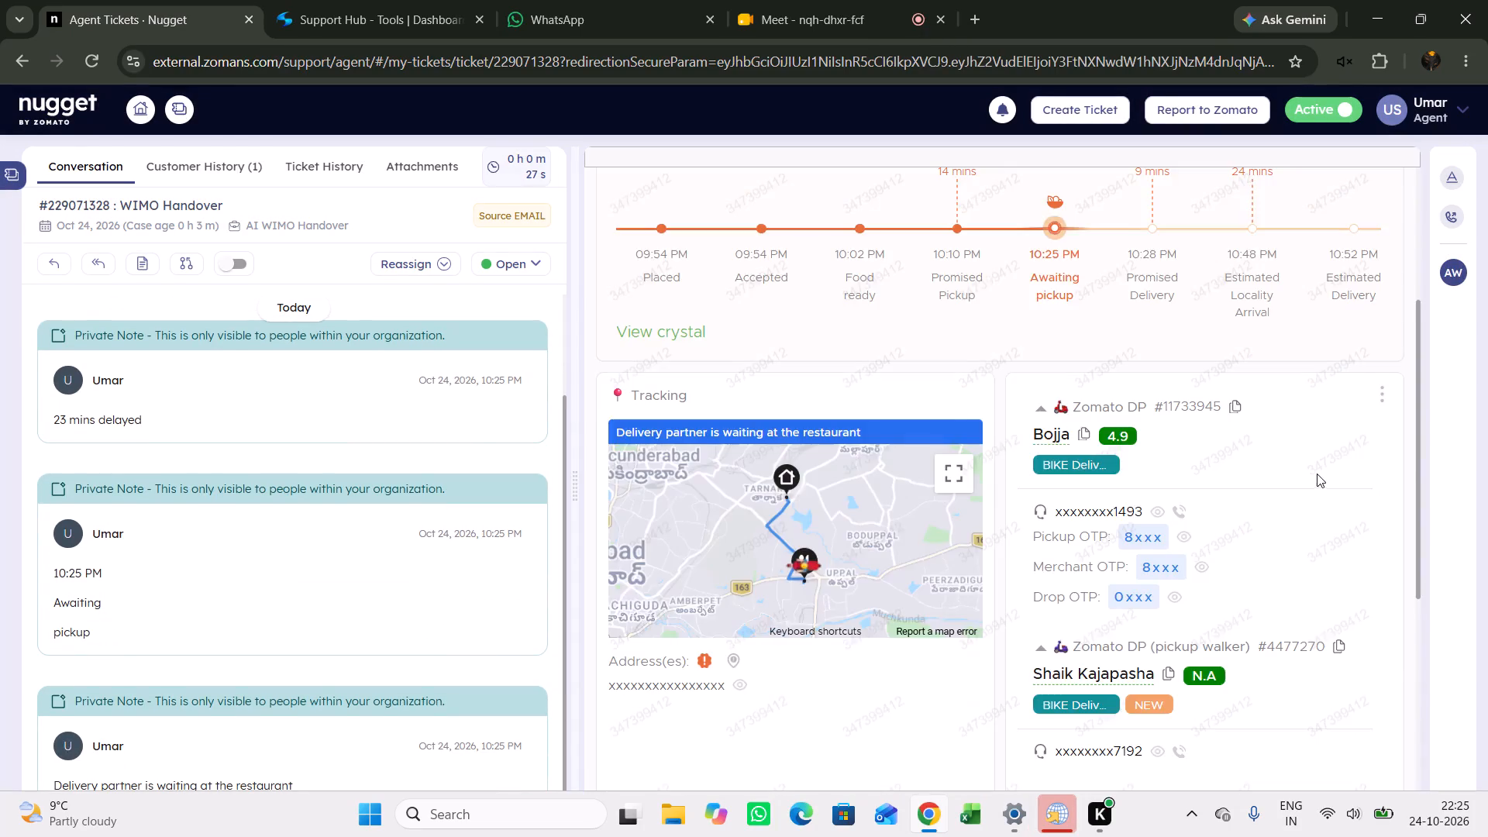
pyautogui.scroll(2, 1317, 474)
pyautogui.scroll(-1, 1317, 474)
pyautogui.scroll(3, 1317, 474)
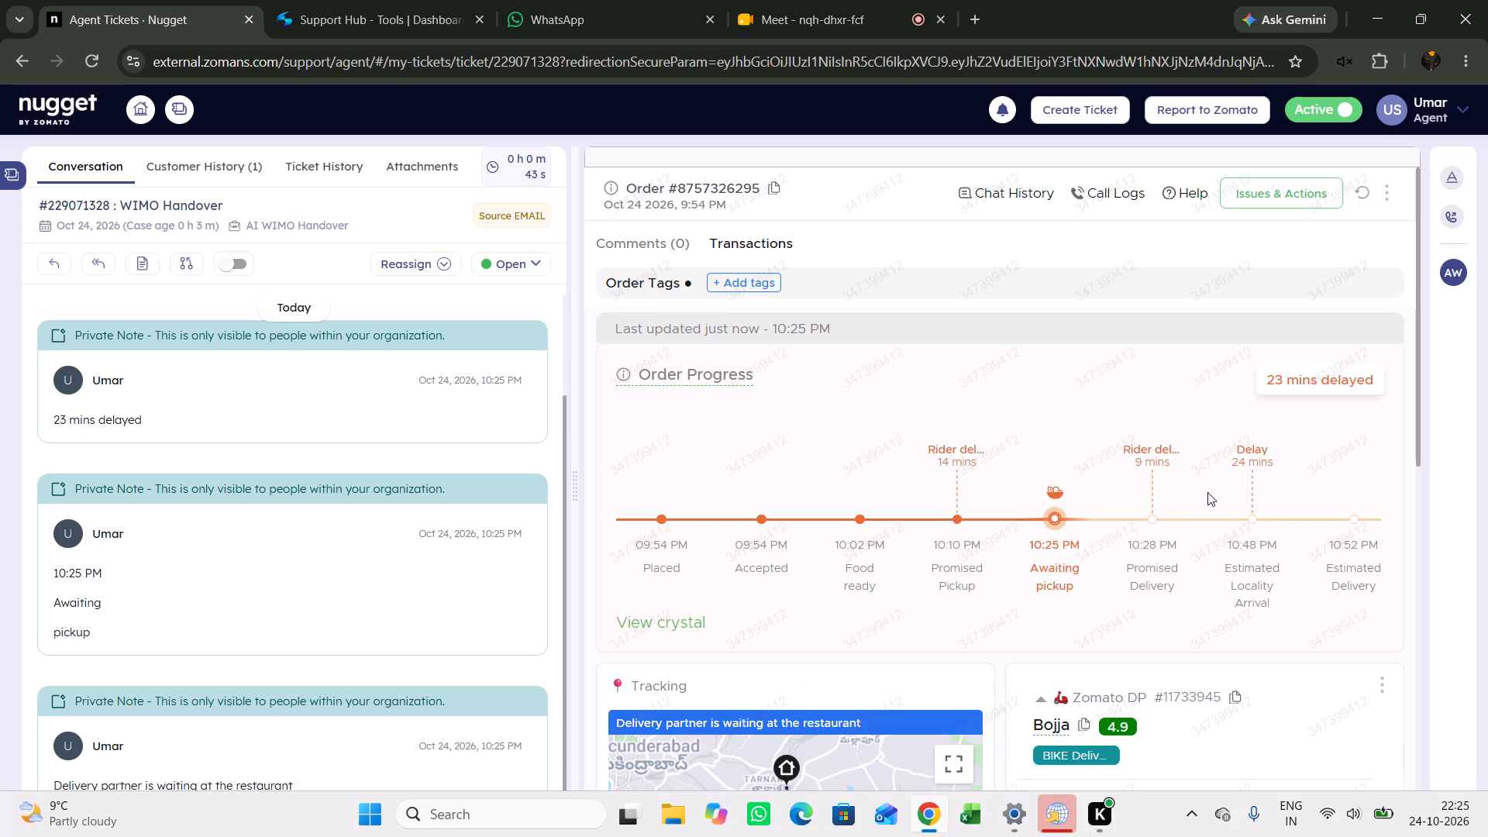
pyautogui.scroll(-1, 1207, 492)
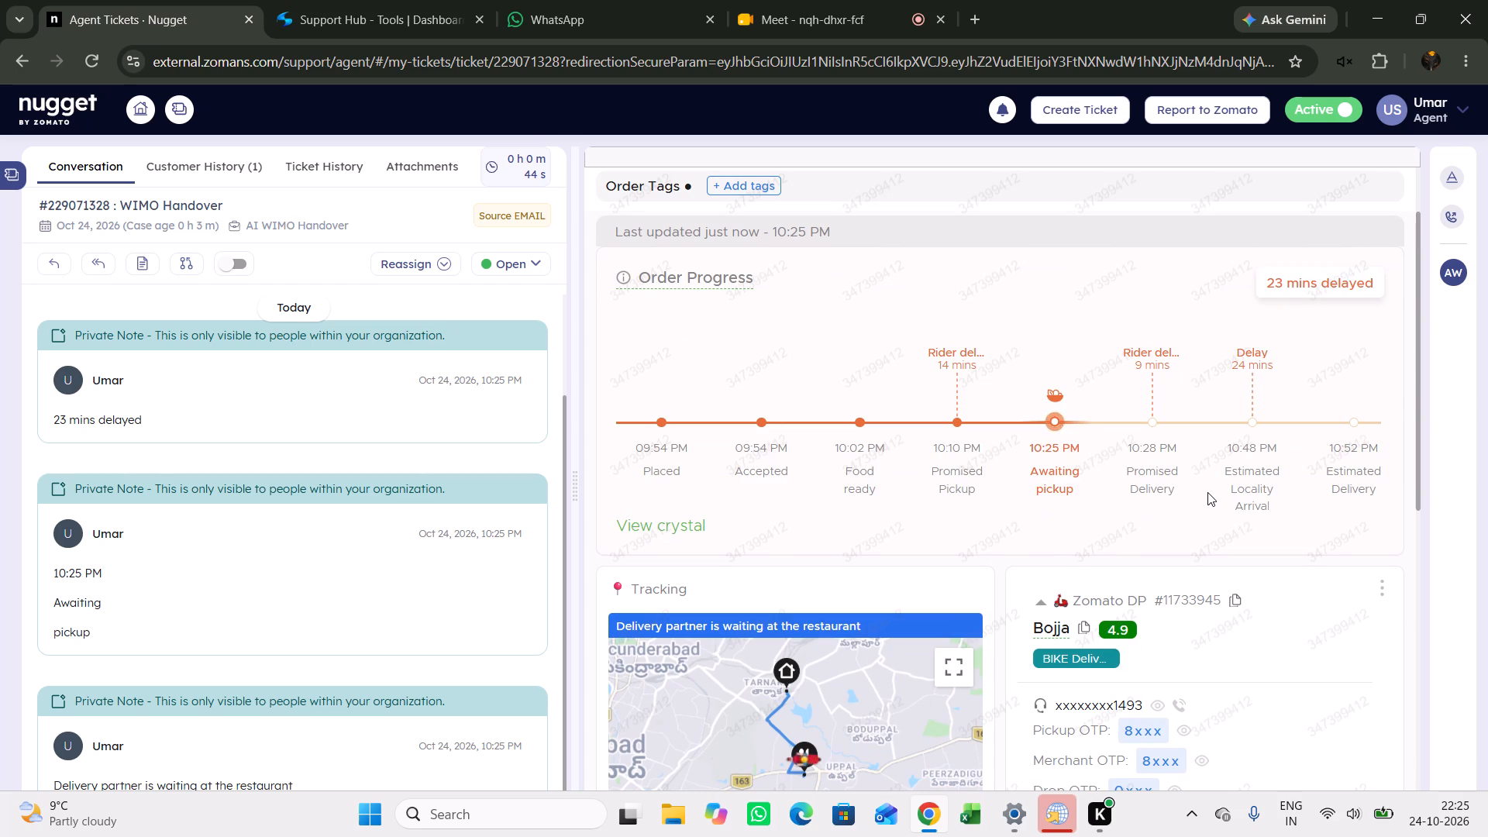
pyautogui.scroll(-1, 1207, 492)
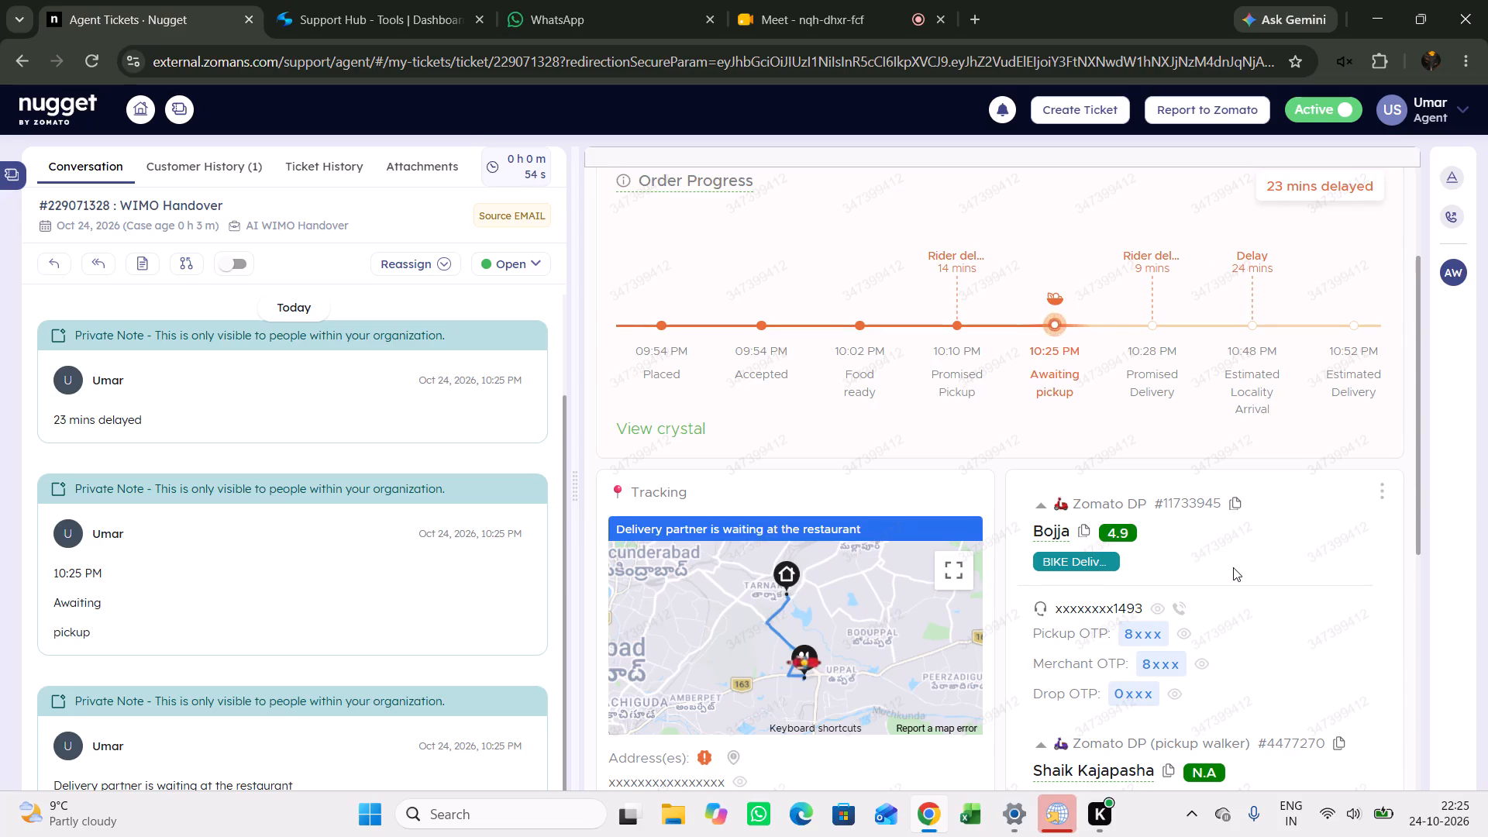
pyautogui.click(1178, 605)
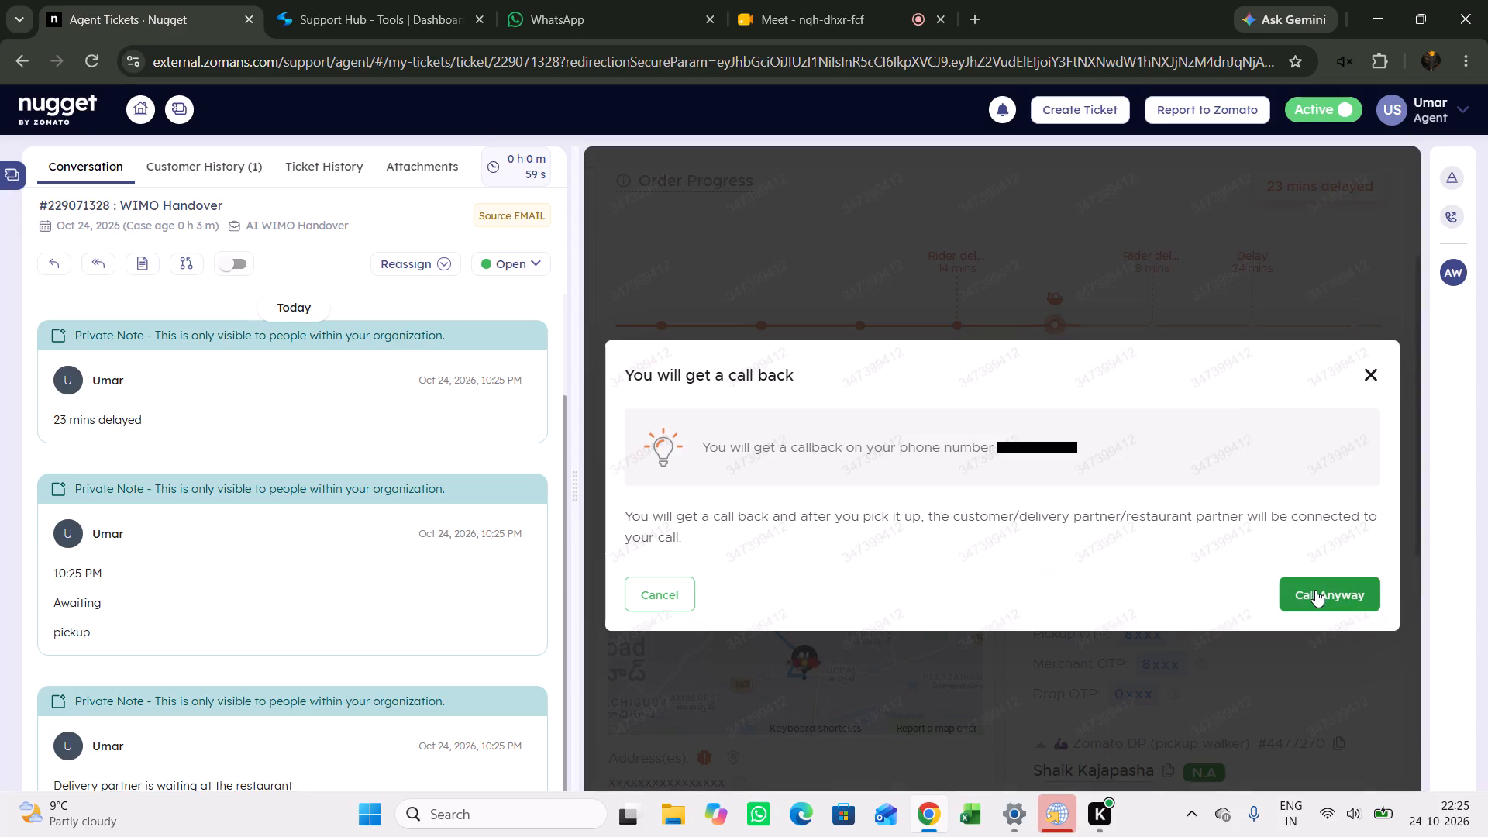
pyautogui.click(1315, 590)
pyautogui.click(1269, 328)
pyautogui.scroll(5, 1279, 446)
pyautogui.click(1364, 193)
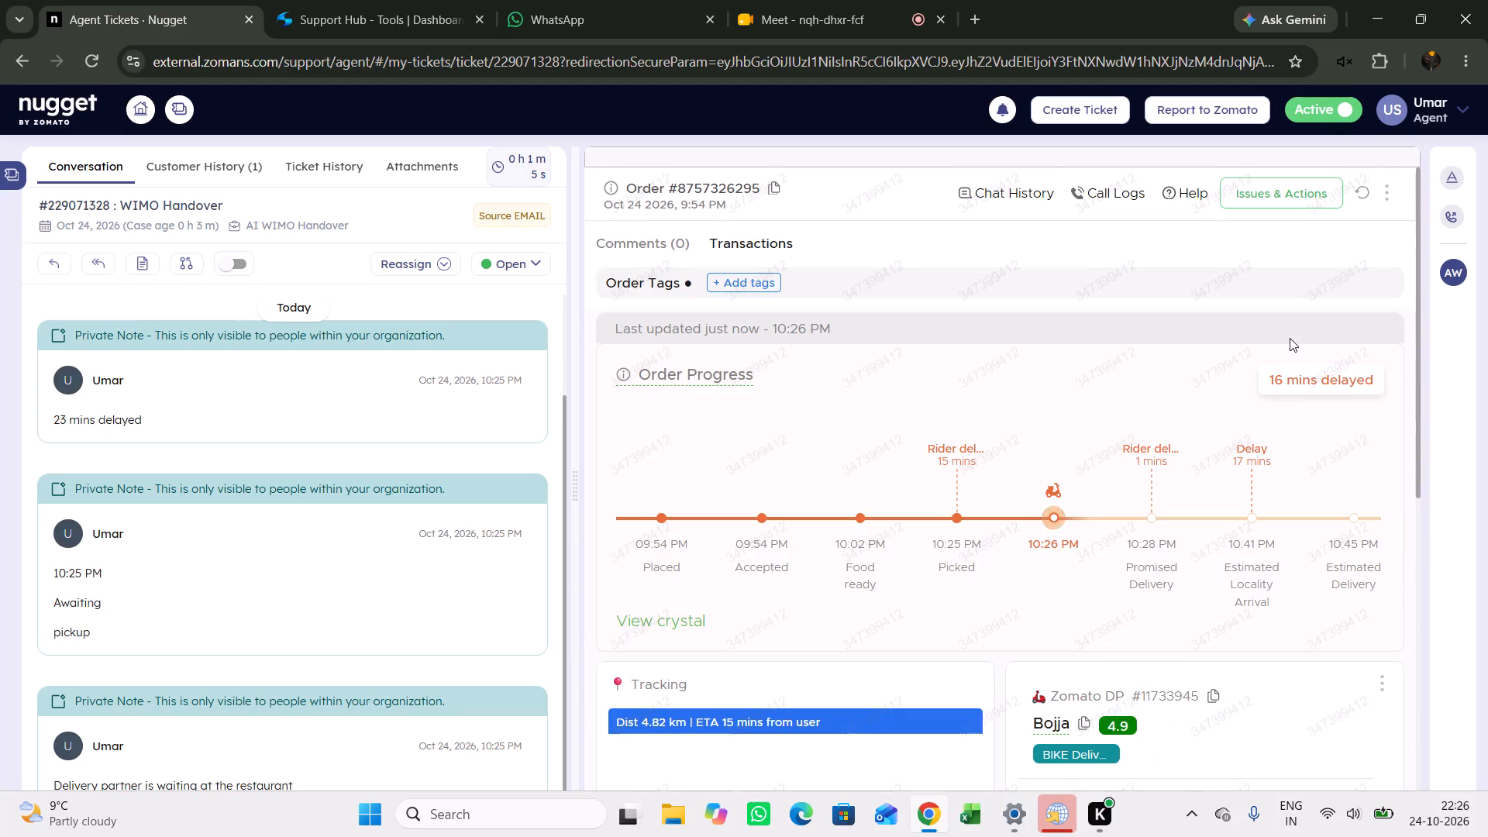
# Check the Assignment History of the order's delivery partner.
pyautogui.click(1374, 683)
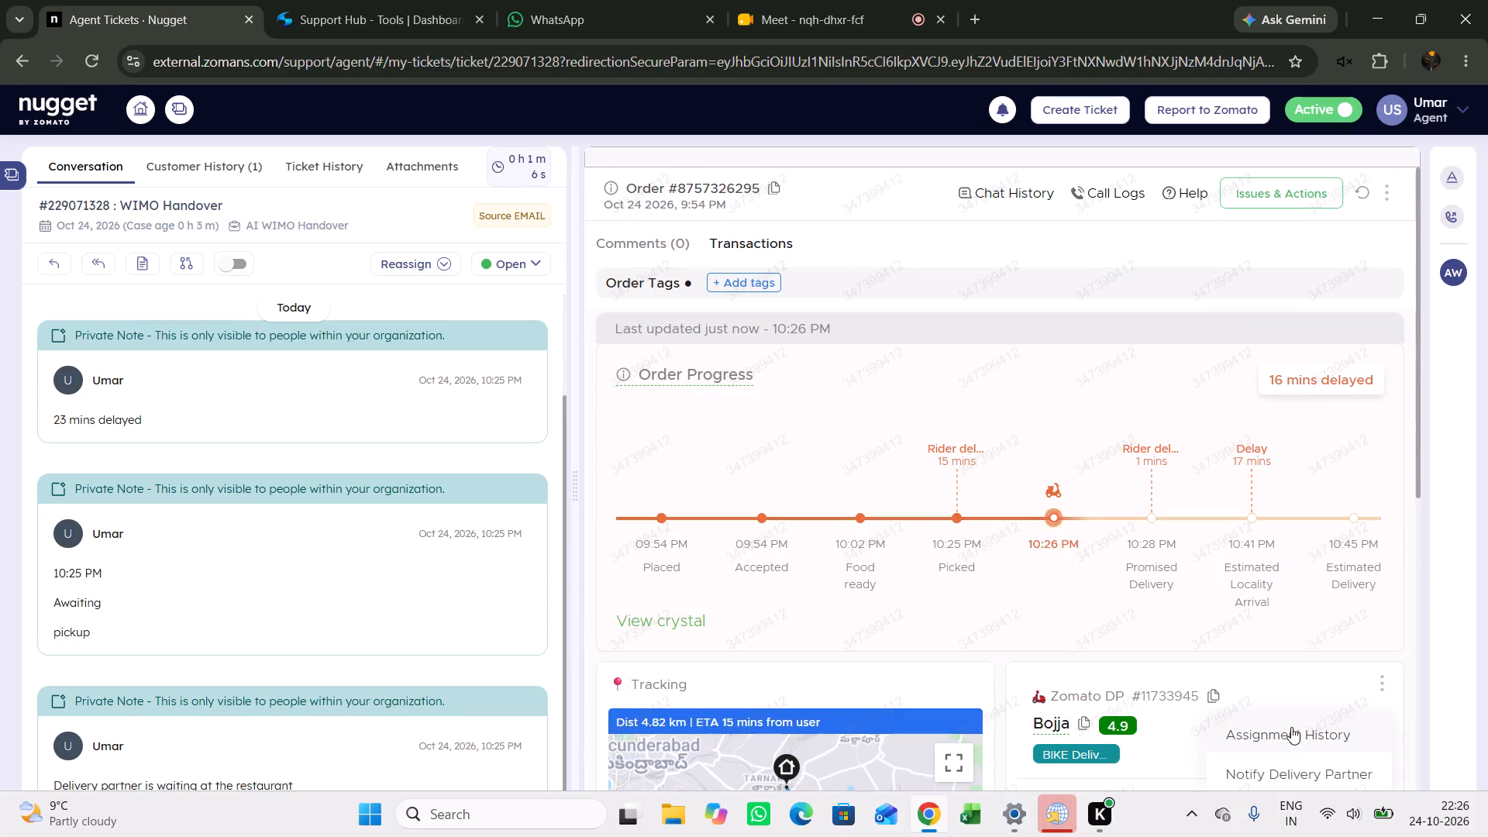
pyautogui.click(1292, 727)
pyautogui.click(1264, 710)
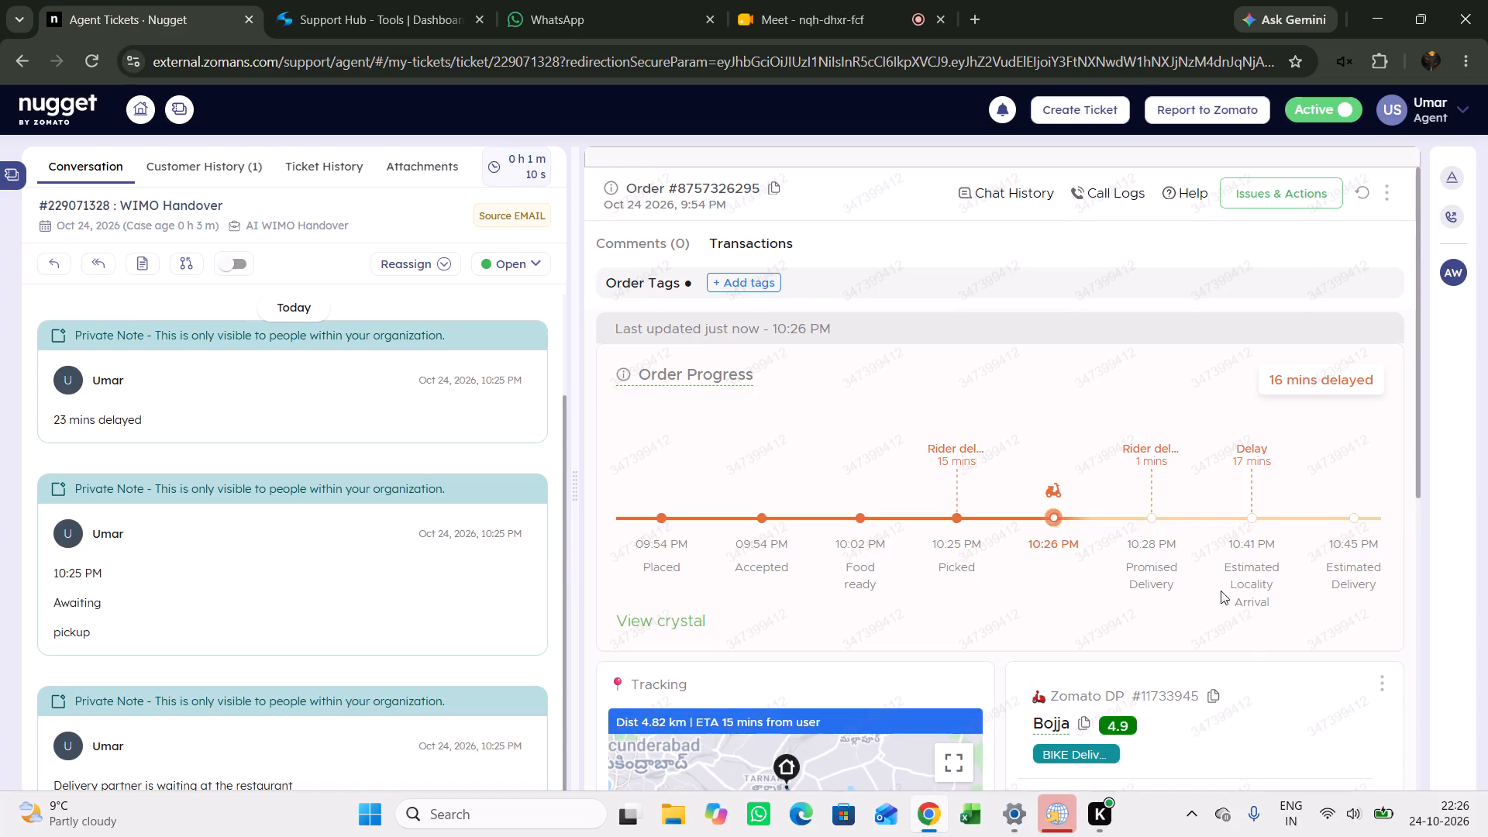
# Check the order's call logs for the calls made to the delivery partner.
pyautogui.click(1125, 181)
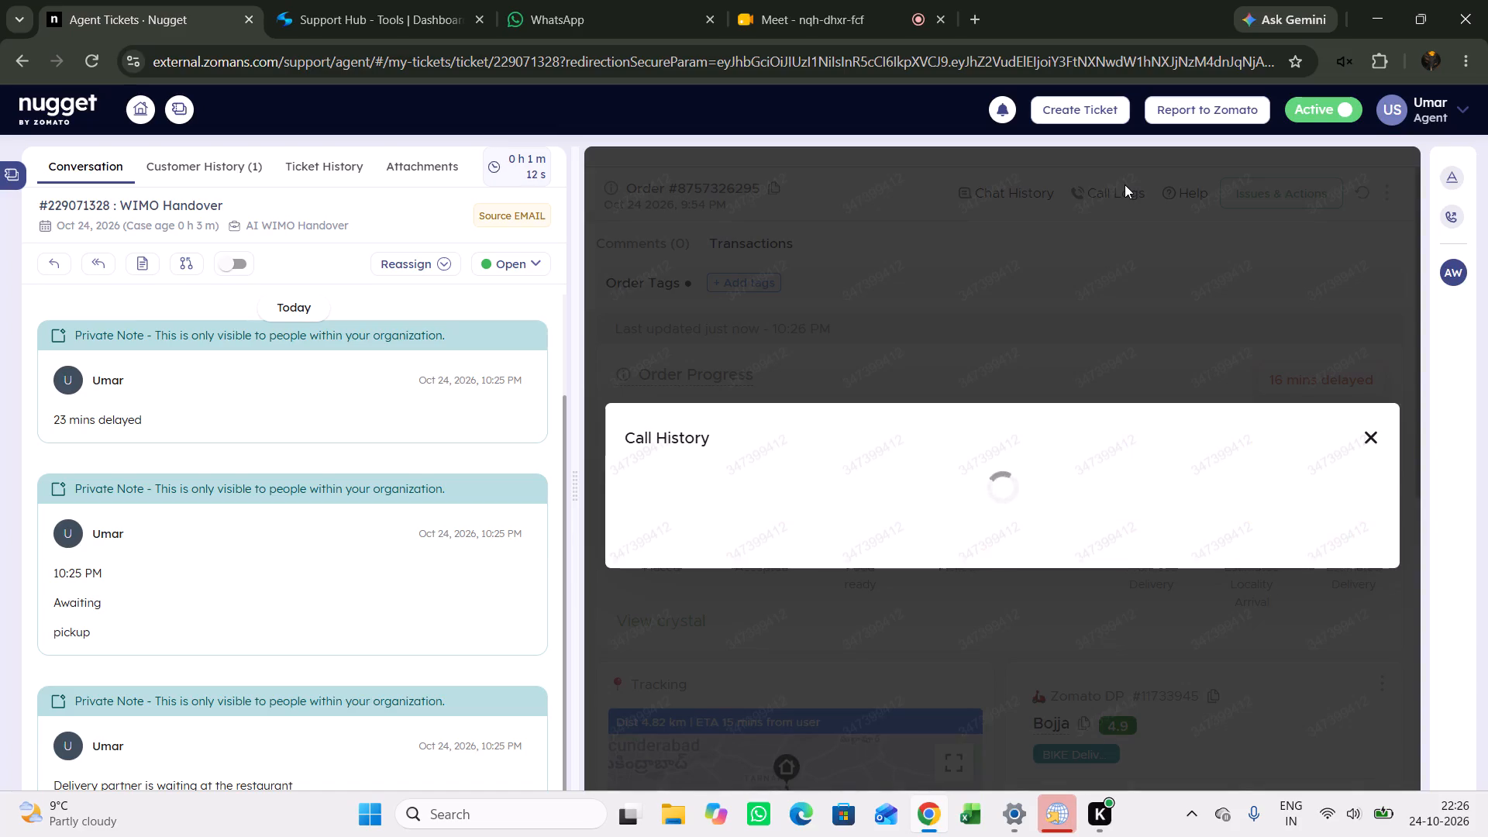
pyautogui.doubleClick(1125, 184)
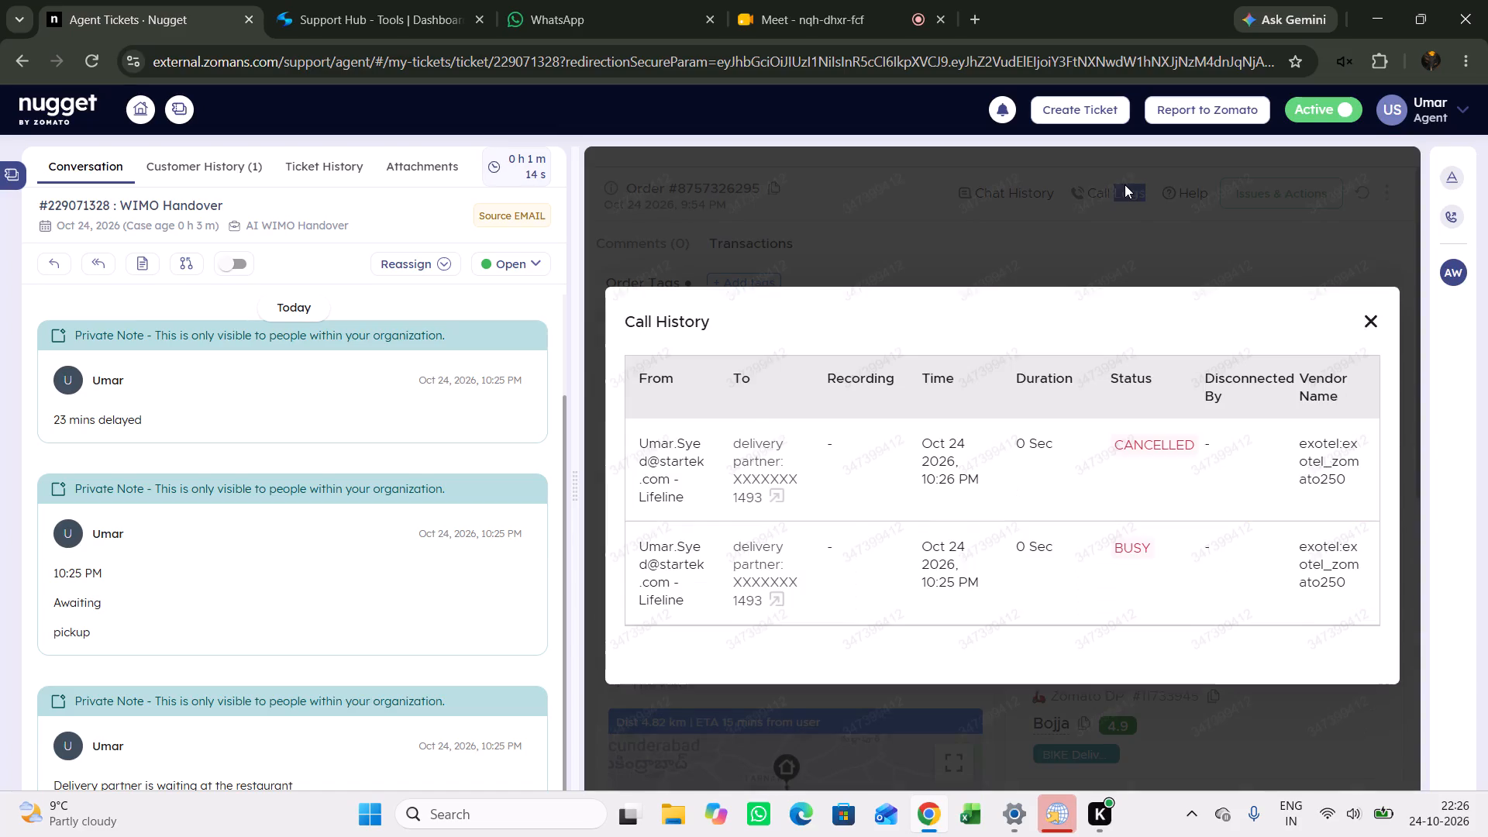
pyautogui.click(1125, 184)
# Request another callback to the delivery partner, close the call dialog and return to Order Progress.
pyautogui.scroll(-3, 1176, 319)
pyautogui.click(1180, 512)
pyautogui.click(1355, 549)
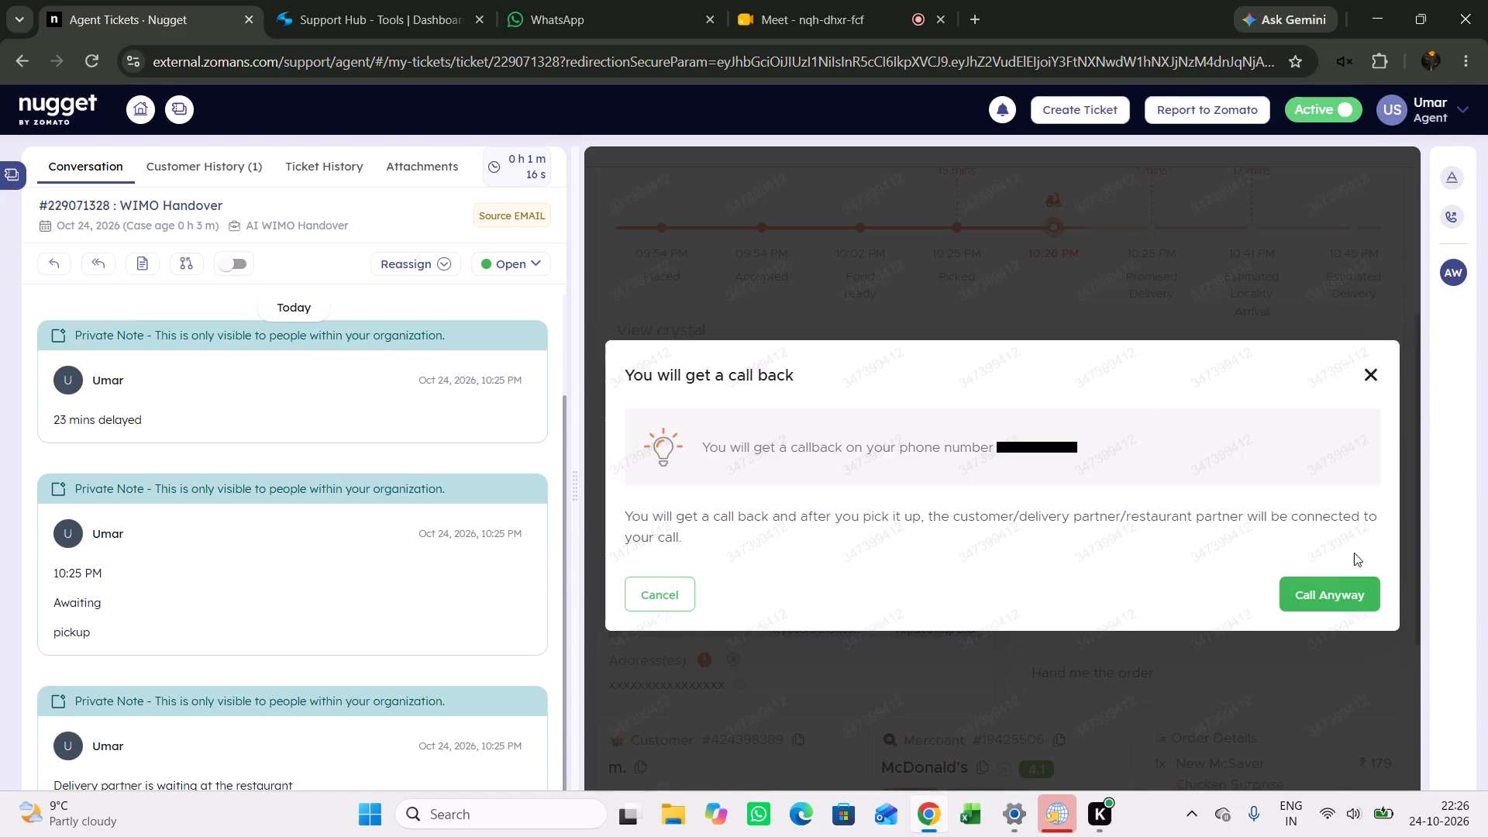
pyautogui.click(1325, 586)
pyautogui.click(1269, 315)
pyautogui.scroll(2, 1099, 372)
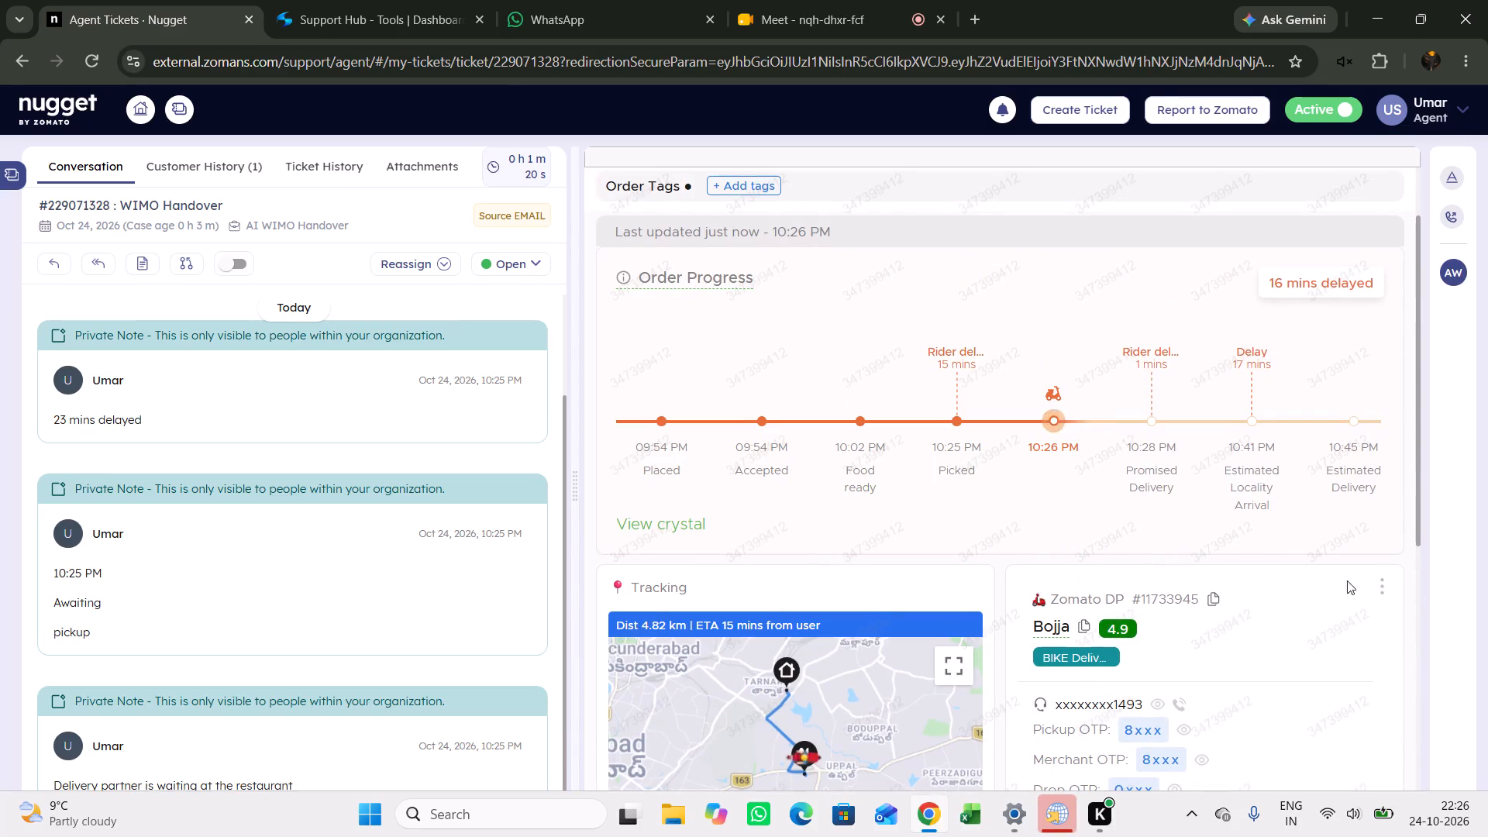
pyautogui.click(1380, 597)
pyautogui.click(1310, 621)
# Copy the "10:25 PM Picked" entry from the Order Progress timeline and add it as a private note.
pyautogui.moveTo(924, 449); pyautogui.dragTo(997, 501)
pyautogui.rightClick(960, 466)
pyautogui.click(1056, 482)
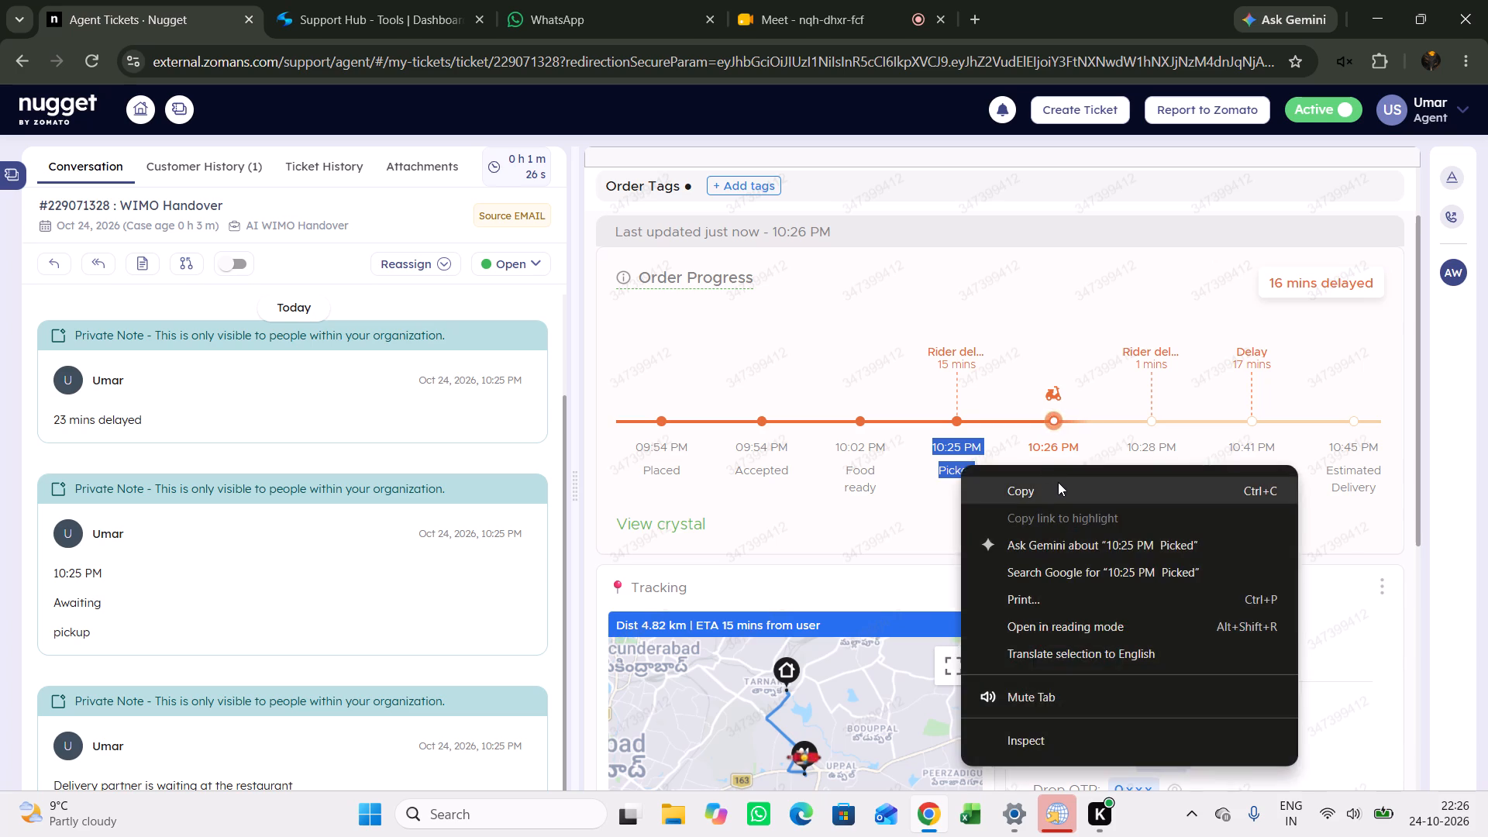
pyautogui.click(137, 264)
pyautogui.rightClick(801, 474)
pyautogui.click(905, 585)
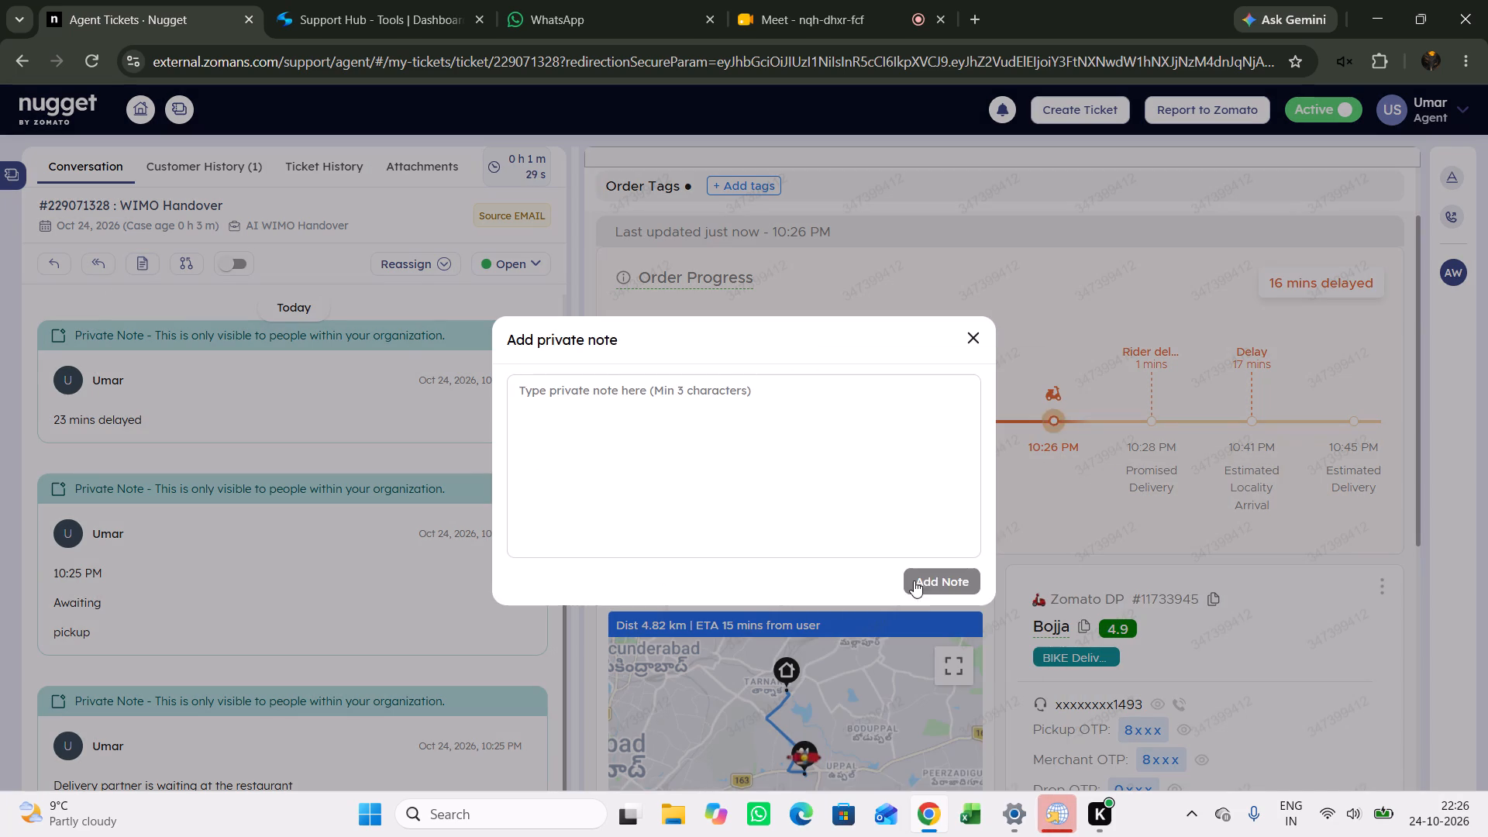
pyautogui.click(925, 591)
# Copy the tracking text "Dist 4.82 km | ETA 15 mins from user" and add it as a private note.
pyautogui.moveTo(831, 629); pyautogui.dragTo(562, 635)
pyautogui.rightClick(640, 604)
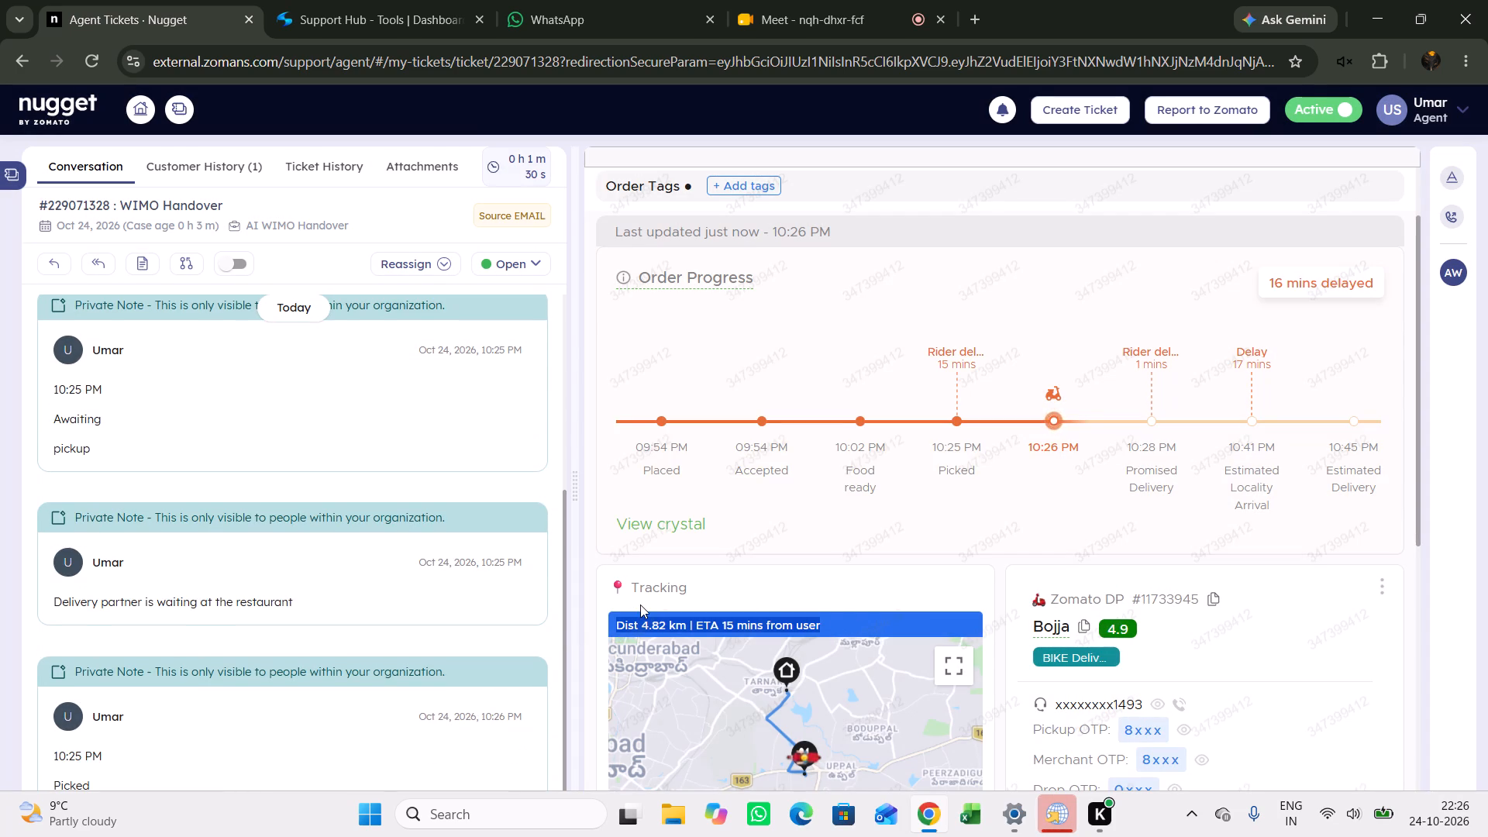
pyautogui.click(702, 325)
pyautogui.click(129, 263)
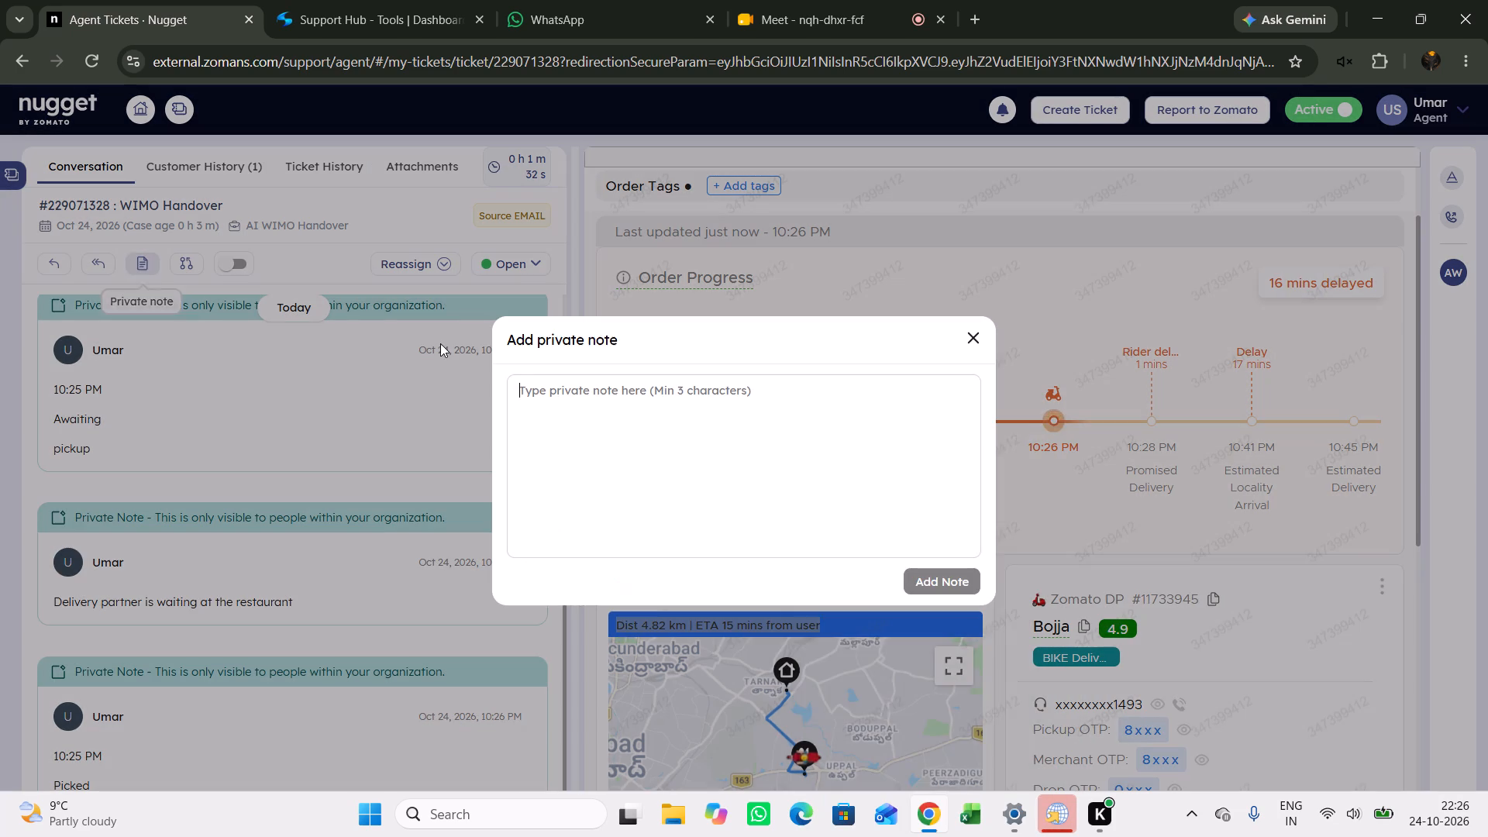
pyautogui.rightClick(781, 428)
pyautogui.click(874, 594)
pyautogui.click(947, 587)
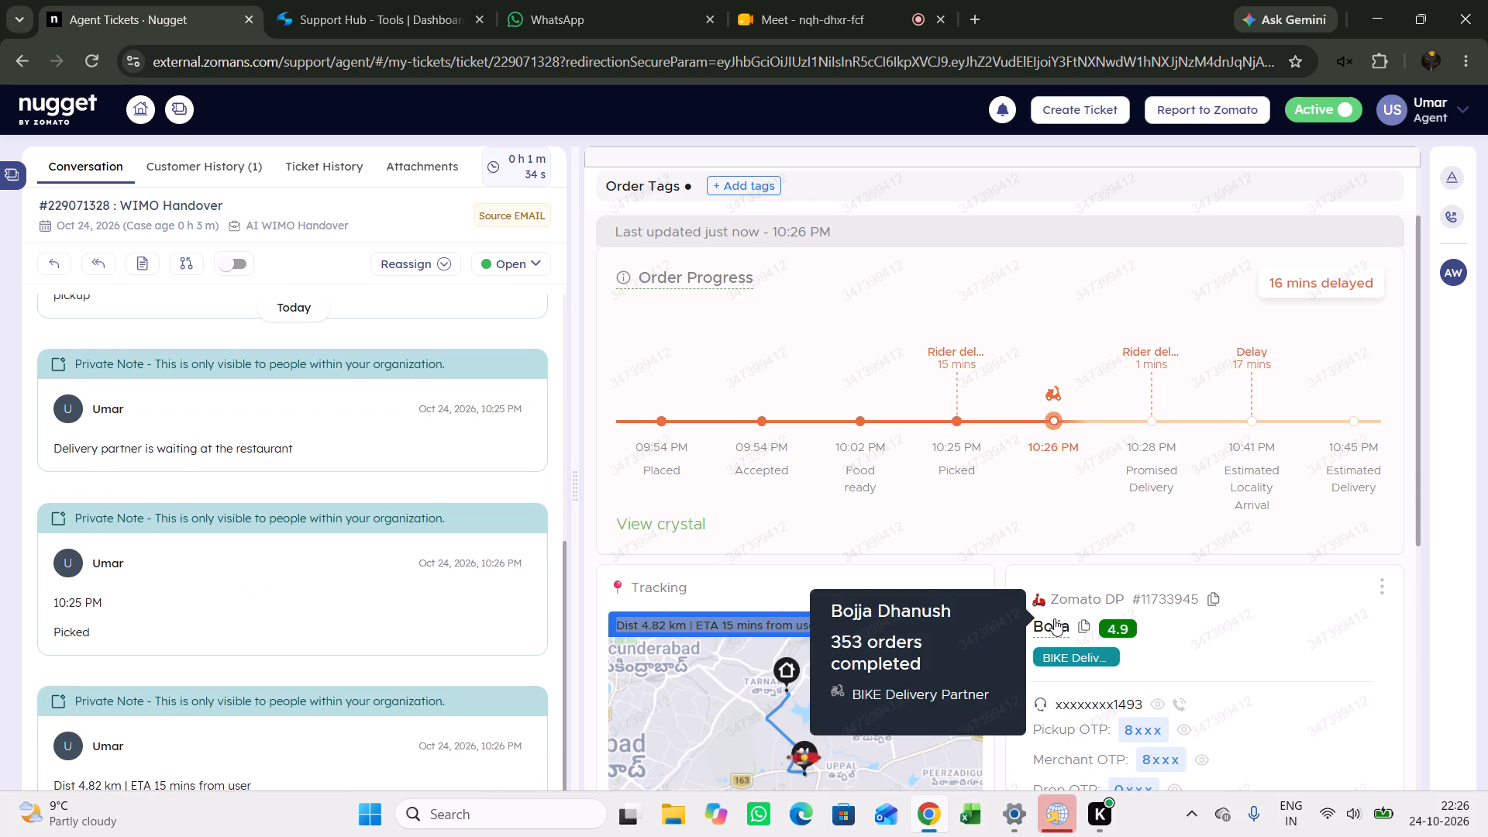
# In the ticket properties, set Can Order Be Delivered to Yes and both Action and Lifeline Action to No Action.
pyautogui.scroll(5, 1204, 532)
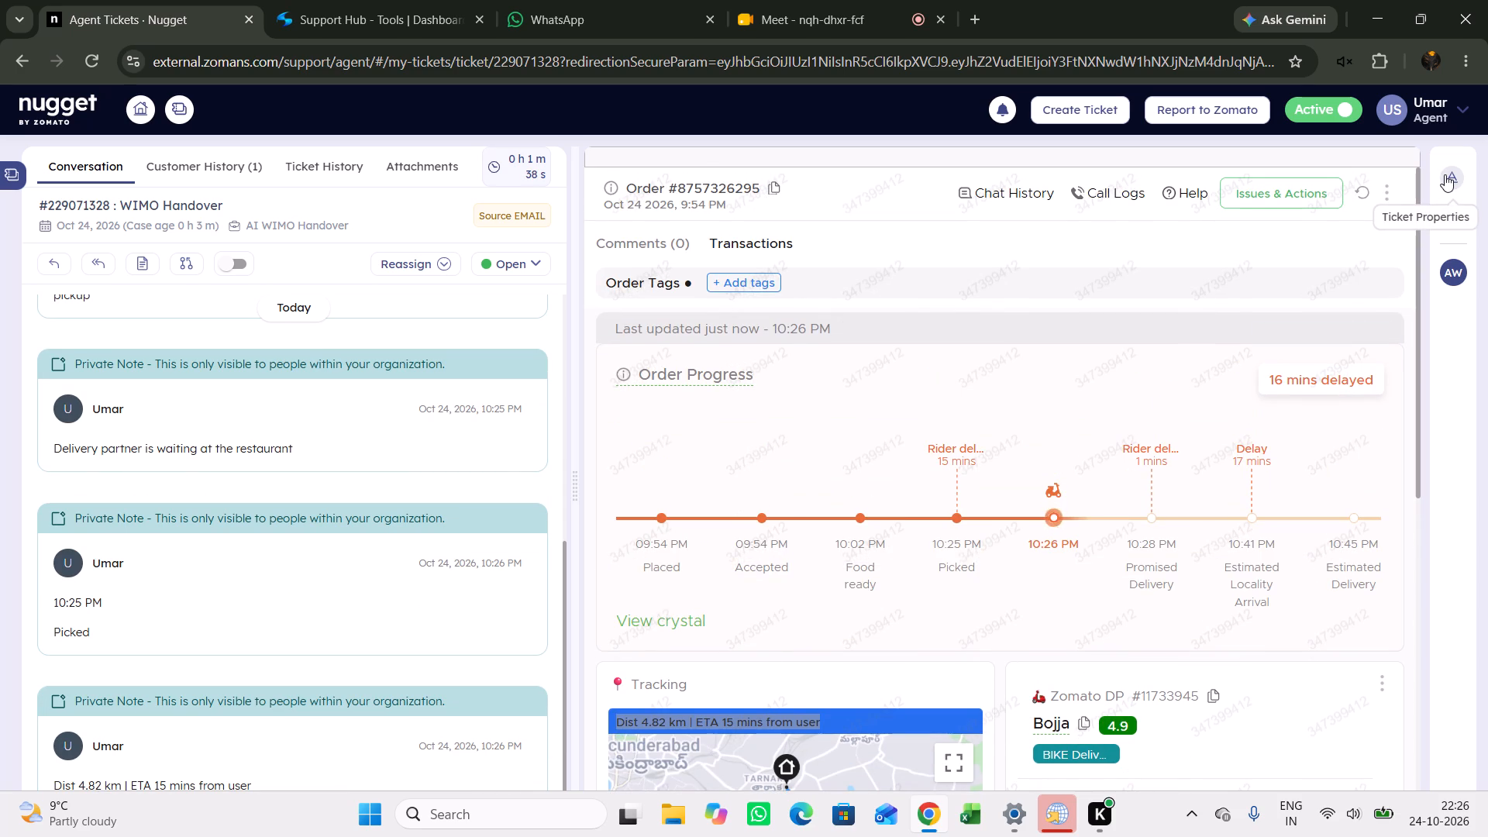
pyautogui.click(1445, 174)
pyautogui.click(1289, 503)
pyautogui.click(1234, 528)
pyautogui.scroll(-2, 1289, 324)
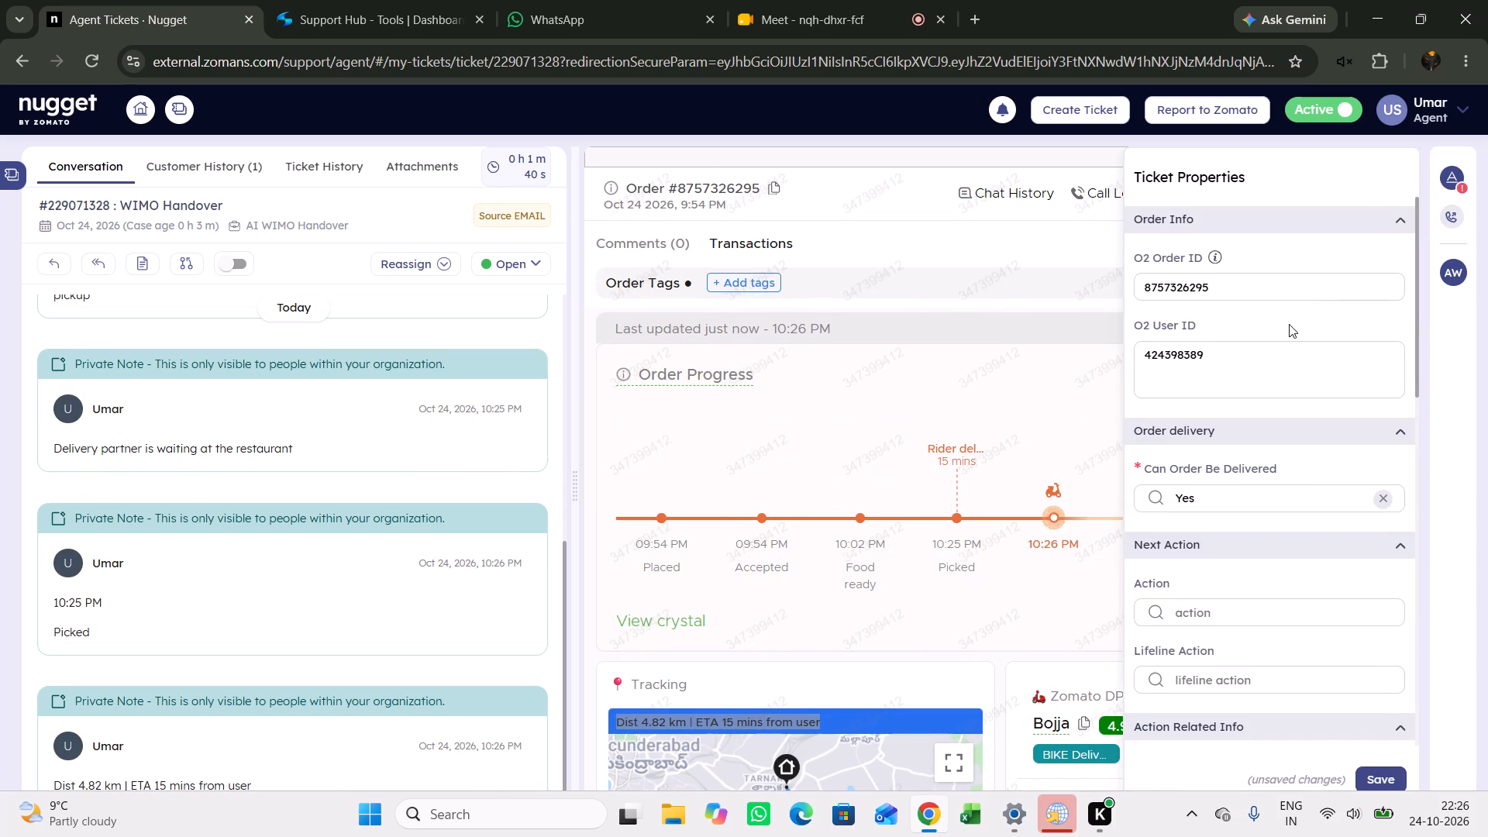
pyautogui.scroll(-1, 1289, 324)
pyautogui.click(1257, 324)
pyautogui.click(1227, 347)
pyautogui.click(1221, 387)
pyautogui.click(1211, 414)
# Set Are Properties Filled to Yes and Order Status Expected Time to Arrival at cx location.
pyautogui.scroll(-2, 1211, 414)
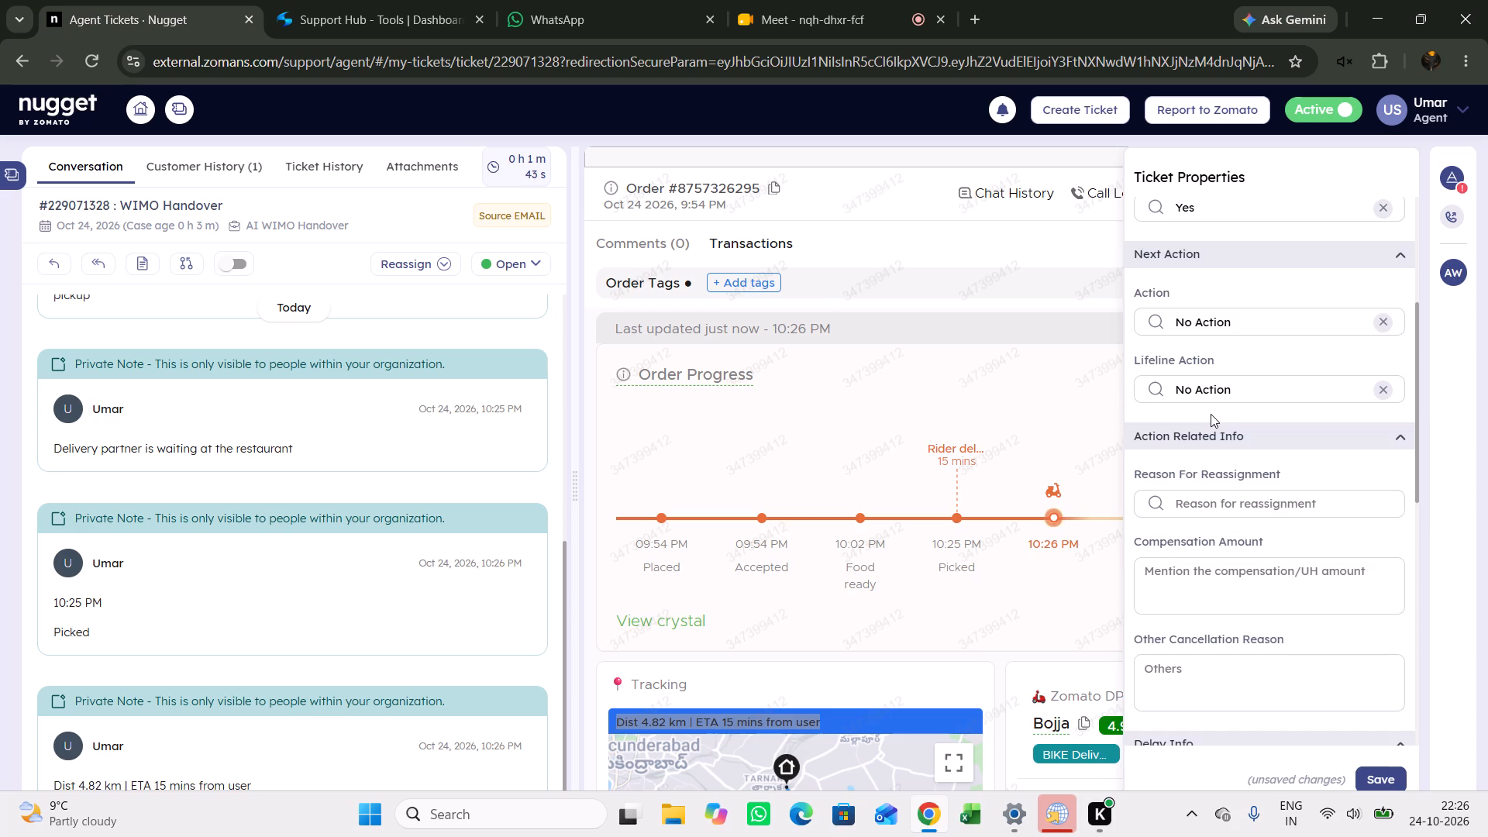
pyautogui.scroll(-4, 1211, 414)
pyautogui.click(1278, 558)
pyautogui.click(1240, 580)
pyautogui.click(1259, 444)
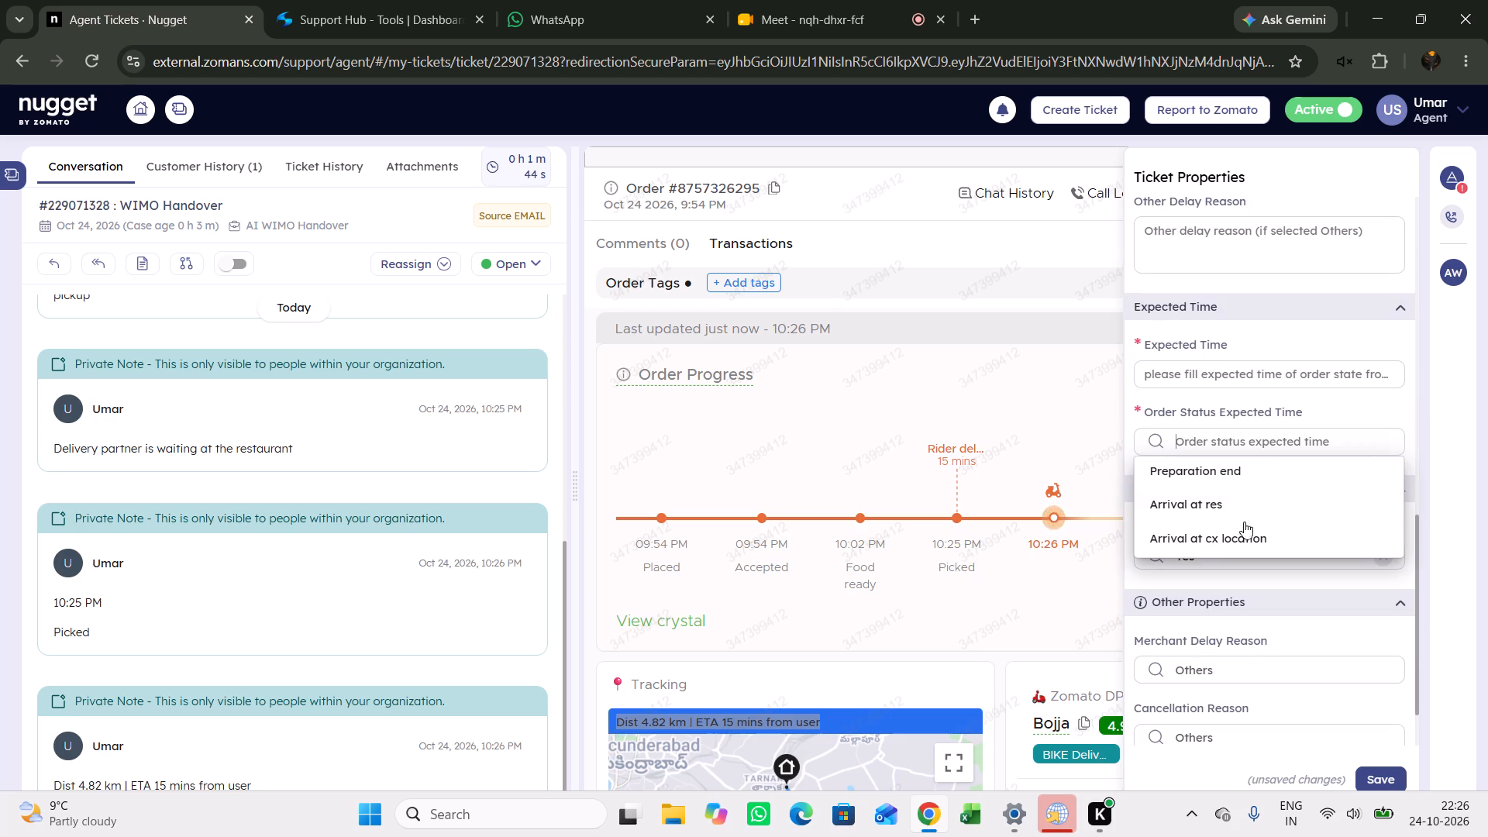
pyautogui.click(1240, 538)
pyautogui.scroll(-1, 1242, 542)
pyautogui.scroll(2, 1242, 542)
pyautogui.click(1215, 368)
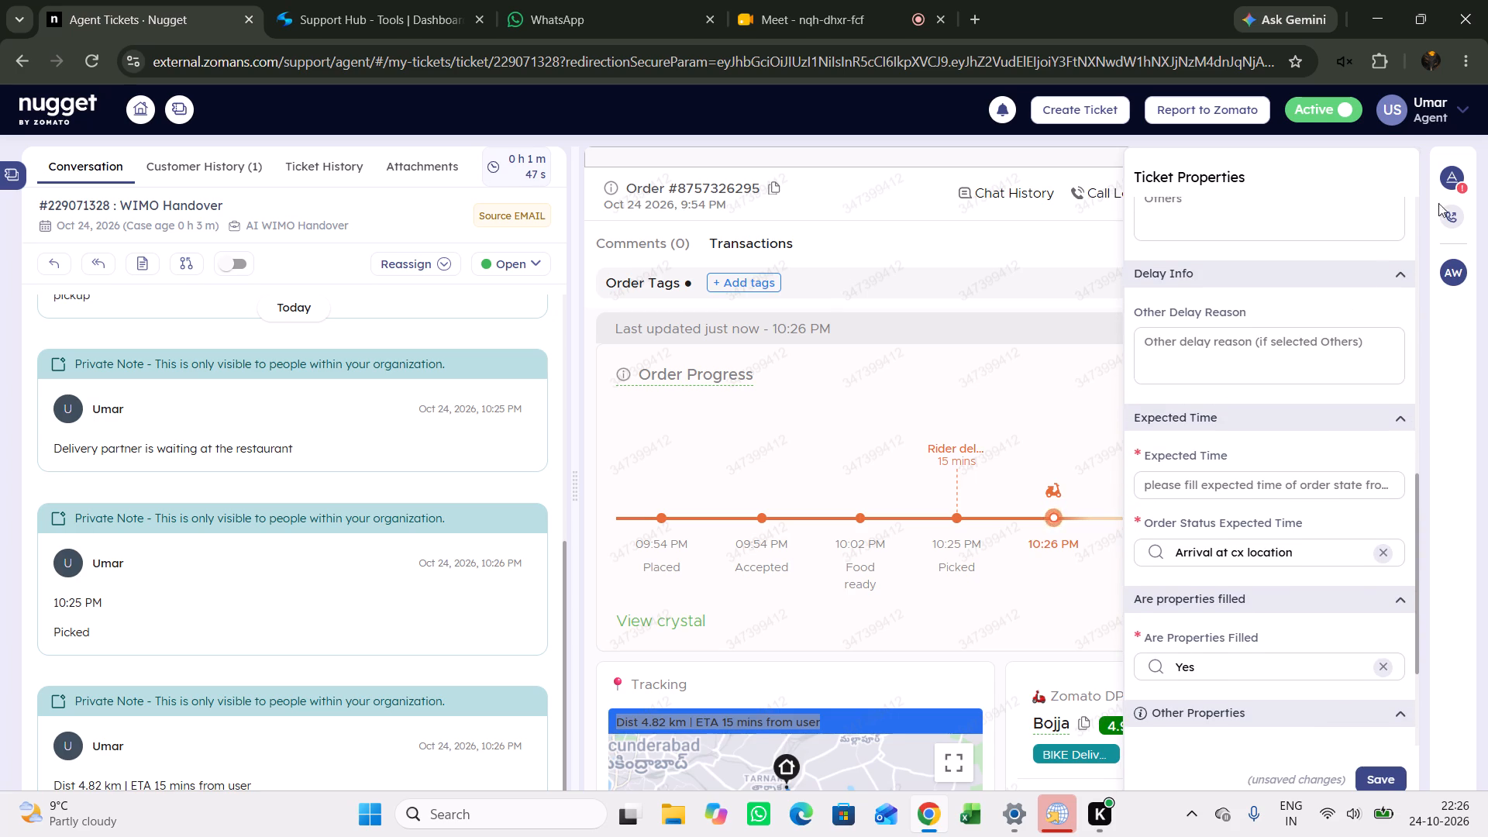
# Check the Assignment History for why the order changed delivery partners, then close it.
pyautogui.click(1454, 187)
pyautogui.scroll(-2, 1304, 459)
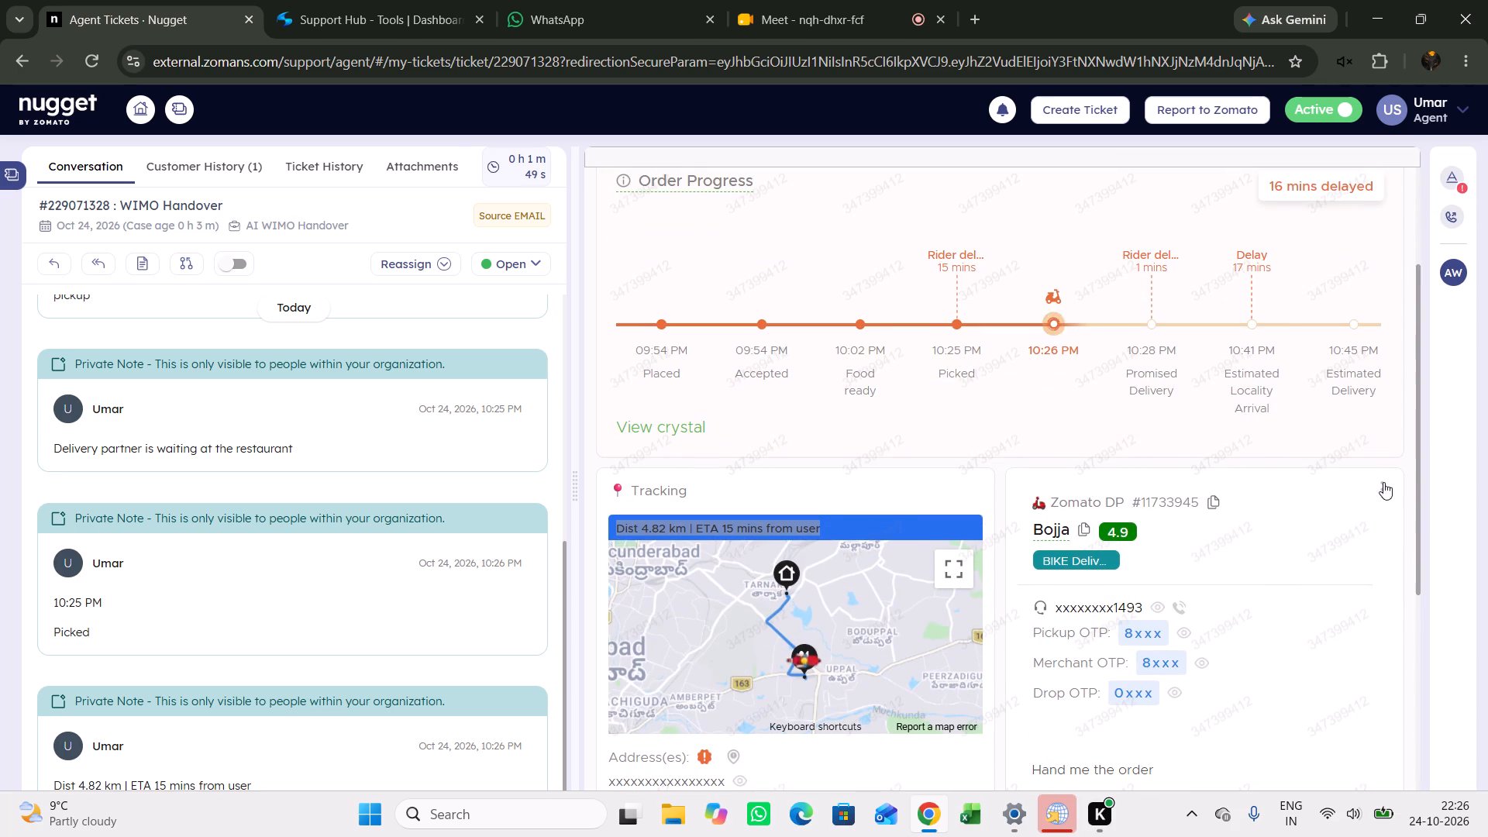
pyautogui.click(1383, 481)
pyautogui.click(1295, 542)
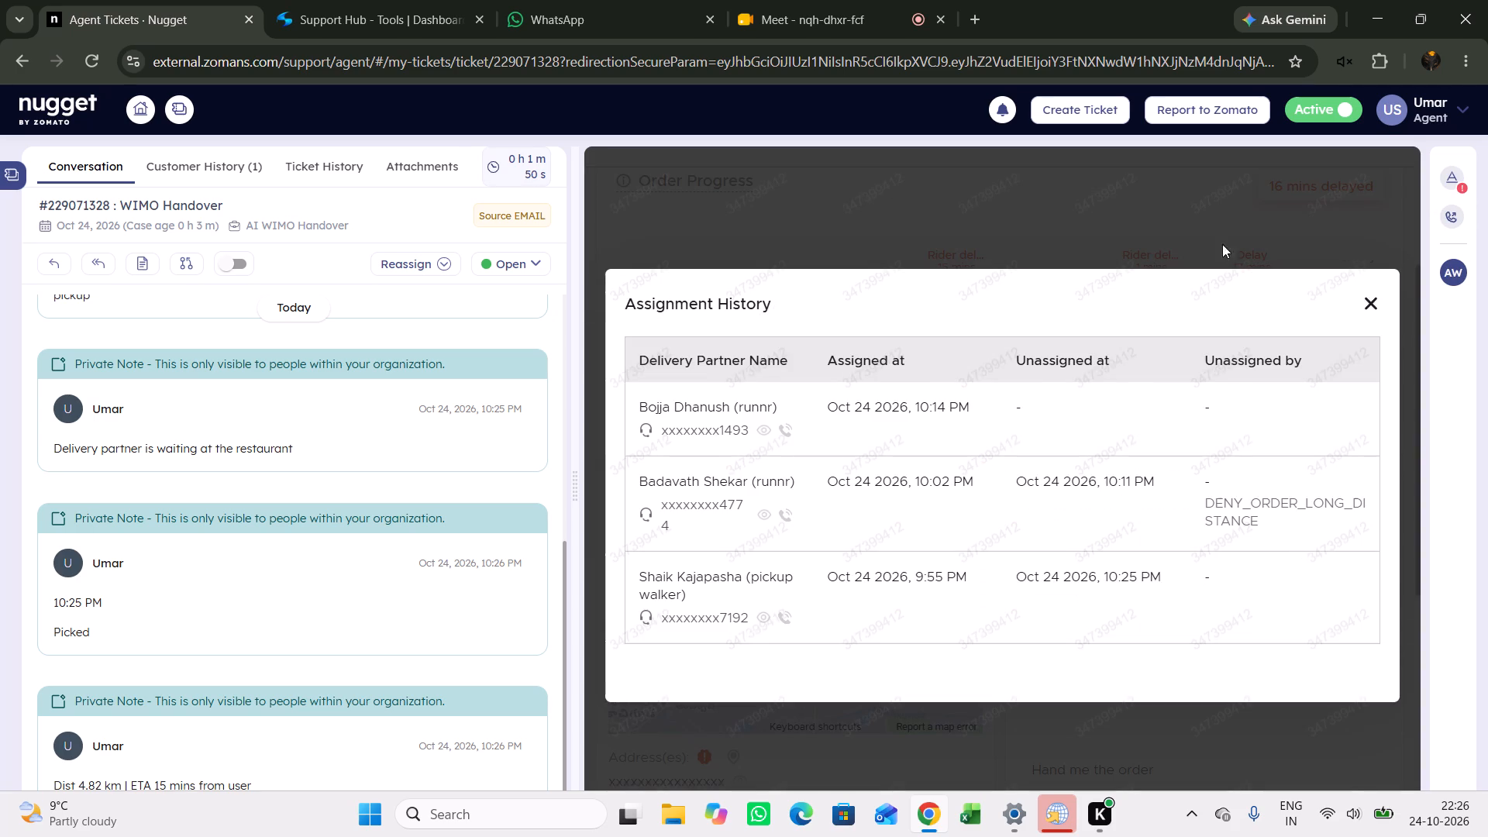
pyautogui.click(1221, 223)
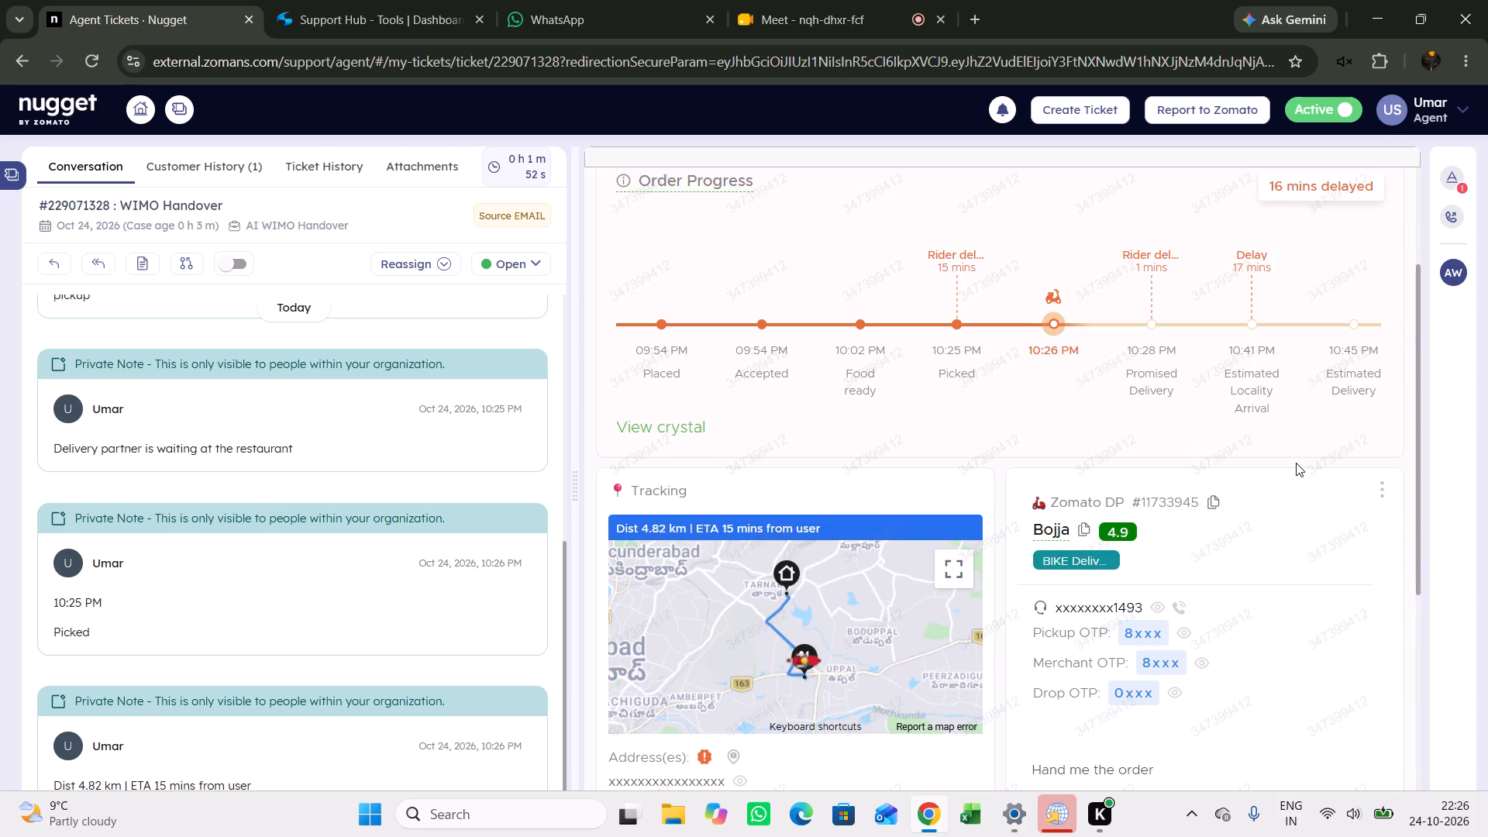
pyautogui.scroll(-1, 1296, 463)
pyautogui.scroll(3, 1296, 463)
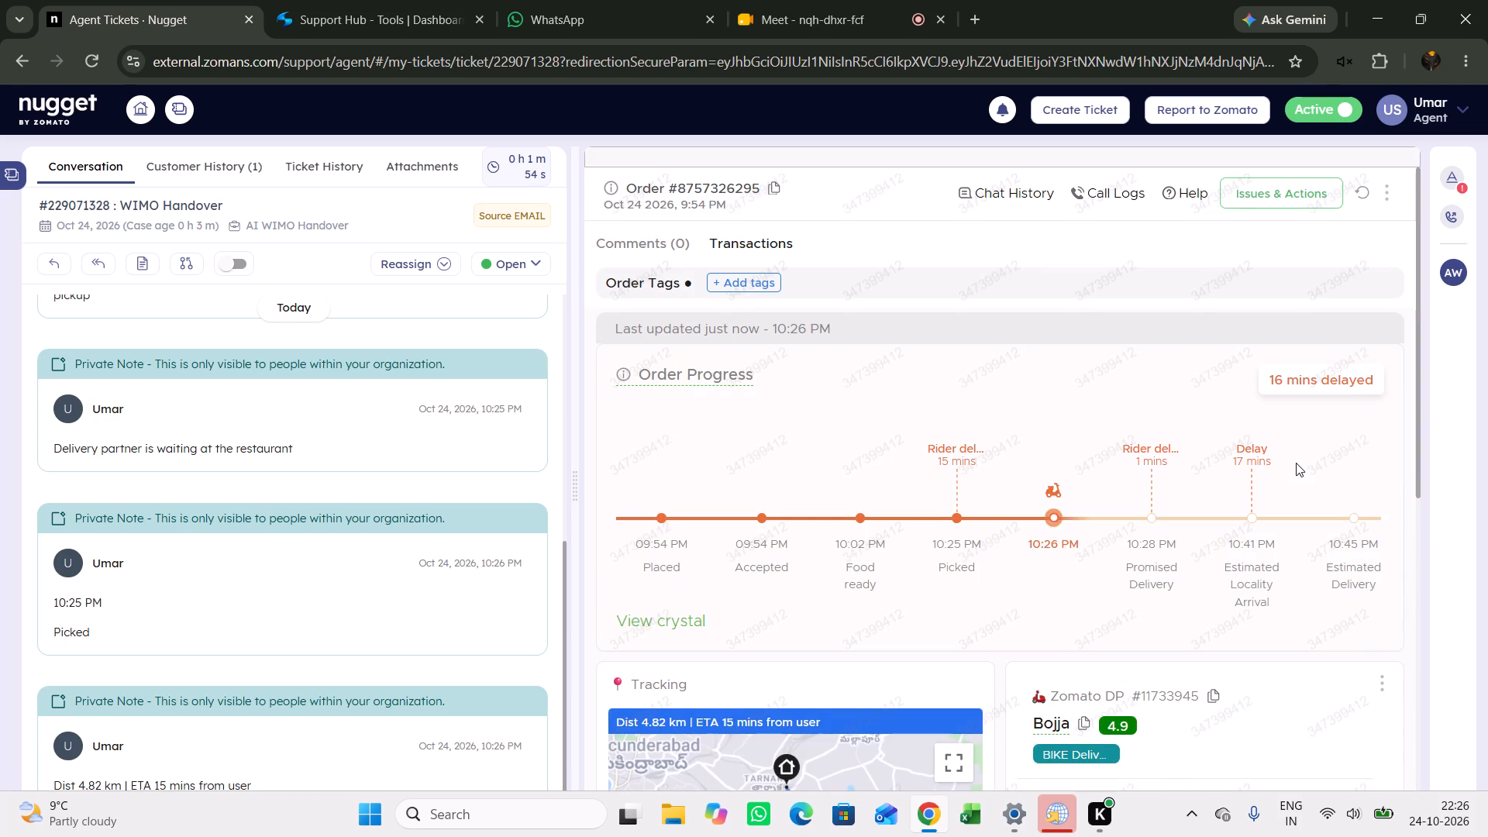
pyautogui.scroll(-3, 1296, 463)
pyautogui.click(1382, 395)
pyautogui.click(1295, 445)
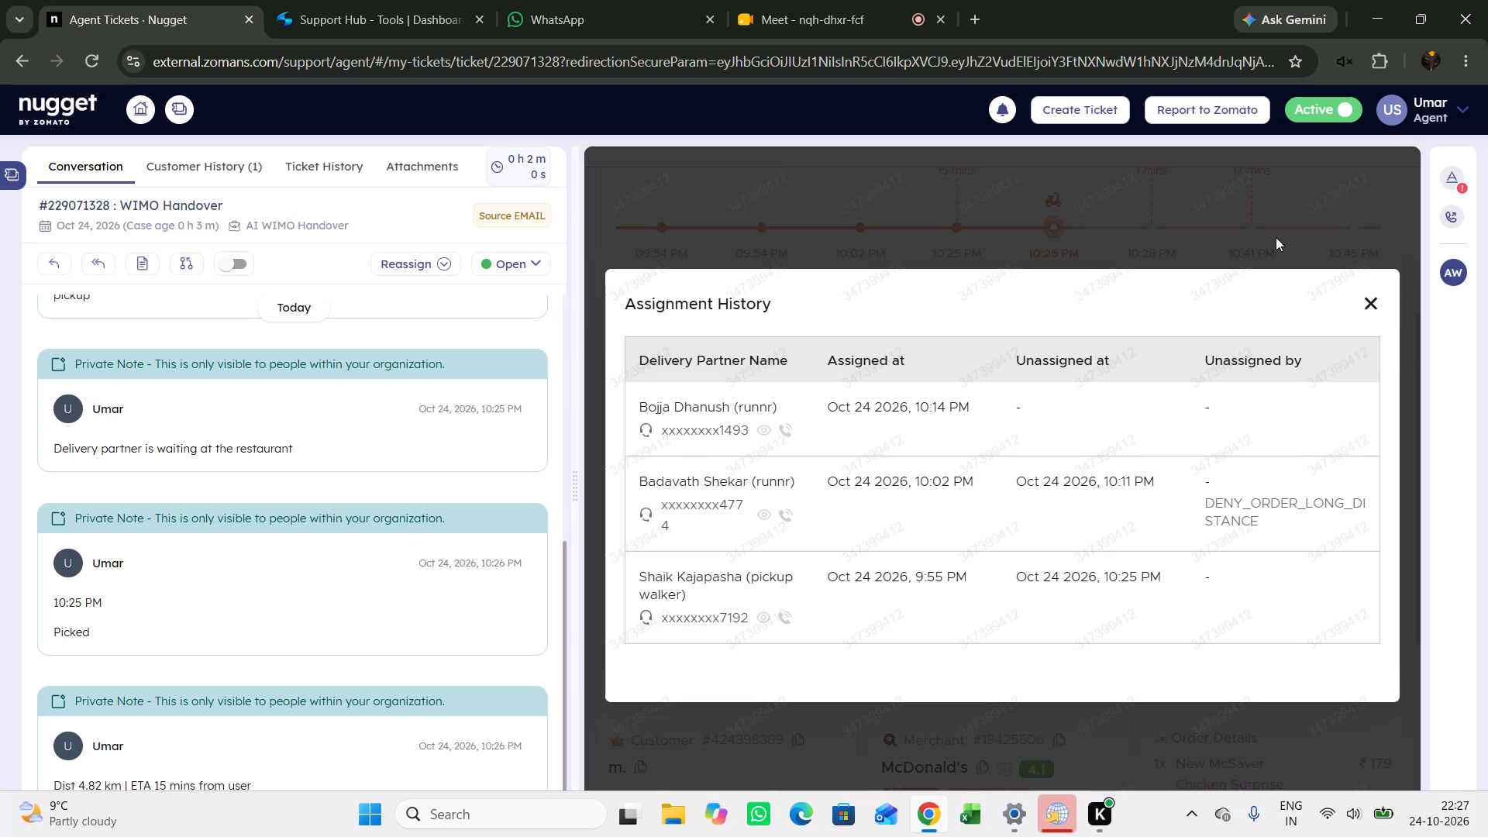
pyautogui.click(1283, 223)
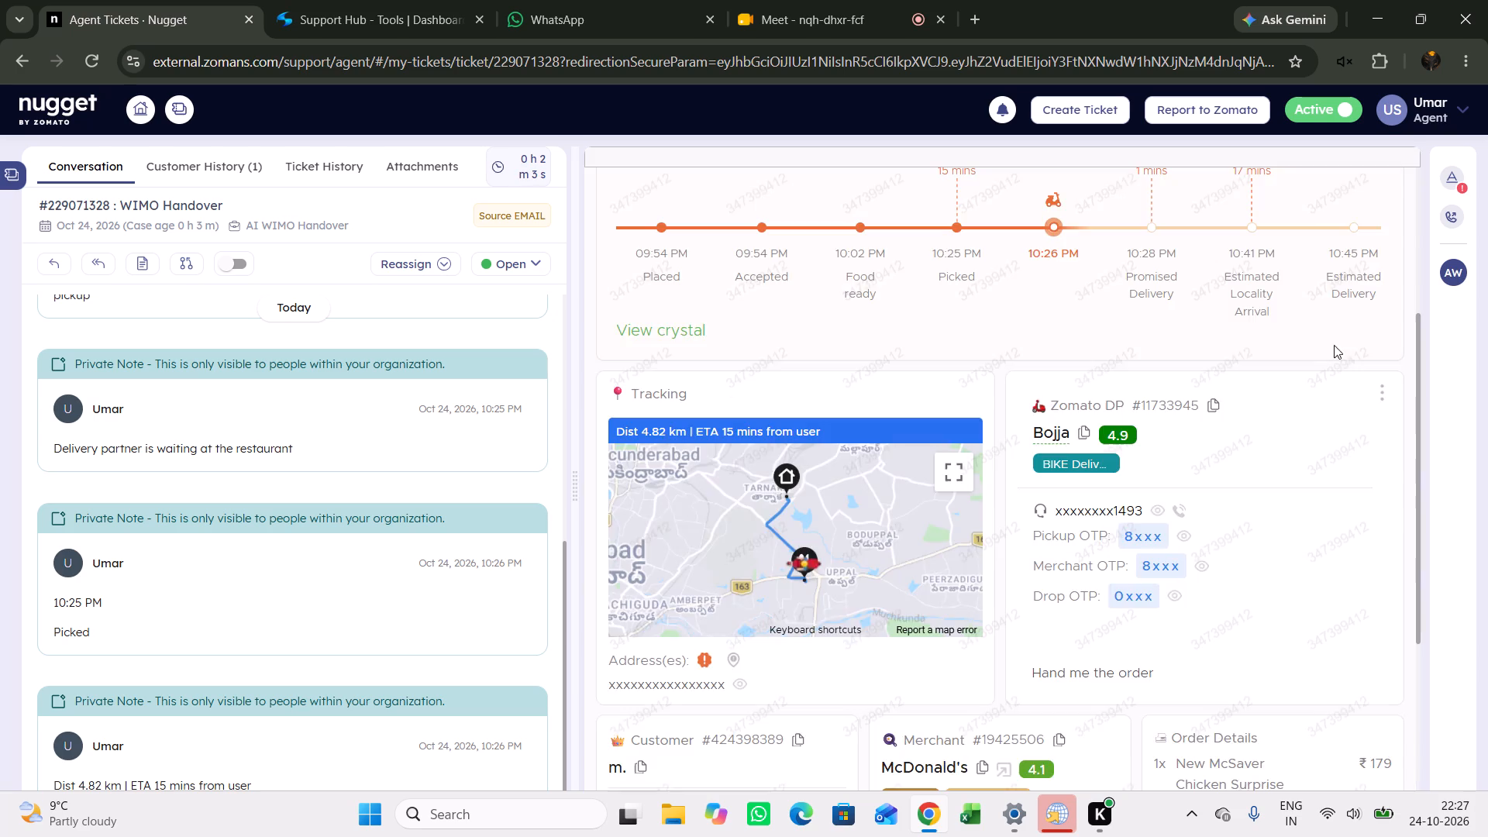
# Copy the transfer_order template about reassignment due to a vehicle issue from Support Hub into the ticket's Other Delay Reason.
pyautogui.scroll(4, 1335, 397)
pyautogui.click(1444, 174)
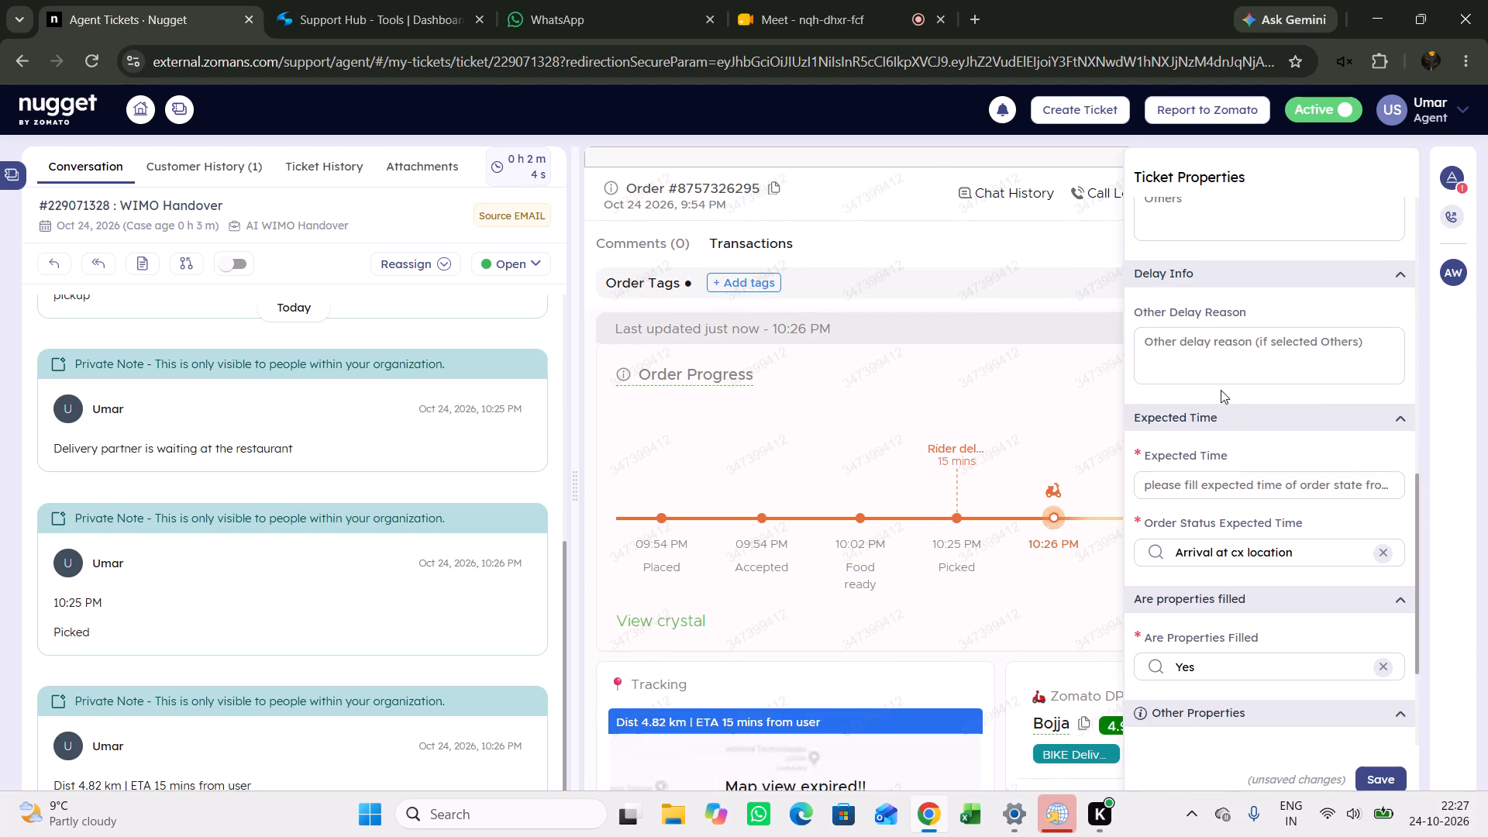
pyautogui.click(1218, 360)
pyautogui.click(311, 0)
pyautogui.click(764, 373)
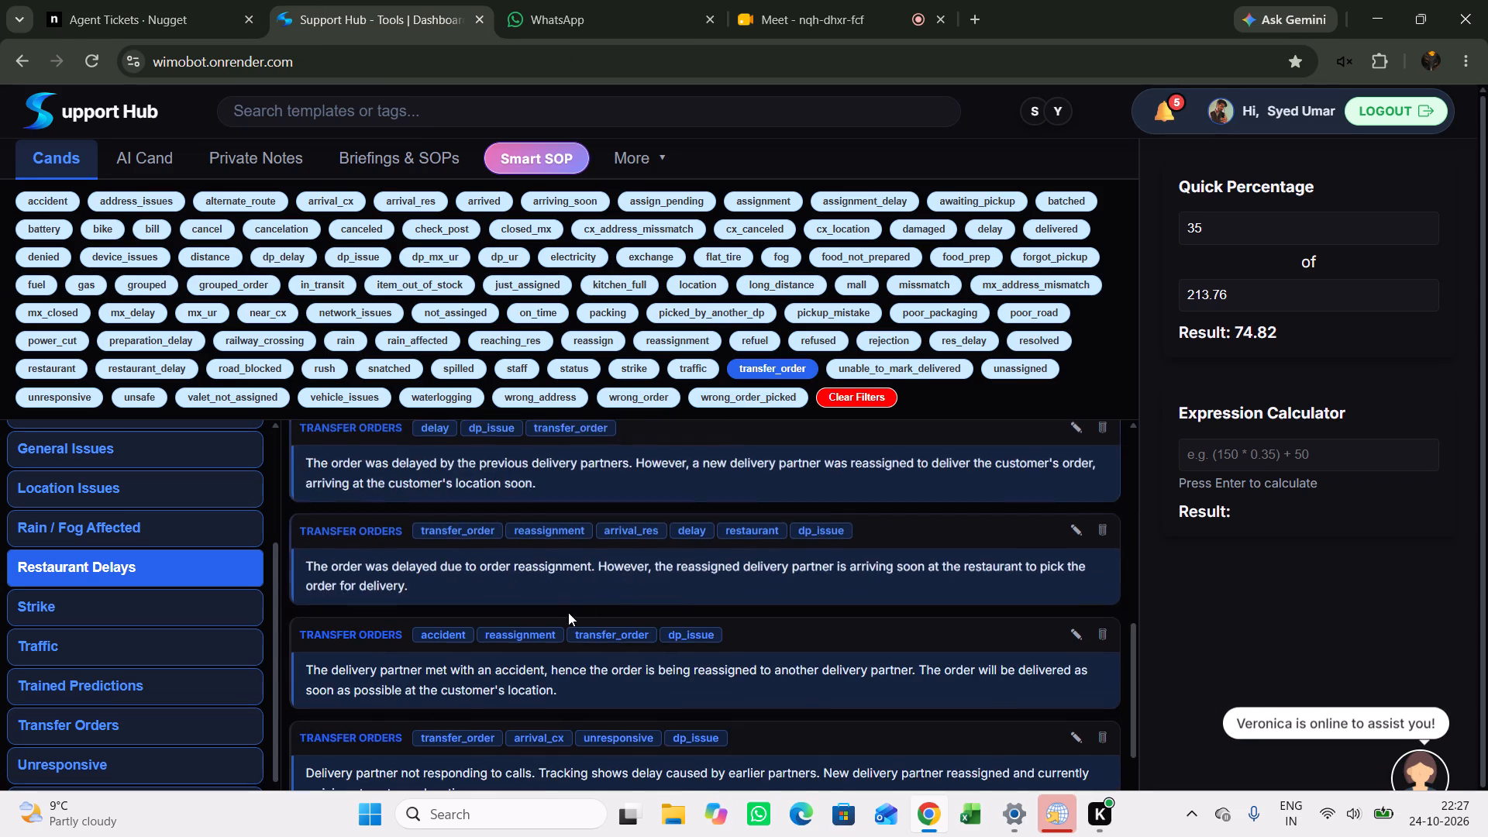
pyautogui.scroll(10, 568, 612)
pyautogui.click(613, 643)
pyautogui.click(224, 0)
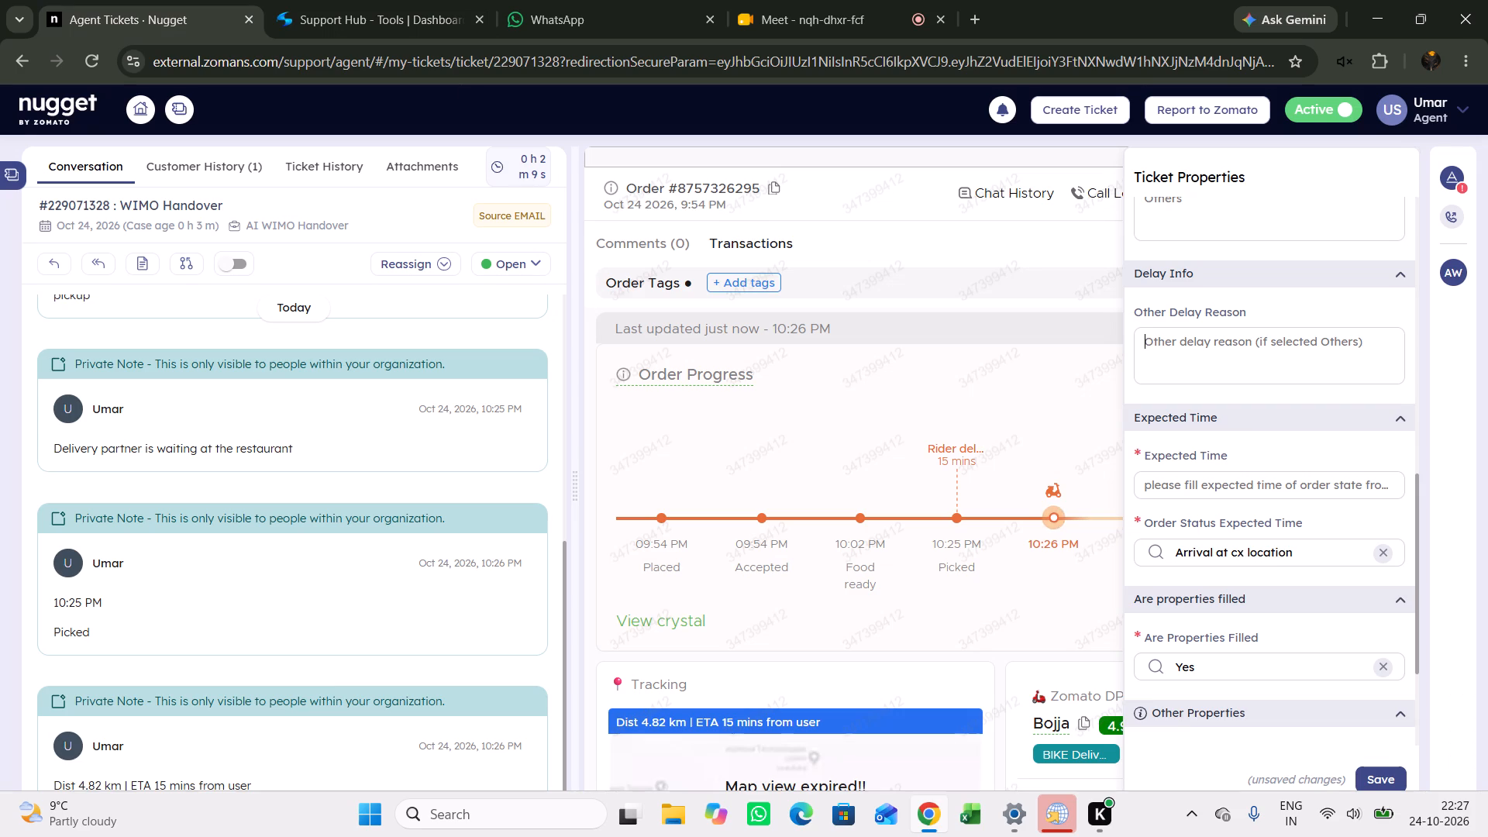
pyautogui.click(1263, 361)
pyautogui.hotkey('ctrl', 'v')
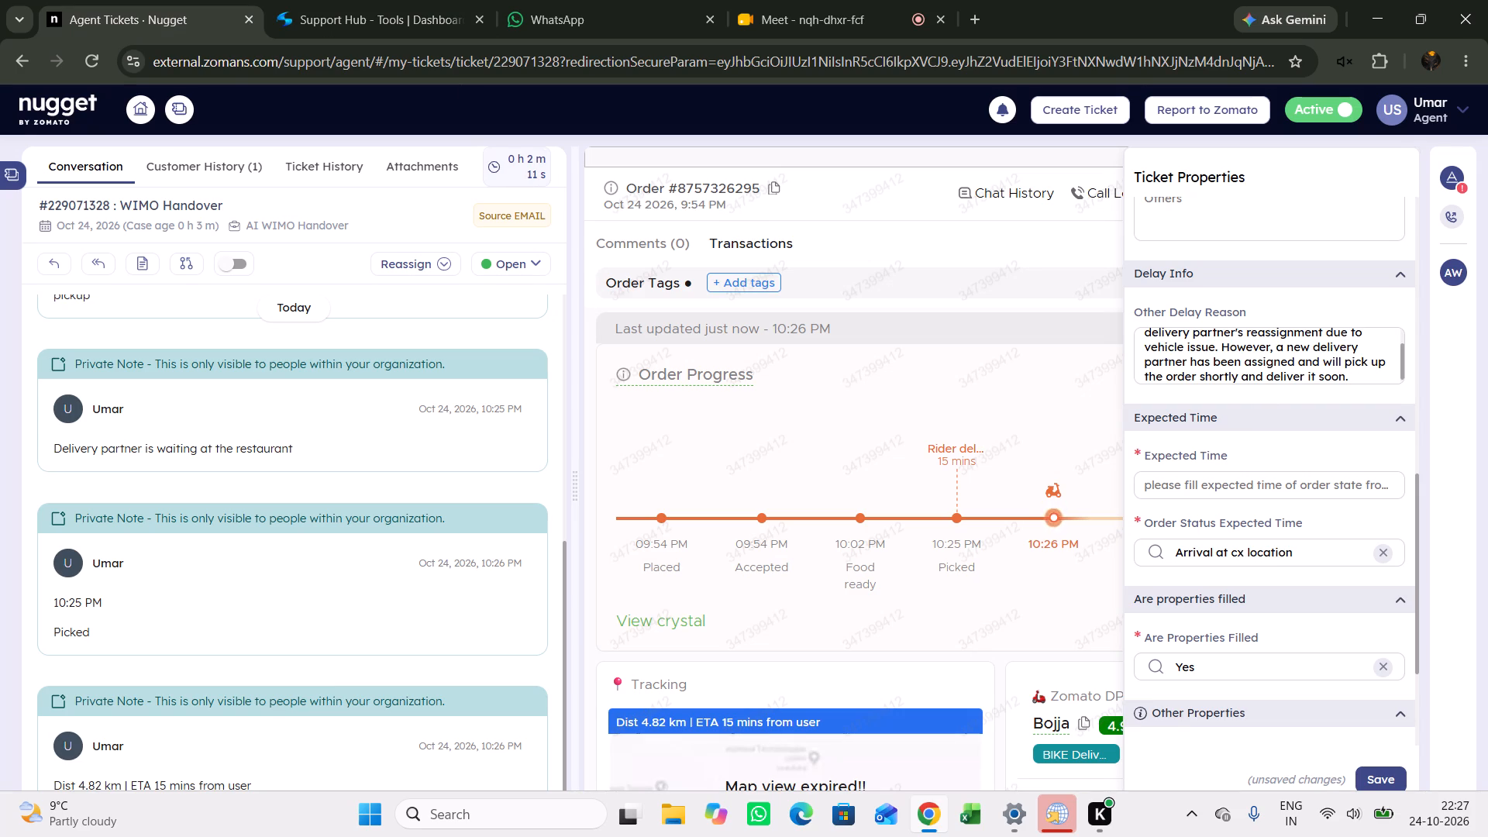
# Change the delay reason to "long distance" and its ending to "picked up the order and will deliver it soon.".
pyautogui.moveTo(1214, 347); pyautogui.dragTo(1113, 348)
pyautogui.press('BackSpace')
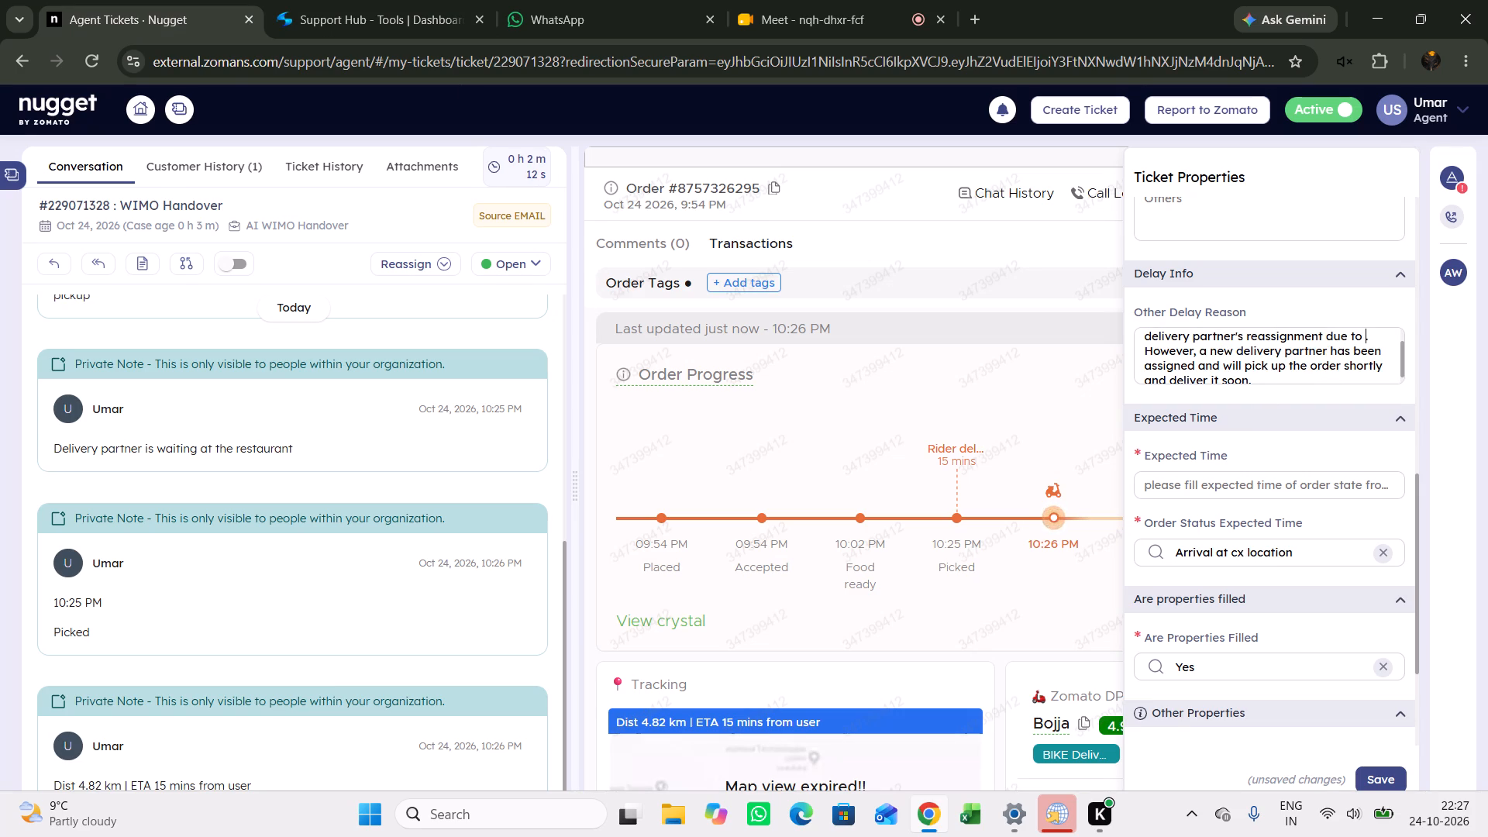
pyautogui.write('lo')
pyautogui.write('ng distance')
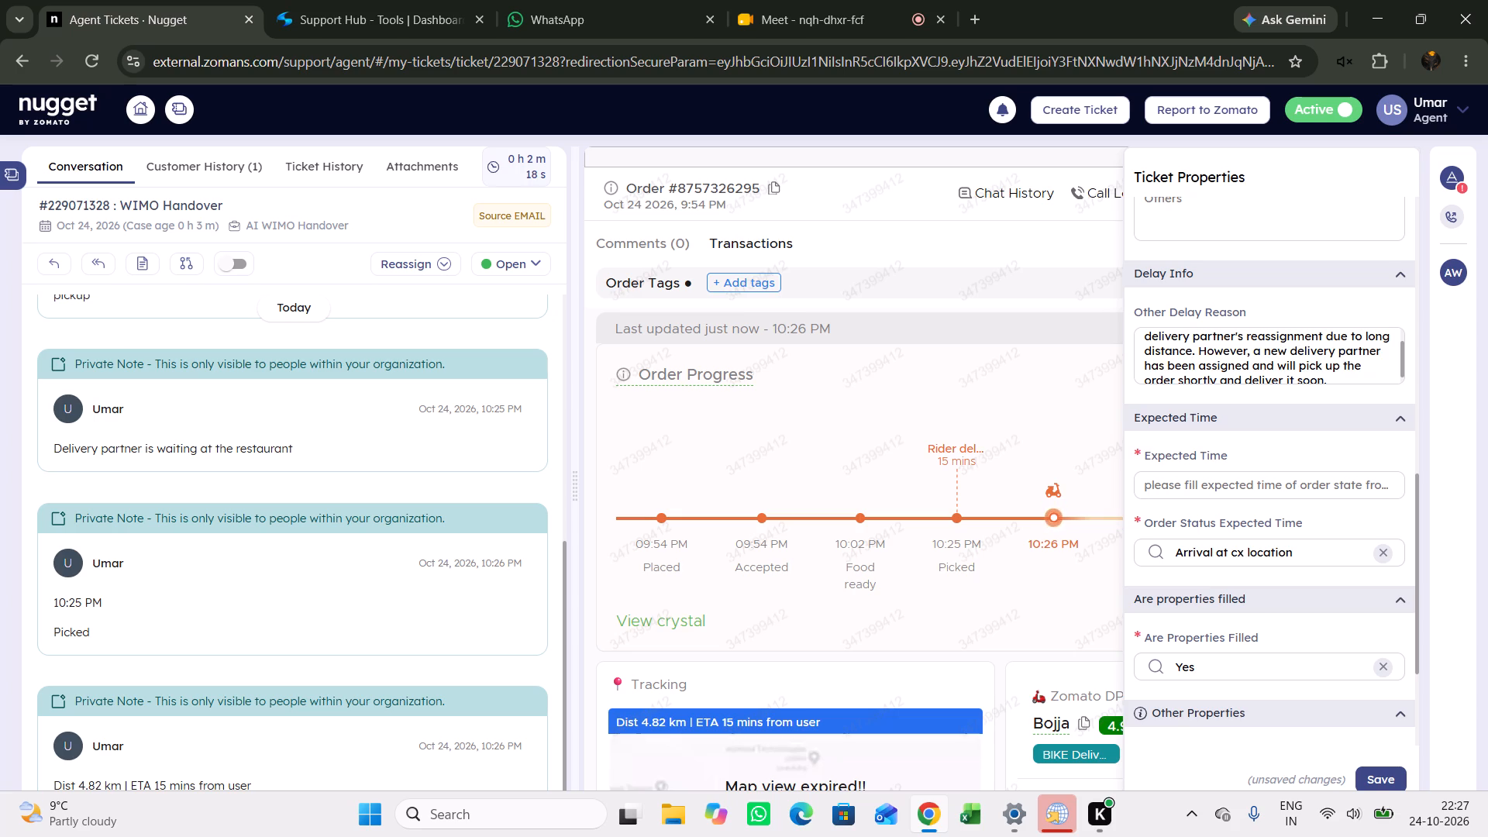
pyautogui.moveTo(1168, 363); pyautogui.dragTo(1429, 396)
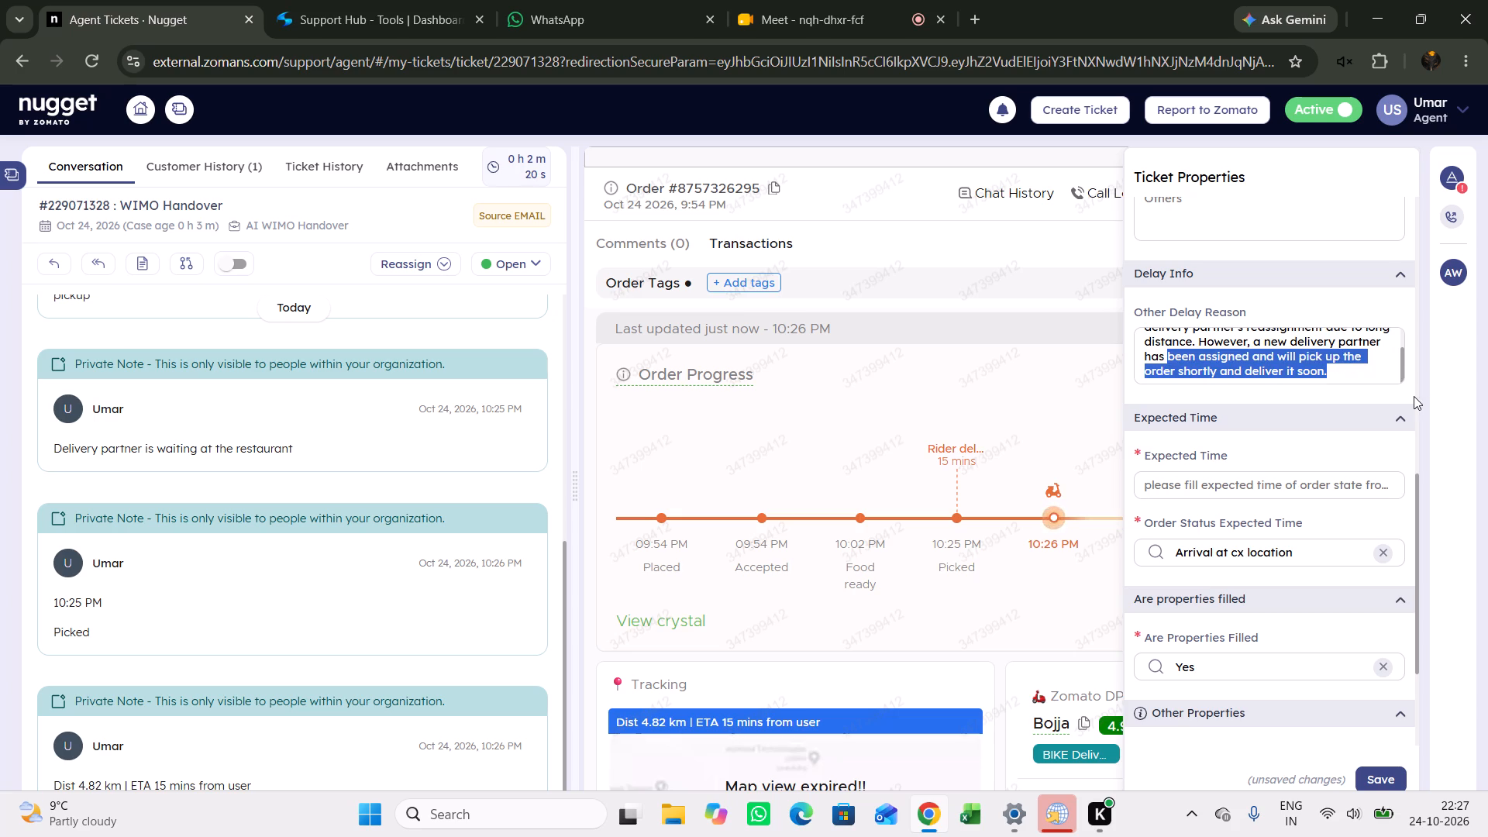
pyautogui.press('BackSpace')
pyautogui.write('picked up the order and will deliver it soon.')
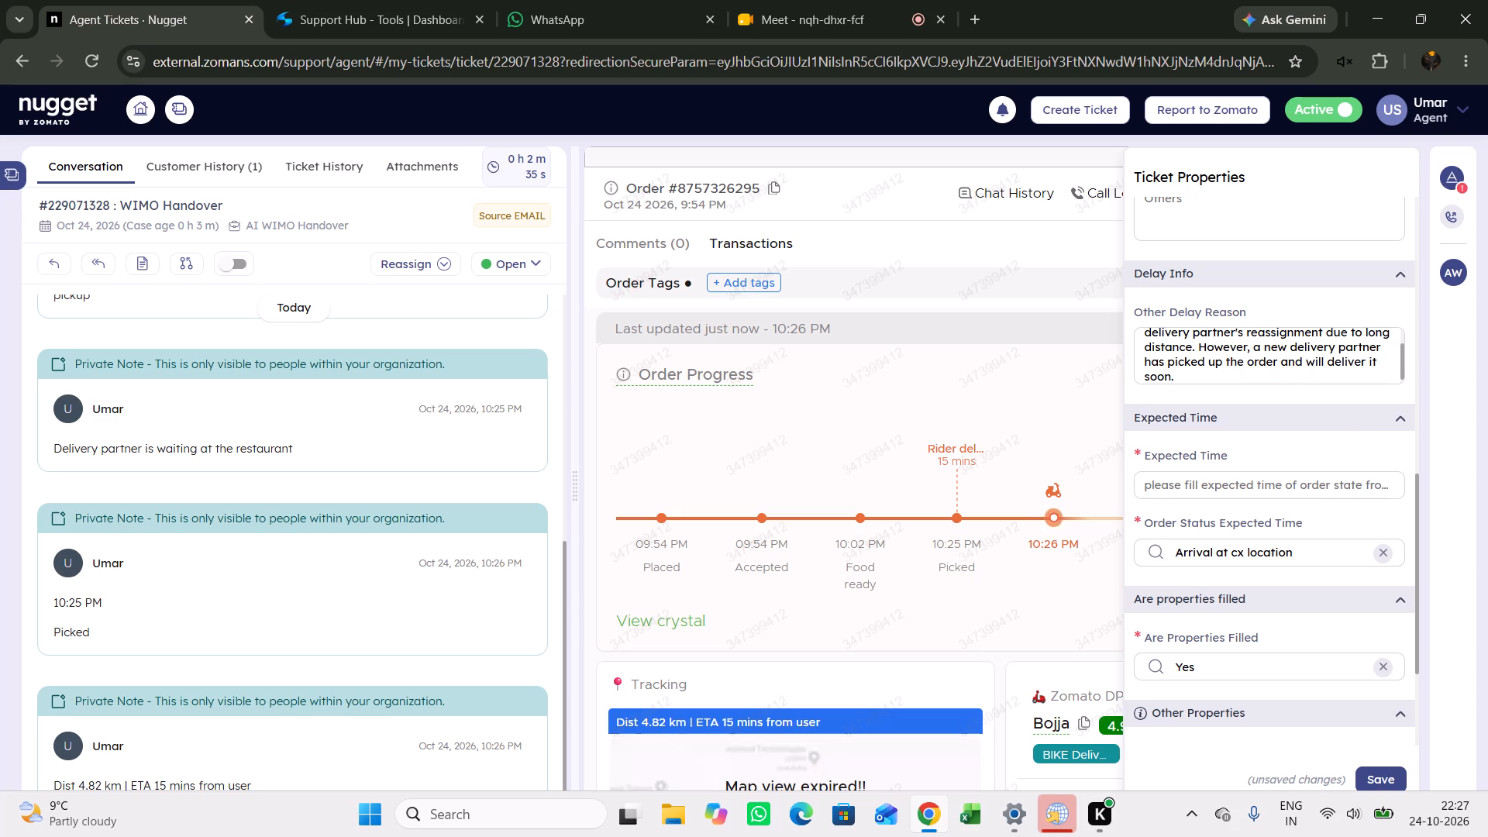
# Set the ticket's Expected Time to 10.
pyautogui.click(1299, 490)
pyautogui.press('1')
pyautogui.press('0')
# Add the private note "dp connected" to the ticket.
pyautogui.scroll(6, 166, 546)
pyautogui.scroll(-5, 187, 534)
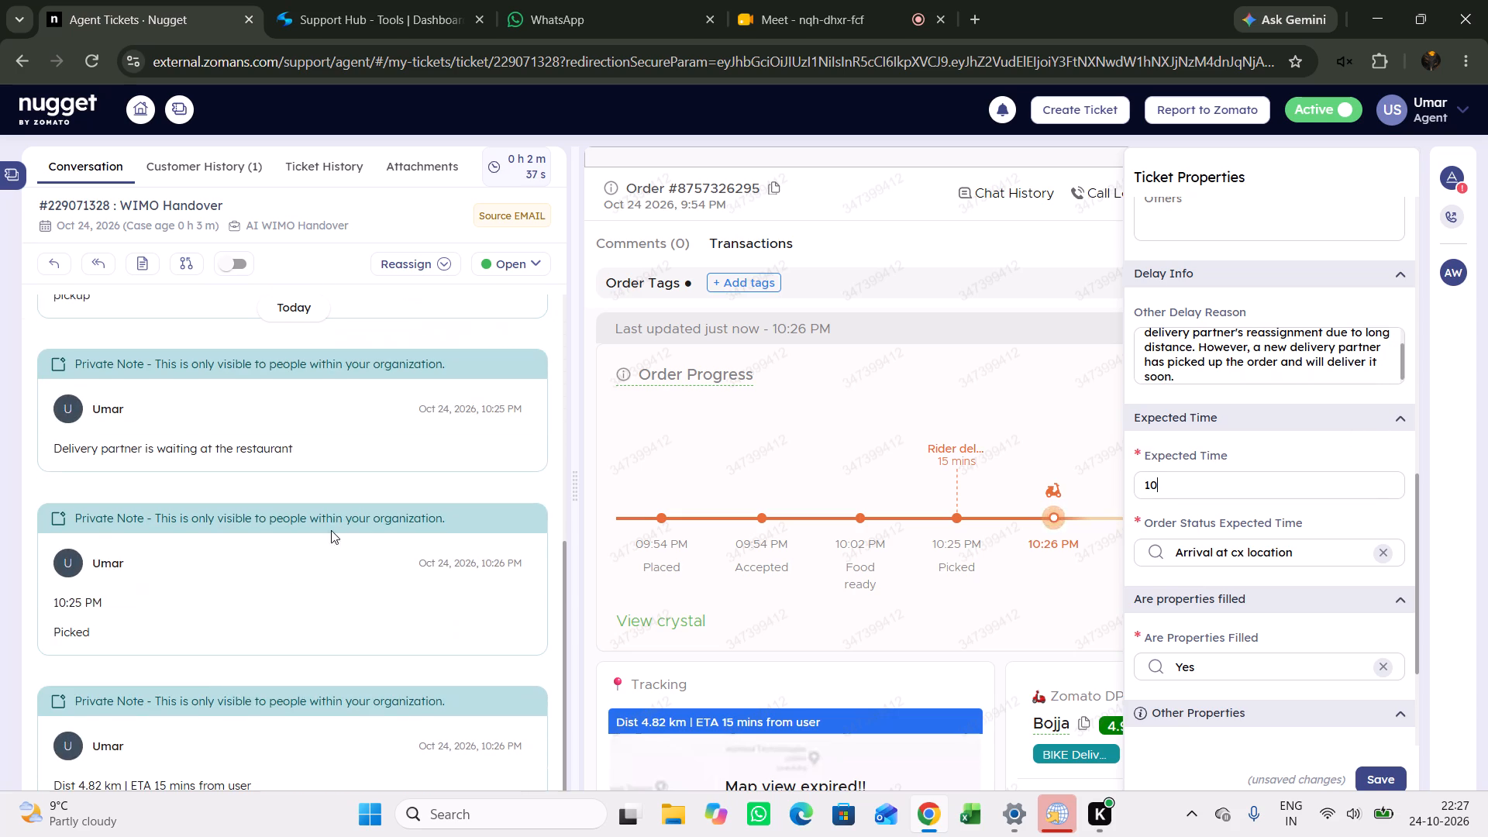
pyautogui.scroll(-4, 357, 527)
pyautogui.scroll(-4, 420, 527)
pyautogui.click(150, 266)
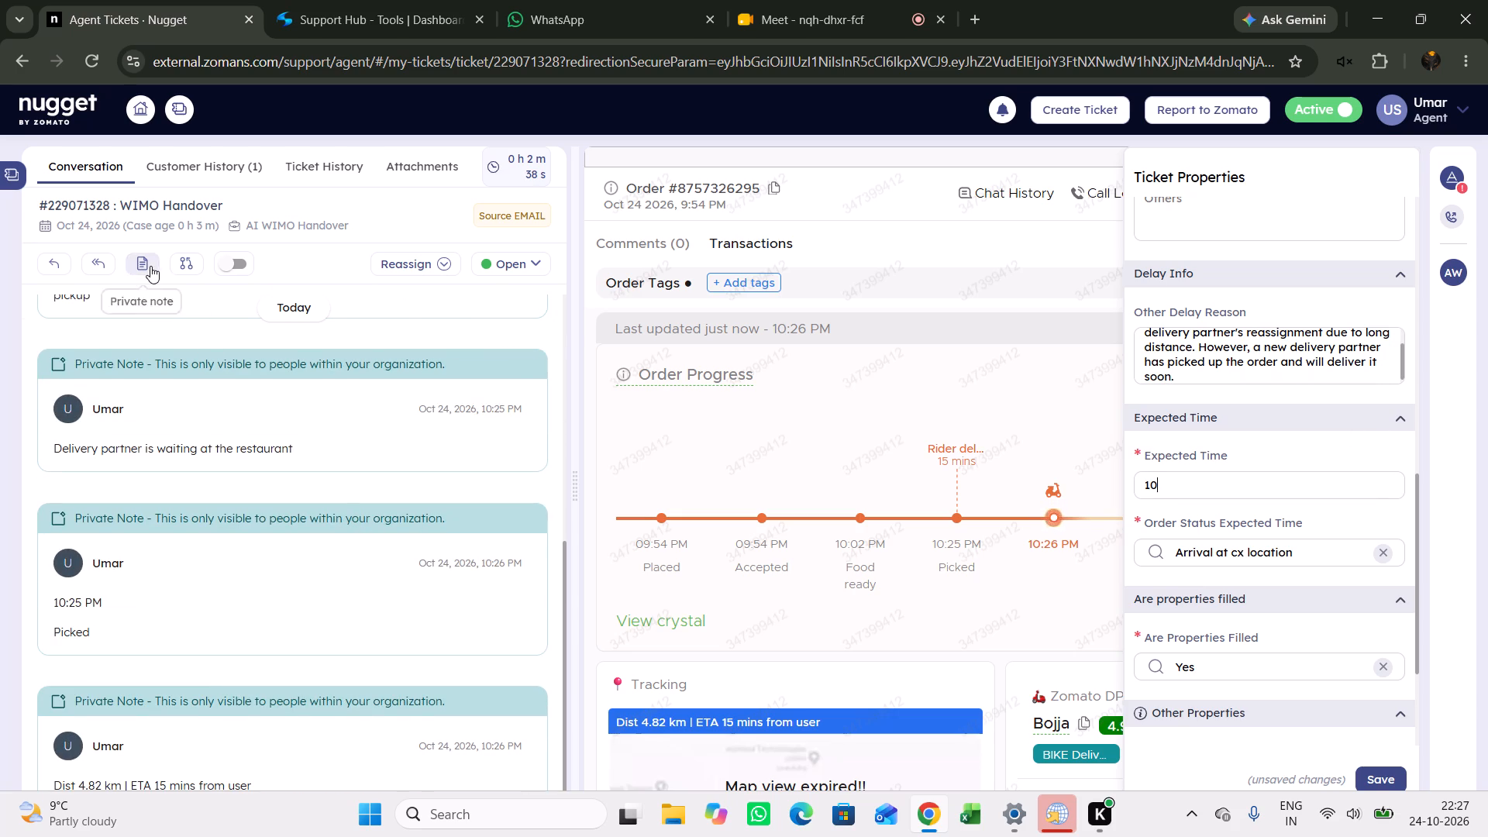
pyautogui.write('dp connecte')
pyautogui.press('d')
pyautogui.click(959, 582)
# Review the completed delay reason and remaining ticket properties, and save them.
pyautogui.scroll(1, 1243, 374)
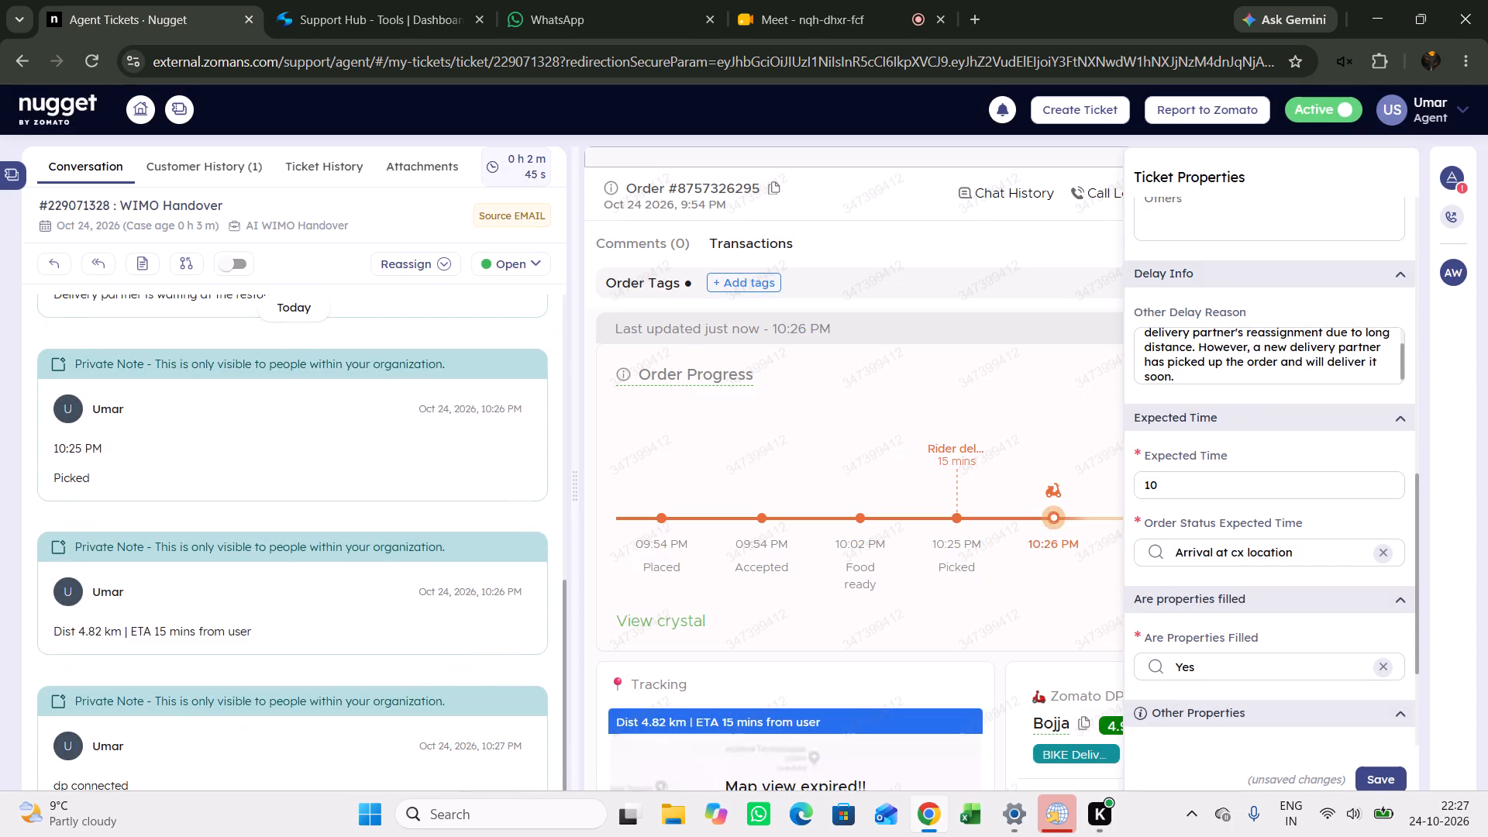
pyautogui.scroll(2, 1243, 374)
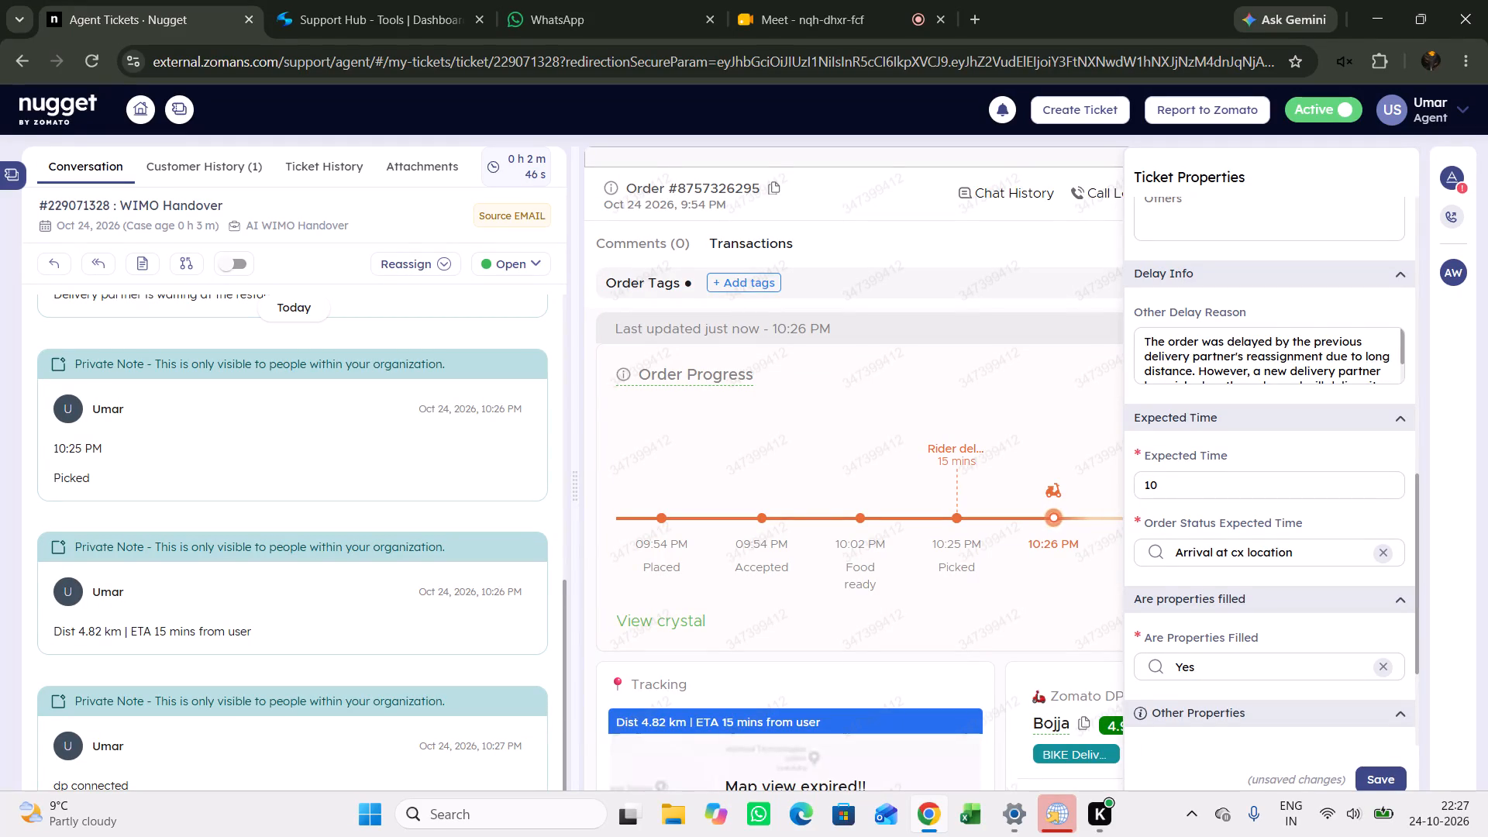
pyautogui.scroll(-1, 1256, 374)
pyautogui.scroll(6, 1284, 477)
pyautogui.scroll(-9, 1284, 477)
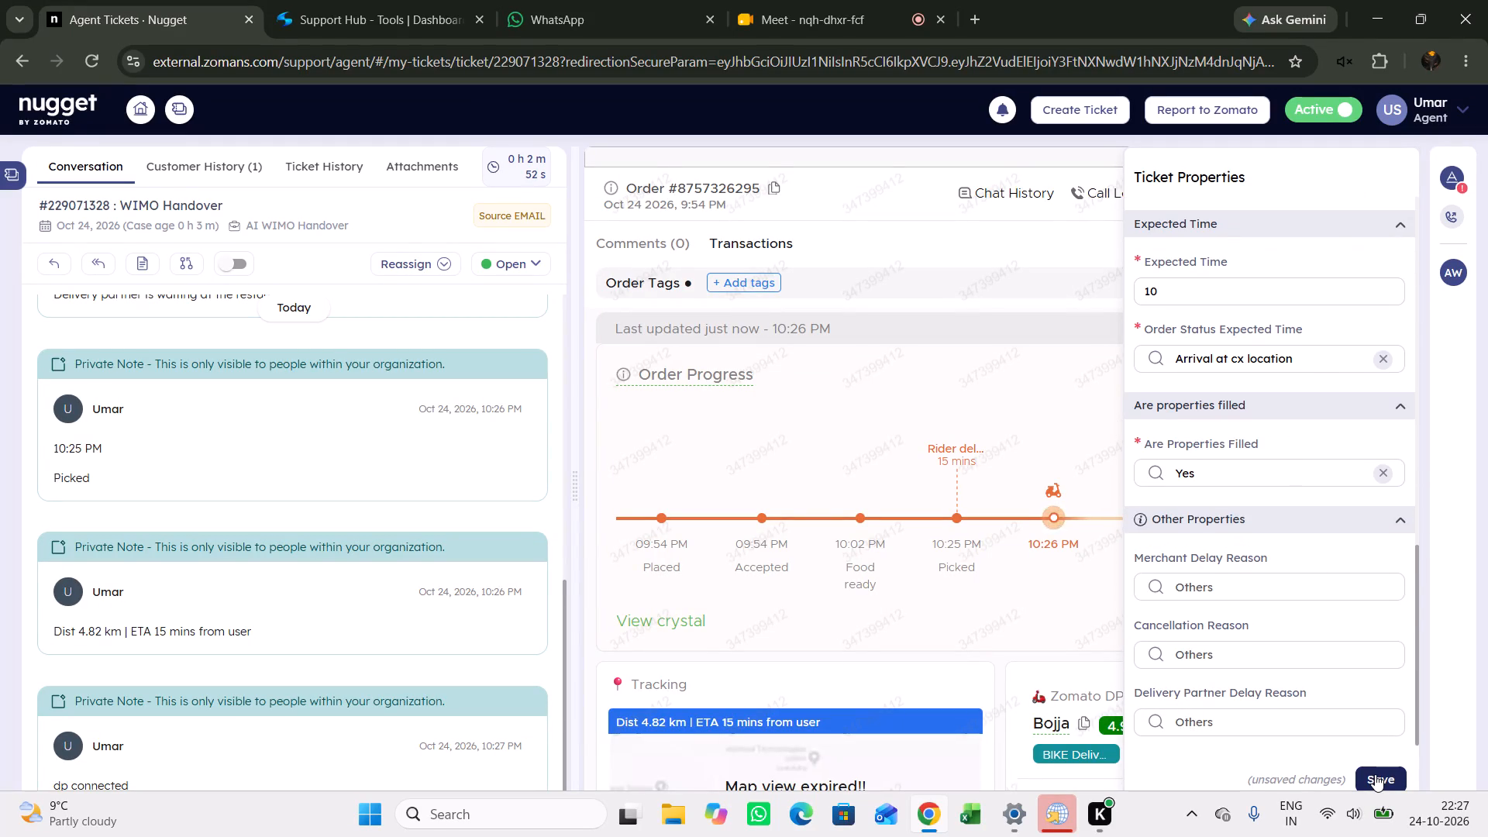
pyautogui.click(1375, 774)
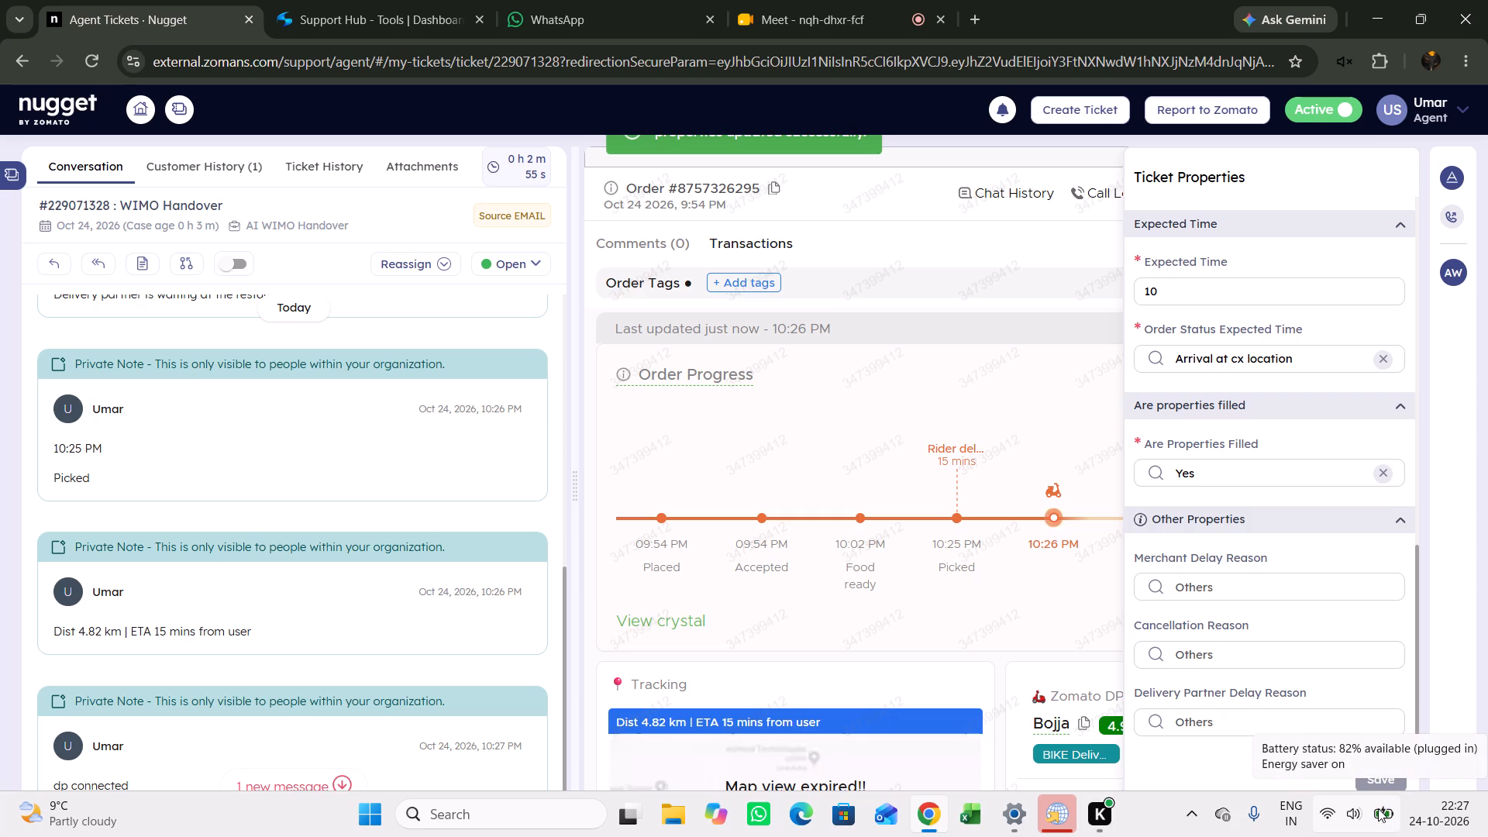
# Go to the My Tickets page.
pyautogui.click(794, 662)
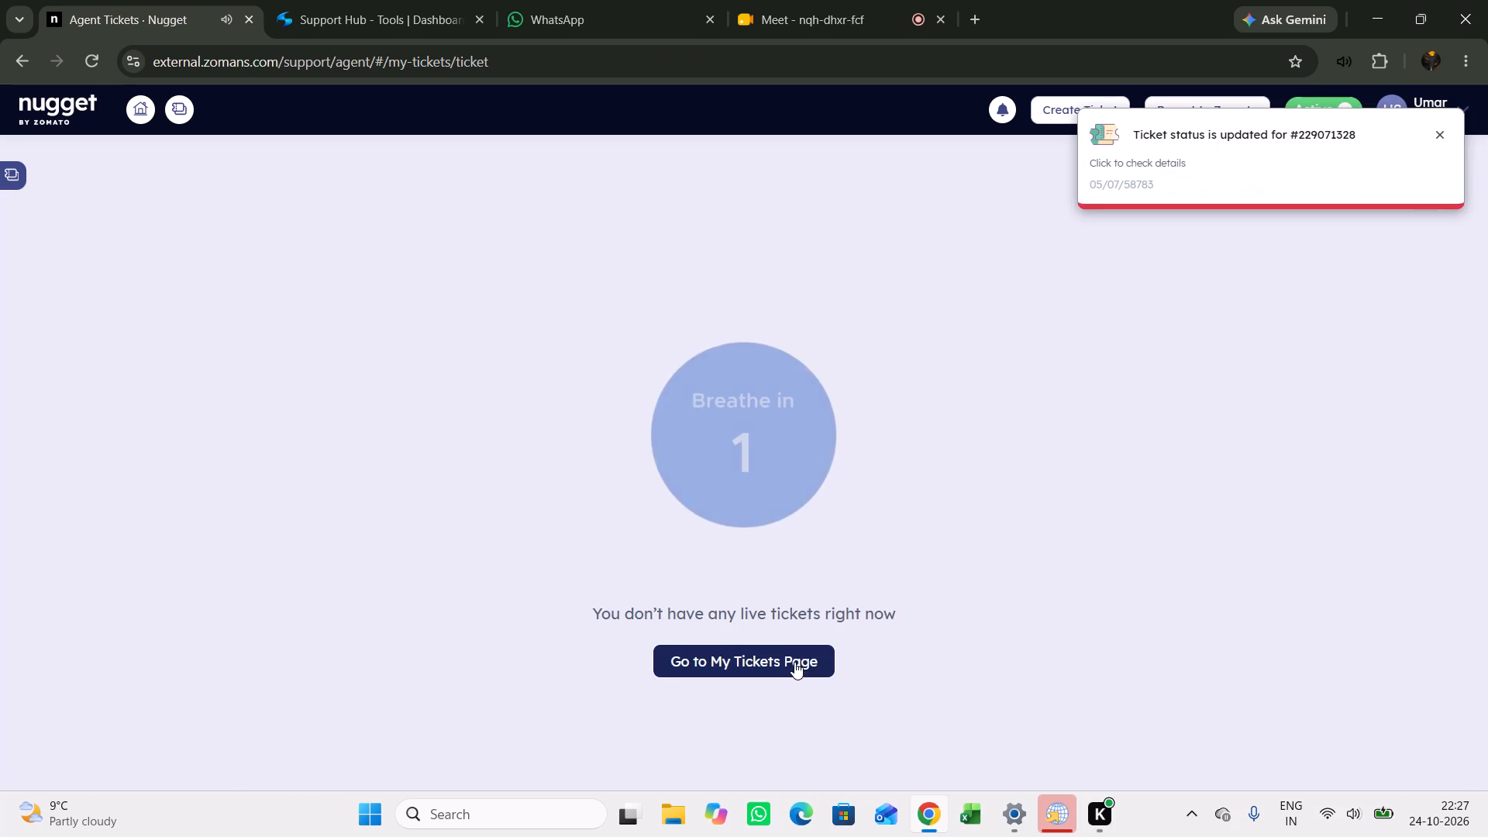
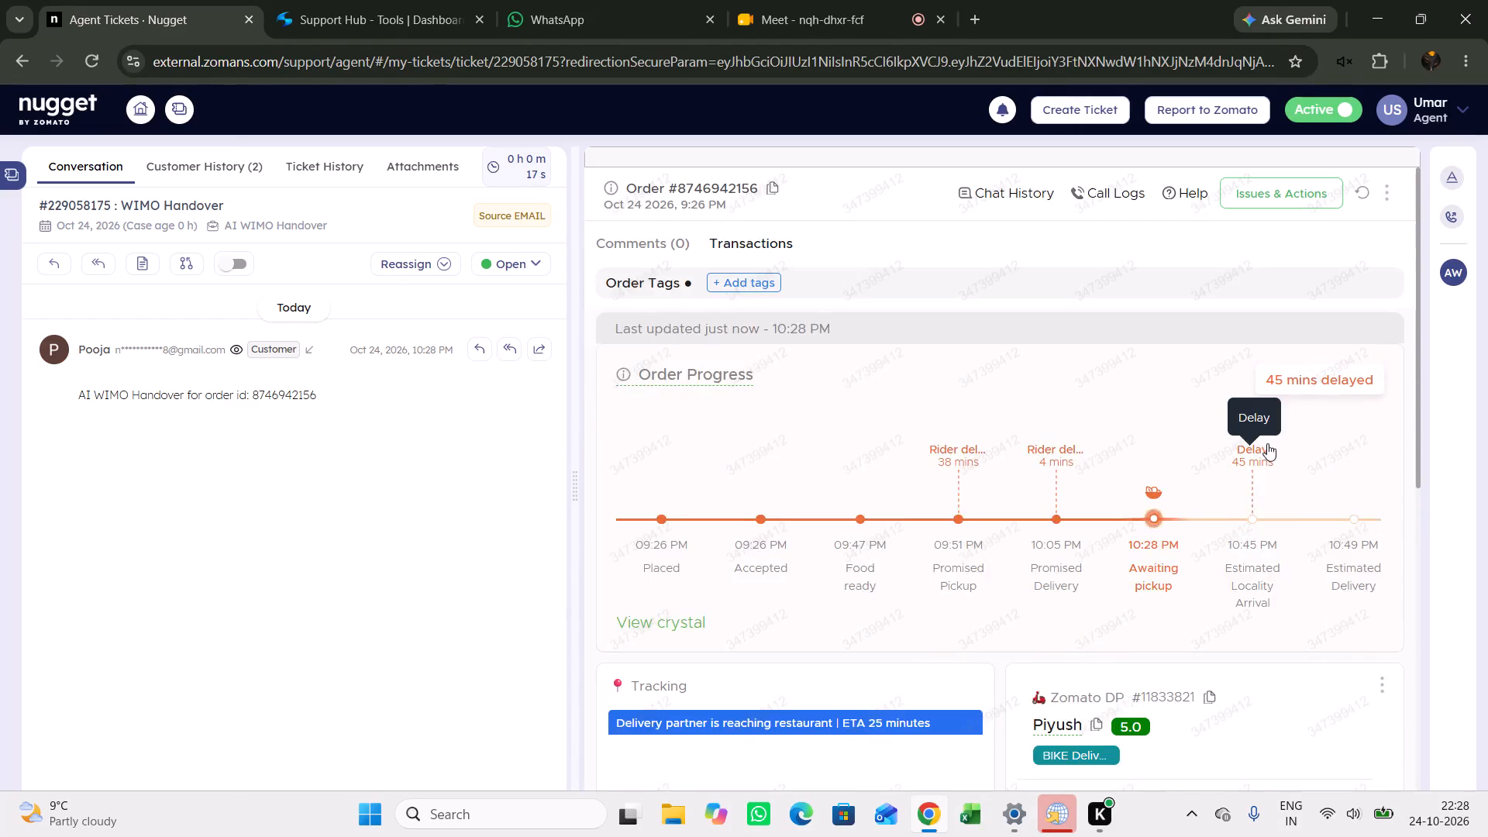
# Request a callback that connects to the order's delivery partner.
pyautogui.scroll(-3, 1267, 443)
pyautogui.click(1176, 514)
pyautogui.click(1314, 529)
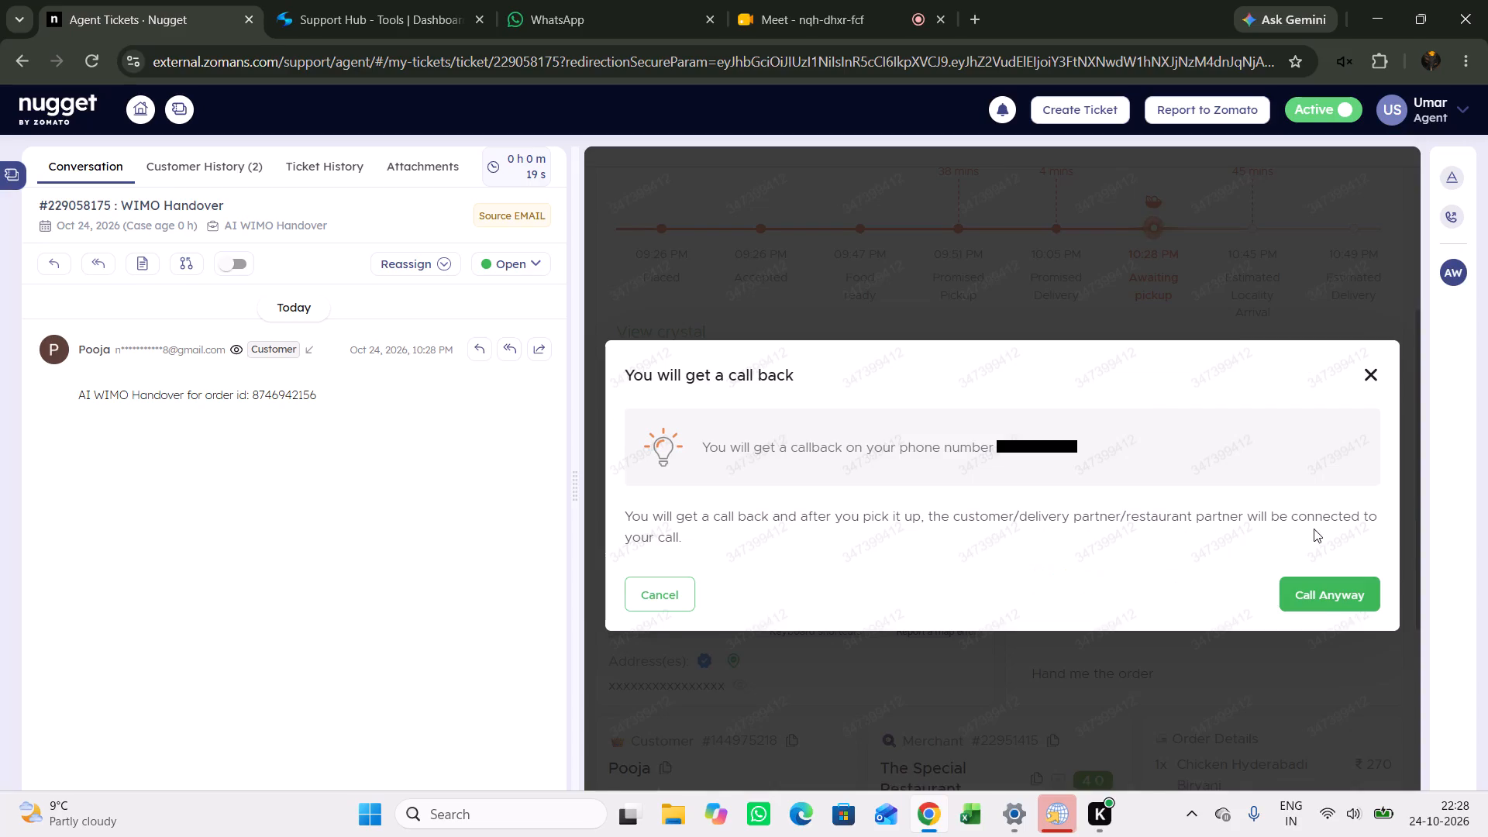
pyautogui.click(1321, 591)
pyautogui.click(1203, 260)
# Copy the delay text from Order Progress and add it as the private note "45 mins delayed".
pyautogui.scroll(4, 1271, 455)
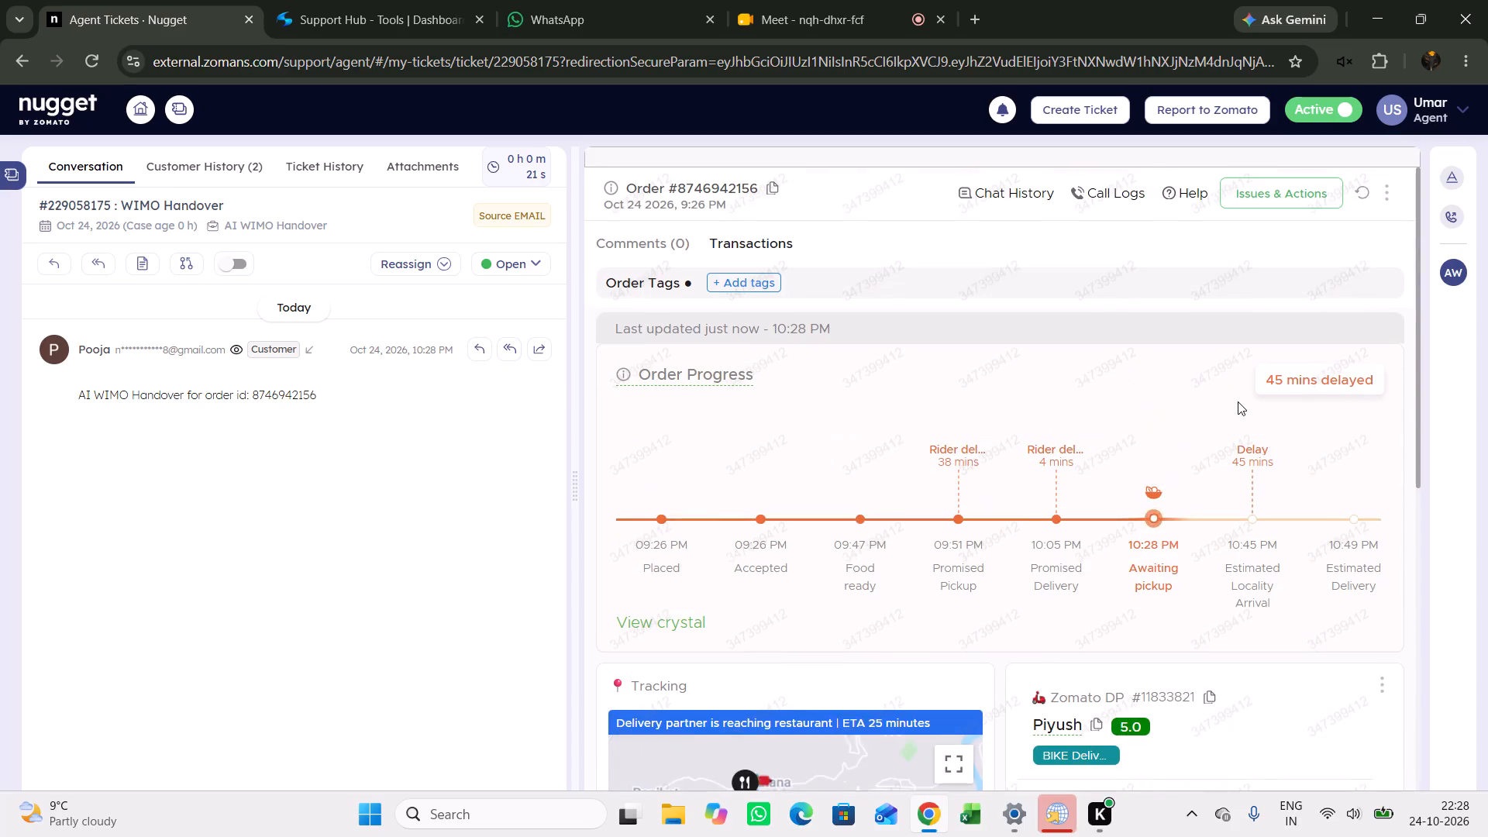
pyautogui.moveTo(1231, 377); pyautogui.dragTo(1438, 376)
pyautogui.rightClick(1349, 383)
pyautogui.click(1082, 414)
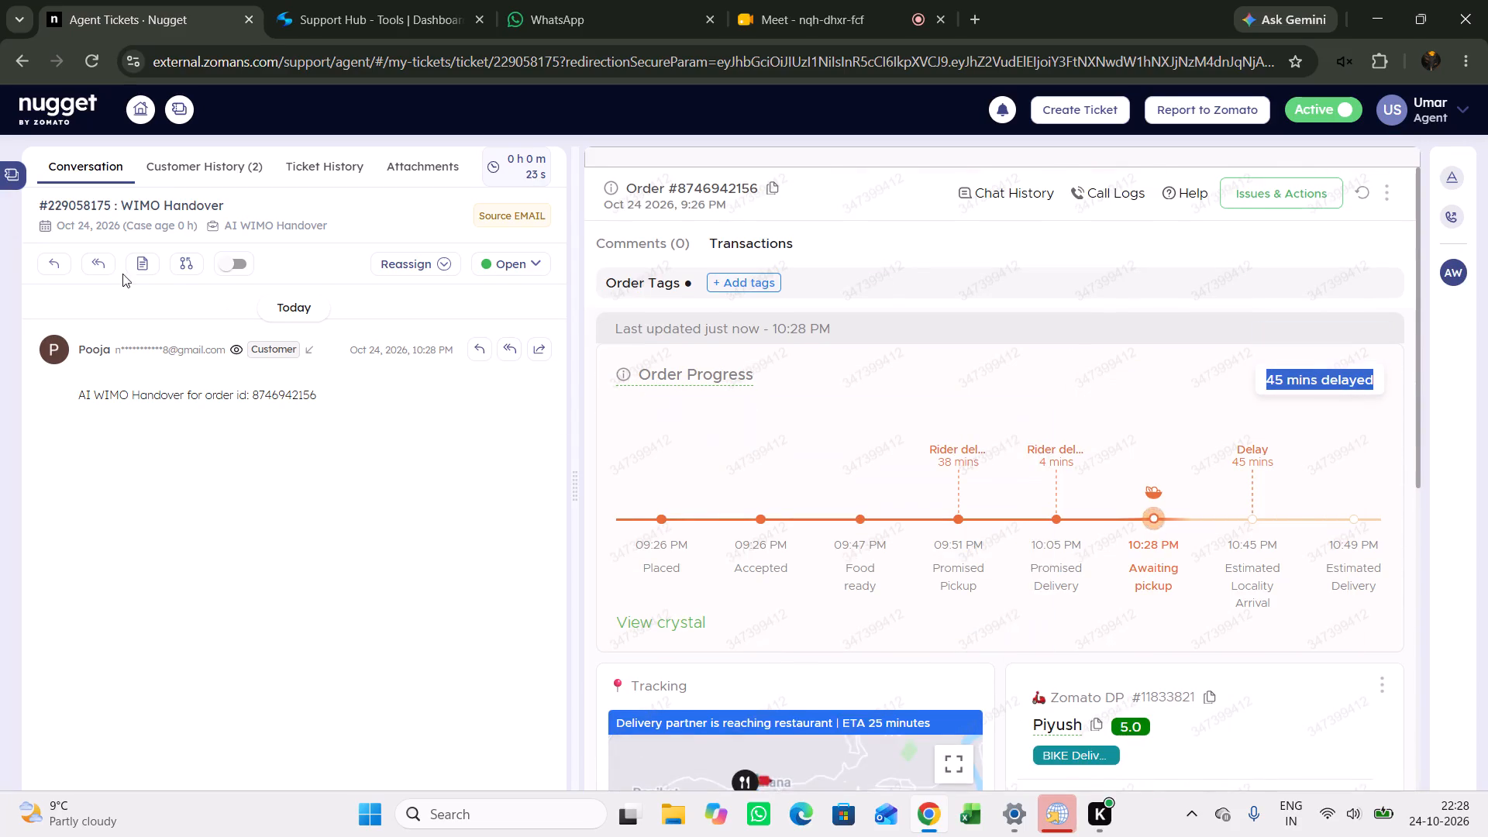
pyautogui.click(137, 266)
pyautogui.rightClick(787, 446)
pyautogui.click(898, 572)
pyautogui.click(926, 575)
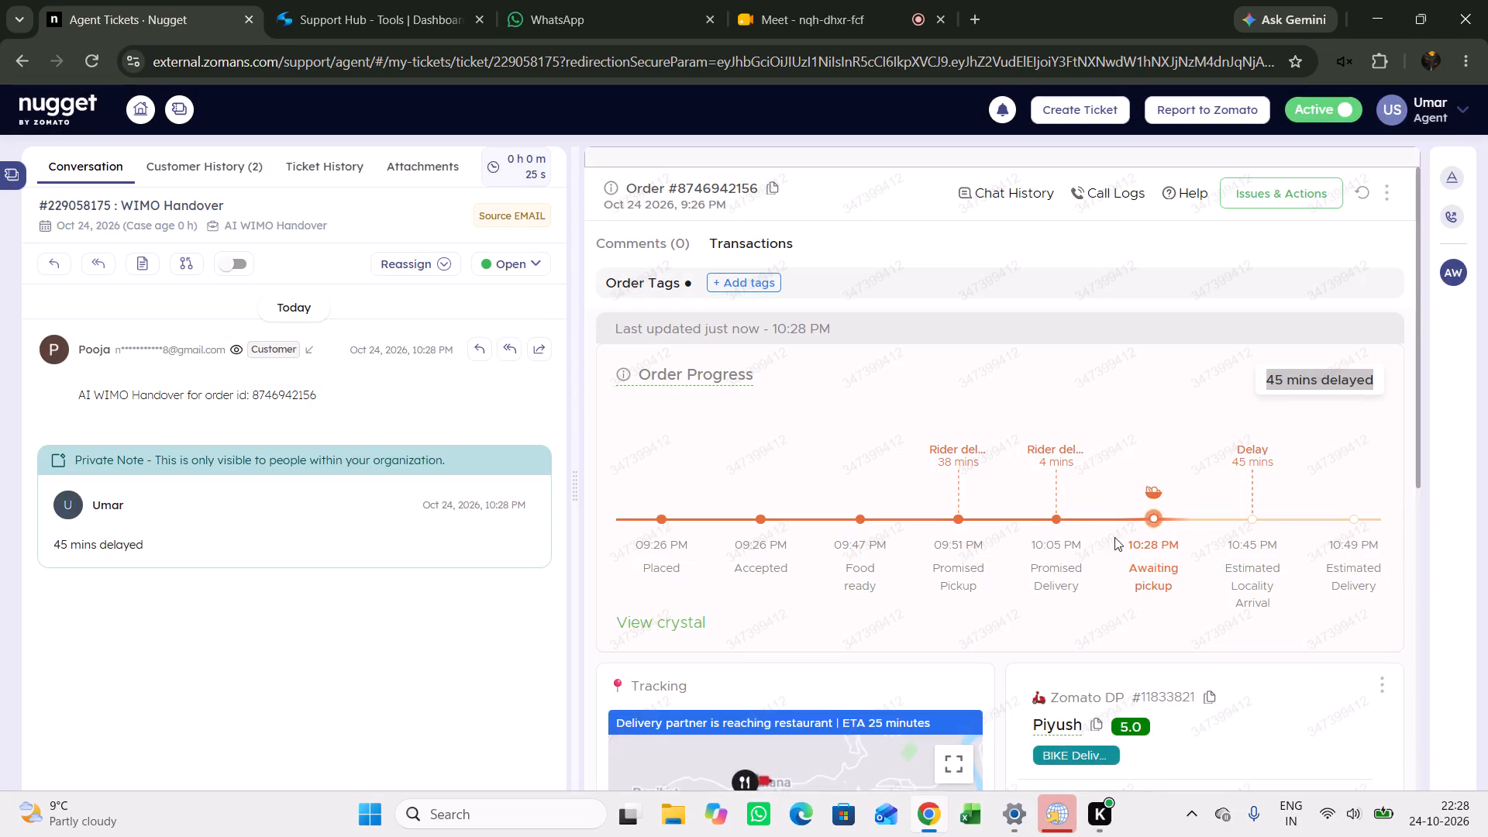
# Copy the current order stage from the timeline and add it as the private note "10:28 PM Awaiting pickup".
pyautogui.moveTo(1116, 537); pyautogui.dragTo(1186, 600)
pyautogui.rightClick(1162, 578)
pyautogui.click(835, 308)
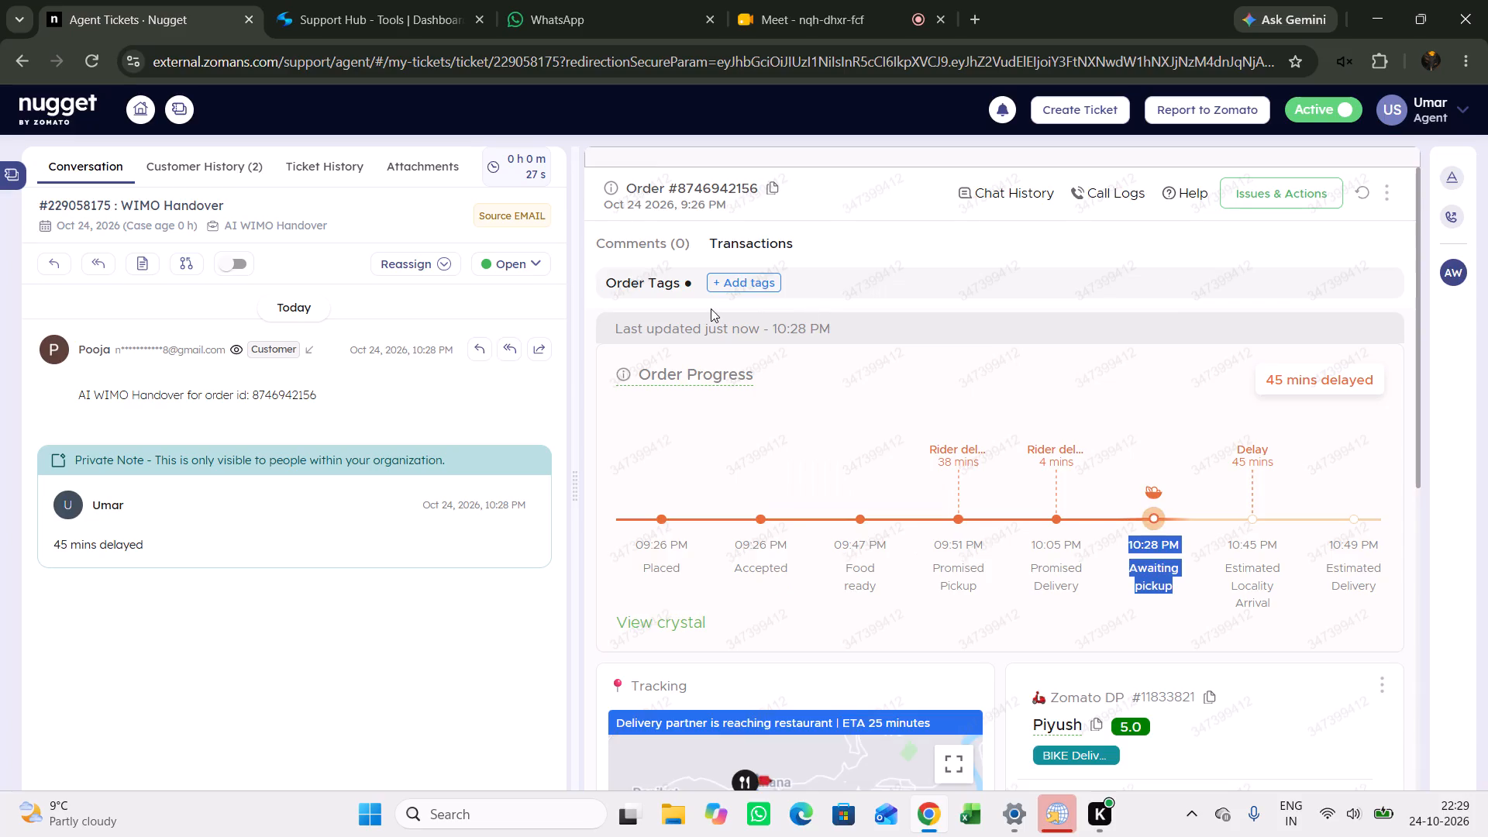
pyautogui.click(138, 260)
pyautogui.rightClick(740, 435)
pyautogui.click(853, 572)
pyautogui.click(918, 575)
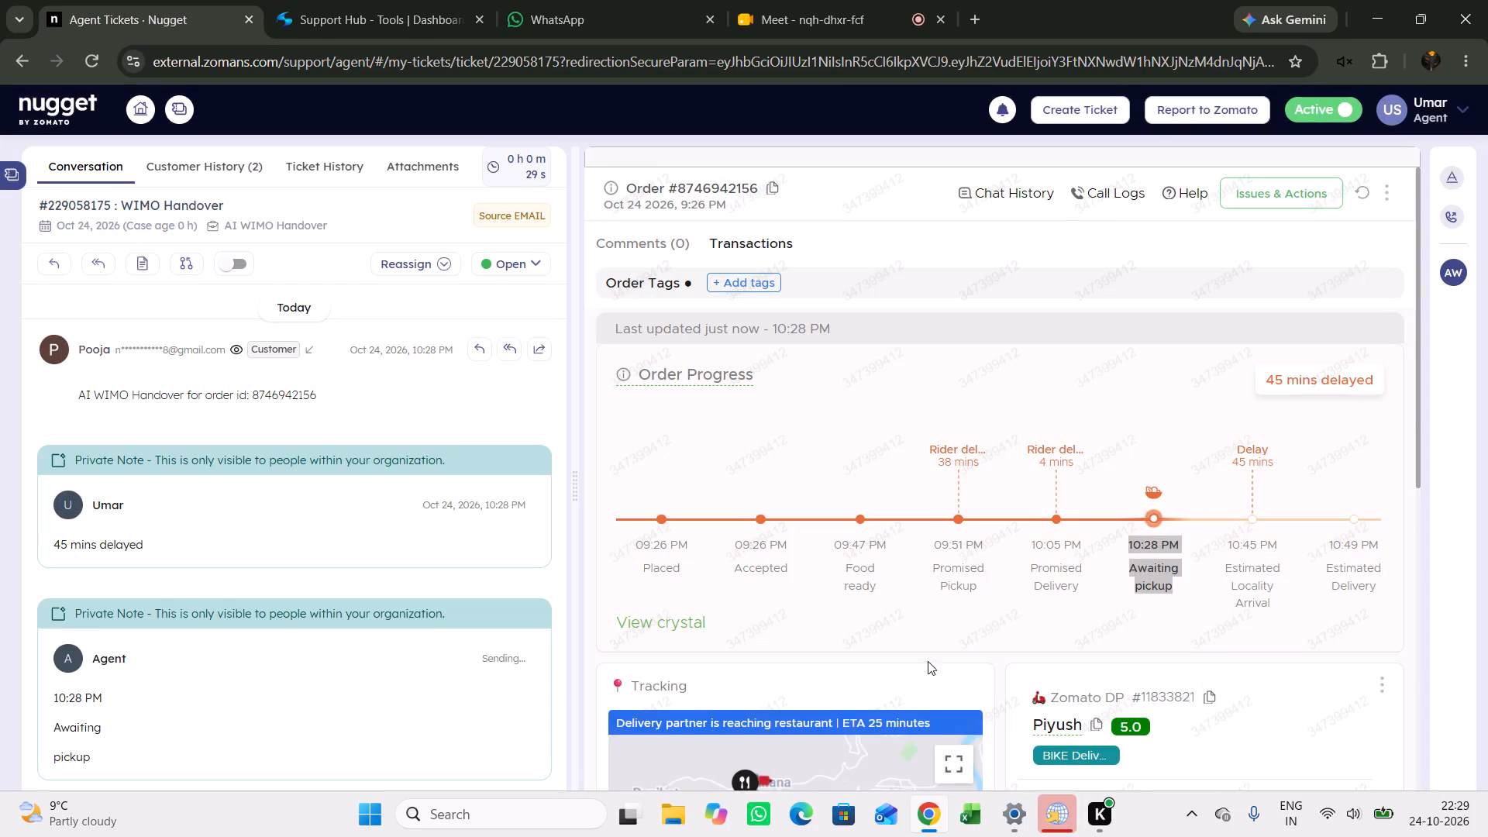
# Copy the Tracking status and add the private note "Delivery partner is reaching restaurant | ETA 25 minutes".
pyautogui.moveTo(949, 721); pyautogui.dragTo(600, 719)
pyautogui.rightClick(646, 719)
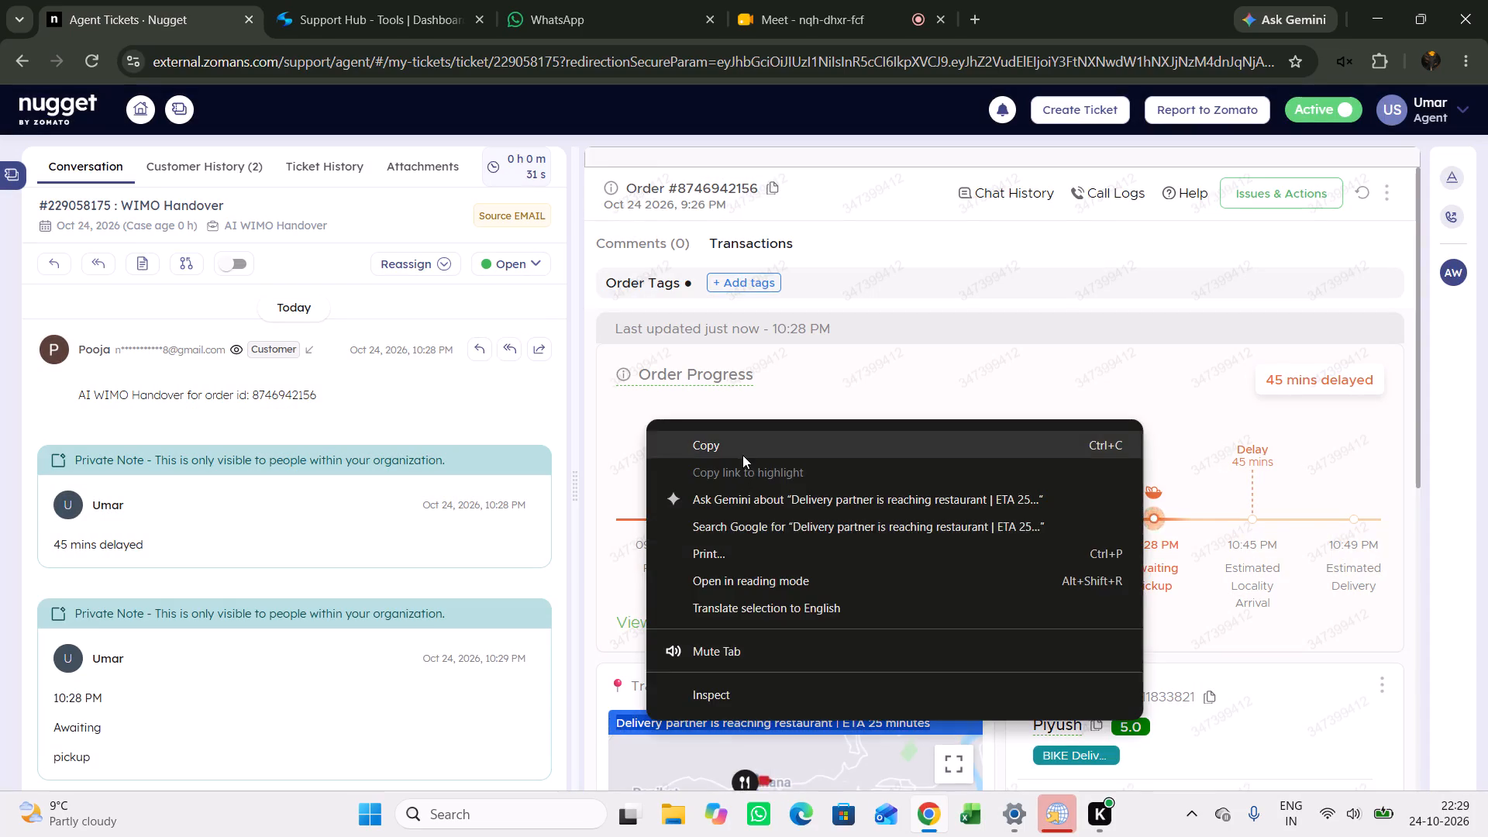
pyautogui.click(742, 453)
pyautogui.click(153, 263)
pyautogui.rightClick(776, 462)
pyautogui.click(903, 590)
pyautogui.click(926, 586)
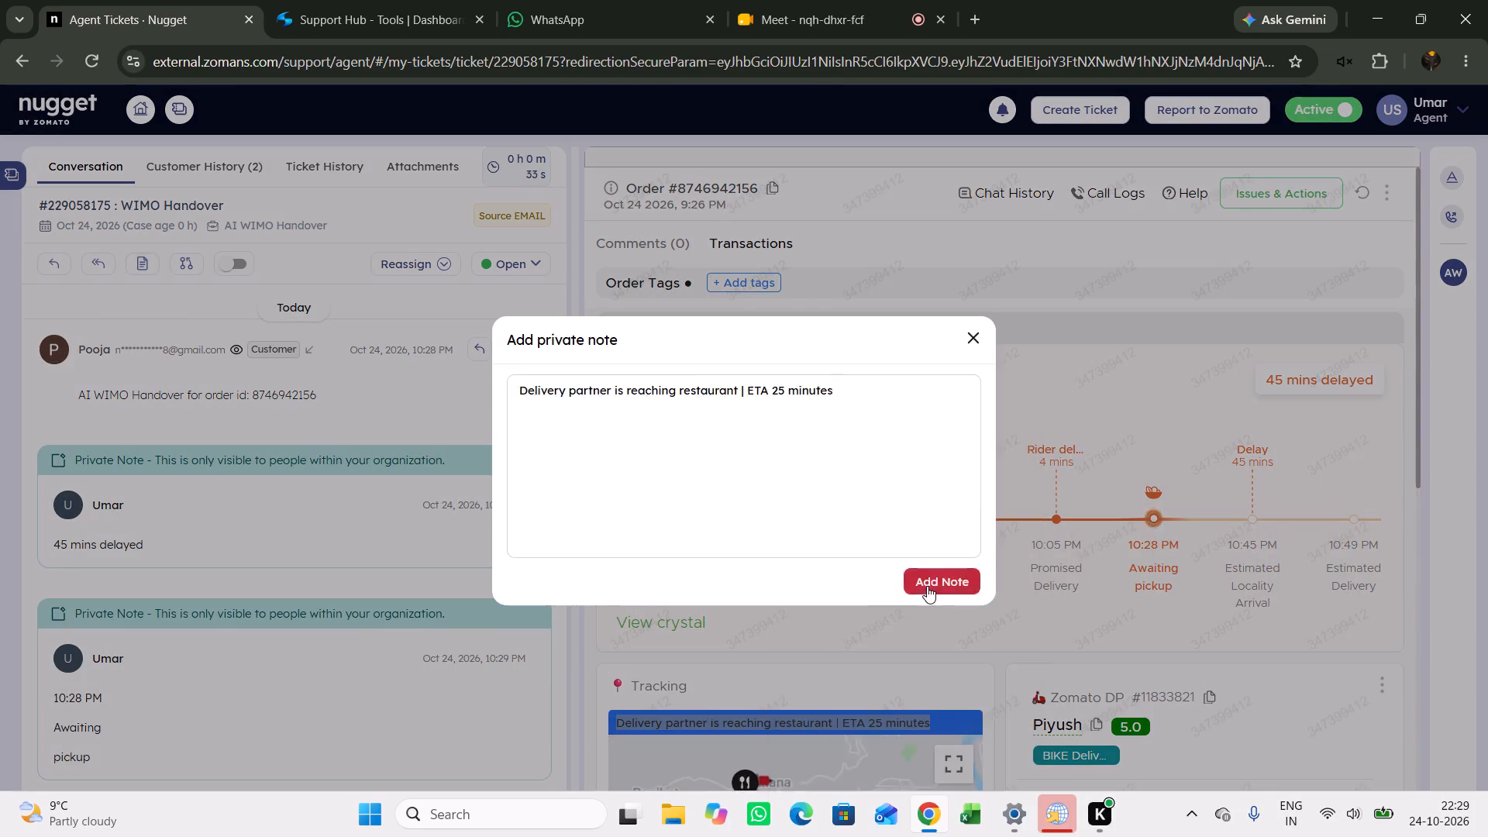
# Request another callback to reach the order's delivery partner.
pyautogui.scroll(-3, 1230, 440)
pyautogui.click(1183, 516)
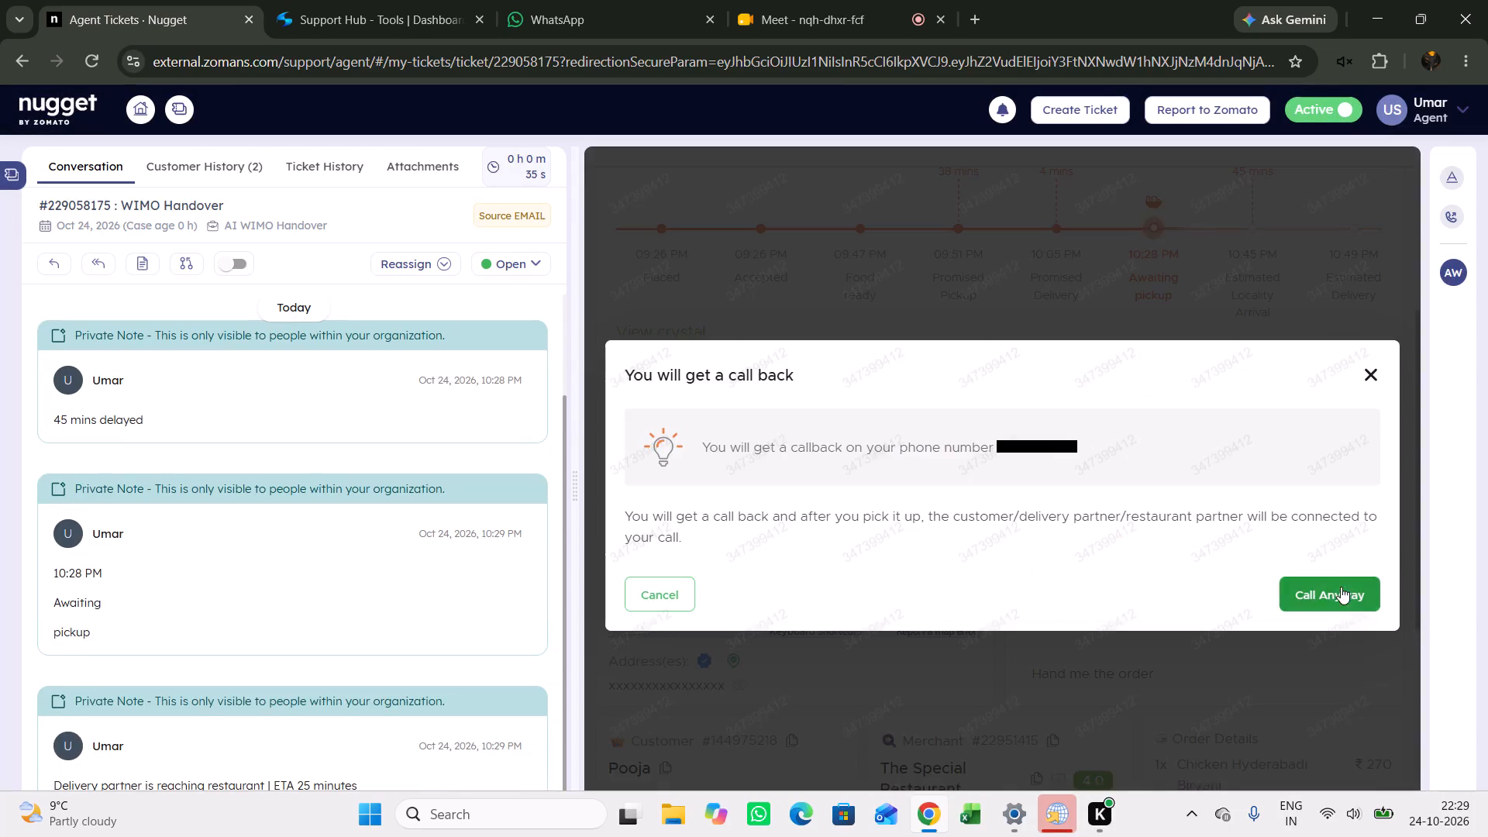
pyautogui.click(1341, 587)
pyautogui.click(1250, 292)
pyautogui.scroll(5, 1279, 480)
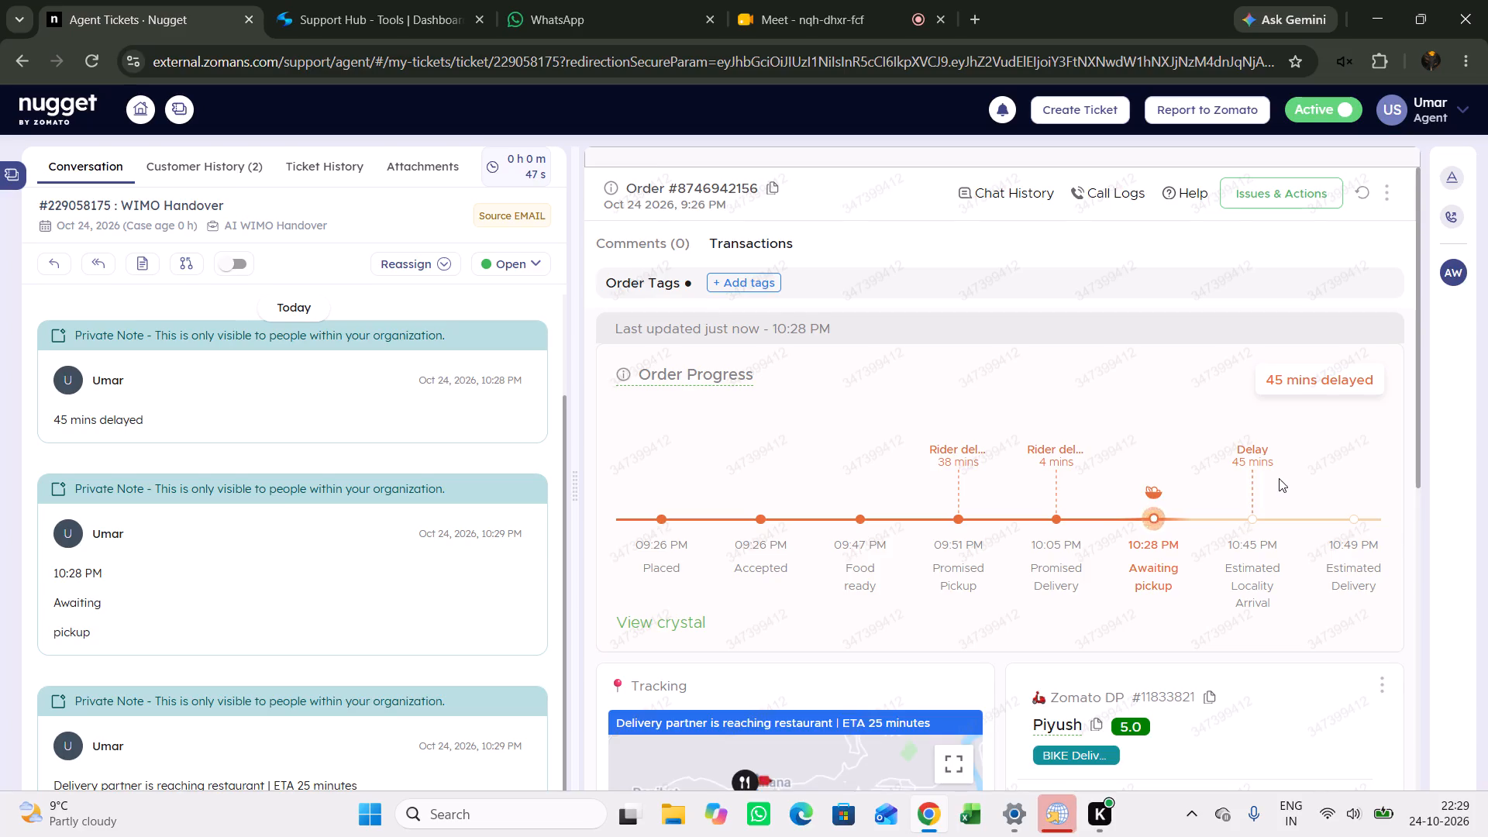
# Call the delivery partner once more from the delivery partner's details.
pyautogui.scroll(-2, 1279, 478)
pyautogui.click(1181, 607)
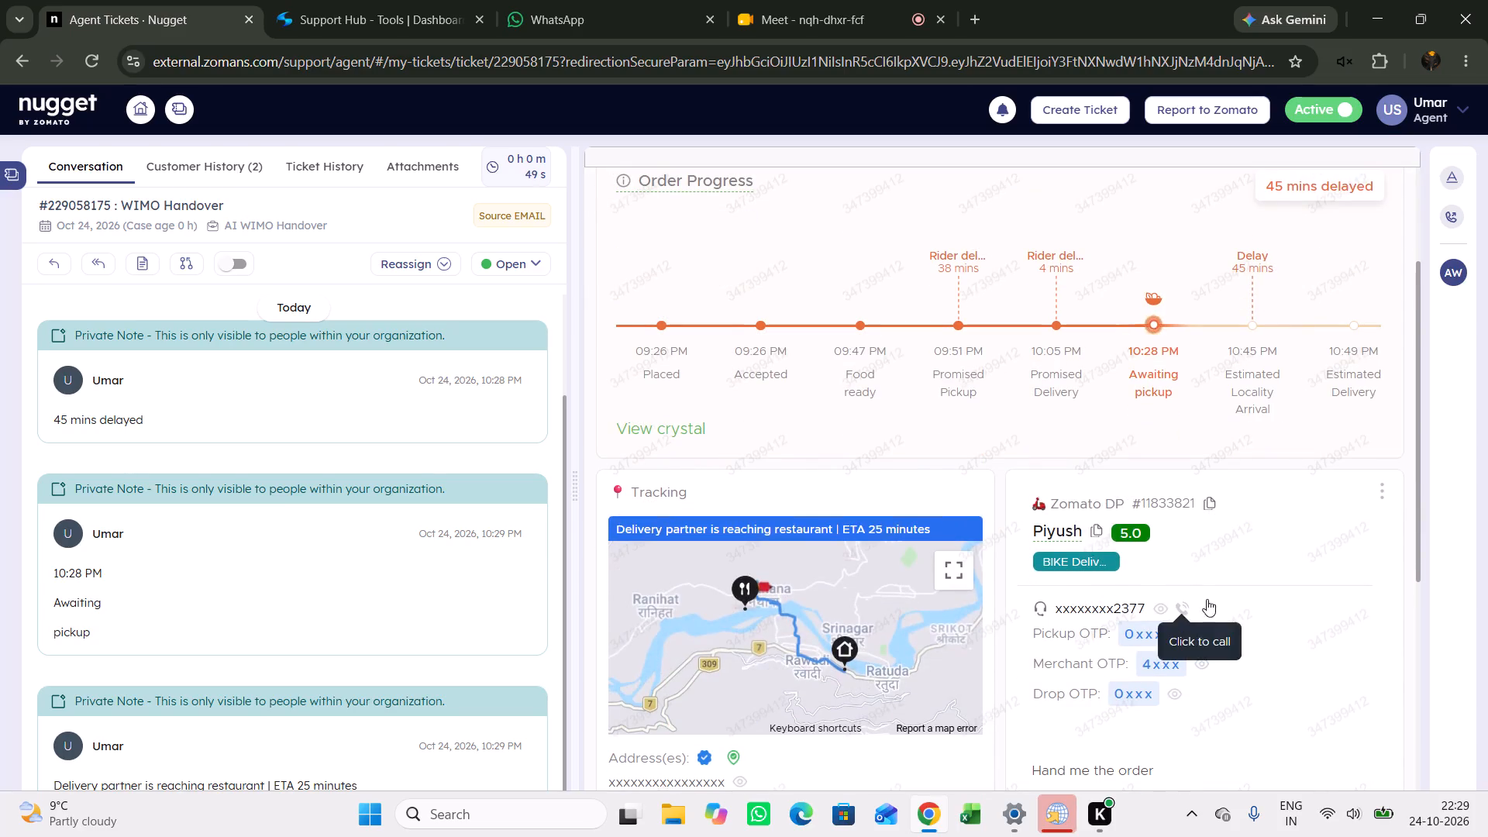
pyautogui.click(1319, 585)
pyautogui.click(1245, 308)
# Check the order's call history for the calls to the delivery partner.
pyautogui.scroll(4, 1044, 295)
pyautogui.click(1108, 202)
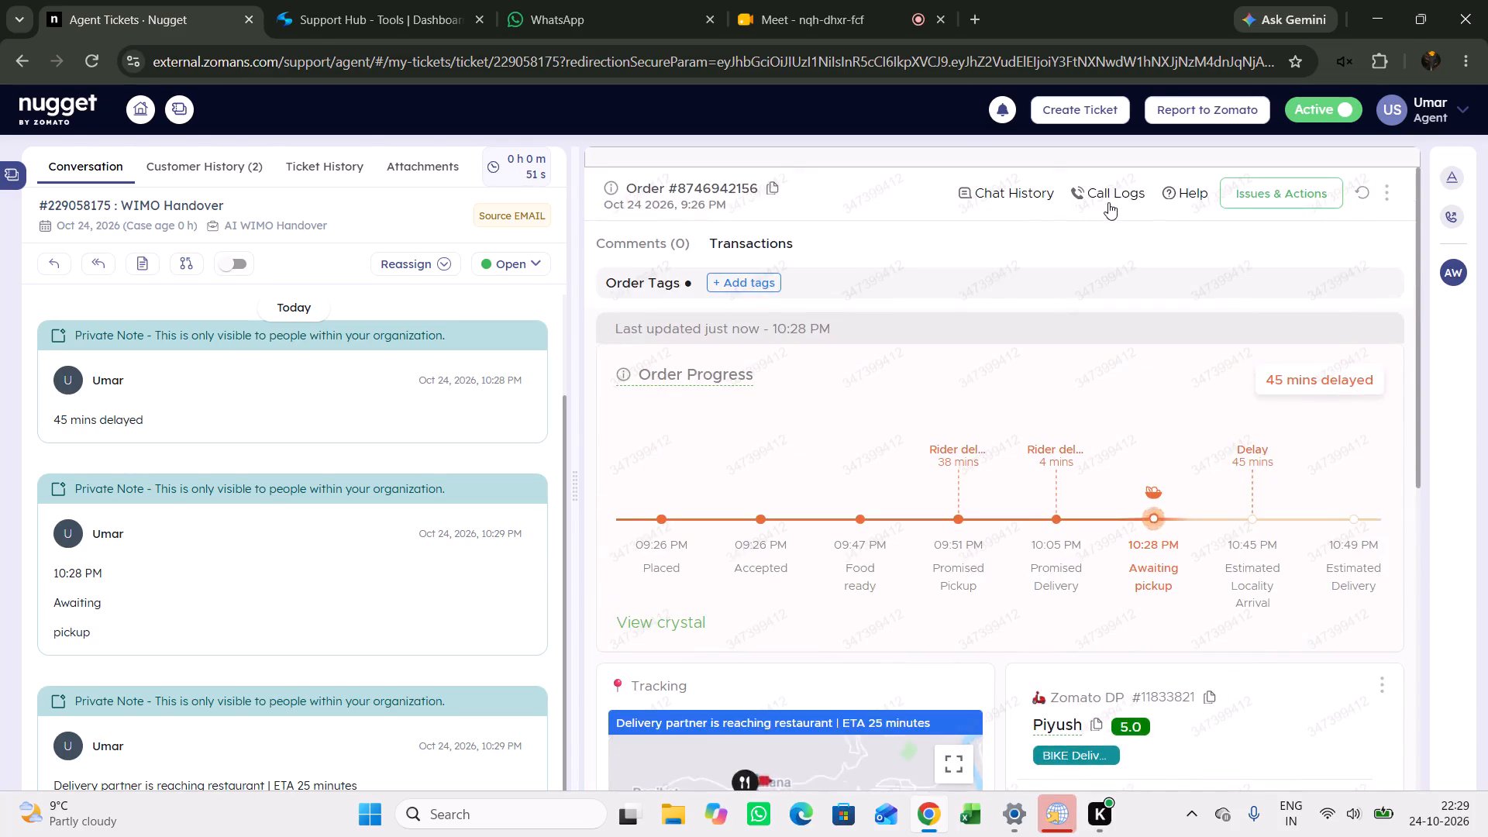
pyautogui.click(1108, 202)
pyautogui.click(1133, 197)
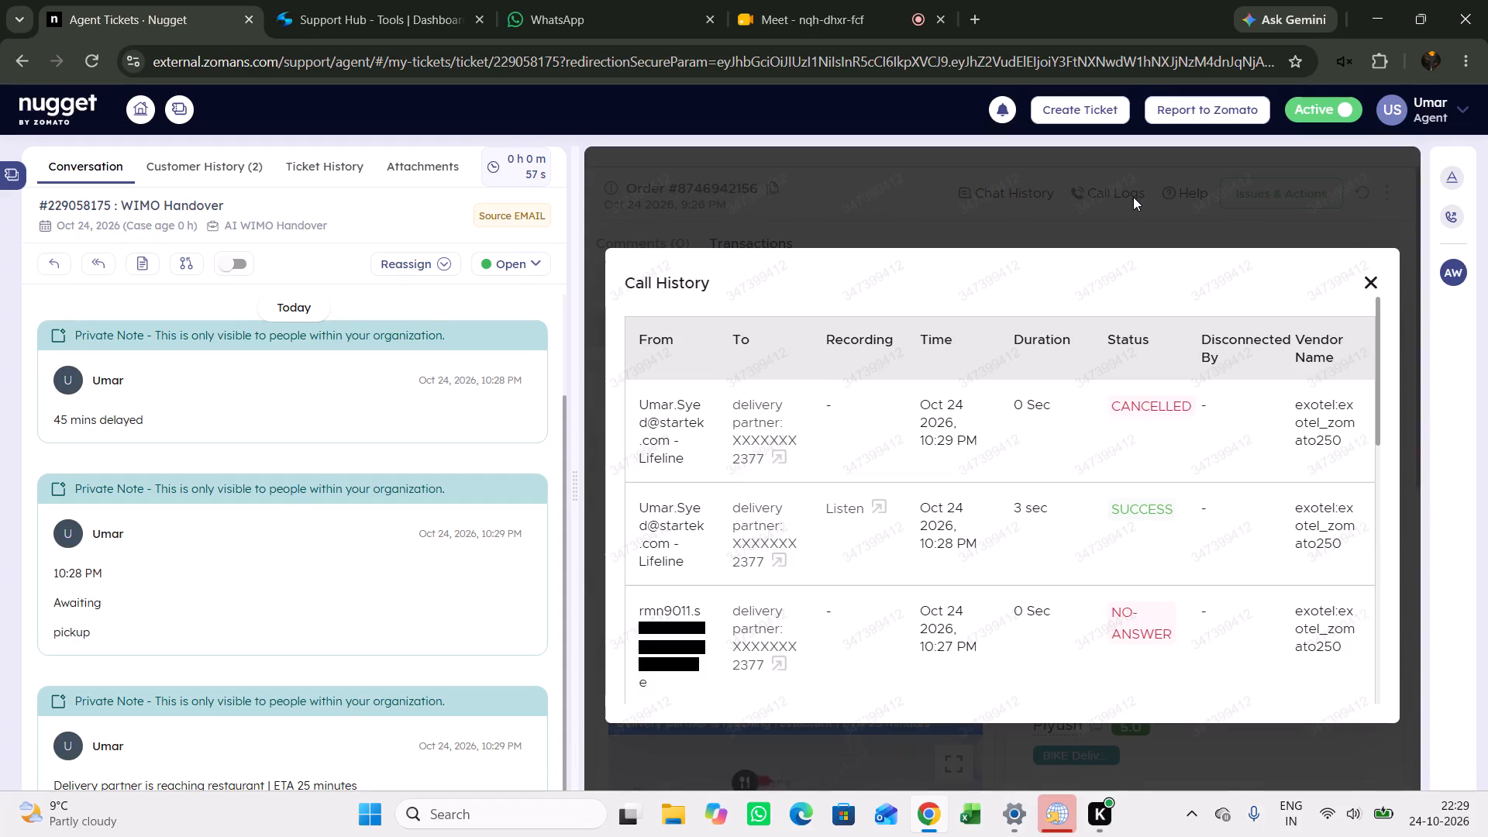
pyautogui.click(1133, 197)
# Review the delivery partner assignment history for the order.
pyautogui.click(1376, 683)
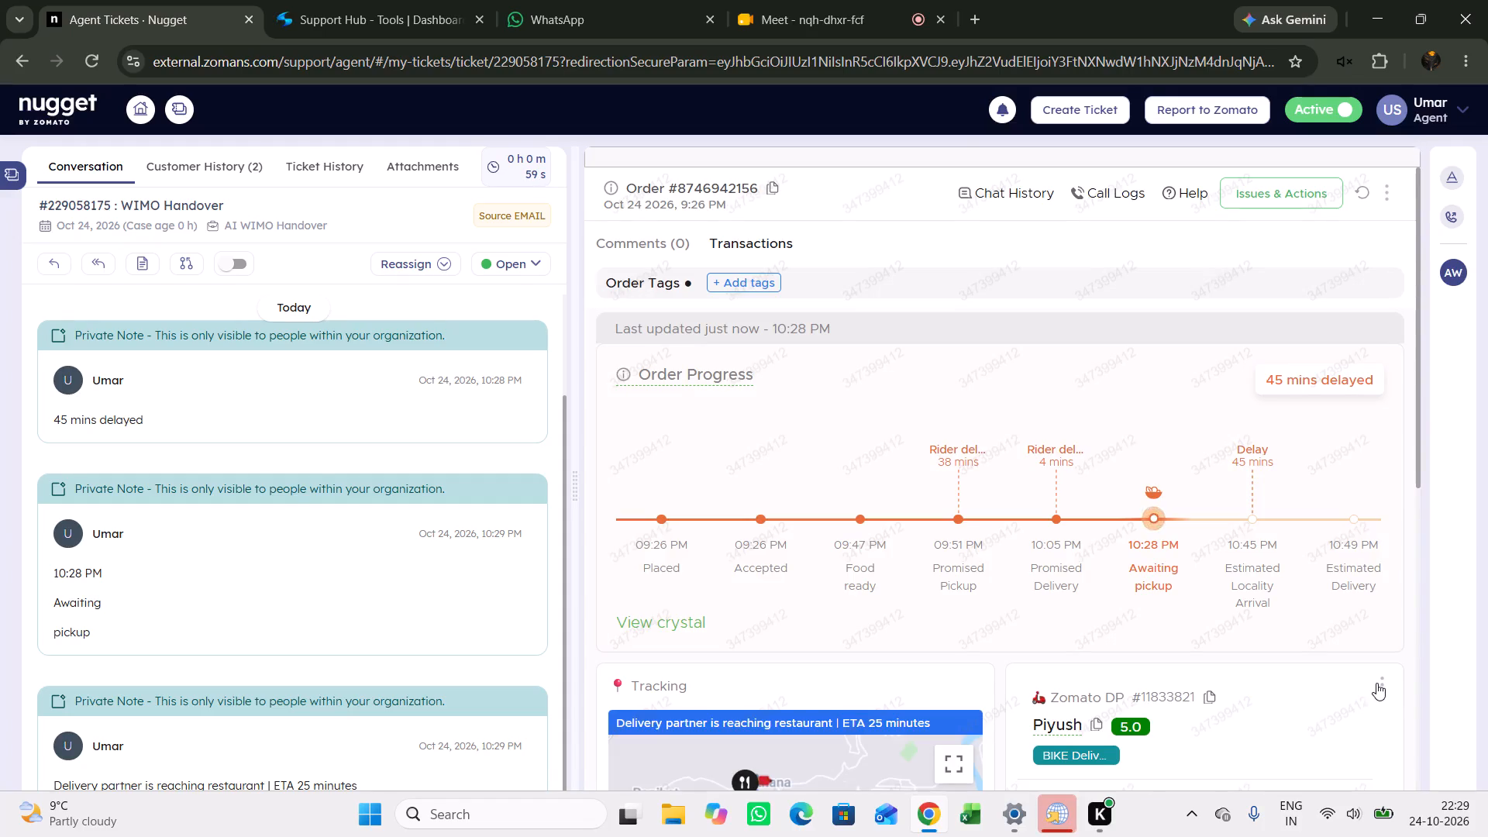
pyautogui.click(1321, 728)
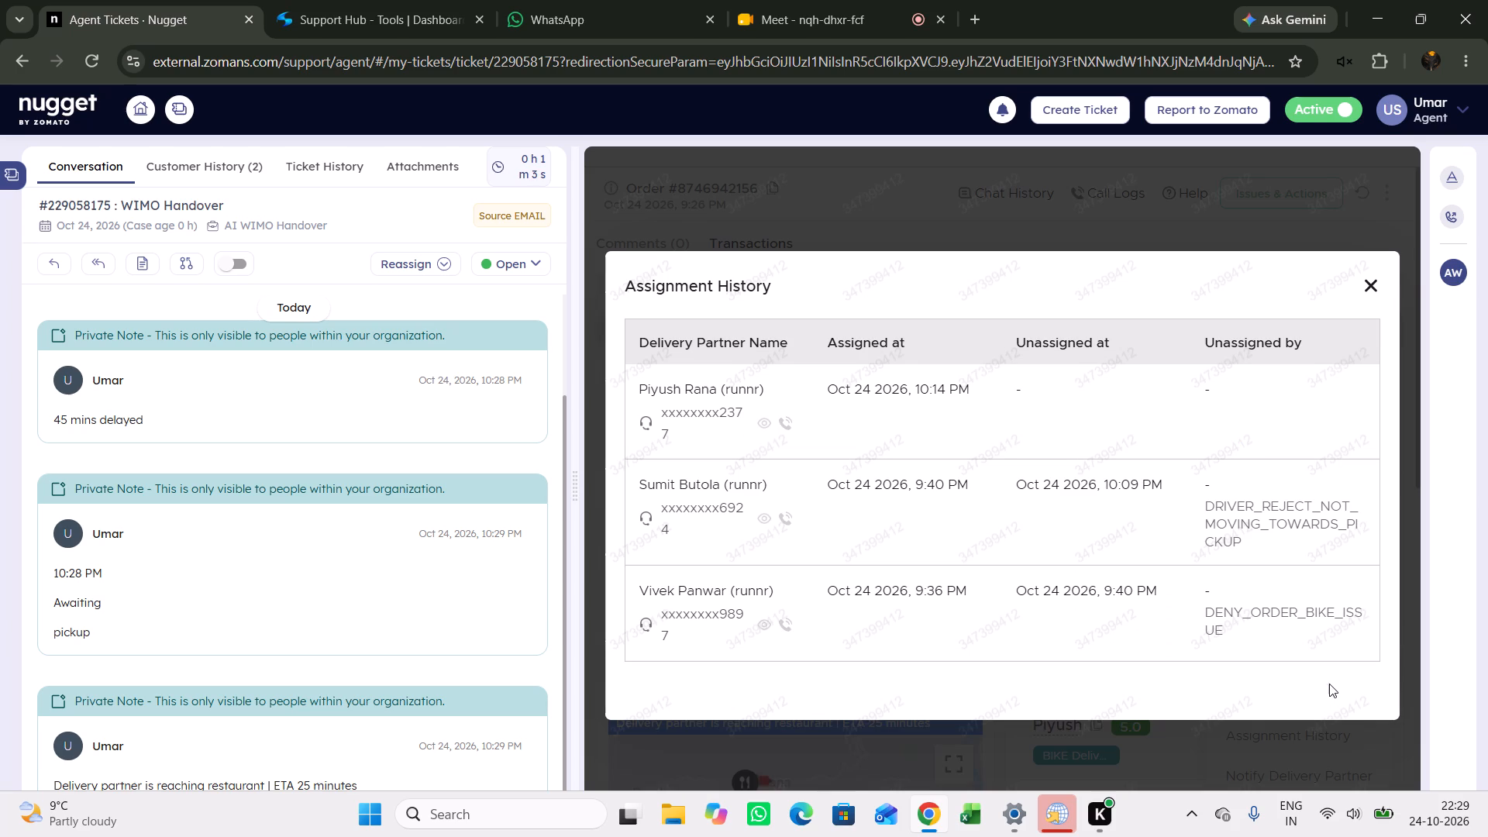
pyautogui.click(1217, 214)
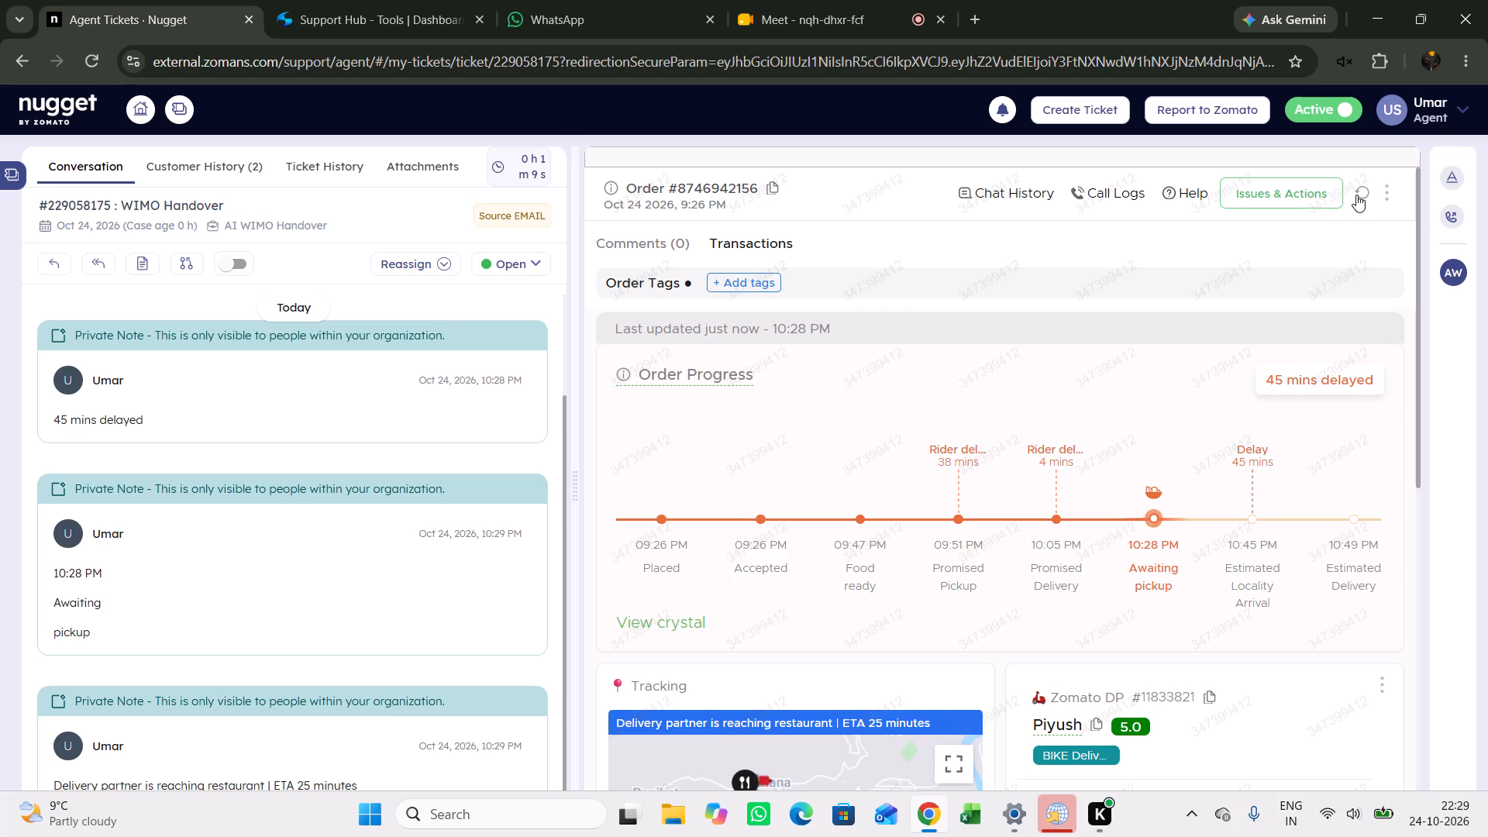
# Refresh the order details.
pyautogui.click(1360, 192)
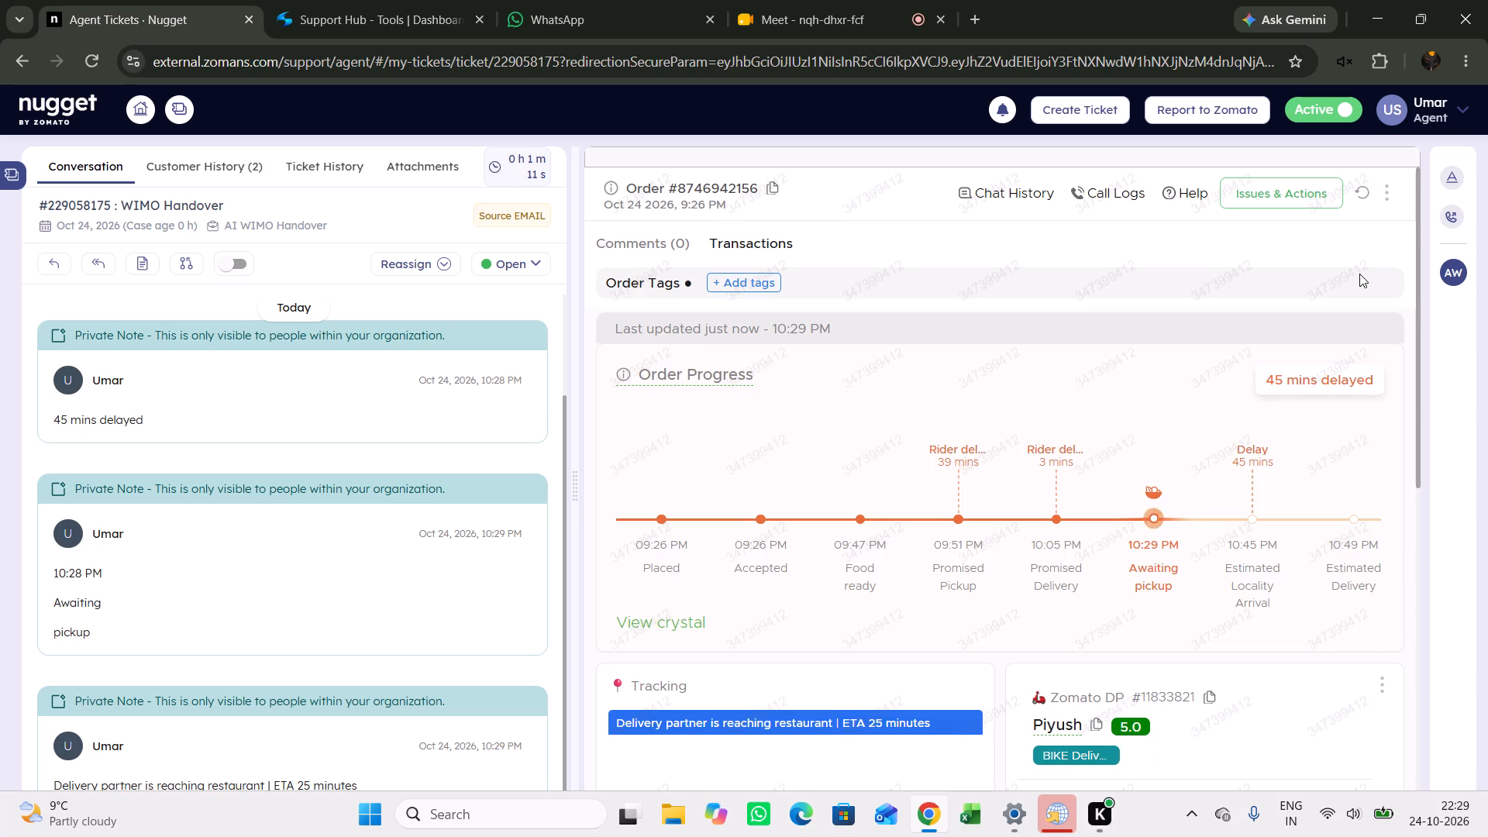
# Open the ticket properties and set the property just above the Next Action section to Yes.
pyautogui.click(1447, 174)
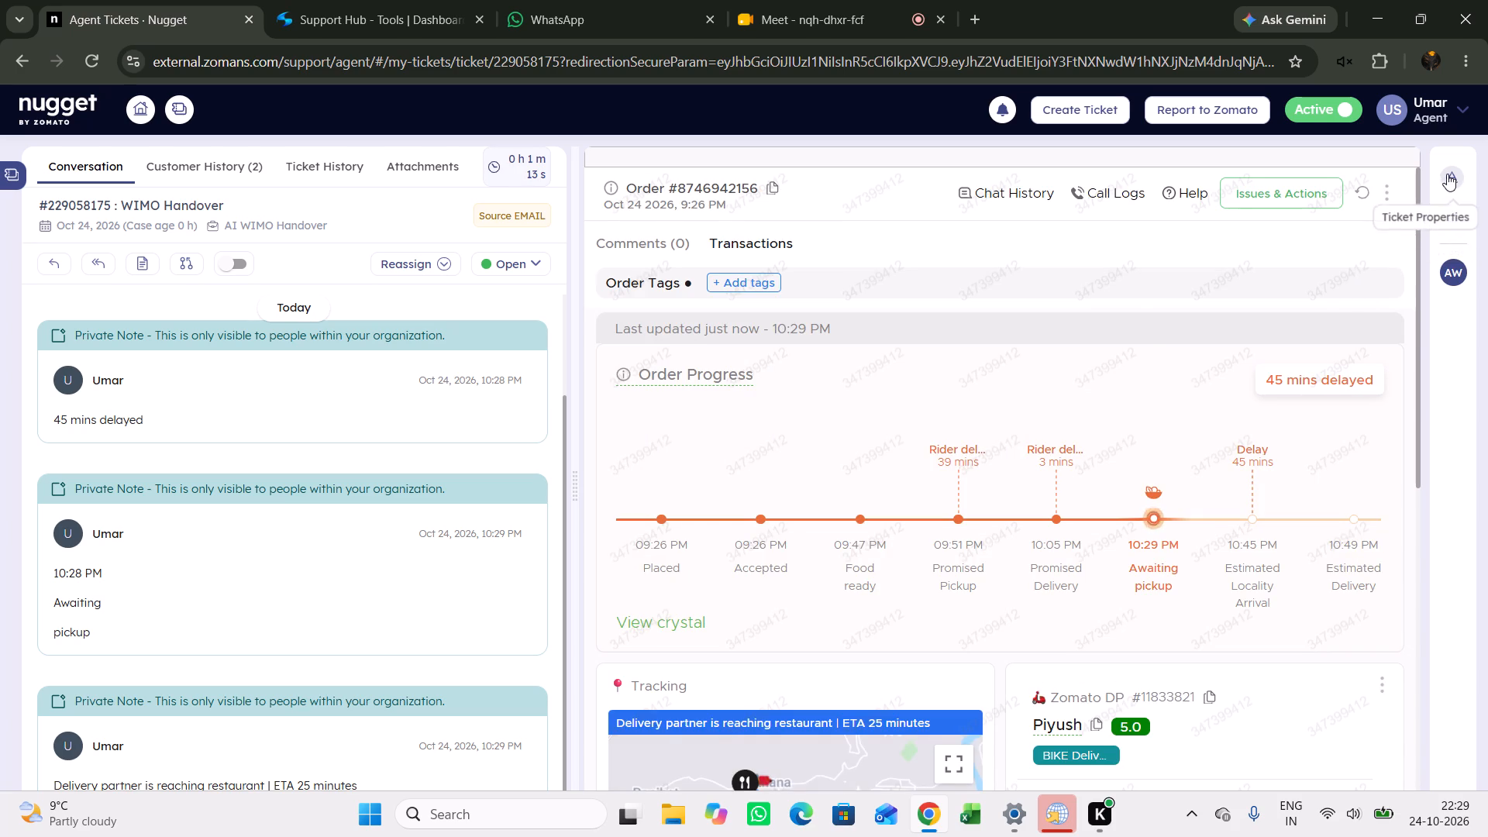
pyautogui.click(1223, 502)
pyautogui.click(1200, 534)
# In the Next Action section, set Action to No Action and Lifeline Action to Compensation.
pyautogui.scroll(-3, 1246, 344)
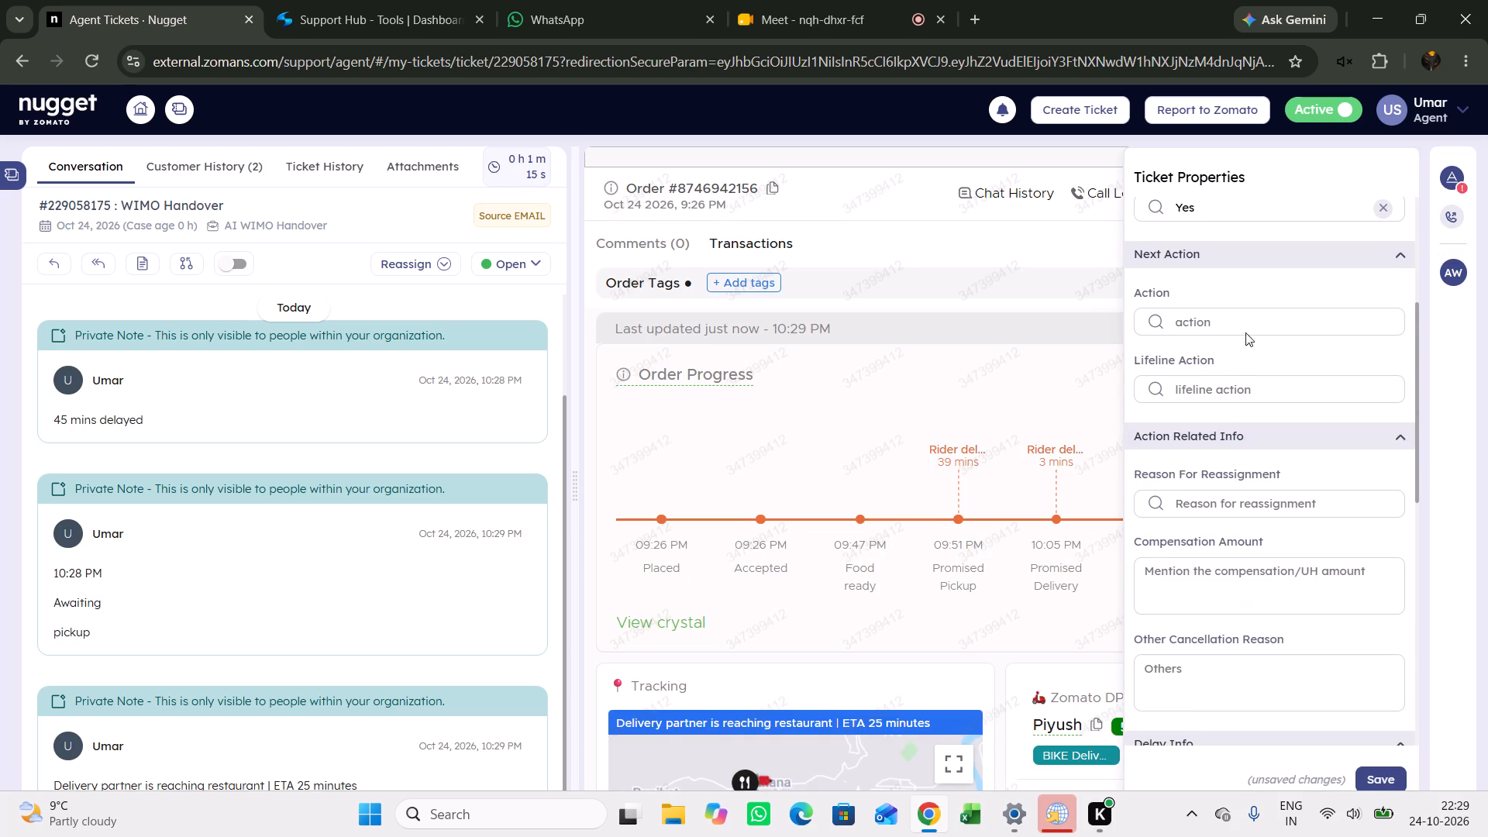
pyautogui.click(1246, 329)
pyautogui.click(1231, 336)
pyautogui.click(1221, 387)
pyautogui.click(1219, 460)
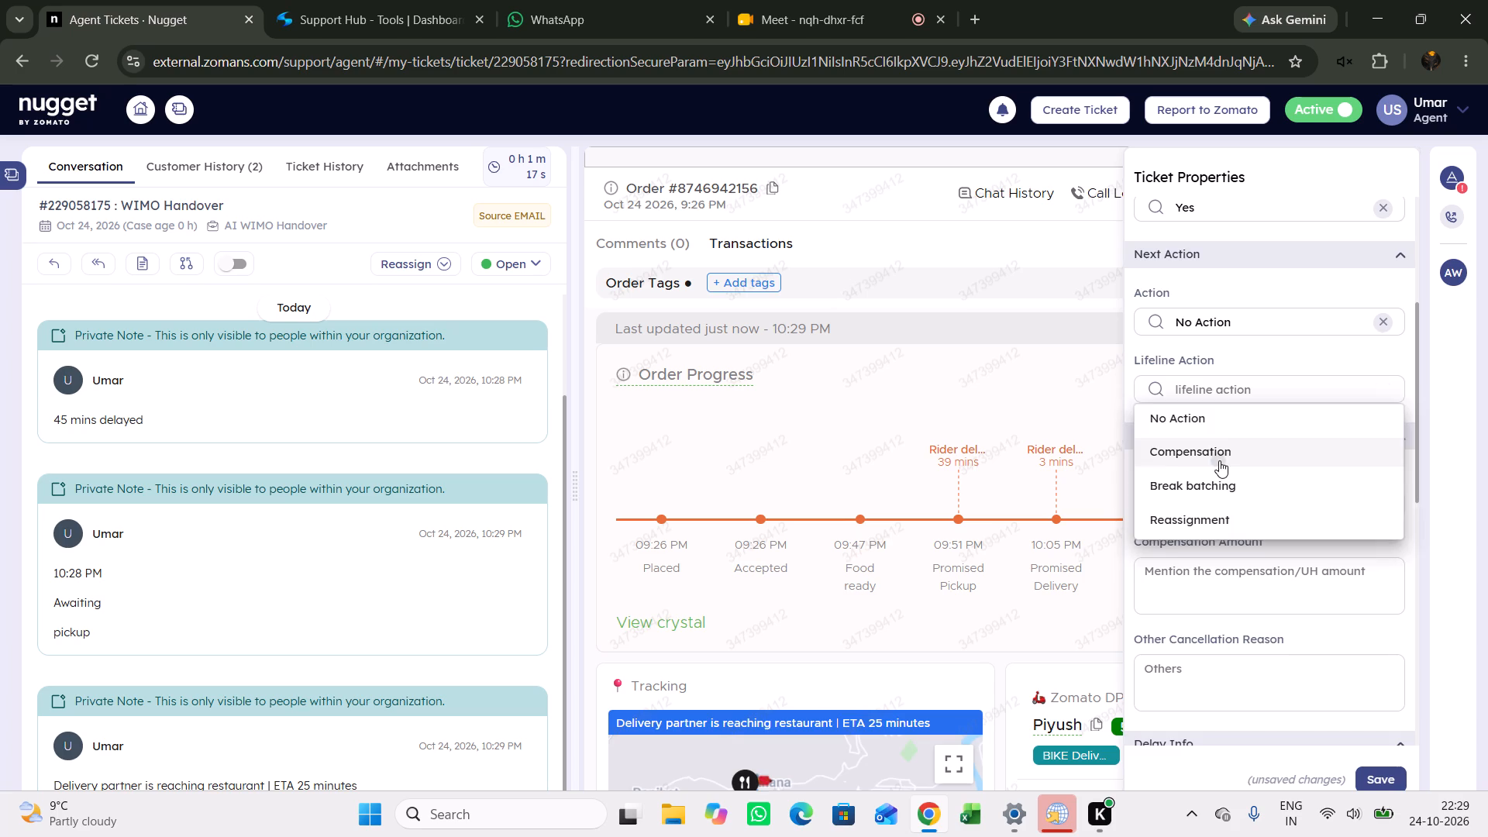
# Set Are Properties Filled to Yes in the ticket properties.
pyautogui.scroll(-8, 1225, 457)
pyautogui.click(1228, 485)
pyautogui.click(1215, 494)
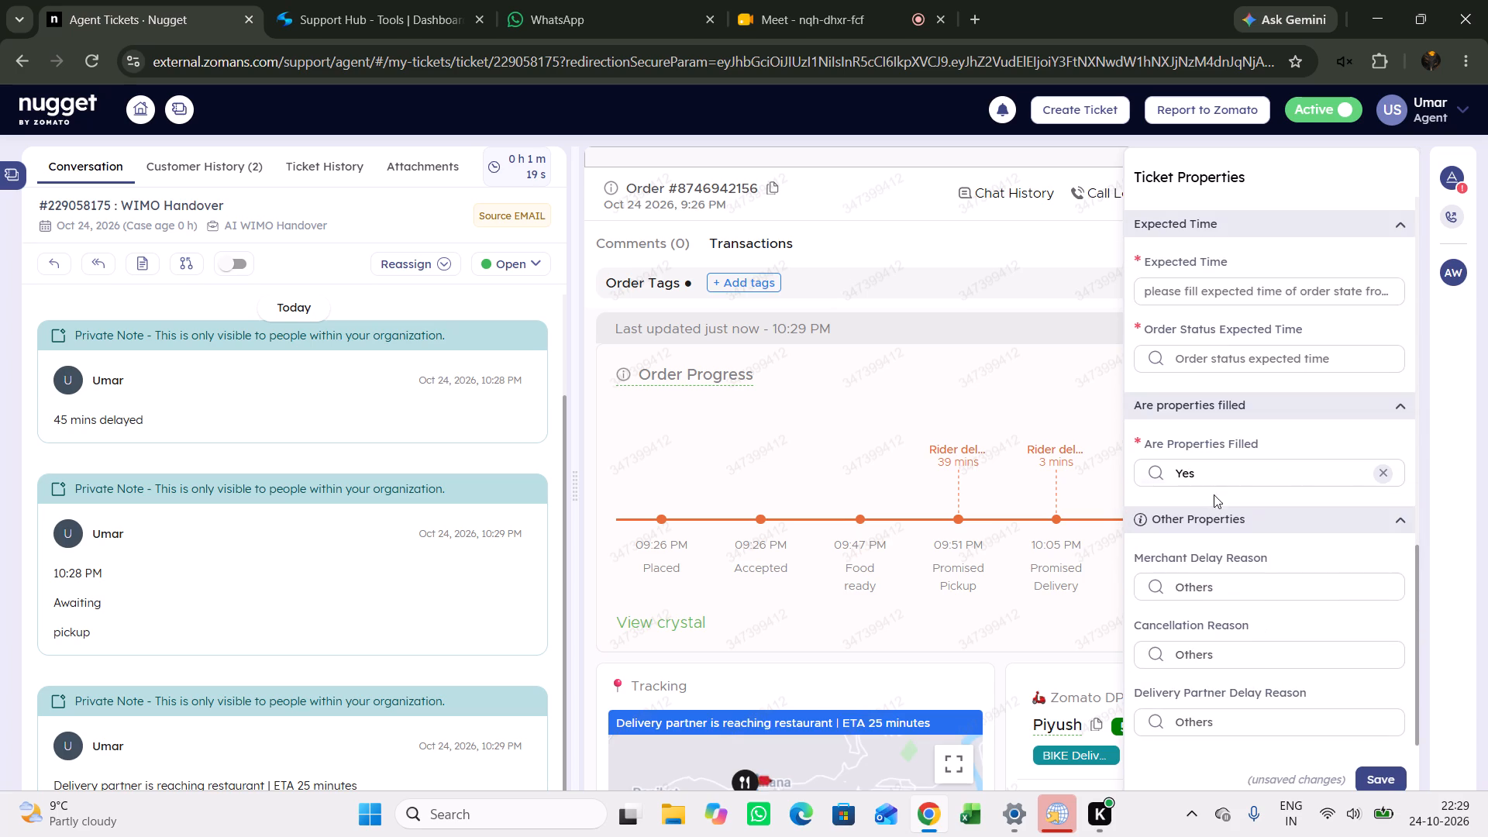
# Close the ticket properties and refresh the order details to recheck the order's progress.
pyautogui.scroll(-4, 986, 399)
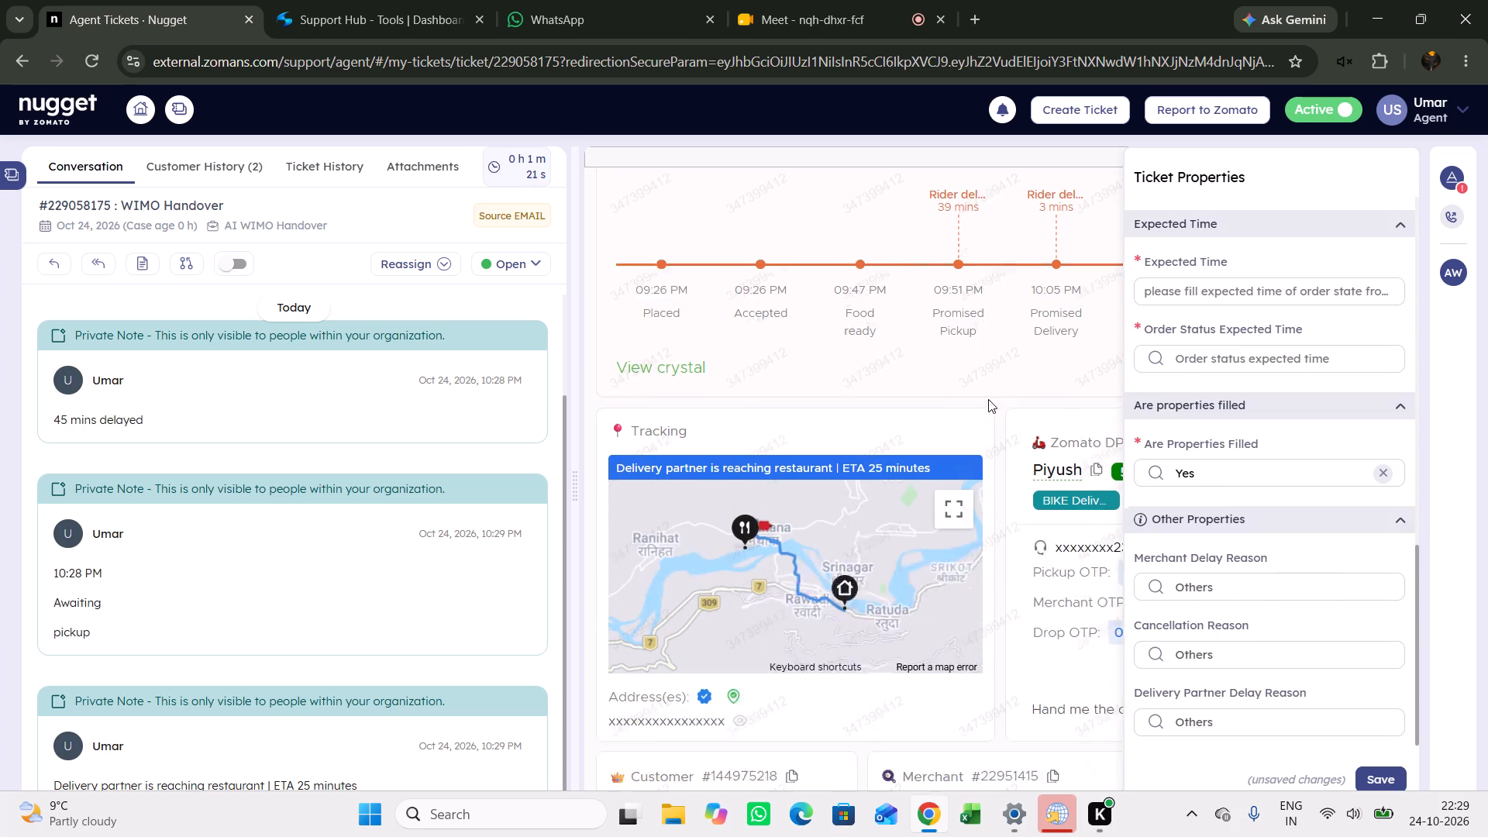
pyautogui.scroll(5, 1049, 562)
pyautogui.scroll(3, 1245, 480)
pyautogui.click(1251, 445)
pyautogui.click(1449, 176)
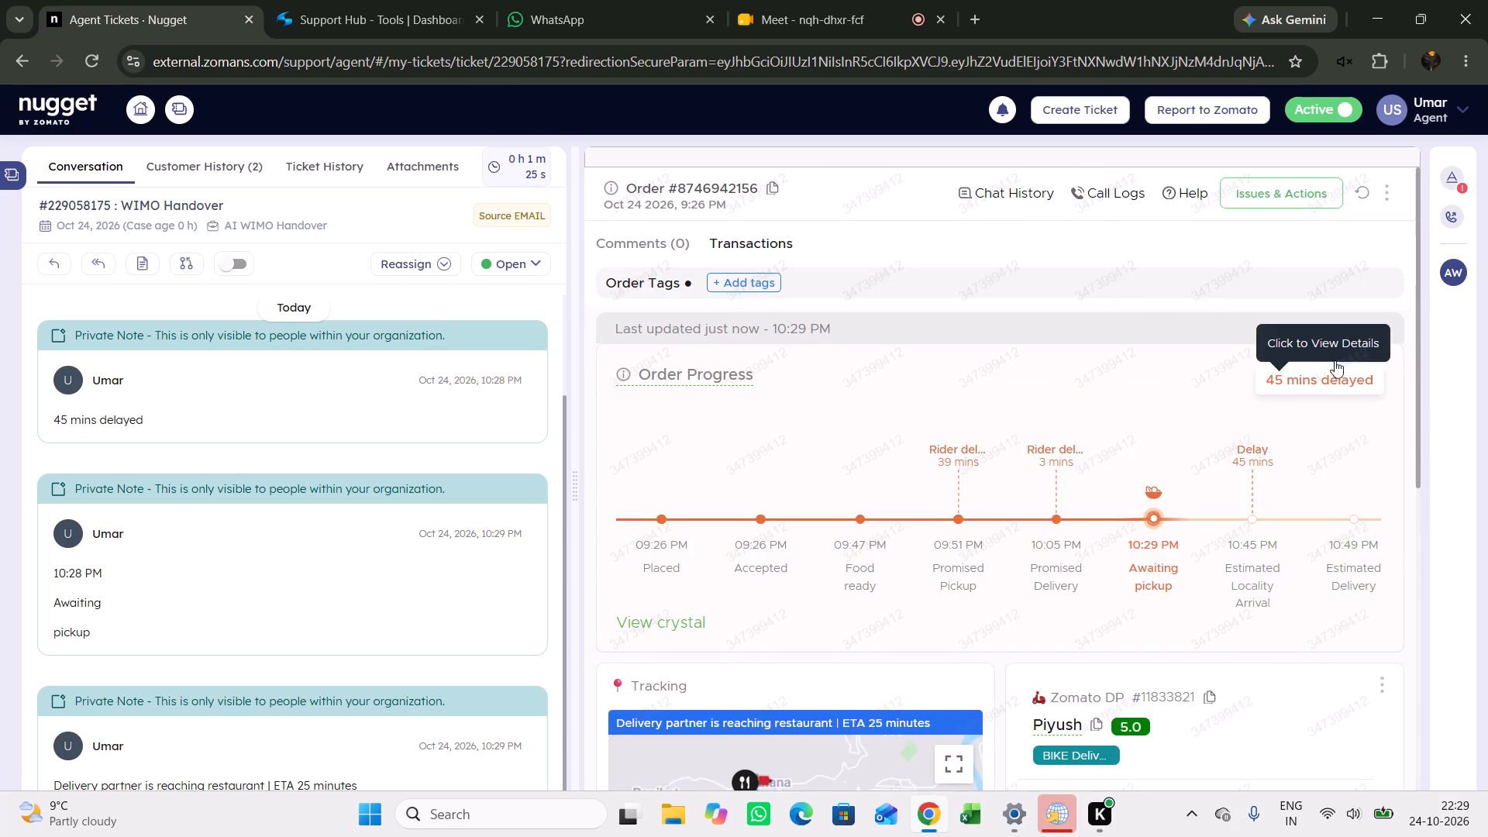
pyautogui.click(1366, 195)
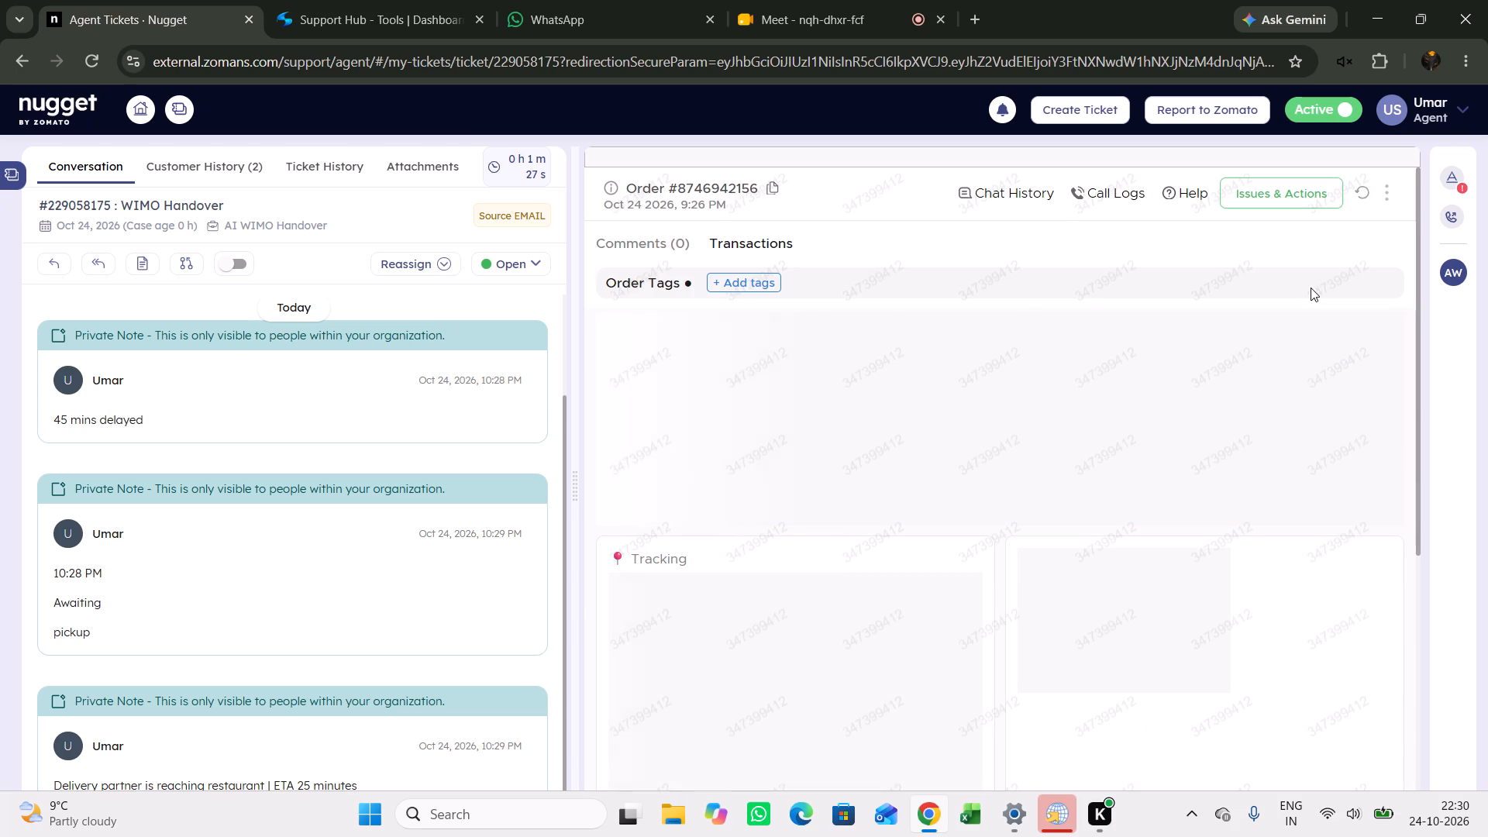
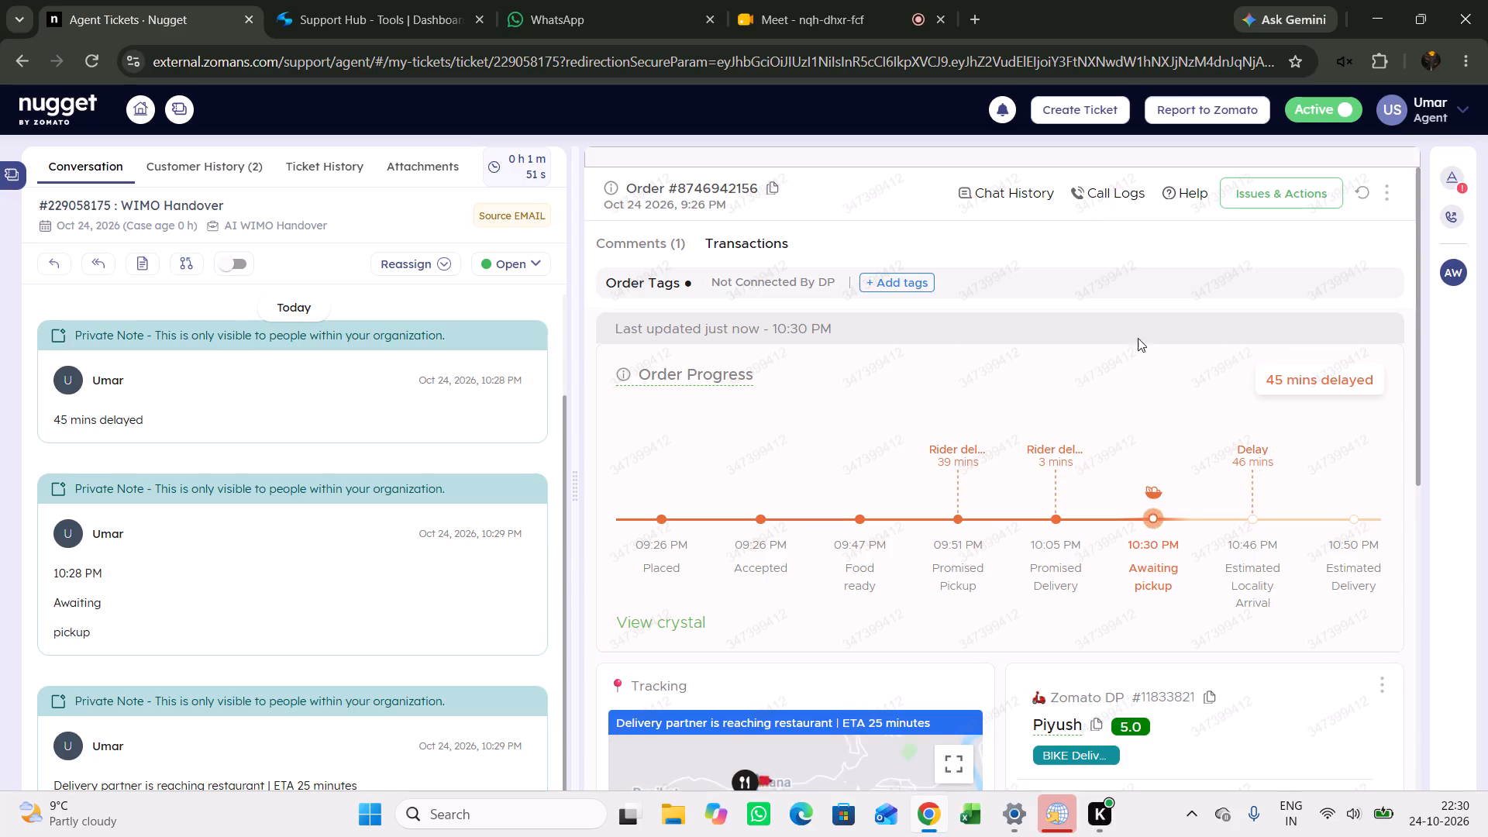
# Refresh the order details repeatedly to recheck the order's progress and delay.
pyautogui.click(654, 243)
pyautogui.click(1045, 241)
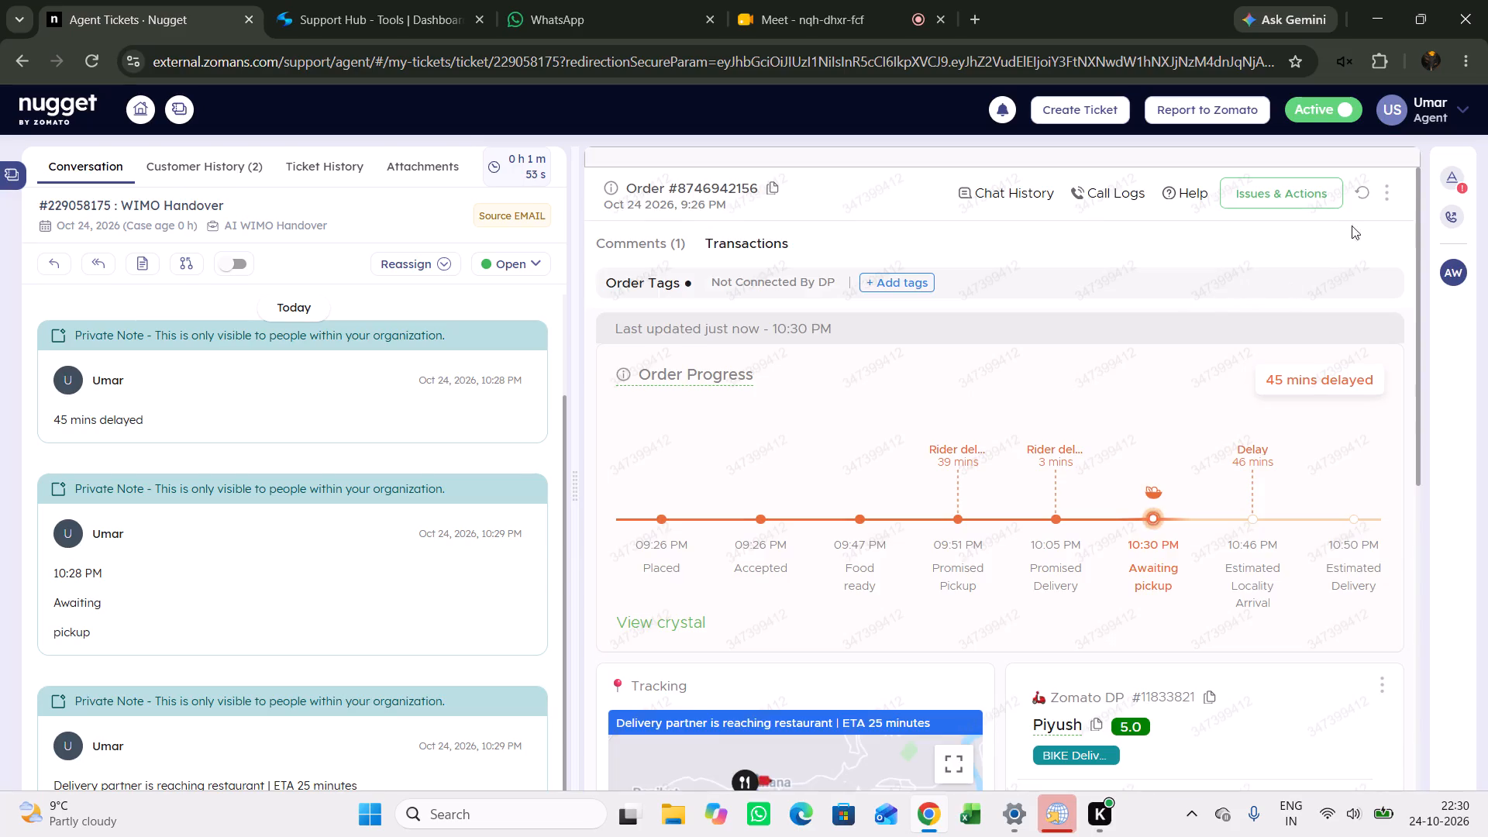
pyautogui.click(1363, 193)
pyautogui.click(1366, 193)
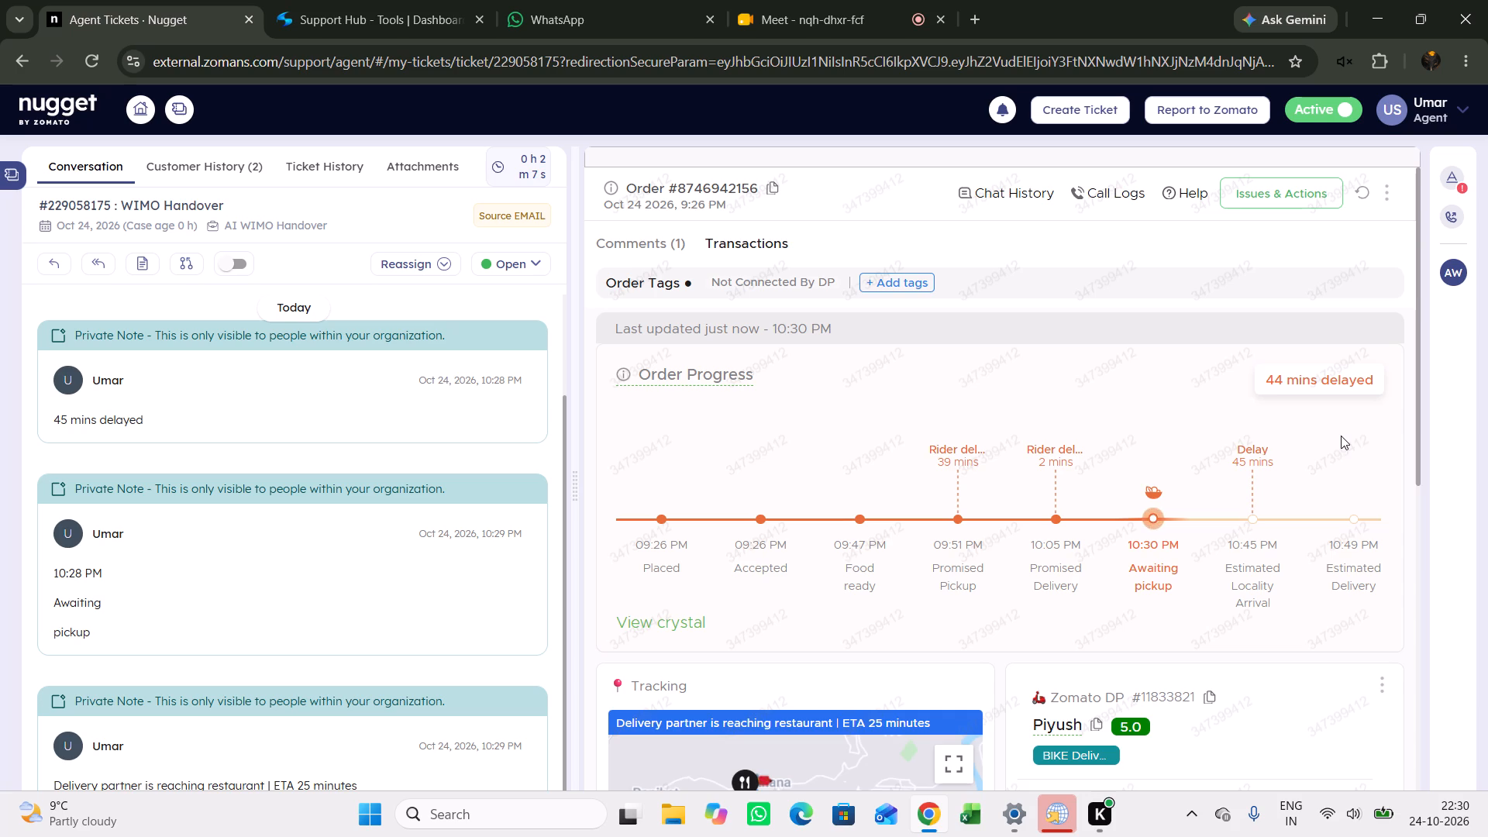
pyautogui.click(1359, 187)
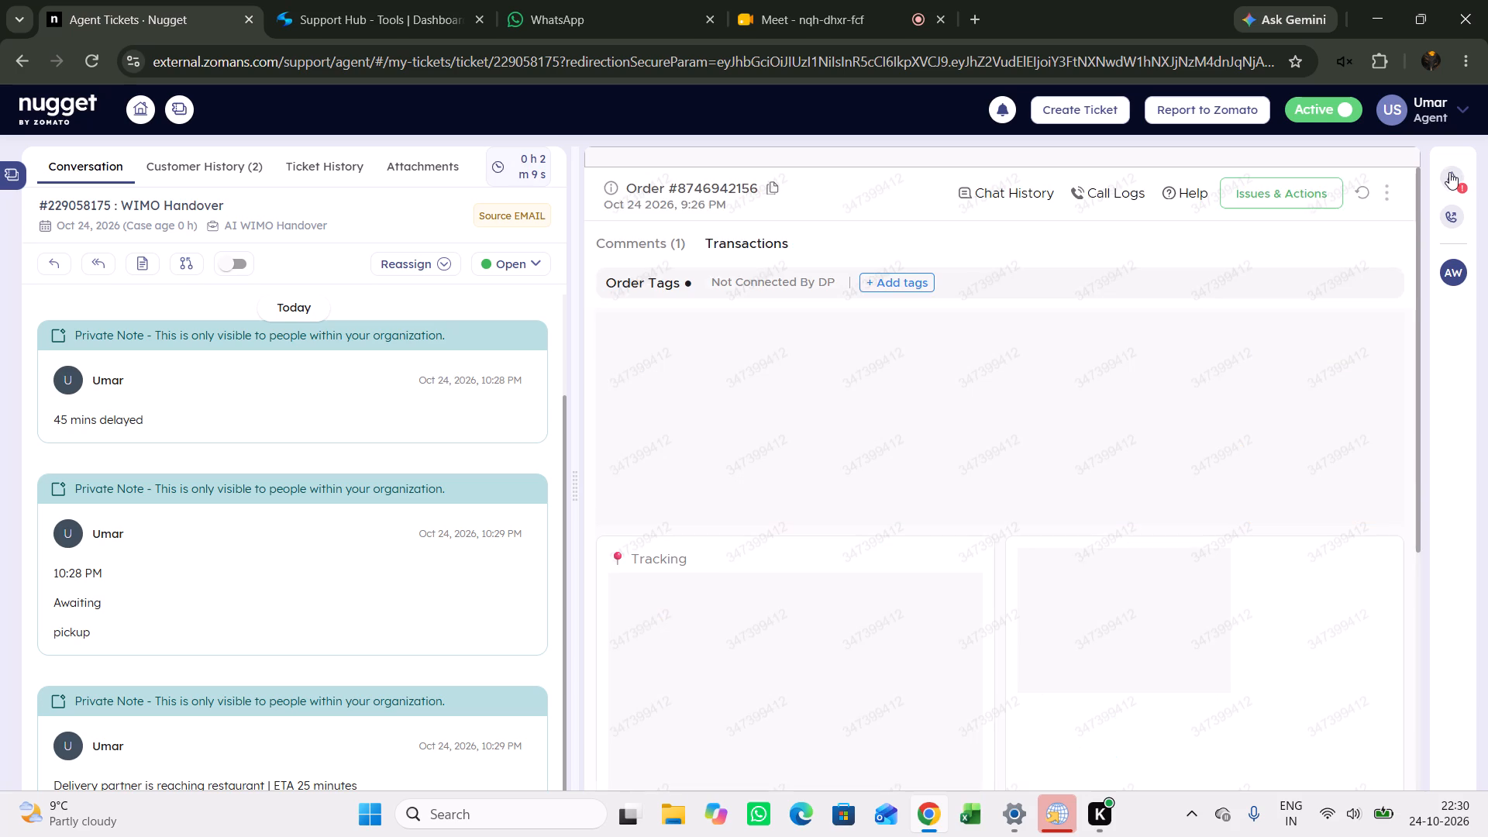
# In the ticket properties' Next Action section, change Action to Escalate to agent and Lifeline Action to No Action.
pyautogui.click(1450, 176)
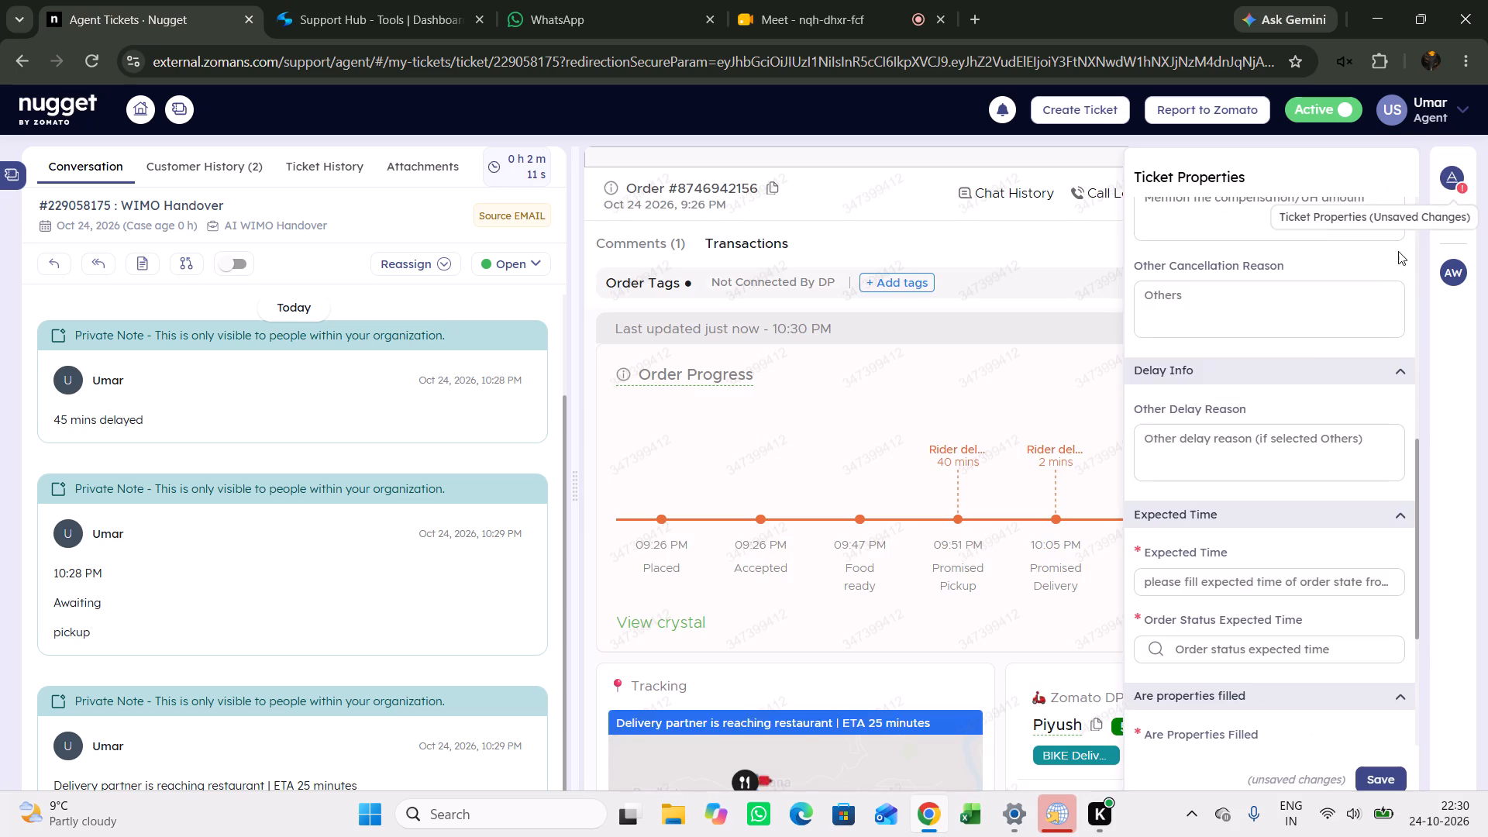
pyautogui.click(1216, 472)
pyautogui.scroll(7, 1258, 459)
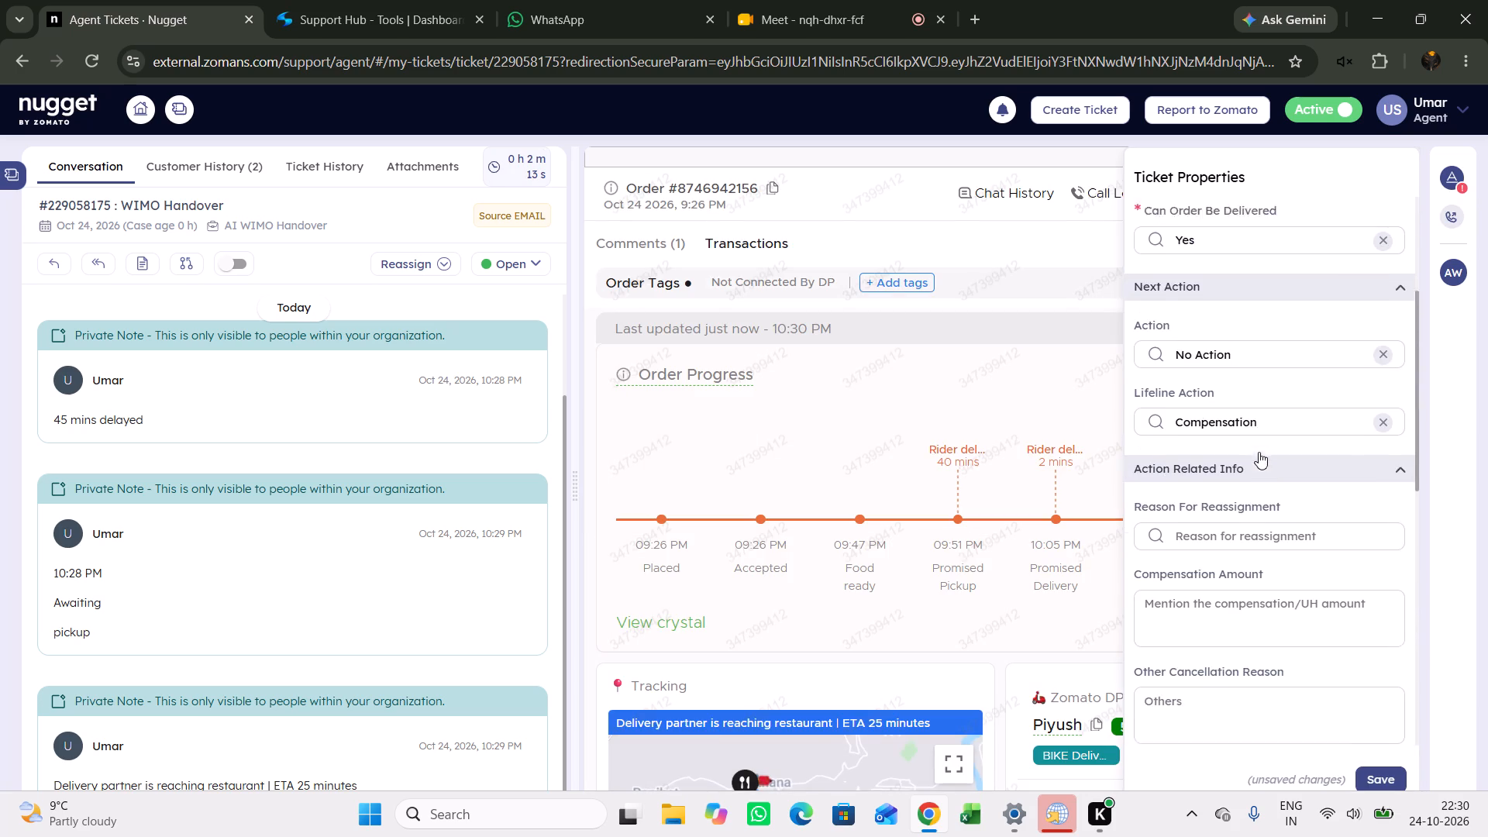
pyautogui.scroll(-8, 1262, 439)
pyautogui.scroll(1, 1278, 565)
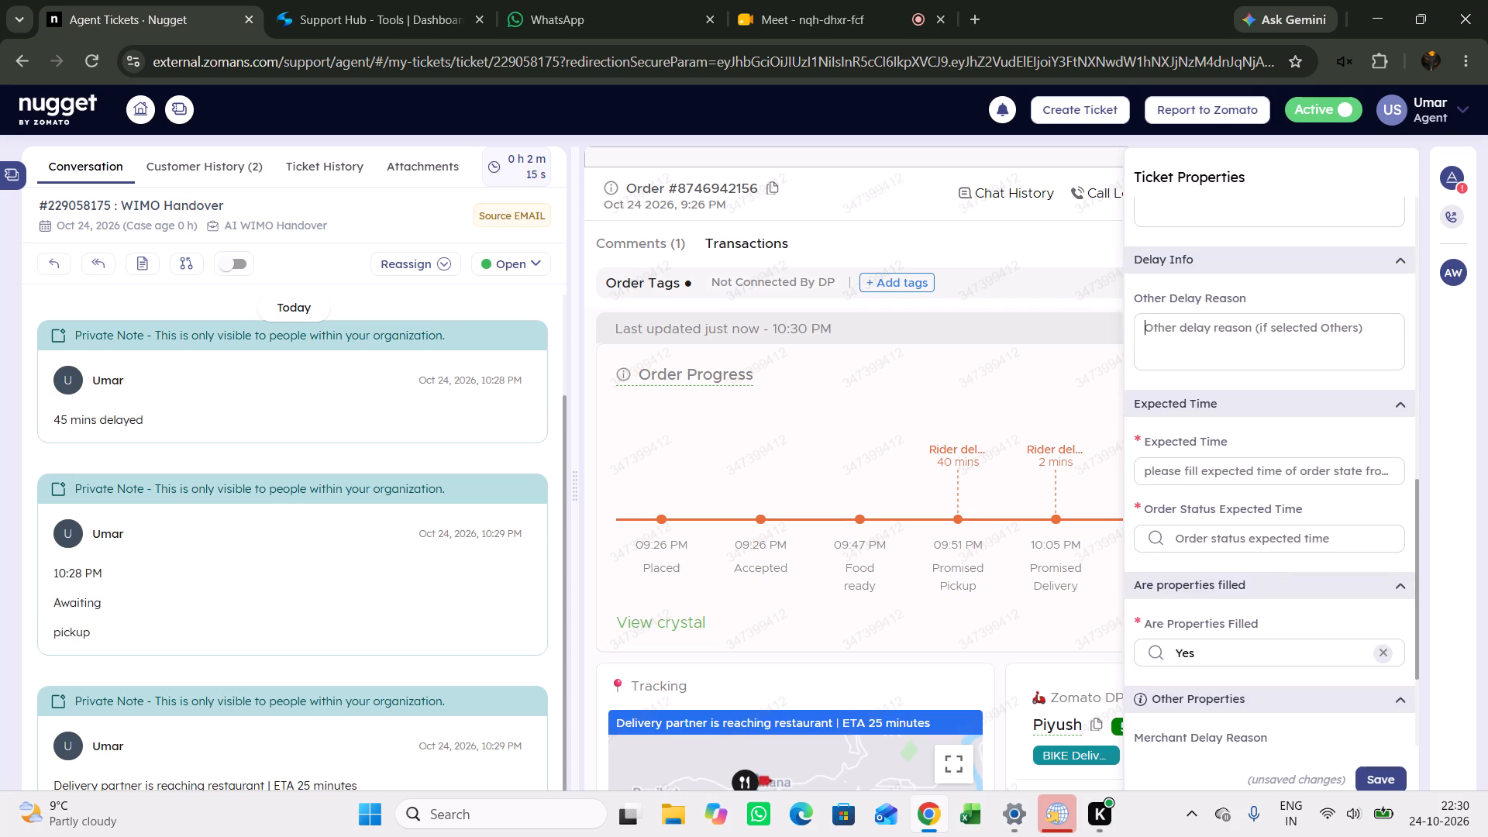
pyautogui.scroll(1, 1278, 565)
pyautogui.click(1266, 539)
pyautogui.scroll(5, 1266, 531)
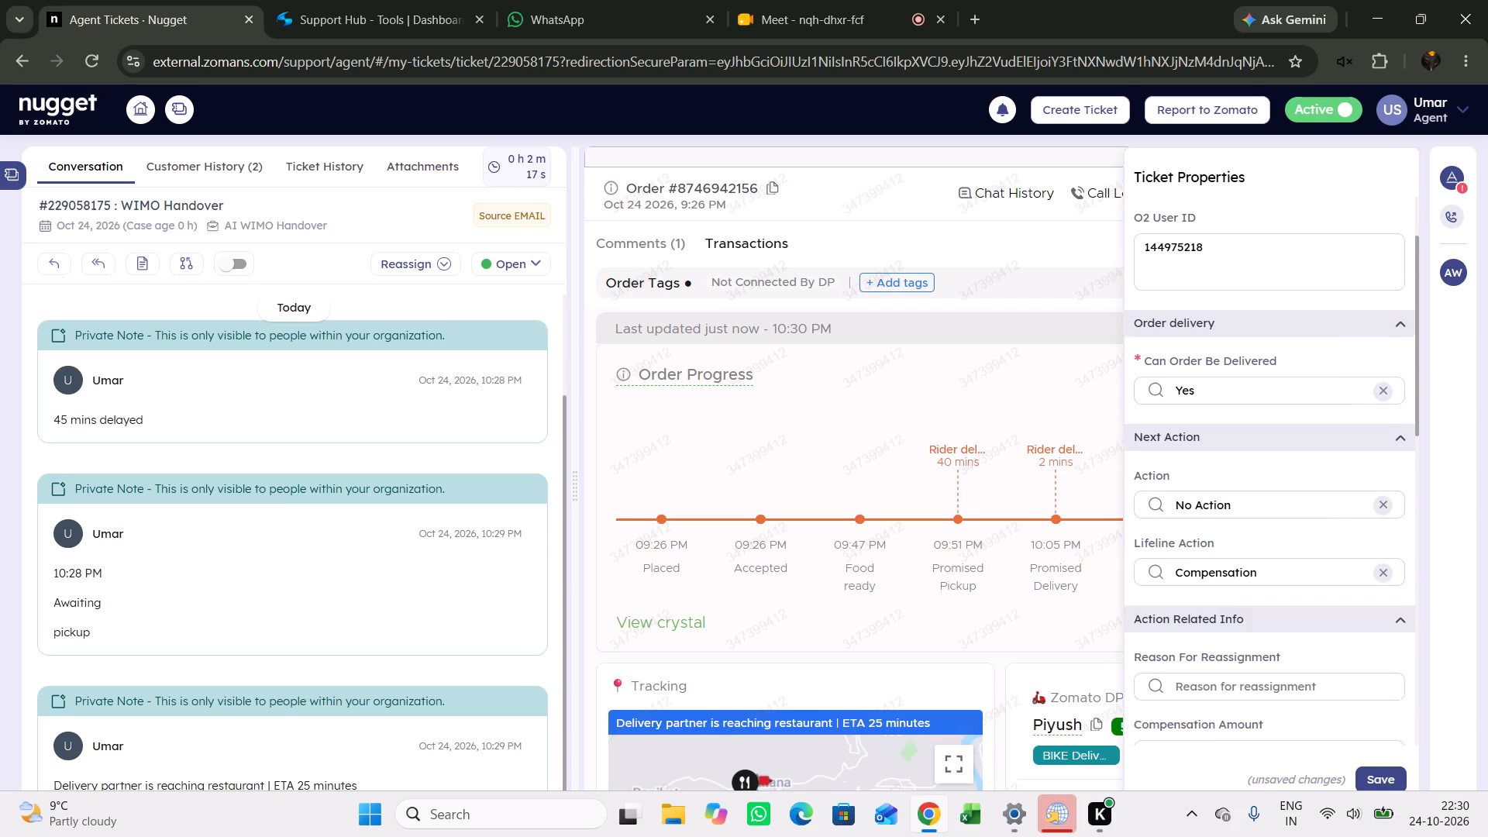
pyautogui.click(1258, 508)
pyautogui.doubleClick(1246, 584)
pyautogui.click(1233, 608)
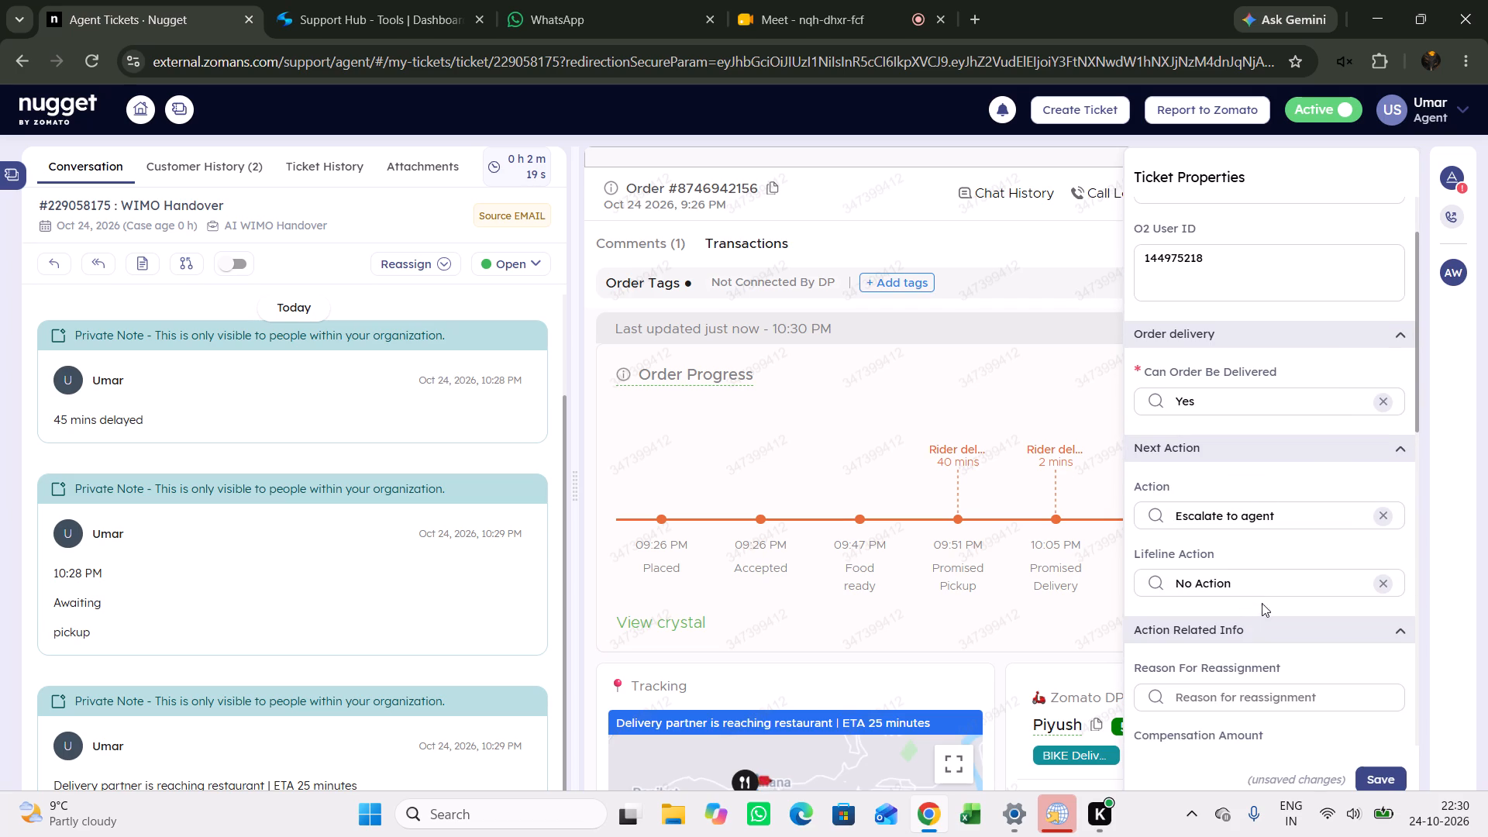
# Look over the remaining ticket properties, close them and refresh the order details to recheck progress.
pyautogui.scroll(4, 1266, 565)
pyautogui.scroll(-8, 1269, 486)
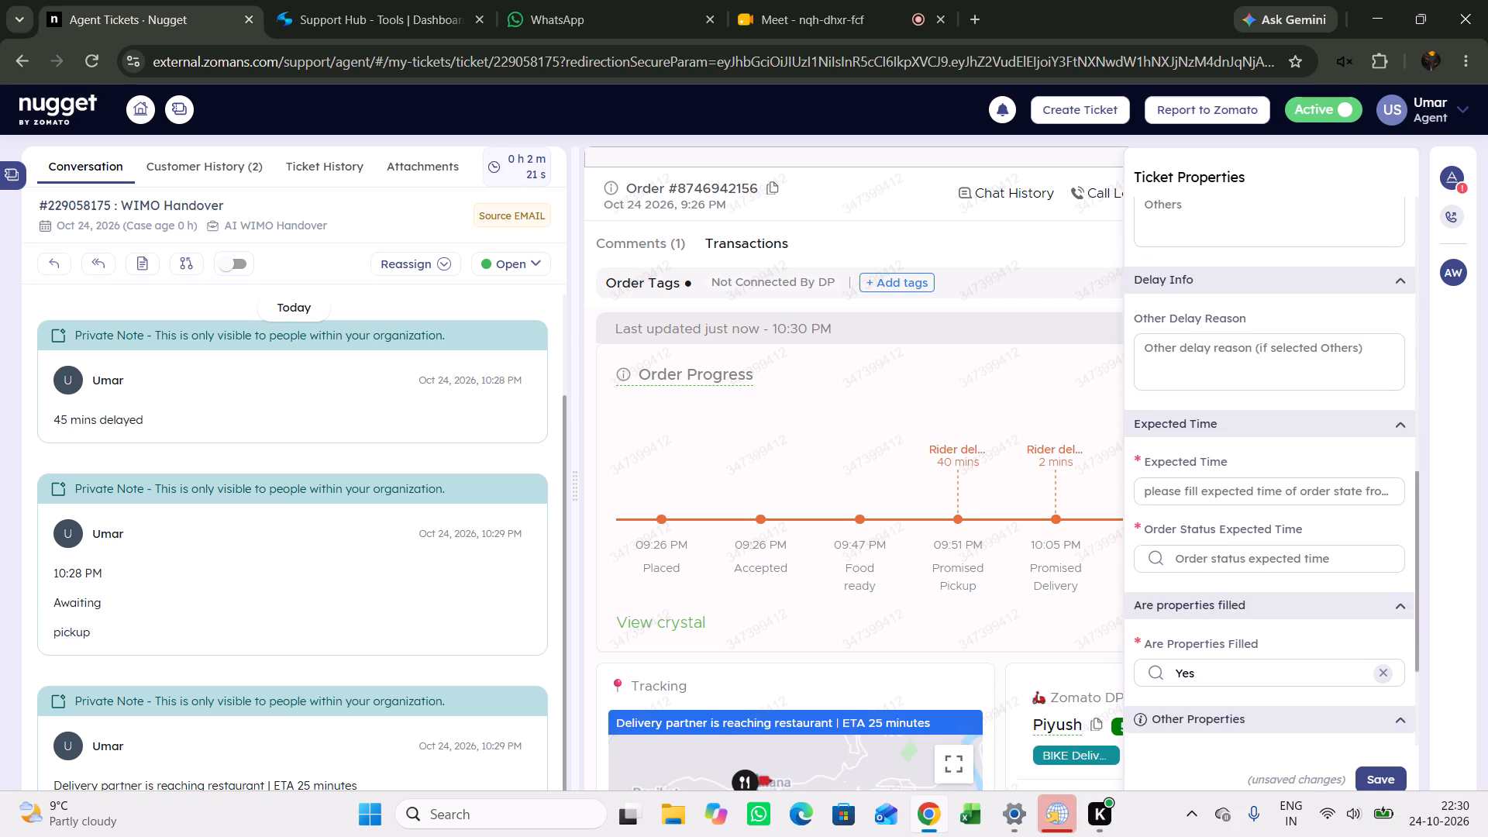
pyautogui.scroll(6, 1280, 592)
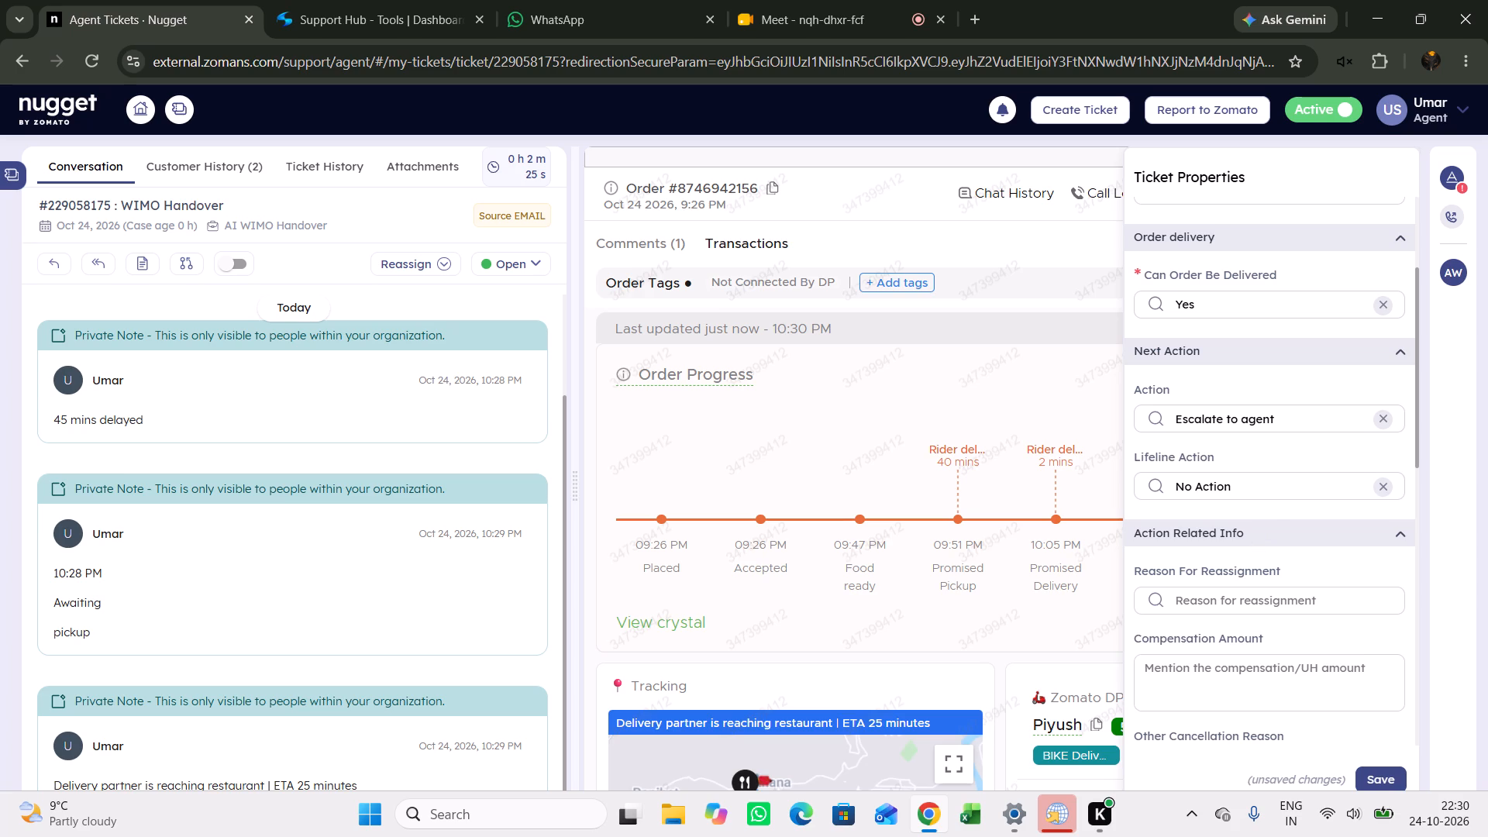
pyautogui.click(1450, 178)
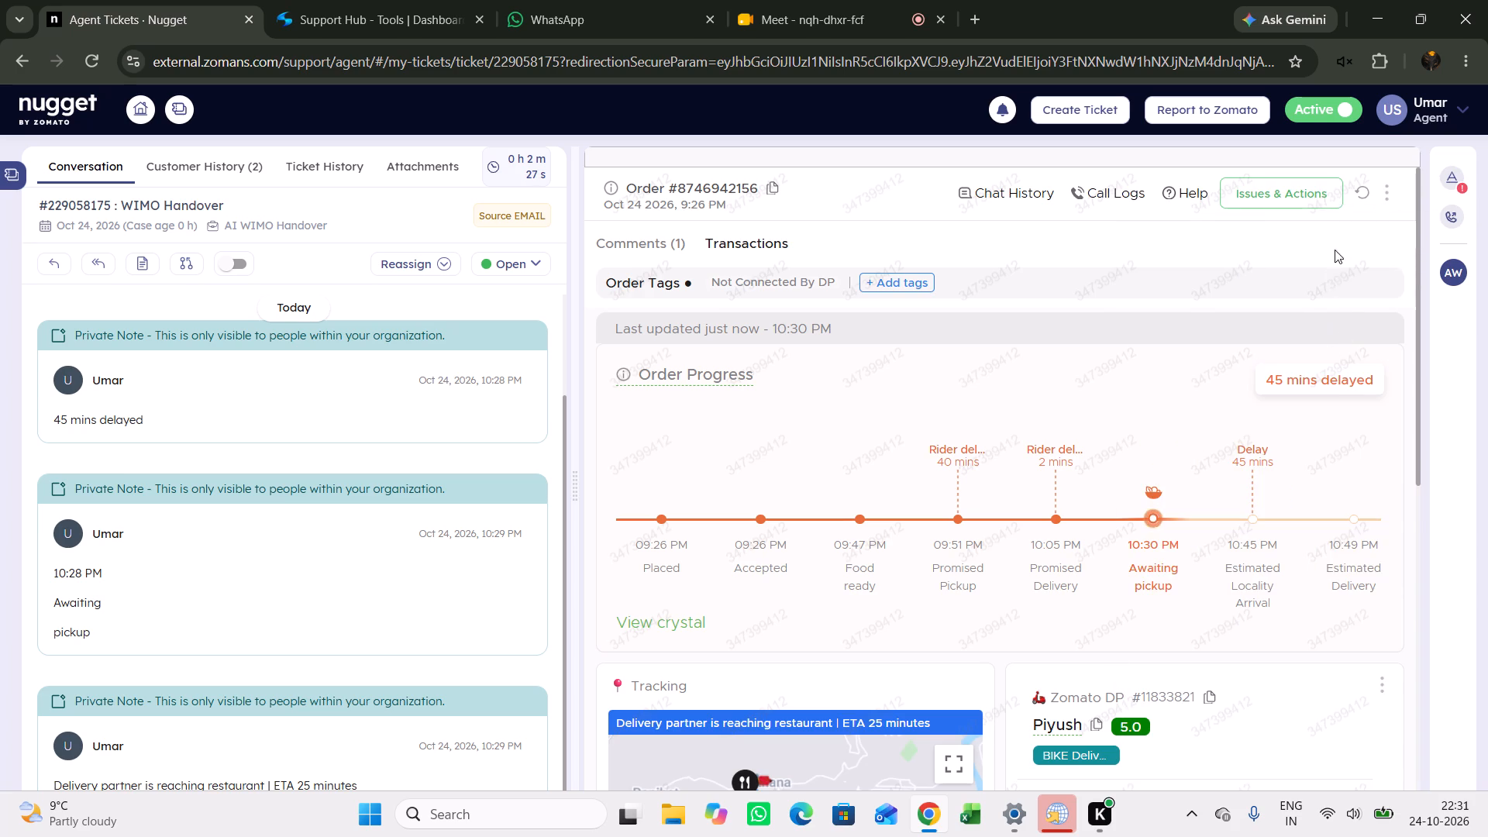
pyautogui.click(1362, 196)
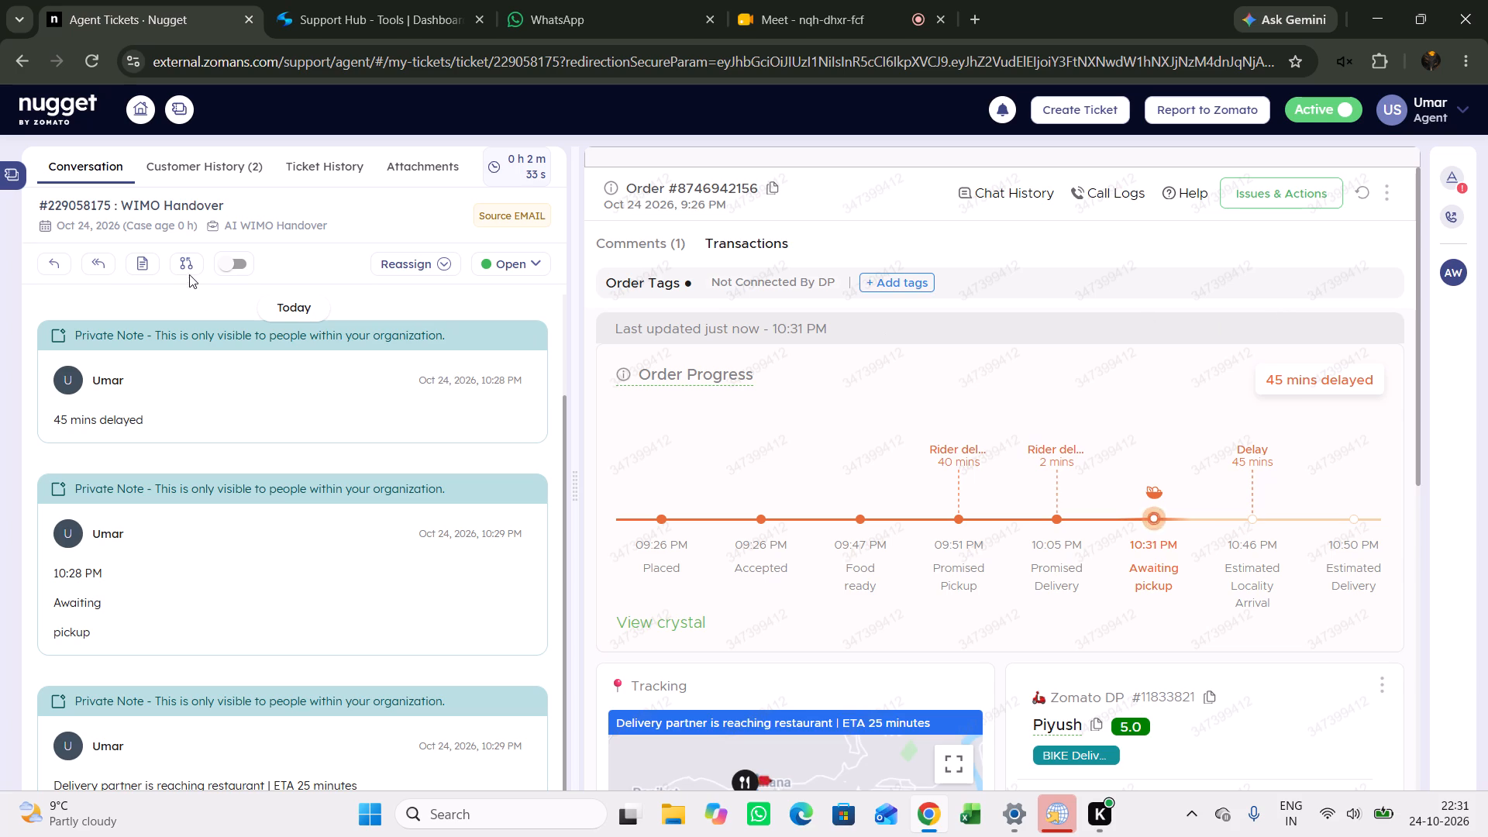
# Add a private note to the ticket reading "dp said need help, otp issues".
pyautogui.click(135, 257)
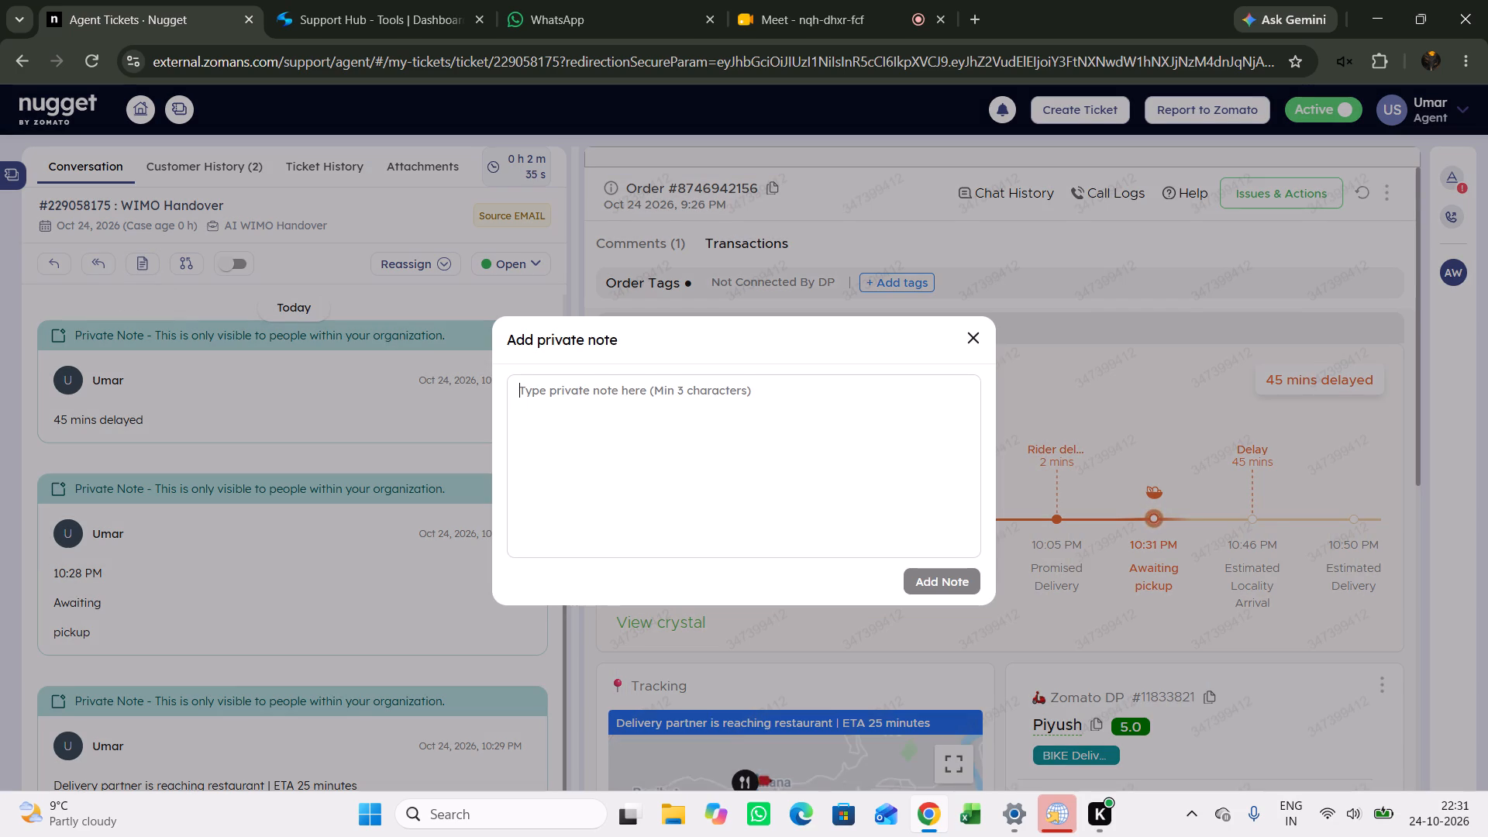
pyautogui.write('dp said need help,')
pyautogui.press('space')
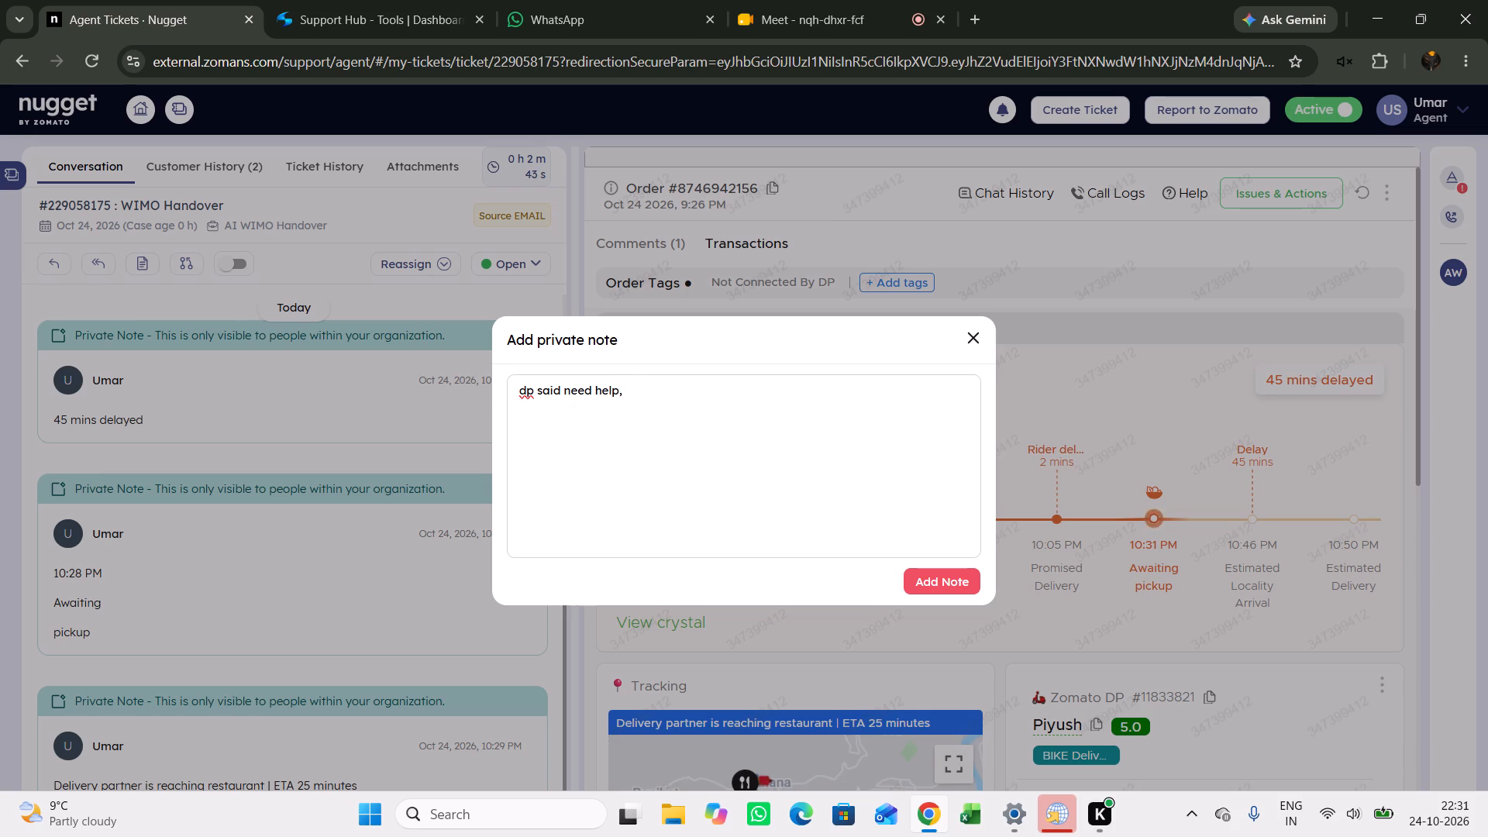
pyautogui.write('otp issues')
pyautogui.click(932, 582)
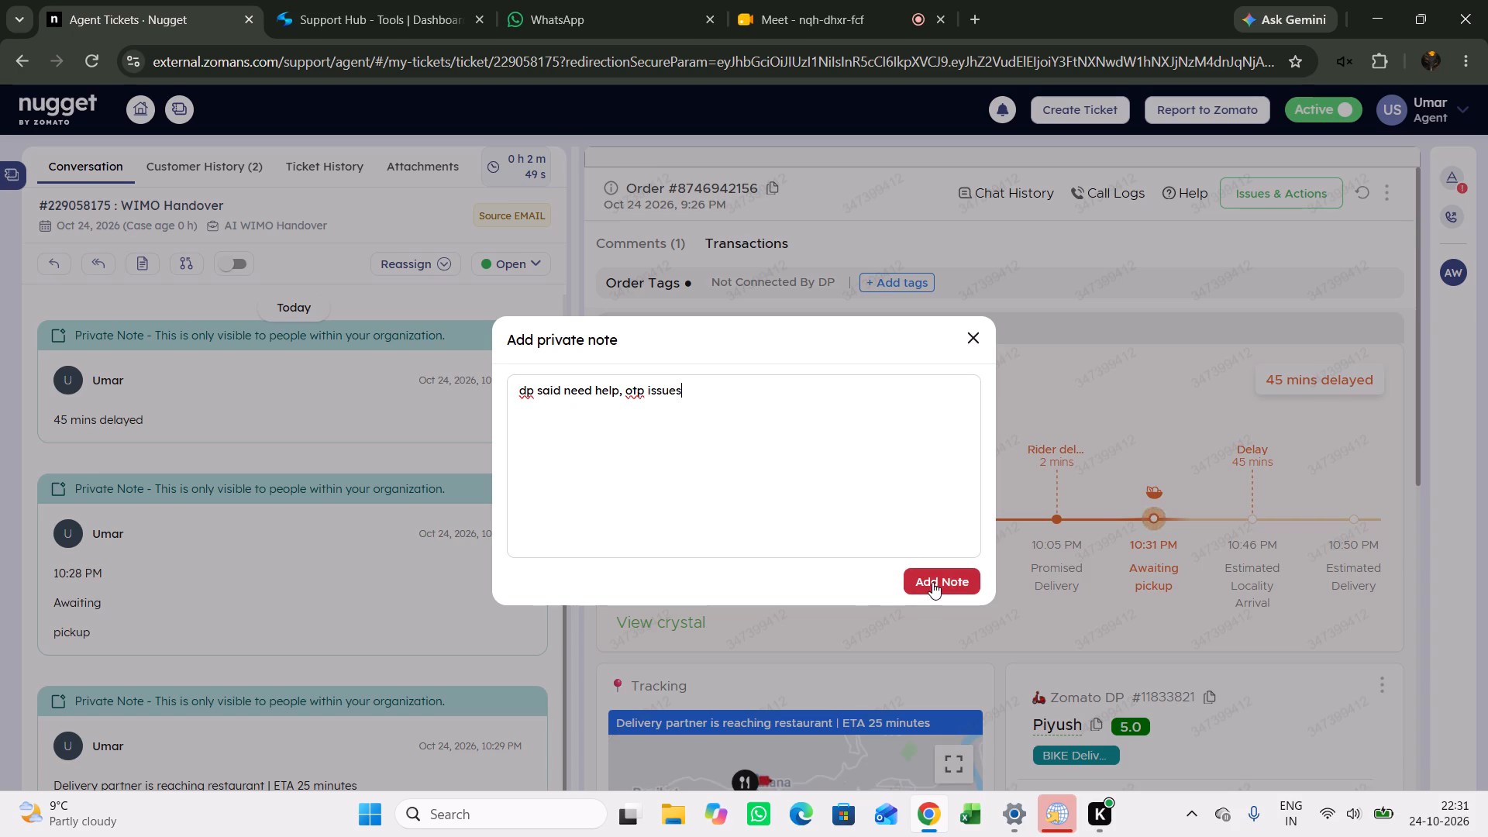
# Reopen the ticket properties of the WIMO Handover ticket.
pyautogui.click(1449, 179)
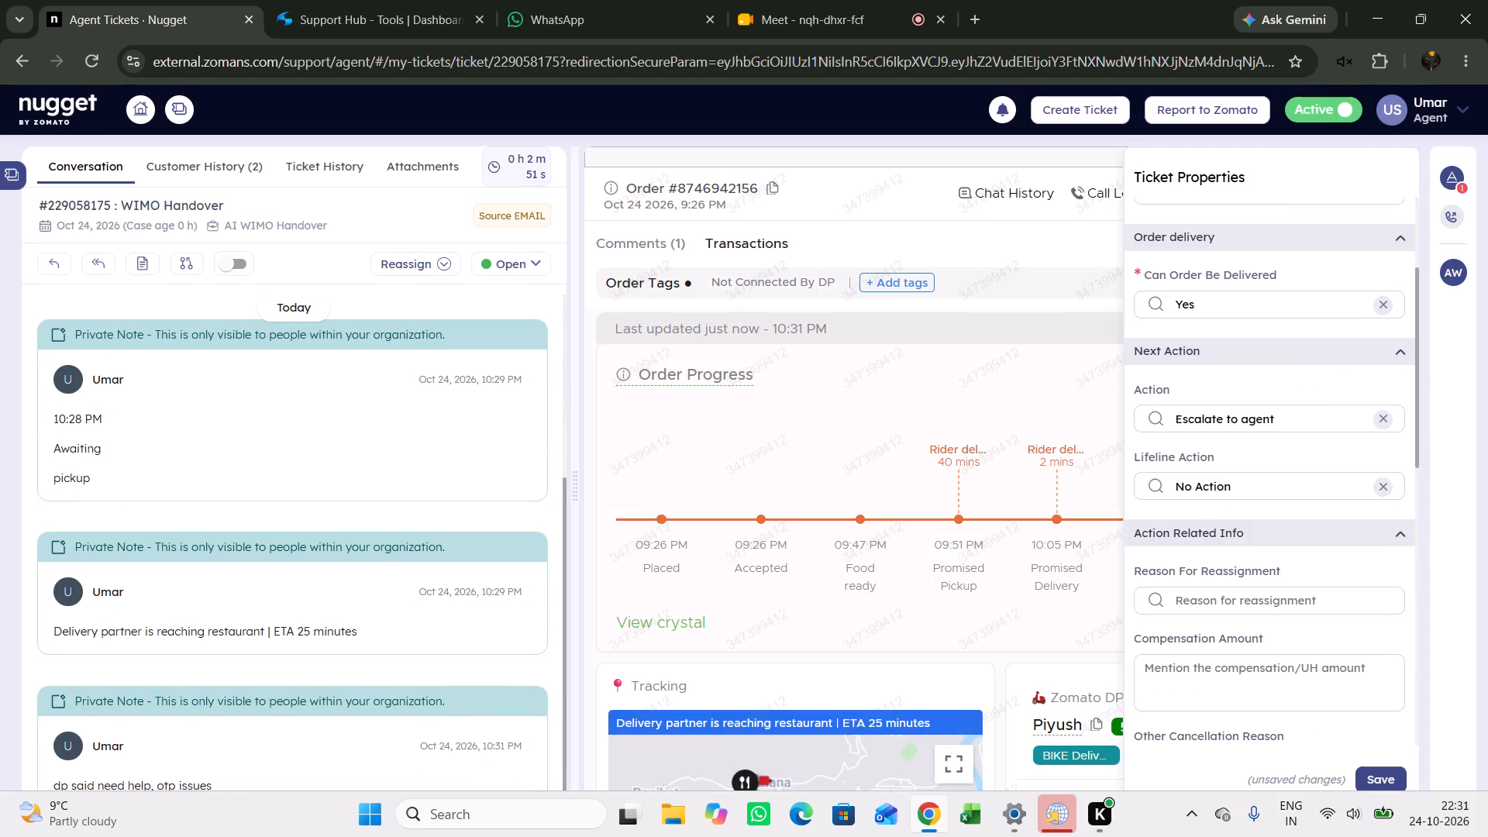
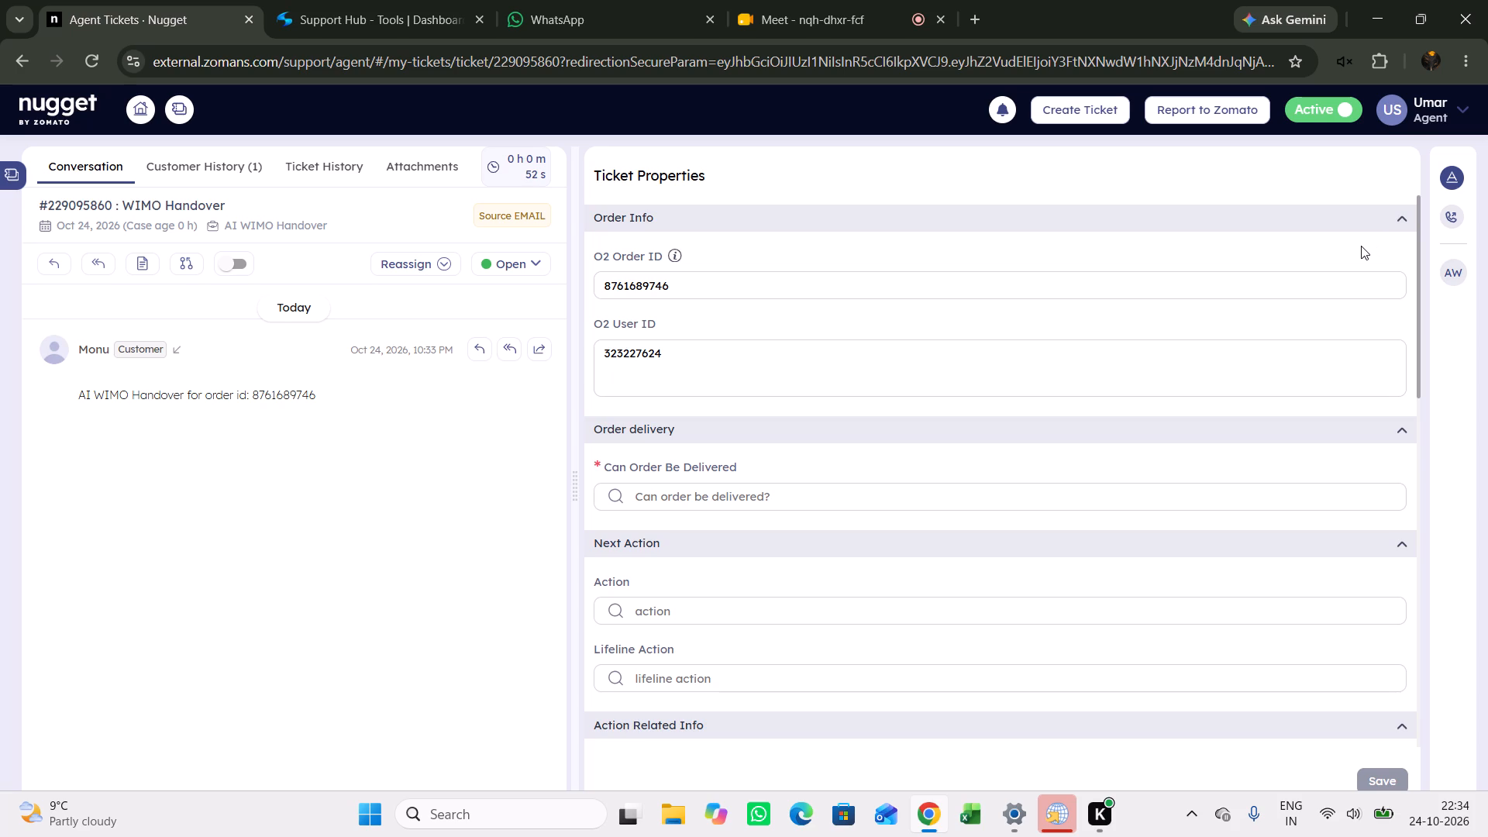
# Copy the "13 mins delayed" text from the order's progress details and start a private note on the WIMO Handover ticket.
pyautogui.click(1453, 279)
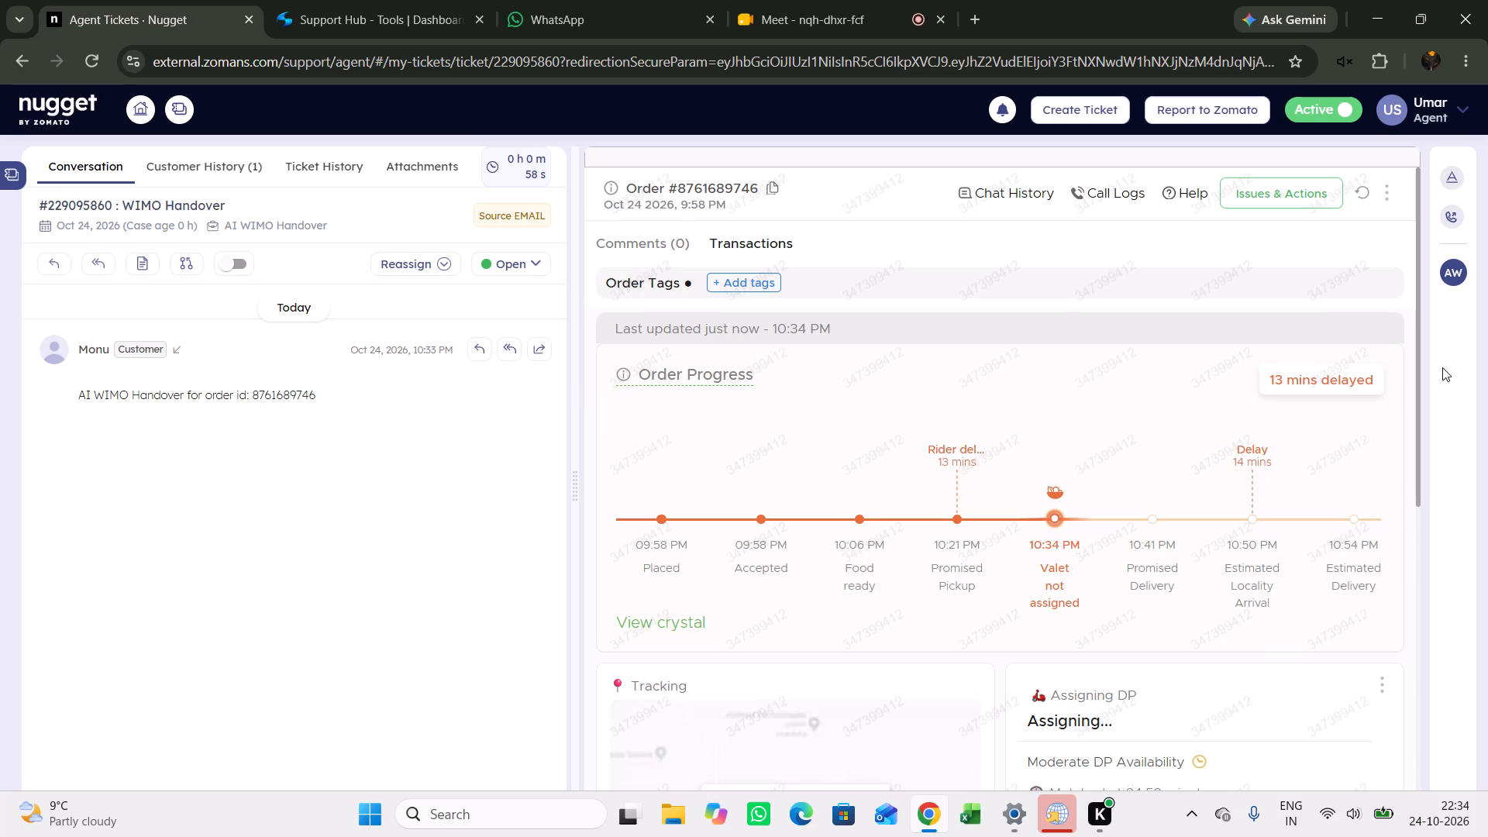
pyautogui.moveTo(1239, 392); pyautogui.dragTo(1449, 368)
pyautogui.rightClick(1371, 383)
pyautogui.click(1192, 395)
pyautogui.click(131, 266)
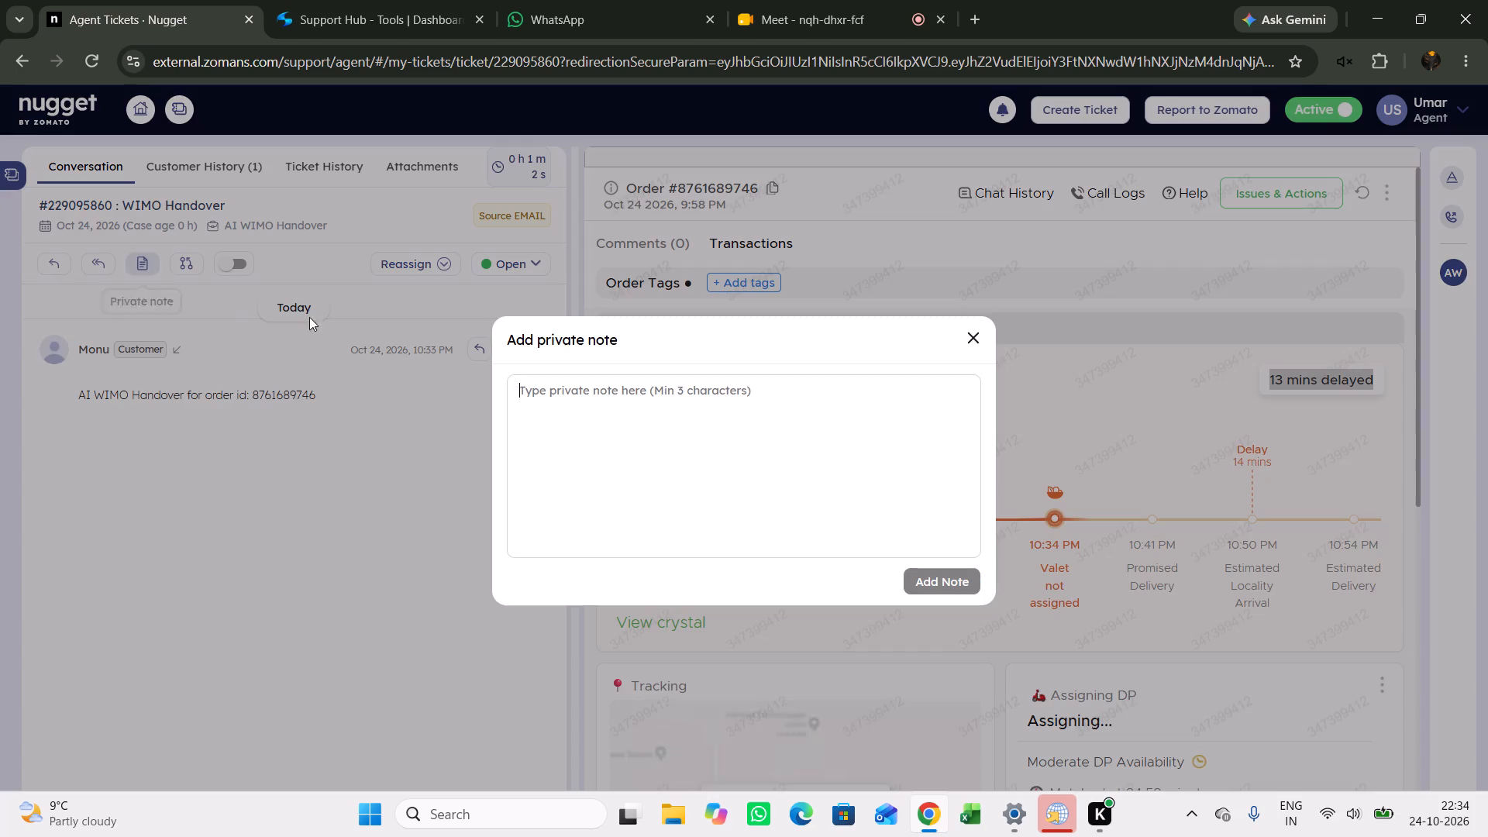
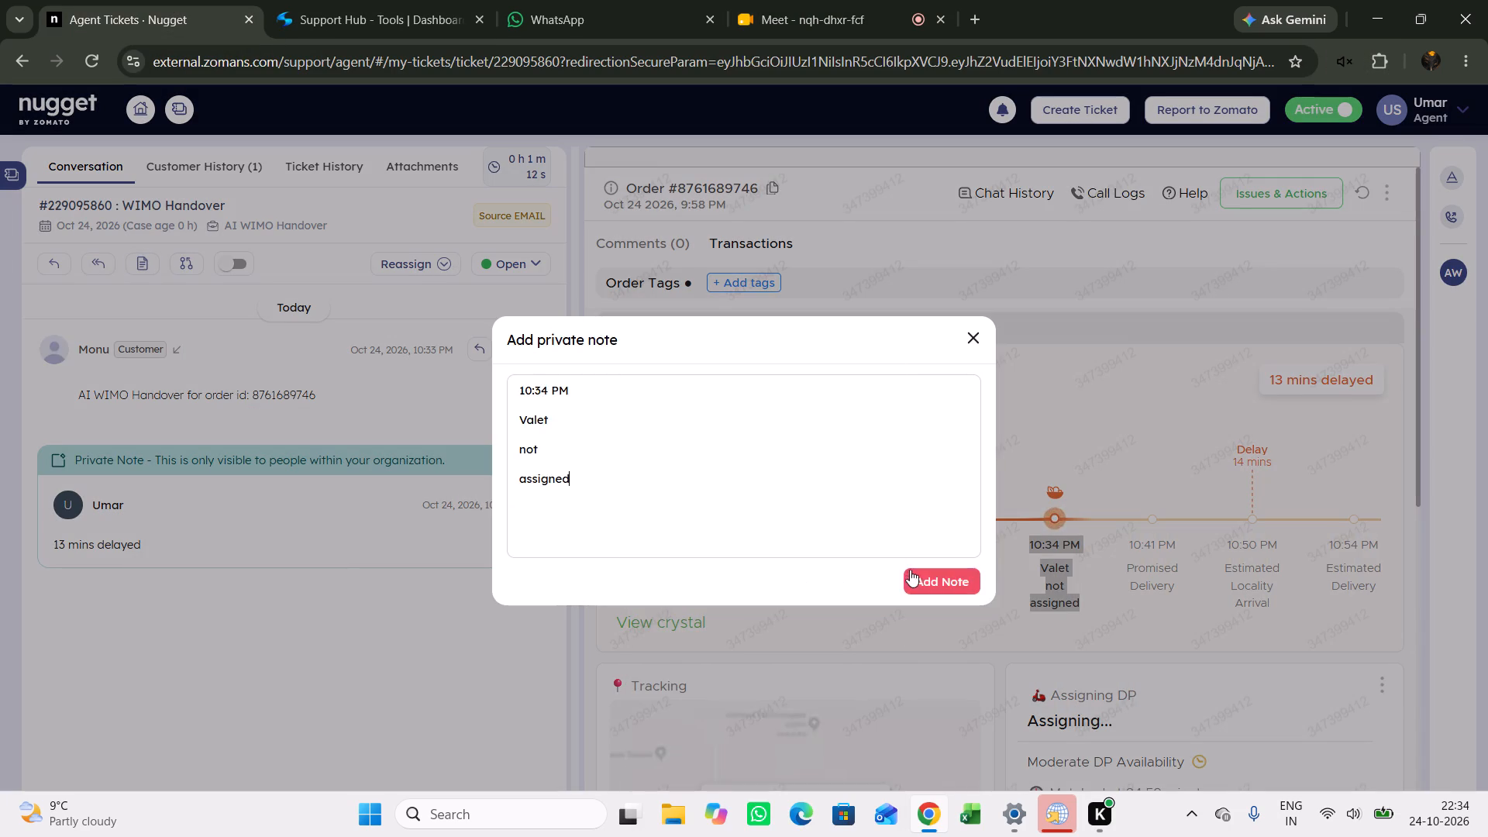
# Add the private note "10:34 PM Valet not assigned" to the ticket.
pyautogui.click(911, 570)
# Request a callback to reach the merchant, The Khichdi Company, on its first listed phone number.
pyautogui.scroll(-2, 908, 541)
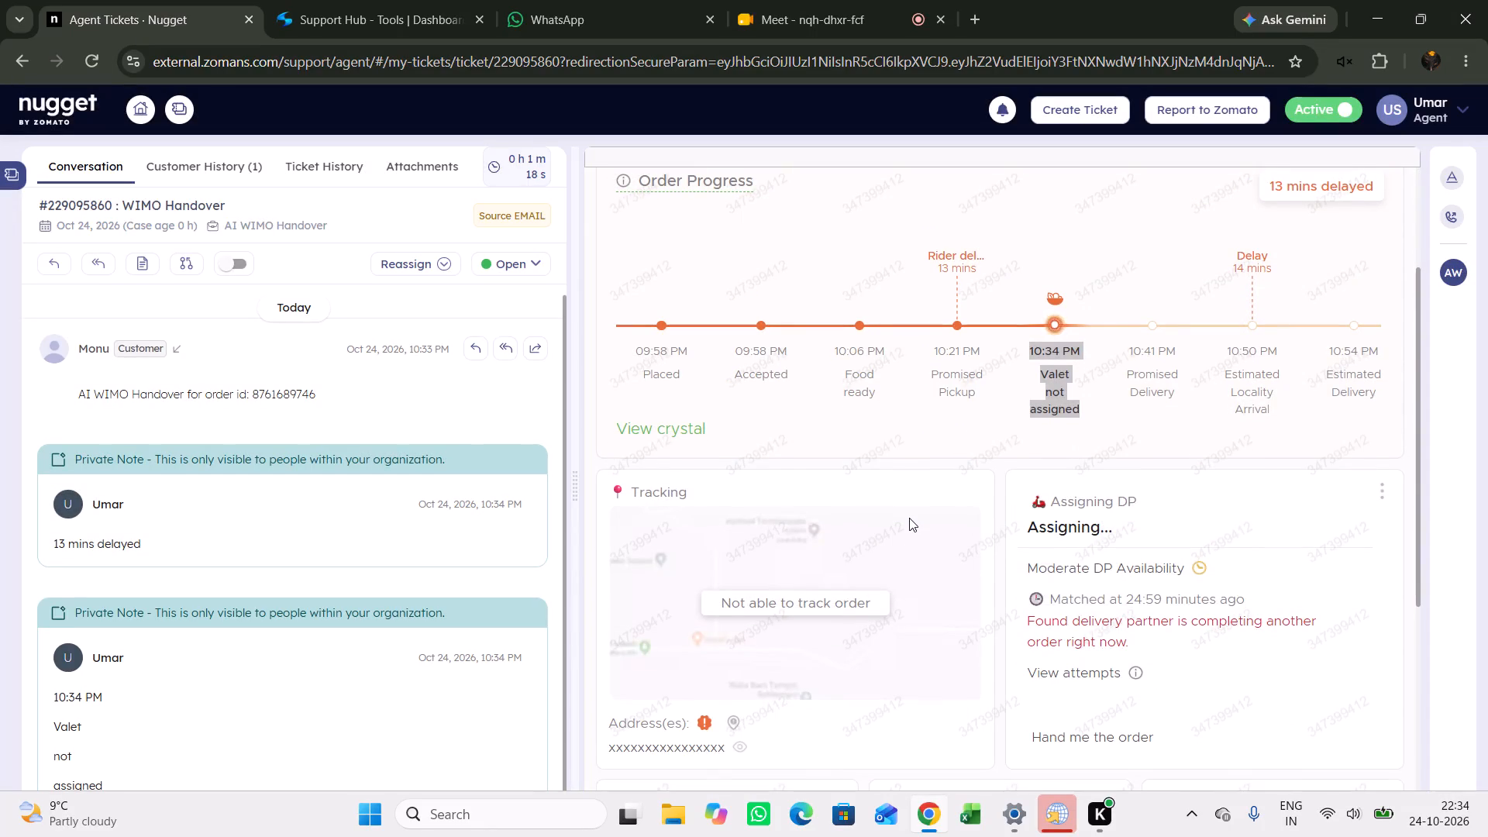
pyautogui.scroll(-2, 909, 518)
pyautogui.scroll(-3, 1001, 491)
pyautogui.click(1075, 511)
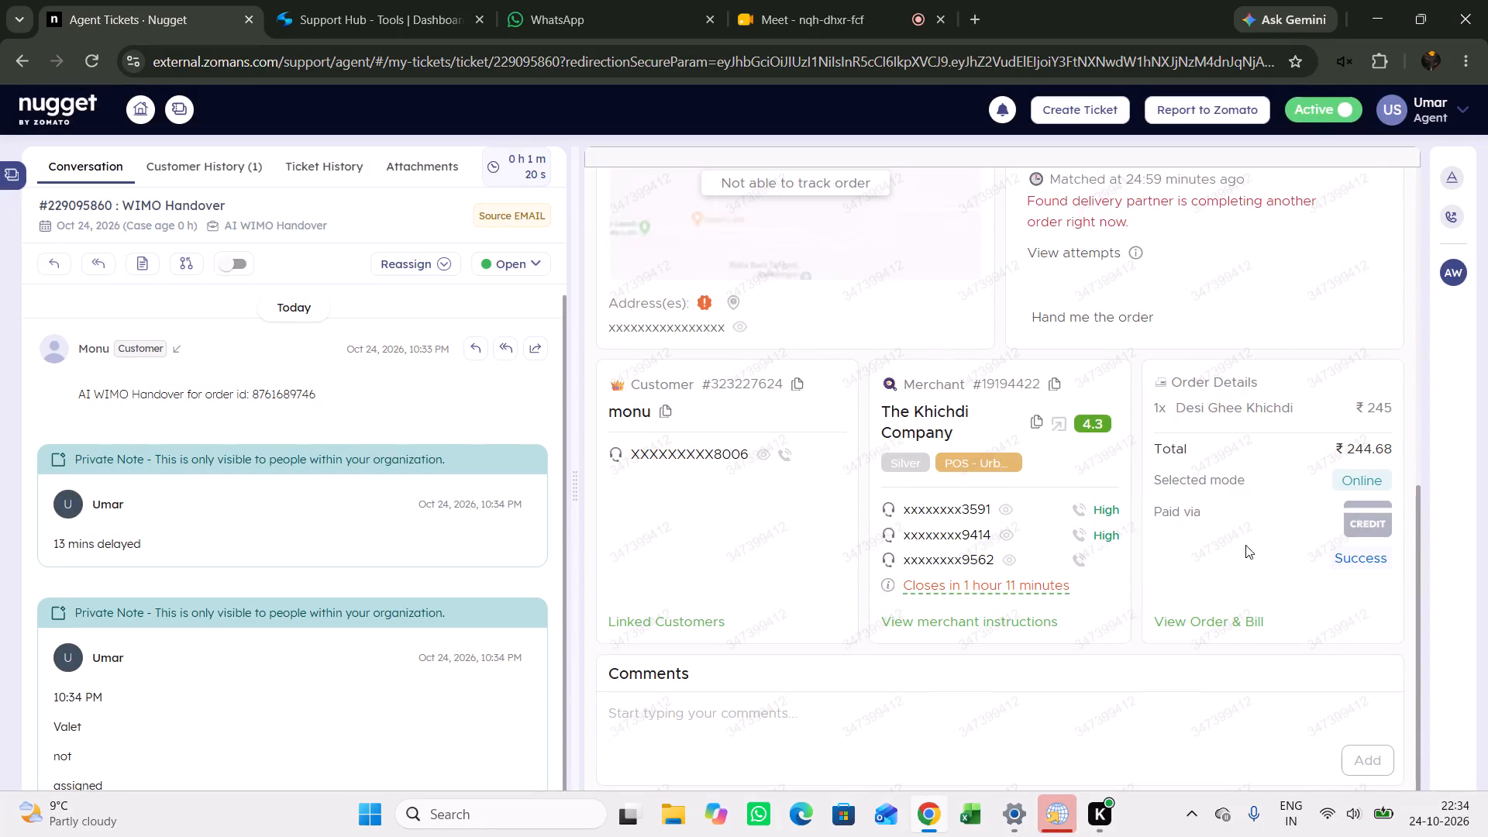
pyautogui.click(1317, 583)
pyautogui.click(1215, 292)
# Copy the "Not able to track order" text from the tracking section and add it as a private note on the ticket.
pyautogui.scroll(4, 1179, 459)
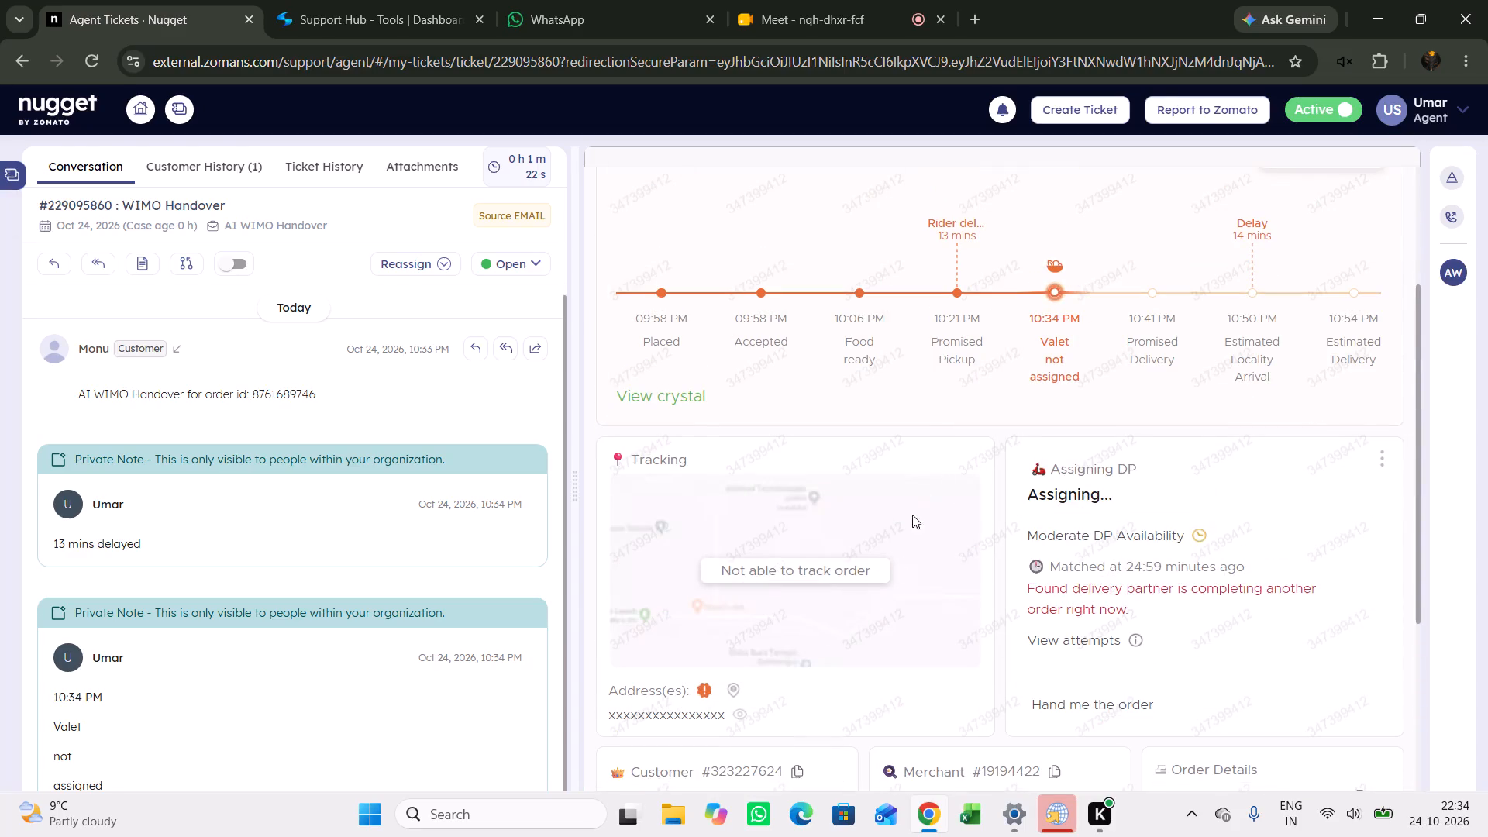
pyautogui.moveTo(893, 570); pyautogui.dragTo(685, 570)
pyautogui.rightClick(755, 570)
pyautogui.click(841, 297)
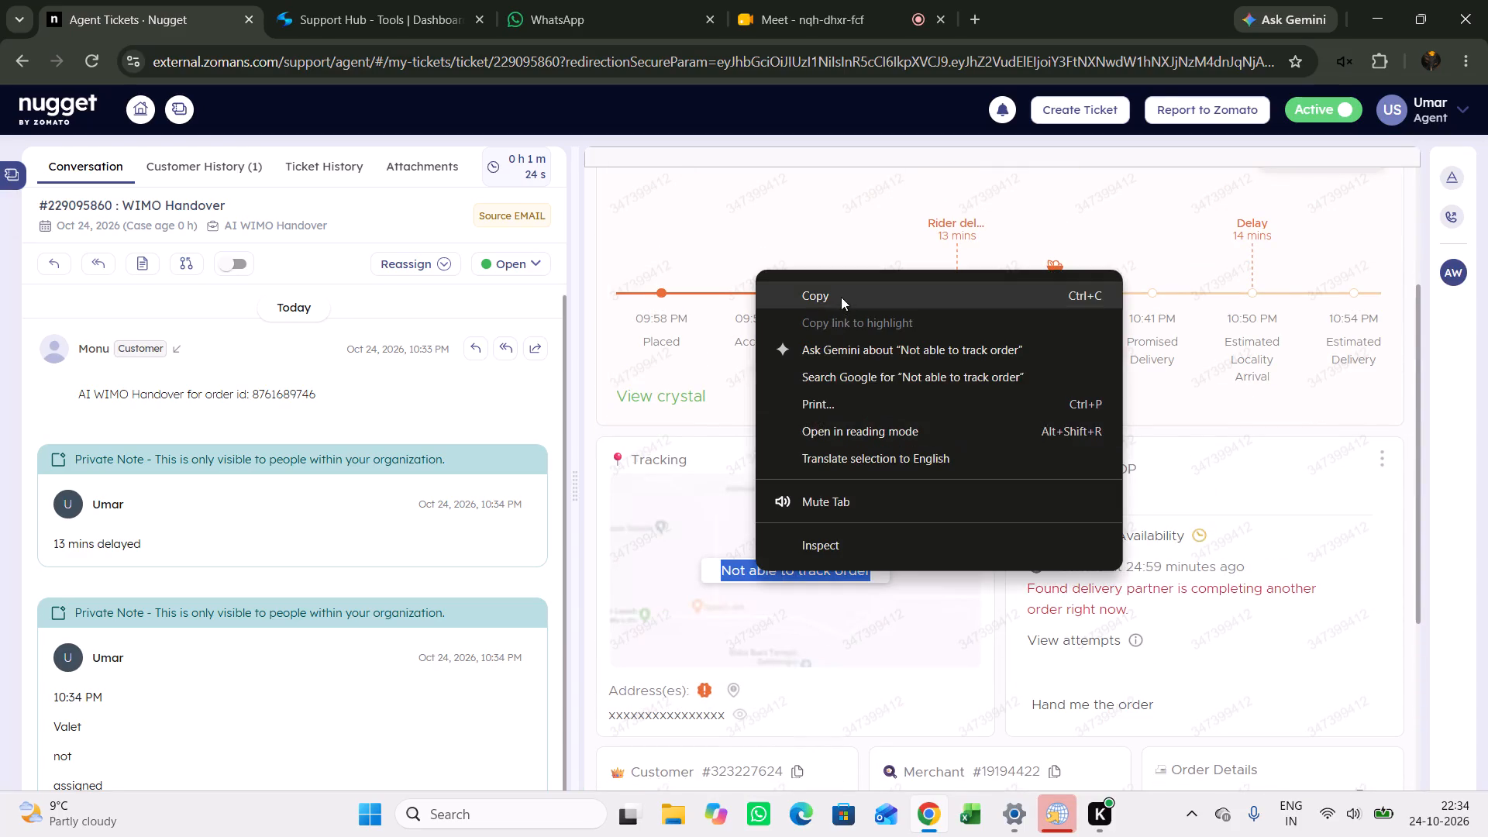
pyautogui.click(147, 267)
pyautogui.rightClick(694, 429)
pyautogui.click(811, 584)
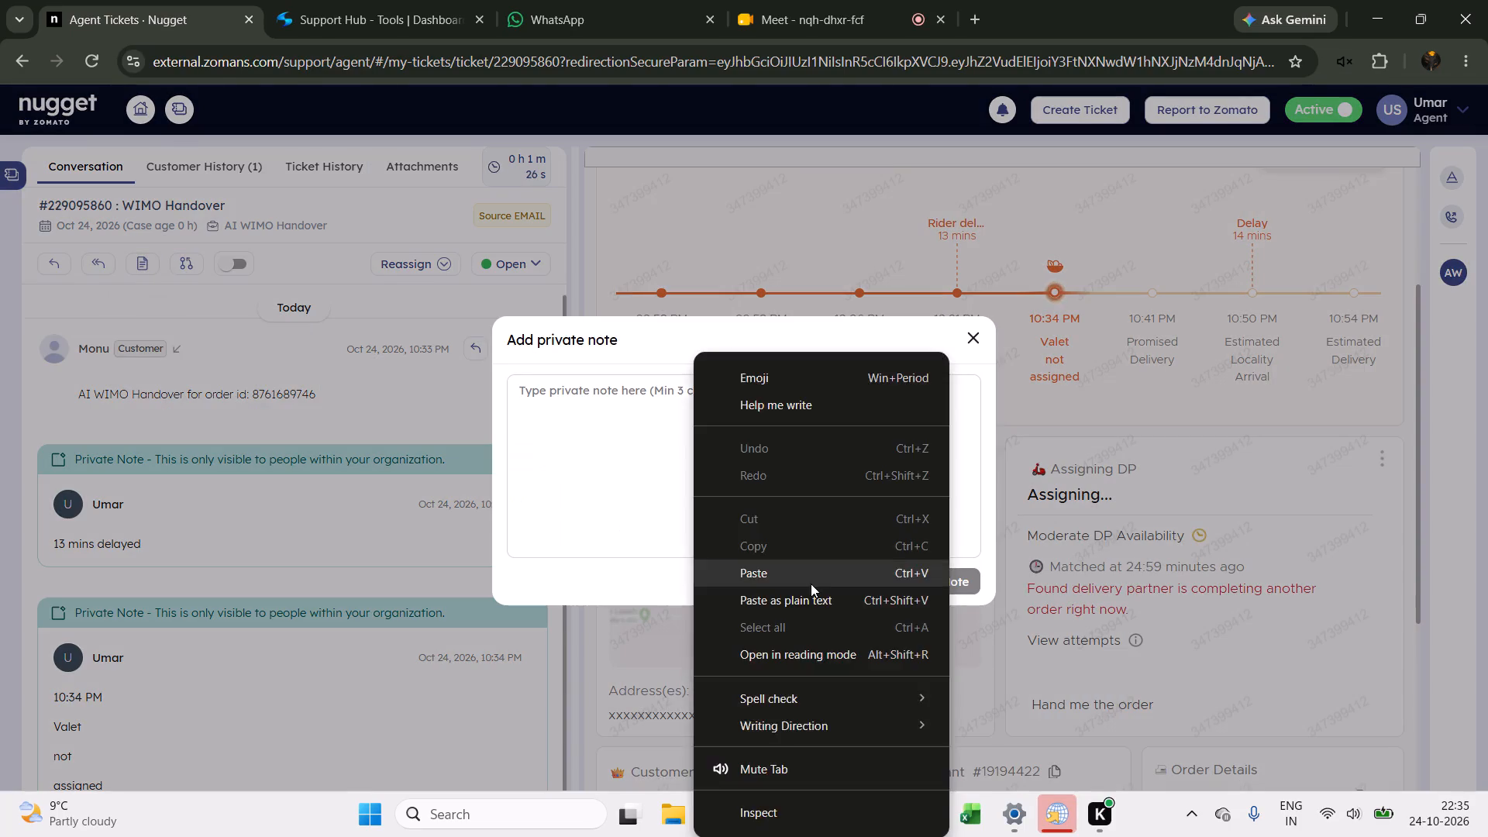
pyautogui.click(916, 573)
# Review the order's delay, assignment and merchant details, and refresh the order information.
pyautogui.scroll(4, 1209, 513)
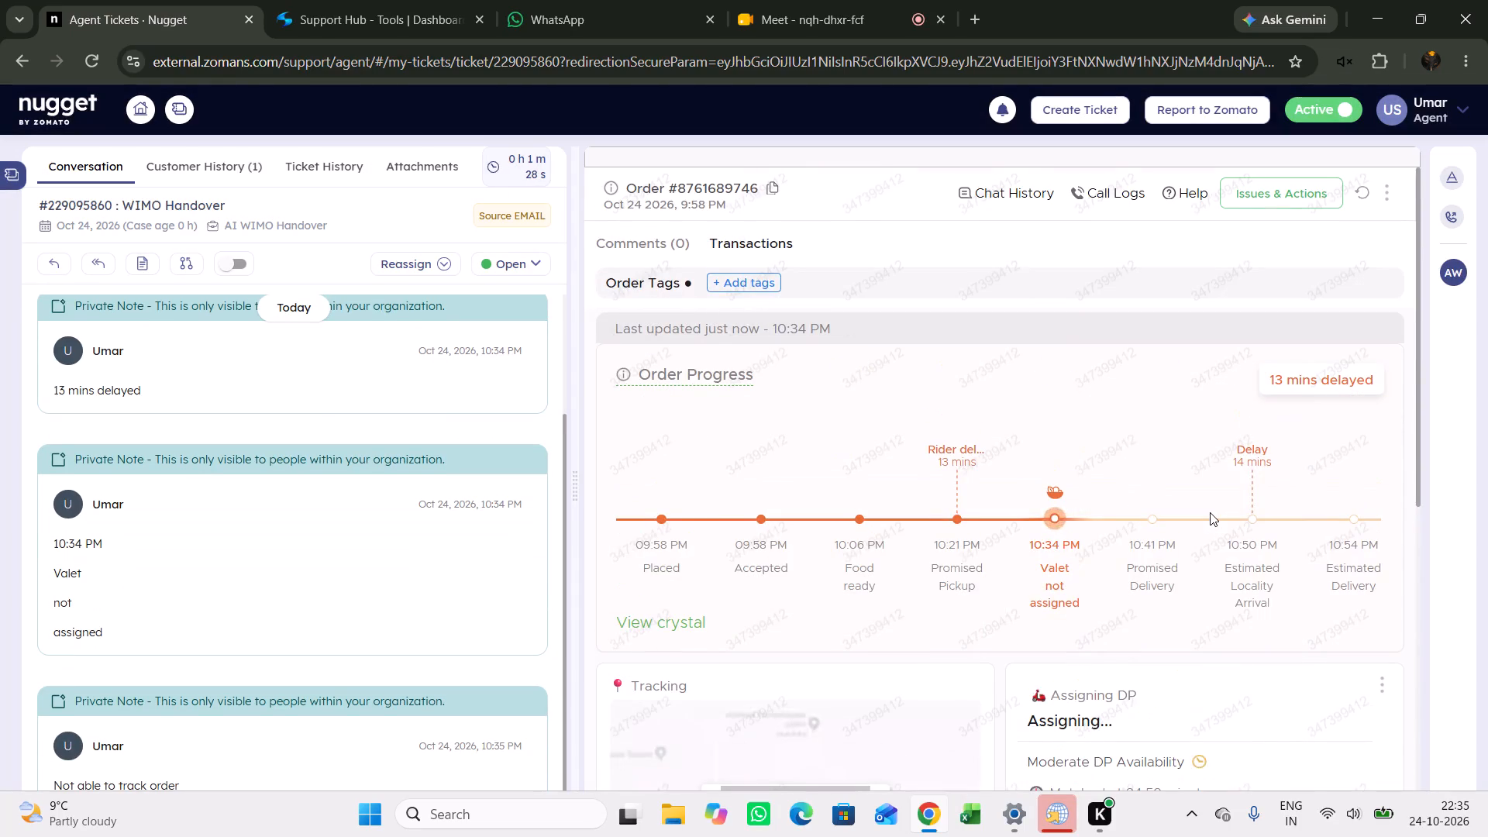
pyautogui.scroll(5, 1211, 509)
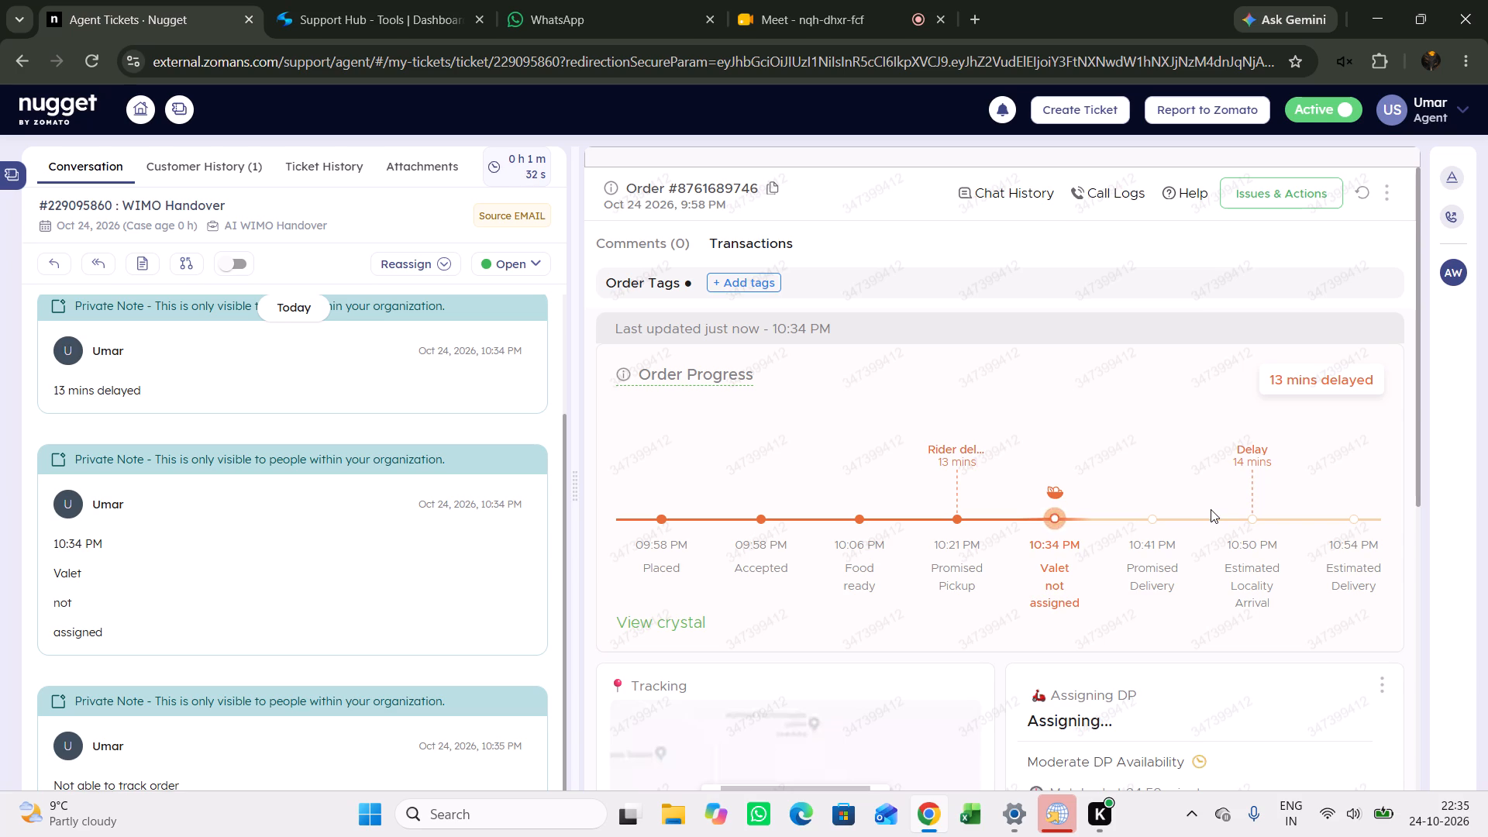
pyautogui.scroll(-6, 1211, 509)
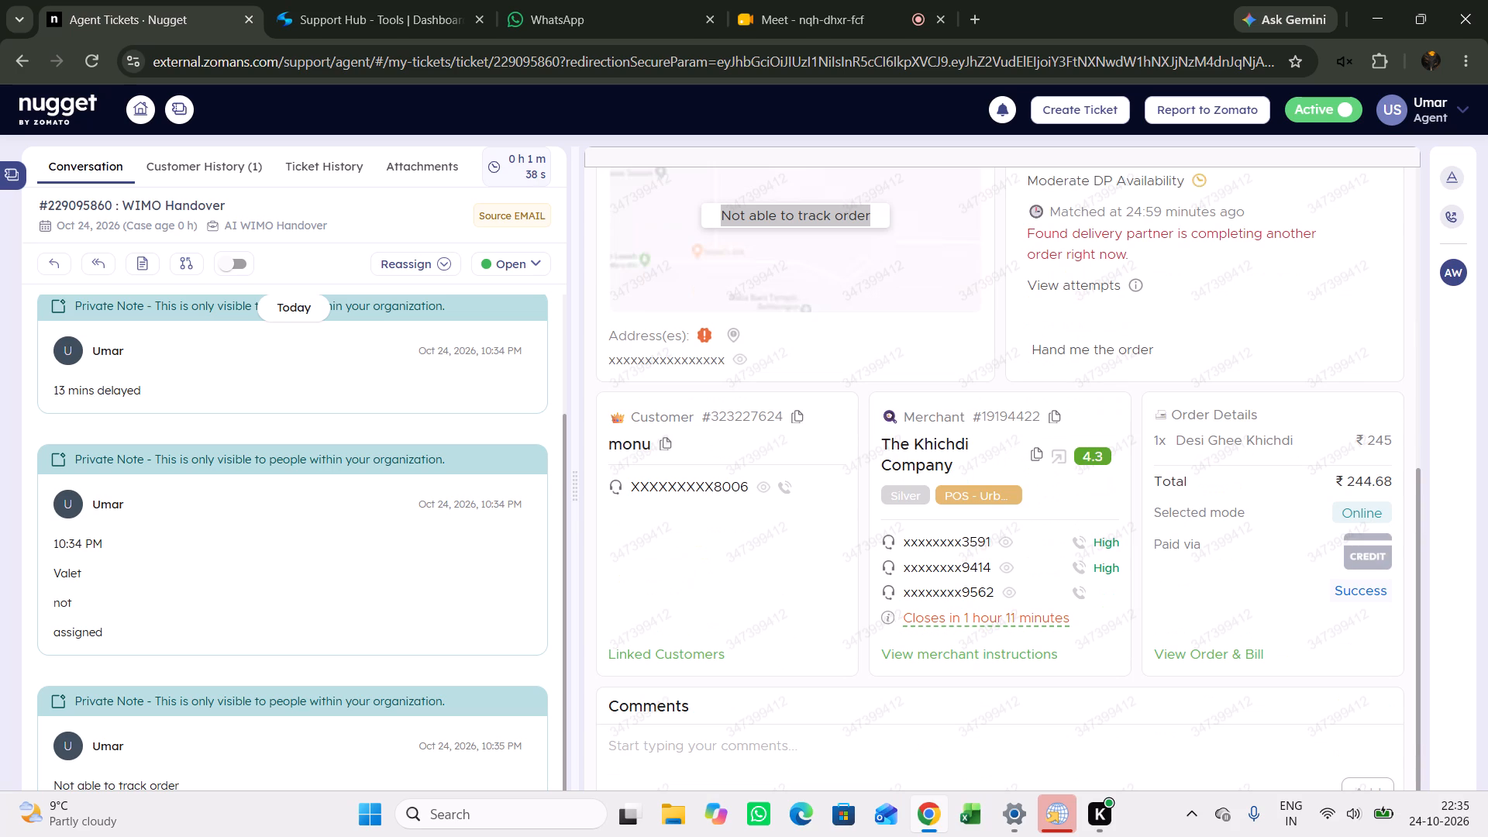
pyautogui.scroll(7, 1211, 509)
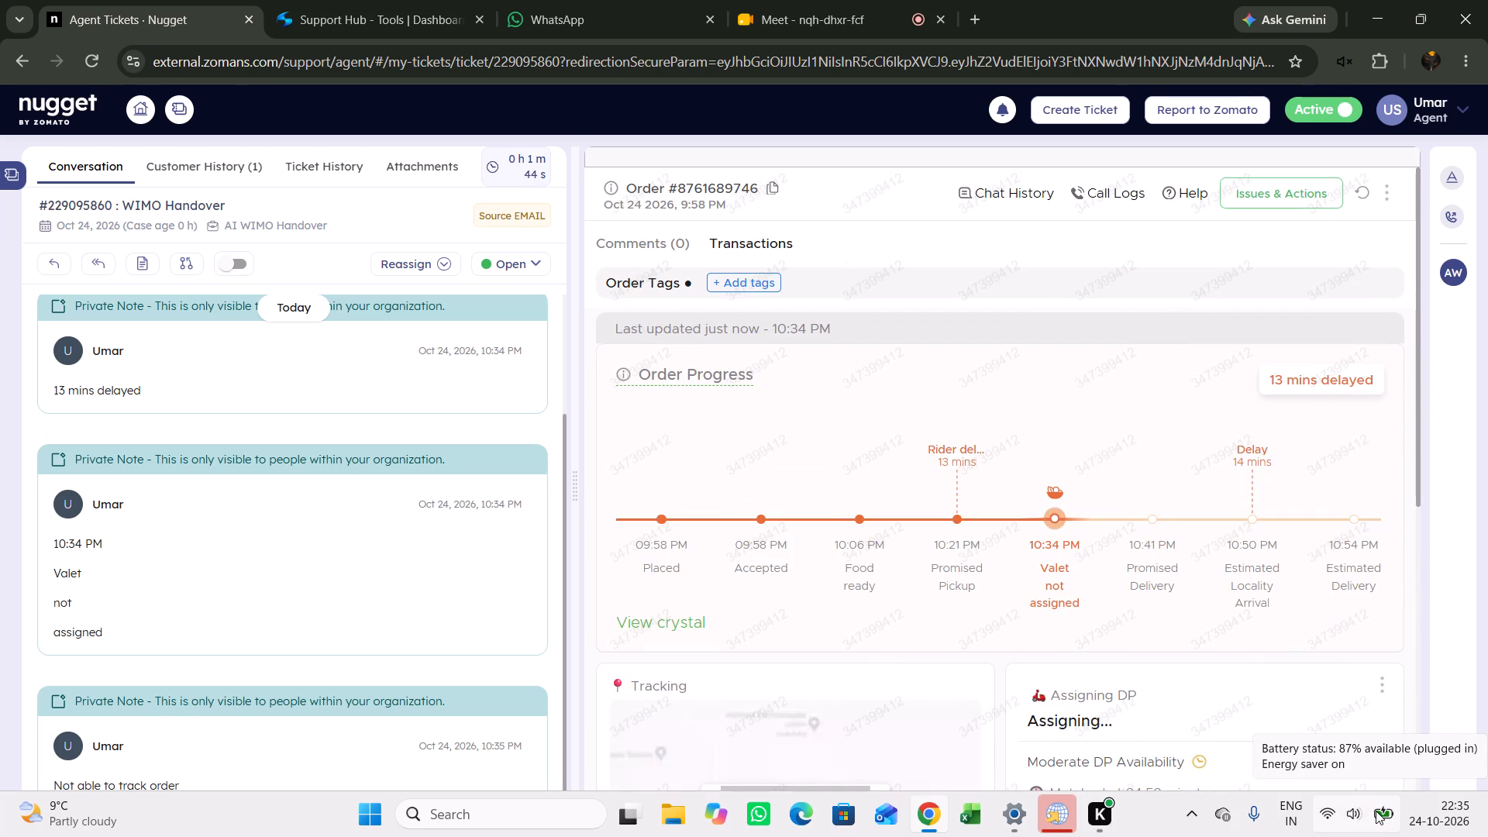
pyautogui.doubleClick(1363, 183)
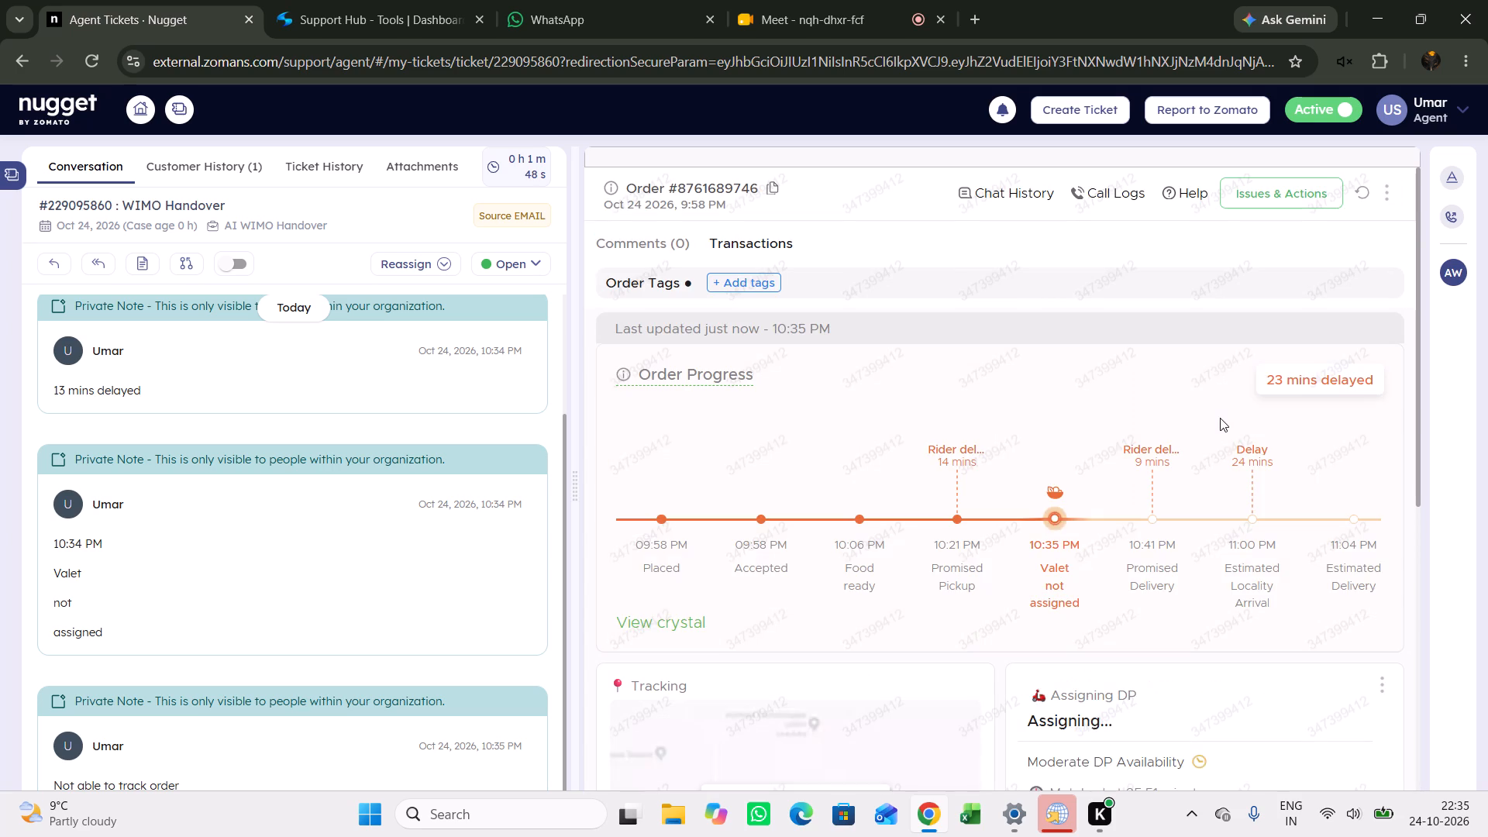
# In the ticket properties, set Can Order Be Delivered to Yes and Action to No Action, and choose the first Lifeline Action option.
pyautogui.click(1448, 183)
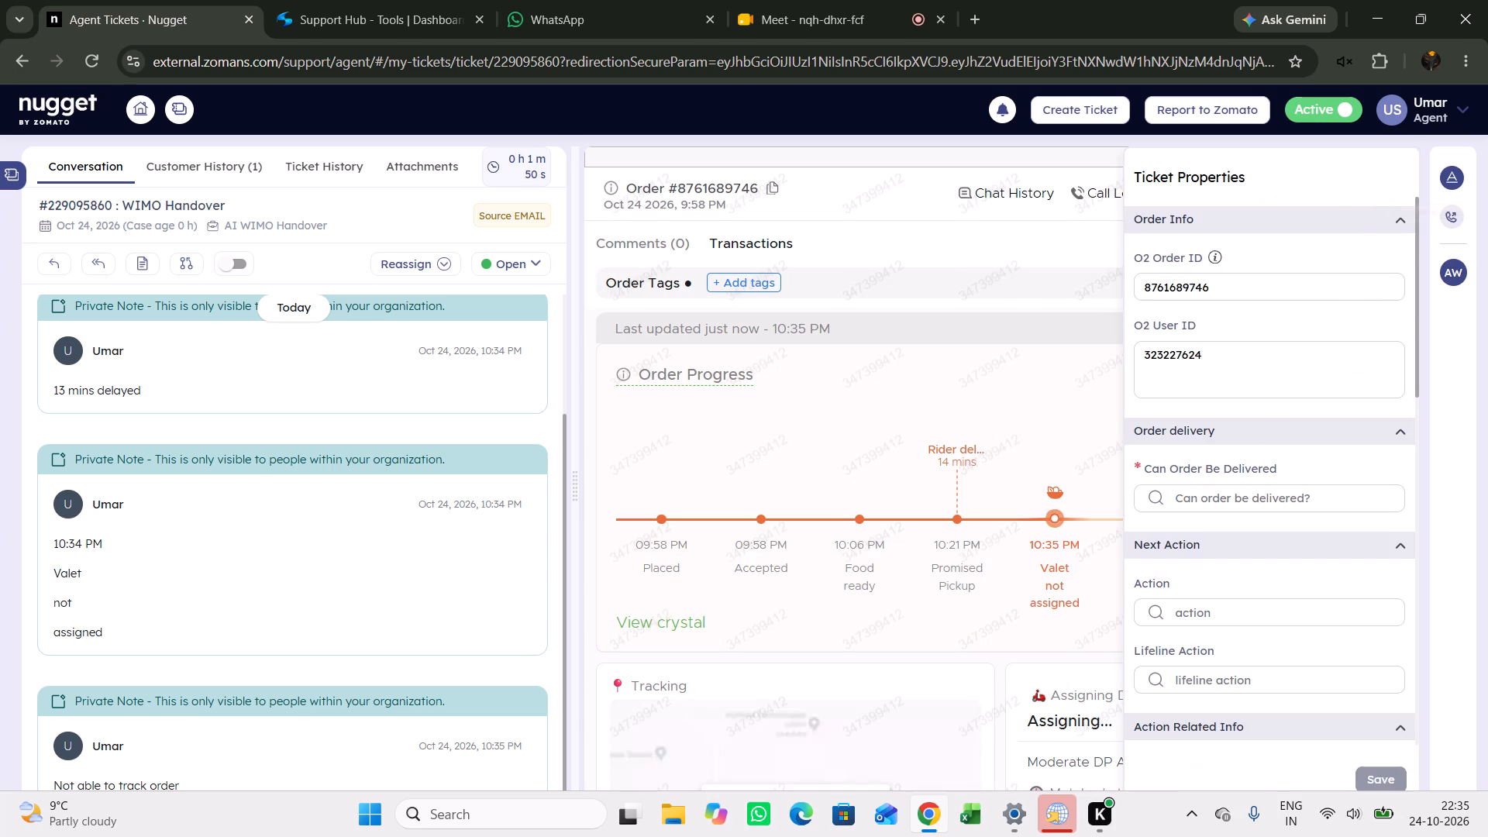
pyautogui.click(1235, 503)
pyautogui.click(1204, 526)
pyautogui.scroll(-3, 1262, 350)
pyautogui.click(1224, 328)
pyautogui.click(1218, 343)
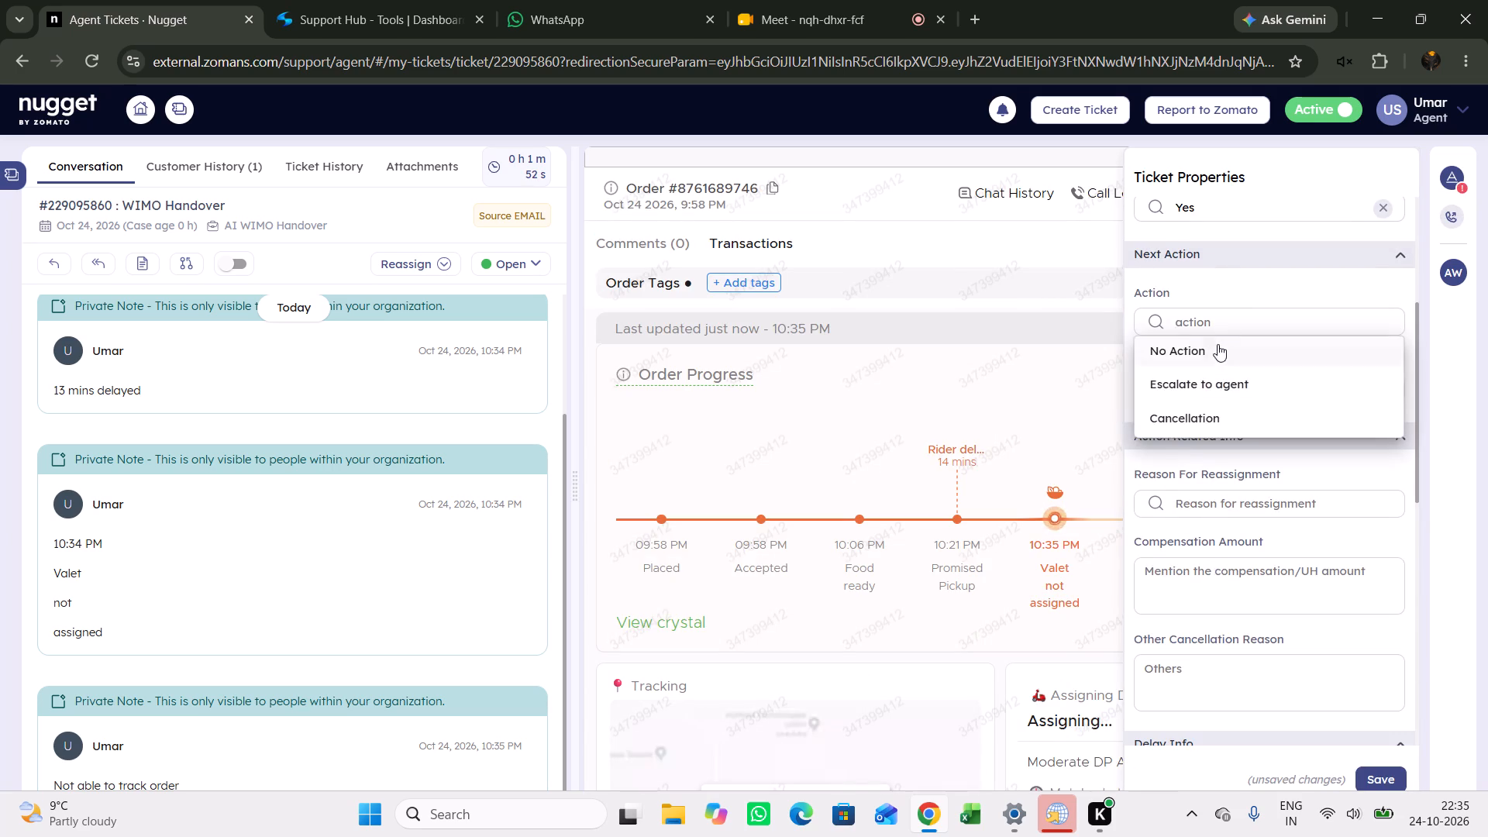
pyautogui.click(1214, 383)
pyautogui.click(1207, 422)
# Set Are Properties Filled to Yes and Order Status Expected Time to Arrival at res in the ticket properties.
pyautogui.scroll(-9, 1206, 423)
pyautogui.click(1273, 480)
pyautogui.click(1259, 496)
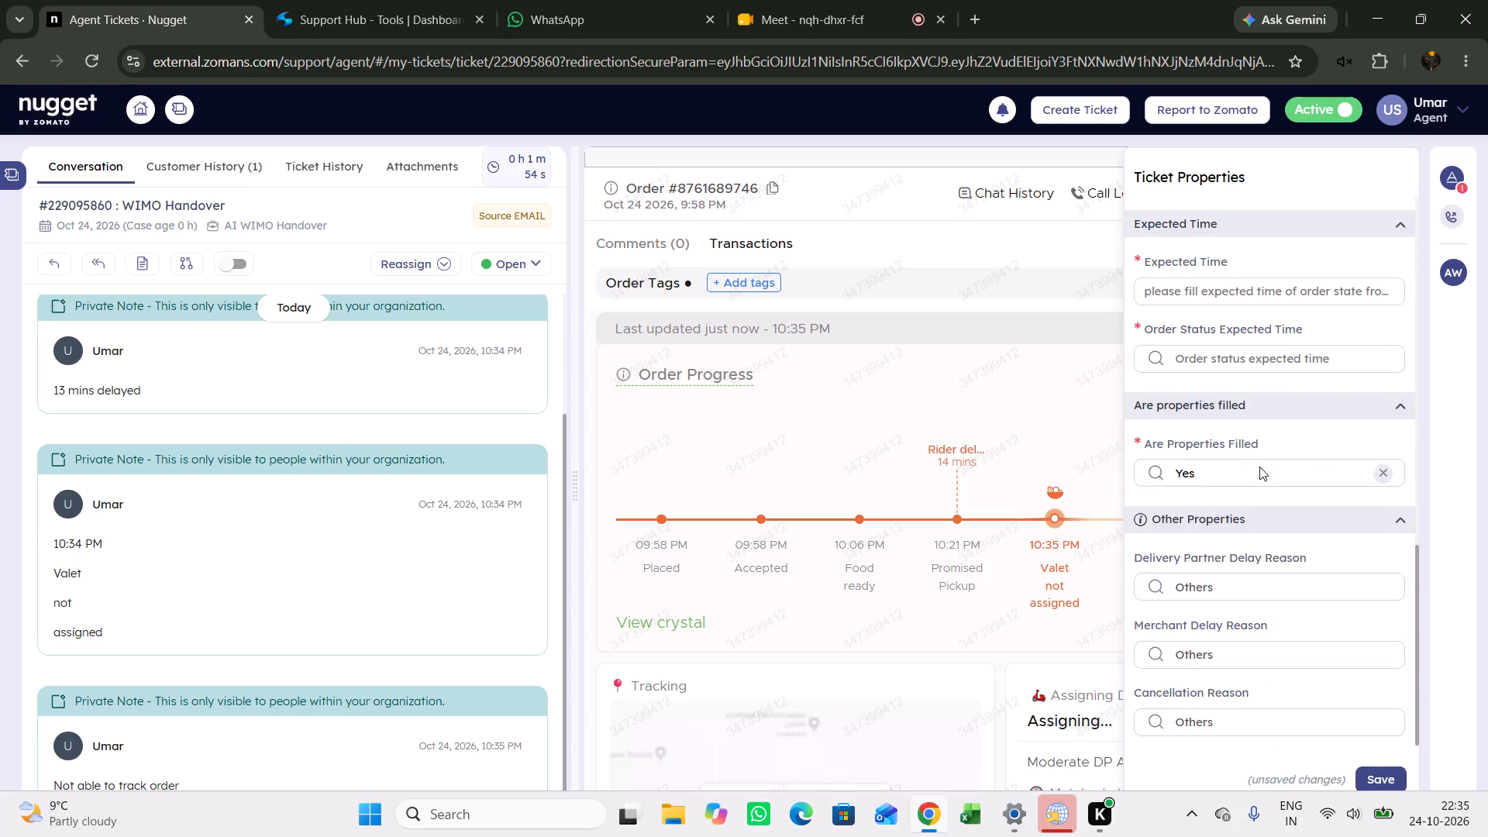
pyautogui.click(1271, 367)
pyautogui.click(1242, 397)
pyautogui.click(1242, 374)
pyautogui.click(1244, 360)
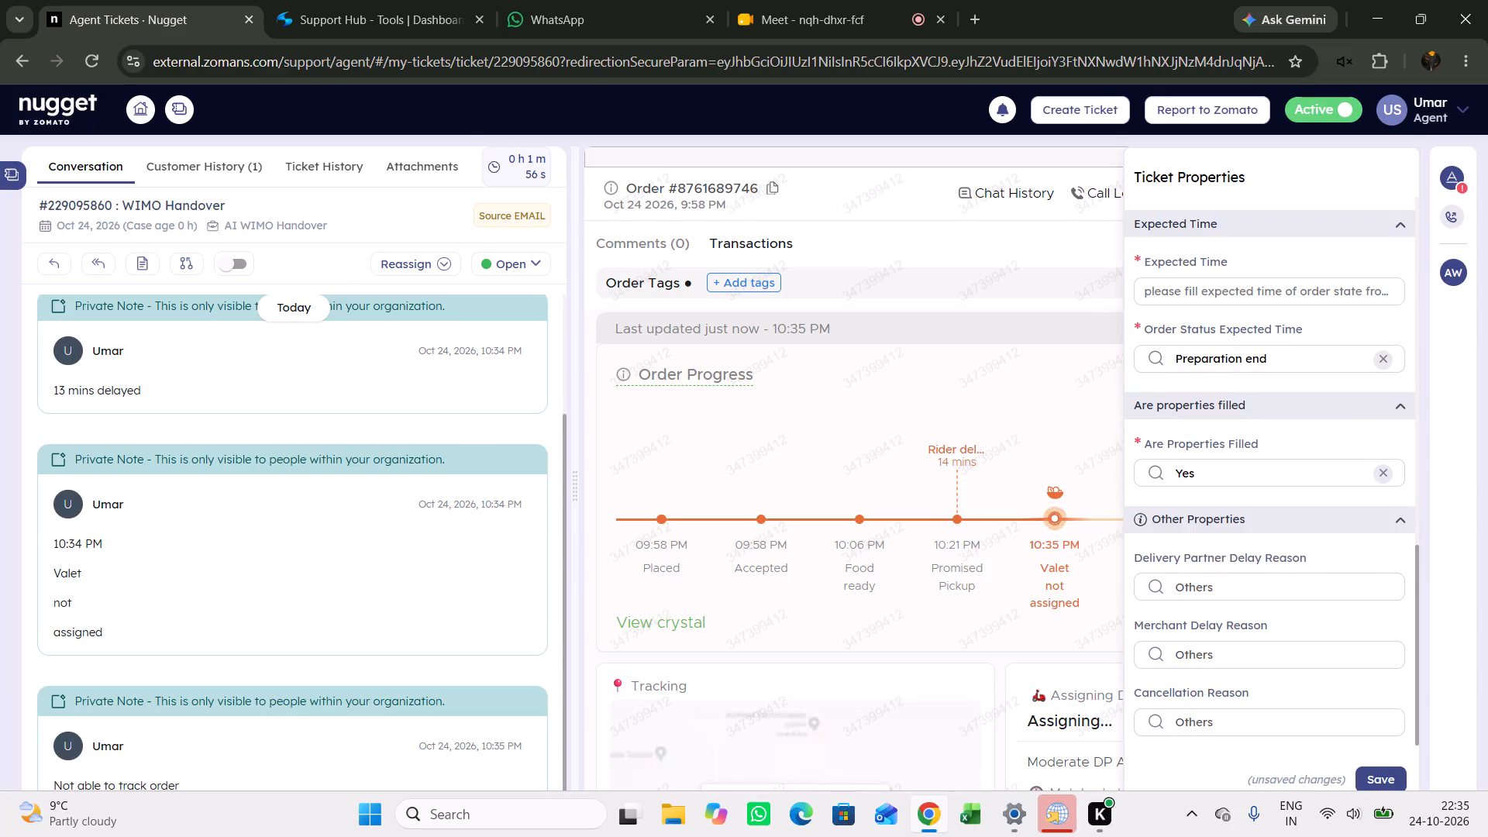
pyautogui.click(1238, 418)
pyautogui.scroll(2, 1246, 485)
pyautogui.click(1230, 358)
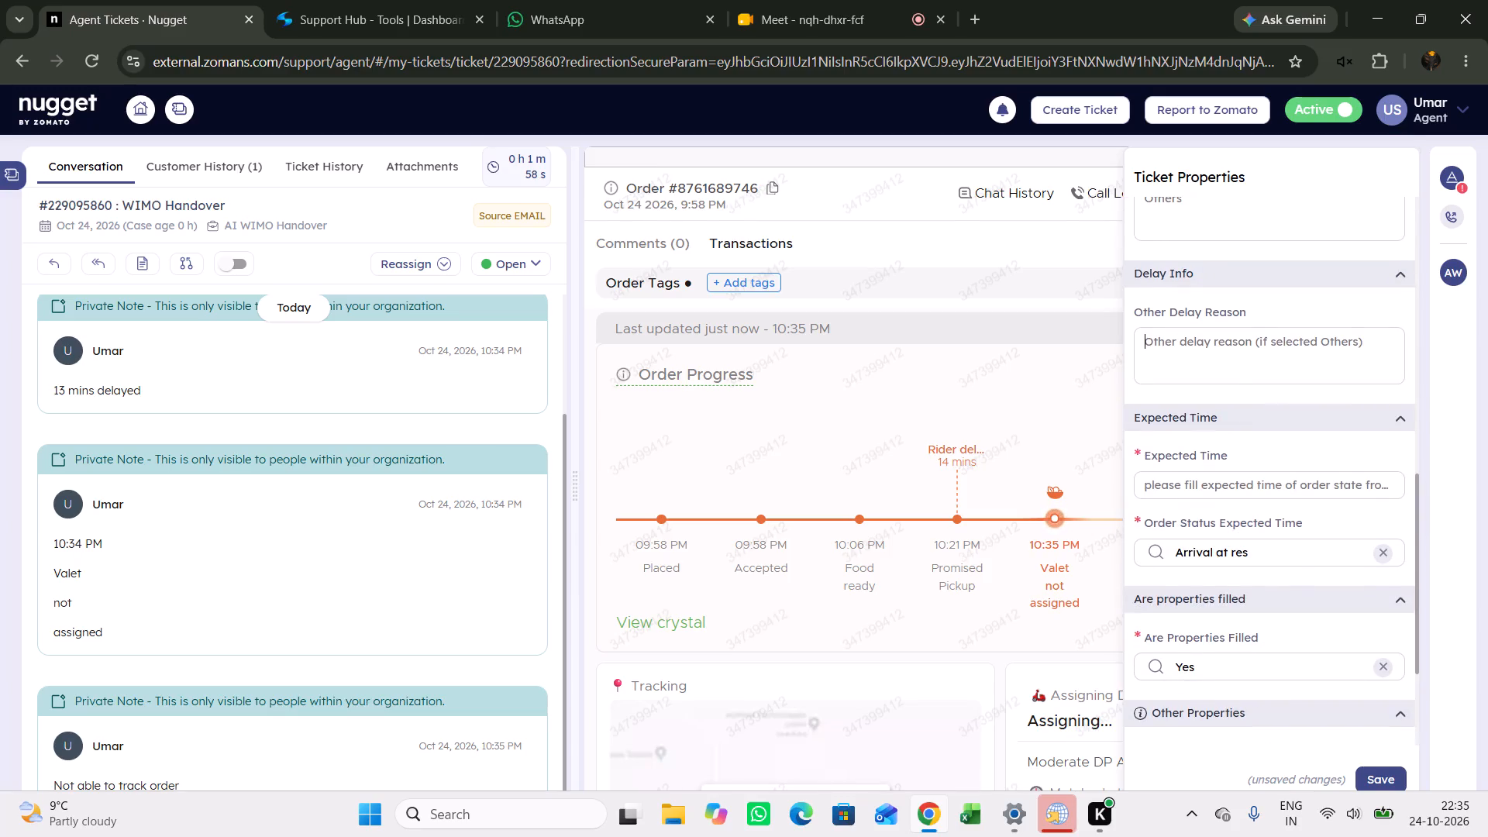
pyautogui.click(1452, 182)
# Request another callback to the merchant's first listed phone number.
pyautogui.scroll(-4, 1101, 372)
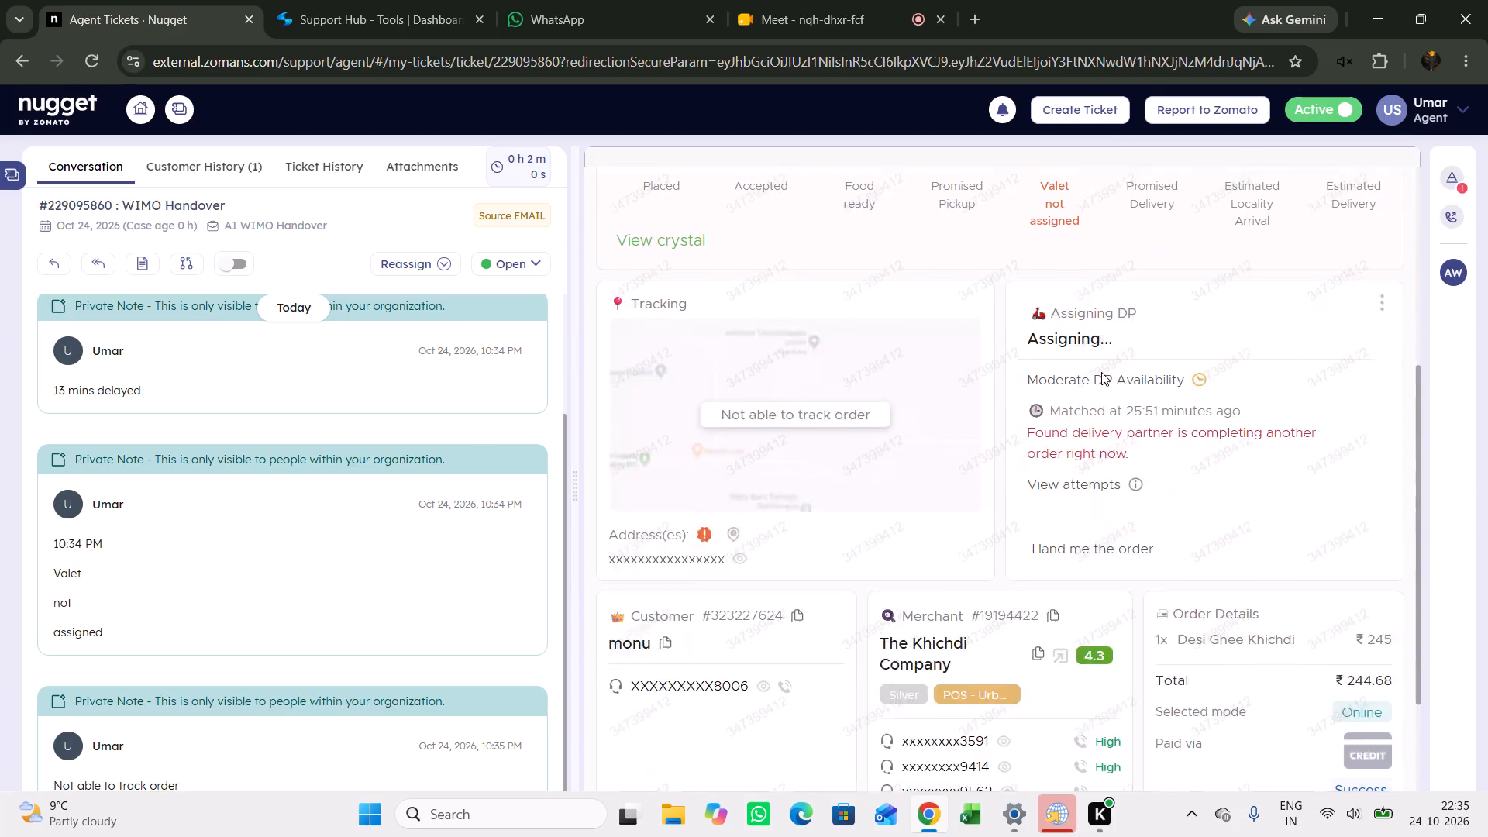
pyautogui.scroll(-4, 1101, 372)
pyautogui.click(1083, 508)
pyautogui.click(1301, 584)
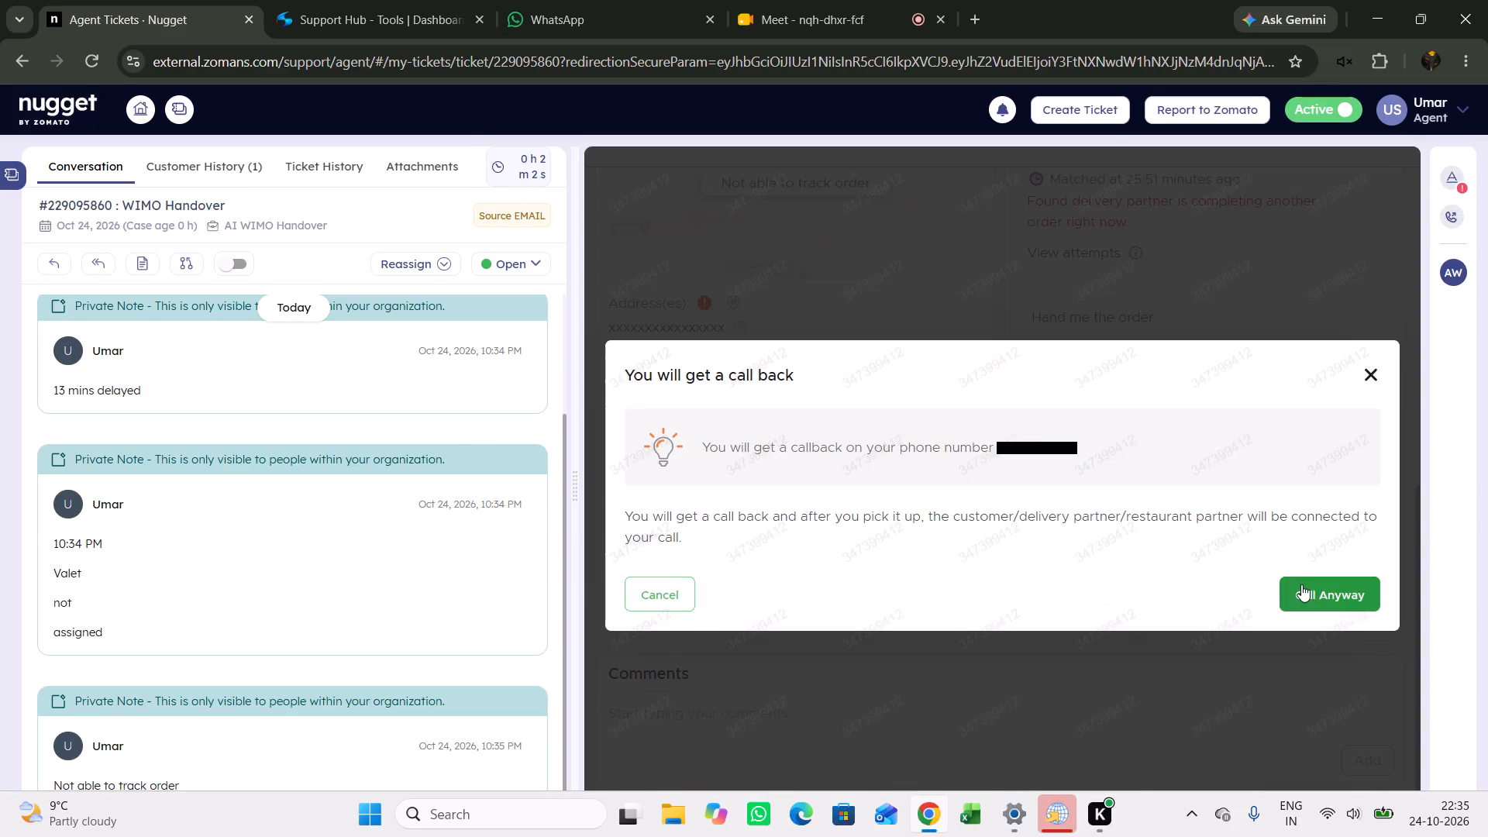
pyautogui.click(1254, 279)
# Check the call logs of the order.
pyautogui.scroll(10, 1236, 412)
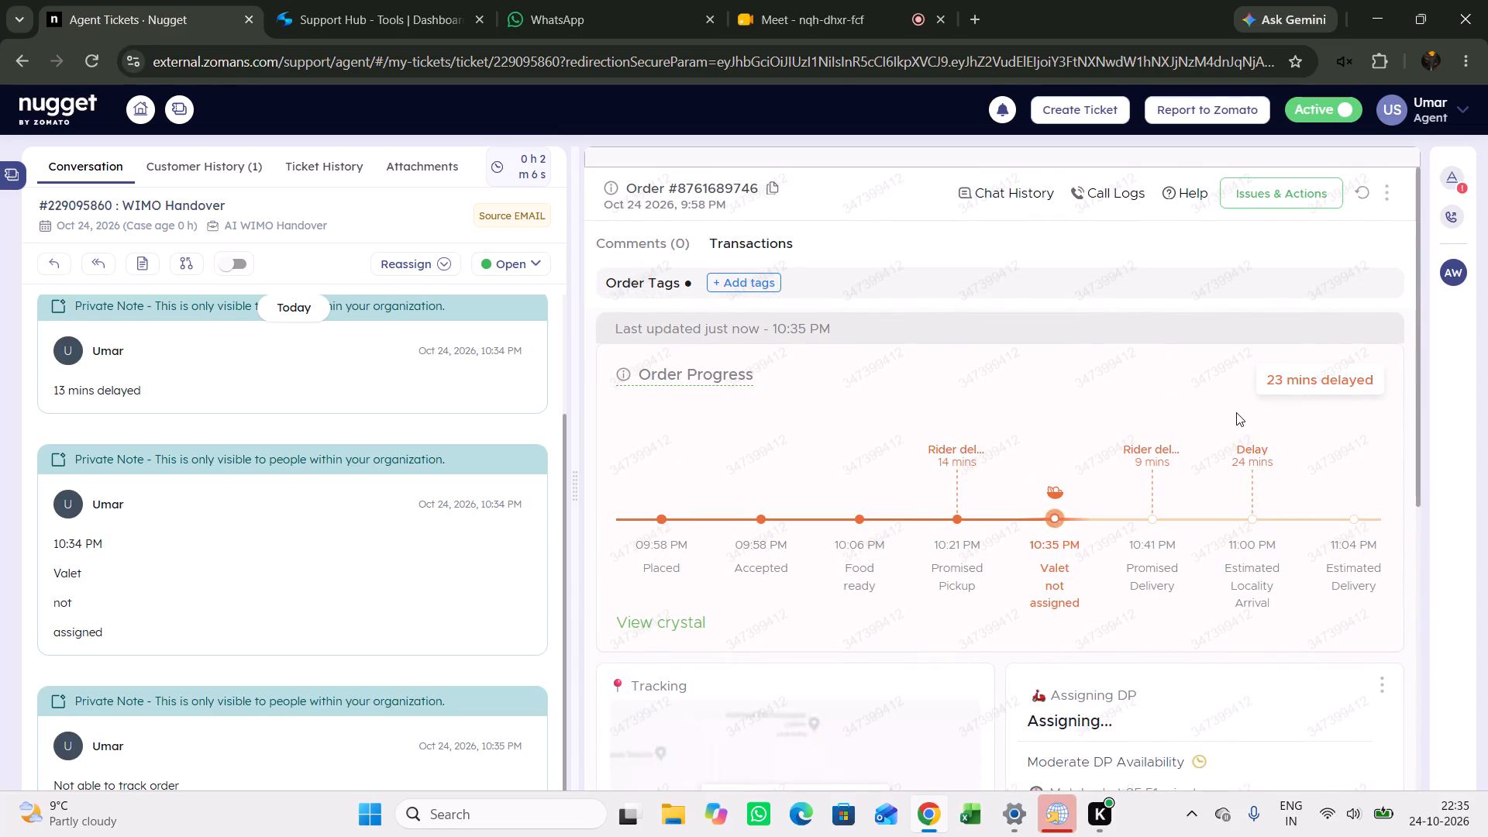
pyautogui.click(1100, 198)
pyautogui.click(1100, 198)
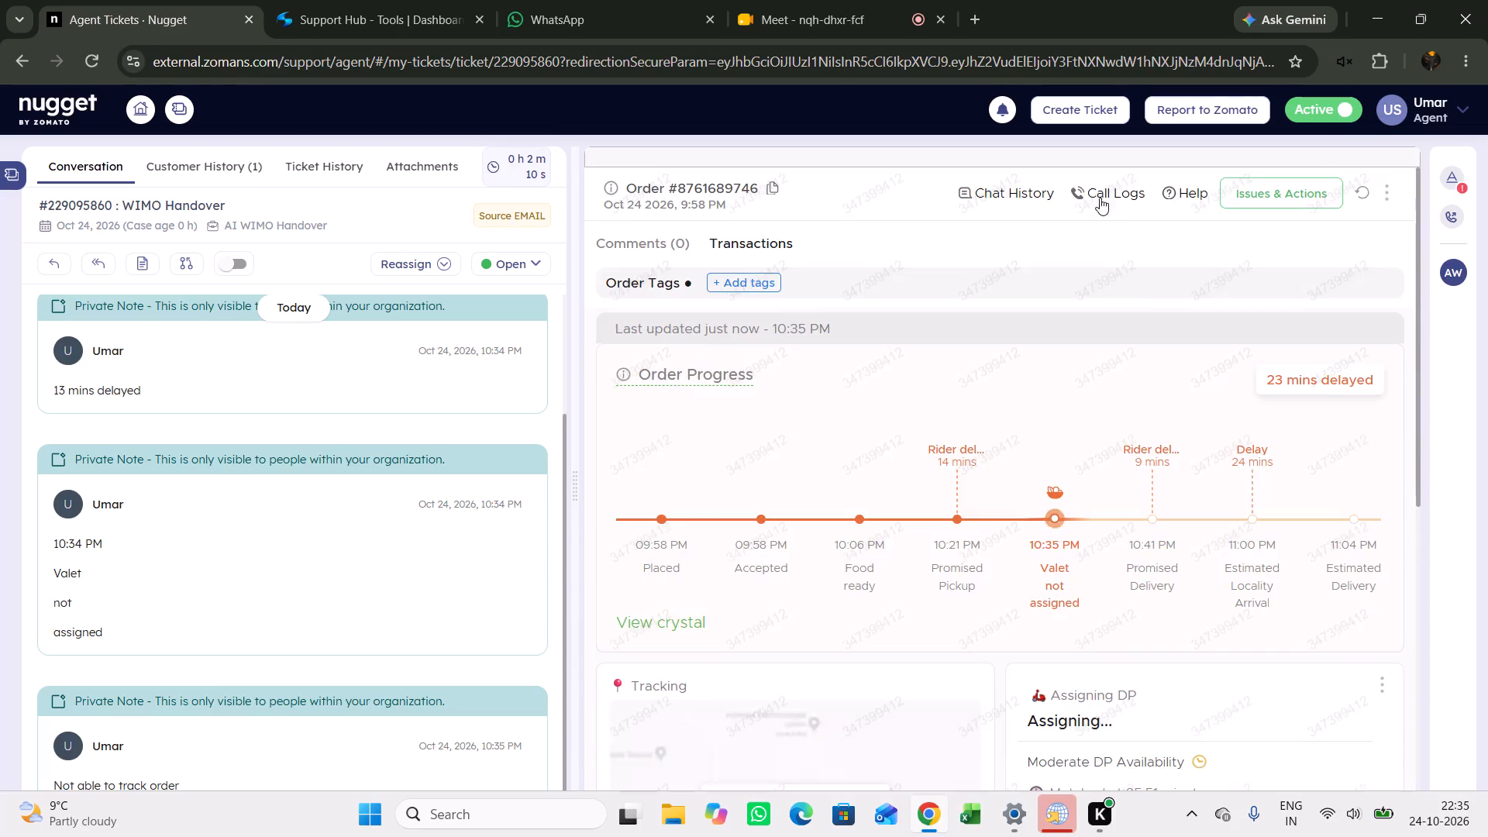
# In Support Hub, replace the transfer_order filter with valet_not_assigned and copy the template saying no delivery partner has been assigned yet.
pyautogui.click(480, 0)
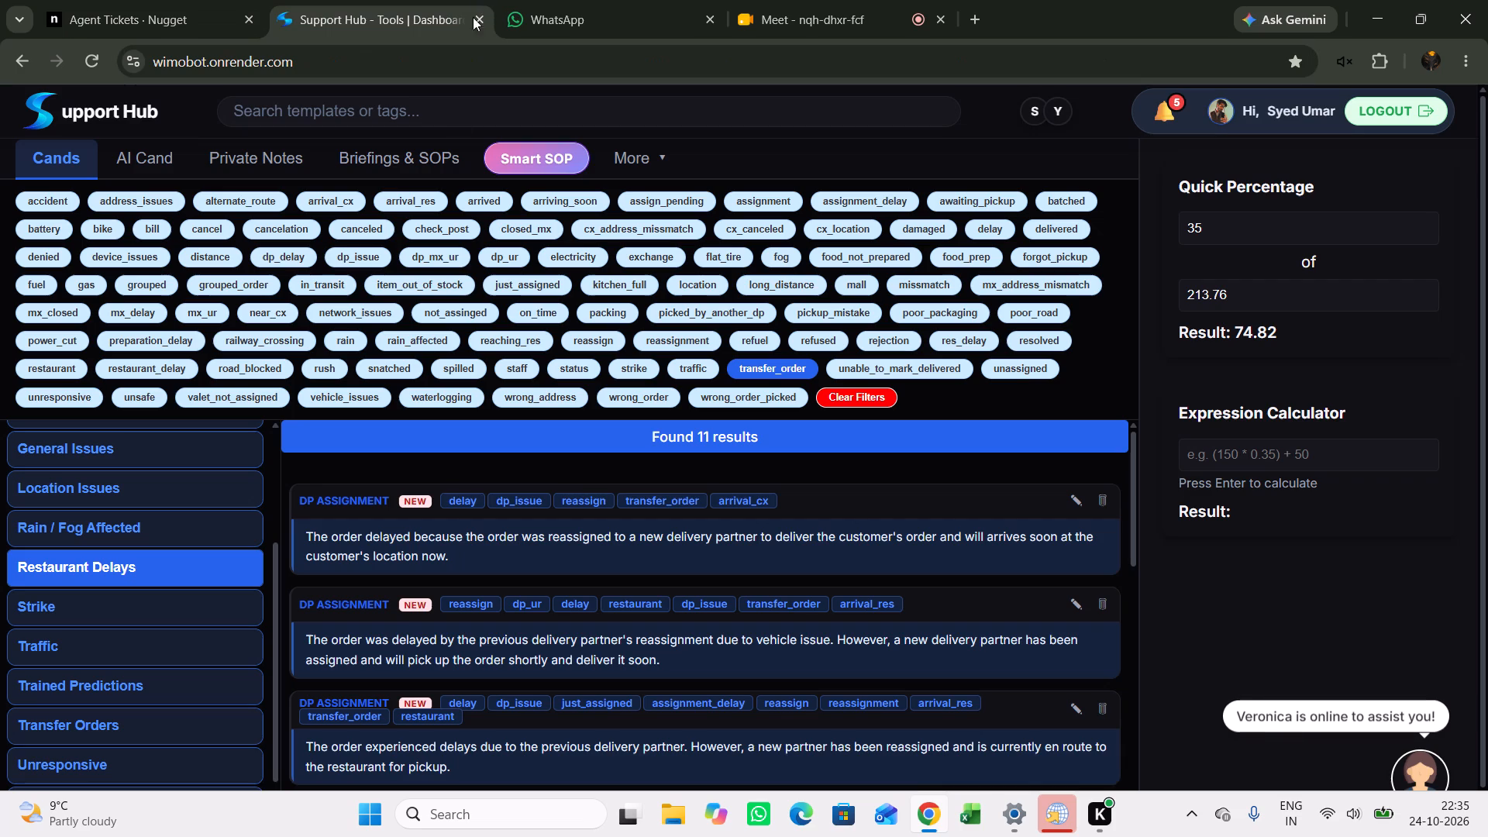
pyautogui.click(764, 364)
pyautogui.doubleClick(340, 401)
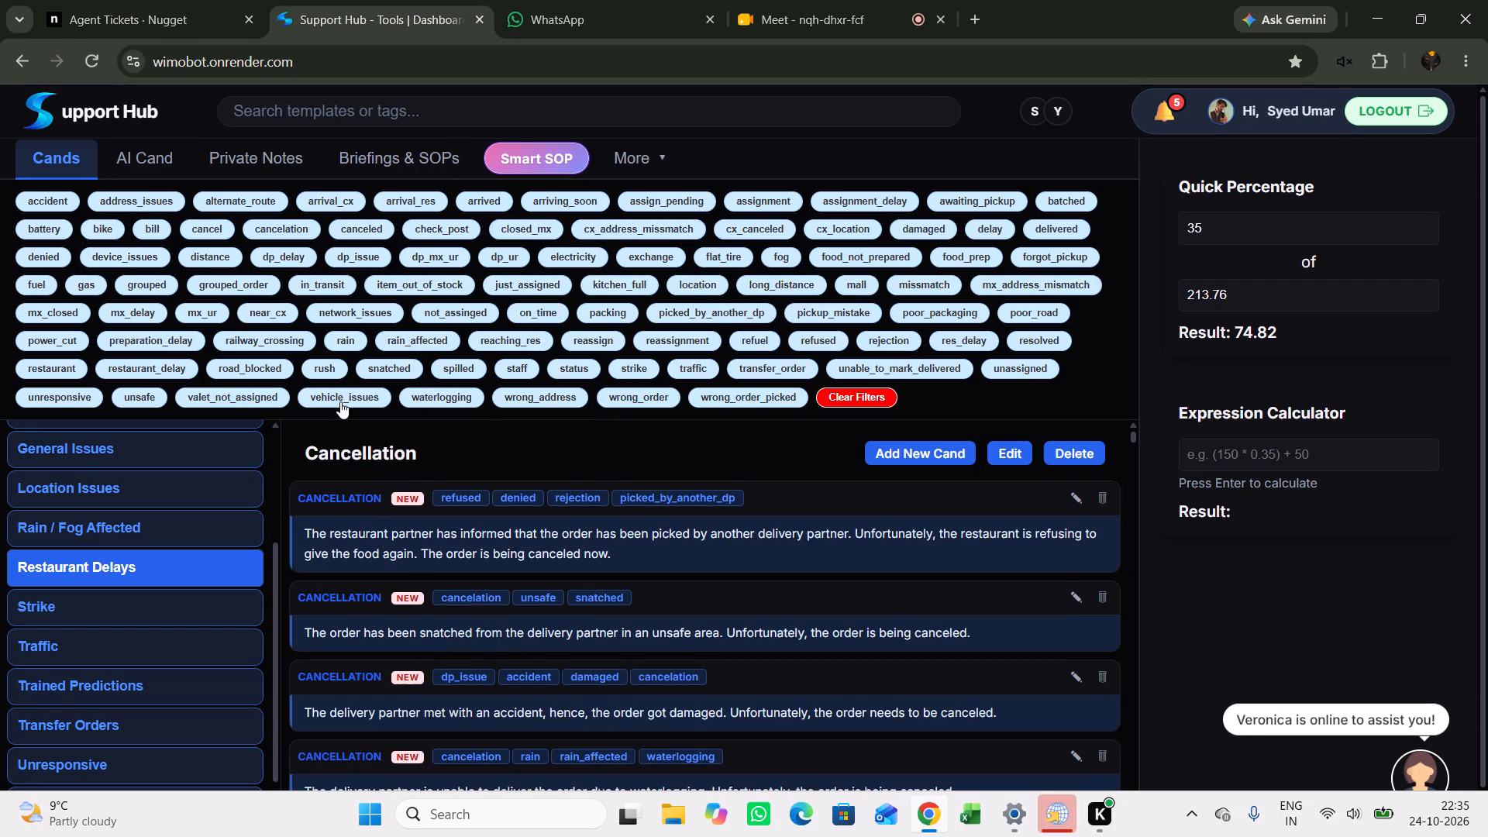
pyautogui.click(257, 400)
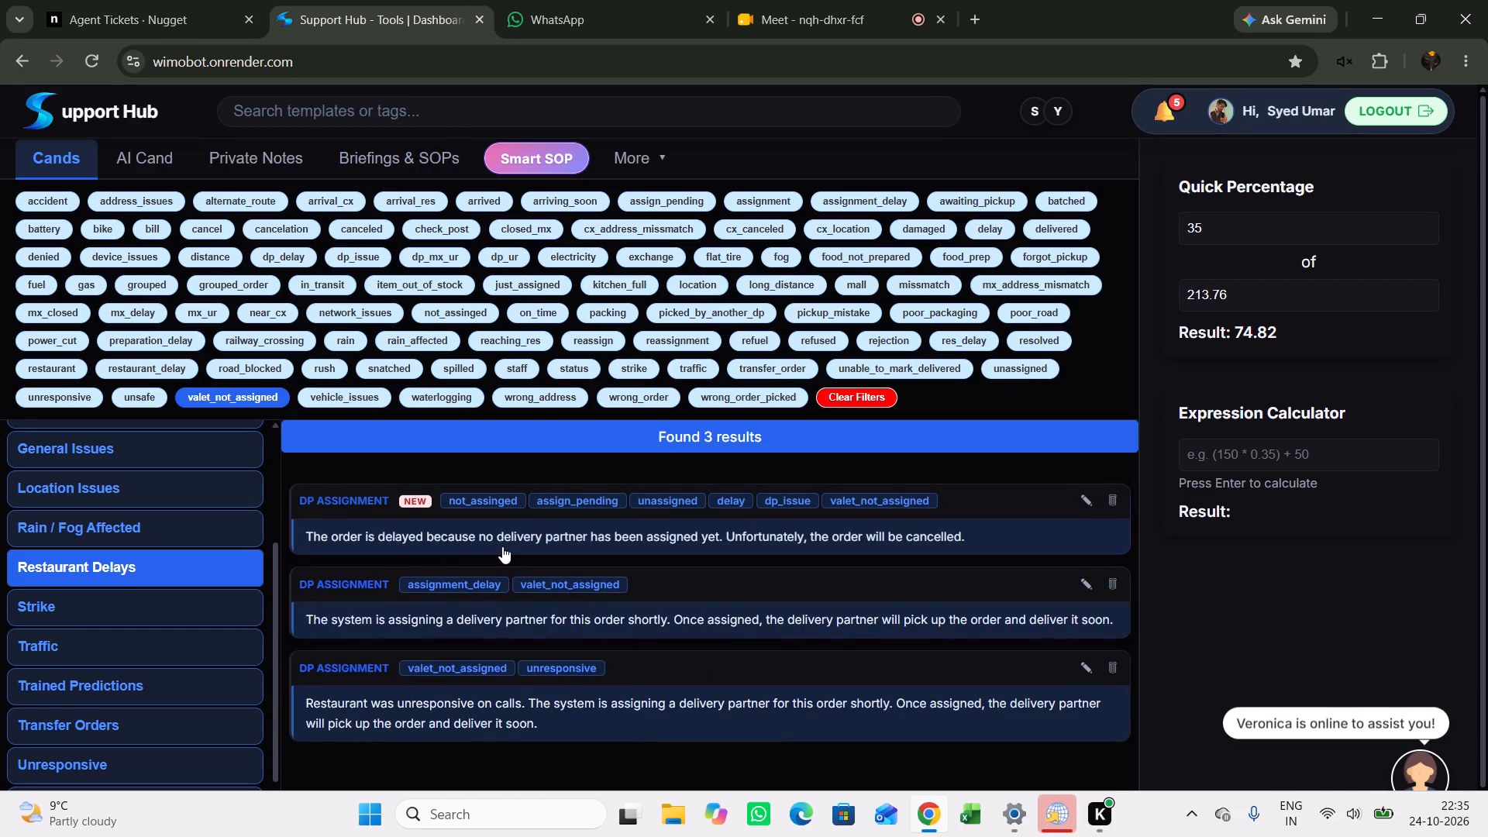
pyautogui.click(503, 538)
# Back on the ticket, refresh the order details and paste the copied template into Other Delay Reason.
pyautogui.click(113, 0)
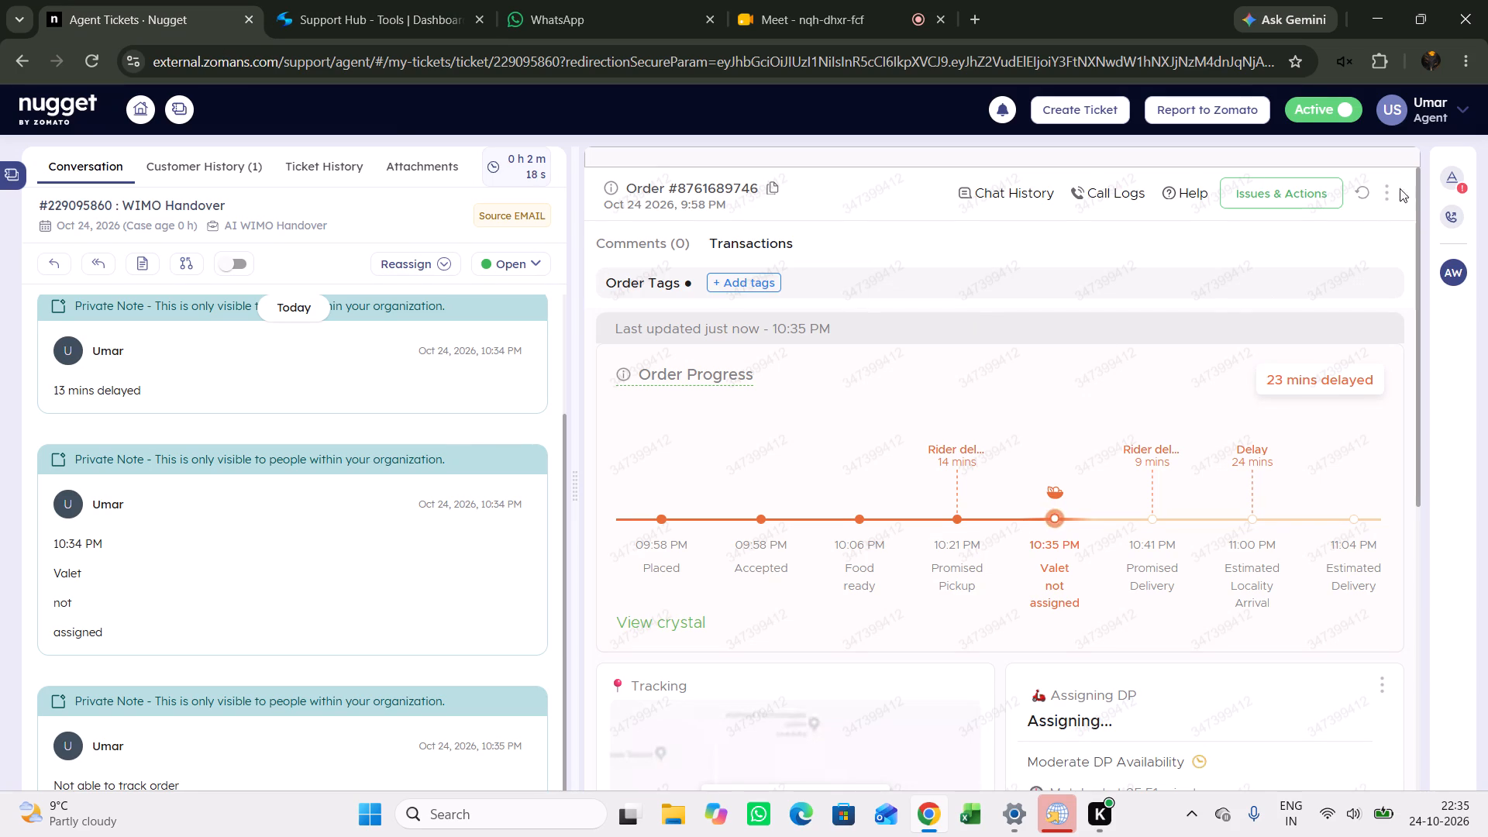
pyautogui.click(1362, 193)
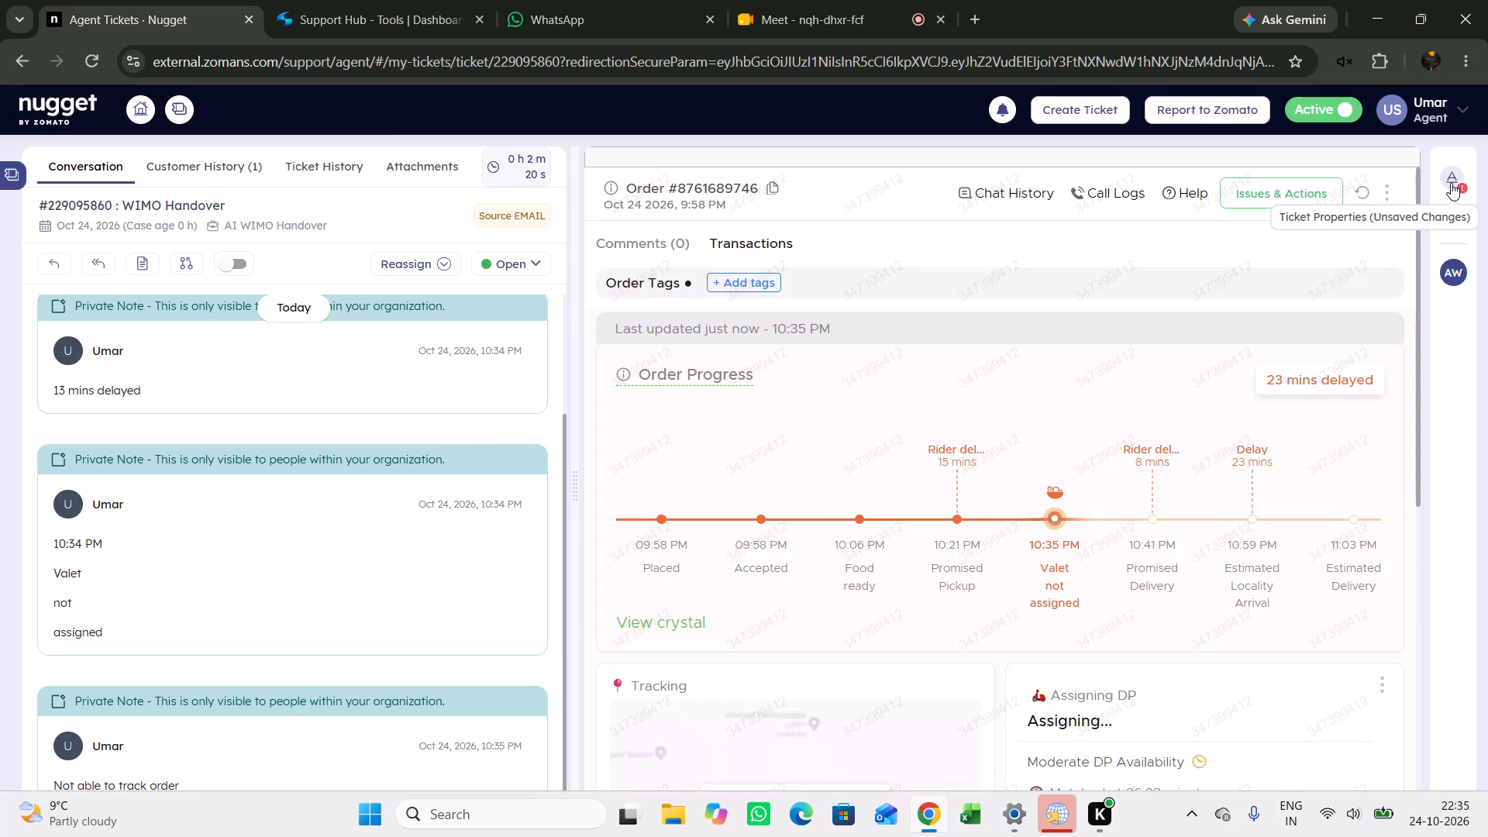
pyautogui.click(1451, 183)
pyautogui.click(1218, 378)
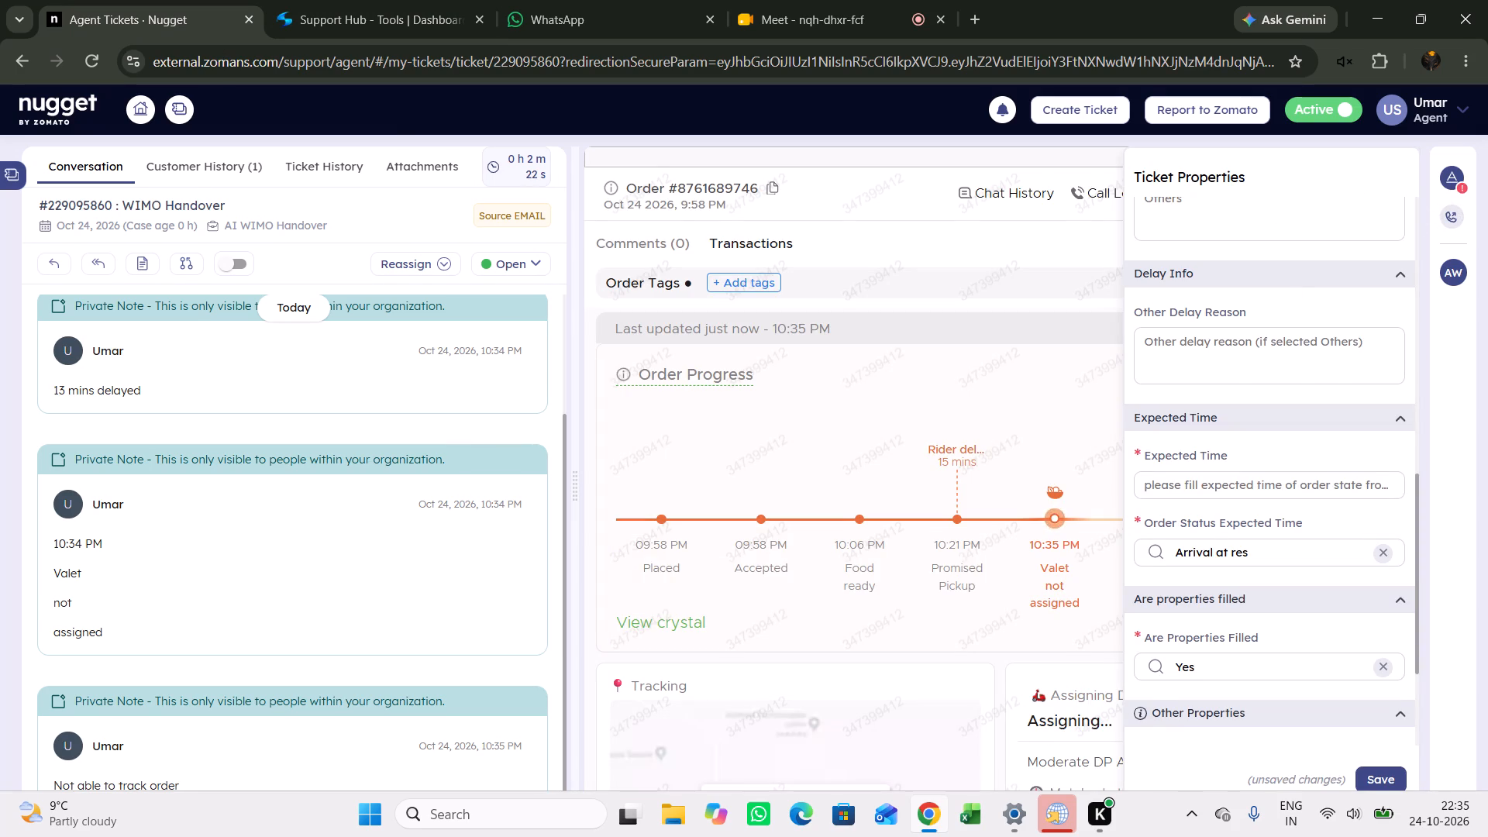
pyautogui.hotkey('ctrl', 'v')
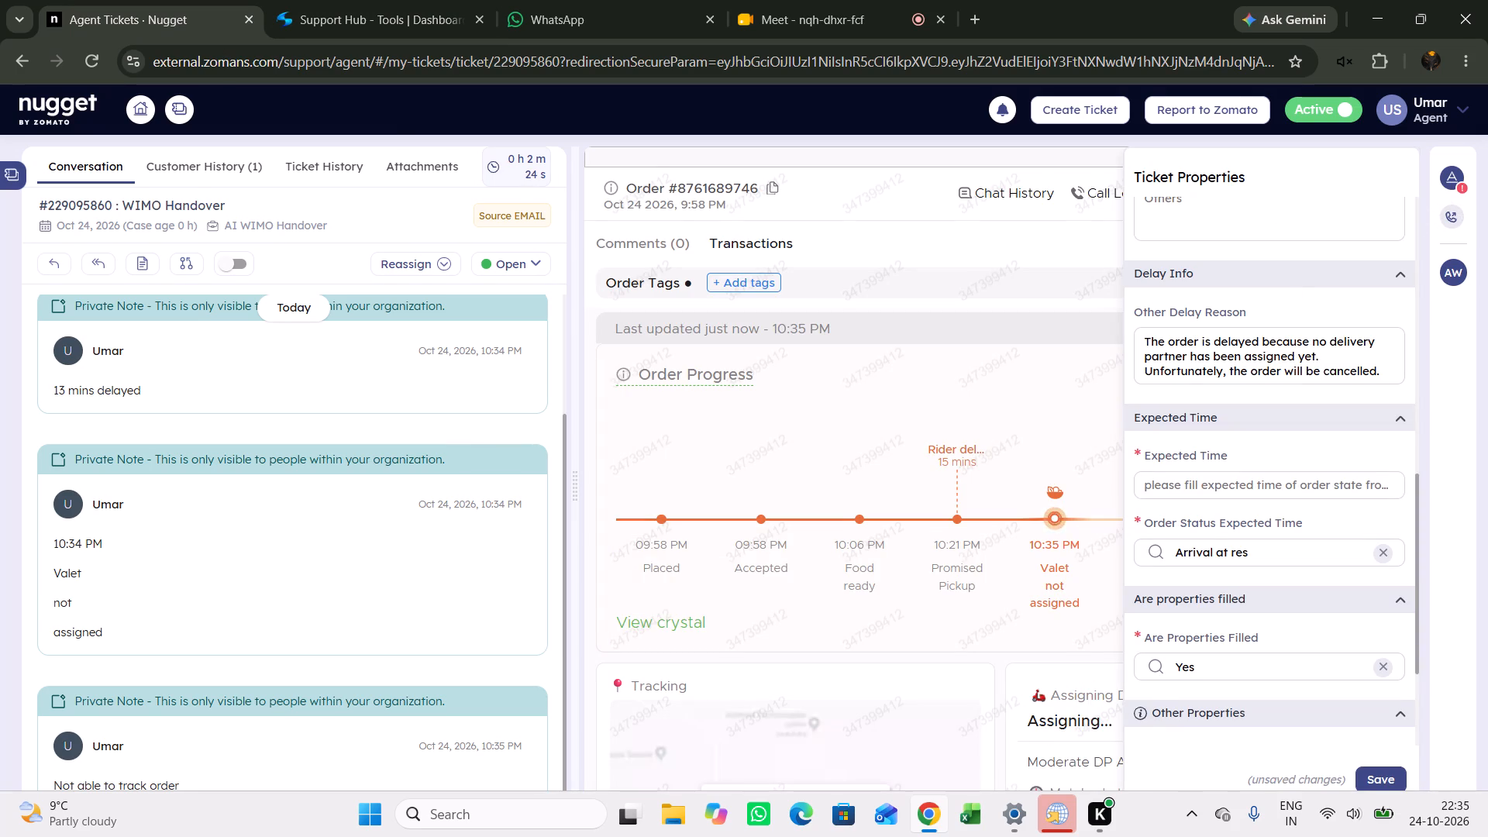
# Add "and restaurant is unresponsive" to the delay reason and replace its last sentence with "The delivery partner will be assigned soon.".
pyautogui.click(1316, 356)
pyautogui.press('space')
pyautogui.write('and')
pyautogui.press('space')
pyautogui.write('restaurant is unresponsive')
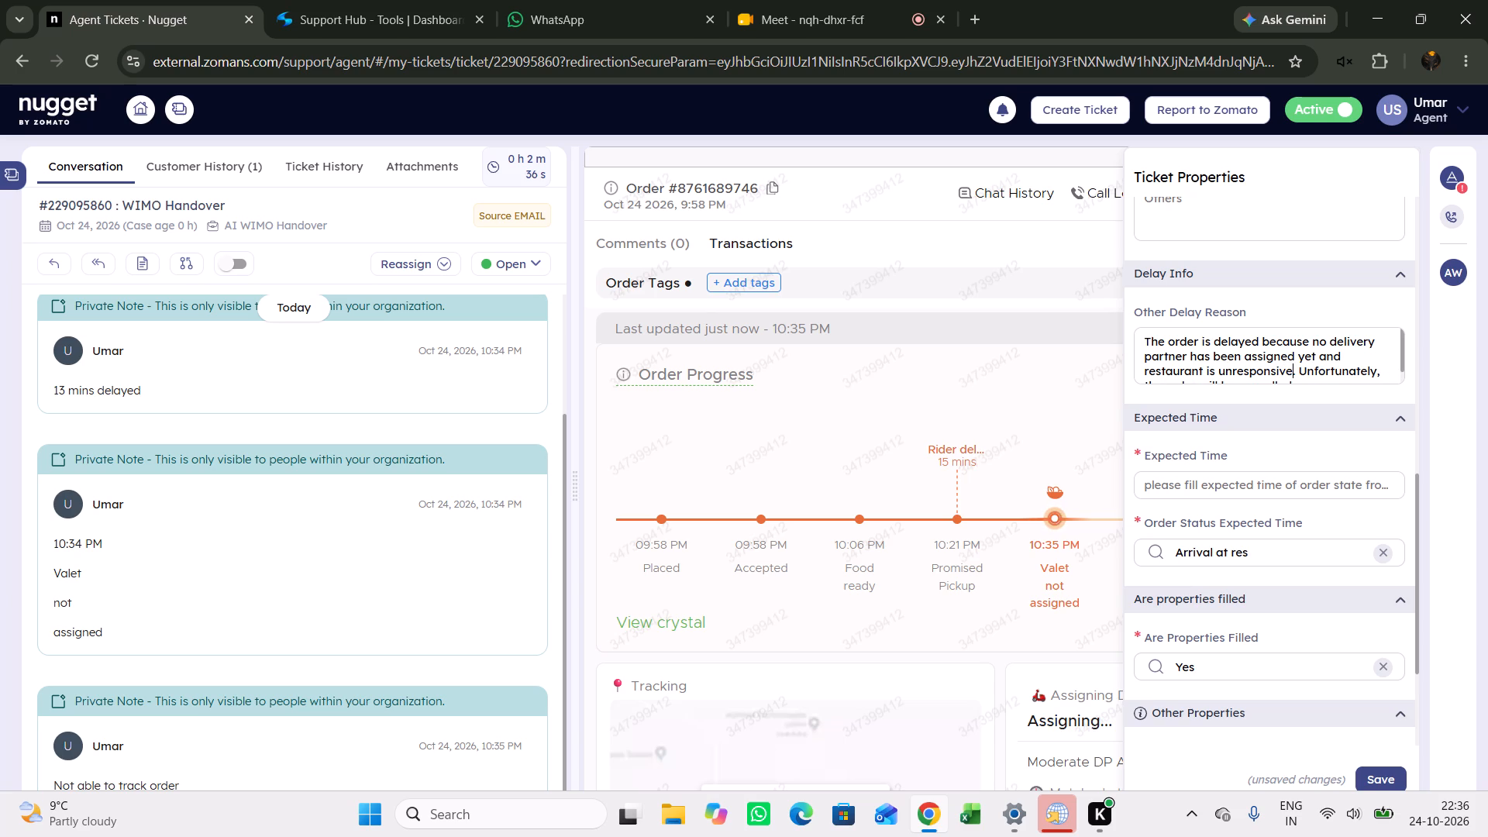
pyautogui.moveTo(1303, 369); pyautogui.dragTo(1403, 399)
pyautogui.press('BackSpace')
pyautogui.press('BackSpace')
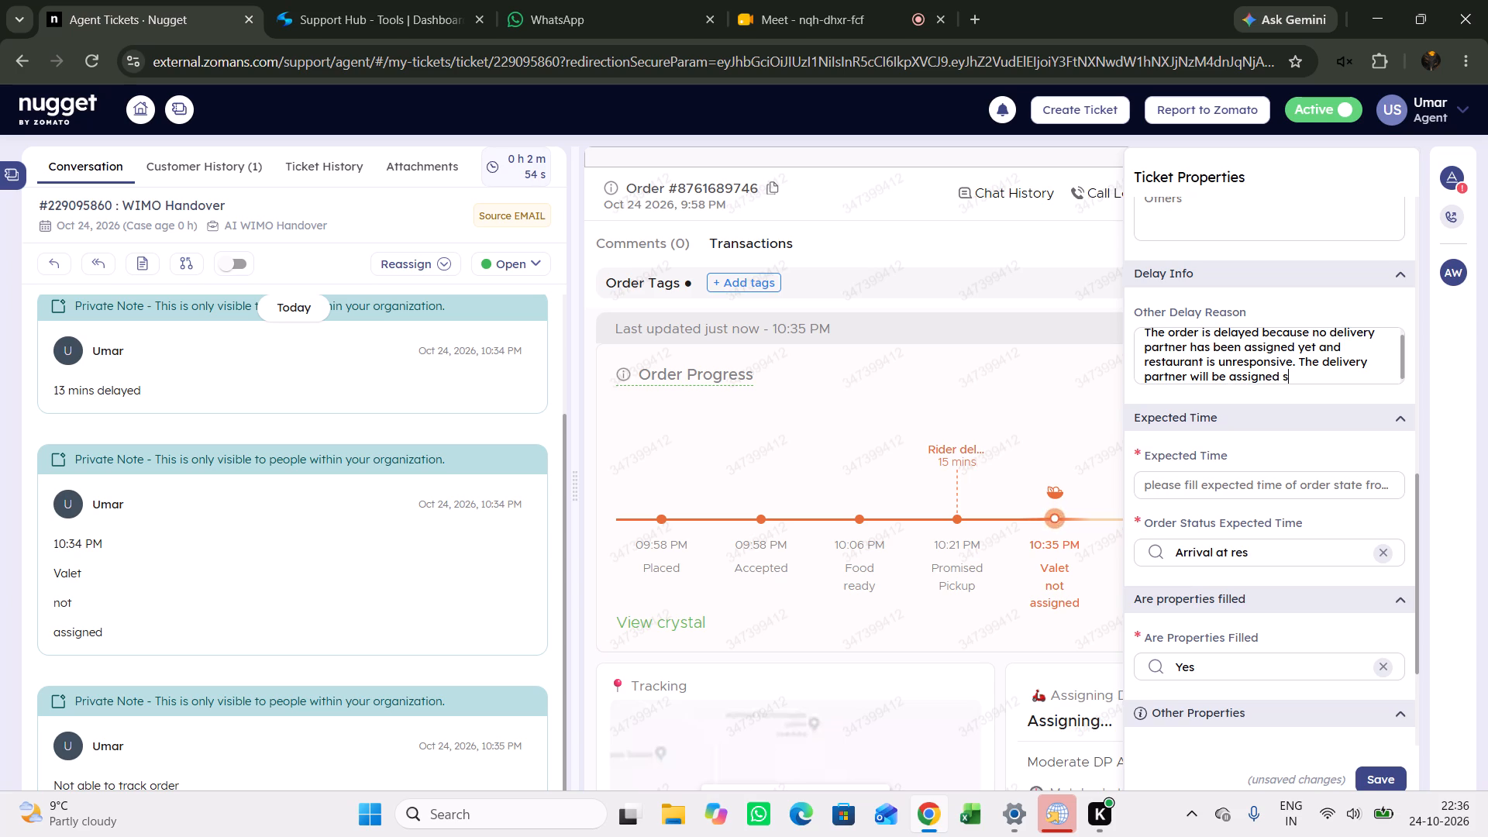
# Set the Expected Time to 10.
pyautogui.click(1271, 481)
pyautogui.press('1')
pyautogui.press('0')
# Refresh the order details to recheck the order's progress and delay.
pyautogui.click(1456, 175)
pyautogui.click(1361, 195)
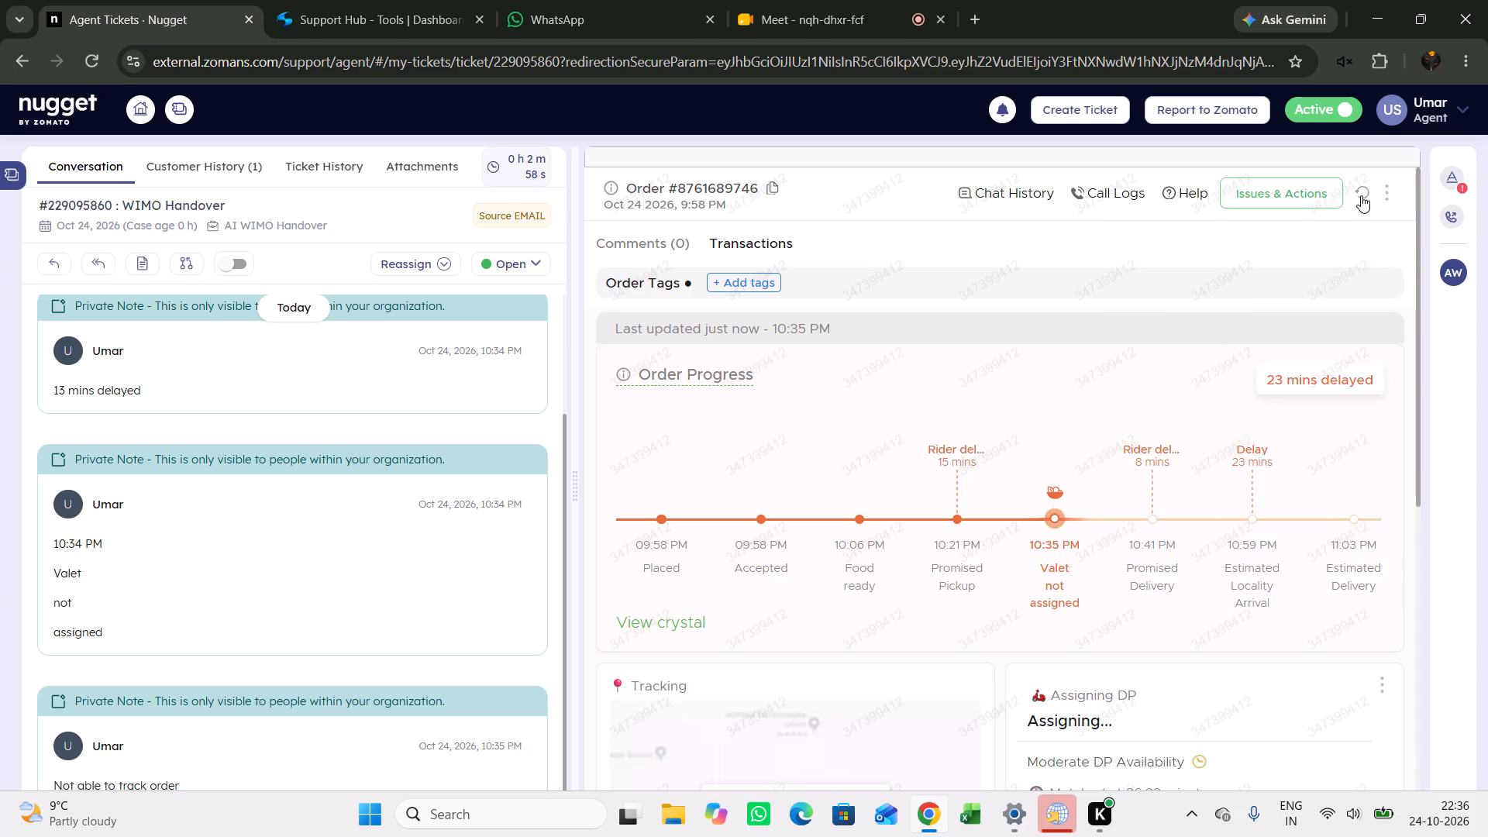
# Reword the last sentence of Other Delay Reason to begin with "However, the delivery partner".
pyautogui.click(1453, 177)
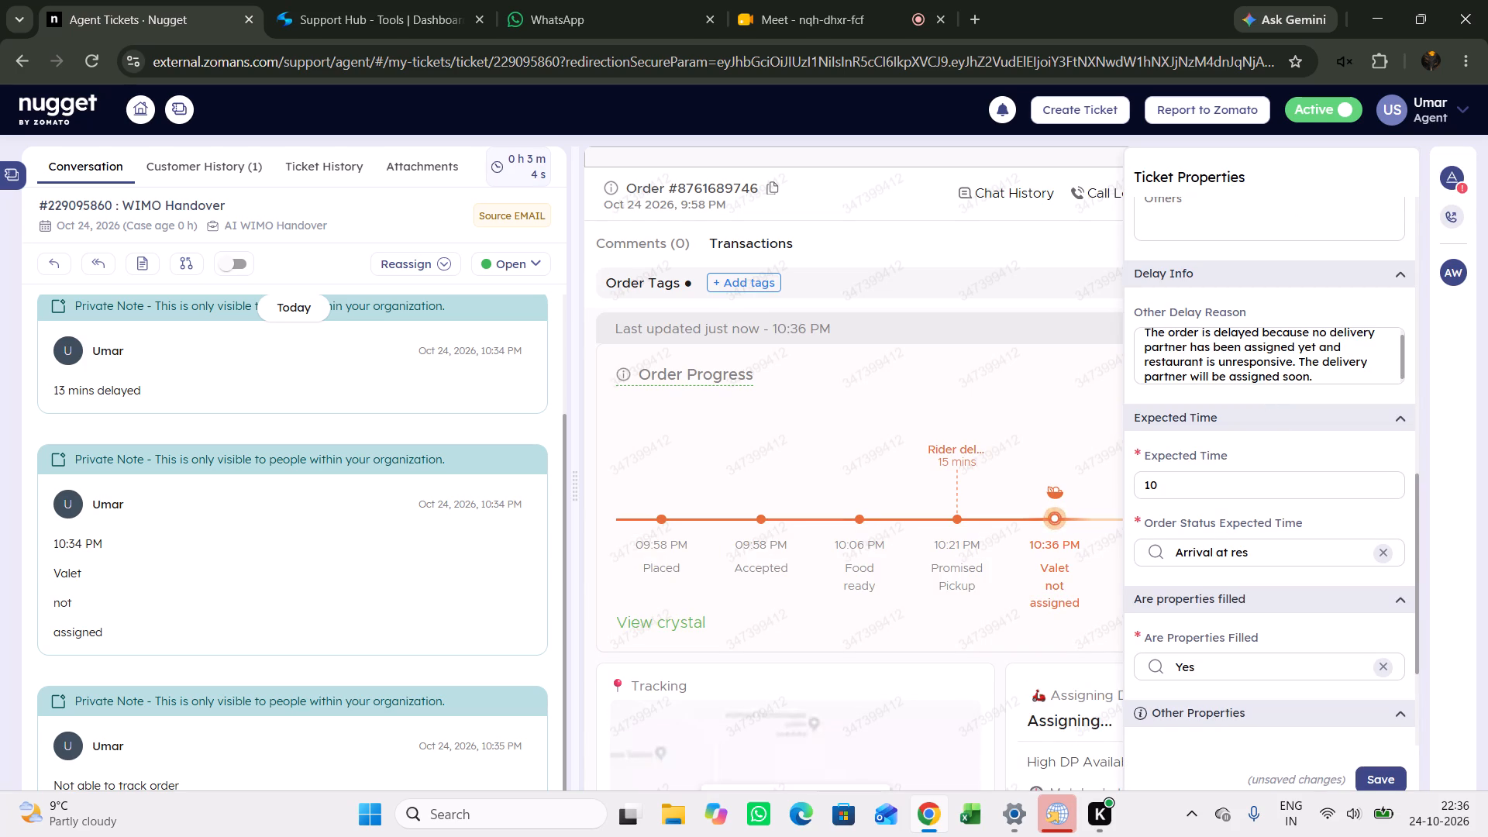
pyautogui.click(1299, 362)
pyautogui.write('owever')
pyautogui.press(',')
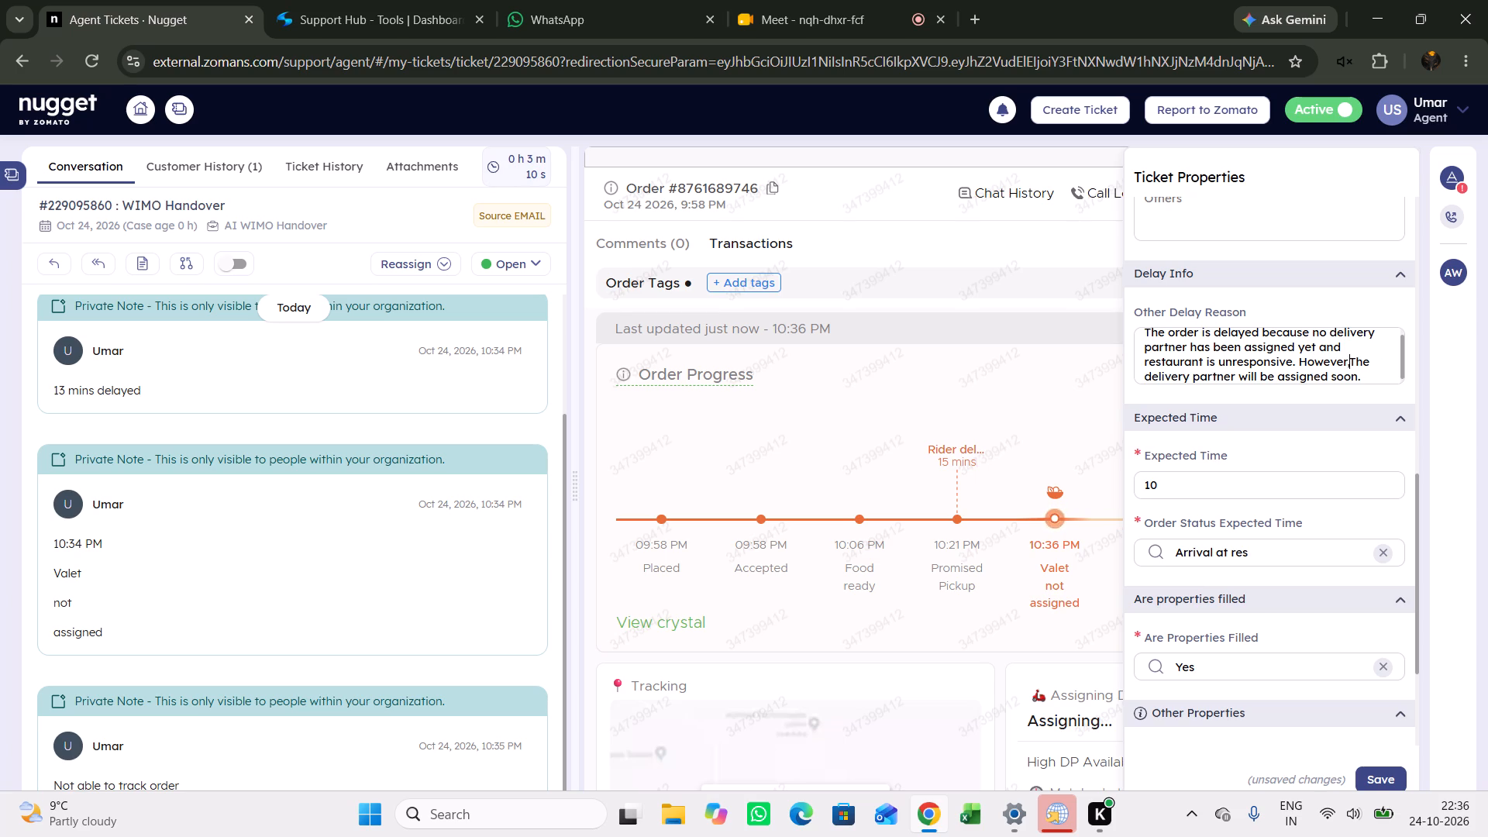
pyautogui.press('space')
pyautogui.click(1359, 363)
pyautogui.press('BackSpace')
pyautogui.press('t')
# Review the filled ticket properties and save them.
pyautogui.scroll(6, 1266, 501)
pyautogui.scroll(-6, 1266, 500)
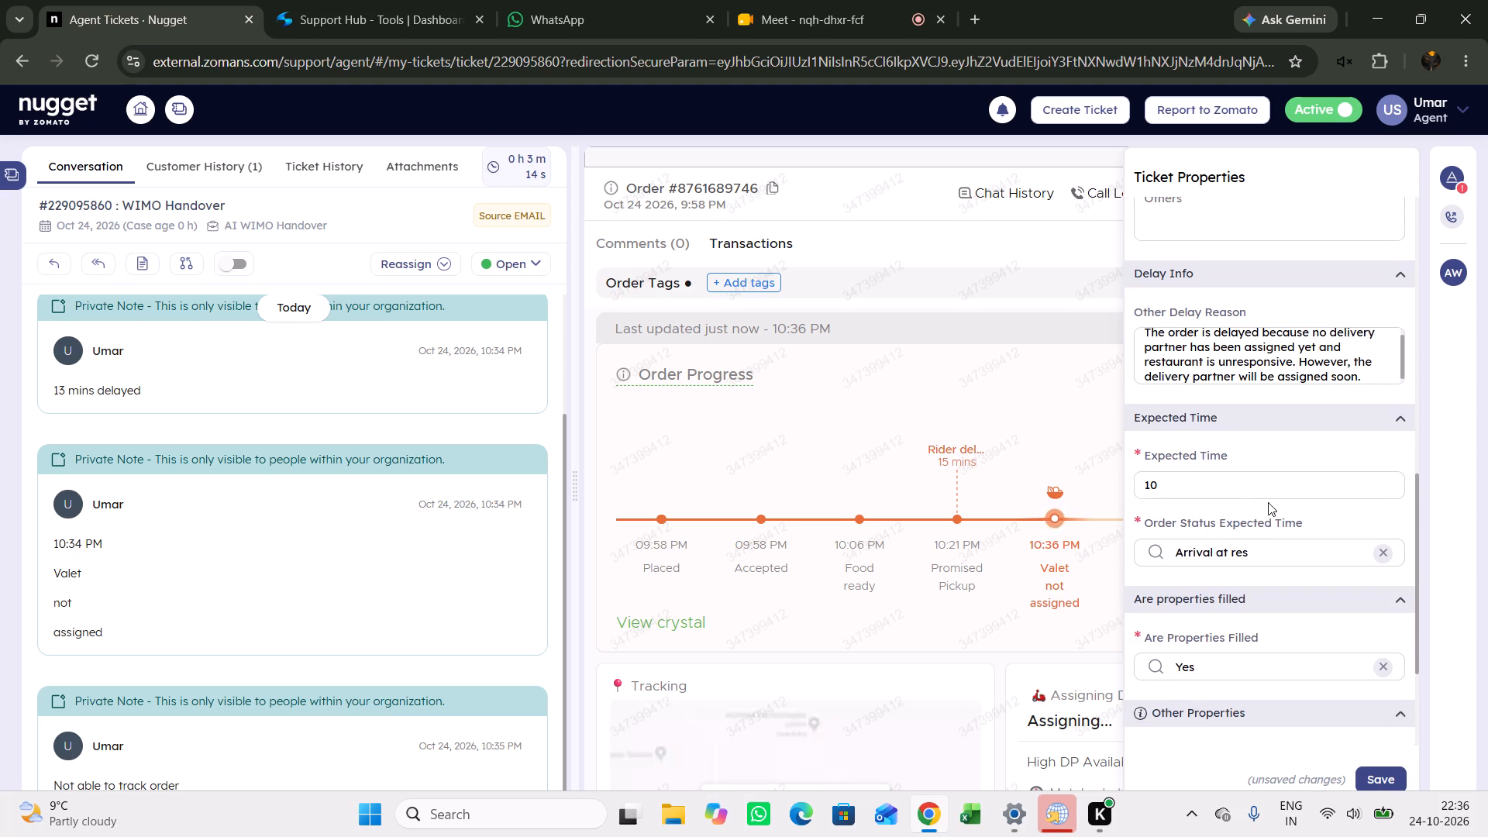
pyautogui.scroll(-3, 1269, 501)
pyautogui.click(1383, 770)
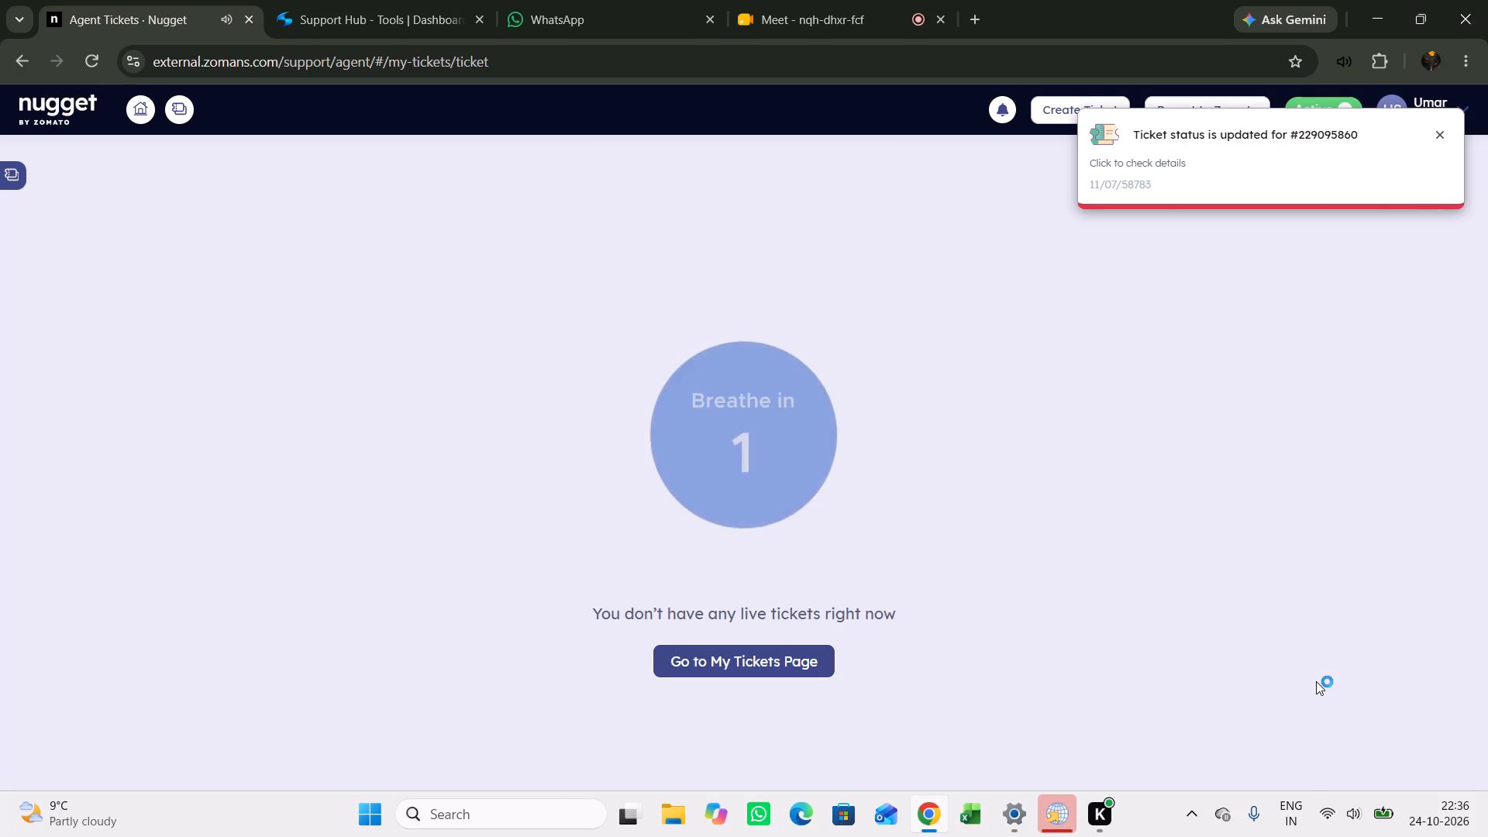
# Go to the My Tickets page.
pyautogui.click(792, 671)
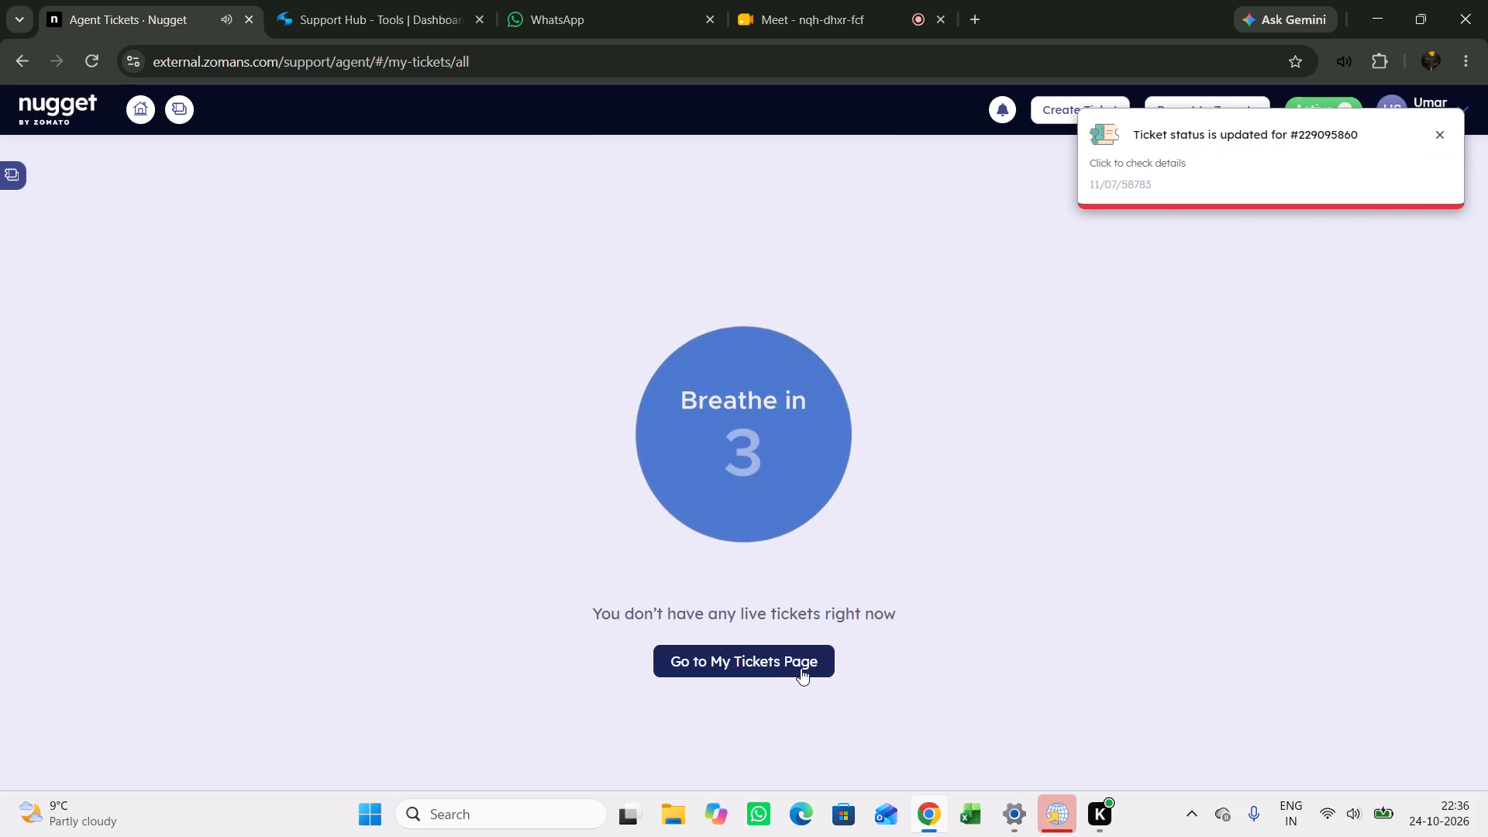
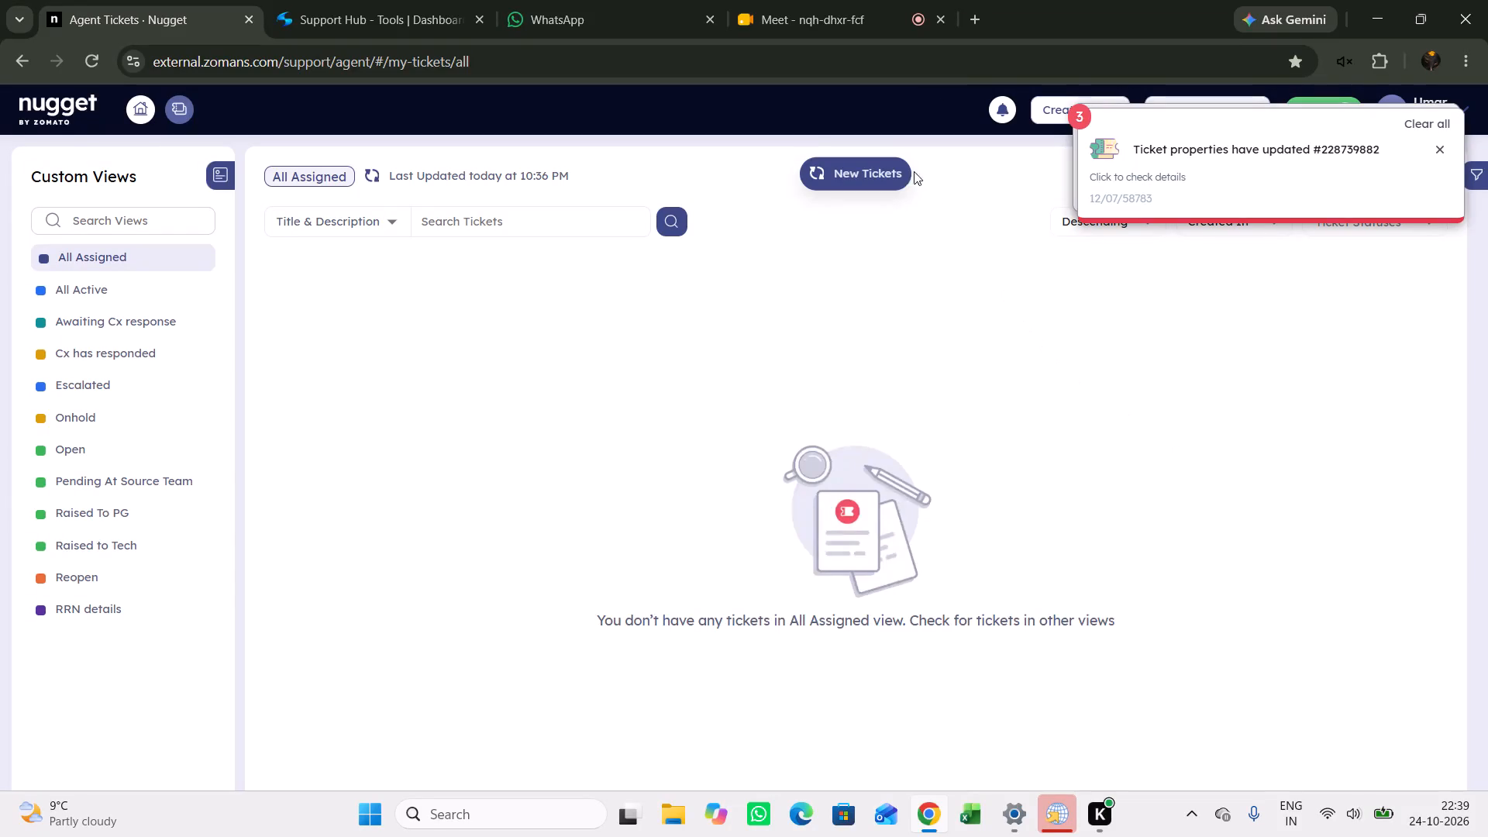
pyautogui.click(894, 167)
pyautogui.click(1427, 128)
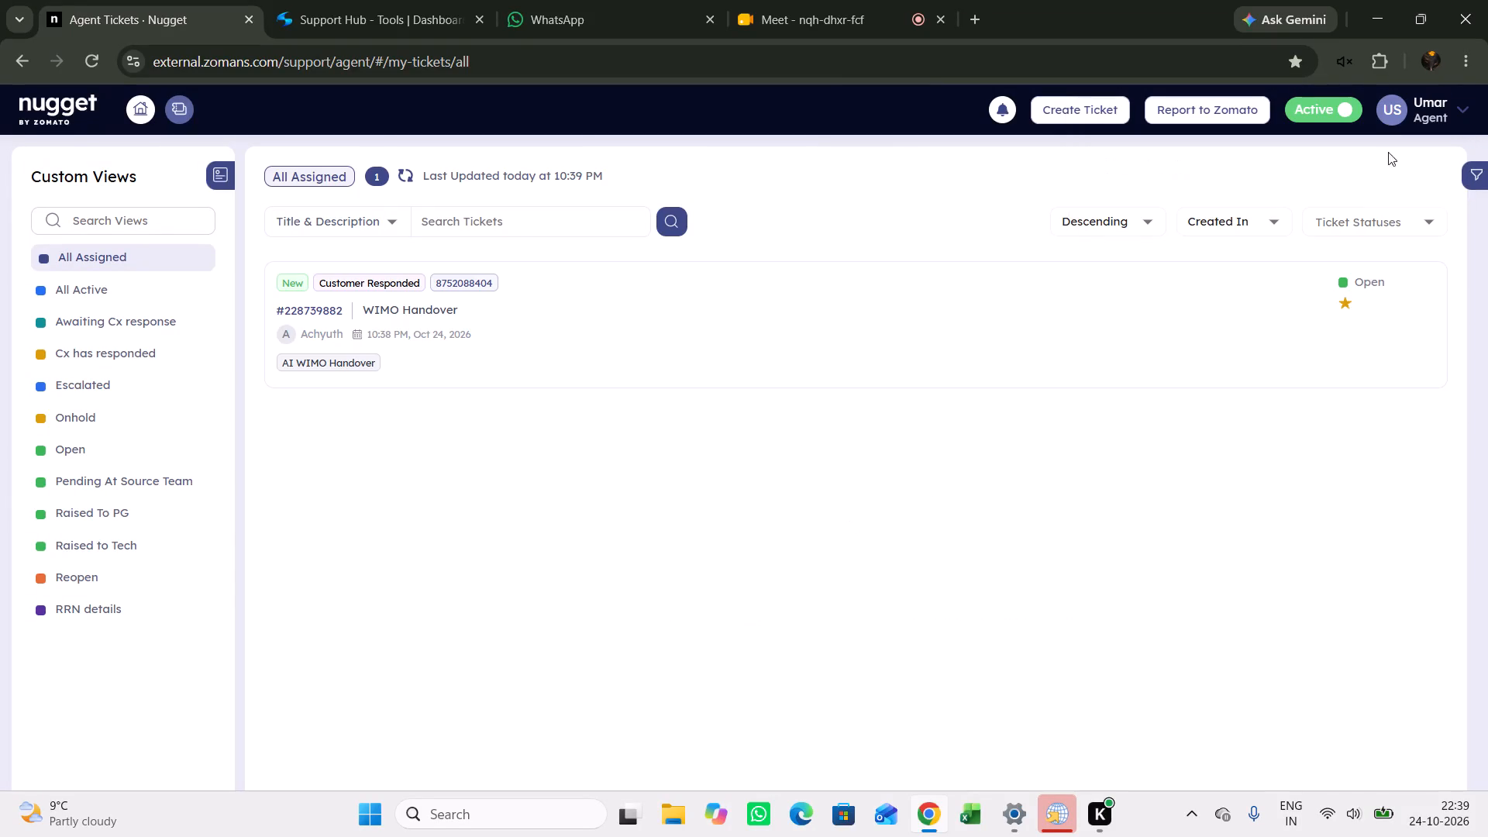
pyautogui.click(841, 346)
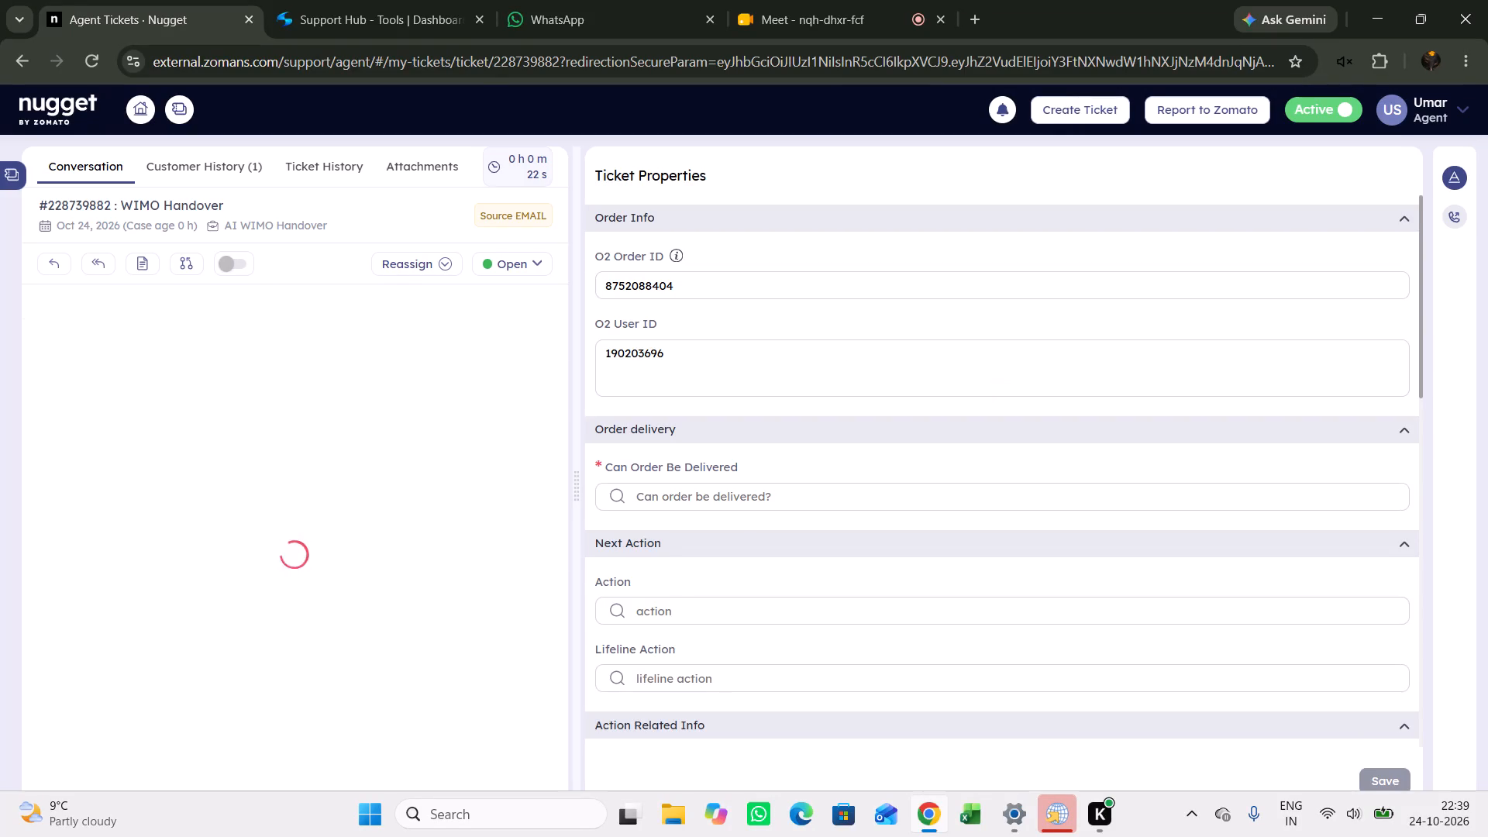
pyautogui.click(1448, 267)
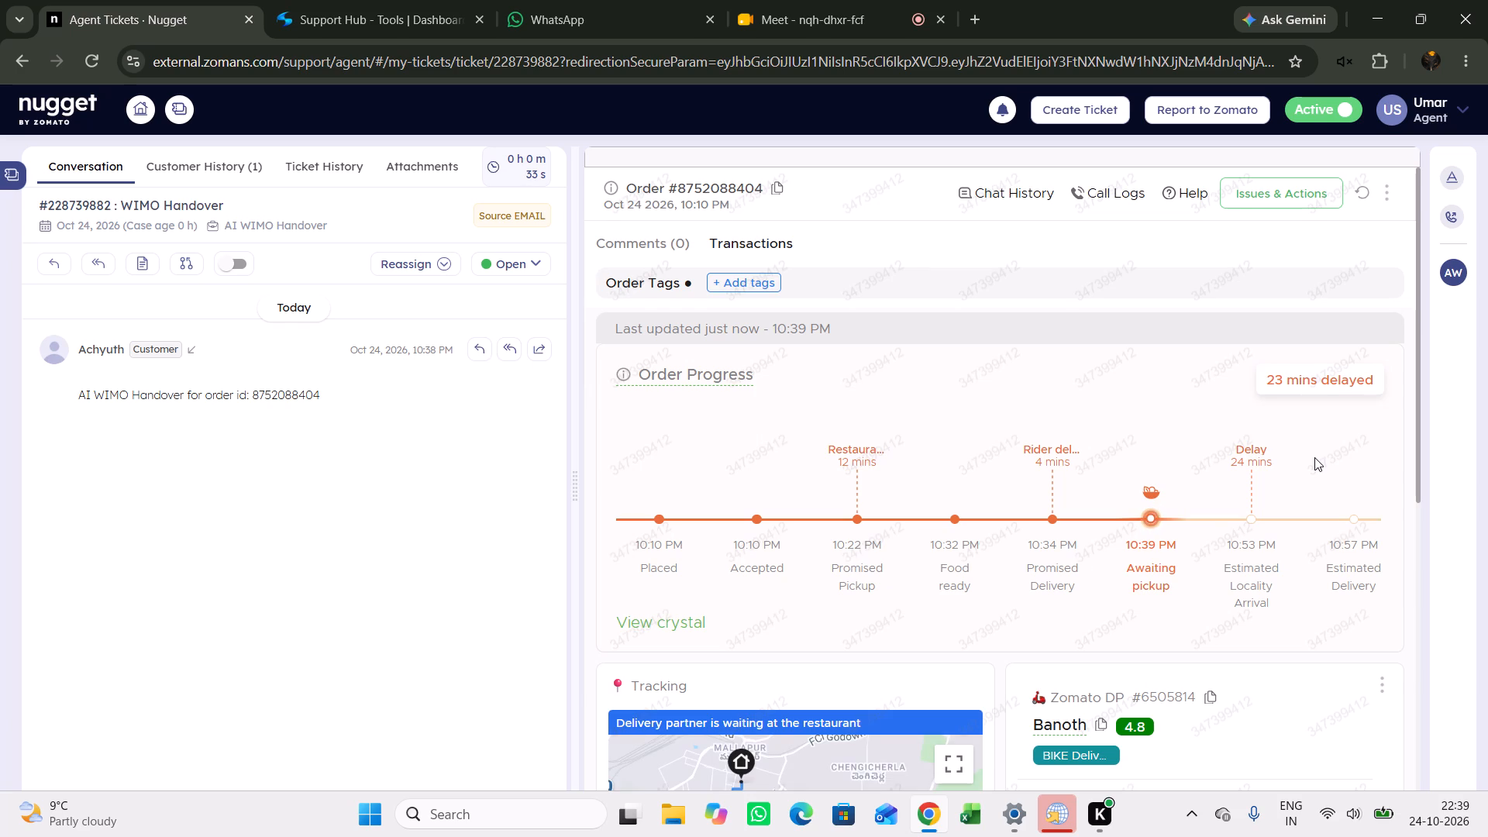
# Add a private note reading "23 mins delayed", copied from the order progress.
pyautogui.moveTo(1262, 364); pyautogui.dragTo(1424, 364)
pyautogui.rightClick(1365, 377)
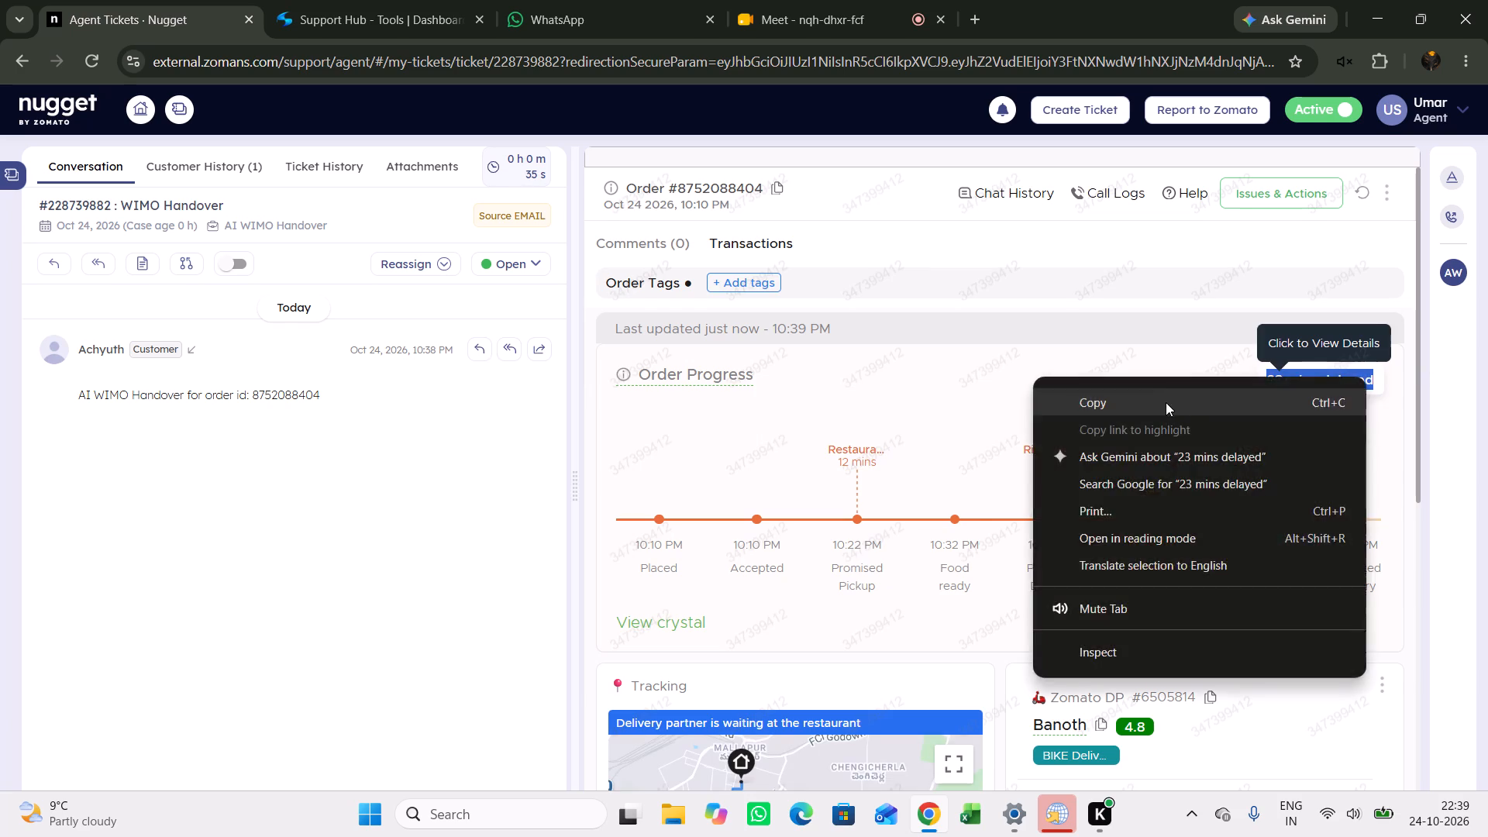
pyautogui.click(1157, 402)
pyautogui.click(143, 262)
pyautogui.rightClick(627, 384)
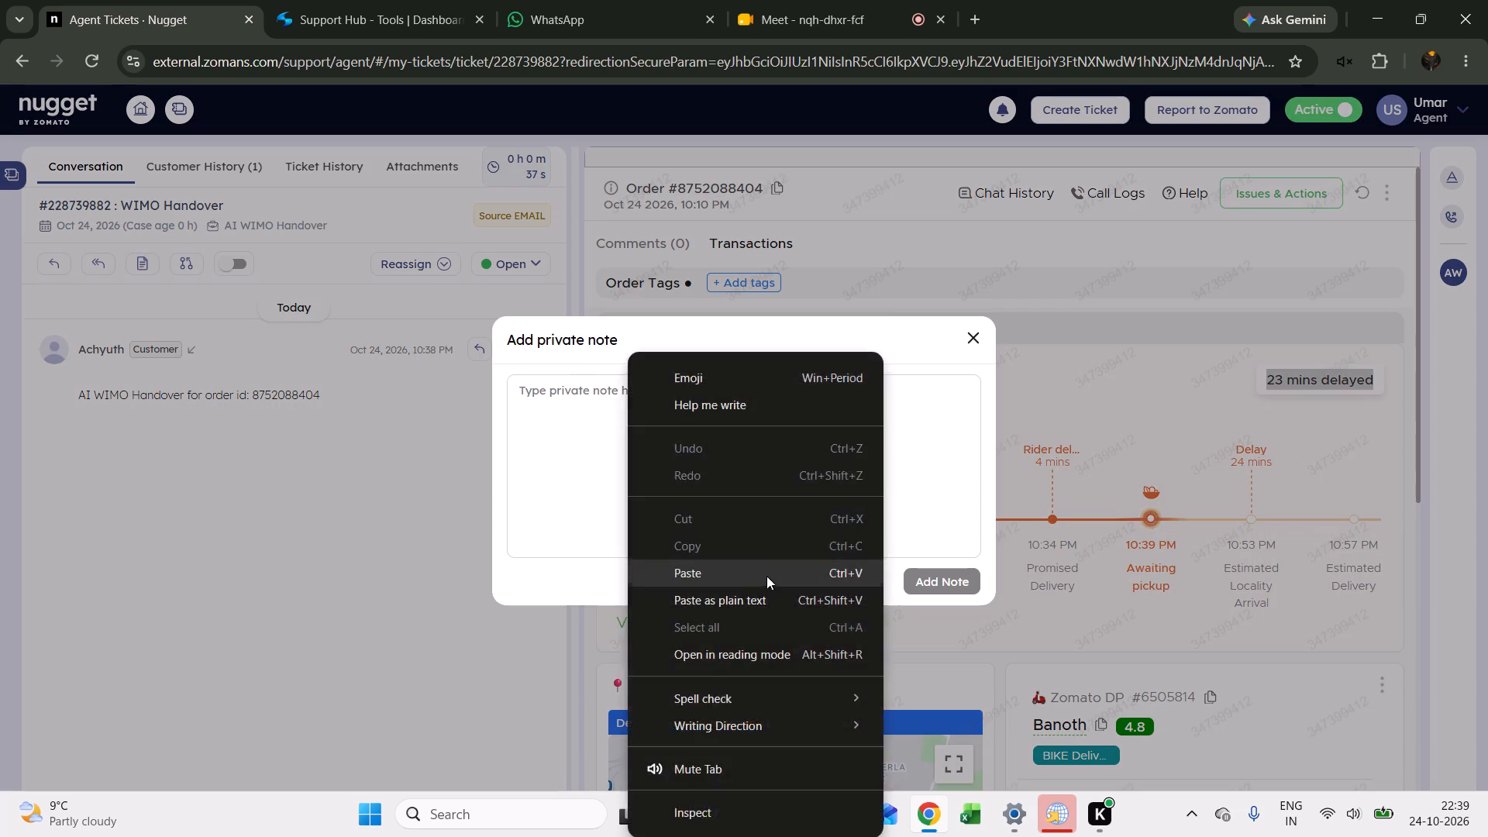
pyautogui.click(767, 577)
pyautogui.click(897, 575)
pyautogui.click(931, 577)
# Add a private note with the current order stage, "10:39 PM Awaiting pickup".
pyautogui.moveTo(1114, 543); pyautogui.dragTo(1173, 587)
pyautogui.rightClick(1163, 580)
pyautogui.click(840, 308)
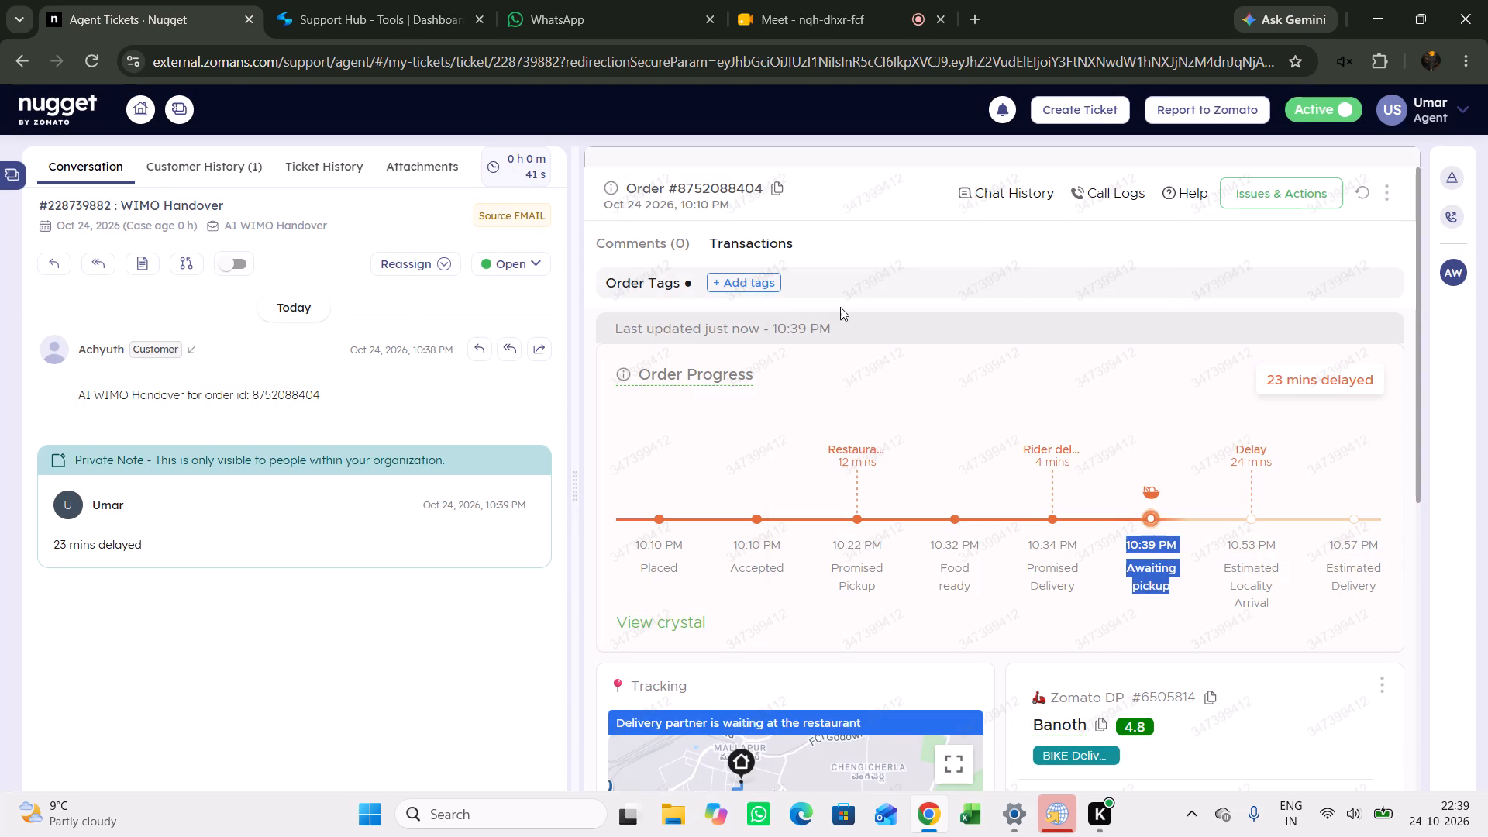
pyautogui.click(131, 264)
pyautogui.rightClick(781, 456)
pyautogui.click(901, 580)
pyautogui.click(932, 578)
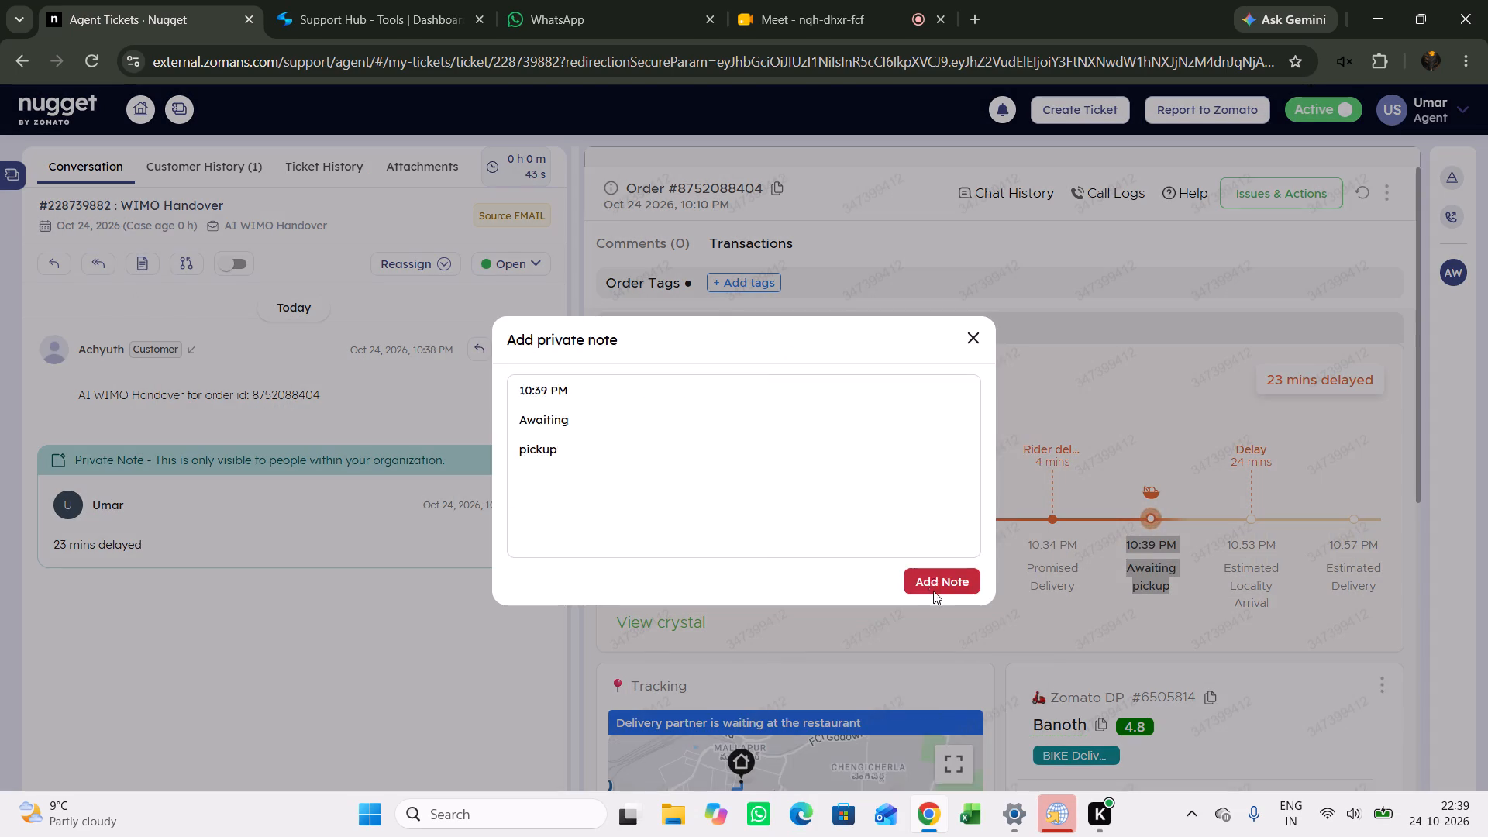
# Add a private note with the tracking status "Delivery partner is waiting at the restaurant".
pyautogui.moveTo(920, 710); pyautogui.dragTo(596, 718)
pyautogui.rightClick(629, 717)
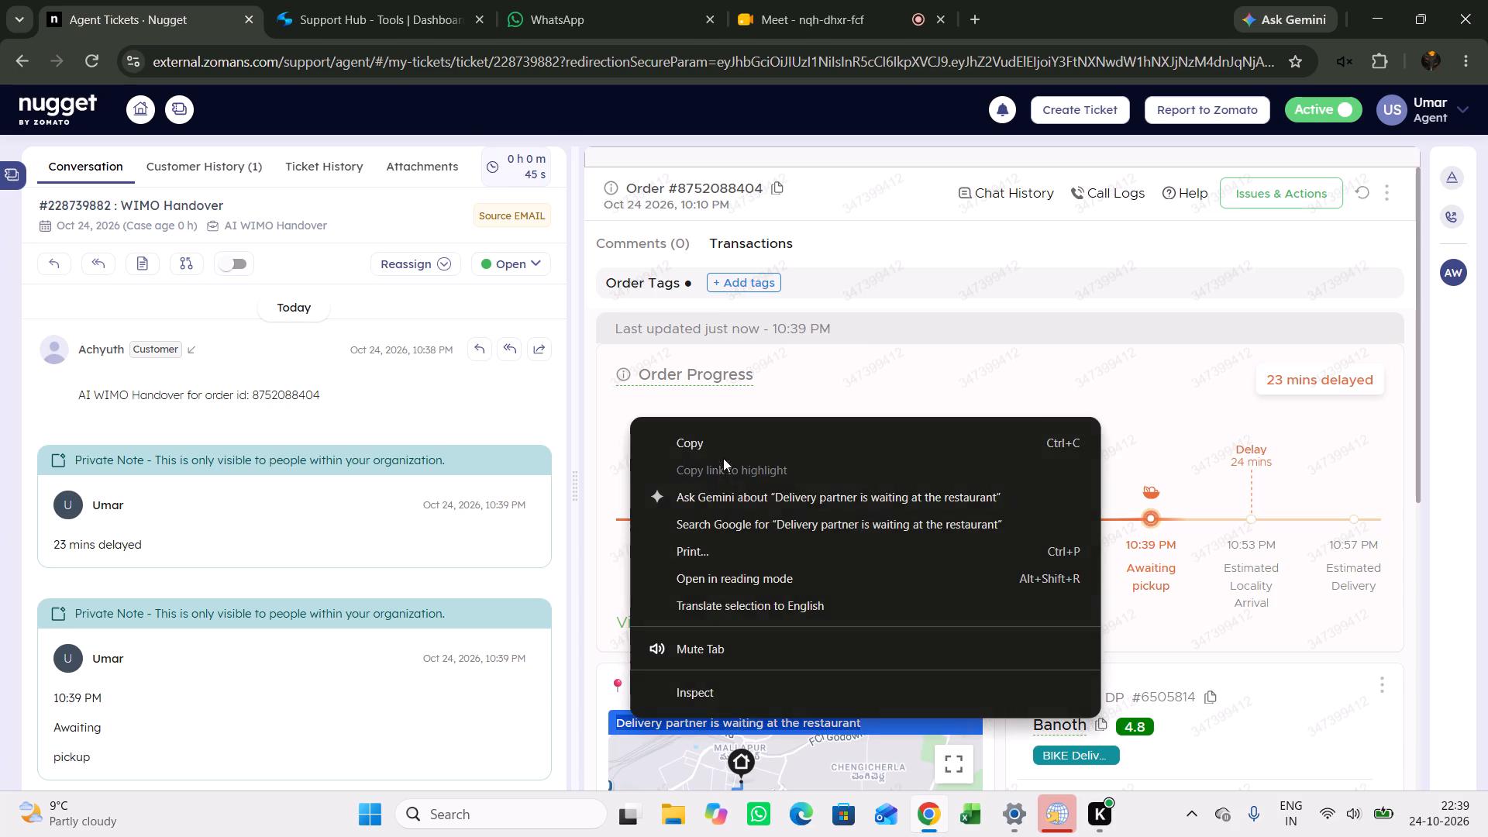
pyautogui.click(722, 449)
pyautogui.click(138, 264)
pyautogui.rightClick(649, 396)
pyautogui.click(761, 571)
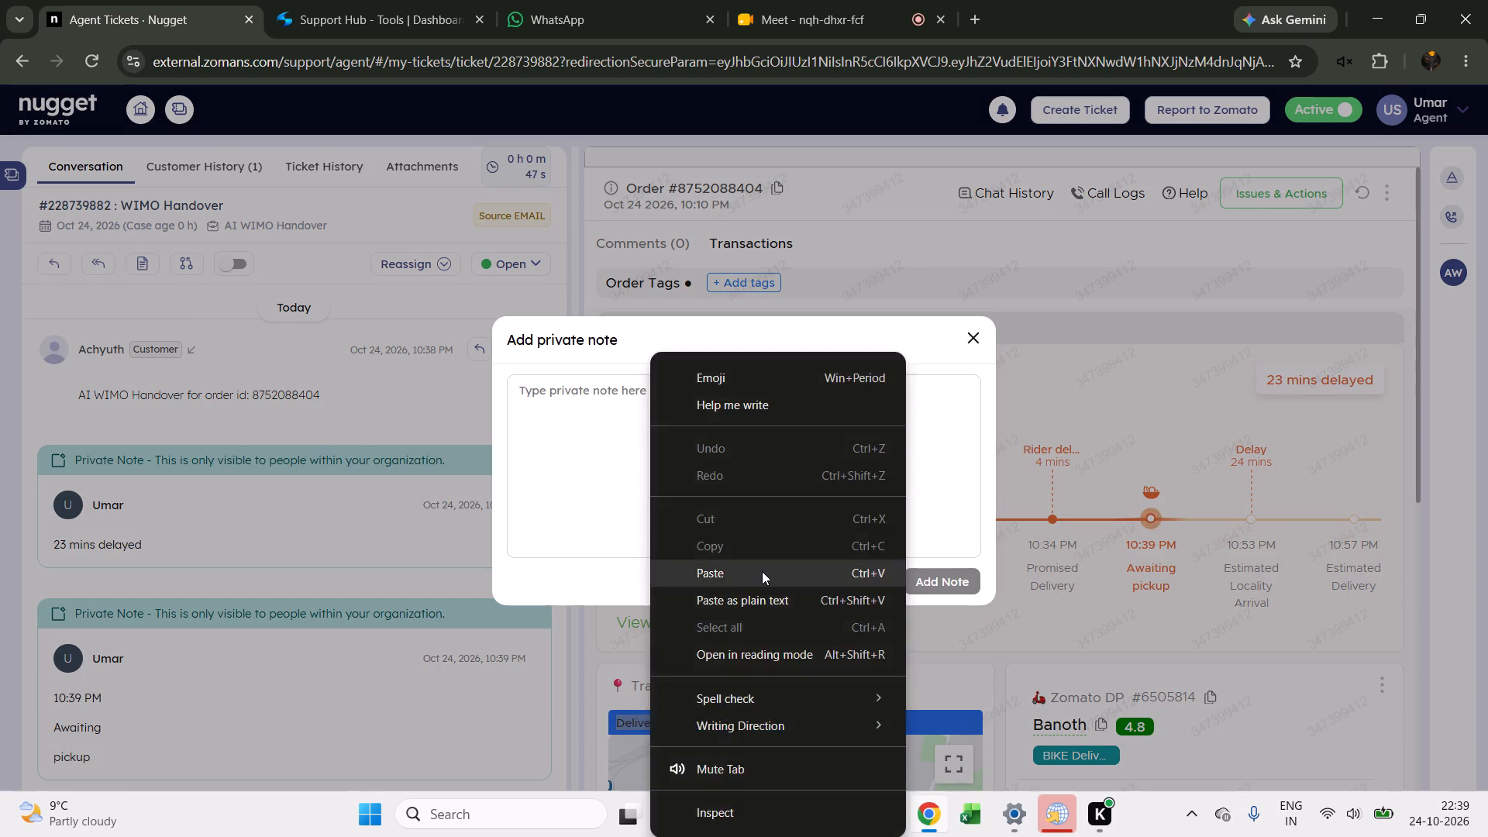
pyautogui.click(920, 577)
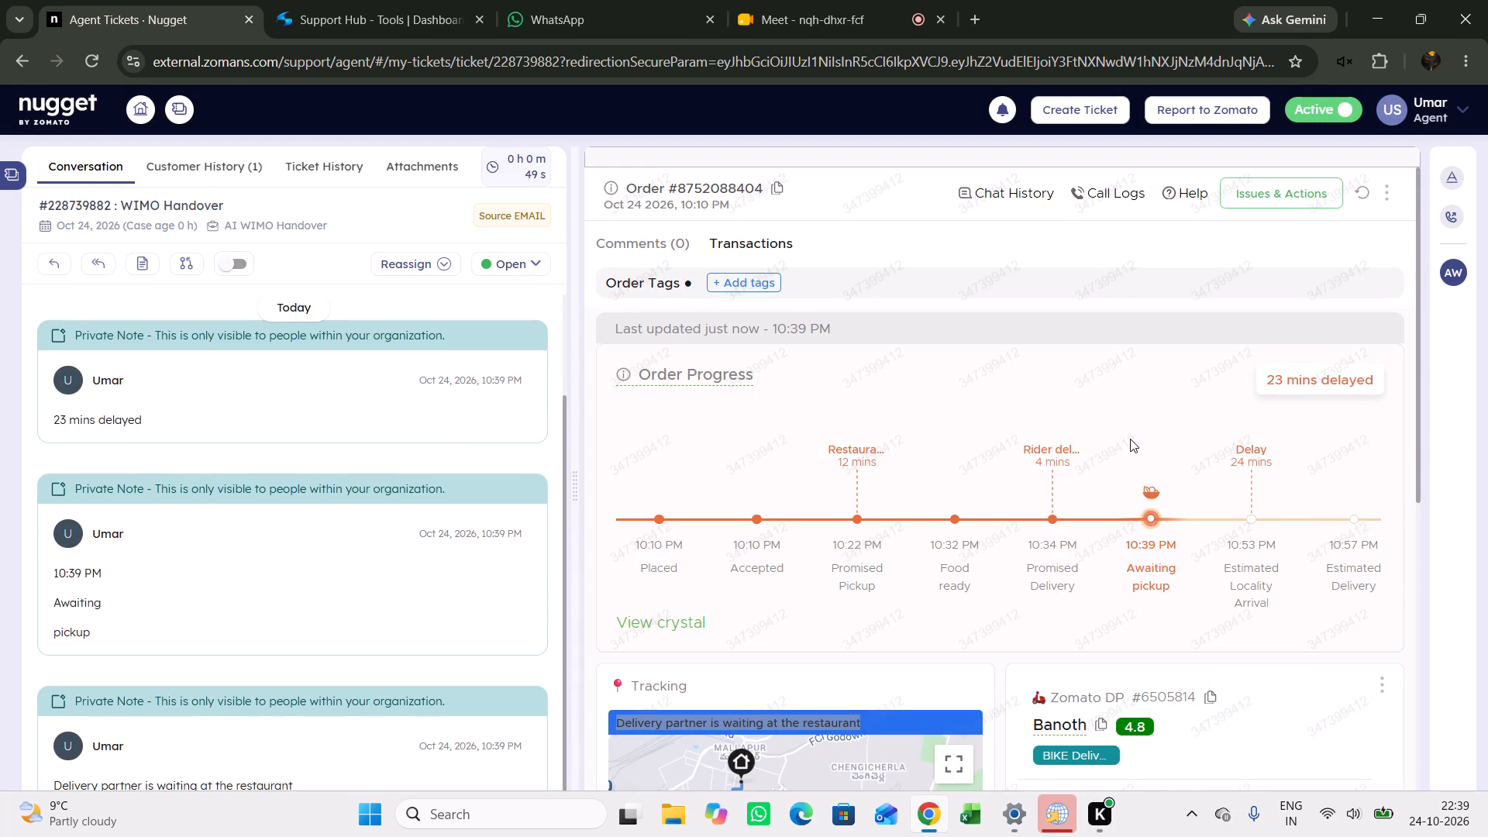
# Request a callback to connect with the order's delivery partner.
pyautogui.scroll(-1, 1239, 399)
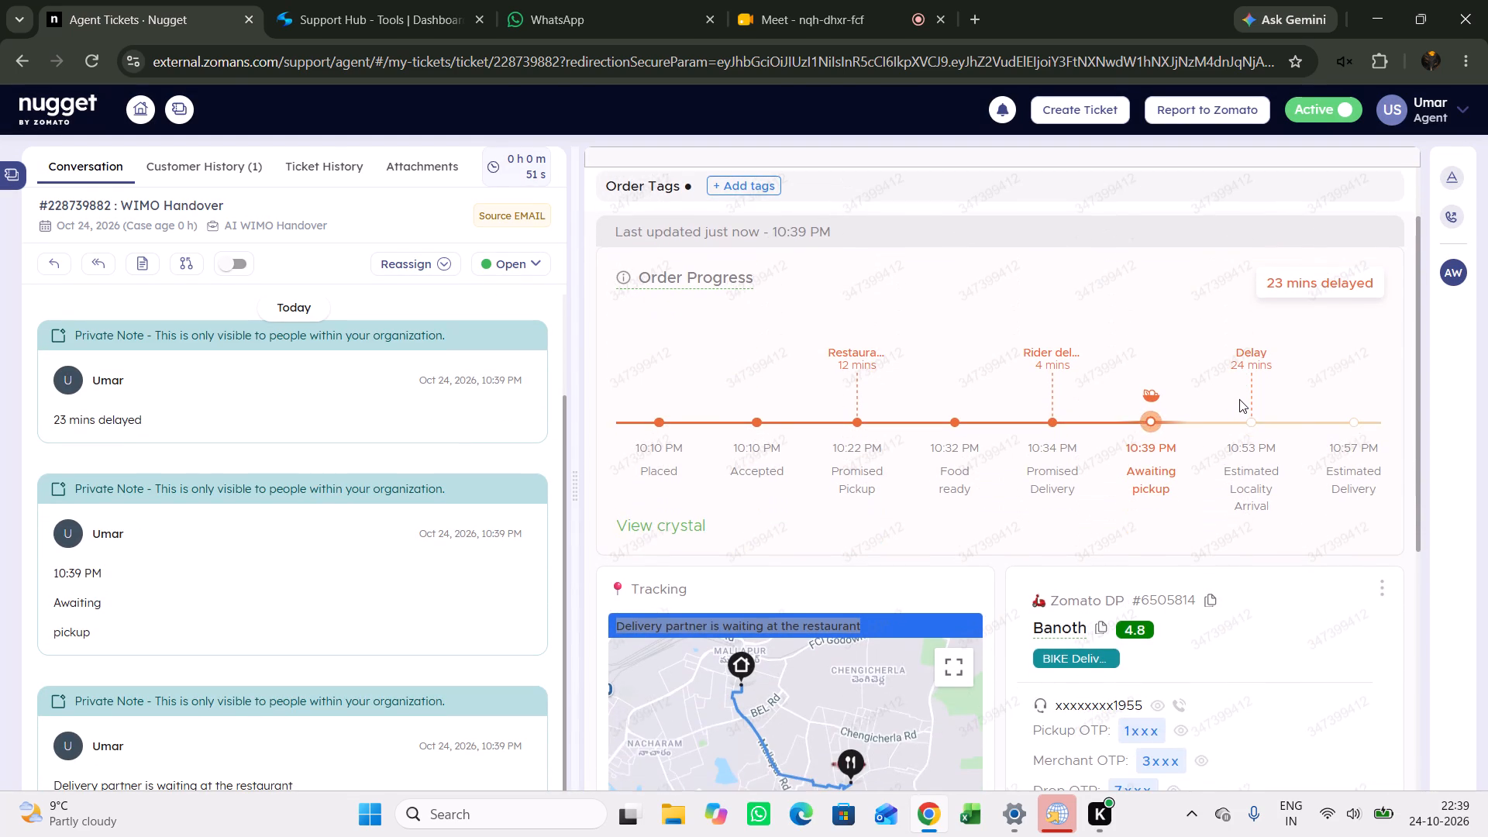
pyautogui.scroll(-1, 1239, 399)
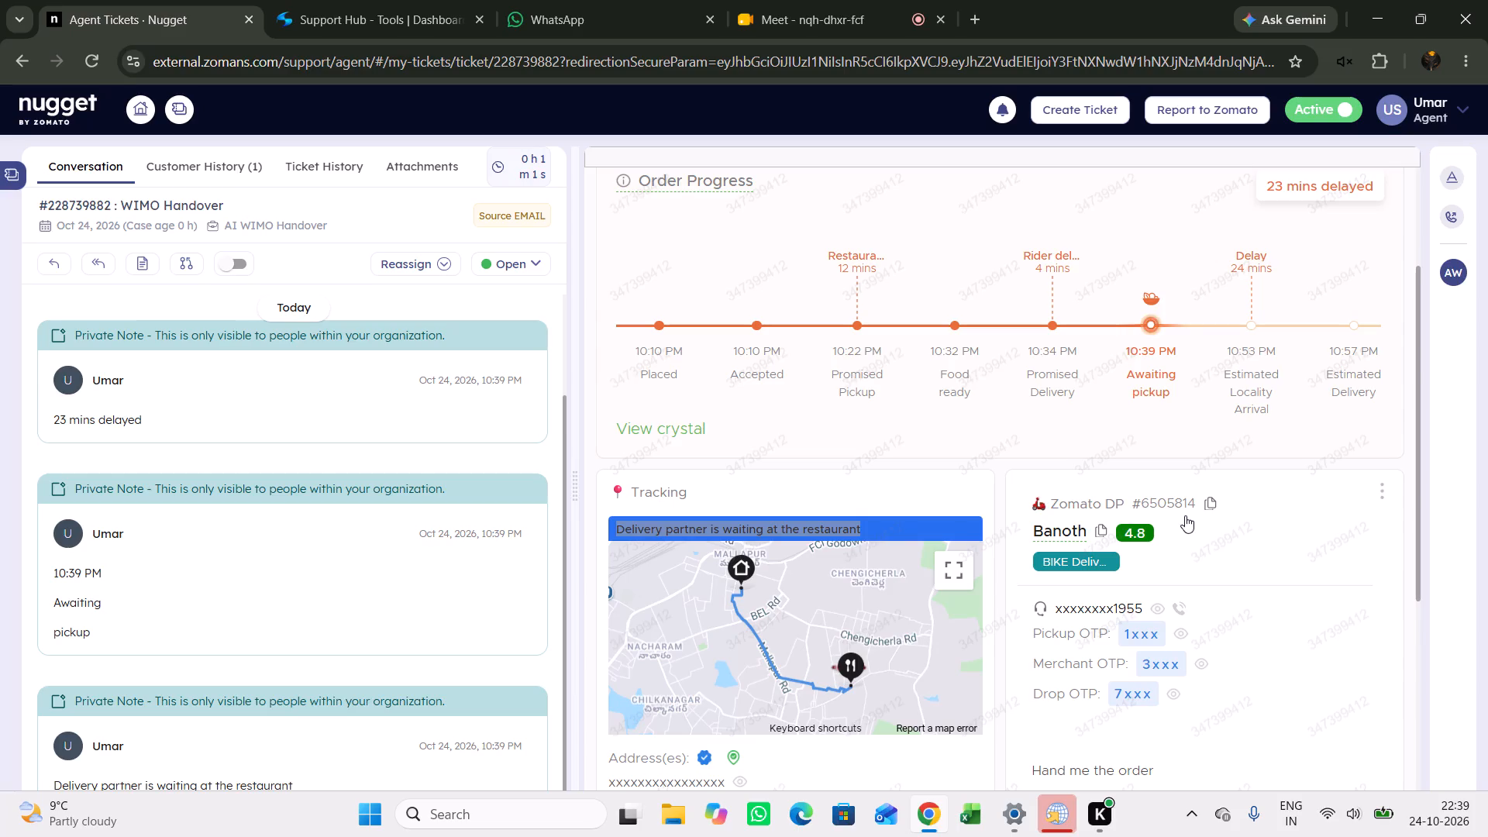
pyautogui.click(1179, 606)
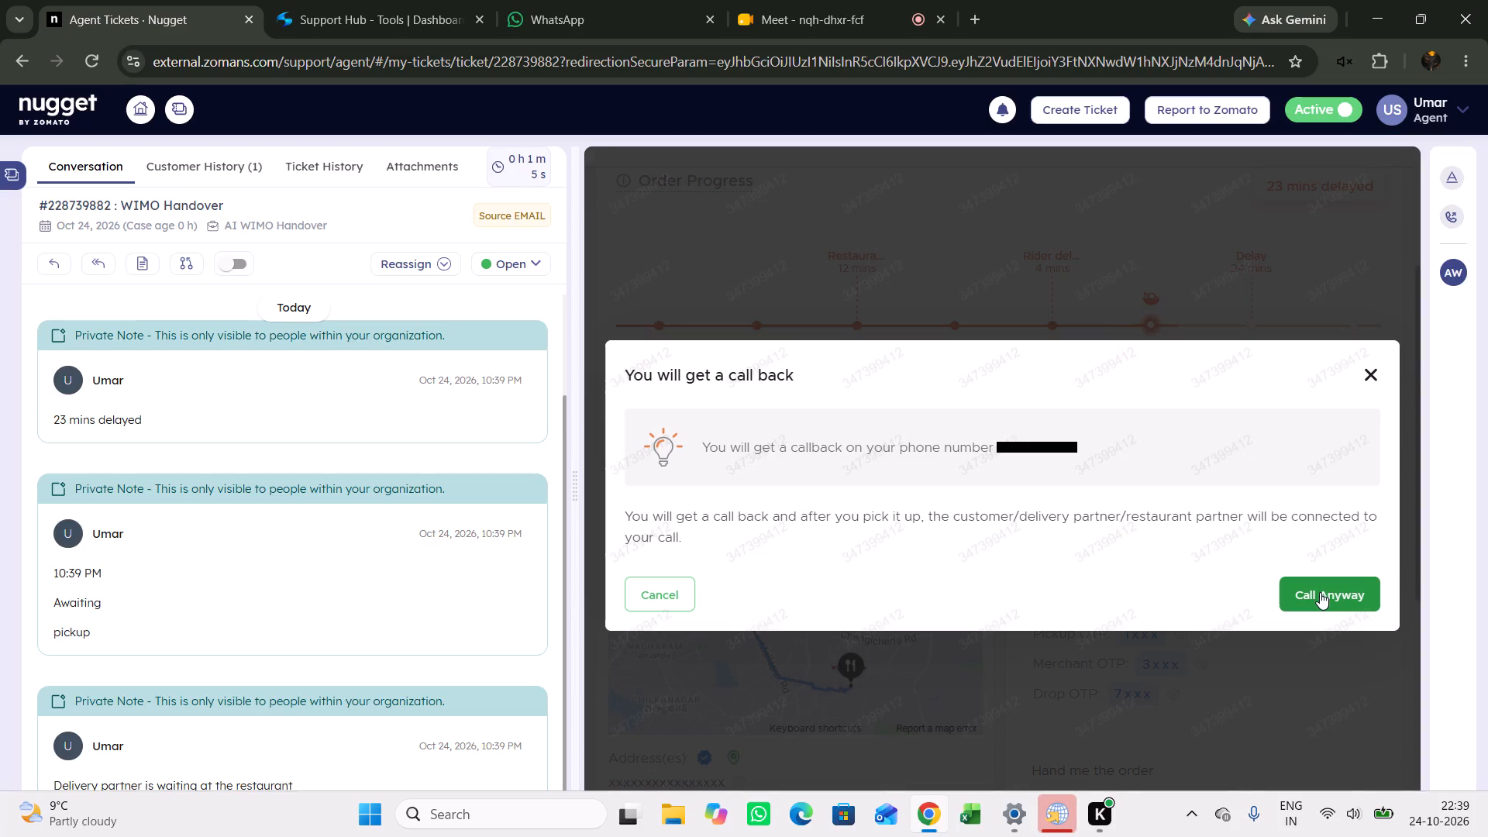
pyautogui.click(1320, 592)
pyautogui.click(1264, 261)
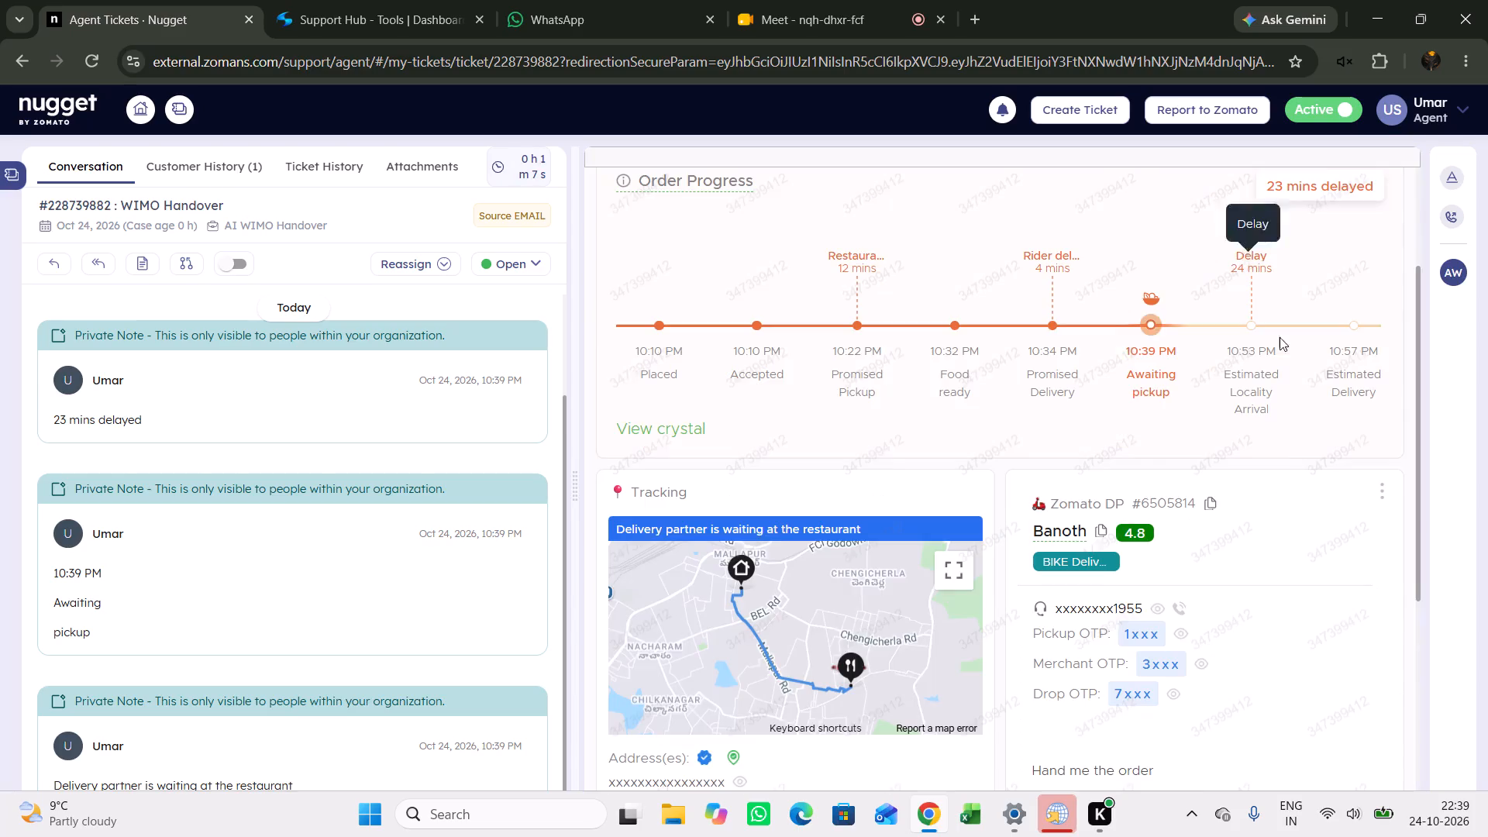
# Request another callback to the delivery partner.
pyautogui.scroll(4, 1281, 454)
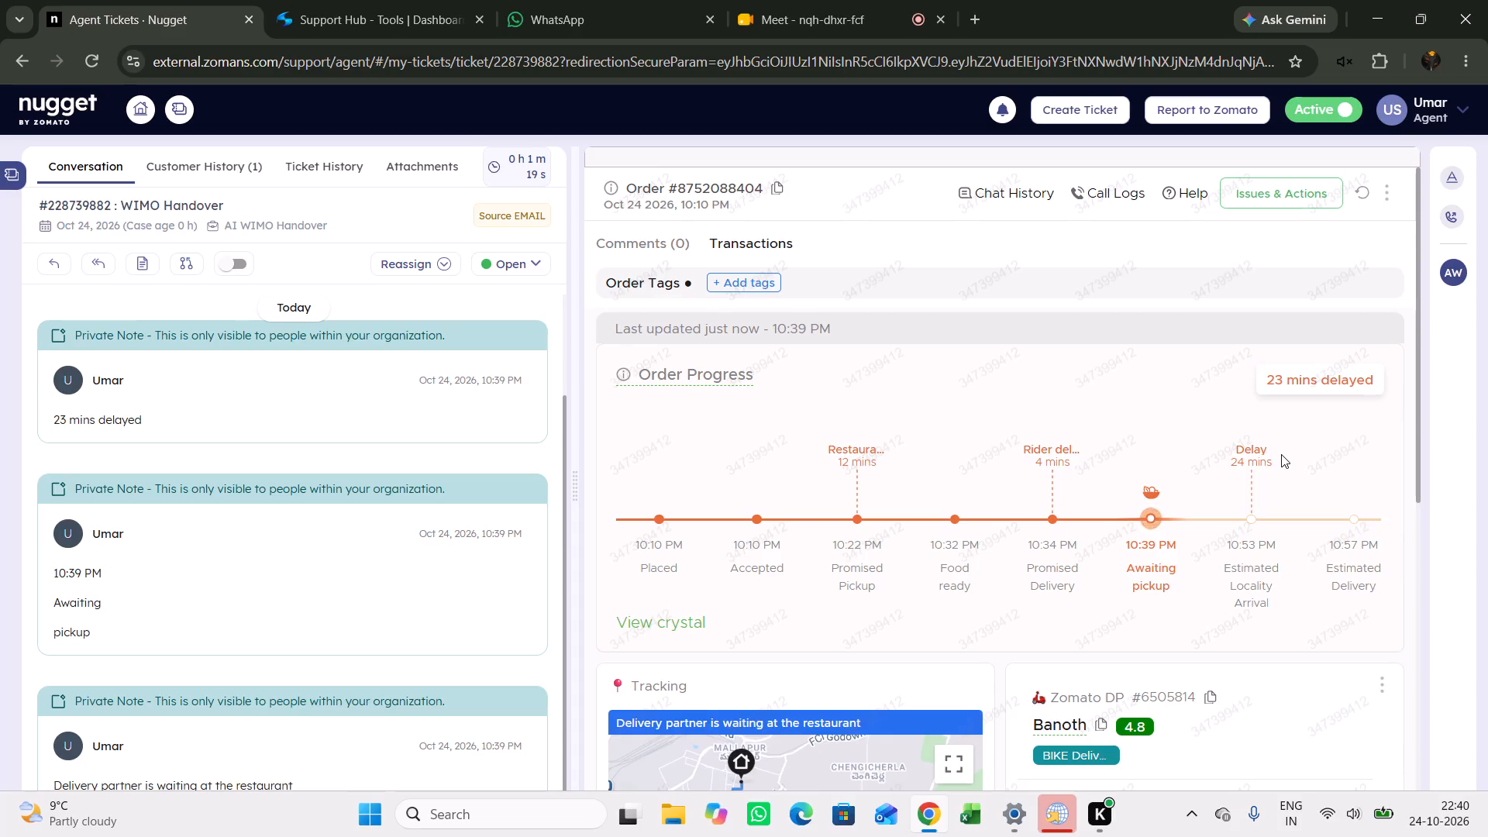
pyautogui.scroll(-2, 1280, 463)
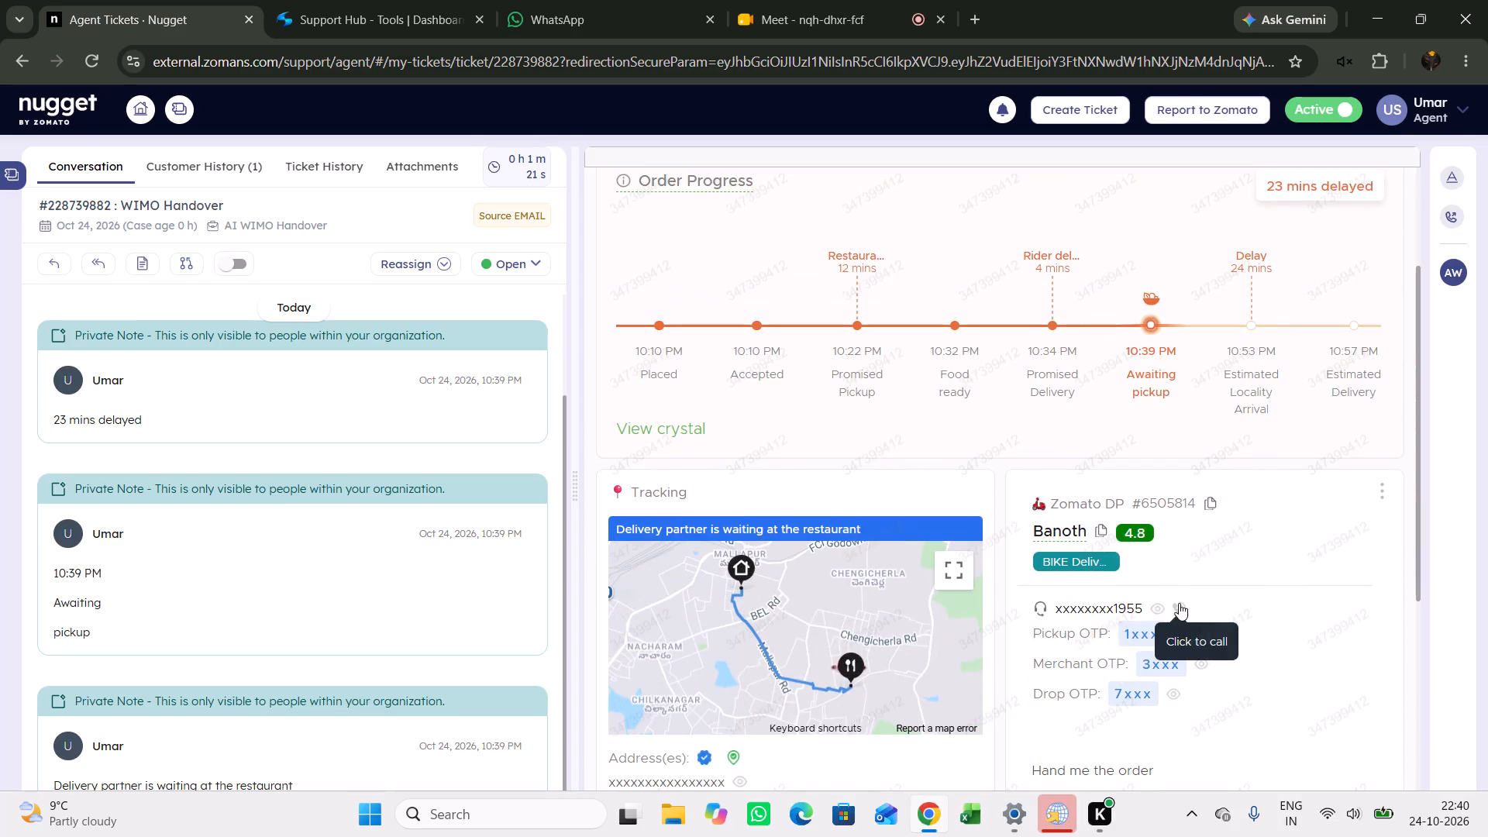
pyautogui.click(1179, 603)
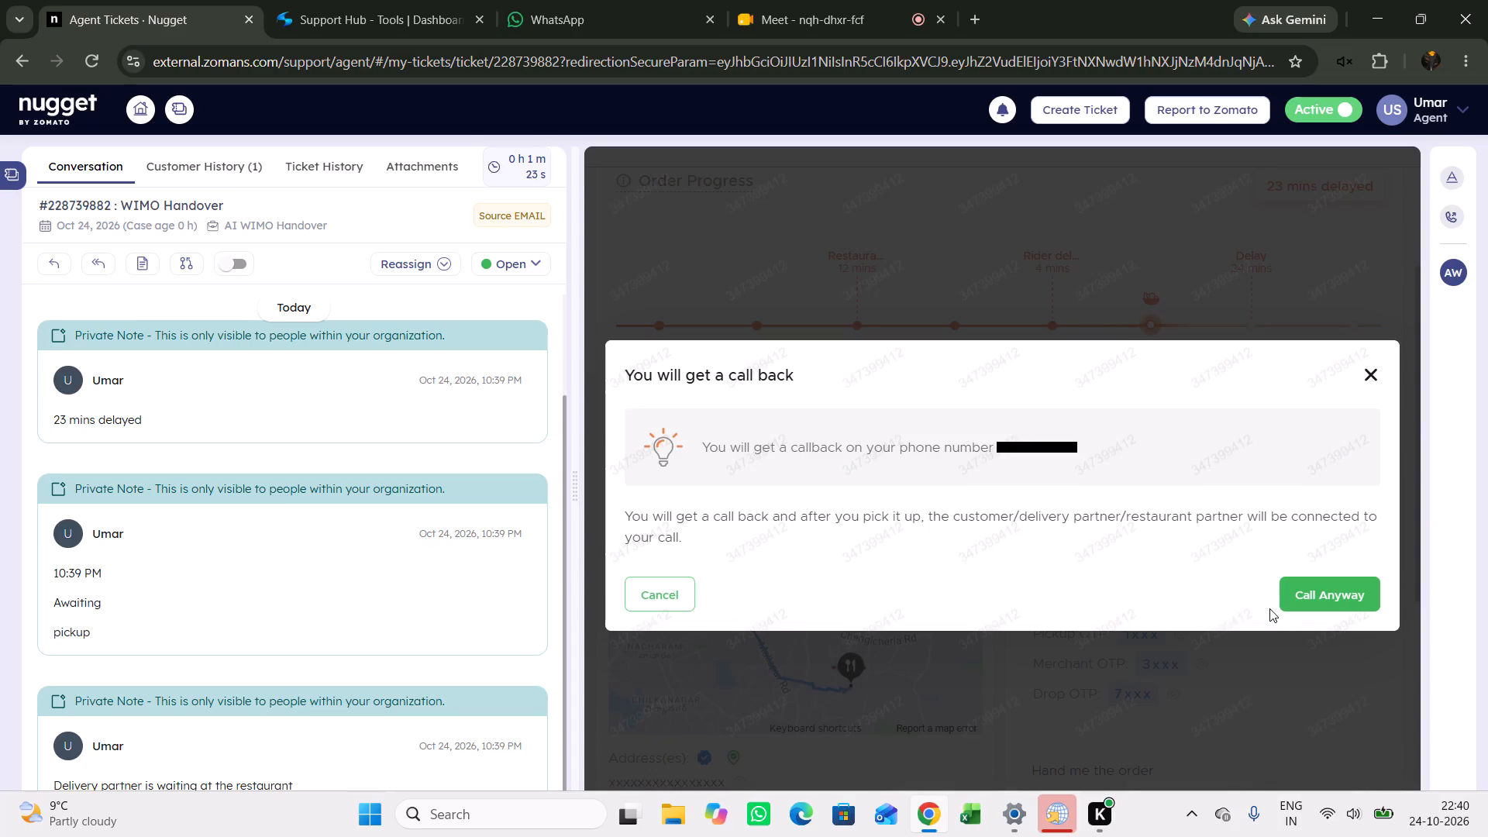
pyautogui.click(1314, 594)
pyautogui.click(1246, 283)
# Check the delivery partner's assignment history and the order's call logs.
pyautogui.scroll(4, 1252, 439)
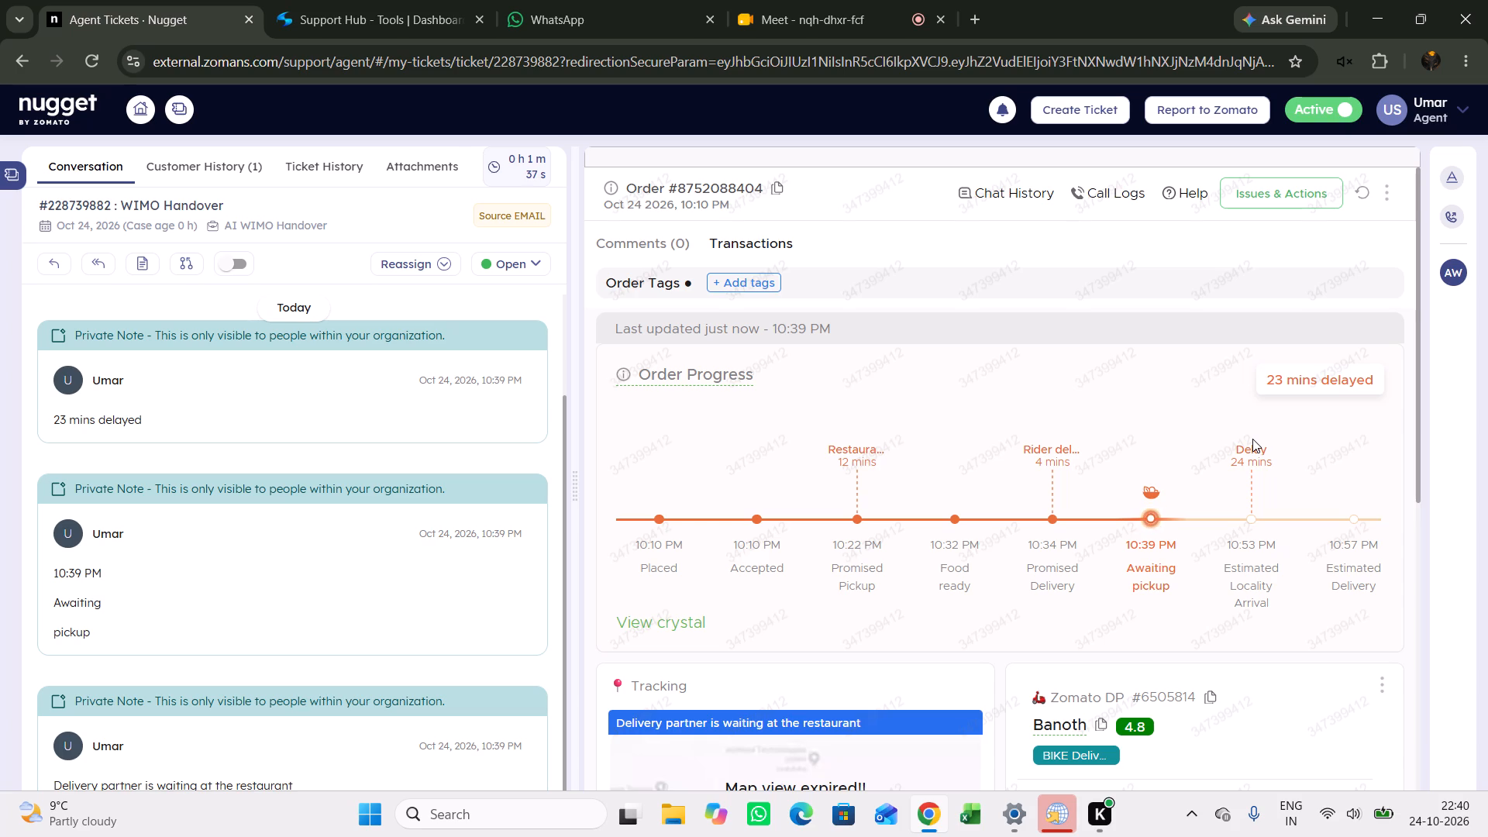
pyautogui.click(1382, 687)
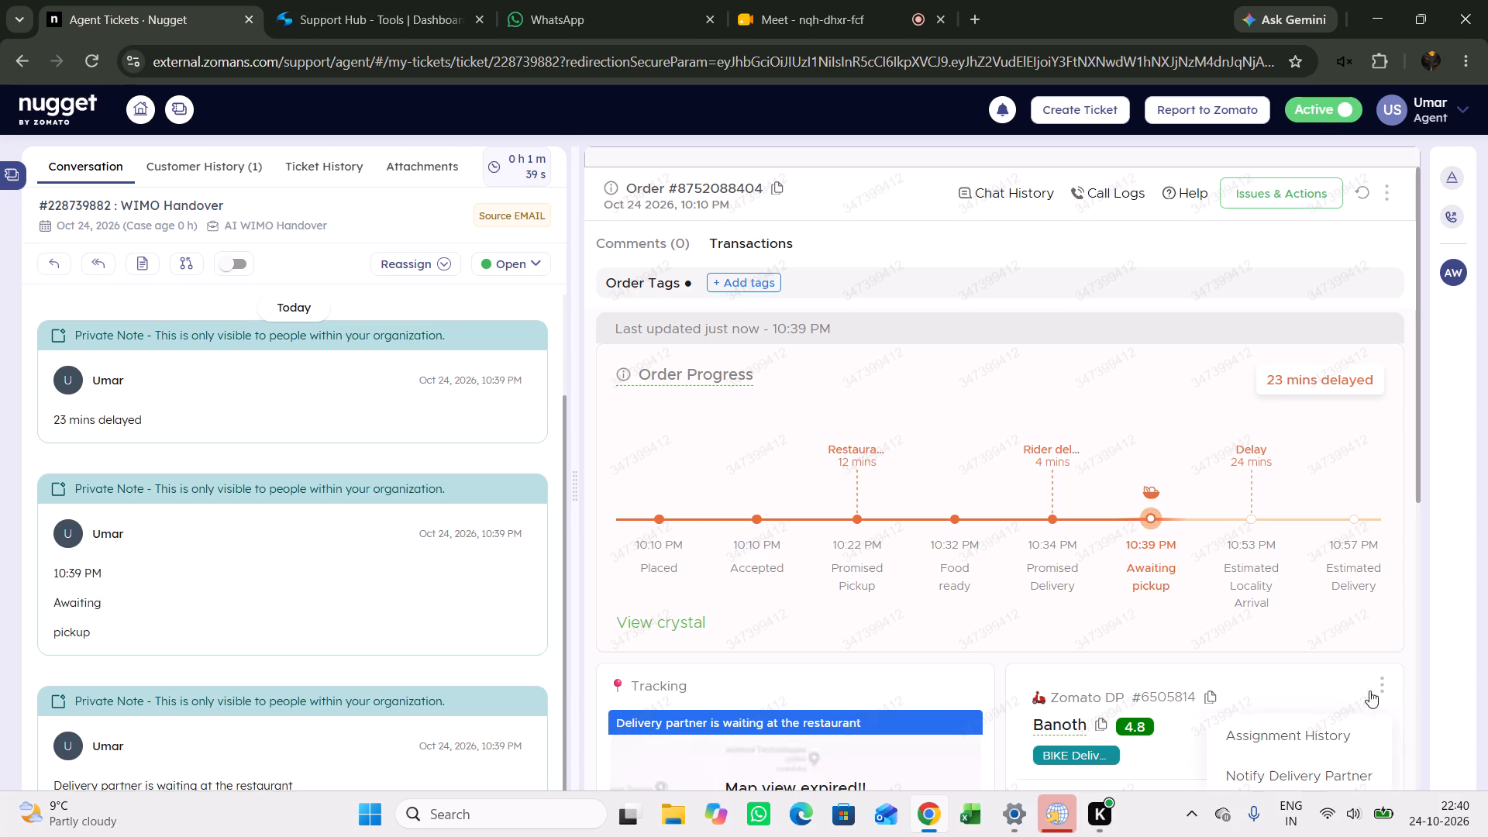
pyautogui.click(1292, 731)
pyautogui.click(987, 293)
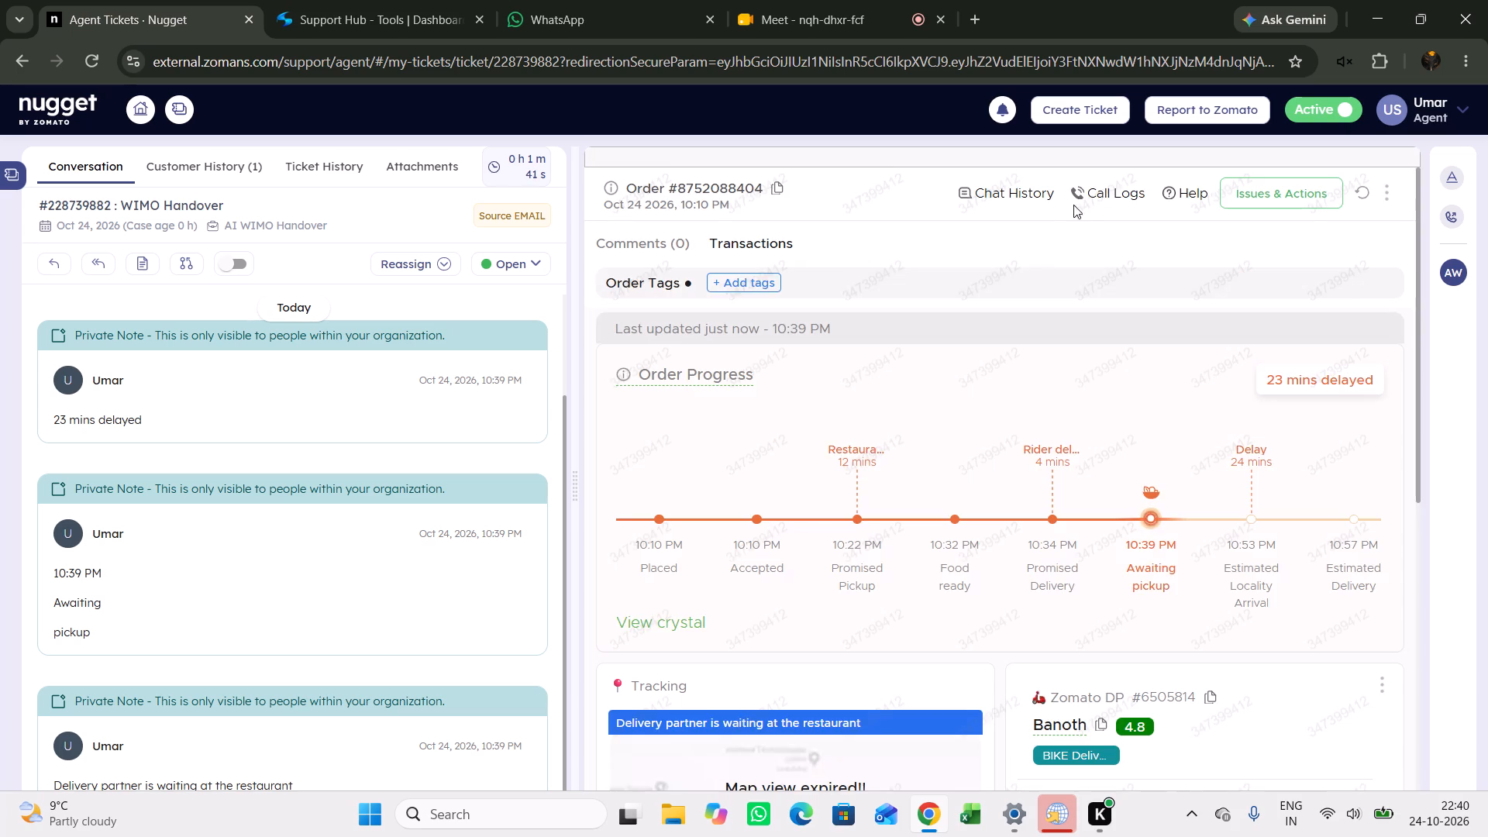
pyautogui.click(1079, 195)
pyautogui.click(1080, 195)
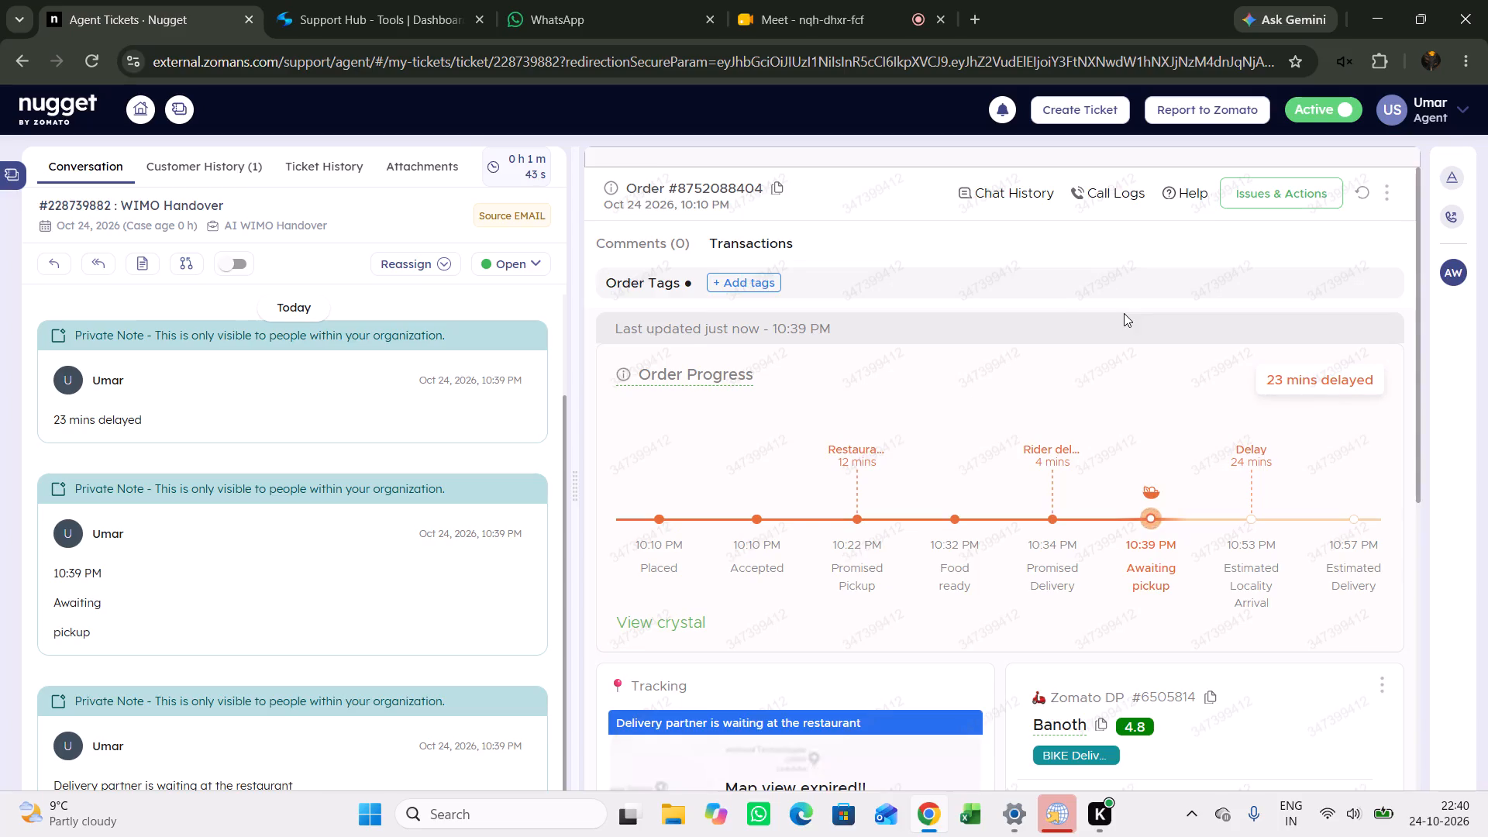
# Request a callback to connect with the merchant, Abhiruchi Hotel.
pyautogui.scroll(-3, 1124, 313)
pyautogui.scroll(-3, 1150, 387)
pyautogui.click(1111, 556)
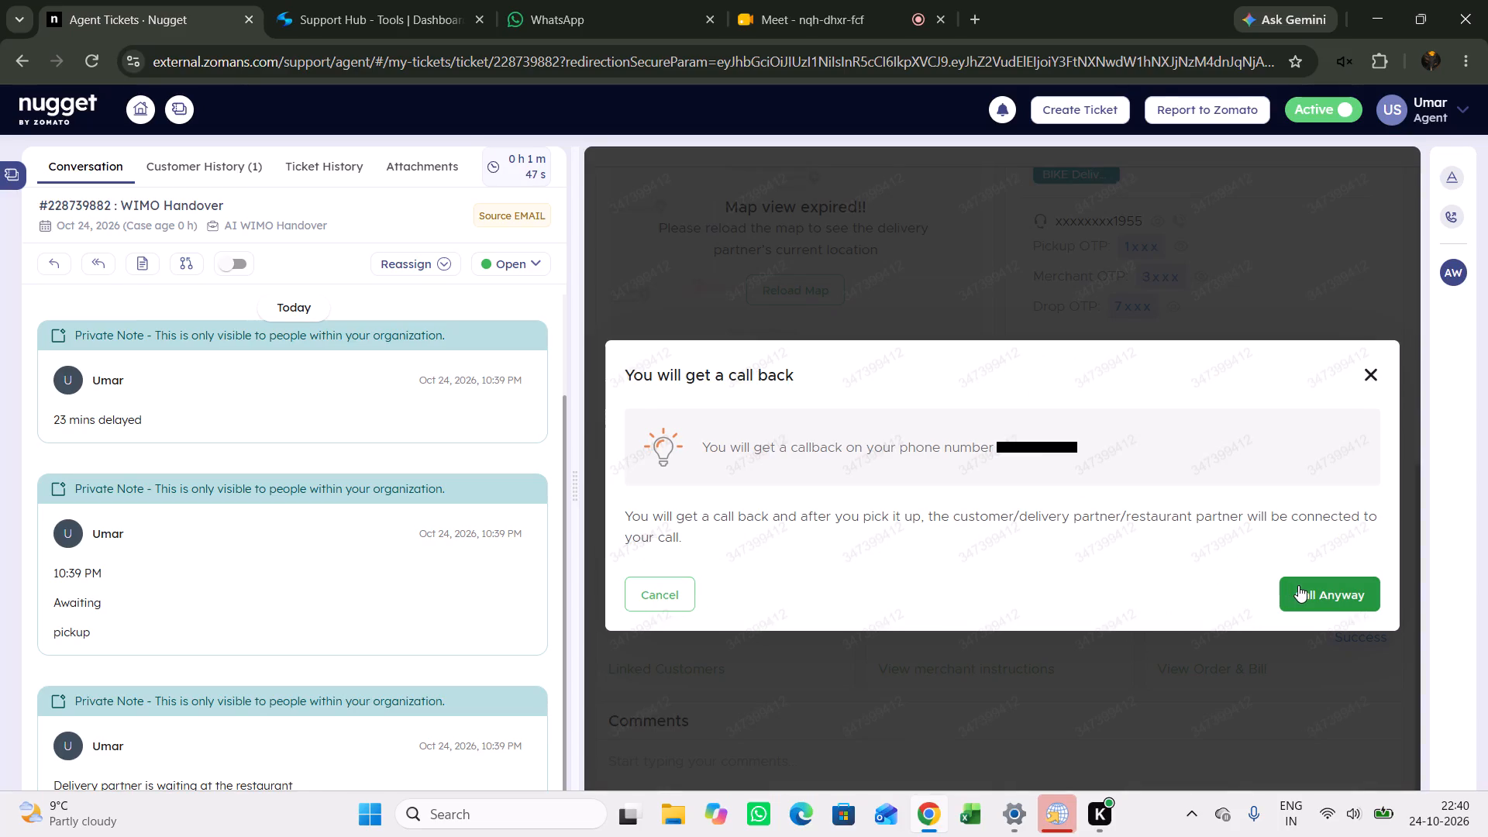
pyautogui.click(1298, 585)
pyautogui.click(1176, 223)
# Check the order's call history and refresh the order details.
pyautogui.scroll(6, 1223, 419)
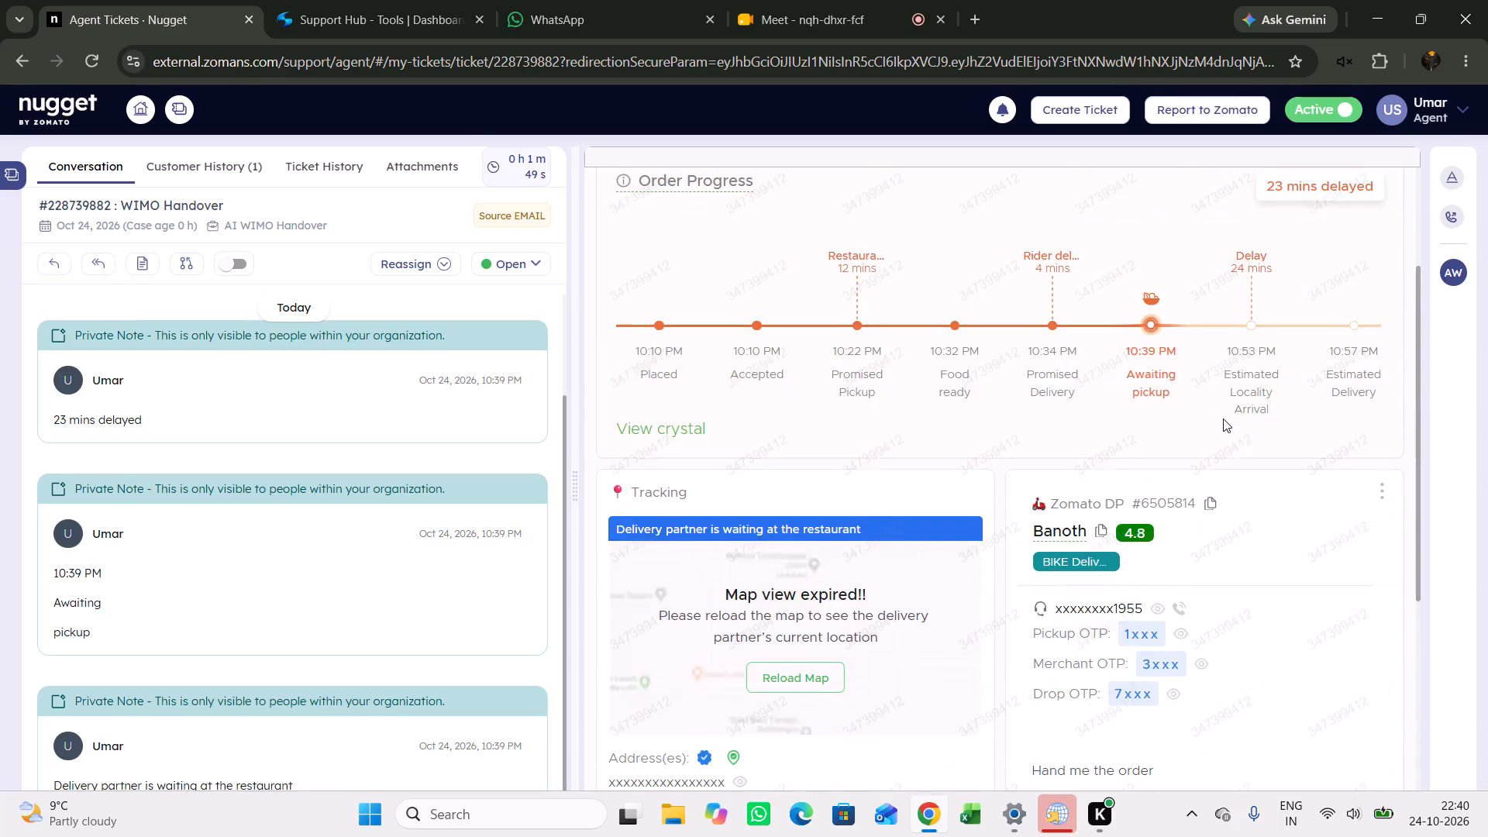
pyautogui.scroll(2, 1223, 418)
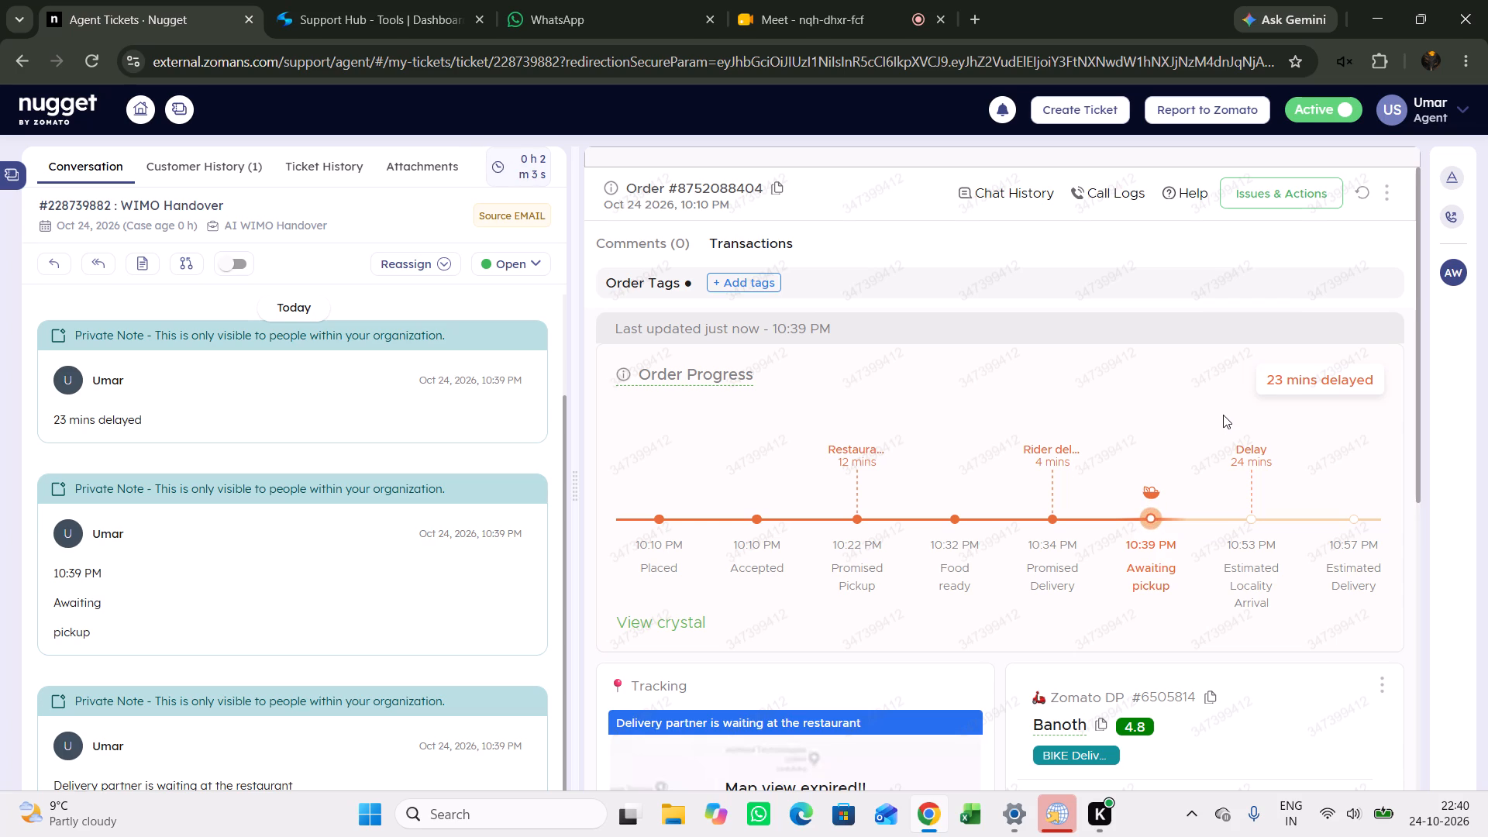
pyautogui.click(1139, 197)
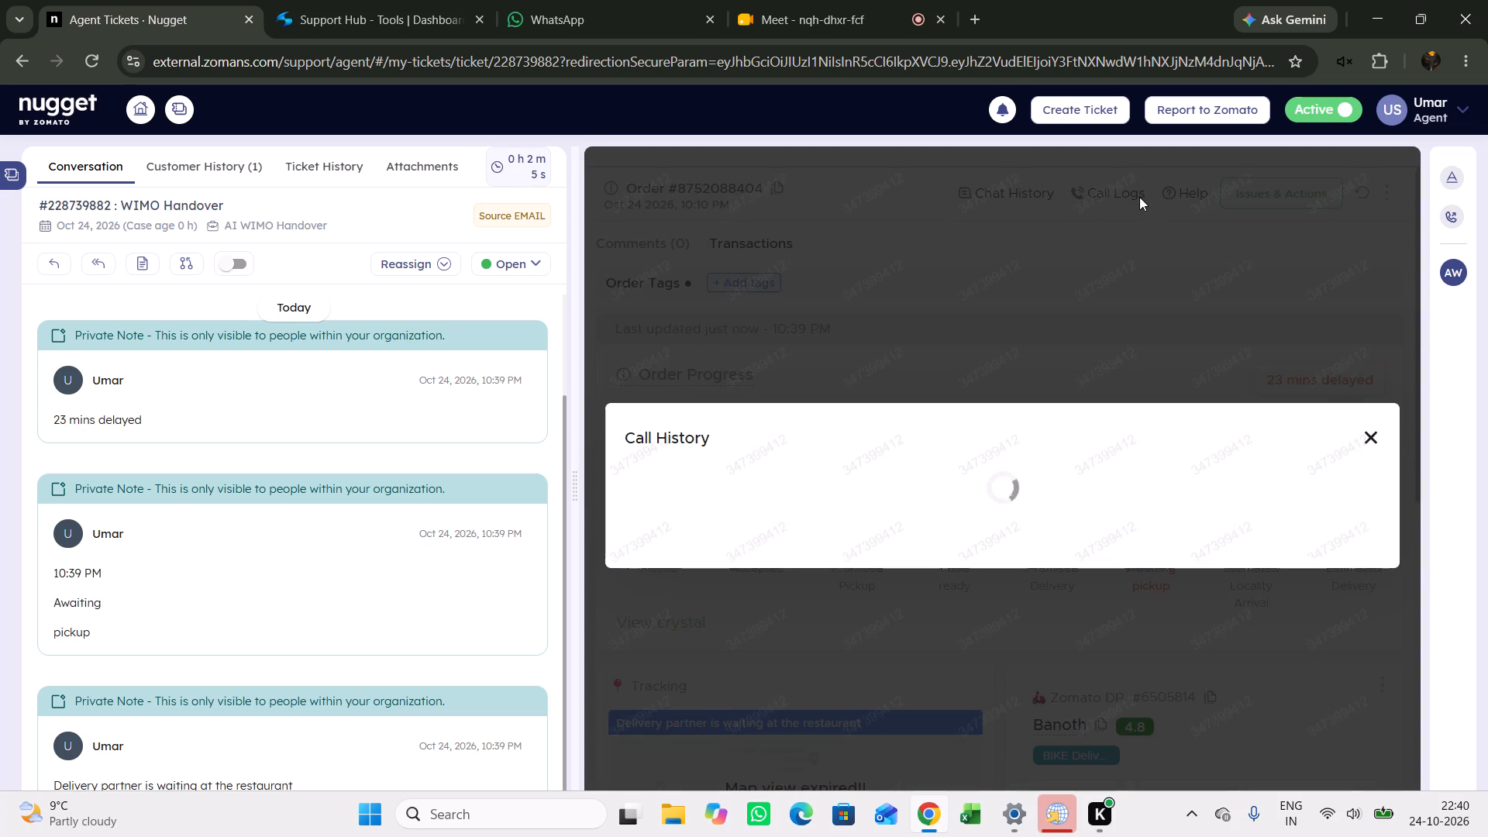
pyautogui.click(1139, 197)
pyautogui.click(1361, 194)
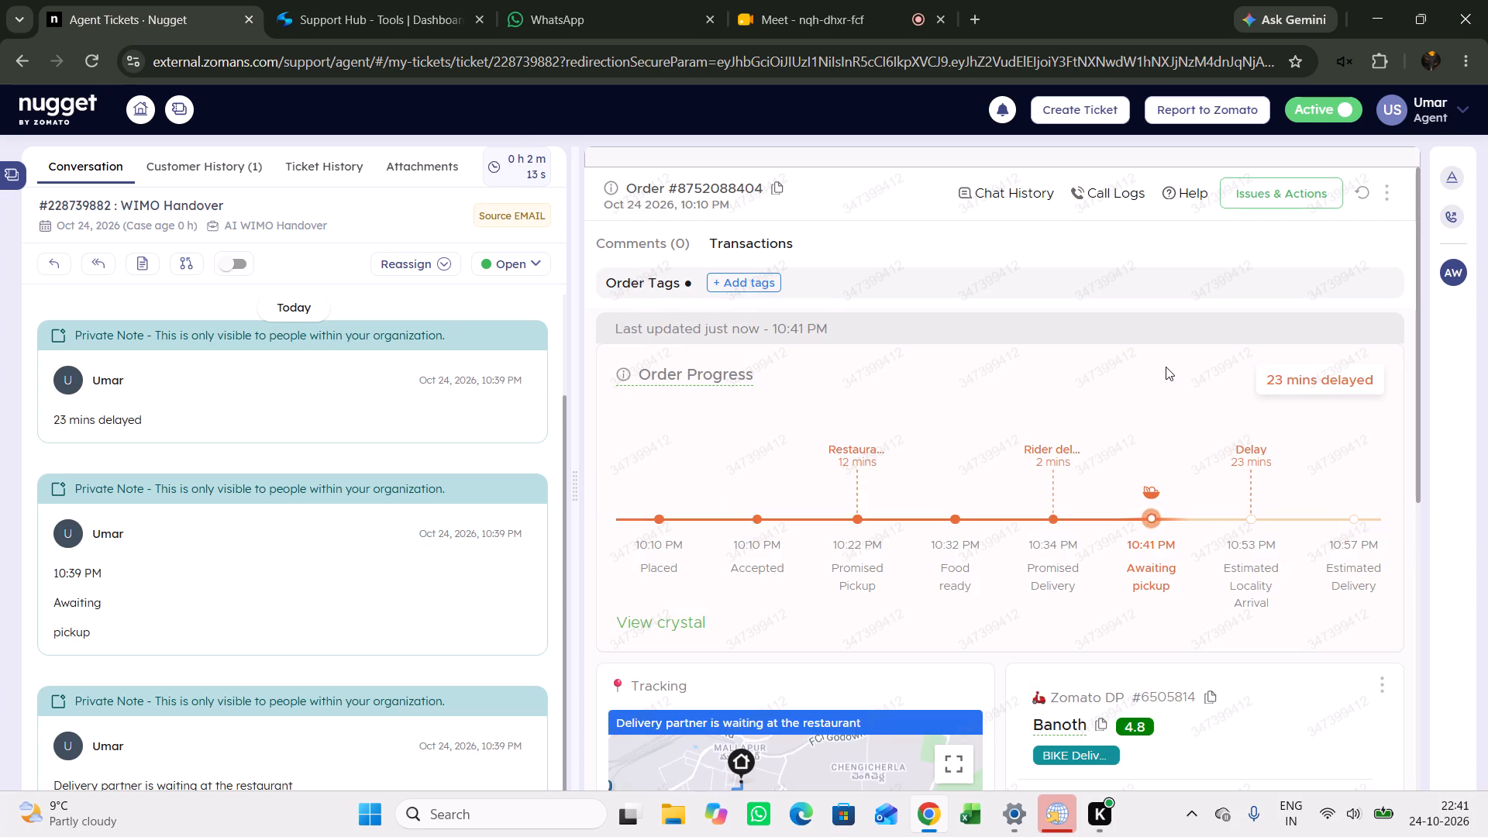
# Request another callback to the merchant, Abhiruchi Hotel.
pyautogui.scroll(-3, 1166, 367)
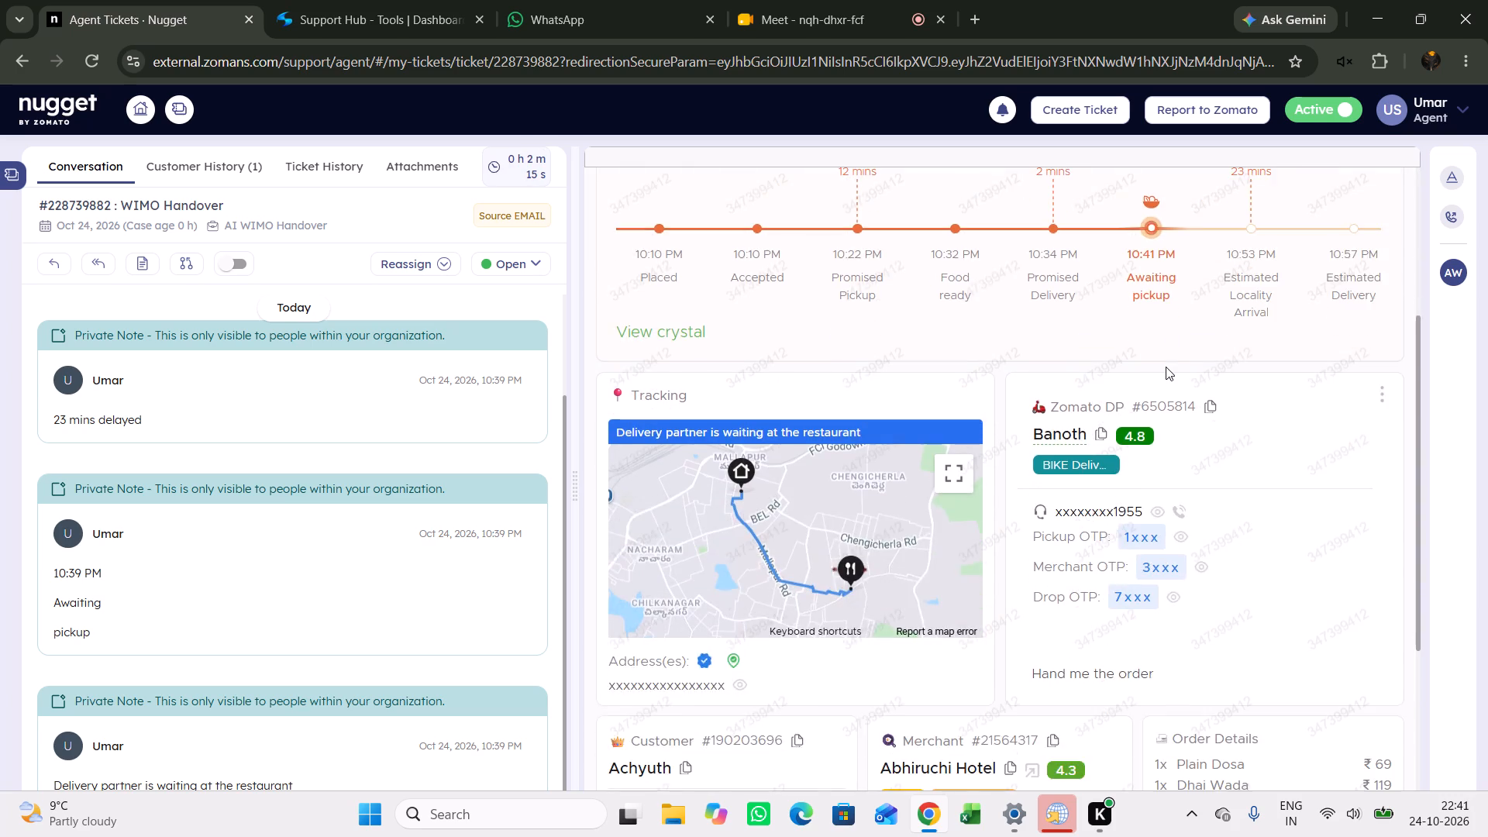
pyautogui.scroll(-4, 1166, 367)
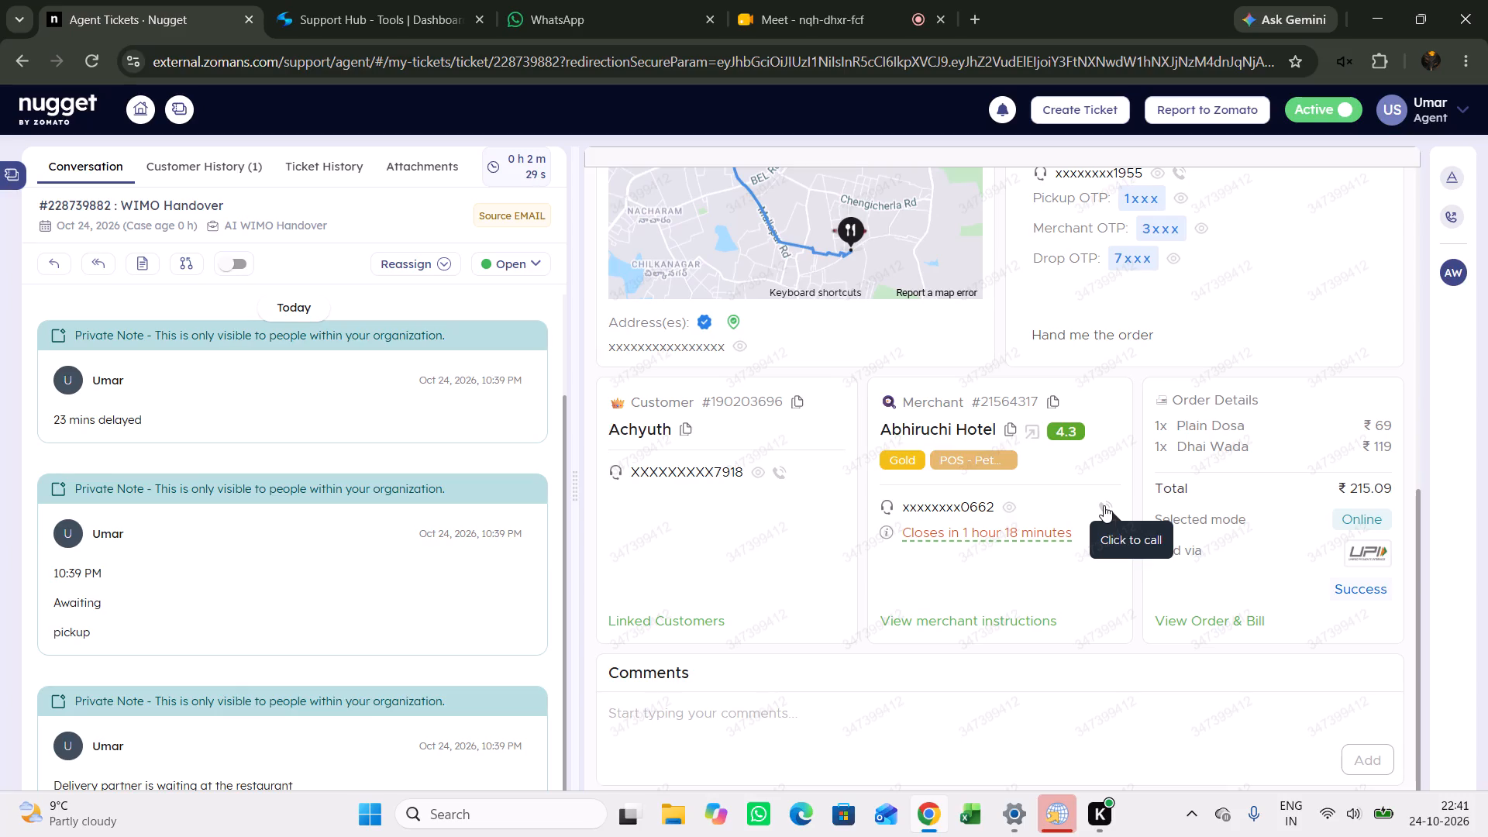
pyautogui.click(1349, 607)
pyautogui.click(1276, 293)
# Refresh the order details to recheck the order's progress and delay.
pyautogui.scroll(2, 1280, 439)
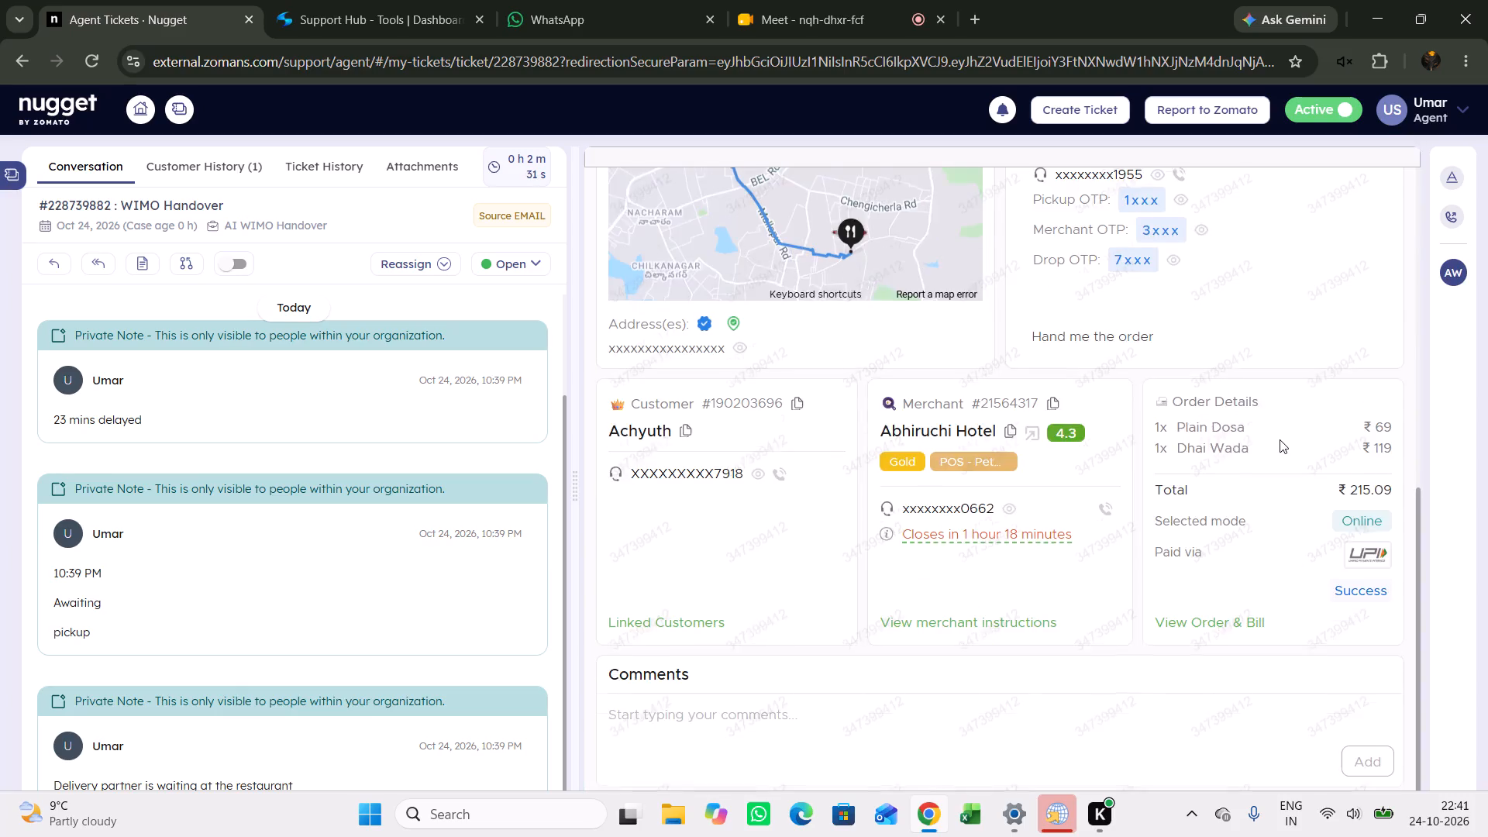
pyautogui.scroll(7, 1280, 439)
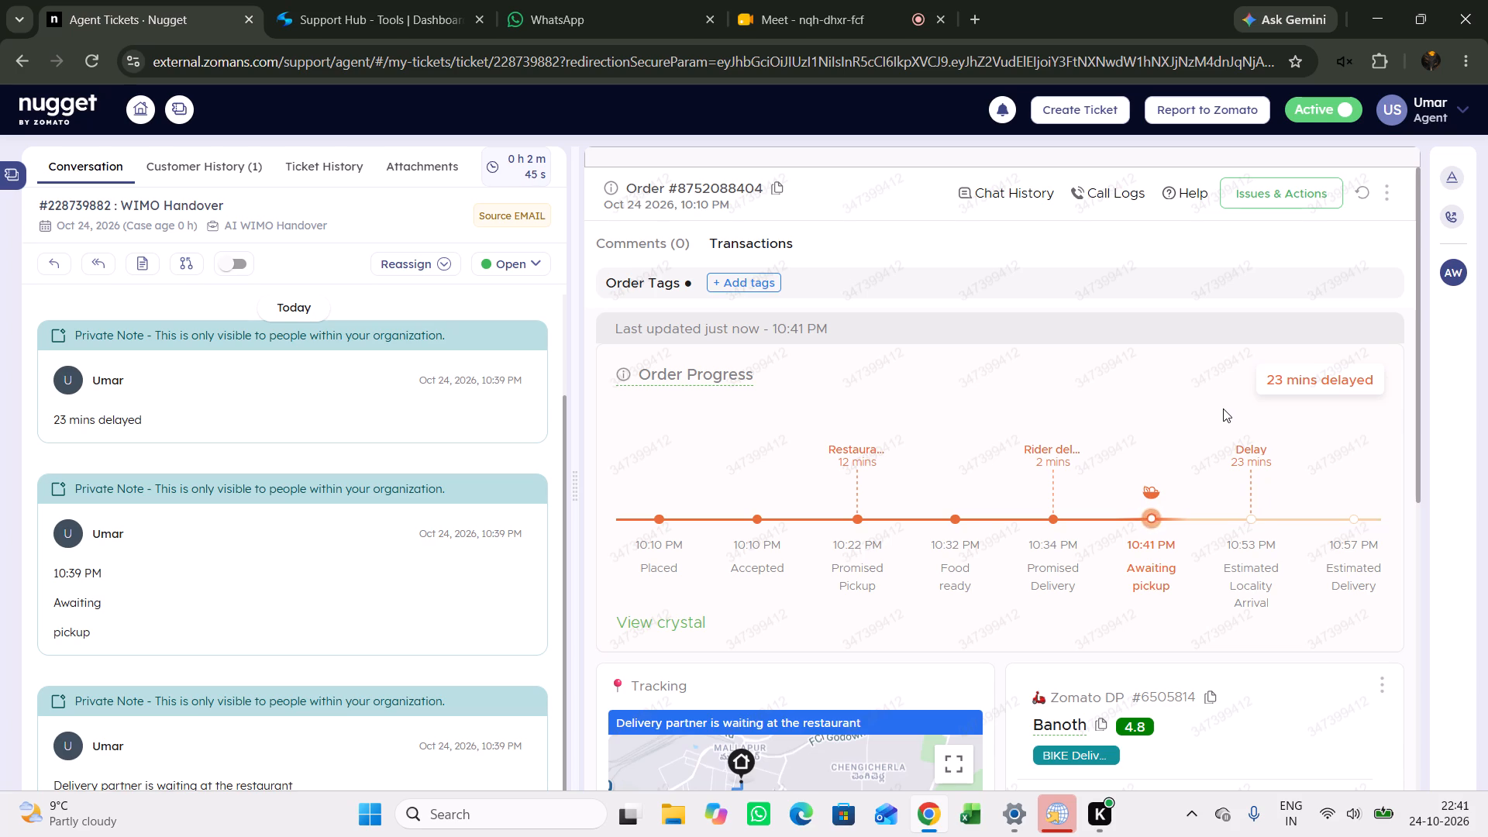
pyautogui.click(1355, 193)
# In Support Hub, copy the Restaurant Delays template for food not prepared yet, an unresponsive restaurant, and the order being ready soon.
pyautogui.click(340, 0)
pyautogui.click(258, 394)
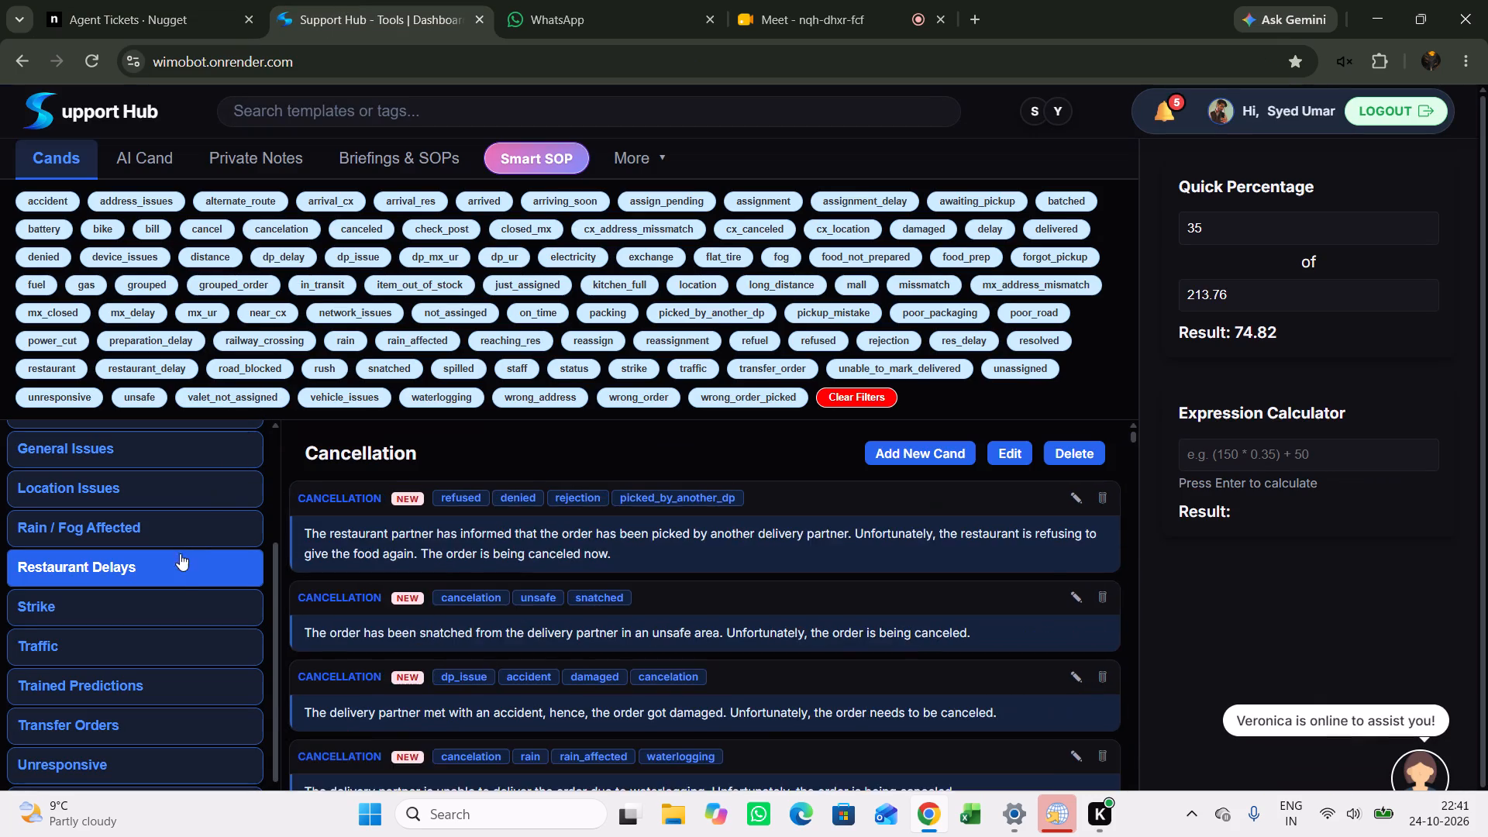
pyautogui.click(176, 570)
pyautogui.scroll(-8, 614, 614)
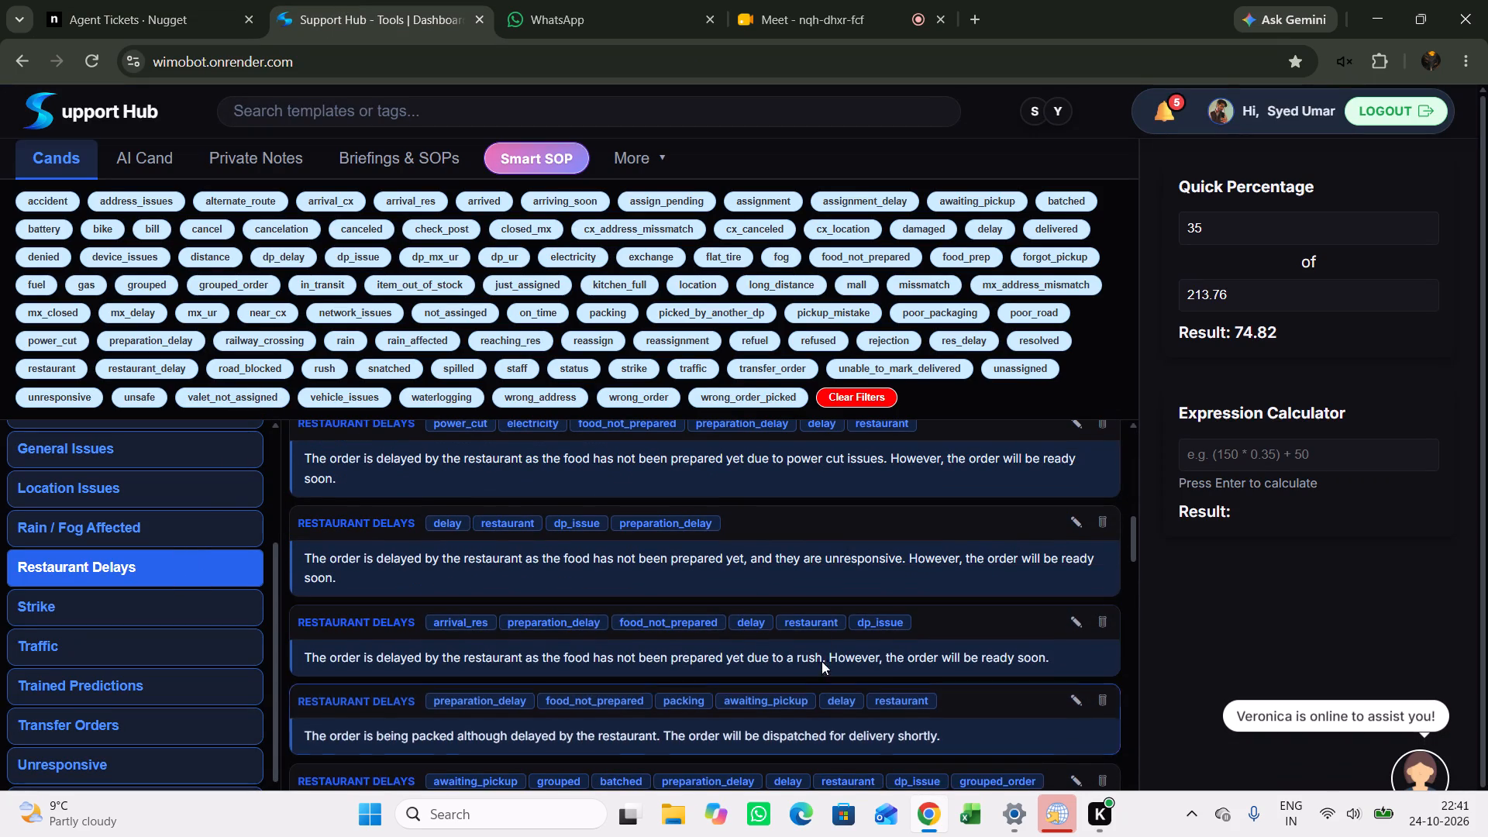
pyautogui.click(830, 560)
# Return to the ticket and choose entries for the Action and Lifeline Action fields in its ticket properties.
pyautogui.click(243, 0)
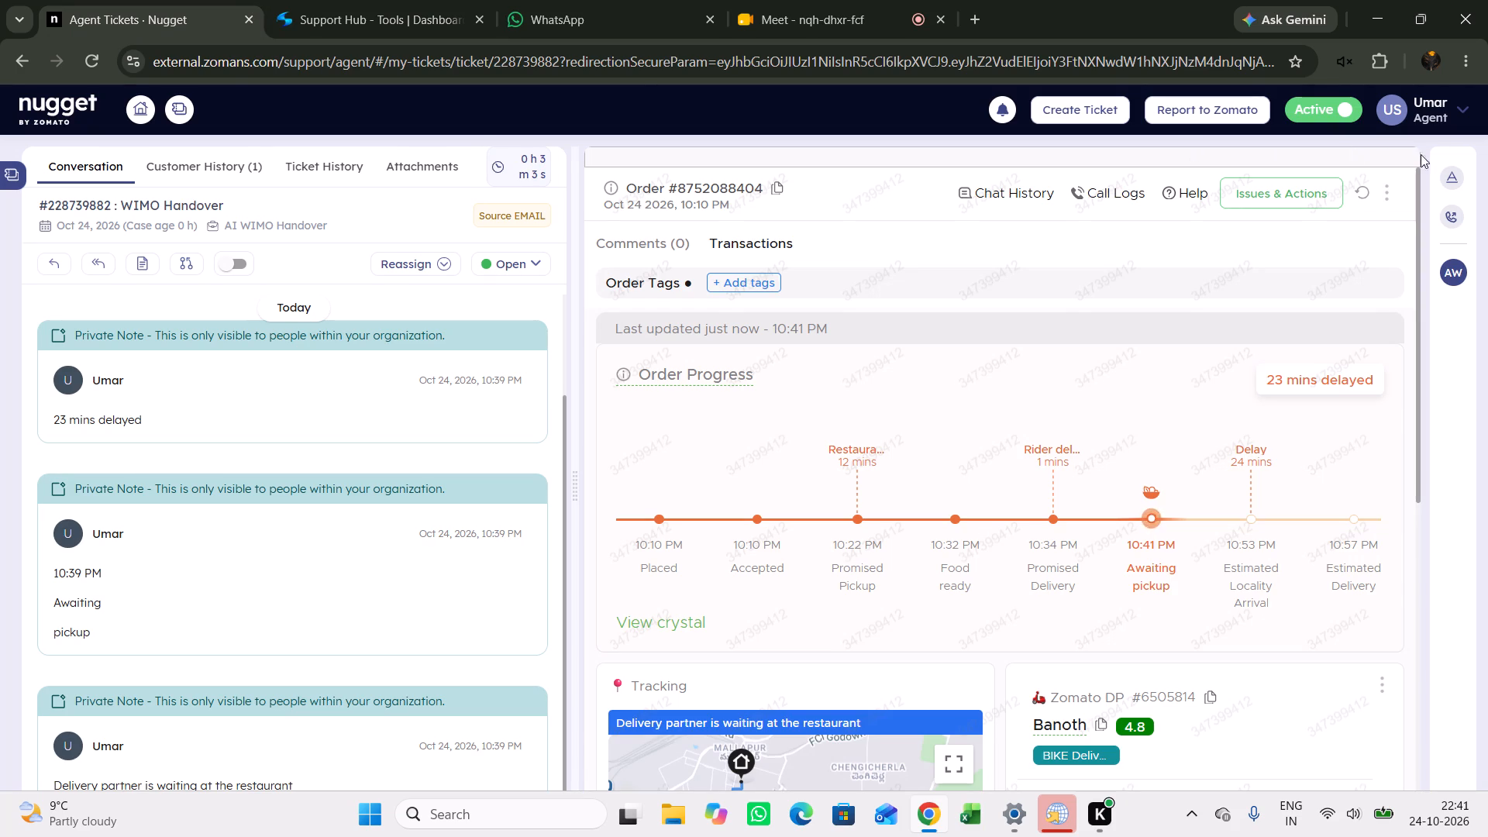
pyautogui.click(1456, 174)
pyautogui.click(1218, 505)
pyautogui.click(1210, 520)
pyautogui.scroll(-4, 1290, 352)
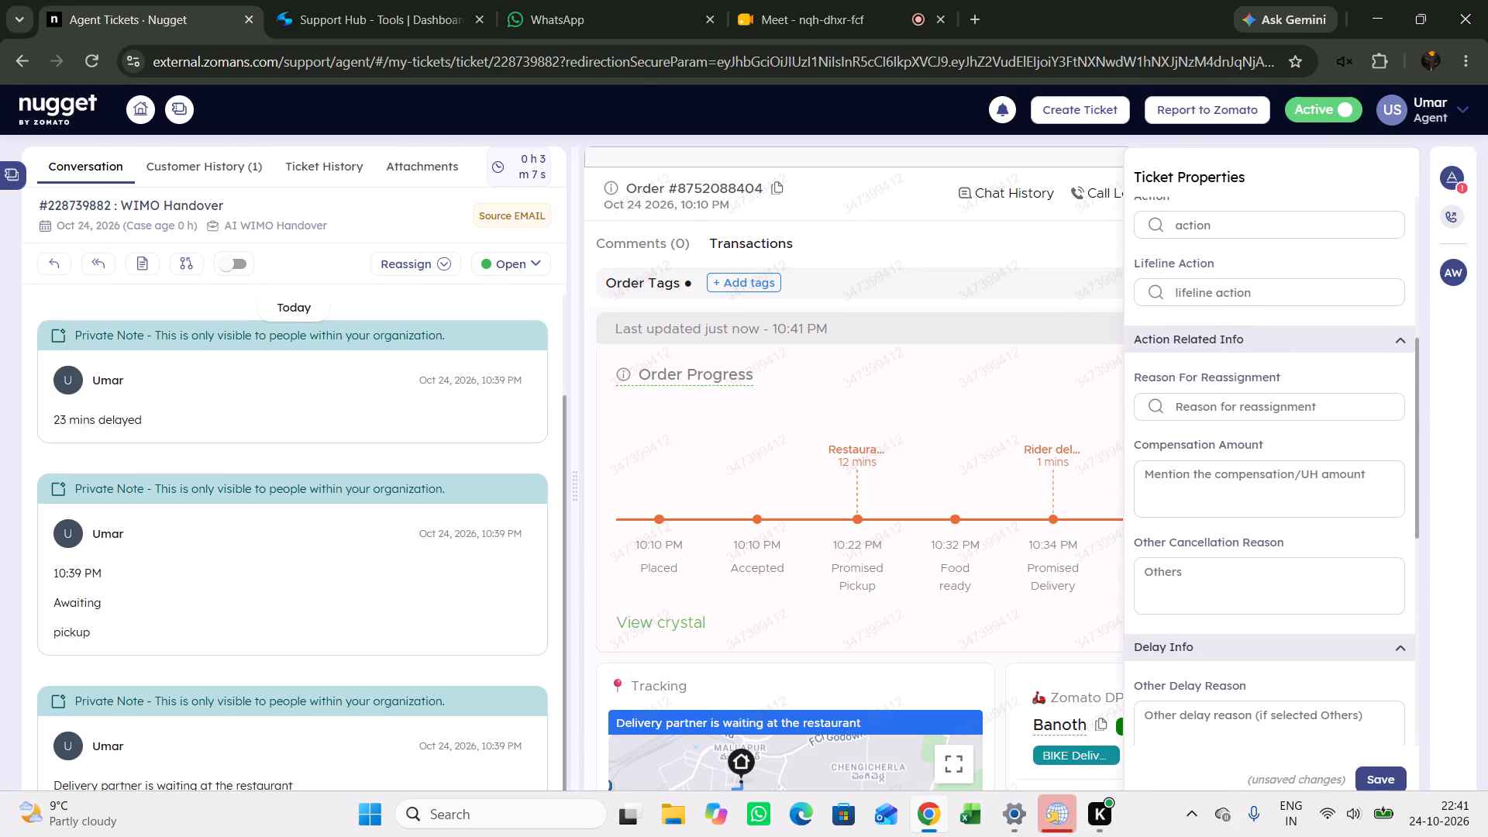
pyautogui.click(1252, 228)
pyautogui.click(1236, 248)
pyautogui.click(1228, 294)
pyautogui.click(1214, 322)
# Set Are Properties Filled to Yes, Order Status Expected Time to Preparation end, and Expected Time to 5.
pyautogui.scroll(-5, 1214, 331)
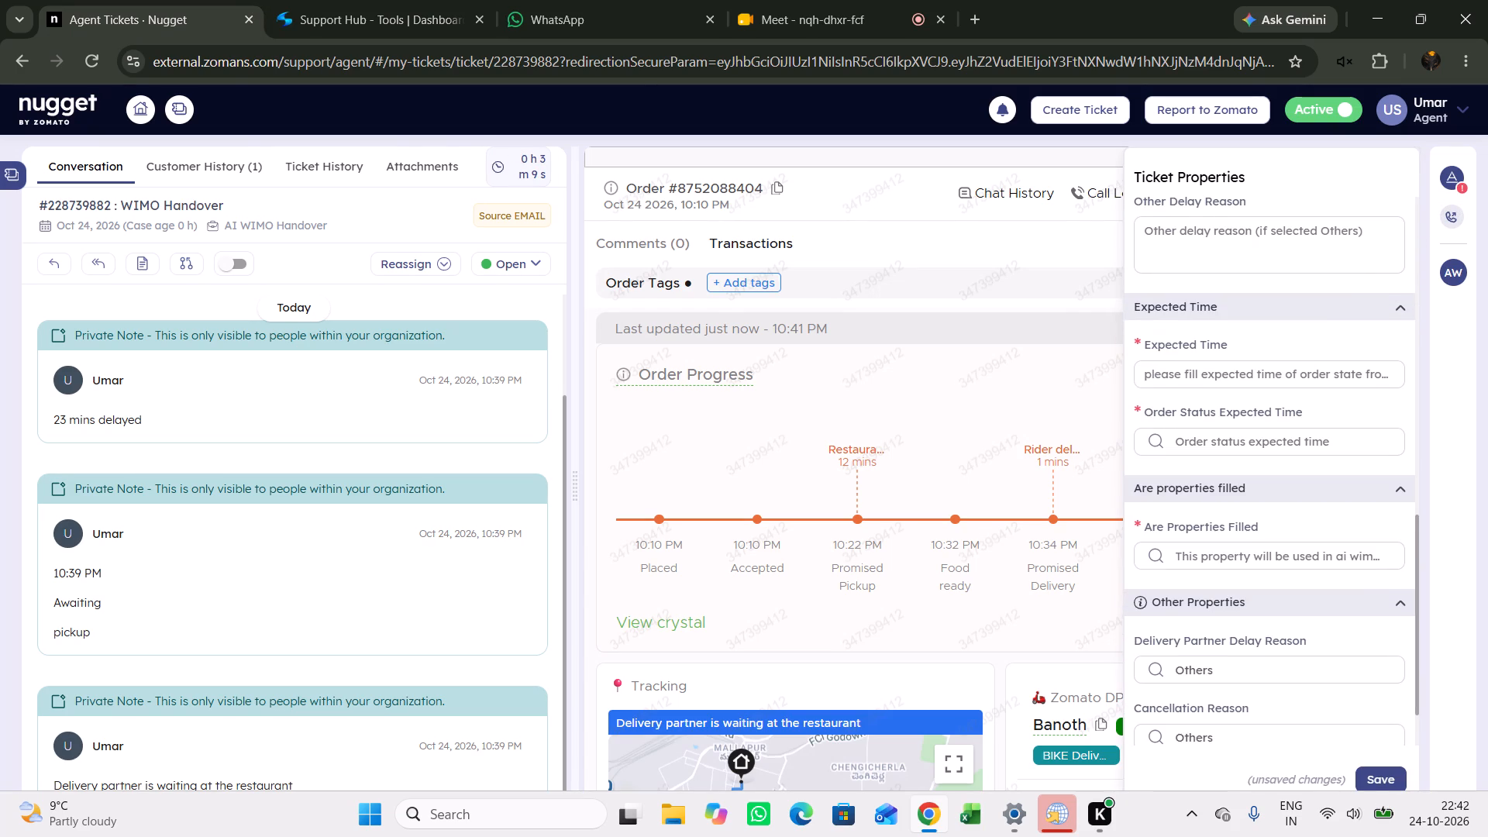
pyautogui.click(1243, 549)
pyautogui.click(1219, 587)
pyautogui.click(1257, 438)
pyautogui.click(1233, 470)
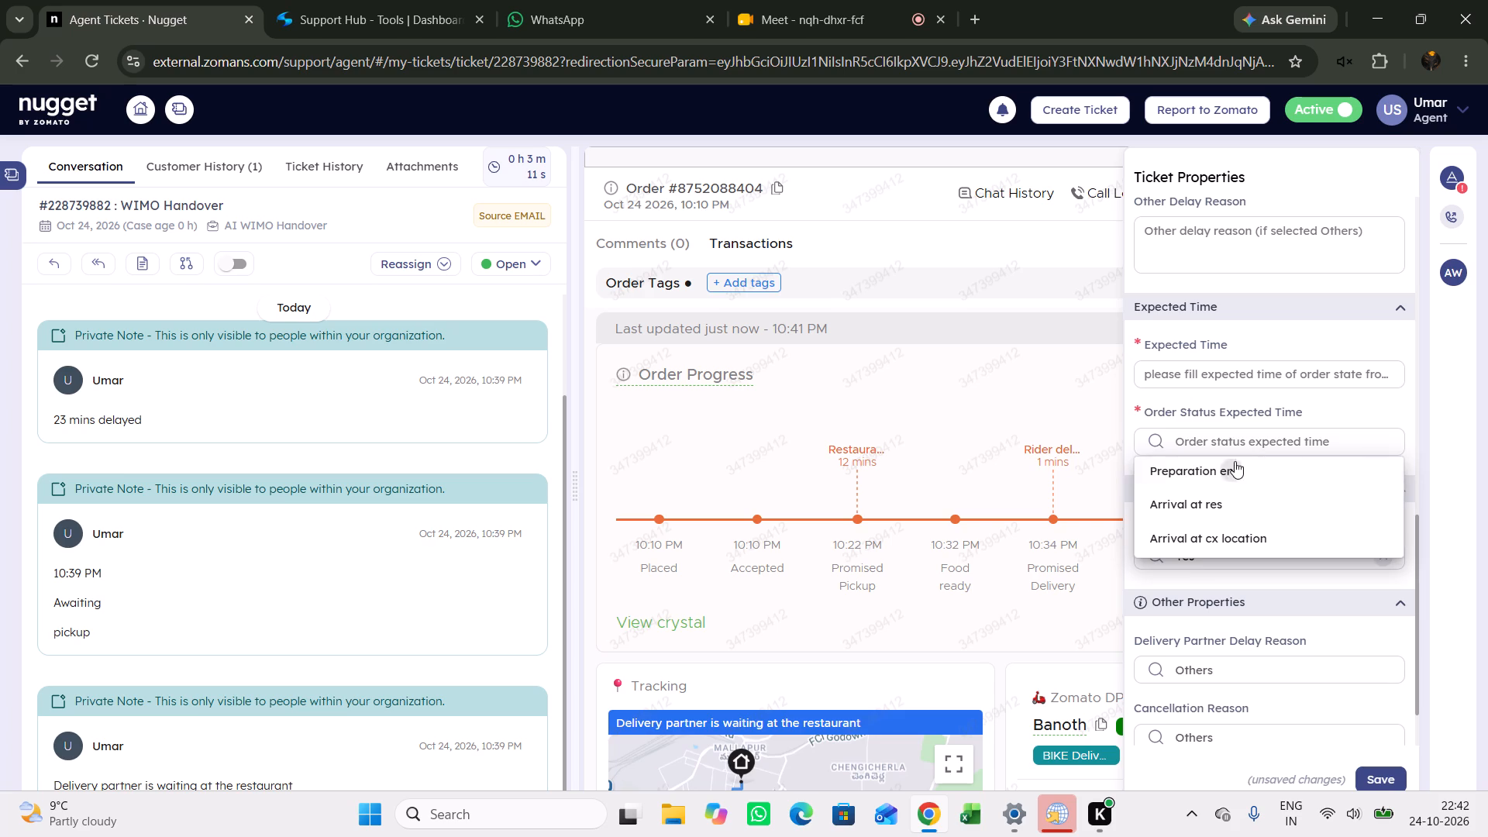
pyautogui.click(1249, 363)
pyautogui.press('5')
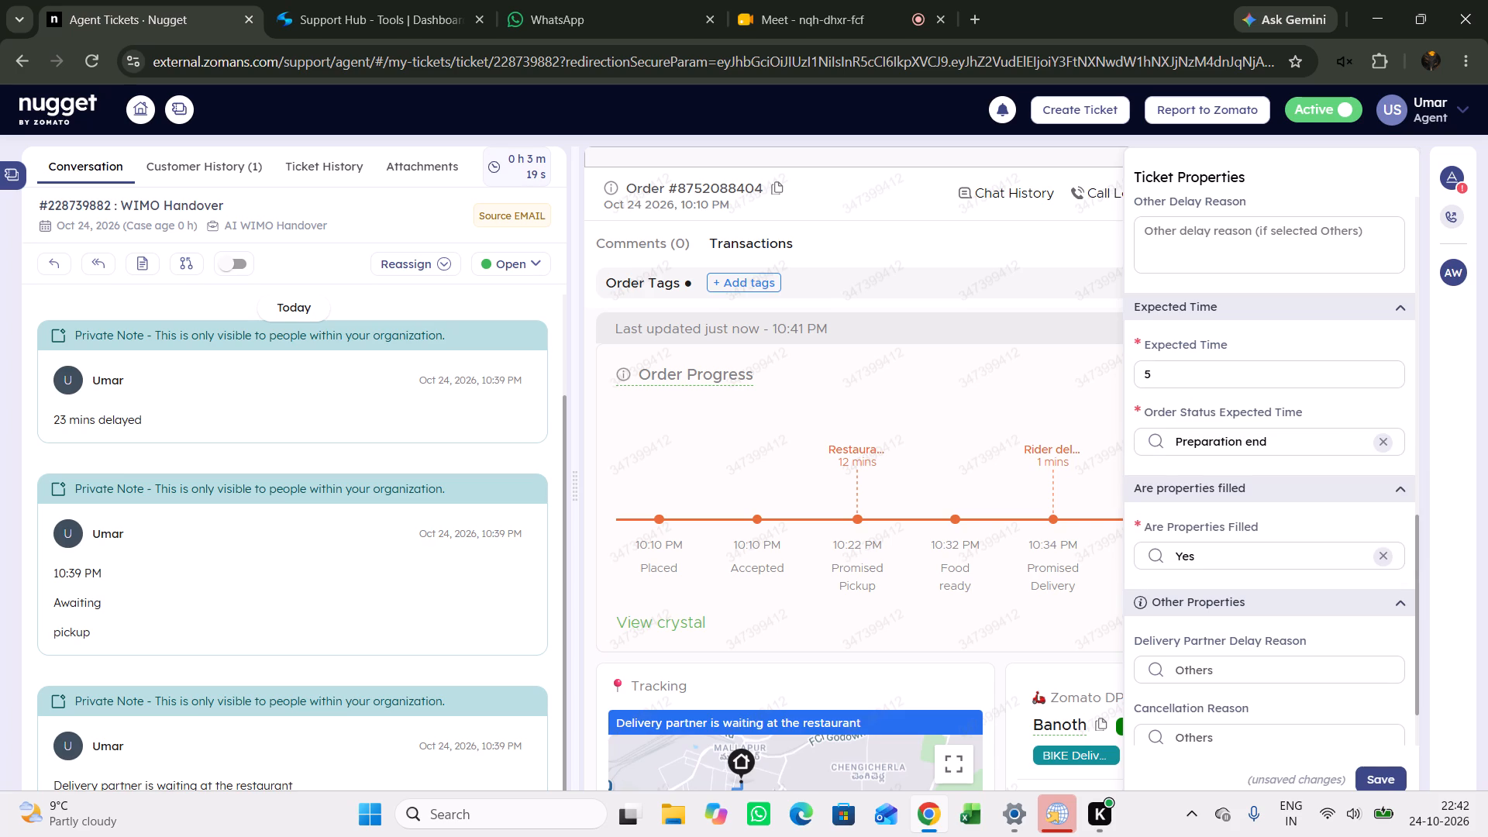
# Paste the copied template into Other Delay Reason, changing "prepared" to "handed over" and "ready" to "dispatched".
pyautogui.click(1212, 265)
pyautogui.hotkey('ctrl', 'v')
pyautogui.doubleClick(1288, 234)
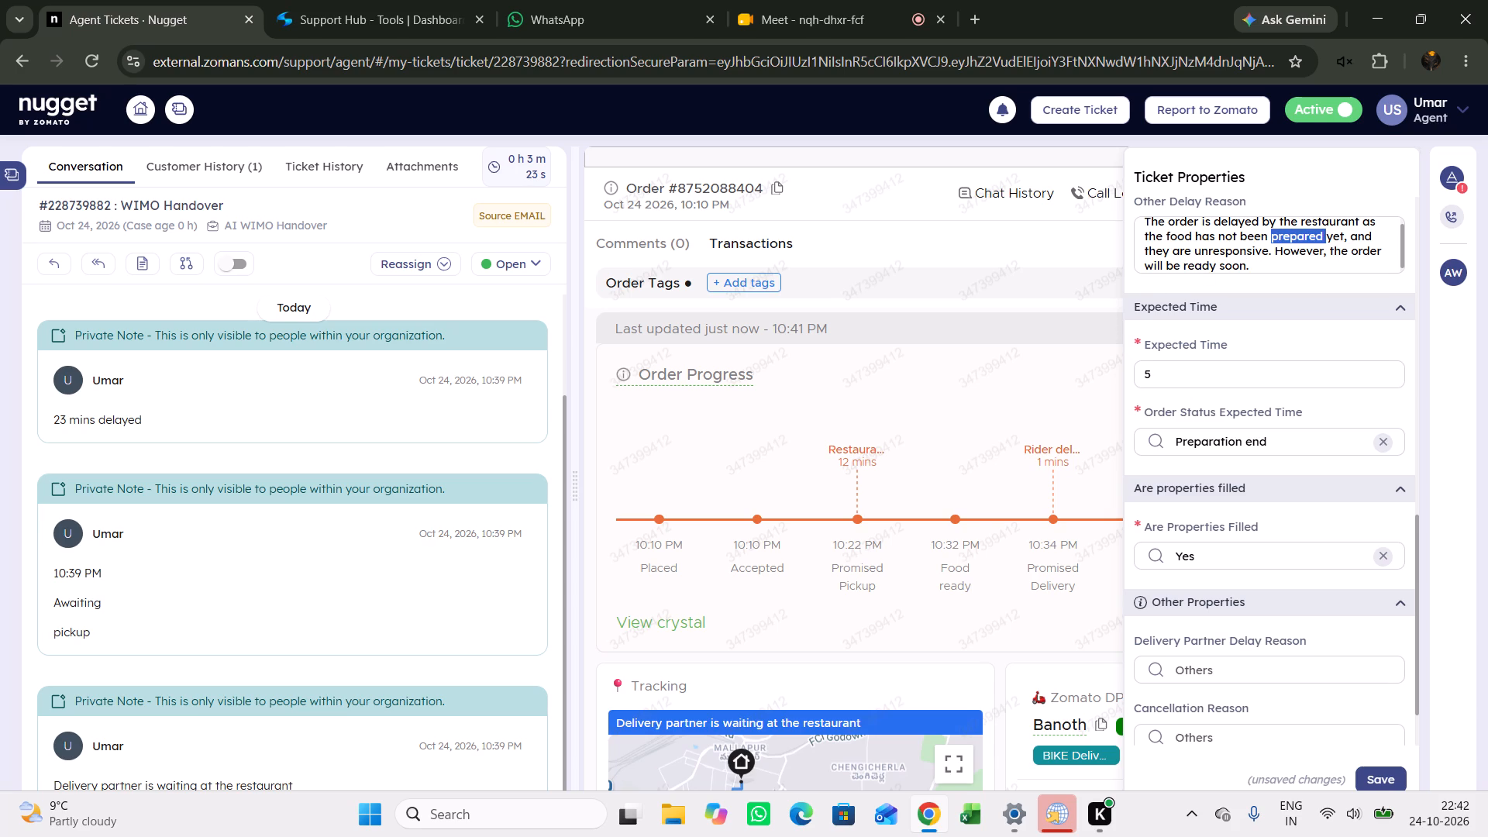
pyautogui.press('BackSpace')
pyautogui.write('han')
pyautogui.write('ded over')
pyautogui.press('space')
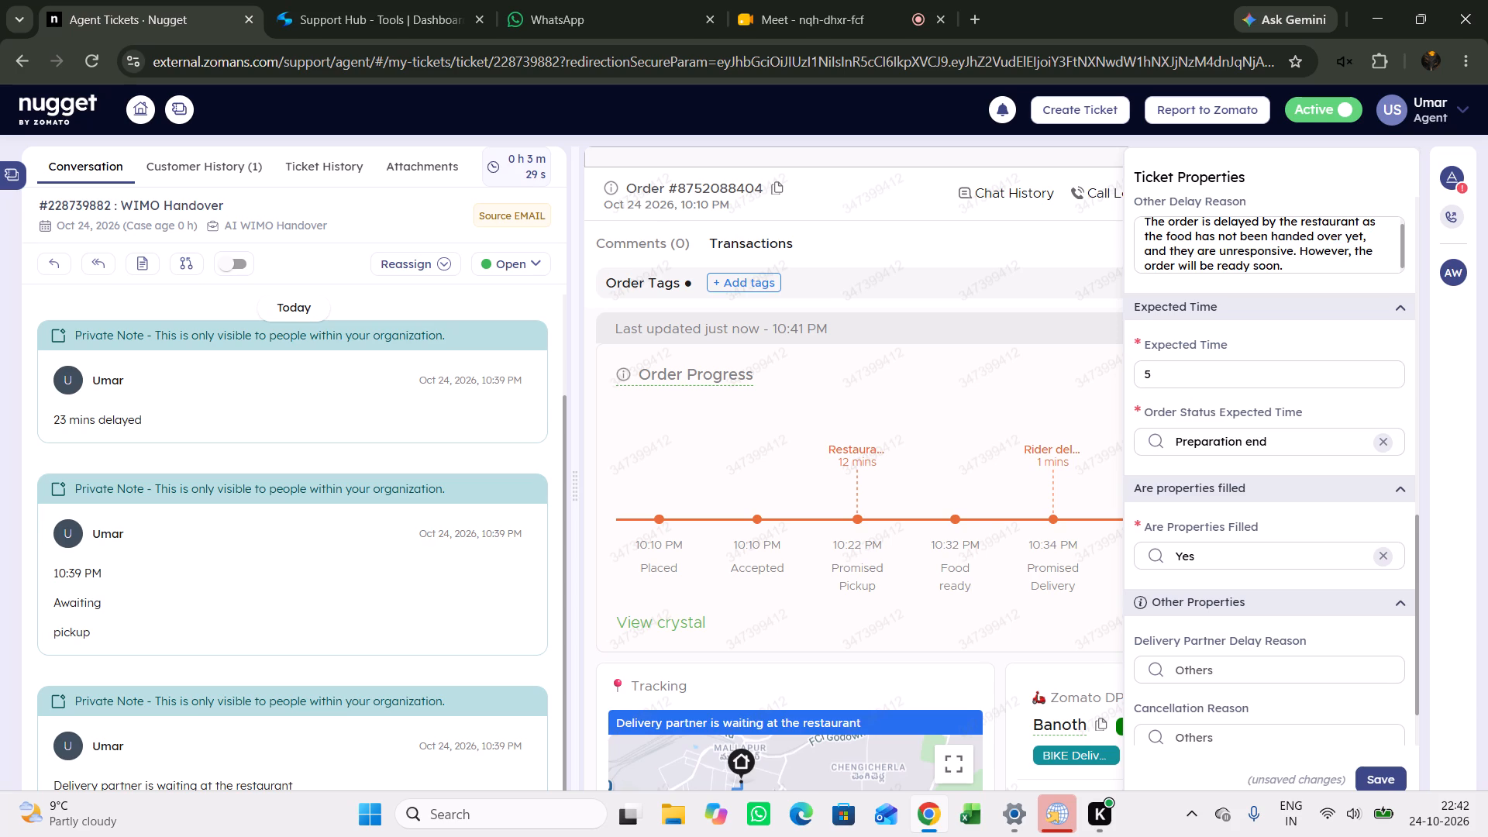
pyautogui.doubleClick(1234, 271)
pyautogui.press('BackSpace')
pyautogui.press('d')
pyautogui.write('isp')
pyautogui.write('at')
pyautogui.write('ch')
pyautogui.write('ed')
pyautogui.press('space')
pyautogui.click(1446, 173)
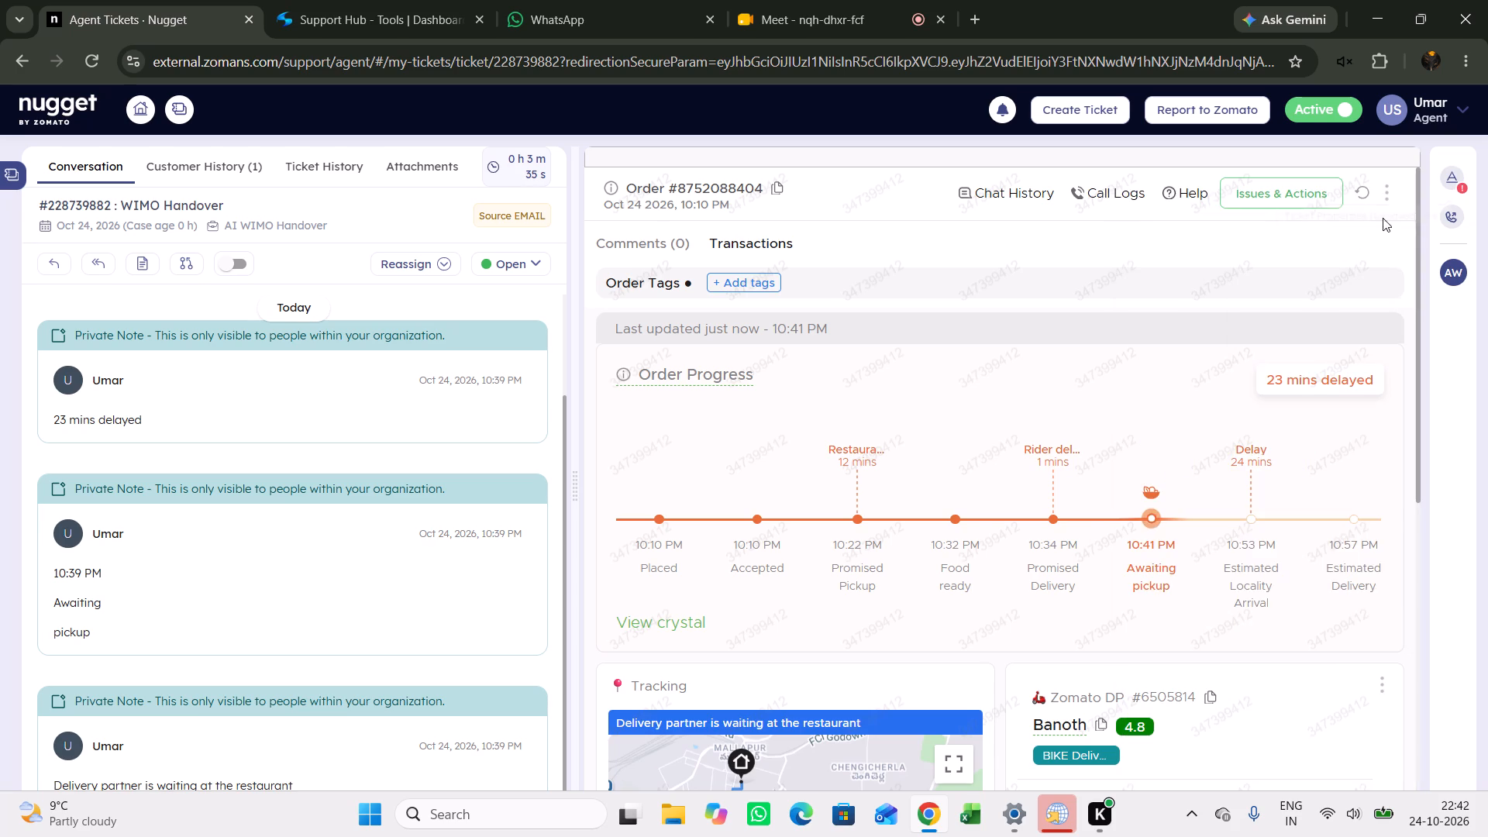
# Refresh the order details to recheck the order's progress and delivery partner.
pyautogui.click(1367, 195)
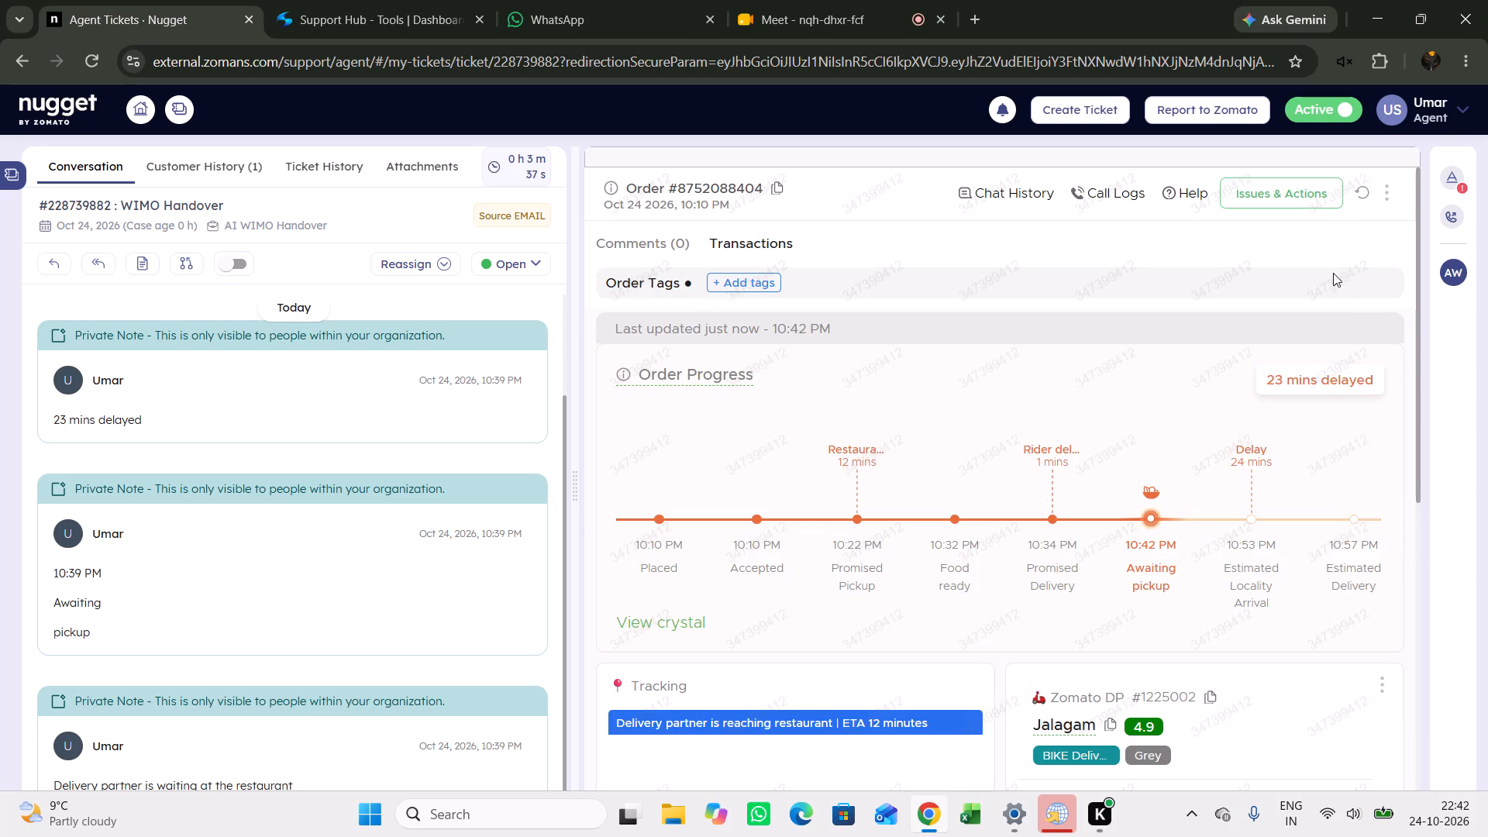
# Request a callback to the order's currently assigned delivery partner.
pyautogui.scroll(-2, 1271, 439)
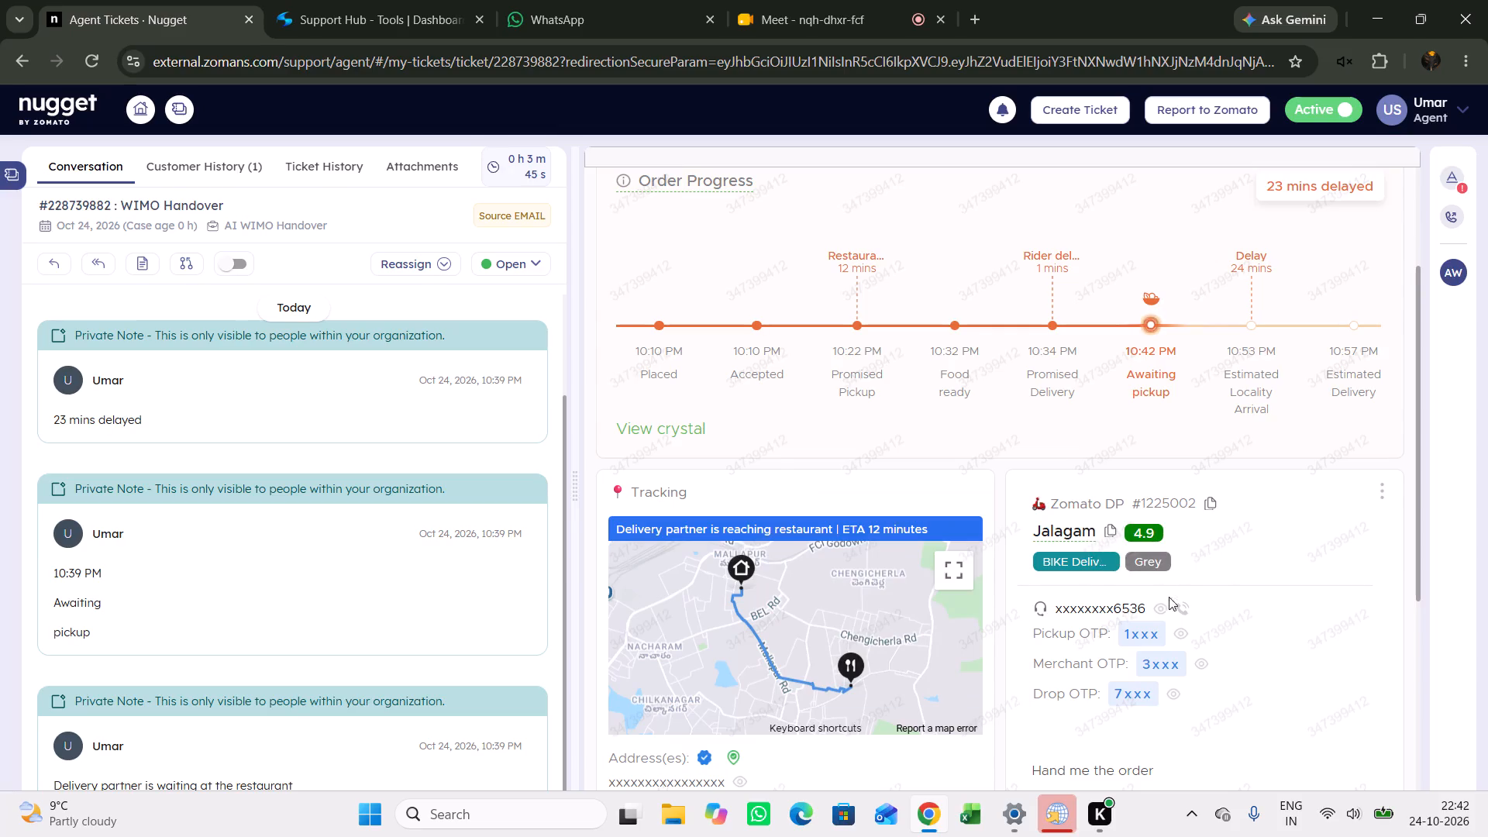
pyautogui.click(1180, 615)
pyautogui.click(1183, 611)
pyautogui.click(1349, 593)
pyautogui.click(1283, 277)
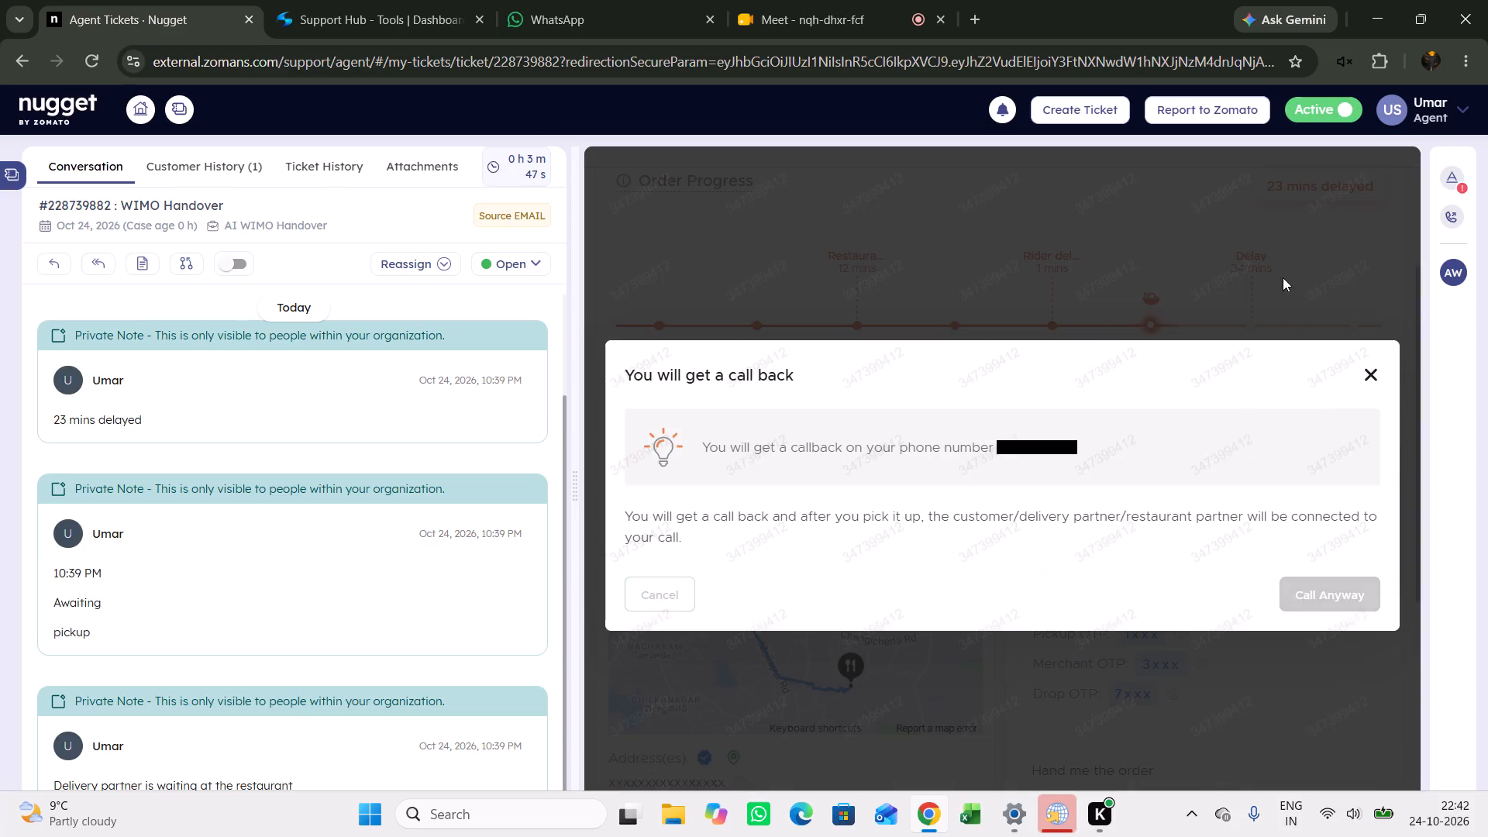
# Check the order's delivery partner assignment history.
pyautogui.click(1382, 487)
pyautogui.click(1308, 533)
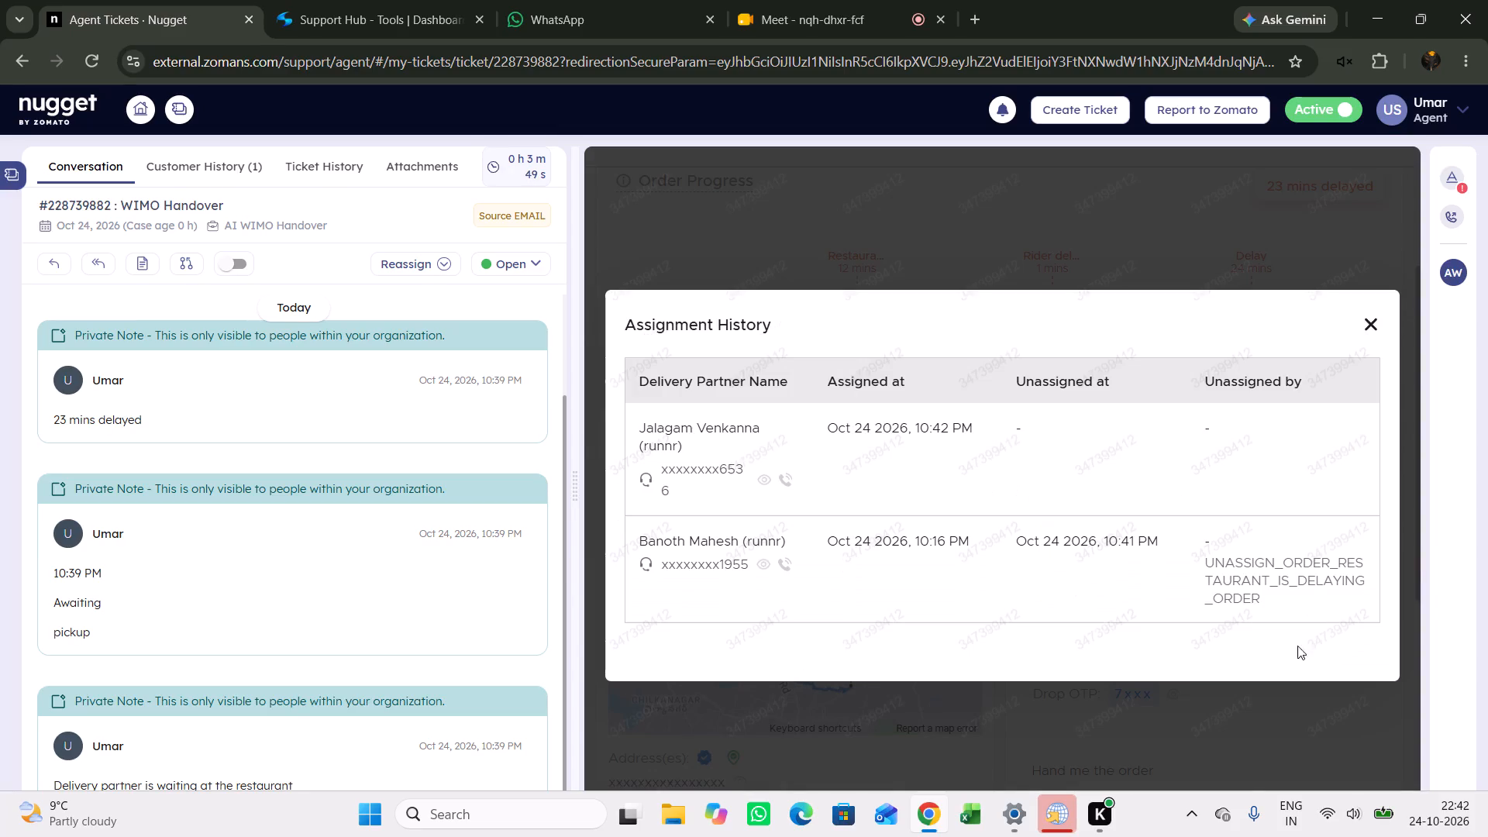
pyautogui.click(1286, 688)
# Clear the Other Delay Reason text in the ticket properties.
pyautogui.scroll(5, 1253, 507)
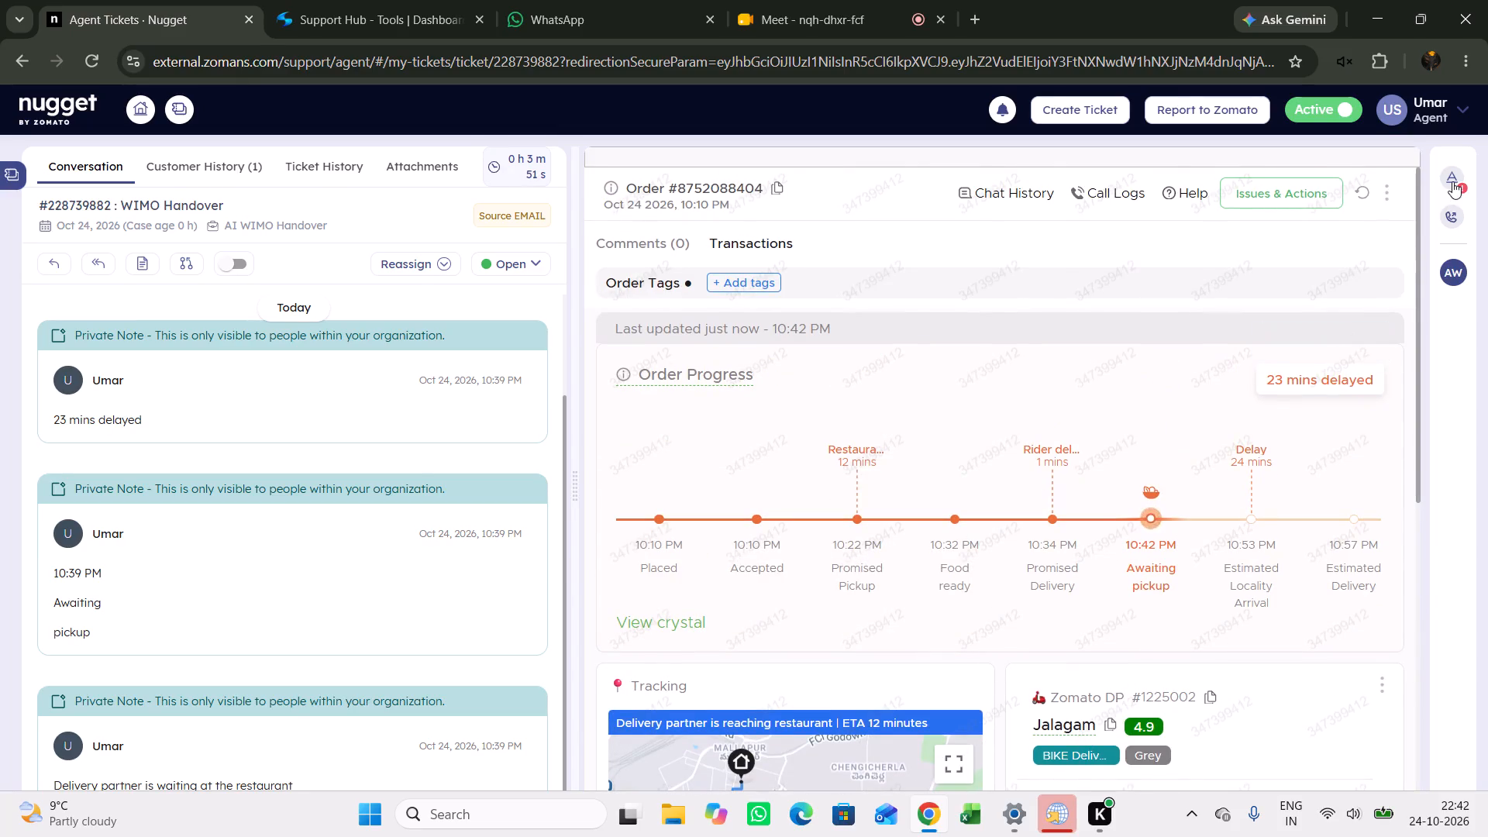
pyautogui.click(1452, 181)
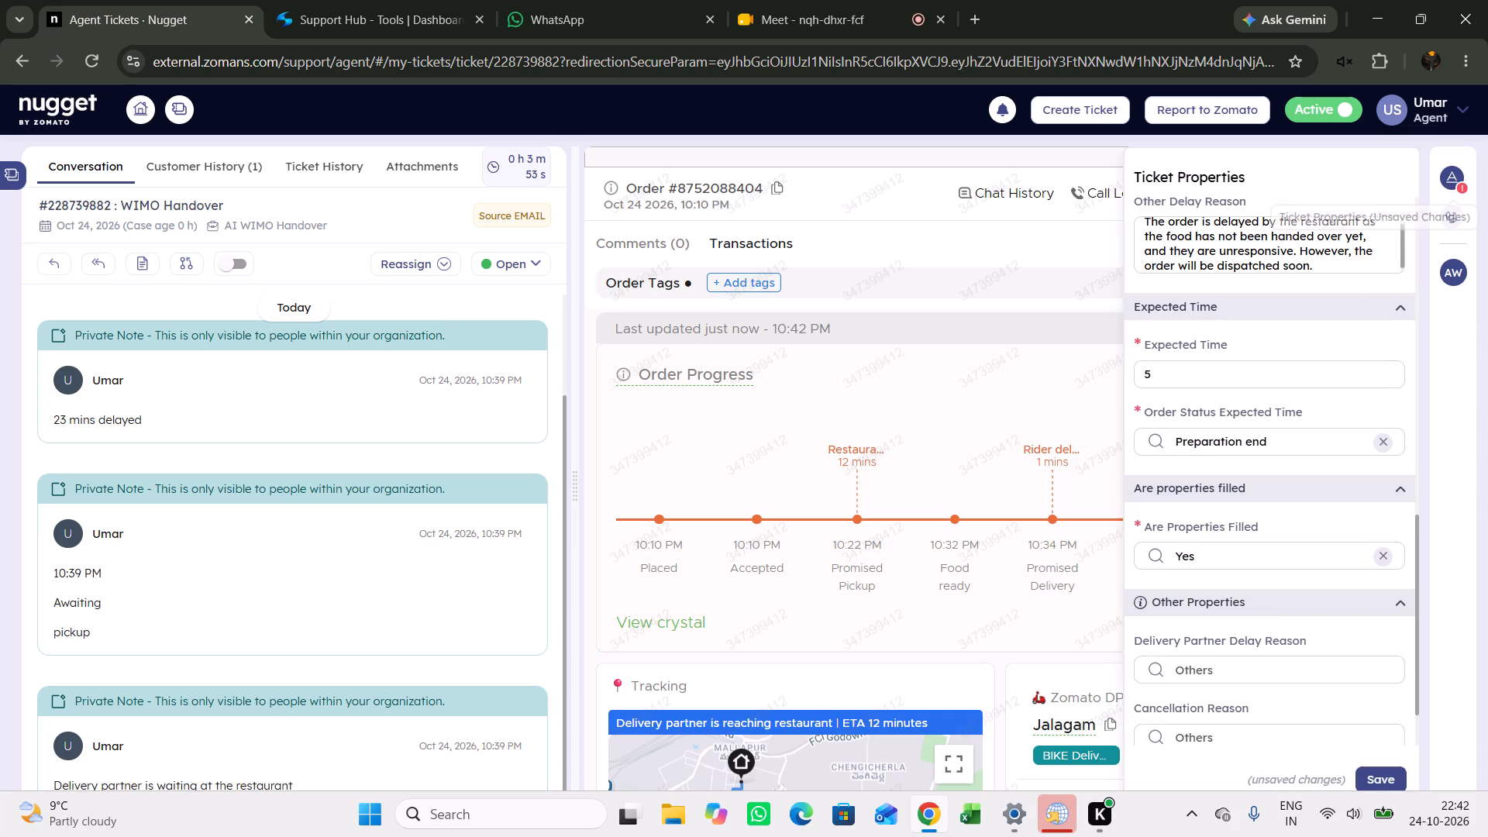
pyautogui.moveTo(1327, 268); pyautogui.dragTo(1044, 206)
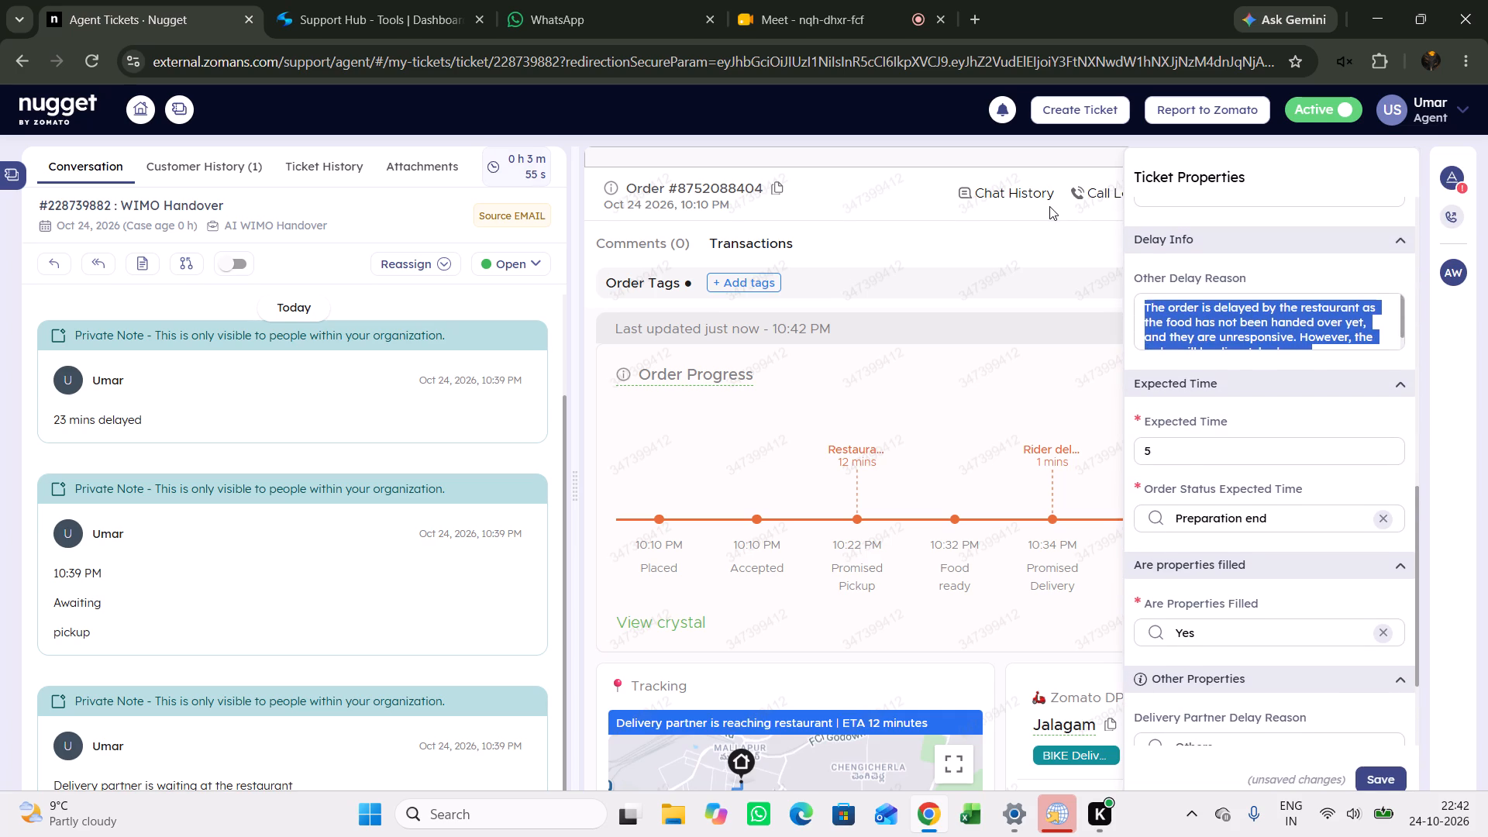
pyautogui.press('BackSpace')
# In Support Hub, filter by transfer_order and copy the template about the previous delivery partner's reassignment due to vehicle issue.
pyautogui.click(432, 0)
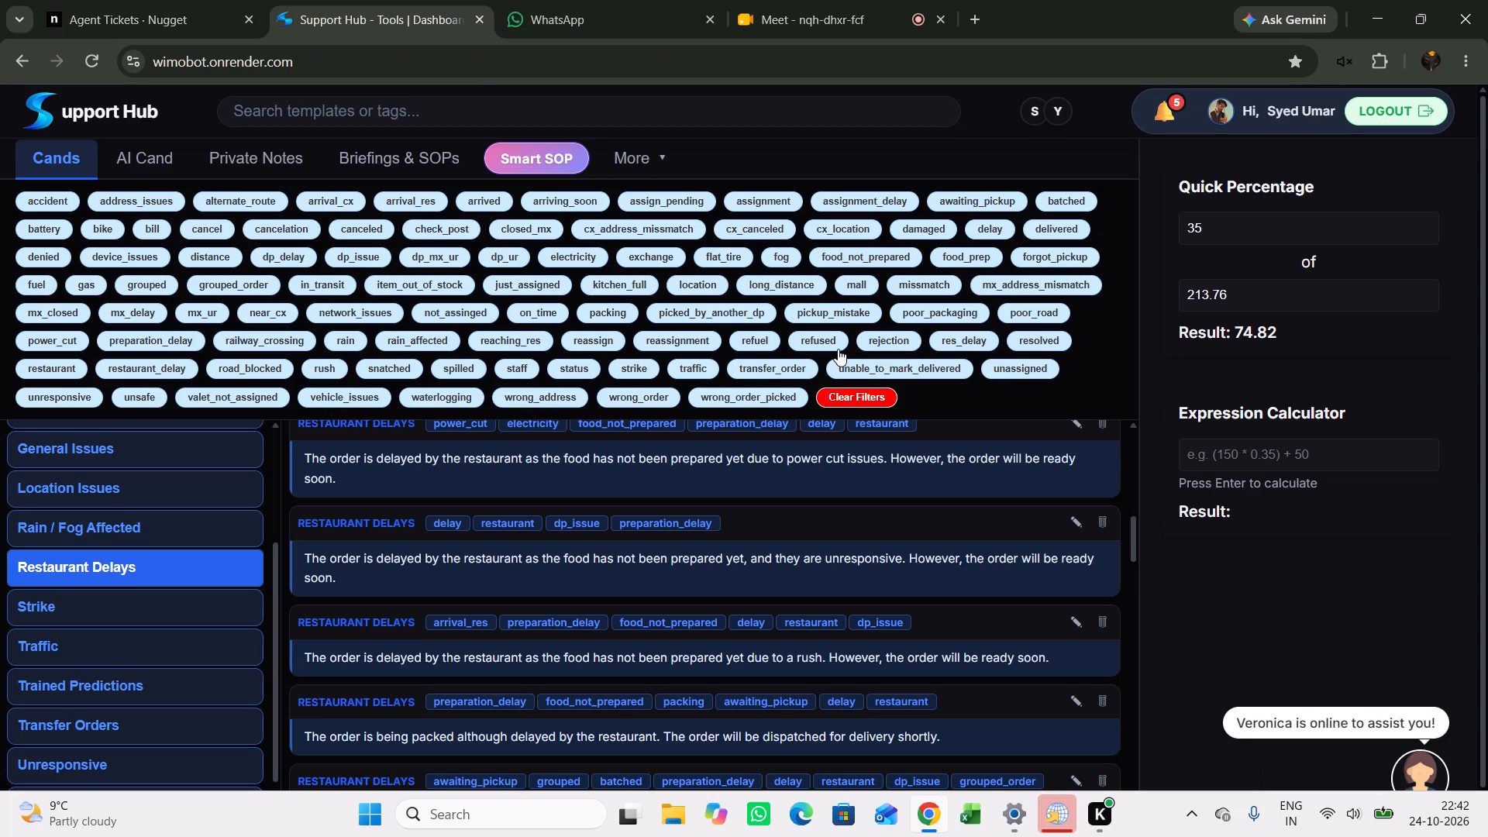
pyautogui.click(749, 364)
pyautogui.scroll(10, 664, 590)
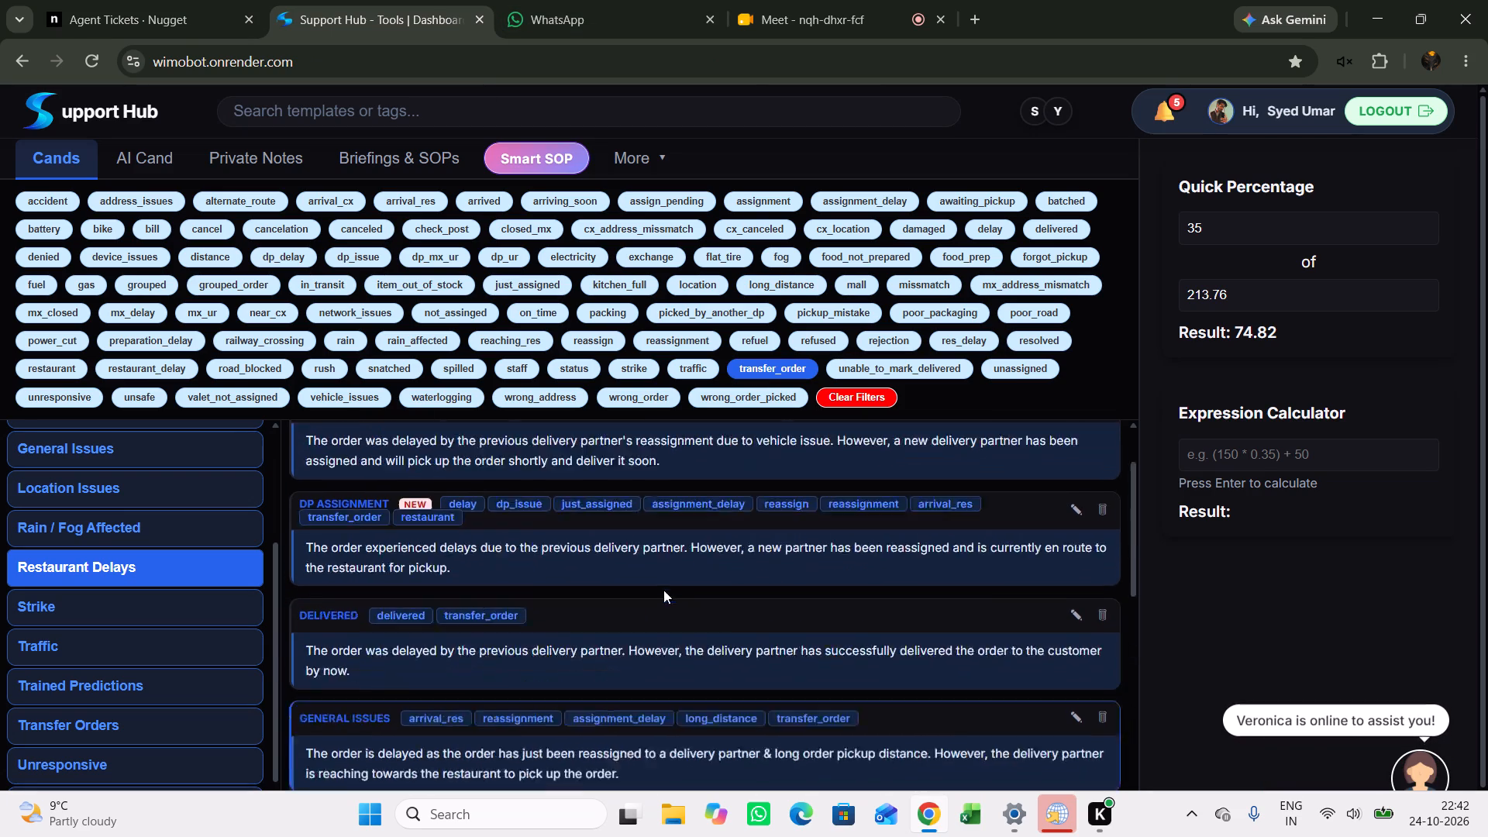
pyautogui.scroll(5, 661, 611)
pyautogui.click(663, 636)
# Paste the template into the ticket's Other Delay Reason, replacing "vehicle issue" with "restaurant delay".
pyautogui.click(180, 0)
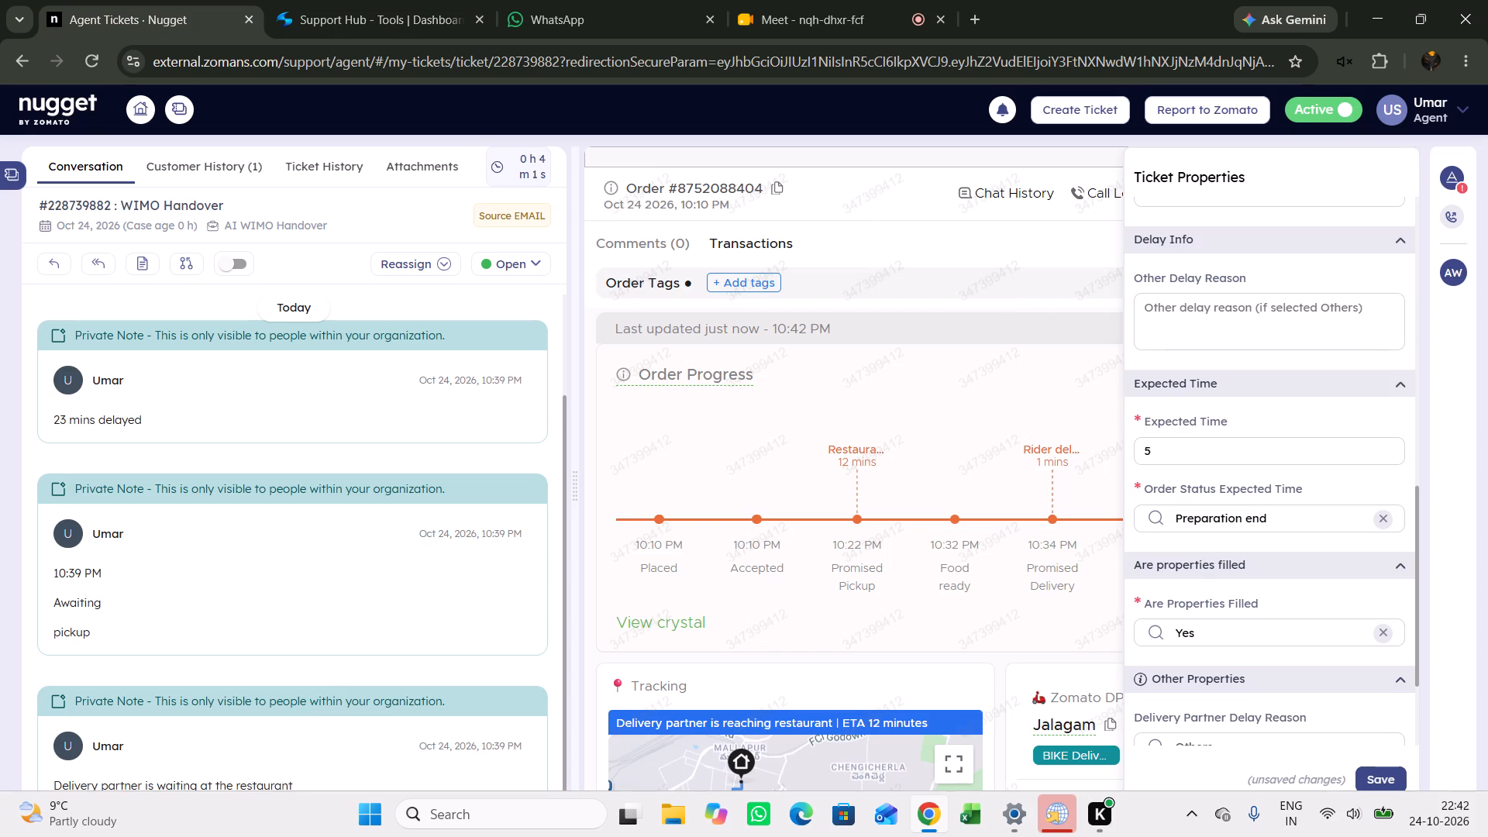
pyautogui.rightClick(1175, 303)
pyautogui.click(1252, 539)
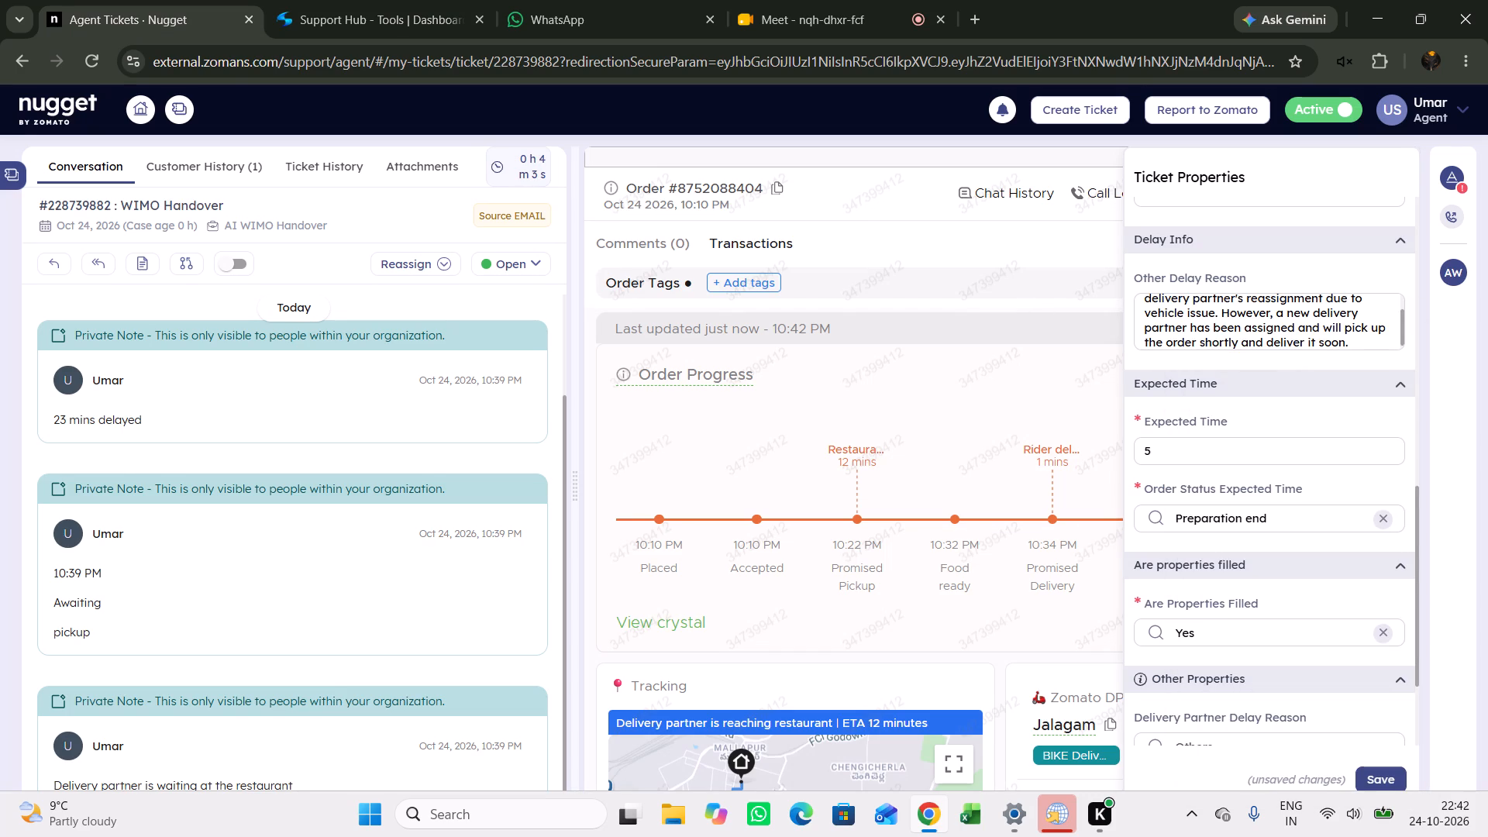
pyautogui.moveTo(1215, 315); pyautogui.dragTo(1143, 312)
pyautogui.press('BackSpace')
pyautogui.write('restaurant delay')
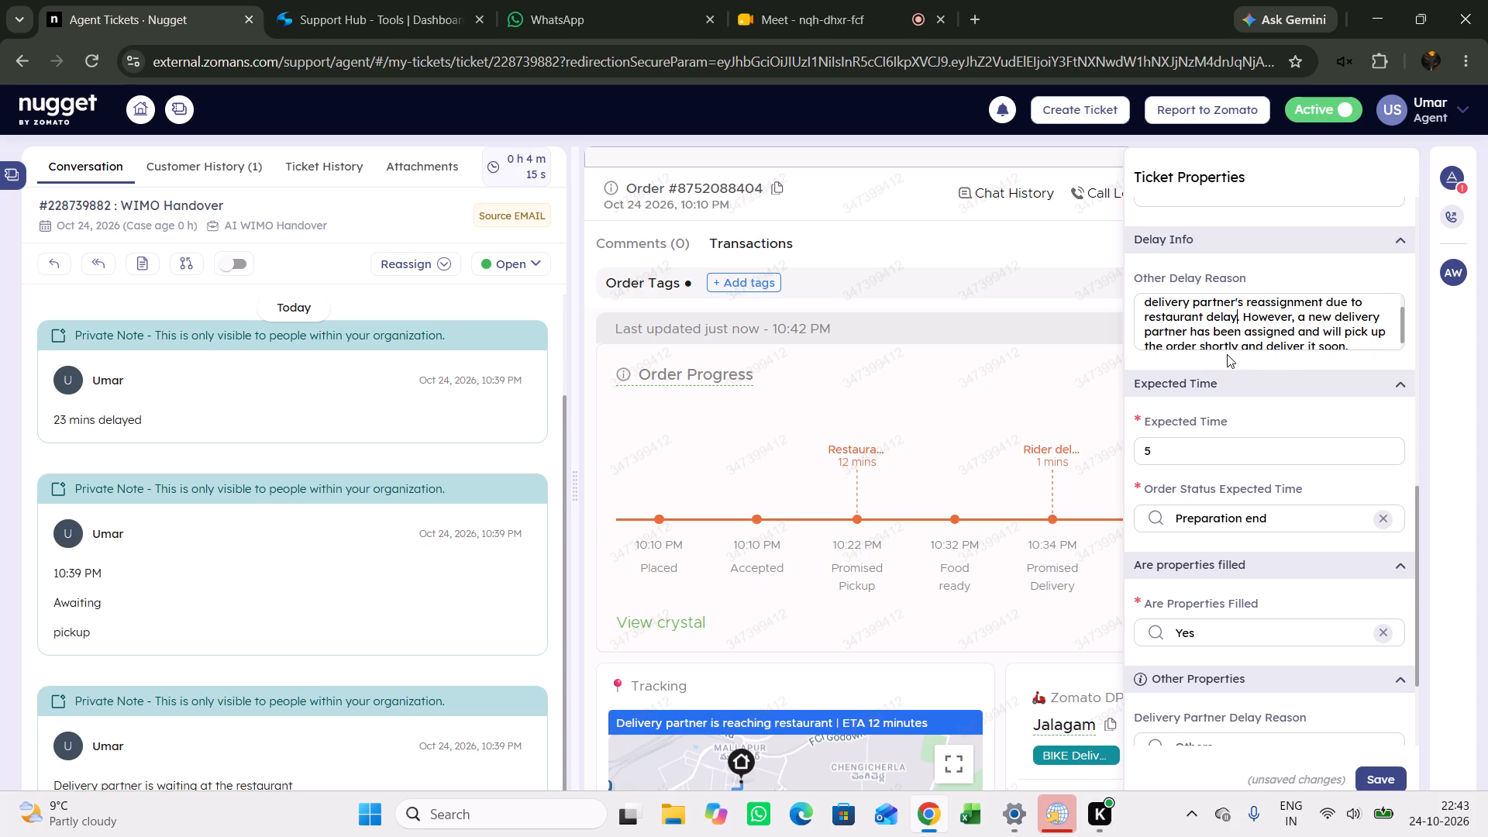
pyautogui.click(1445, 175)
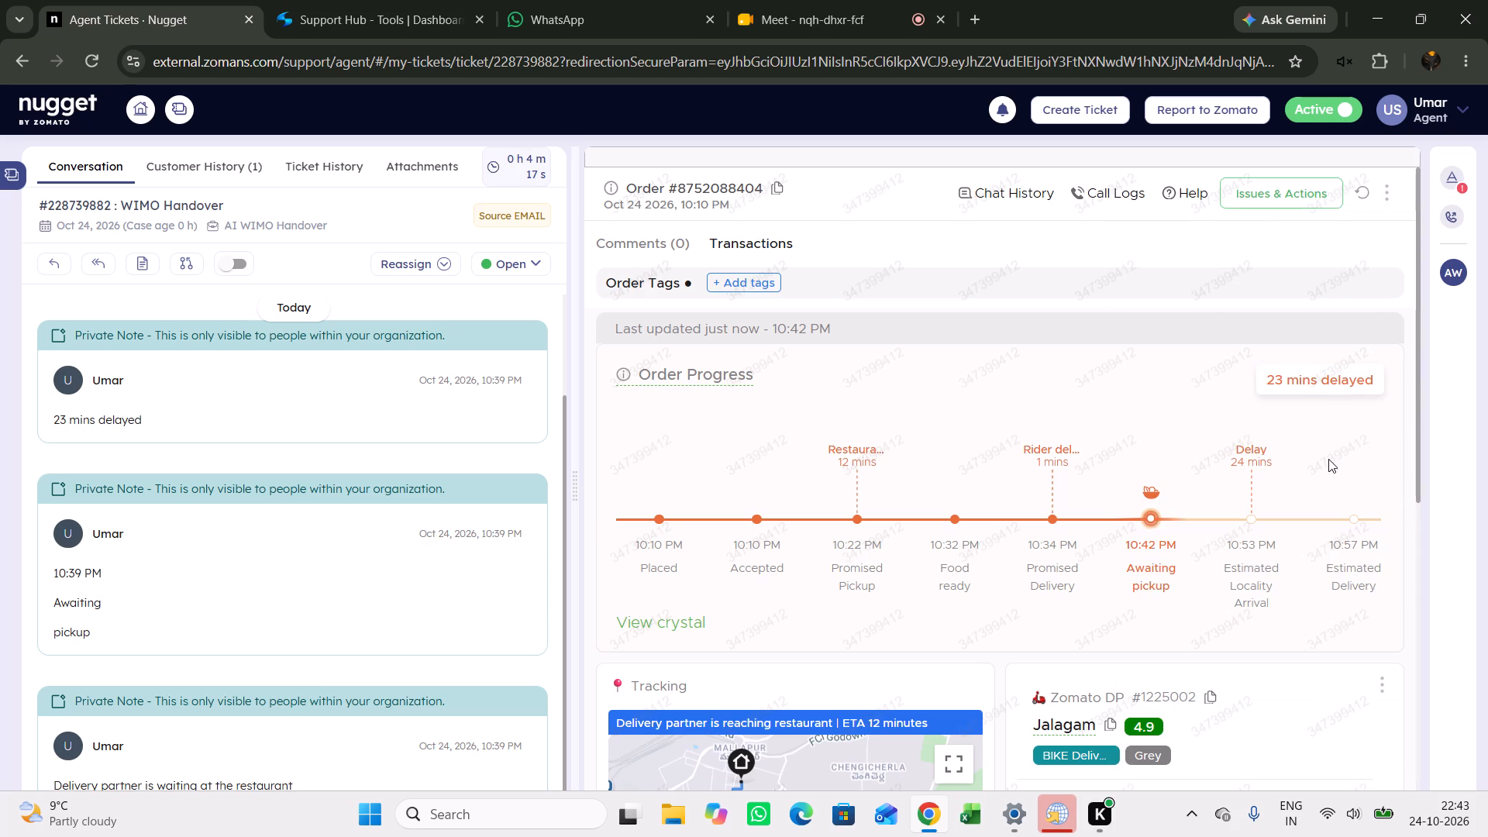
# Request another callback to the newly assigned delivery partner.
pyautogui.scroll(-1, 1319, 463)
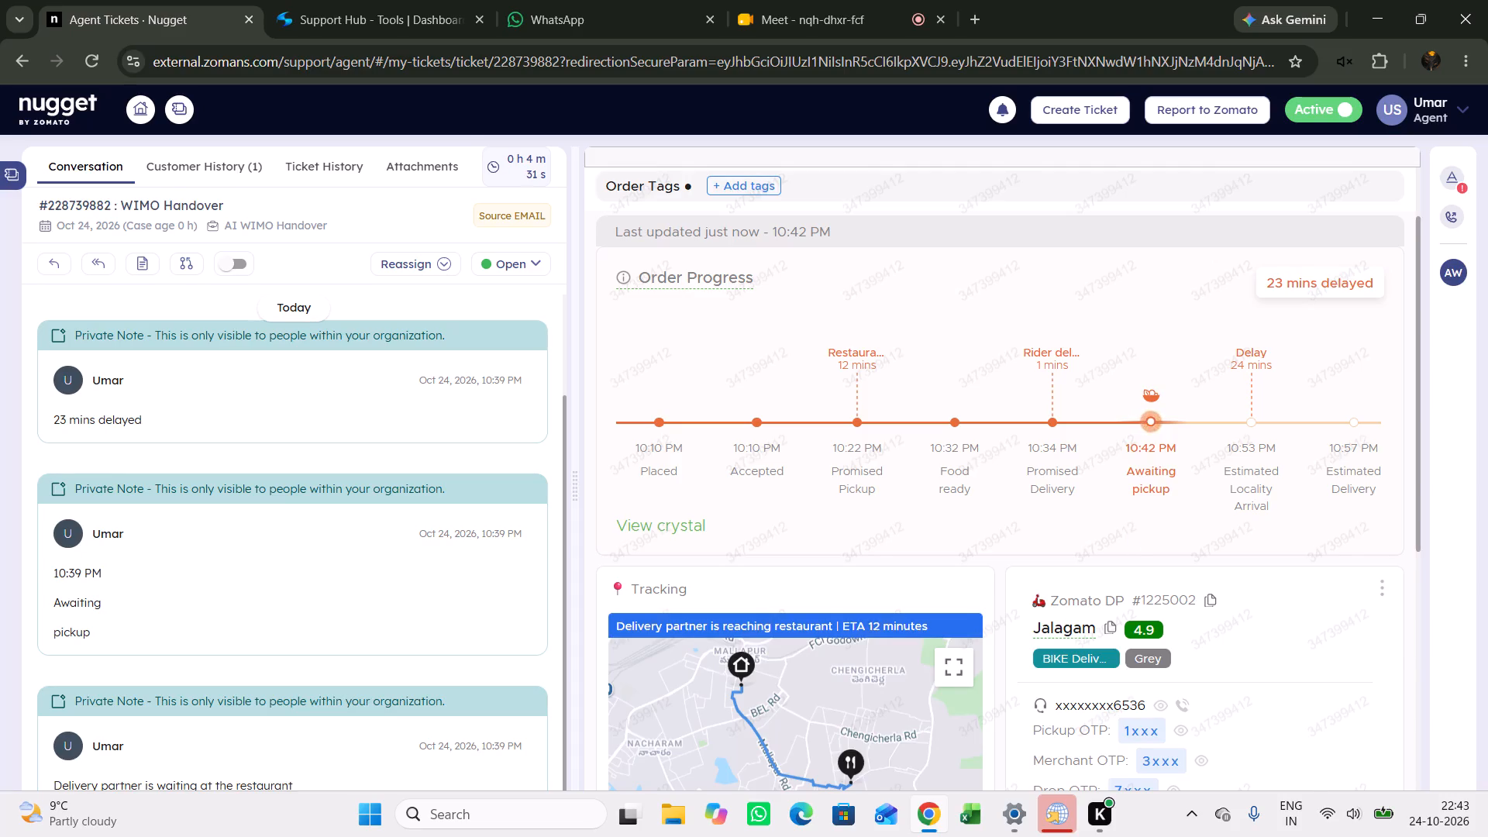
pyautogui.scroll(-1, 1162, 495)
pyautogui.click(1182, 609)
pyautogui.click(1325, 580)
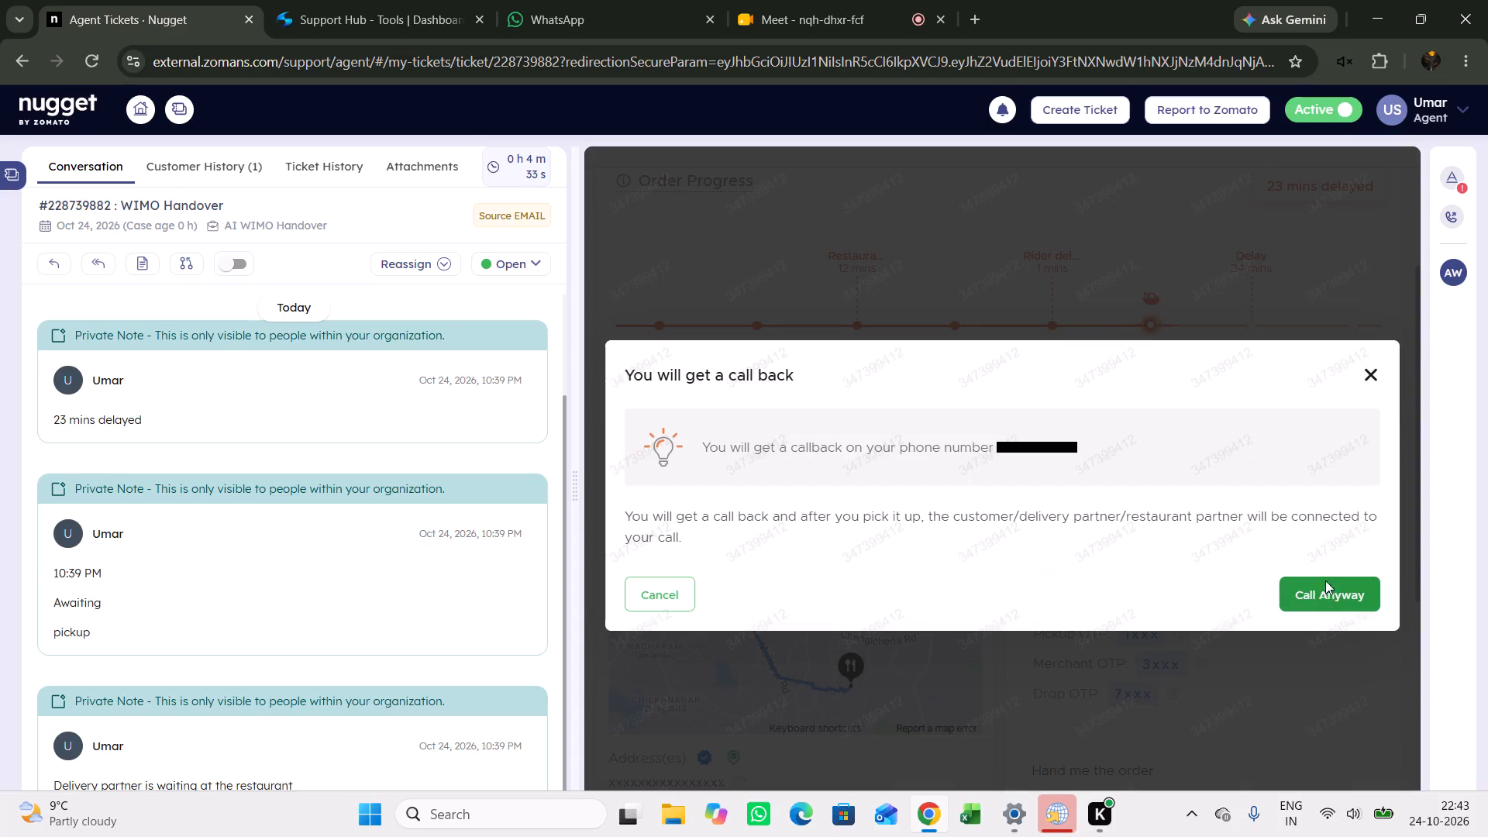
pyautogui.click(1279, 263)
# Insert "is unresponsive" after "a new delivery partner" in the Other Delay Reason text.
pyautogui.scroll(4, 1290, 420)
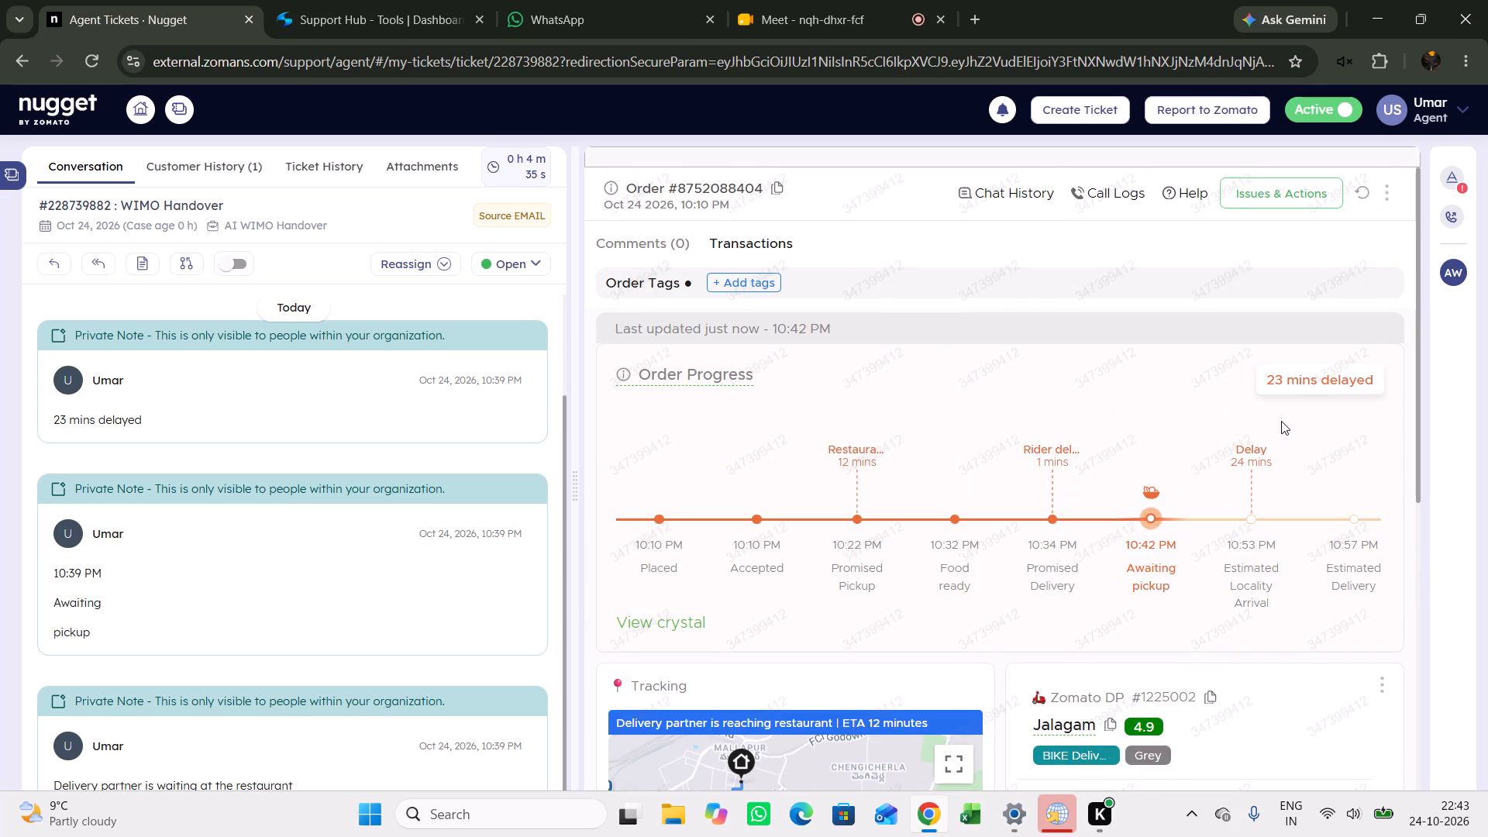
pyautogui.click(1454, 184)
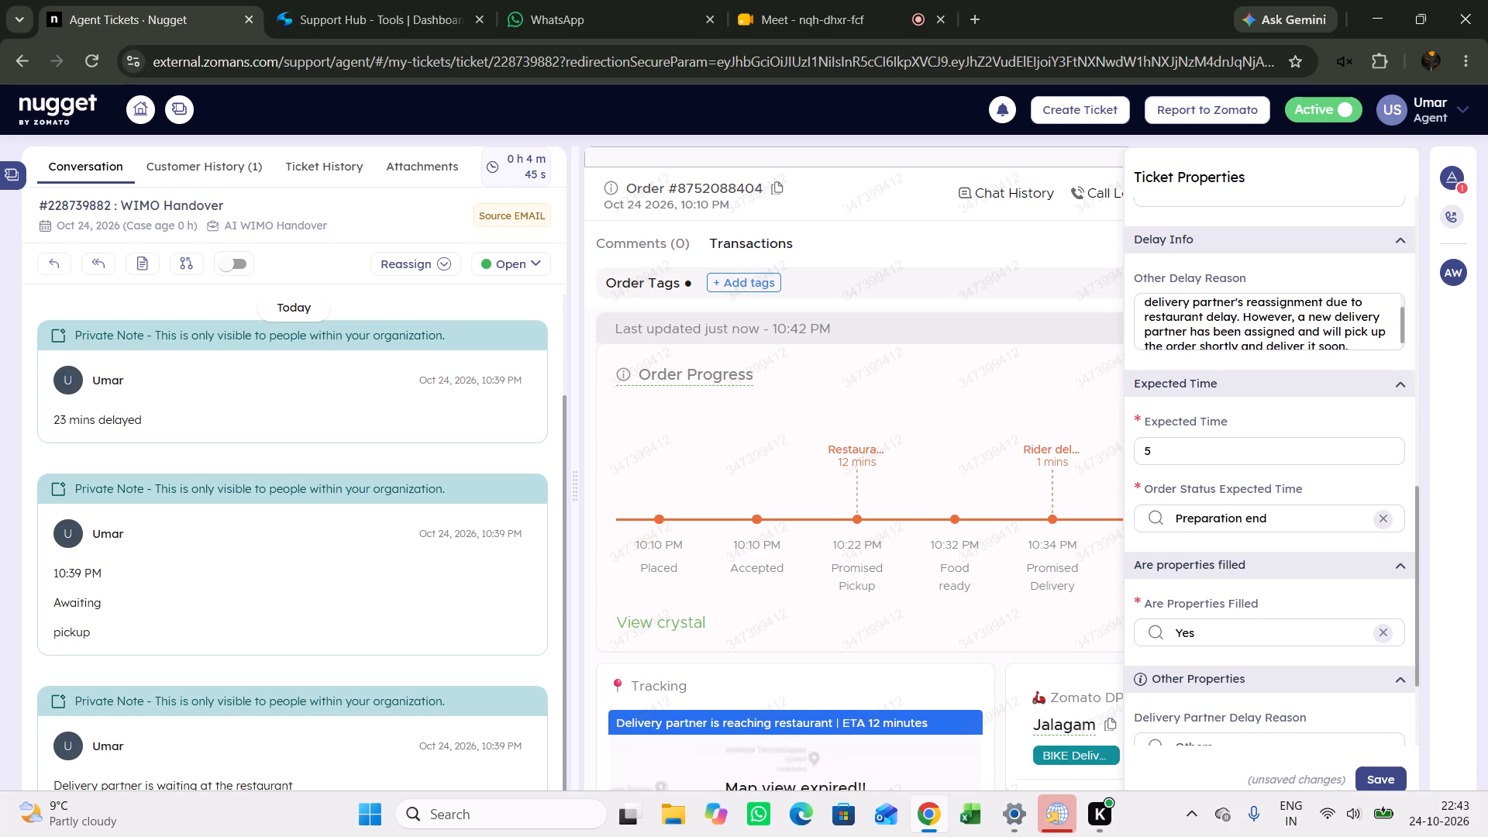
pyautogui.click(1190, 333)
pyautogui.write('is unresponsive')
pyautogui.press('space')
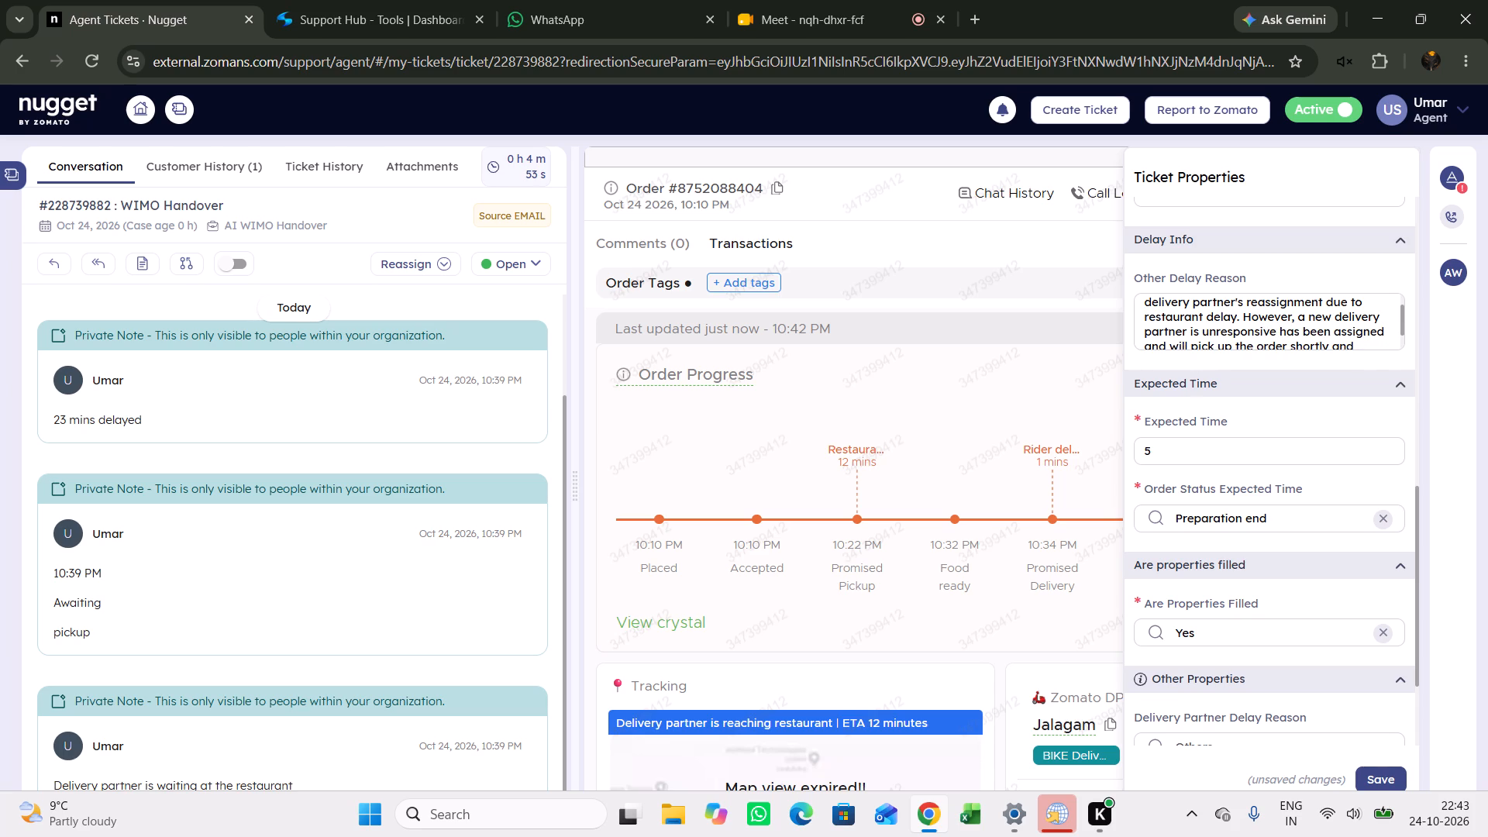
# Change Order Status Expected Time to Arrival at res.
pyautogui.scroll(5, 1228, 500)
pyautogui.scroll(-5, 1234, 491)
pyautogui.click(1245, 513)
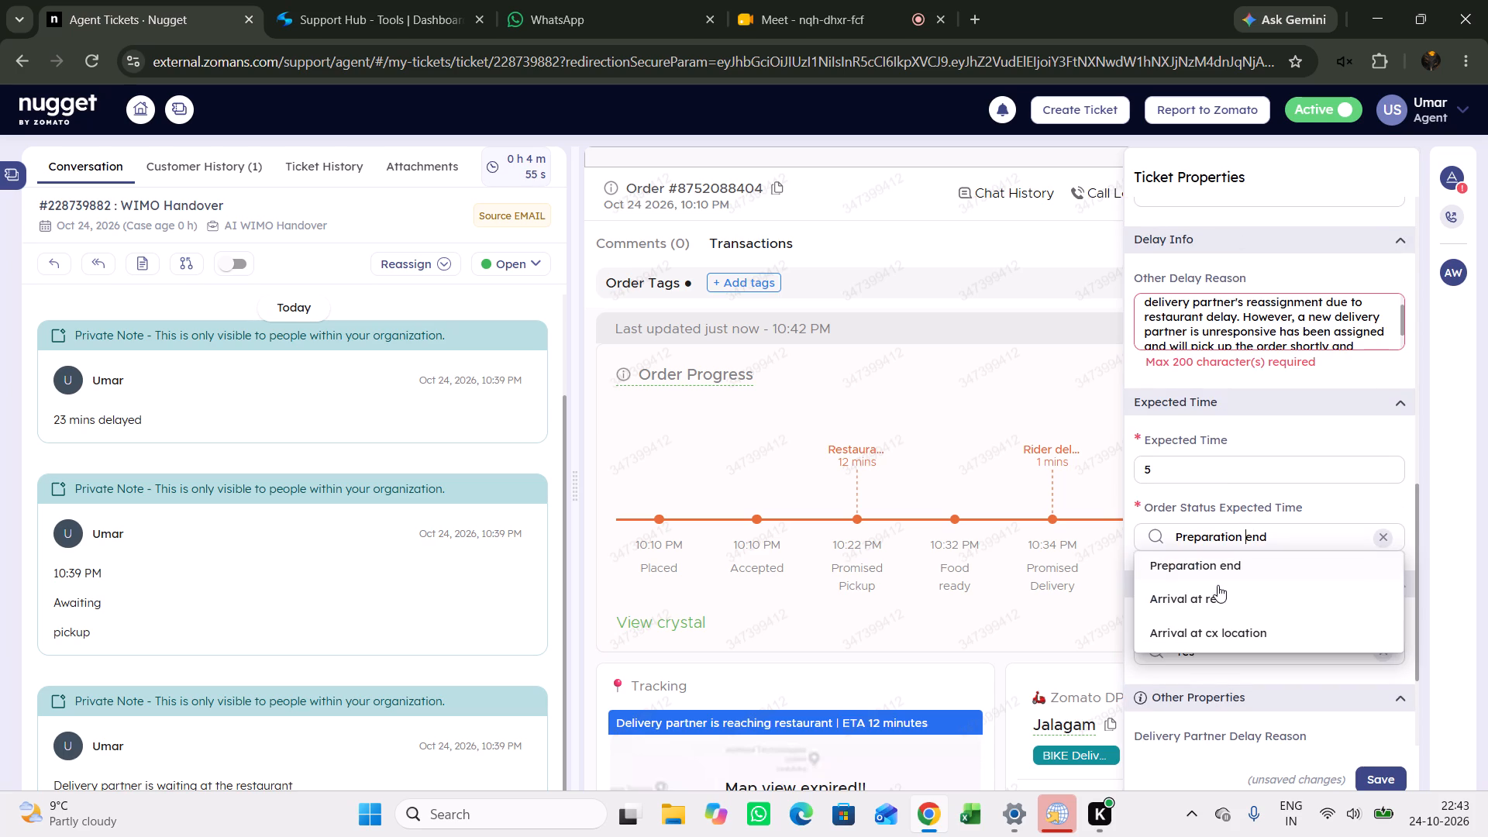
pyautogui.click(1218, 585)
# Copy the tracking status and add it as a private note: "Delivery partner is reaching restaurant | ETA 12 minutes".
pyautogui.moveTo(964, 713); pyautogui.dragTo(542, 732)
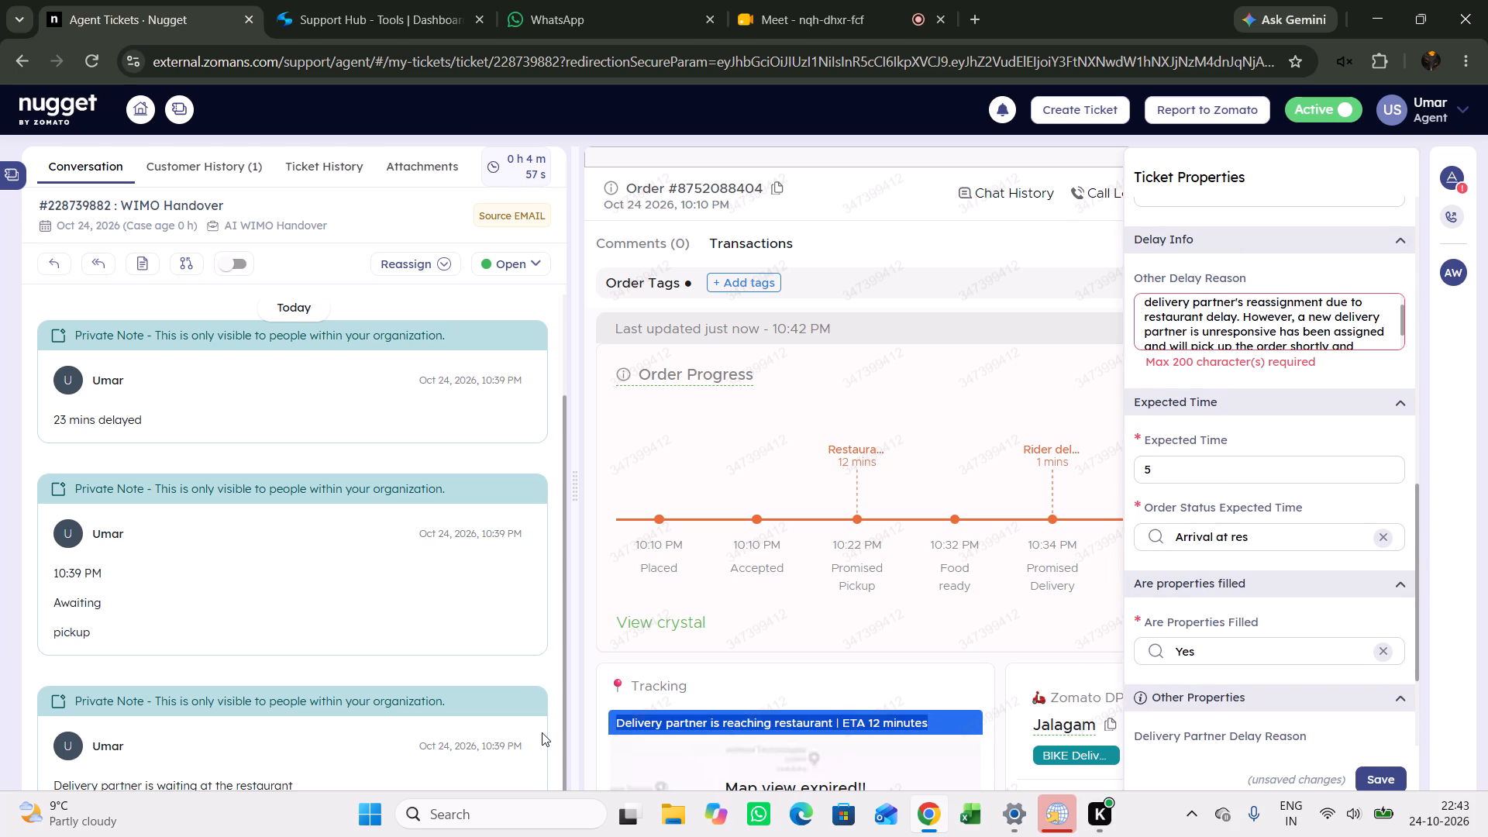
pyautogui.hotkey('ctrl', 'c')
pyautogui.click(150, 258)
pyautogui.rightClick(663, 436)
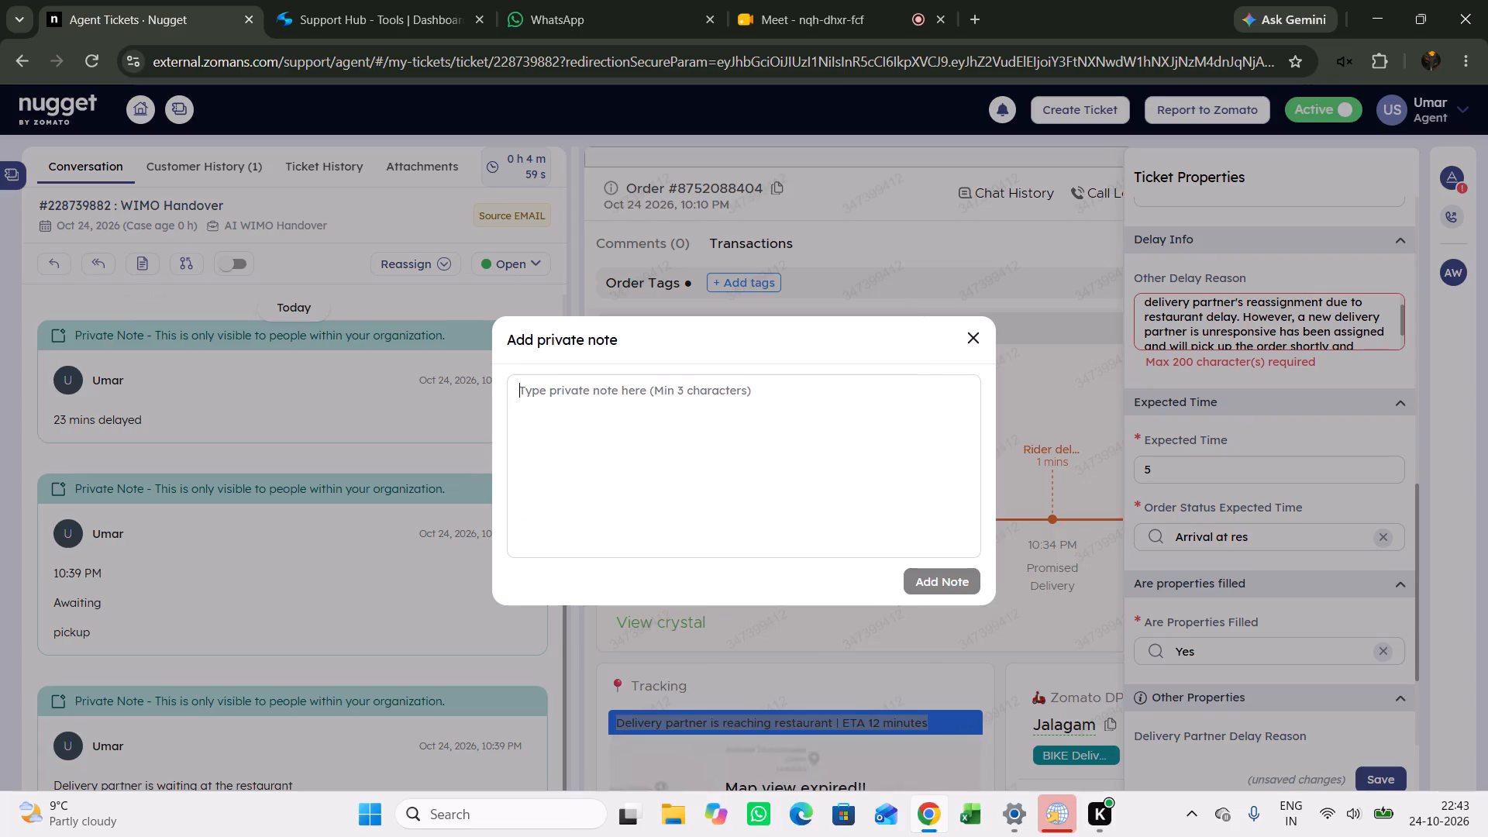
pyautogui.click(815, 573)
pyautogui.click(911, 580)
# Close the ticket properties and check the order's call logs.
pyautogui.click(1453, 177)
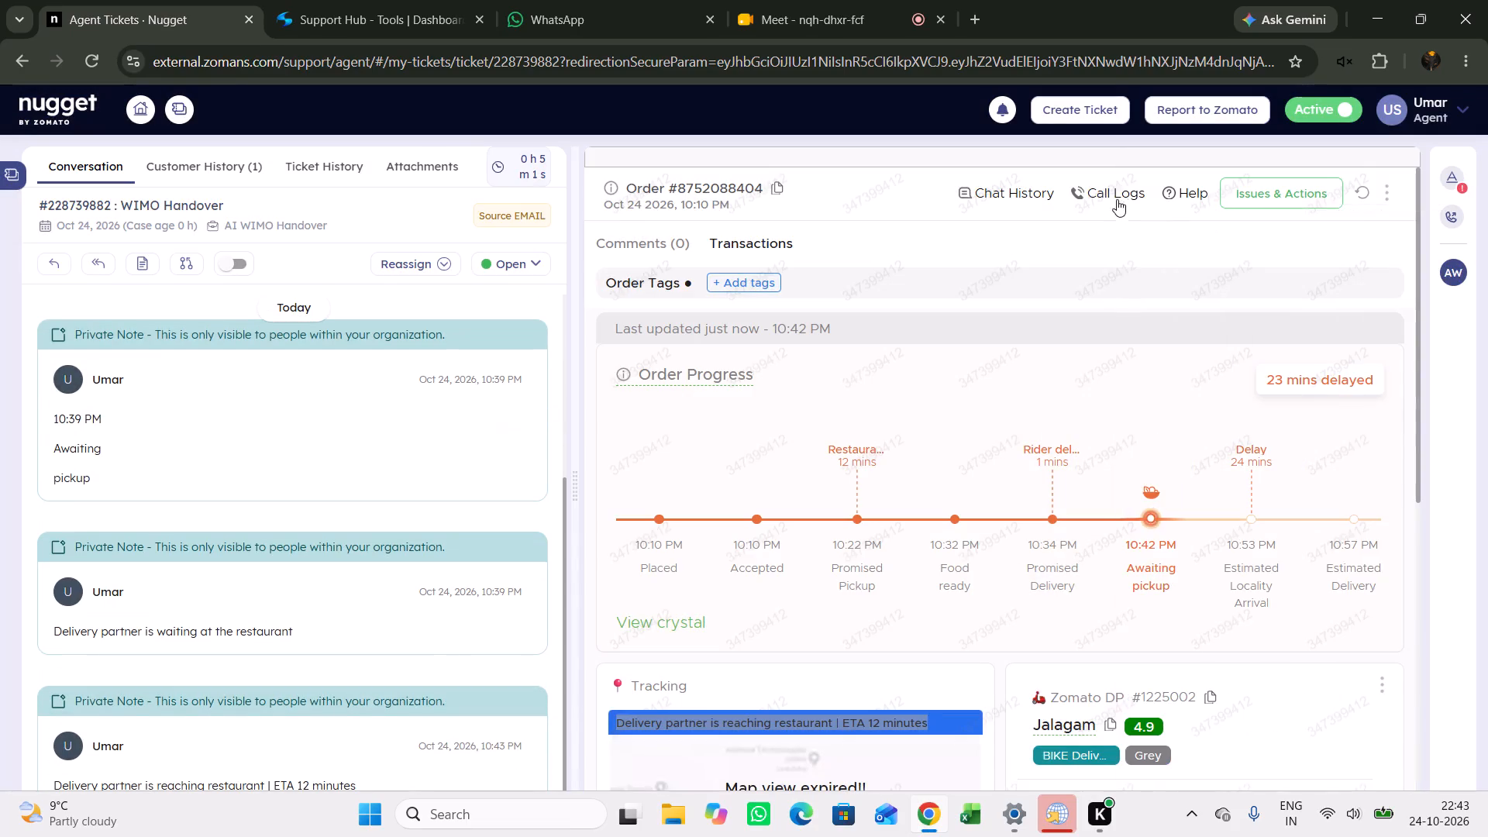
pyautogui.click(1112, 196)
pyautogui.click(1114, 196)
# Call the Zomato delivery partner assigned to the order.
pyautogui.scroll(-4, 1188, 336)
pyautogui.click(1183, 406)
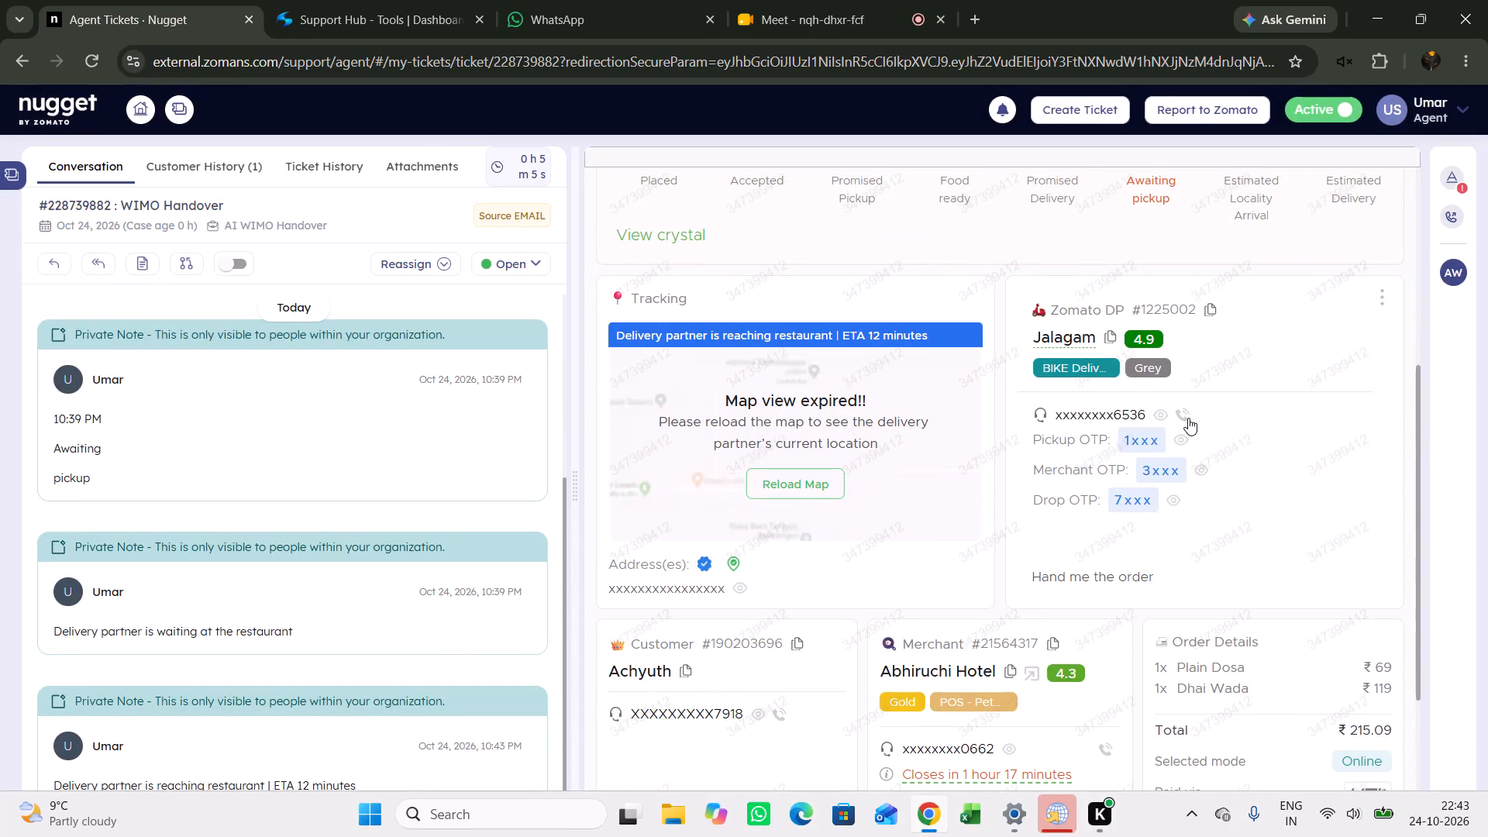
pyautogui.click(1188, 418)
pyautogui.click(1324, 587)
pyautogui.click(1242, 257)
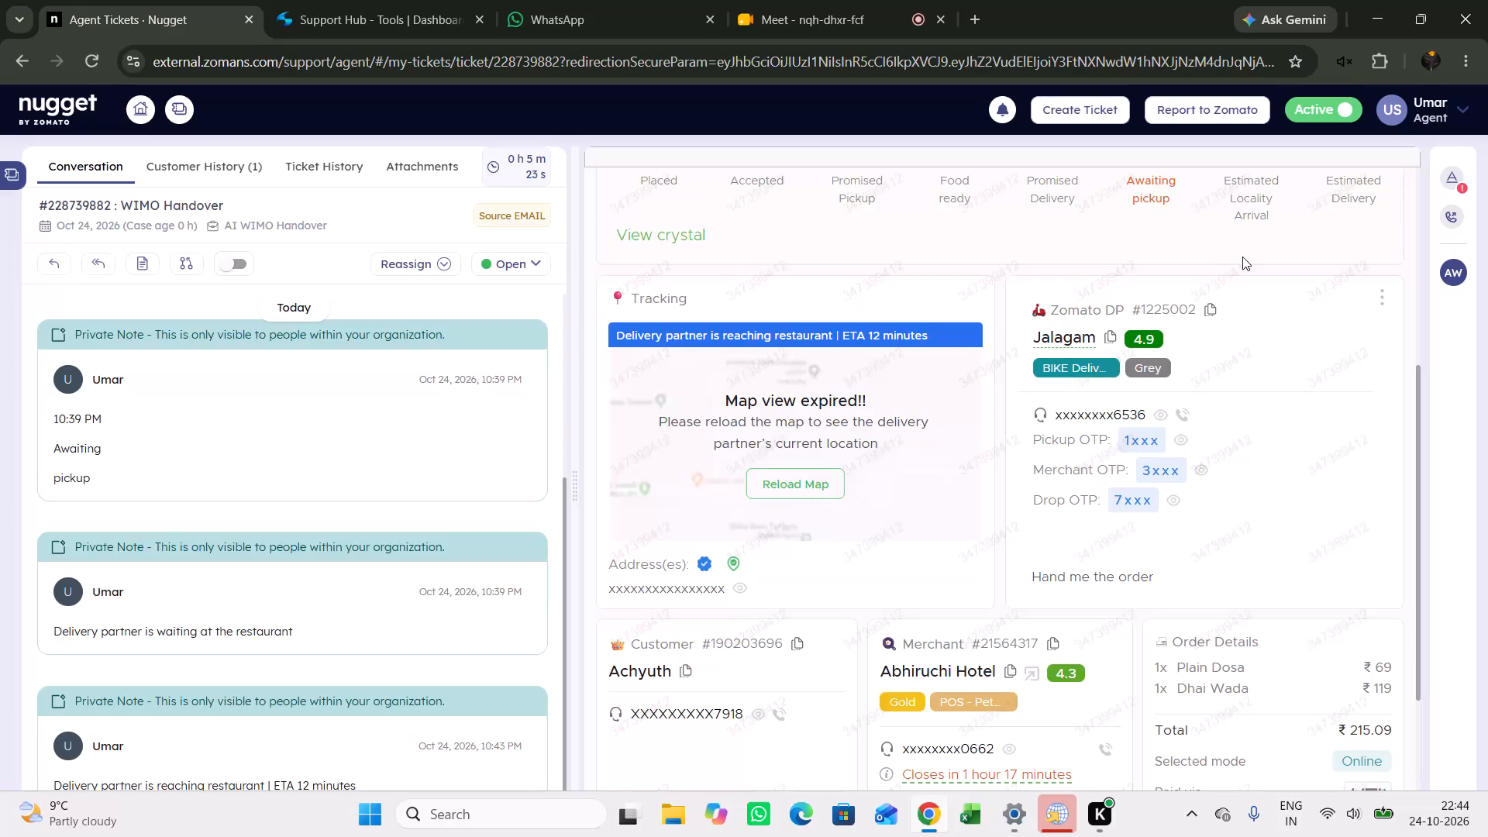
# Reopen the ticket properties and remove "is unresponsive" from the Other Delay Reason text.
pyautogui.scroll(4, 1225, 372)
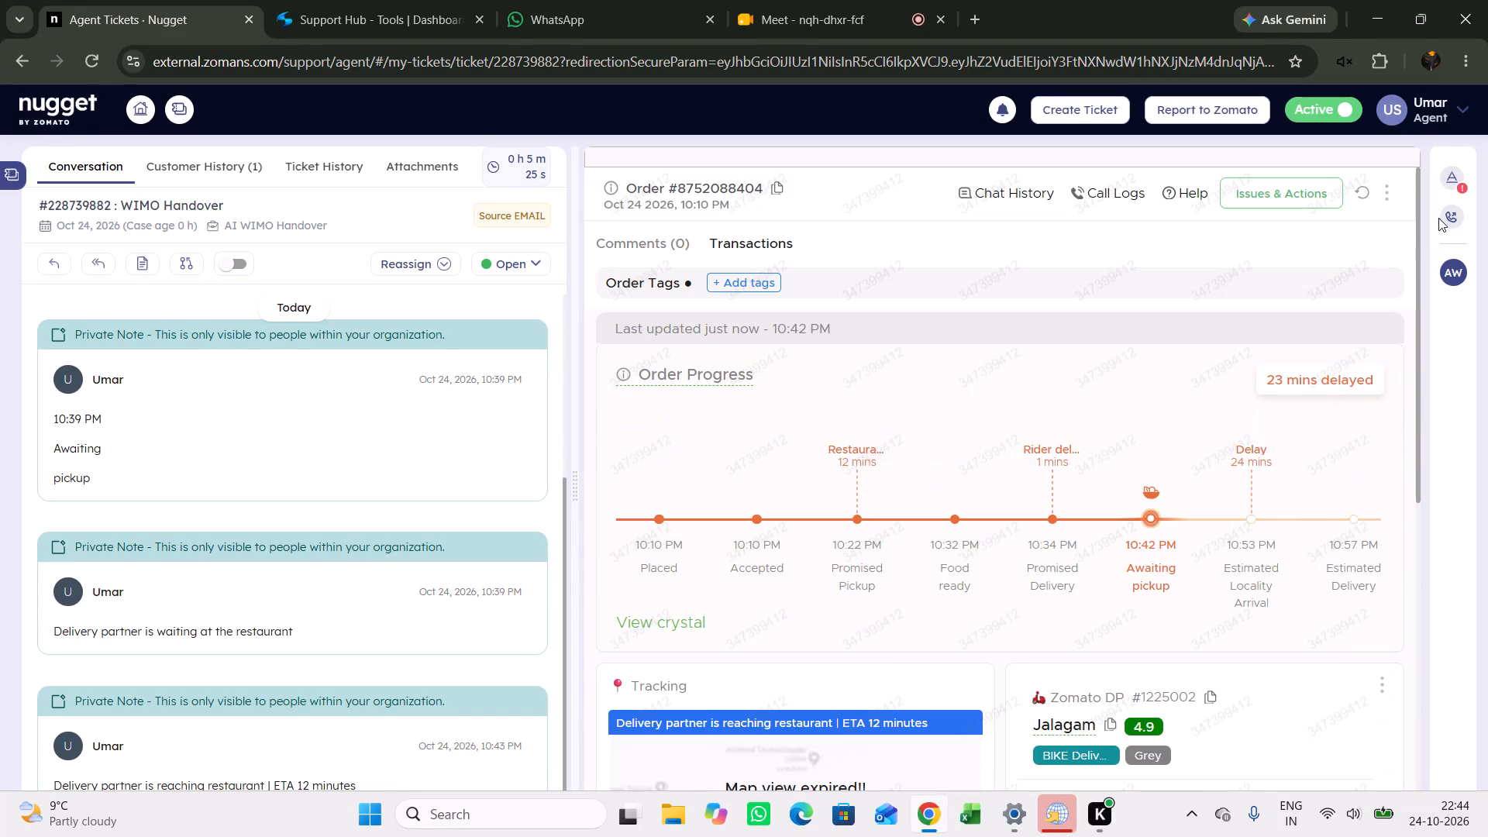
pyautogui.click(1455, 178)
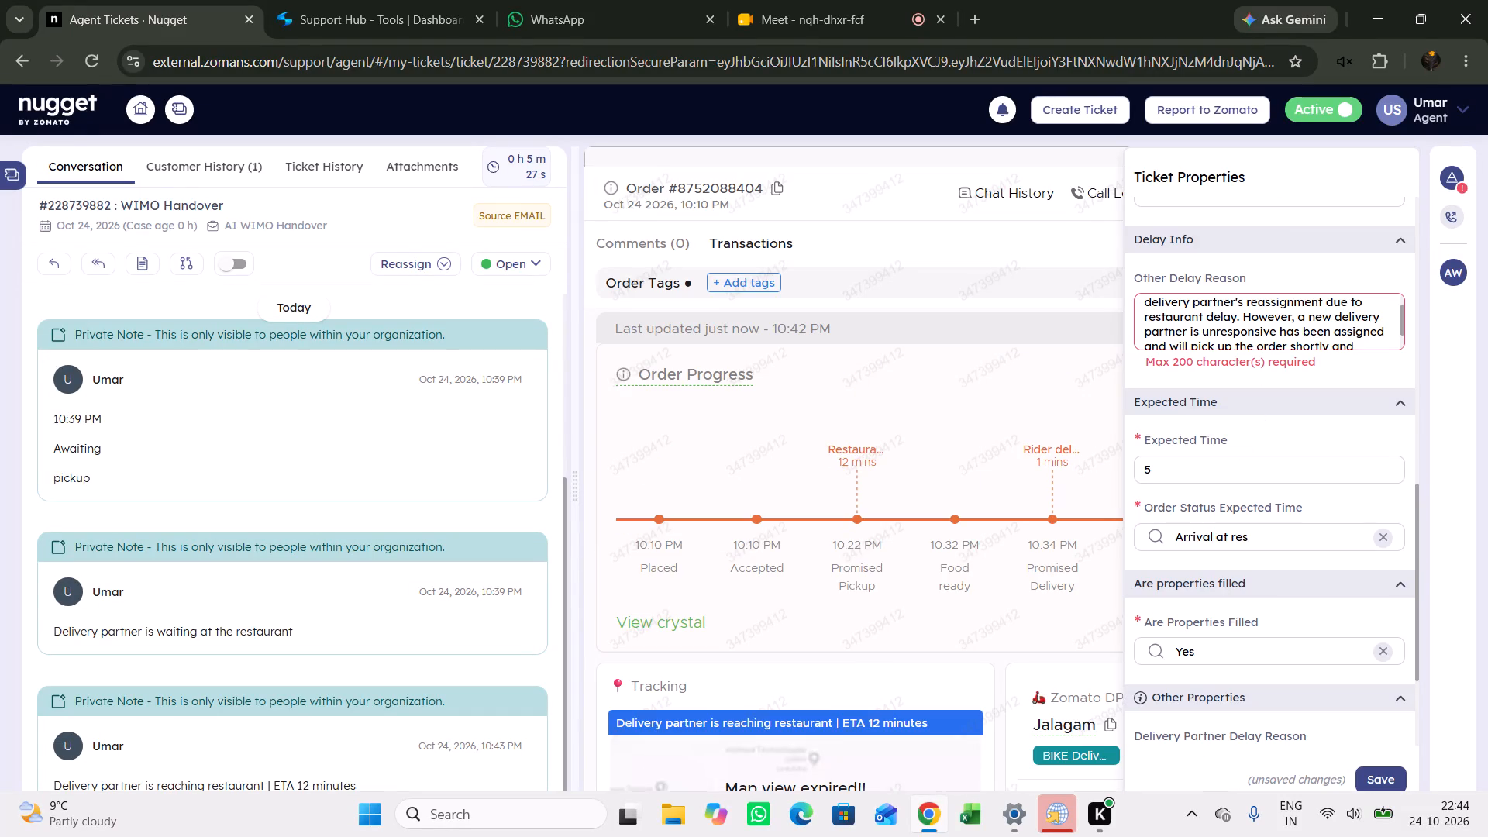
pyautogui.moveTo(1279, 332); pyautogui.dragTo(1145, 328)
pyautogui.click(1365, 343)
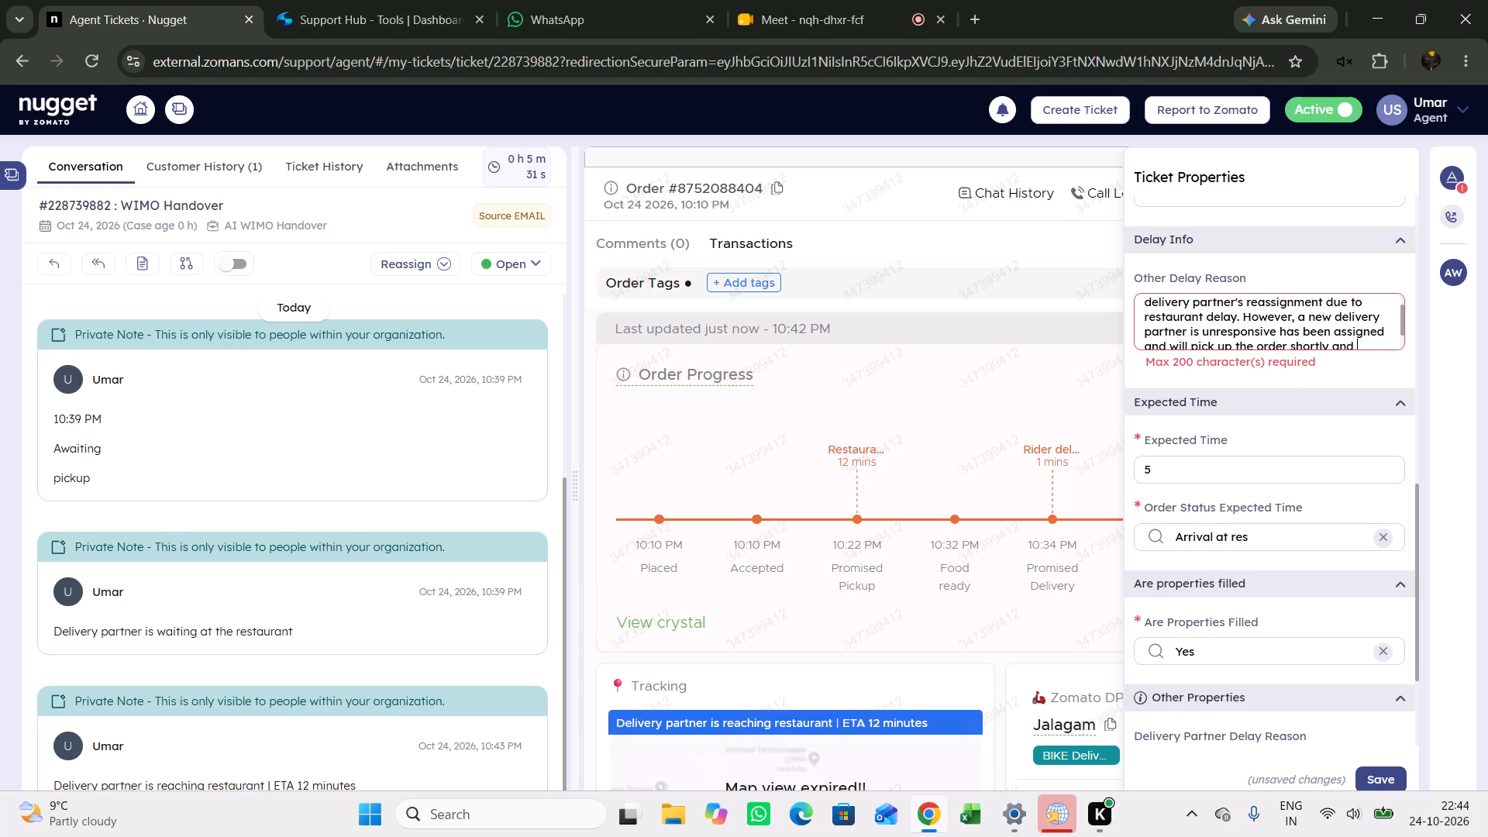
pyautogui.moveTo(1192, 330); pyautogui.dragTo(1227, 332)
pyautogui.moveTo(1227, 332); pyautogui.dragTo(1275, 332)
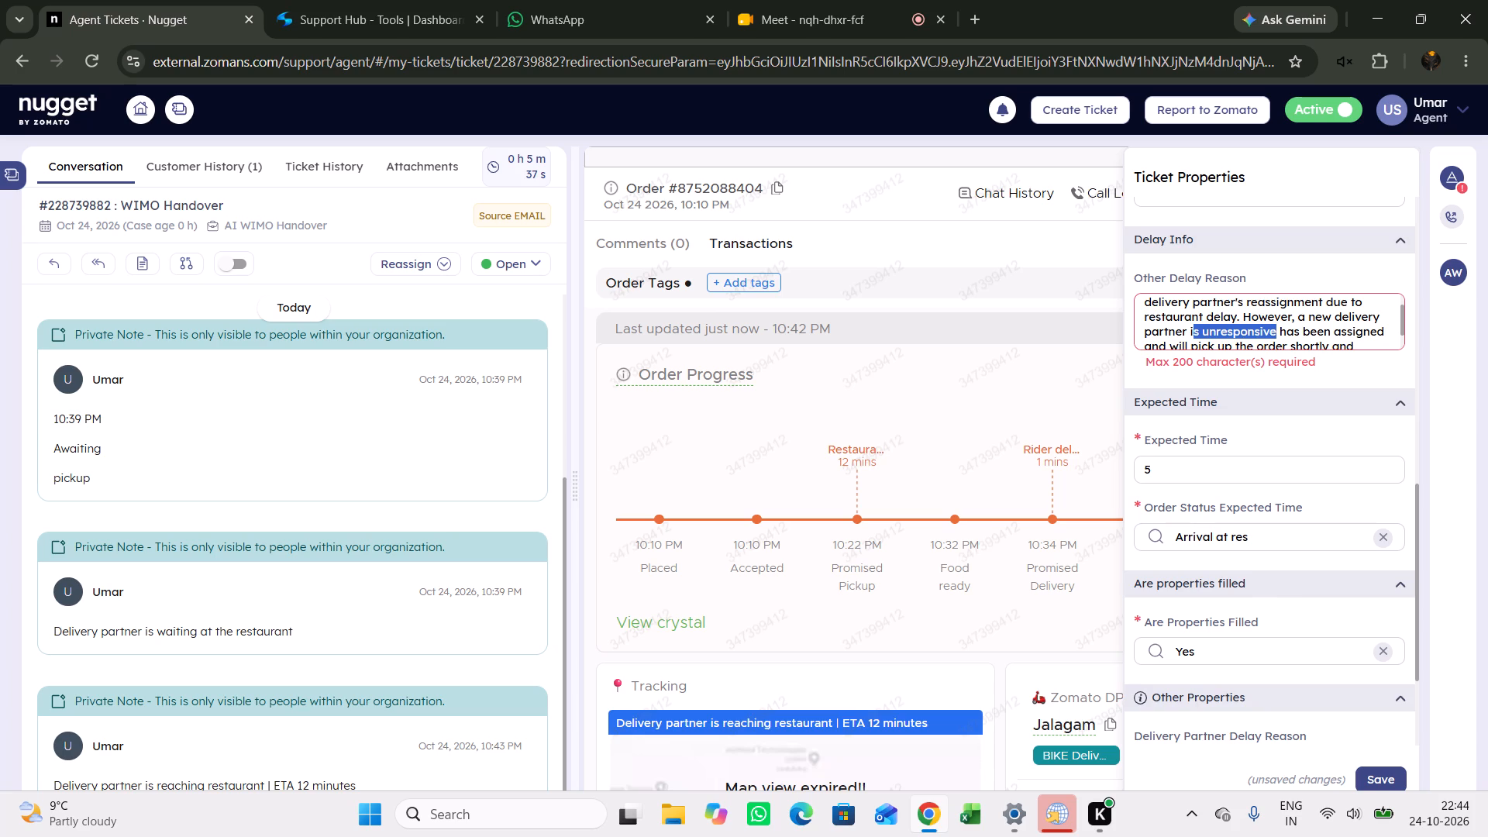
pyautogui.press('BackSpace')
pyautogui.press('BackSpace')
pyautogui.press('BackSpace')
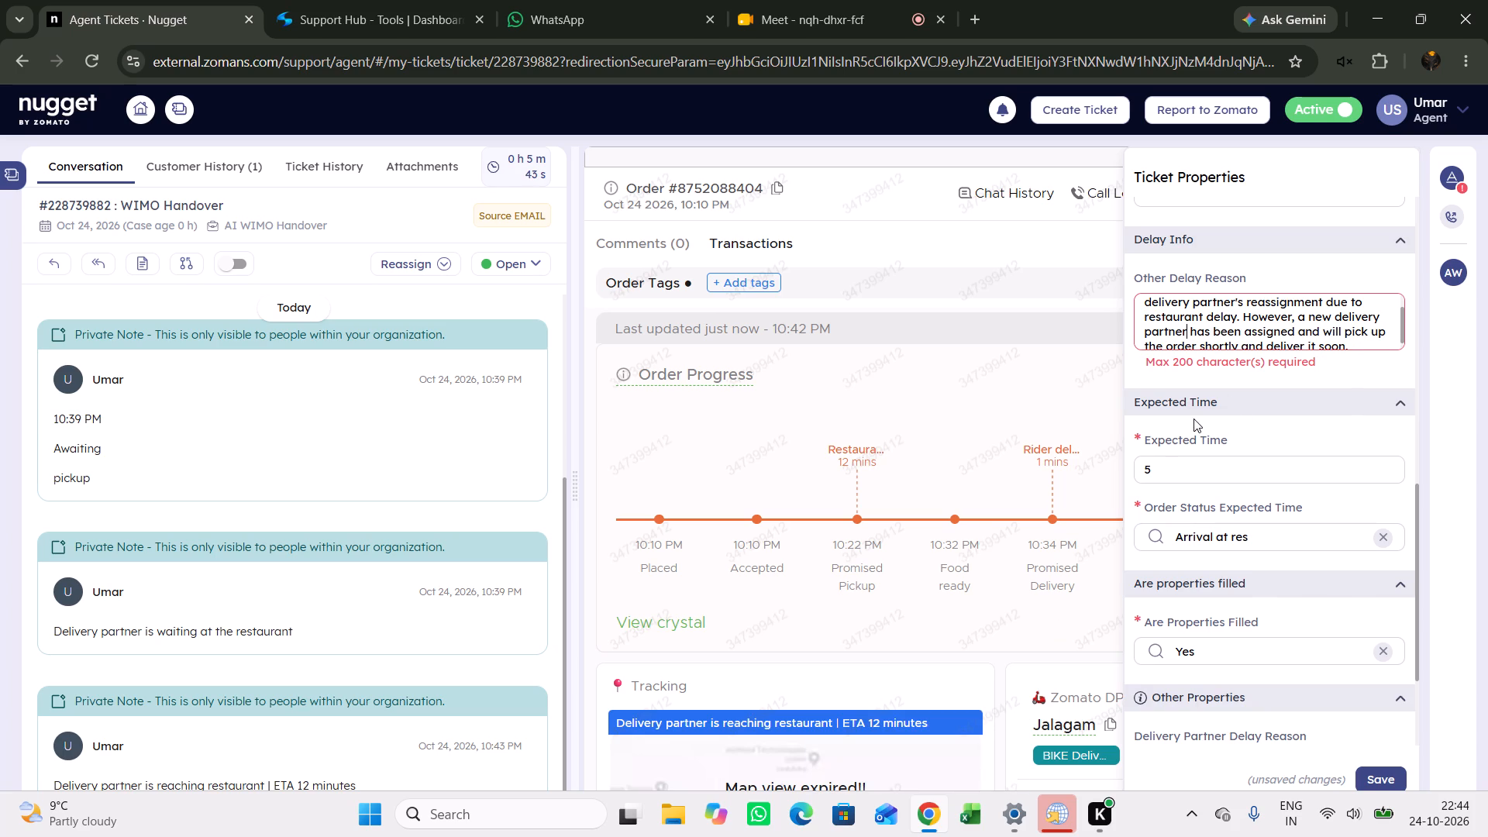
pyautogui.click(1253, 483)
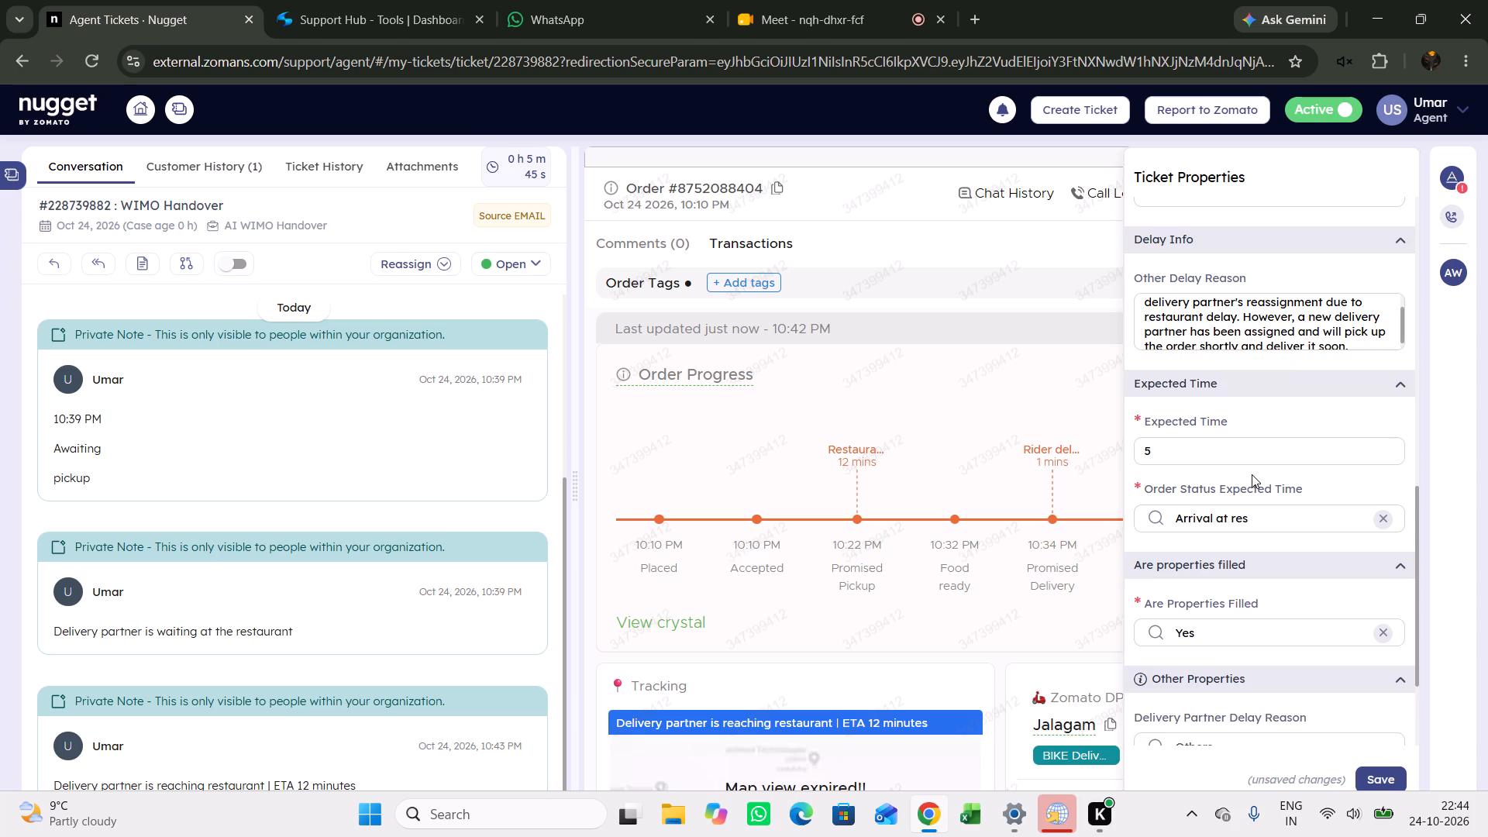
# Review the filled ticket properties and set Expected Time to 15.
pyautogui.scroll(3, 1314, 329)
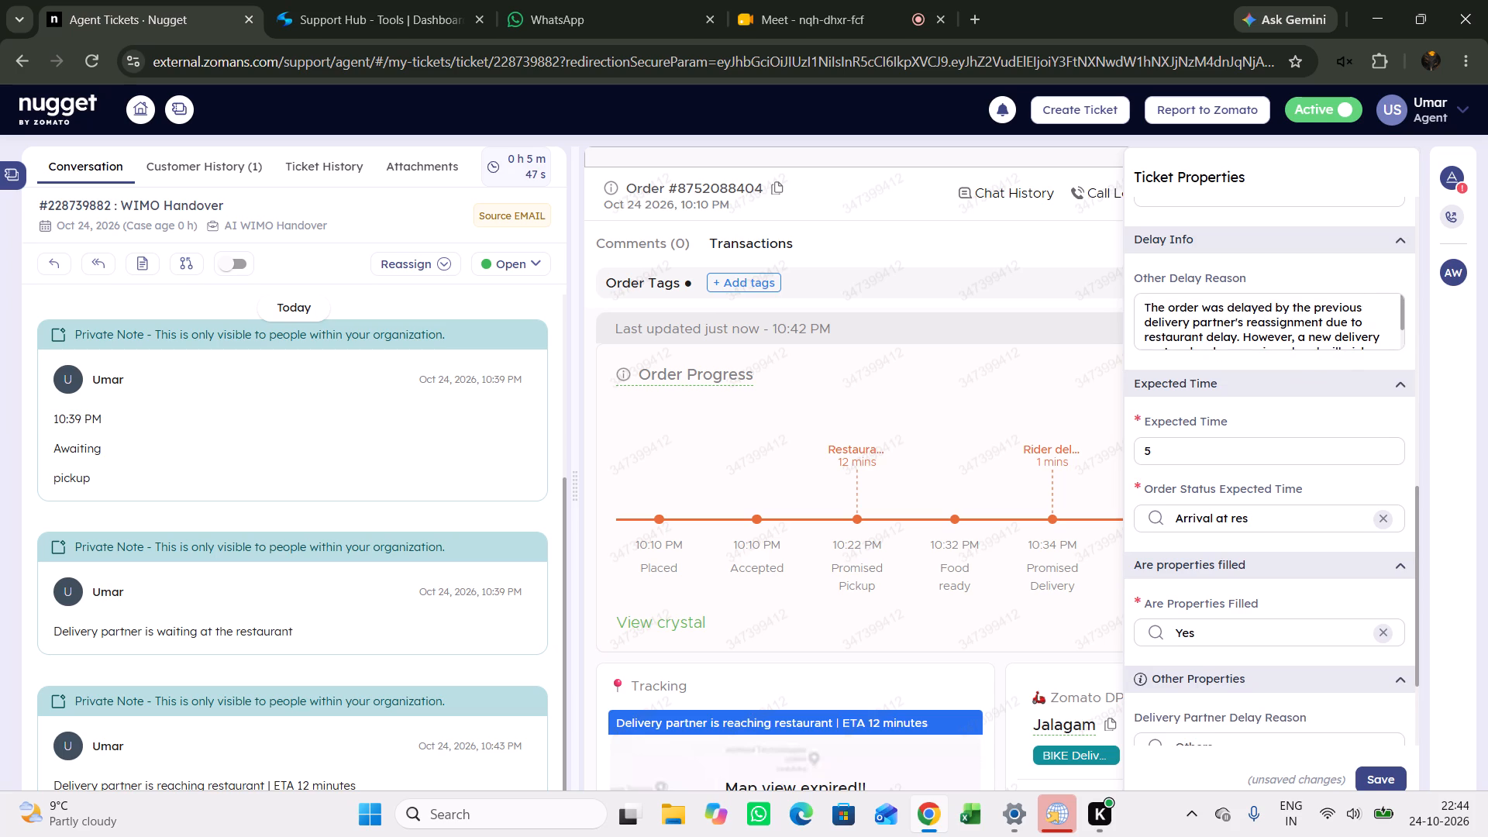
pyautogui.scroll(-1, 1314, 329)
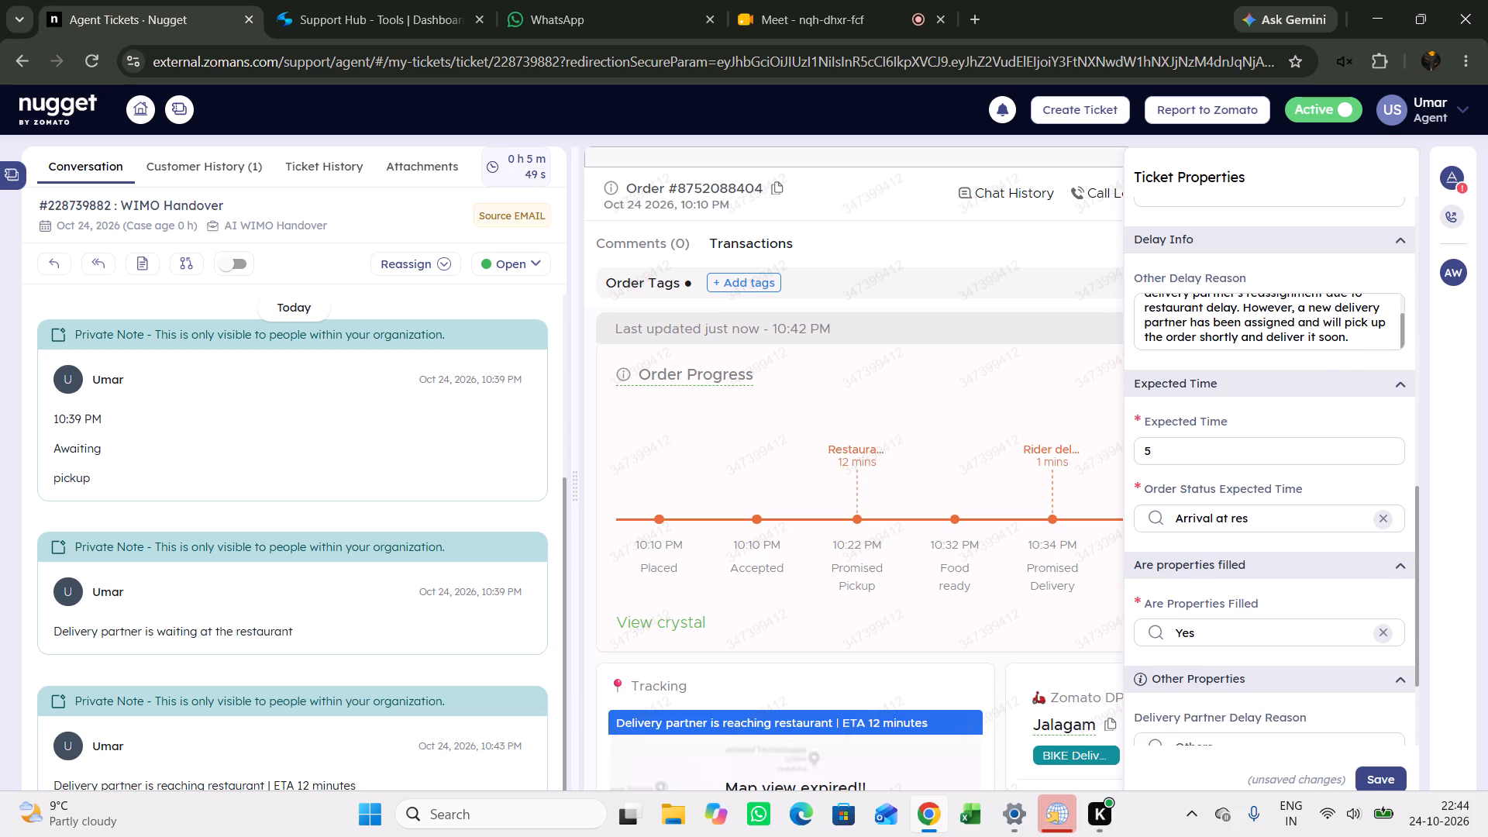
pyautogui.scroll(8, 1304, 462)
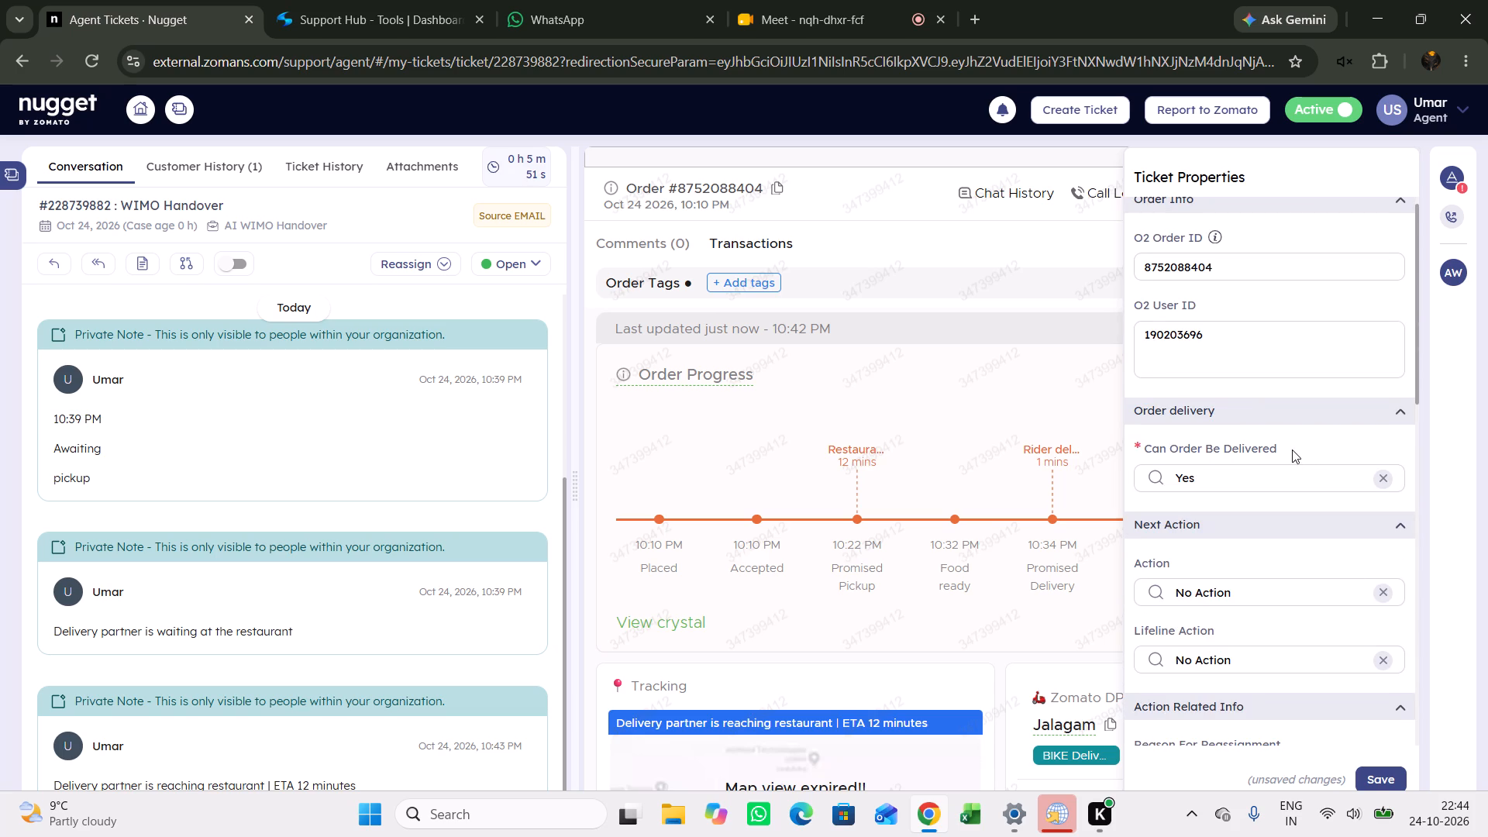
pyautogui.scroll(-6, 1240, 375)
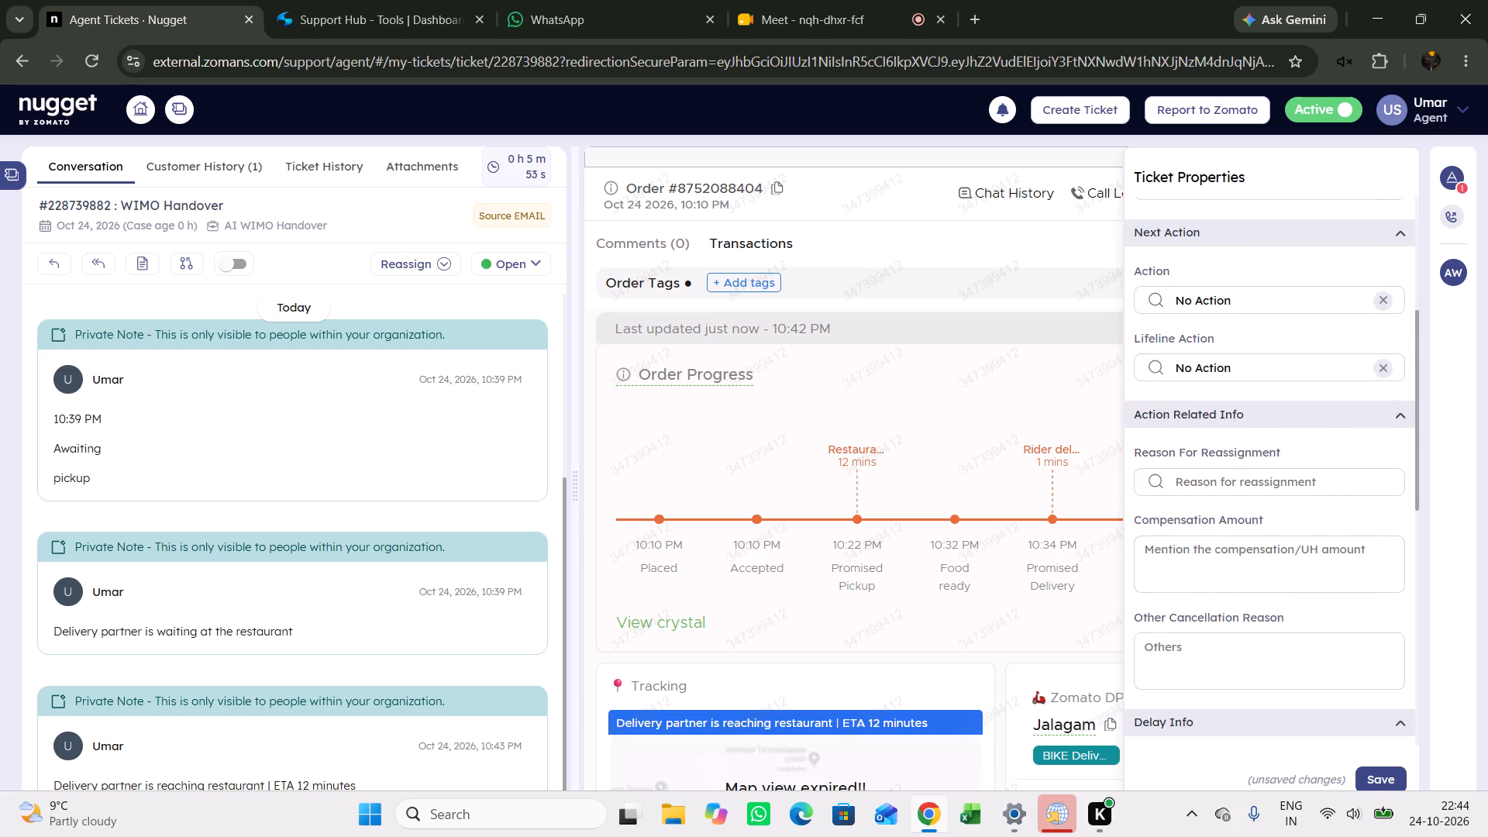
pyautogui.scroll(-1, 1240, 375)
pyautogui.click(1195, 547)
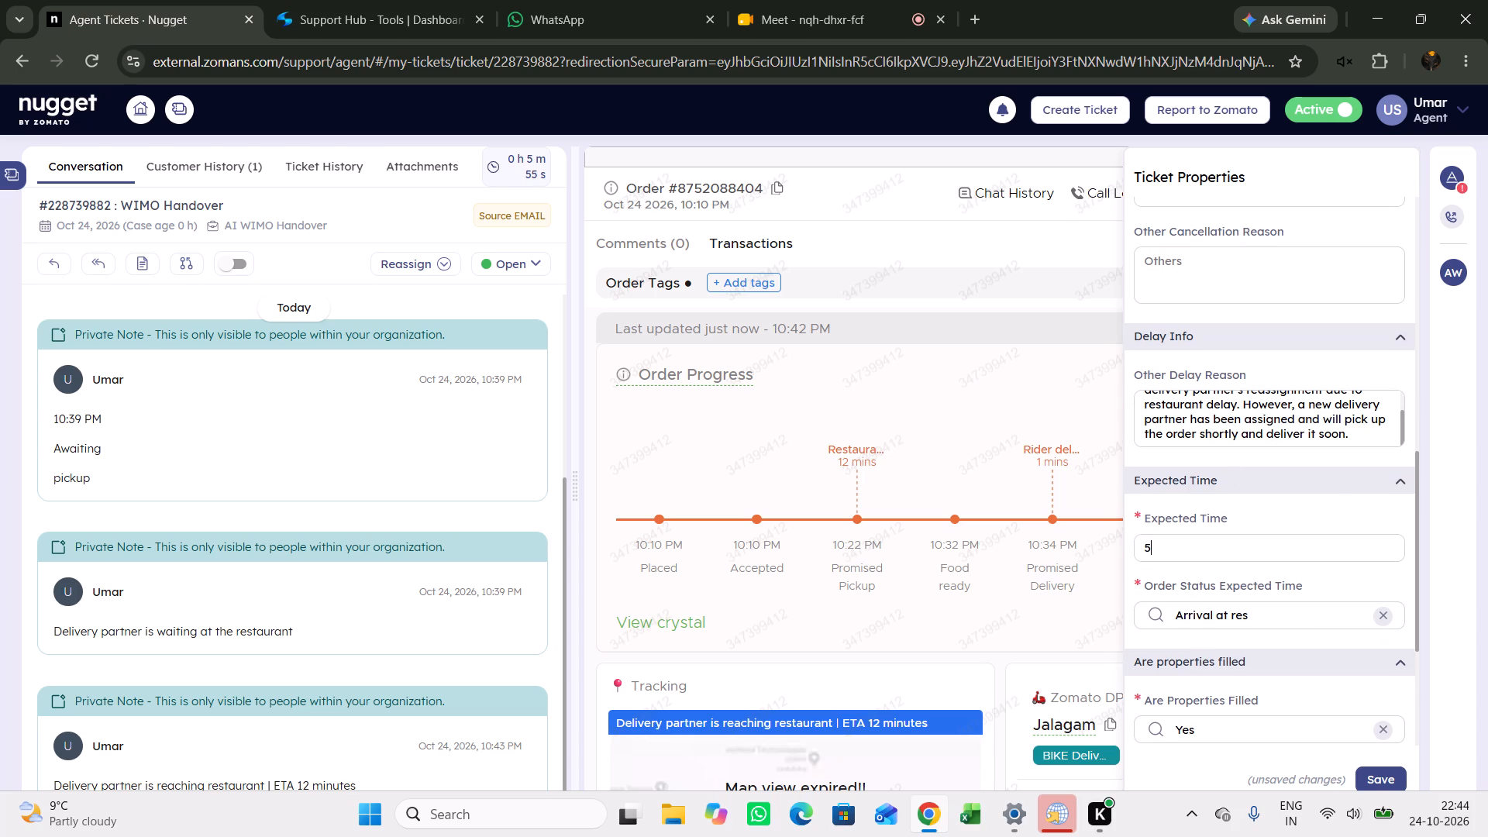
pyautogui.press('BackSpace')
pyautogui.write('15')
# Delete "shortly and deliver it" from the Other Delay Reason so the text ends with "will pick up the order soon.".
pyautogui.moveTo(1198, 434); pyautogui.dragTo(1313, 432)
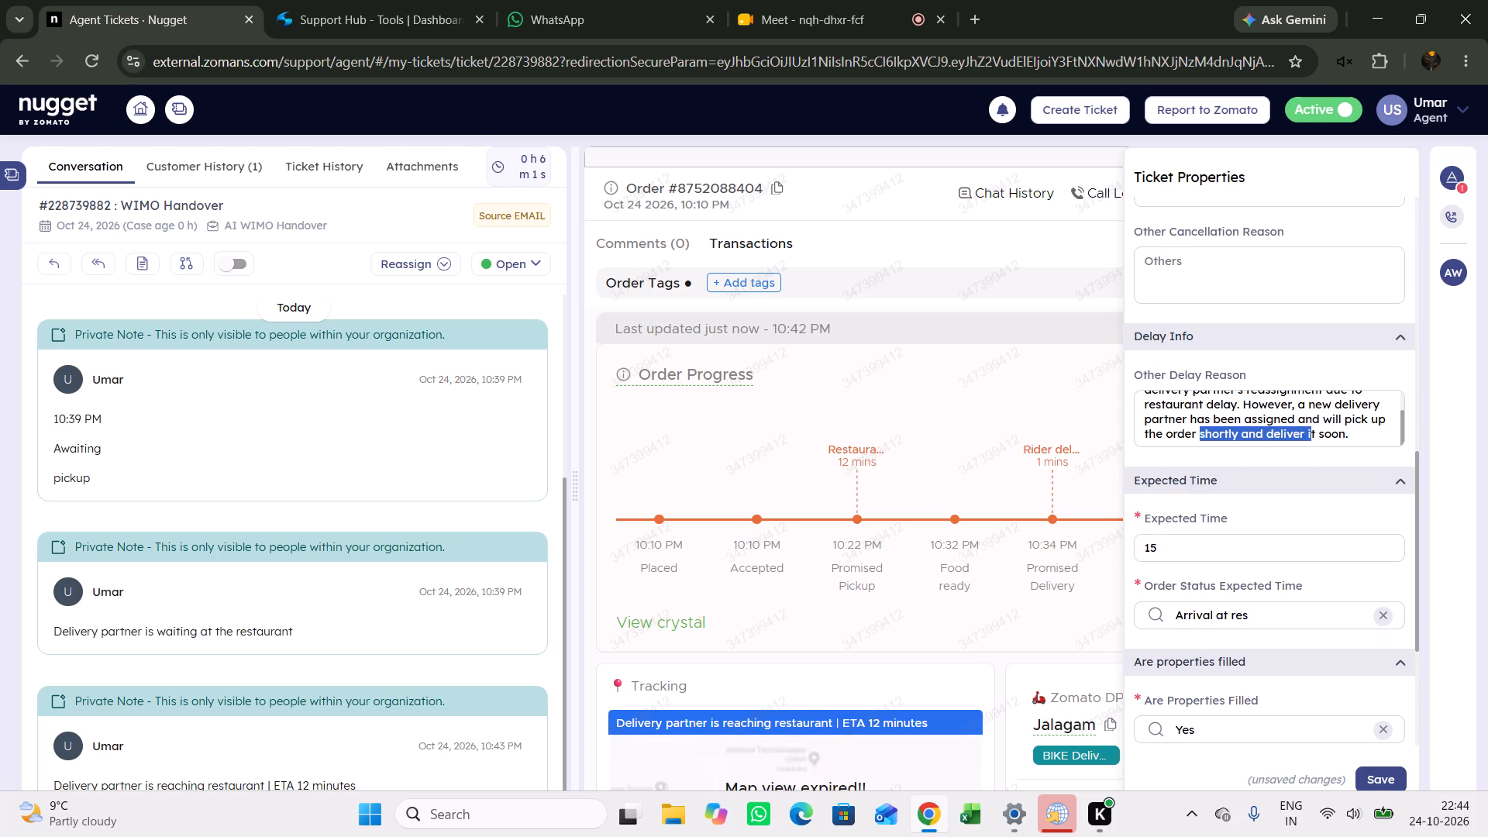
pyautogui.moveTo(1313, 432); pyautogui.dragTo(1316, 432)
pyautogui.press('BackSpace')
pyautogui.press('BackSpace')
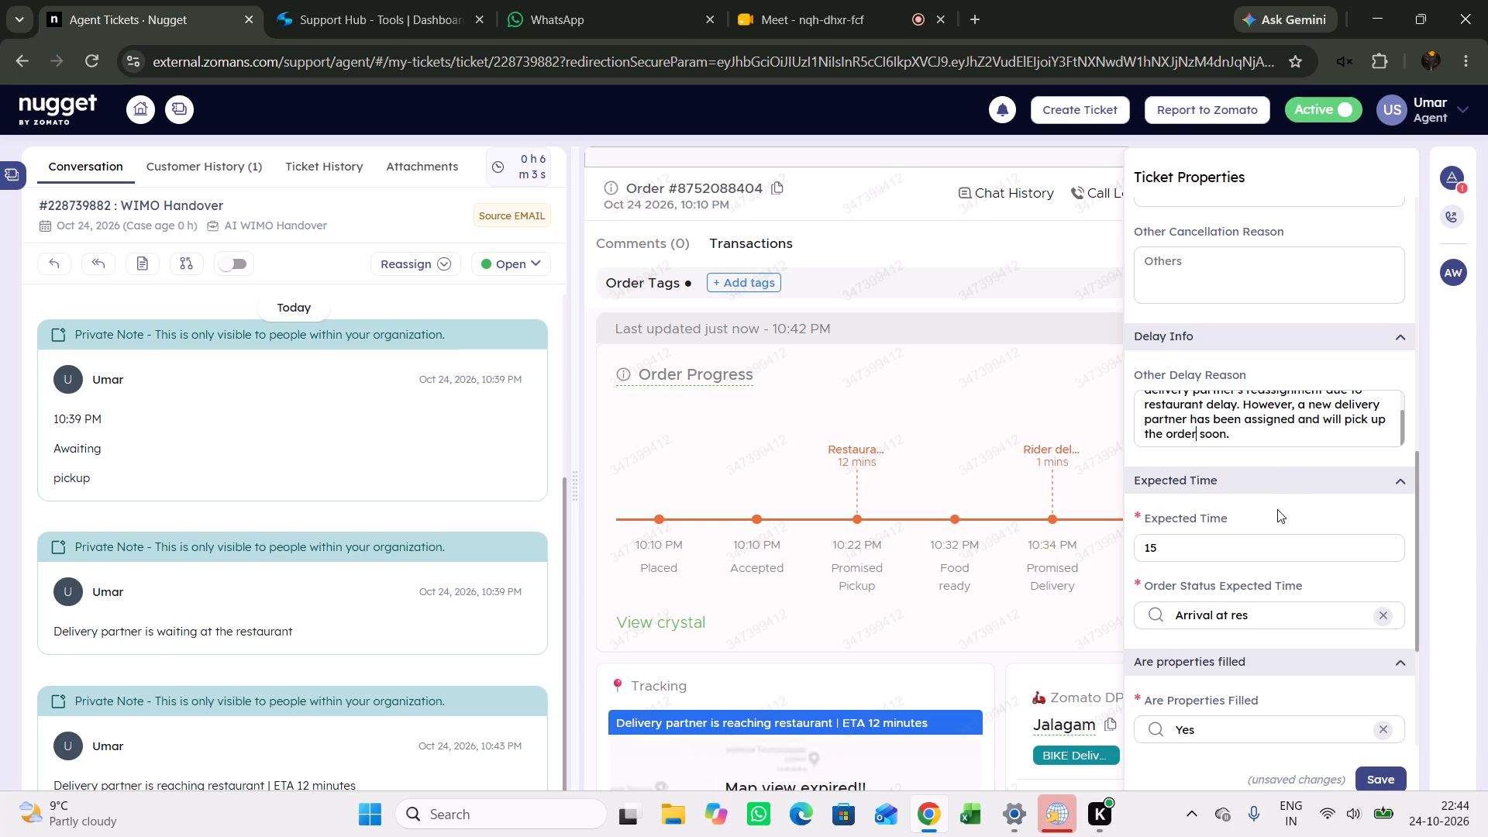
# Review the ticket's private notes and completed properties, and save the ticket properties.
pyautogui.scroll(4, 1261, 549)
pyautogui.scroll(5, 432, 512)
pyautogui.scroll(-6, 430, 511)
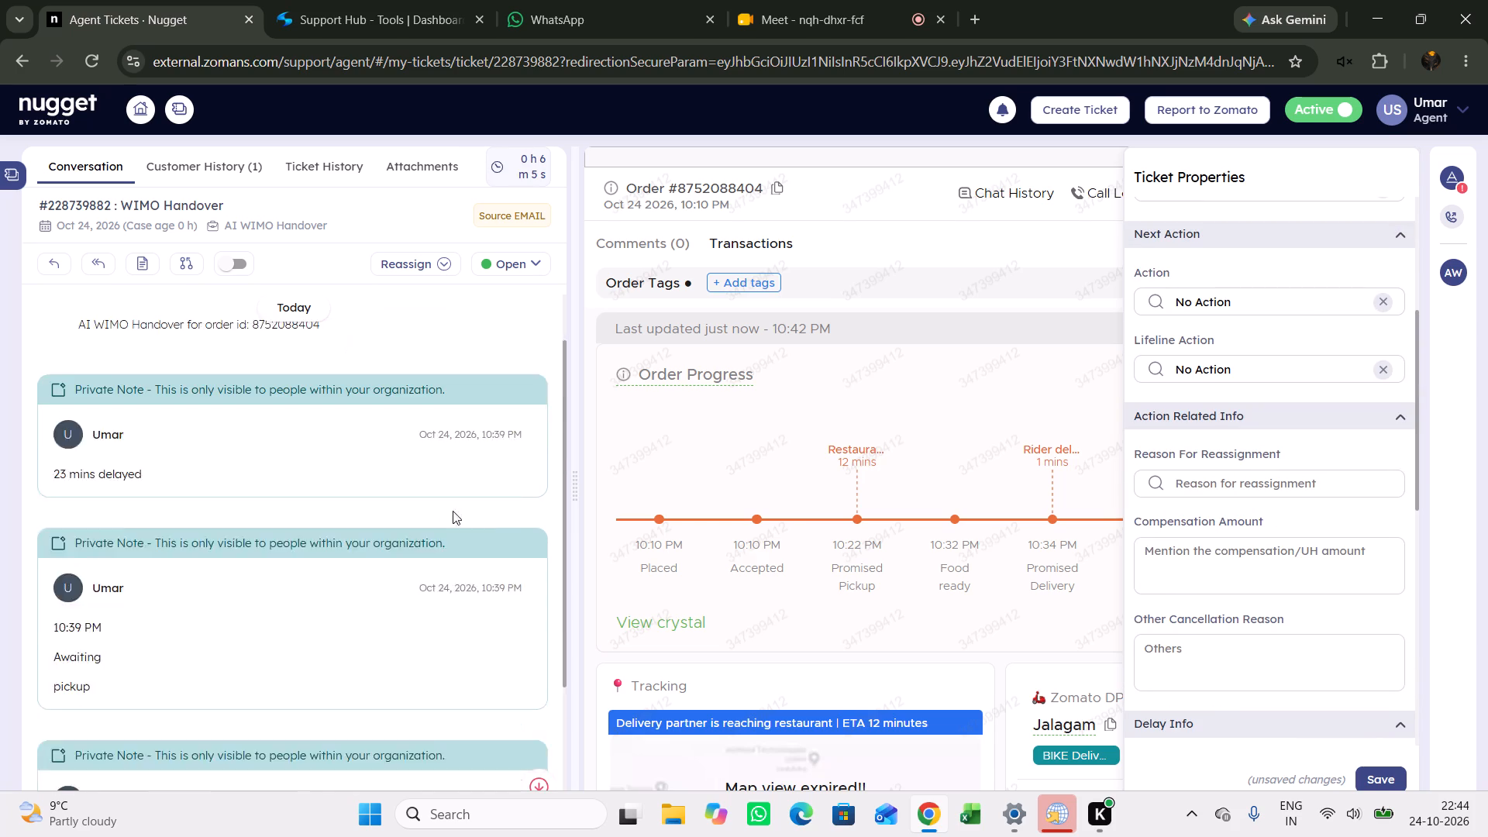
pyautogui.scroll(-6, 1282, 437)
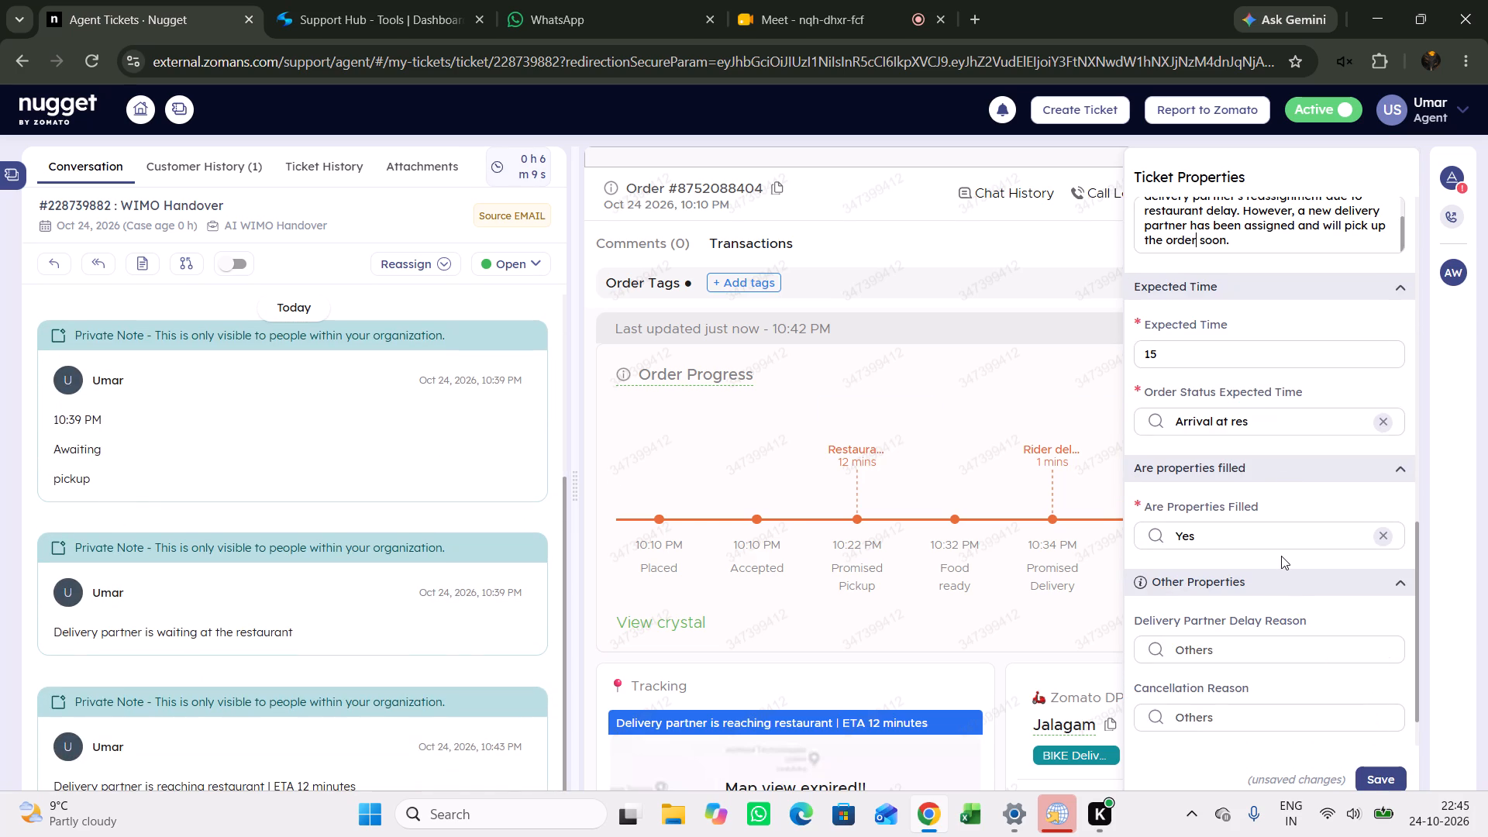
pyautogui.click(1380, 771)
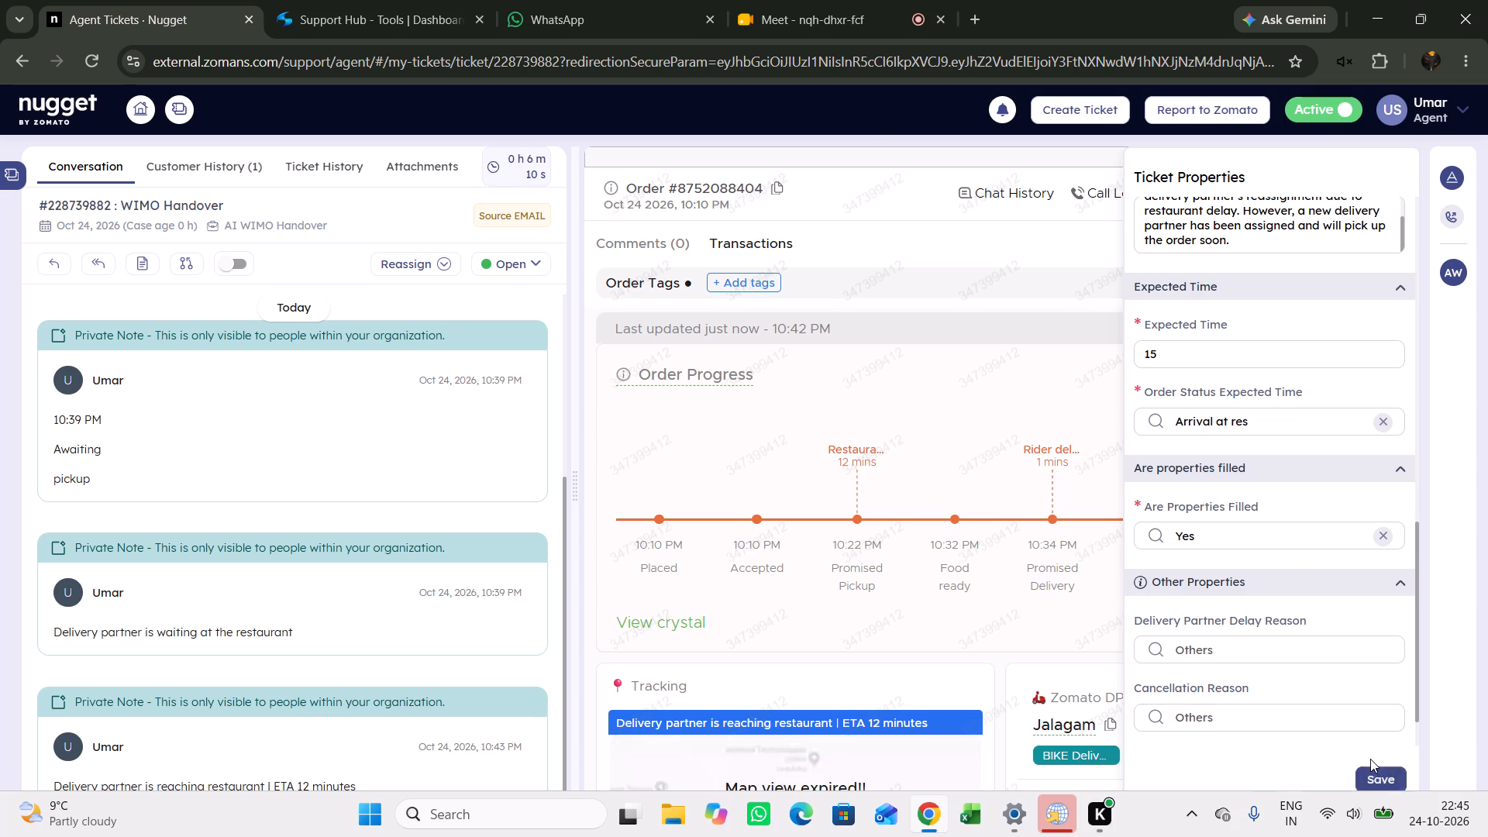
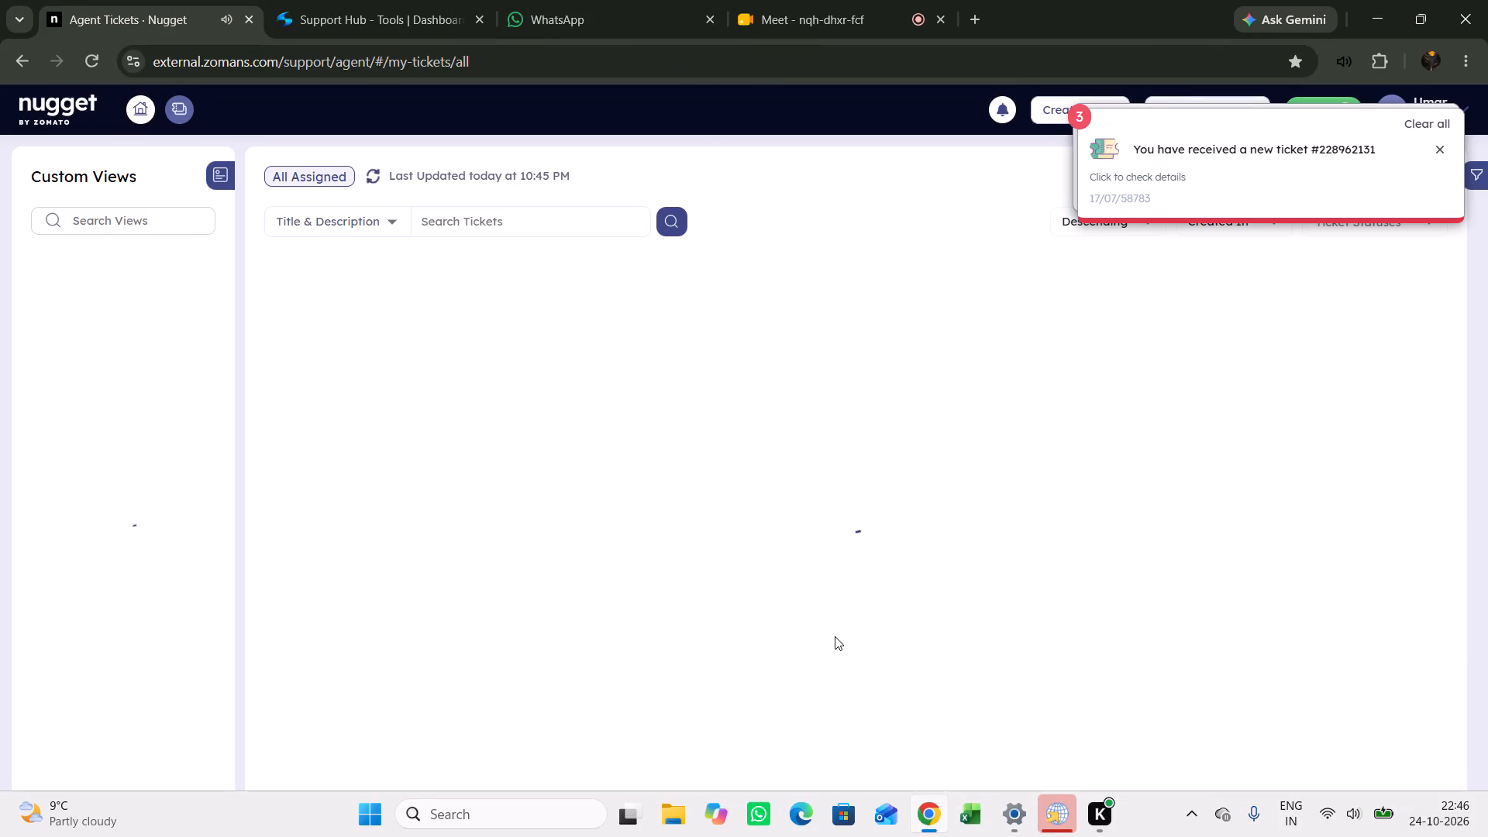
# Open the newly received WIMO Handover ticket #228962131, clear the notifications, and bring up its order details.
pyautogui.click(874, 288)
pyautogui.click(1424, 124)
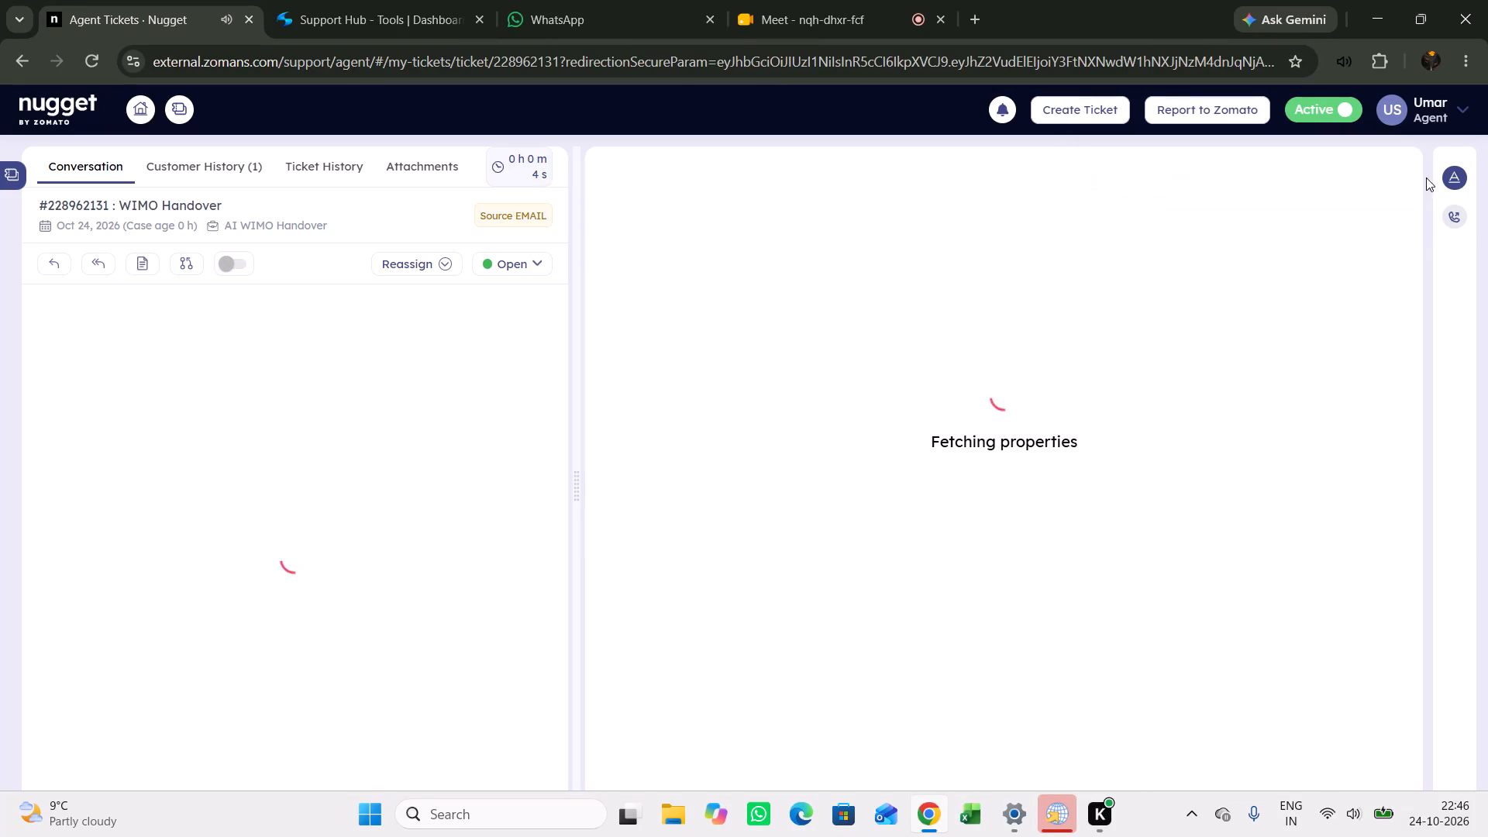
pyautogui.click(1455, 274)
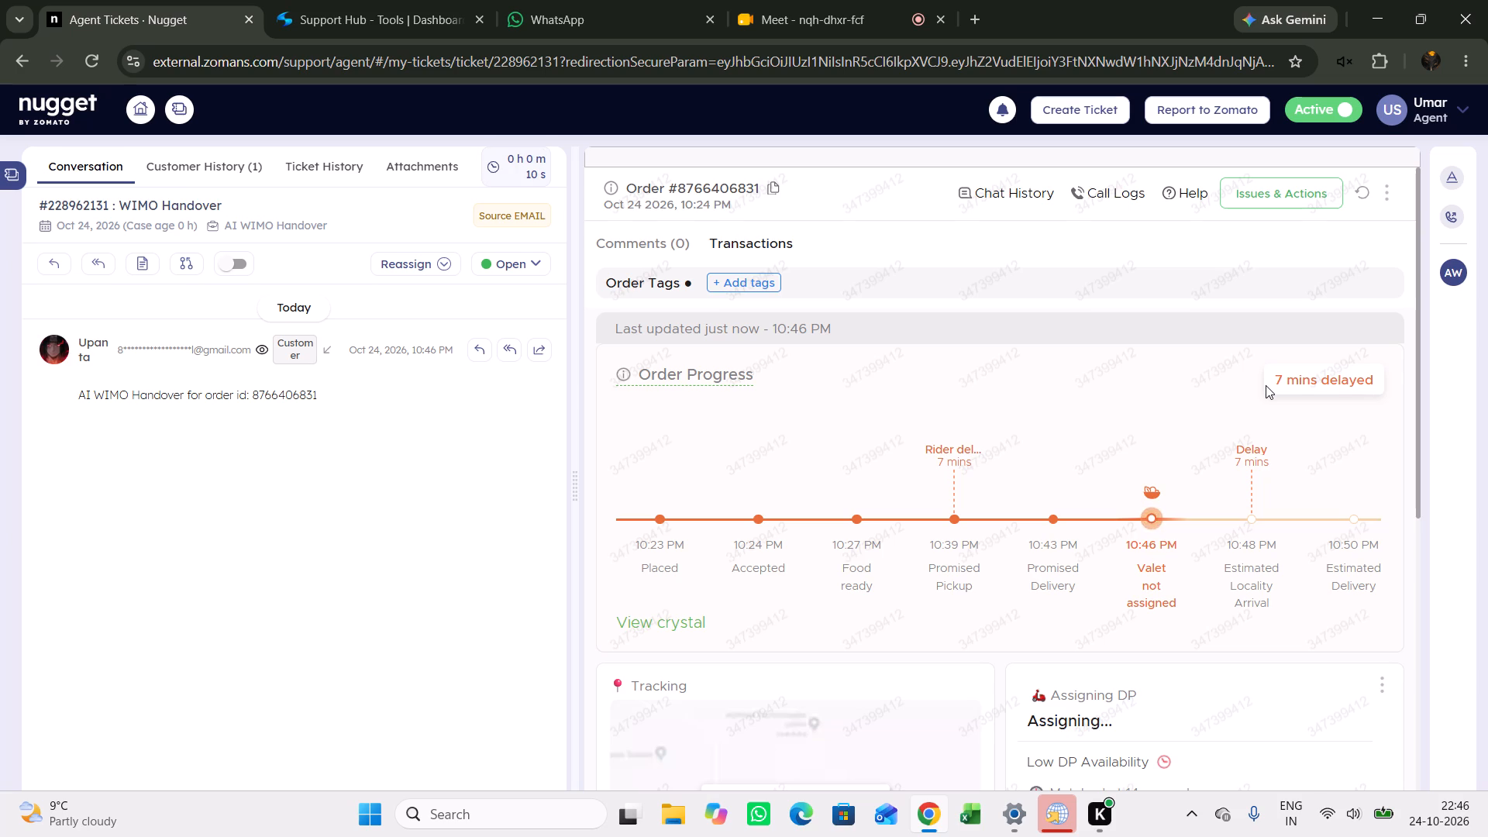
# Copy the order's delay status and add it to the ticket as the private note "7 mins delayed".
pyautogui.rightClick(1348, 381)
pyautogui.click(1149, 399)
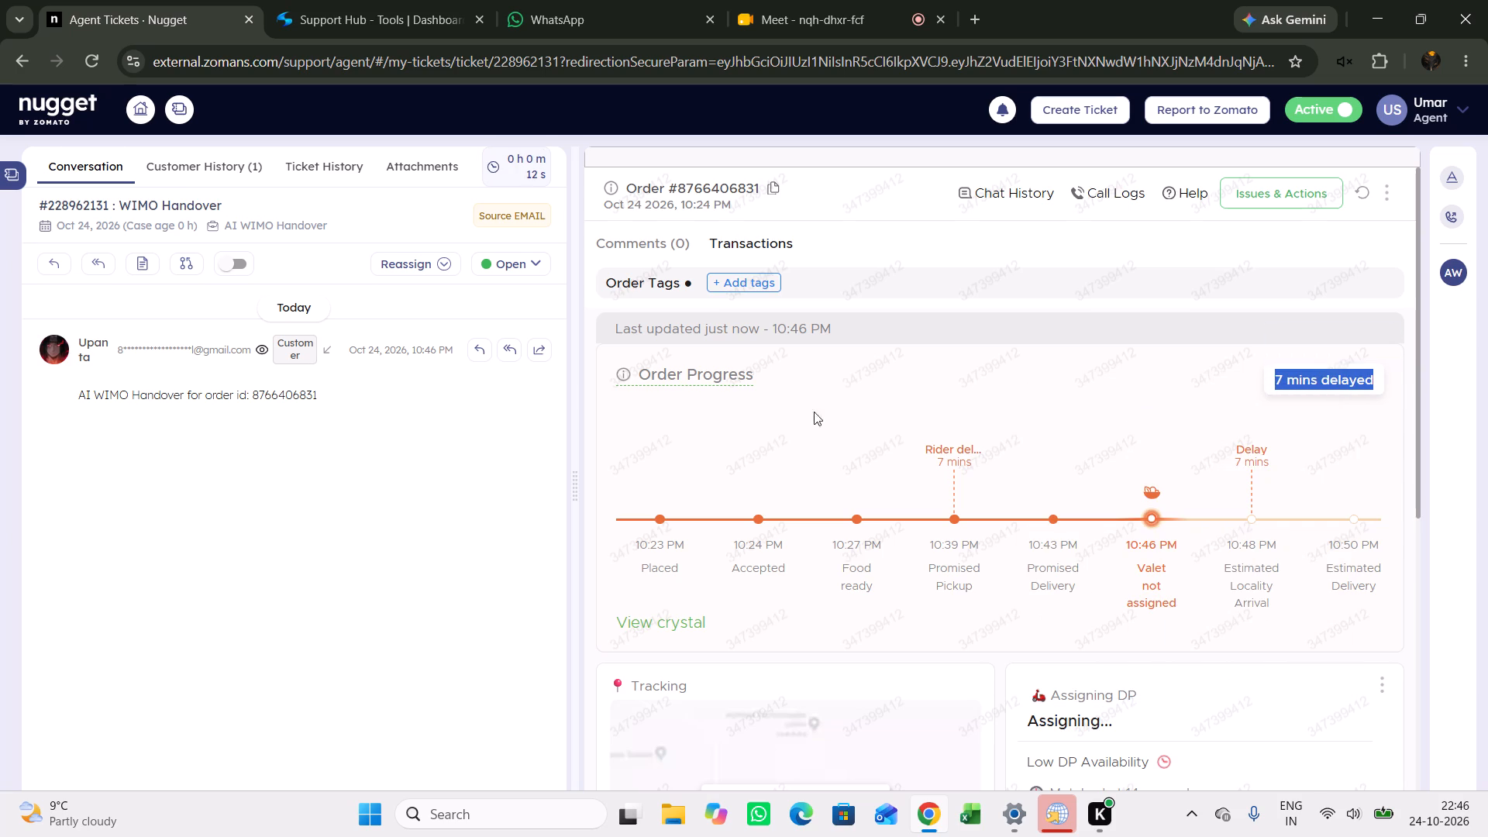
pyautogui.click(146, 264)
pyautogui.rightClick(717, 444)
pyautogui.click(831, 579)
pyautogui.click(945, 580)
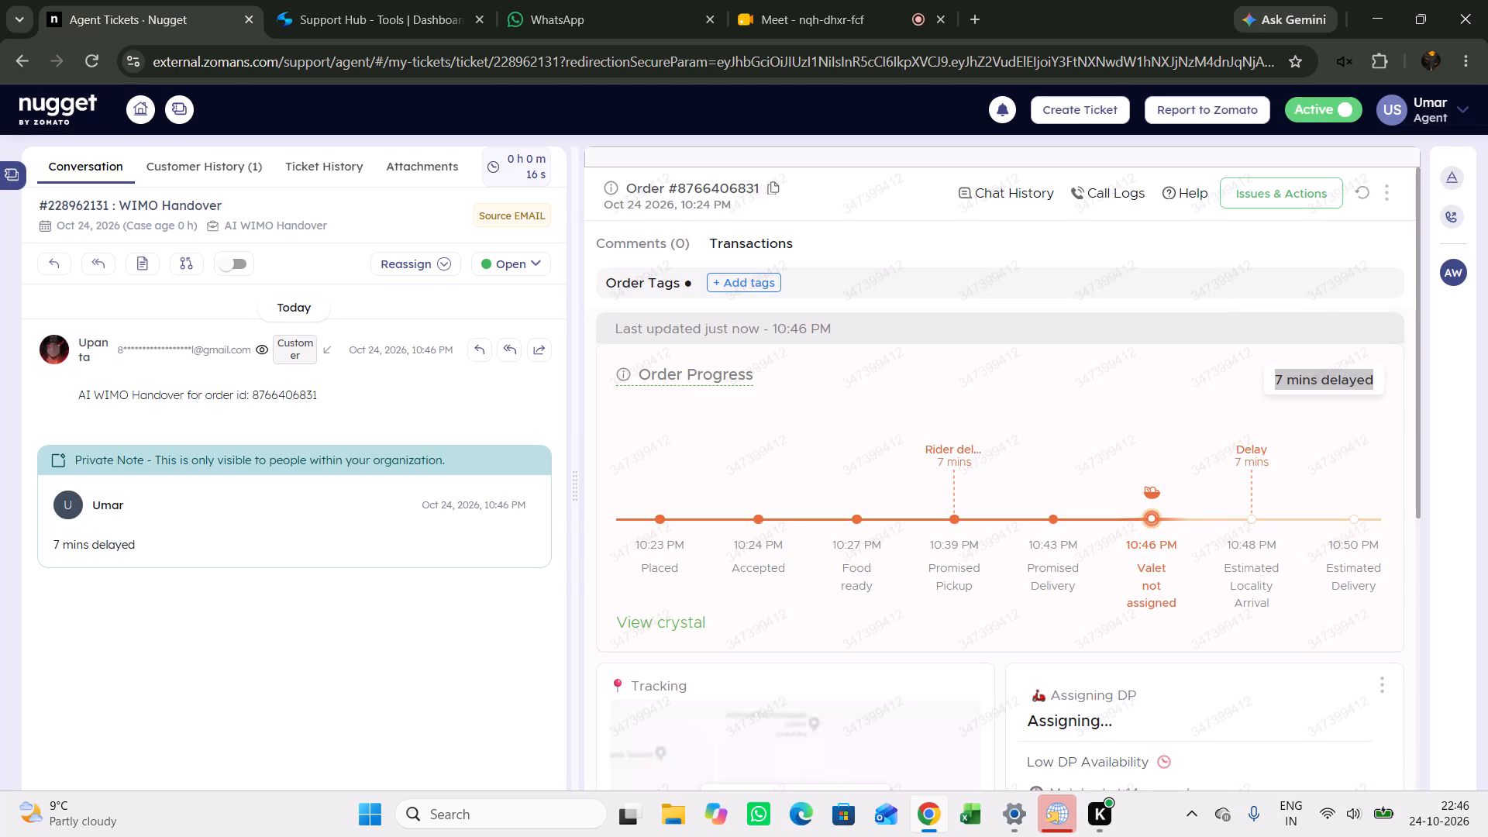
# Copy the current order progress stage and add it as the private note "10:46 PM Valet not assigned".
pyautogui.moveTo(1117, 547); pyautogui.dragTo(1176, 591)
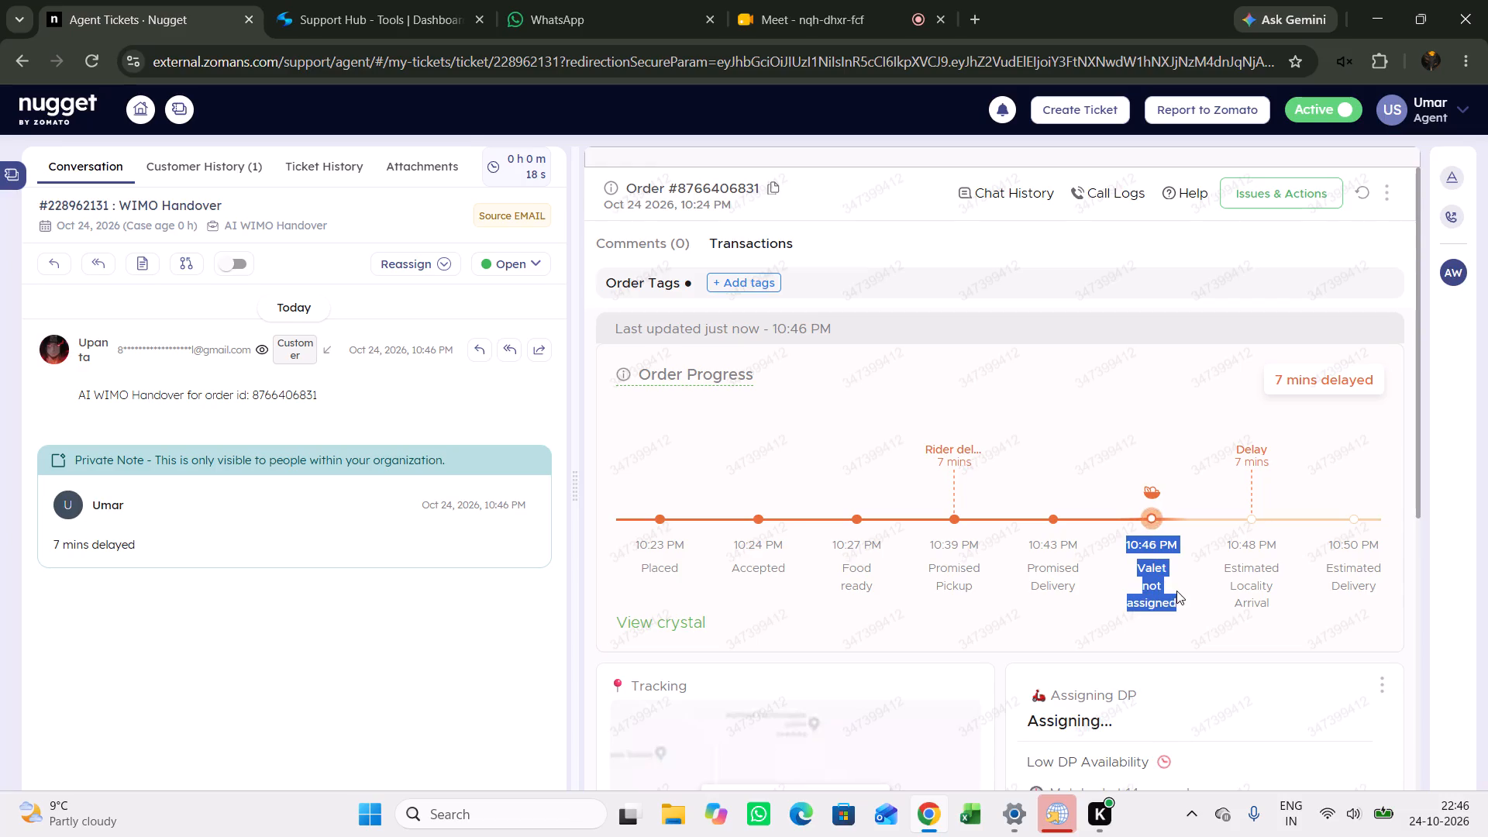
pyautogui.moveTo(1176, 591); pyautogui.dragTo(1177, 591)
pyautogui.rightClick(1148, 597)
pyautogui.click(832, 322)
pyautogui.click(132, 260)
pyautogui.rightClick(763, 465)
pyautogui.click(897, 570)
pyautogui.click(932, 575)
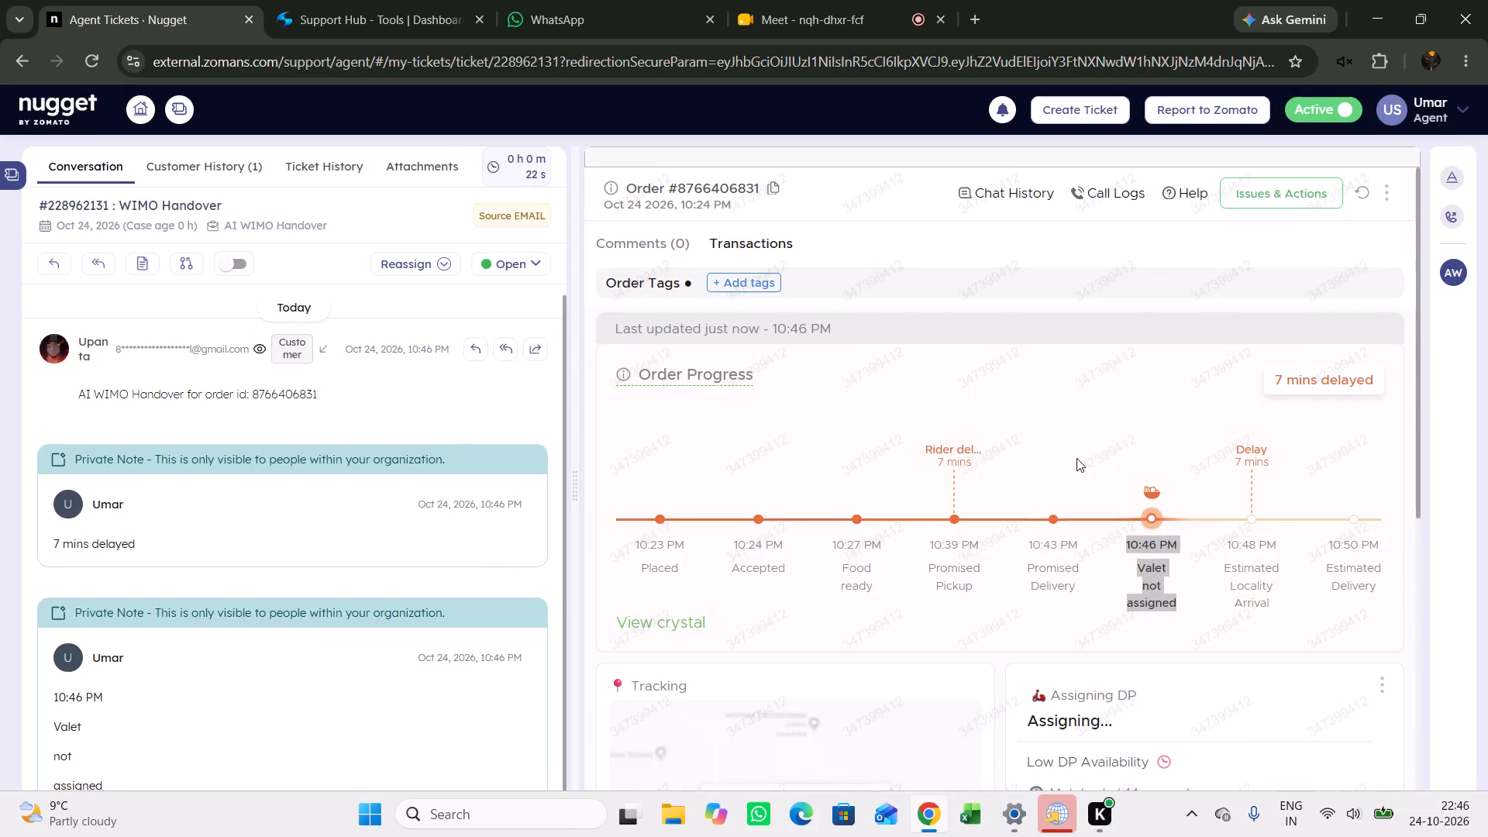
# Request a callback to the KFC merchant's first listed number.
pyautogui.scroll(-8, 1076, 458)
pyautogui.click(1098, 527)
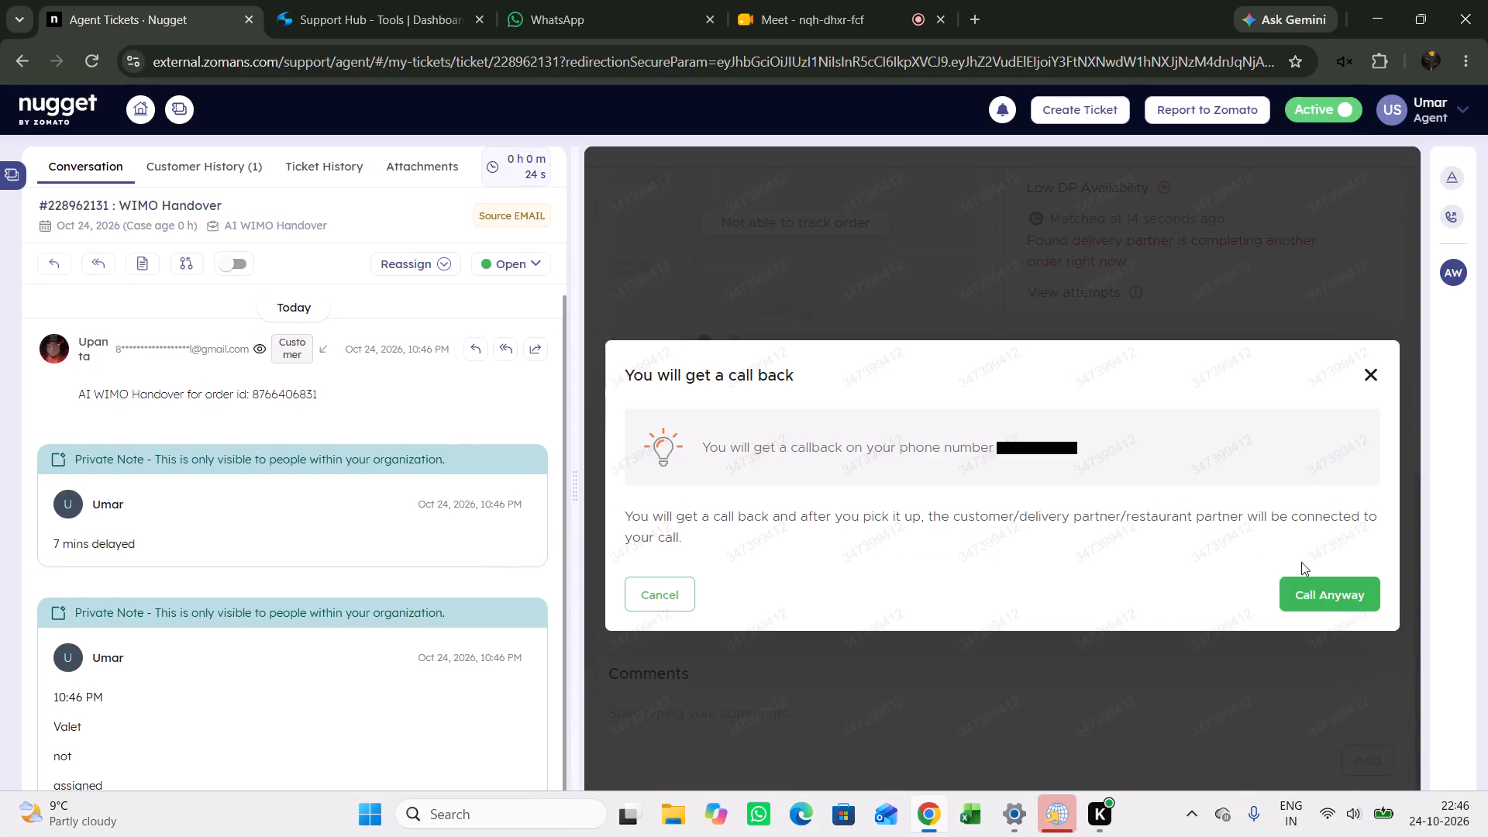
pyautogui.click(1314, 584)
pyautogui.click(1237, 304)
pyautogui.scroll(4, 1195, 450)
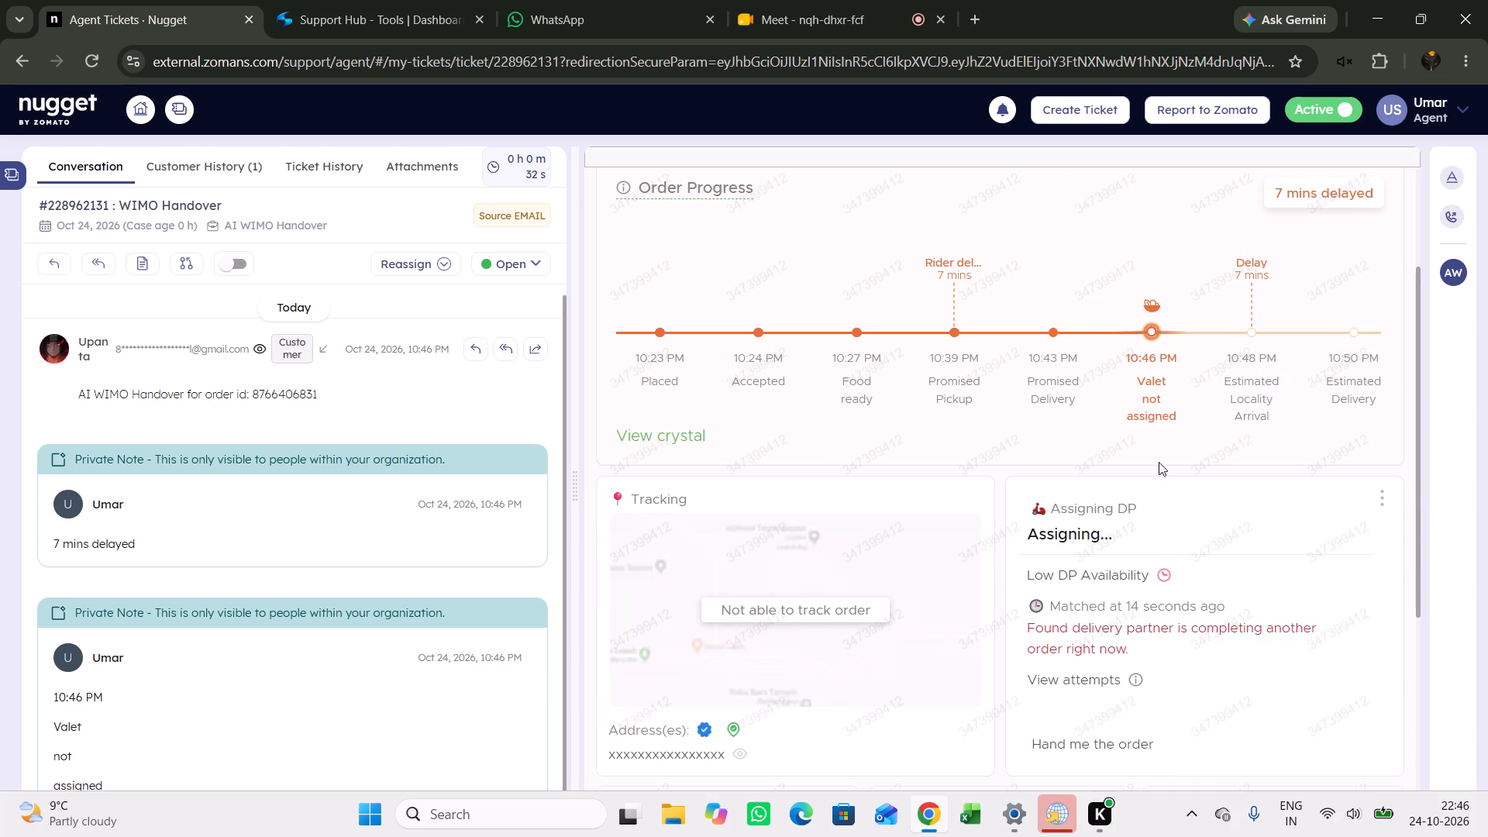
# Request another callback to the KFC merchant's first listed number.
pyautogui.scroll(-4, 1071, 449)
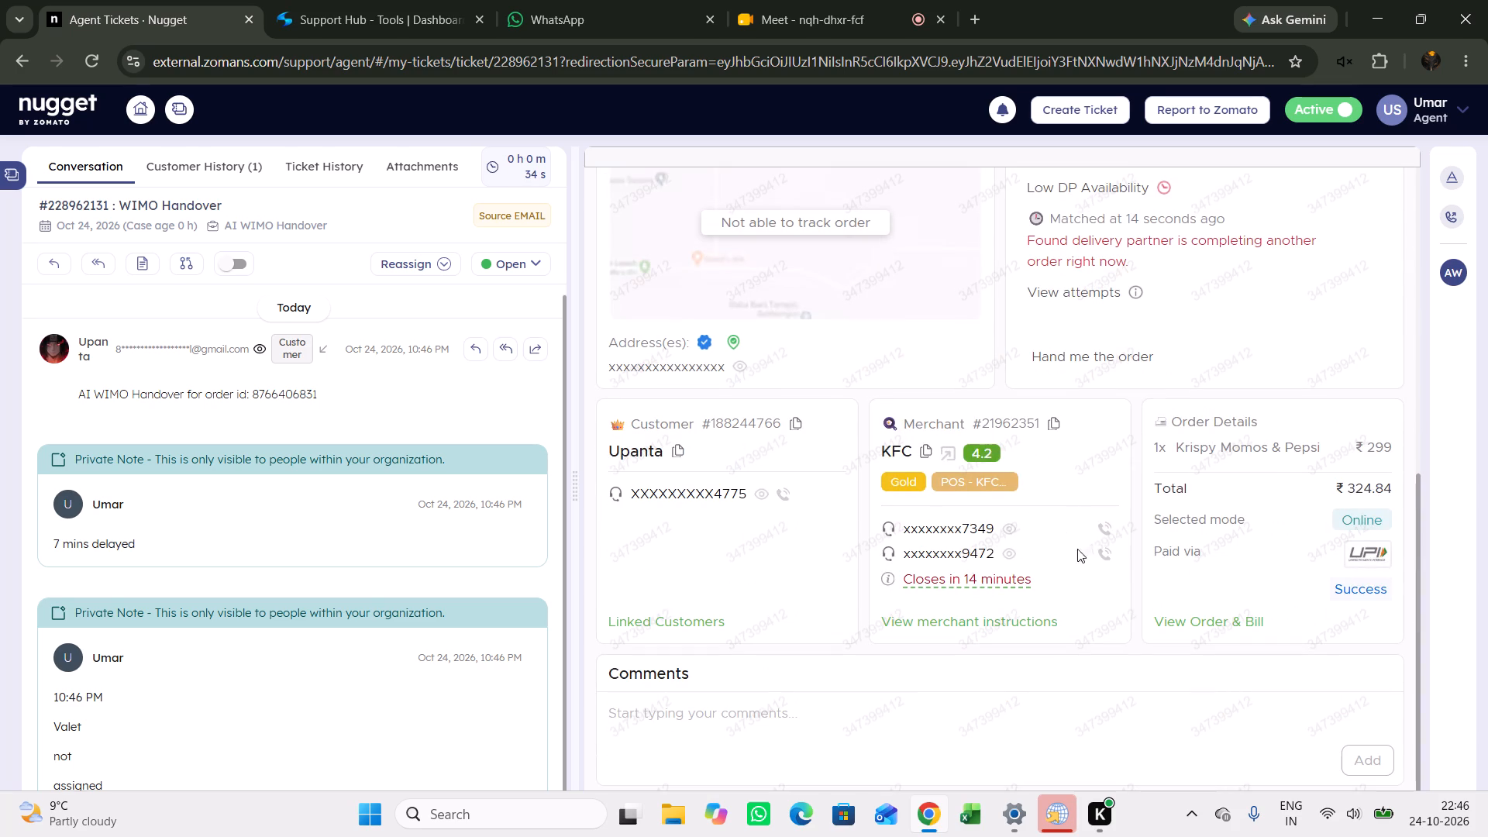
pyautogui.click(1101, 525)
pyautogui.click(1352, 587)
pyautogui.click(1104, 243)
# Copy the tracking map's status text and add it as the private note "Not able to track order".
pyautogui.moveTo(901, 218); pyautogui.dragTo(642, 220)
pyautogui.rightClick(777, 221)
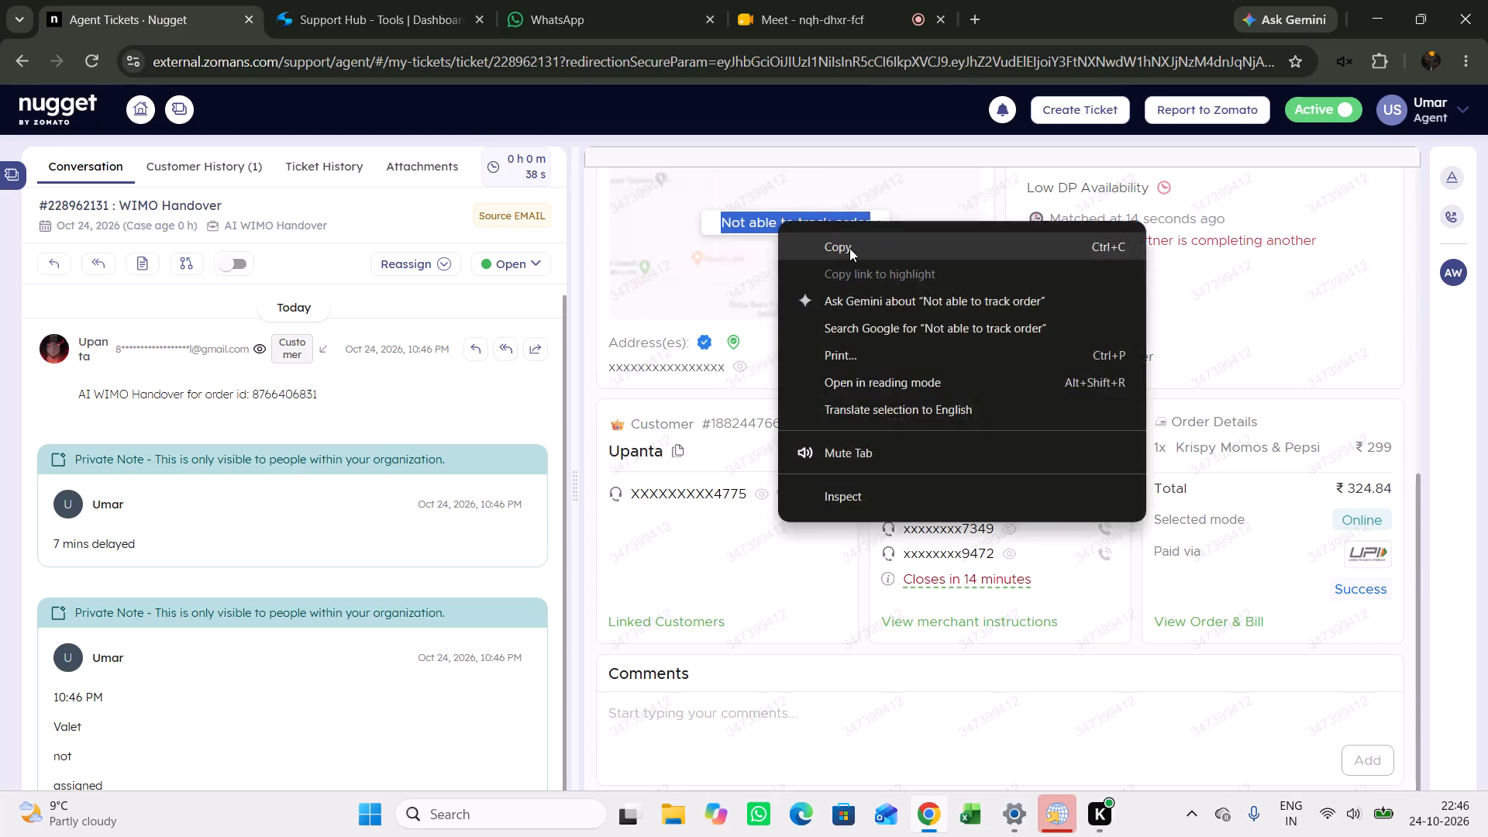
pyautogui.click(849, 248)
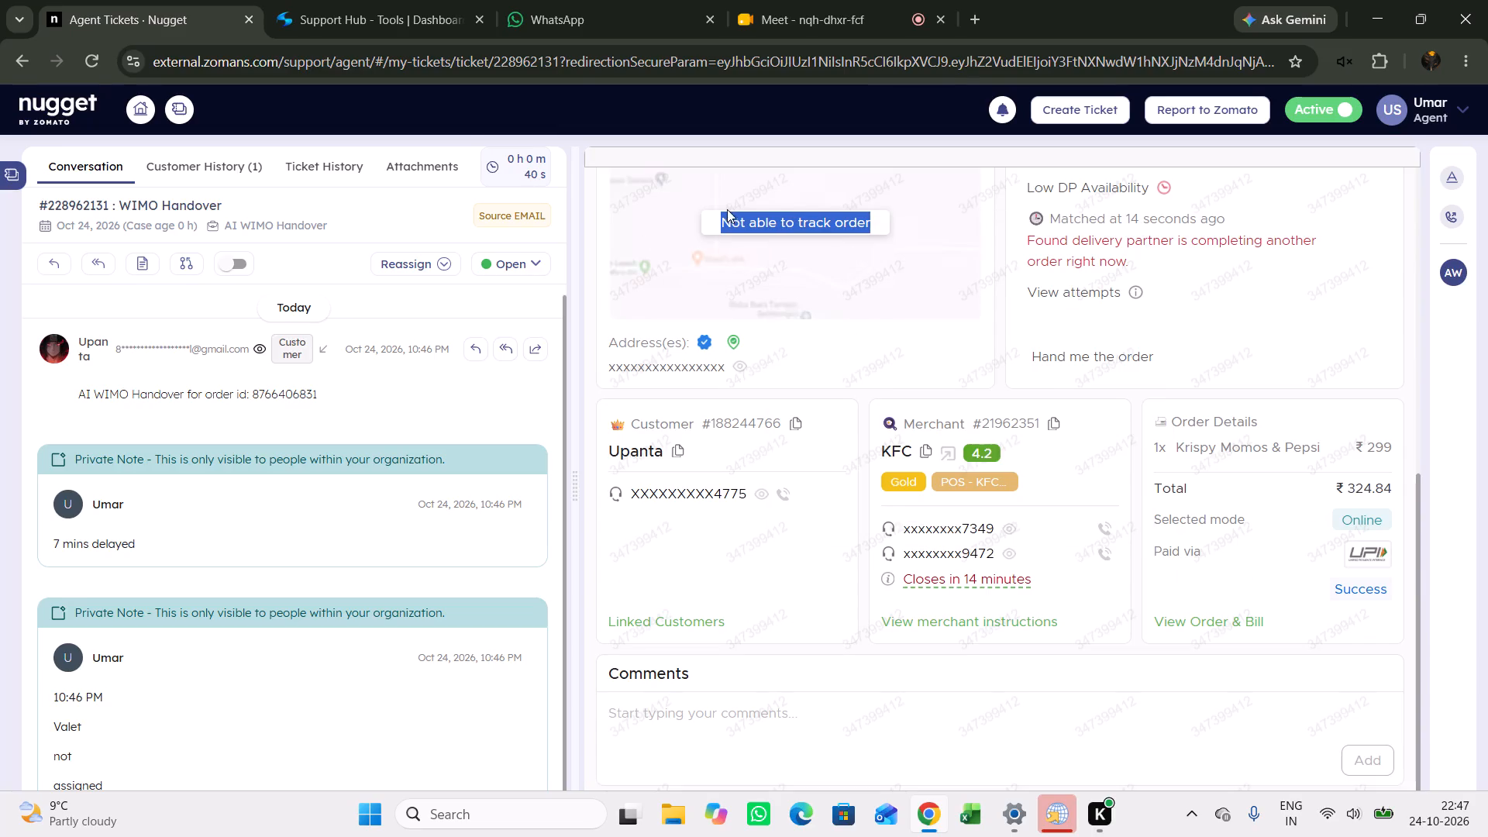
pyautogui.rightClick(746, 215)
pyautogui.click(824, 242)
pyautogui.click(146, 258)
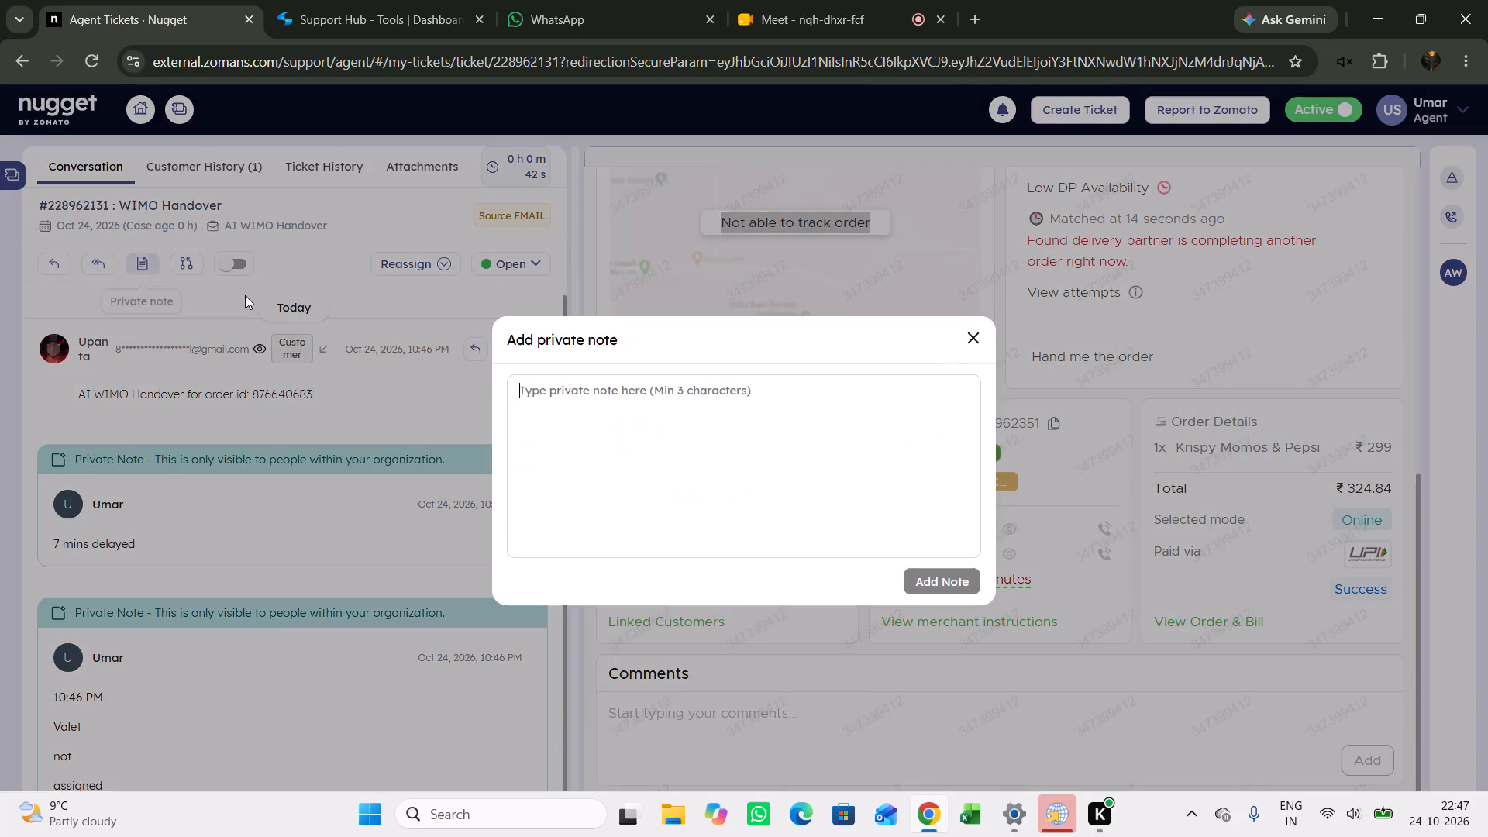
pyautogui.rightClick(602, 390)
pyautogui.click(754, 591)
pyautogui.click(942, 573)
# In Support Hub, filter the templates by valet_not_assigned and copy the one saying no delivery partner has been assigned yet.
pyautogui.scroll(9, 1156, 415)
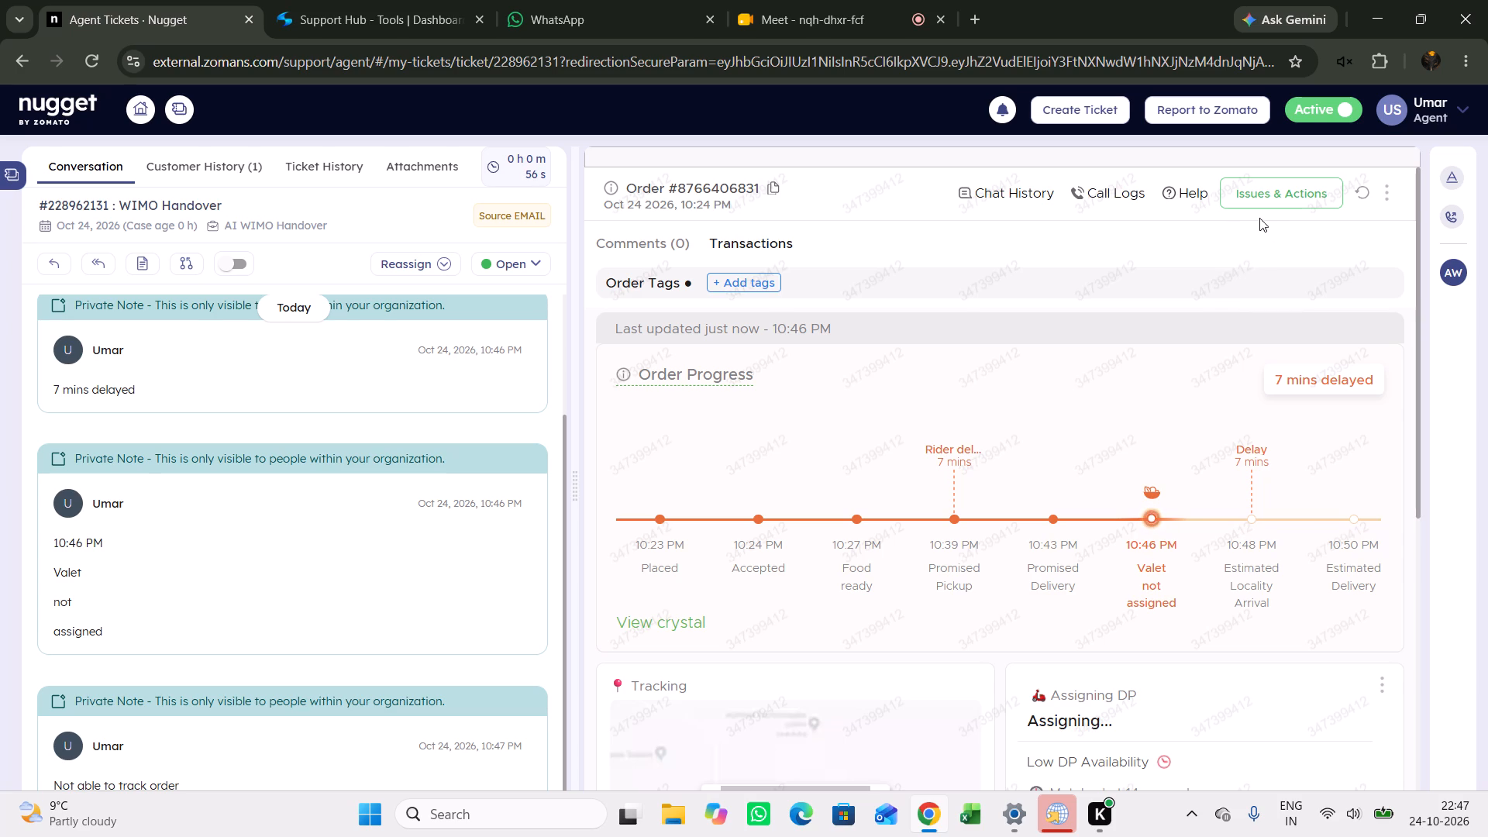
pyautogui.click(429, 0)
pyautogui.click(746, 367)
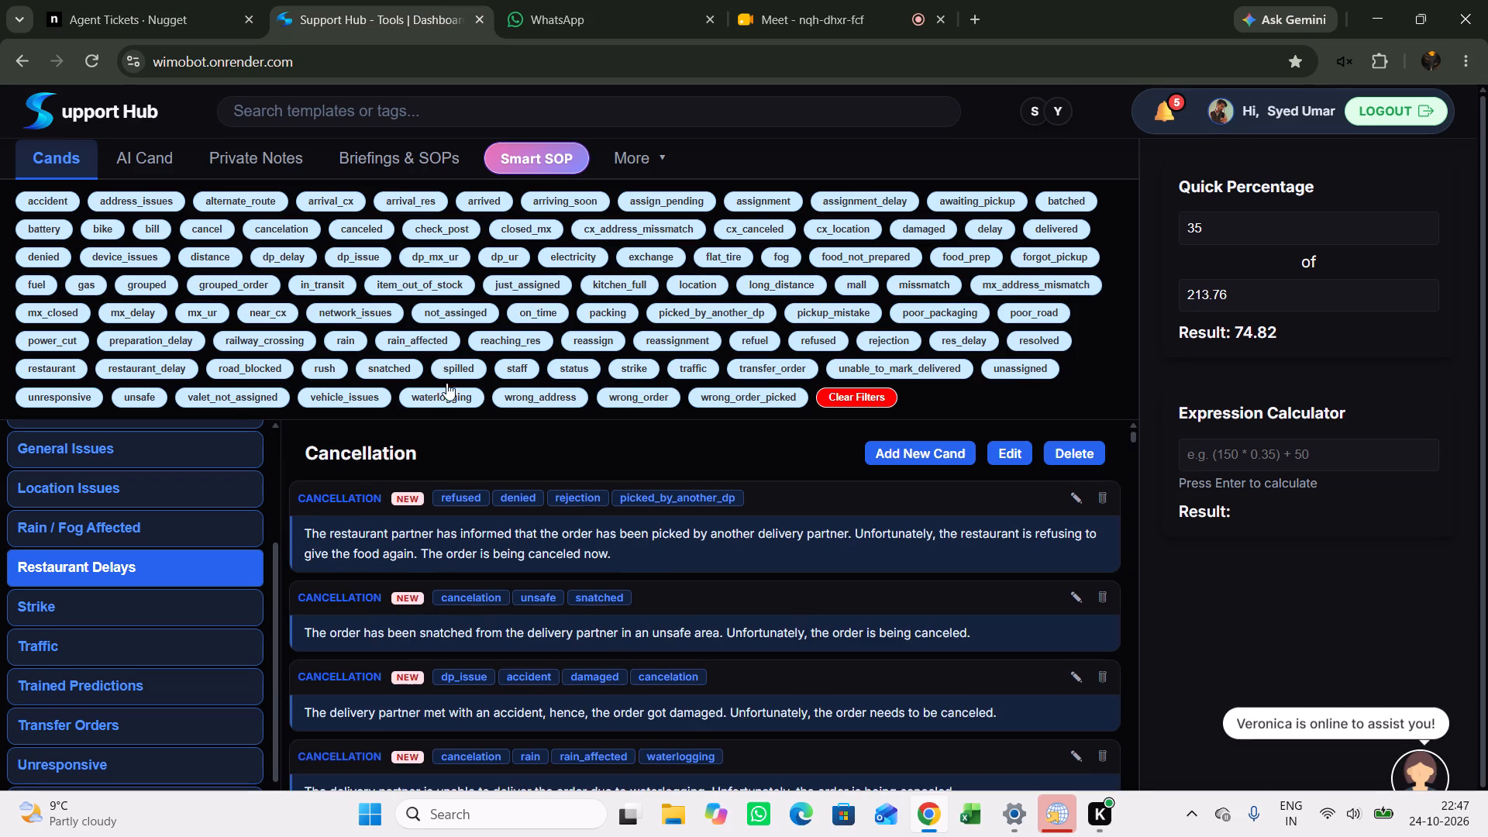
pyautogui.click(223, 400)
pyautogui.click(569, 533)
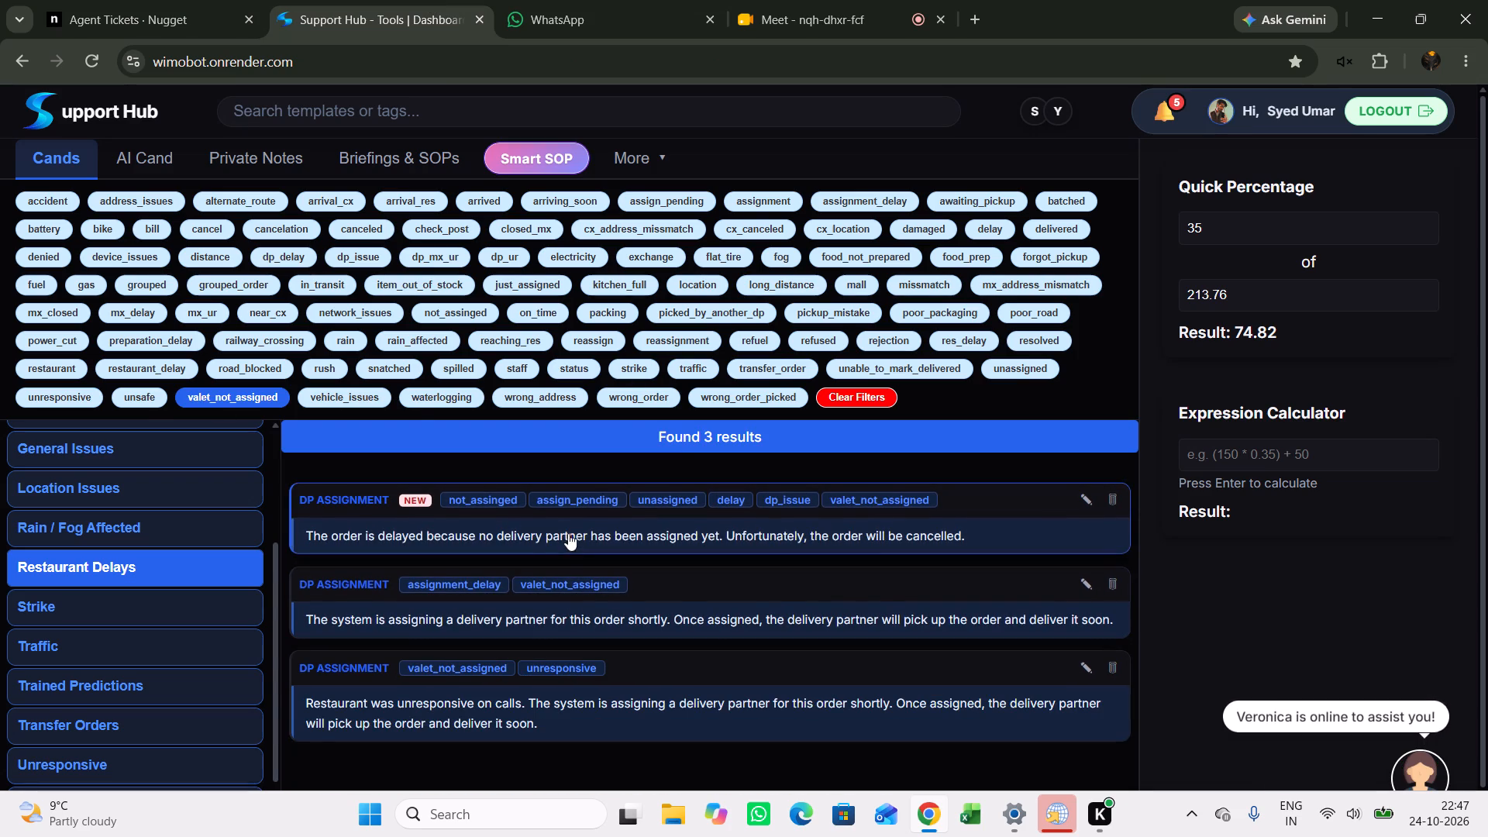
# Return to the Nugget ticket and refresh the order to check its current progress.
pyautogui.click(228, 0)
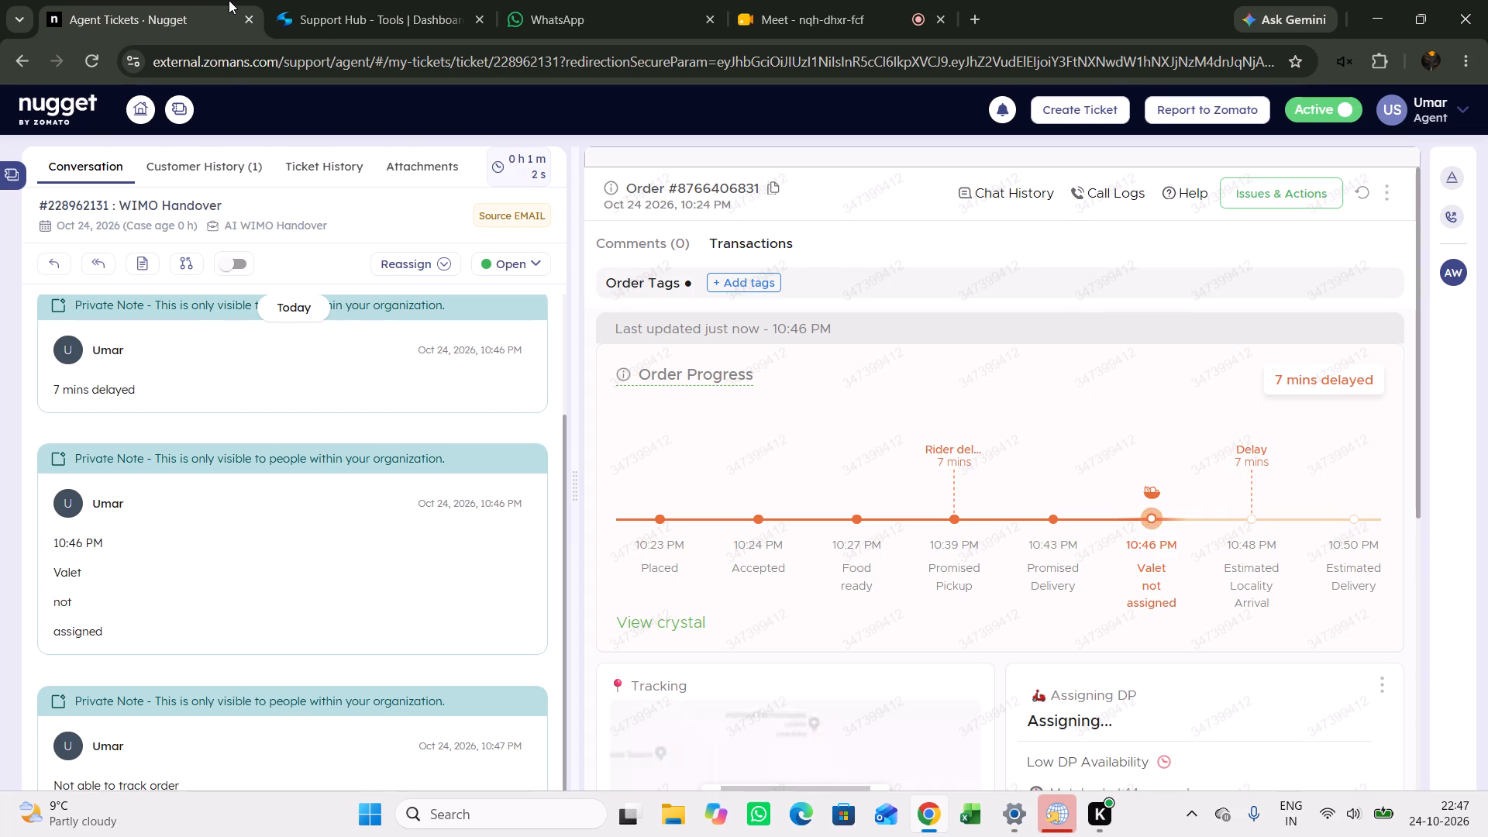
pyautogui.click(1349, 193)
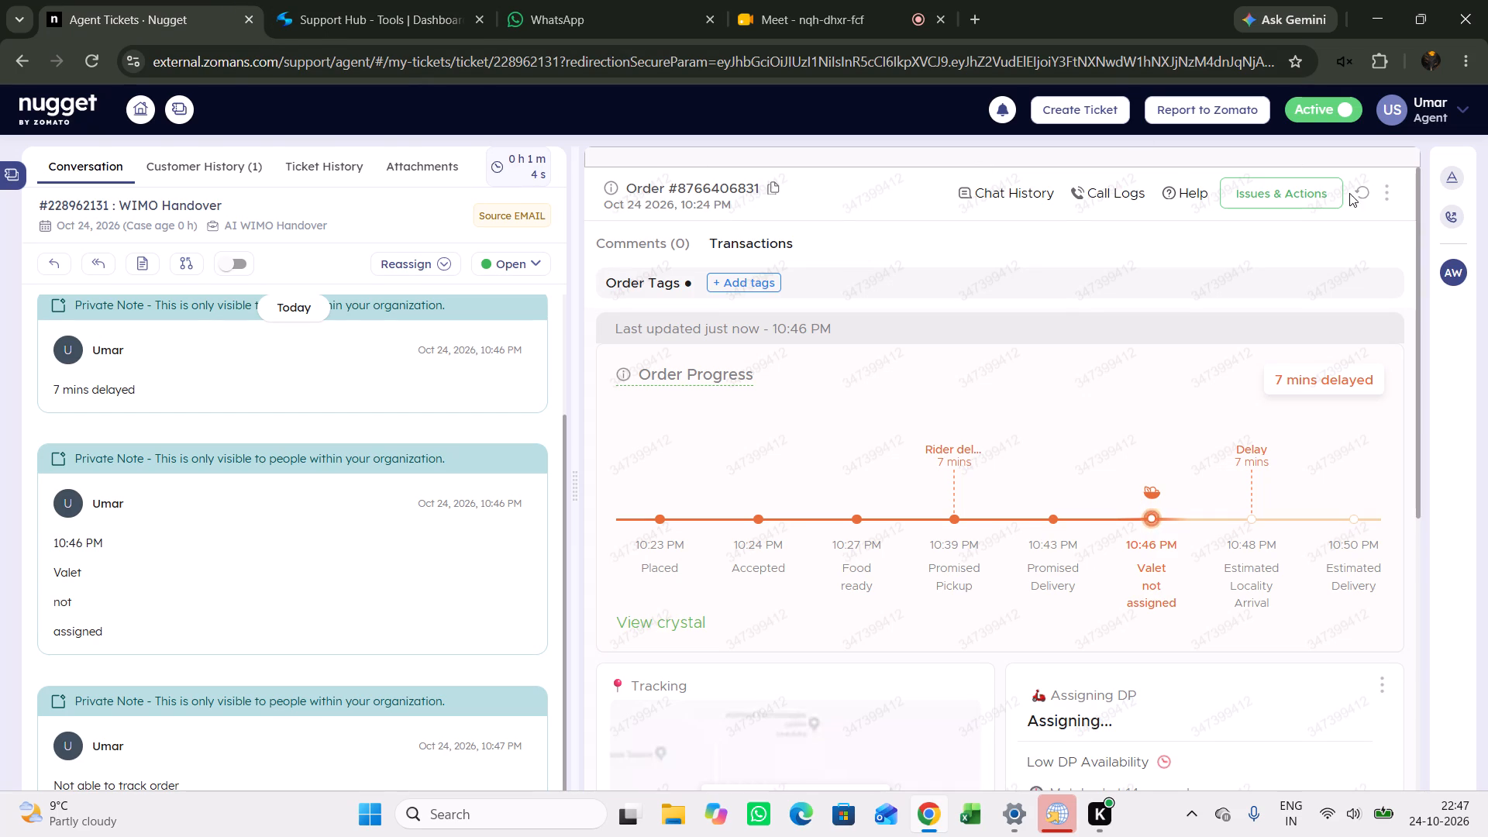
pyautogui.click(1359, 192)
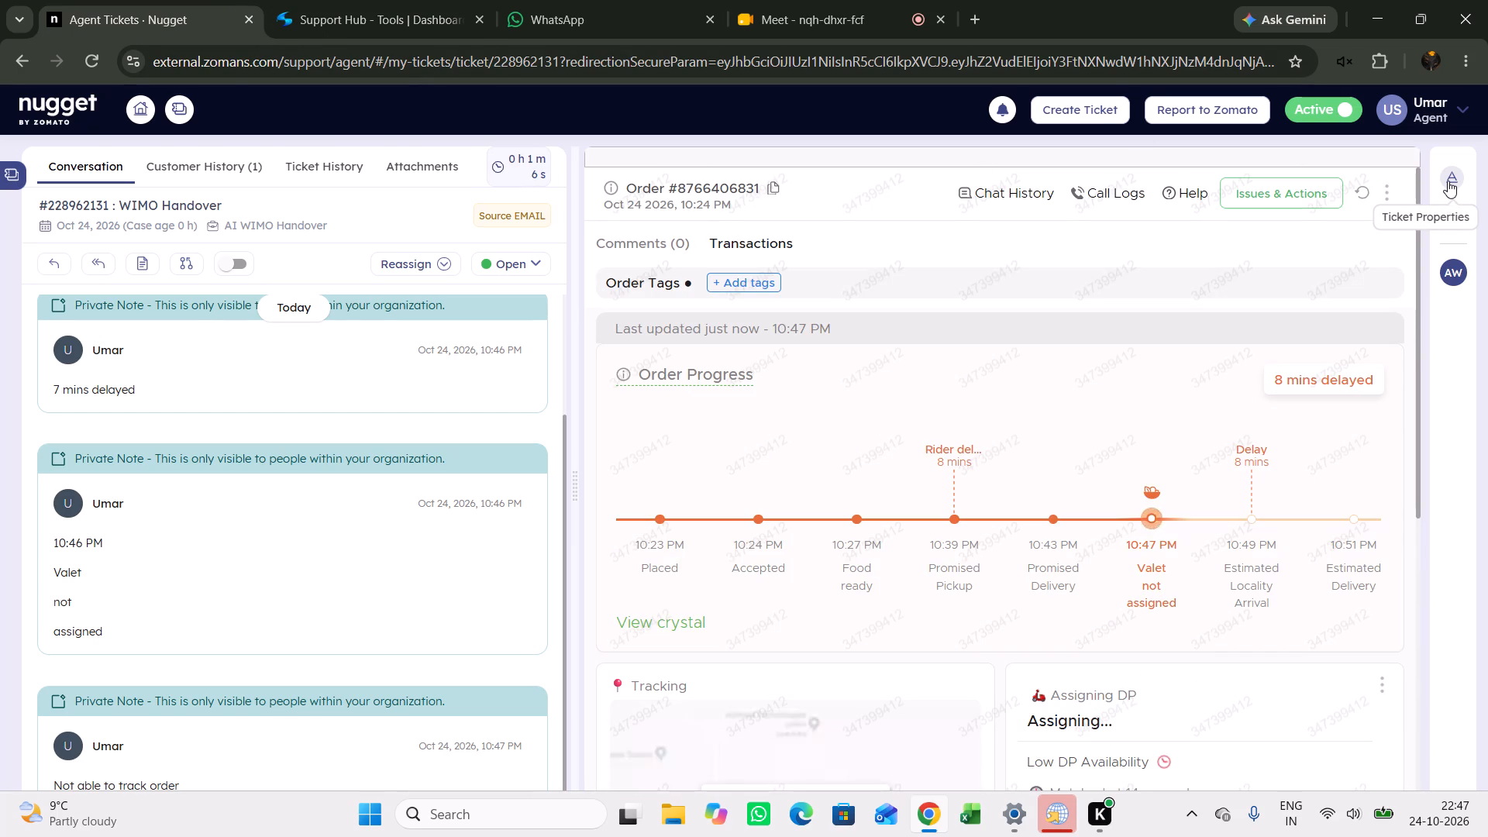
# In the ticket properties, fill in Can Order Be Delivered and set both Action and Lifeline Action to No Action.
pyautogui.click(1448, 181)
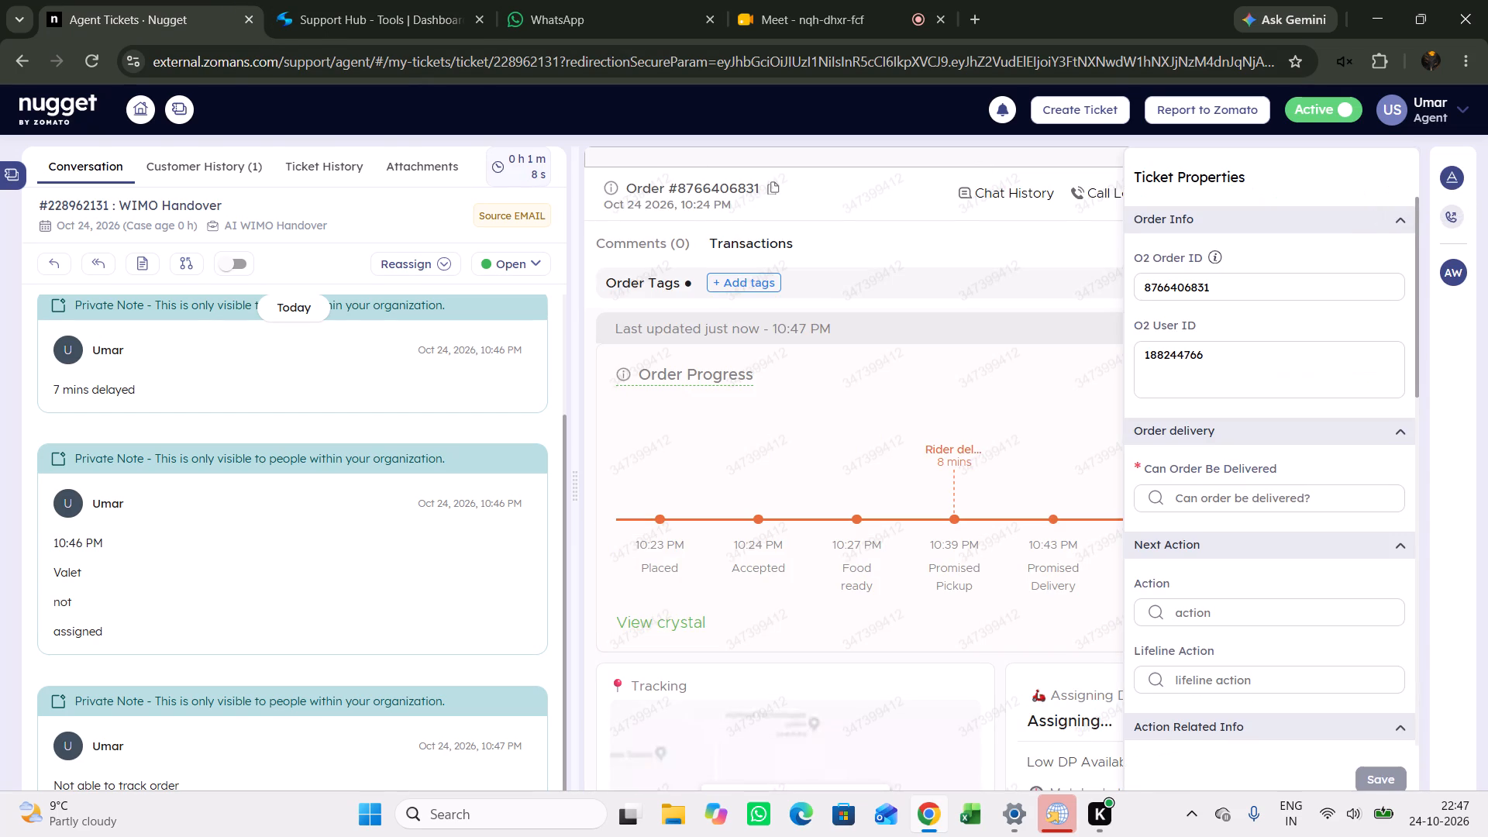
pyautogui.click(1218, 498)
pyautogui.click(1193, 520)
pyautogui.scroll(-4, 1254, 319)
pyautogui.click(1243, 225)
pyautogui.click(1239, 243)
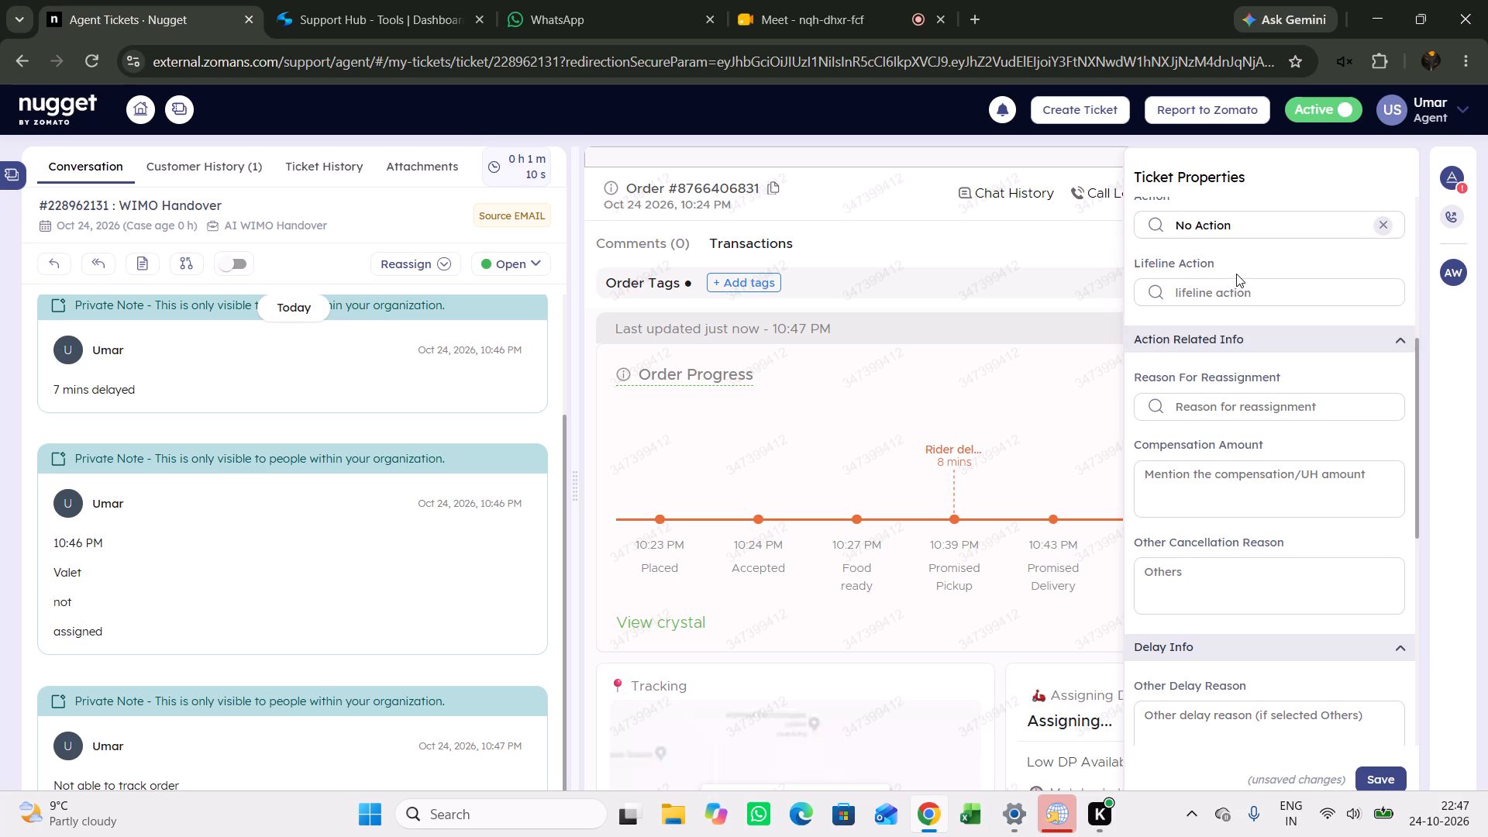
pyautogui.click(1236, 281)
pyautogui.click(1228, 312)
# Set Are Properties Filled to Yes, Order Status Expected Time to Arrival at res, and Expected Time to 10.
pyautogui.scroll(-9, 1238, 317)
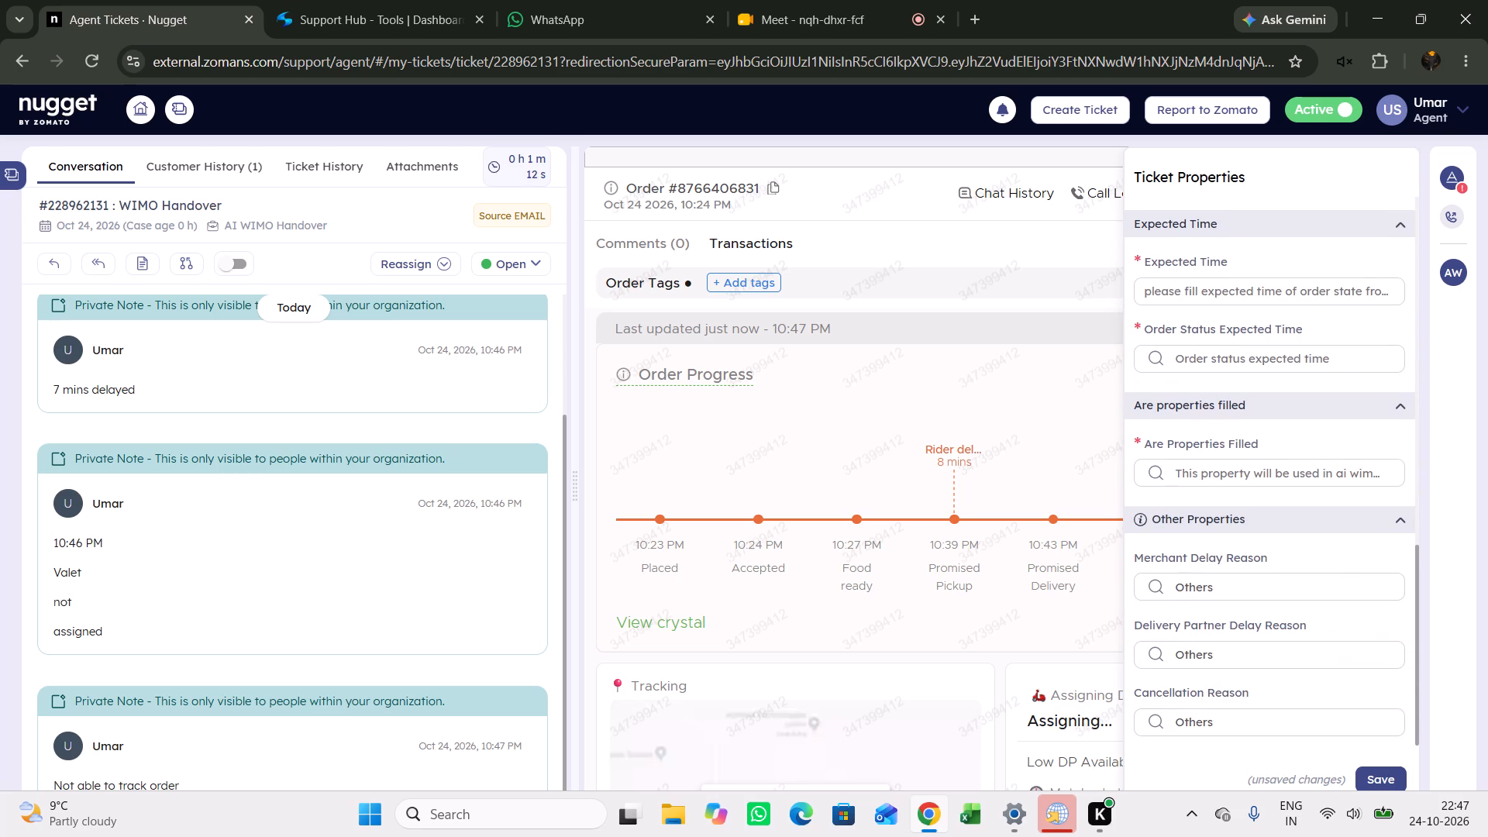
pyautogui.click(1242, 474)
pyautogui.click(1213, 498)
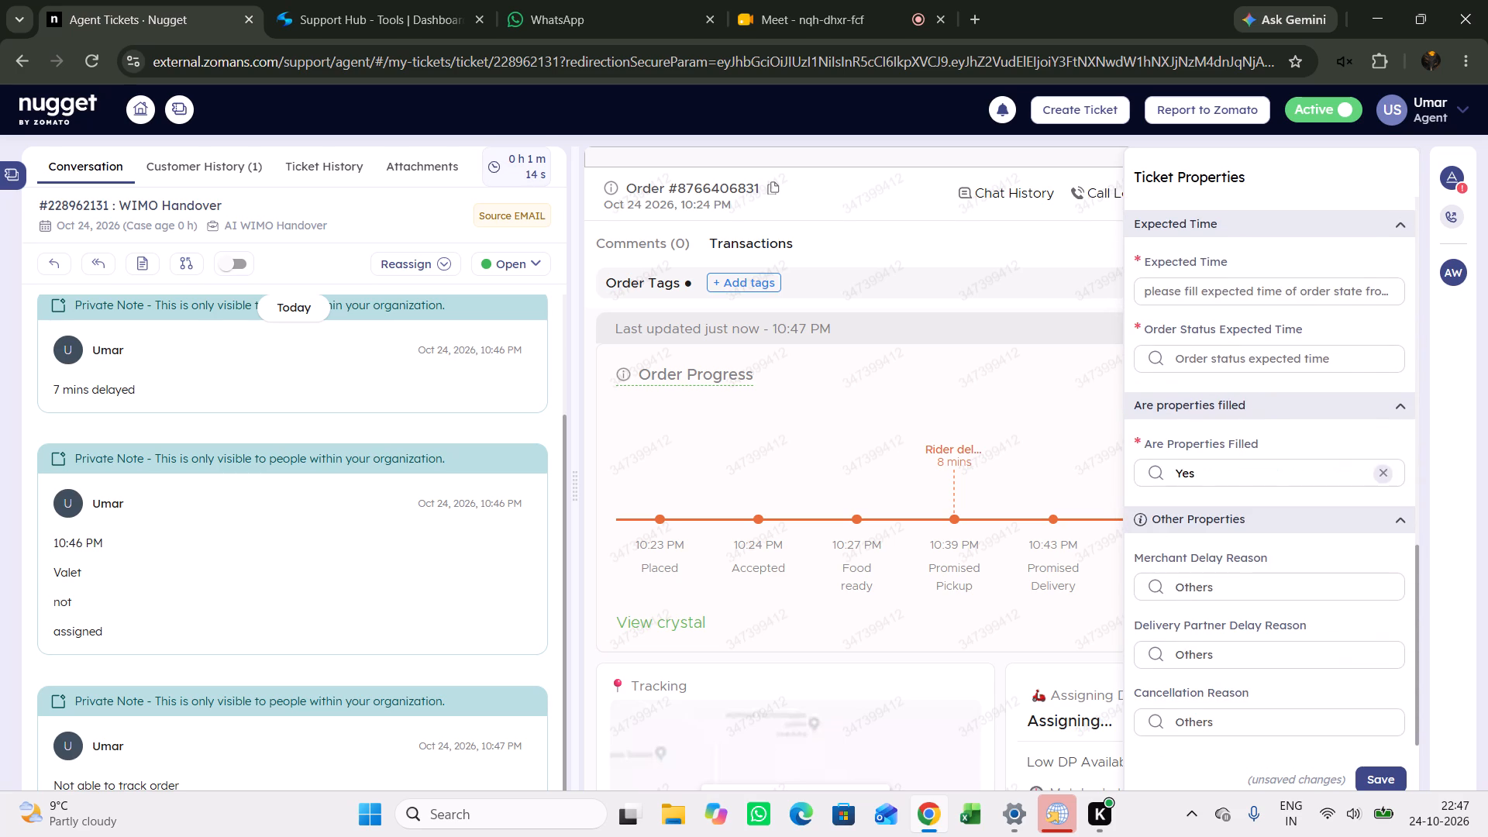
pyautogui.click(1249, 355)
pyautogui.click(1216, 412)
pyautogui.click(1230, 301)
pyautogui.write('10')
# Paste the copied template into Other Delay Reason and insert "and restaurant is unresponsive" after "assigned yet".
pyautogui.scroll(3, 1262, 477)
pyautogui.click(1221, 446)
pyautogui.hotkey('ctrl', 'v')
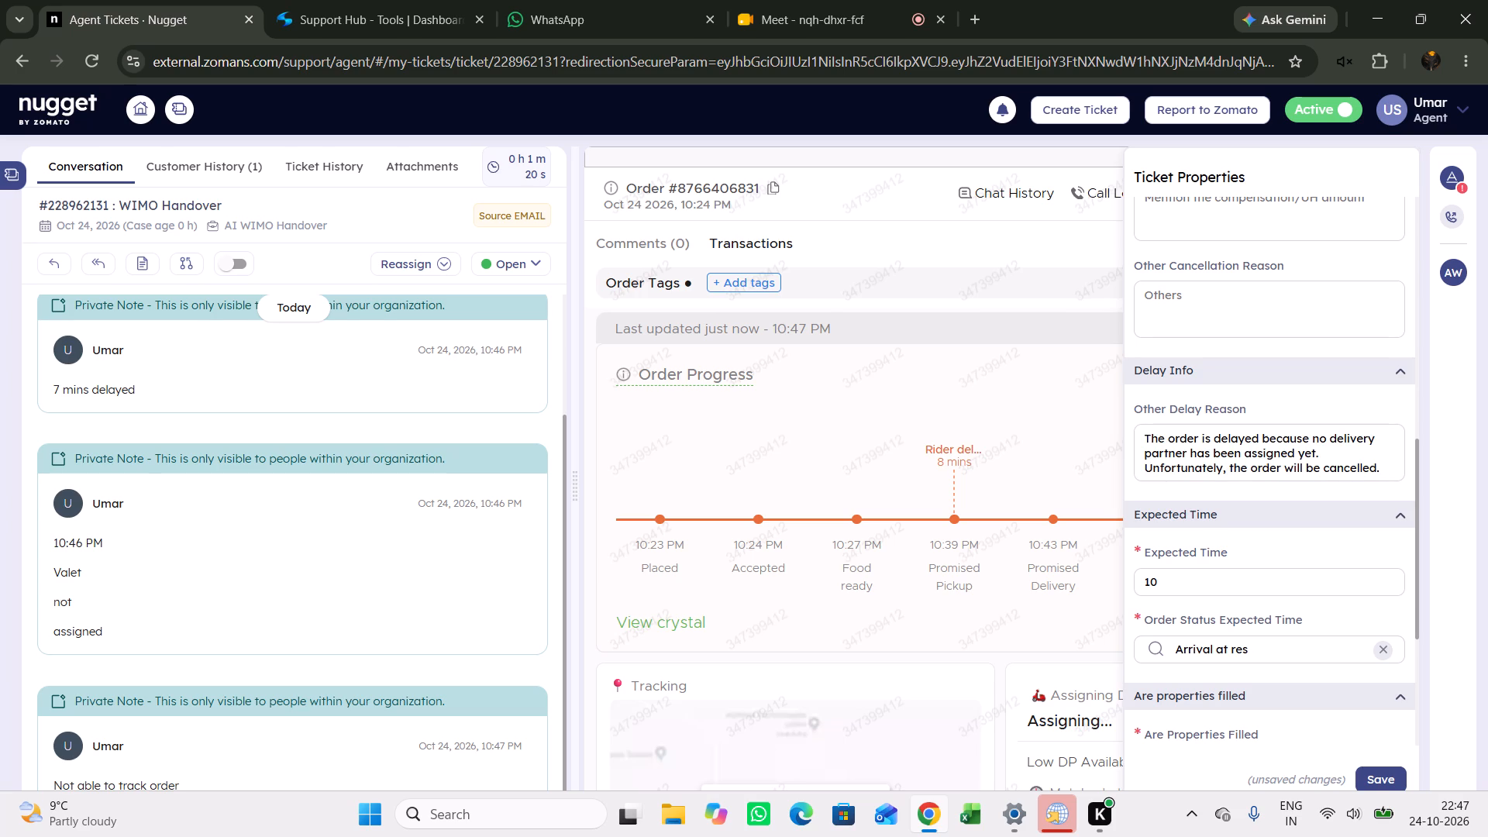
pyautogui.click(1313, 449)
pyautogui.click(1316, 449)
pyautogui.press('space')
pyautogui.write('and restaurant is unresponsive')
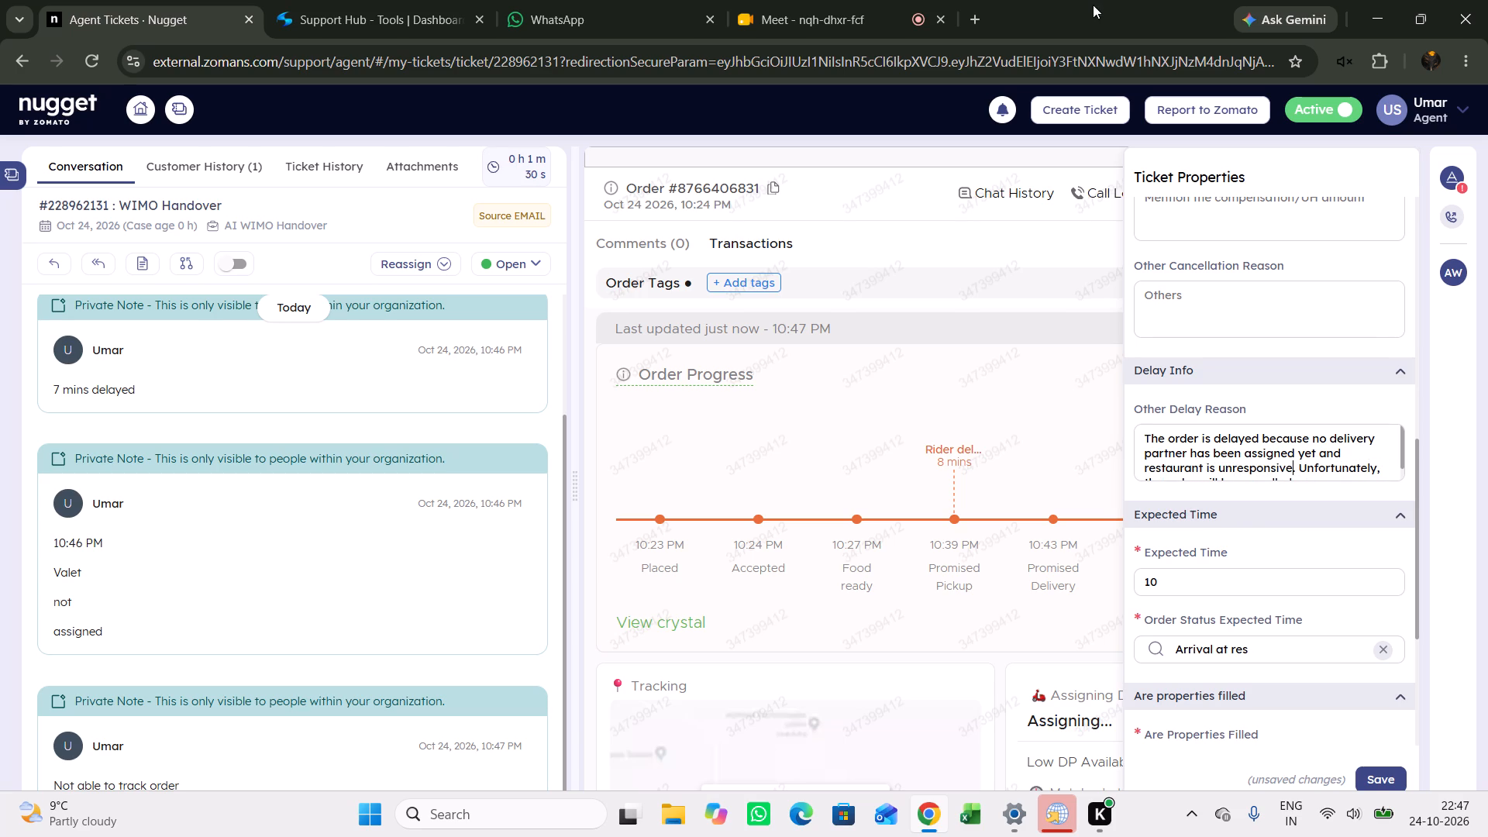
# Replace the cancellation sentence in Other Delay Reason with "However, the delivery partner will be assigned soon.".
pyautogui.moveTo(1302, 468); pyautogui.dragTo(1487, 549)
pyautogui.press('BackSpace')
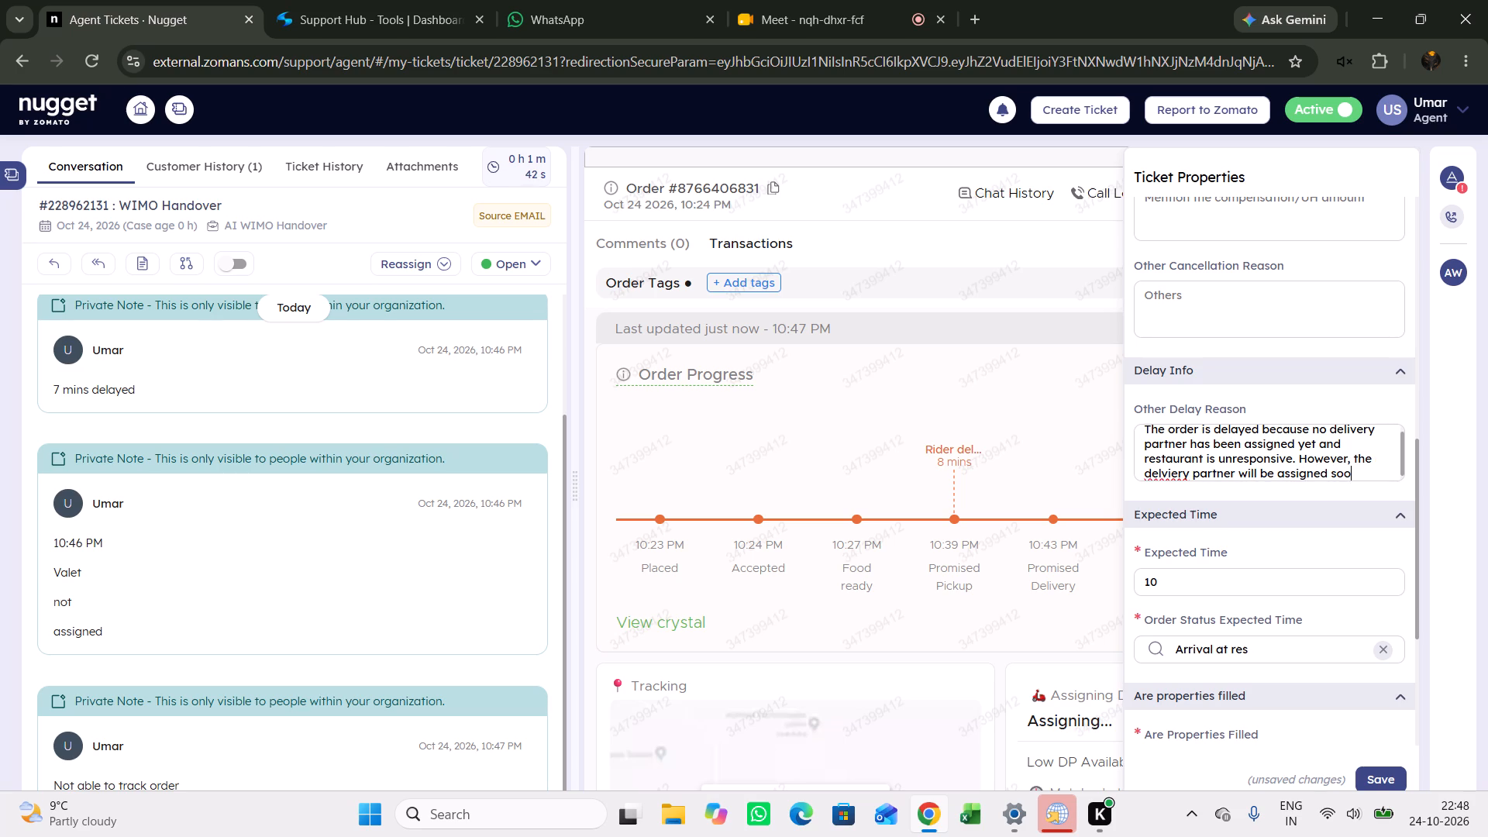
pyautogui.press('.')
pyautogui.click(1176, 471)
pyautogui.press('BackSpace')
pyautogui.press('BackSpace')
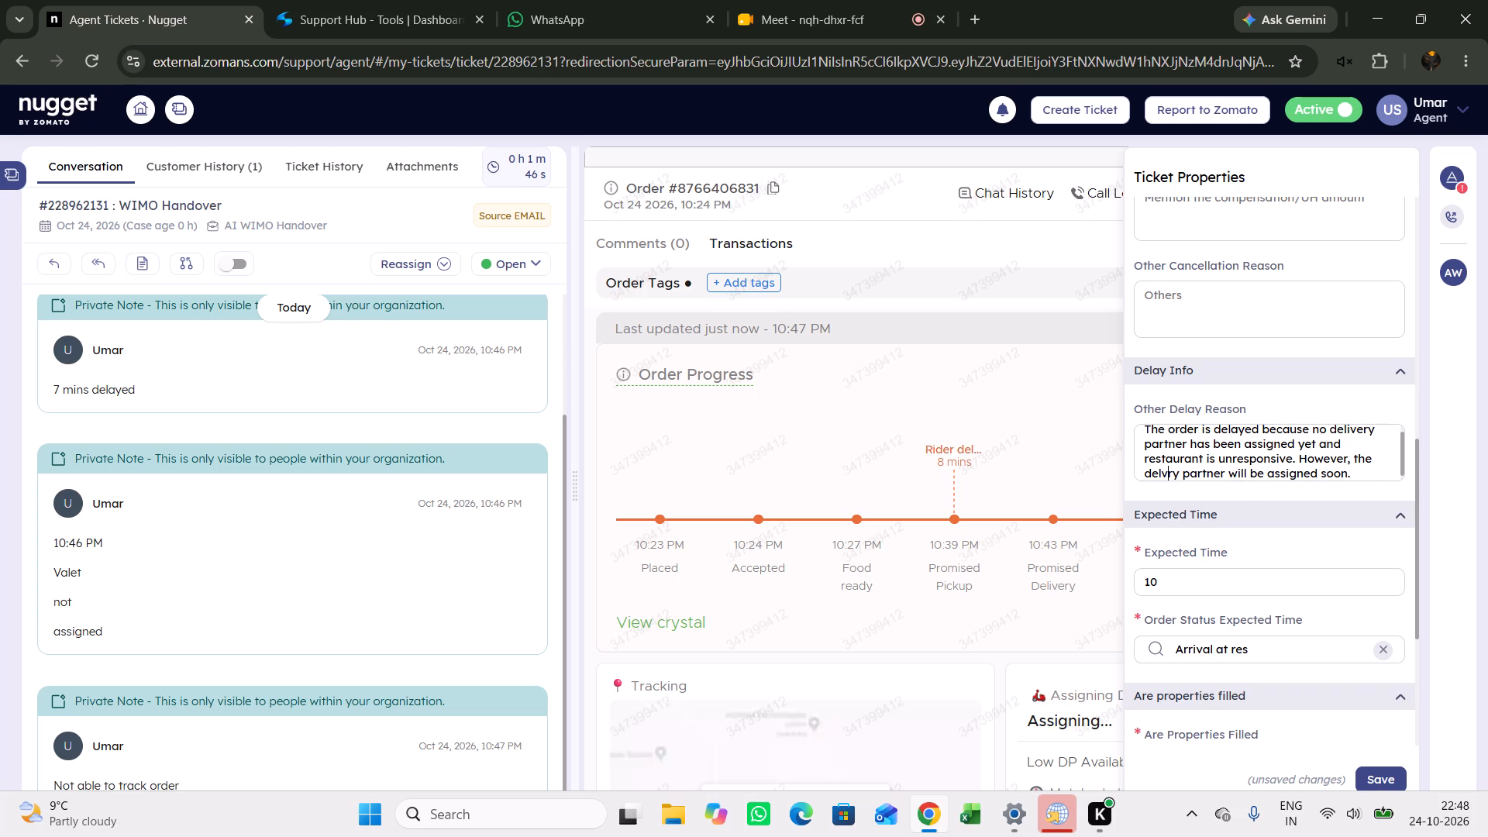
pyautogui.press('BackSpace')
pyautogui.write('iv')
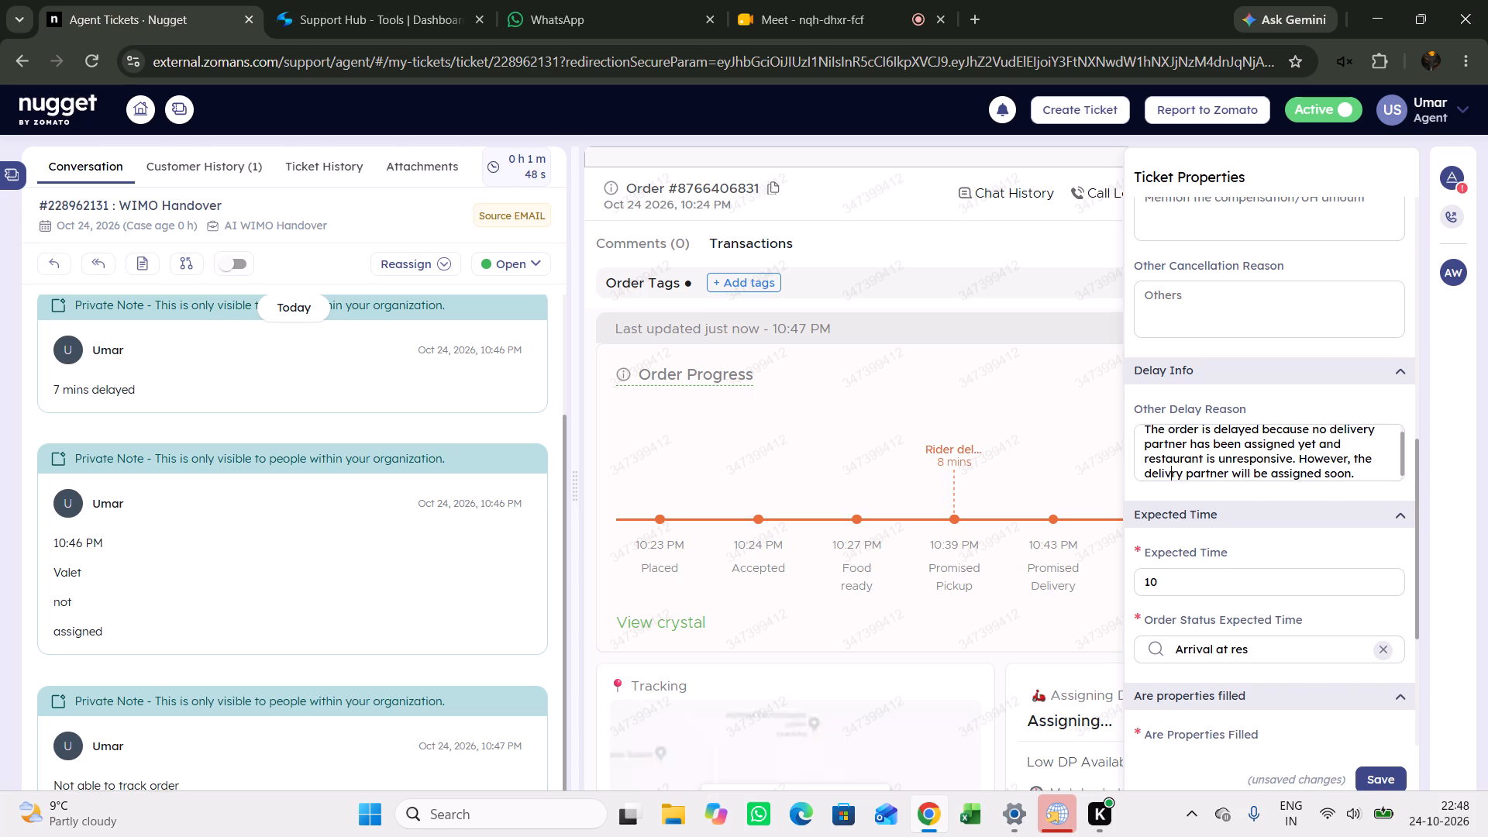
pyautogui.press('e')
# Close the ticket properties and refresh the order to recheck its progress.
pyautogui.click(1455, 176)
pyautogui.scroll(4, 1317, 308)
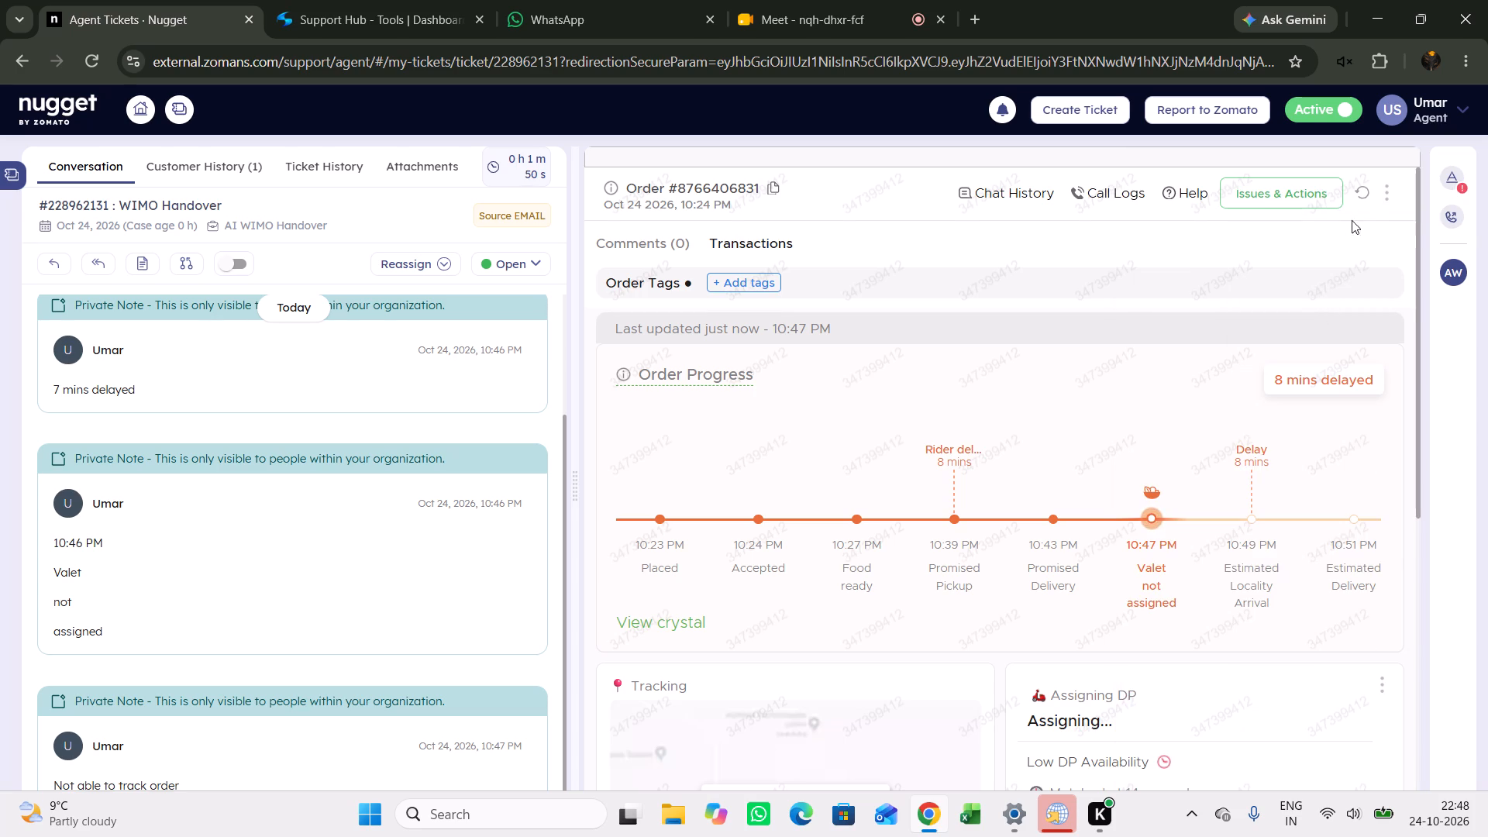
pyautogui.click(1363, 178)
pyautogui.click(1363, 186)
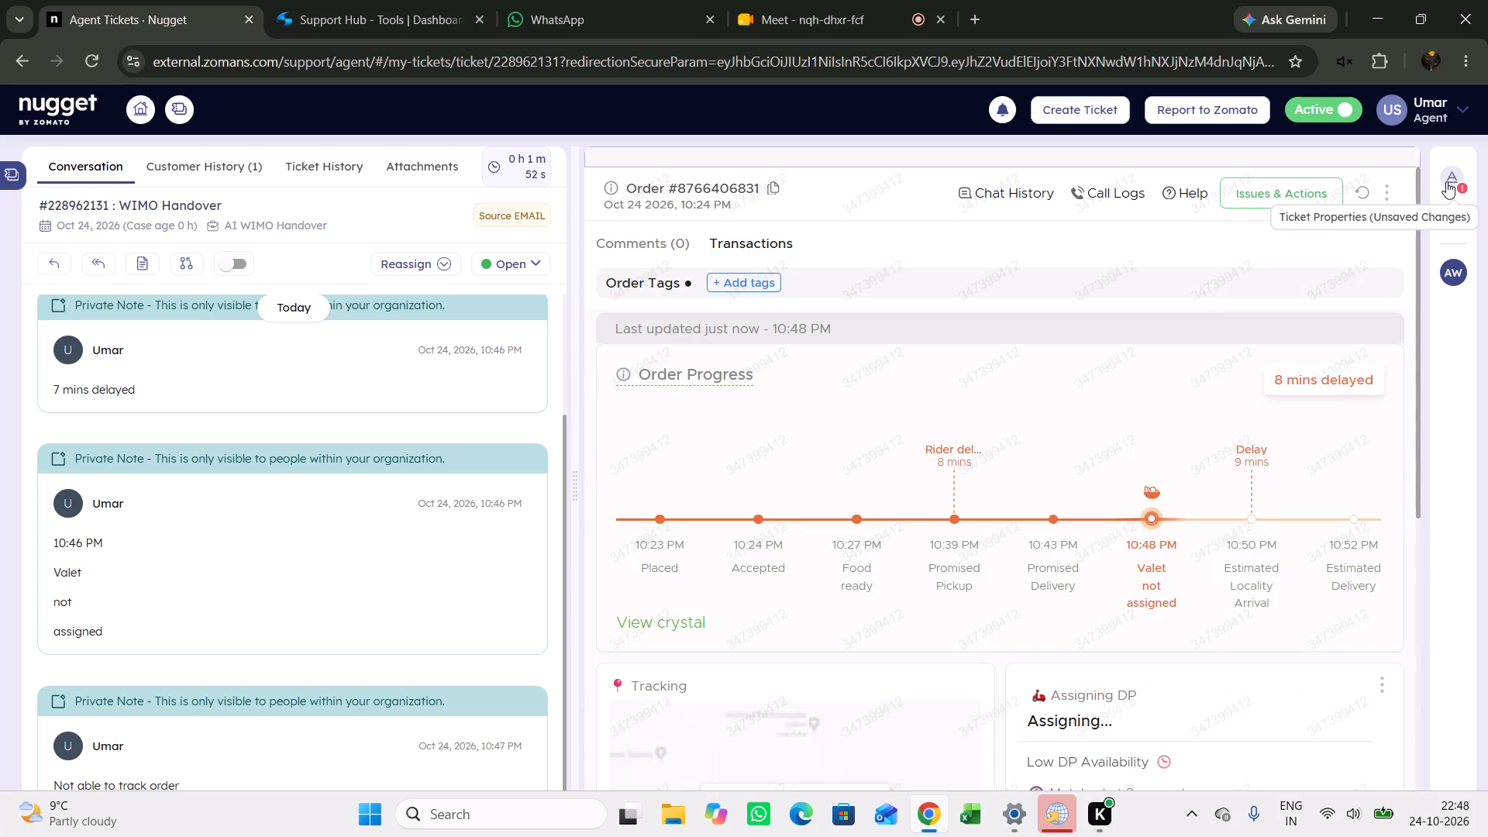
# Reopen the ticket properties, review the filled values, and save them.
pyautogui.click(1446, 181)
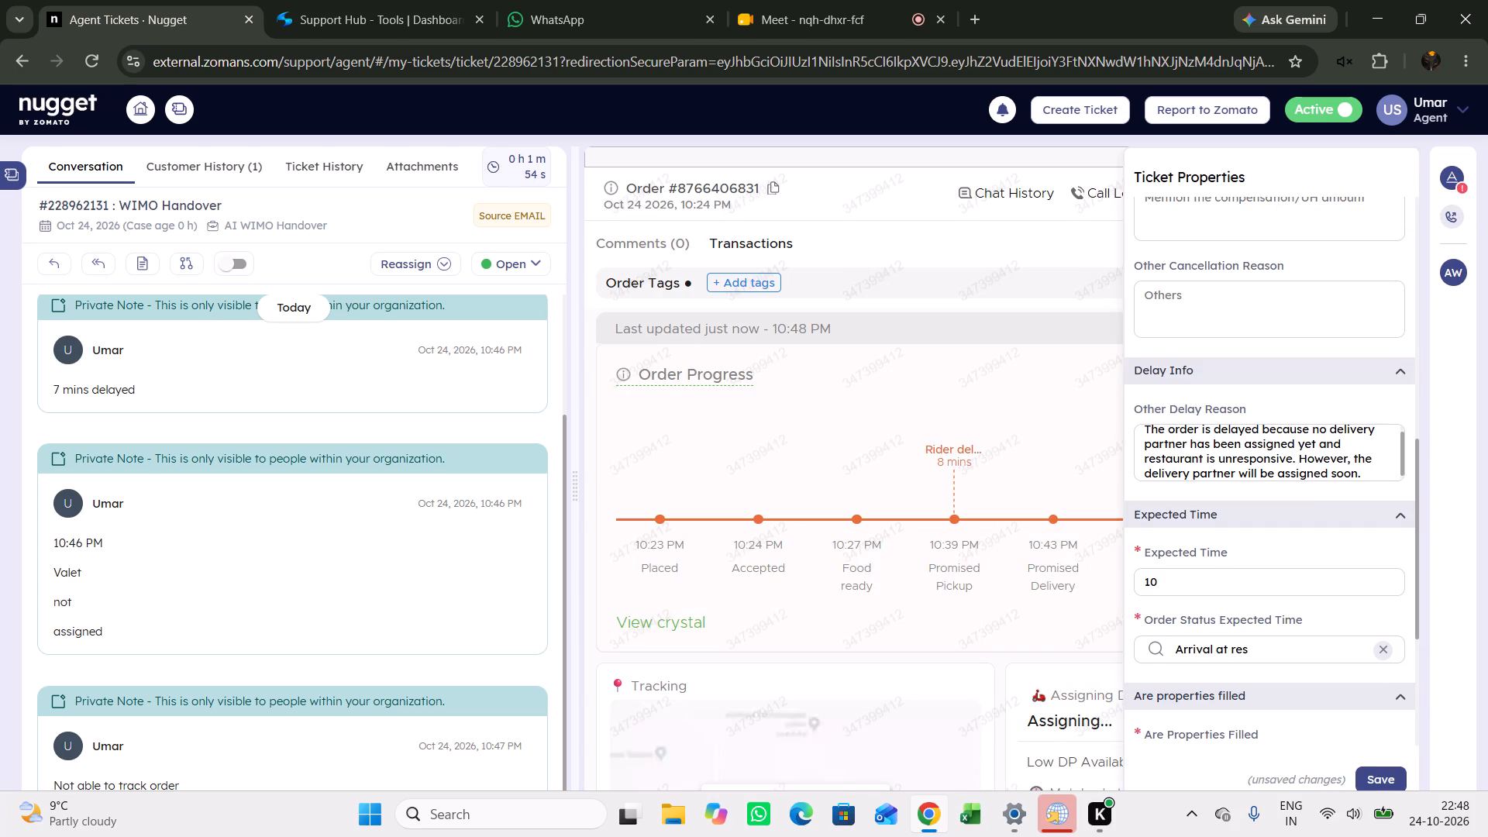
pyautogui.scroll(5, 1301, 554)
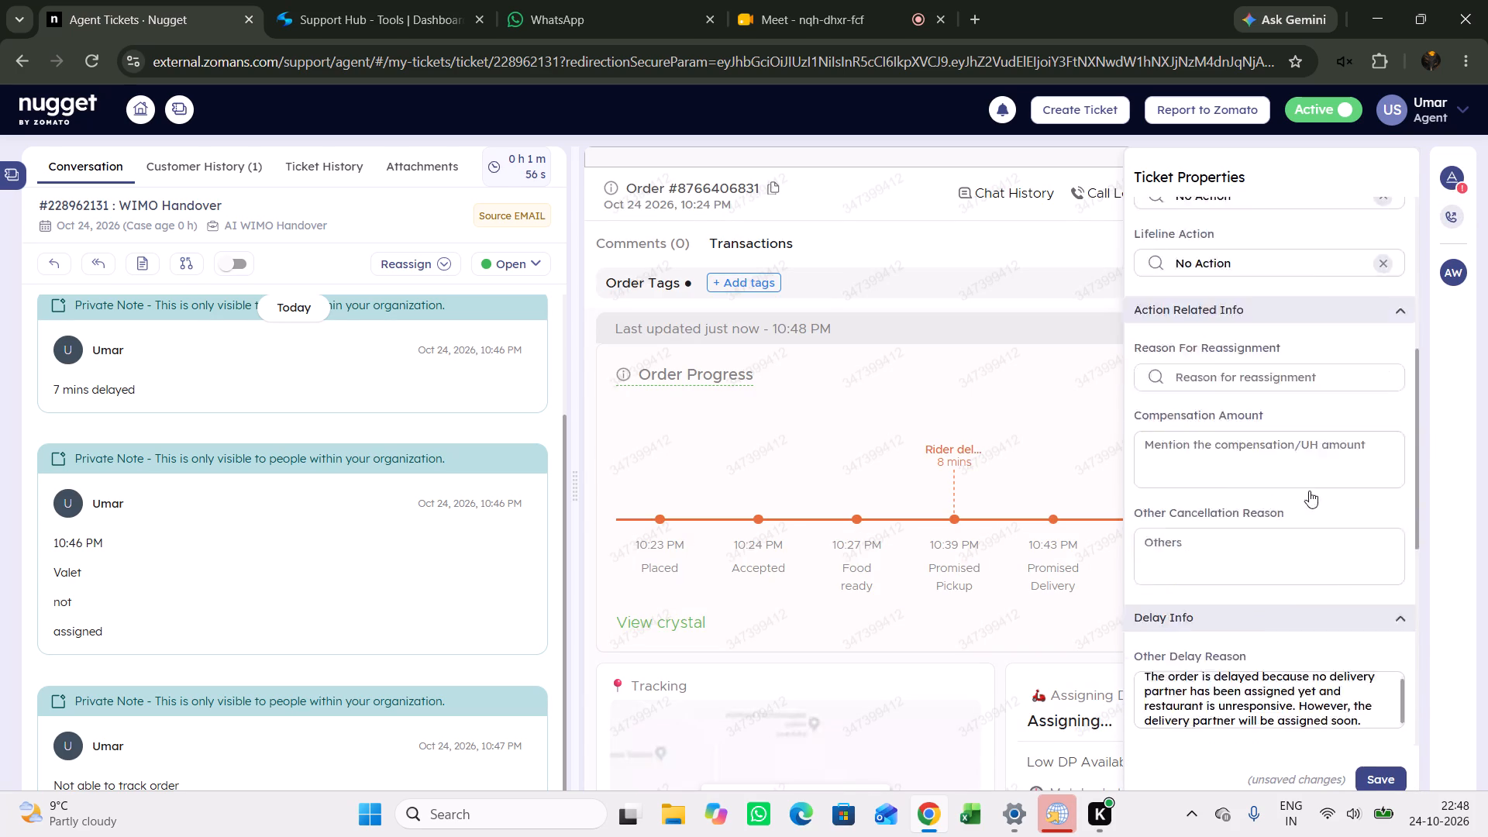
pyautogui.scroll(-10, 1302, 459)
pyautogui.click(1379, 771)
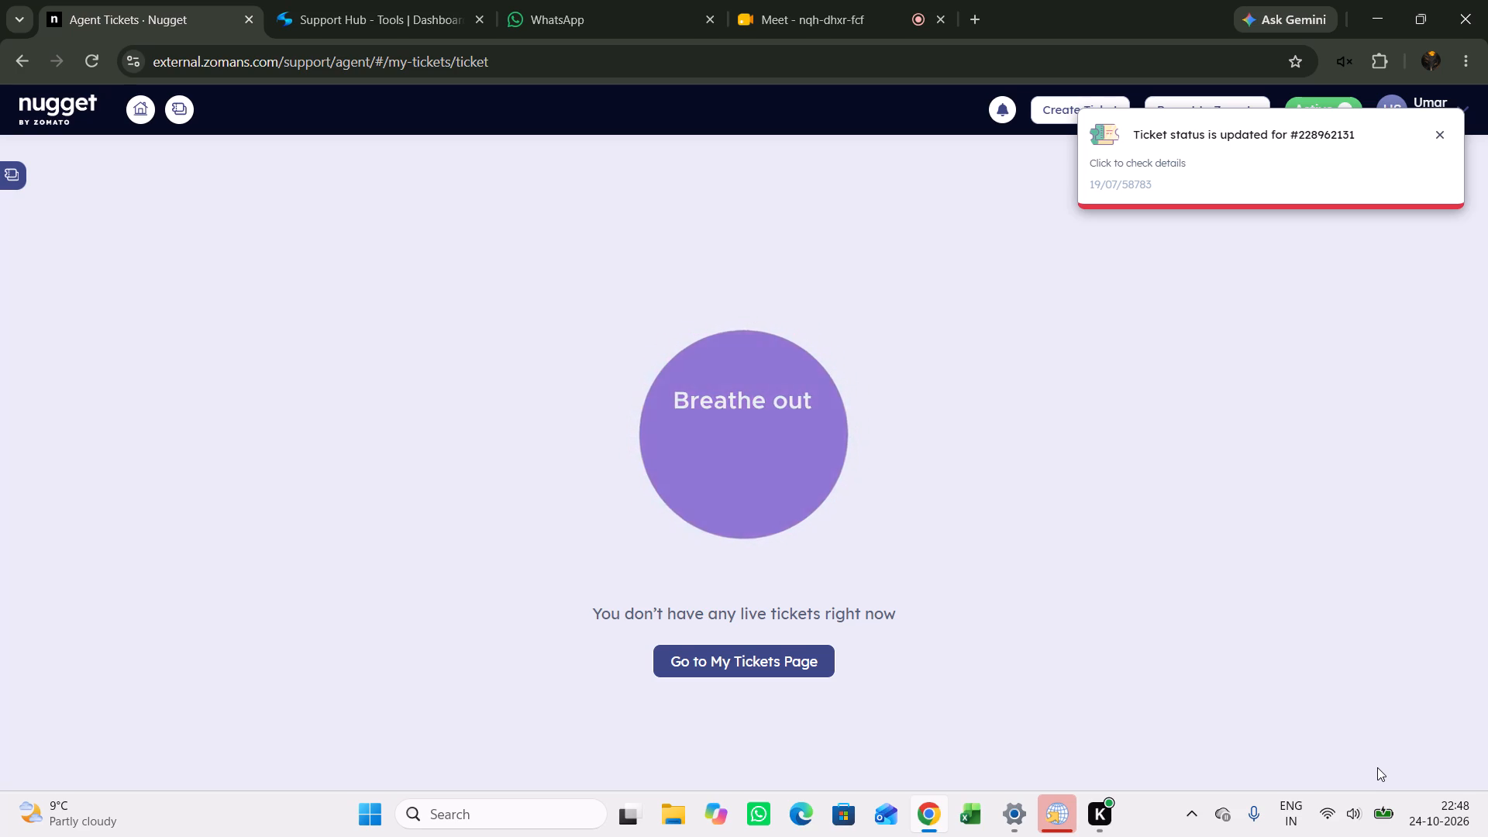
# Go to the My Tickets page to check for assigned tickets.
pyautogui.click(756, 663)
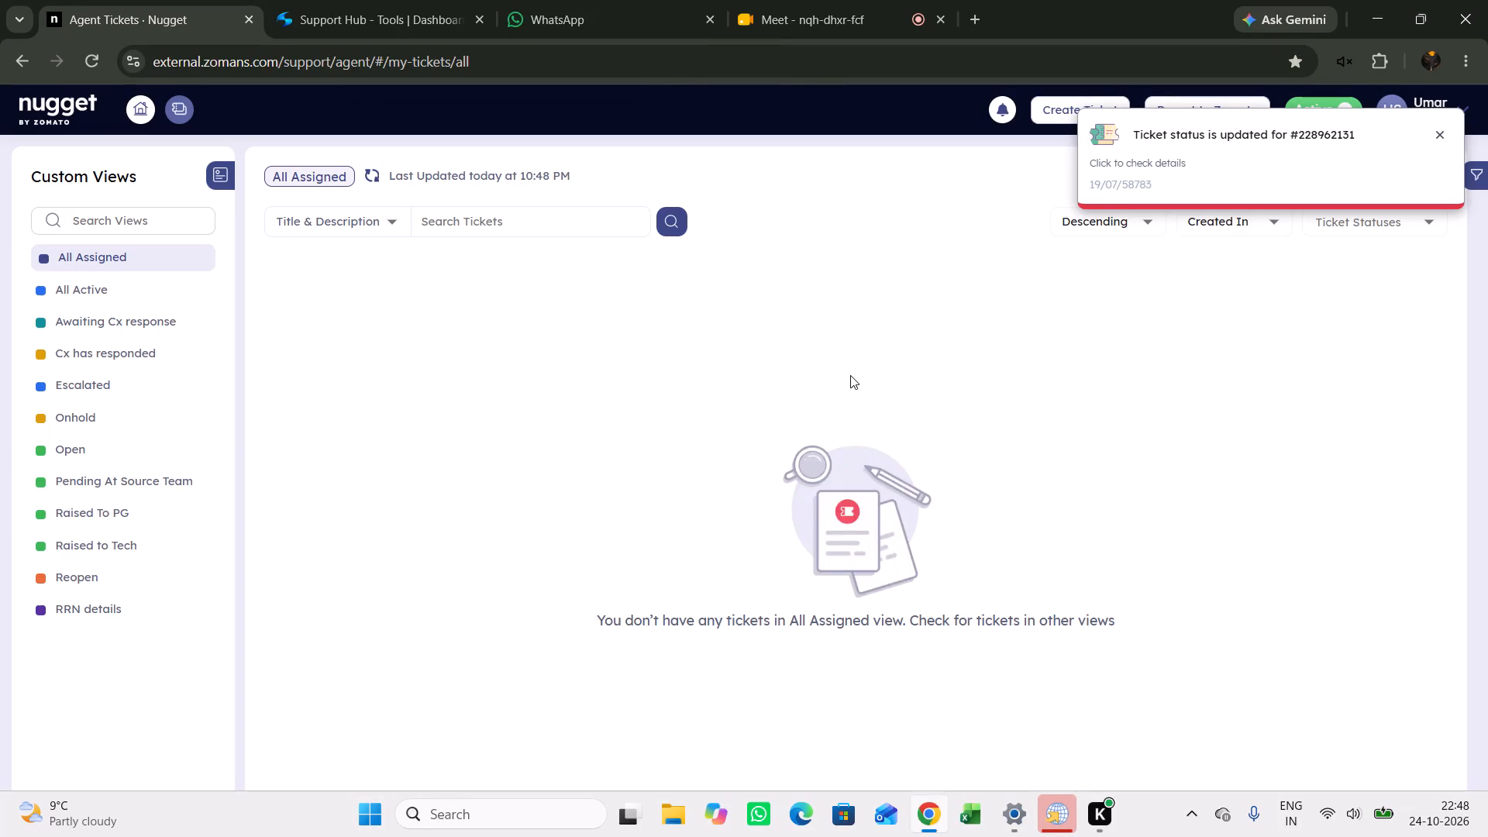
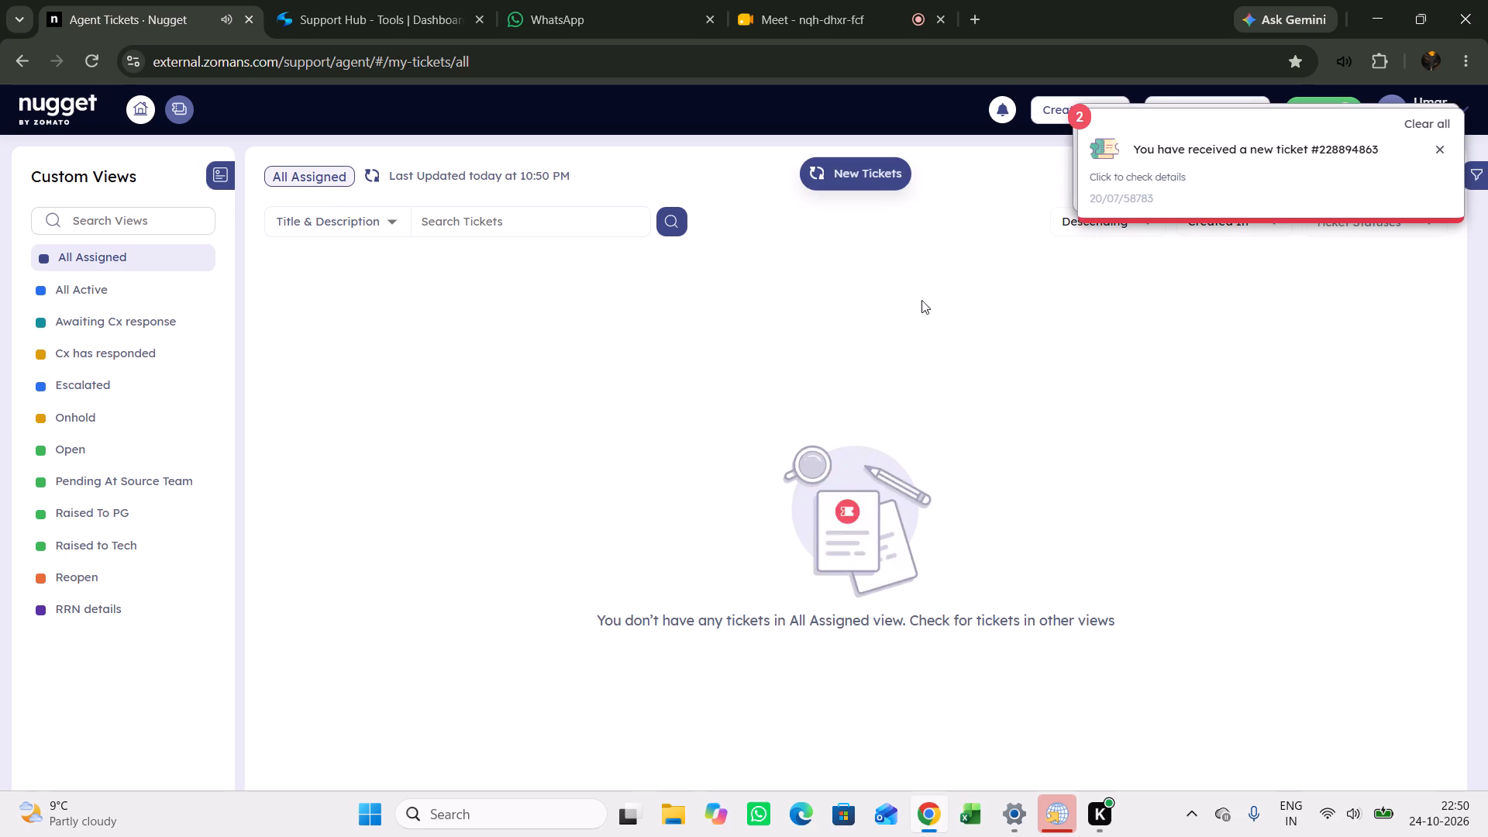
pyautogui.click(868, 181)
pyautogui.click(936, 324)
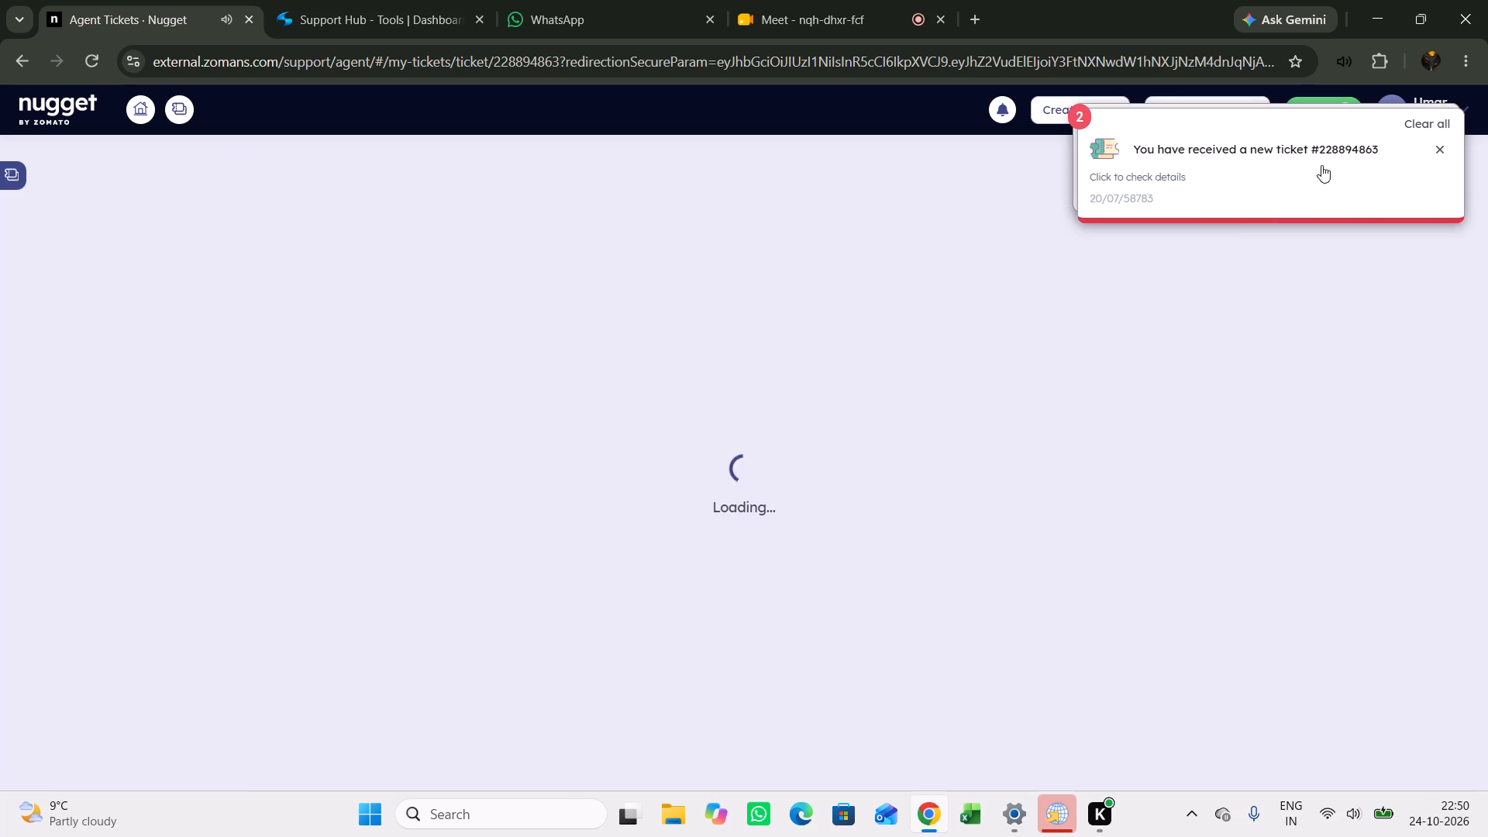
pyautogui.click(1439, 124)
pyautogui.click(1455, 284)
pyautogui.click(1455, 277)
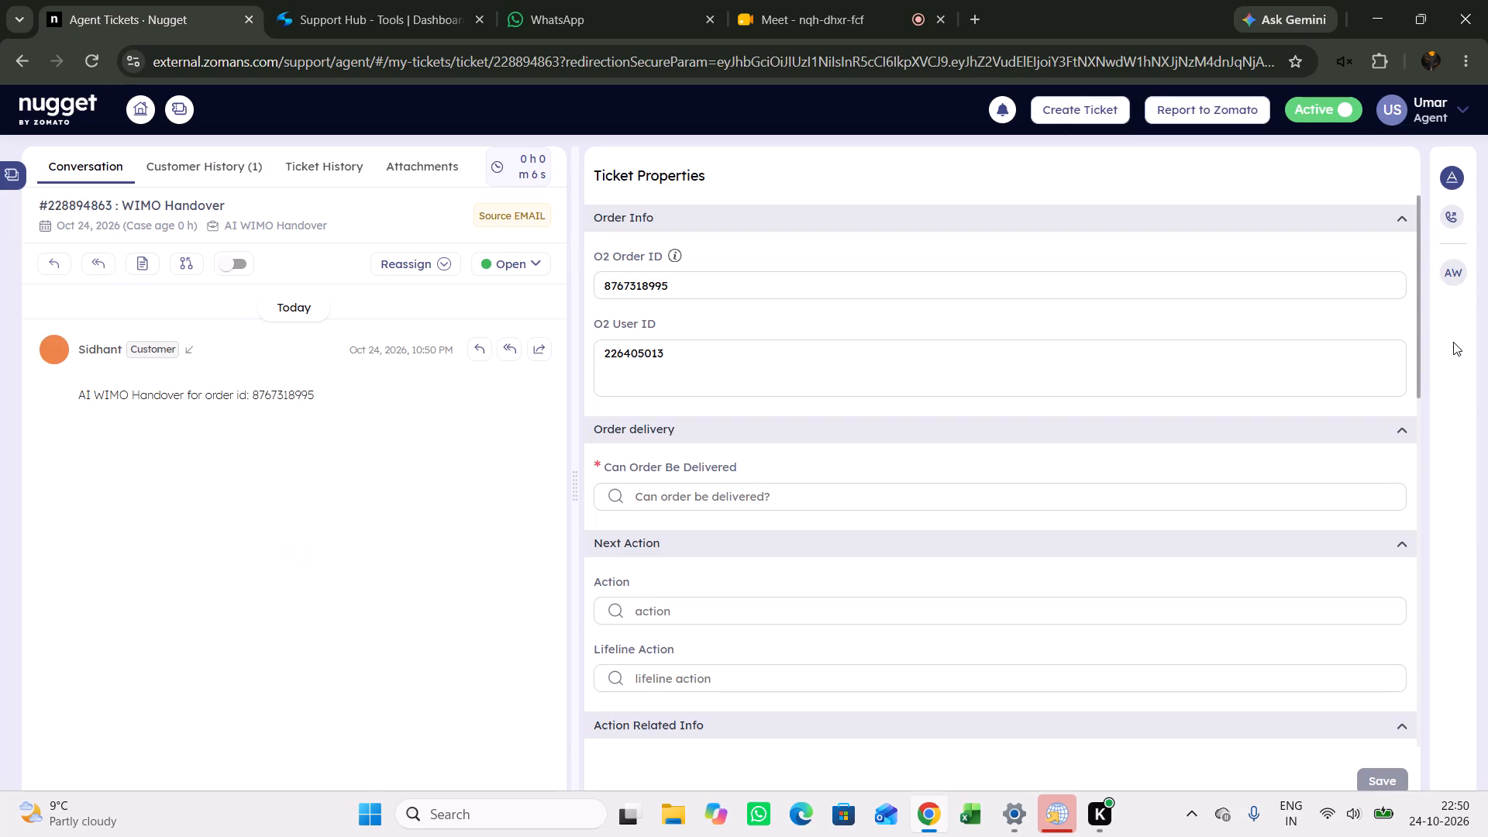
pyautogui.click(1454, 281)
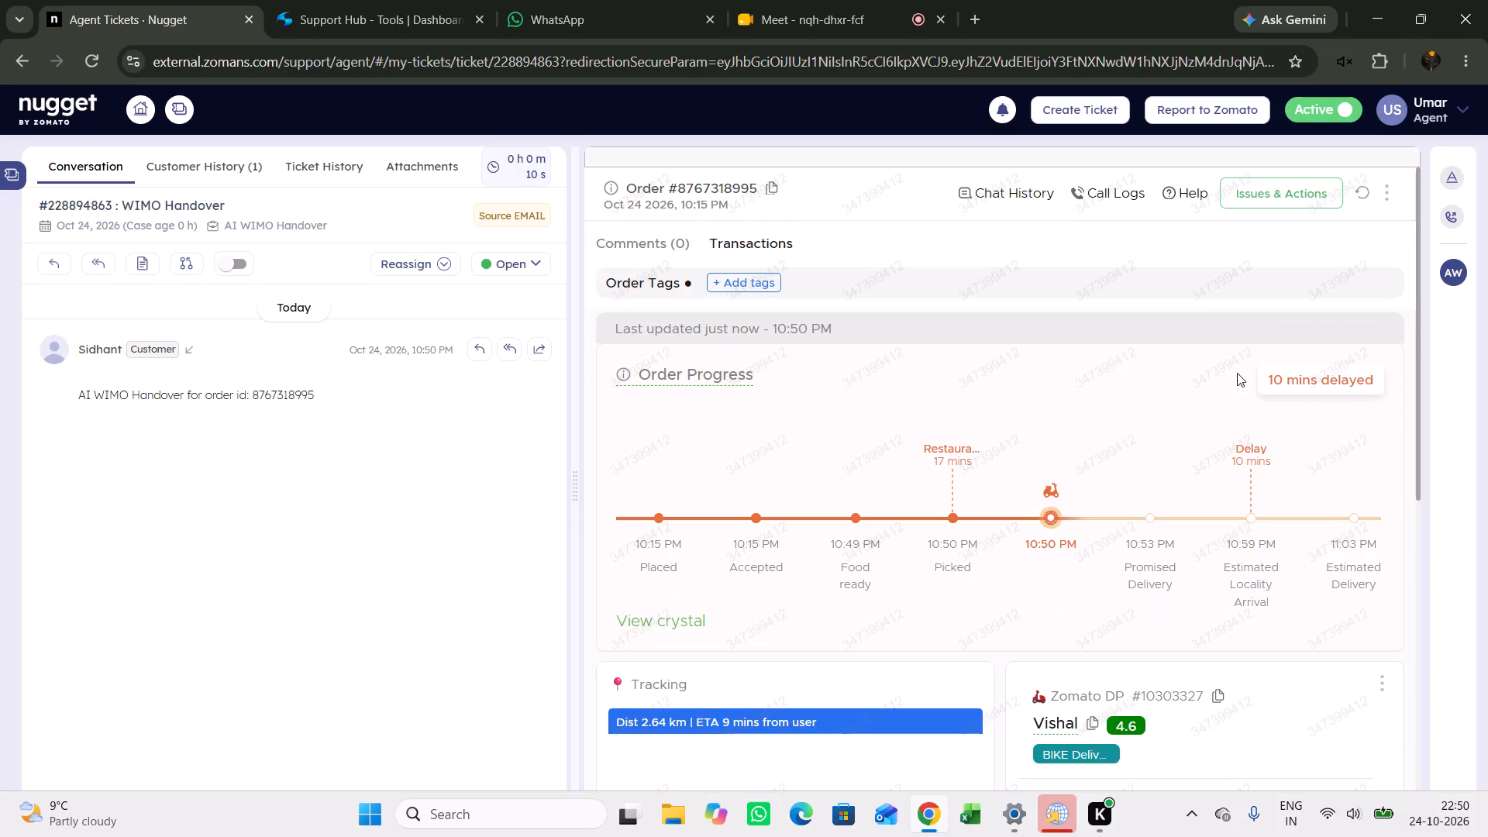
# Copy the "10 mins delayed" text from the order progress section.
pyautogui.moveTo(1237, 373); pyautogui.dragTo(1390, 371)
pyautogui.rightClick(1338, 381)
pyautogui.click(1124, 400)
# Request a callback to the delivery partner's first contact number and proceed with the call.
pyautogui.scroll(-3, 1154, 405)
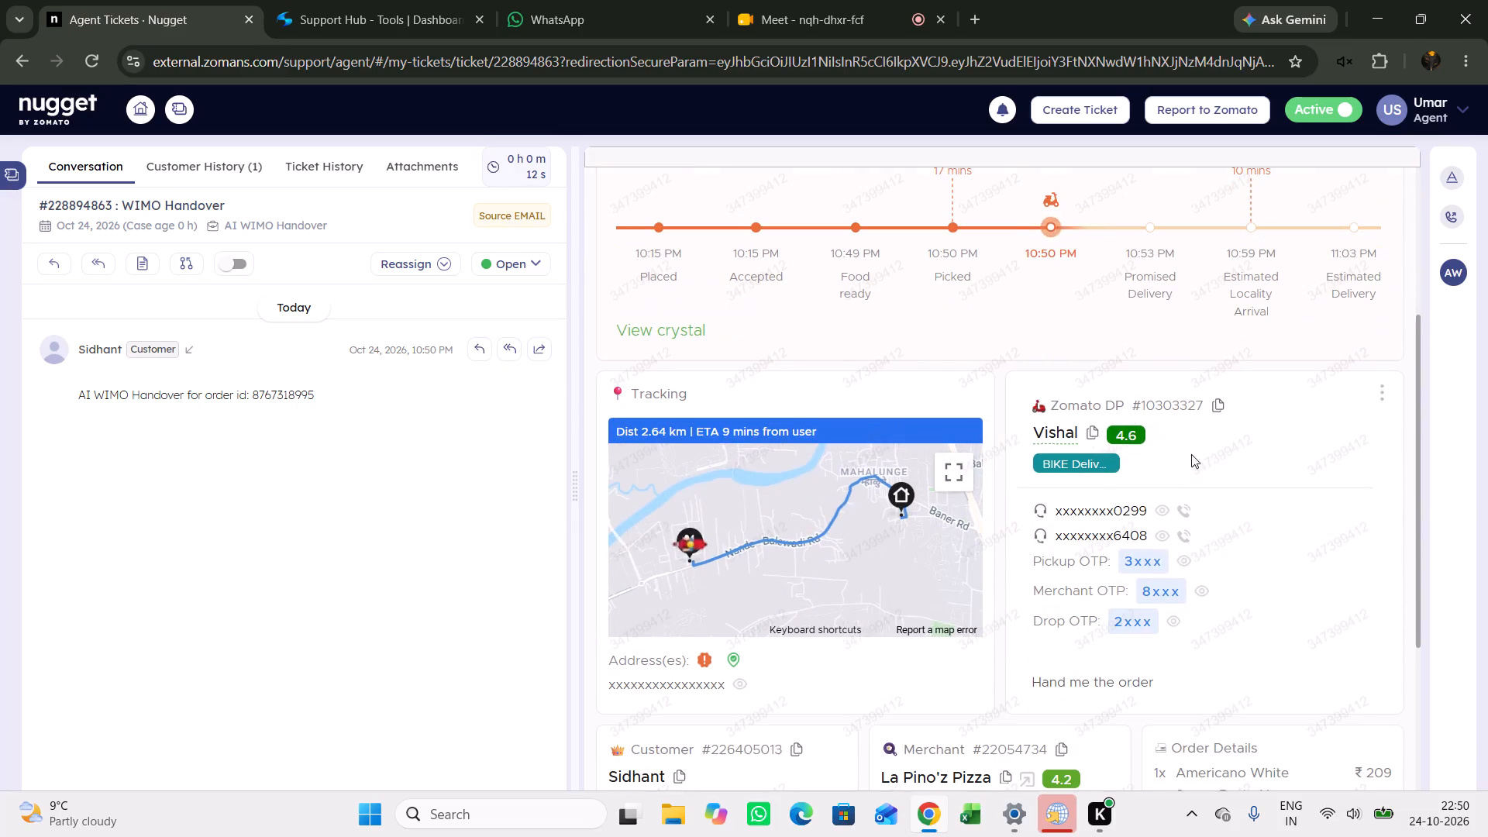
pyautogui.click(1183, 508)
pyautogui.click(1339, 566)
pyautogui.click(1327, 578)
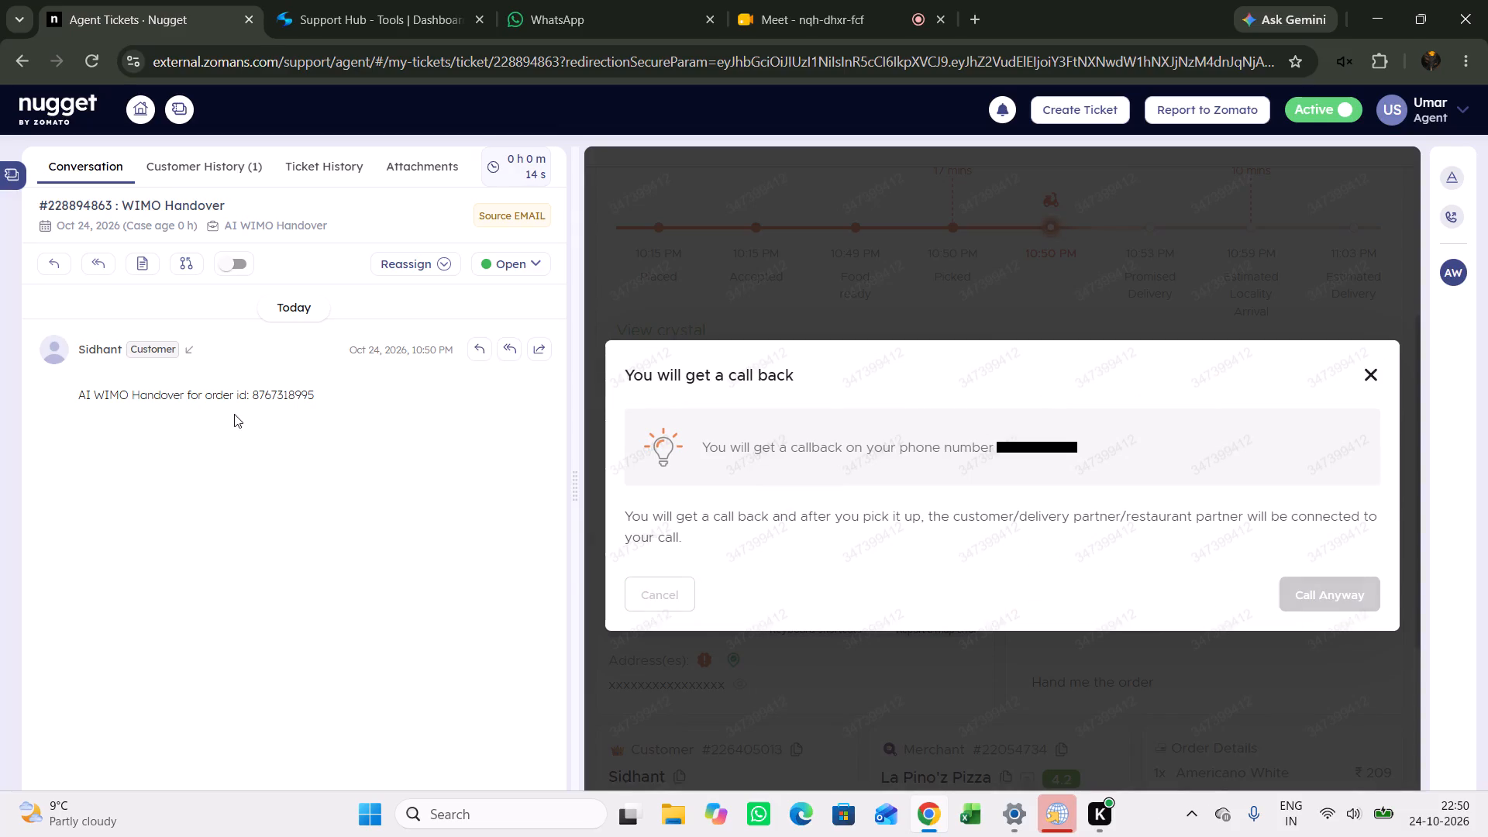
# Add a private note to the ticket reading "10 mins delayed".
pyautogui.click(147, 273)
pyautogui.rightClick(805, 460)
pyautogui.click(893, 607)
pyautogui.click(932, 594)
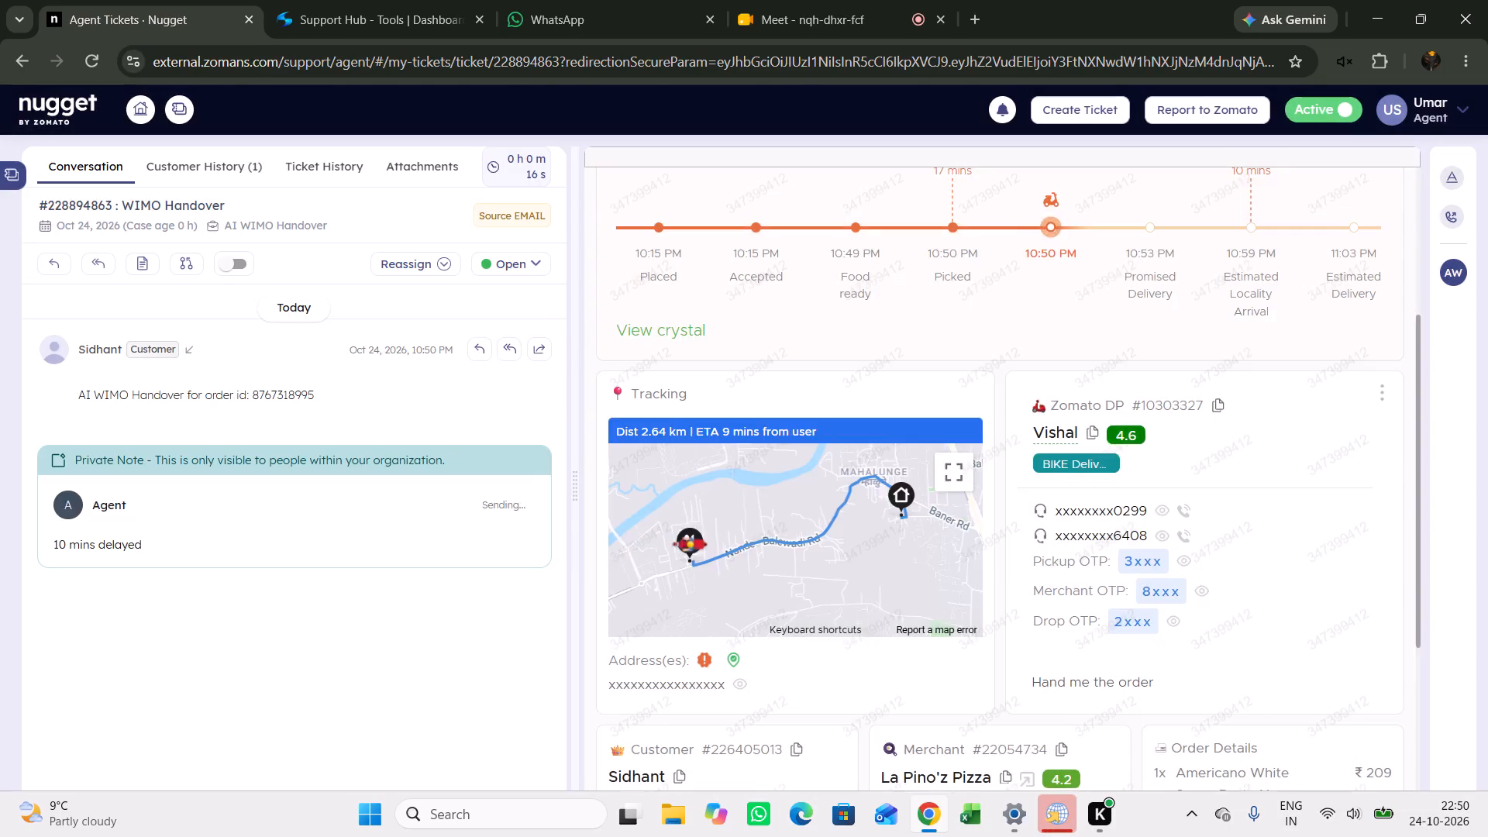
# Copy the picked time from the order progress timeline and add it as a private note reading "10:50 PM Picked".
pyautogui.scroll(3, 1162, 508)
pyautogui.moveTo(918, 541); pyautogui.dragTo(973, 570)
pyautogui.rightClick(962, 564)
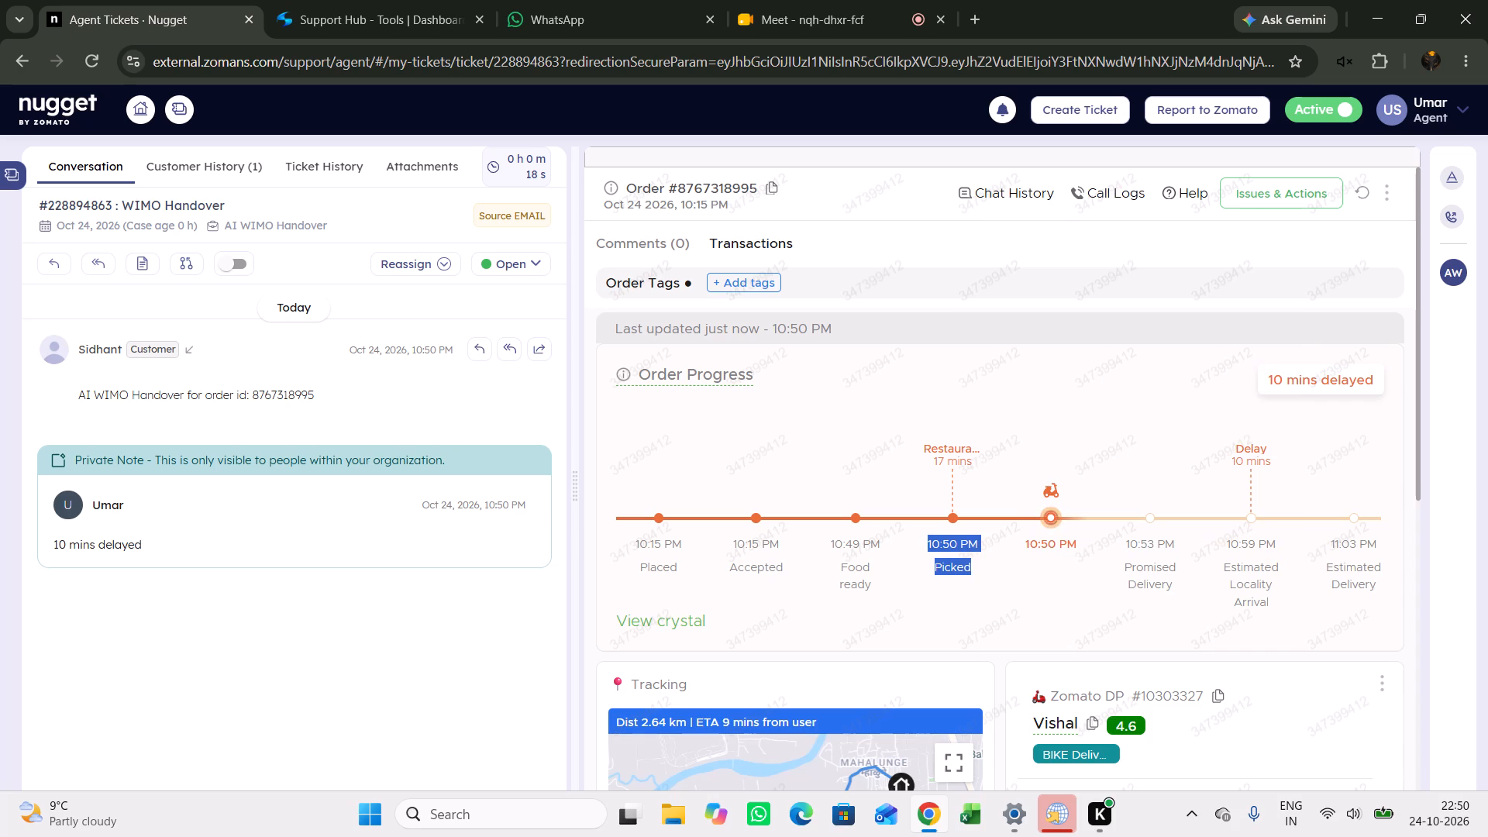
pyautogui.click(1035, 289)
pyautogui.click(149, 273)
pyautogui.rightClick(724, 439)
pyautogui.click(840, 590)
pyautogui.click(920, 580)
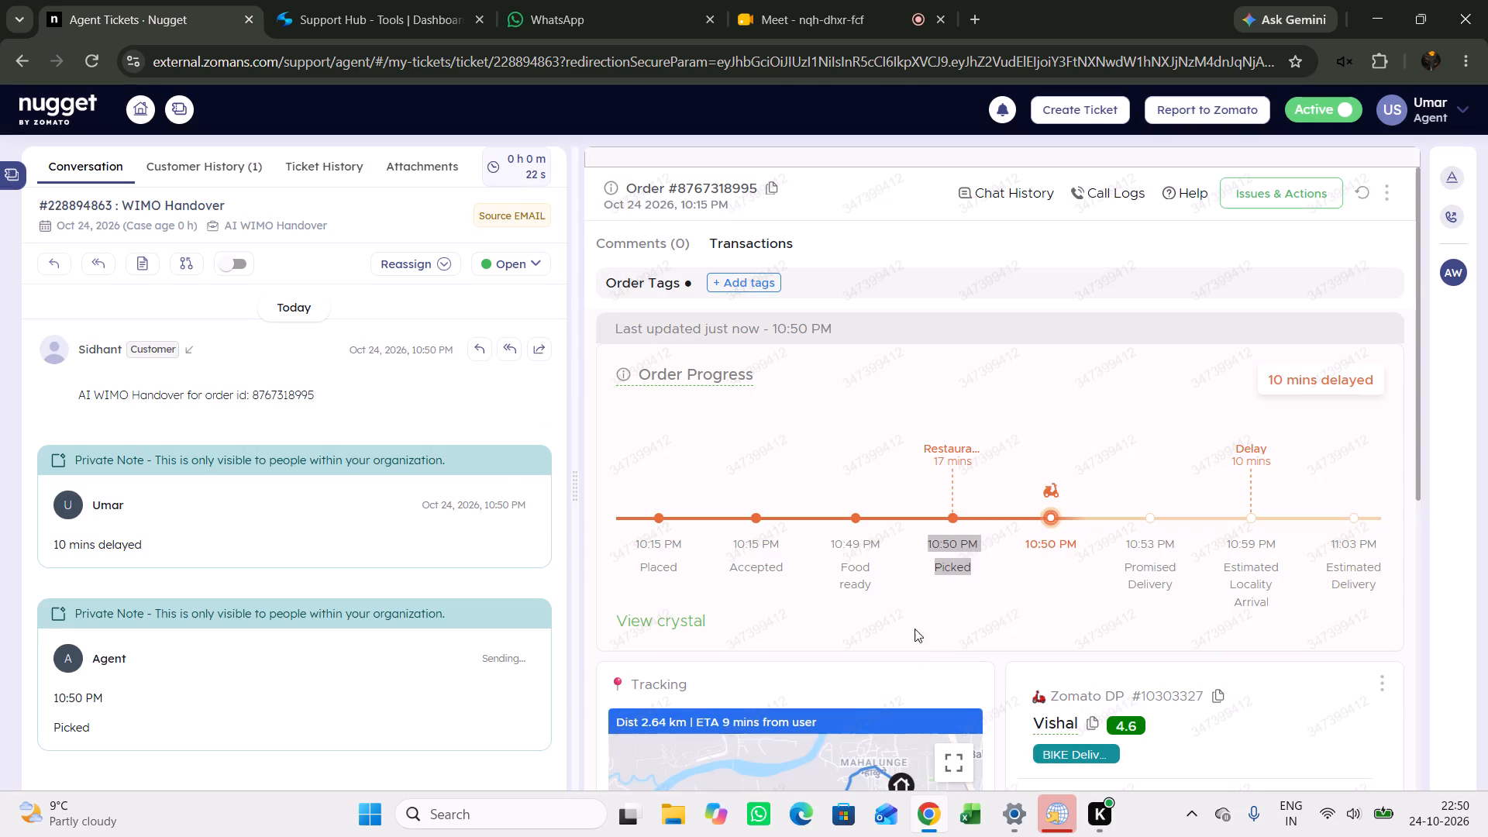
# Copy the tracking text and add it as a private note reading "Dist 2.64 km | ETA 9 mins from user".
pyautogui.moveTo(847, 705); pyautogui.dragTo(553, 707)
pyautogui.rightClick(638, 725)
pyautogui.click(738, 457)
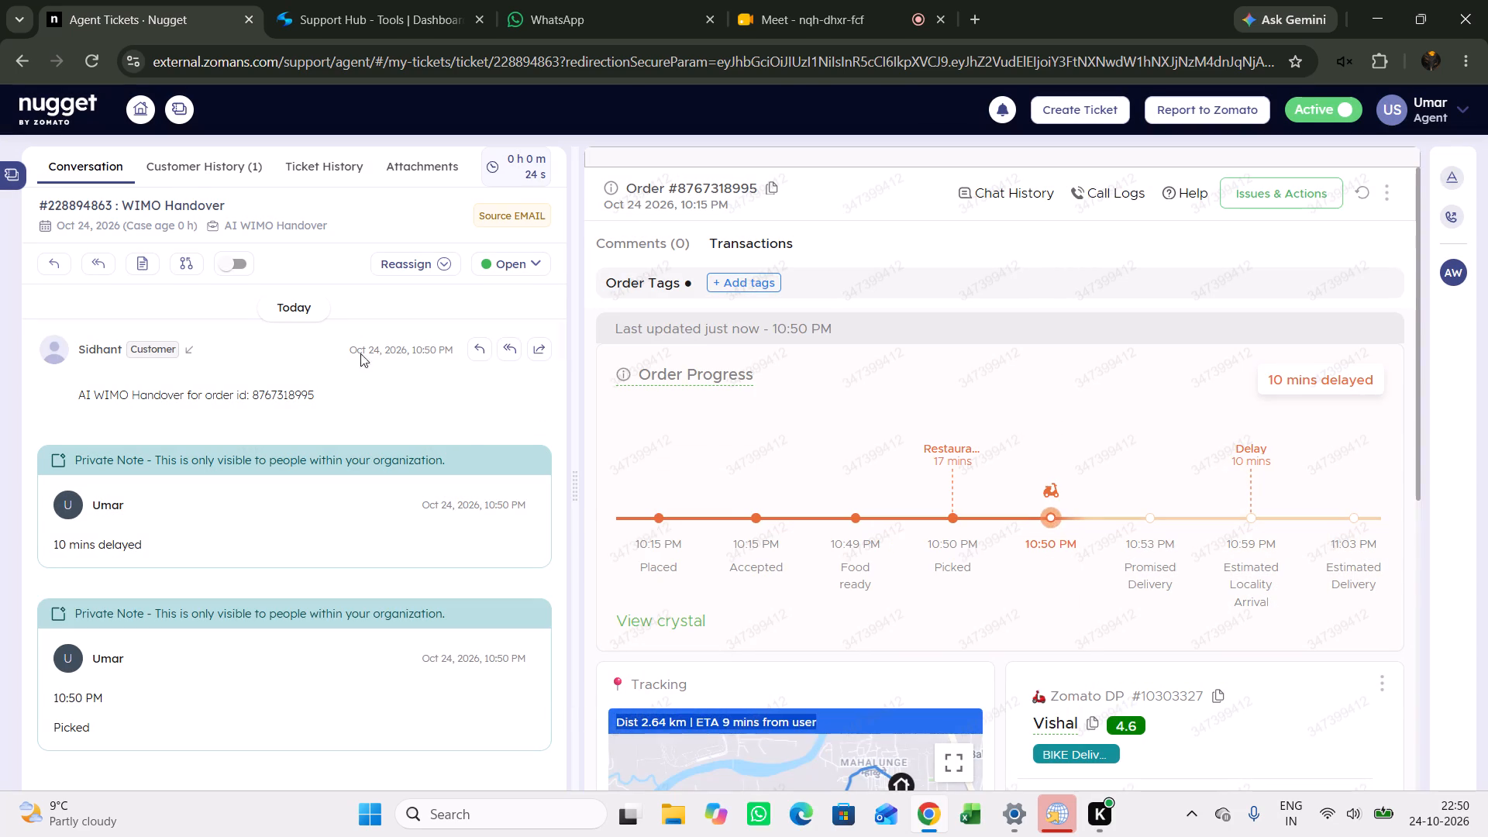
pyautogui.click(124, 248)
pyautogui.click(138, 256)
pyautogui.rightClick(697, 434)
pyautogui.click(819, 577)
pyautogui.click(923, 586)
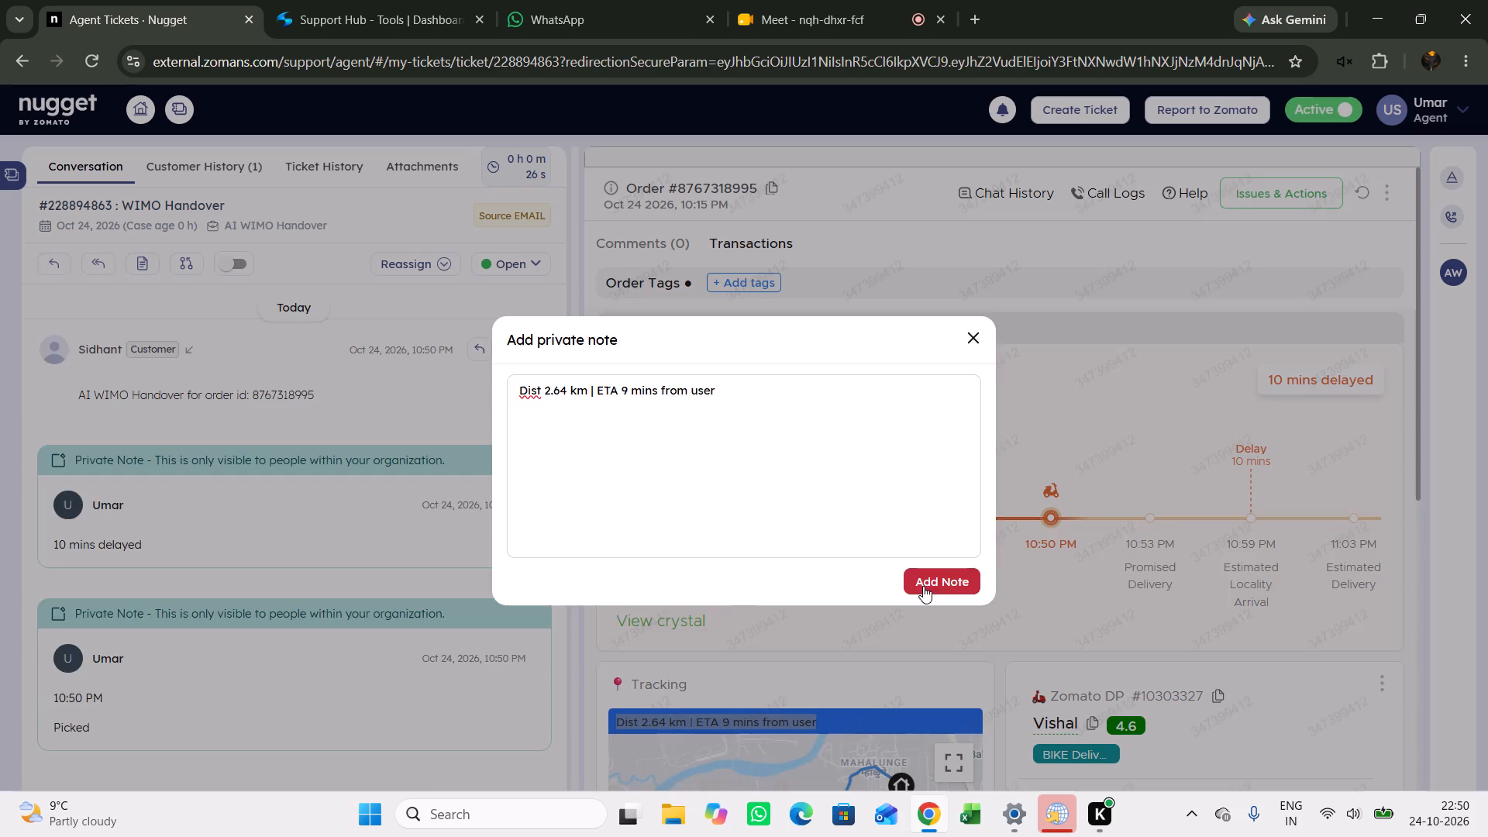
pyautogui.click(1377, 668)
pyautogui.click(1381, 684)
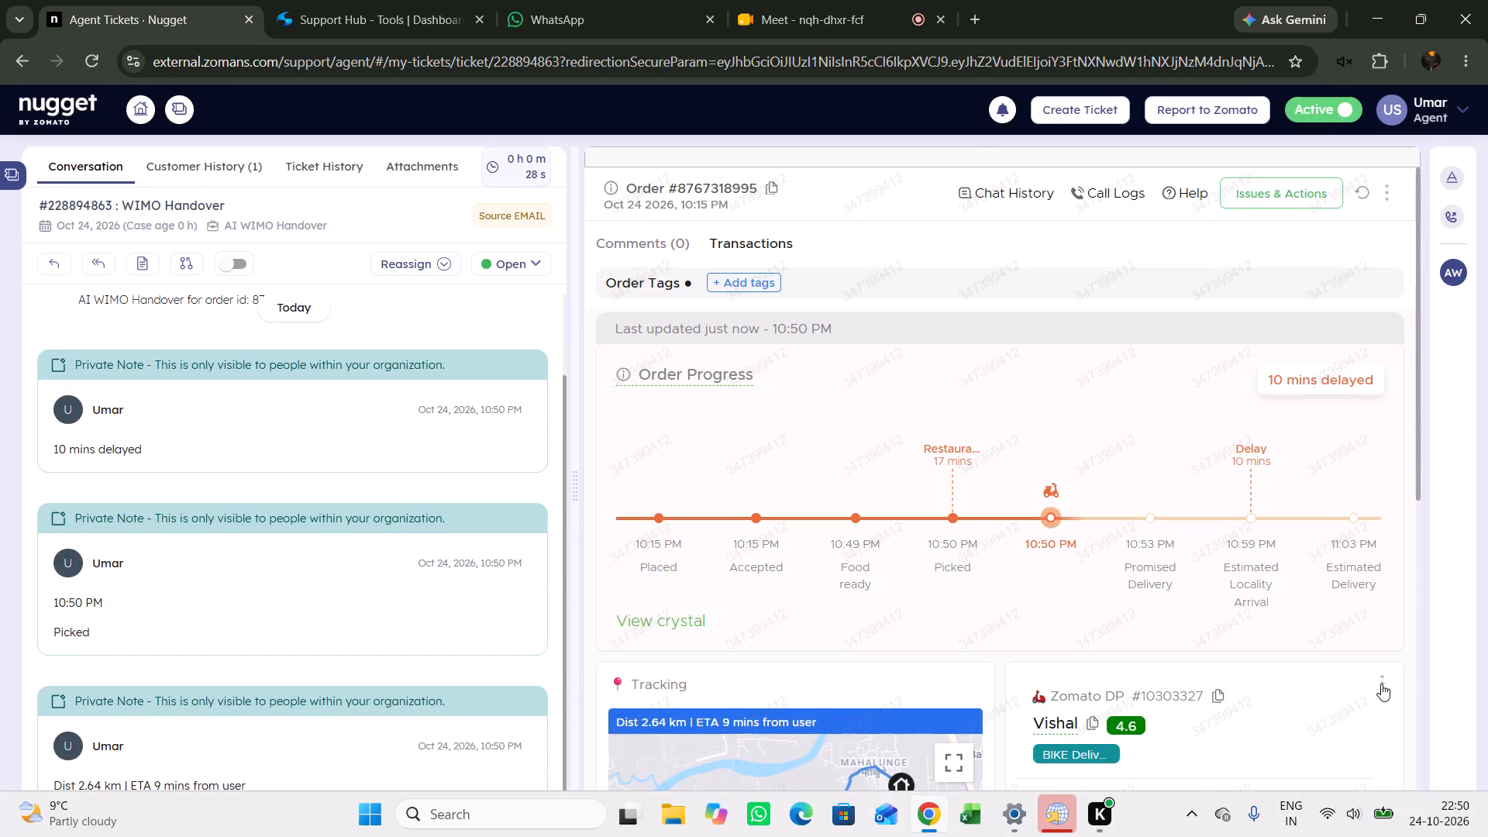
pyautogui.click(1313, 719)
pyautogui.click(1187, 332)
# In the ticket properties, set Can Order Be Delivered to Yes and choose options for Action and Lifeline Action.
pyautogui.click(1446, 182)
pyautogui.click(1287, 486)
pyautogui.click(1250, 521)
pyautogui.scroll(-3, 1286, 352)
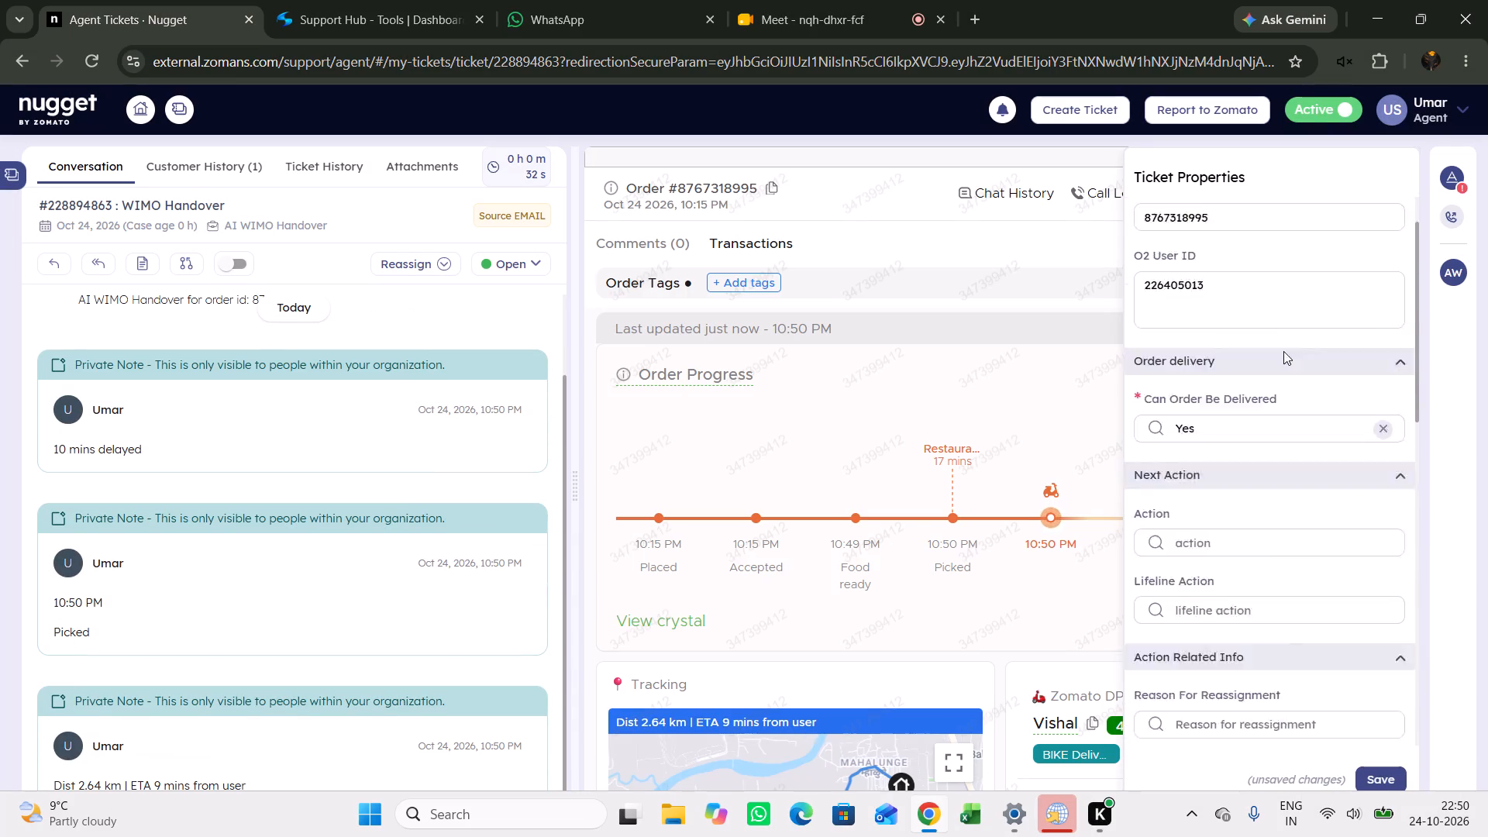
pyautogui.click(1224, 329)
pyautogui.click(1214, 346)
pyautogui.click(1214, 383)
pyautogui.click(1204, 405)
# Set Are Properties Filled to Yes and Order Status Expected Time to "Arrival at cx location".
pyautogui.scroll(-4, 1205, 409)
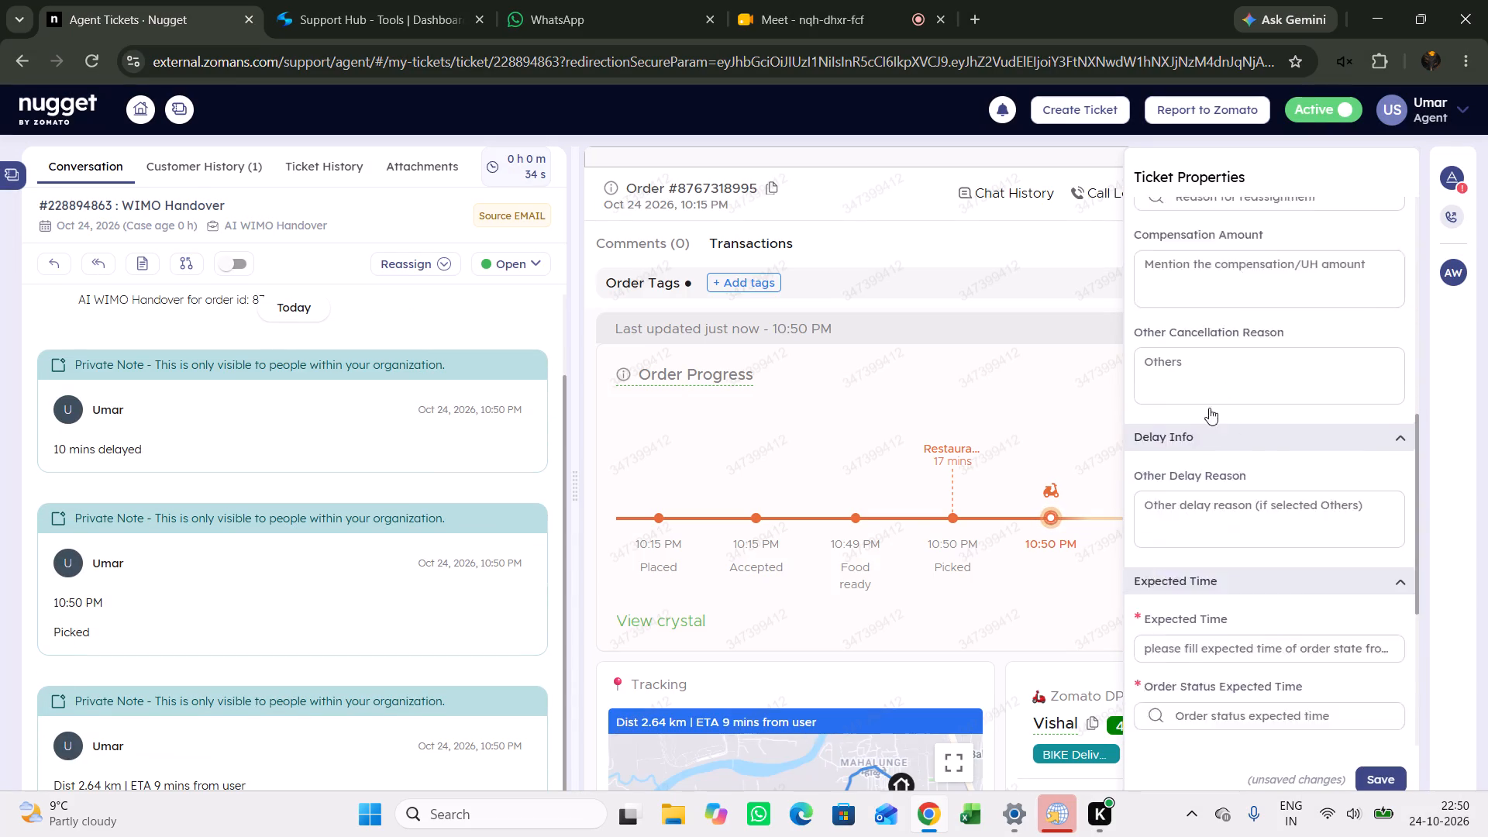
pyautogui.scroll(-5, 1209, 408)
pyautogui.click(1255, 482)
pyautogui.click(1236, 495)
pyautogui.click(1252, 360)
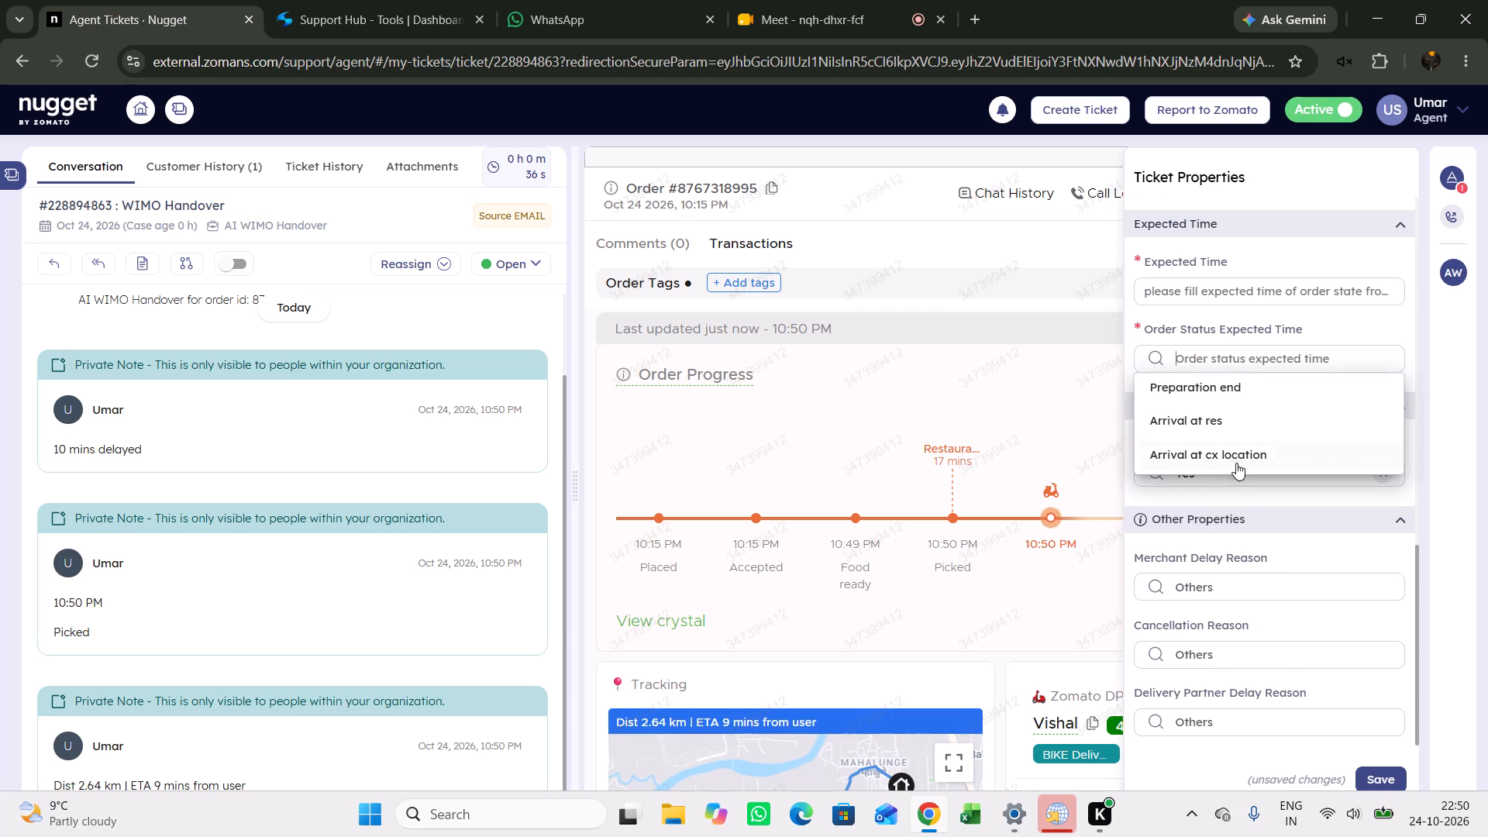
pyautogui.click(1235, 465)
# Copy the Restaurant Delays template about the partner heading to the customer's location from Support Hub into the ticket's Other Delay Reason.
pyautogui.scroll(2, 1263, 459)
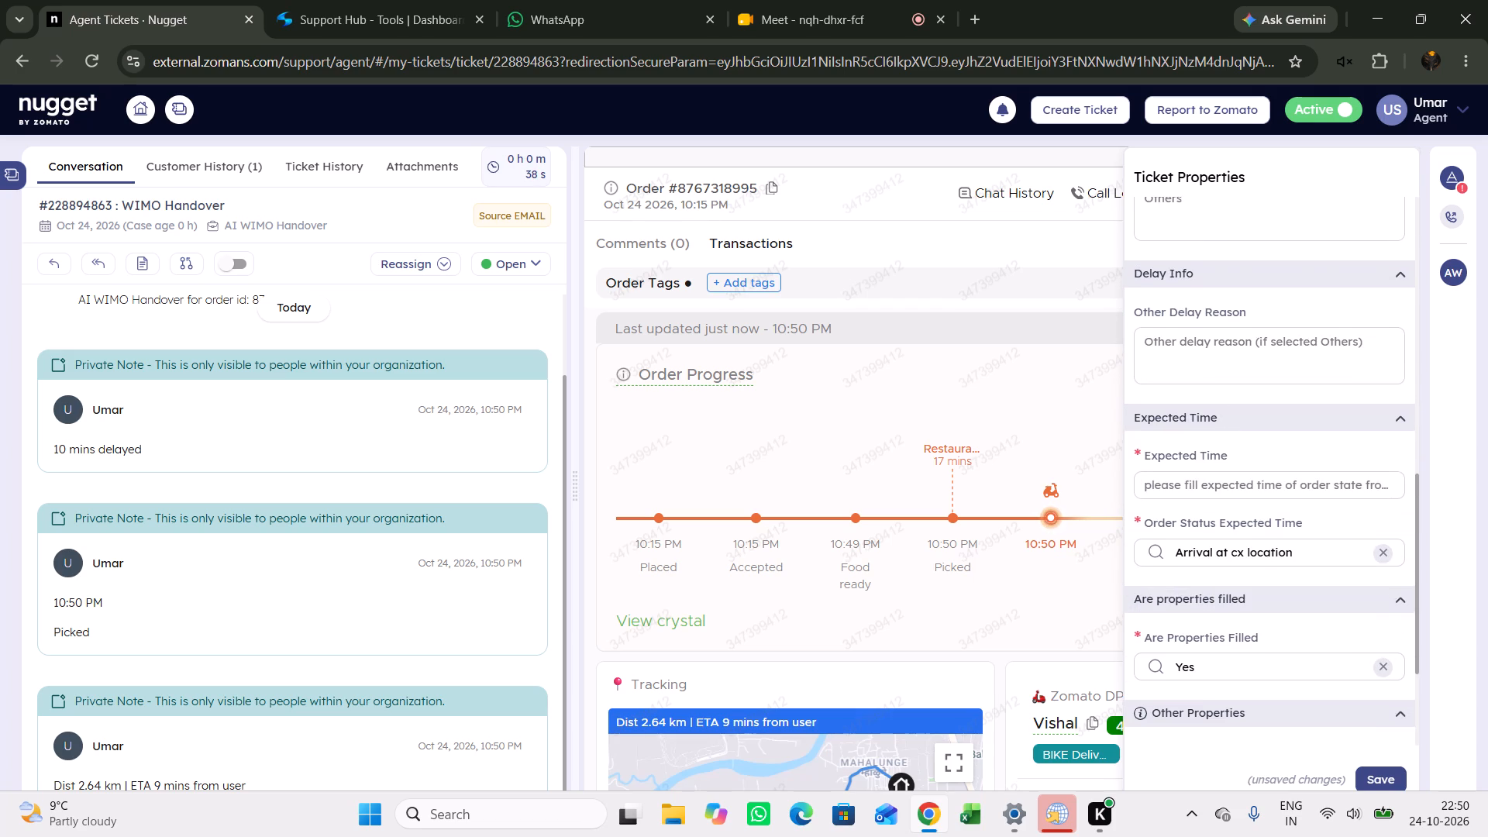
pyautogui.click(1204, 352)
pyautogui.click(314, 0)
pyautogui.click(147, 567)
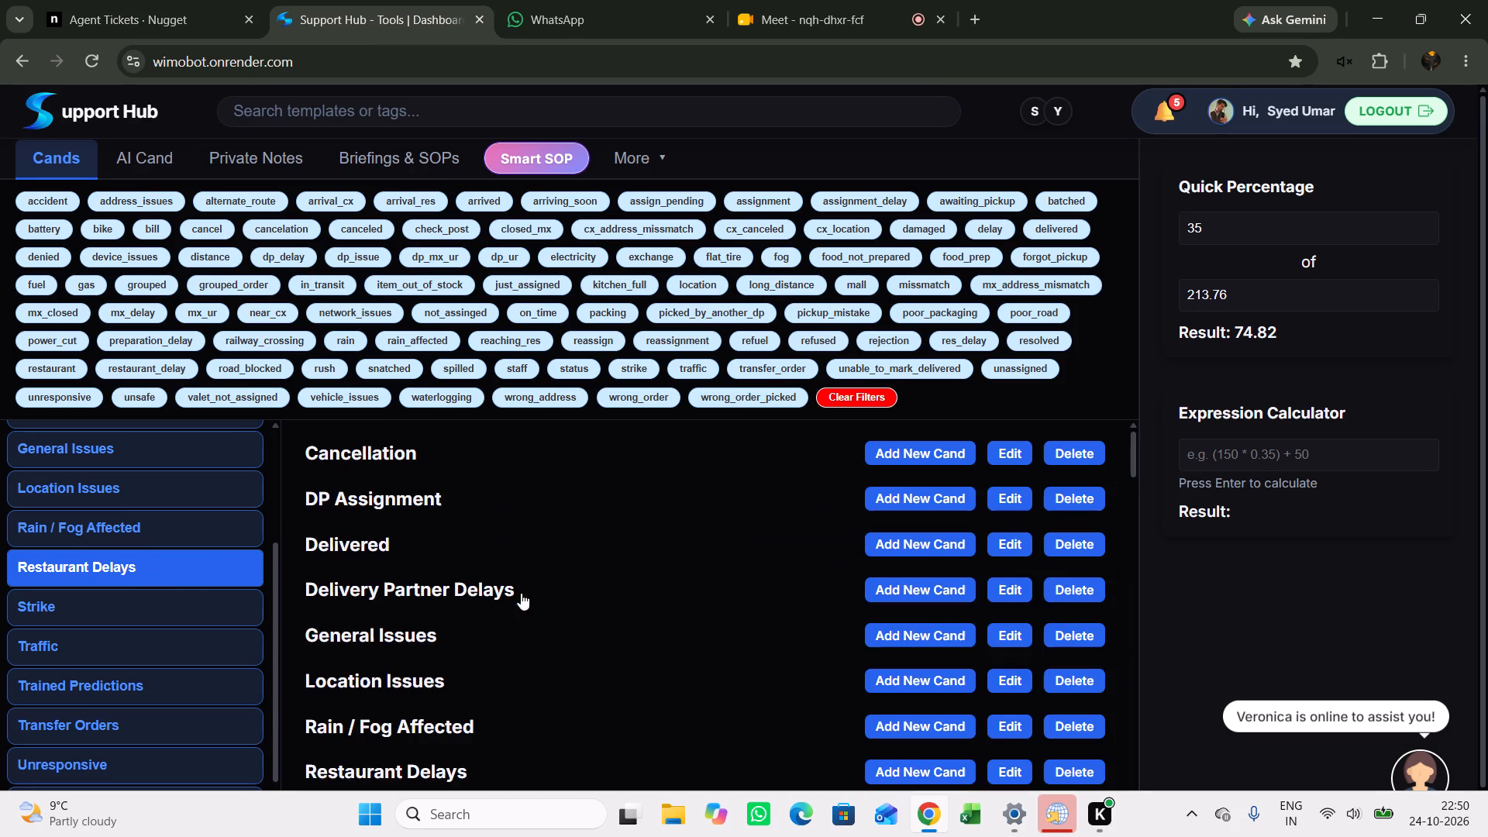
pyautogui.scroll(-3, 617, 583)
pyautogui.click(604, 662)
pyautogui.click(149, 0)
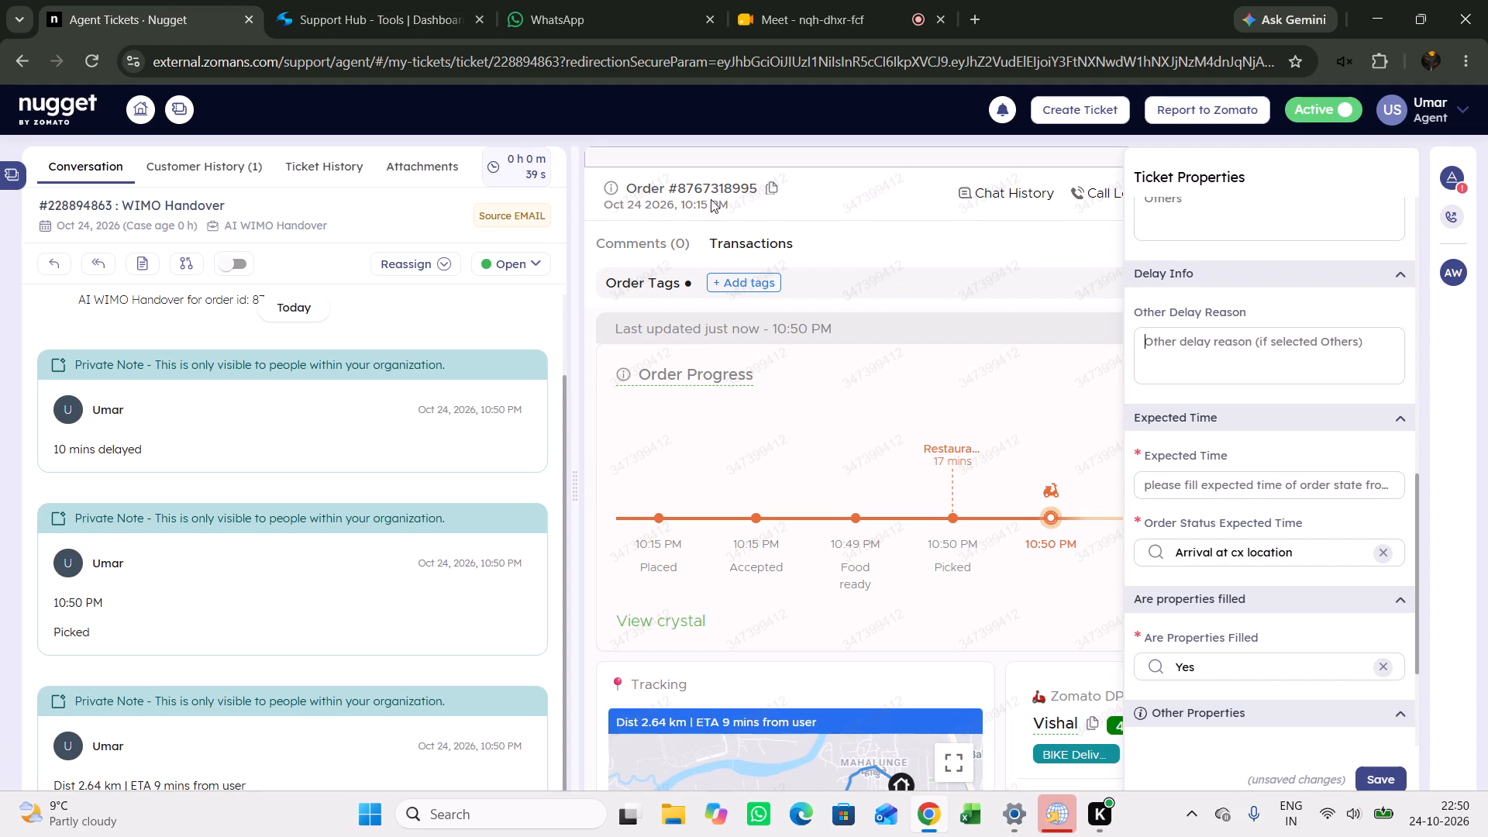
pyautogui.rightClick(1229, 344)
pyautogui.click(1311, 554)
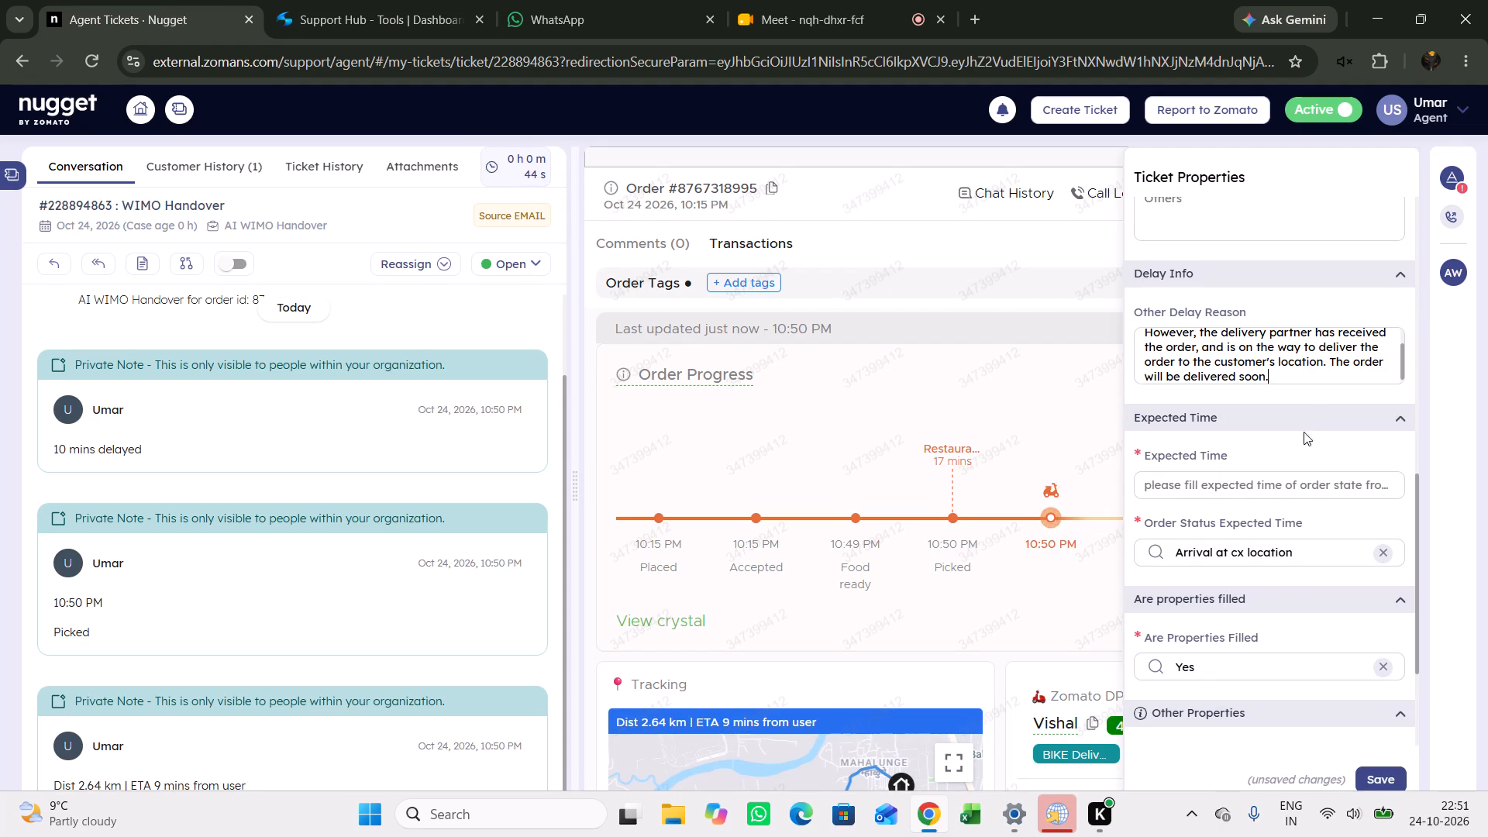
# Replace the ending of Other Delay Reason after "has received the order, and" with "will deliver it soon.".
pyautogui.moveTo(1226, 345); pyautogui.dragTo(1328, 388)
pyautogui.press('BackSpace')
pyautogui.write('will deliver it sh')
pyautogui.press('BackSpace')
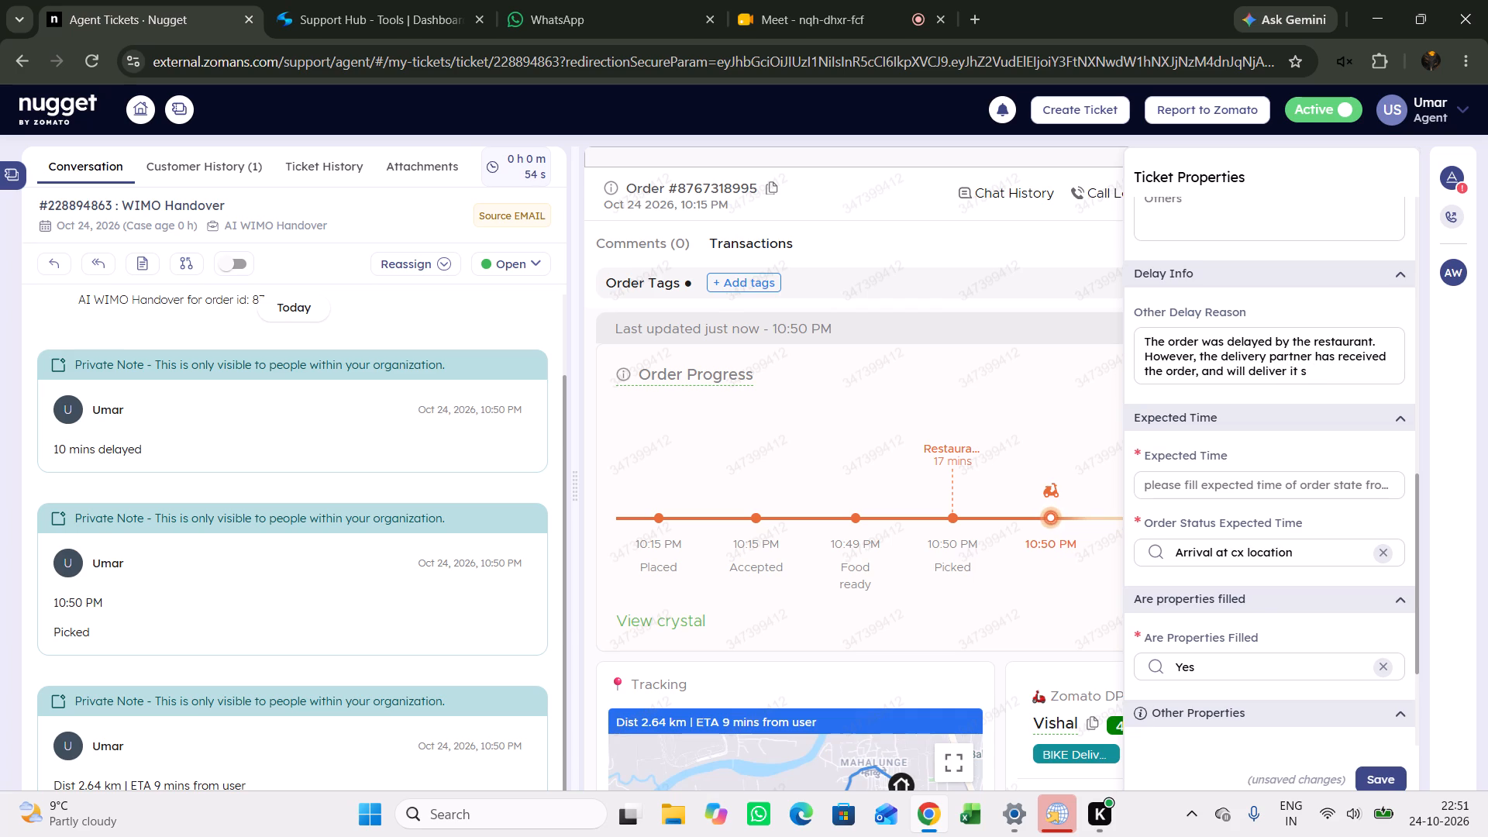
pyautogui.write('oon.')
# Insert "due to high order rush" after "delayed by the restaurant" in Other Delay Reason.
pyautogui.click(1372, 342)
pyautogui.press('space')
pyautogui.write('due to high')
pyautogui.press('space')
pyautogui.write('order rush')
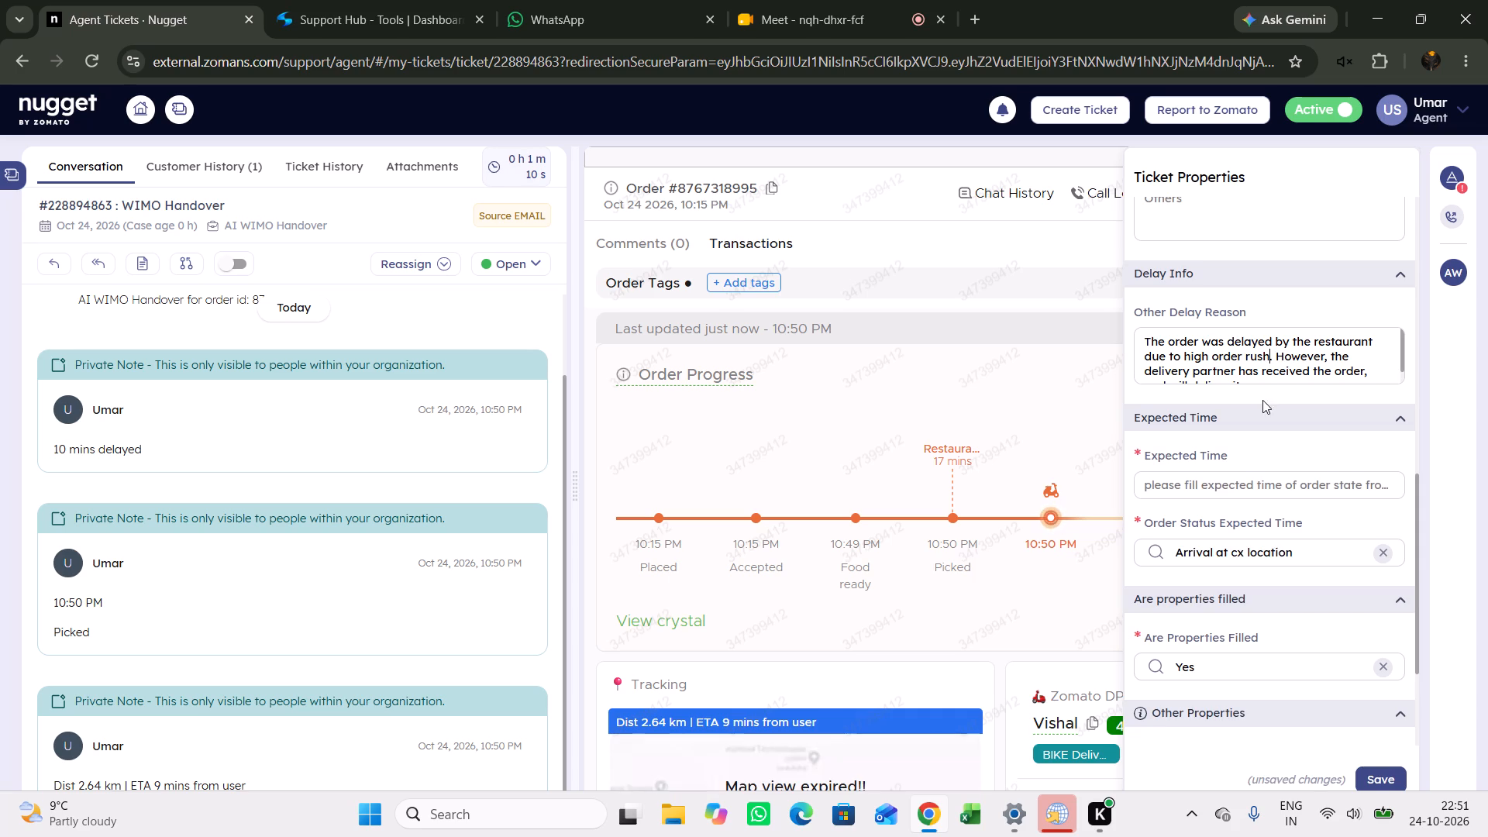
# Add a private note to the ticket reading "dp connected".
pyautogui.click(149, 267)
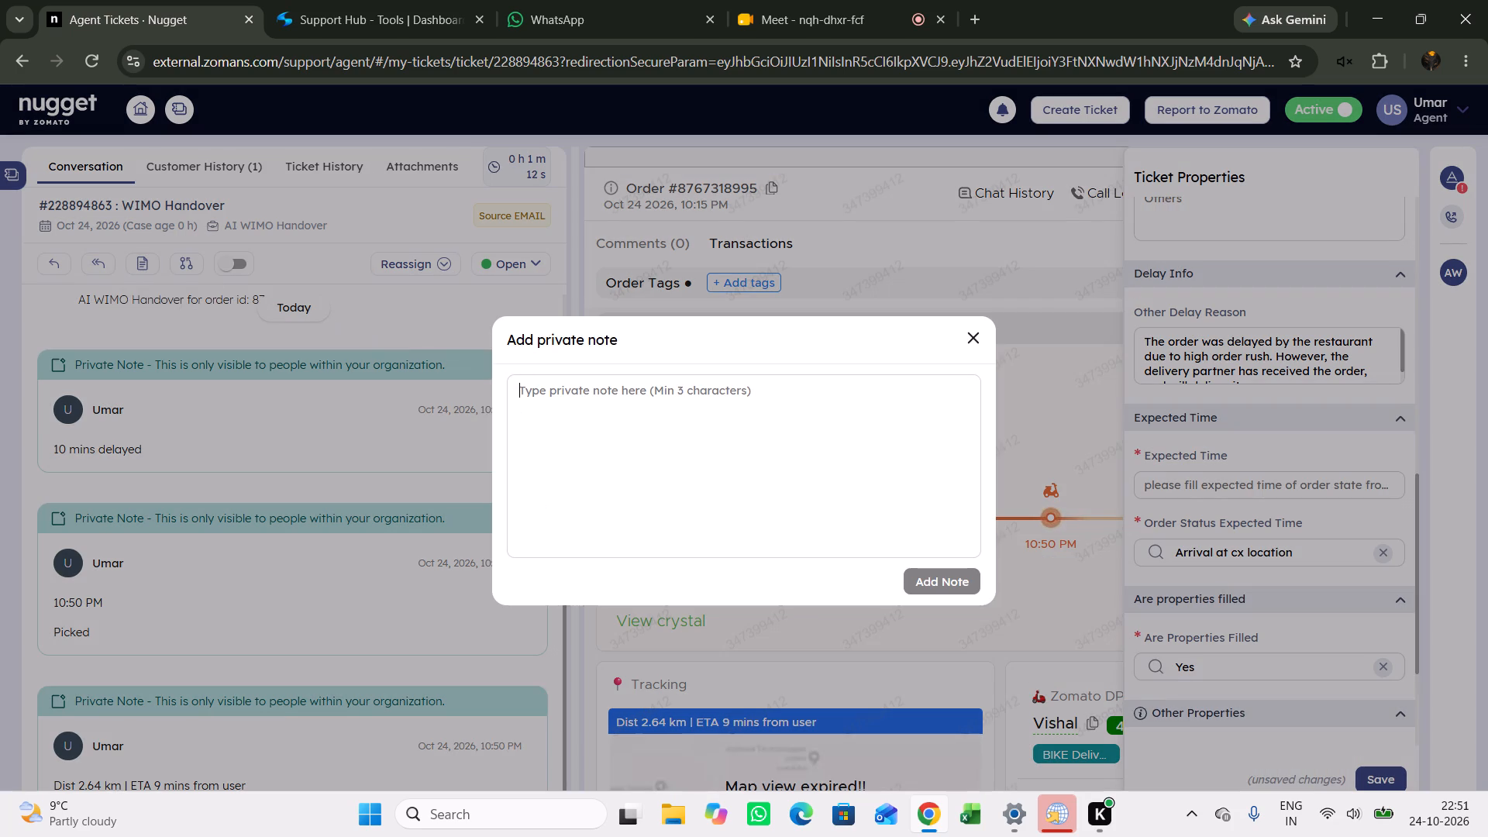
pyautogui.click(648, 404)
pyautogui.write('dp connected')
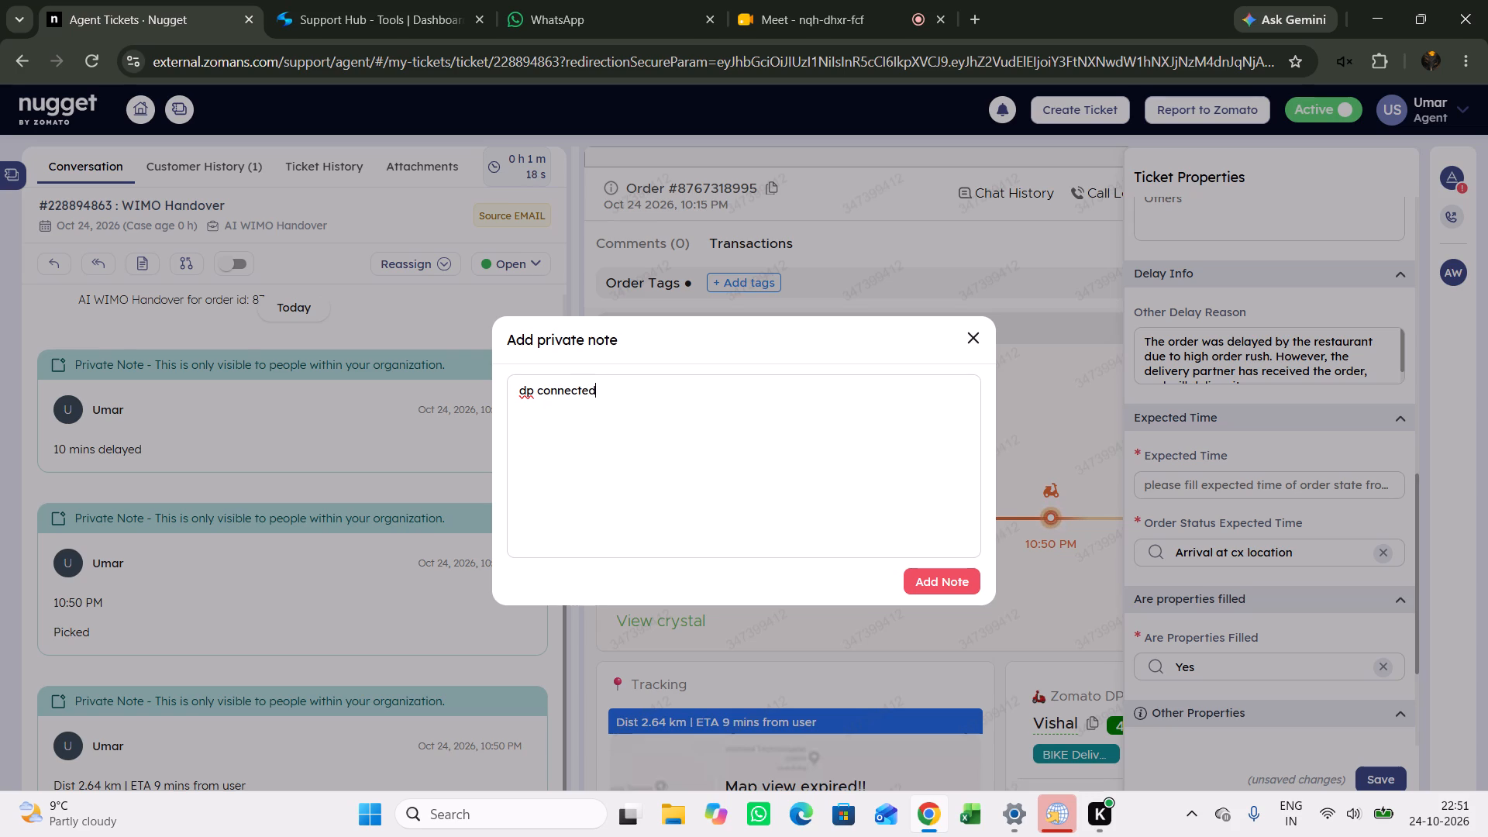
pyautogui.click(963, 591)
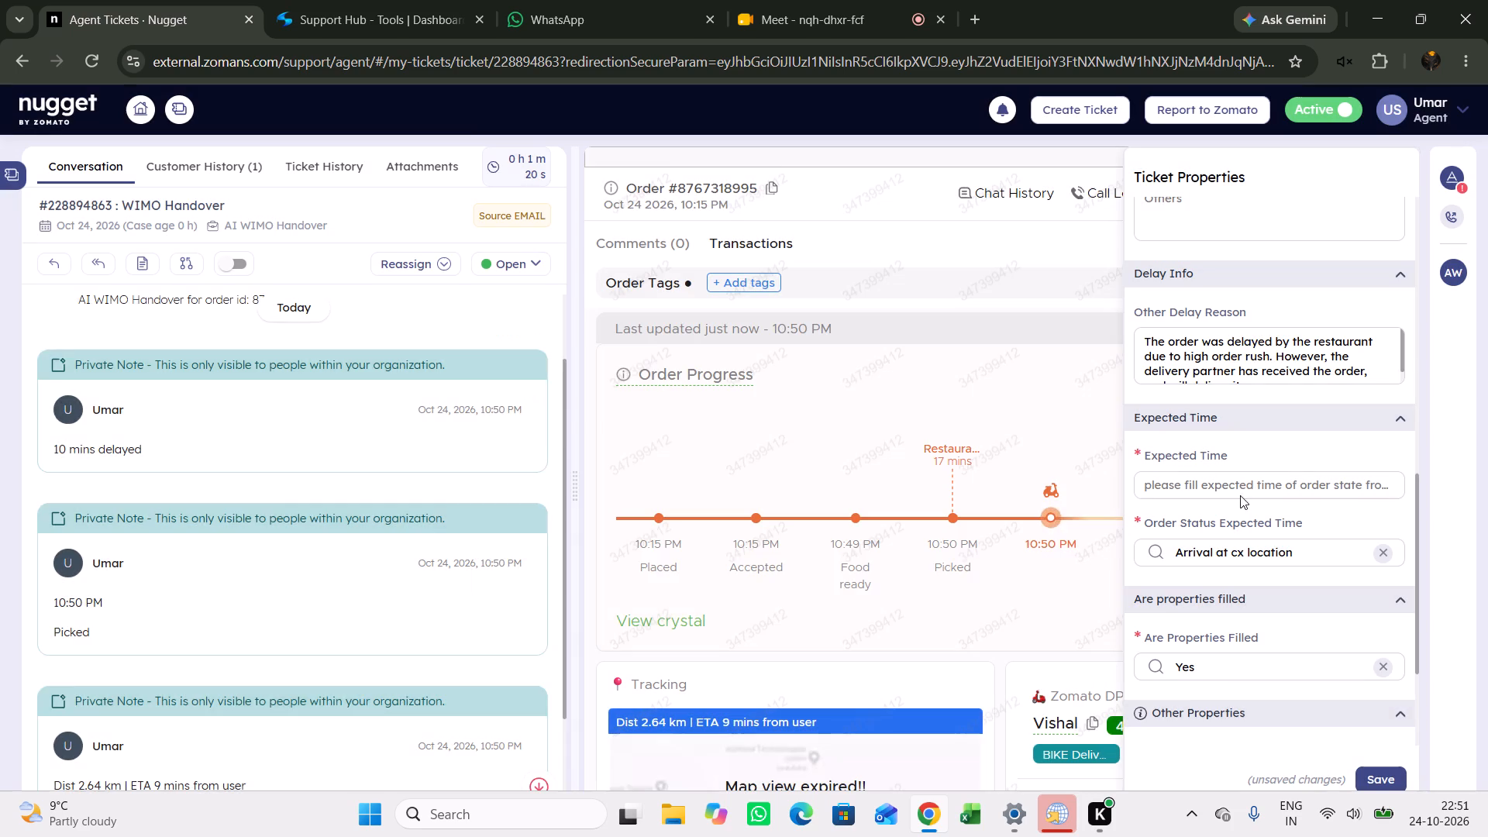
# Set Expected Time to 15, review the filled values, and save the ticket properties.
pyautogui.click(1245, 494)
pyautogui.write('15')
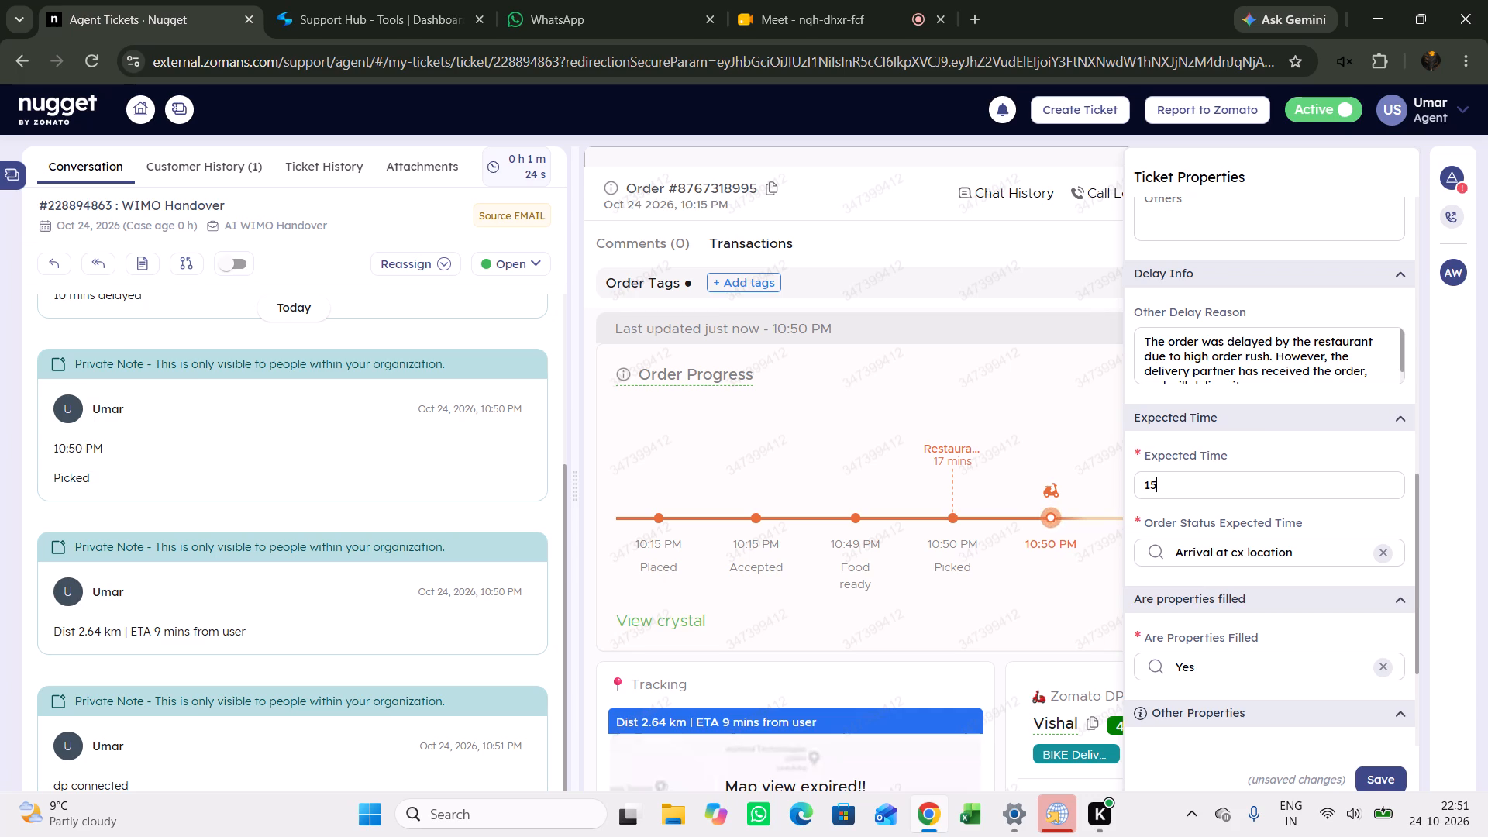
pyautogui.scroll(-1, 1281, 356)
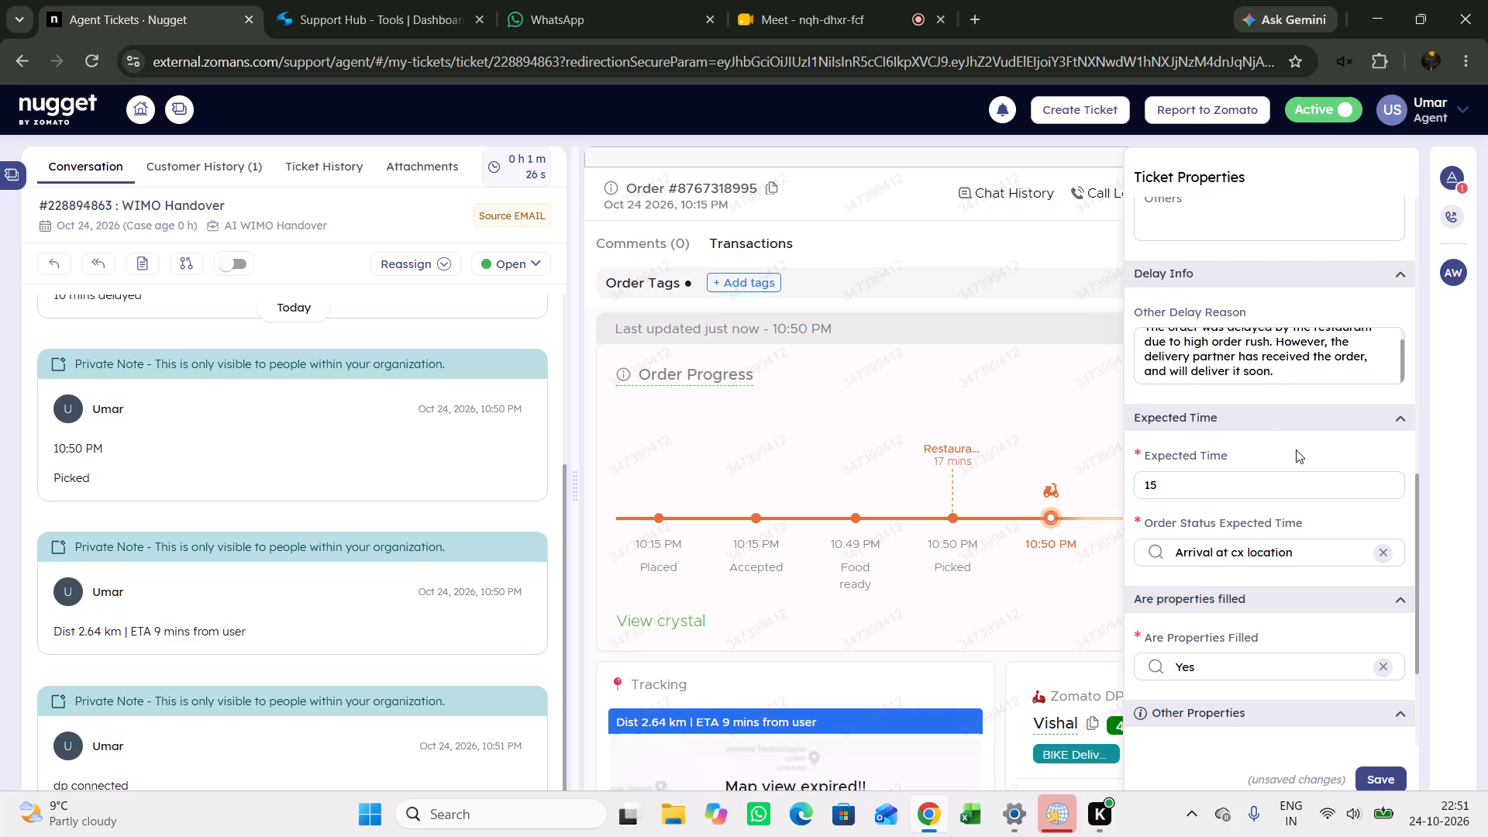
pyautogui.scroll(5, 1296, 449)
pyautogui.scroll(-8, 1296, 448)
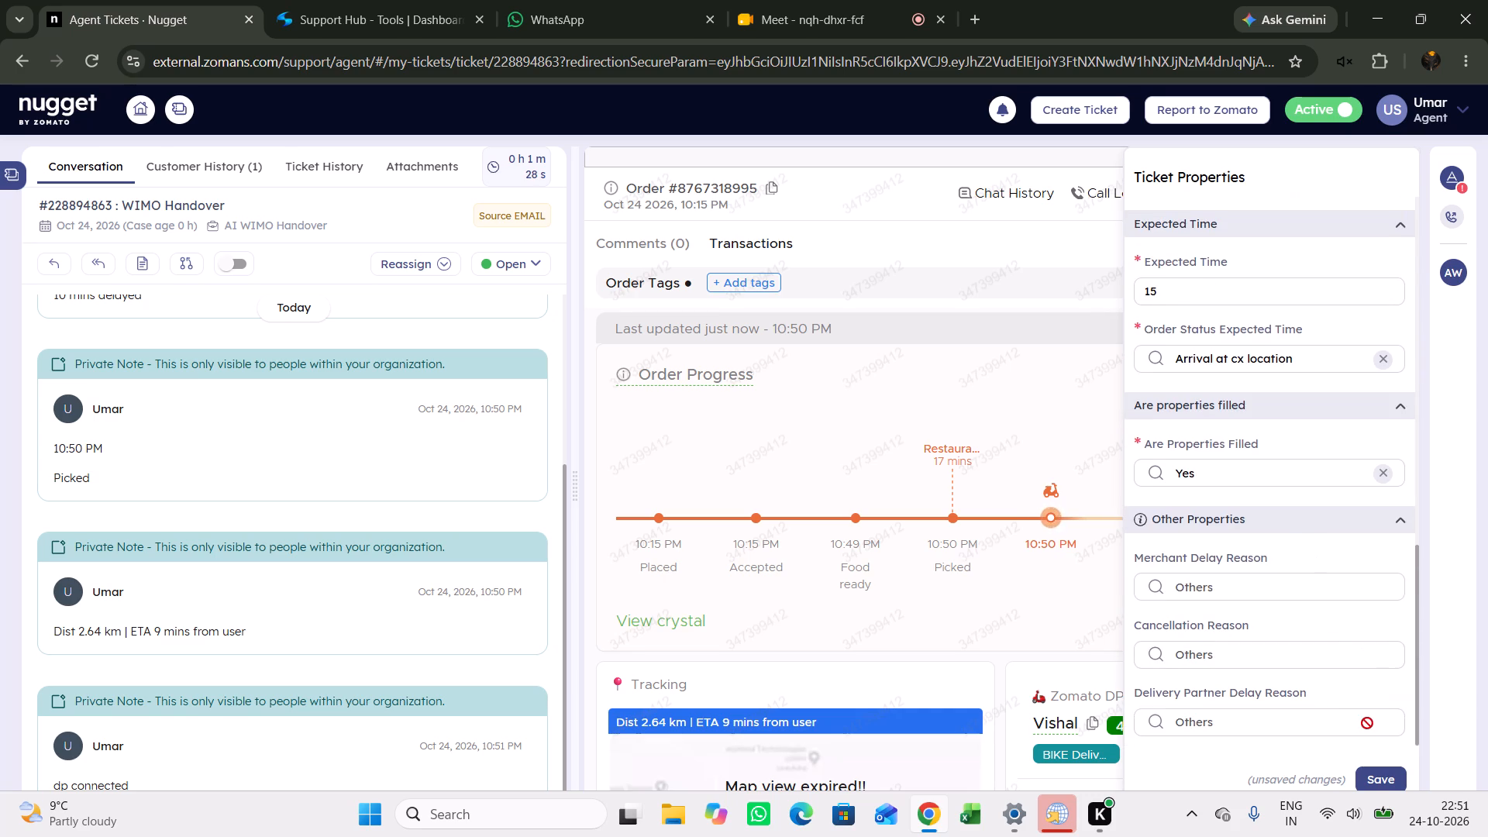
pyautogui.click(1382, 769)
pyautogui.scroll(5, 387, 540)
pyautogui.scroll(-5, 382, 540)
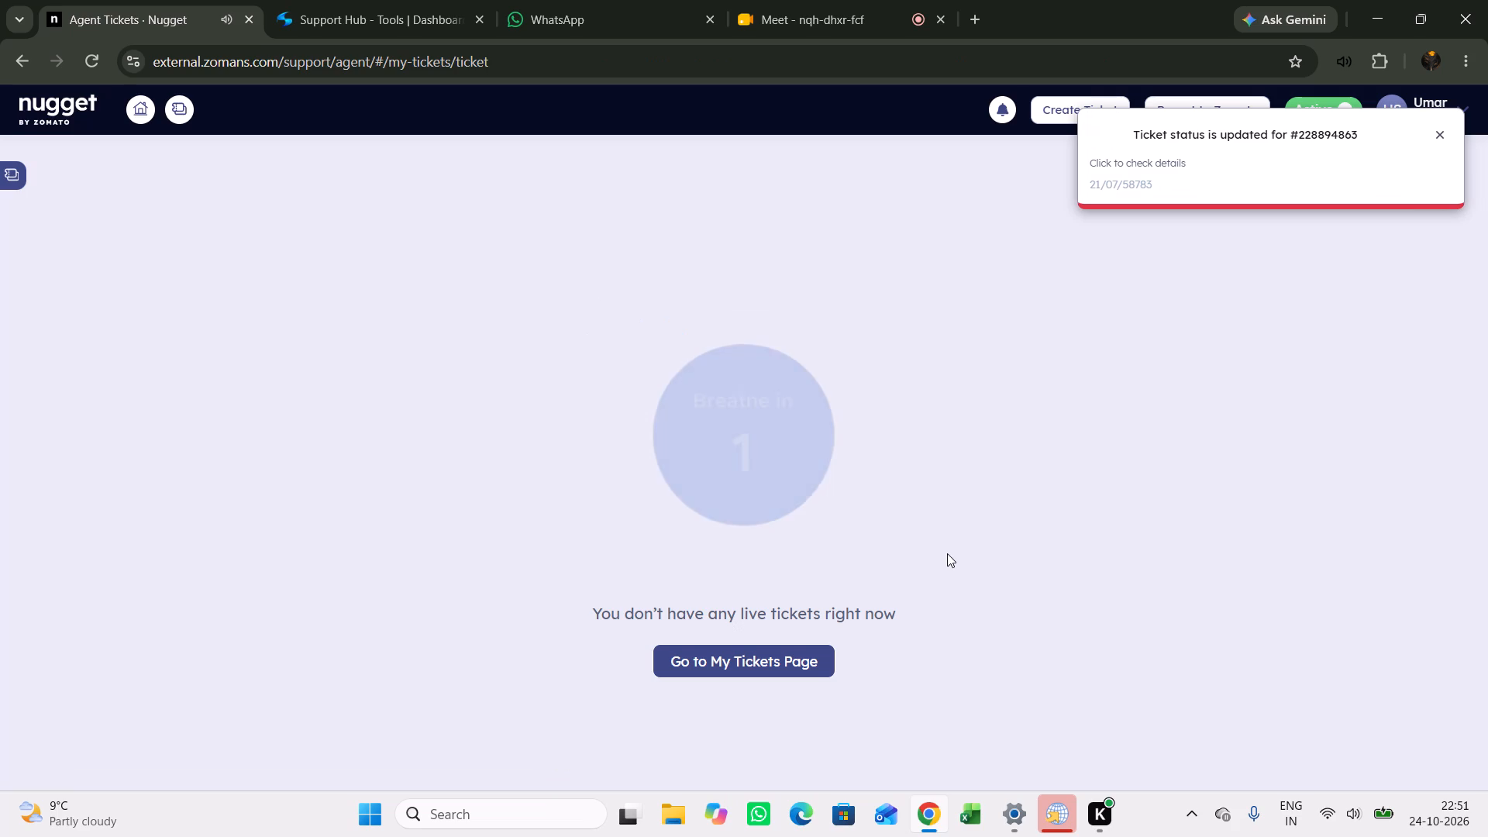
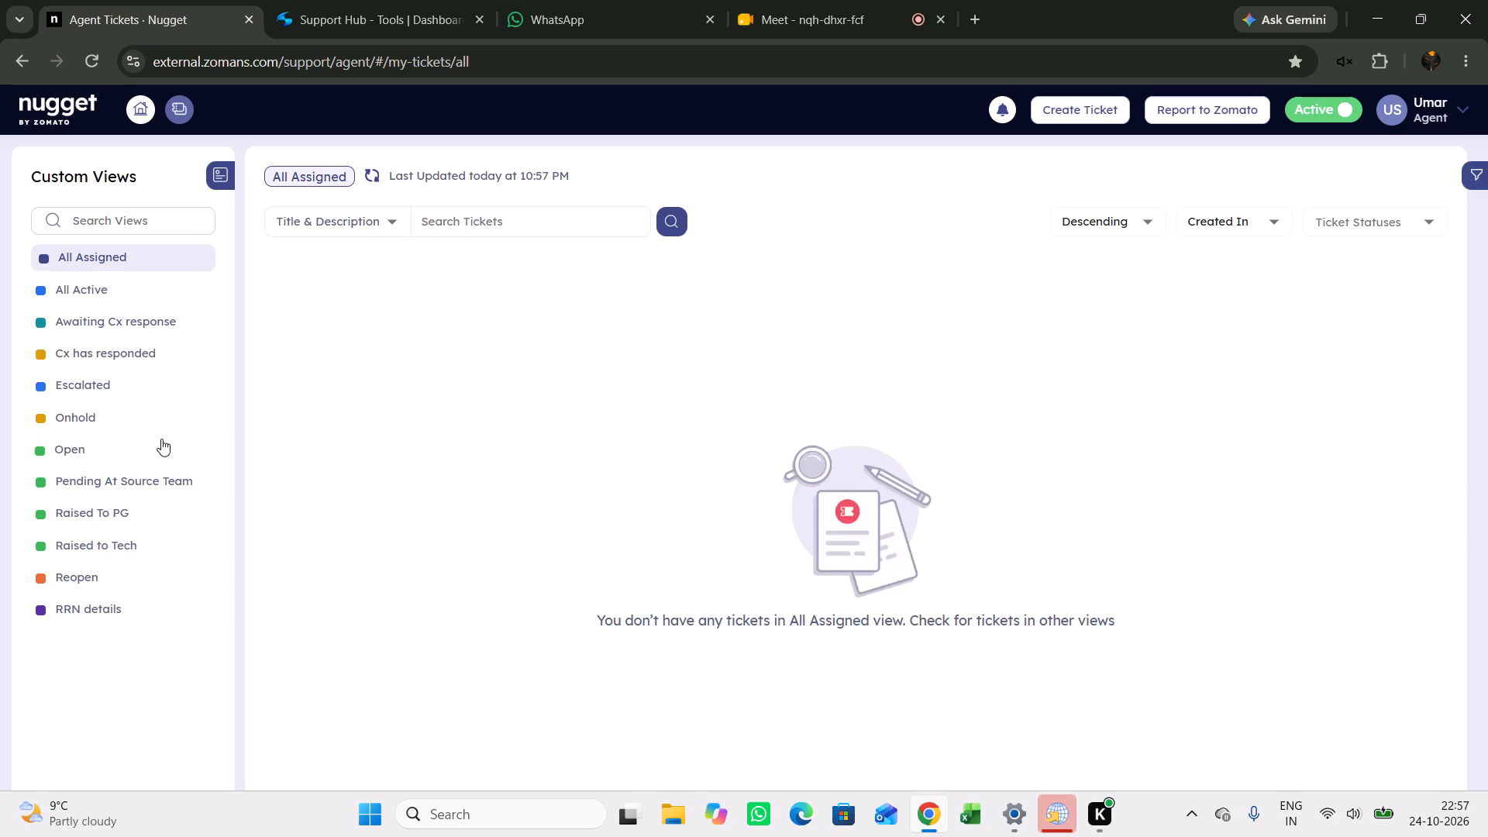
pyautogui.click(137, 608)
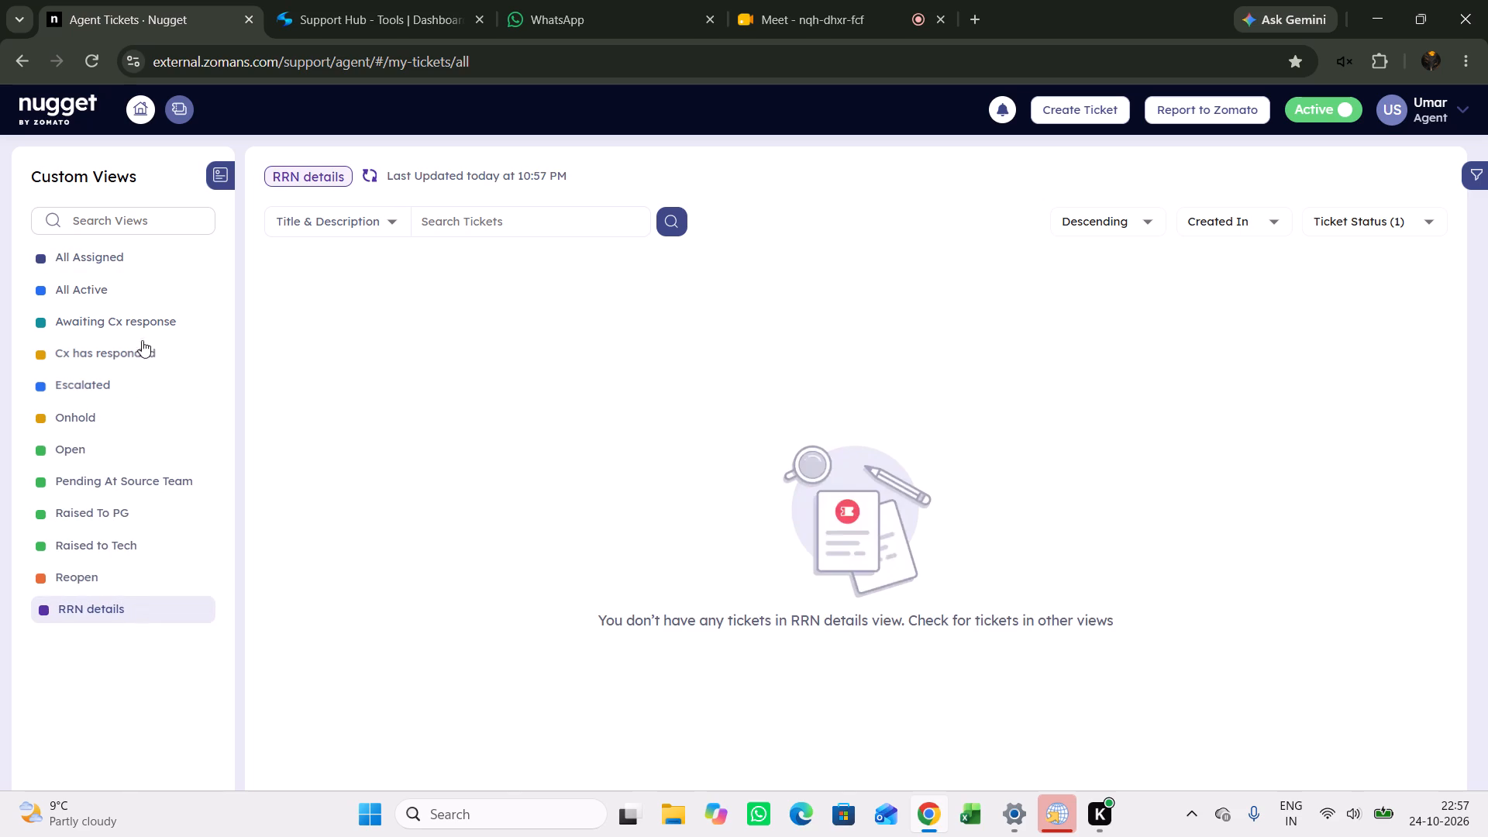
pyautogui.click(174, 263)
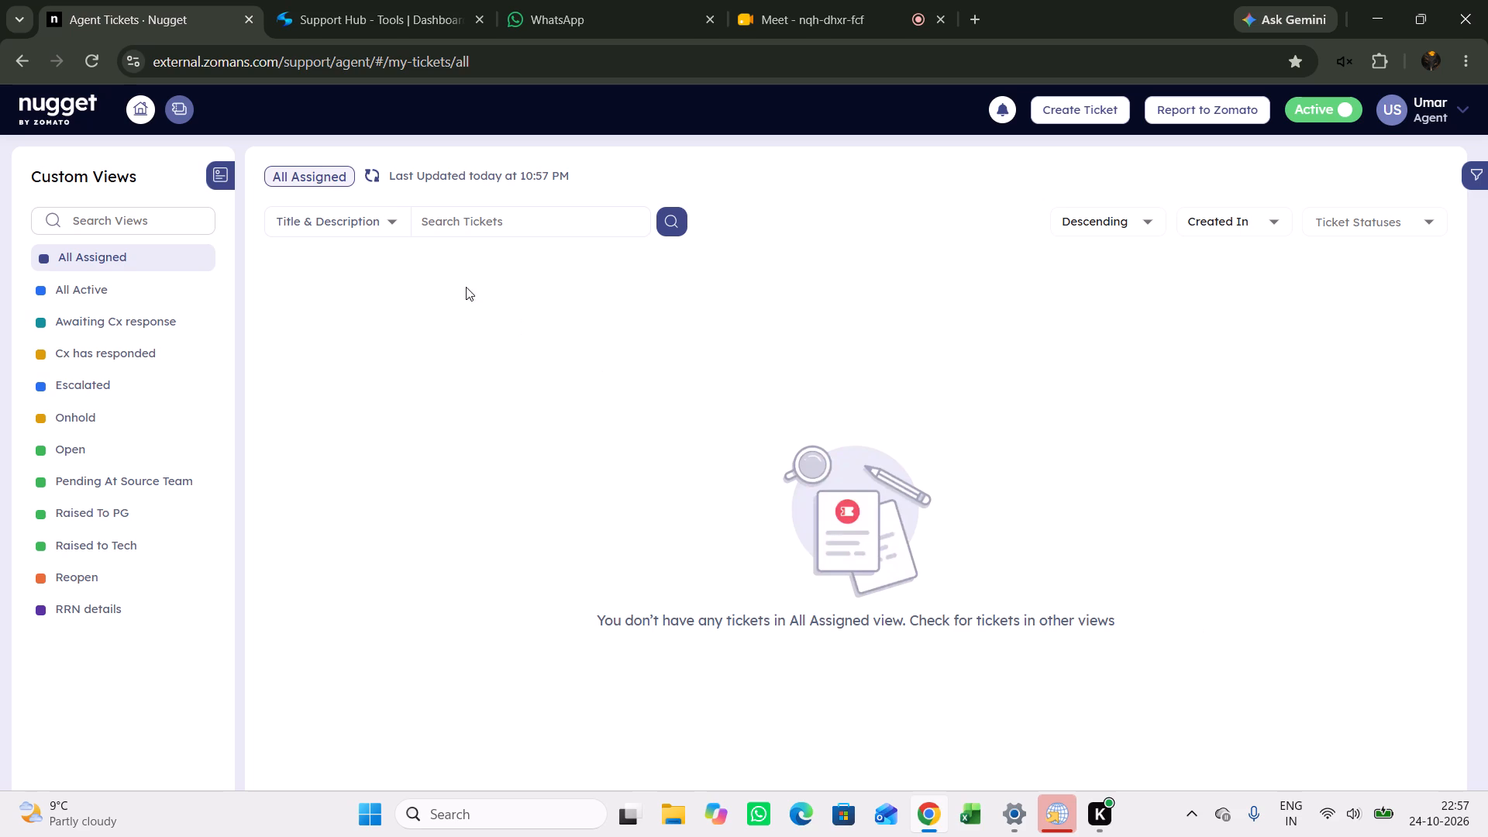
pyautogui.click(370, 175)
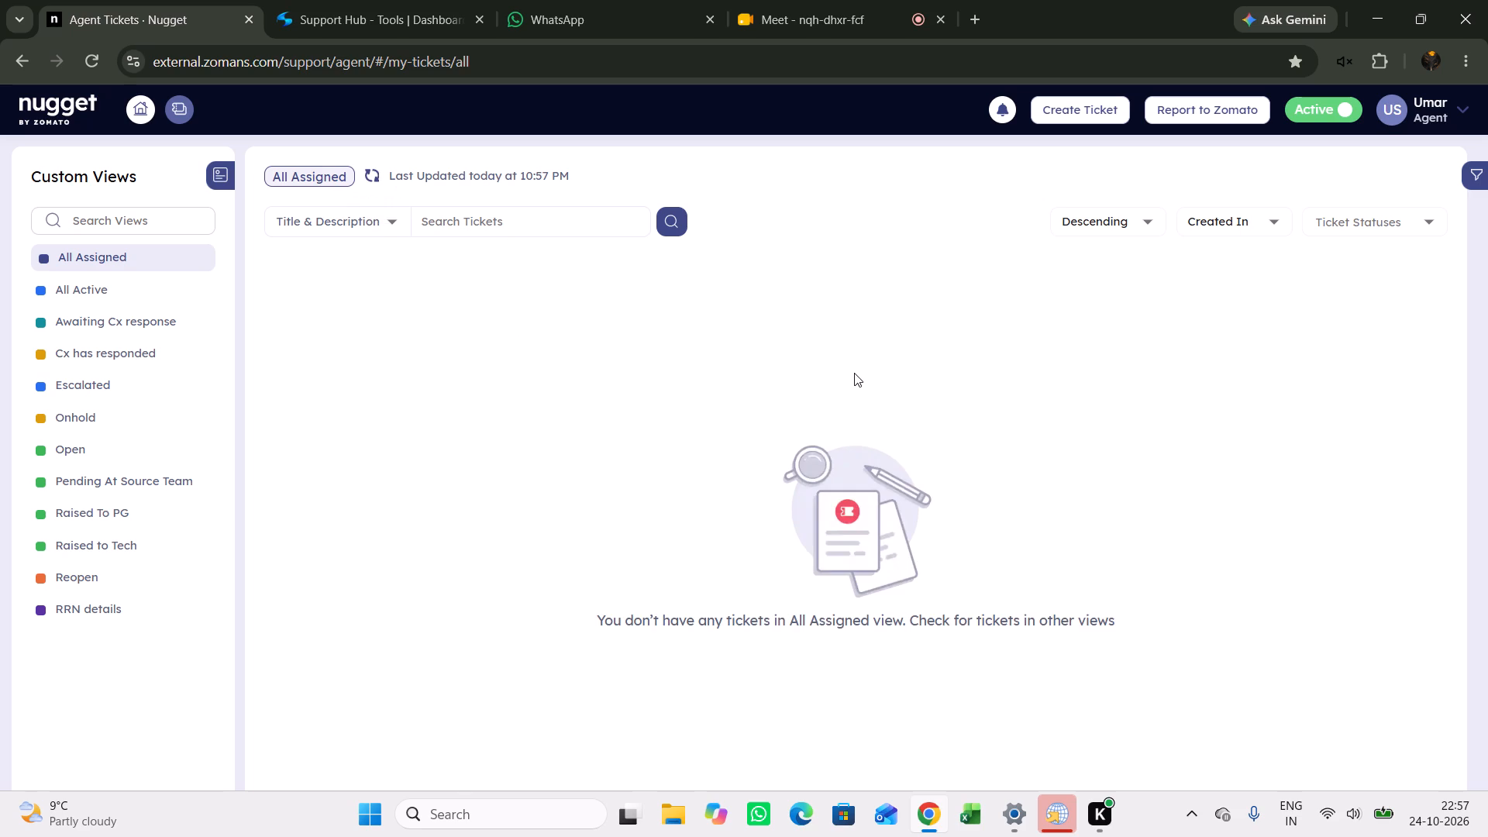
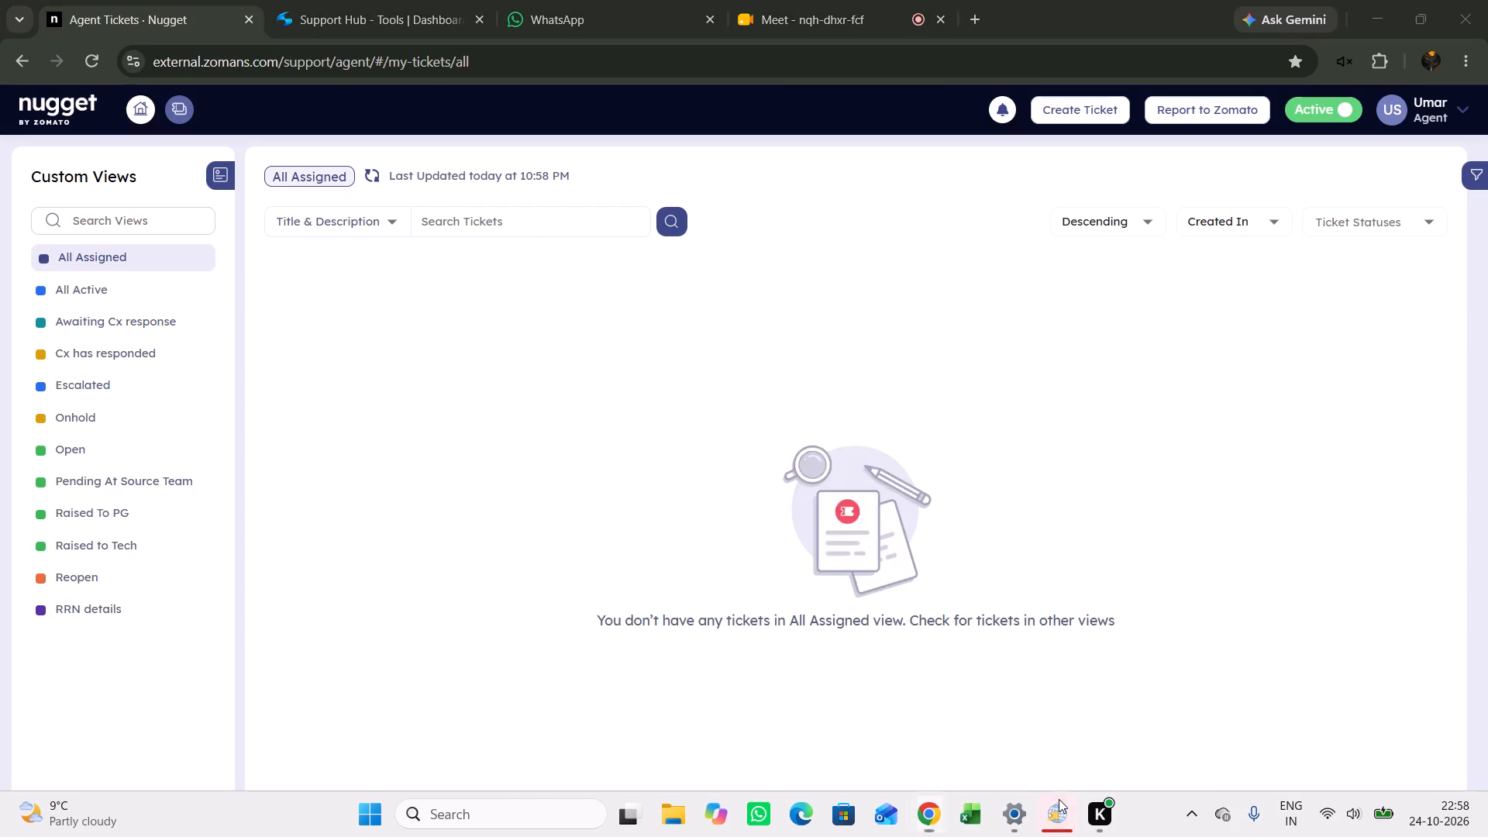
# Refresh the All Assigned ticket list to check for newly assigned tickets.
pyautogui.click(1053, 754)
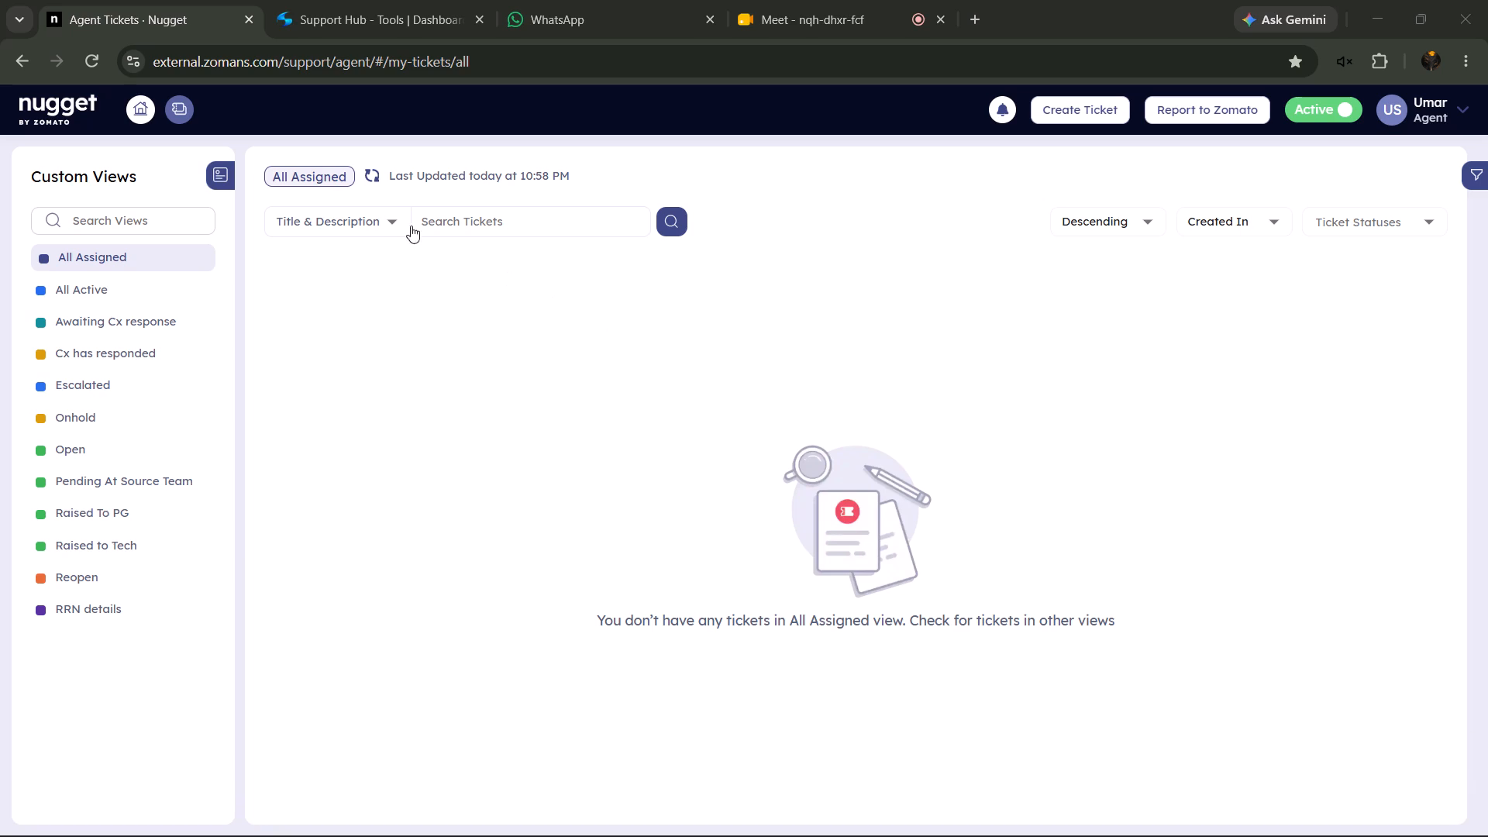
pyautogui.click(375, 184)
# Switch to the Support Hub tools dashboard.
pyautogui.click(316, 0)
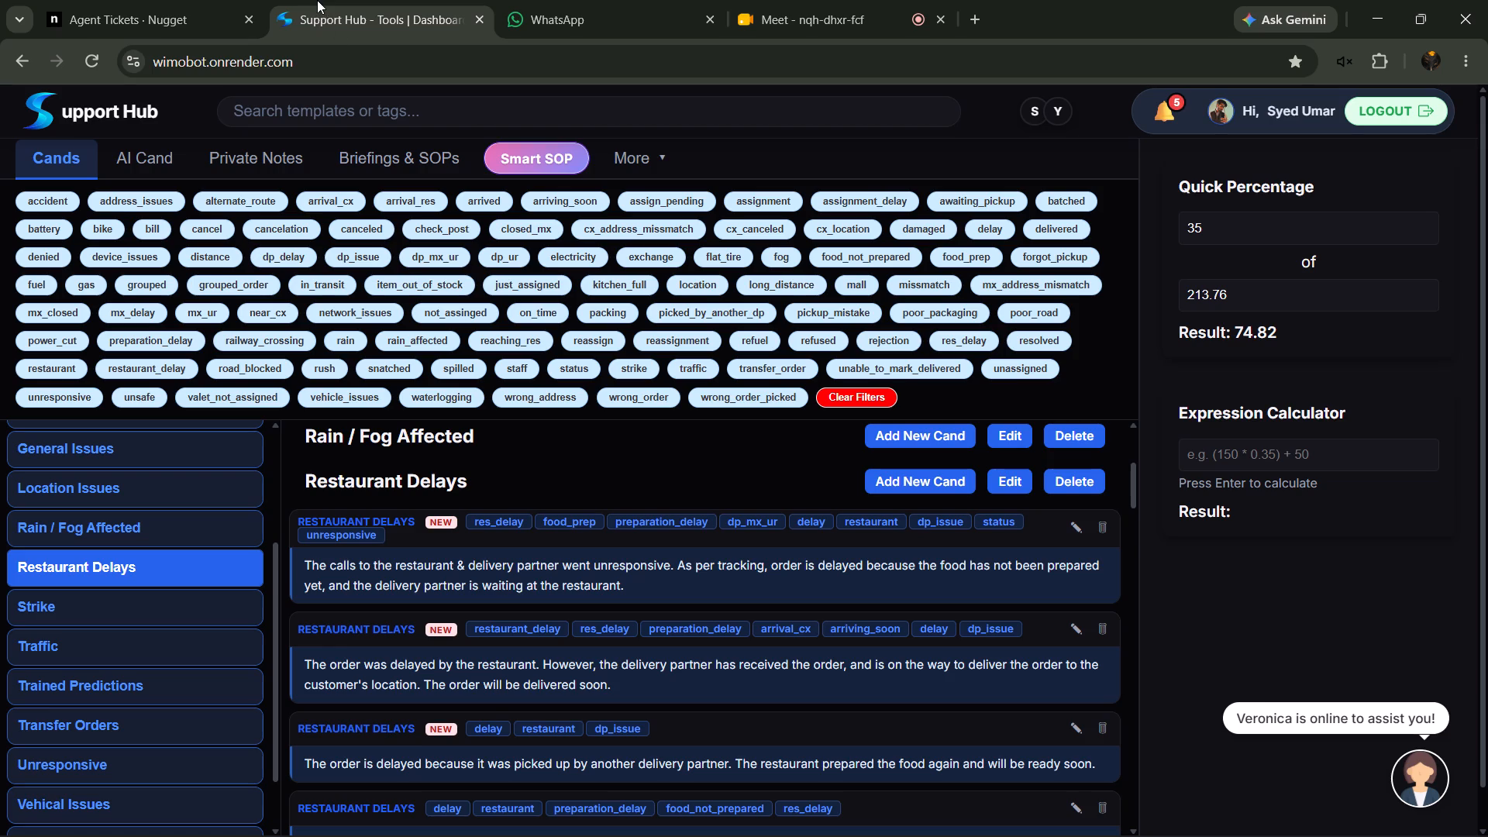
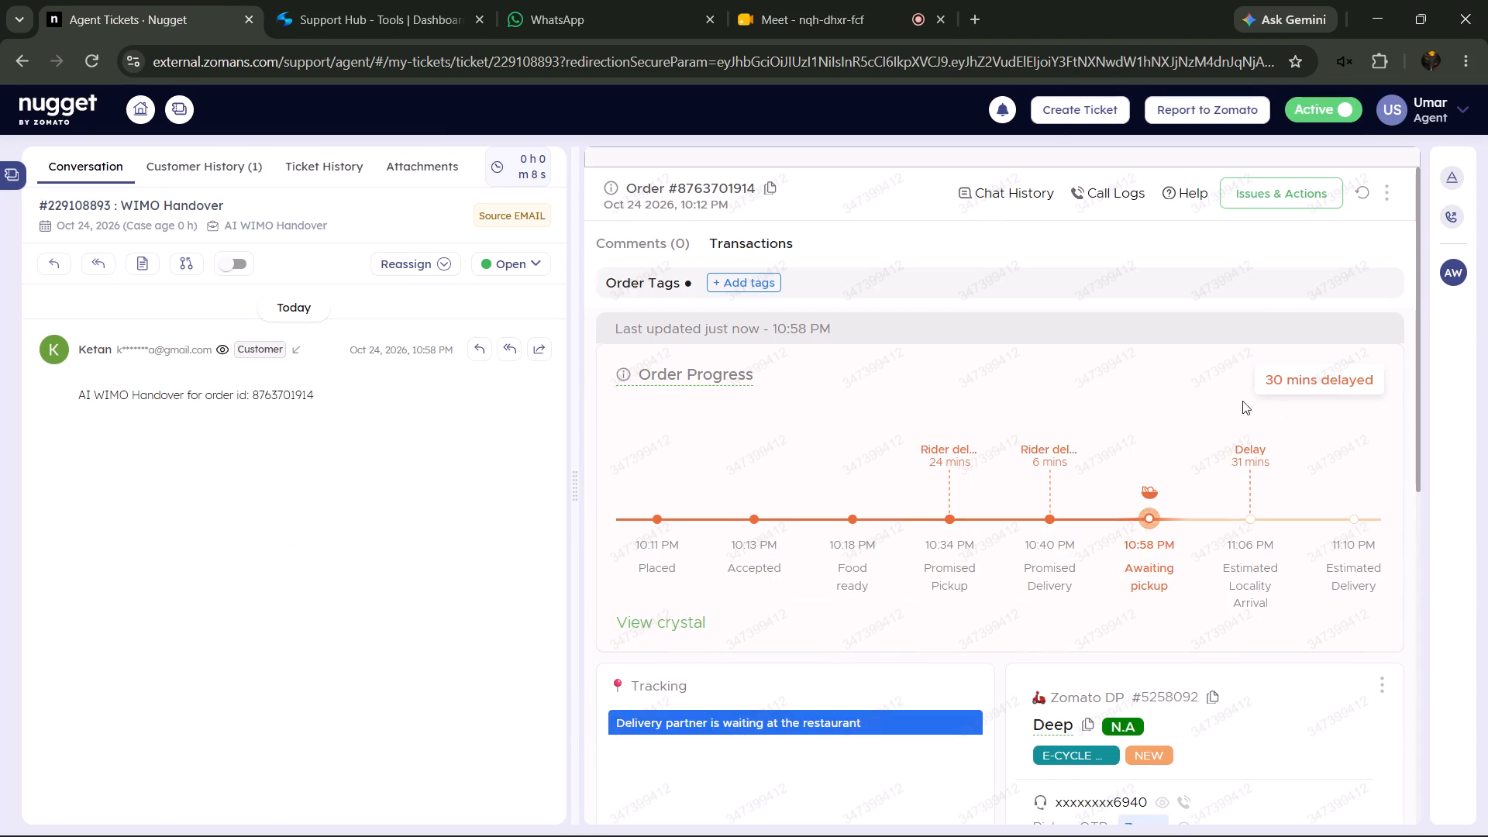
# Copy the delay duration from the order progress and add it as a private note reading "30 mins delayed".
pyautogui.moveTo(1255, 377); pyautogui.dragTo(1454, 381)
pyautogui.rightClick(1357, 387)
pyautogui.click(1115, 406)
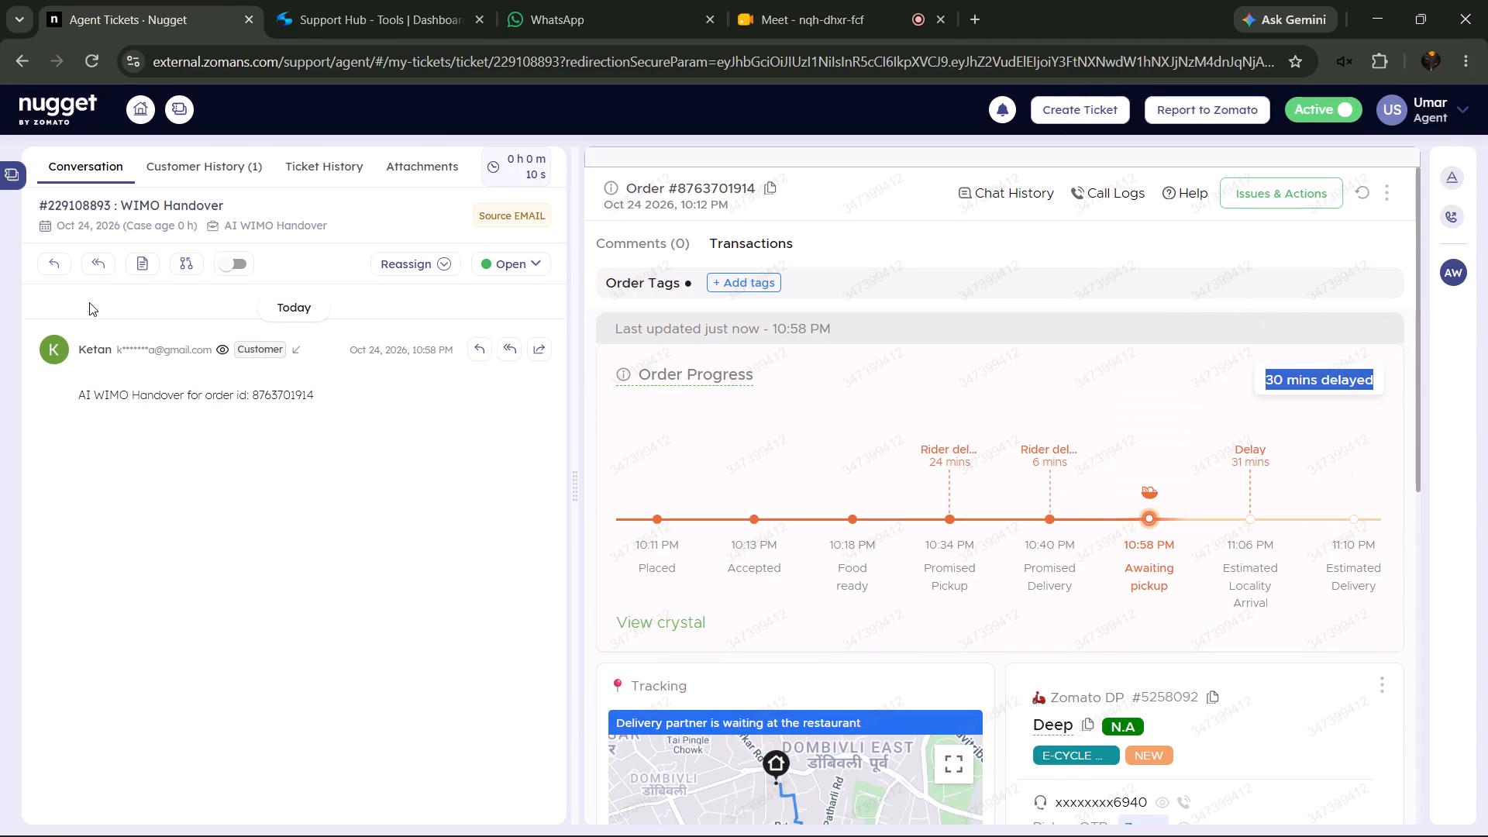
pyautogui.click(136, 267)
pyautogui.rightClick(645, 412)
pyautogui.click(763, 573)
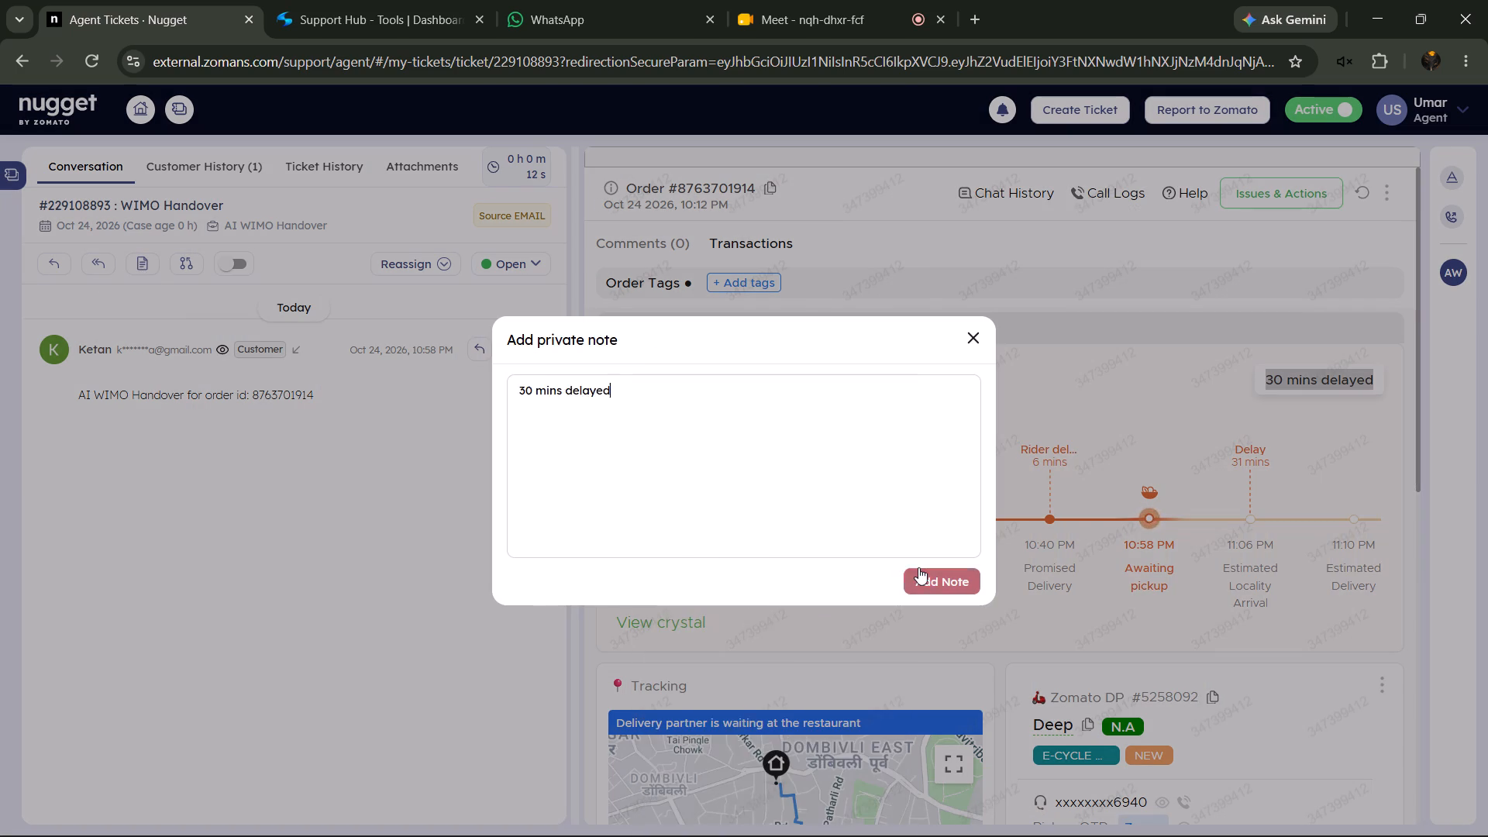
pyautogui.click(923, 567)
# Copy the current order stage from the progress timeline and add it as a private note reading "10:58 PM Awaiting pickup".
pyautogui.moveTo(1099, 536); pyautogui.dragTo(1193, 595)
pyautogui.click(1145, 622)
pyautogui.moveTo(1119, 543); pyautogui.dragTo(1169, 580)
pyautogui.rightClick(1159, 578)
pyautogui.click(846, 309)
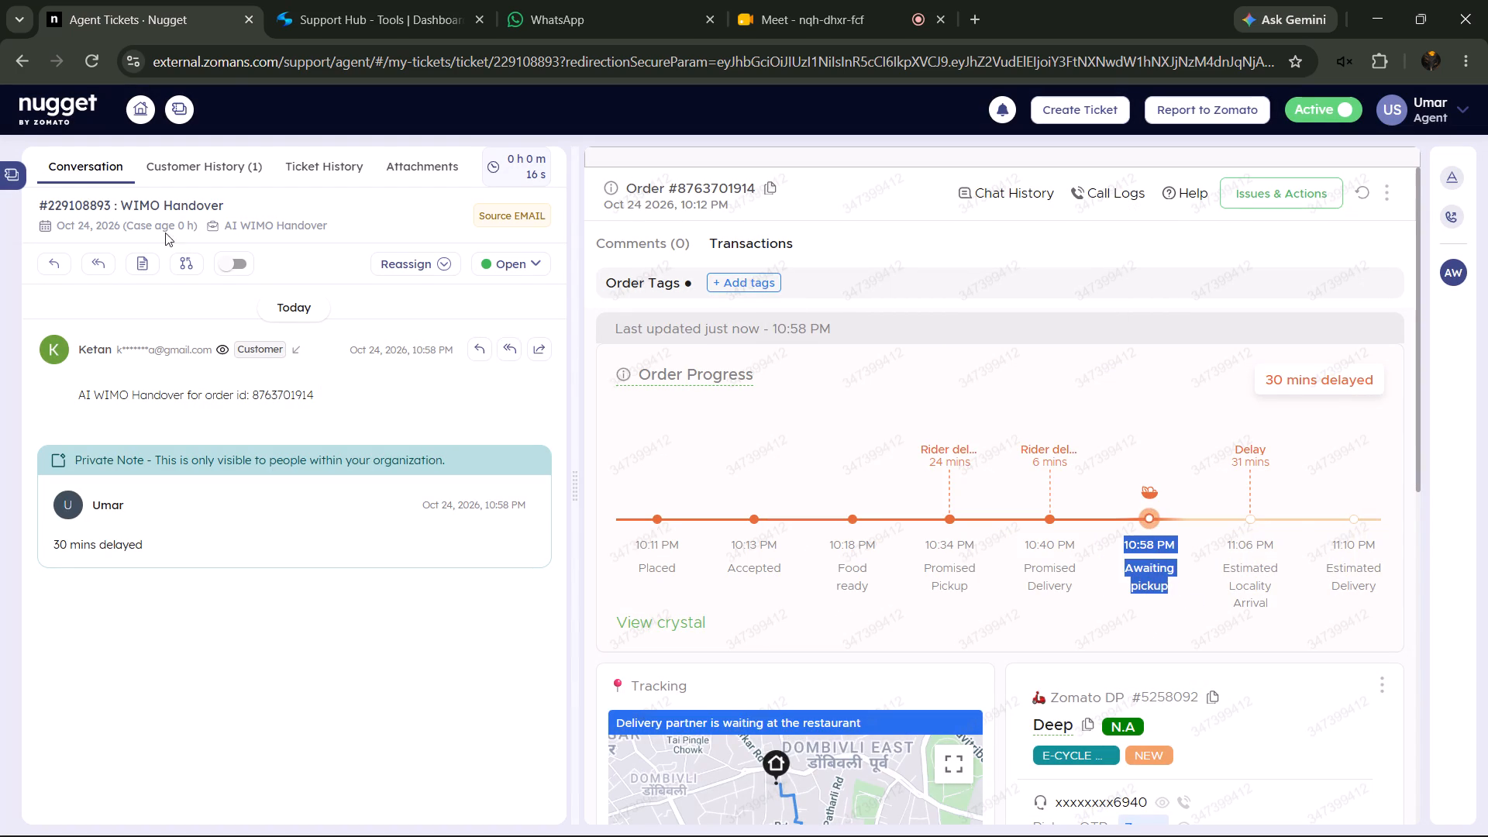
pyautogui.click(146, 254)
pyautogui.rightClick(674, 427)
pyautogui.click(821, 590)
pyautogui.click(932, 582)
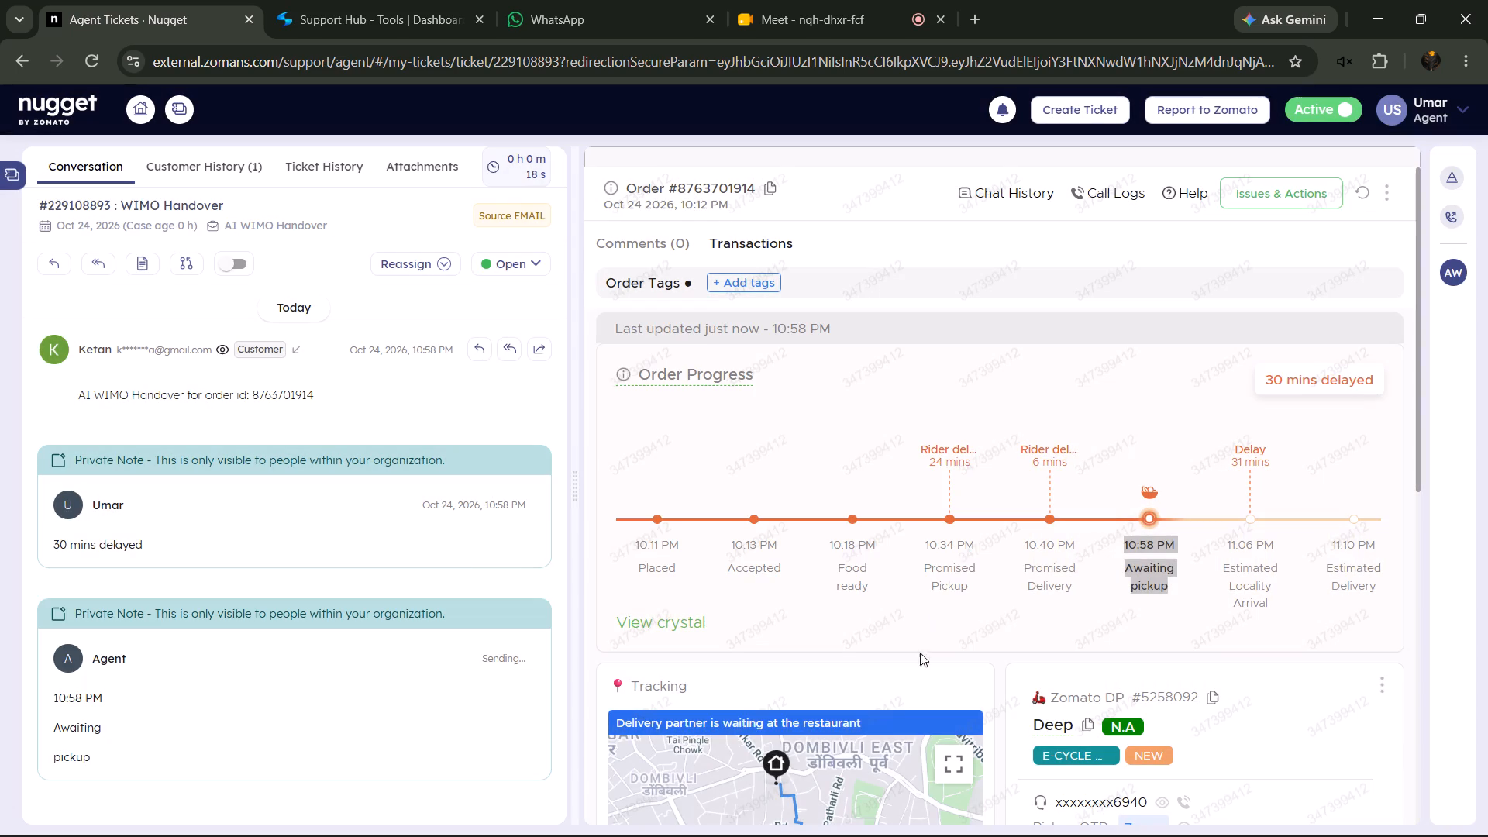
# Copy the tracking status and add it as a private note reading "Delivery partner is waiting at the restaurant".
pyautogui.moveTo(906, 700); pyautogui.dragTo(601, 710)
pyautogui.rightClick(645, 710)
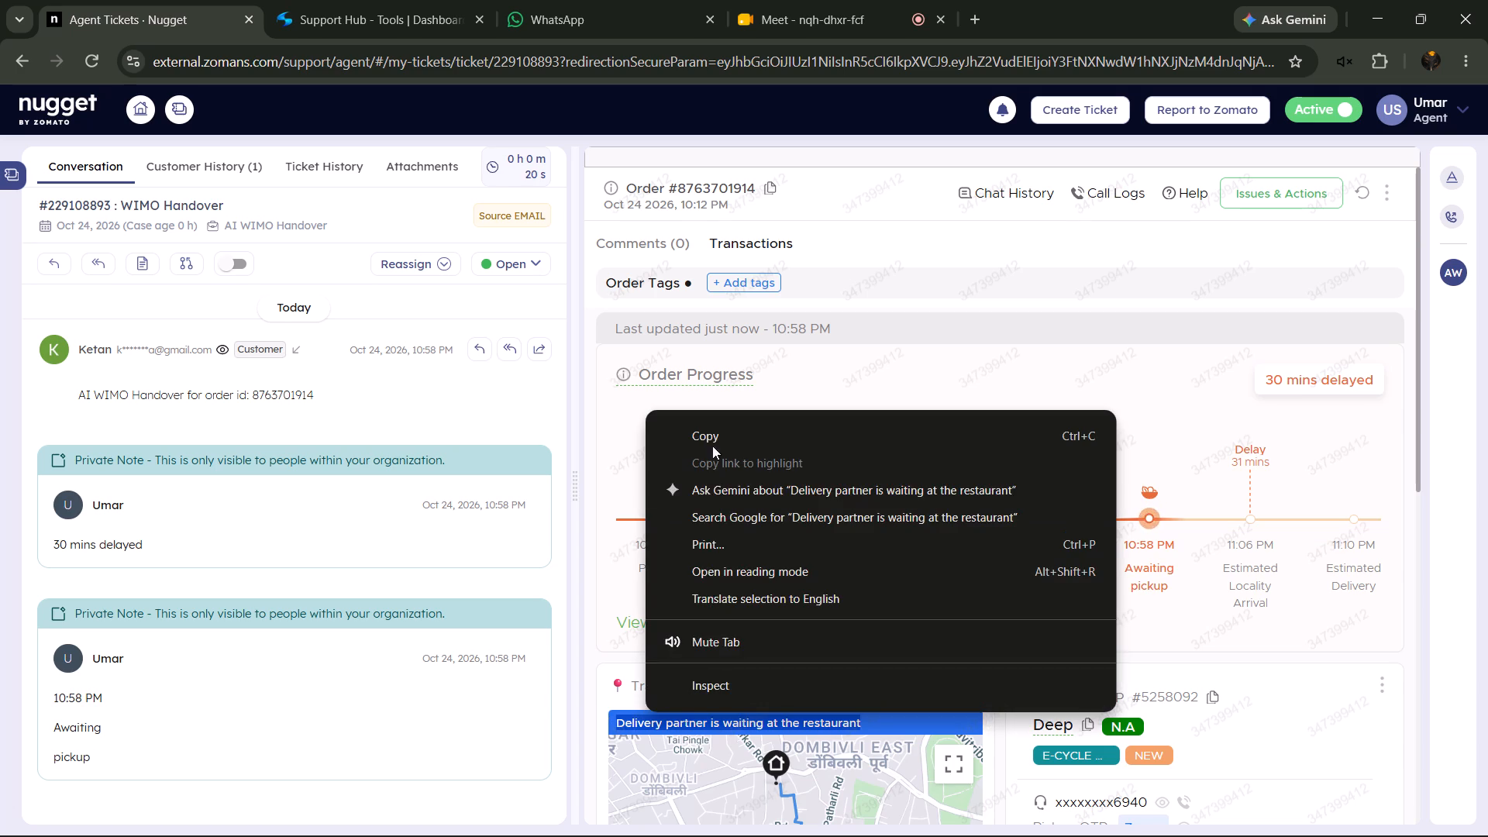
pyautogui.click(715, 439)
pyautogui.click(142, 263)
pyautogui.rightClick(614, 408)
pyautogui.click(724, 587)
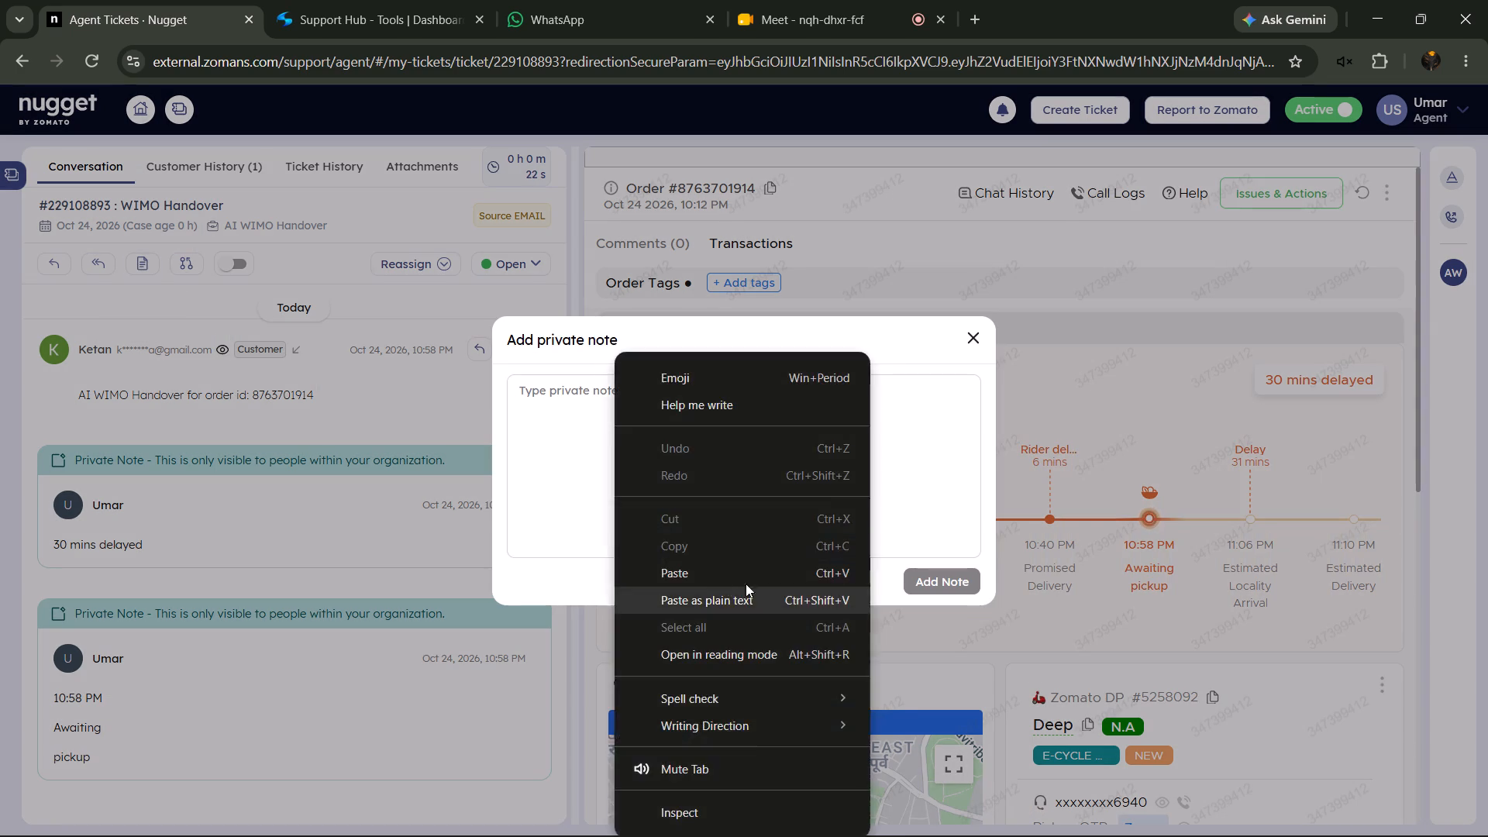
pyautogui.click(959, 587)
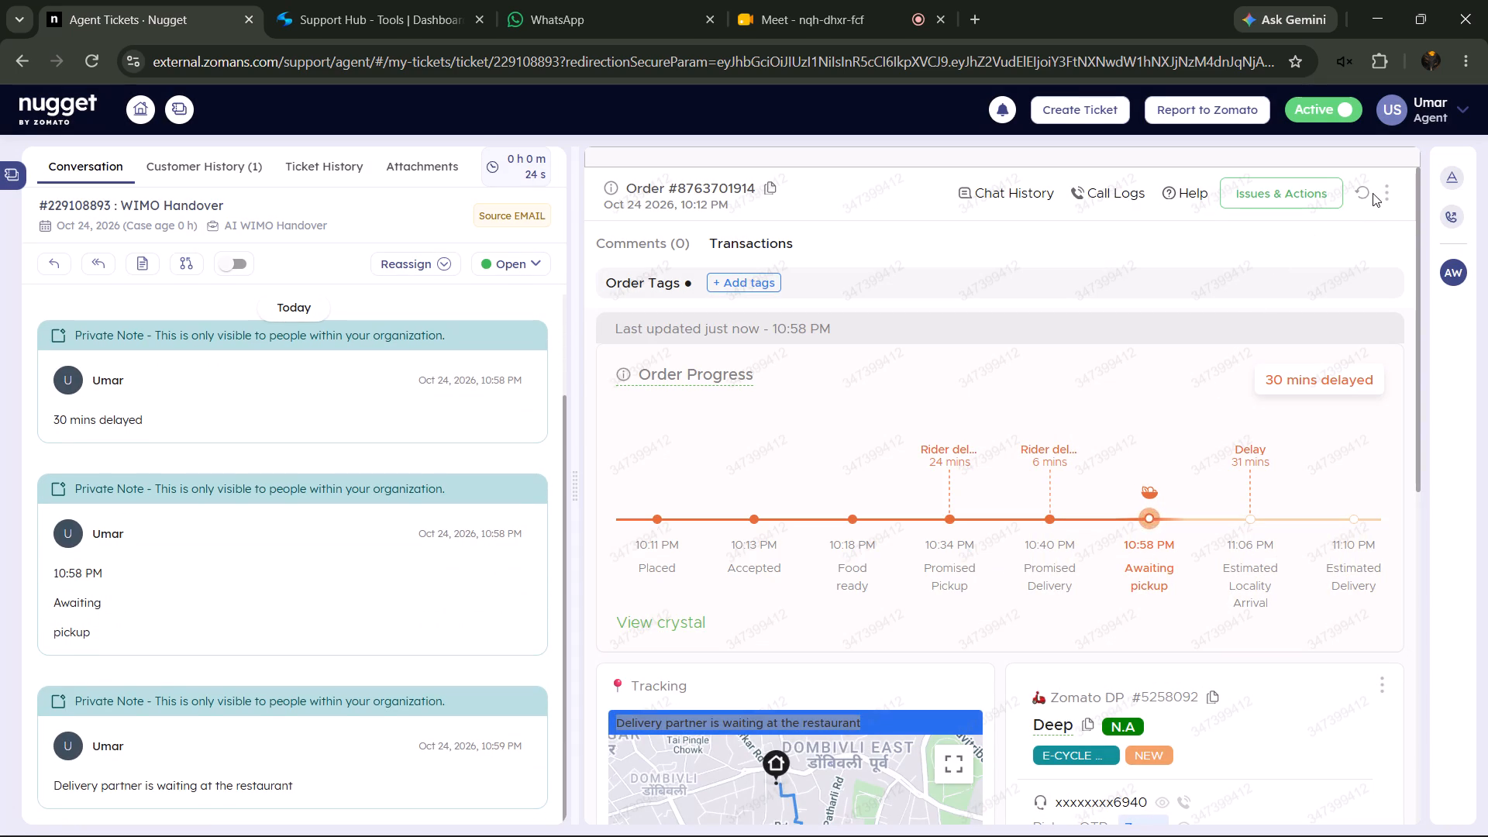
# Refresh the order details.
pyautogui.click(1359, 193)
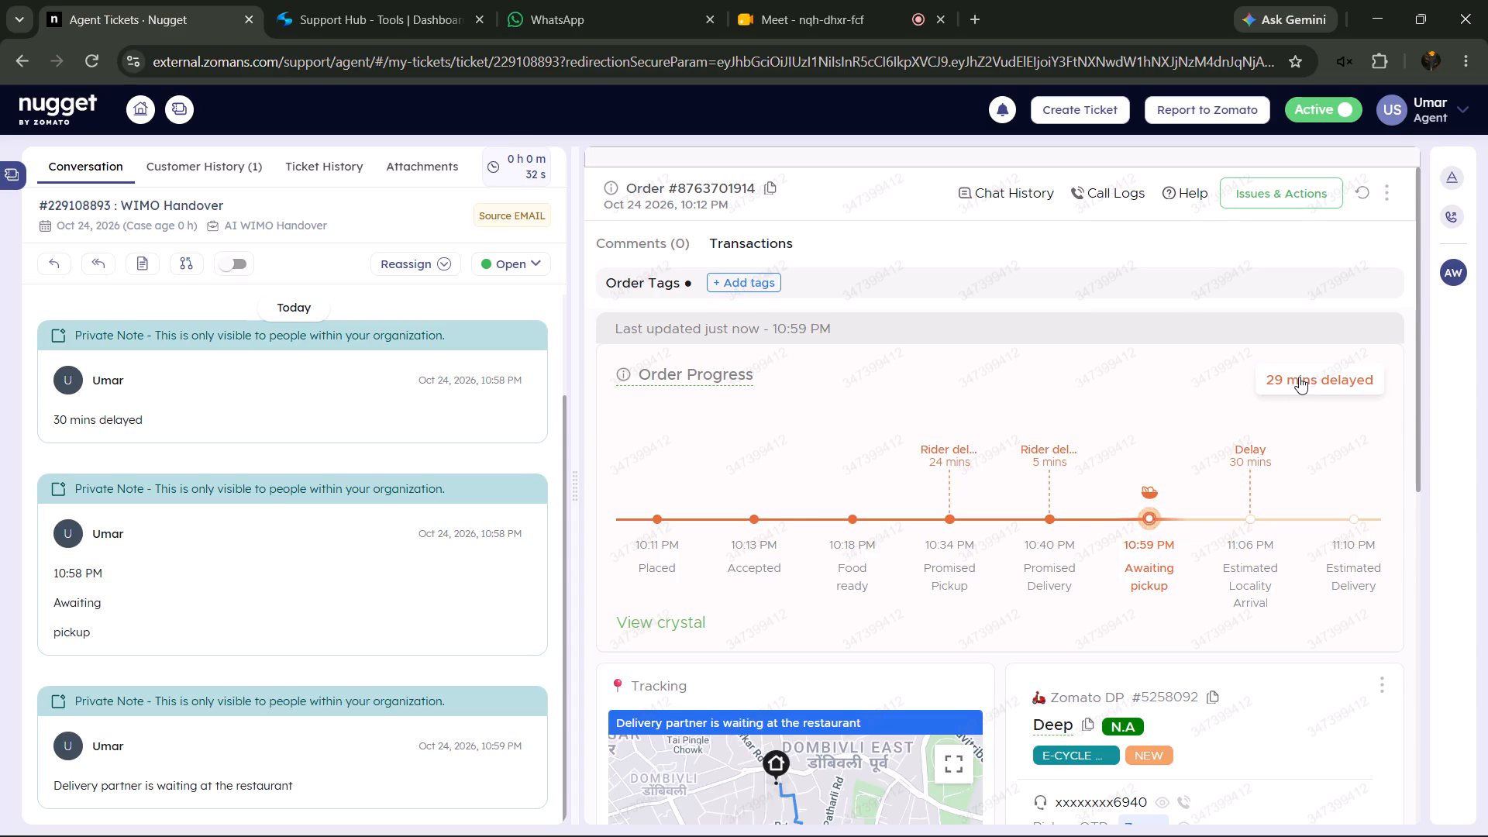
# Call the delivery partner assigned to the order from the Zomato DP details.
pyautogui.scroll(-2, 1297, 386)
pyautogui.click(1183, 615)
pyautogui.click(1186, 611)
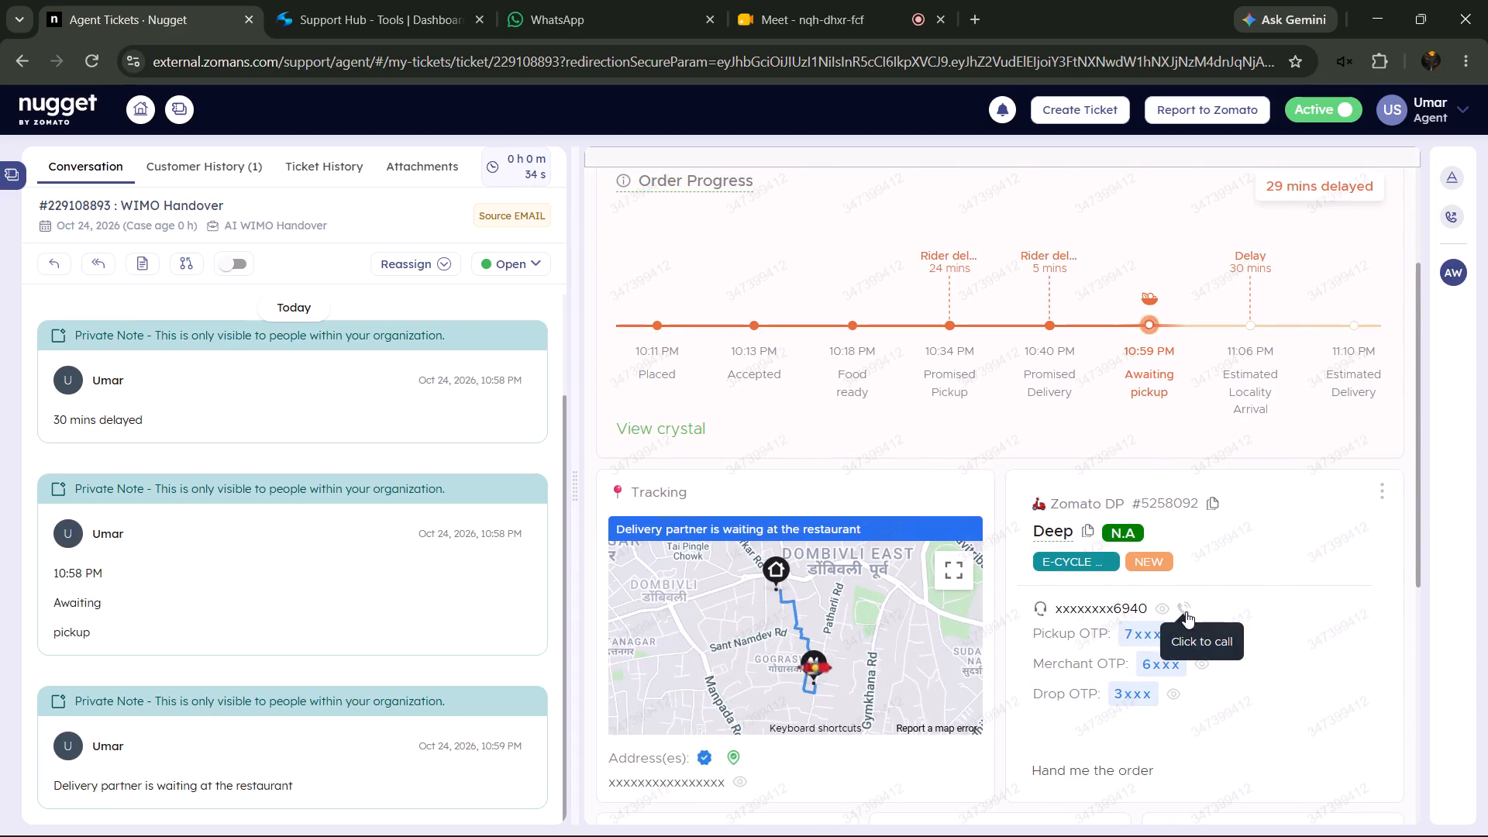
pyautogui.click(1328, 598)
pyautogui.click(1286, 313)
pyautogui.scroll(4, 1286, 441)
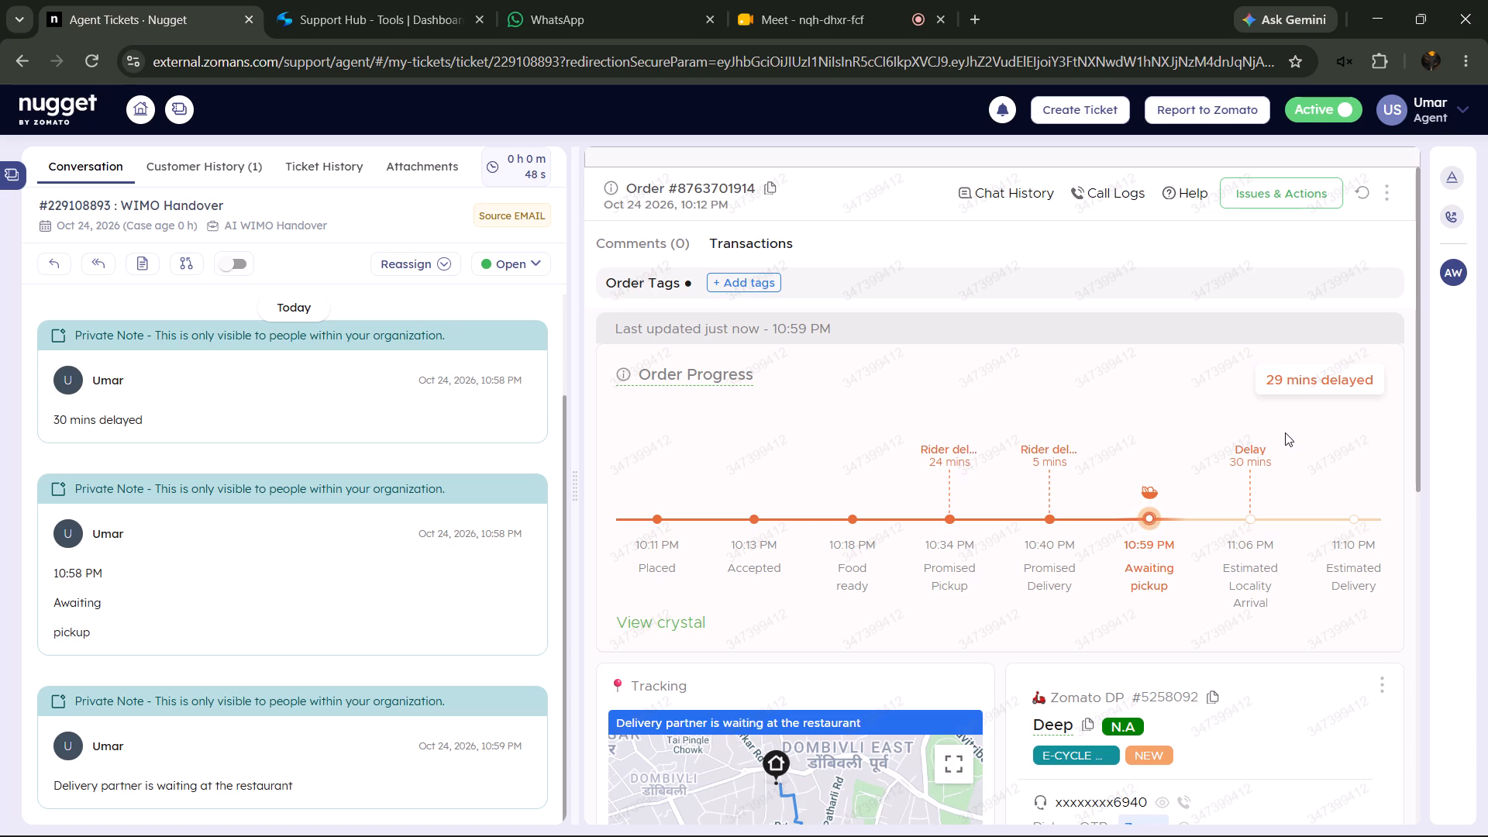
# Review the delivery partner assignment history for the order.
pyautogui.click(1379, 687)
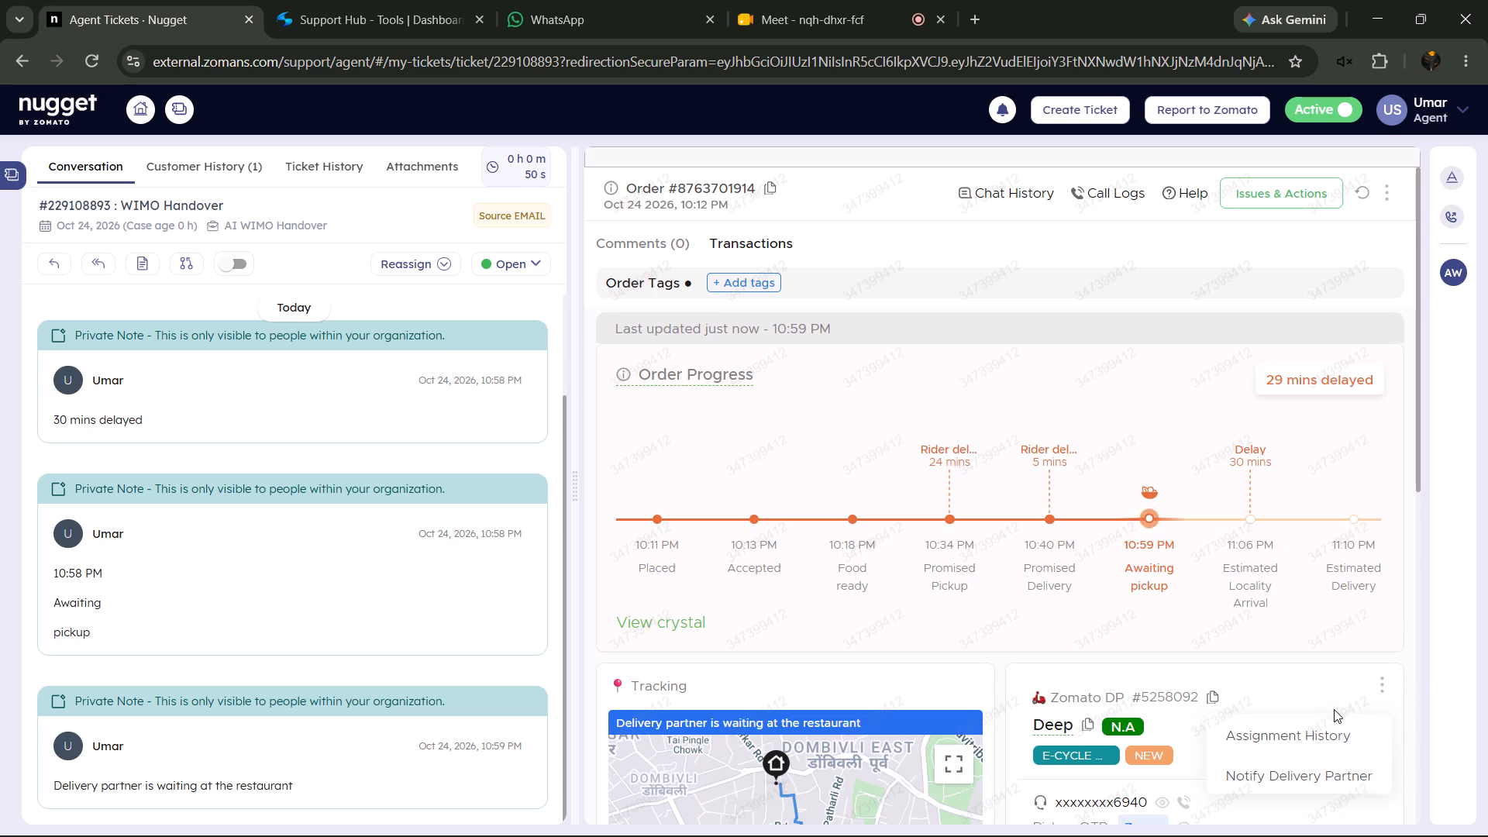
pyautogui.click(1297, 728)
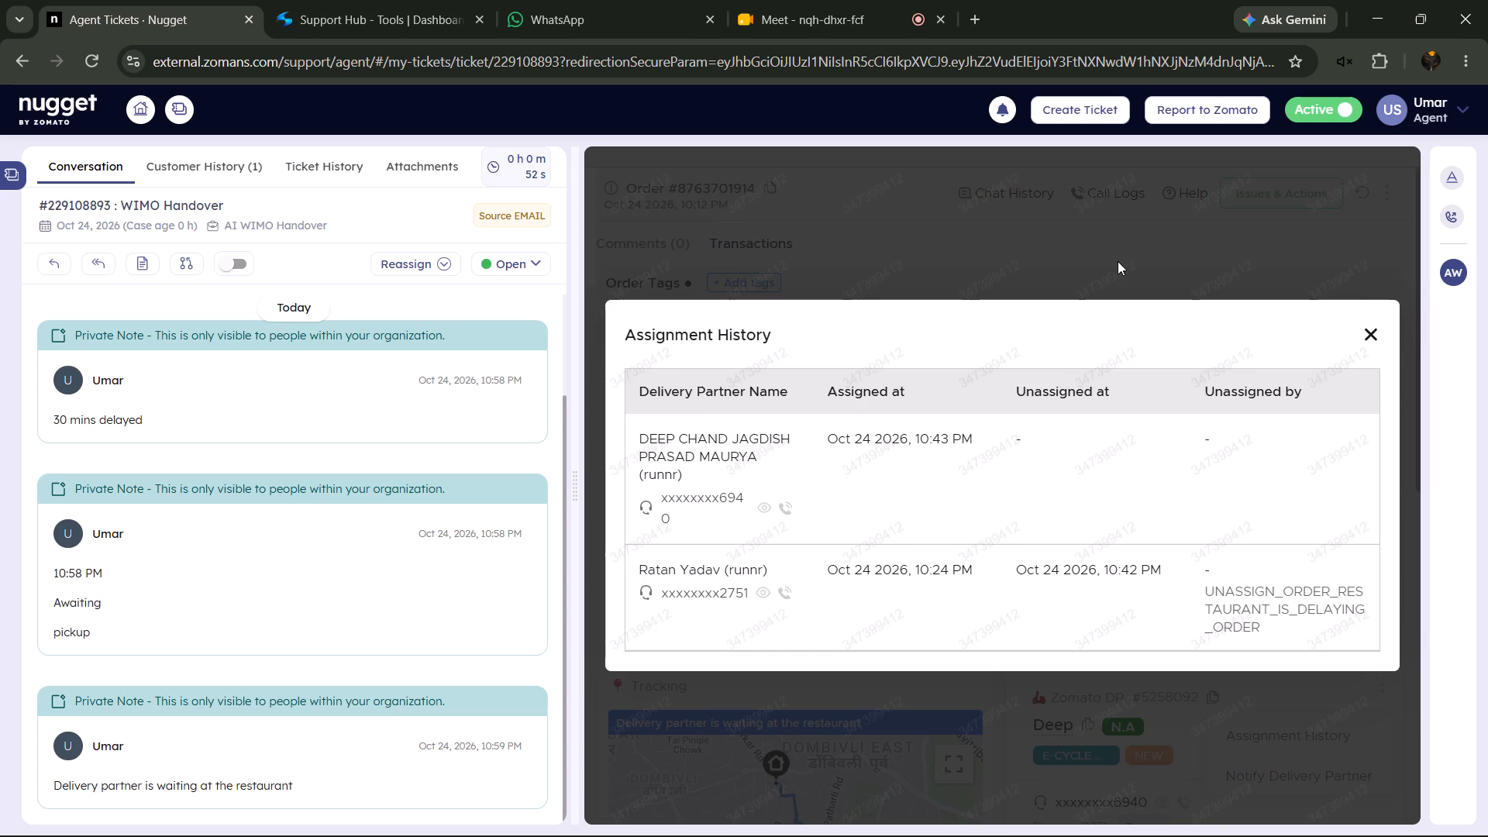
pyautogui.click(1118, 261)
pyautogui.scroll(4, 1275, 475)
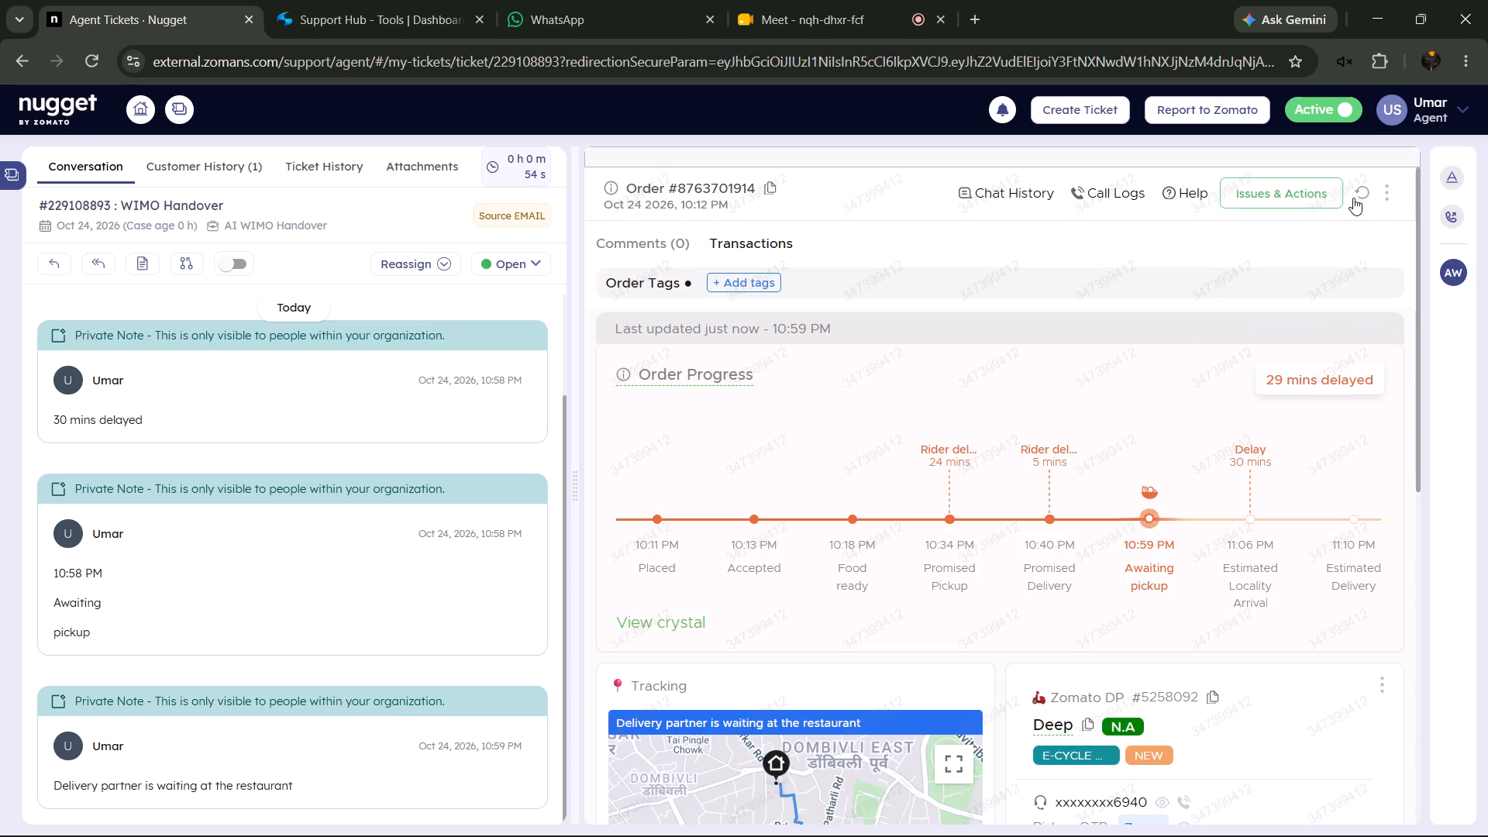
# Refresh the order details repeatedly to check the pickup progress.
pyautogui.click(1357, 191)
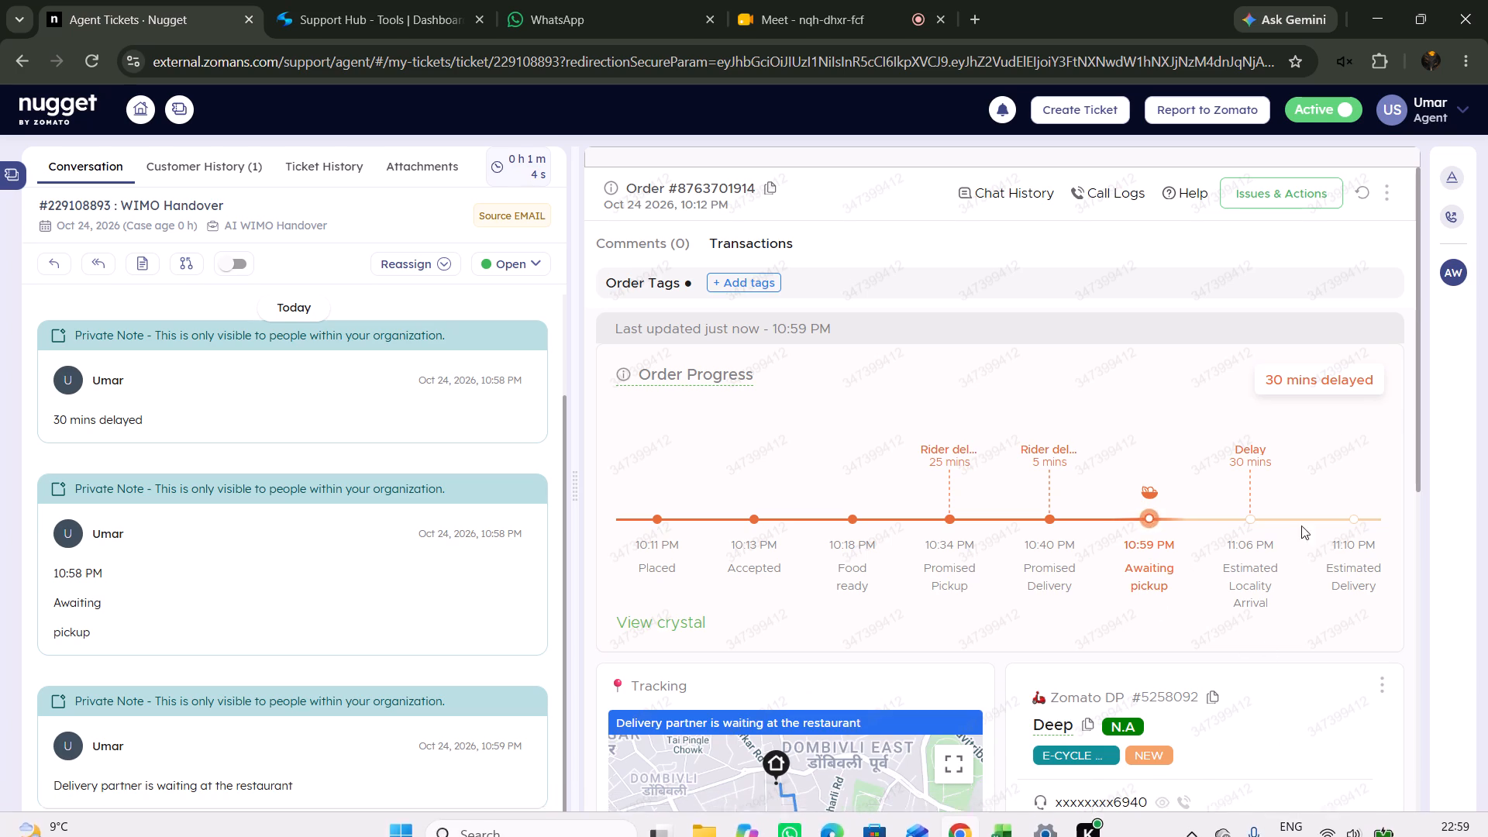
pyautogui.click(1367, 196)
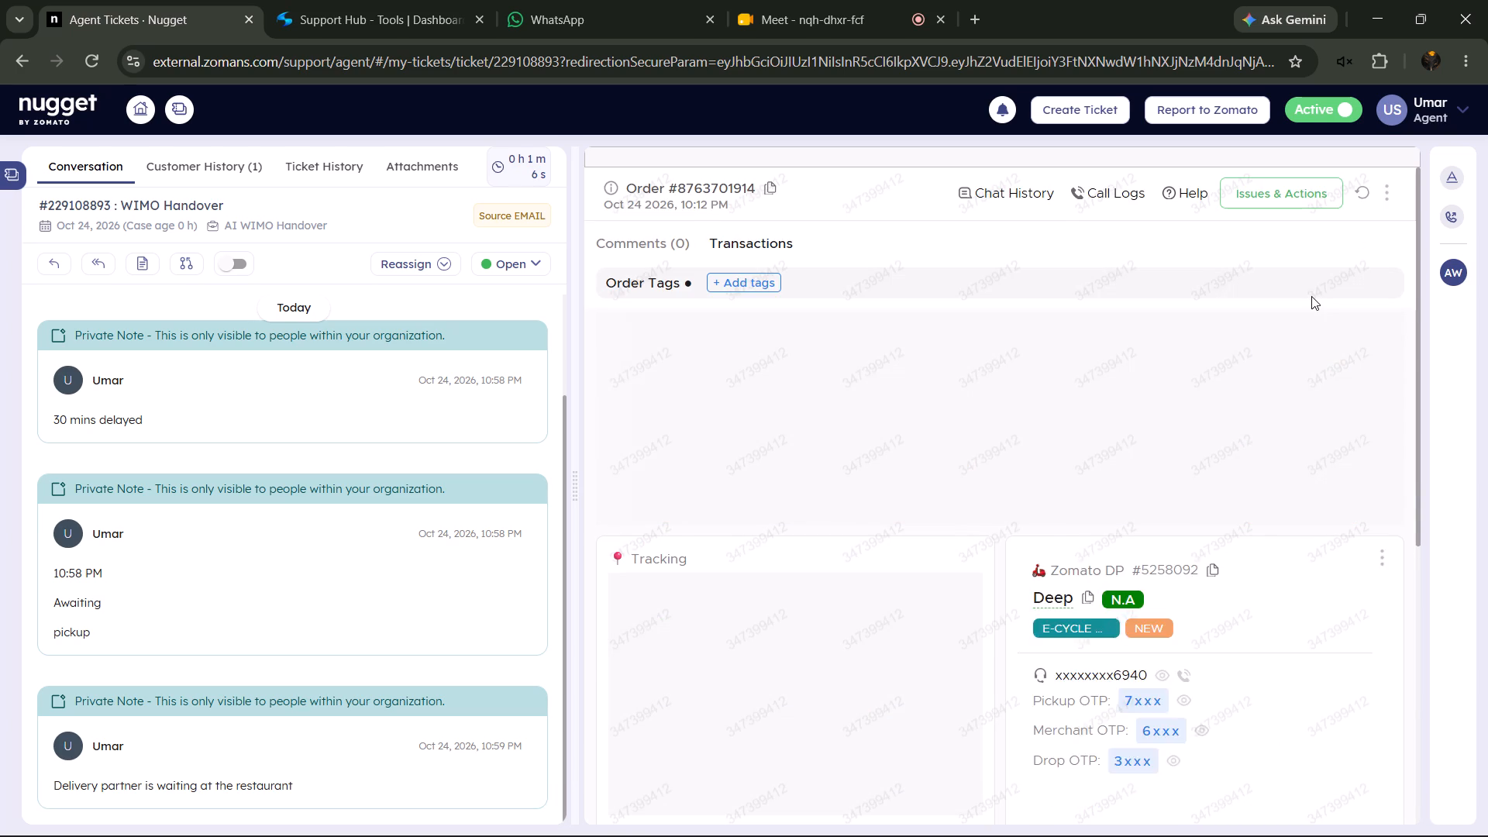
pyautogui.click(1361, 197)
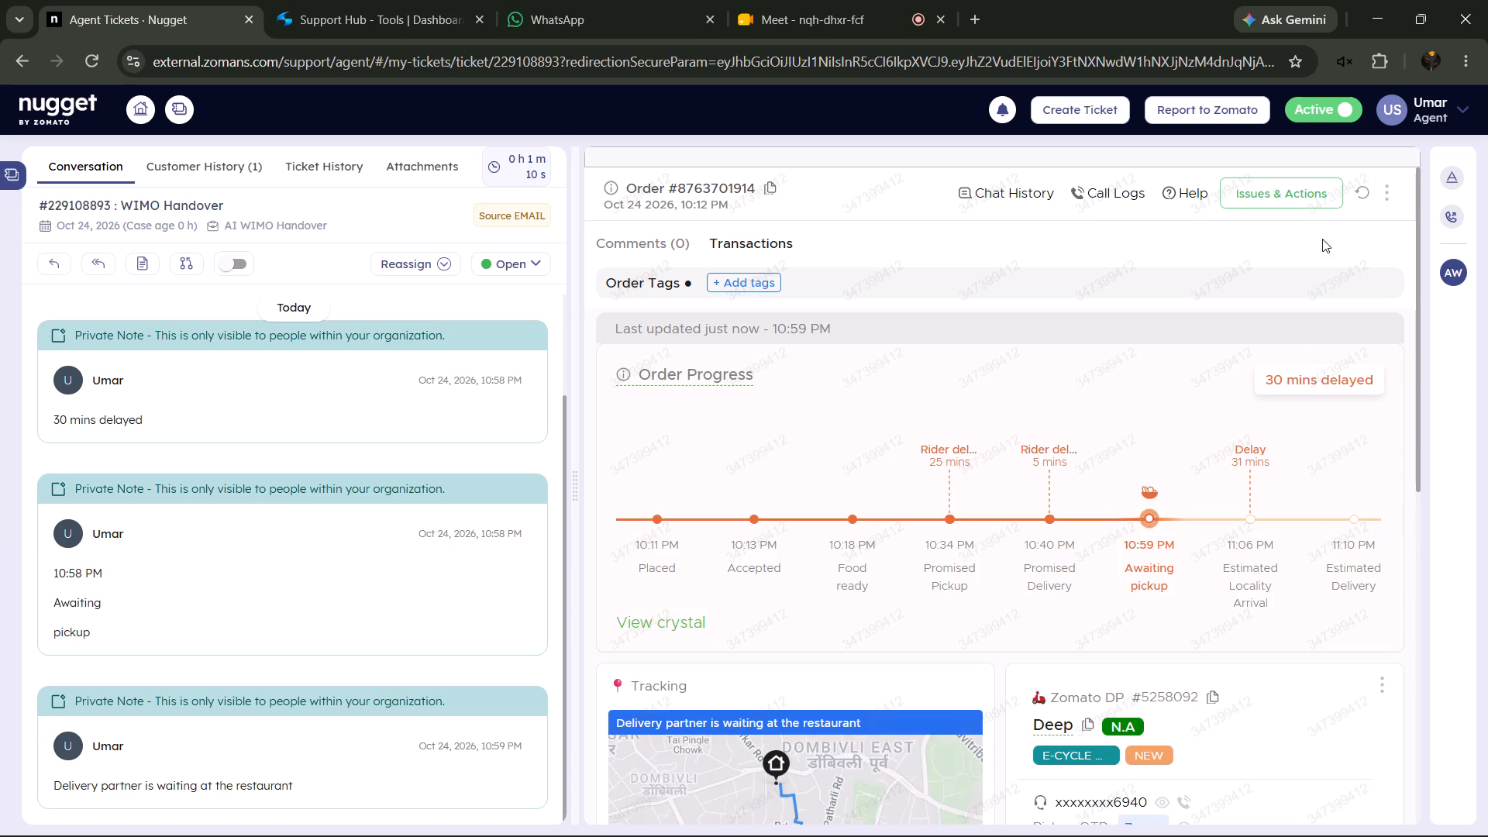
pyautogui.click(1361, 195)
# In the ticket properties, set Can Order Be Delivered to Yes and Action to No Action, and choose a Lifeline Action.
pyautogui.click(1454, 174)
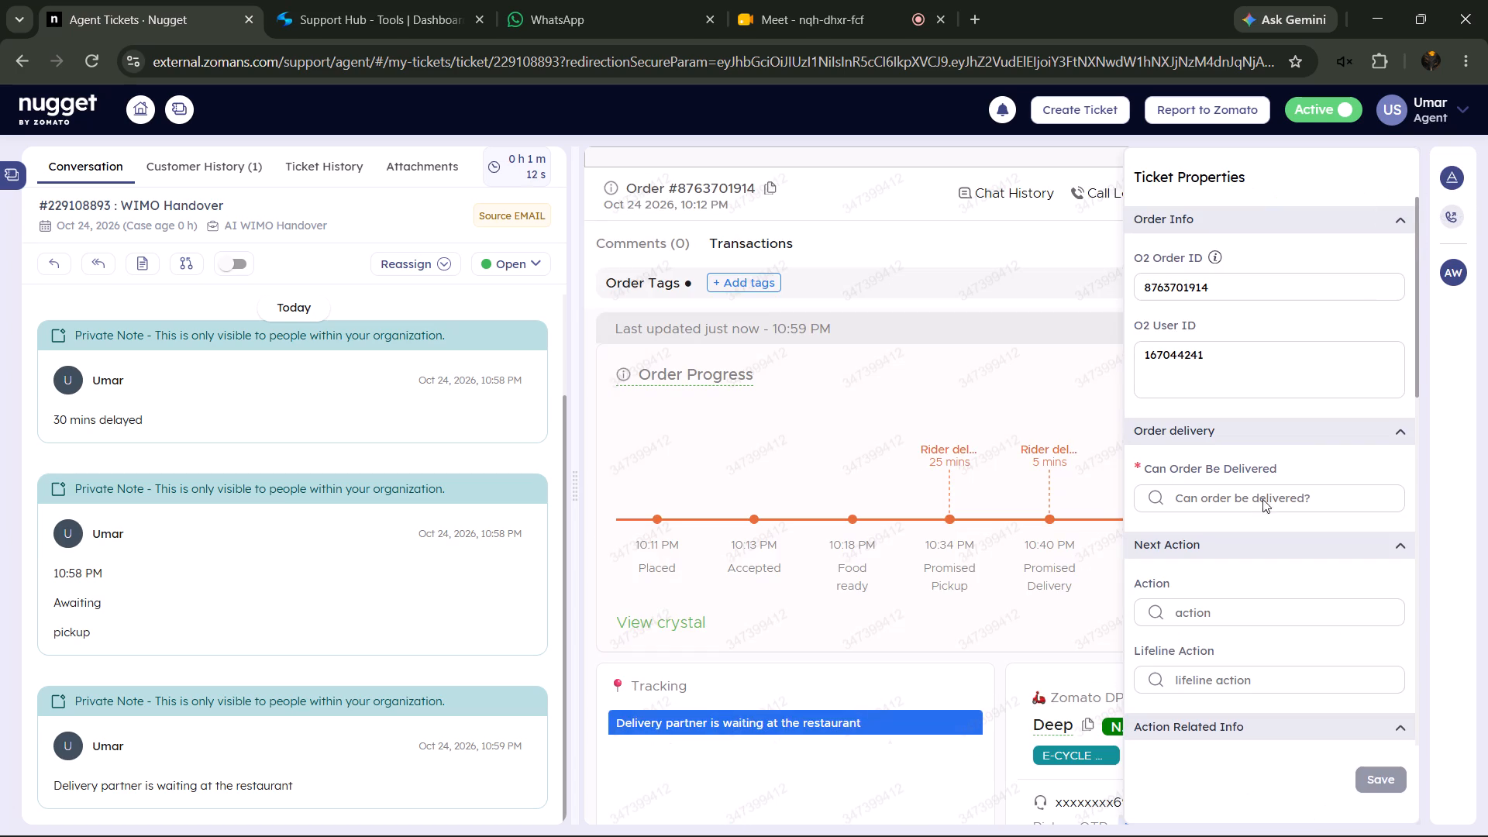
pyautogui.click(1245, 508)
pyautogui.click(1230, 522)
pyautogui.scroll(-3, 1287, 308)
pyautogui.click(1243, 320)
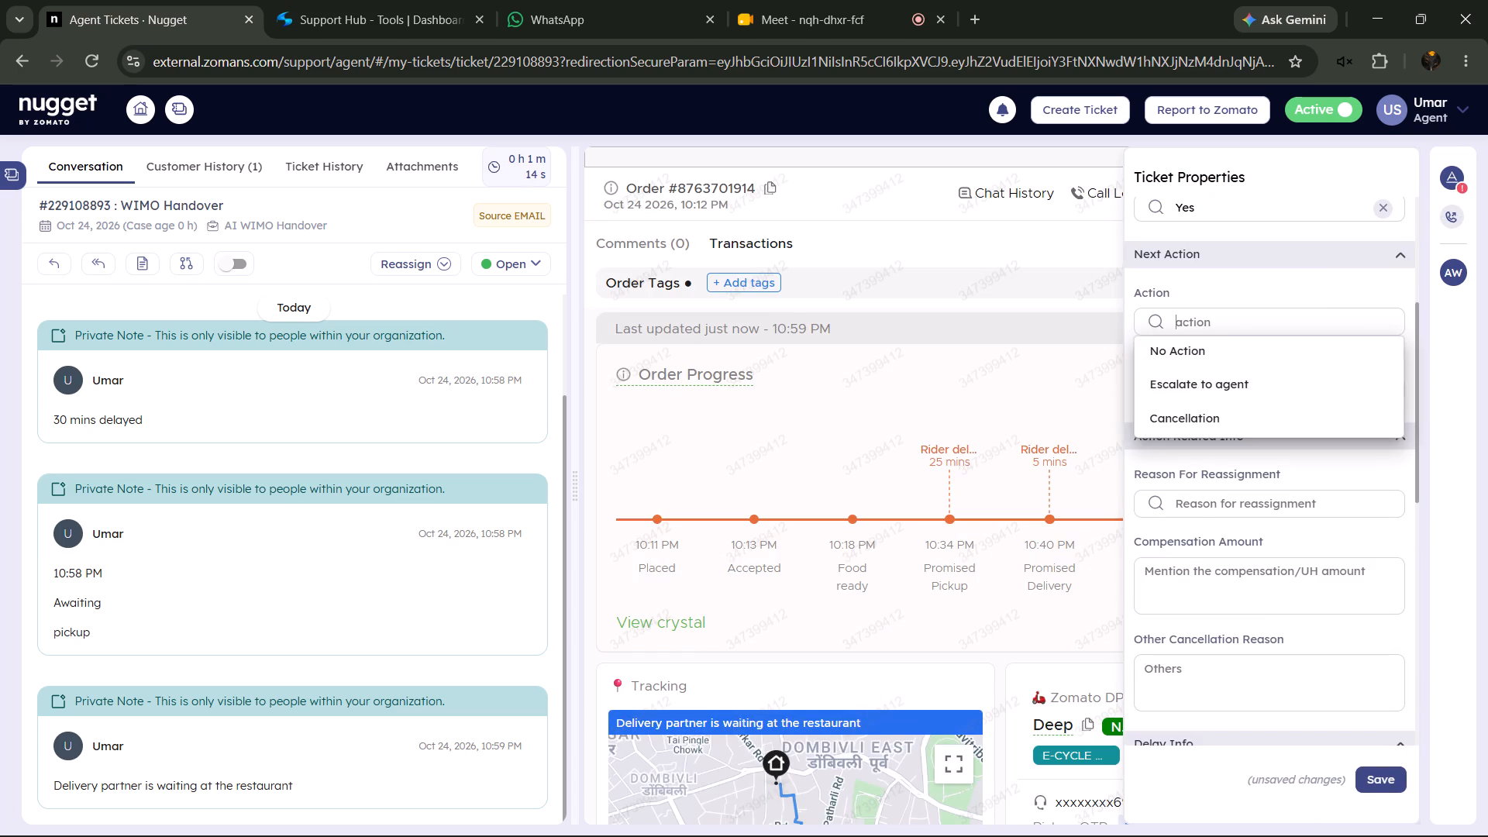
pyautogui.click(1225, 346)
pyautogui.click(1214, 393)
pyautogui.click(1206, 418)
pyautogui.click(1457, 181)
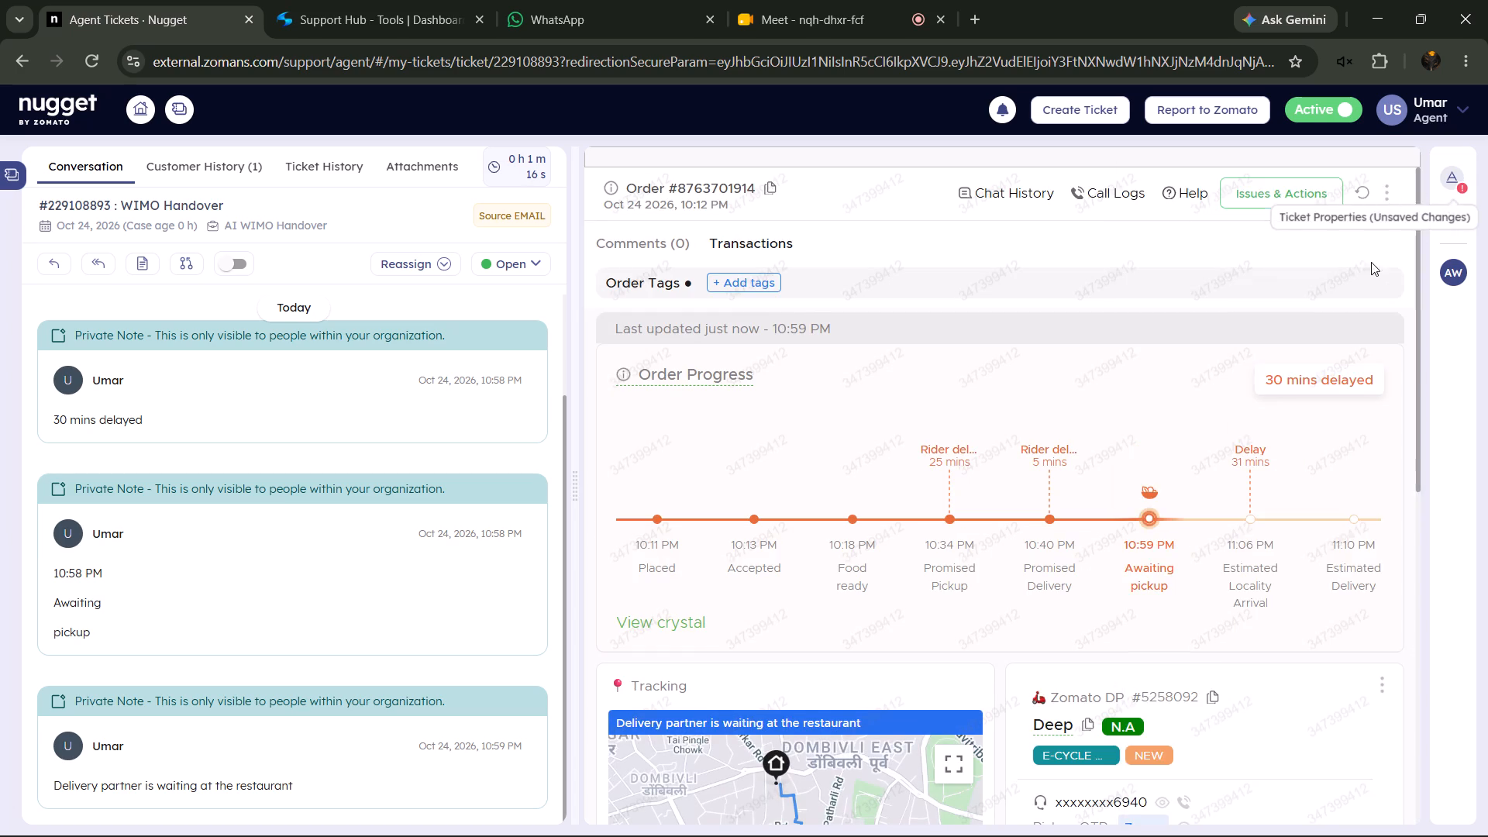
# Check the delivery partner and merchant details, and refresh the order progress.
pyautogui.scroll(-5, 1336, 312)
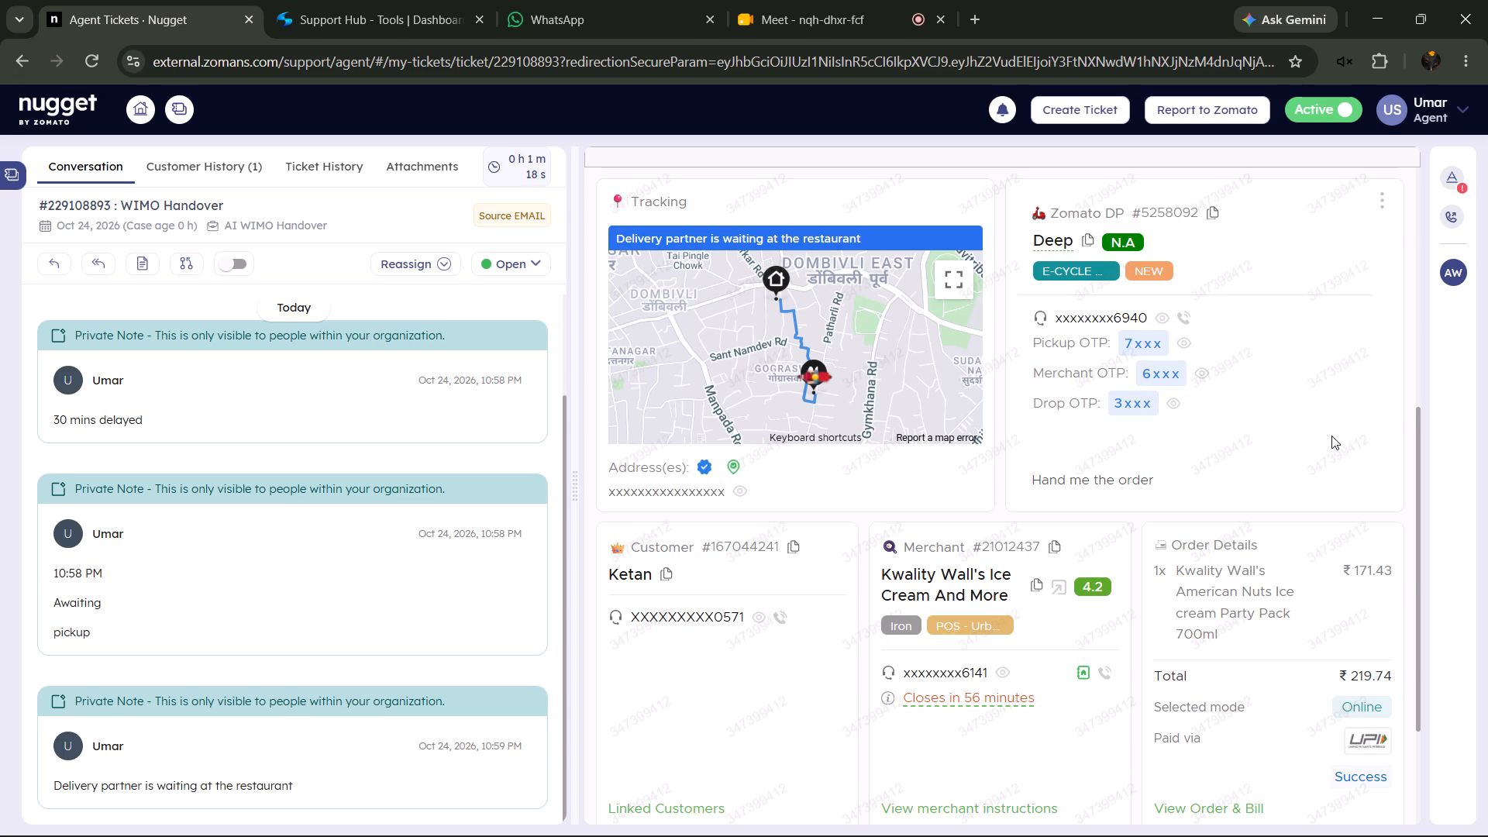
pyautogui.scroll(8, 1331, 436)
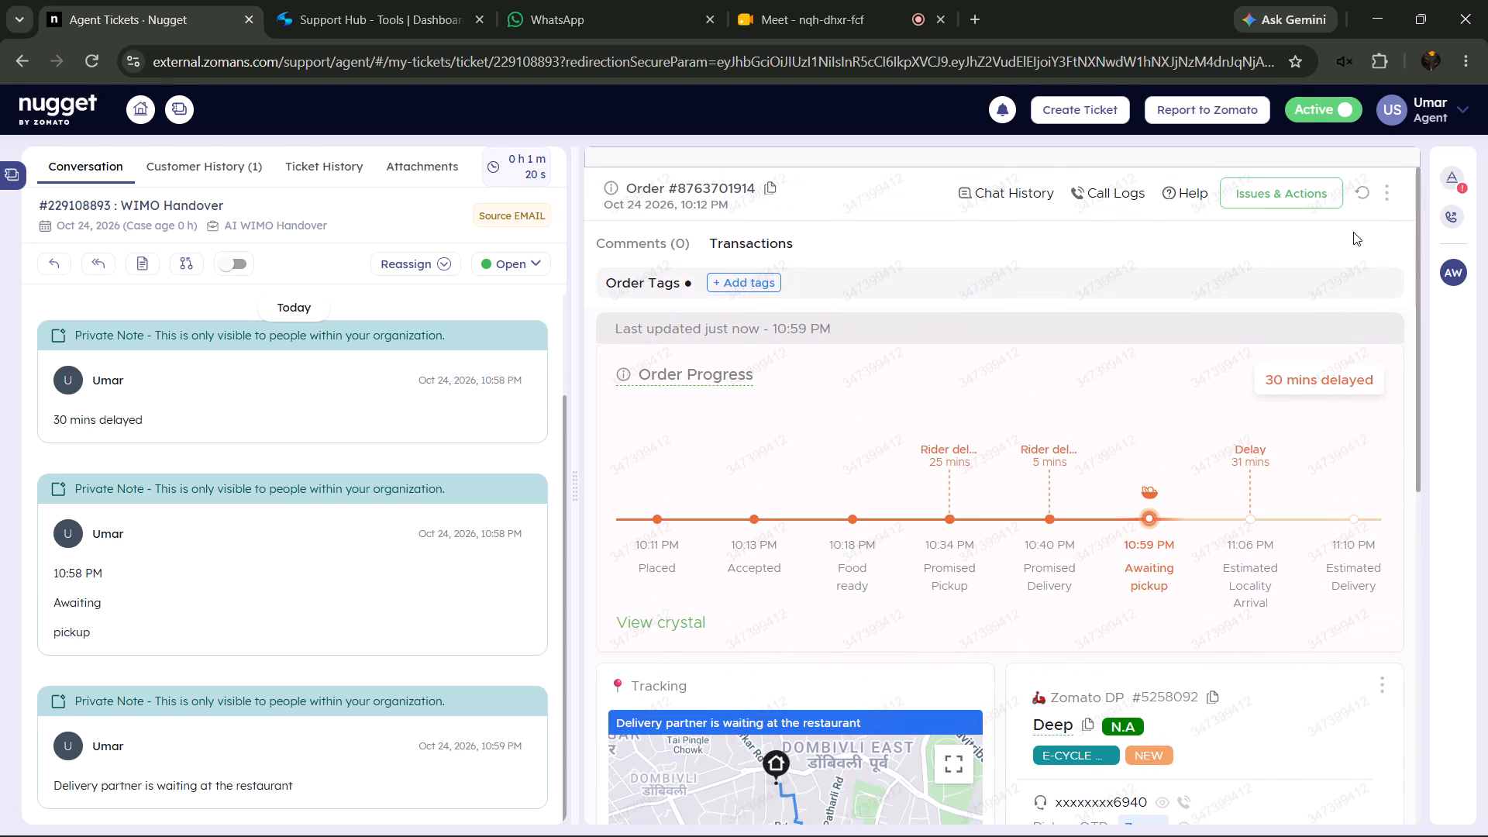
pyautogui.click(1361, 185)
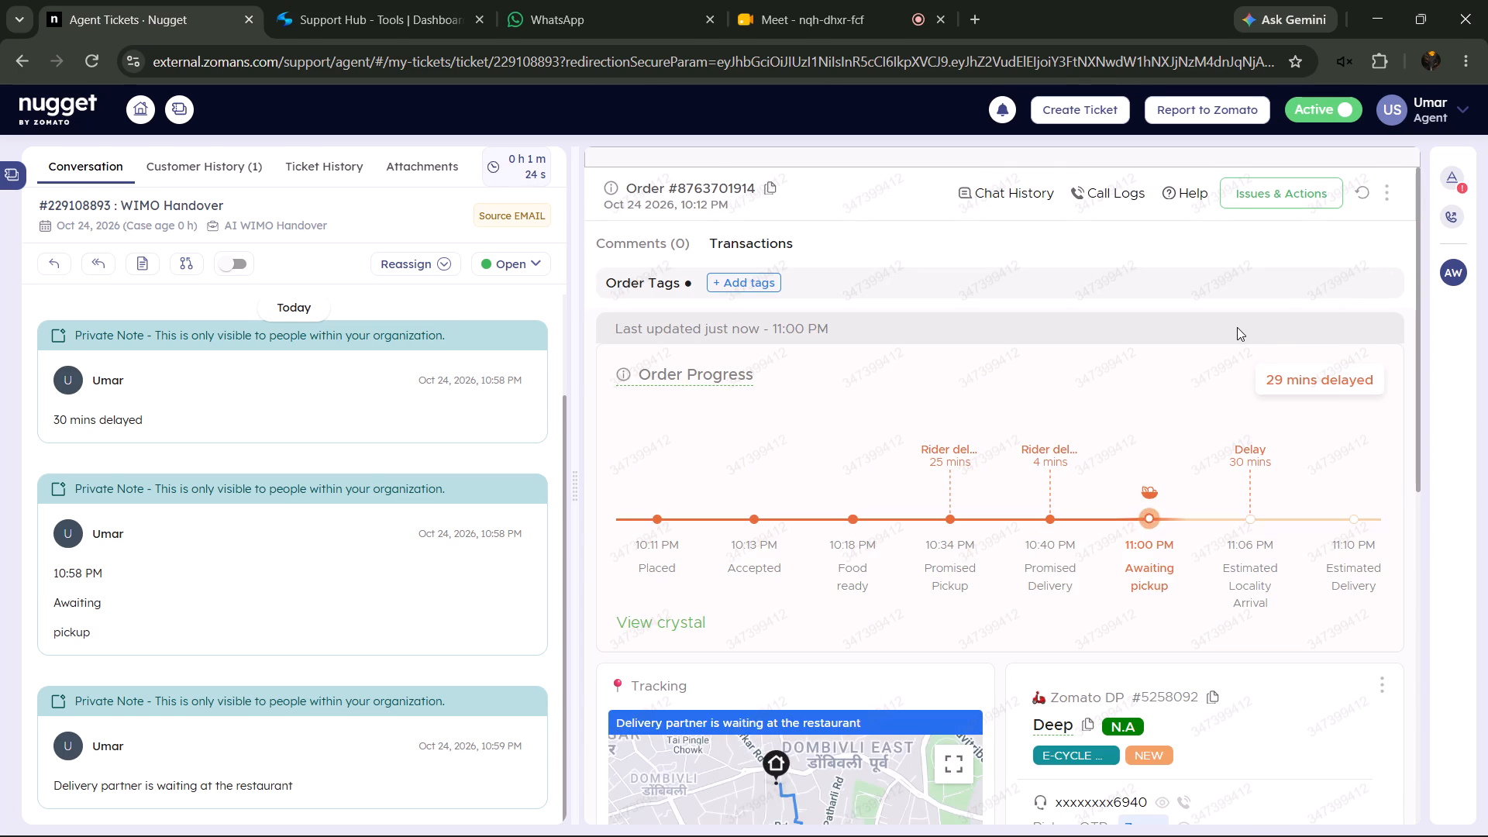
# Copy the updated delay duration and add it as a private note reading "29 mins delayed".
pyautogui.moveTo(1242, 374); pyautogui.dragTo(1383, 374)
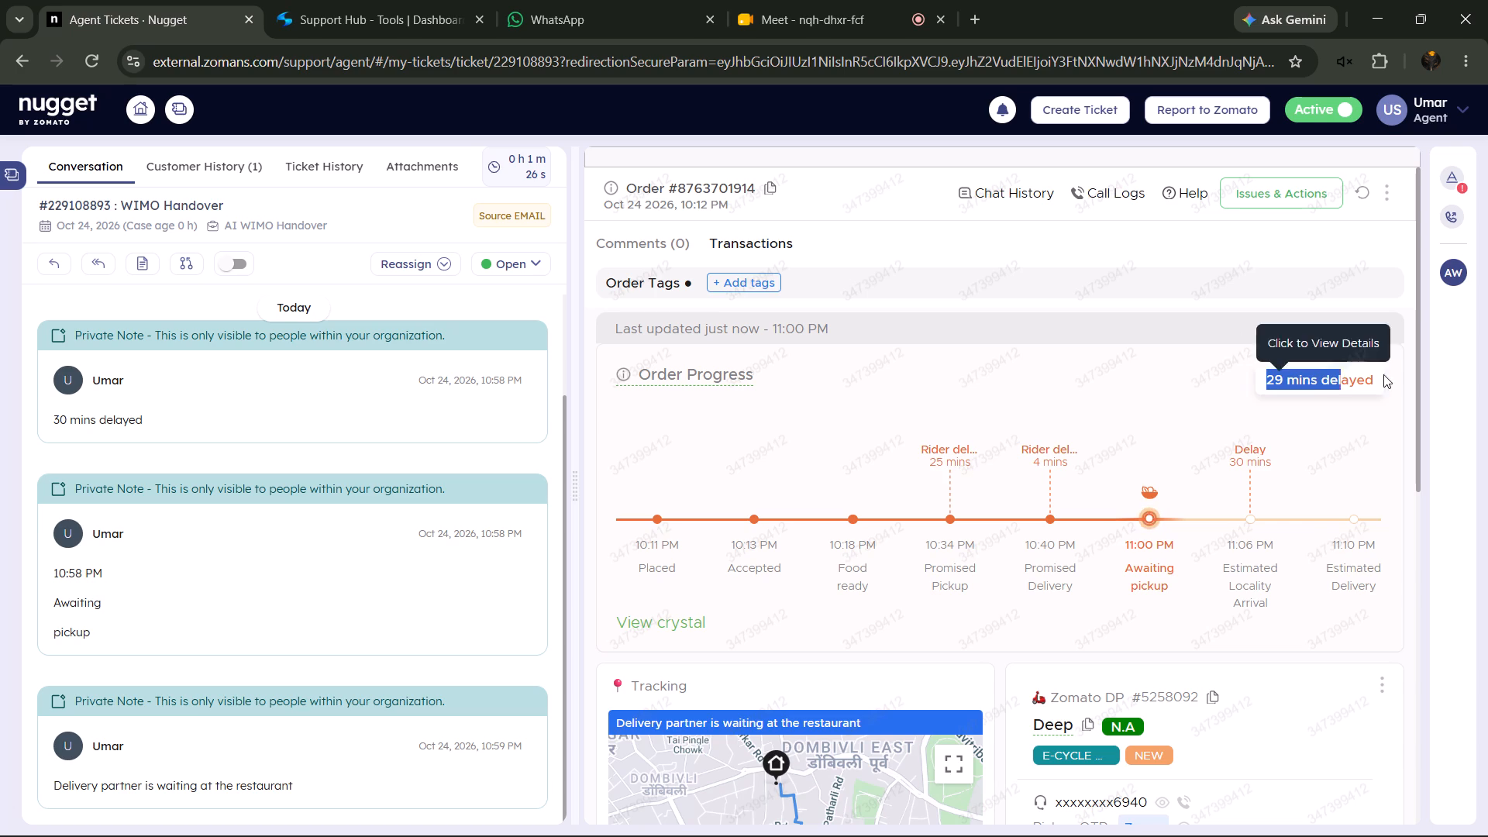
pyautogui.moveTo(1383, 374); pyautogui.dragTo(1395, 374)
pyautogui.rightClick(1304, 381)
pyautogui.click(1121, 408)
pyautogui.scroll(-4, 1244, 428)
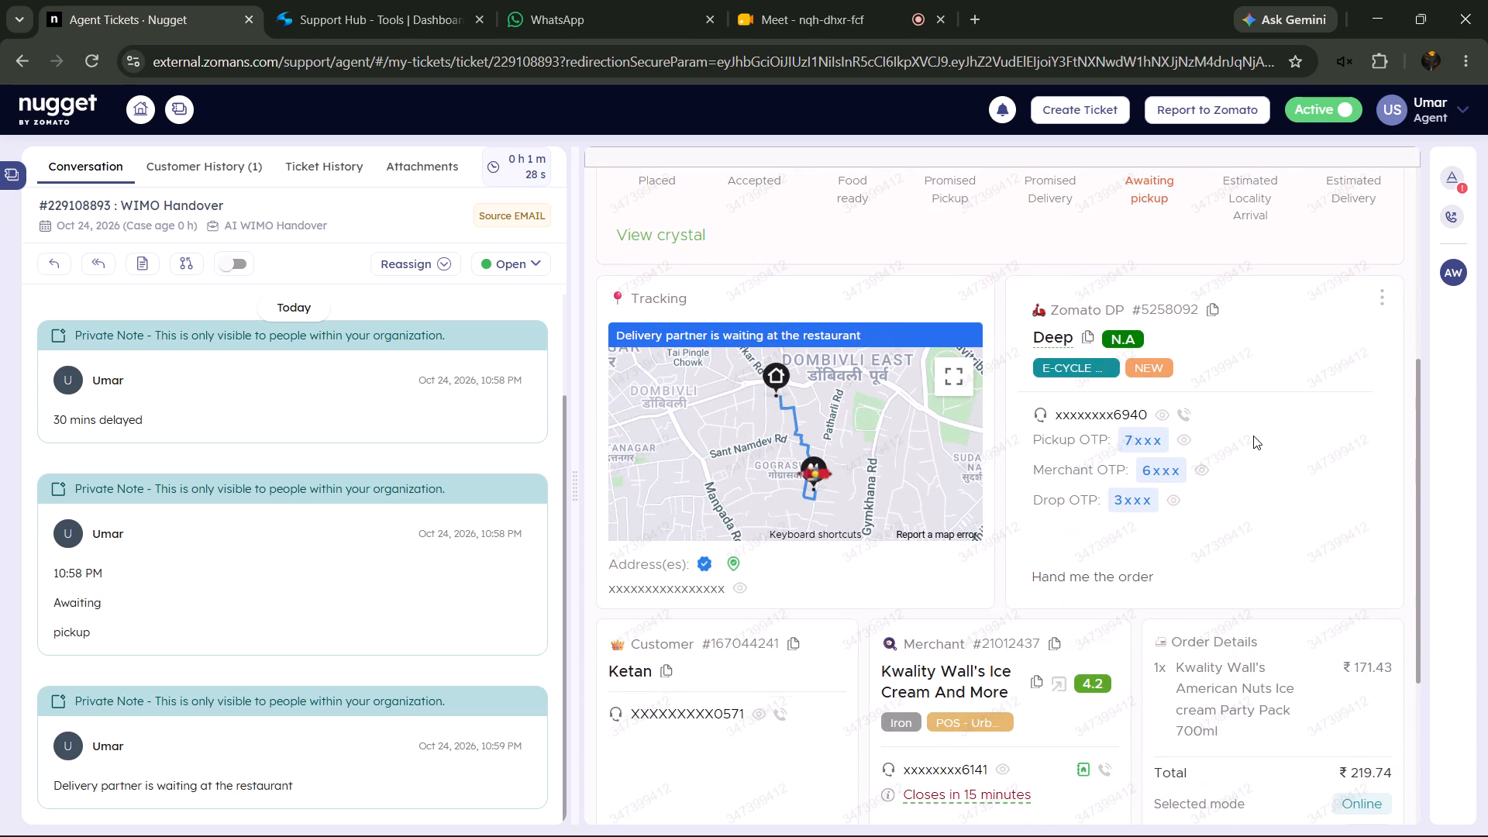
pyautogui.scroll(3, 1269, 453)
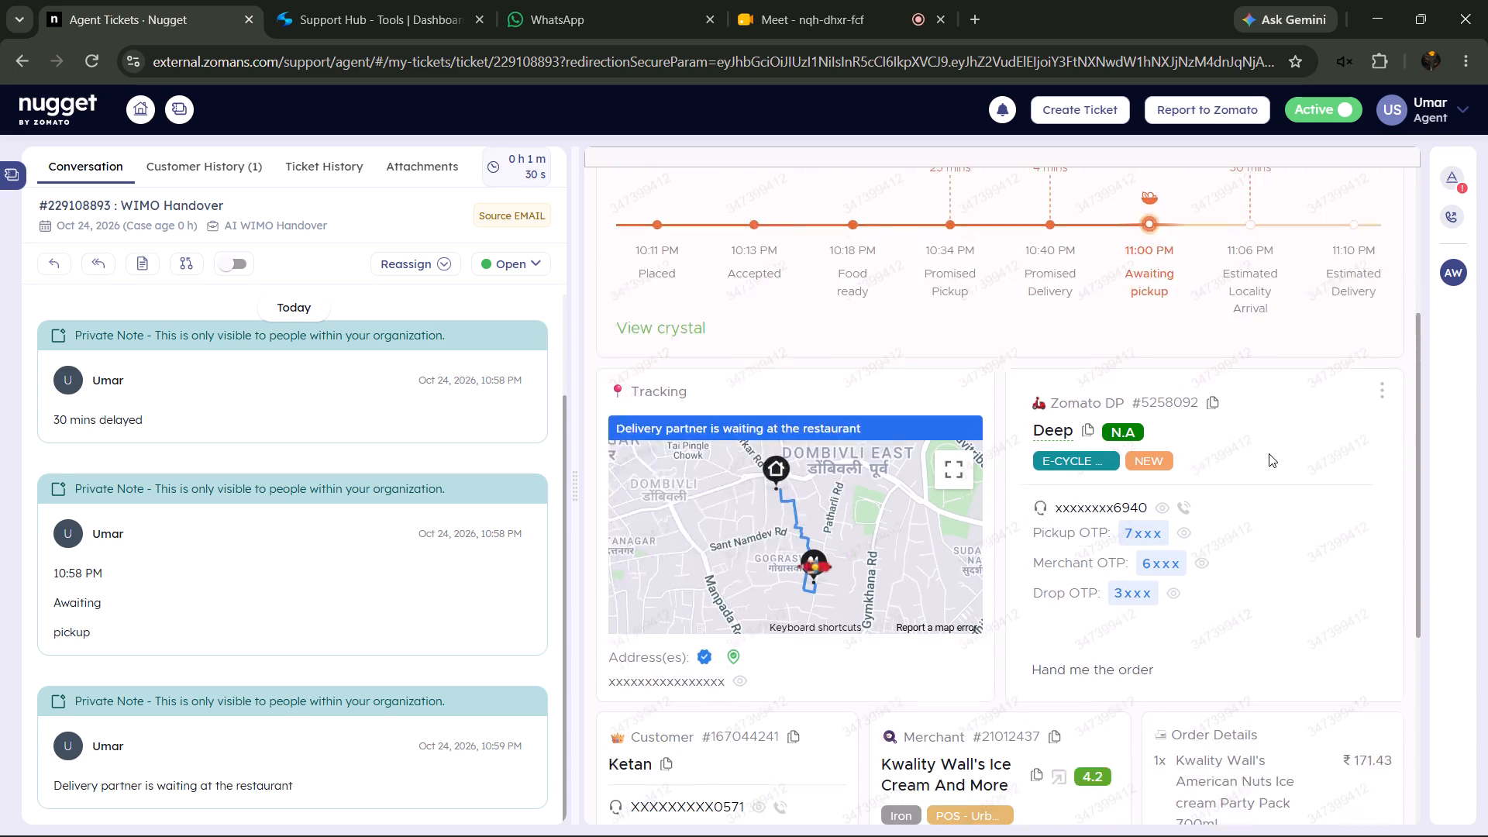
pyautogui.scroll(4, 1259, 452)
pyautogui.click(142, 267)
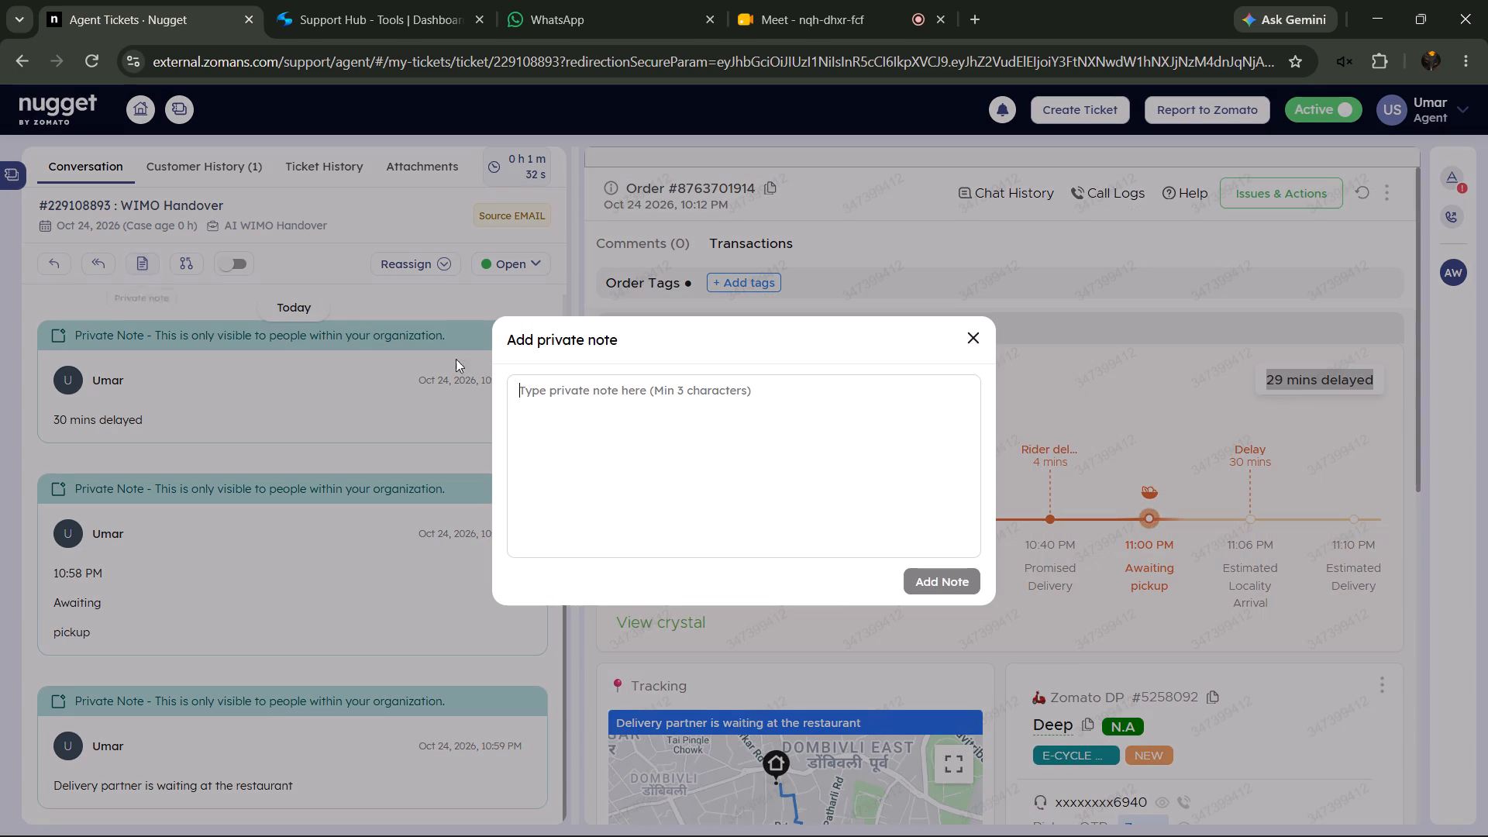
pyautogui.rightClick(586, 405)
pyautogui.click(694, 559)
pyautogui.click(911, 577)
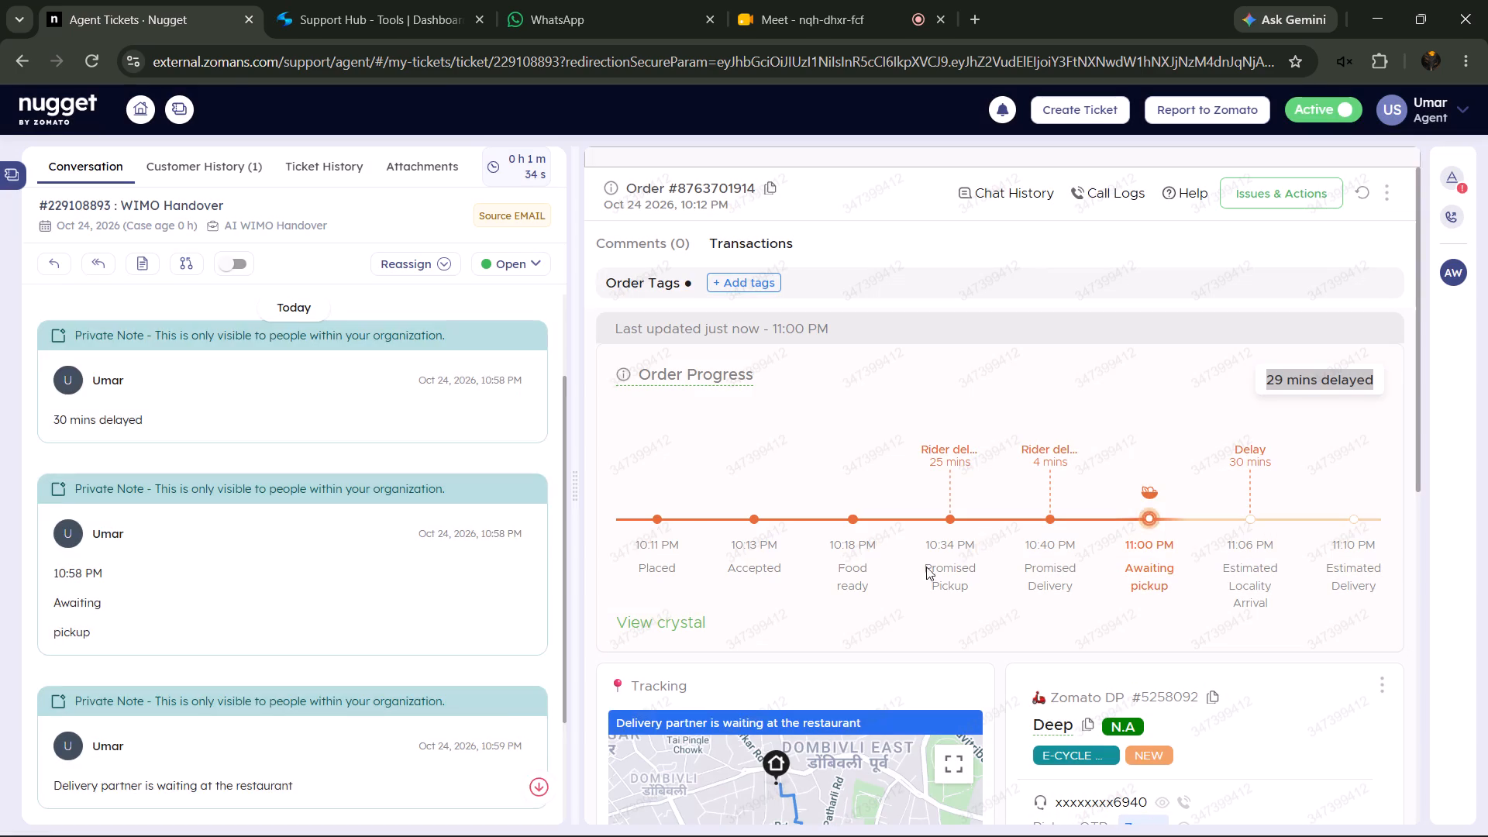
# Refresh the order details repeatedly and examine the order progress and tracking status for a pickup update.
pyautogui.click(1365, 195)
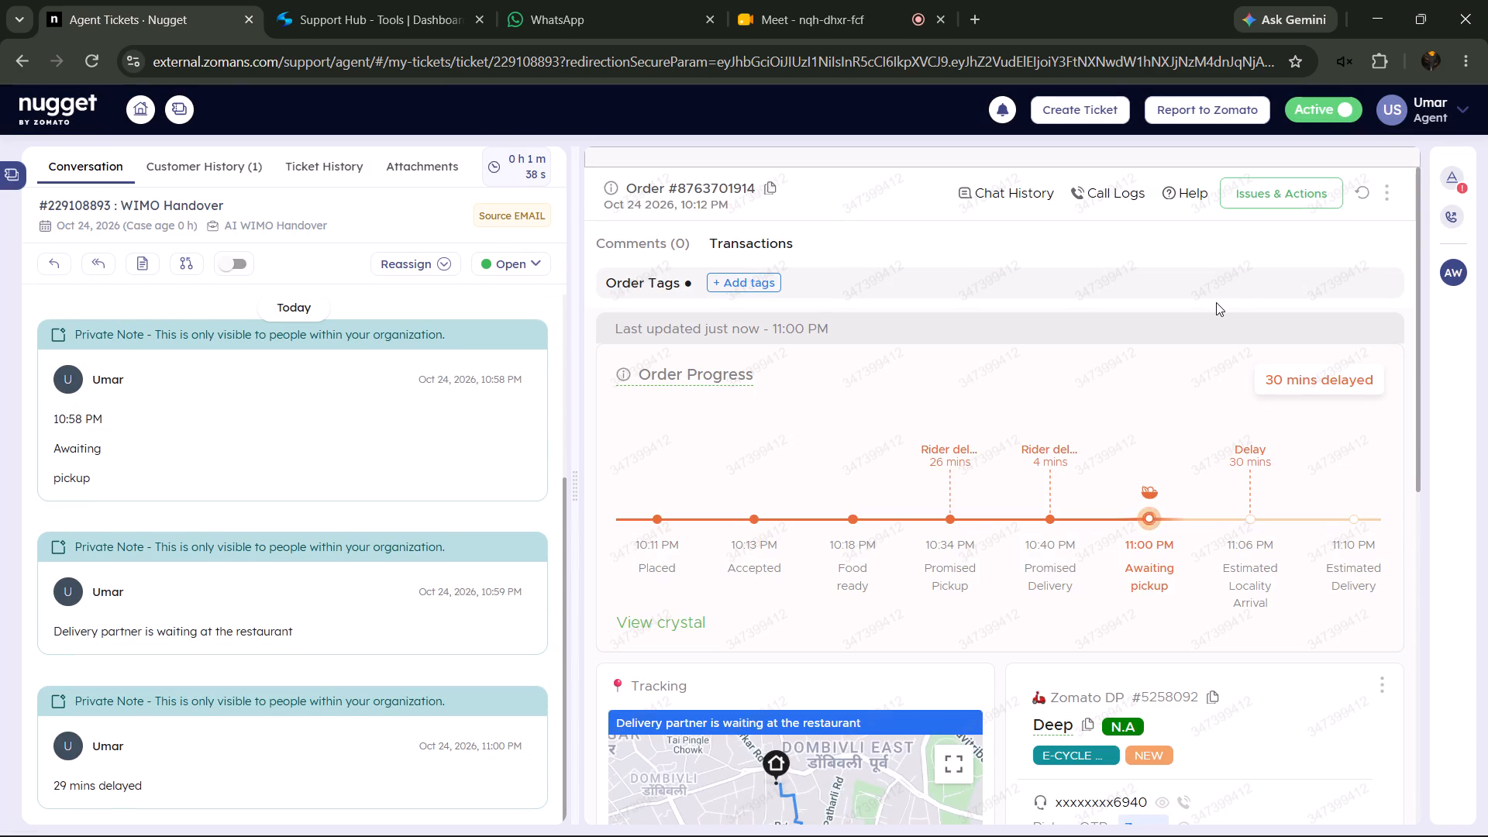
pyautogui.click(1362, 188)
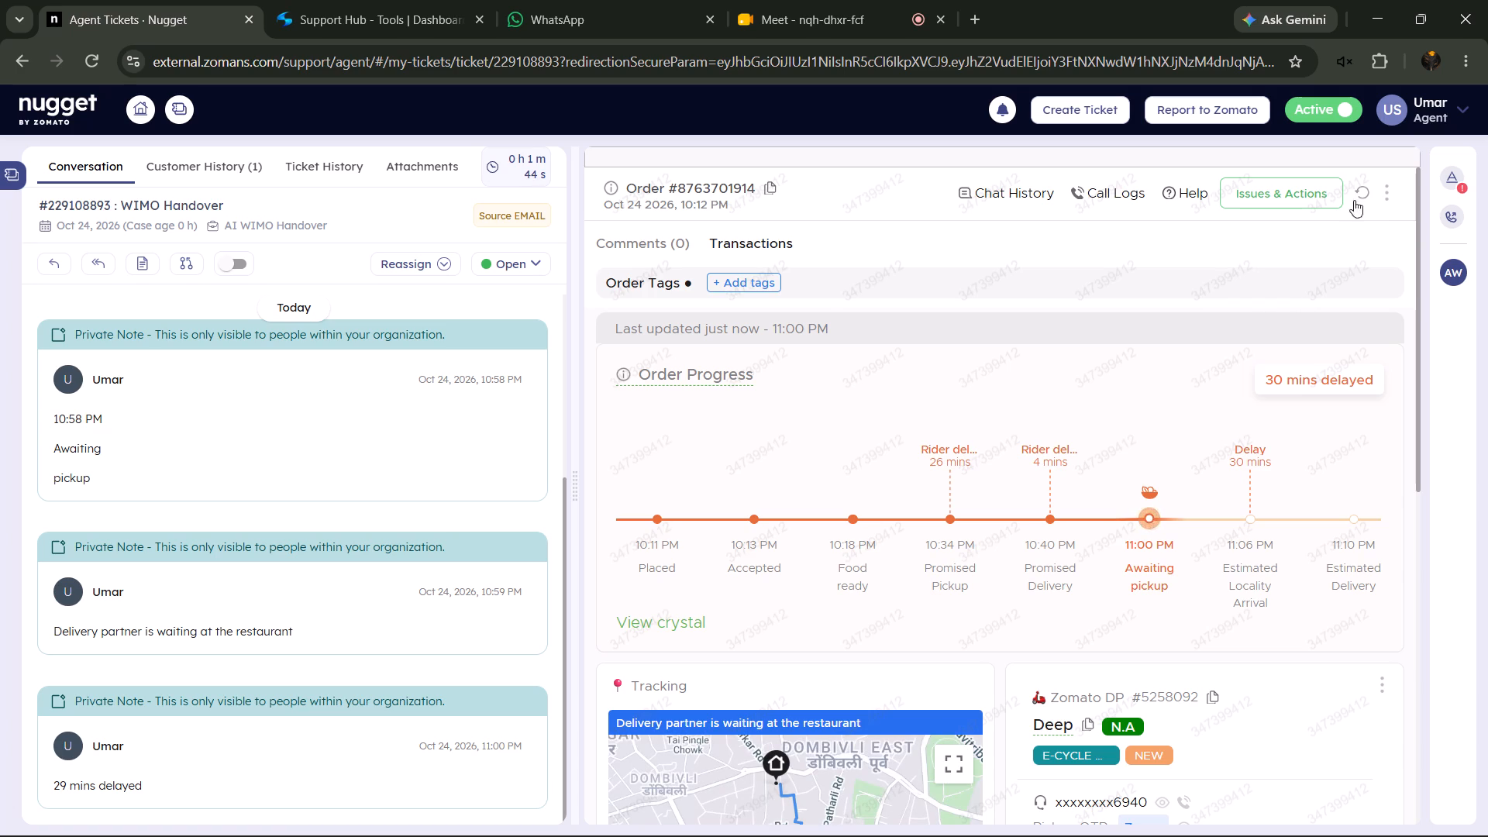
pyautogui.scroll(-4, 1183, 334)
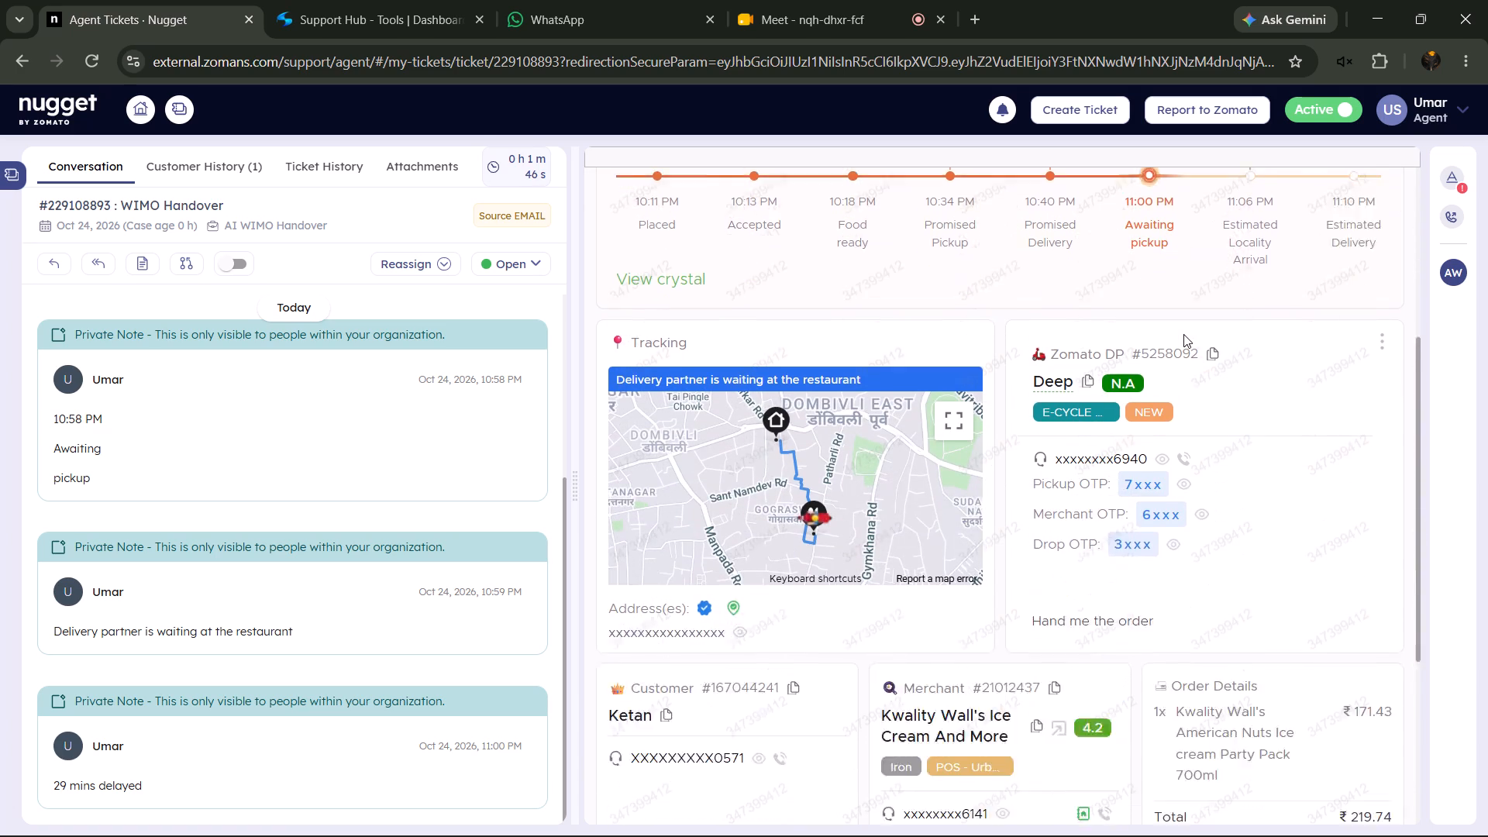
pyautogui.scroll(7, 1183, 334)
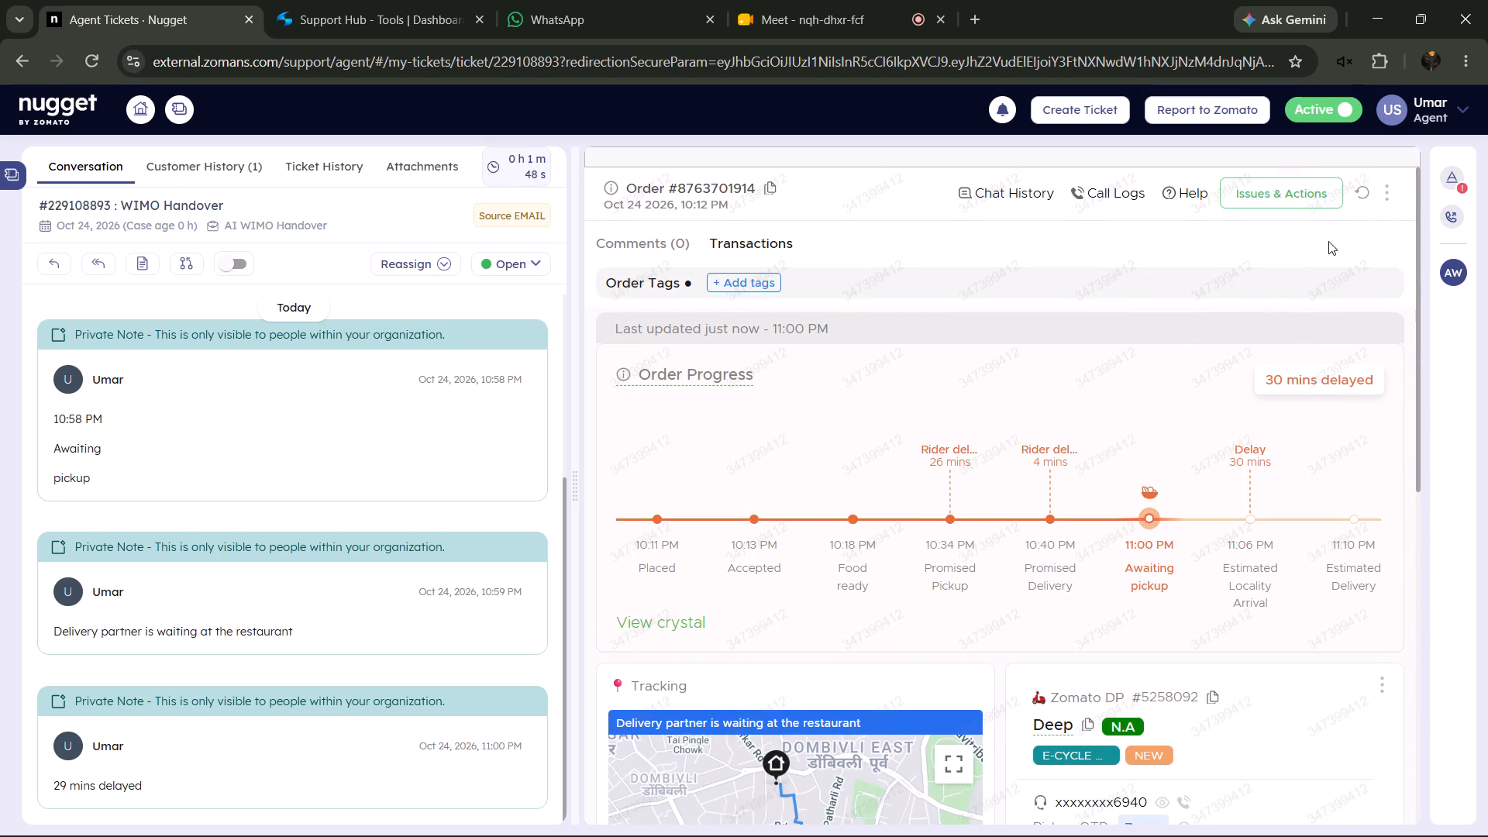
pyautogui.click(1359, 194)
pyautogui.click(1362, 191)
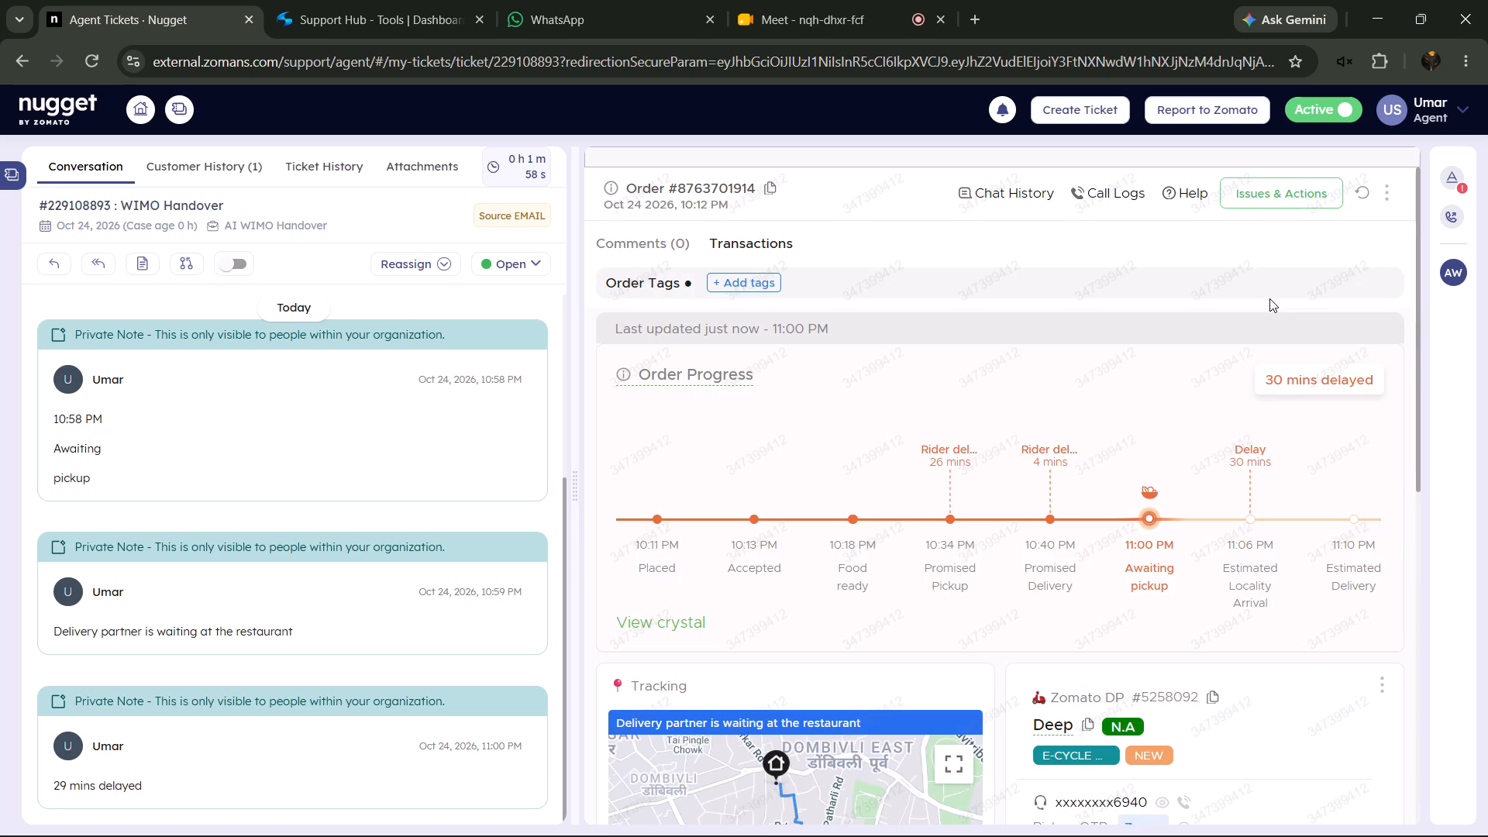
pyautogui.click(1362, 192)
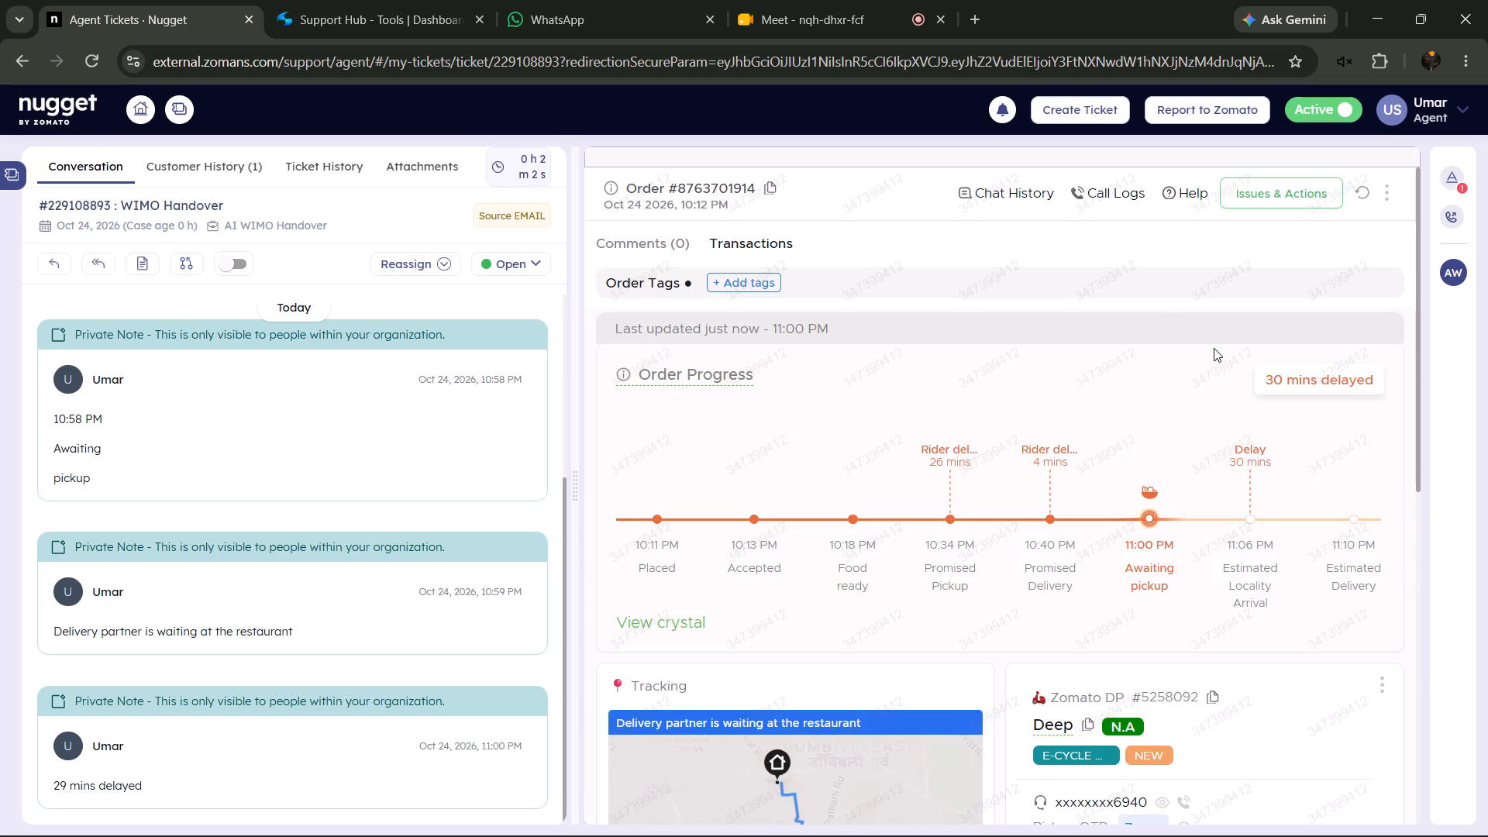
pyautogui.scroll(-4, 1214, 348)
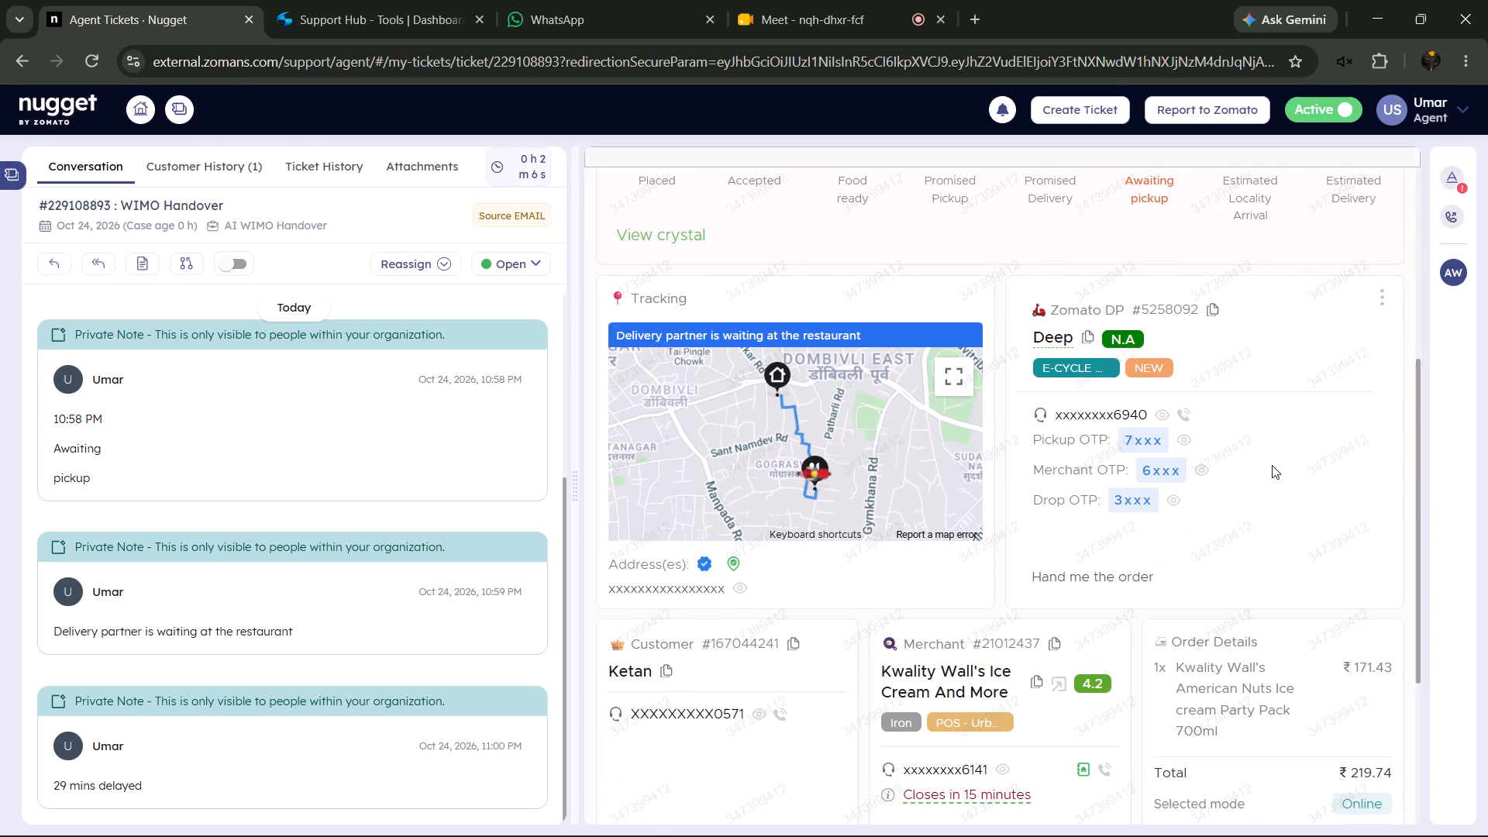
# Refresh the order details and check the current order progress.
pyautogui.scroll(8, 1272, 465)
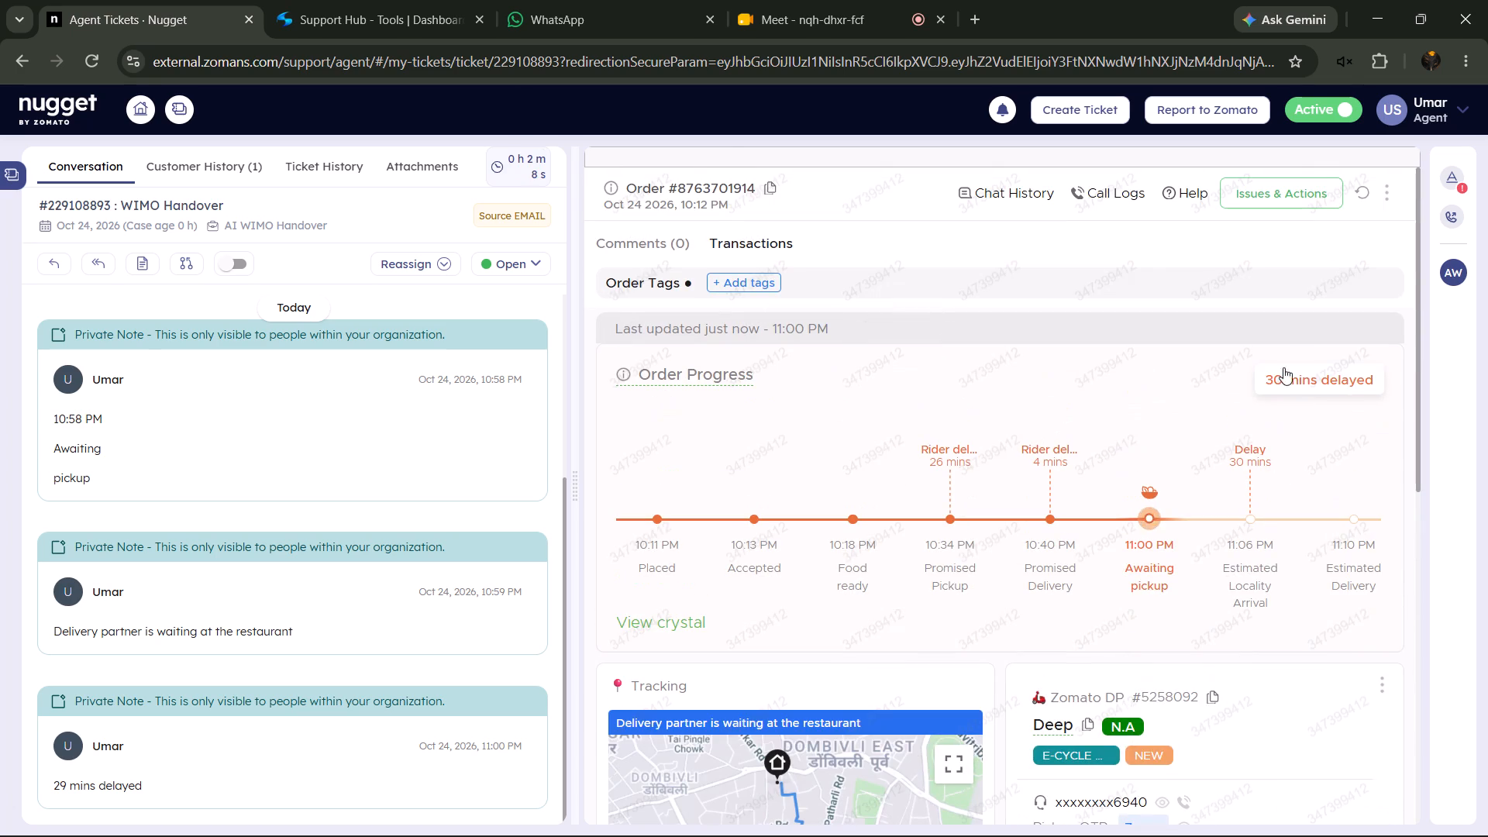
pyautogui.click(1362, 191)
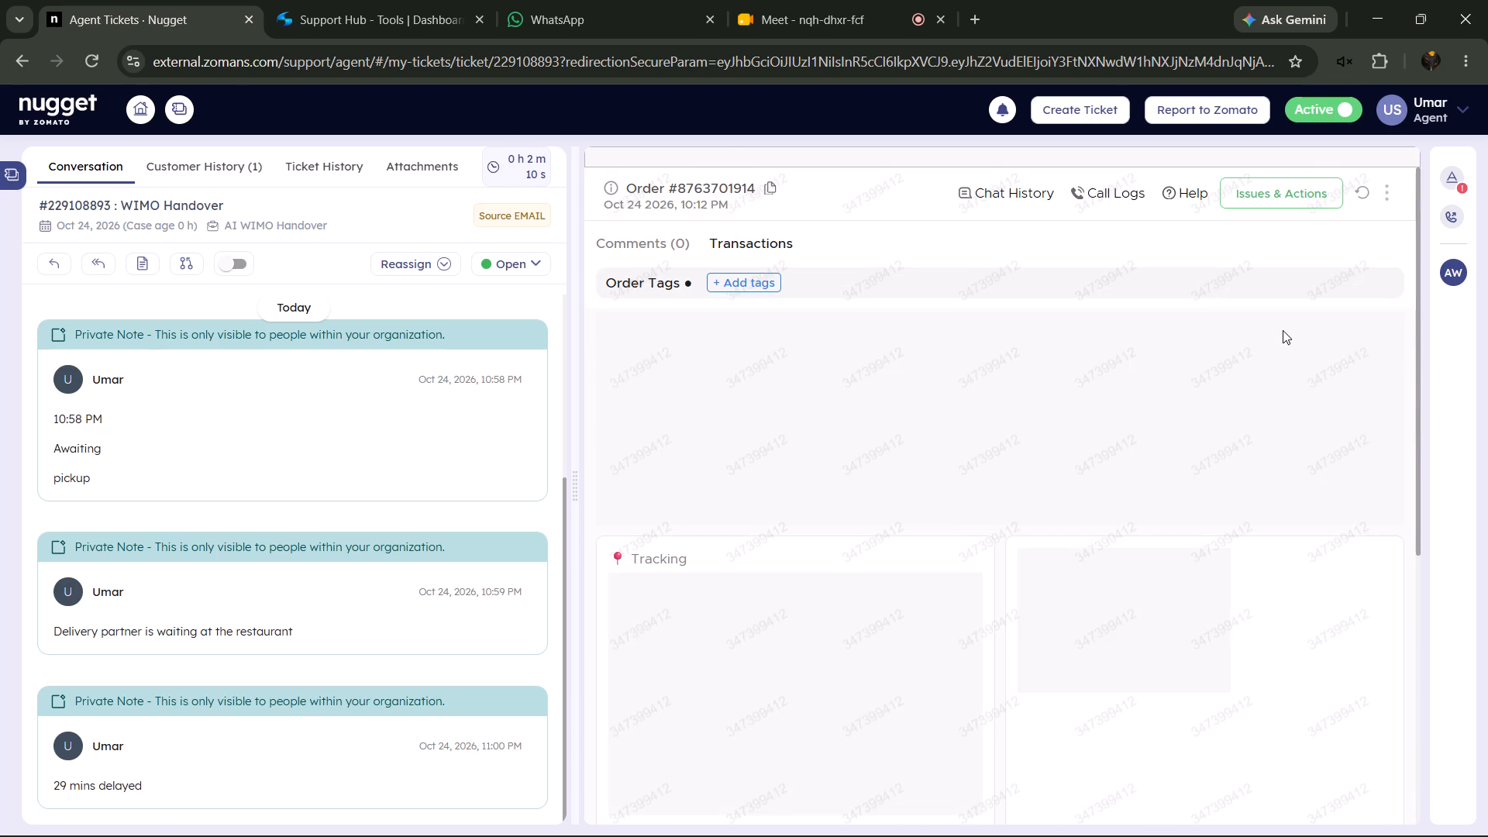
# In the ticket properties, set Action to Escalate to agent and Lifeline Action to No Action.
pyautogui.click(1451, 181)
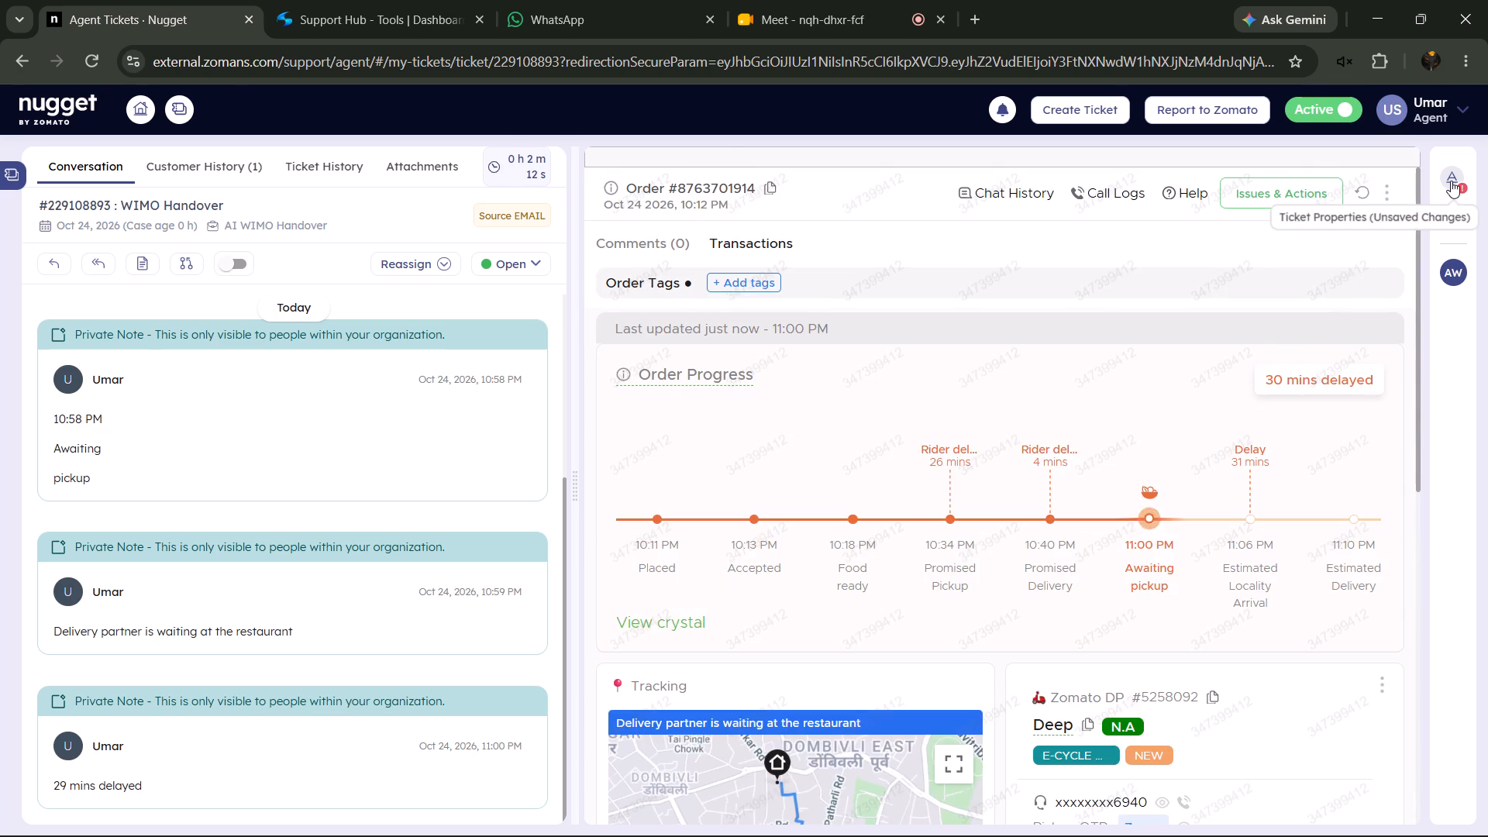
pyautogui.click(1259, 322)
pyautogui.doubleClick(1236, 384)
pyautogui.click(1221, 413)
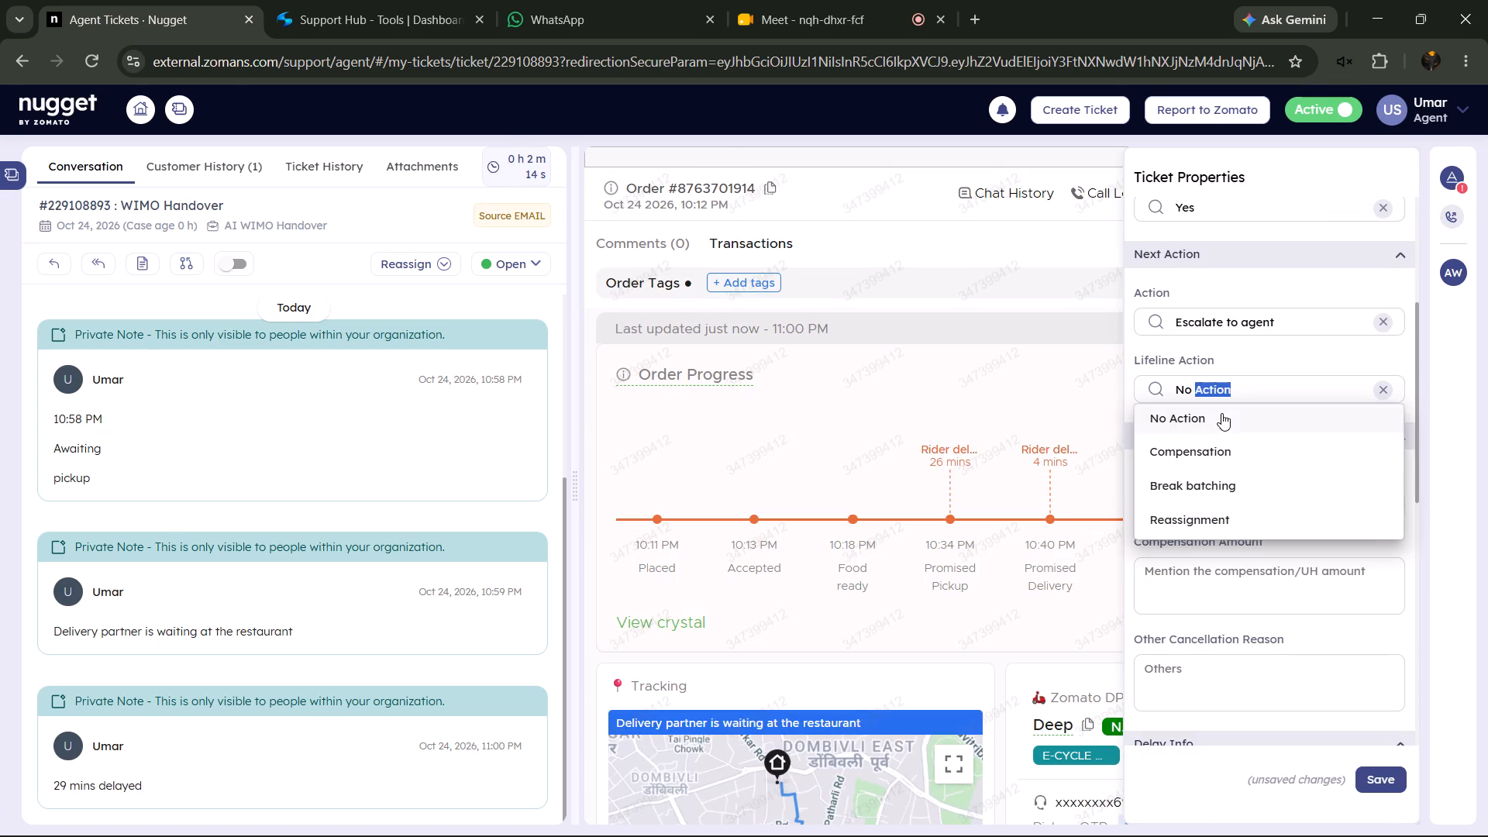
pyautogui.scroll(3, 1258, 441)
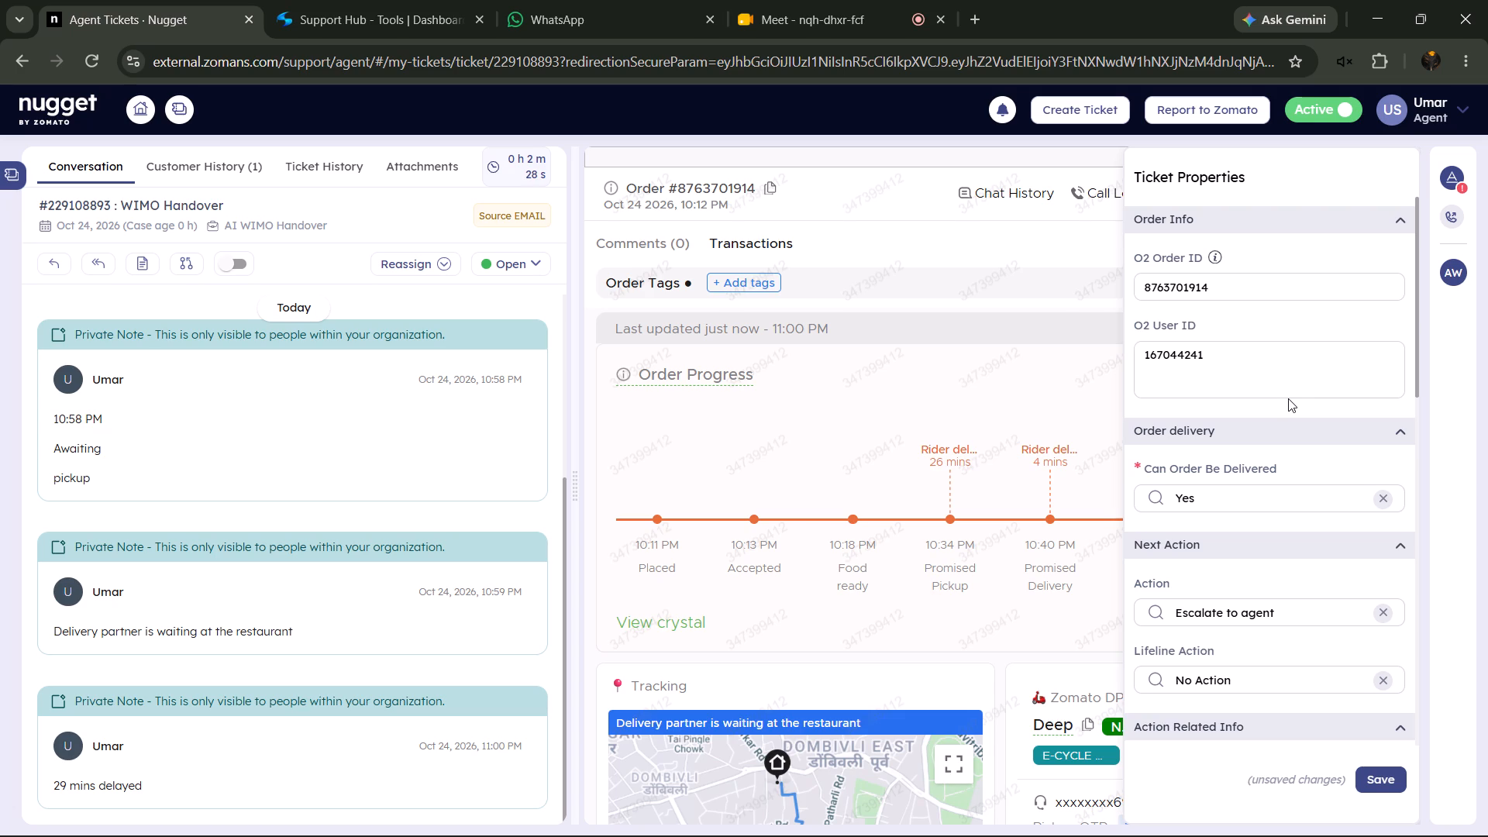
# Add a private note reading "mx said item out of stock, replacement available".
pyautogui.click(146, 266)
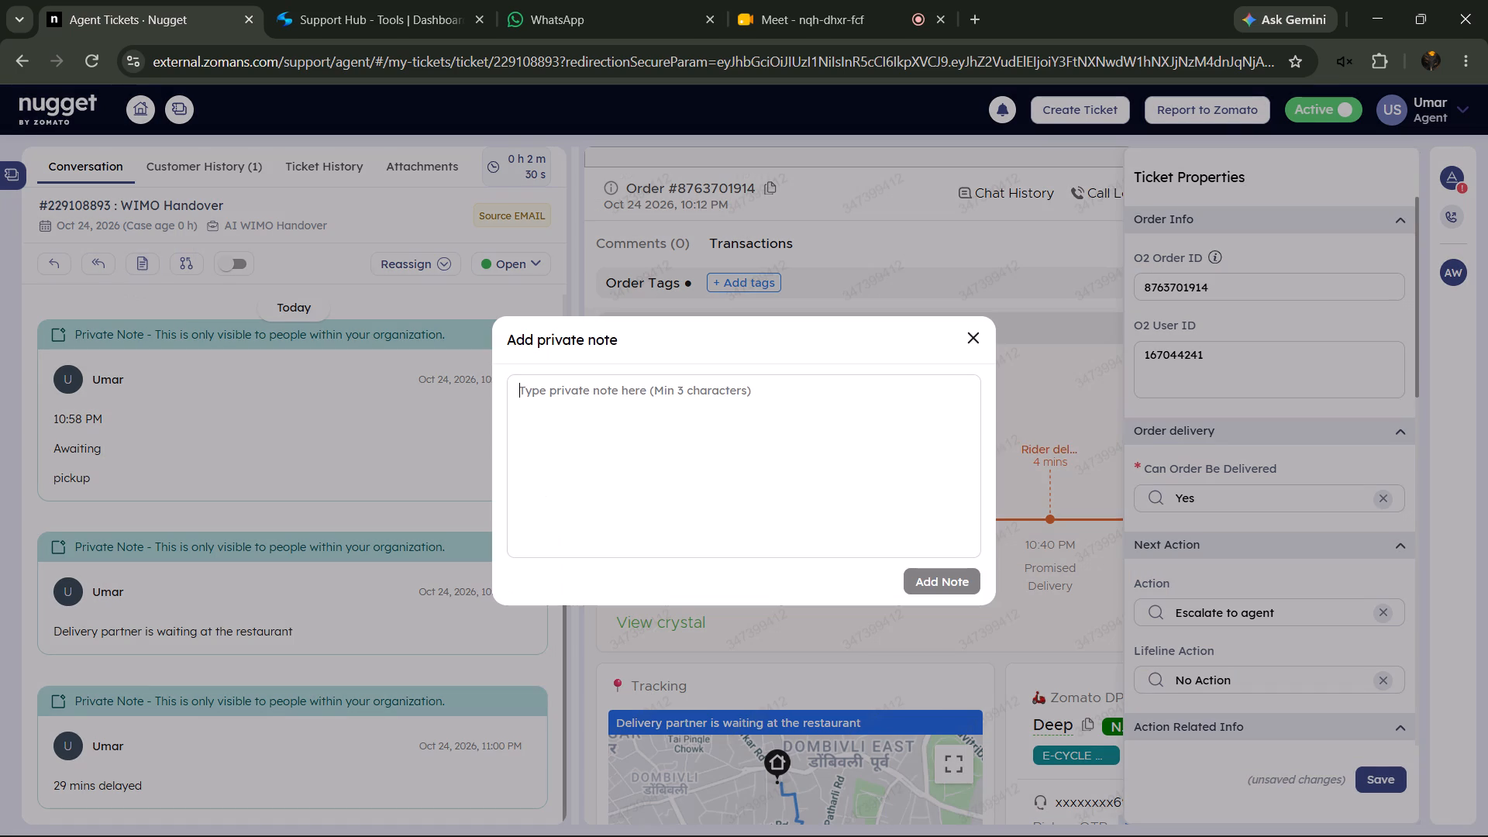
pyautogui.write('mxs')
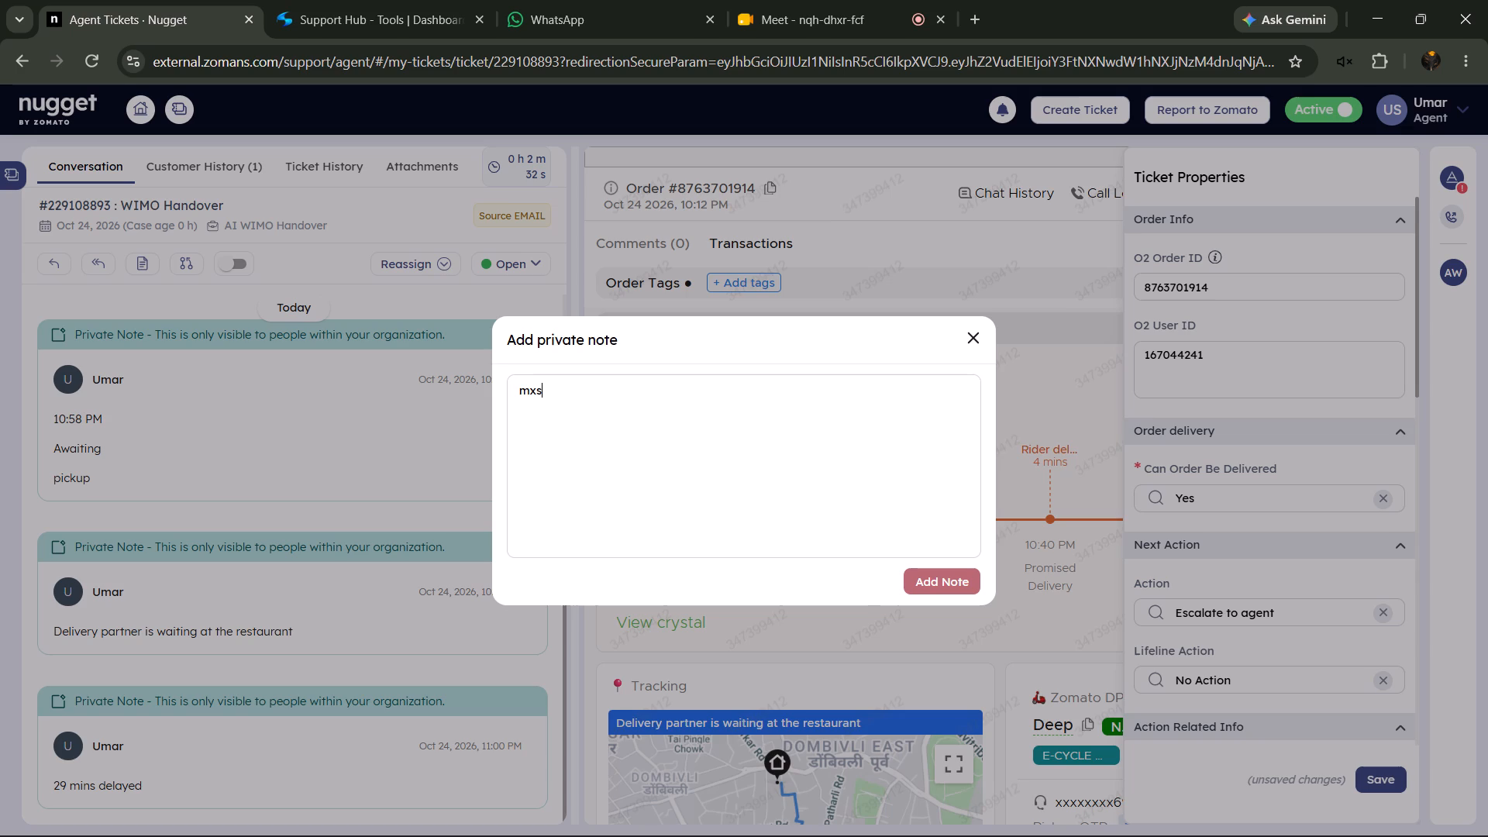
pyautogui.press('BackSpace')
pyautogui.press('space')
pyautogui.write('said al')
pyautogui.press('BackSpace')
pyautogui.press('BackSpace')
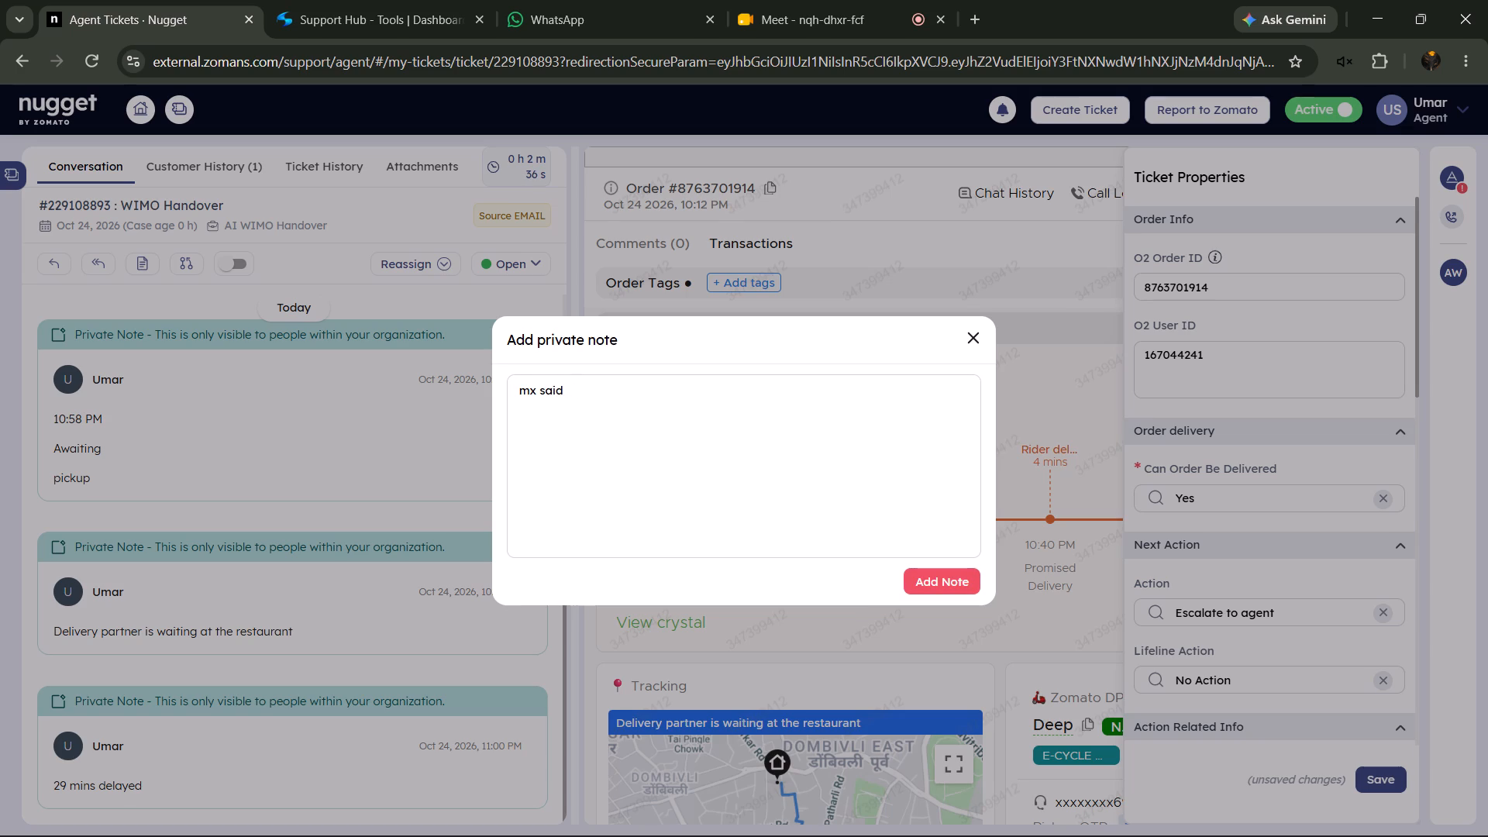
pyautogui.write('item out of stock')
pyautogui.write(', replacement ava')
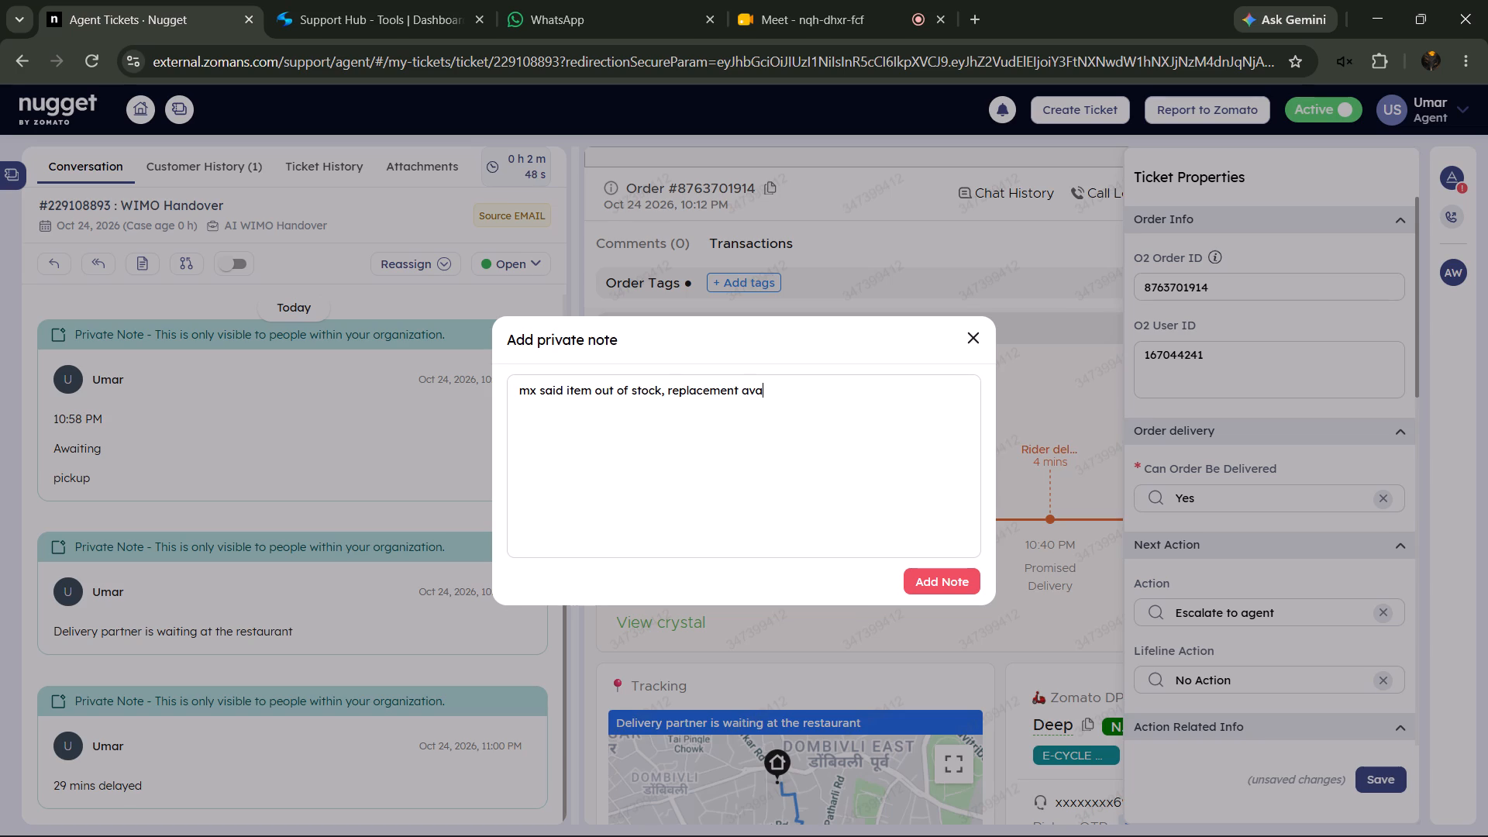
pyautogui.press('i')
pyautogui.write('lable')
pyautogui.click(942, 574)
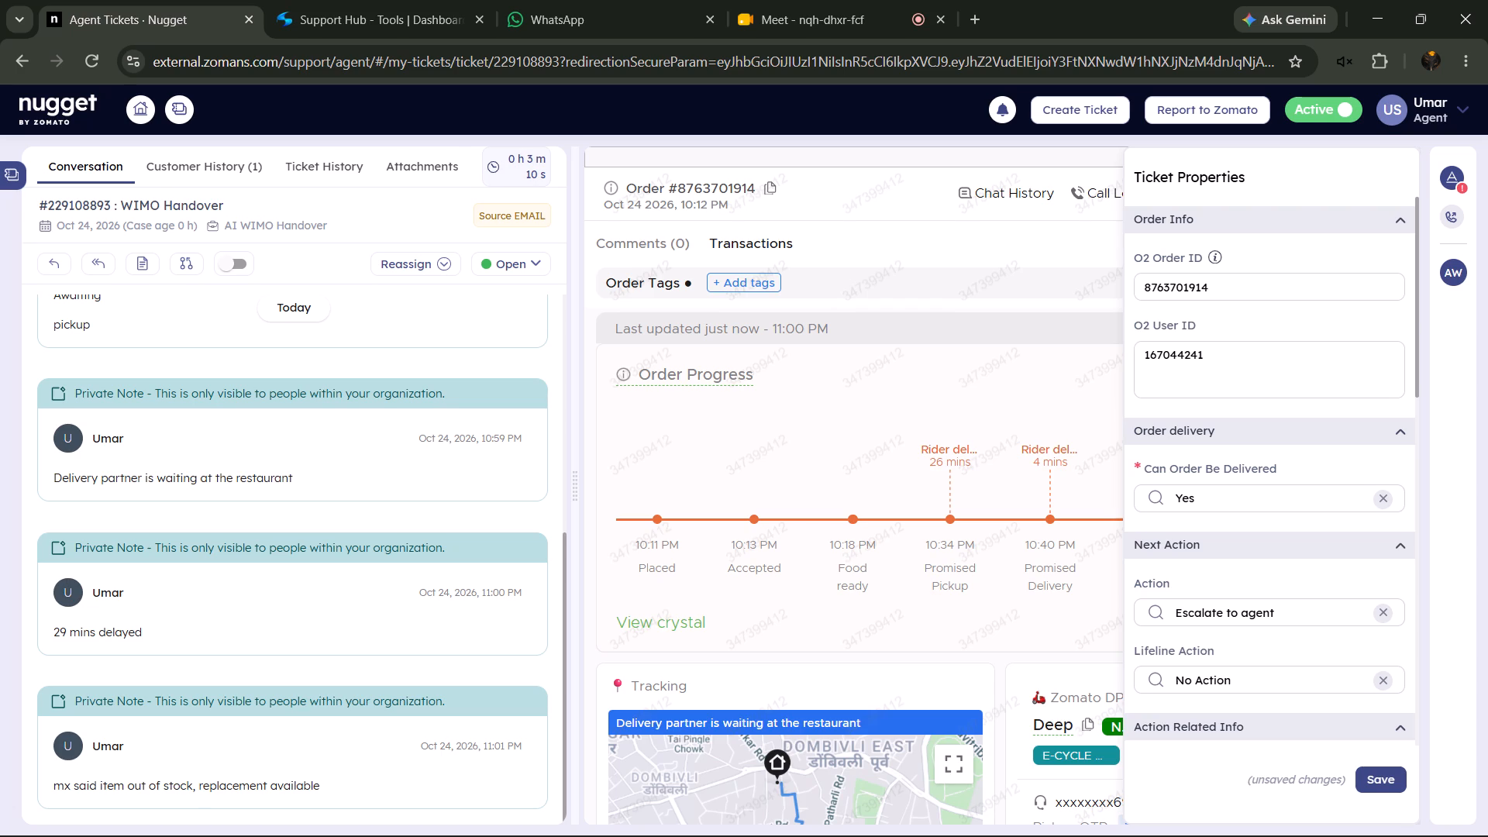
# Set Are Properties Filled to Yes and save the ticket properties.
pyautogui.scroll(-10, 1228, 494)
pyautogui.click(1230, 467)
pyautogui.click(1214, 496)
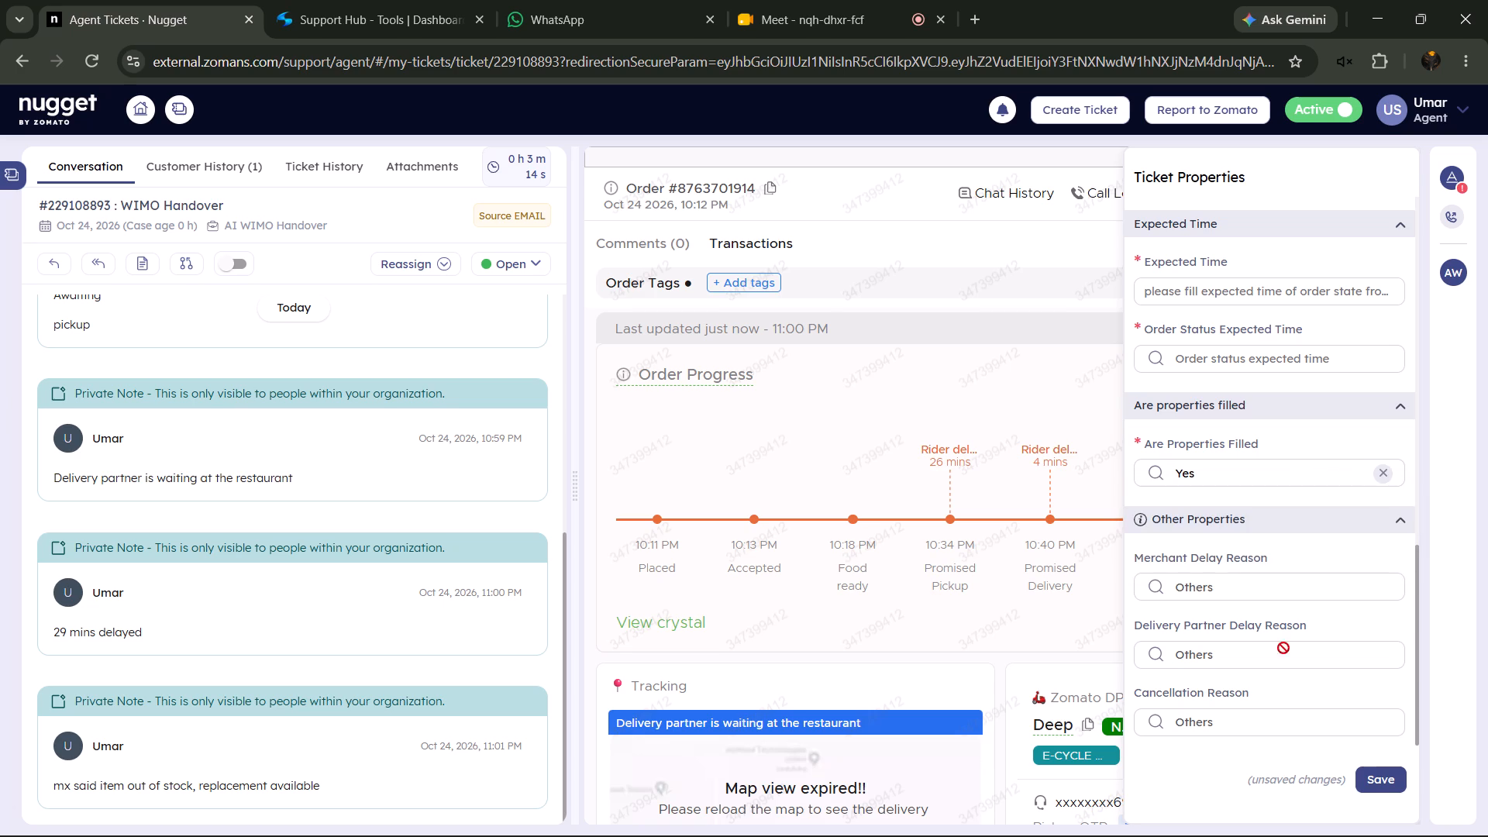
pyautogui.click(1374, 777)
pyautogui.scroll(7, 1238, 590)
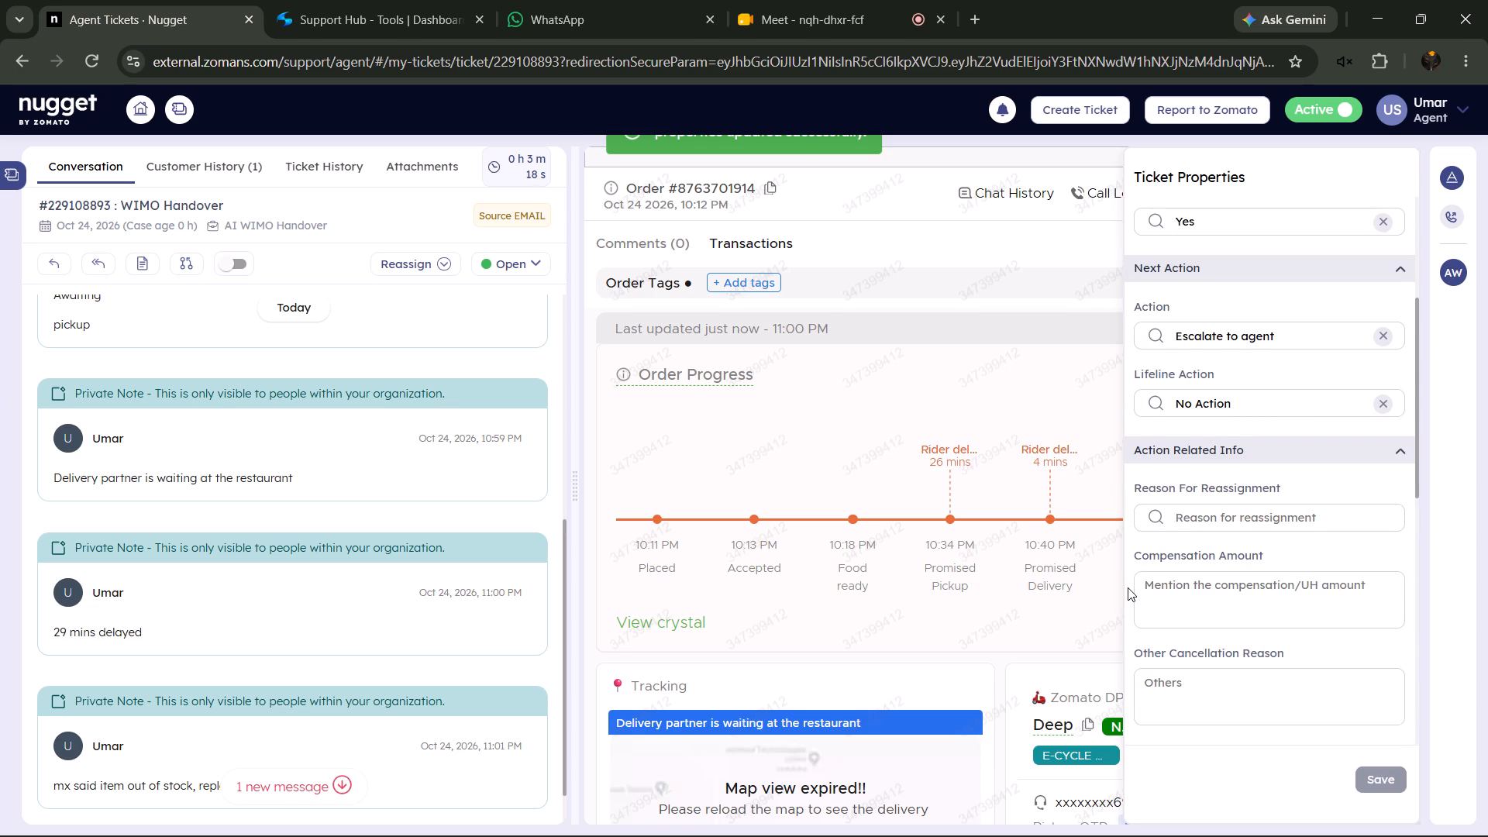
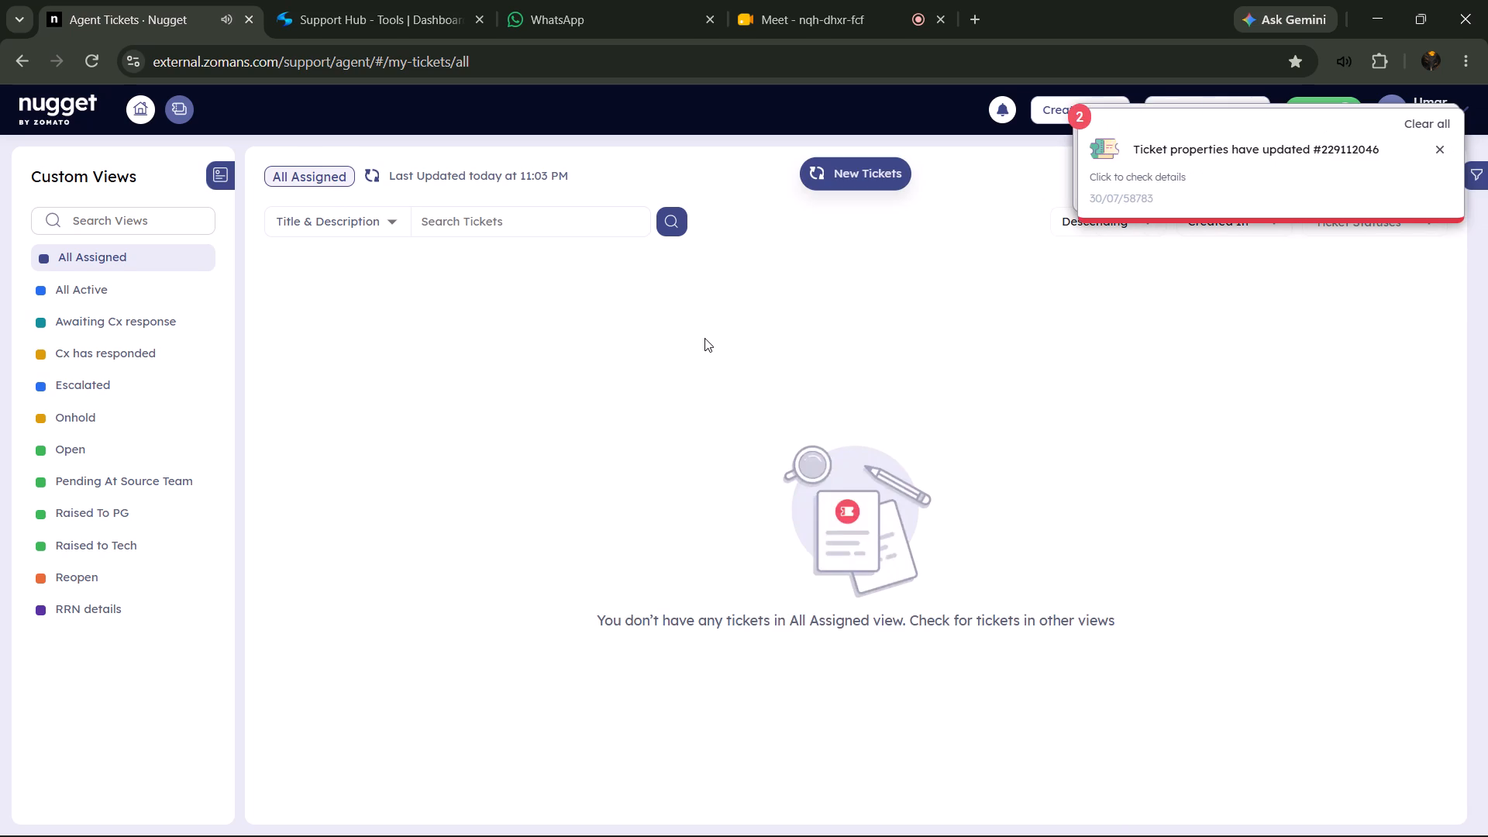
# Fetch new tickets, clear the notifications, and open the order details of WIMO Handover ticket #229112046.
pyautogui.click(866, 177)
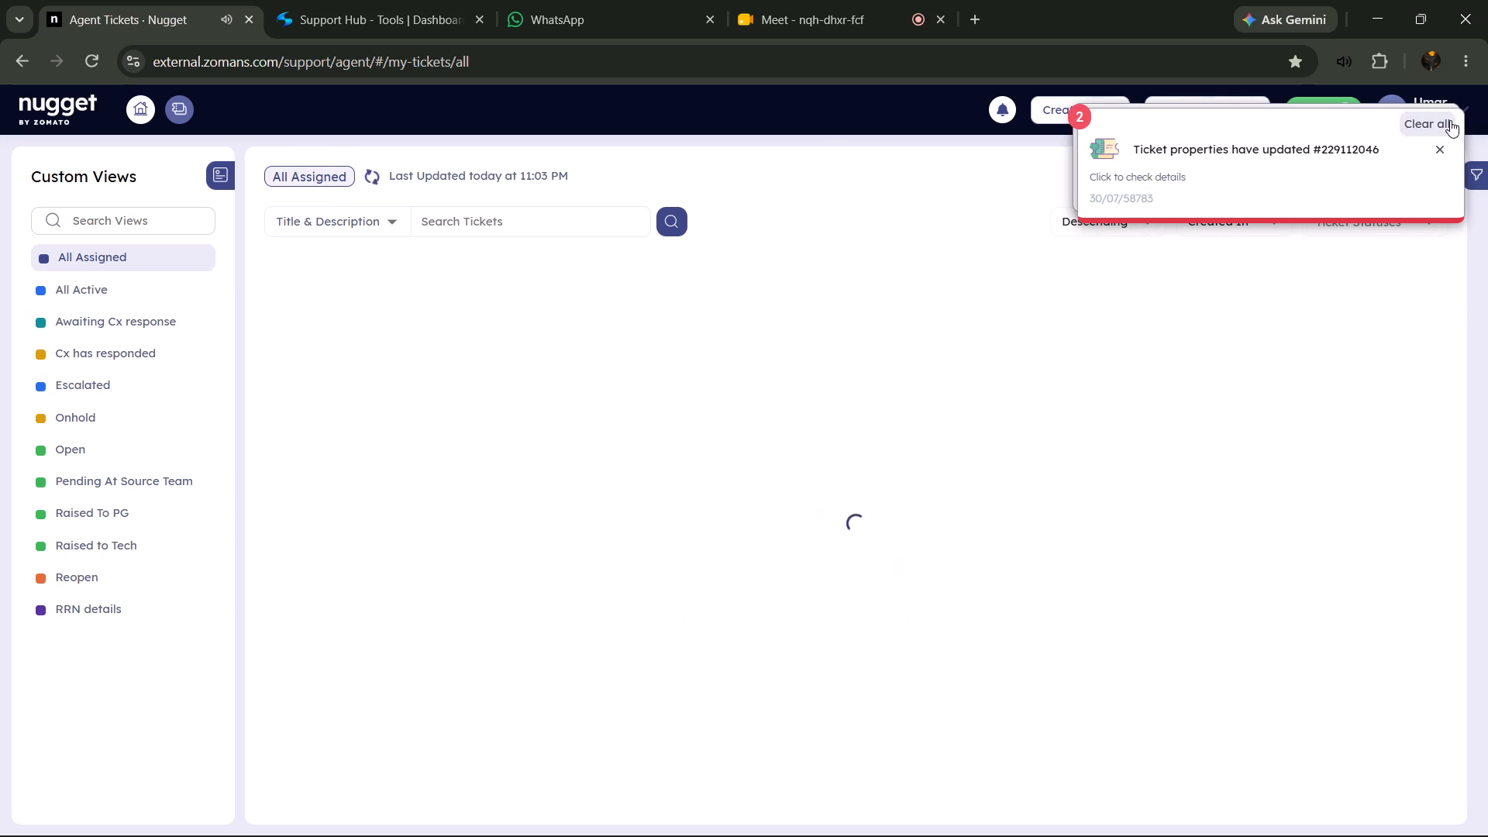
pyautogui.click(1450, 124)
pyautogui.click(807, 374)
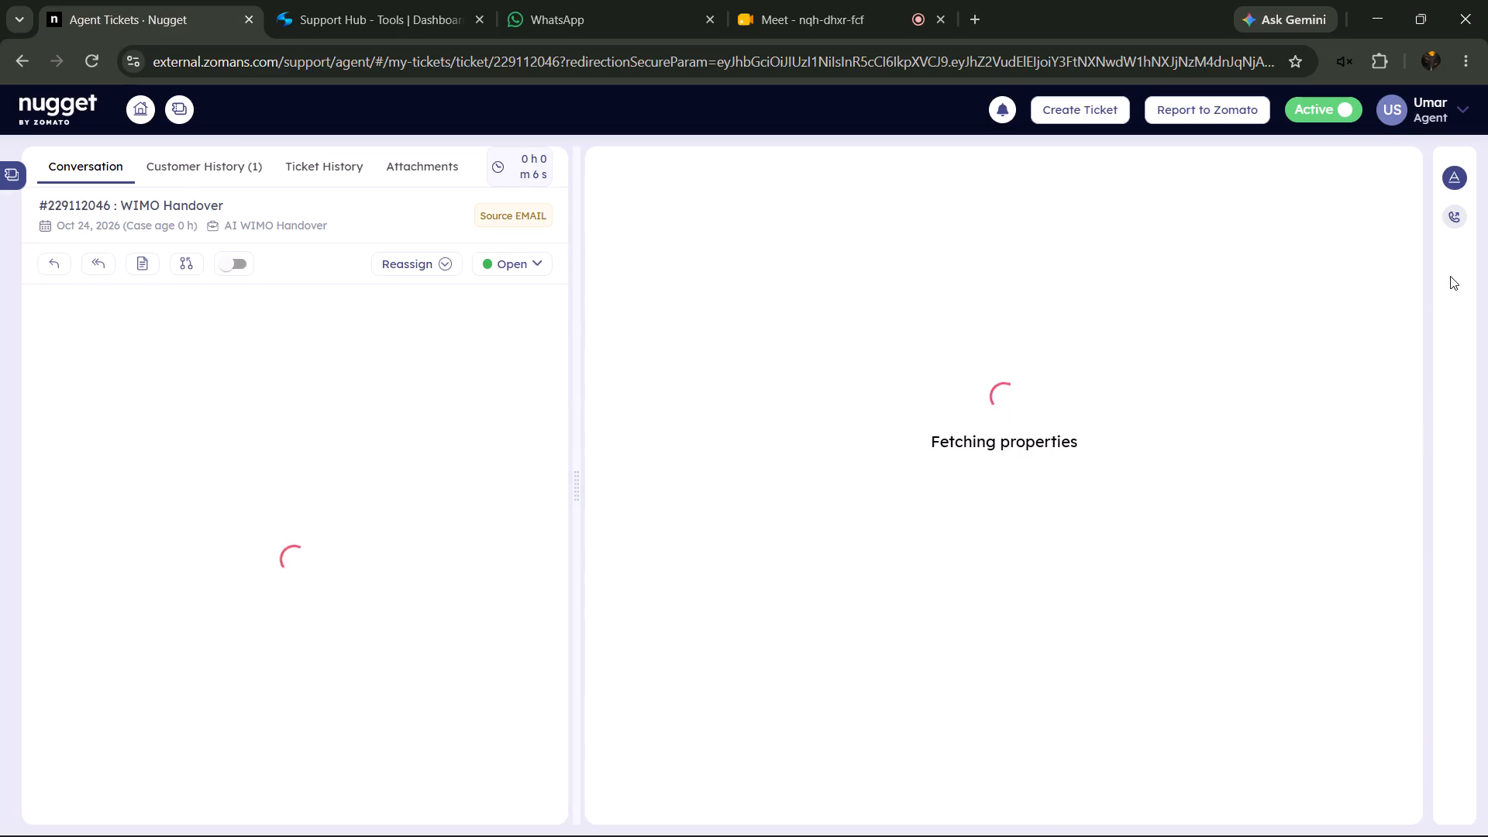
pyautogui.click(1450, 276)
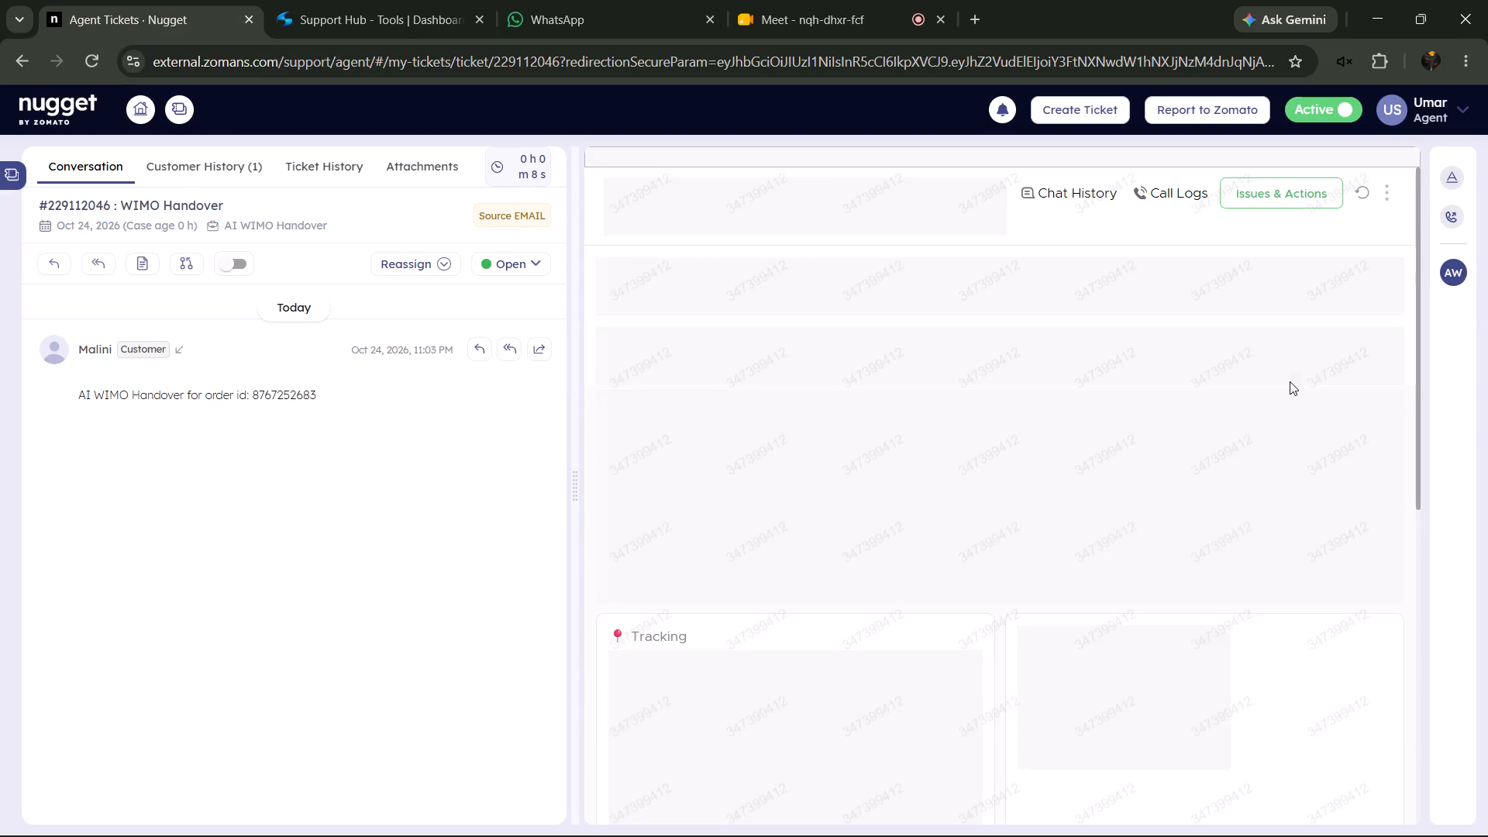
# Place a callback call to the merchant, Pinch Of Spice, from the order details.
pyautogui.scroll(-4, 1287, 381)
pyautogui.scroll(-4, 1210, 432)
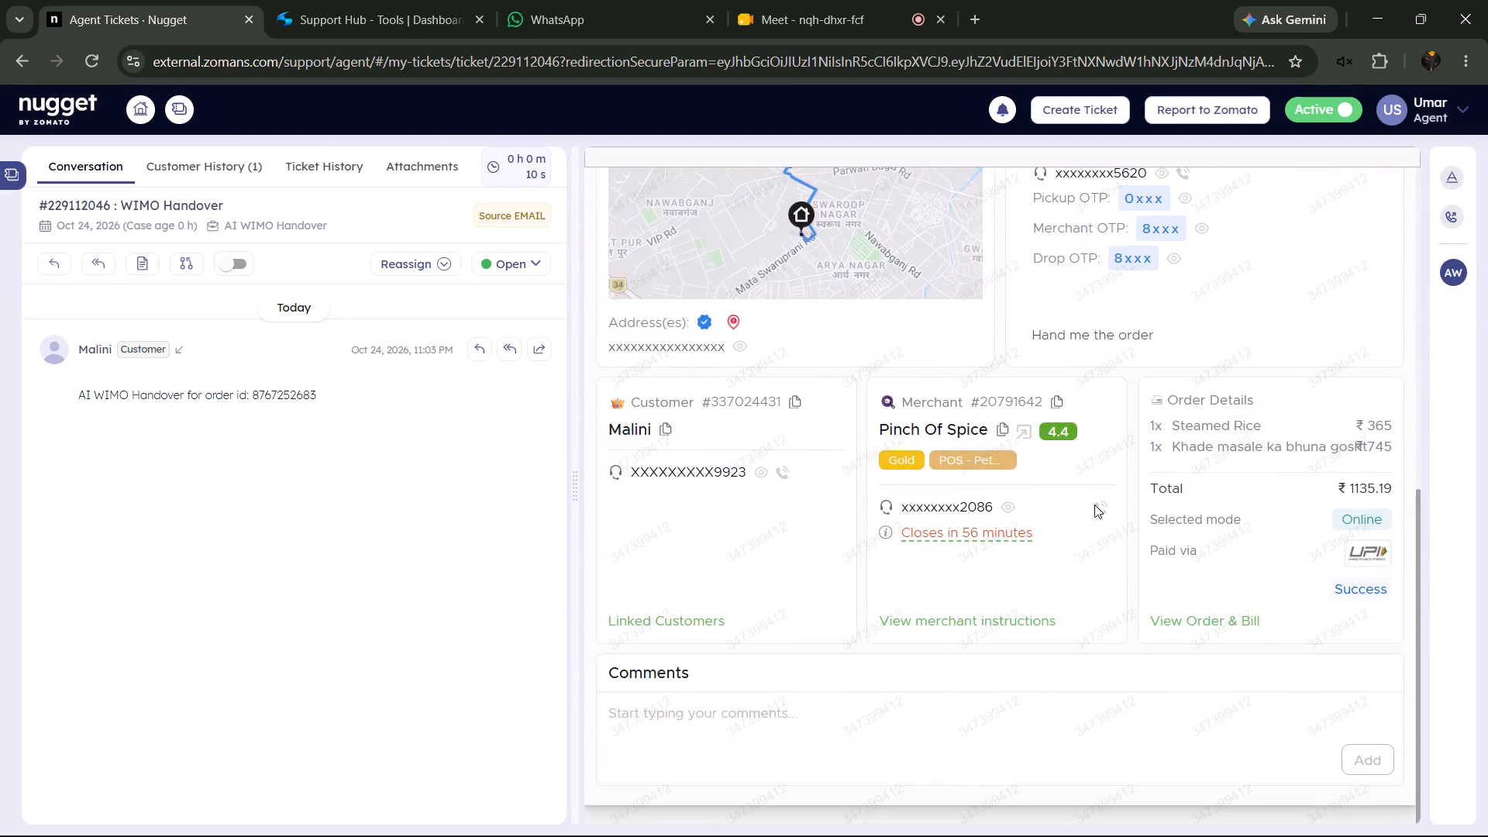
pyautogui.click(1097, 508)
pyautogui.click(1339, 587)
pyautogui.click(1272, 299)
# Copy the delay label from Order Progress and add it as a private note reading "12 mins delayed".
pyautogui.scroll(5, 1262, 374)
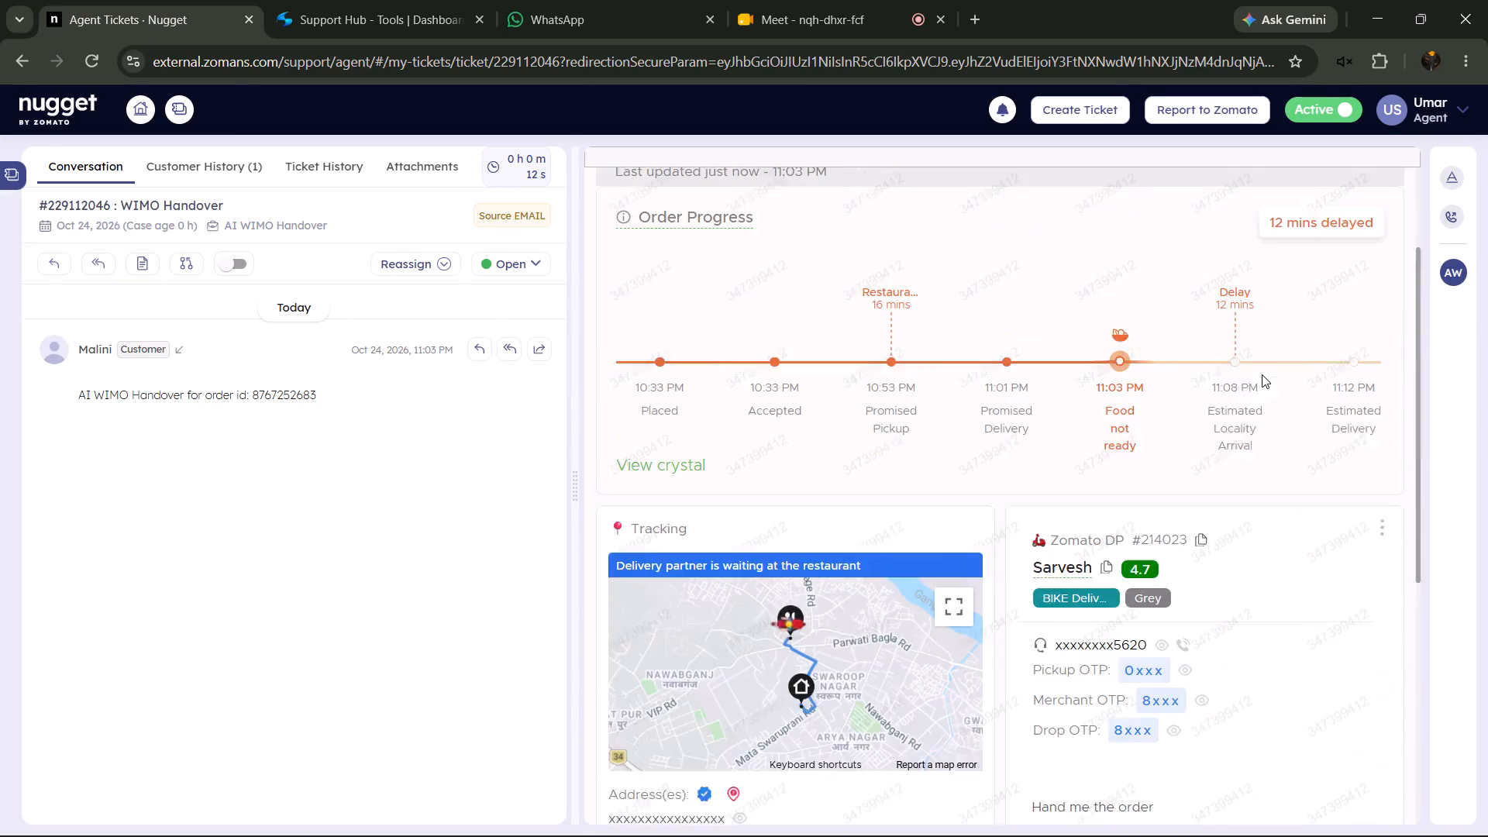
pyautogui.scroll(4, 1262, 374)
pyautogui.moveTo(1249, 374); pyautogui.dragTo(1482, 375)
pyautogui.rightClick(1345, 380)
pyautogui.click(1096, 408)
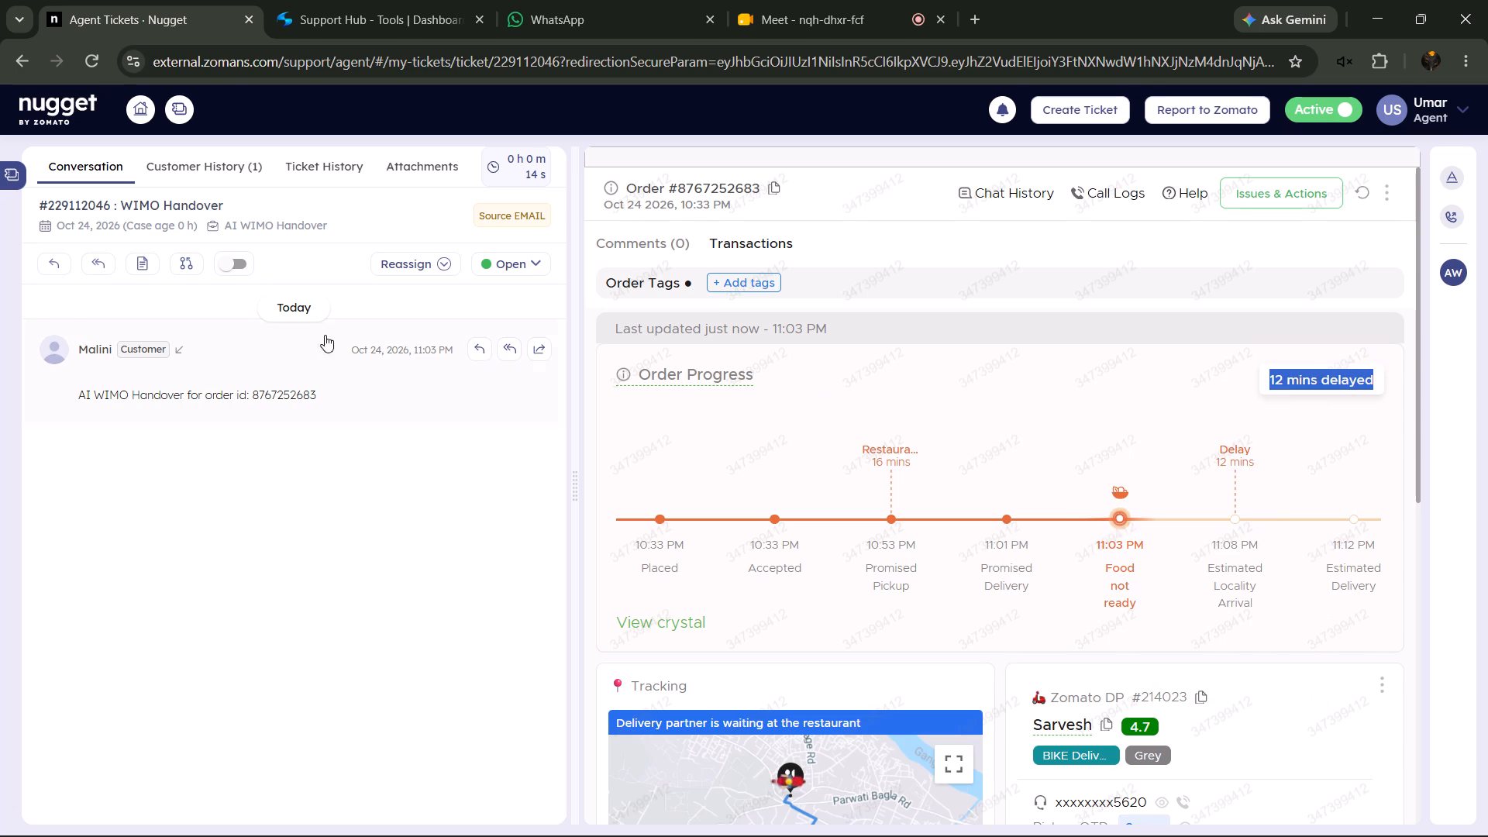
pyautogui.click(145, 266)
pyautogui.rightClick(738, 440)
pyautogui.click(870, 594)
pyautogui.click(939, 570)
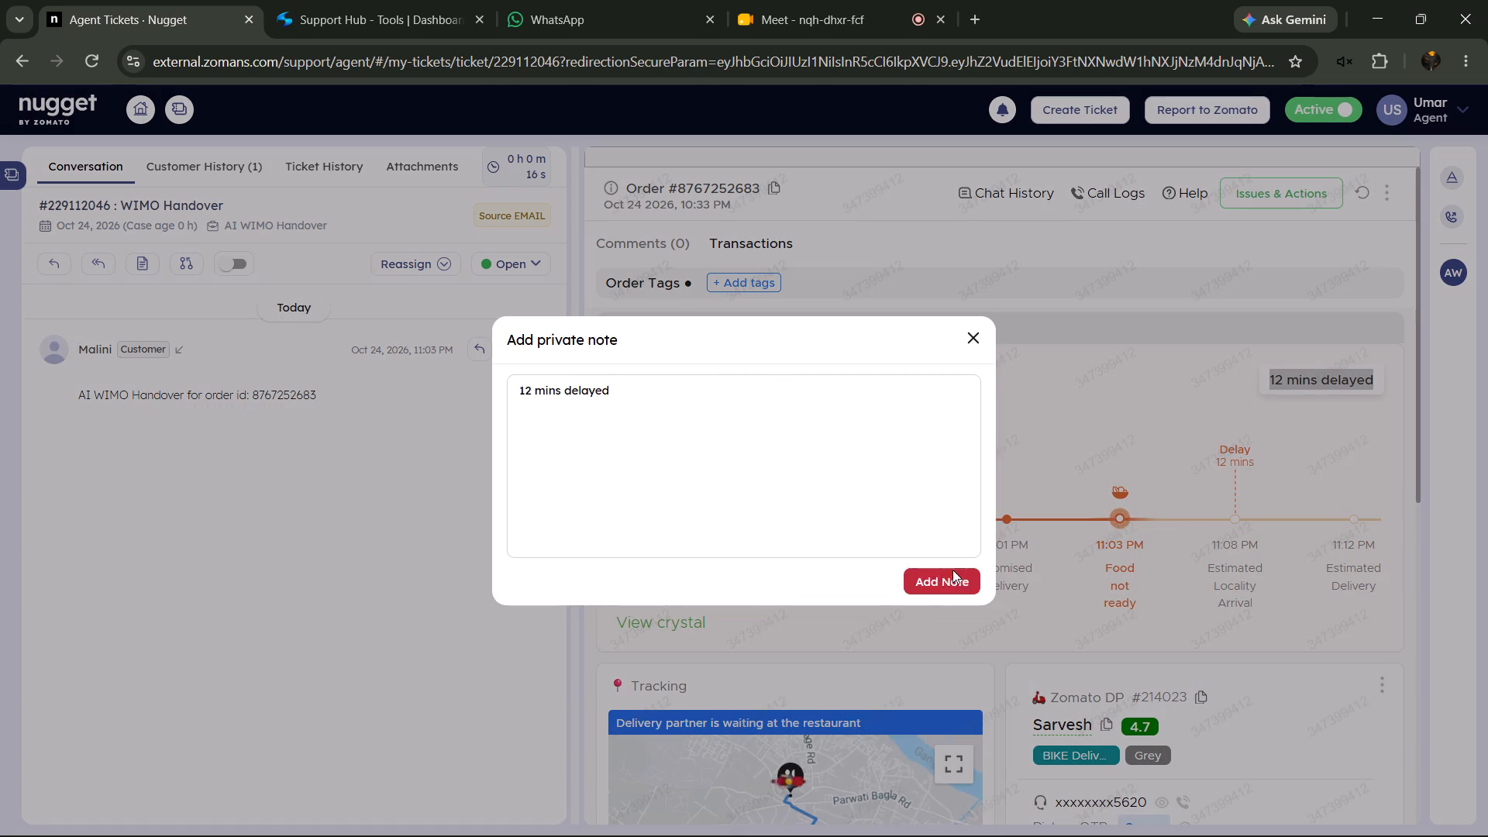
# Copy the current stage from the order timeline and add it as a private note reading "11:03 PM Food not ready".
pyautogui.moveTo(1078, 546); pyautogui.dragTo(1145, 601)
pyautogui.rightClick(1120, 594)
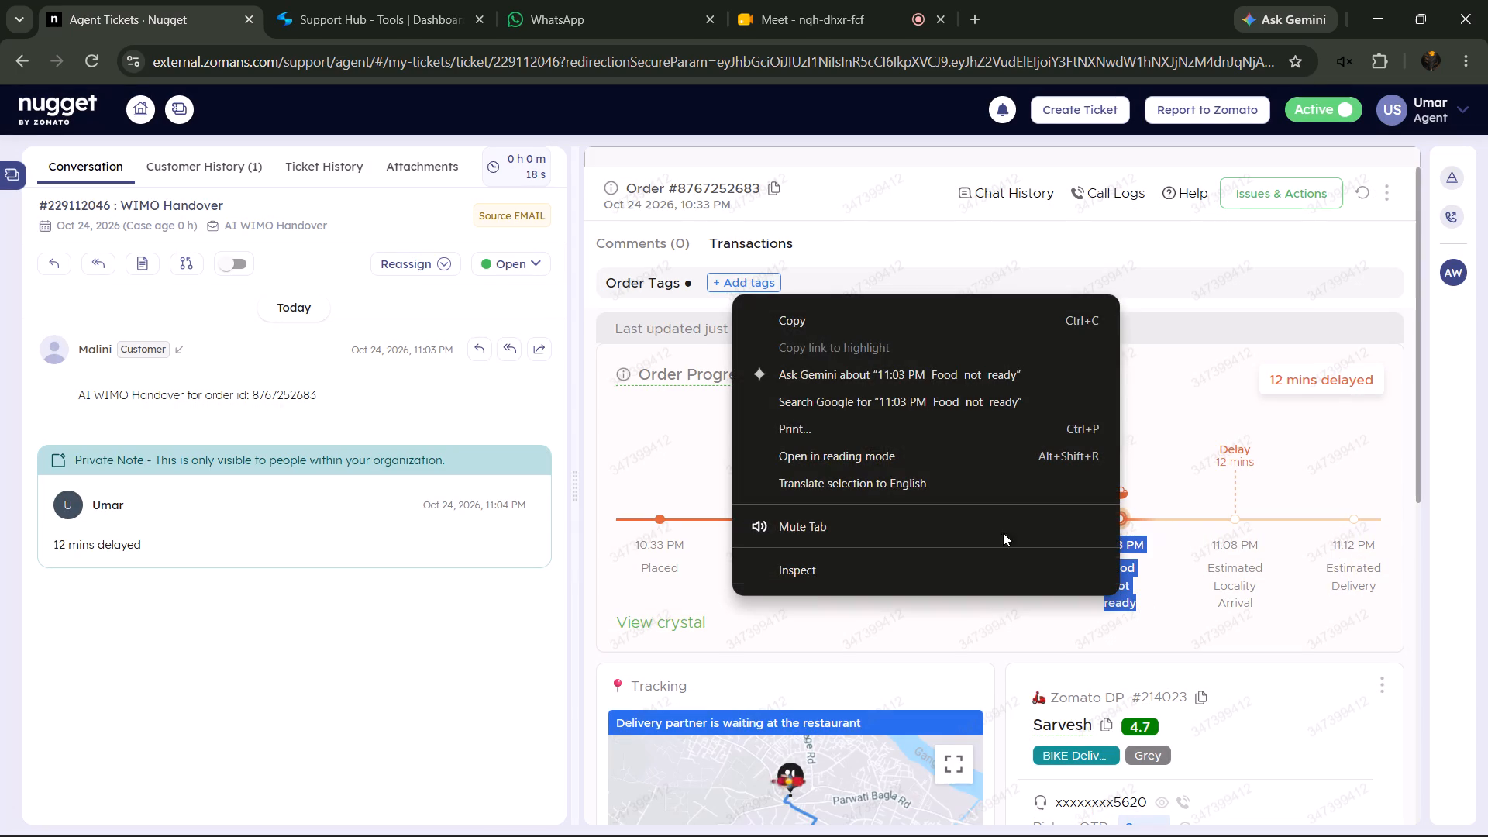
pyautogui.click(807, 328)
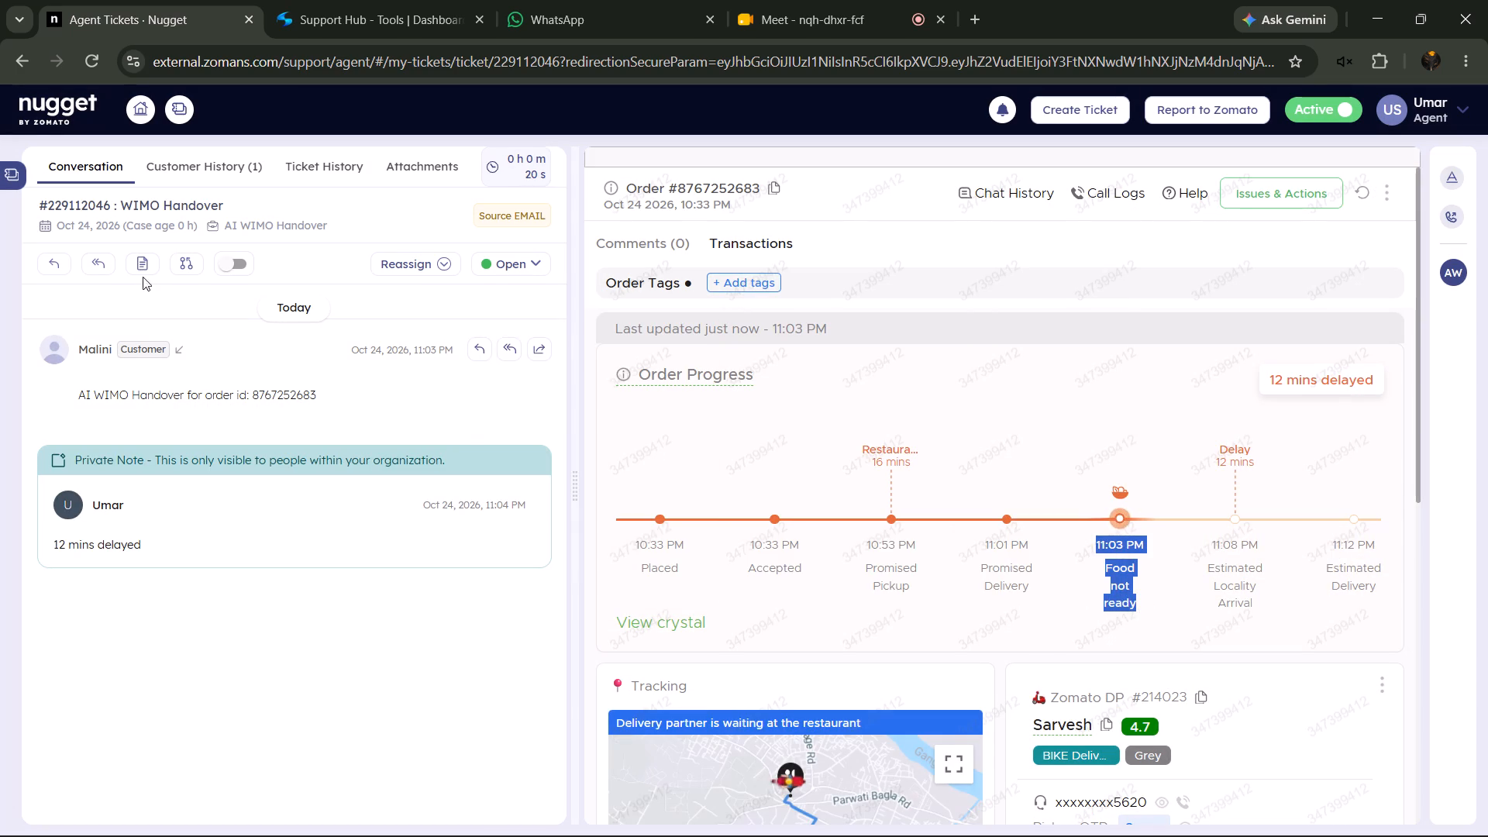
pyautogui.click(142, 270)
pyautogui.rightClick(670, 398)
pyautogui.click(842, 590)
pyautogui.click(956, 575)
# Copy the tracking status into a new private note reading "Delivery partner is waiting at the restaurant".
pyautogui.moveTo(884, 717); pyautogui.dragTo(883, 718)
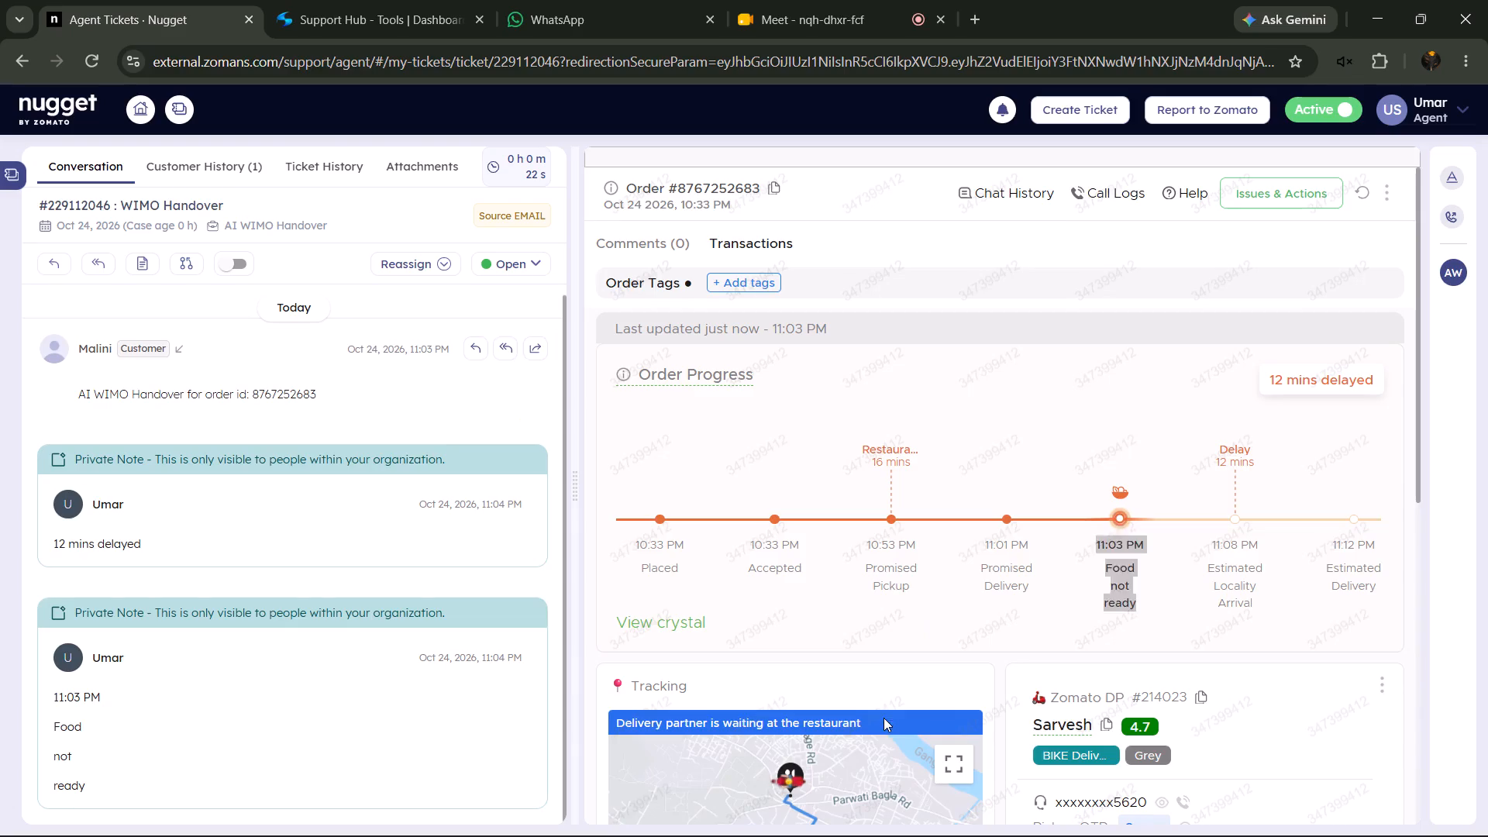
pyautogui.moveTo(883, 718); pyautogui.dragTo(573, 713)
pyautogui.rightClick(621, 713)
pyautogui.click(703, 449)
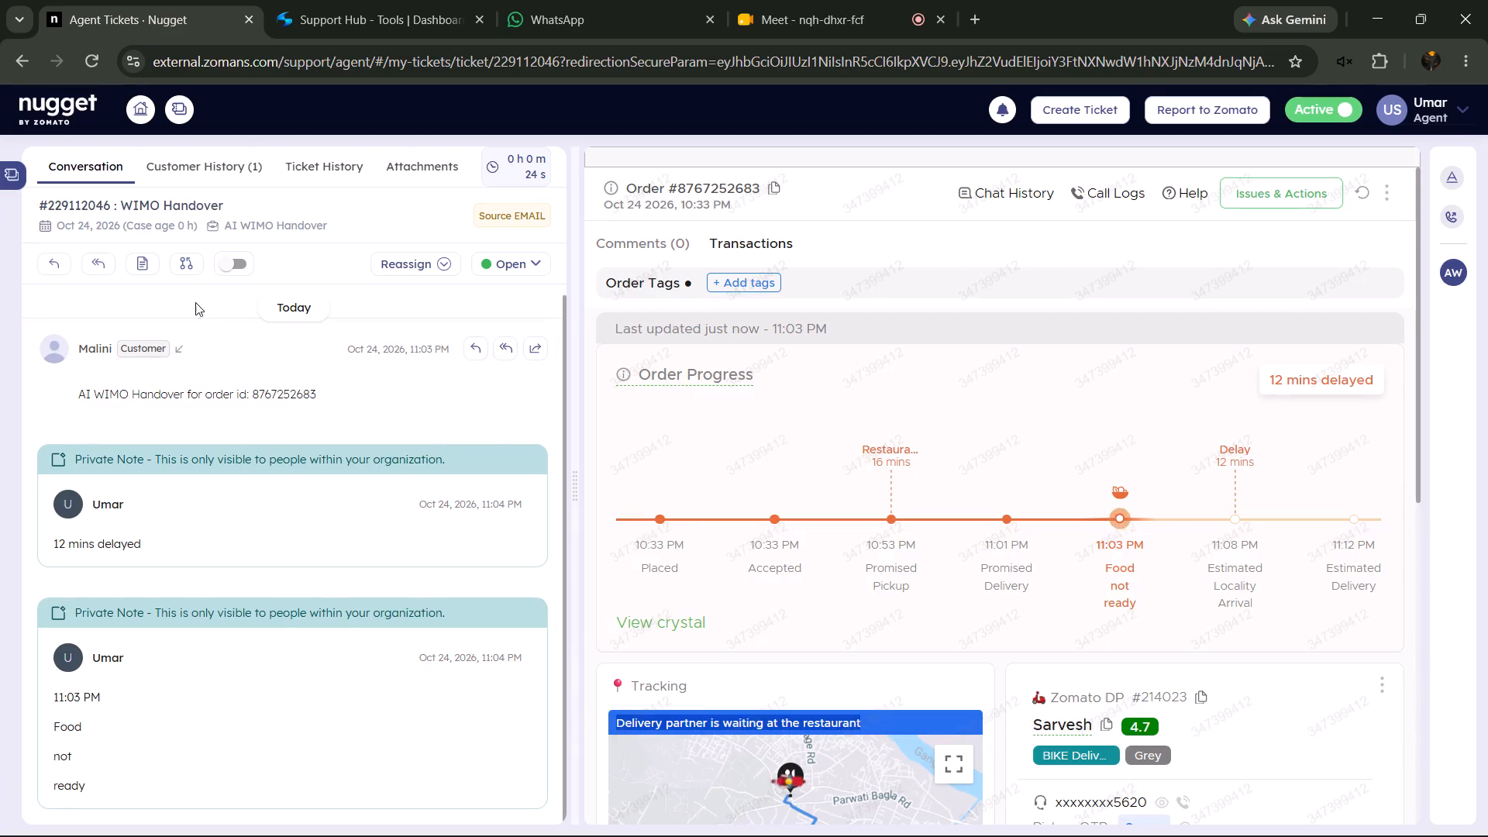
pyautogui.click(135, 260)
pyautogui.rightClick(777, 467)
pyautogui.click(906, 589)
pyautogui.click(963, 580)
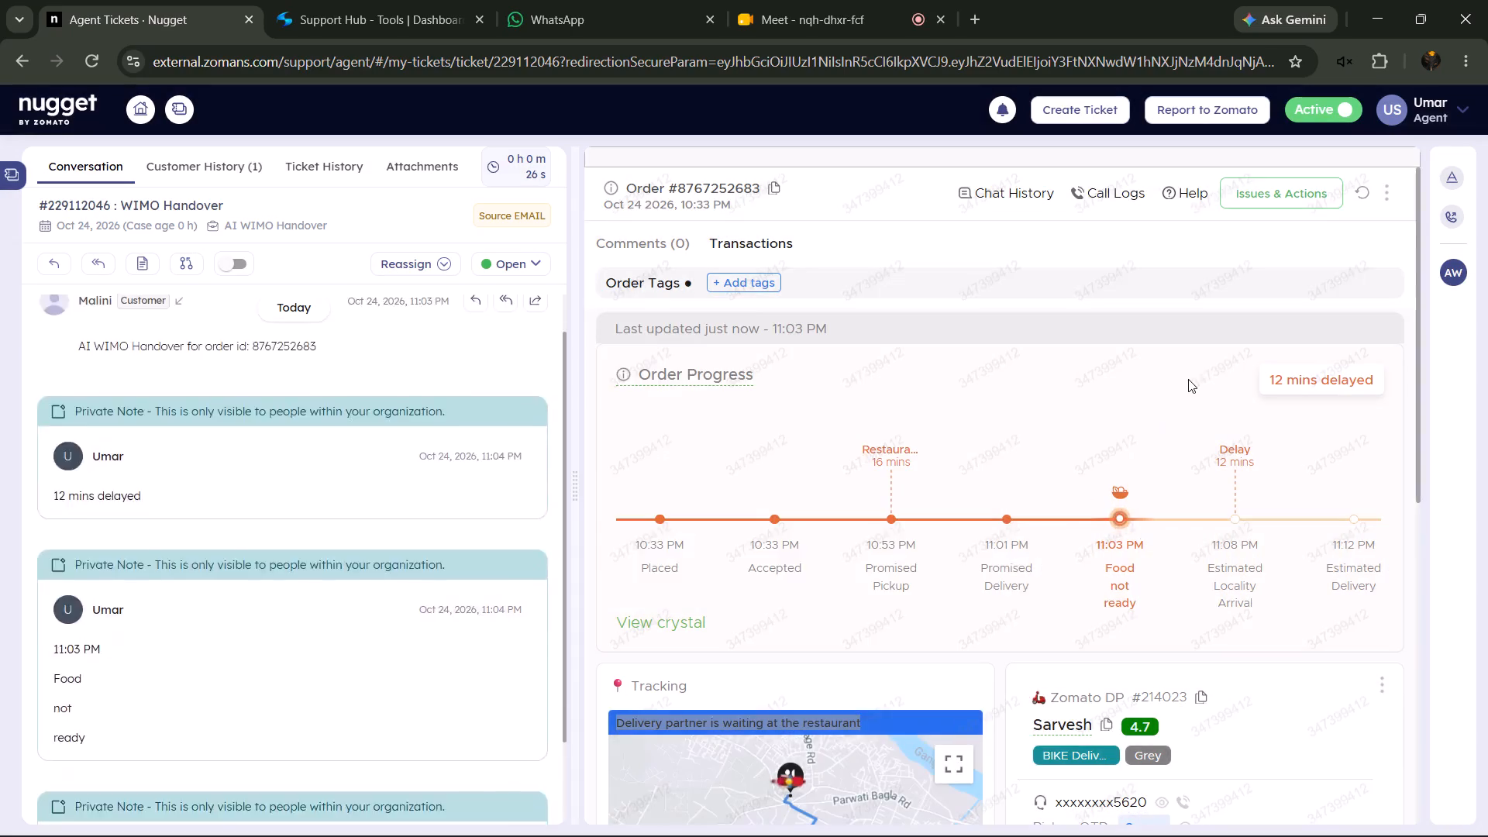
# Place another callback call to the merchant, Pinch Of Spice, and return to the order progress.
pyautogui.scroll(-8, 1188, 379)
pyautogui.click(1096, 507)
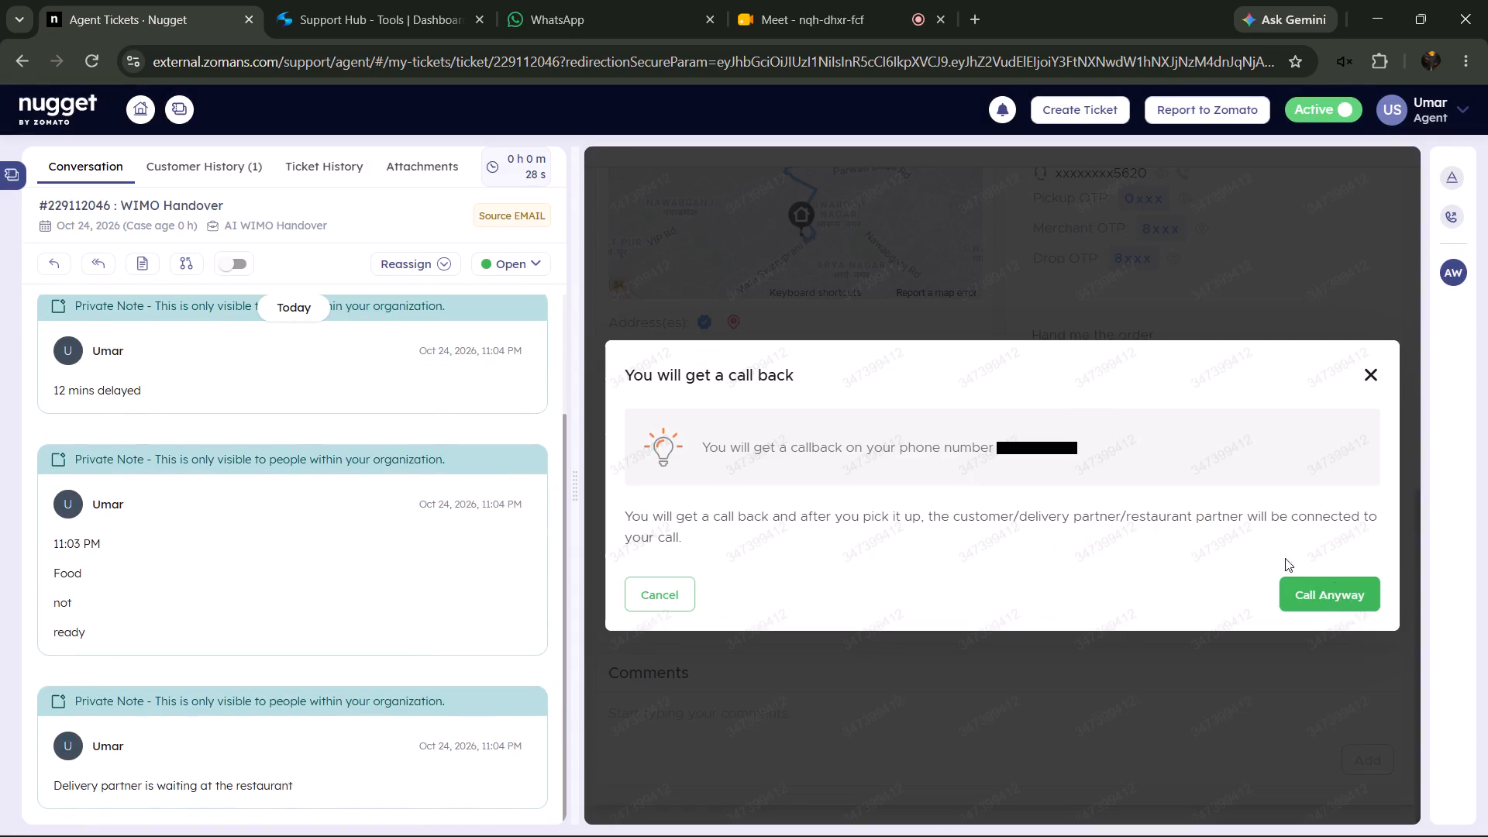
pyautogui.click(1346, 597)
pyautogui.click(1298, 324)
pyautogui.scroll(9, 1269, 418)
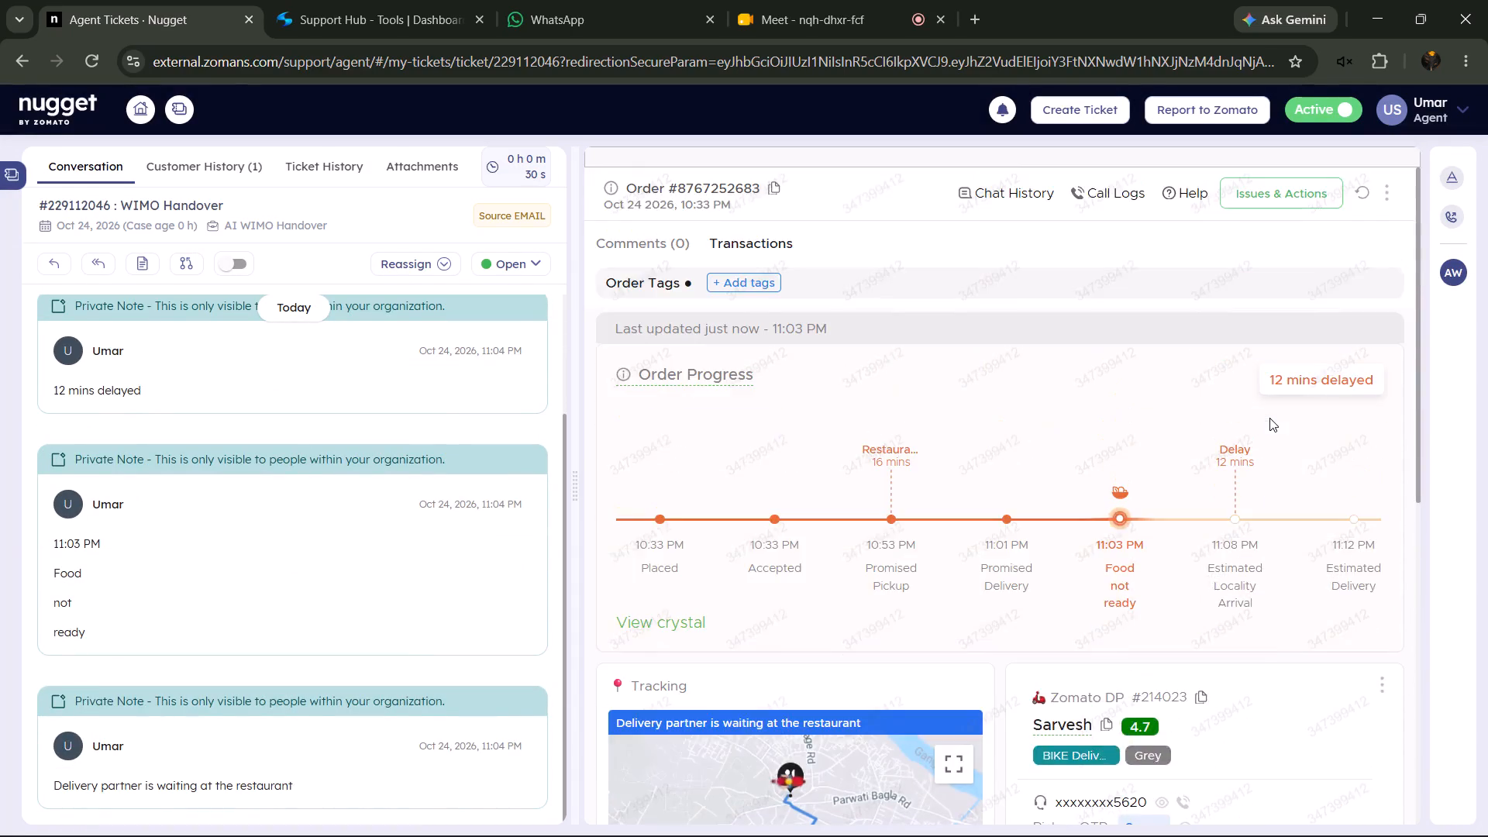
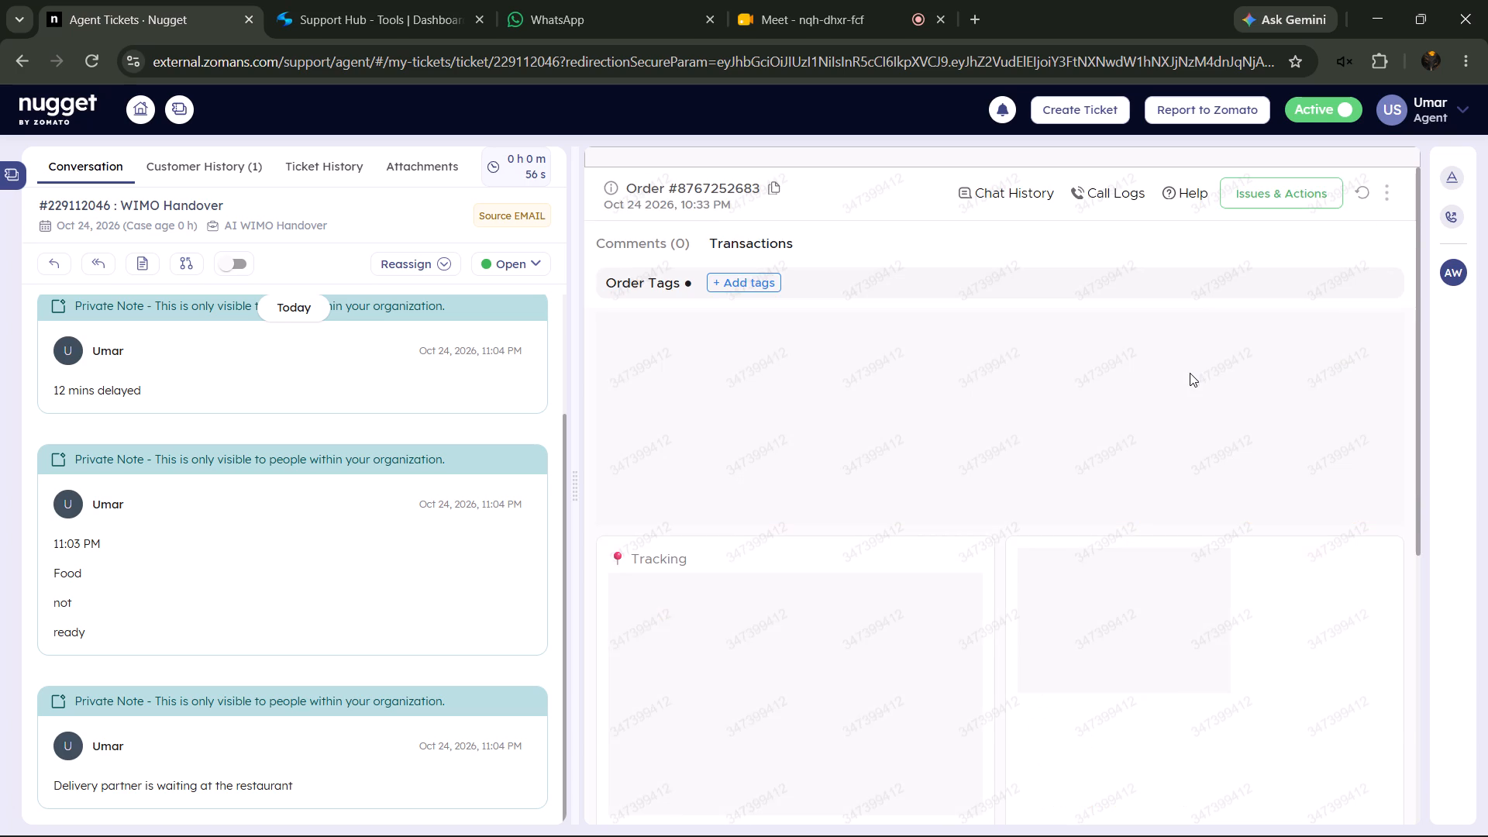
# Refresh the order, and set Can Order Be Delivered to Yes and both Action and Lifeline Action to No Action in the ticket properties.
pyautogui.scroll(-4, 1207, 367)
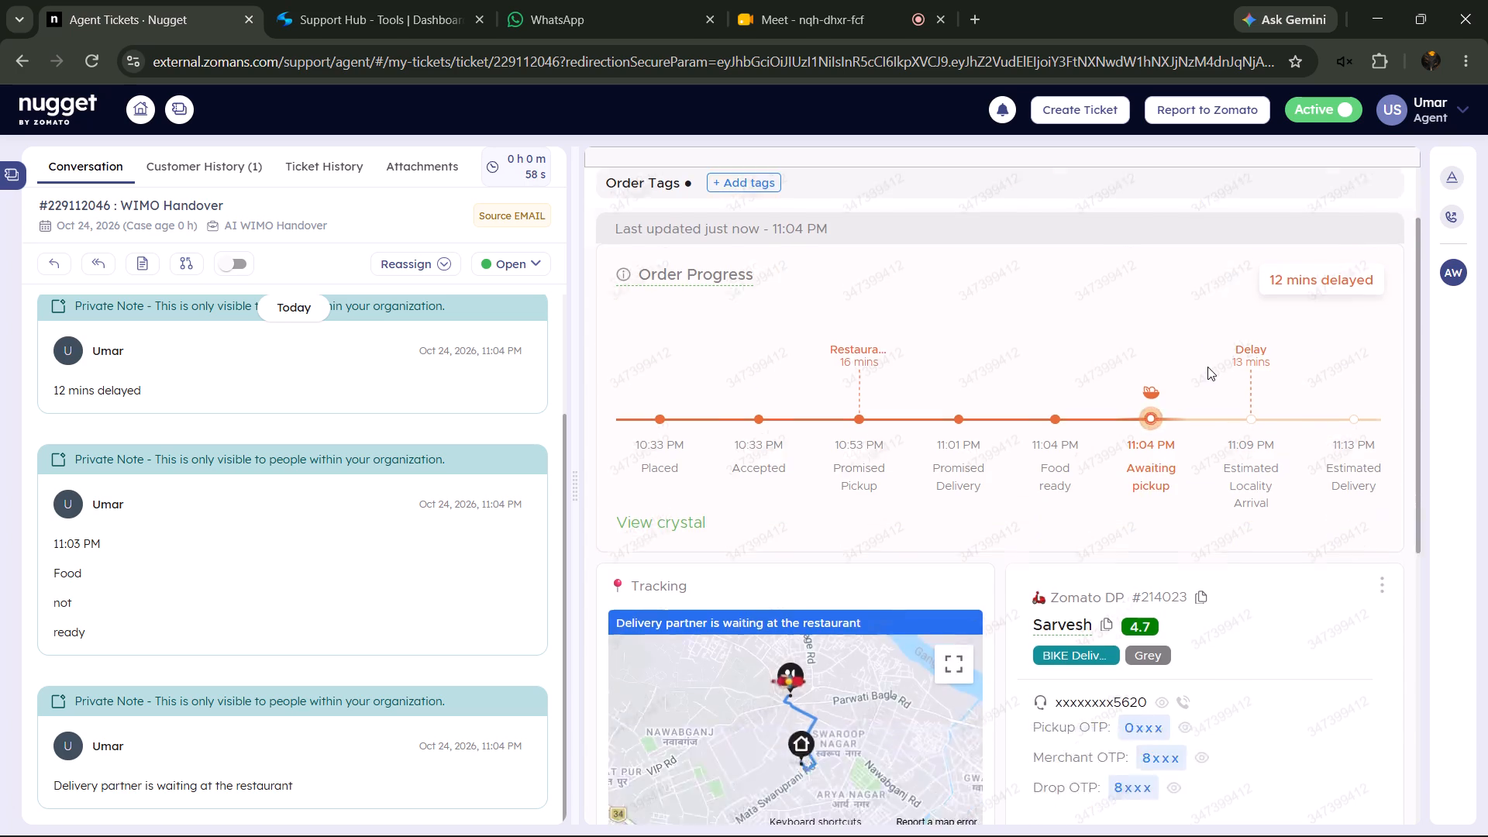
pyautogui.scroll(8, 1290, 449)
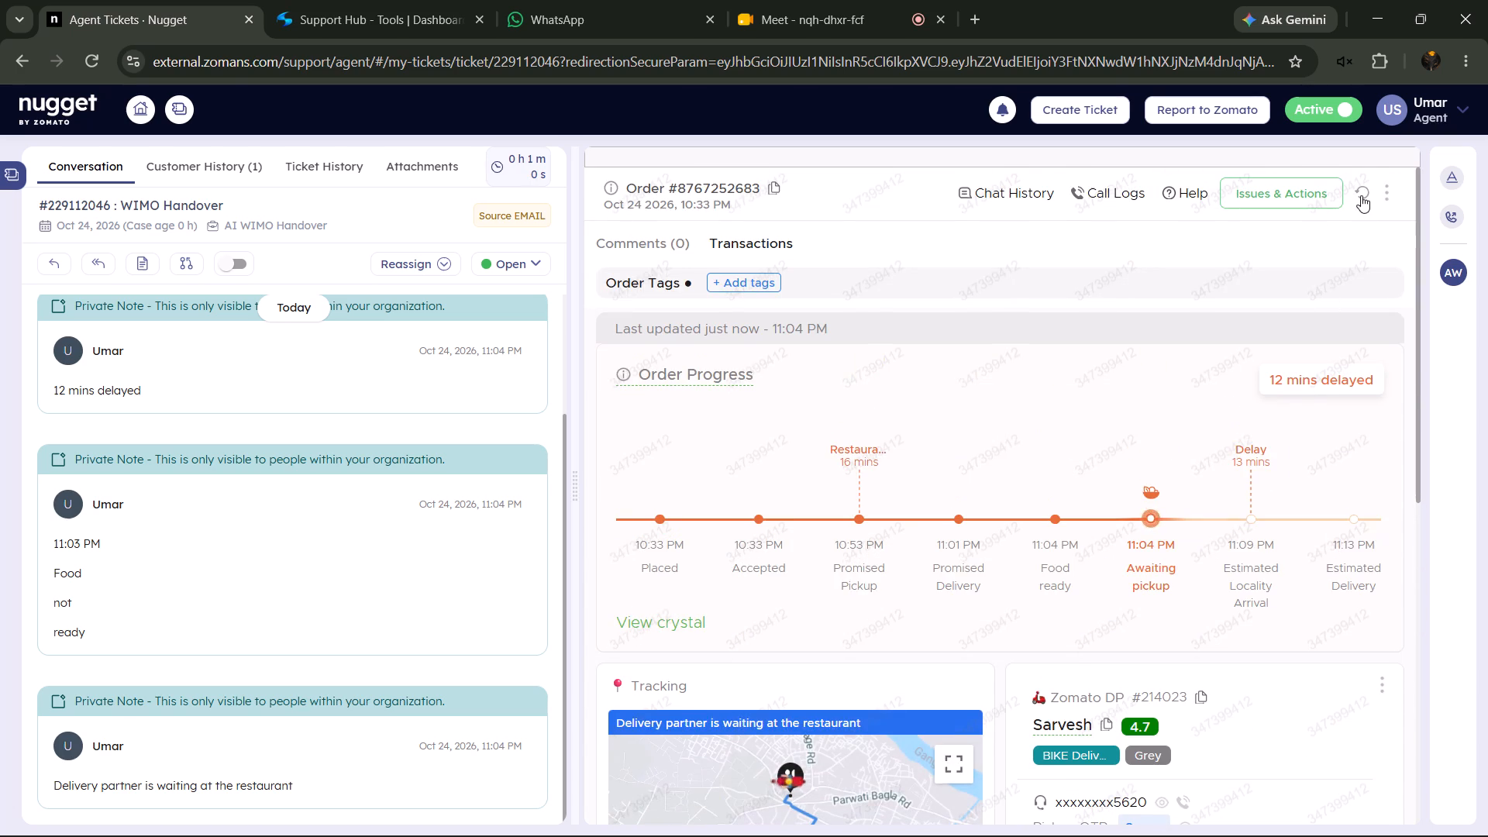
pyautogui.click(1361, 195)
pyautogui.click(1453, 177)
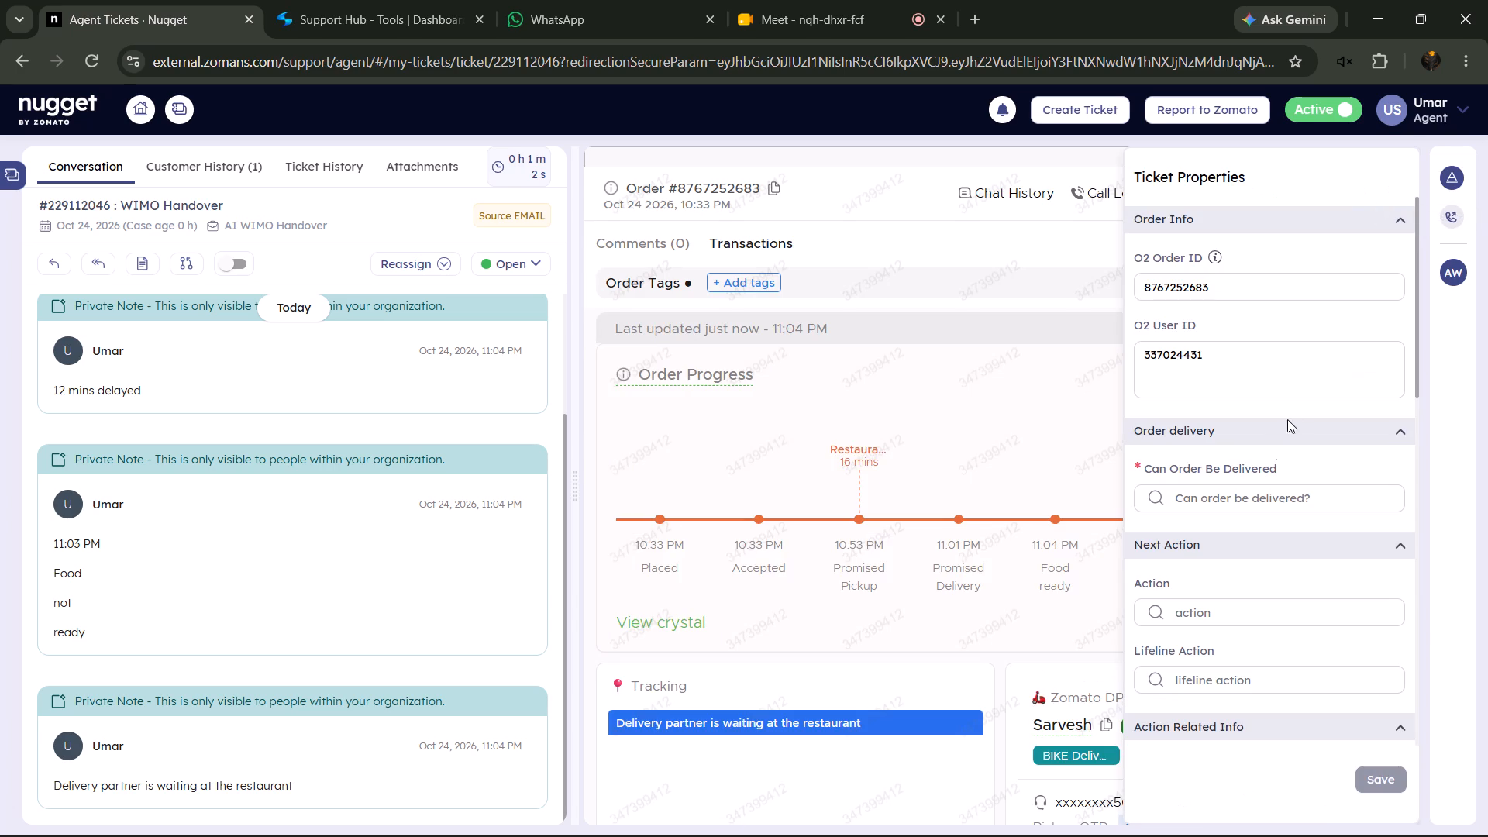
pyautogui.click(1248, 506)
pyautogui.click(1213, 537)
pyautogui.scroll(-3, 1347, 284)
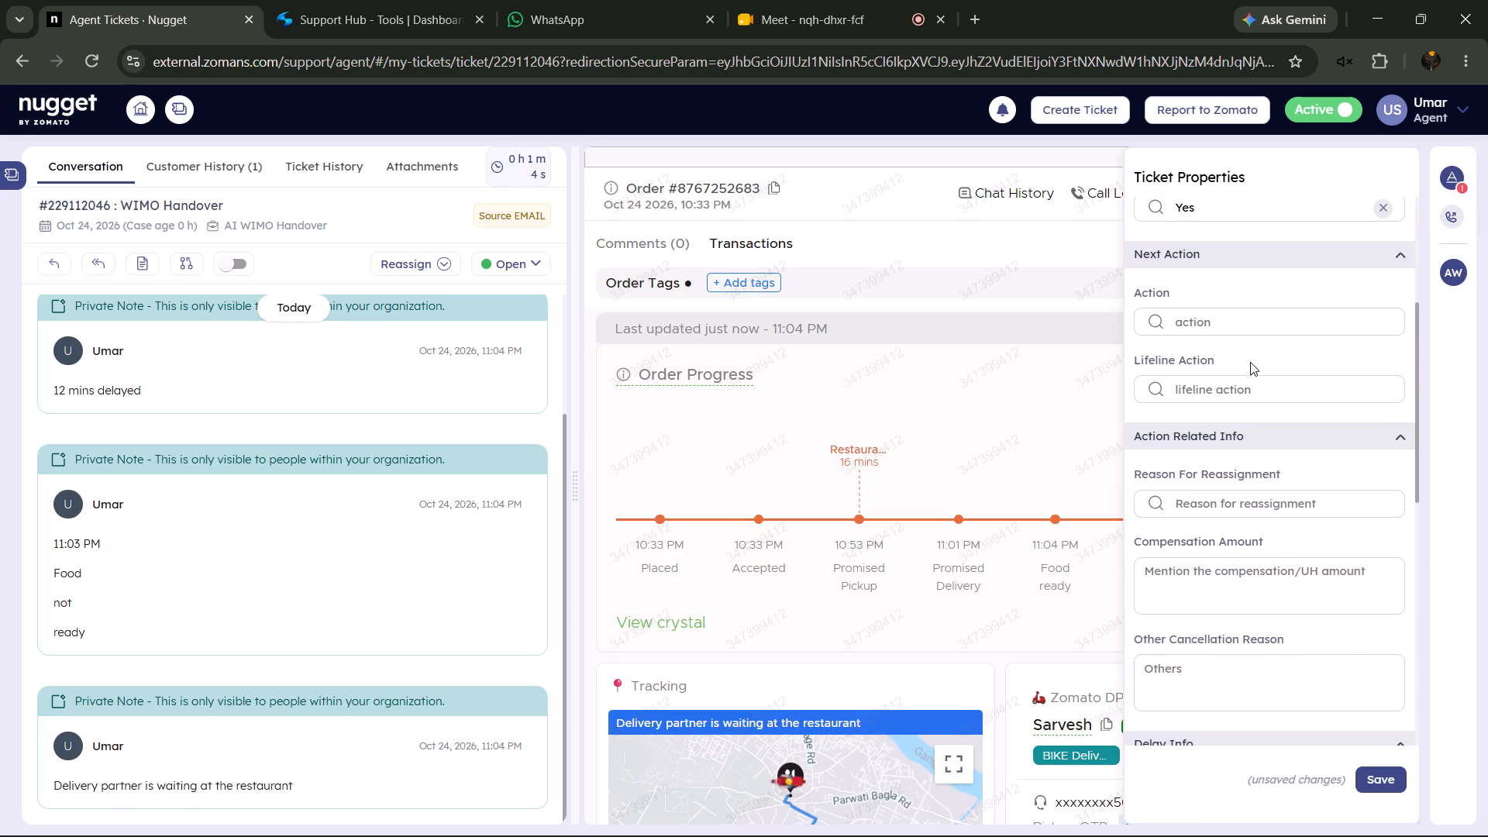
pyautogui.click(1244, 330)
pyautogui.click(1218, 355)
pyautogui.click(1222, 389)
pyautogui.click(1214, 407)
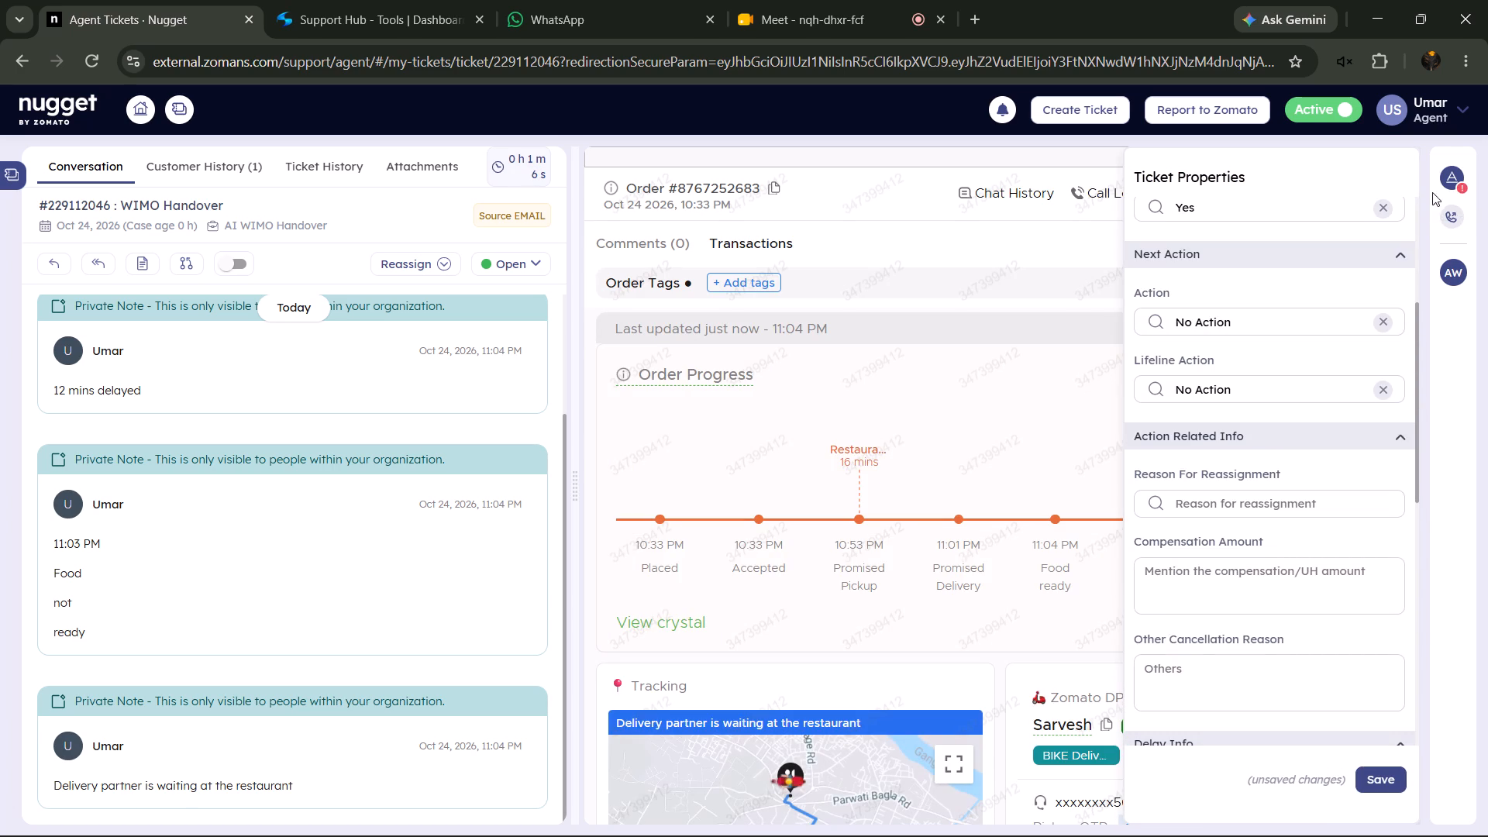
pyautogui.click(1440, 182)
# Refresh the order progress and add a private note reading "mx connected".
pyautogui.click(1364, 194)
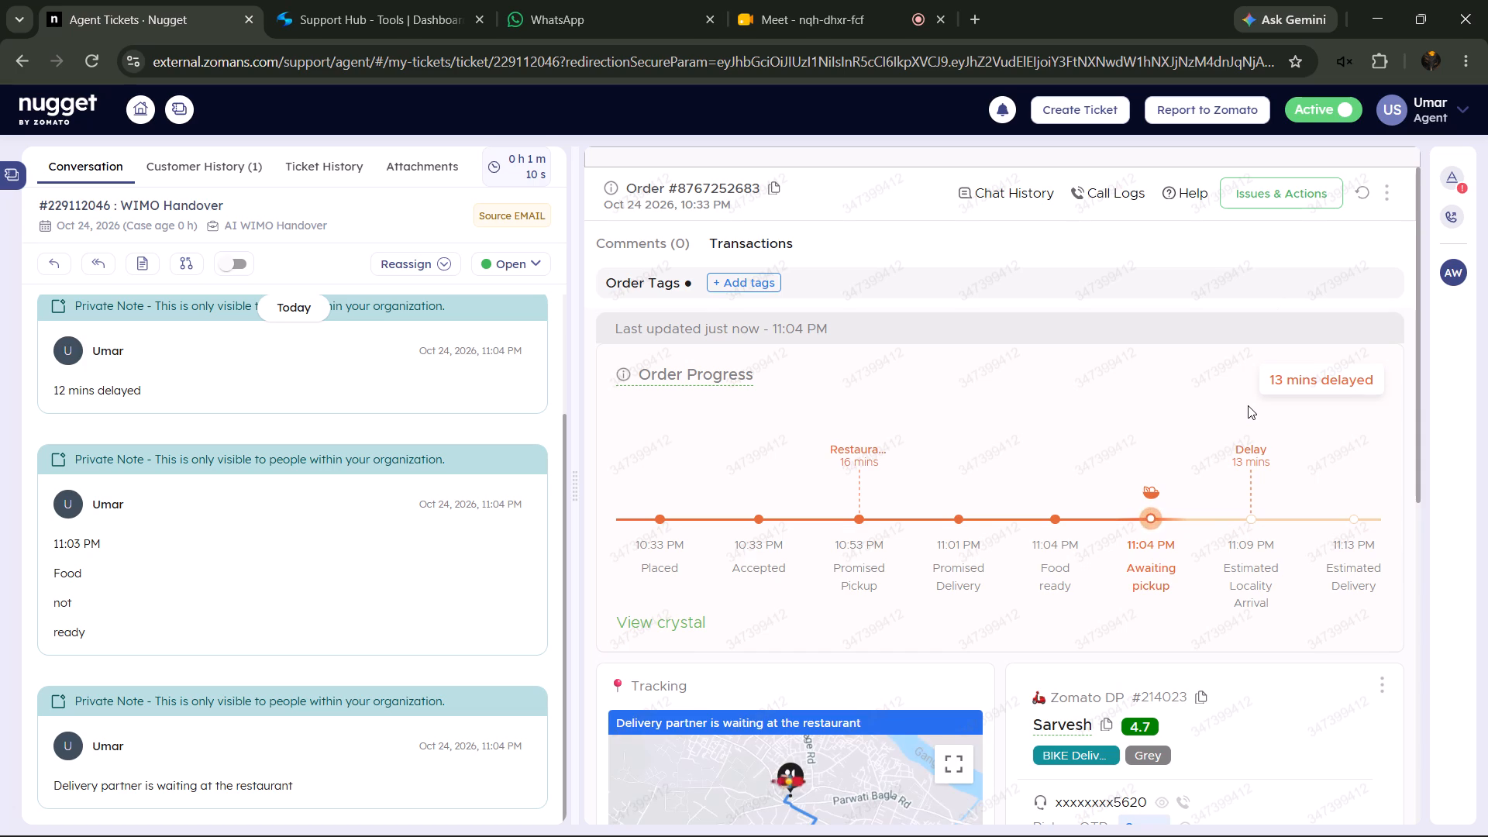
pyautogui.click(141, 263)
pyautogui.write('mx connected')
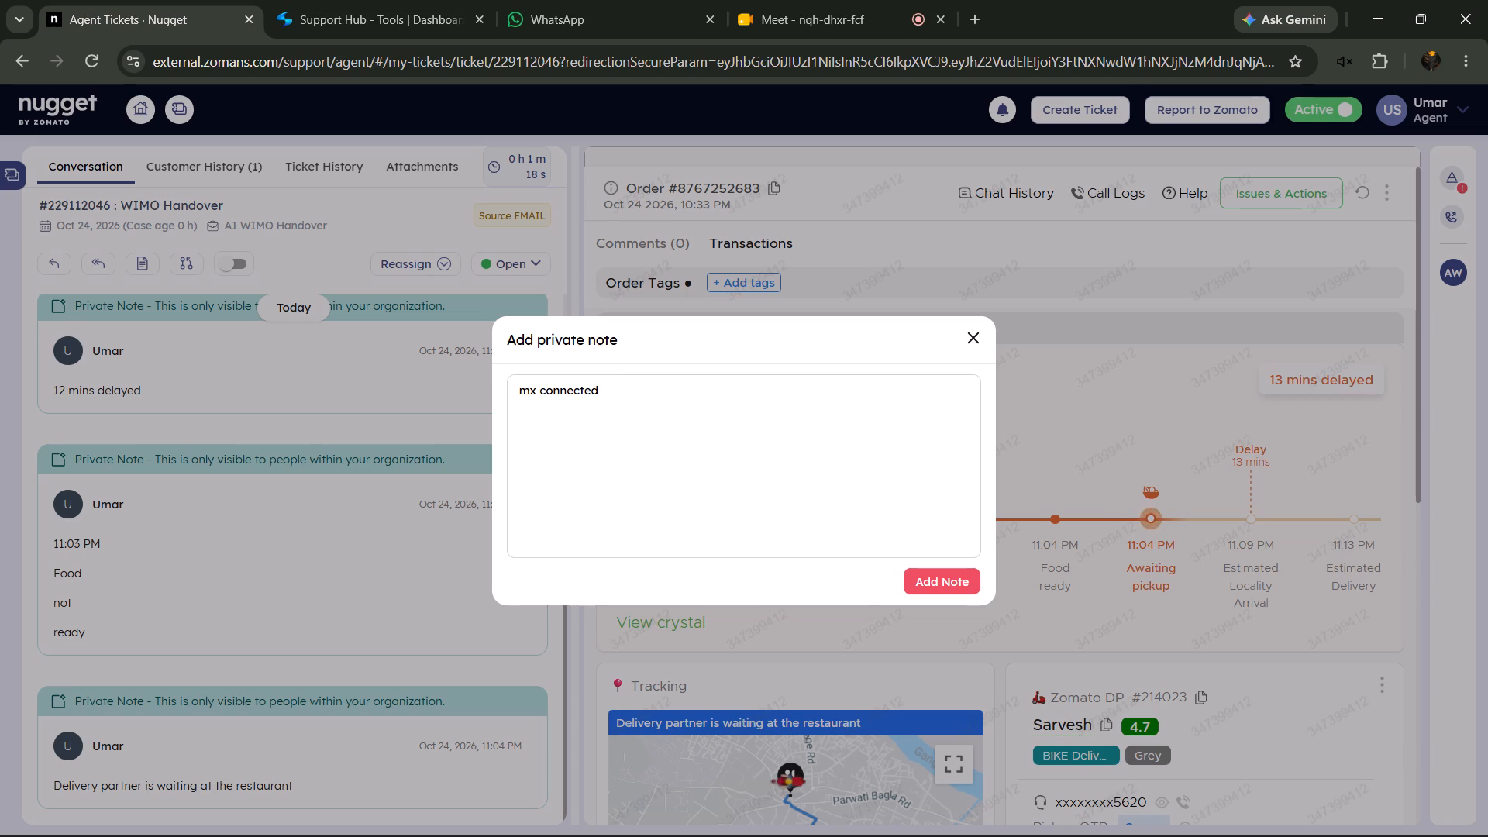
pyautogui.click(919, 578)
# Refresh the order progress, and set Are Properties Filled to Yes and Order Status Expected Time to Preparation end in the ticket properties.
pyautogui.click(1367, 191)
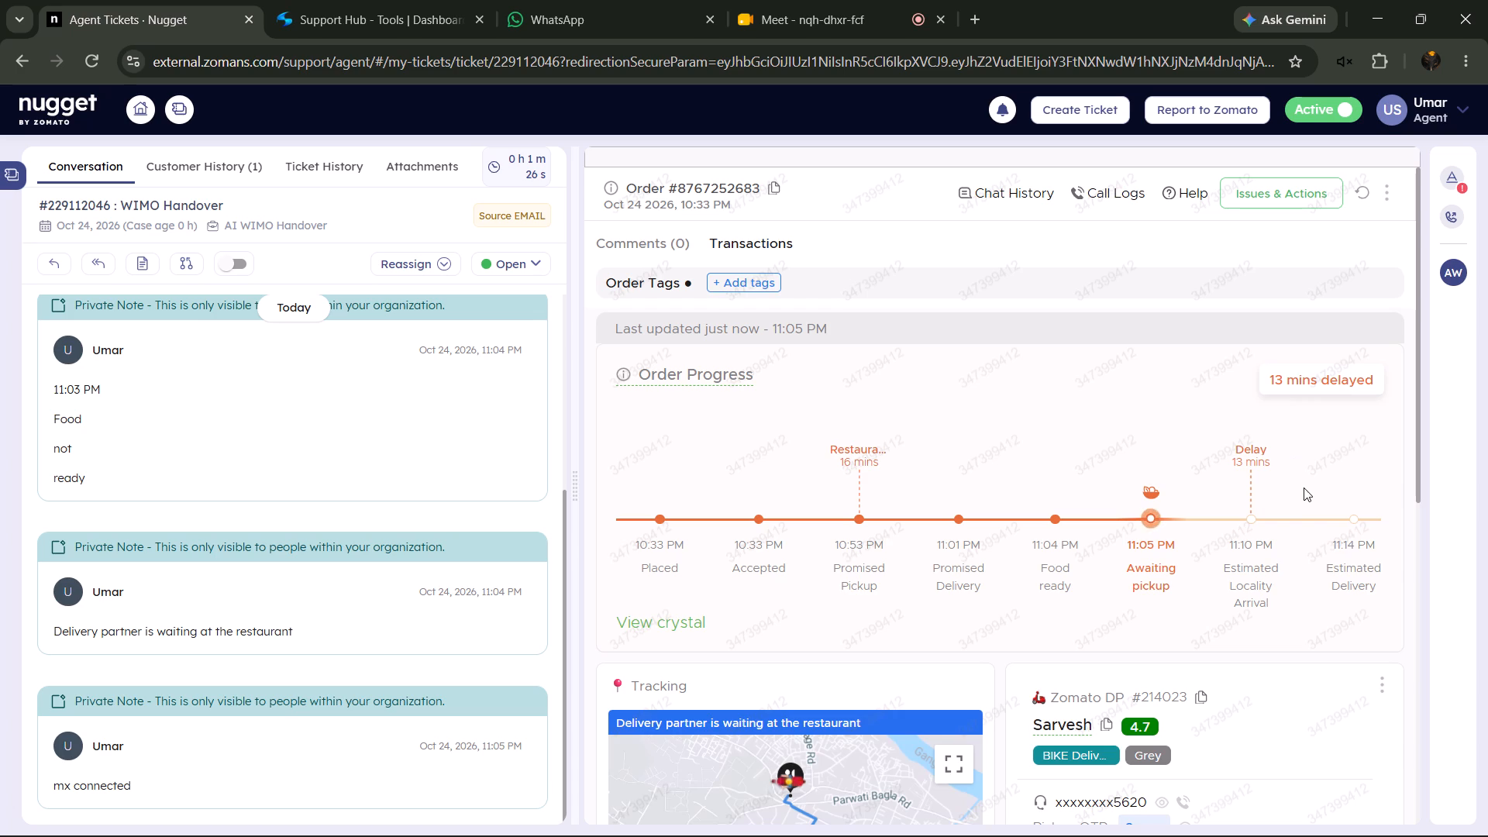
pyautogui.click(1360, 185)
pyautogui.click(1448, 177)
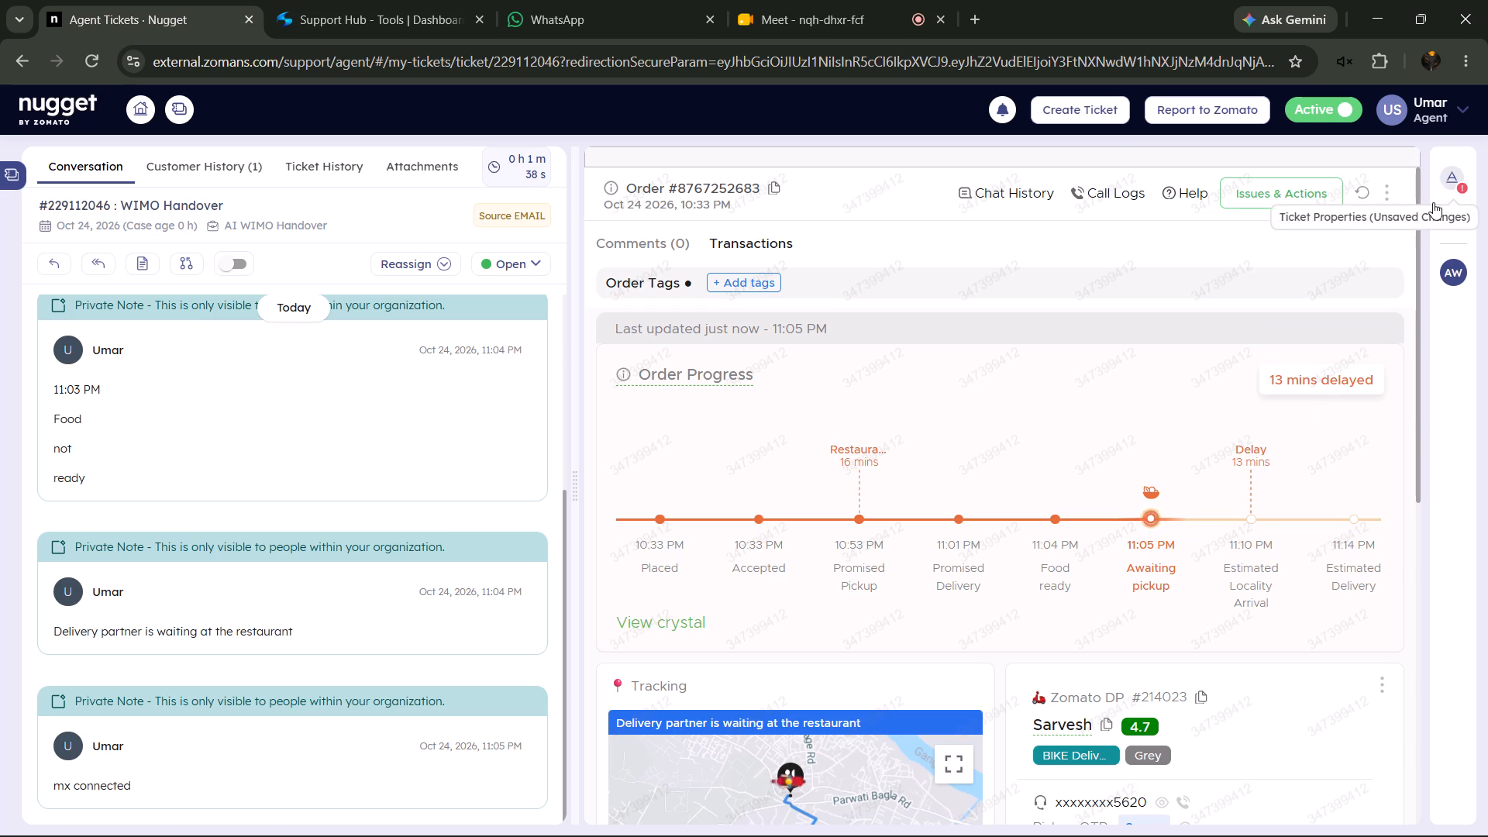
pyautogui.scroll(-8, 1261, 396)
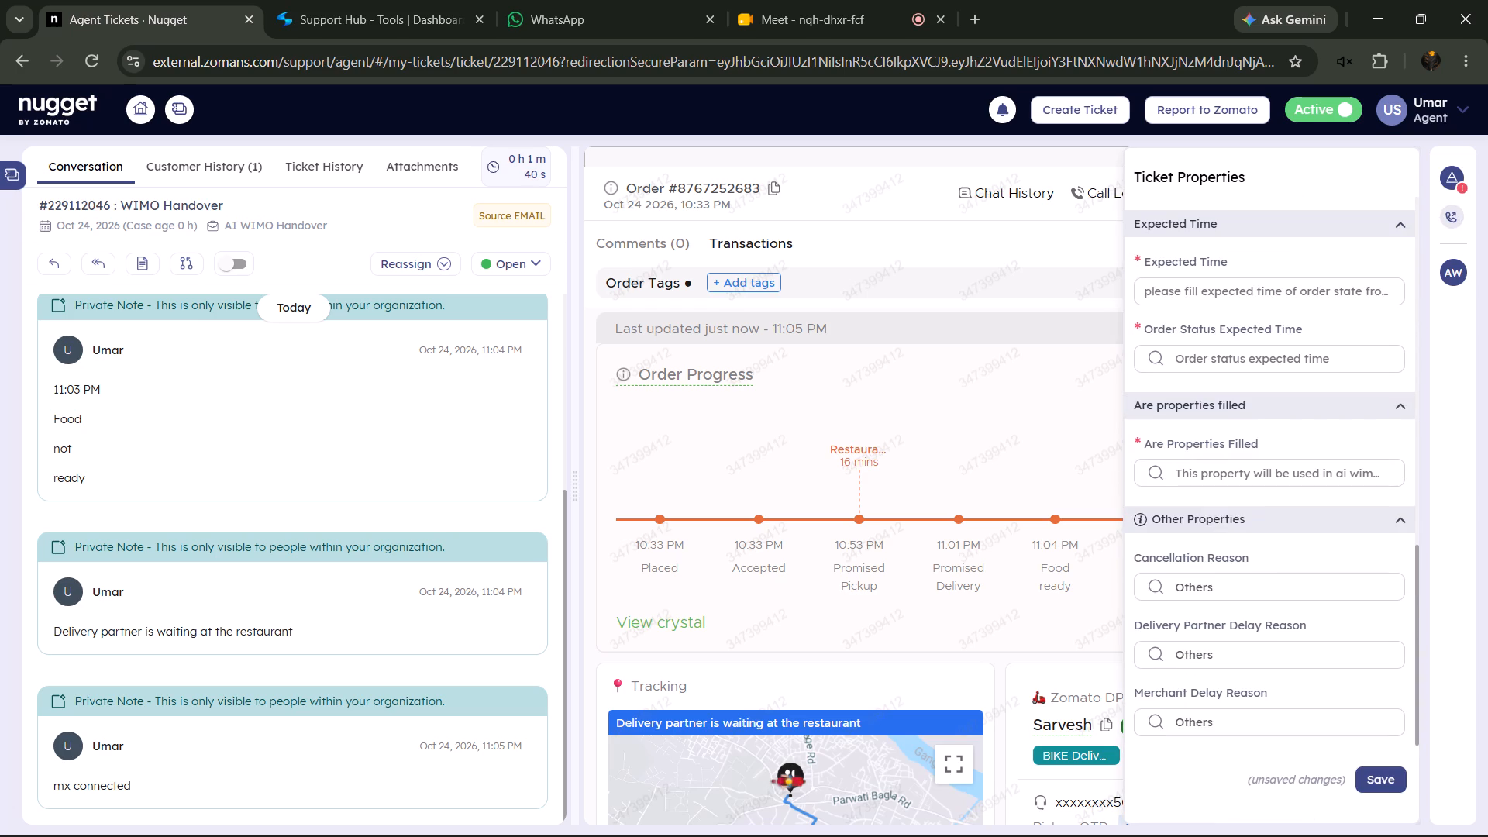
pyautogui.click(1238, 473)
pyautogui.click(1212, 502)
pyautogui.click(1241, 360)
pyautogui.click(1228, 388)
pyautogui.scroll(2, 1238, 492)
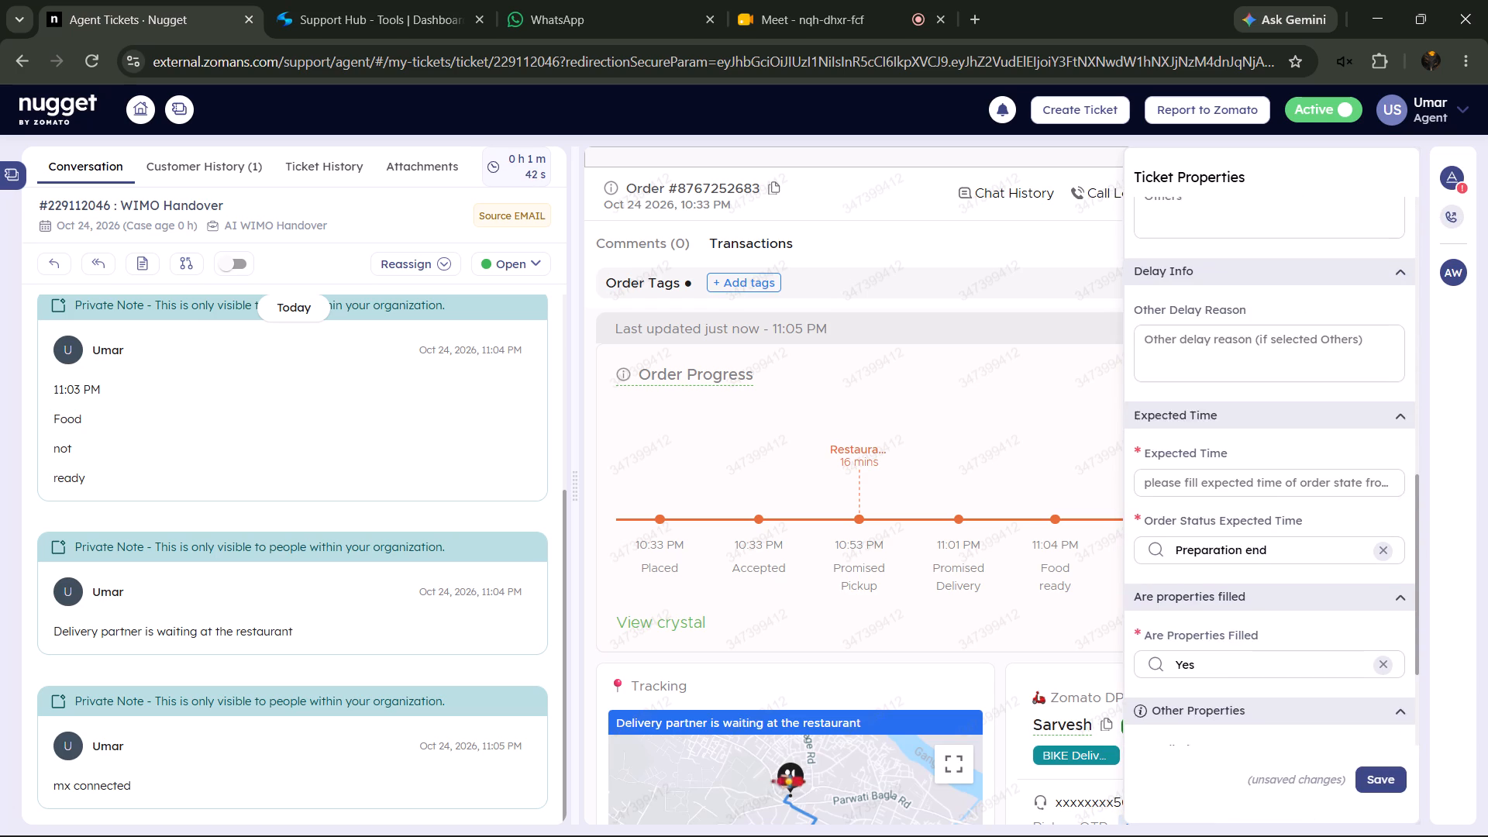
pyautogui.click(1230, 343)
pyautogui.click(1452, 174)
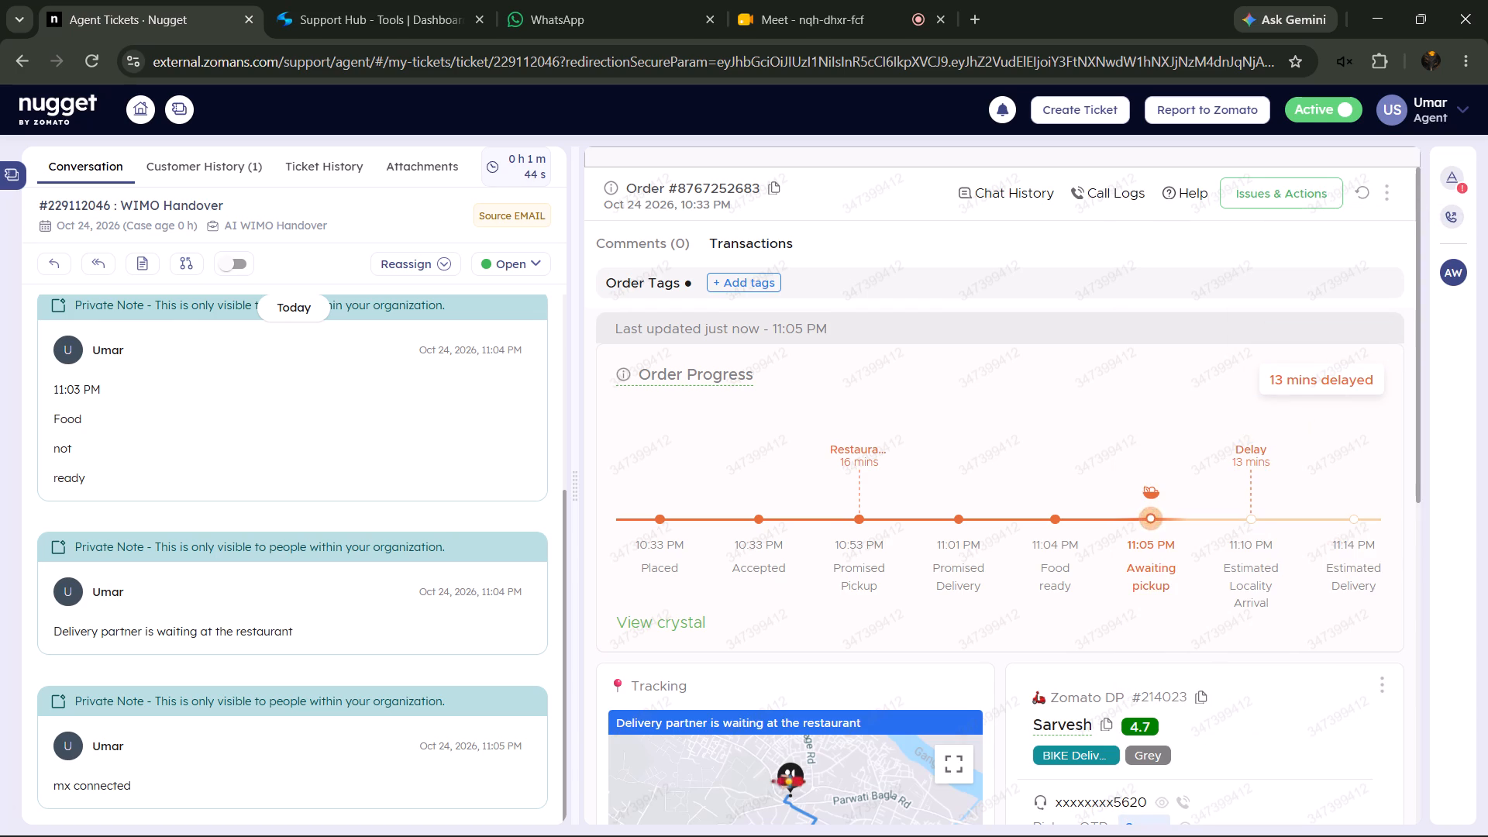
# Copy the power cut template from Restaurant Delays in Support Hub and paste it into the ticket's Other Delay Reason.
pyautogui.click(1359, 195)
pyautogui.click(1443, 170)
pyautogui.click(1202, 370)
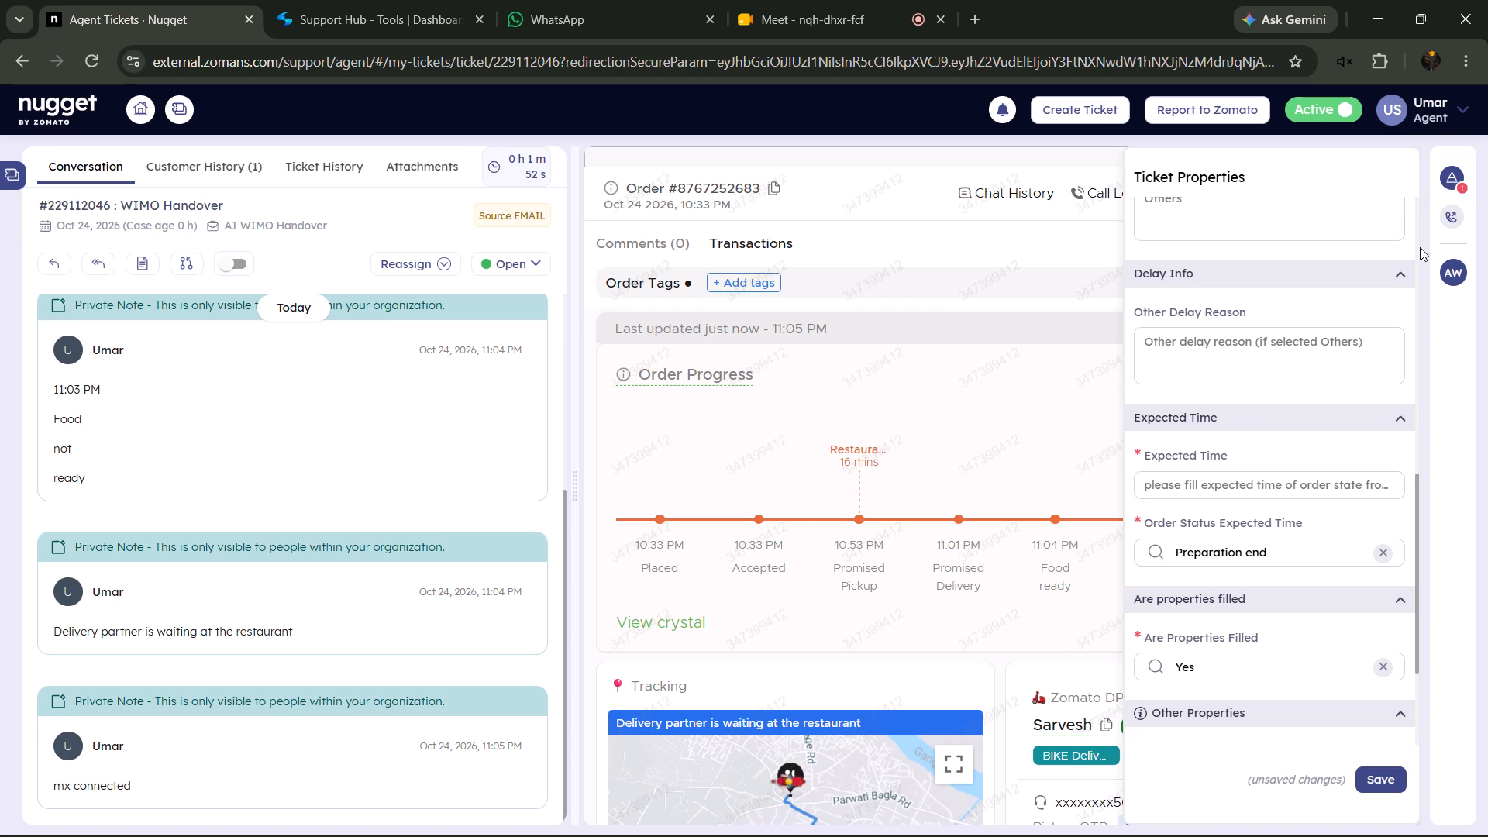
pyautogui.click(1451, 184)
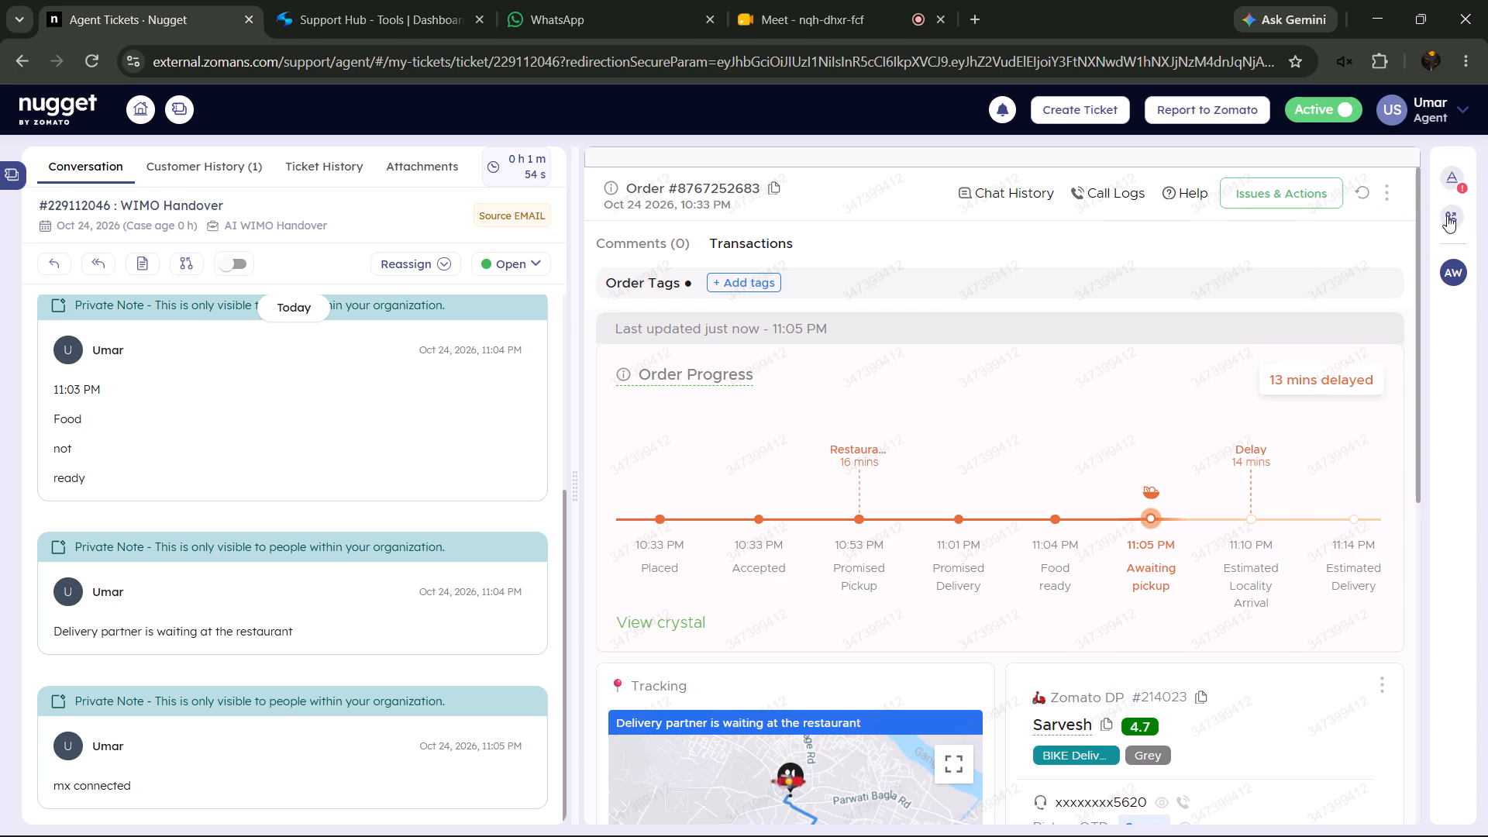
pyautogui.click(1458, 171)
pyautogui.click(1245, 351)
pyautogui.click(339, 0)
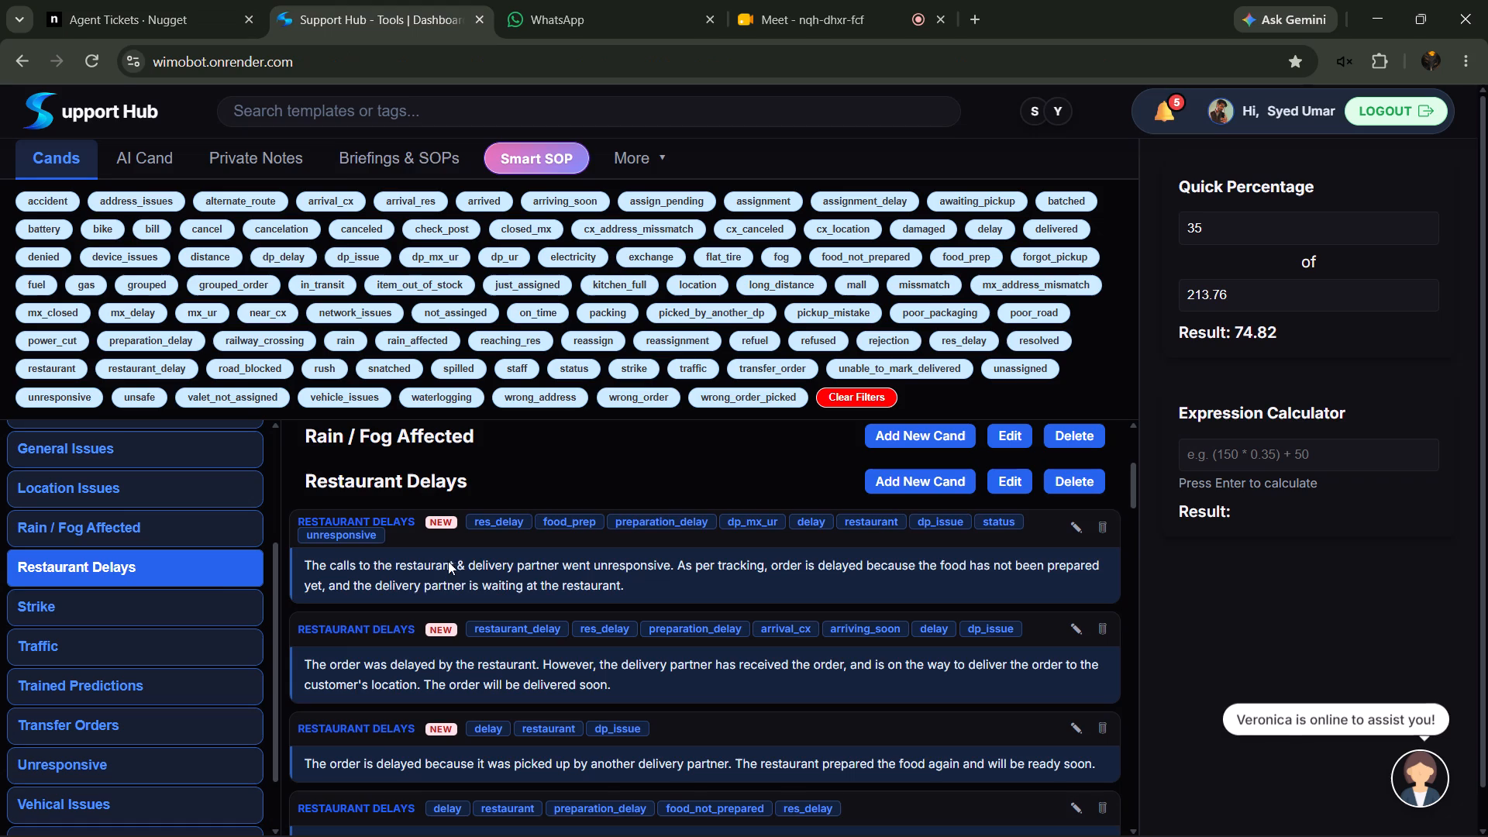
pyautogui.scroll(-3, 464, 594)
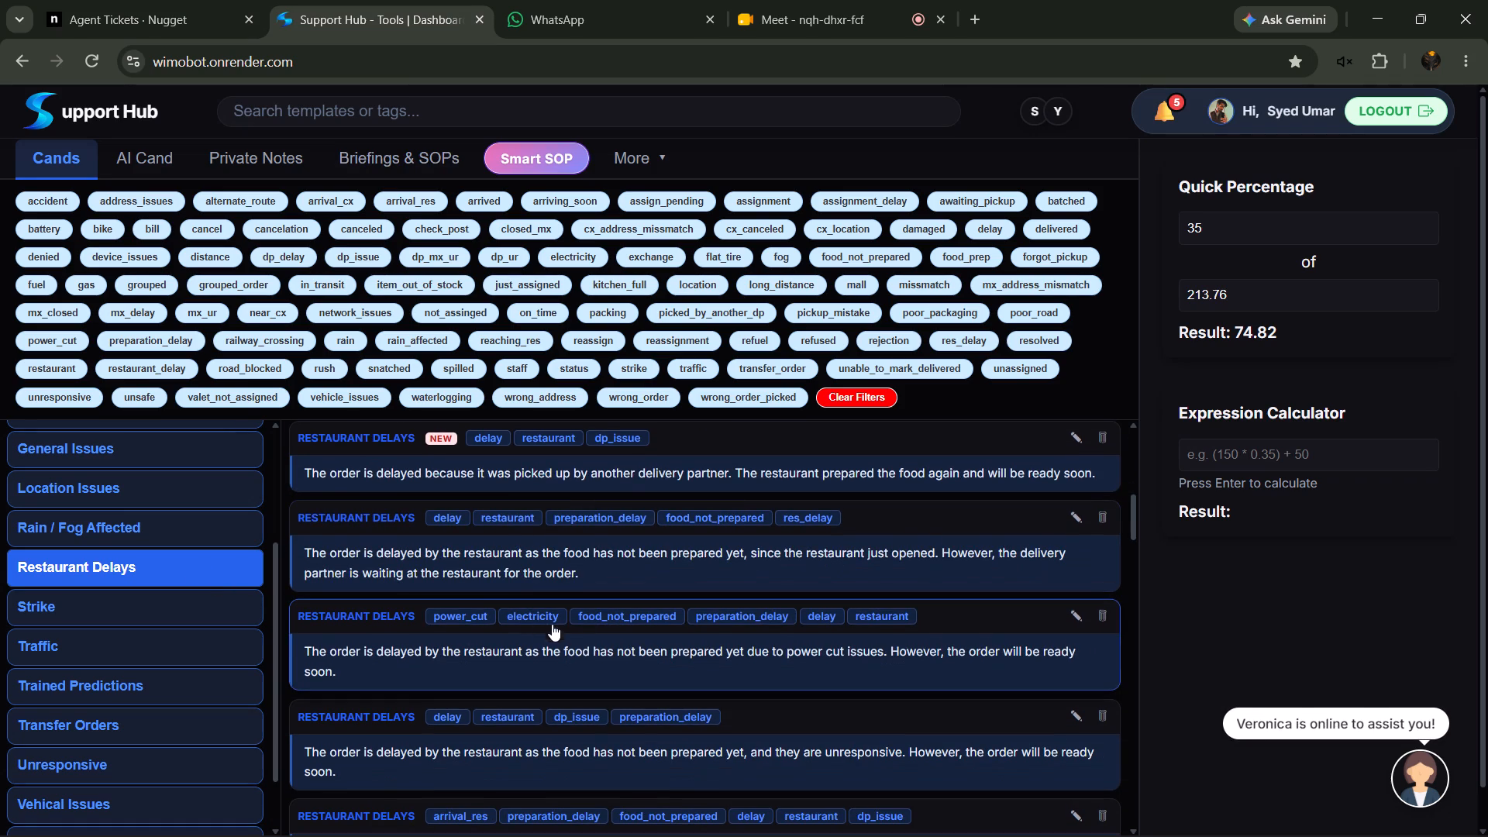
pyautogui.click(588, 655)
pyautogui.click(220, 0)
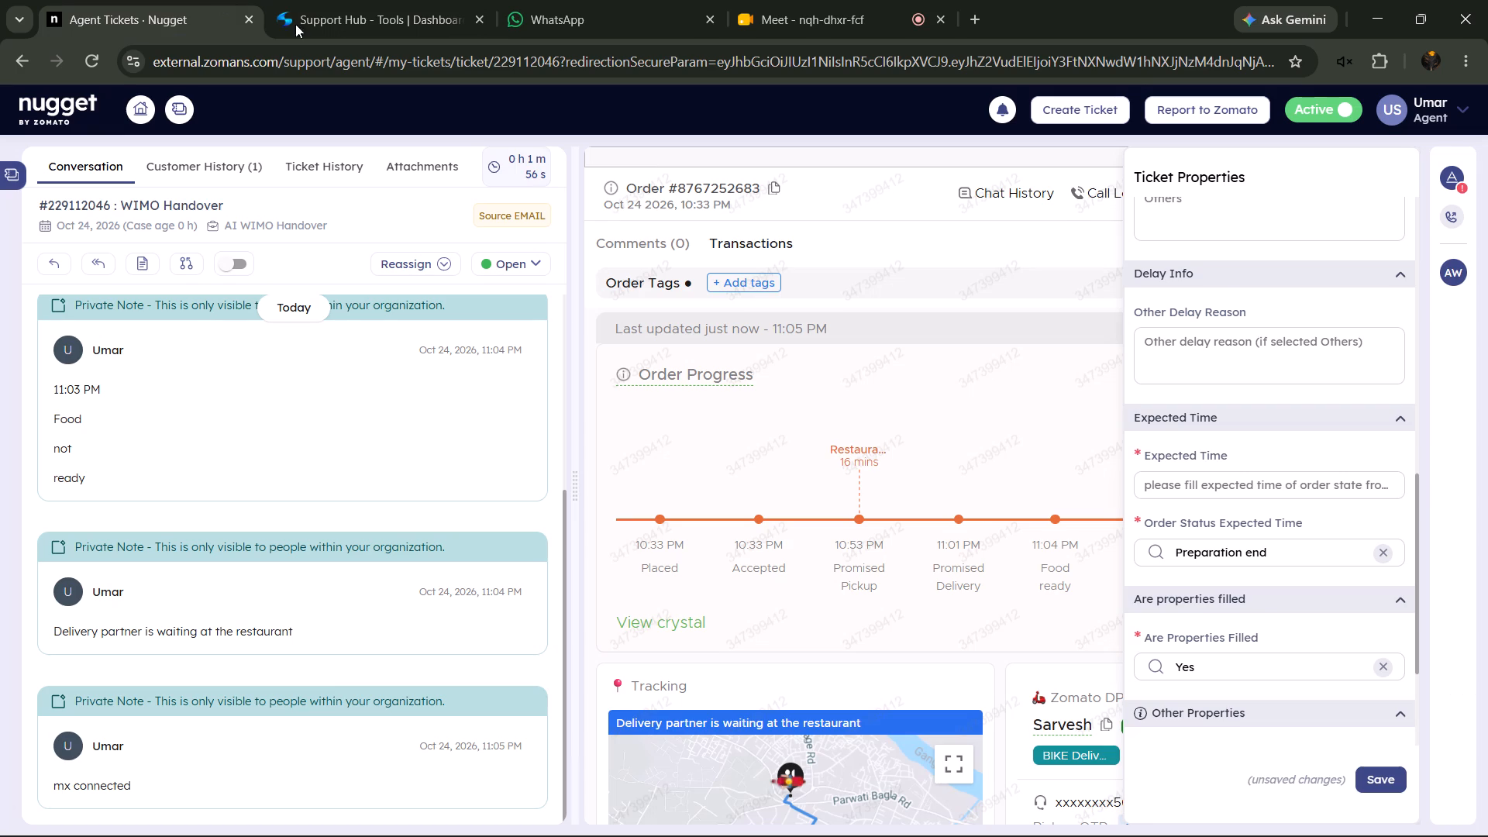
pyautogui.rightClick(1233, 370)
pyautogui.click(1307, 580)
pyautogui.click(1282, 473)
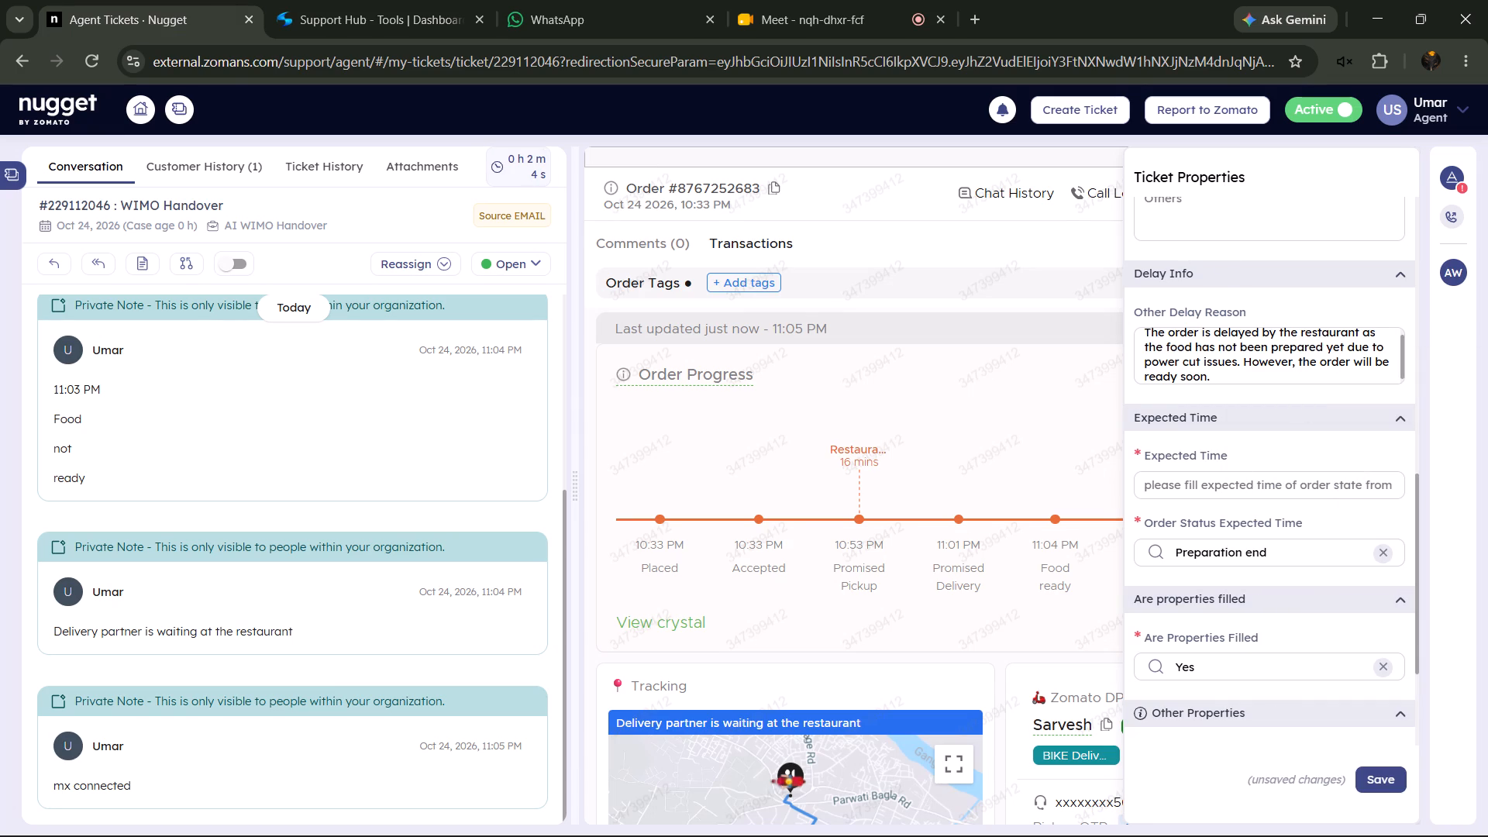
pyautogui.moveTo(1235, 360); pyautogui.dragTo(1118, 363)
# Refresh and review the order progress, and enter 1 as the Expected Time in the ticket properties.
pyautogui.click(1459, 181)
pyautogui.click(1359, 197)
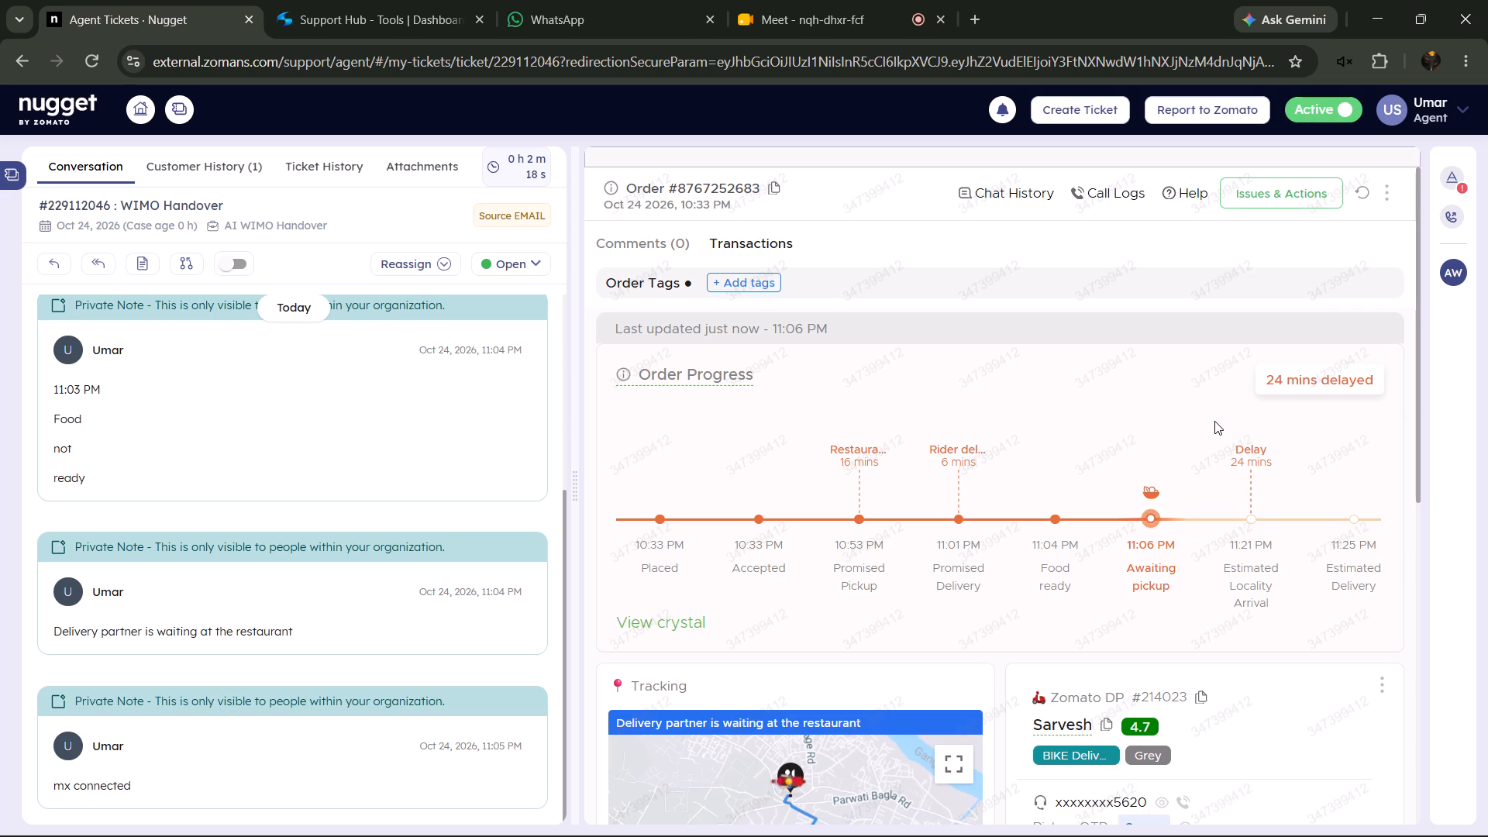
pyautogui.scroll(-1, 1224, 416)
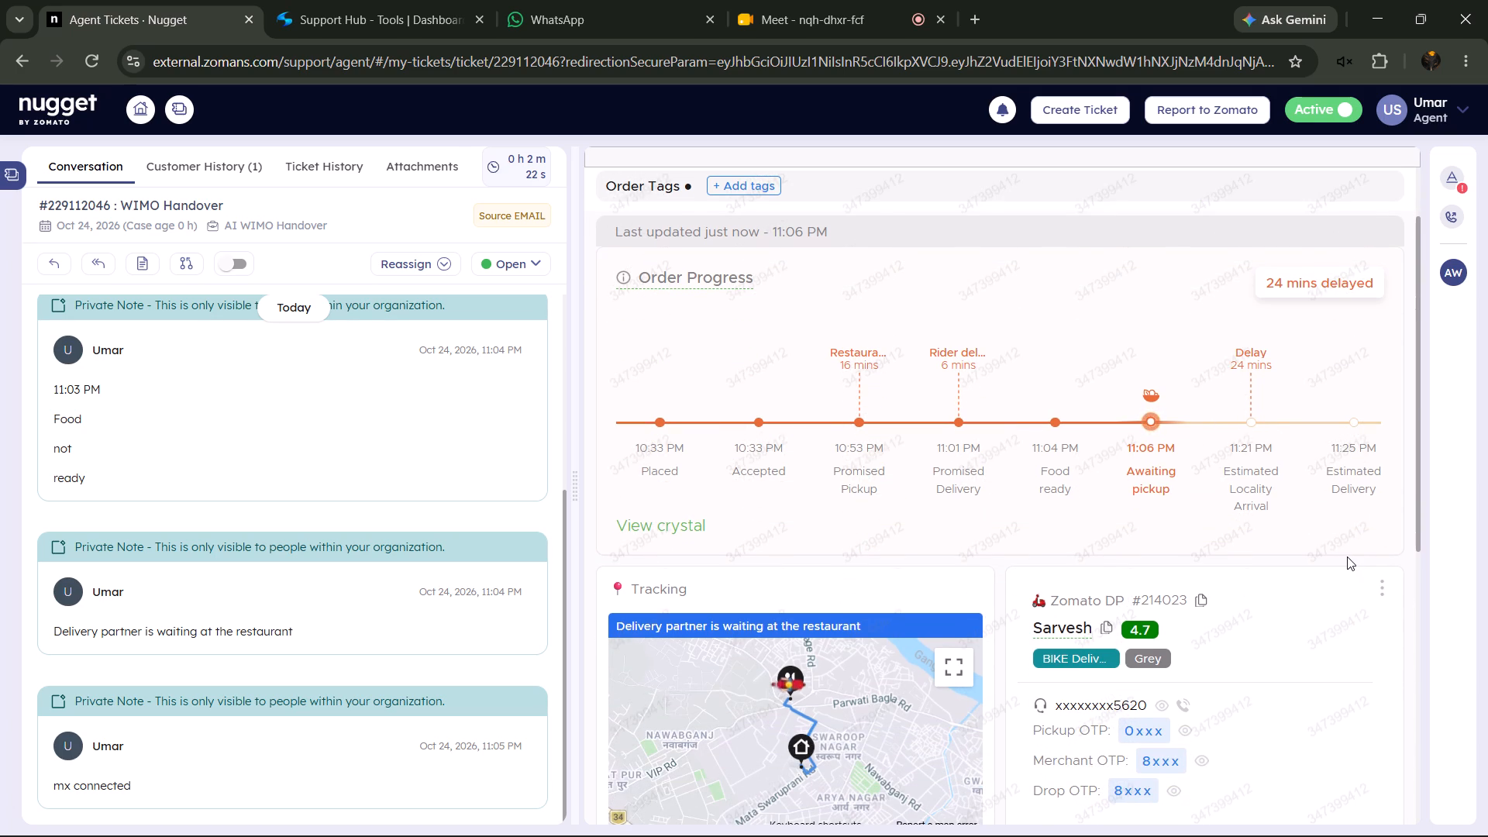
pyautogui.scroll(3, 1350, 549)
pyautogui.click(1362, 195)
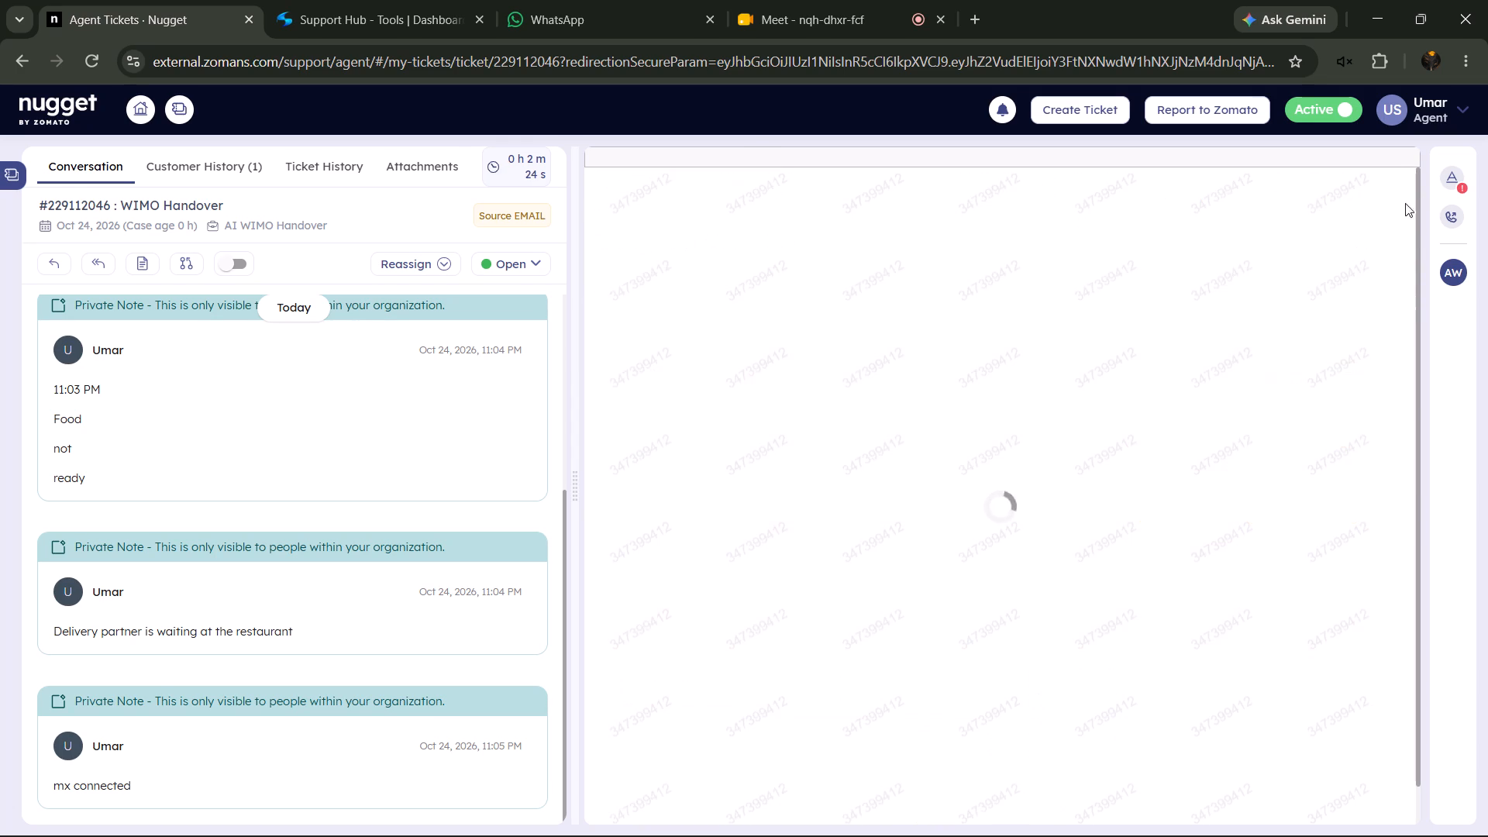
pyautogui.click(1453, 184)
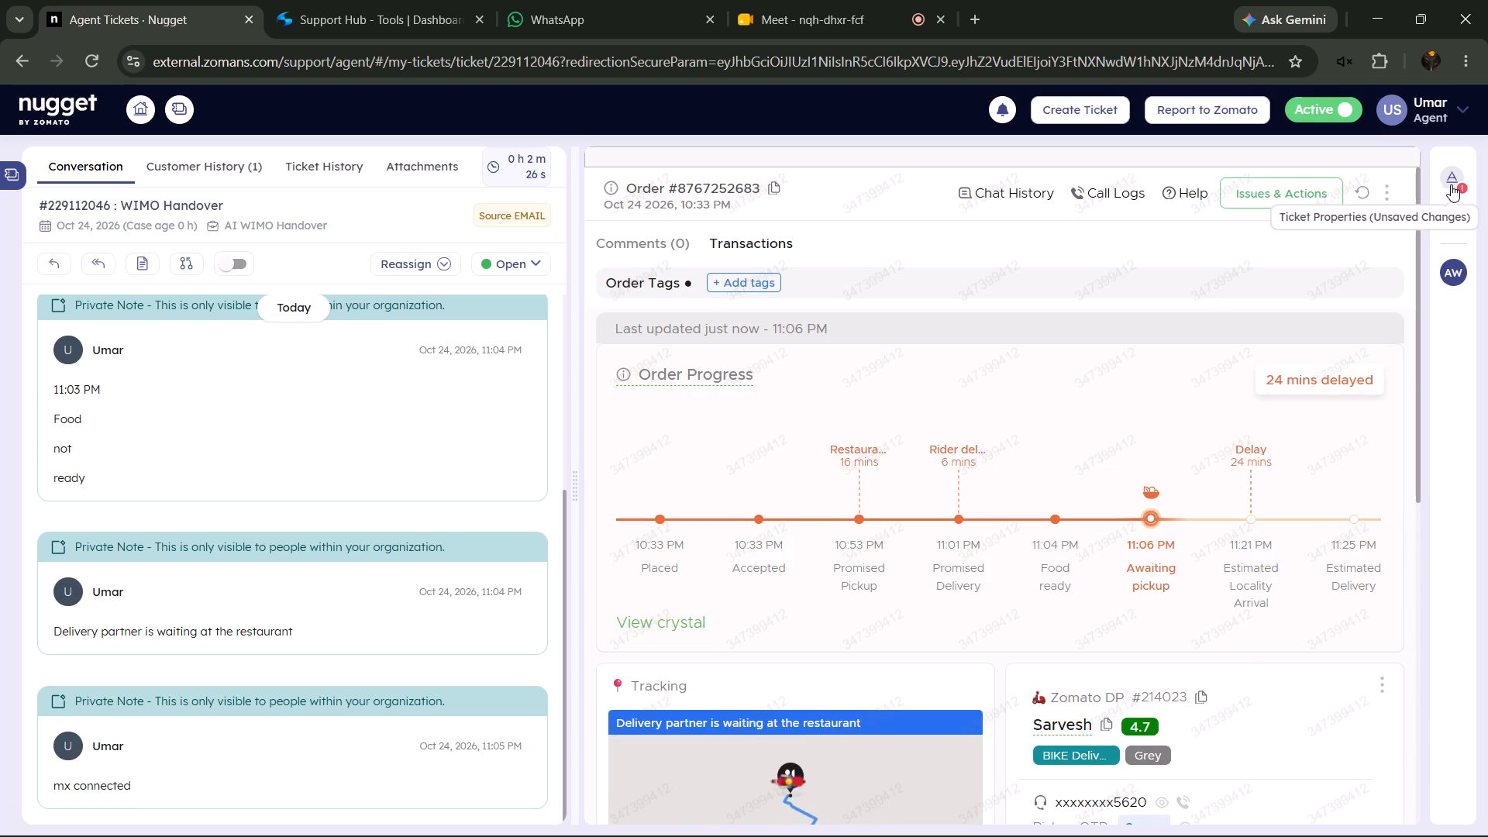
pyautogui.click(1227, 488)
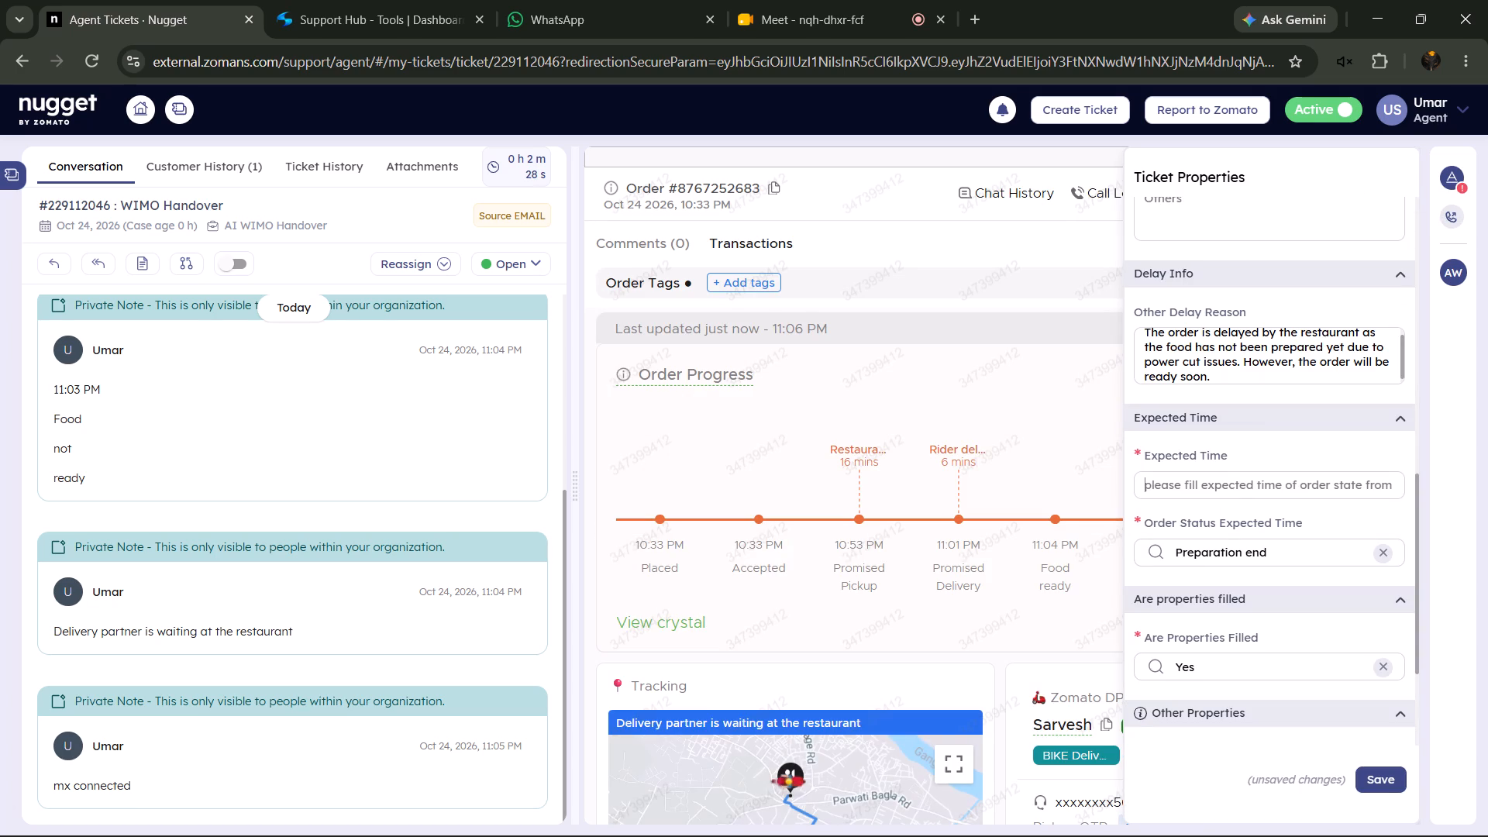
pyautogui.press('1')
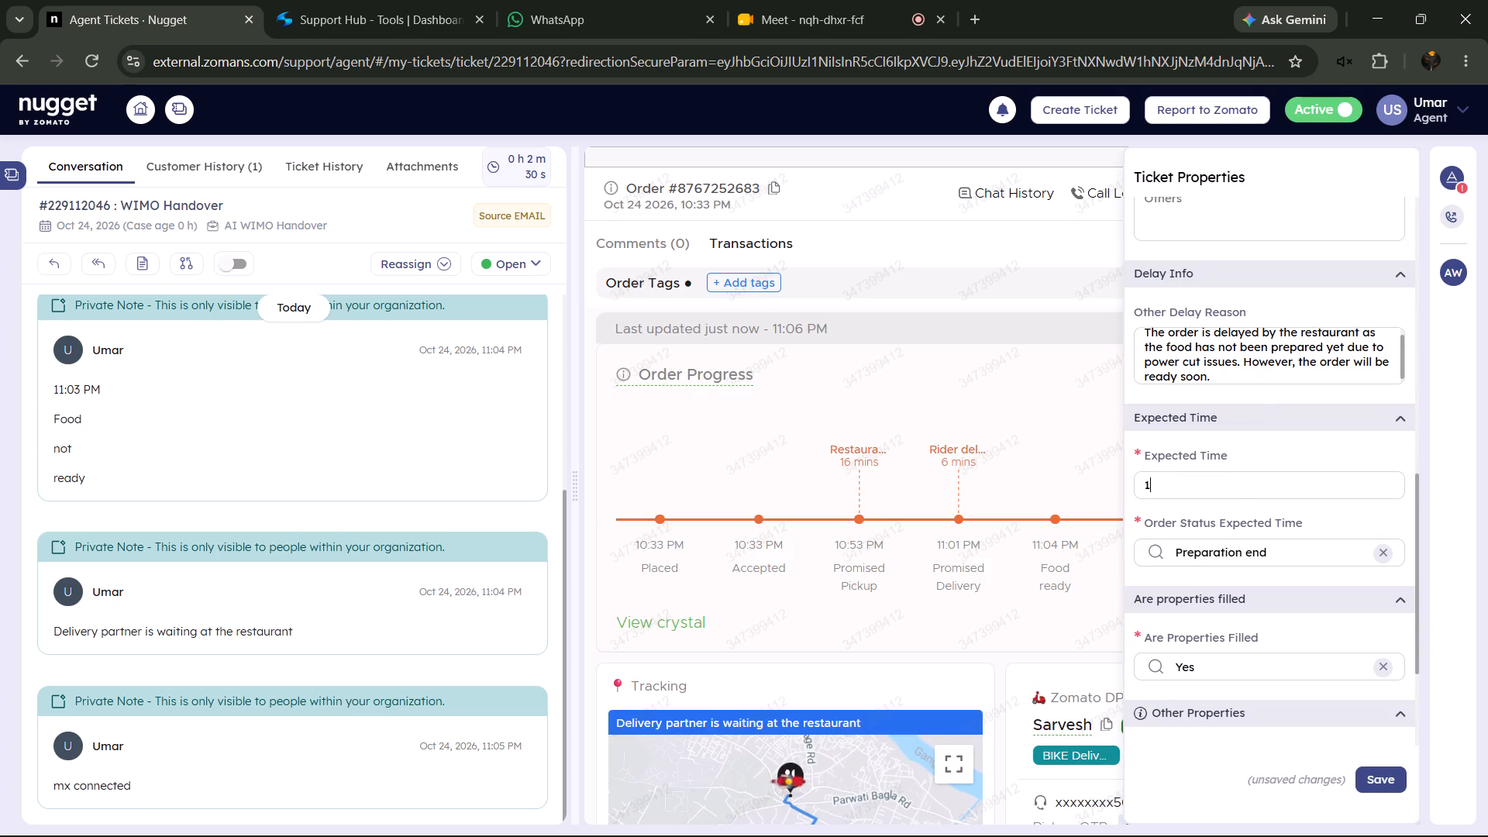
# Edit Other Delay Reason to read "The order is delayed by the restaurant as the food has not been handed over yet. However, the order will be dispatched soon.".
pyautogui.doubleClick(1277, 347)
pyautogui.press('BackSpace')
pyautogui.write('handed over')
pyautogui.press('space')
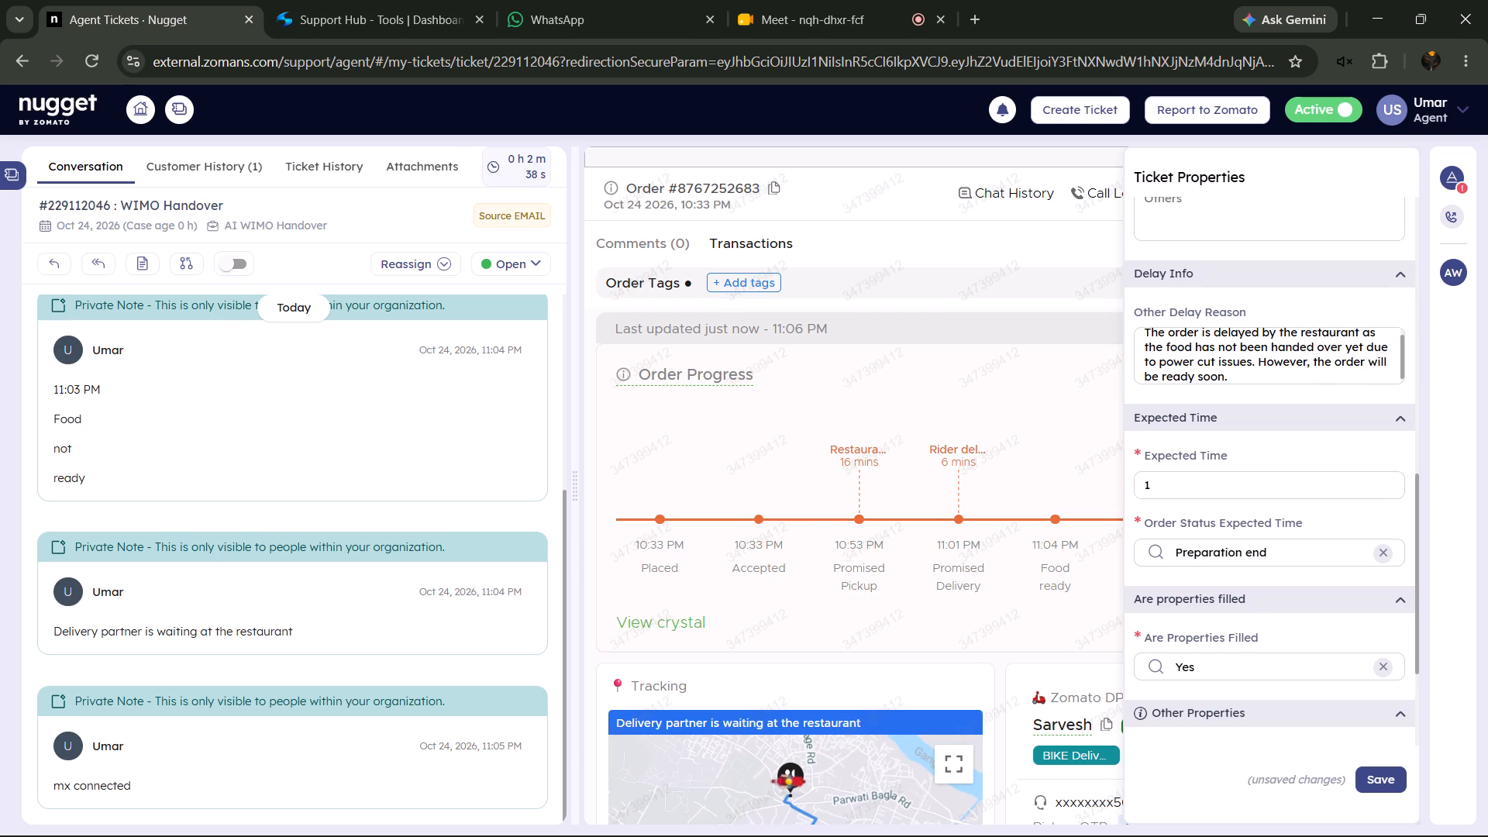
pyautogui.moveTo(1253, 361); pyautogui.dragTo(1137, 360)
pyautogui.press('BackSpace')
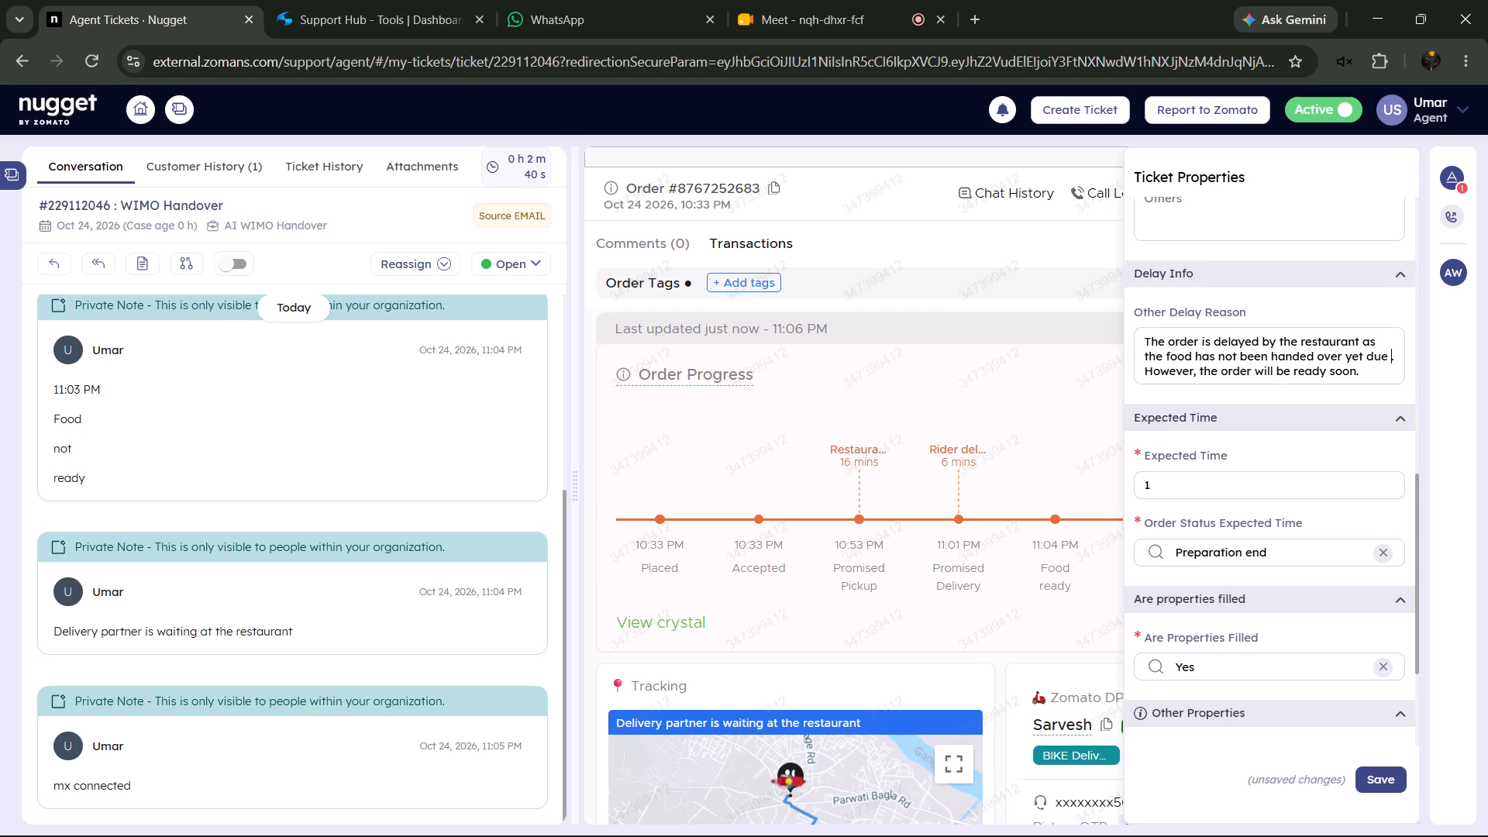
pyautogui.press('BackSpace')
pyautogui.press('BackSpace')
pyautogui.press('BackSpace')
pyautogui.press('BackSpace')
pyautogui.press('BackSpace')
pyautogui.doubleClick(1305, 370)
pyautogui.press('BackSpace')
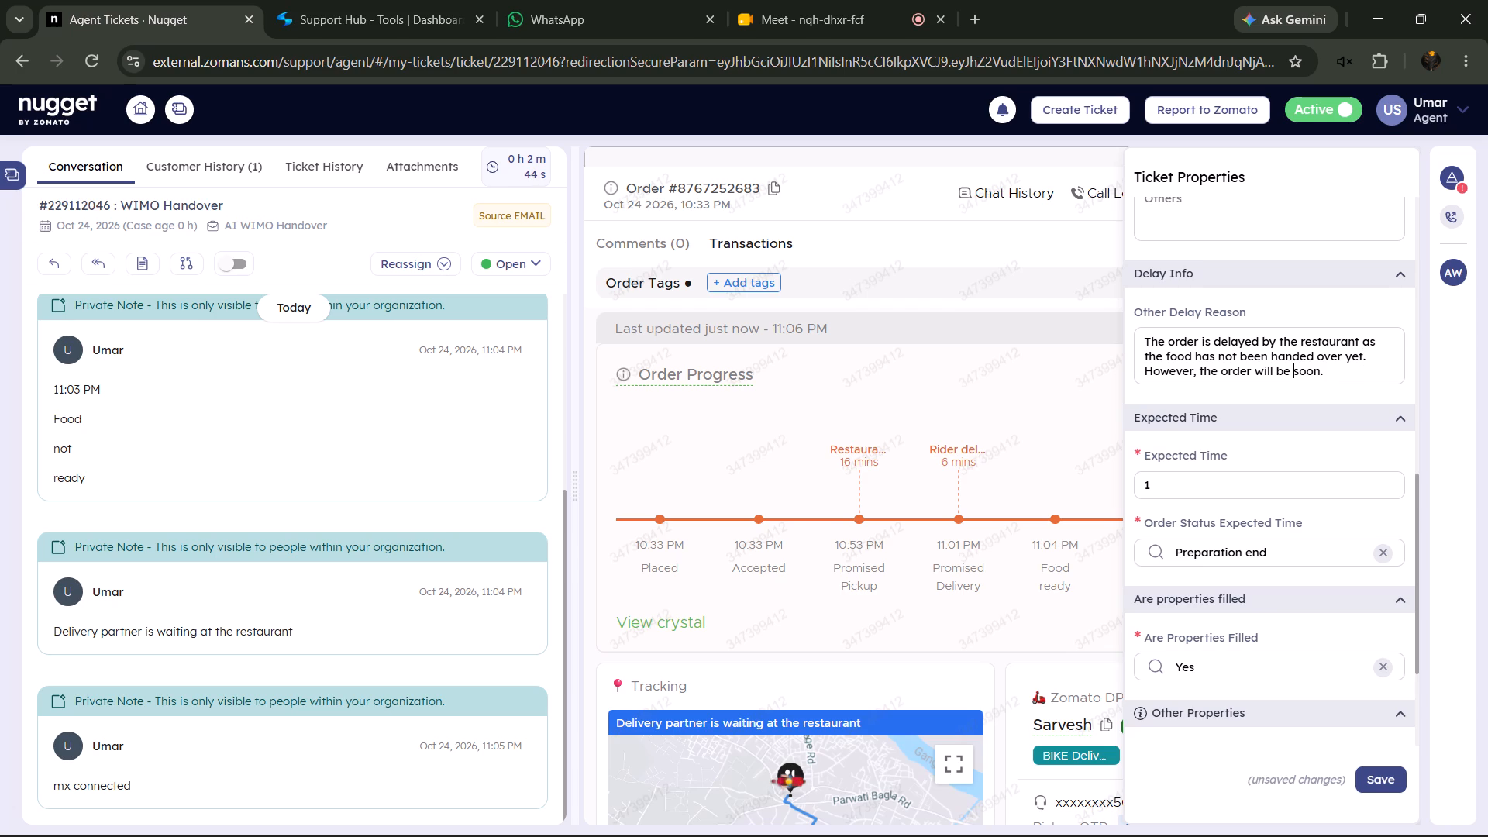
pyautogui.write('dispa')
pyautogui.write('tched')
pyautogui.press('space')
pyautogui.click(1450, 180)
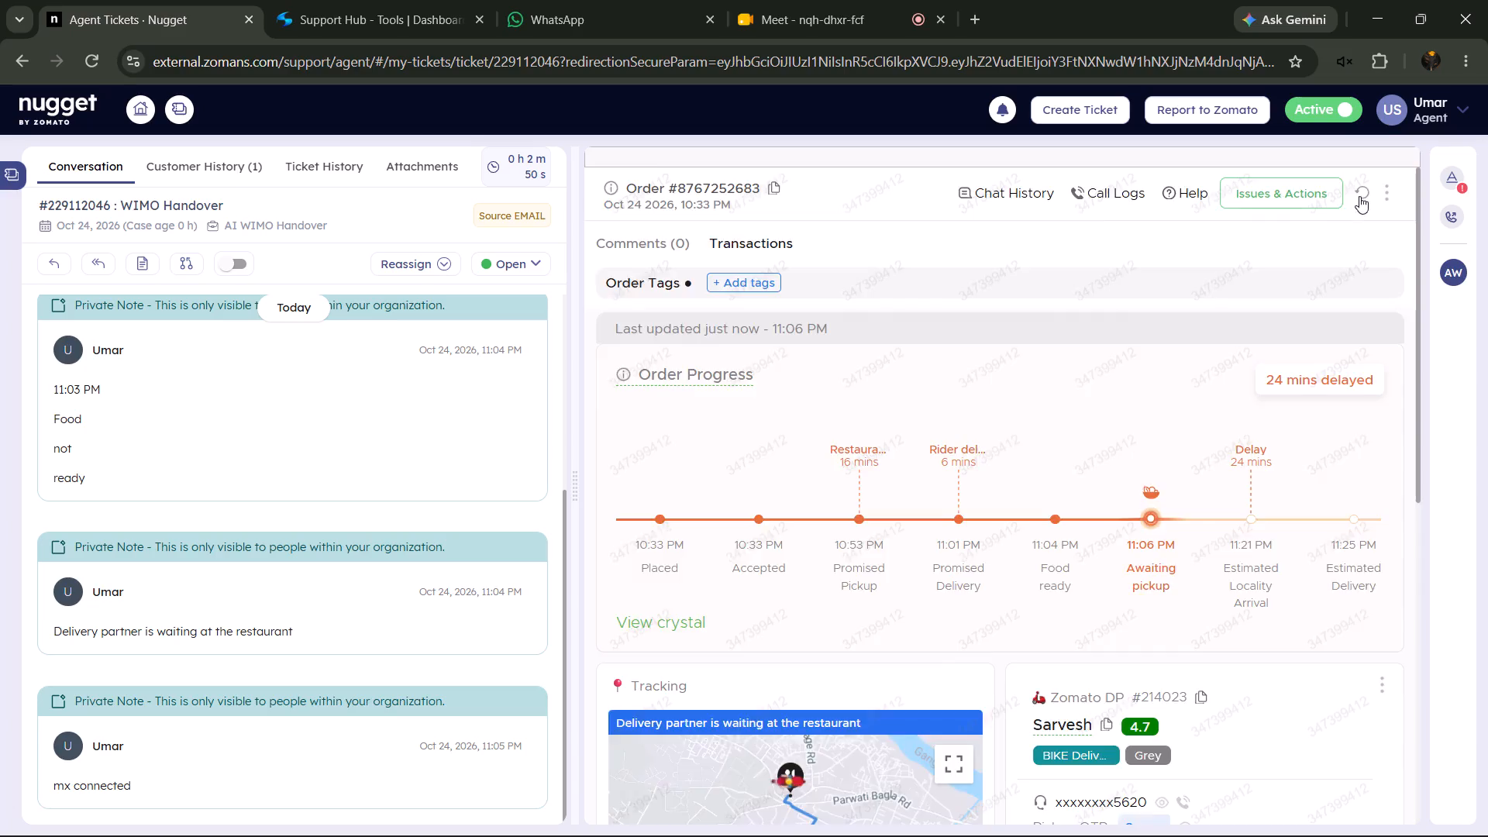
# Refresh the order progress and place a callback call to the delivery partner.
pyautogui.click(1359, 196)
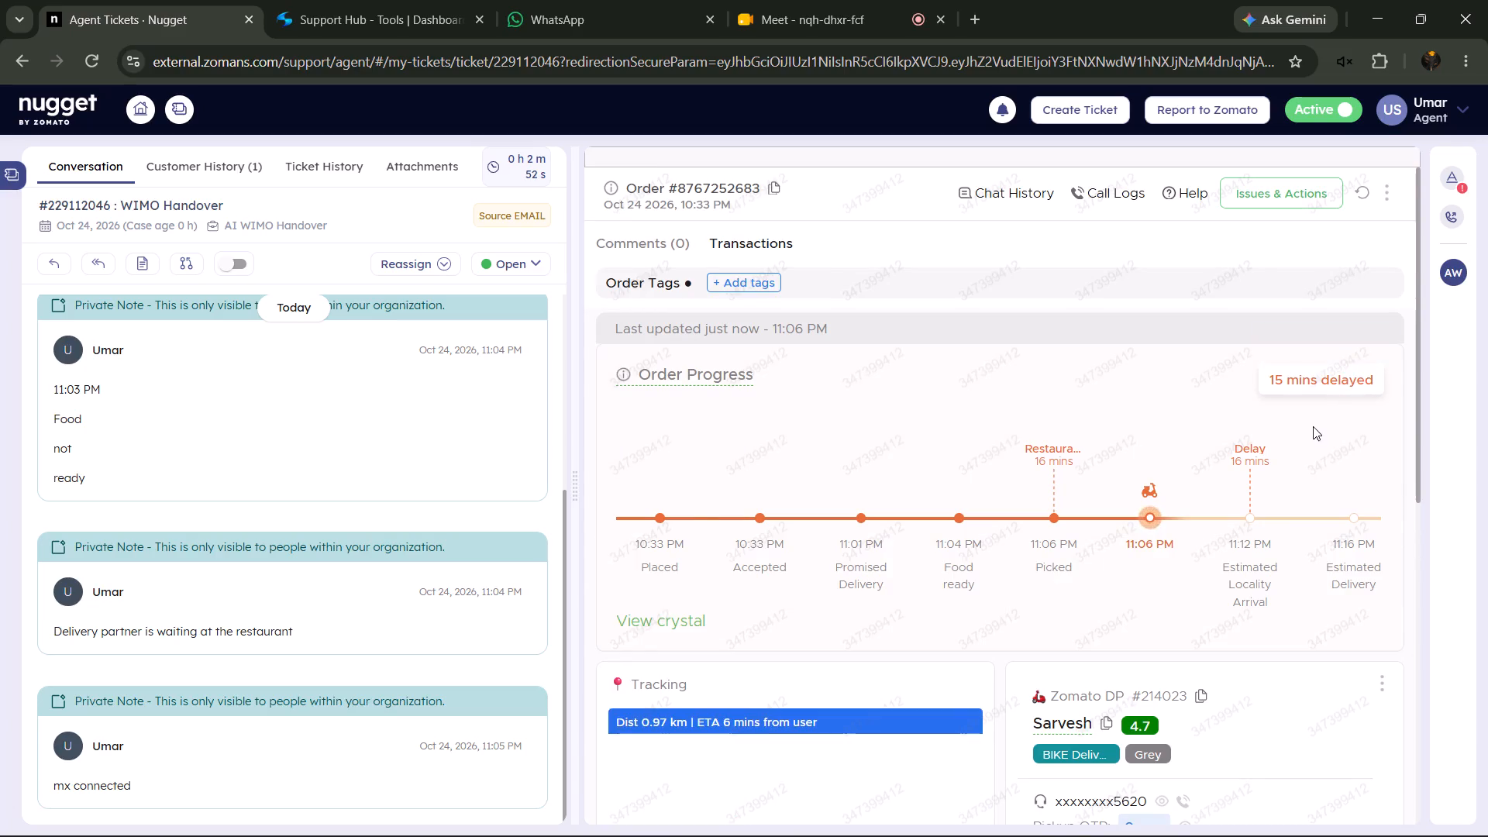
pyautogui.scroll(-1, 1312, 429)
pyautogui.click(1185, 701)
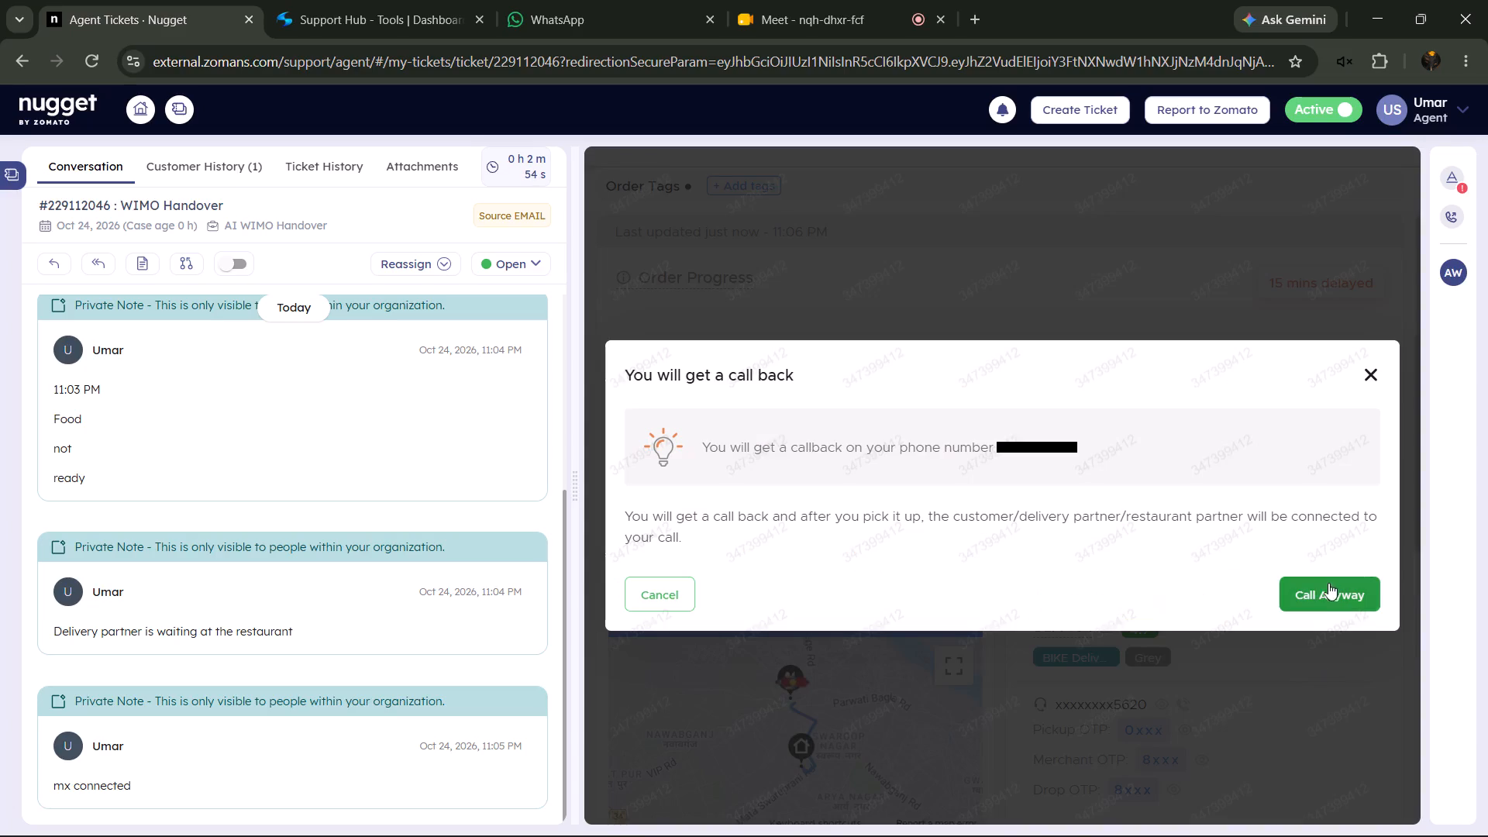
pyautogui.click(1329, 580)
pyautogui.click(1094, 281)
# Copy the "11:06 PM Picked" status from the order progress and add it as a private note.
pyautogui.moveTo(1016, 451); pyautogui.dragTo(1089, 483)
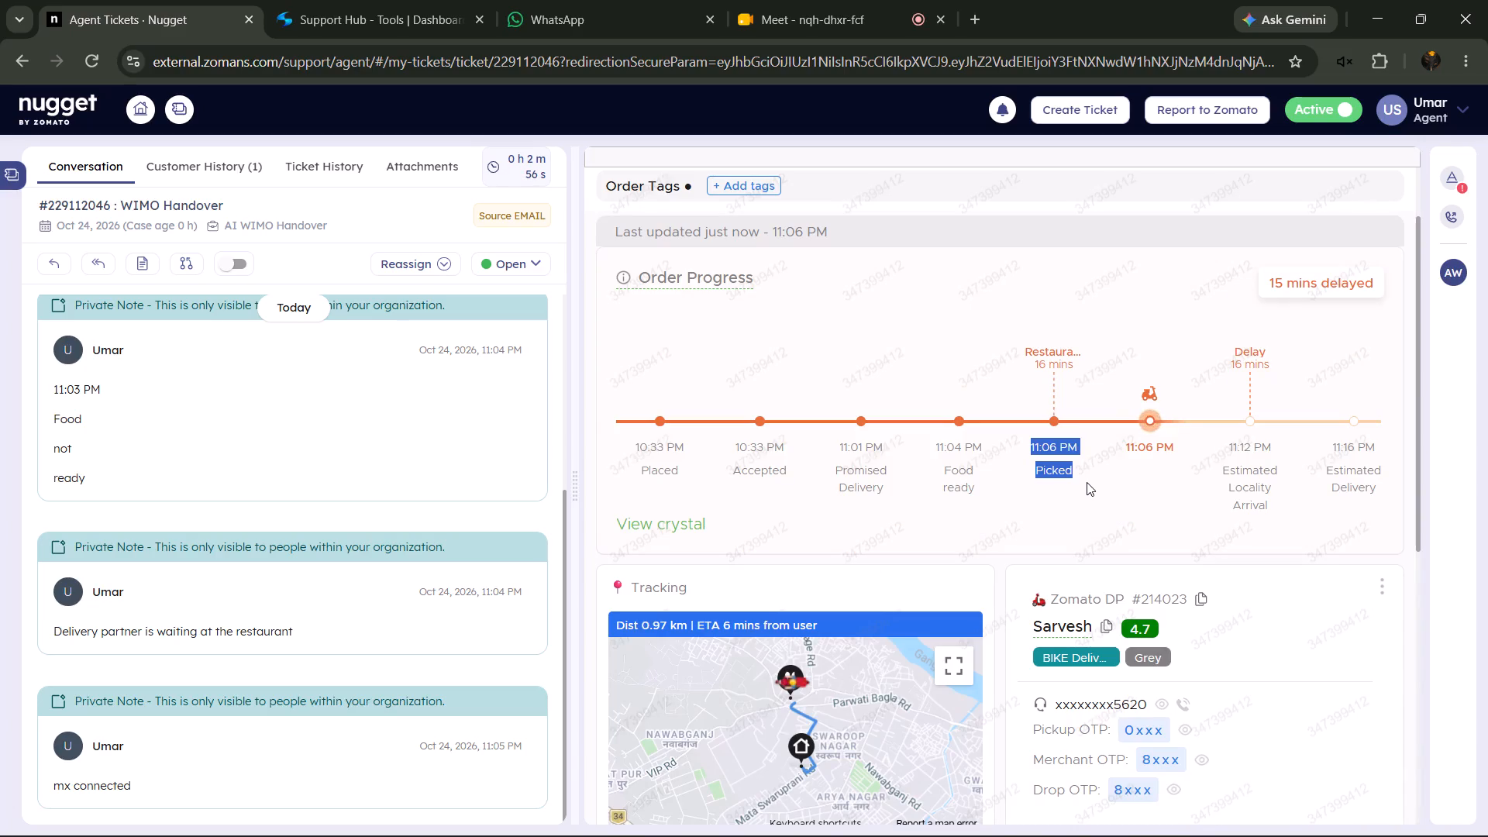
pyautogui.hotkey('ctrl', 'c')
pyautogui.click(141, 268)
pyautogui.rightClick(693, 444)
pyautogui.click(792, 557)
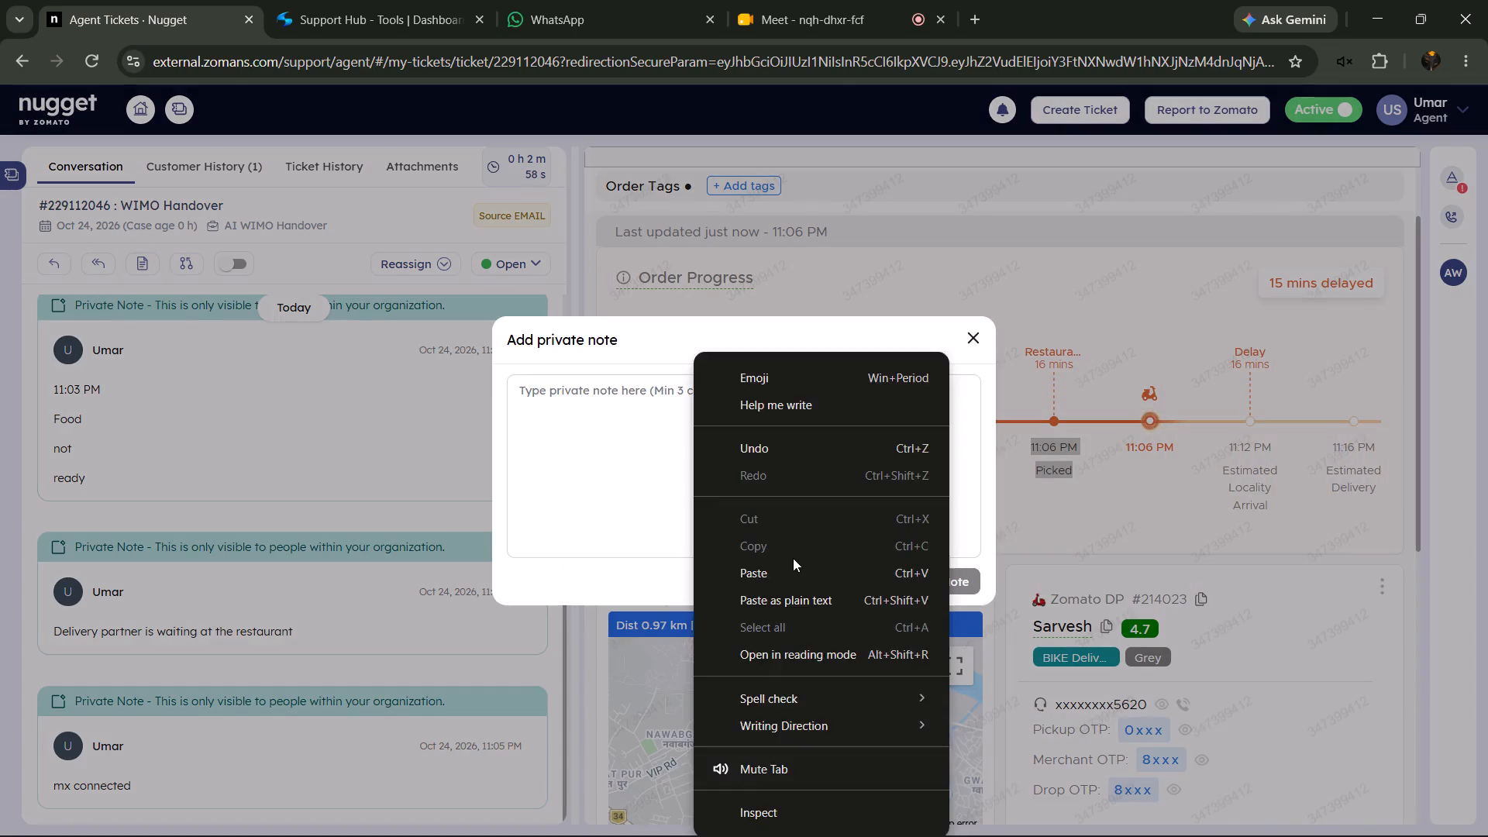
pyautogui.moveTo(833, 585); pyautogui.dragTo(839, 596)
pyautogui.click(915, 580)
pyautogui.moveTo(876, 608); pyautogui.dragTo(593, 618)
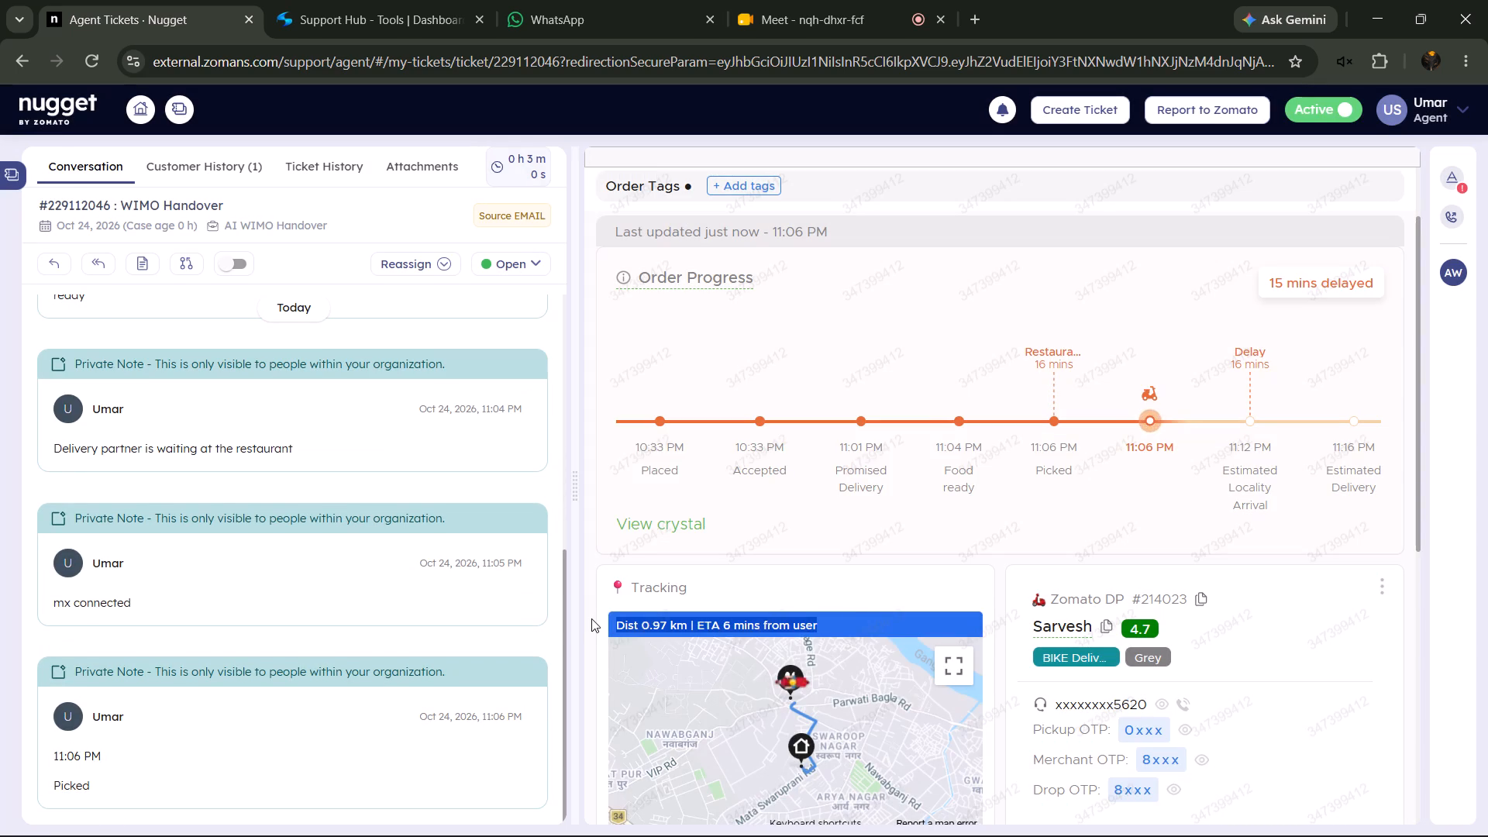
# Copy the selected tracking text "Dist 0.97 km | ETA 6 mins from user" above the order map.
pyautogui.rightClick(646, 615)
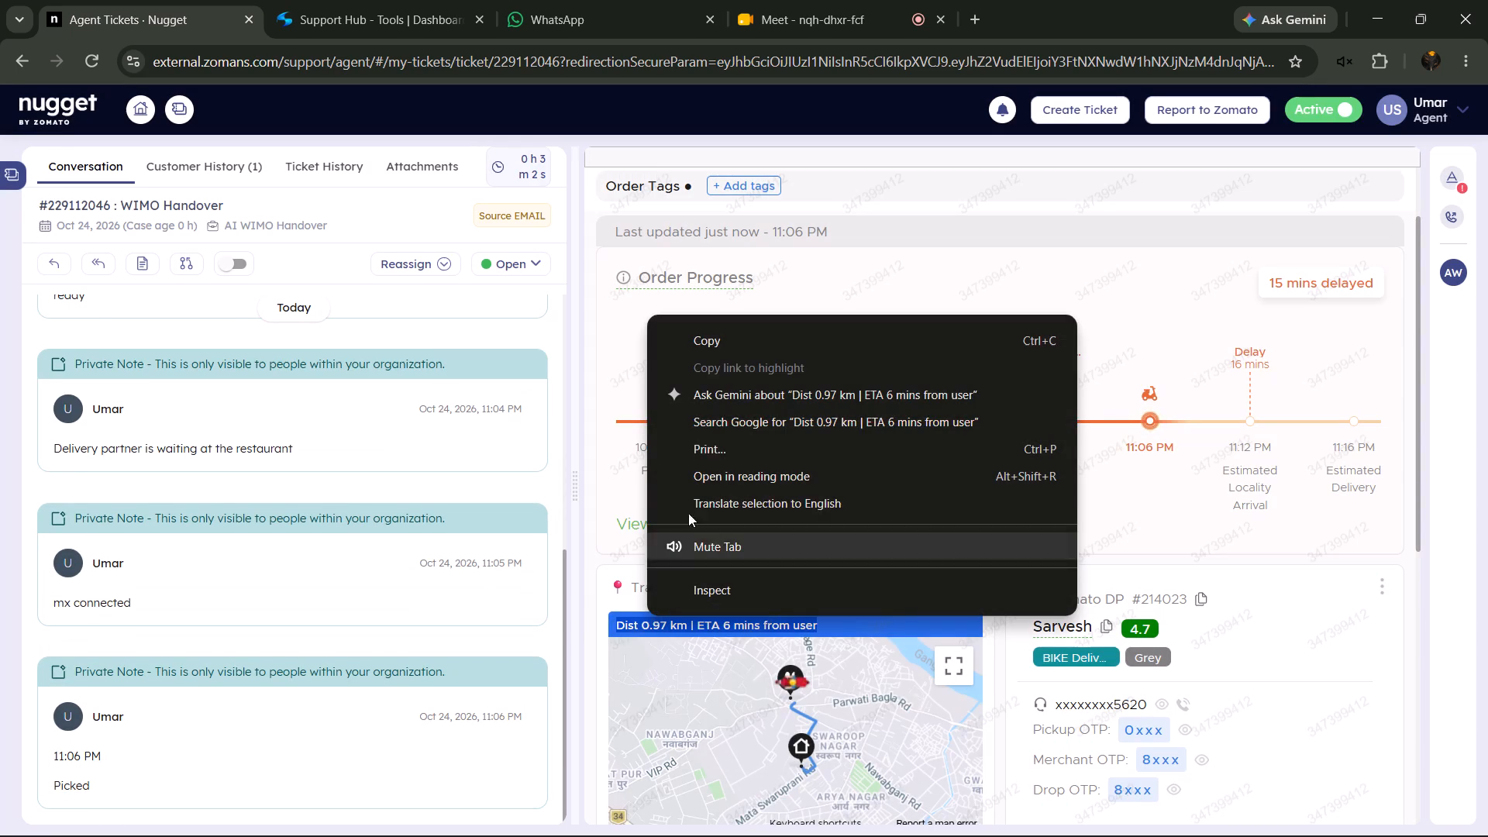
pyautogui.click(725, 346)
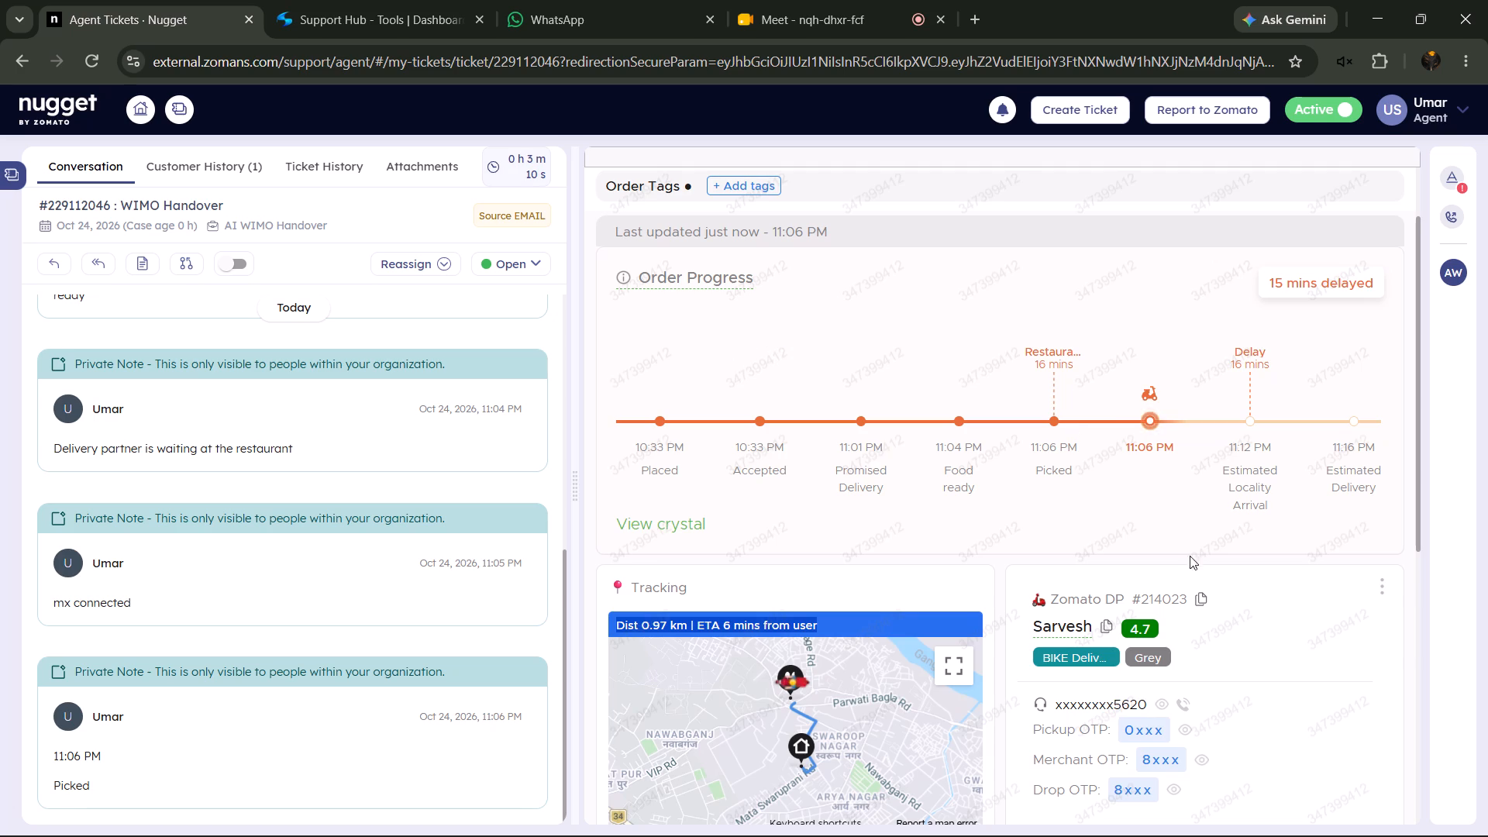
# Check the computer's Wi-Fi connection in the list of available networks, and return to the ticket.
pyautogui.scroll(4, 1195, 587)
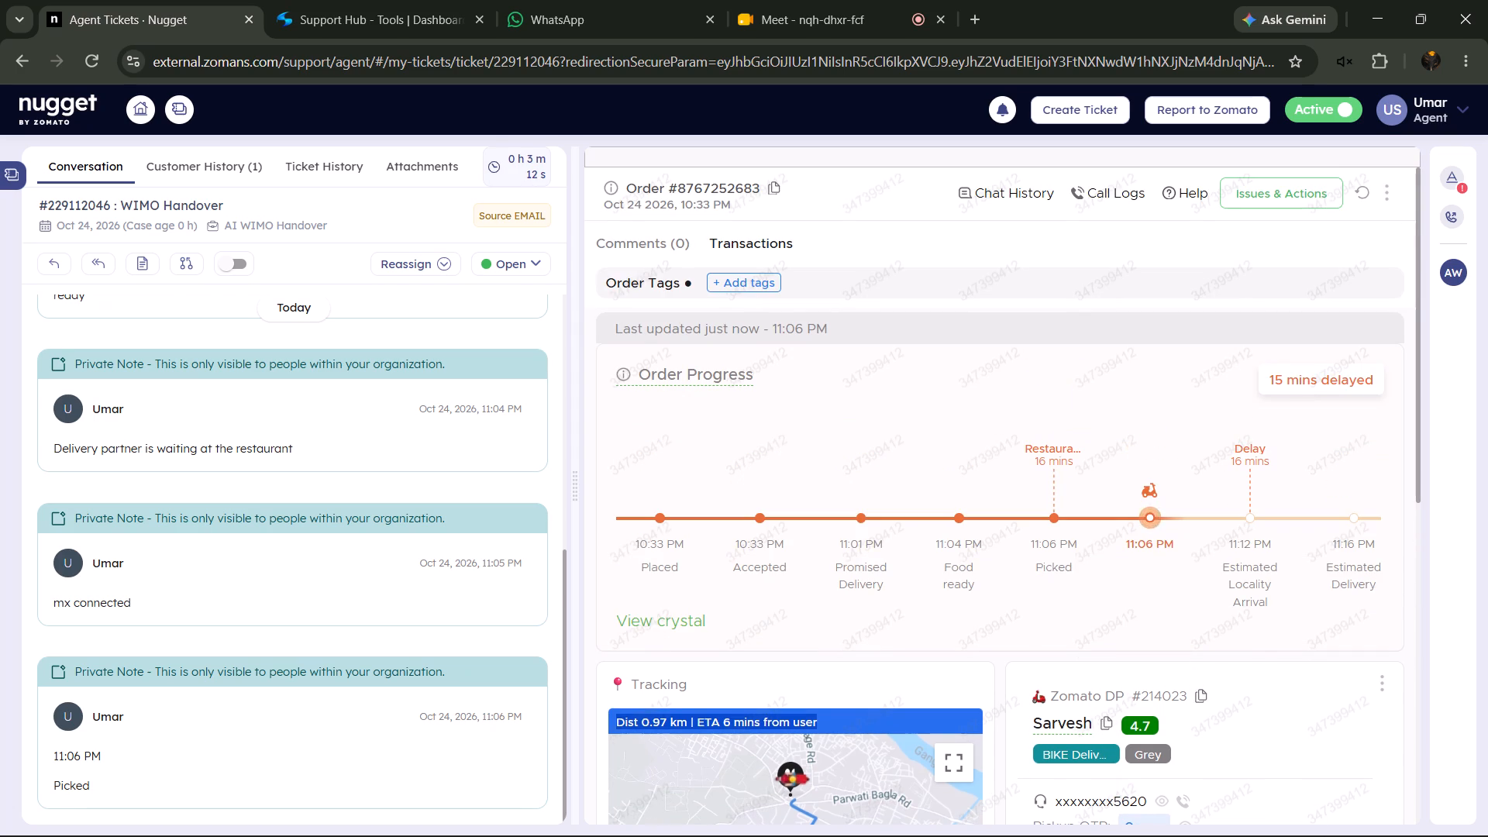
pyautogui.click(1323, 809)
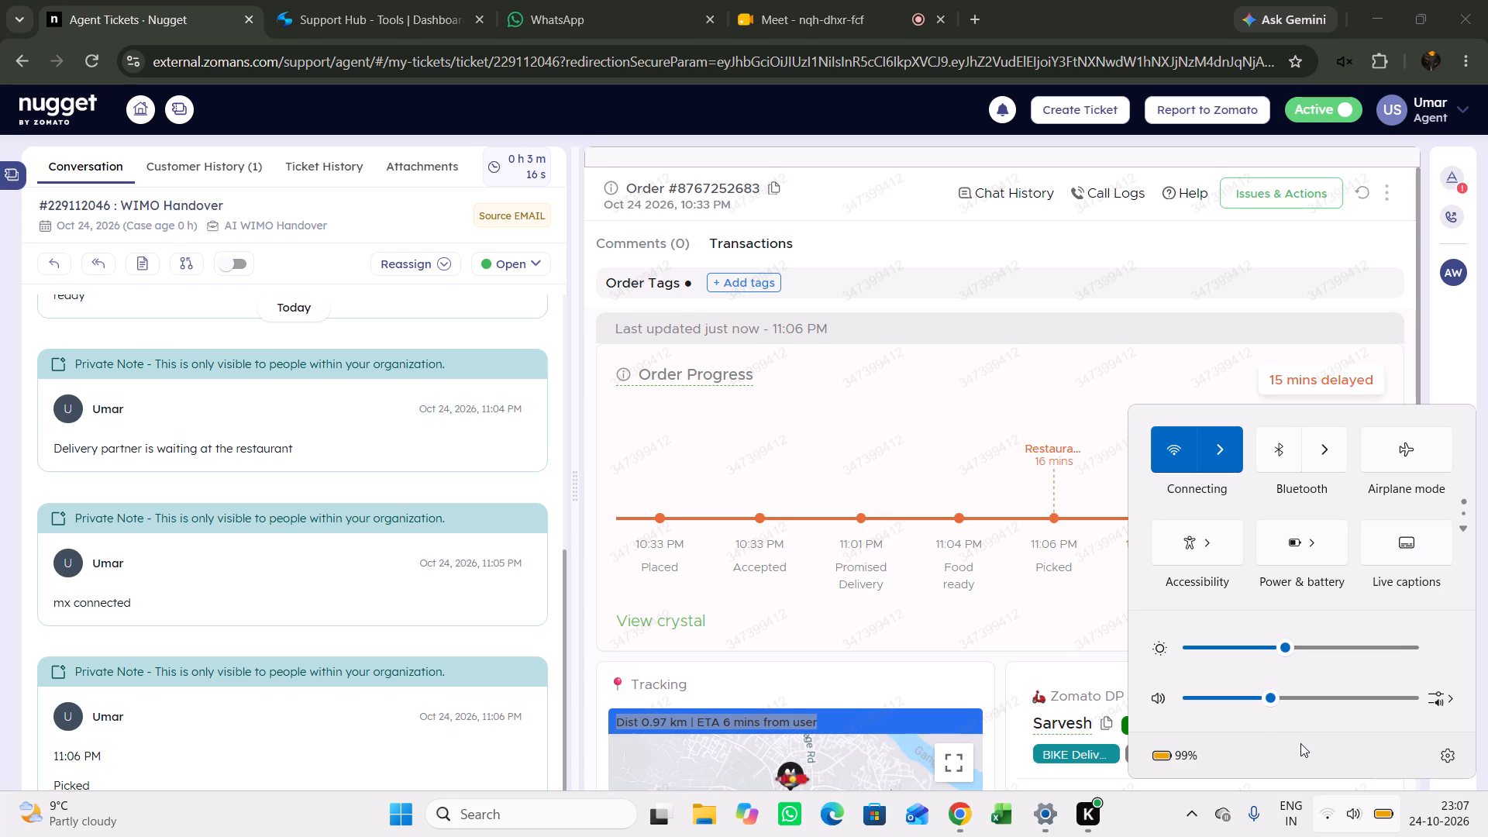
pyautogui.click(1229, 462)
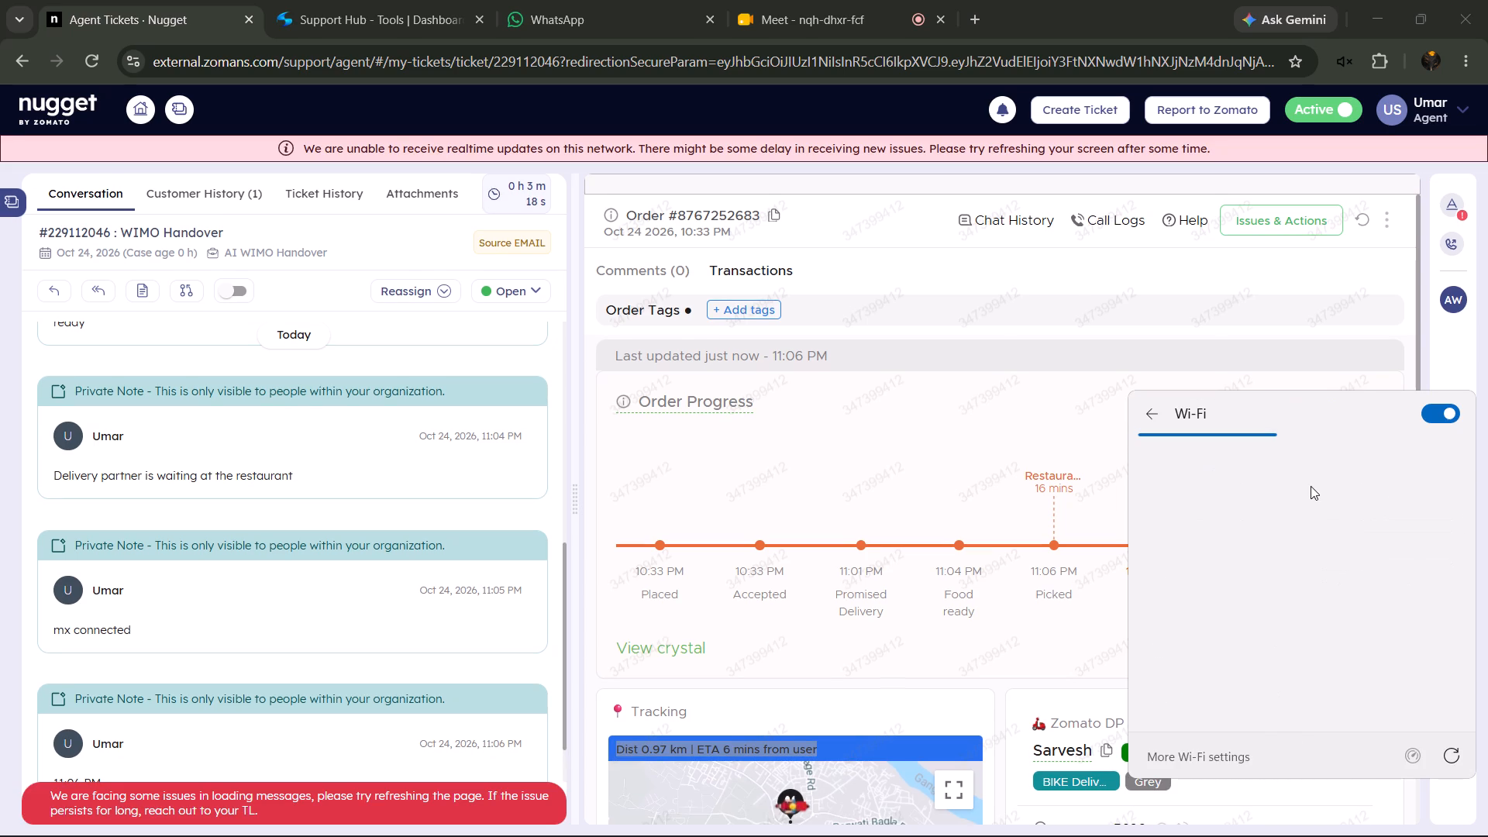
pyautogui.click(1011, 384)
# Place a callback call to the delivery partner from the order's Zomato DP card.
pyautogui.scroll(-2, 1087, 387)
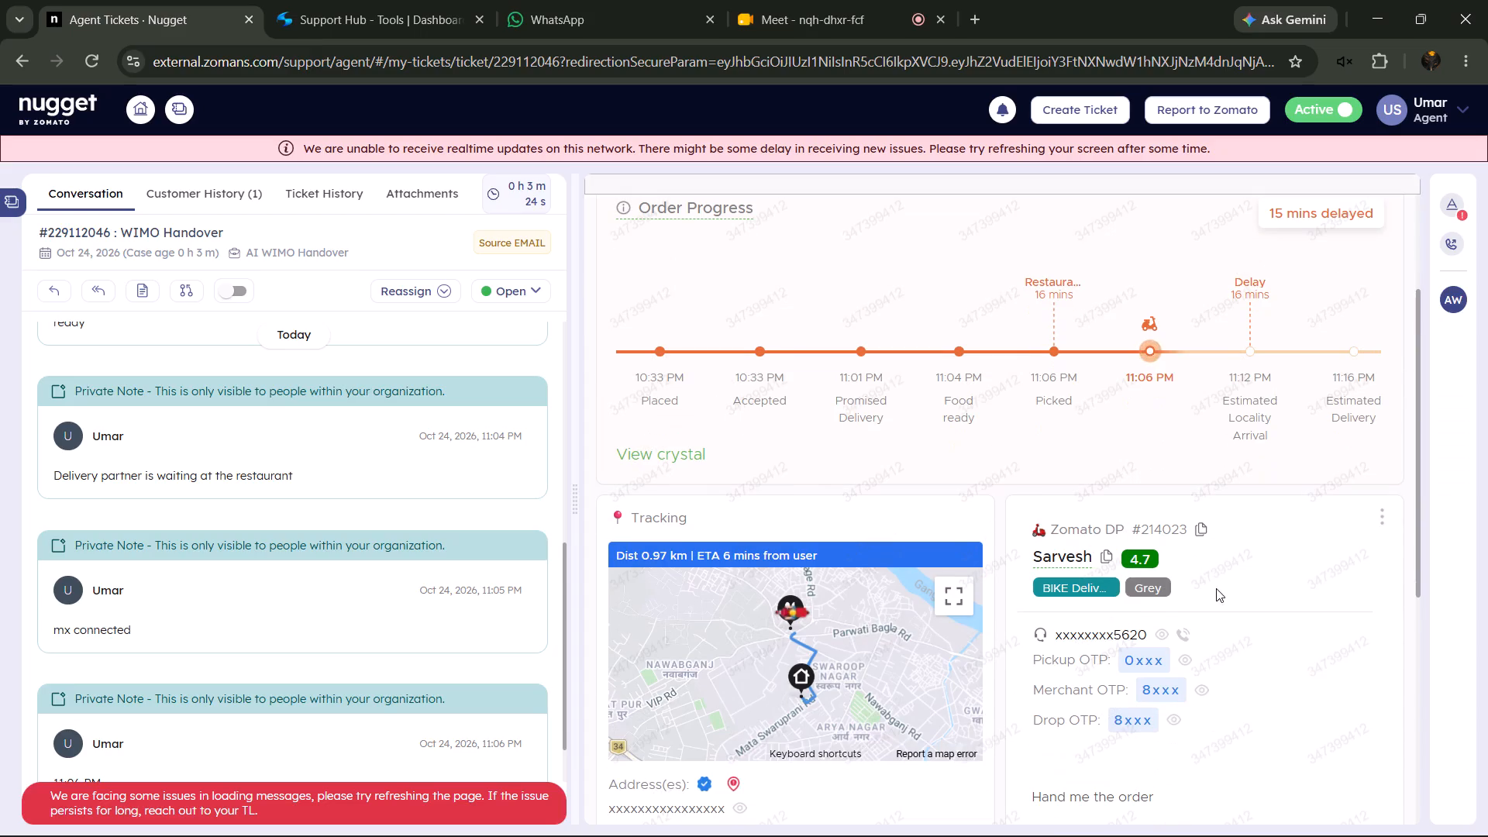
pyautogui.click(1179, 627)
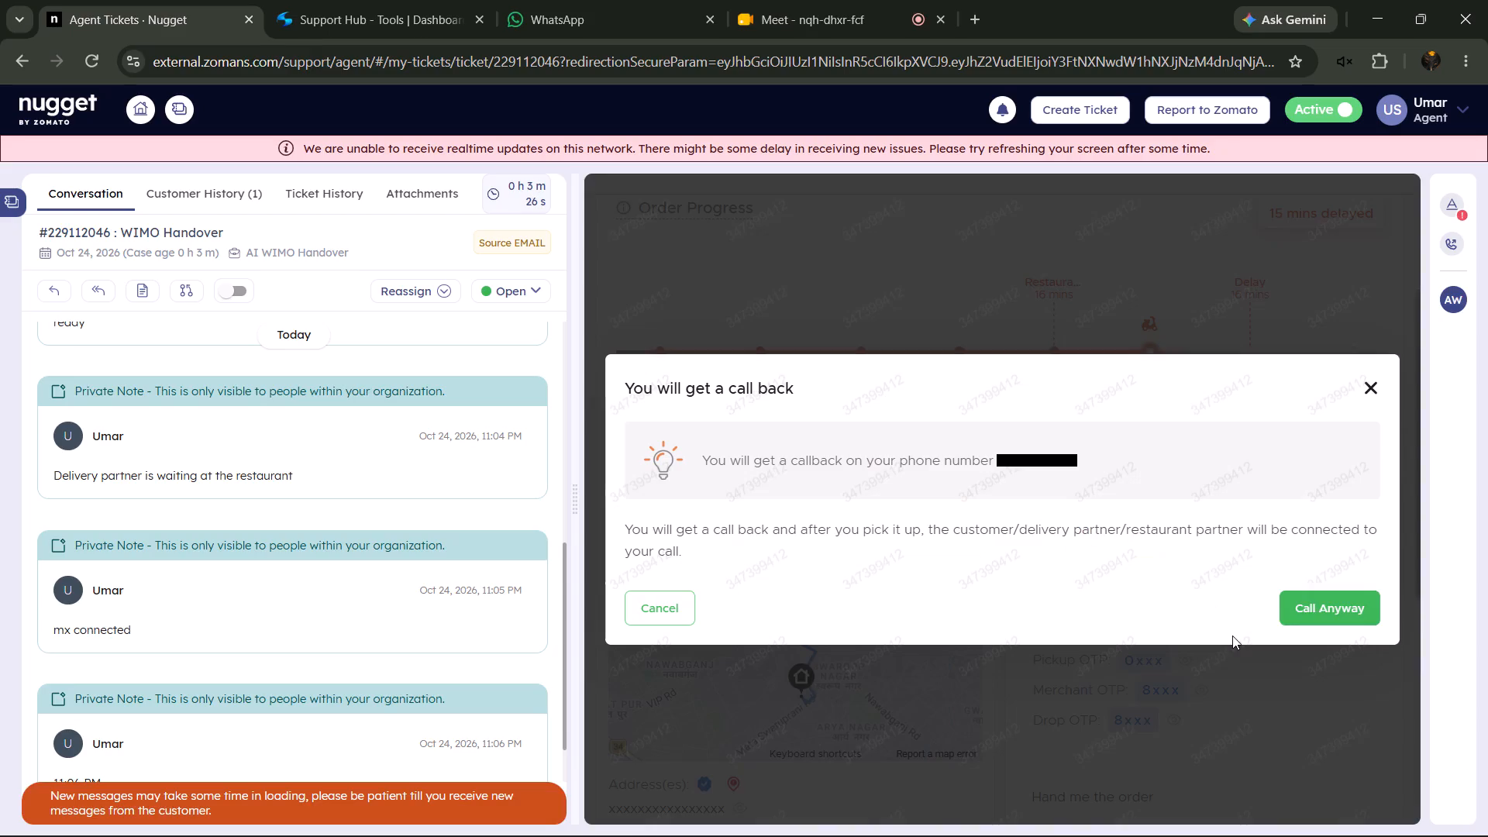
pyautogui.click(1314, 601)
pyautogui.click(1255, 280)
# Refresh the order details to update the order progress, and dismiss the OneDrive storage notification.
pyautogui.scroll(4, 1274, 457)
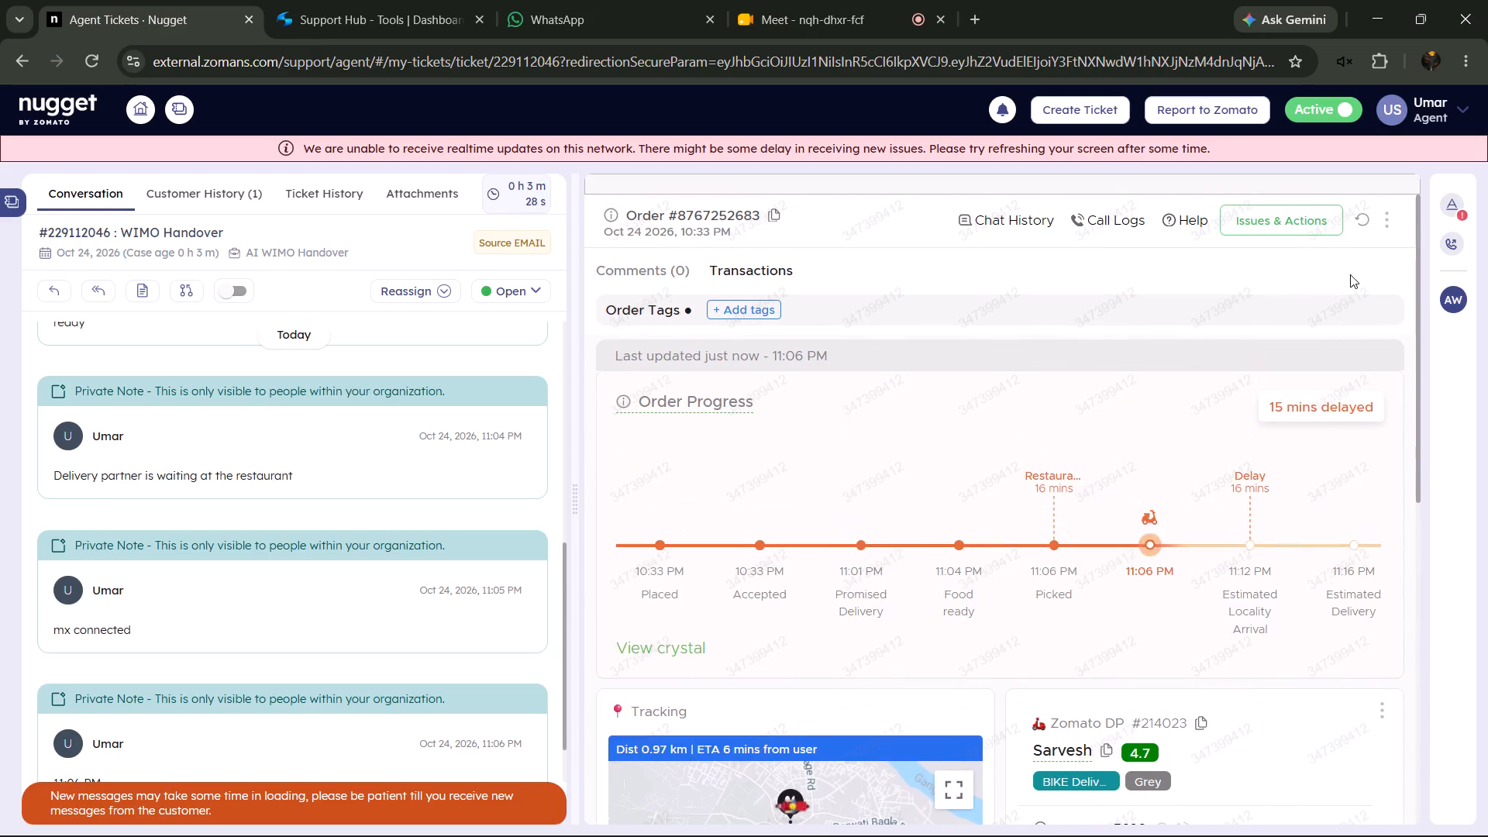
pyautogui.click(1359, 225)
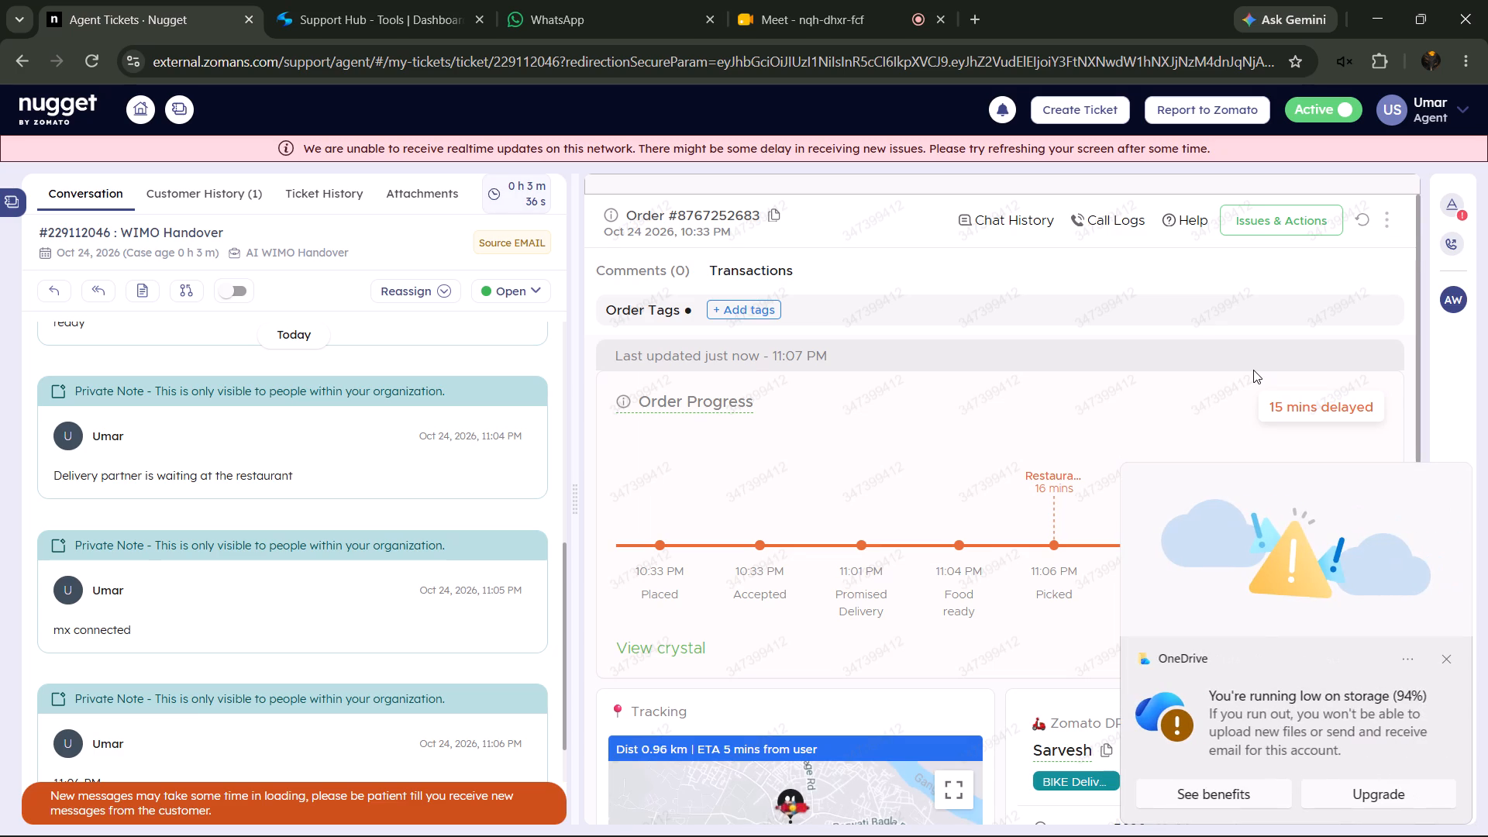
pyautogui.click(1446, 657)
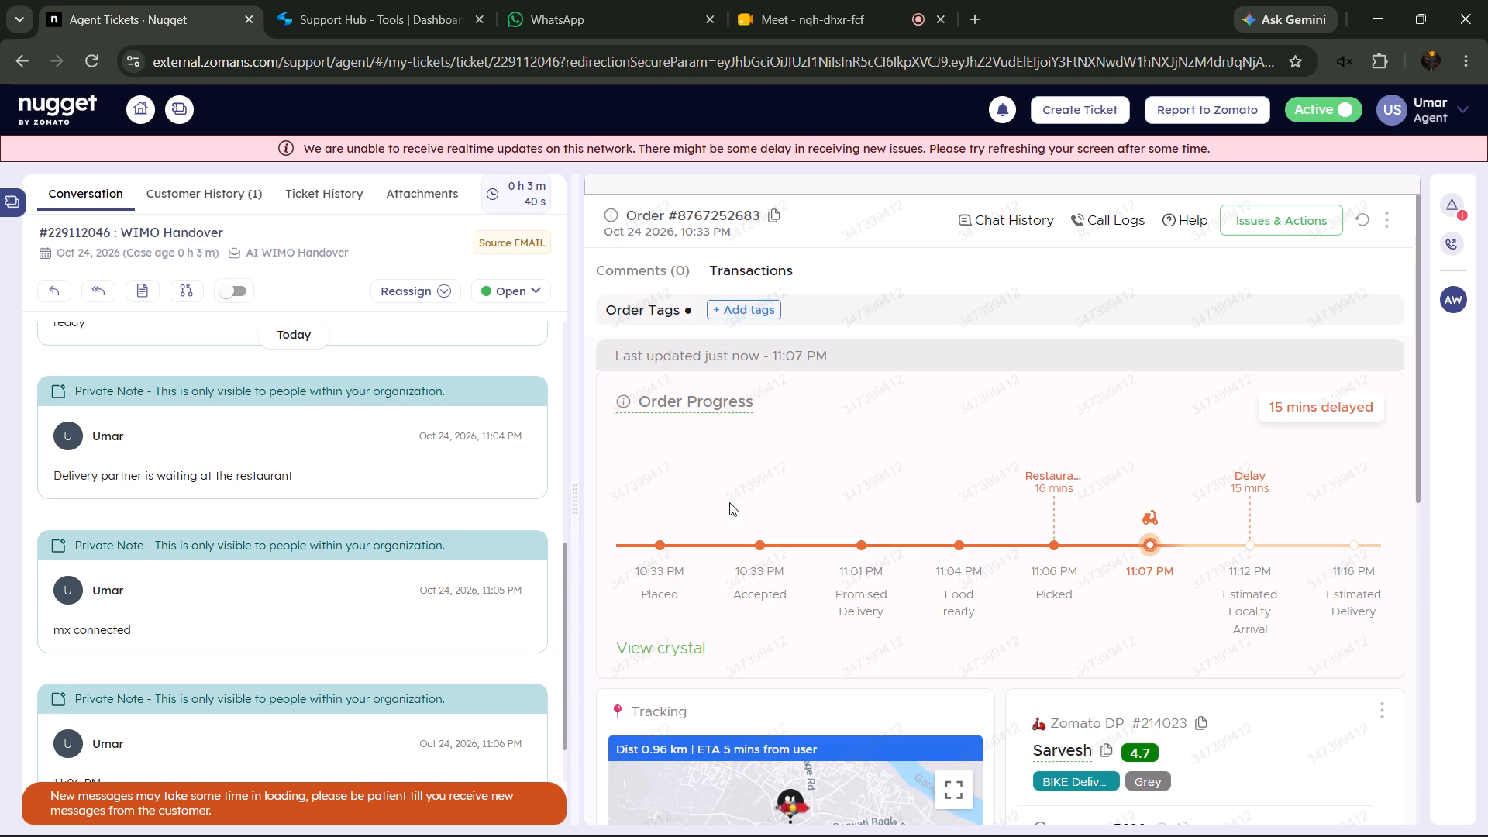
# Copy the tracking status "Dist 0.96 km | ETA 5 mins from user" and add it as a private note.
pyautogui.scroll(-6, 429, 518)
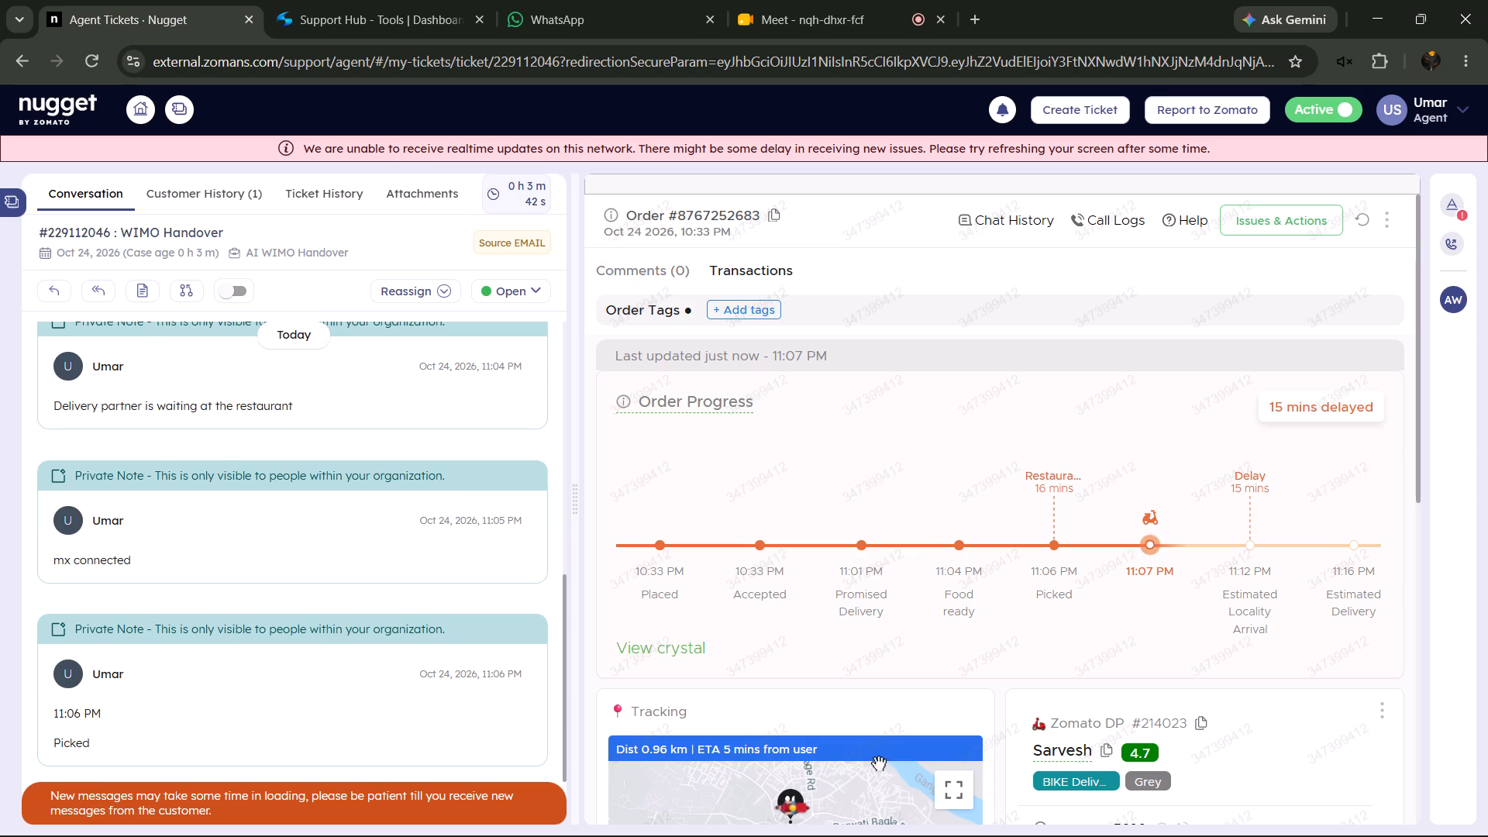
pyautogui.moveTo(879, 763); pyautogui.dragTo(656, 733)
pyautogui.moveTo(608, 745); pyautogui.dragTo(849, 742)
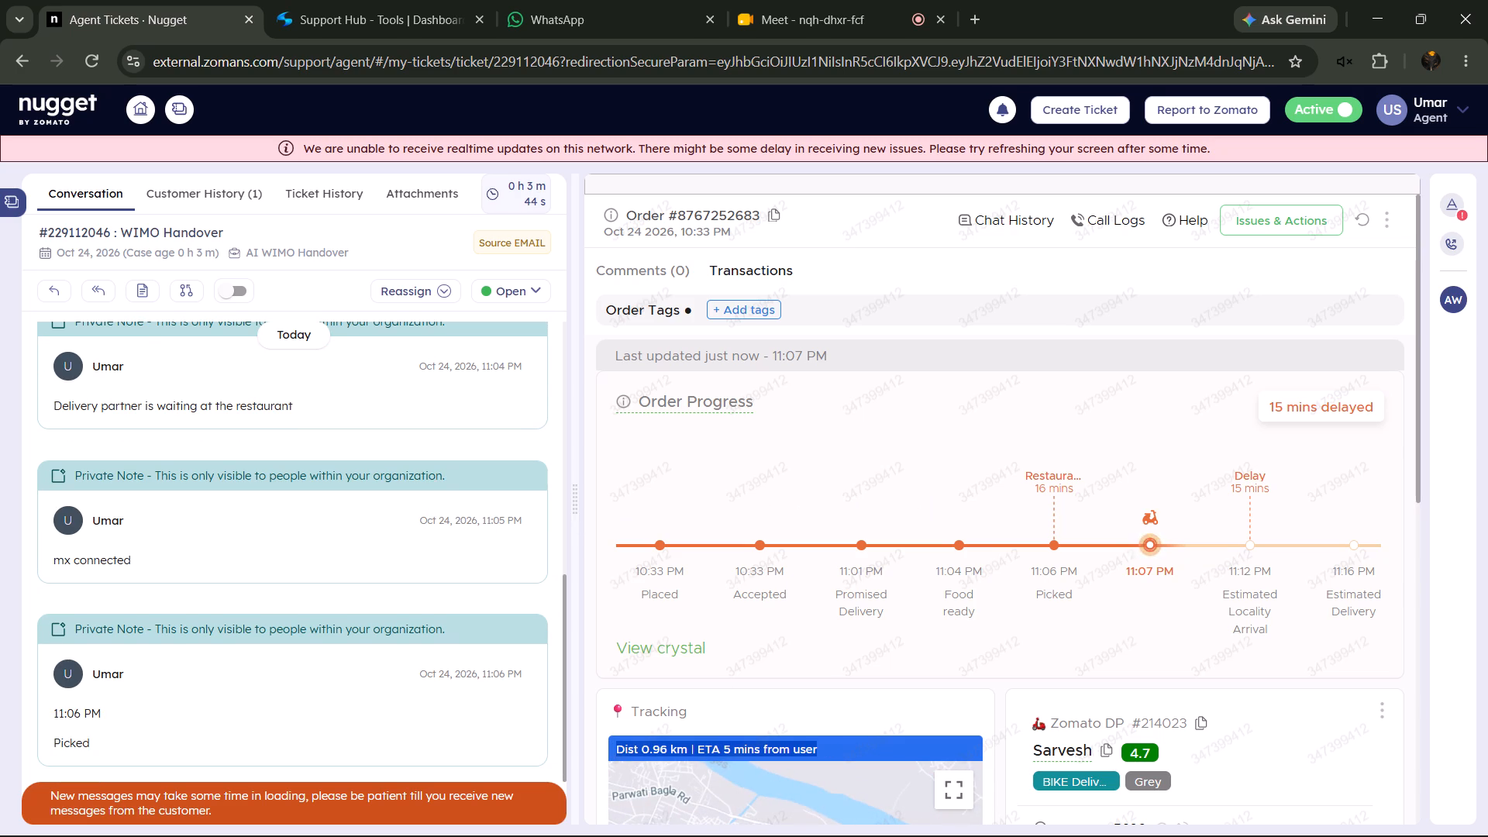
pyautogui.rightClick(790, 740)
pyautogui.click(851, 470)
pyautogui.click(140, 288)
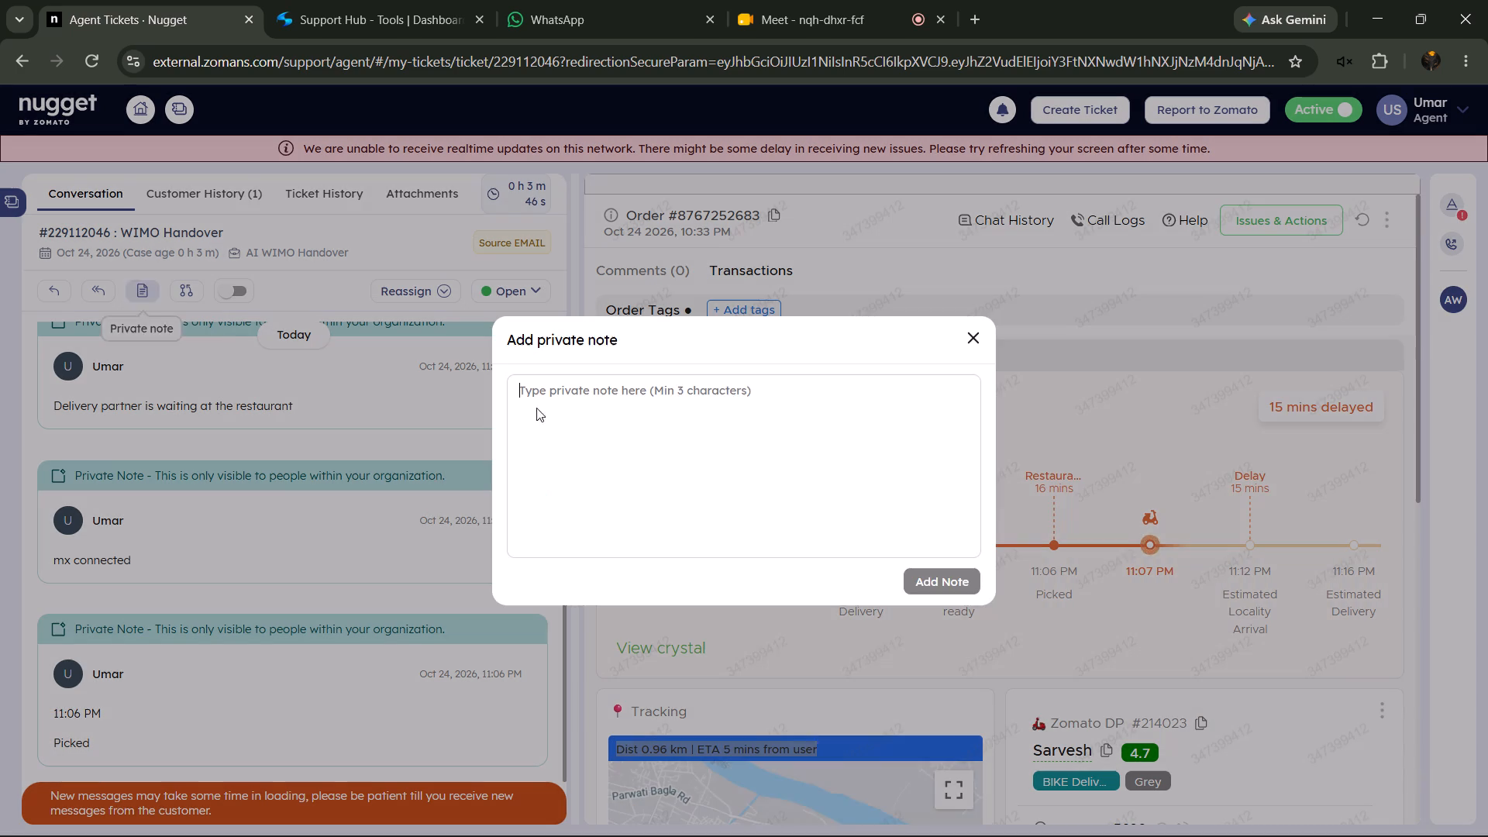
pyautogui.rightClick(717, 446)
pyautogui.click(812, 582)
pyautogui.click(966, 582)
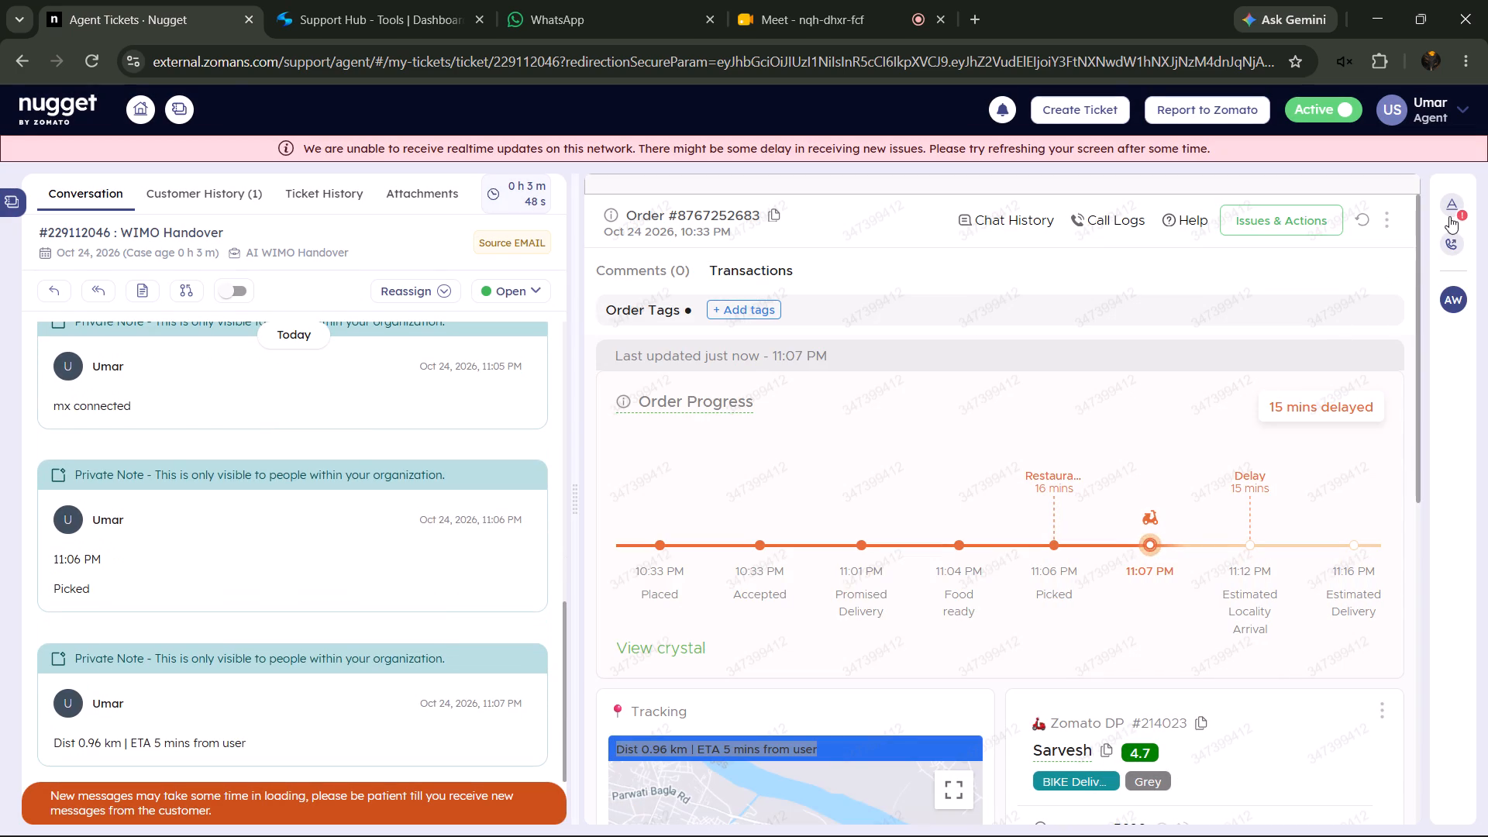
# Clear the existing Other Delay Reason text in the ticket properties.
pyautogui.click(1450, 213)
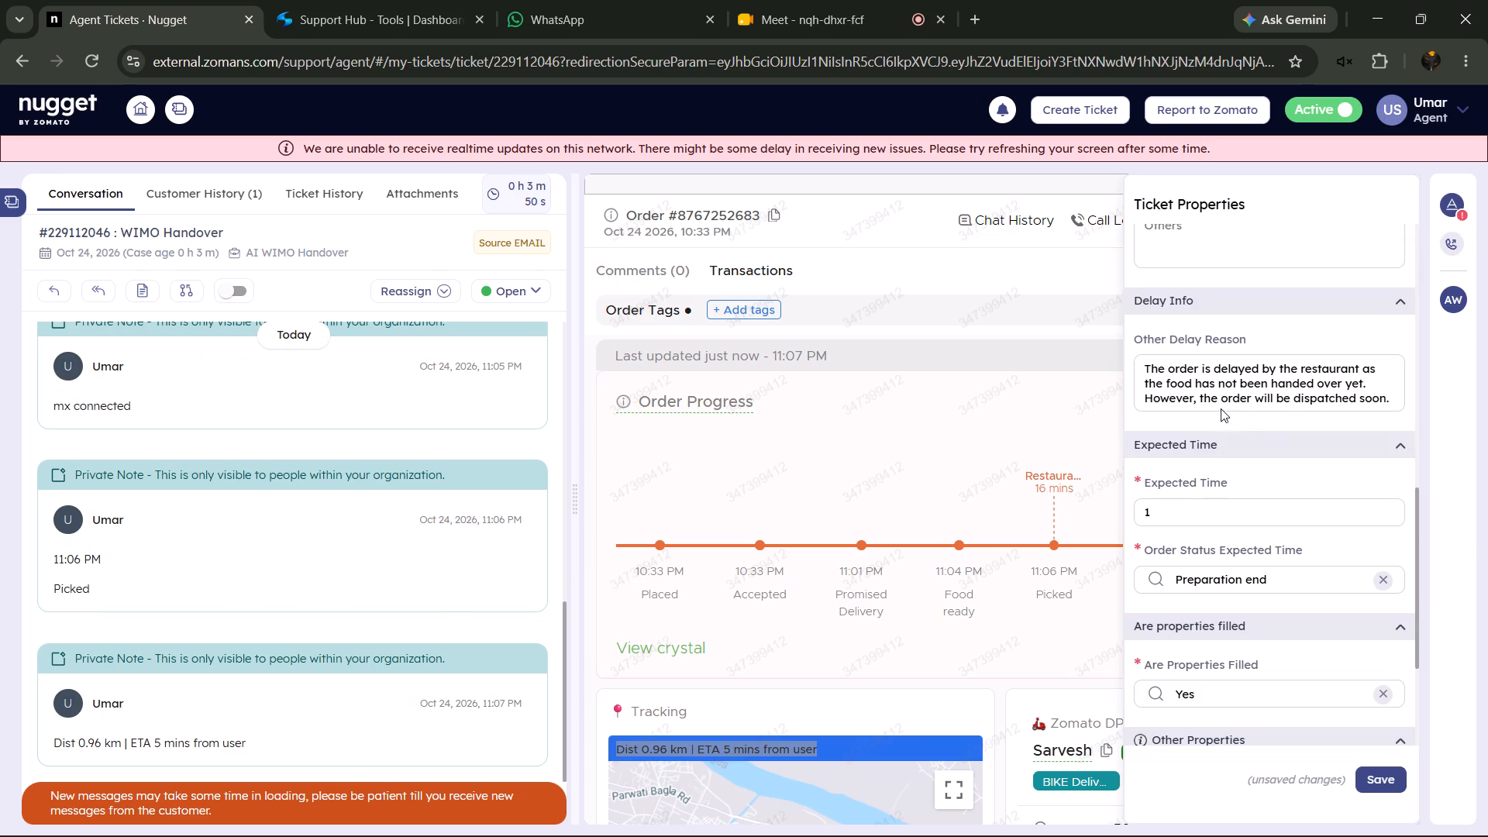
pyautogui.moveTo(1142, 365); pyautogui.dragTo(1414, 439)
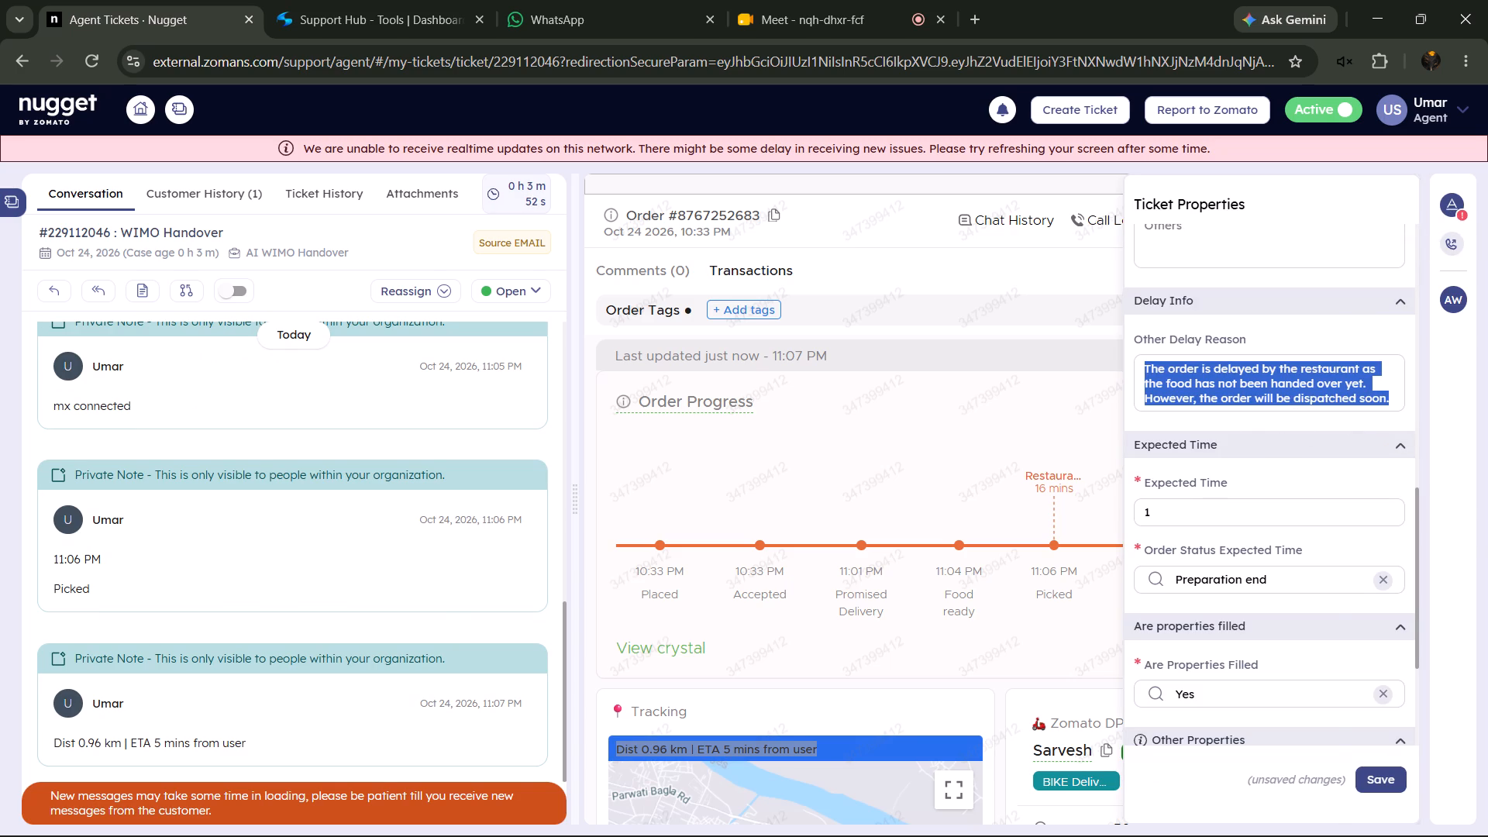
pyautogui.rightClick(1335, 377)
pyautogui.click(897, 370)
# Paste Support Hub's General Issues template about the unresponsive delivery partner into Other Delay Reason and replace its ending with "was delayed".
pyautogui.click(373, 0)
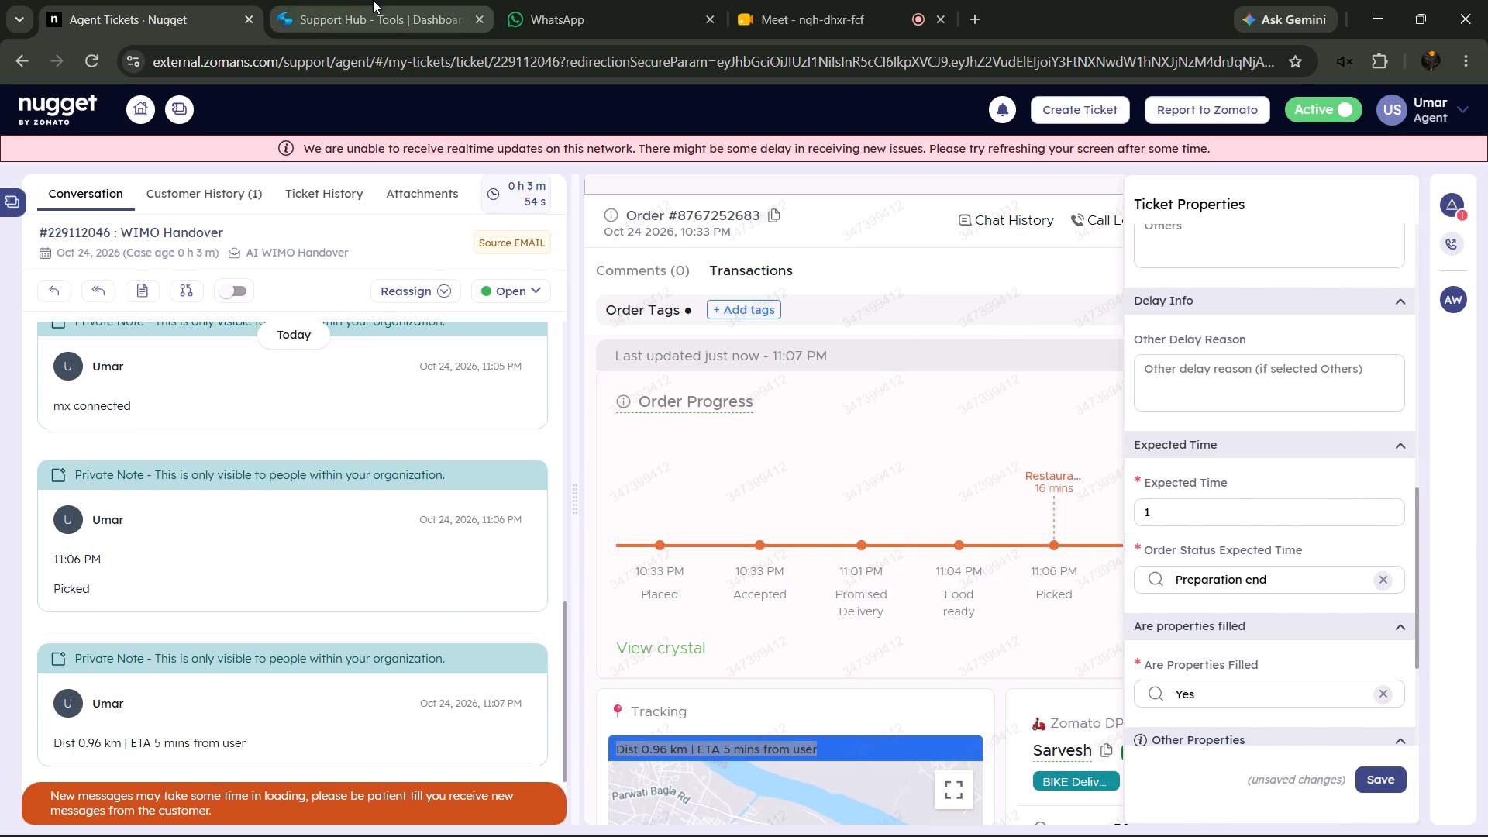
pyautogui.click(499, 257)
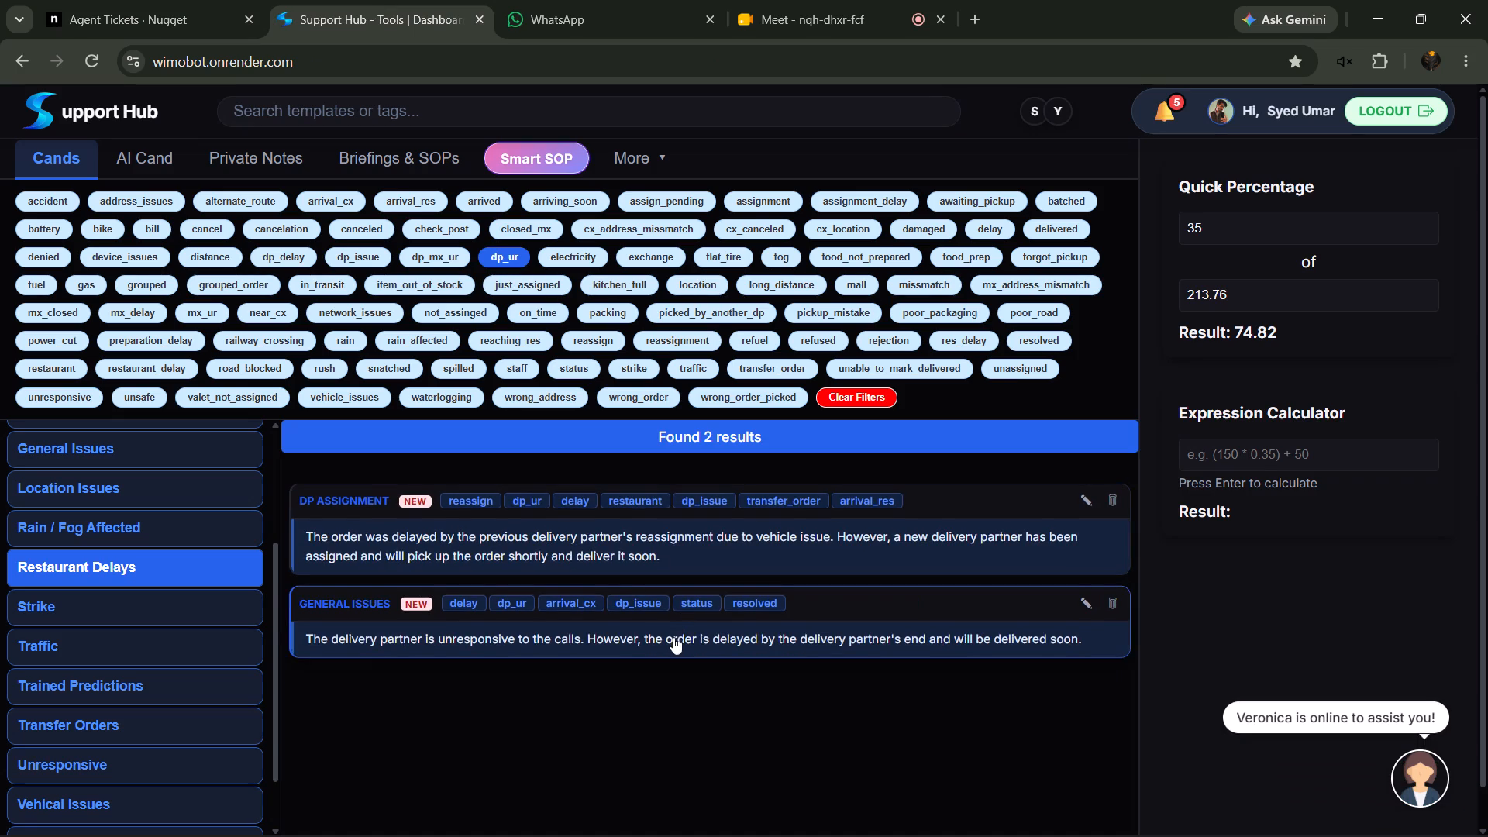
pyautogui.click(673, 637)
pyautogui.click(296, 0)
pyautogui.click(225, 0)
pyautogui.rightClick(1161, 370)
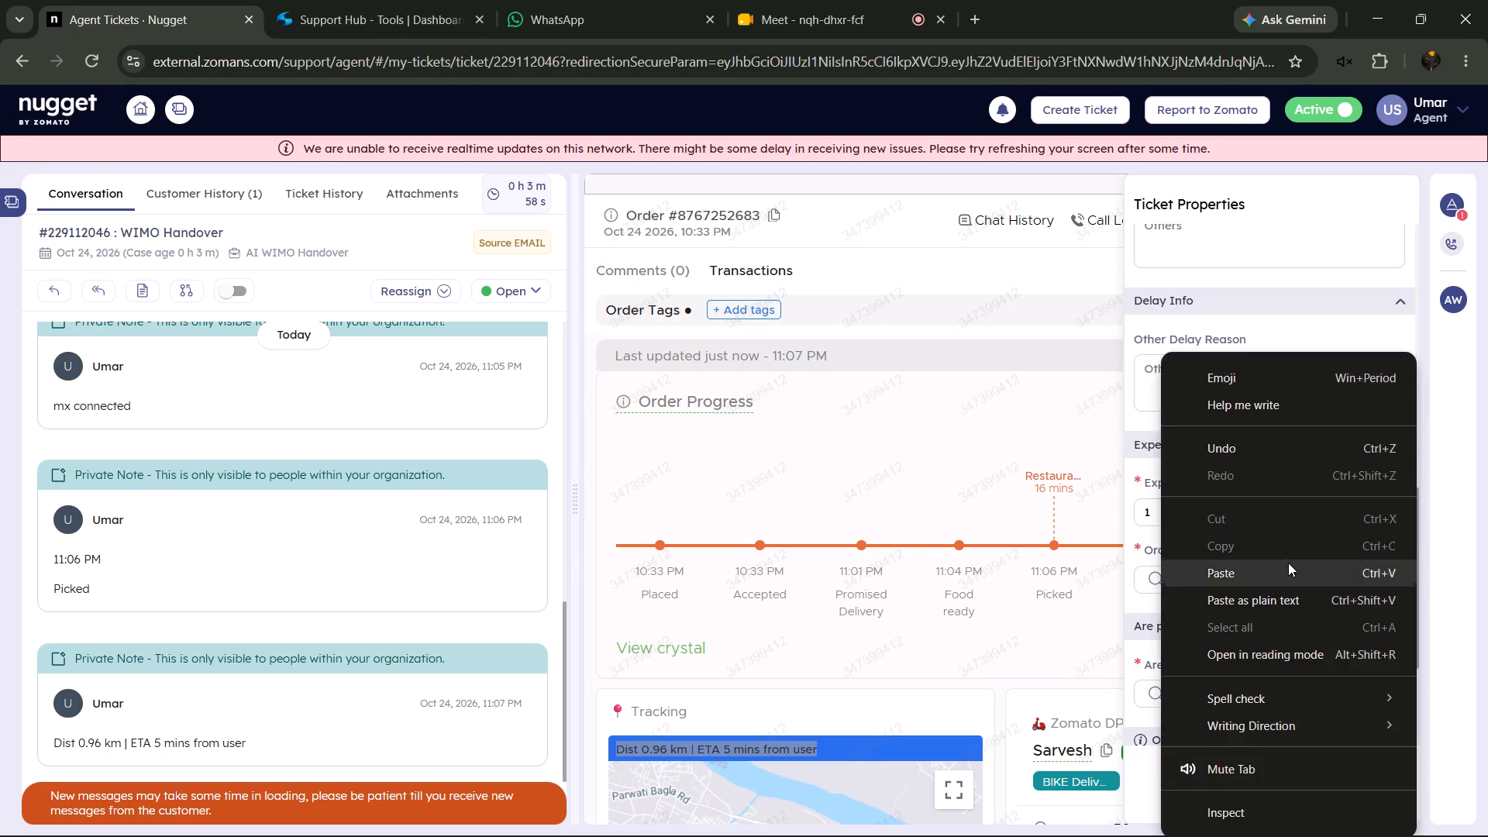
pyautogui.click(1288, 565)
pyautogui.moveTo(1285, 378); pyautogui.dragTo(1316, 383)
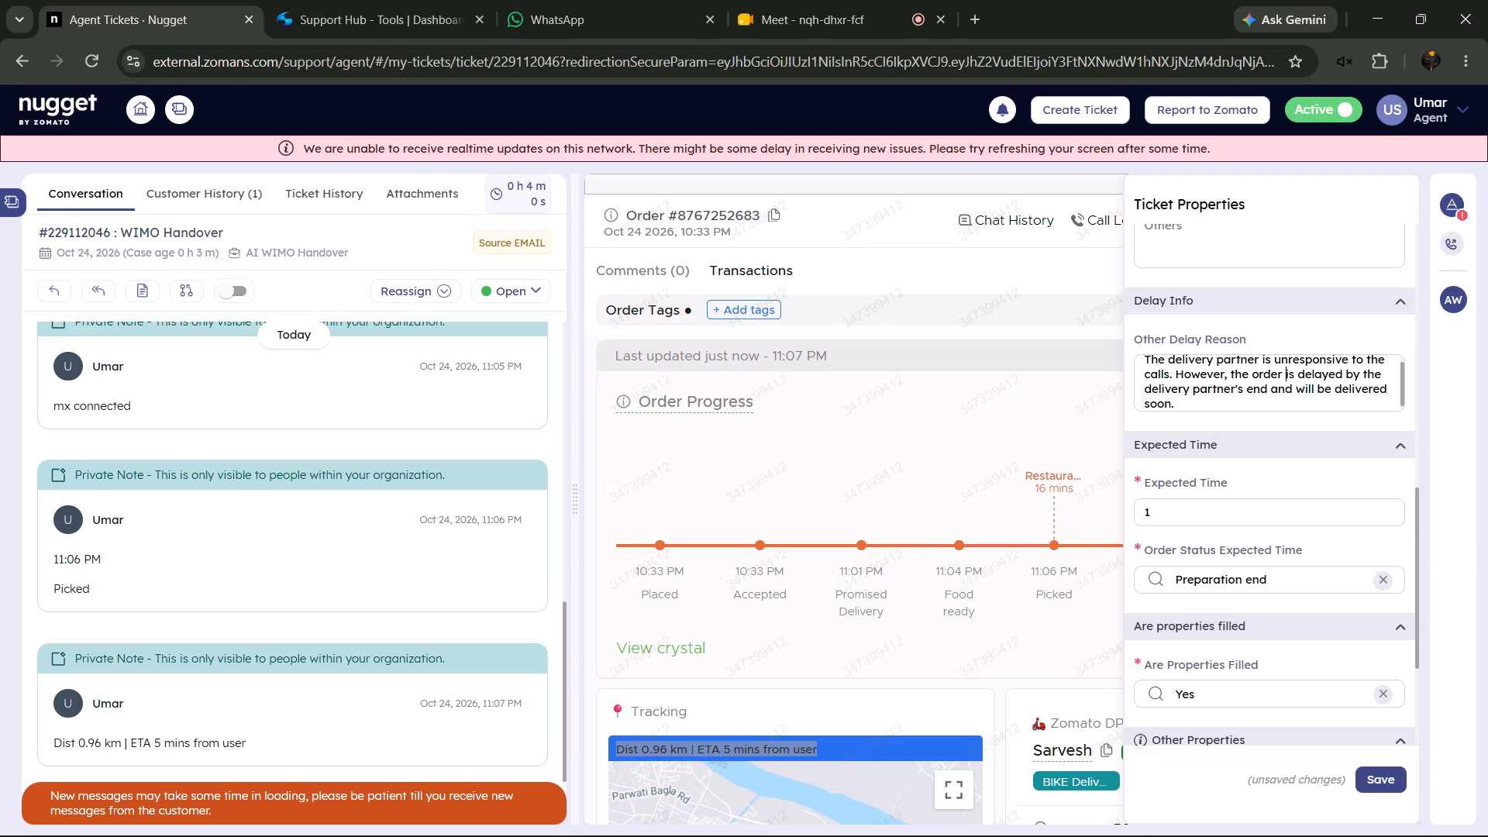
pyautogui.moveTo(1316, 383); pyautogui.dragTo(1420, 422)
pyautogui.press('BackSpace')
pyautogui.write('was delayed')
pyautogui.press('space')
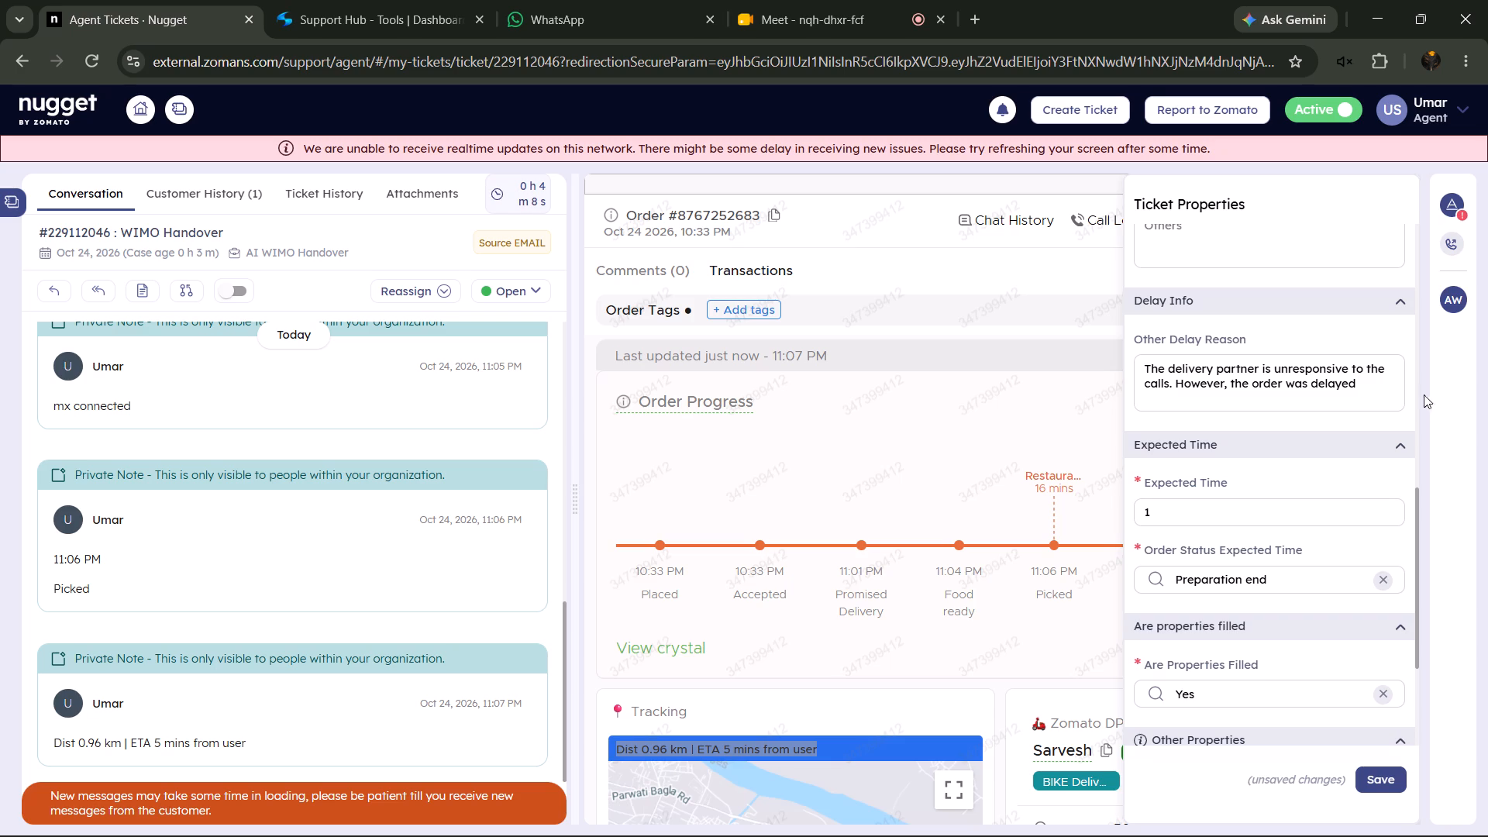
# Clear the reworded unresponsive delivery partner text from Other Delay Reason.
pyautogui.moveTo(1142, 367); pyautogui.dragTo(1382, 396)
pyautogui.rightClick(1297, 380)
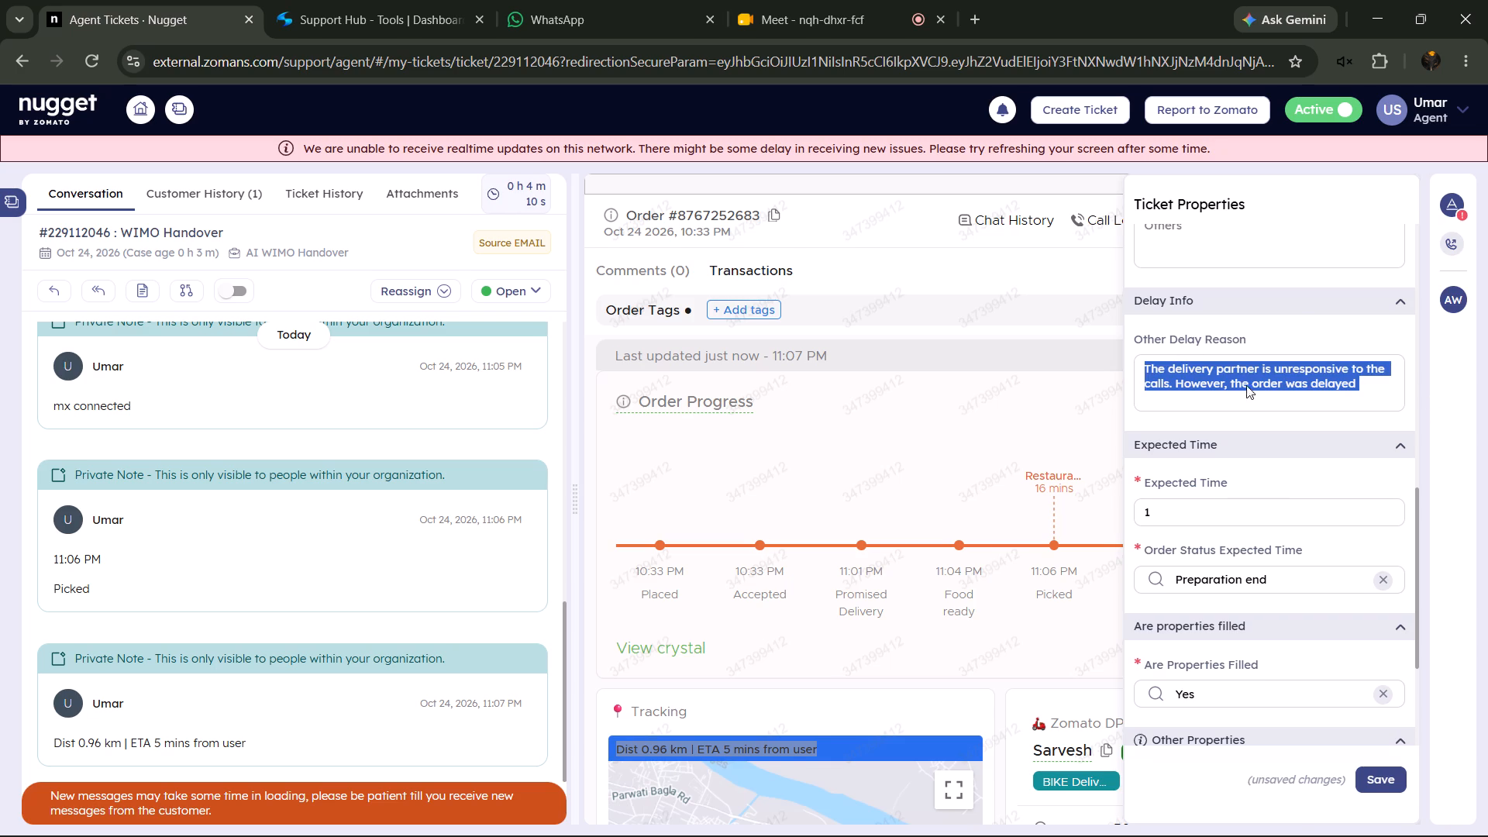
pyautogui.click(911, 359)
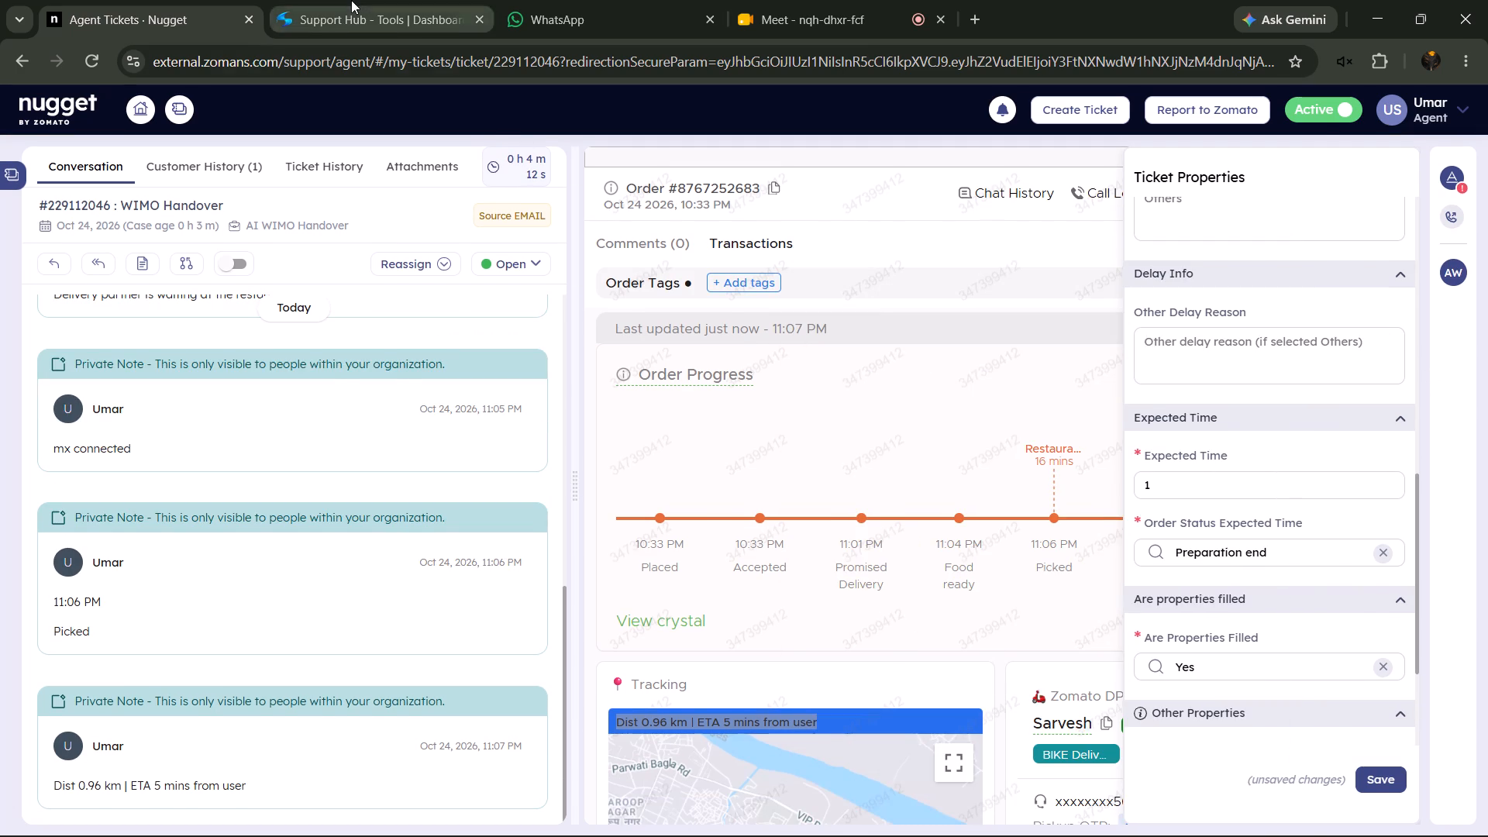
# Copy the Restaurant Delays template in Support Hub about the delivery partner having received the order and paste it into Other Delay Reason.
pyautogui.click(351, 0)
pyautogui.click(496, 251)
pyautogui.click(150, 564)
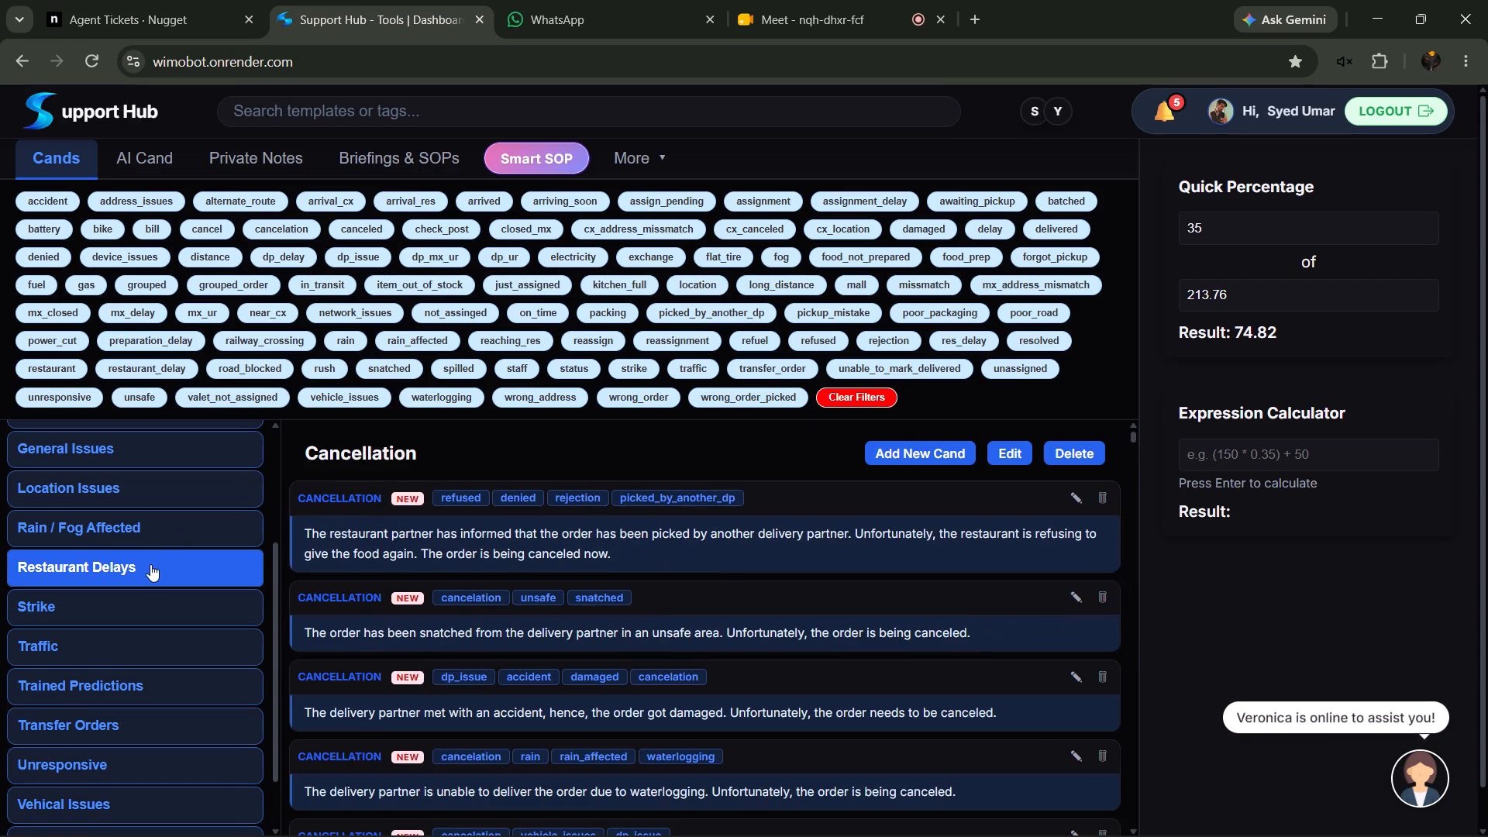
pyautogui.scroll(-4, 490, 588)
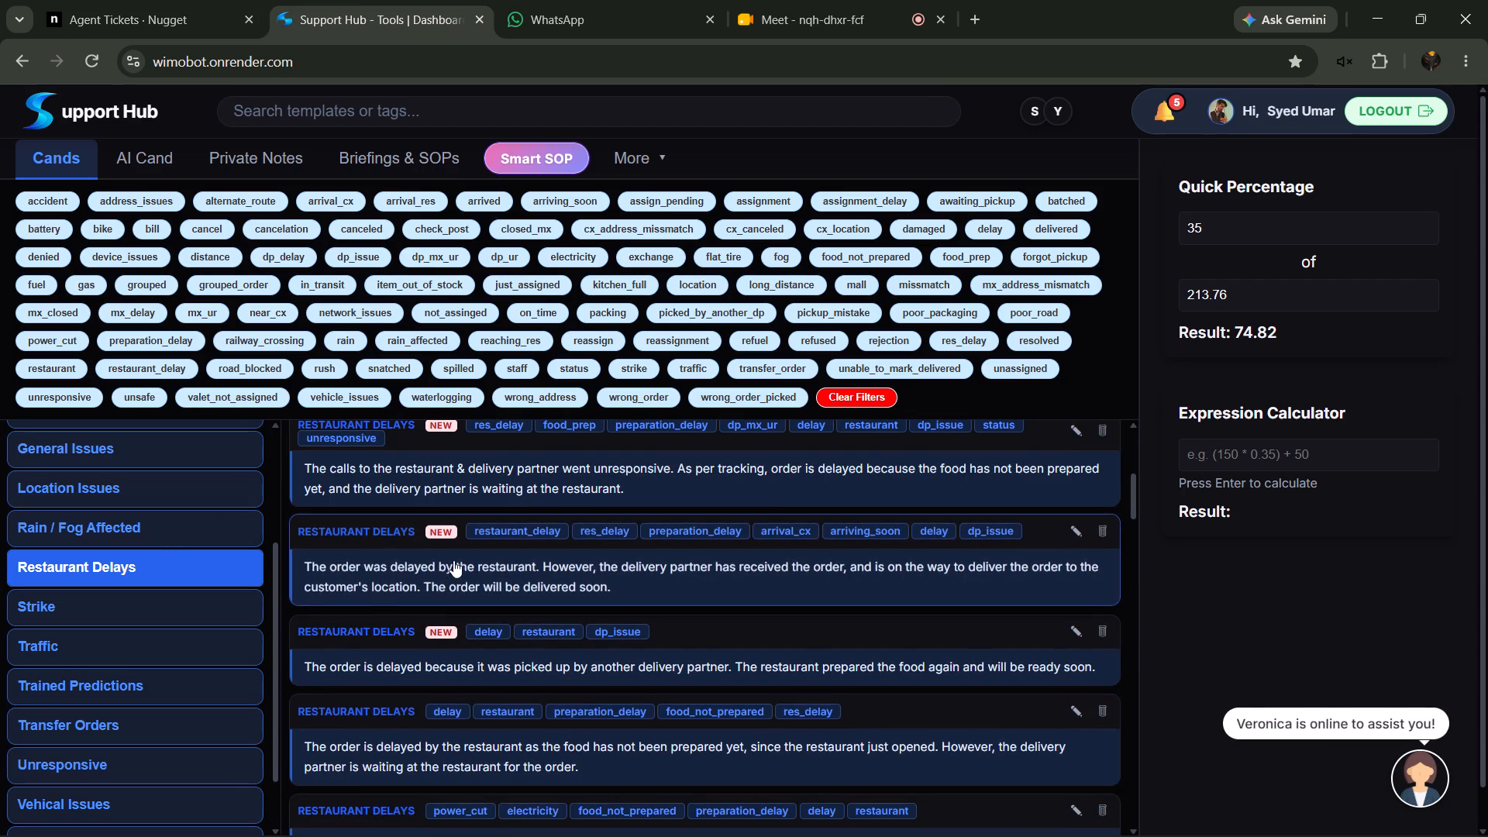
pyautogui.click(453, 560)
pyautogui.click(158, 0)
pyautogui.rightClick(1323, 360)
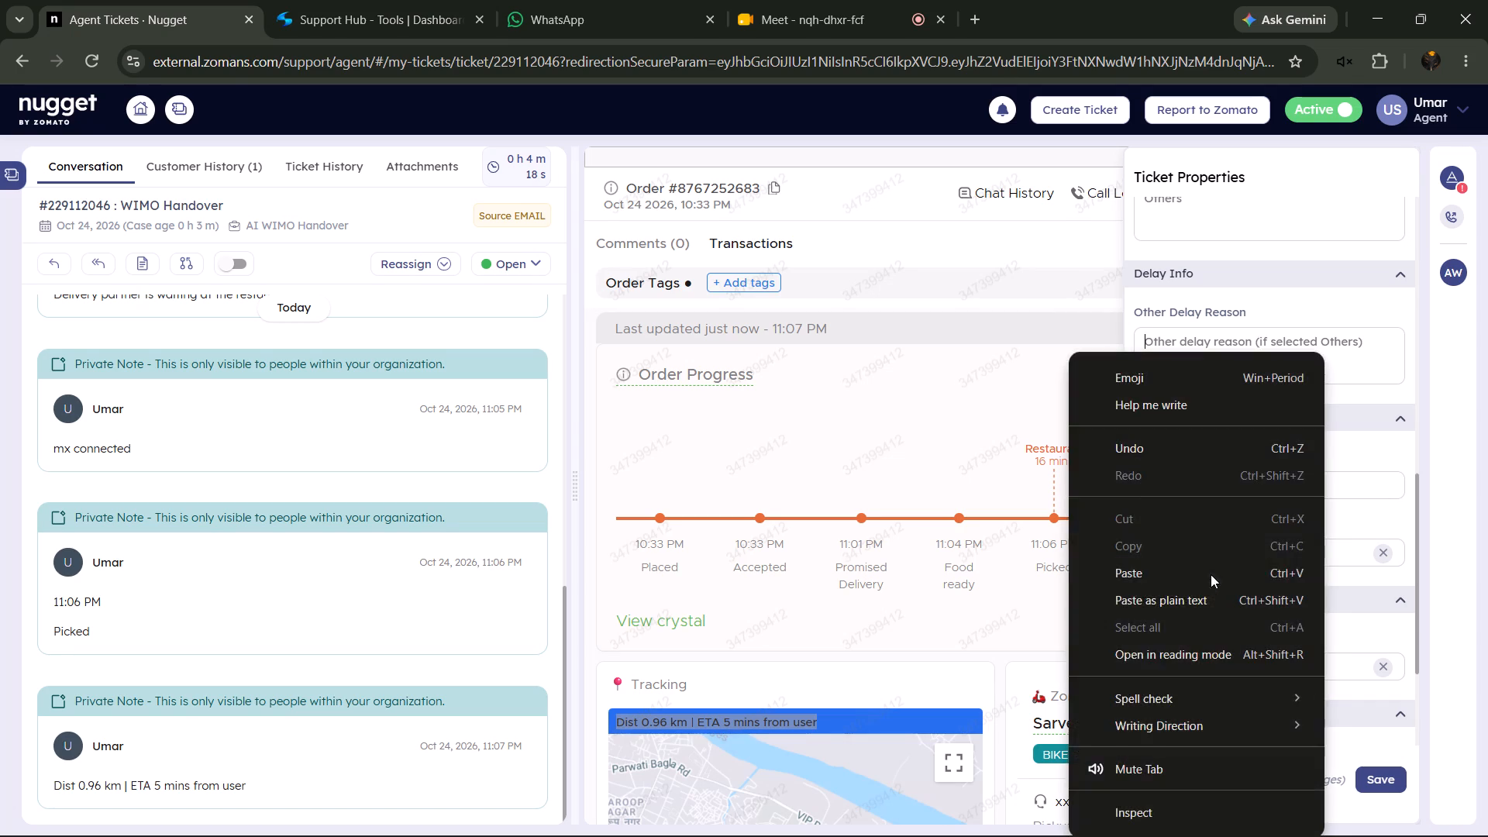
pyautogui.click(1200, 586)
# Set Order Status Expected Time to Arrival at cx location and clear the Expected Time value.
pyautogui.click(1228, 556)
pyautogui.click(1229, 635)
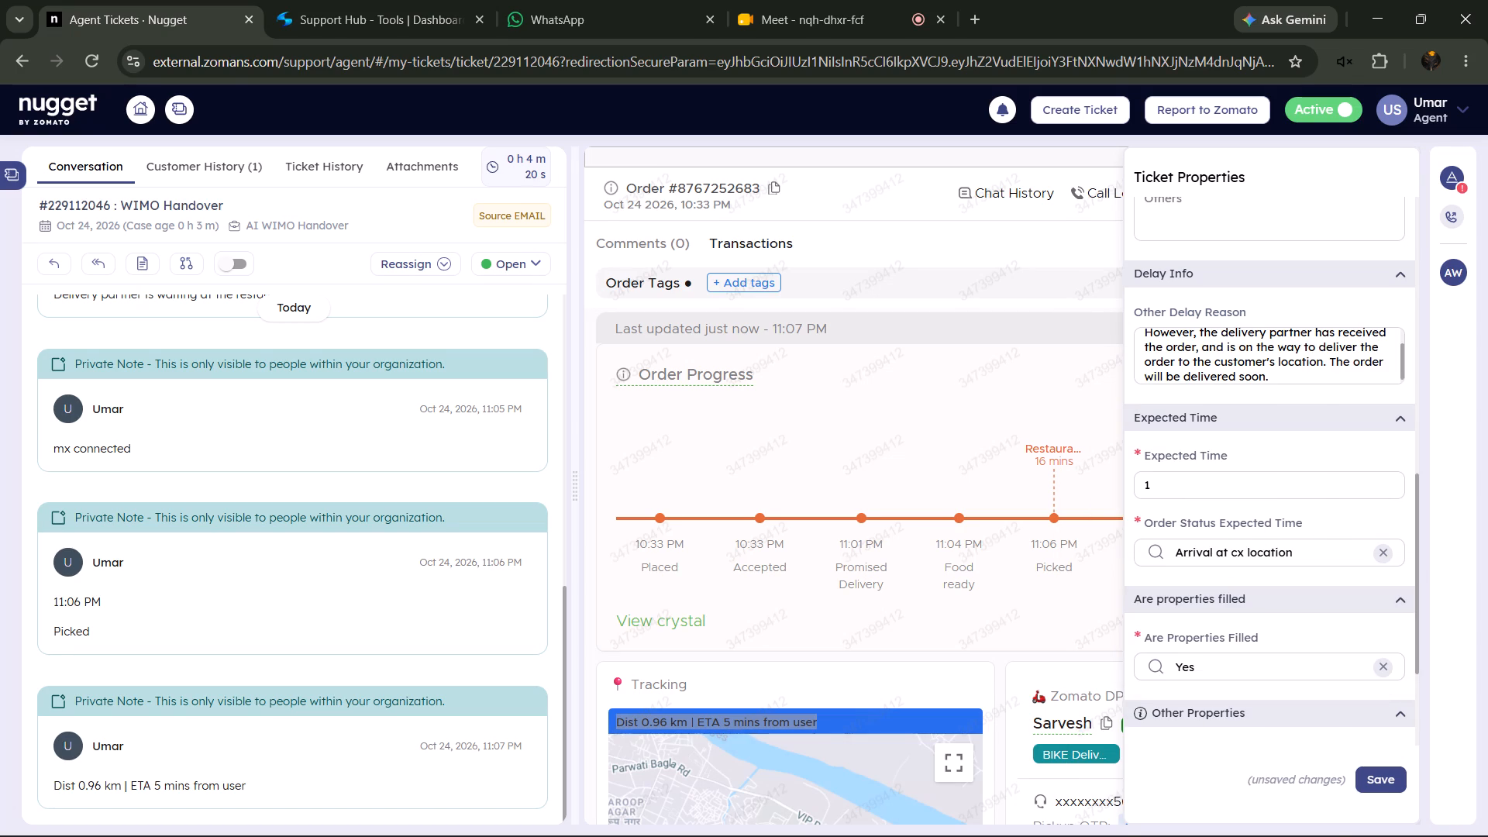
pyautogui.click(1234, 486)
pyautogui.press('BackSpace')
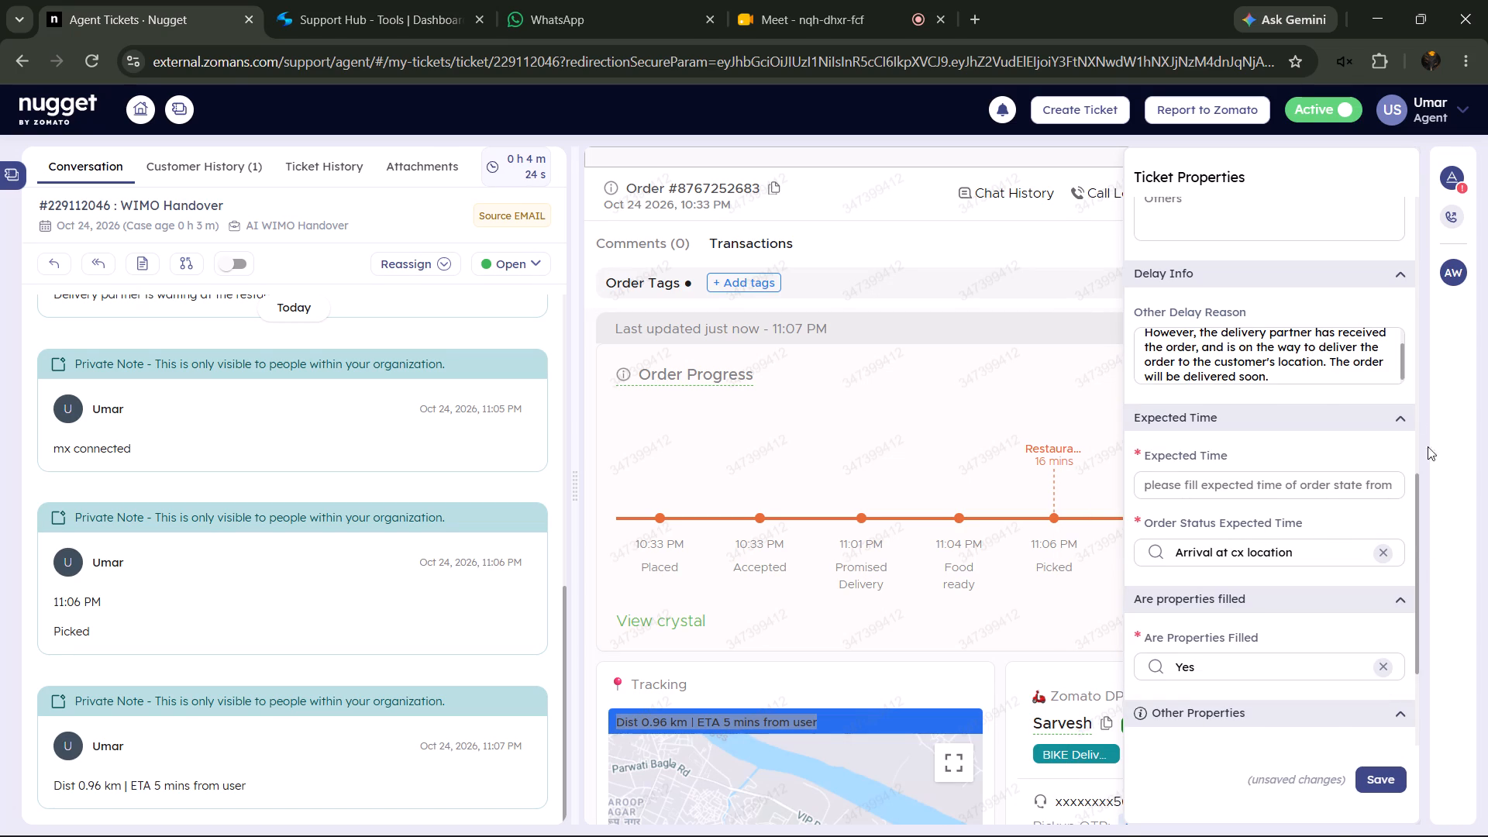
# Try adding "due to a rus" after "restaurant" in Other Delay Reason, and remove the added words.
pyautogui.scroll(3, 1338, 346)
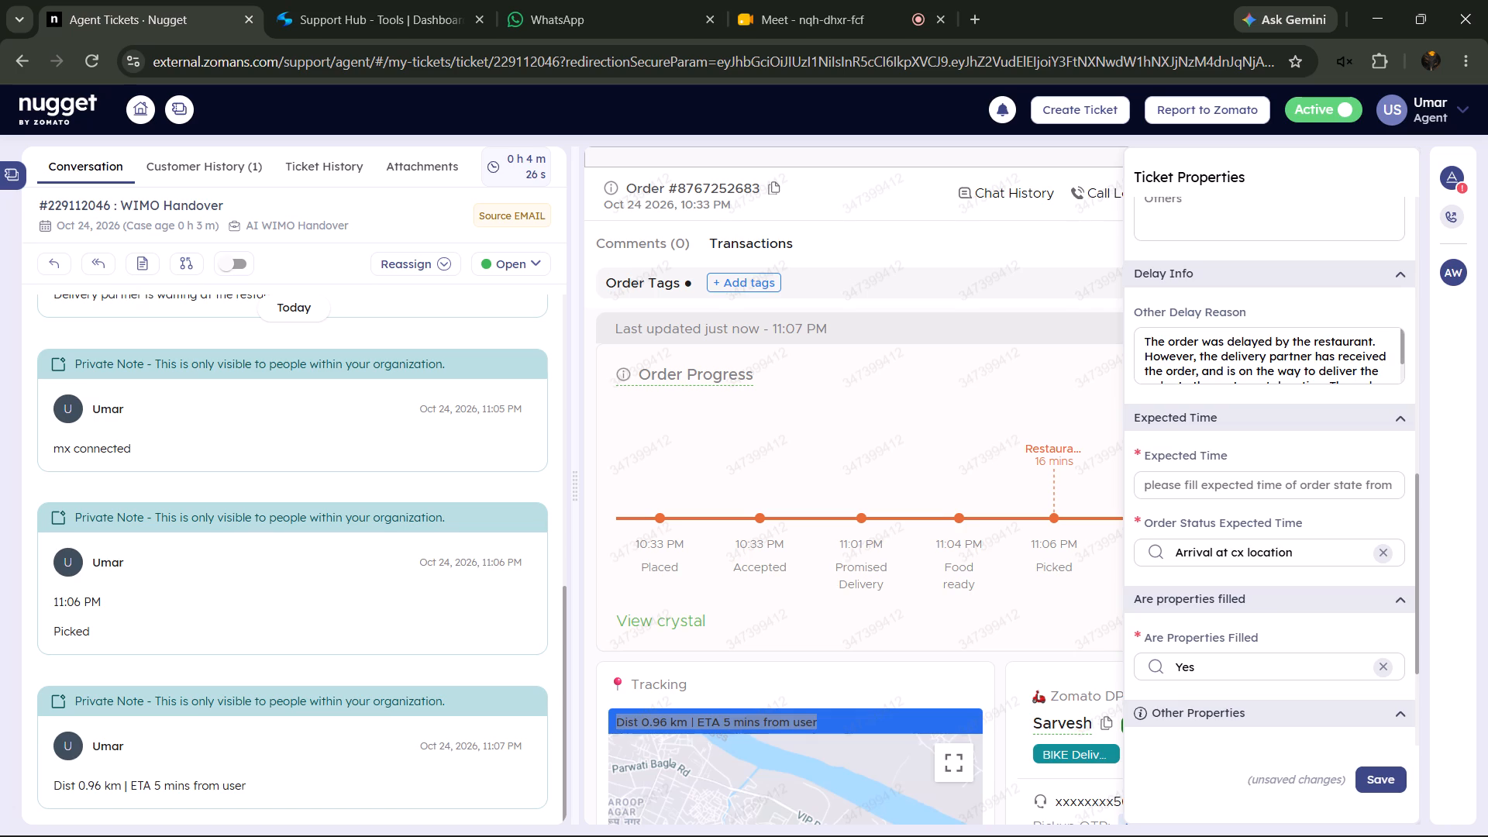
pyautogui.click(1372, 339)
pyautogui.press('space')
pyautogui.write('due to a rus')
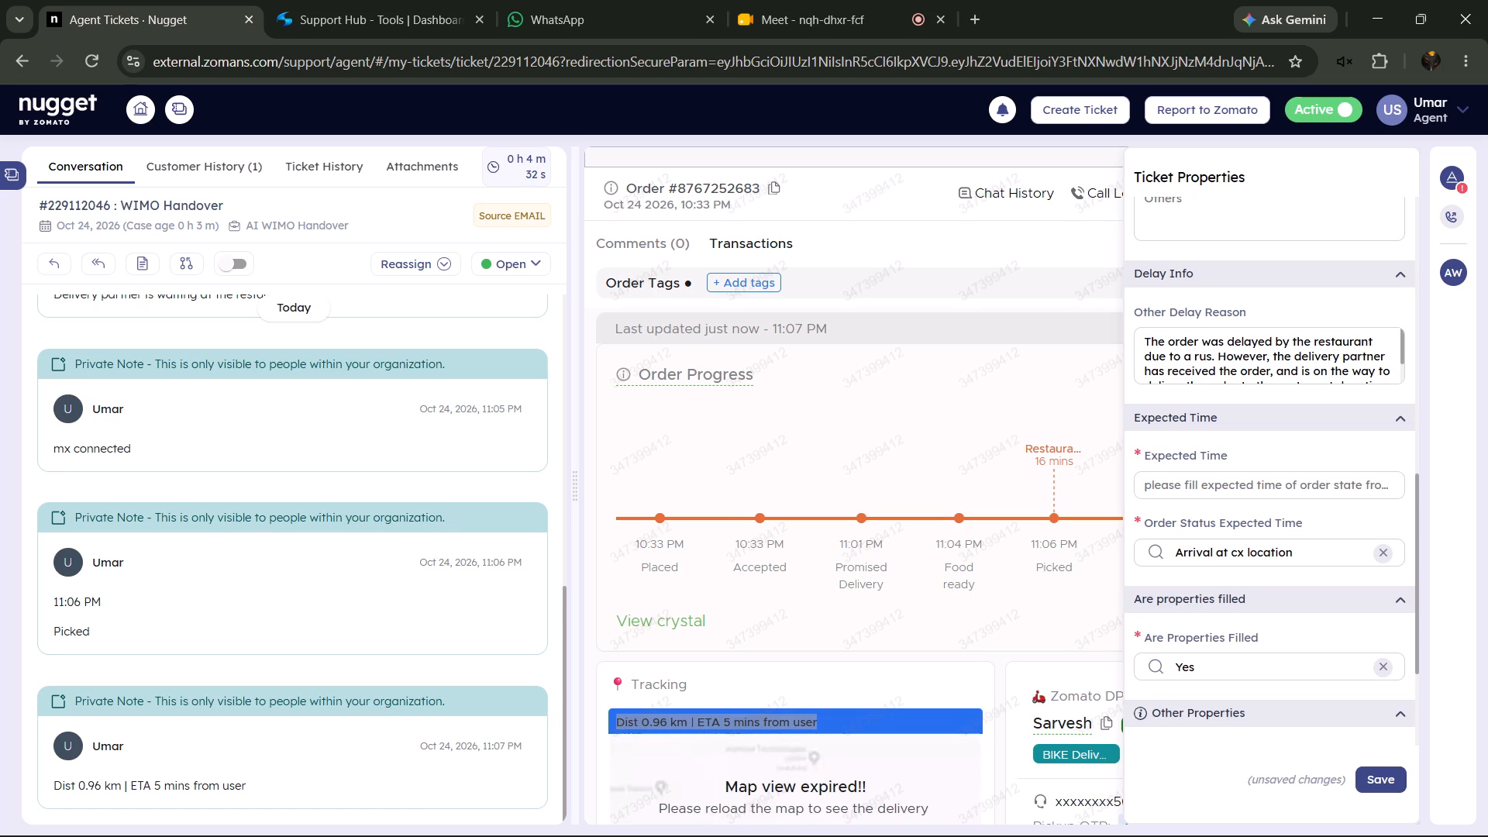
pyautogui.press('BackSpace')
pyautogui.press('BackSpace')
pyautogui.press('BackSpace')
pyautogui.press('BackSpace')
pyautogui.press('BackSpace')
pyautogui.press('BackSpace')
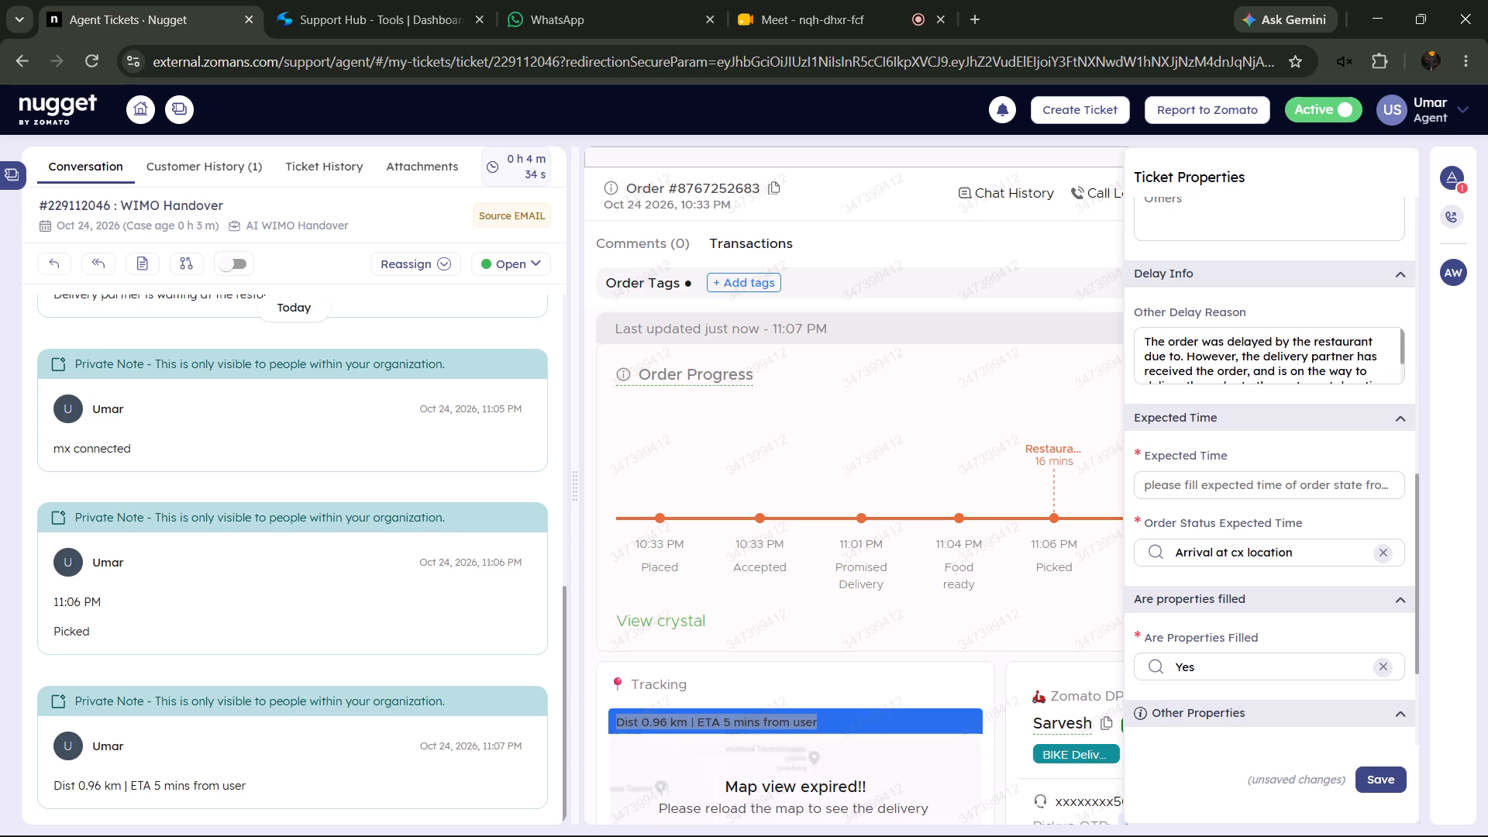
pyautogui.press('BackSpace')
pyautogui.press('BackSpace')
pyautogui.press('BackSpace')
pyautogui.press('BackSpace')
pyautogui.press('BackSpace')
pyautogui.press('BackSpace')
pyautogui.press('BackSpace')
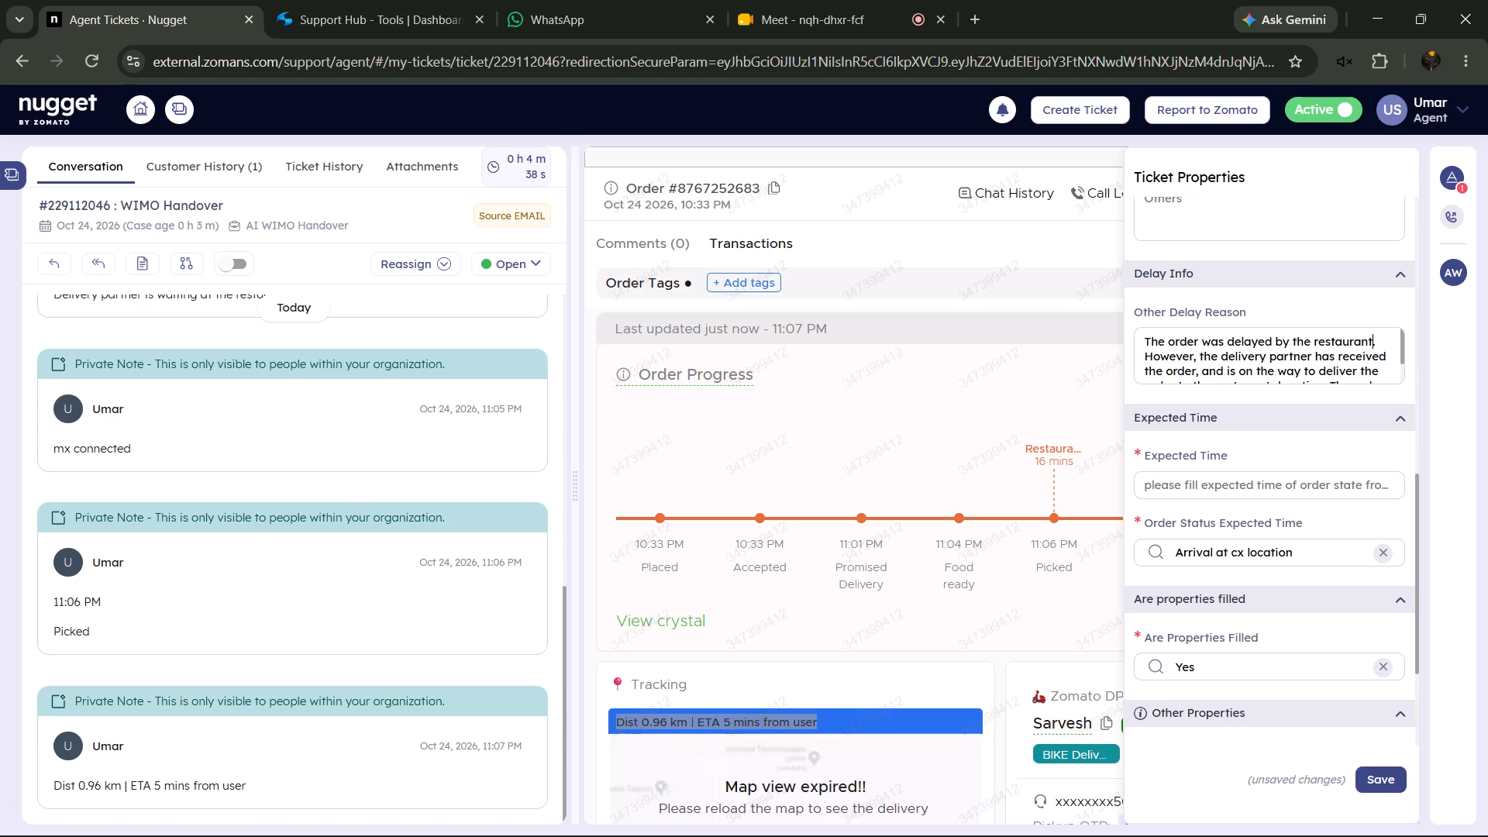
# Enter 15 as the Expected Time in the ticket properties.
pyautogui.scroll(-2, 1345, 346)
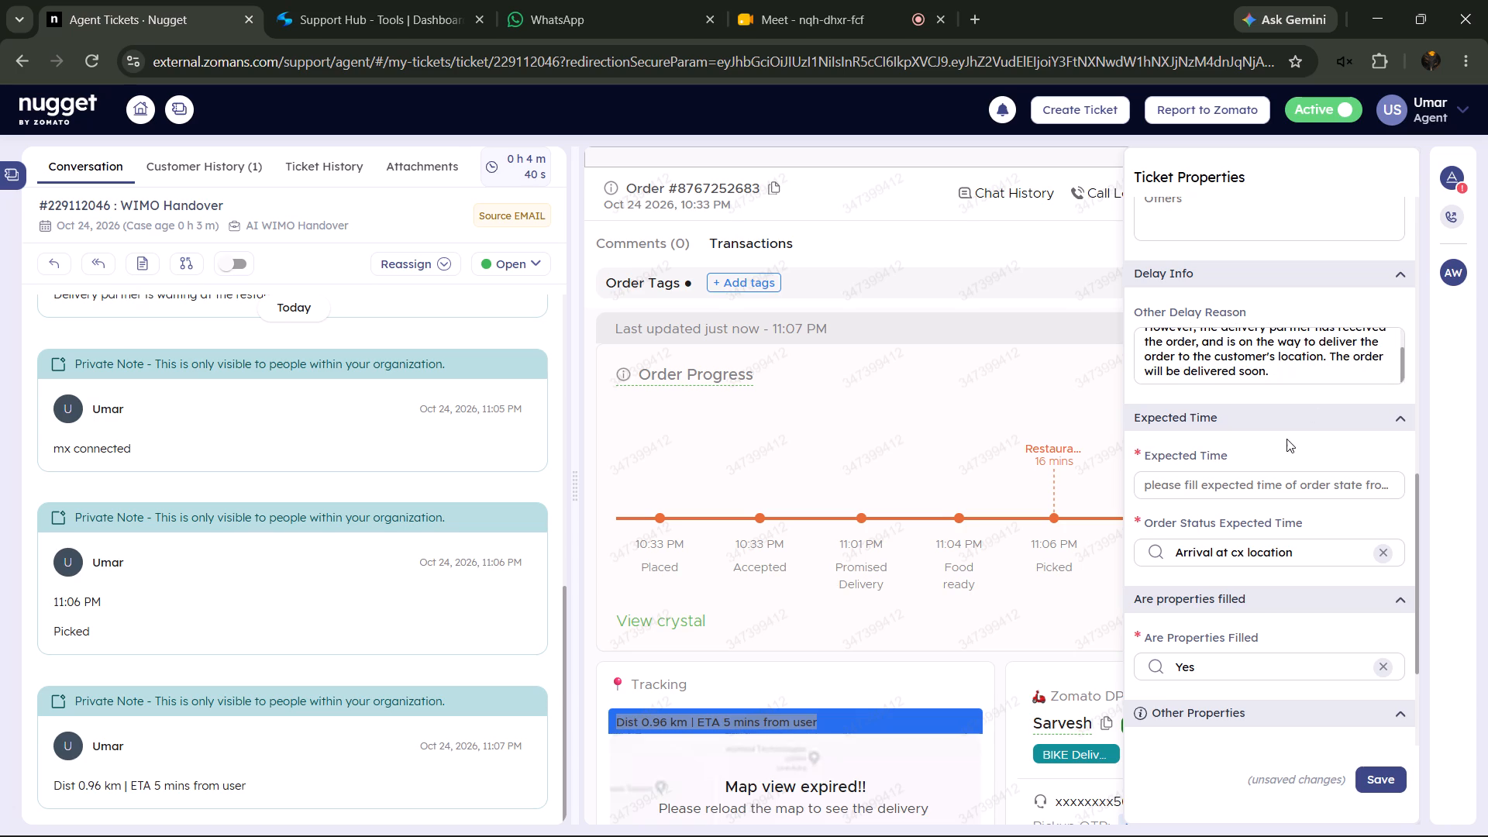
pyautogui.click(1254, 475)
pyautogui.write('15')
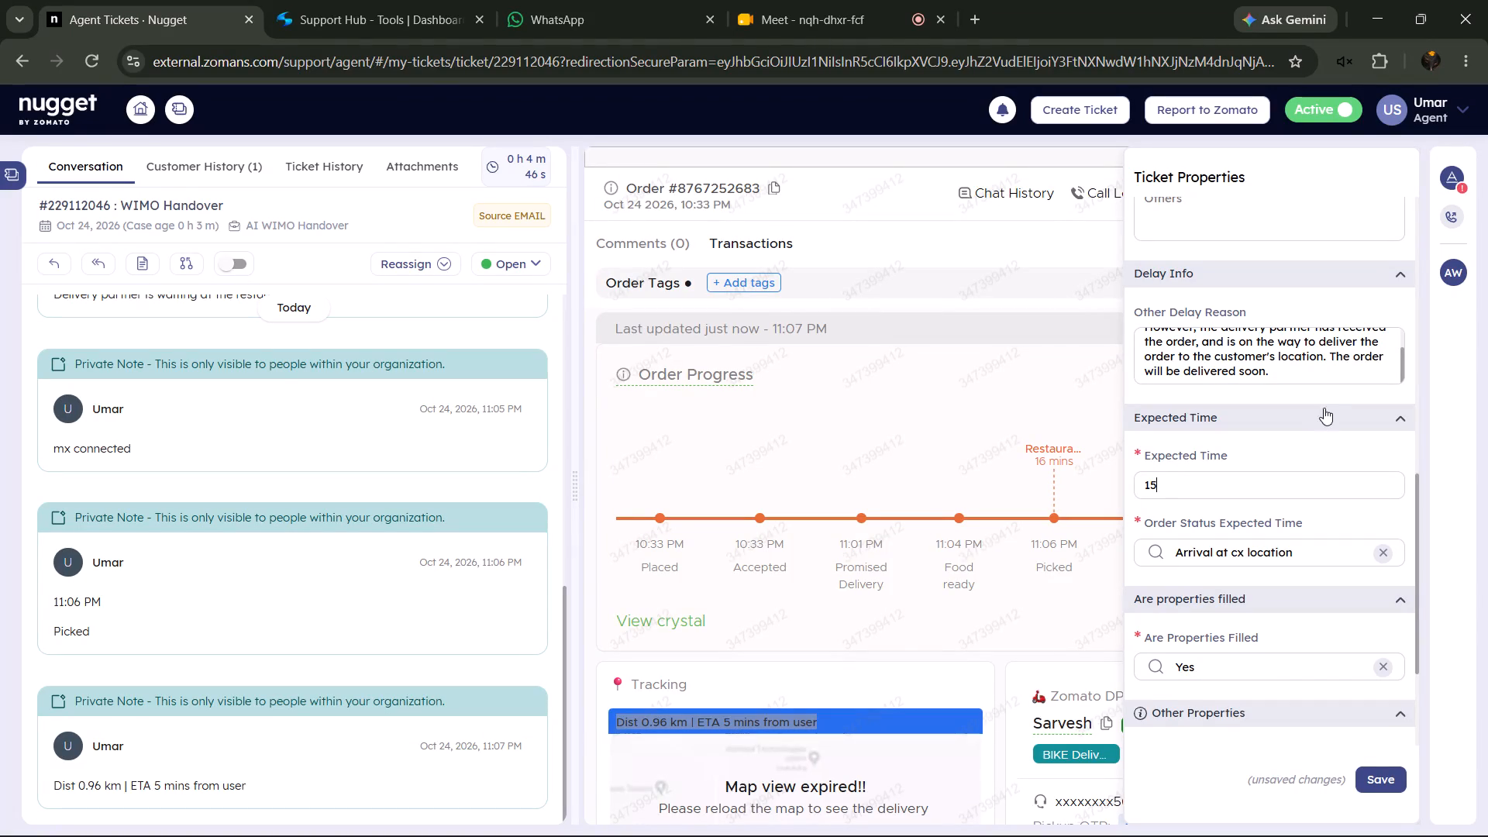
# Refresh the order progress, review the completed ticket properties, and save them.
pyautogui.click(1444, 175)
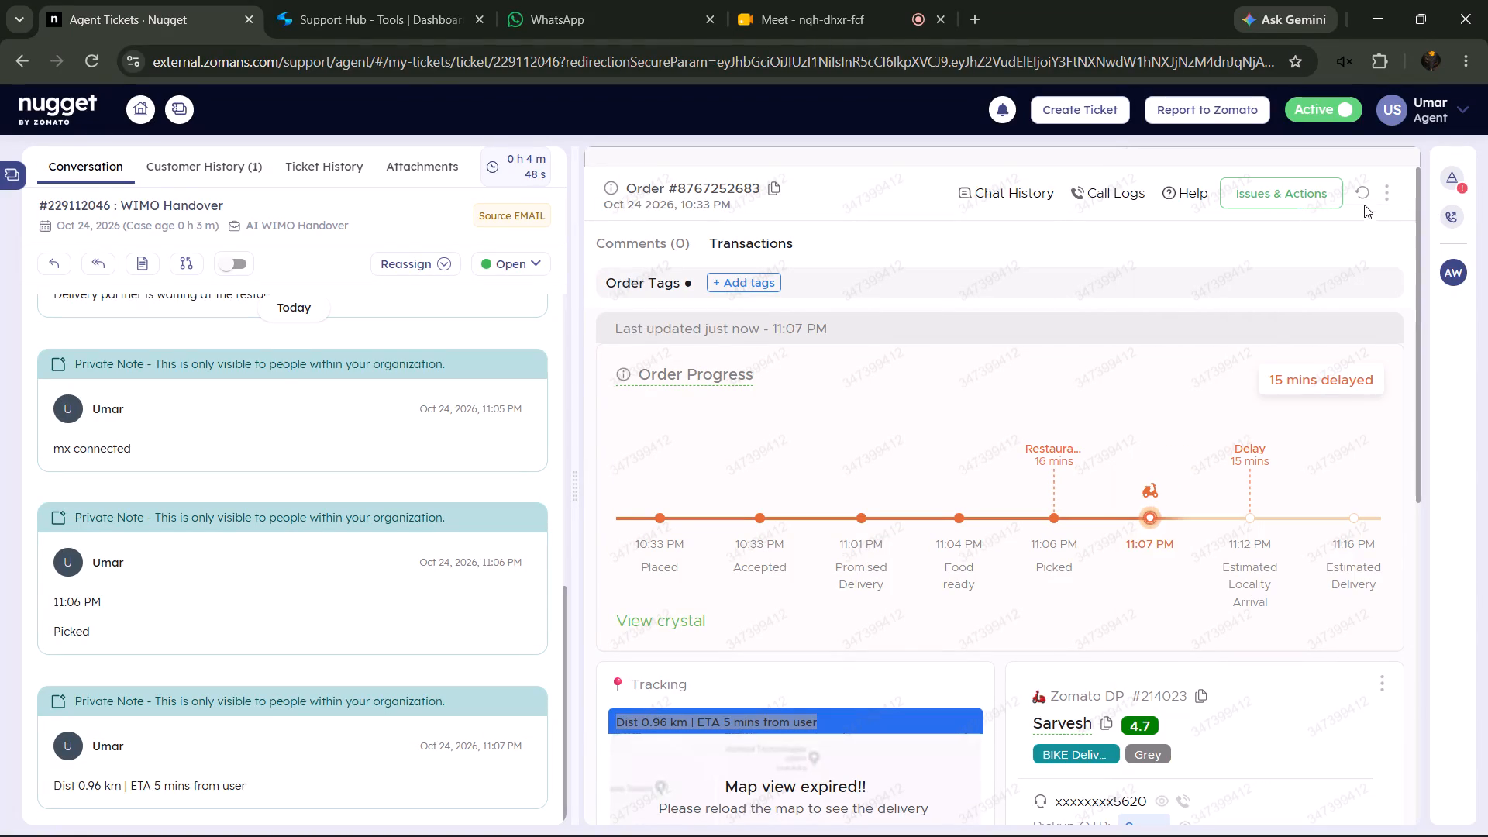
pyautogui.click(1364, 195)
pyautogui.click(1442, 177)
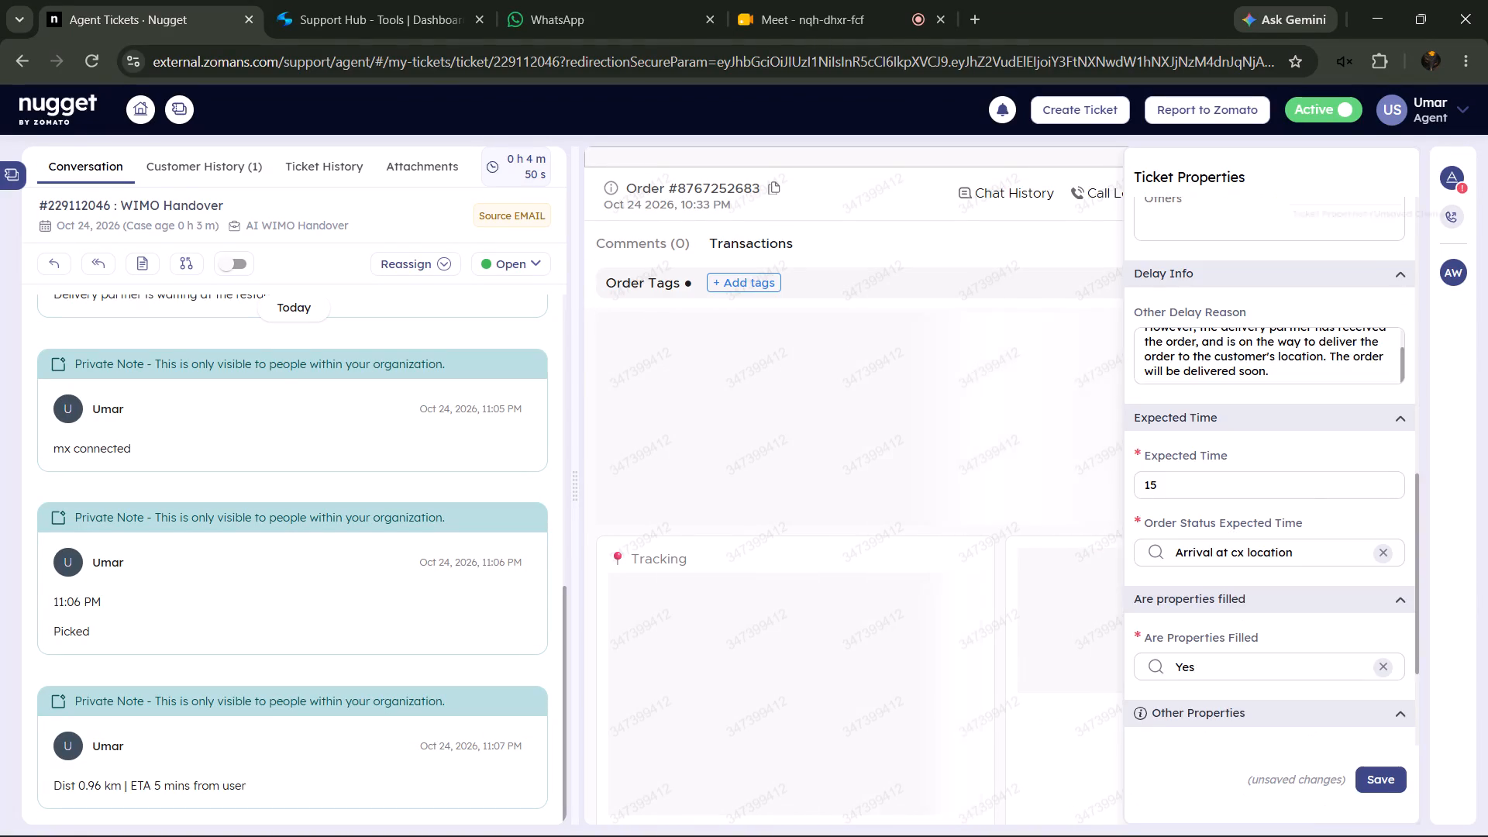
pyautogui.scroll(6, 1286, 497)
pyautogui.scroll(-9, 1285, 481)
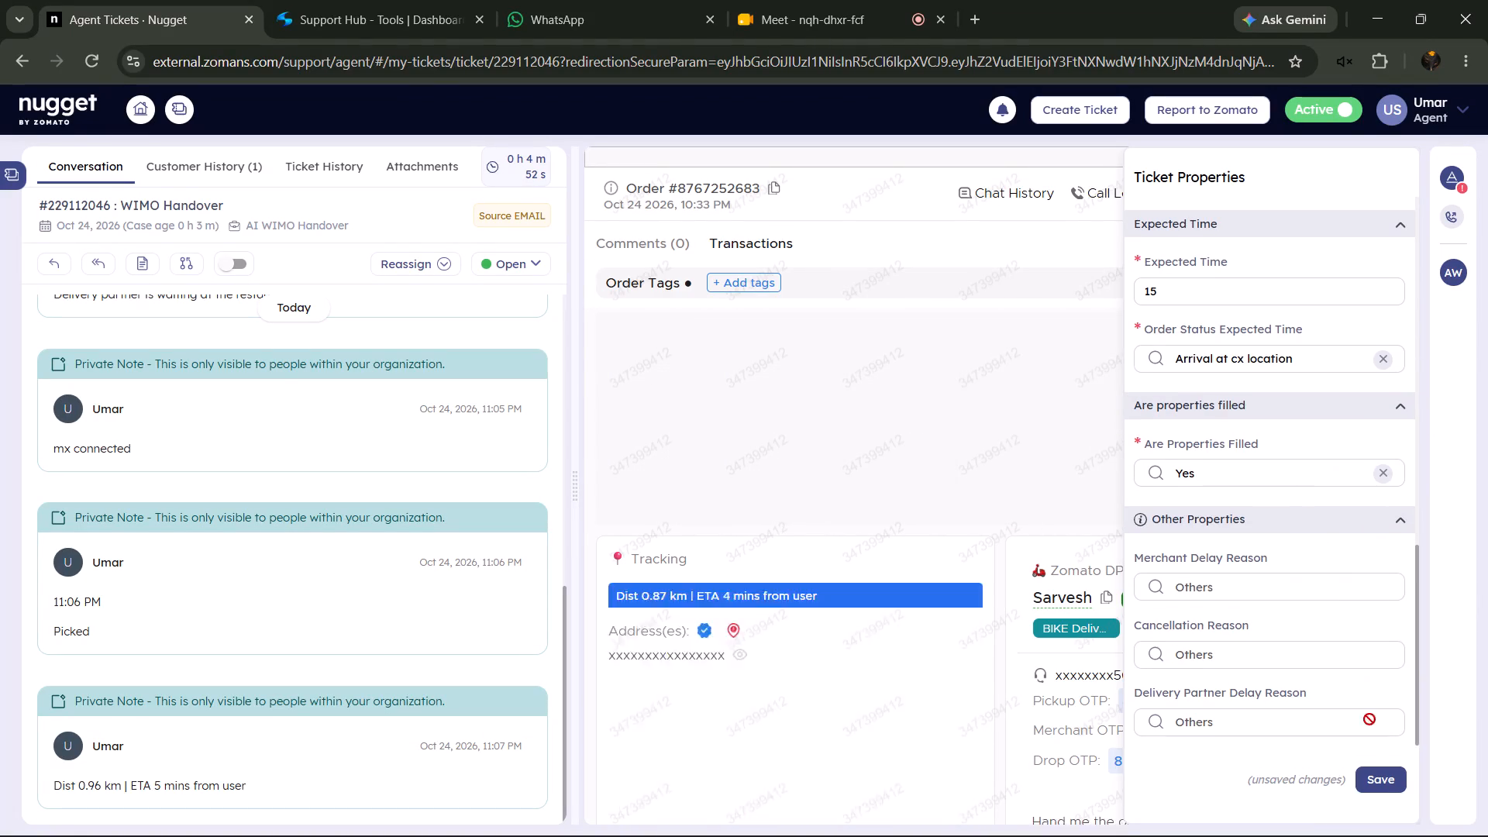
pyautogui.click(1383, 773)
pyautogui.scroll(3, 1298, 593)
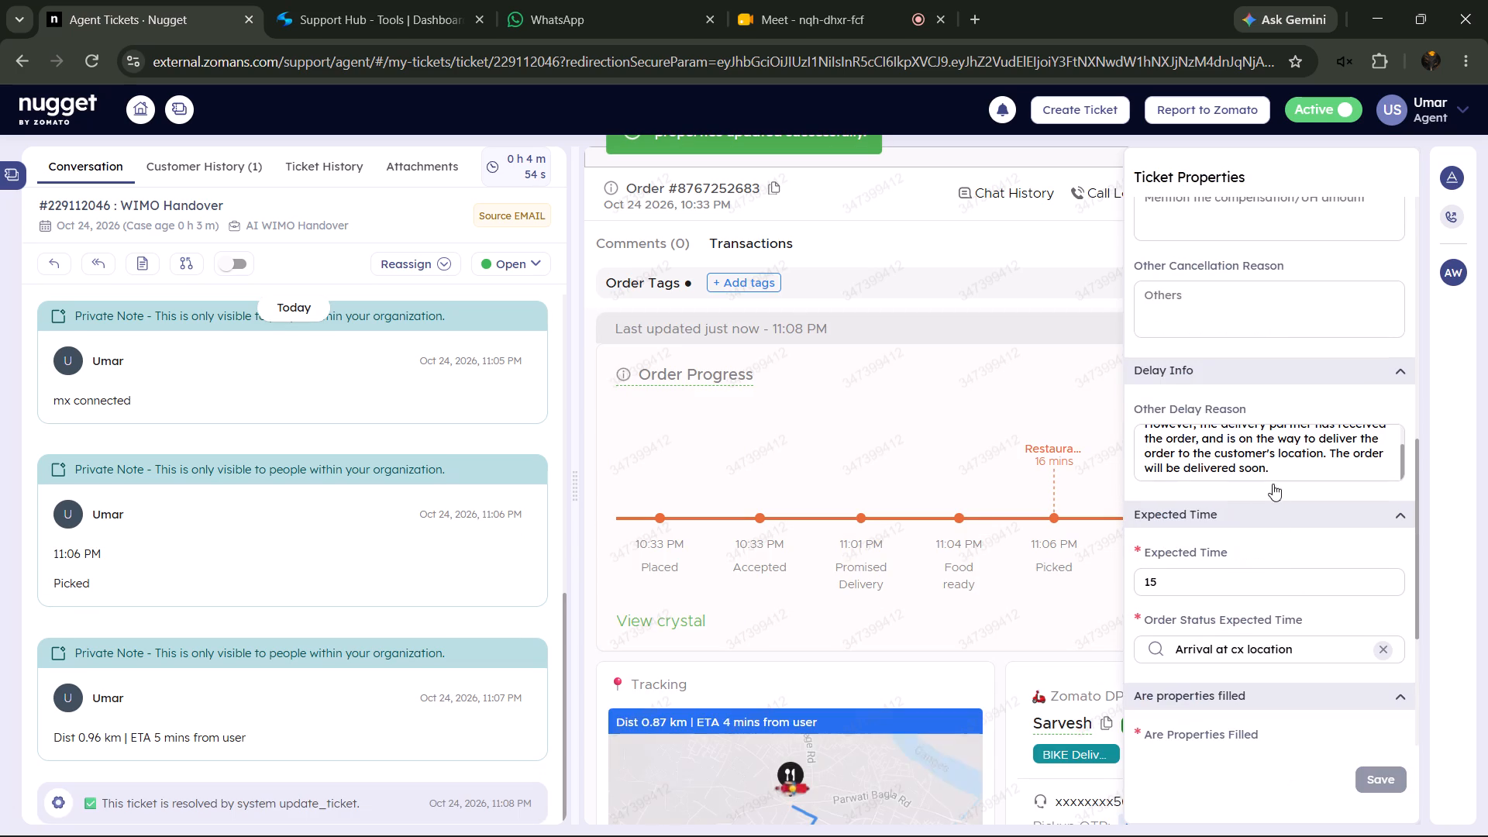
pyautogui.scroll(3, 1276, 451)
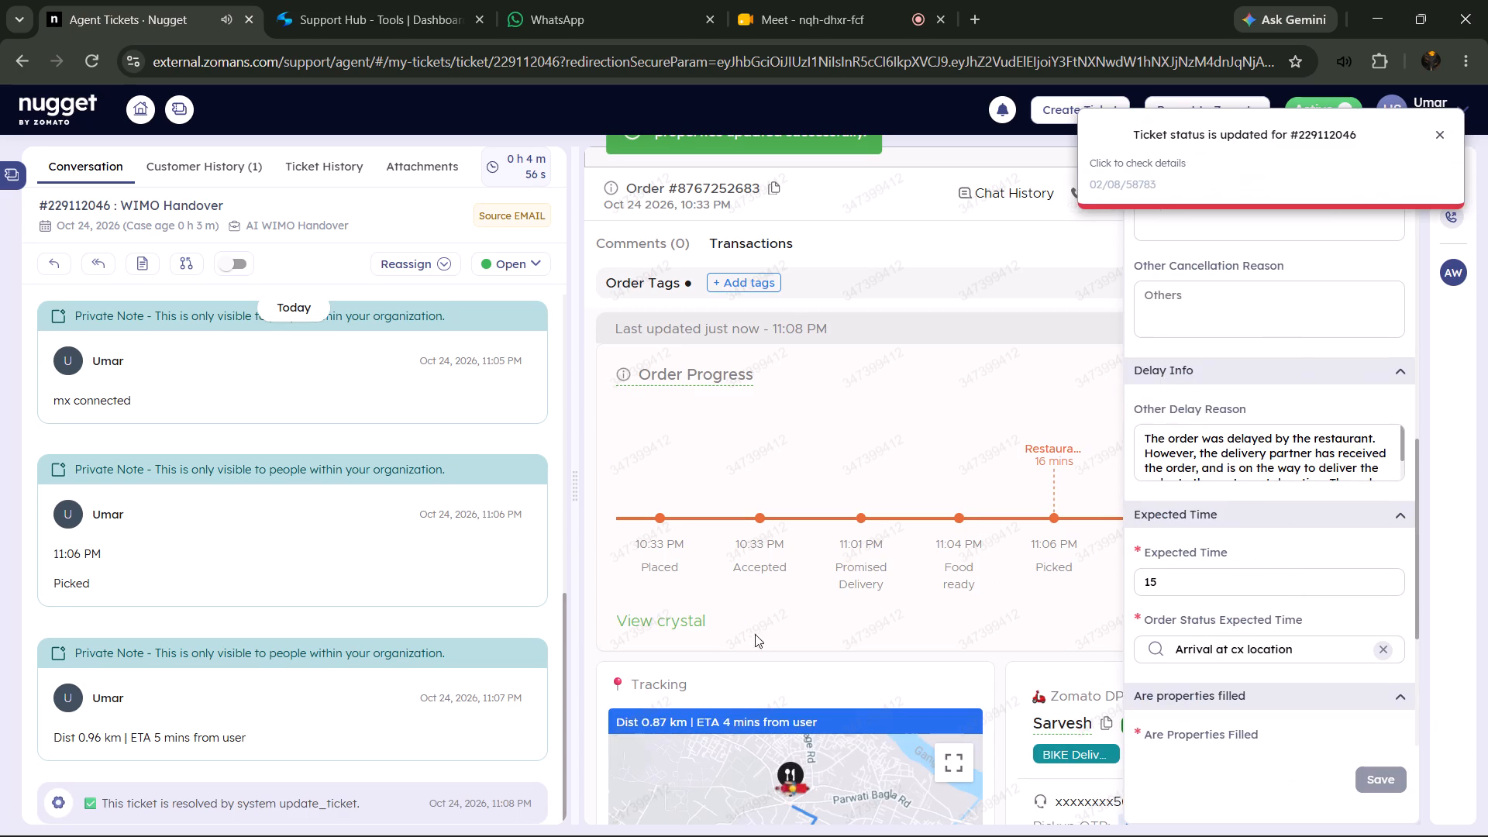
pyautogui.click(704, 652)
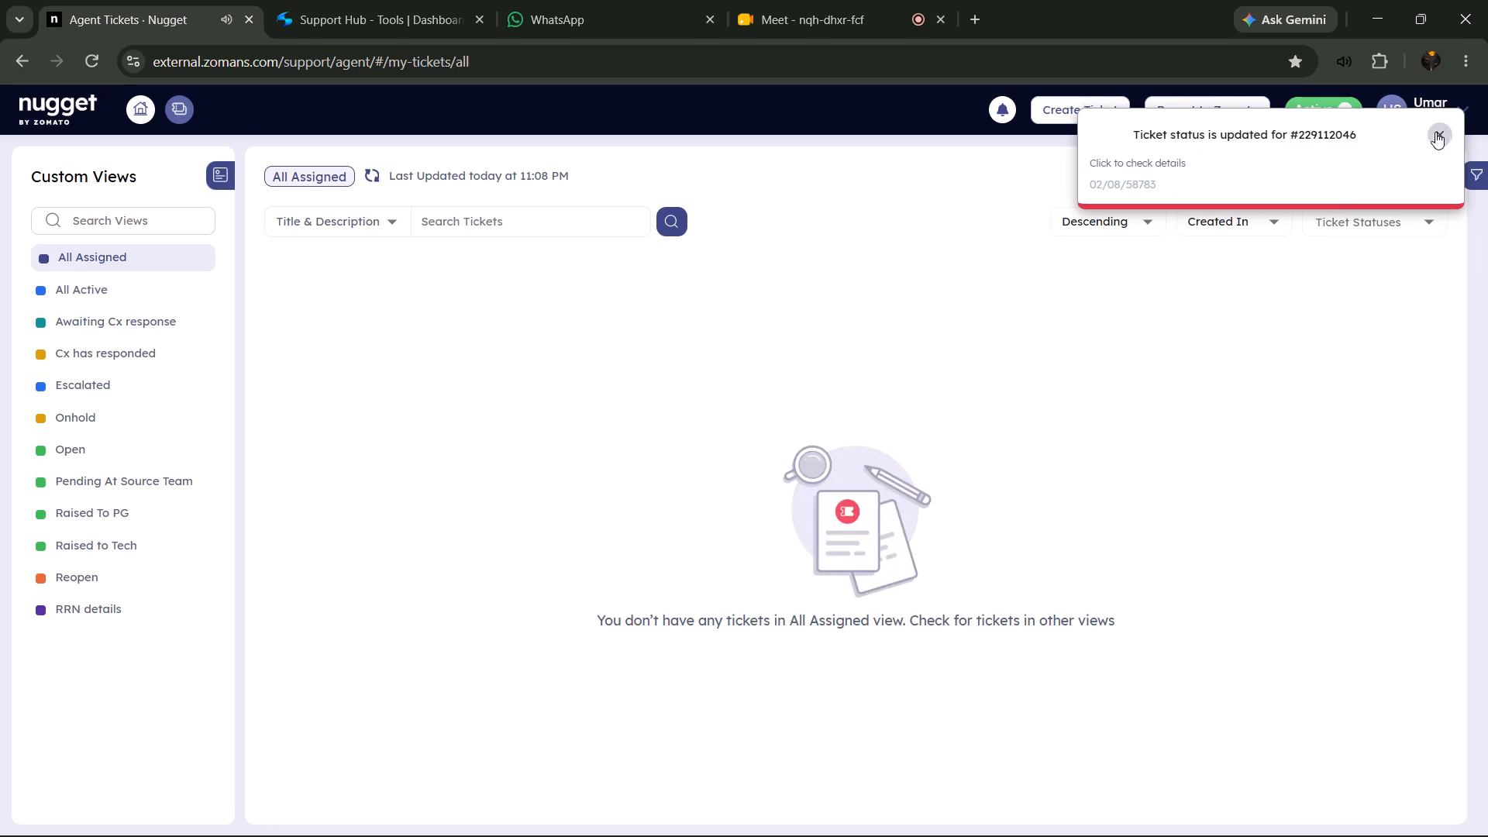
pyautogui.click(1438, 130)
pyautogui.click(1003, 109)
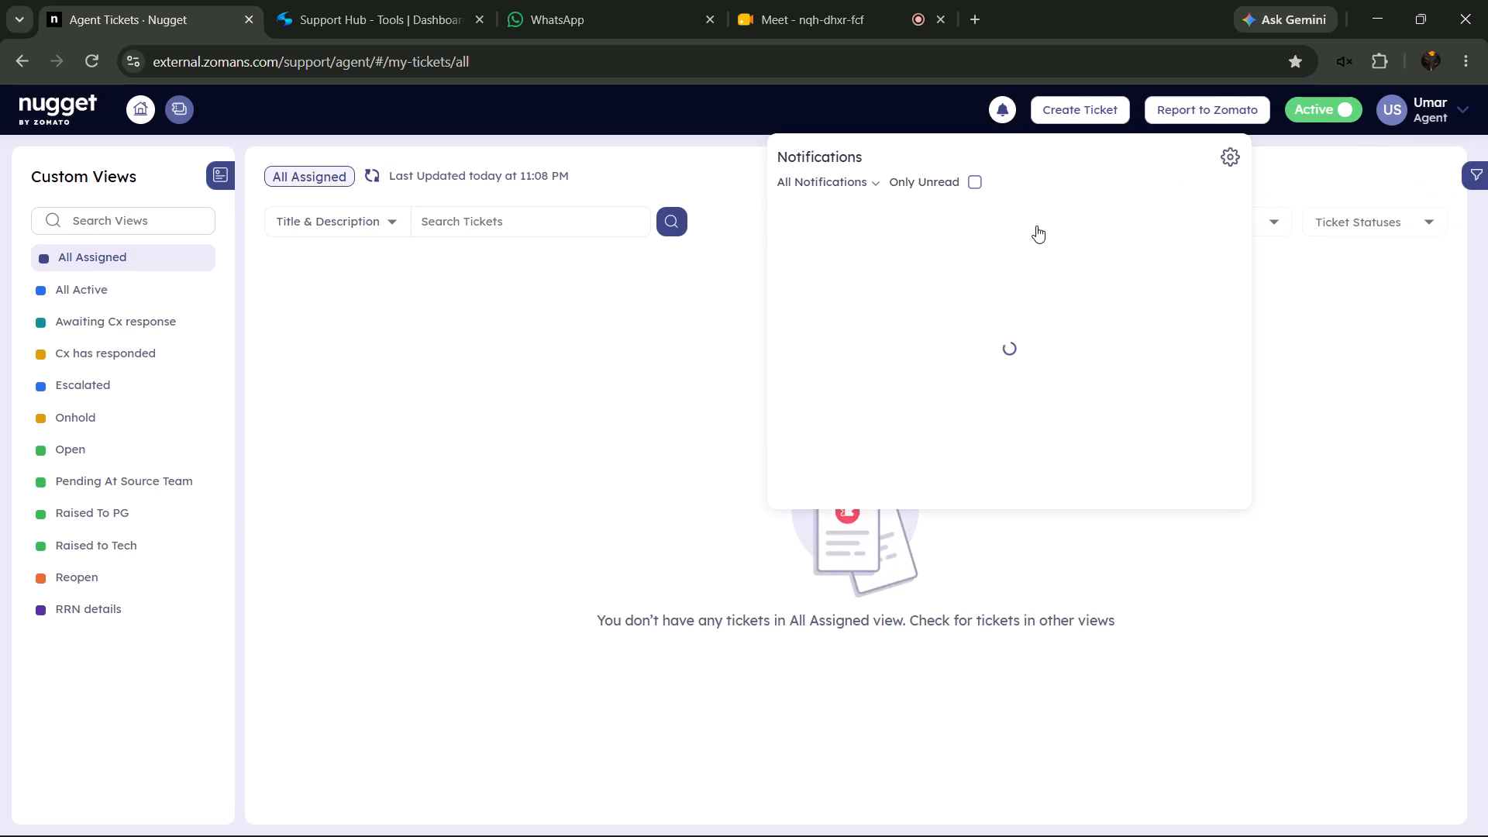
pyautogui.click(1034, 217)
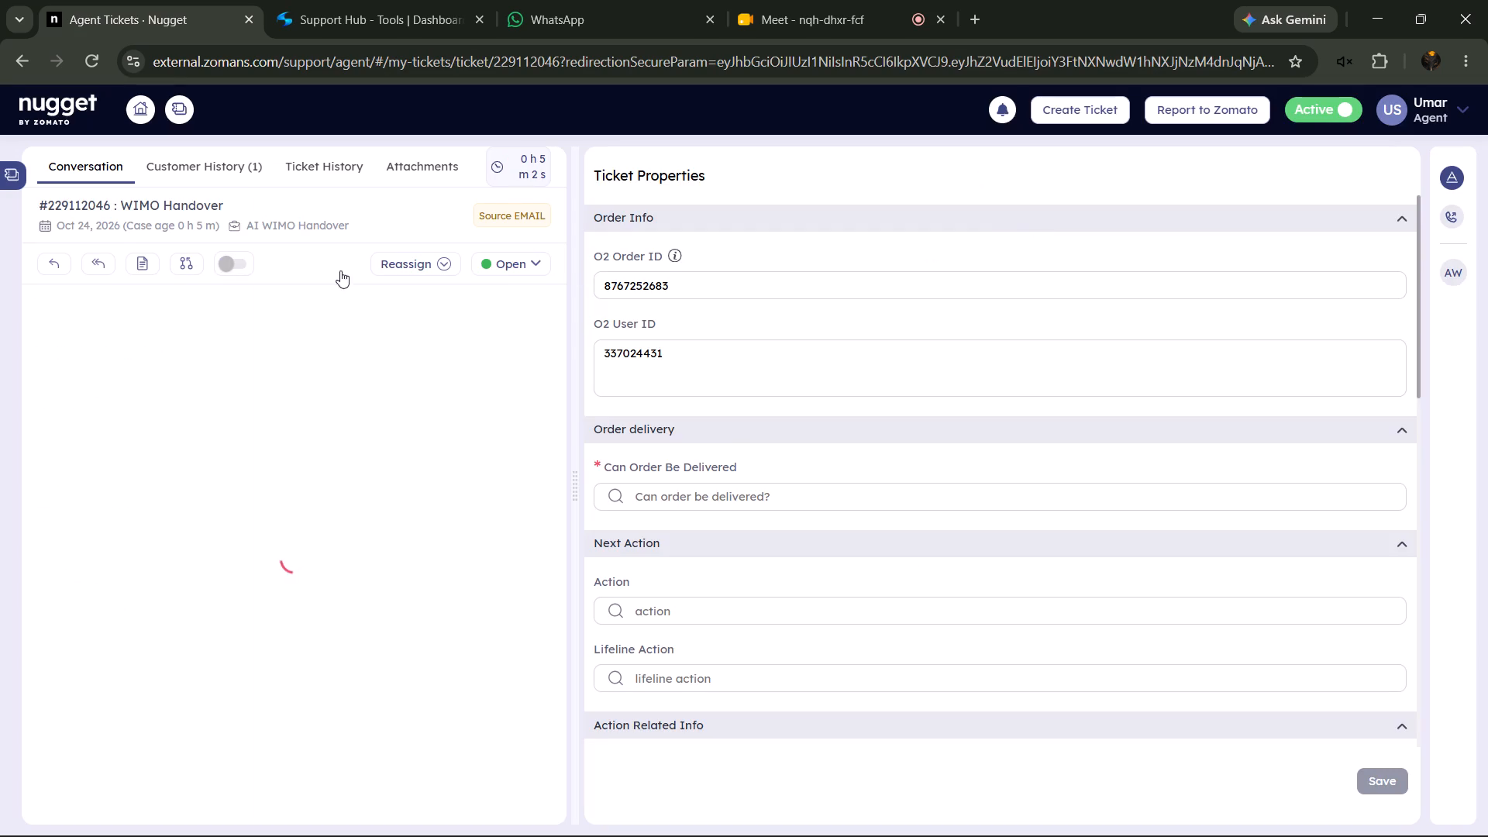
# Add the private note "dp connected" to the WIMO Handover ticket.
pyautogui.click(58, 257)
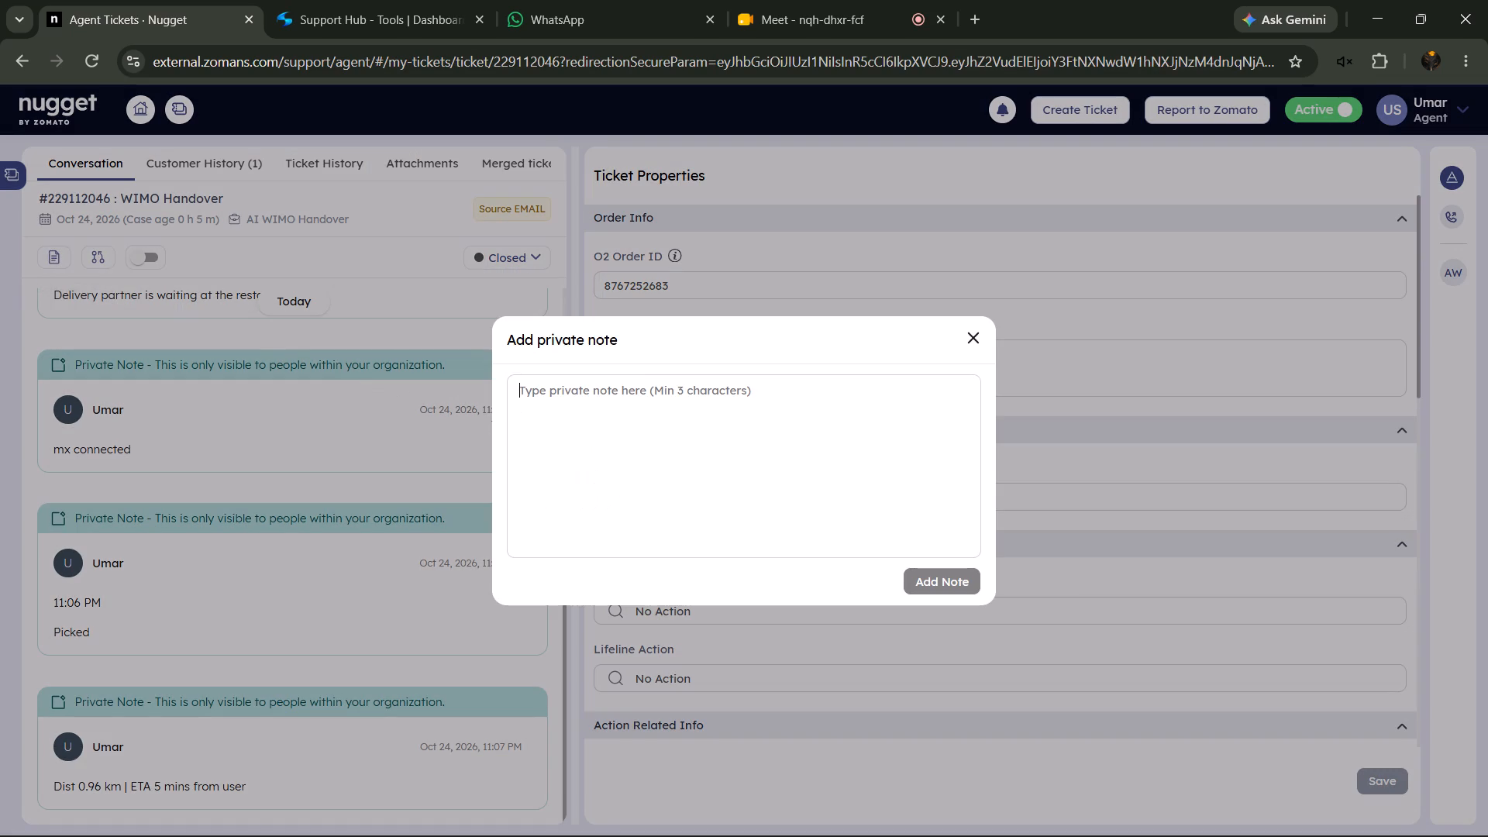
pyautogui.press('d')
pyautogui.press('p')
pyautogui.press('space')
pyautogui.write('c')
pyautogui.press('o')
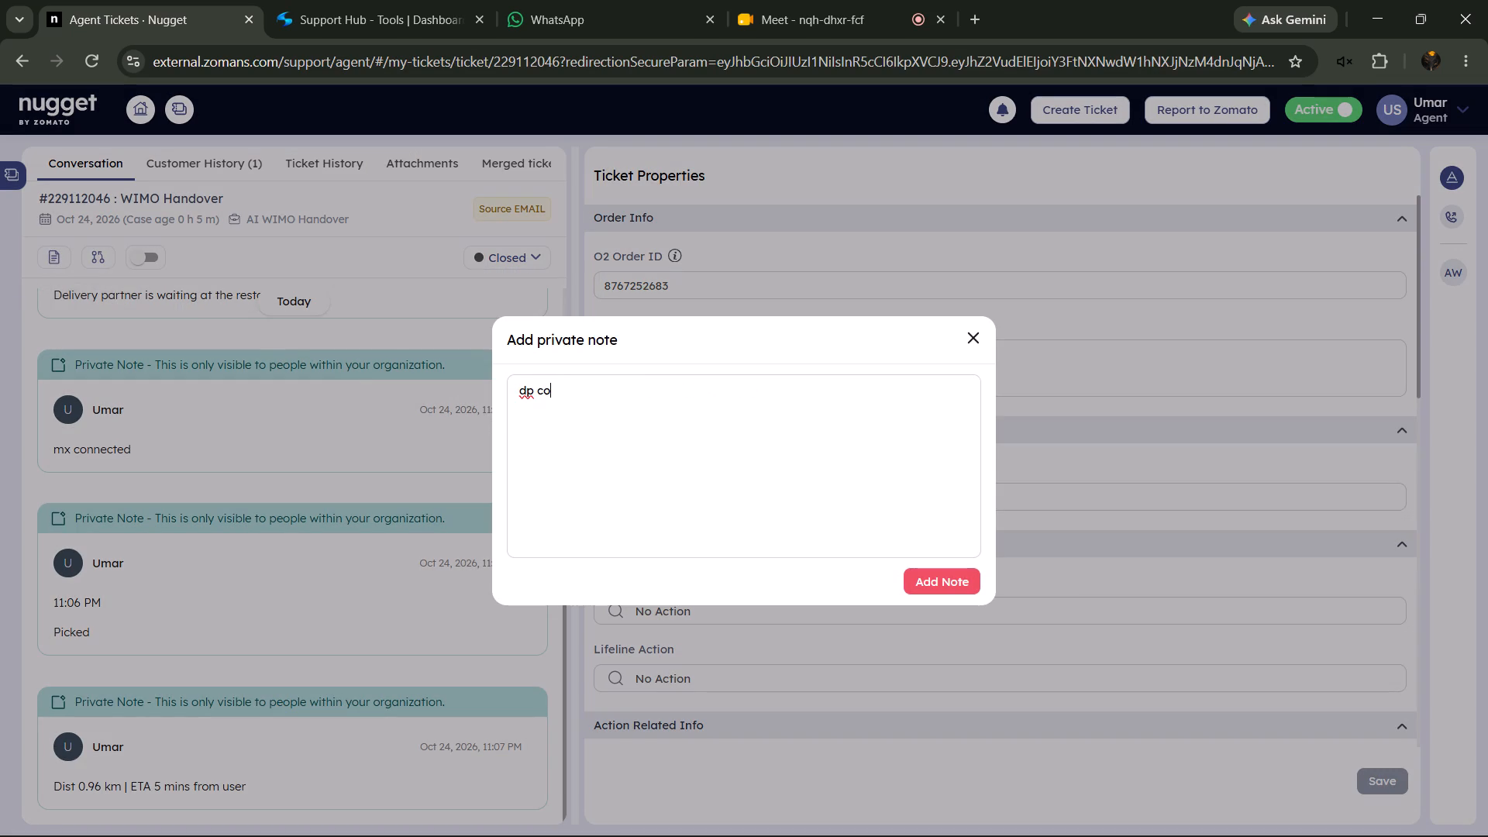
pyautogui.write('nnecte')
pyautogui.press('d')
pyautogui.click(911, 581)
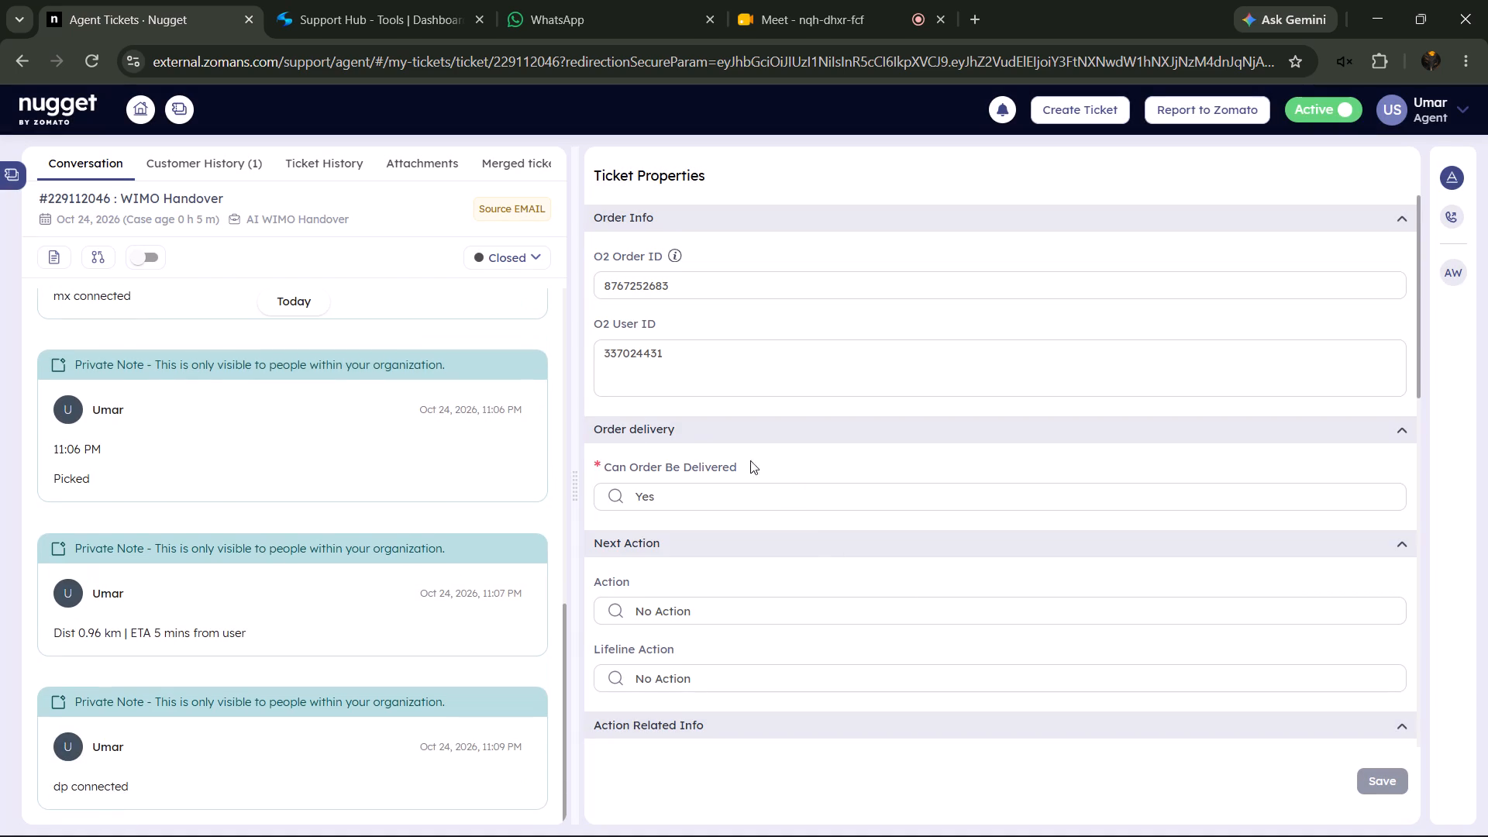
# Review the ticket's private notes back to the first message and return to the assigned tickets list.
pyautogui.scroll(9, 364, 398)
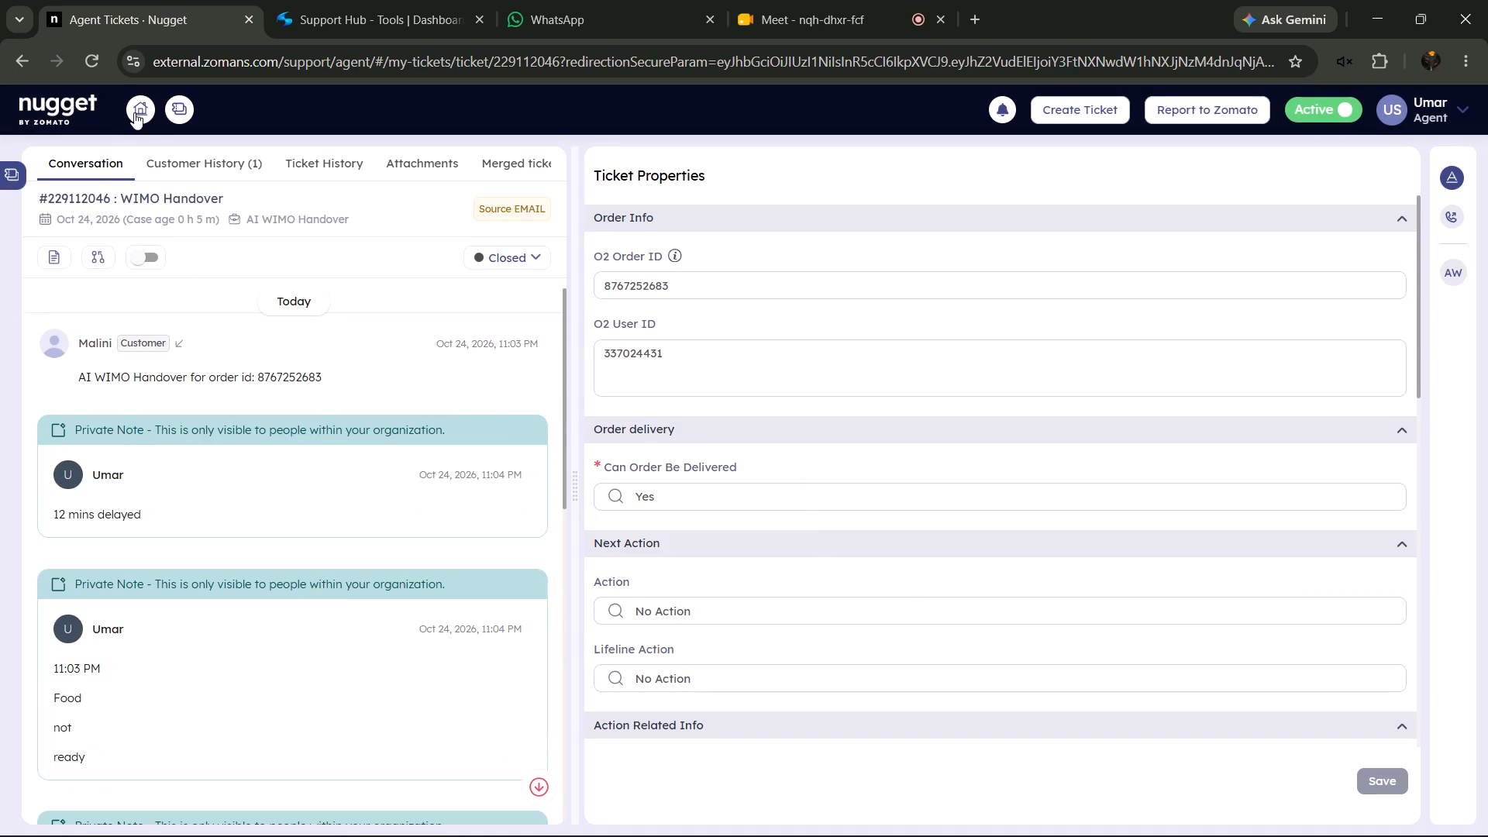
pyautogui.click(175, 107)
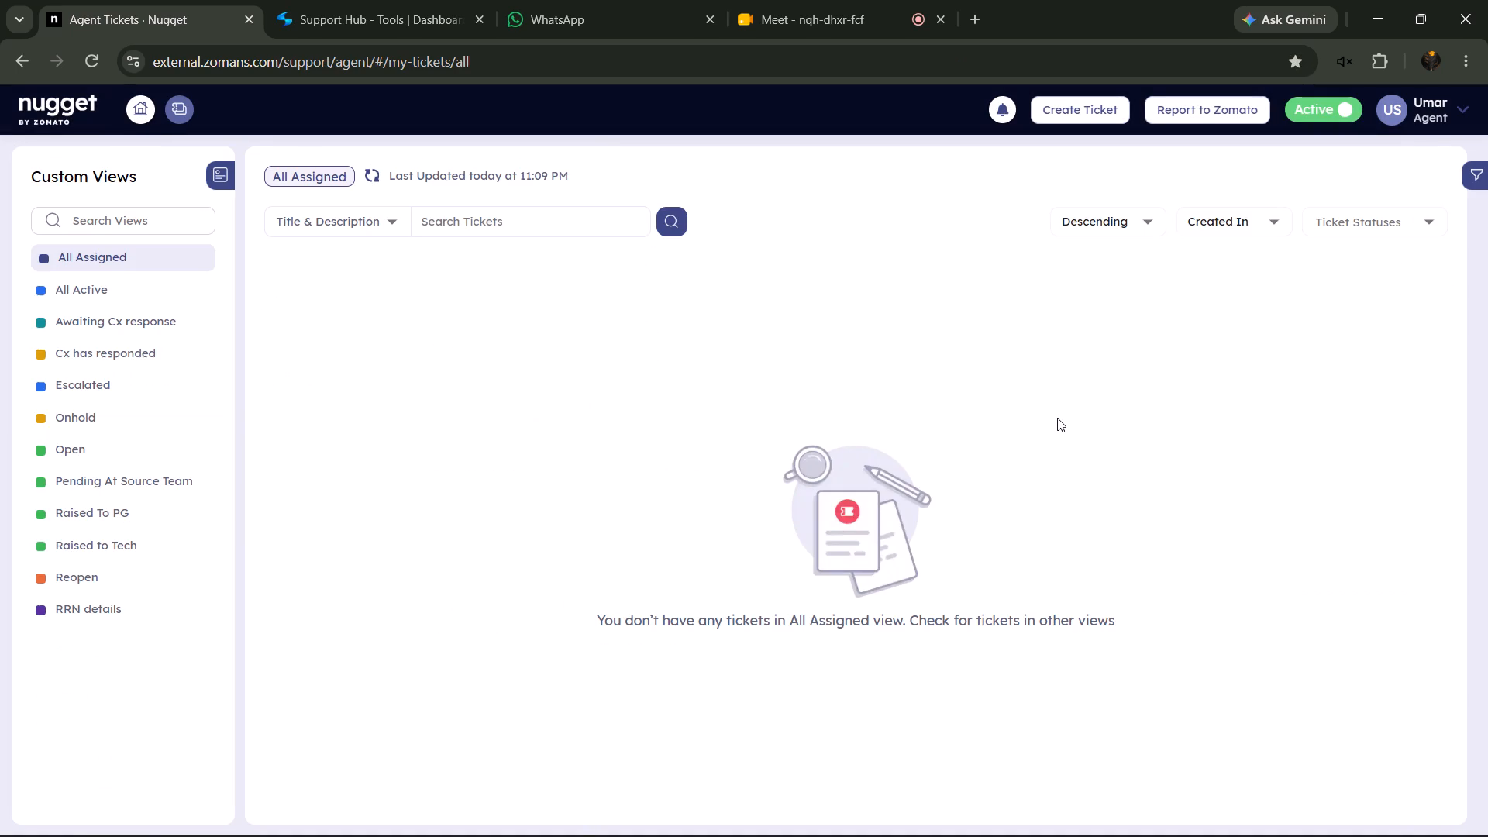
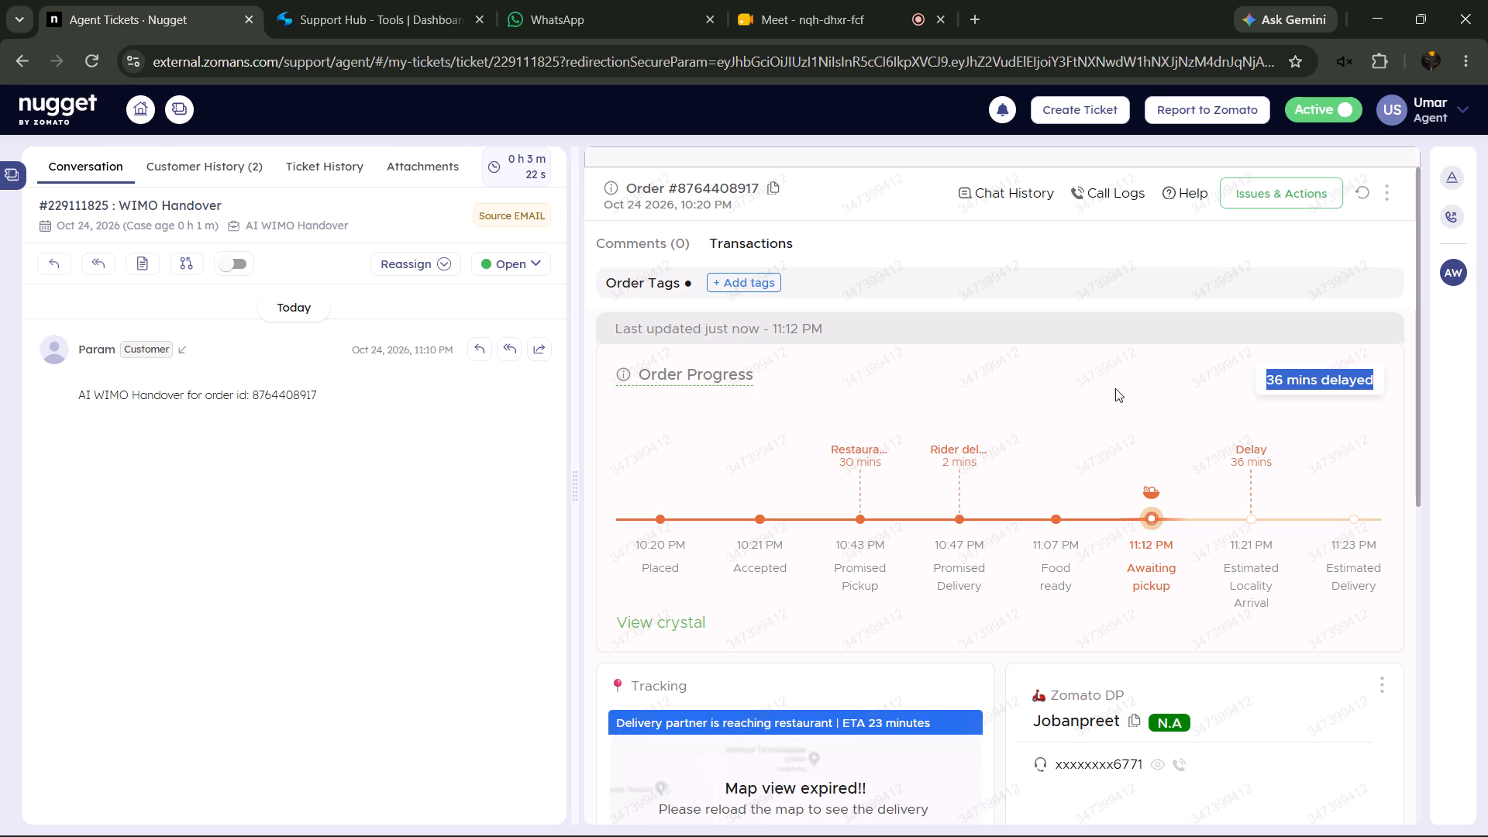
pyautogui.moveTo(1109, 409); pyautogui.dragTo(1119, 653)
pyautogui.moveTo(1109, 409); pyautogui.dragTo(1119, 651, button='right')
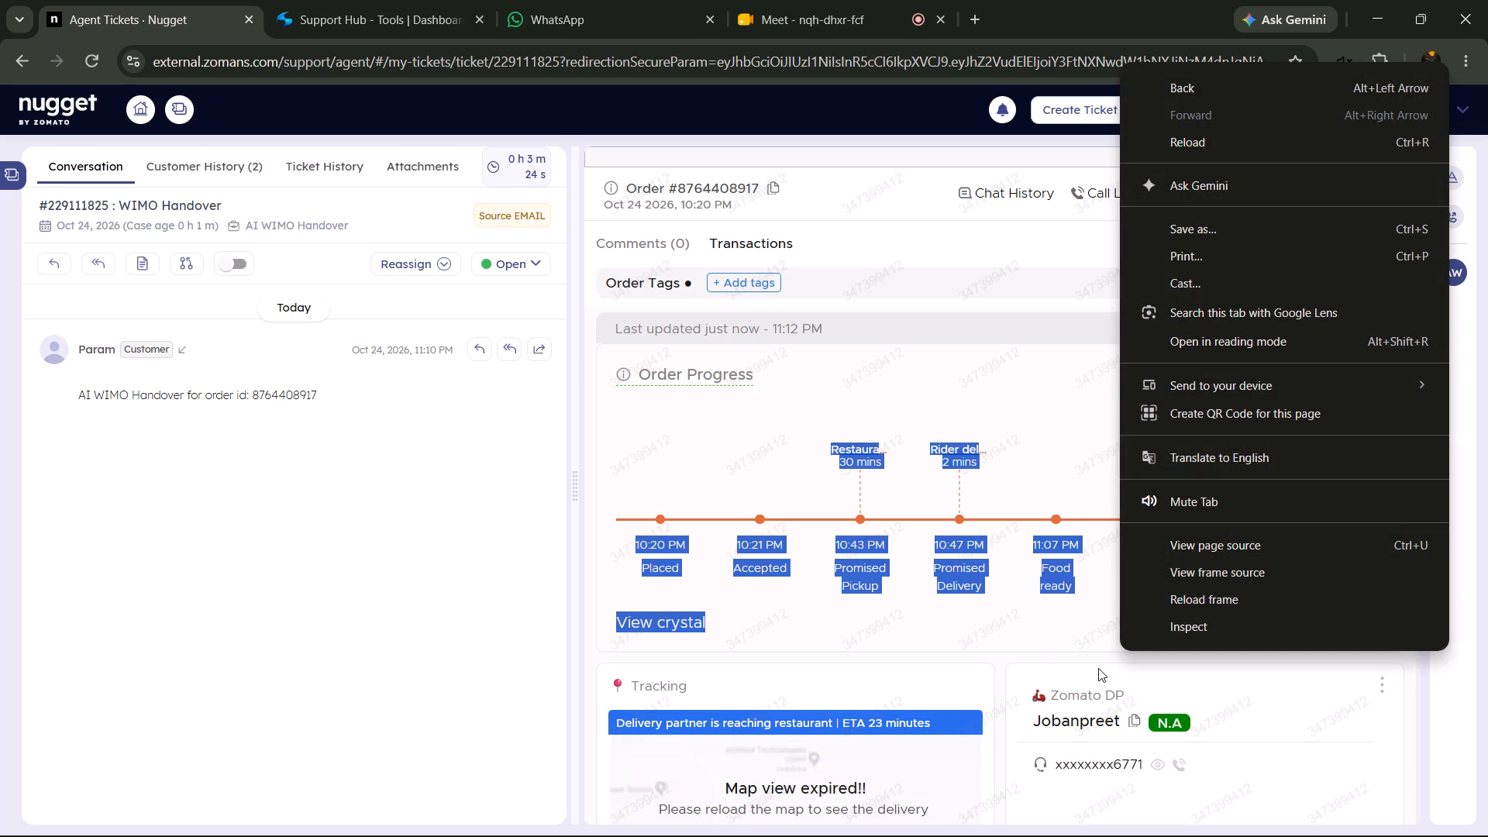
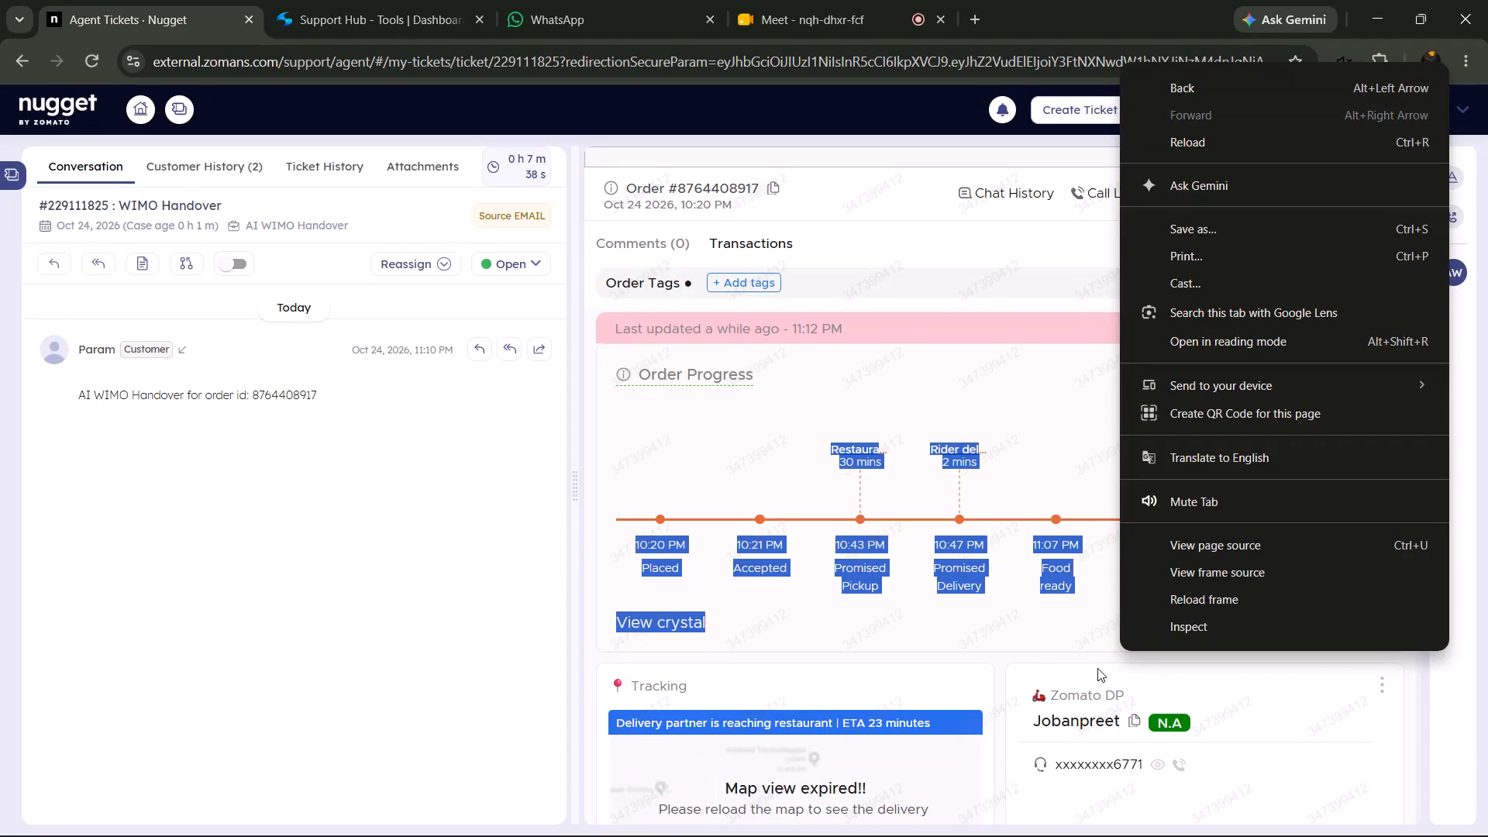
pyautogui.click(1001, 382)
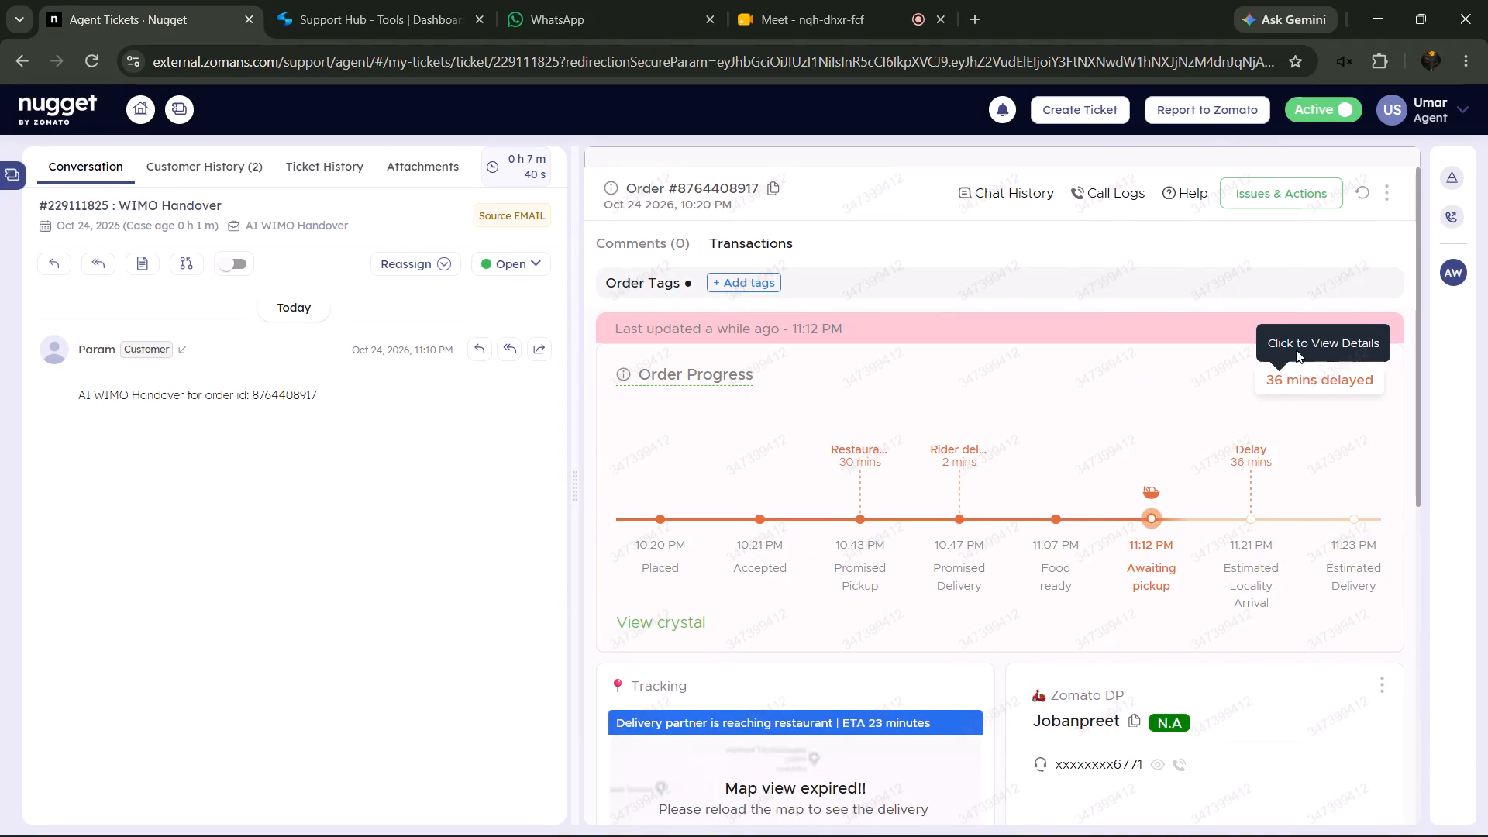
pyautogui.click(1362, 193)
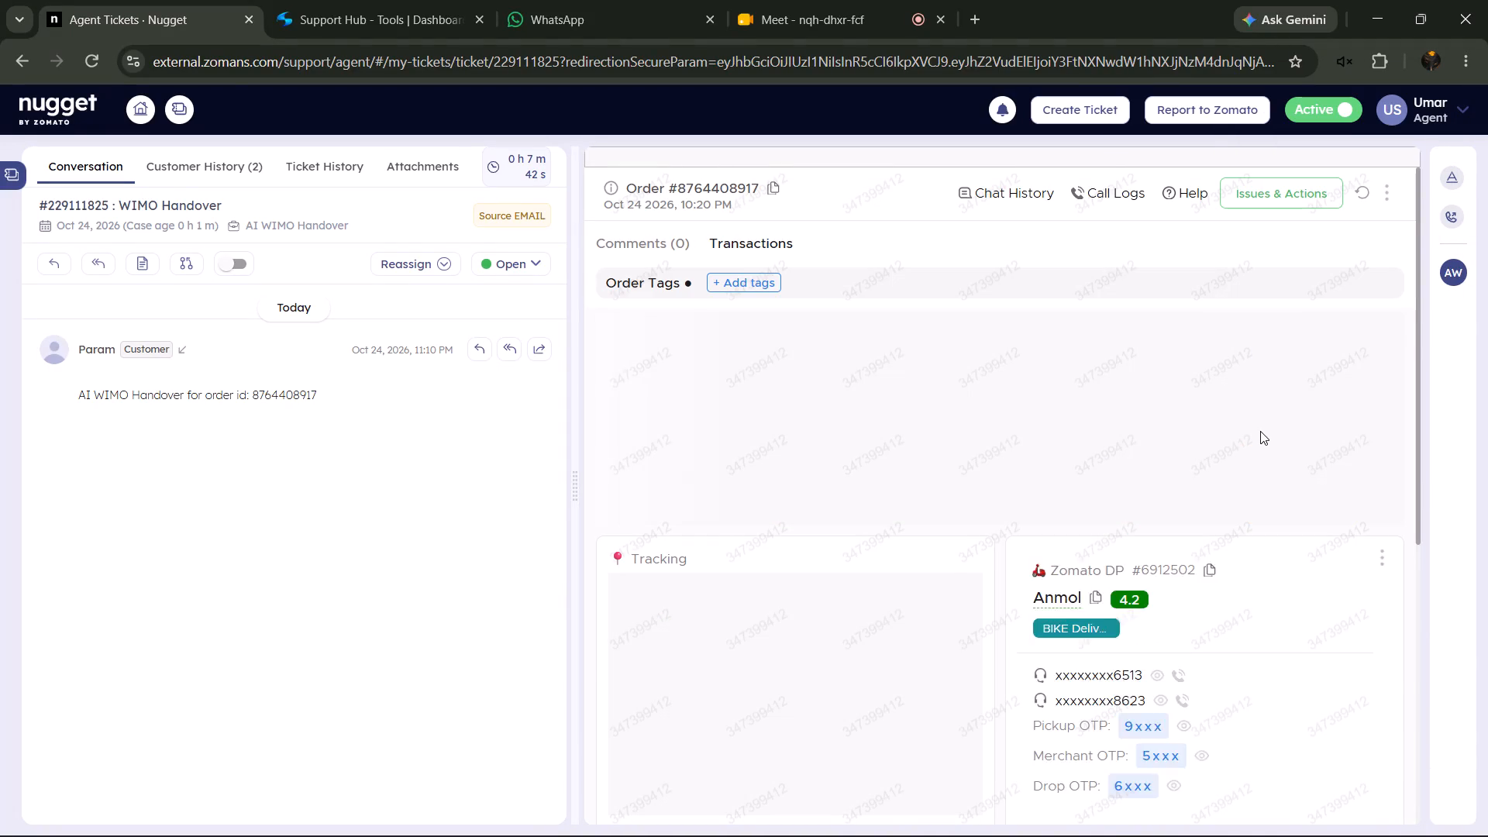
pyautogui.click(1118, 188)
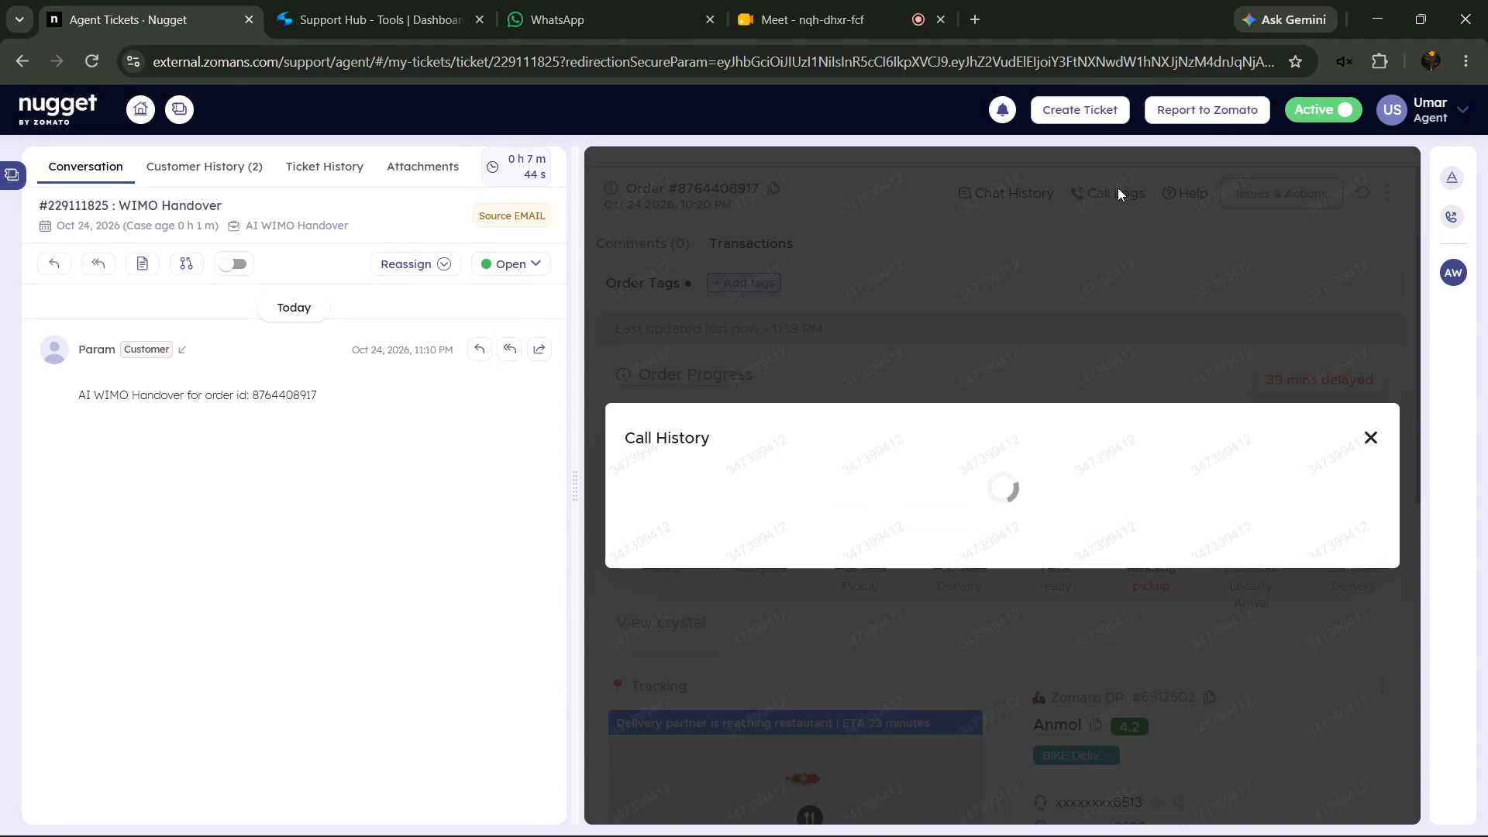
pyautogui.click(1118, 188)
# Call the delivery partner assigned to the order on the first listed contact number.
pyautogui.scroll(-1, 1205, 413)
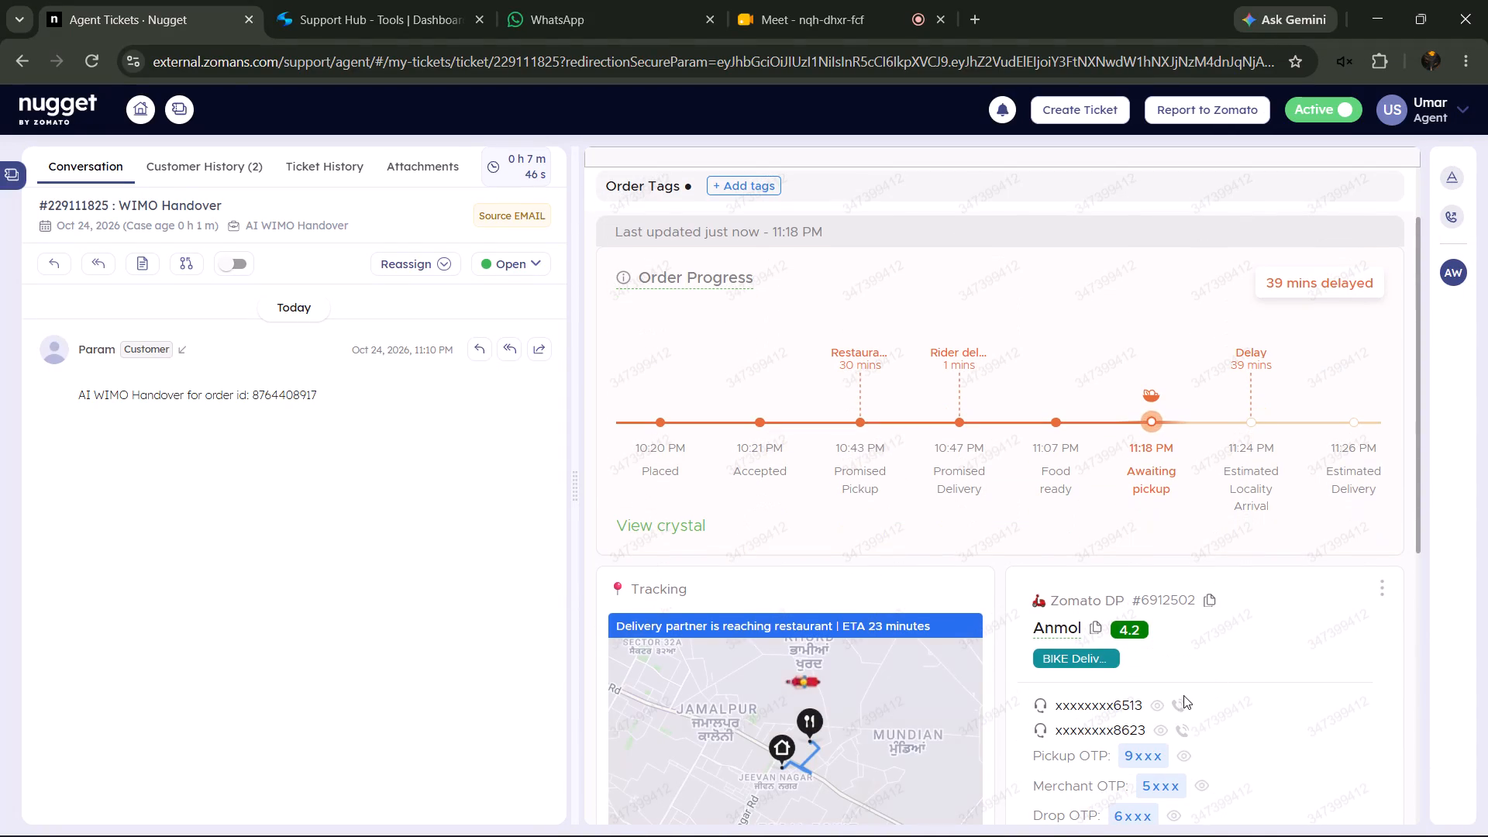
pyautogui.click(1181, 697)
pyautogui.click(1180, 702)
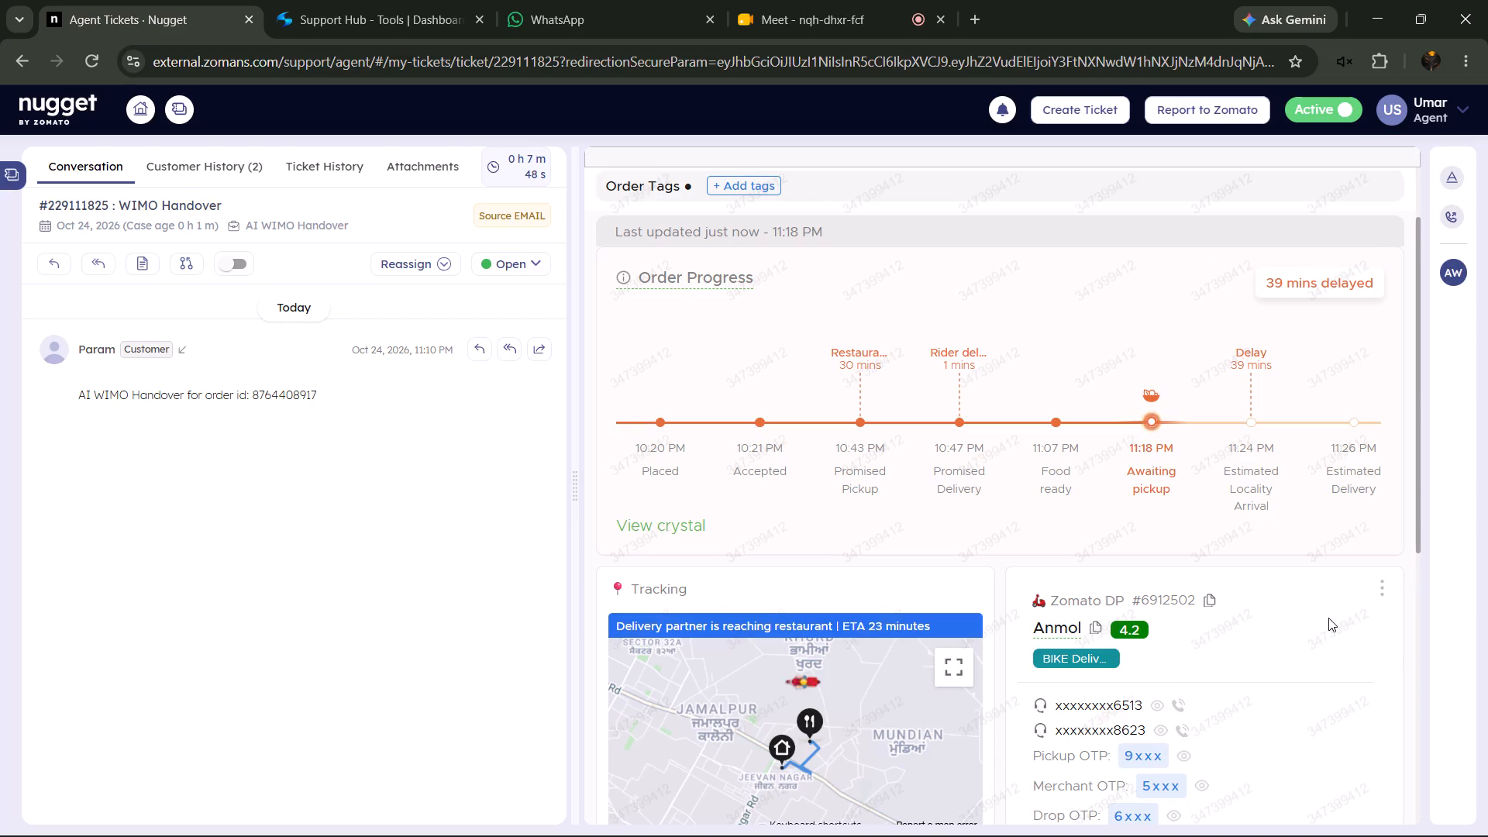
pyautogui.click(1300, 595)
pyautogui.click(1266, 277)
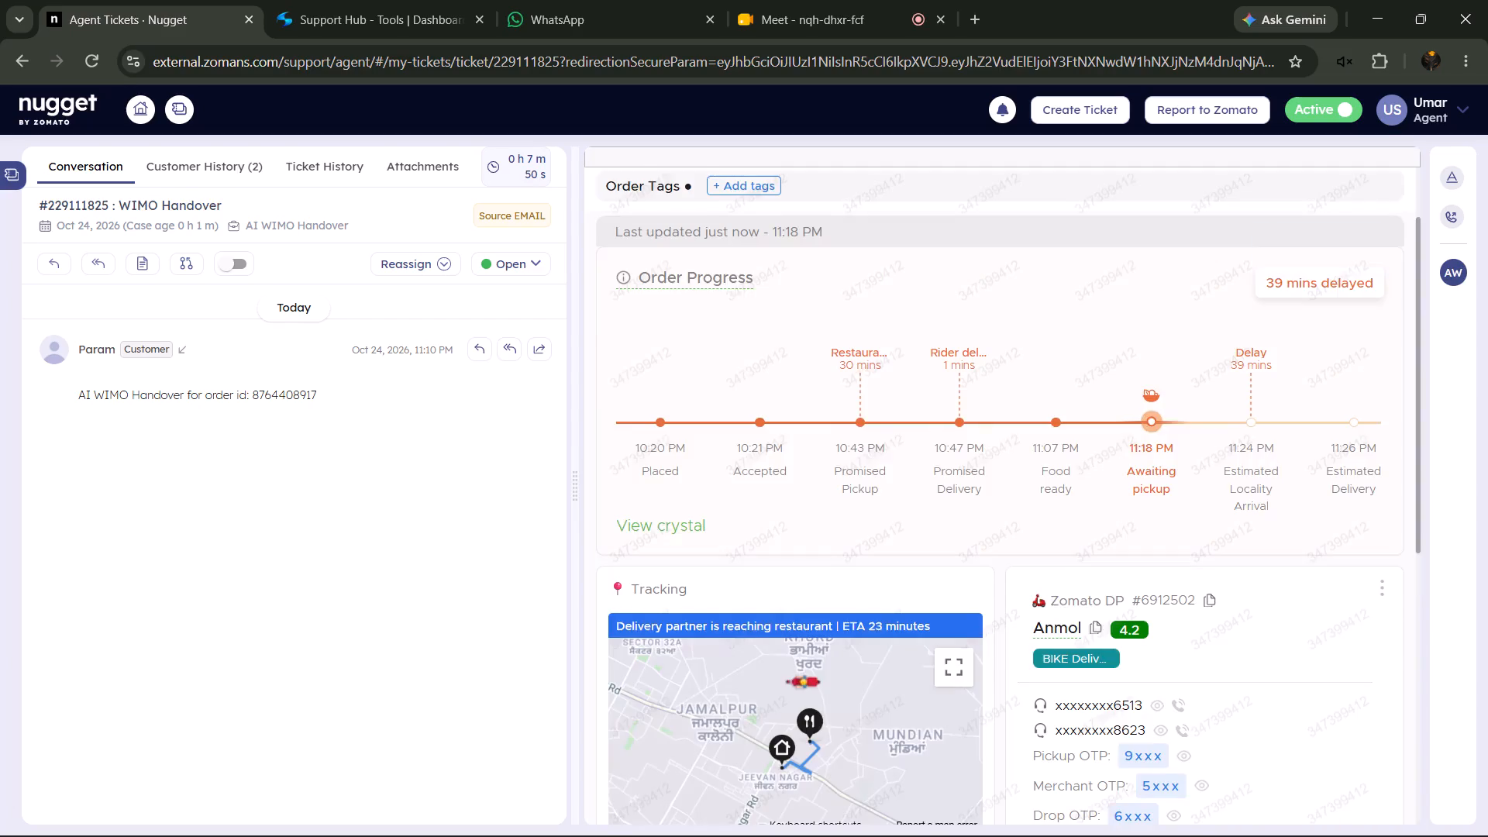
pyautogui.scroll(4, 1262, 480)
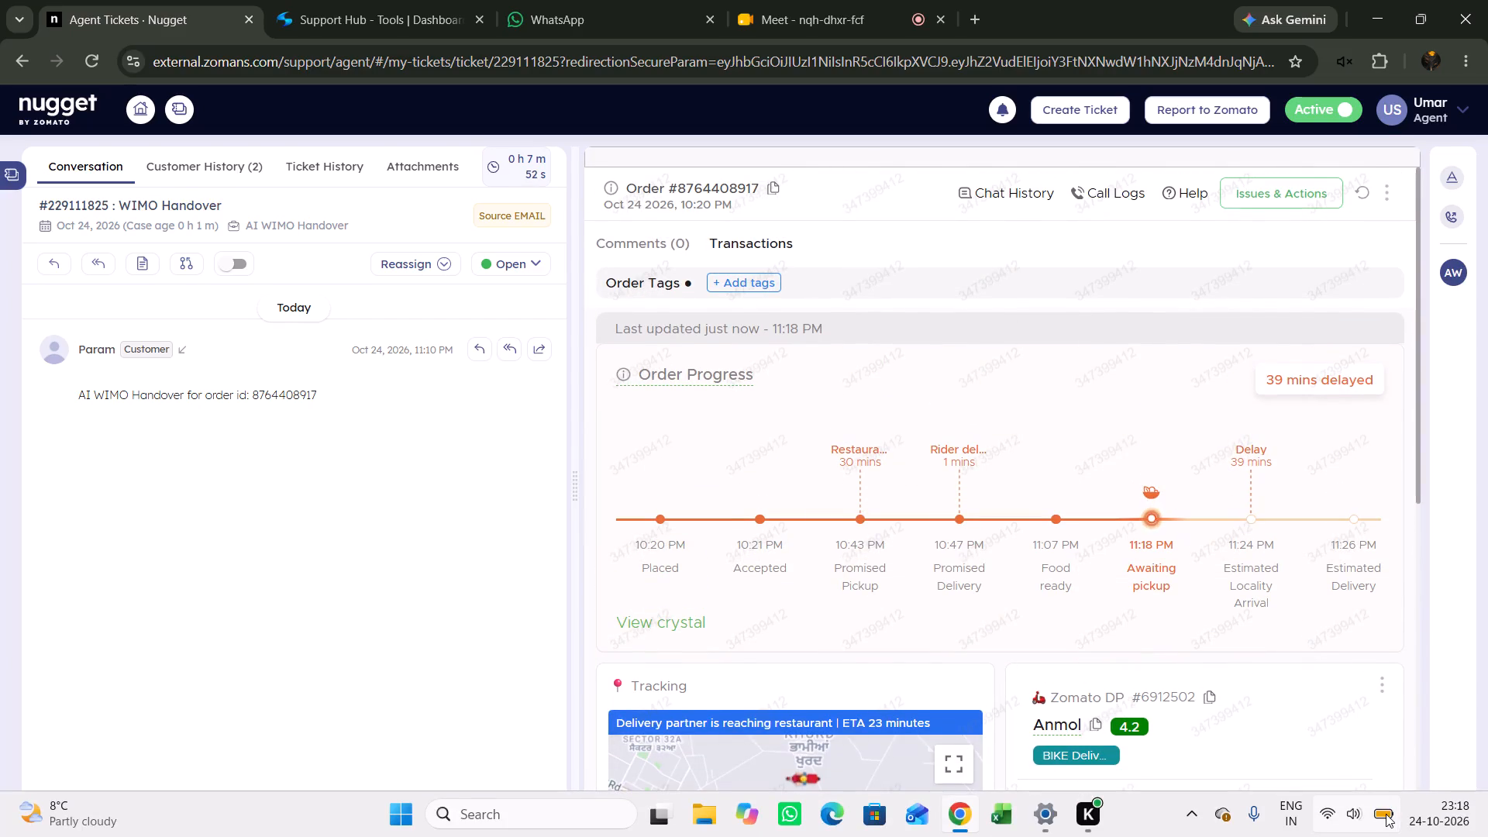
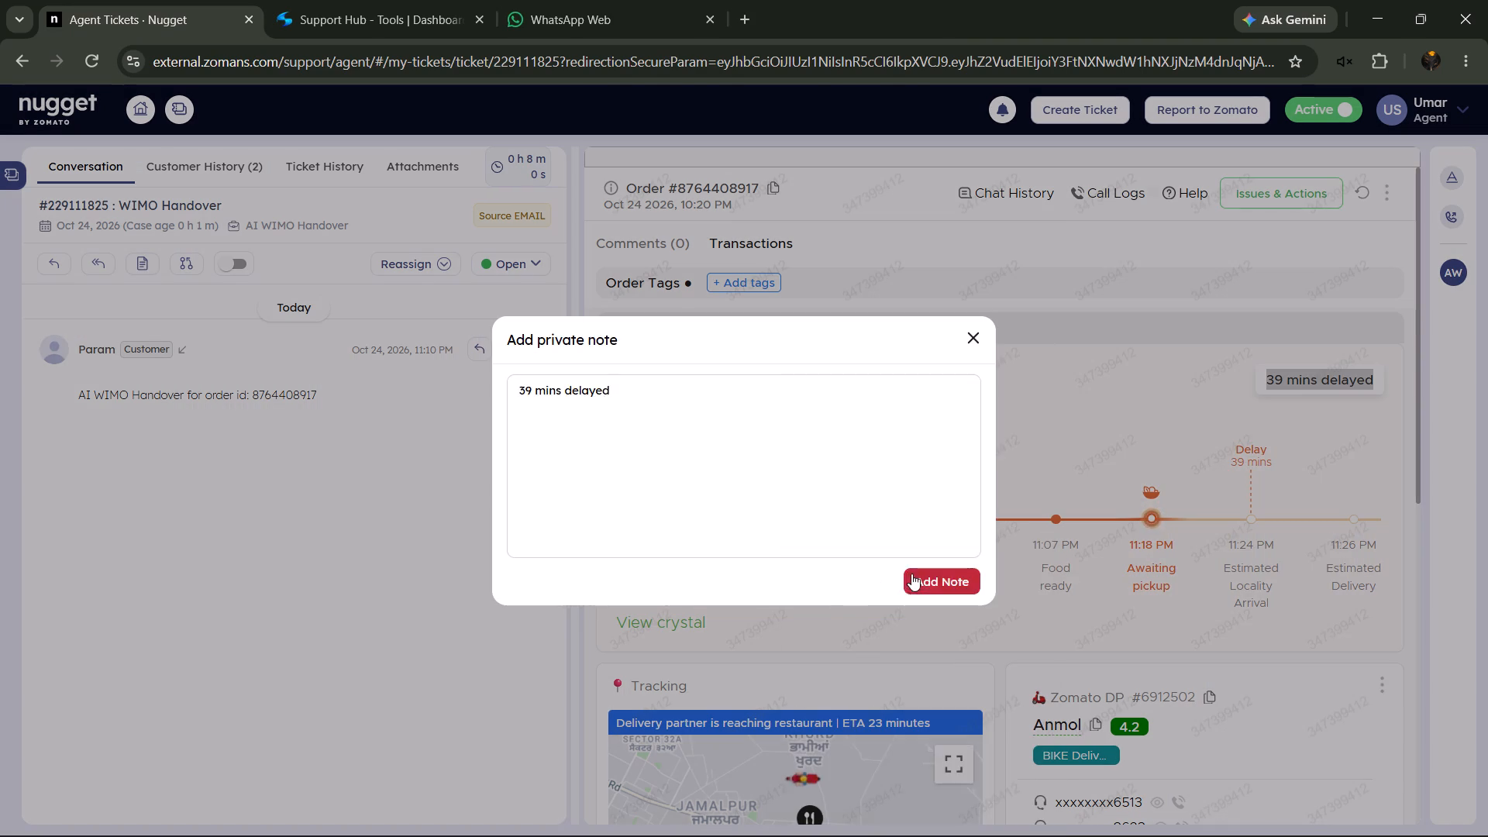
# Copy the order's "11:18 PM Awaiting pickup" stage from the progress timeline and log it as a private note.
pyautogui.click(1142, 535)
pyautogui.moveTo(1122, 547); pyautogui.dragTo(1171, 594)
pyautogui.rightClick(1162, 579)
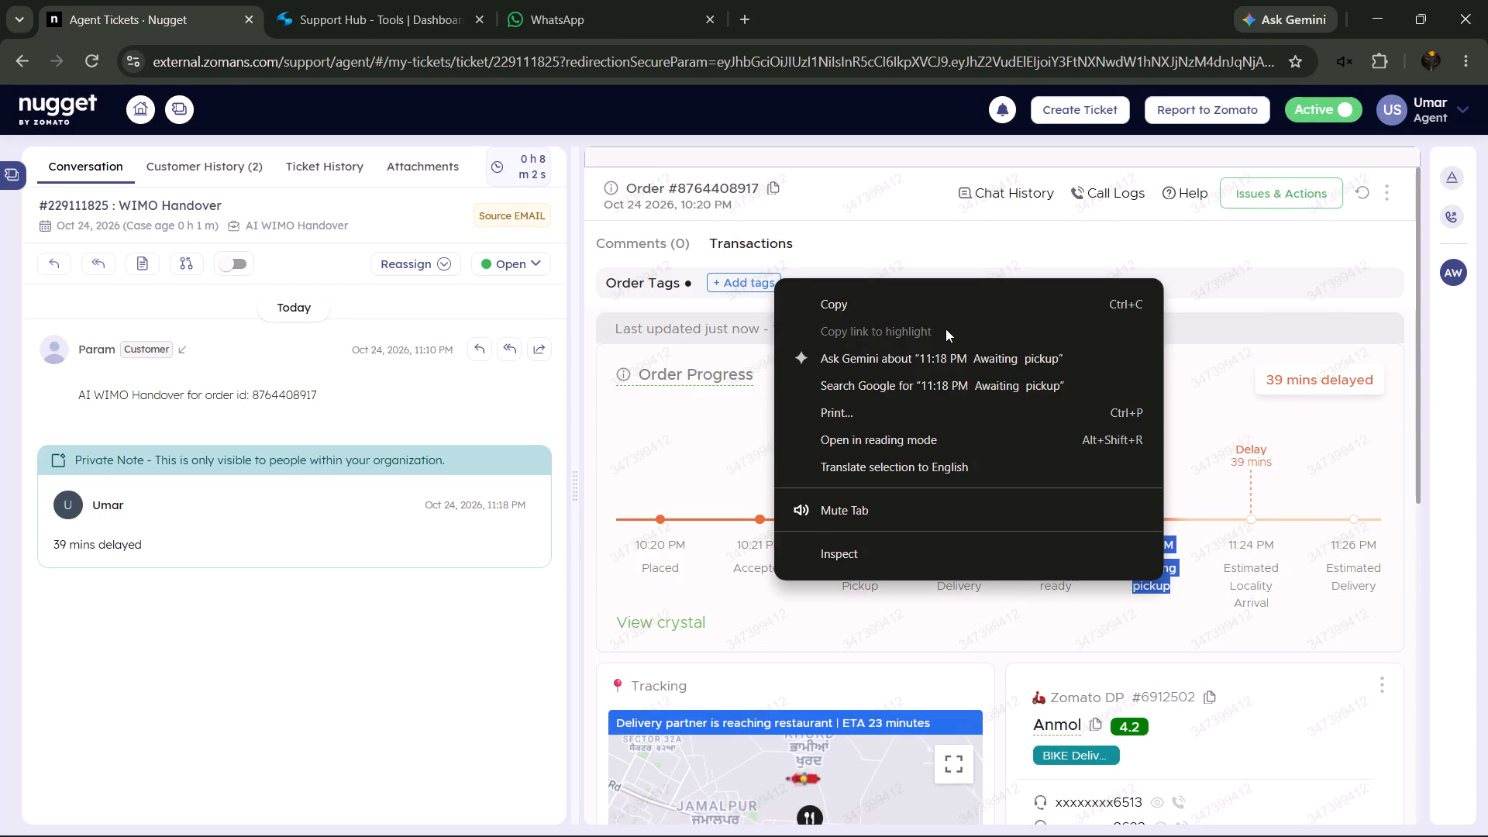
pyautogui.click(856, 292)
pyautogui.click(1379, 685)
pyautogui.click(1325, 725)
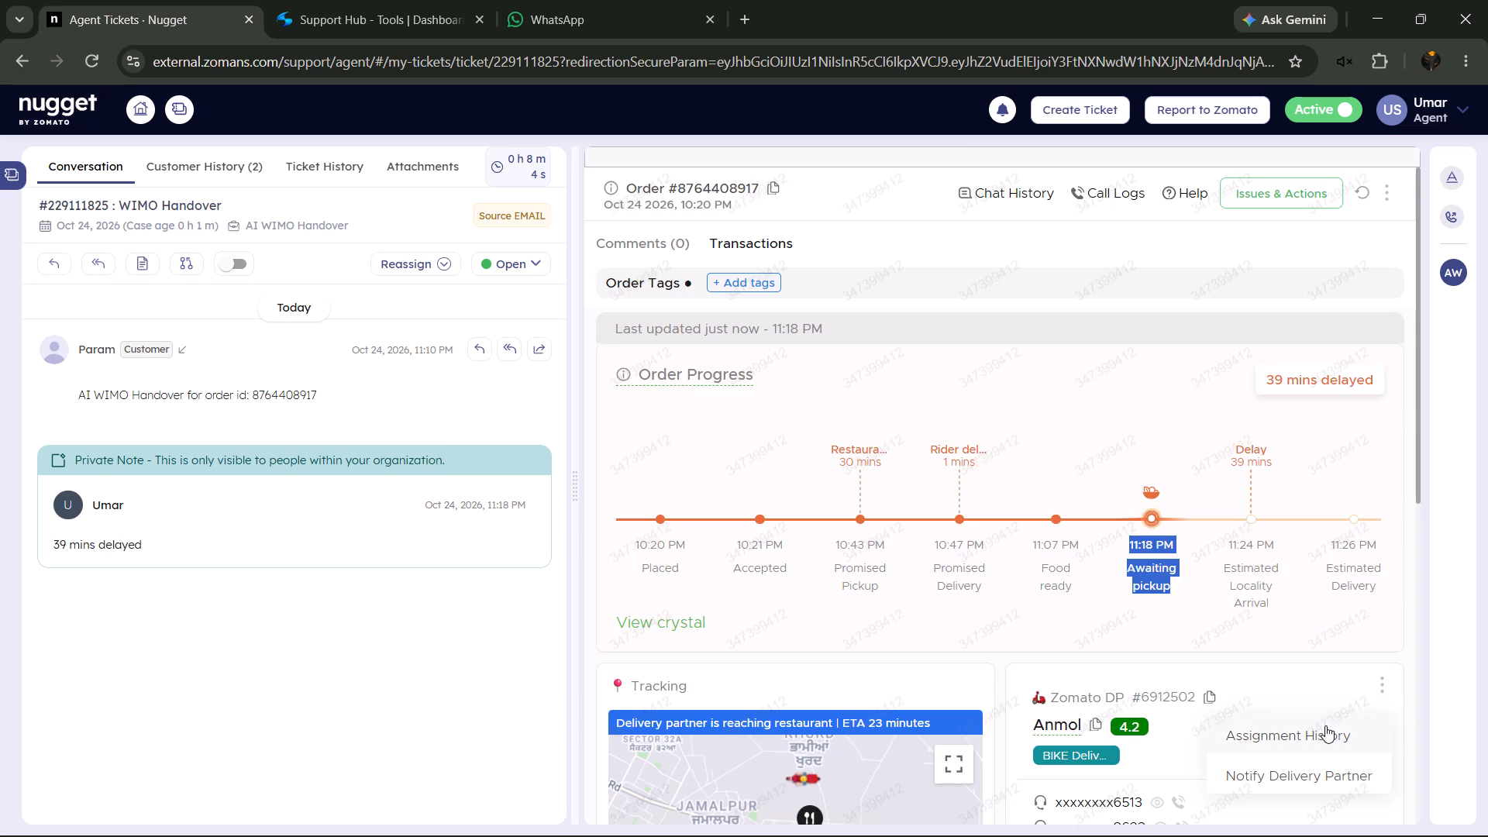
pyautogui.click(1283, 724)
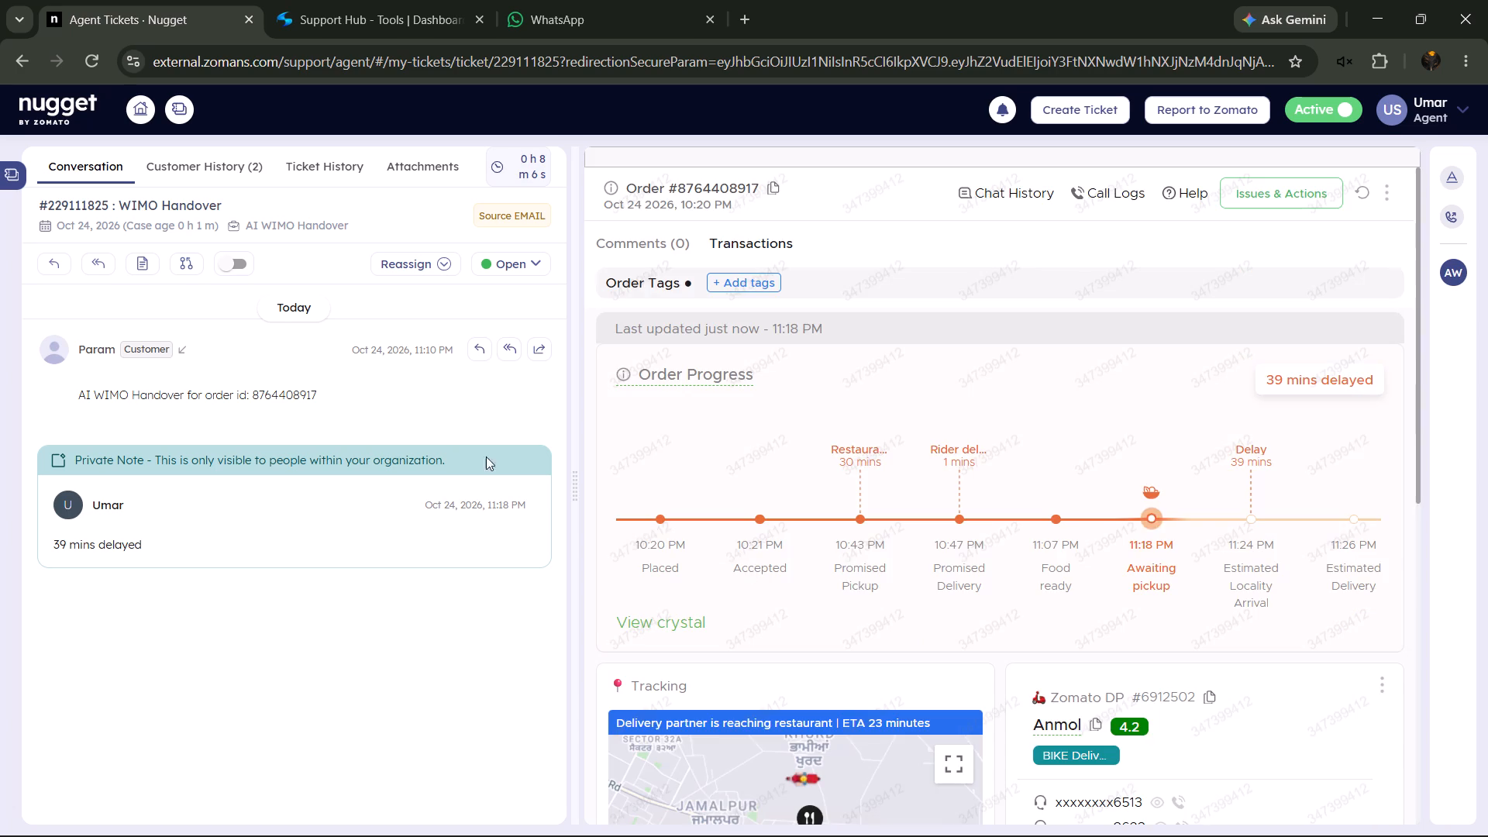
pyautogui.click(136, 260)
pyautogui.rightClick(739, 432)
pyautogui.click(824, 566)
pyautogui.click(948, 590)
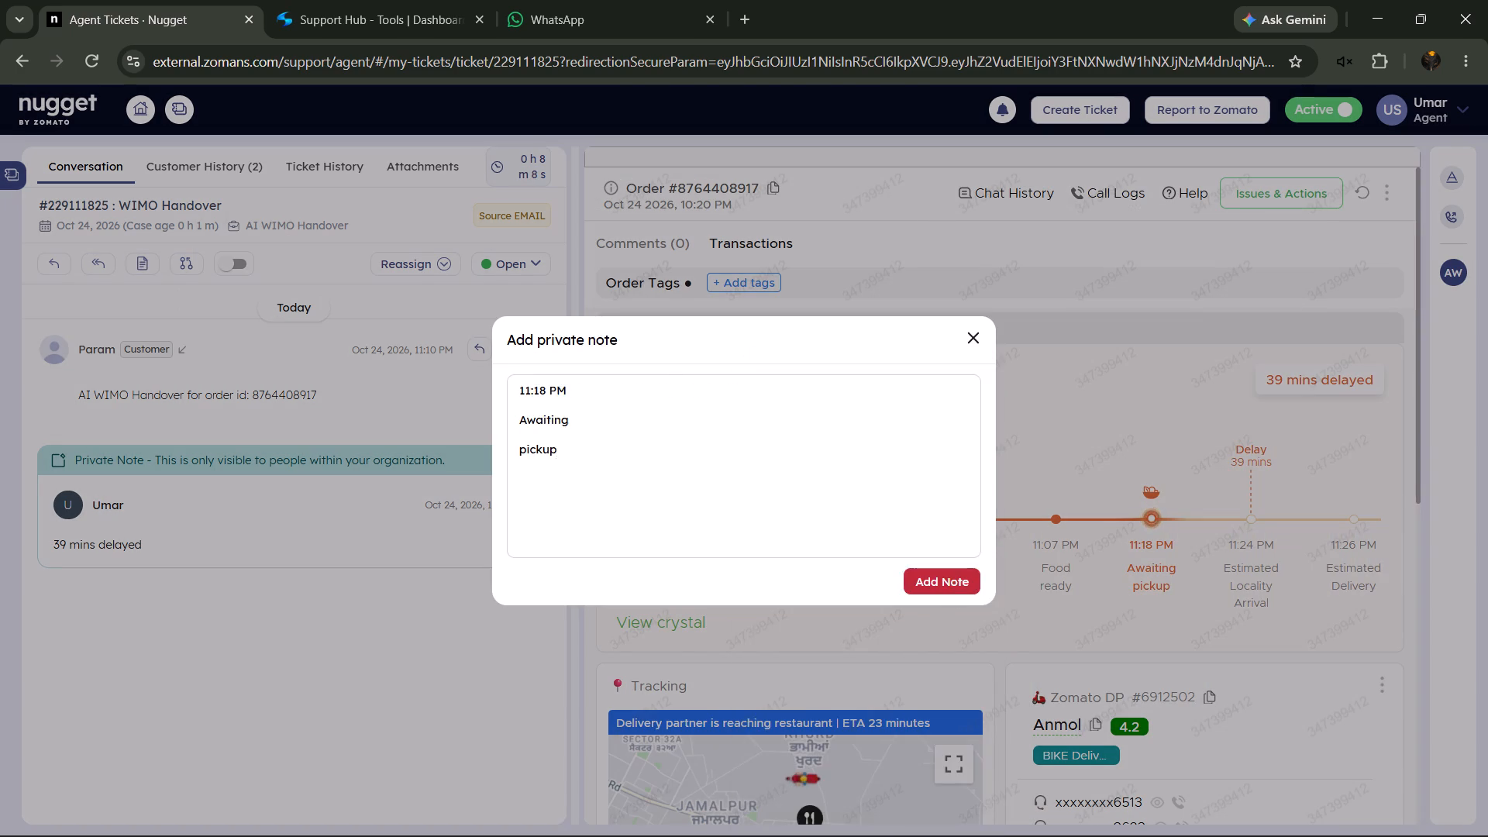
# Log the tracking status "Delivery partner is reaching restaurant | ETA 23 minutes" as a private note.
pyautogui.click(926, 722)
pyautogui.moveTo(934, 720); pyautogui.dragTo(605, 727)
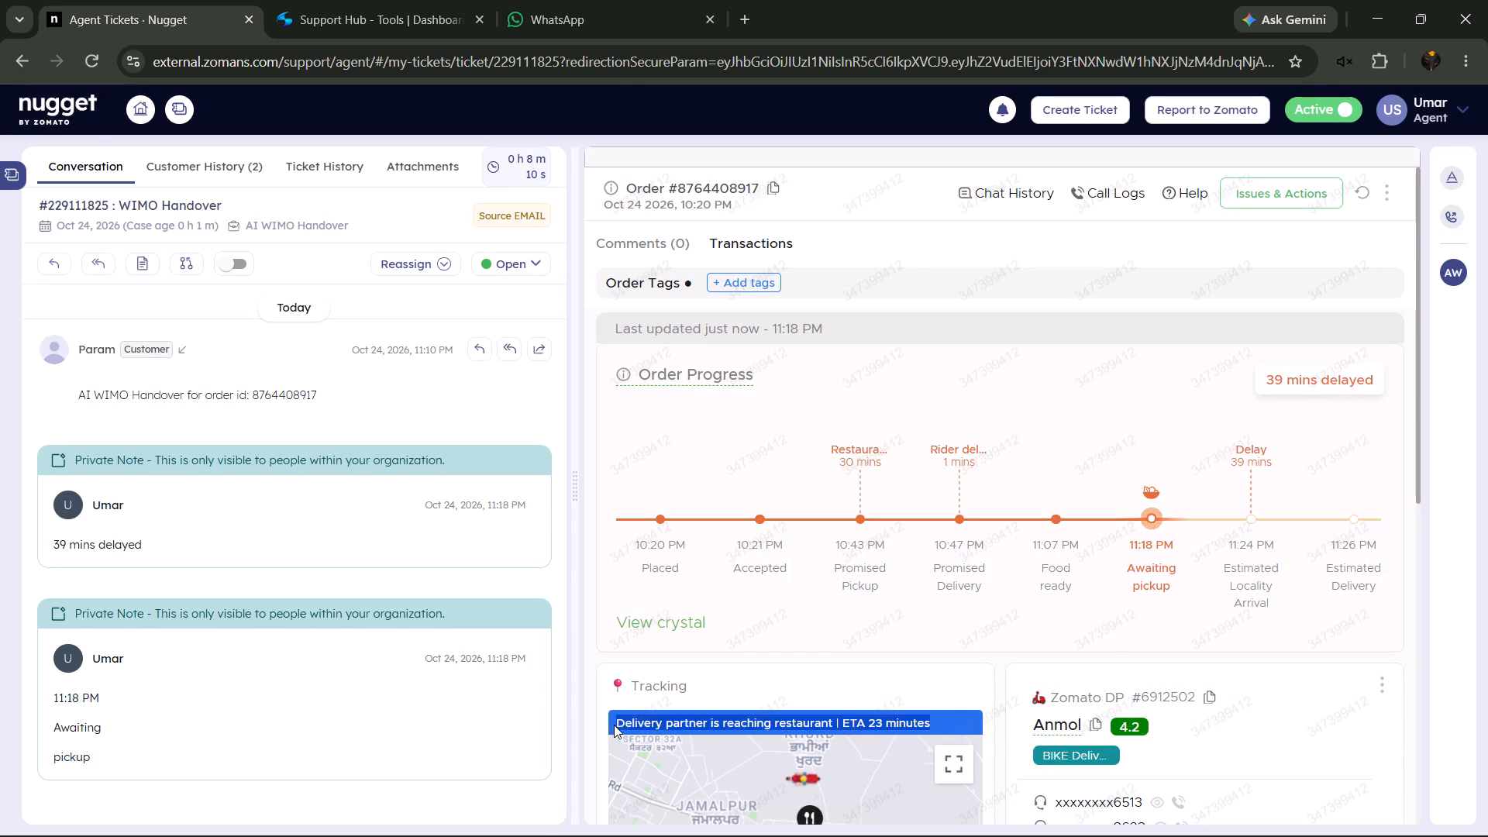
pyautogui.rightClick(614, 725)
pyautogui.click(668, 450)
pyautogui.click(131, 264)
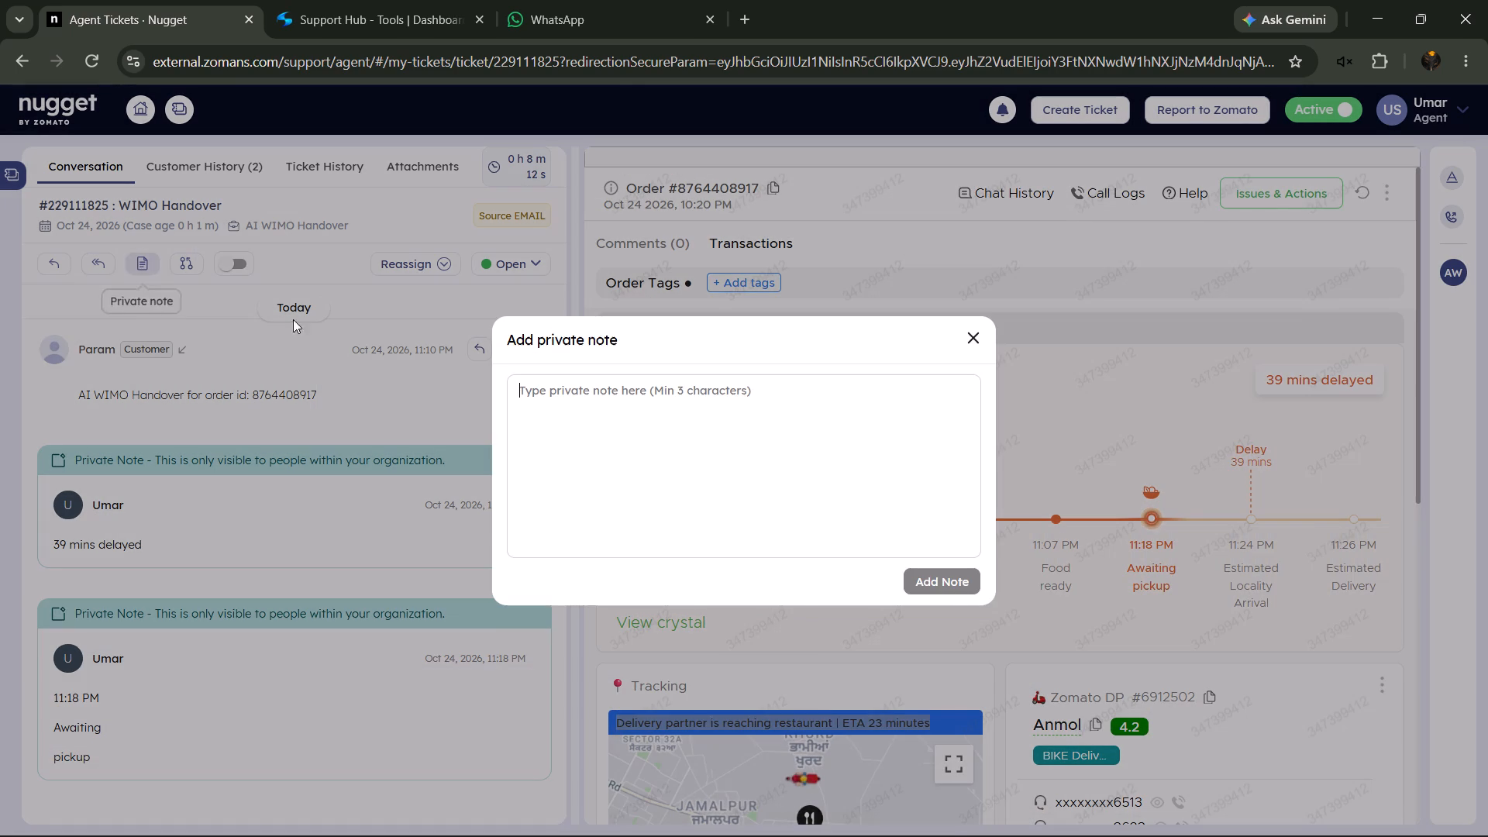
pyautogui.rightClick(702, 449)
pyautogui.click(787, 543)
pyautogui.moveTo(801, 568); pyautogui.dragTo(803, 576)
pyautogui.click(911, 572)
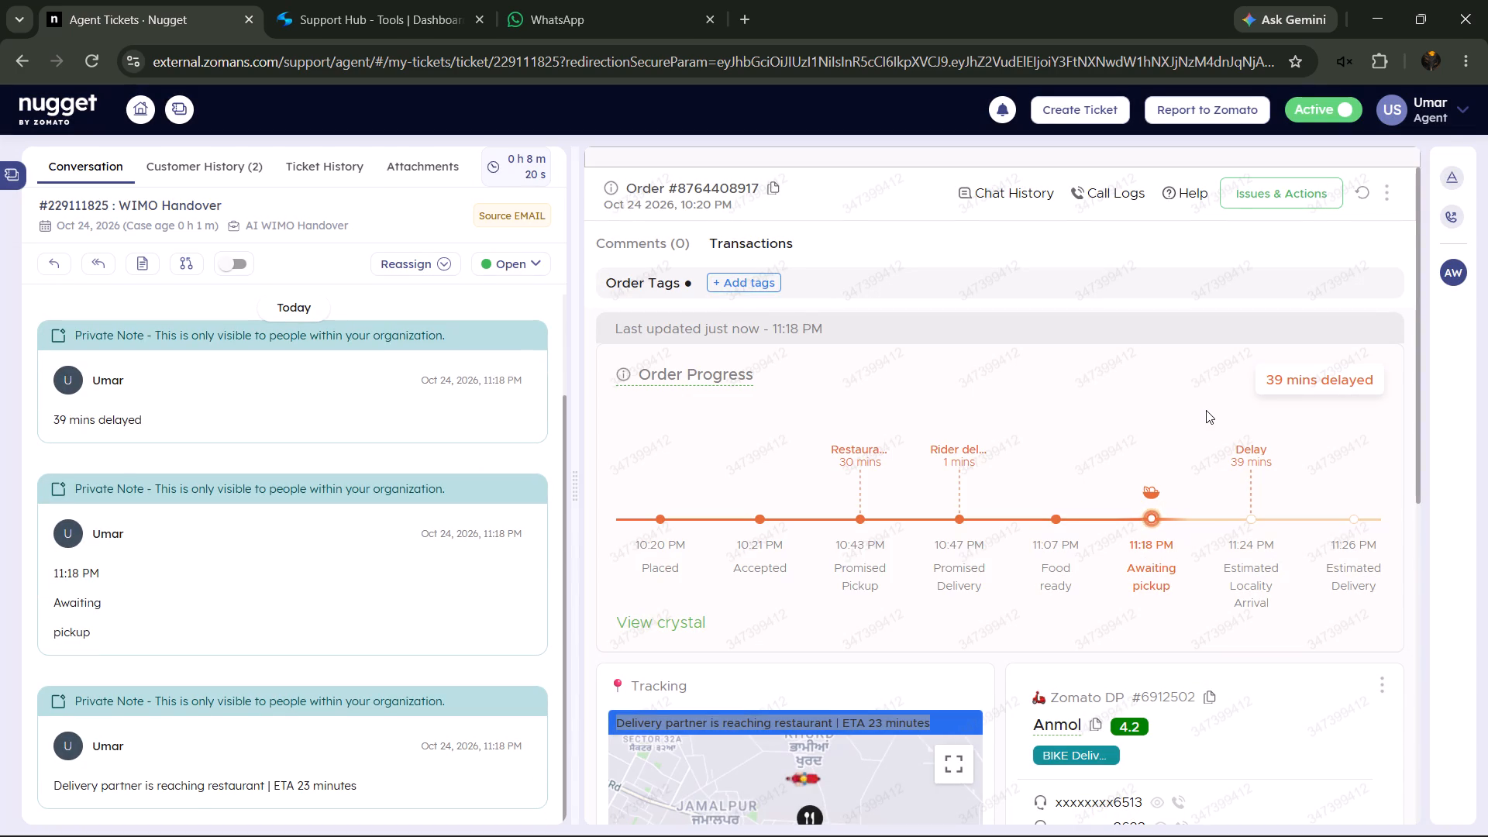
# Set the ticket property just above the Next Action section to Yes.
pyautogui.click(1453, 174)
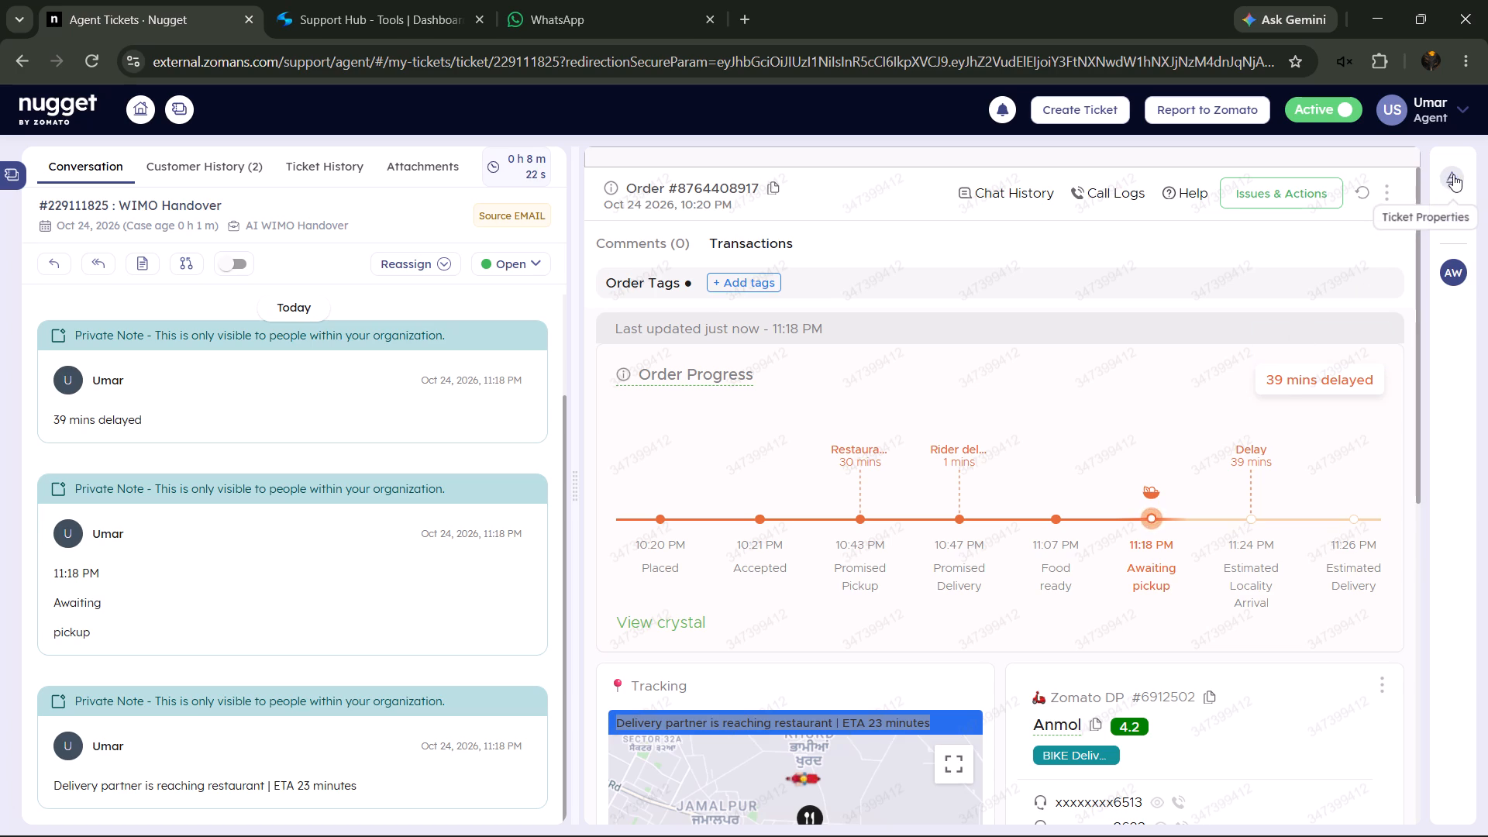
pyautogui.click(1242, 491)
pyautogui.click(1211, 531)
pyautogui.scroll(-3, 1257, 261)
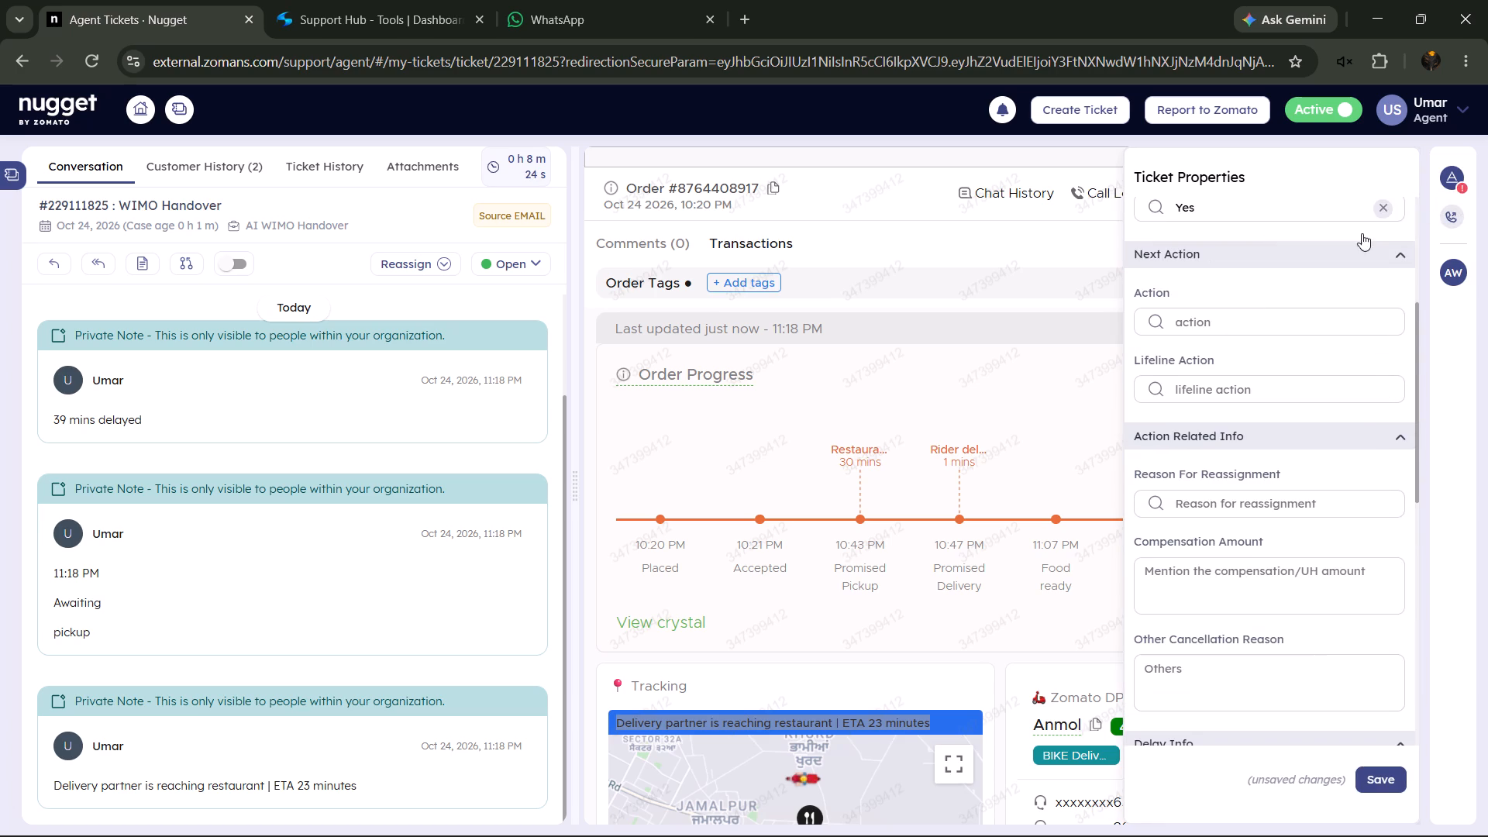
pyautogui.click(1448, 184)
# Refresh the order progress and review the reasons listed under the "Delivery Partner can't deliver the order" issue.
pyautogui.scroll(-2, 1255, 510)
pyautogui.scroll(4, 1215, 601)
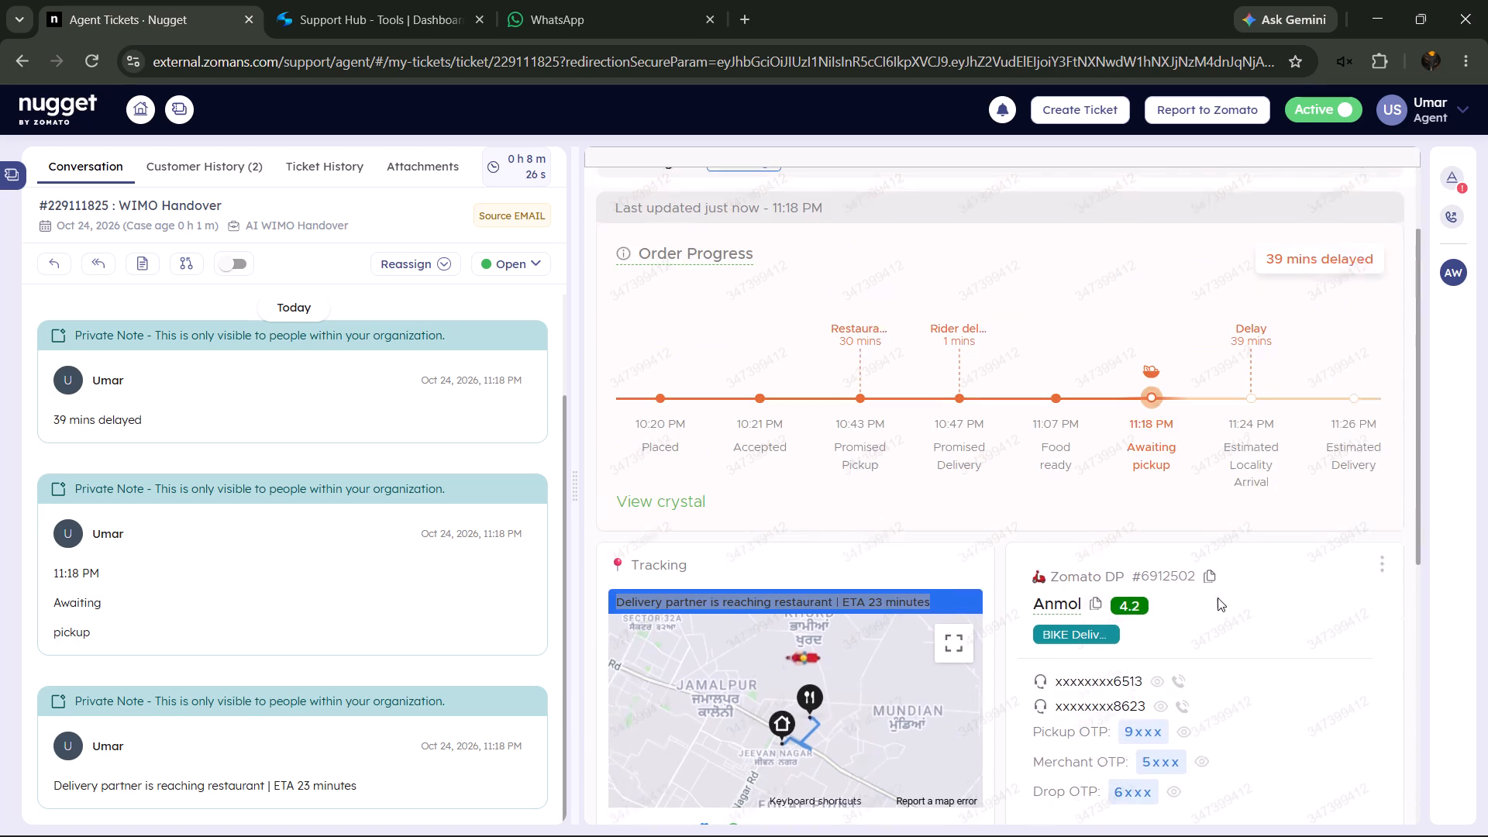
pyautogui.click(1359, 198)
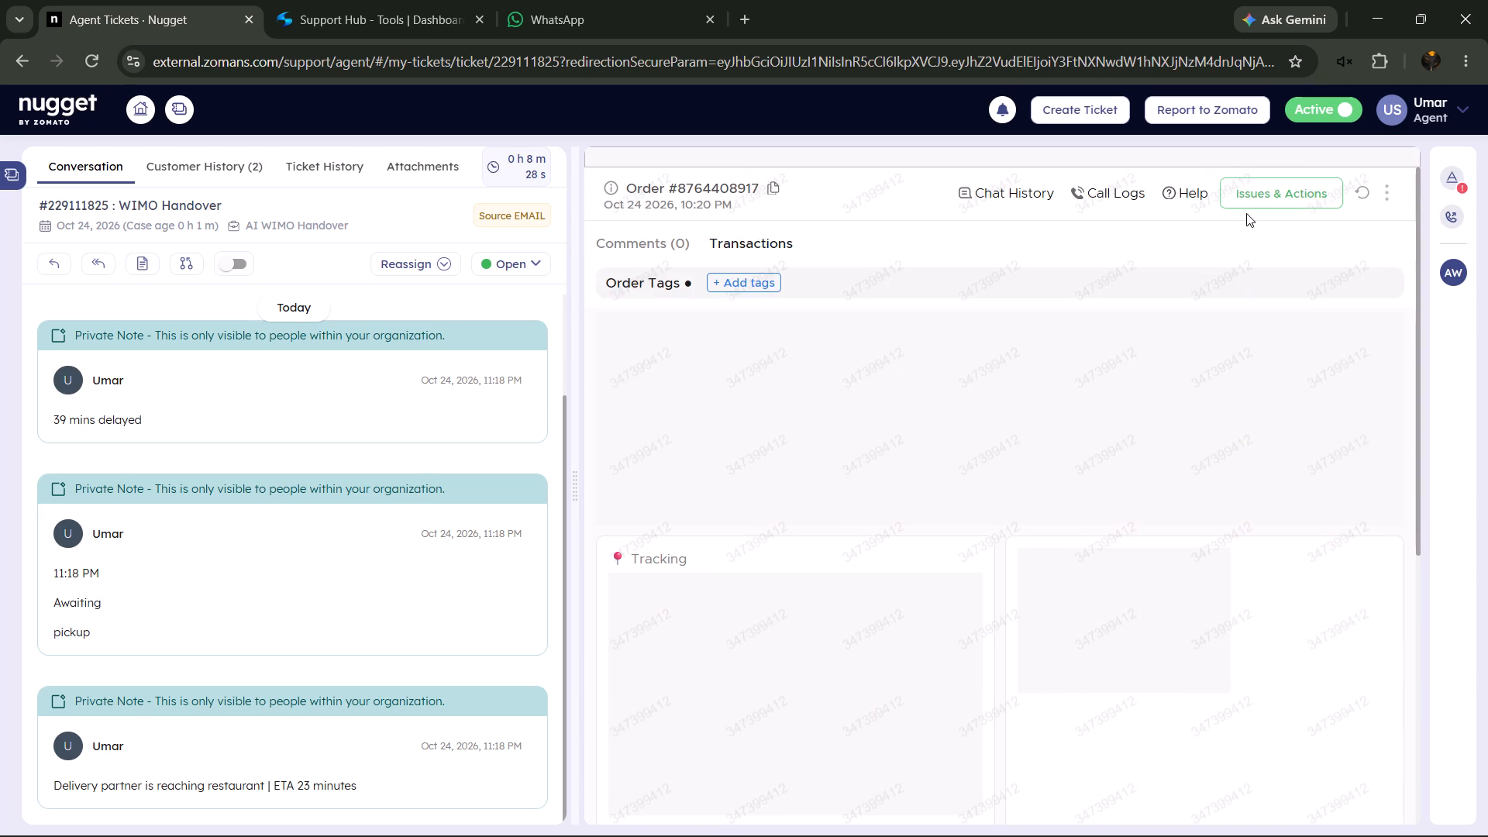
pyautogui.click(1262, 194)
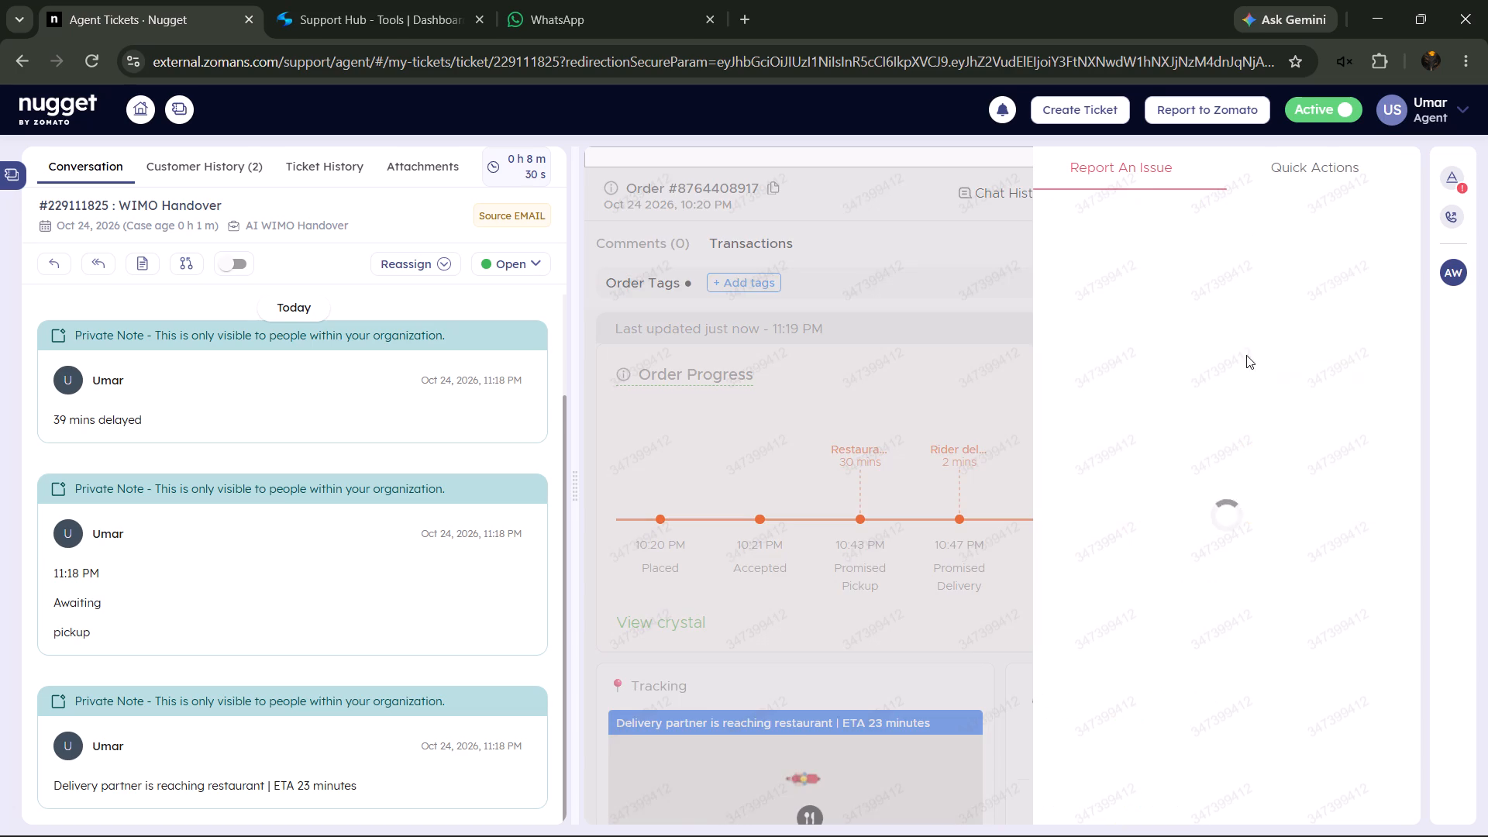
pyautogui.click(1121, 605)
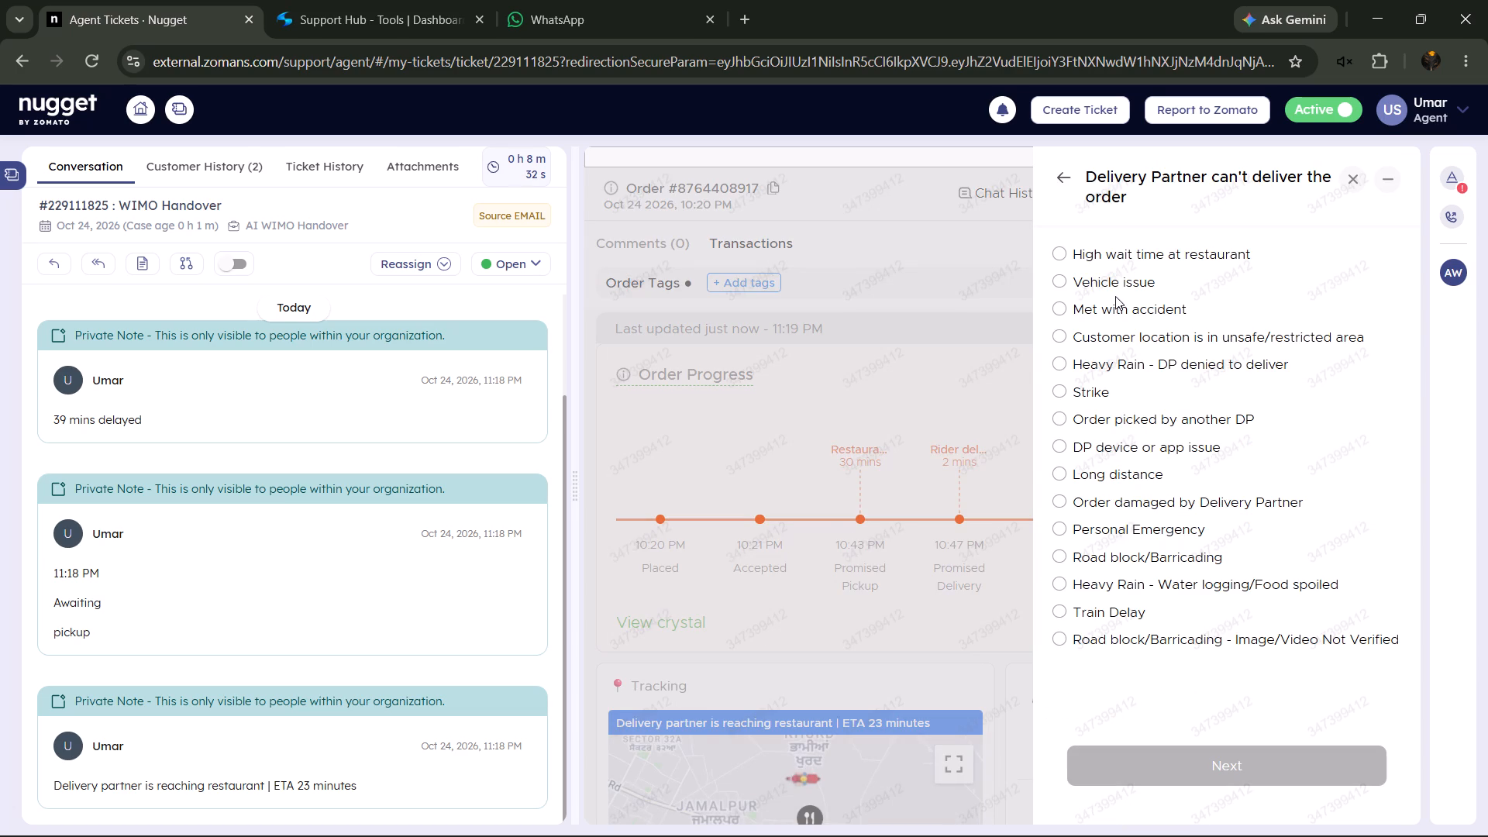
pyautogui.click(986, 321)
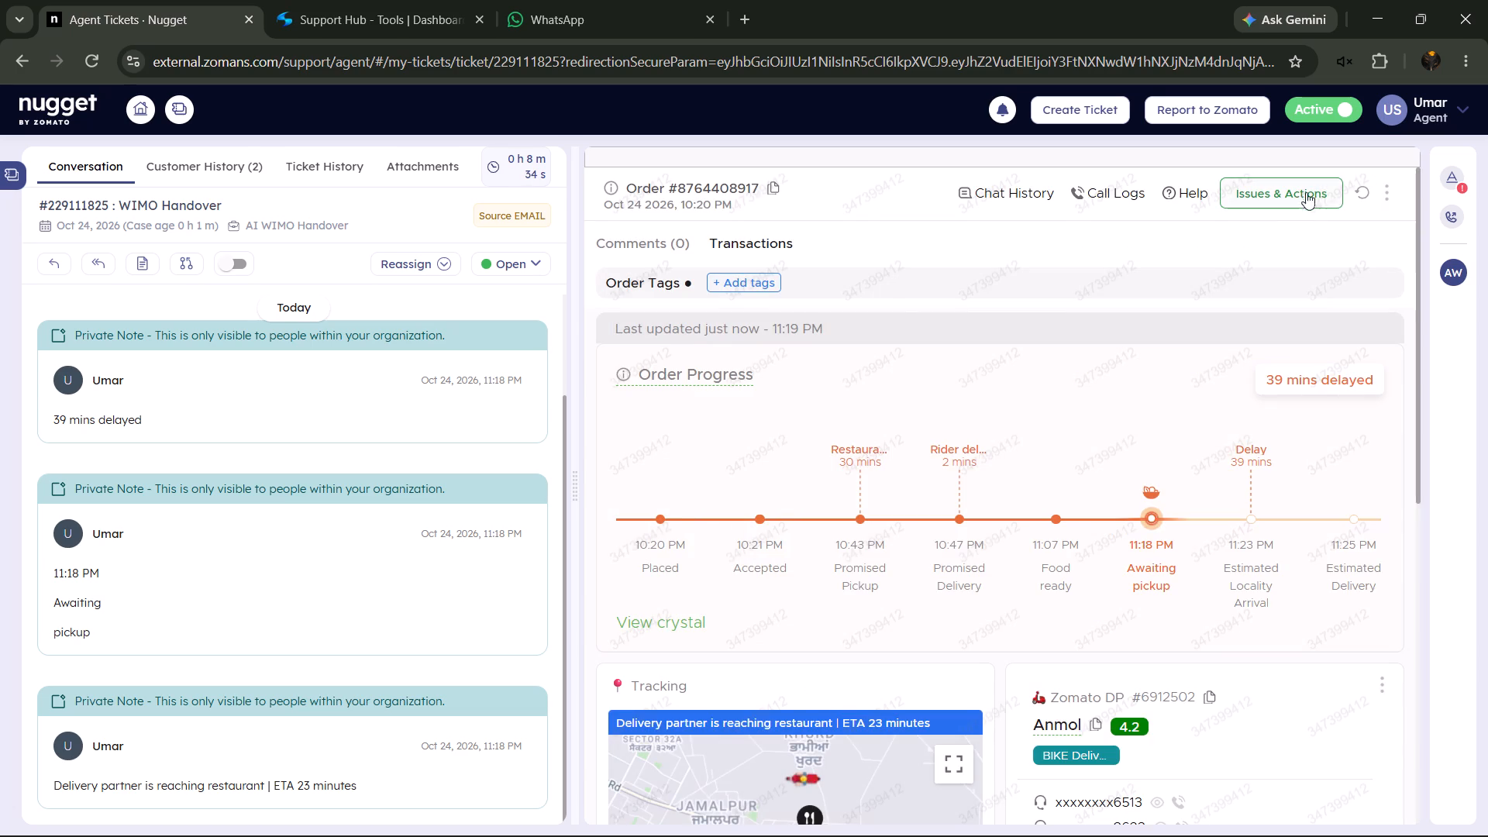
pyautogui.click(1362, 193)
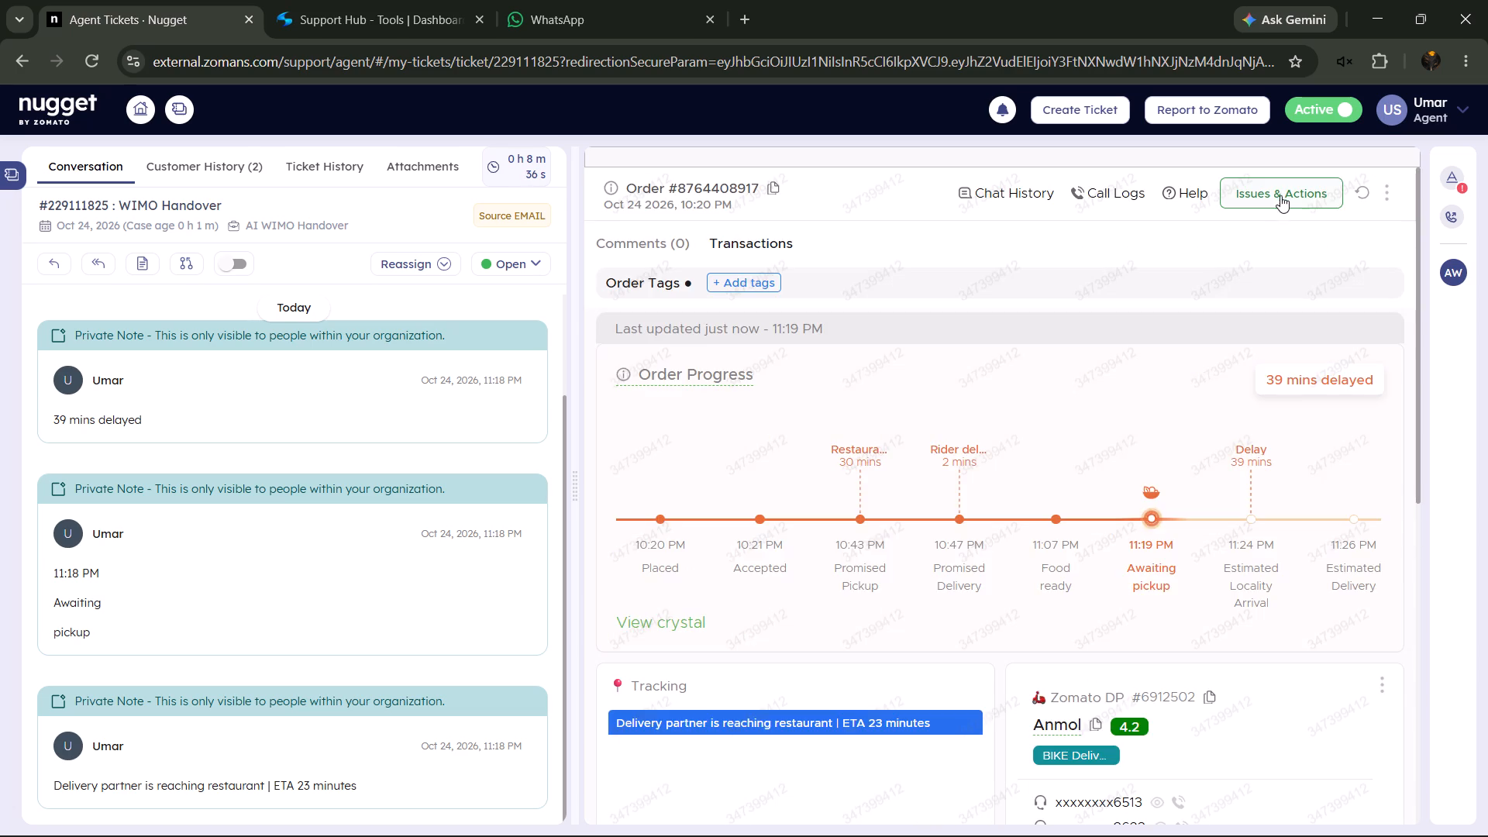
pyautogui.click(1280, 194)
pyautogui.click(1160, 601)
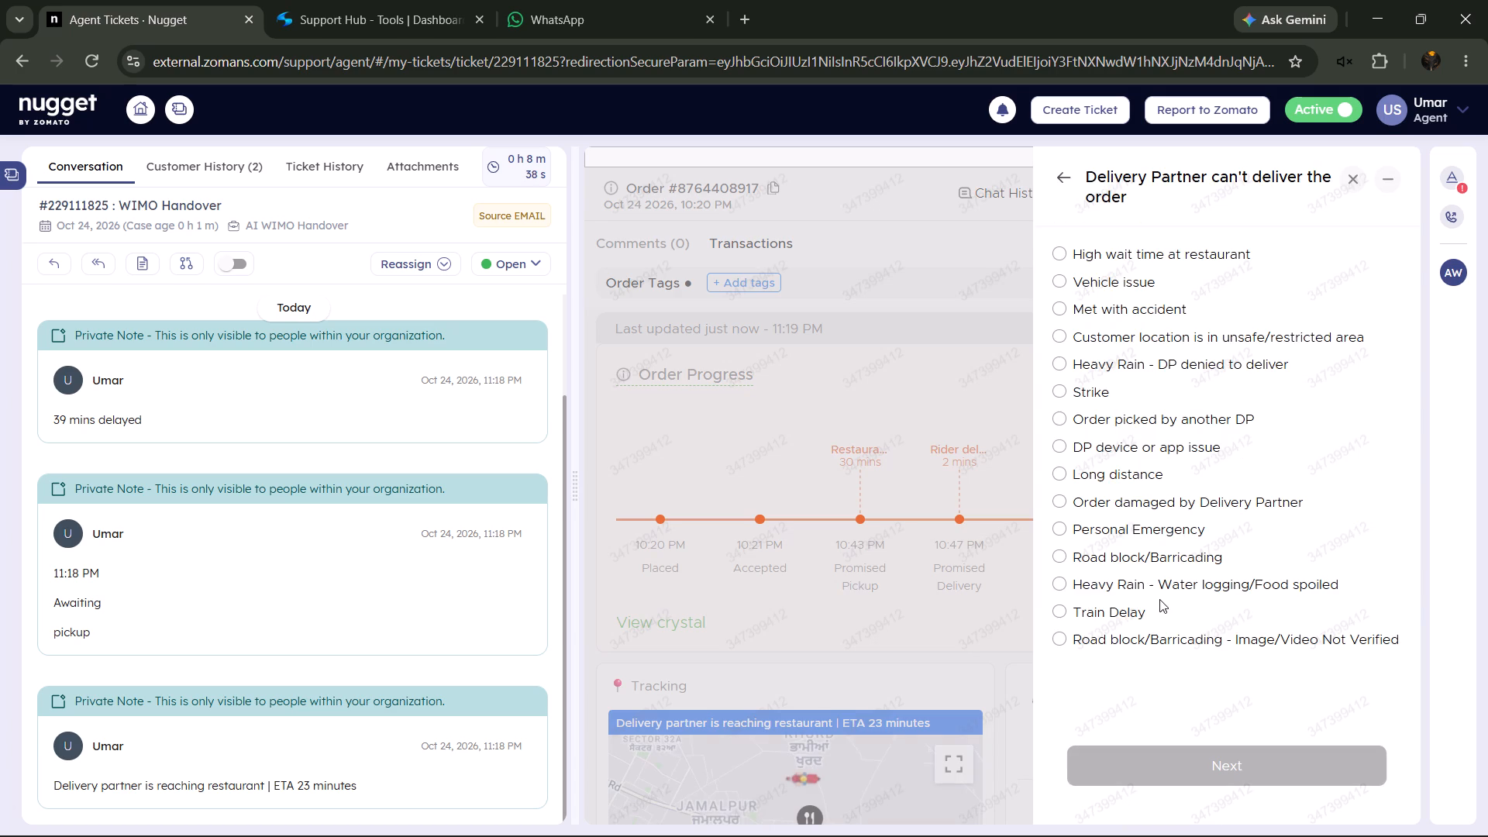
pyautogui.click(996, 315)
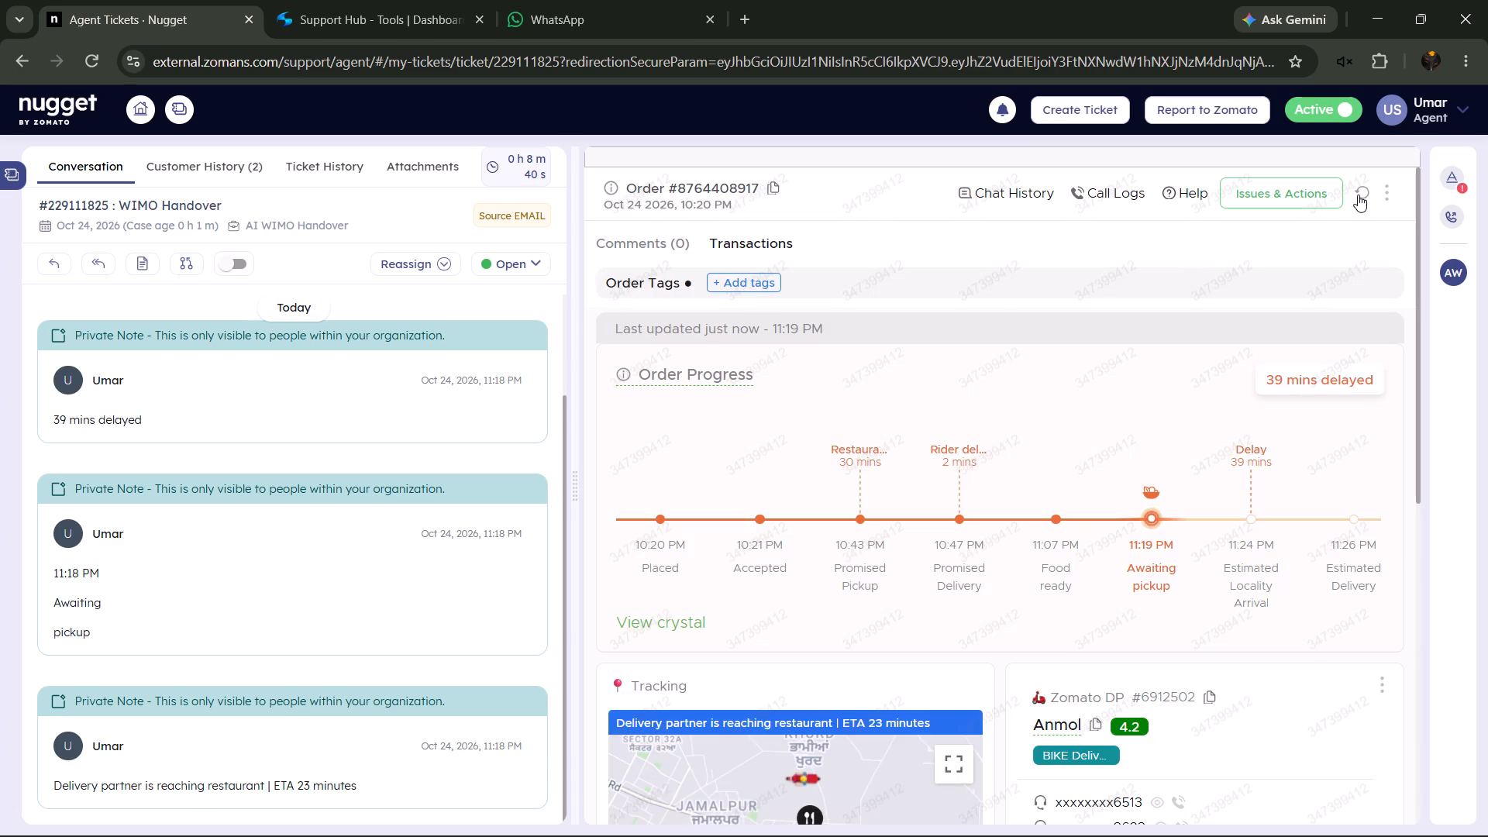
pyautogui.click(1361, 191)
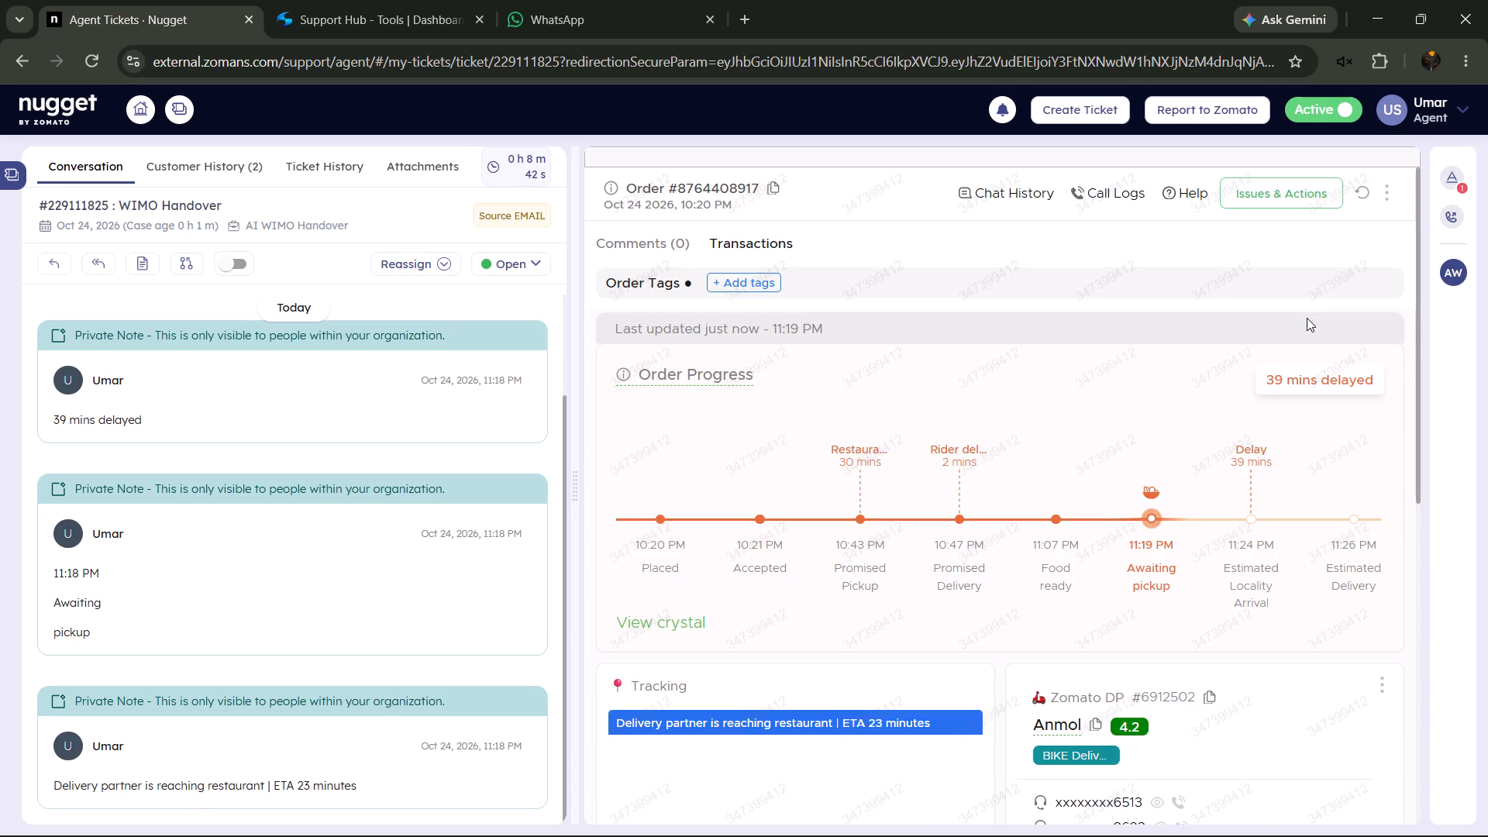
# Try to re-assign the order to another delivery partner, reporting that the current one can't deliver because of Personal Emergency.
pyautogui.click(1289, 191)
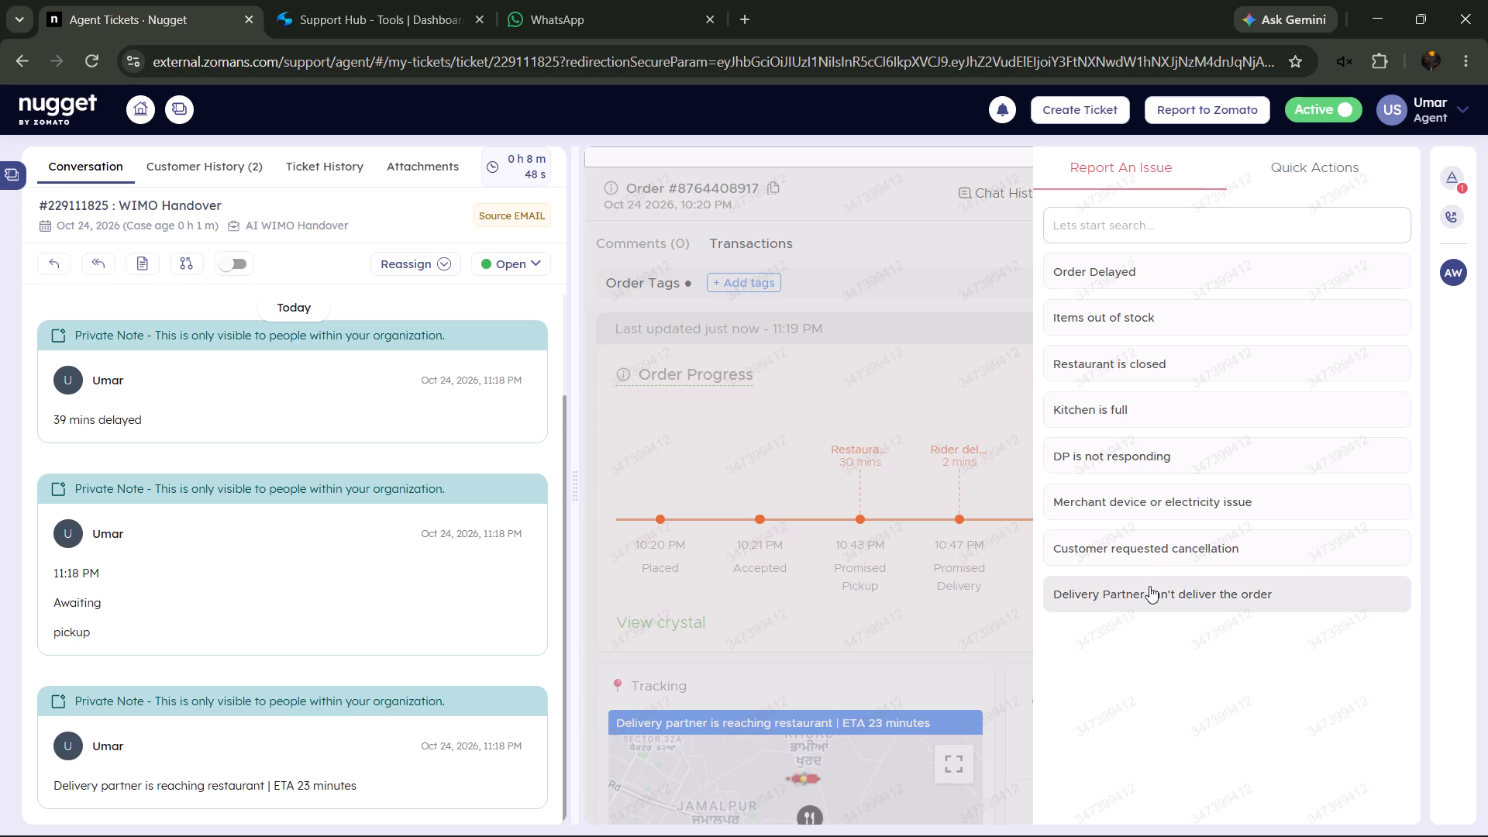
pyautogui.click(1147, 599)
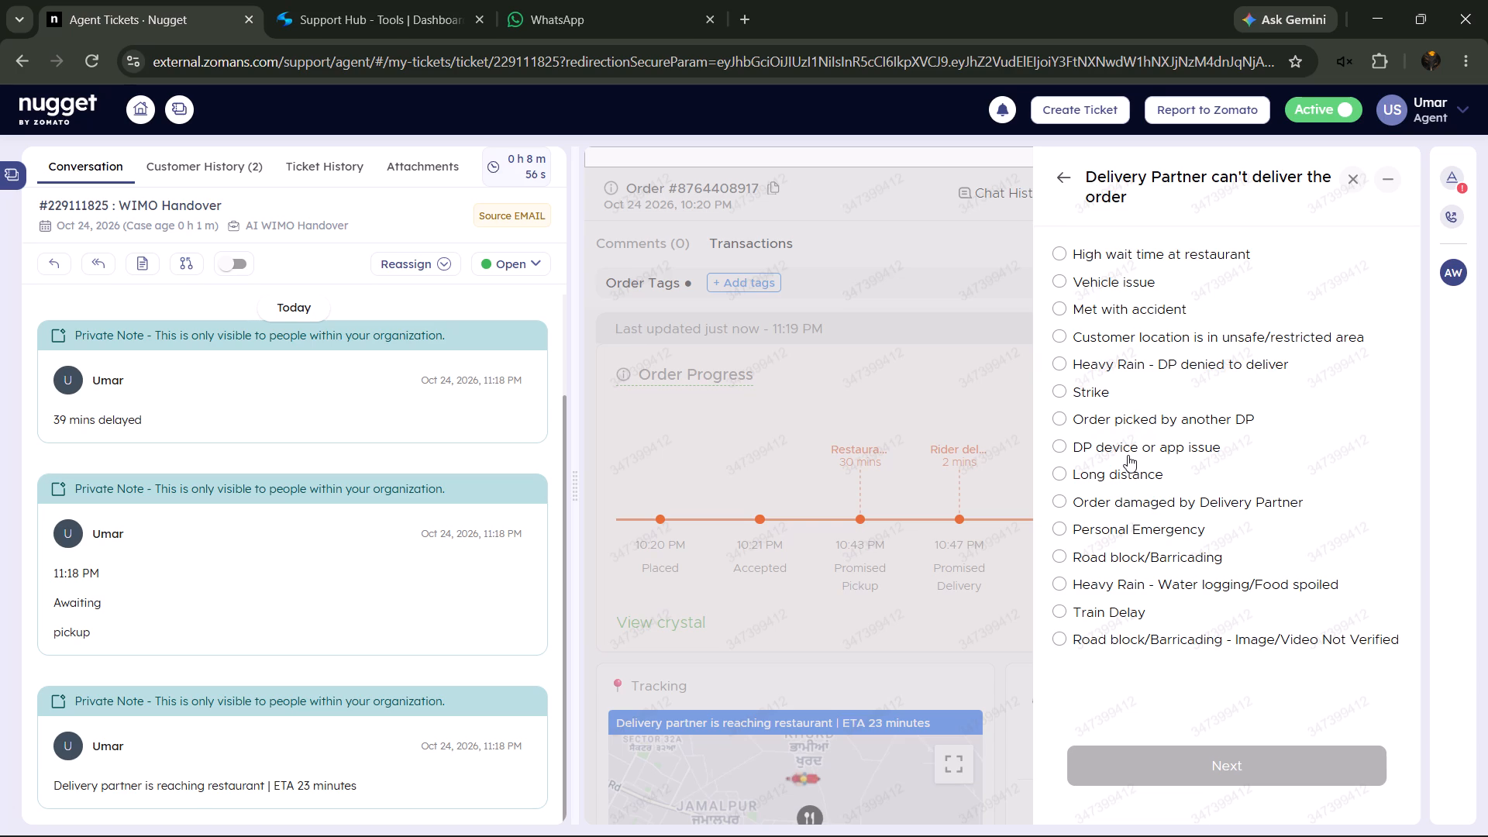
pyautogui.click(1134, 522)
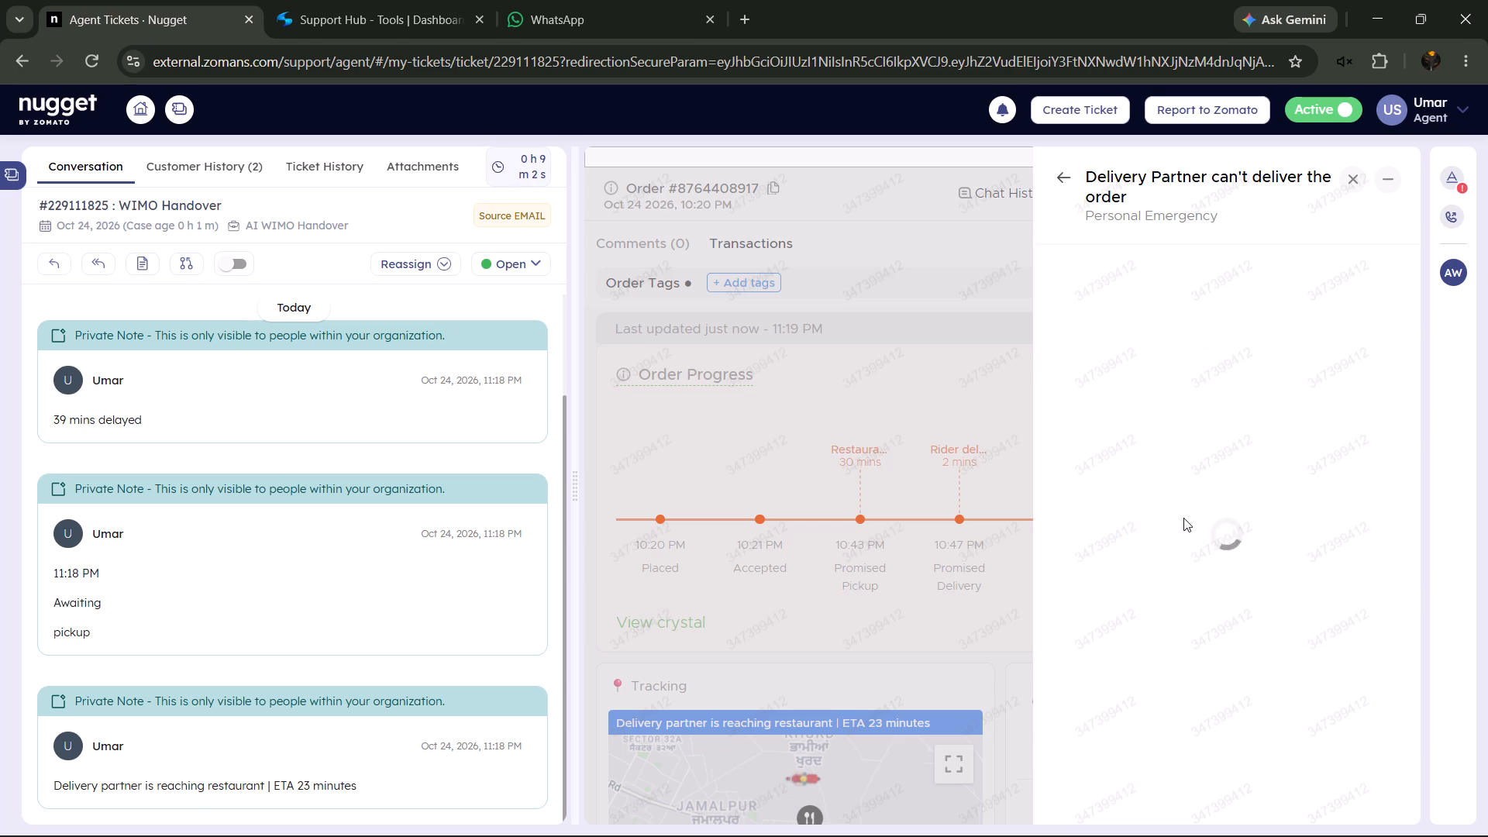
pyautogui.click(1190, 462)
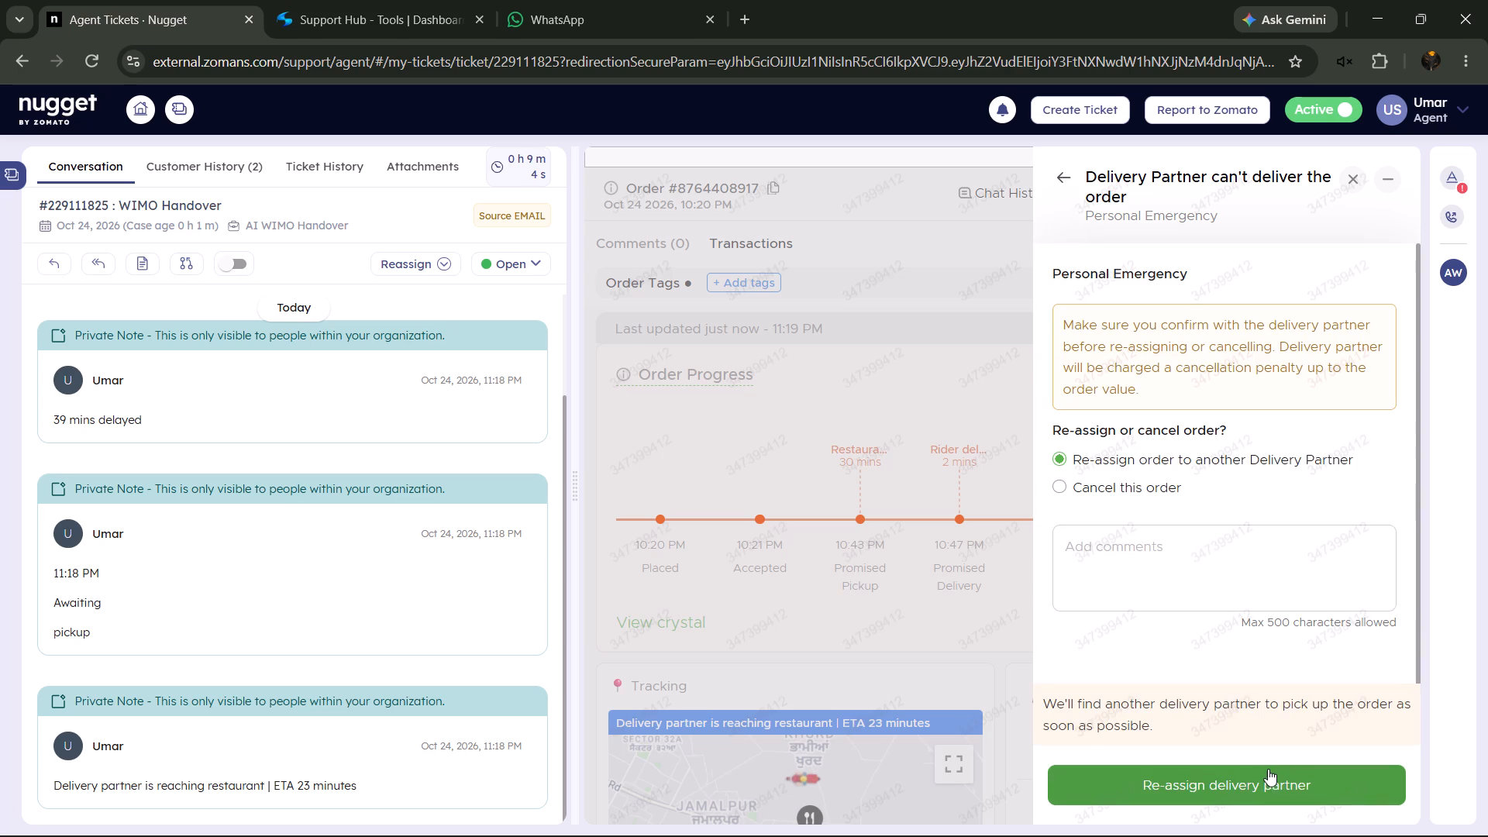
pyautogui.click(1265, 776)
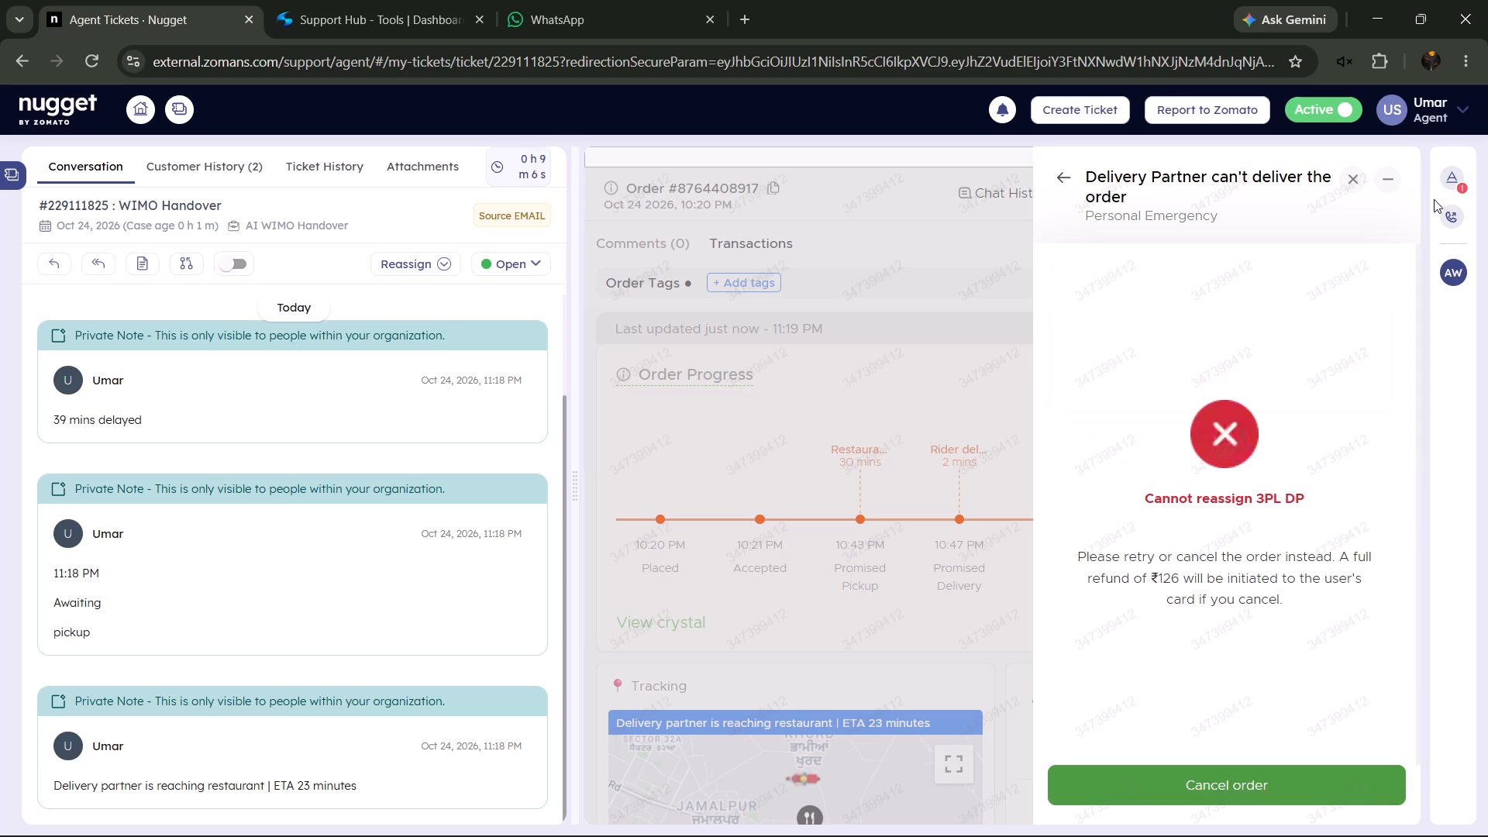
# Log the full "Cannot reassign 3PL DP" message, including its retry, cancellation and refund text, as a private note.
pyautogui.moveTo(1128, 470); pyautogui.dragTo(1314, 625)
pyautogui.rightClick(1259, 580)
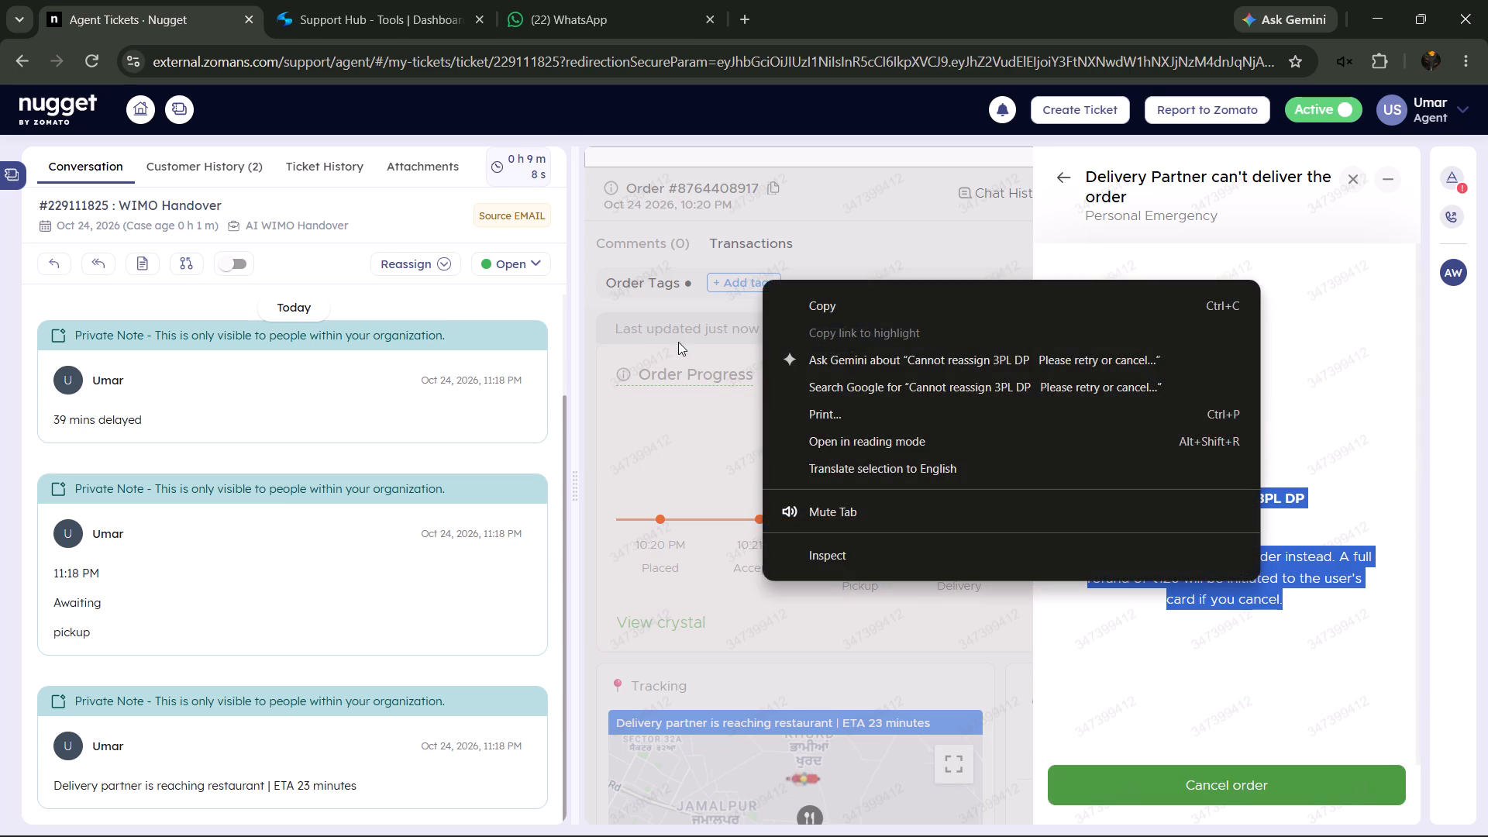
pyautogui.click(816, 304)
pyautogui.click(132, 262)
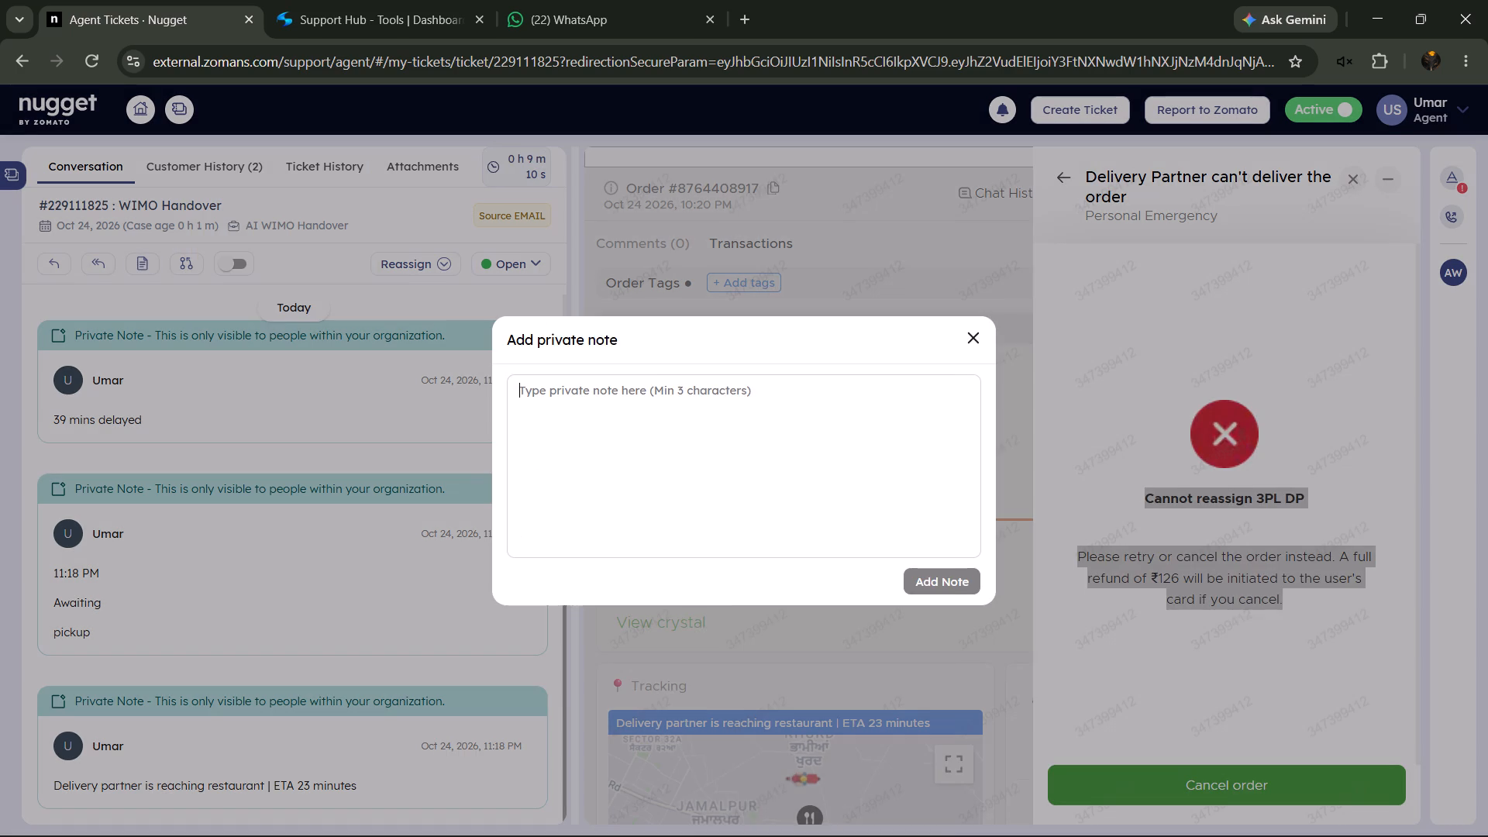
pyautogui.rightClick(693, 421)
pyautogui.click(832, 598)
pyautogui.click(939, 579)
# In the ticket properties, set Action to Cancellation and Lifeline Action to No Action.
pyautogui.click(1450, 181)
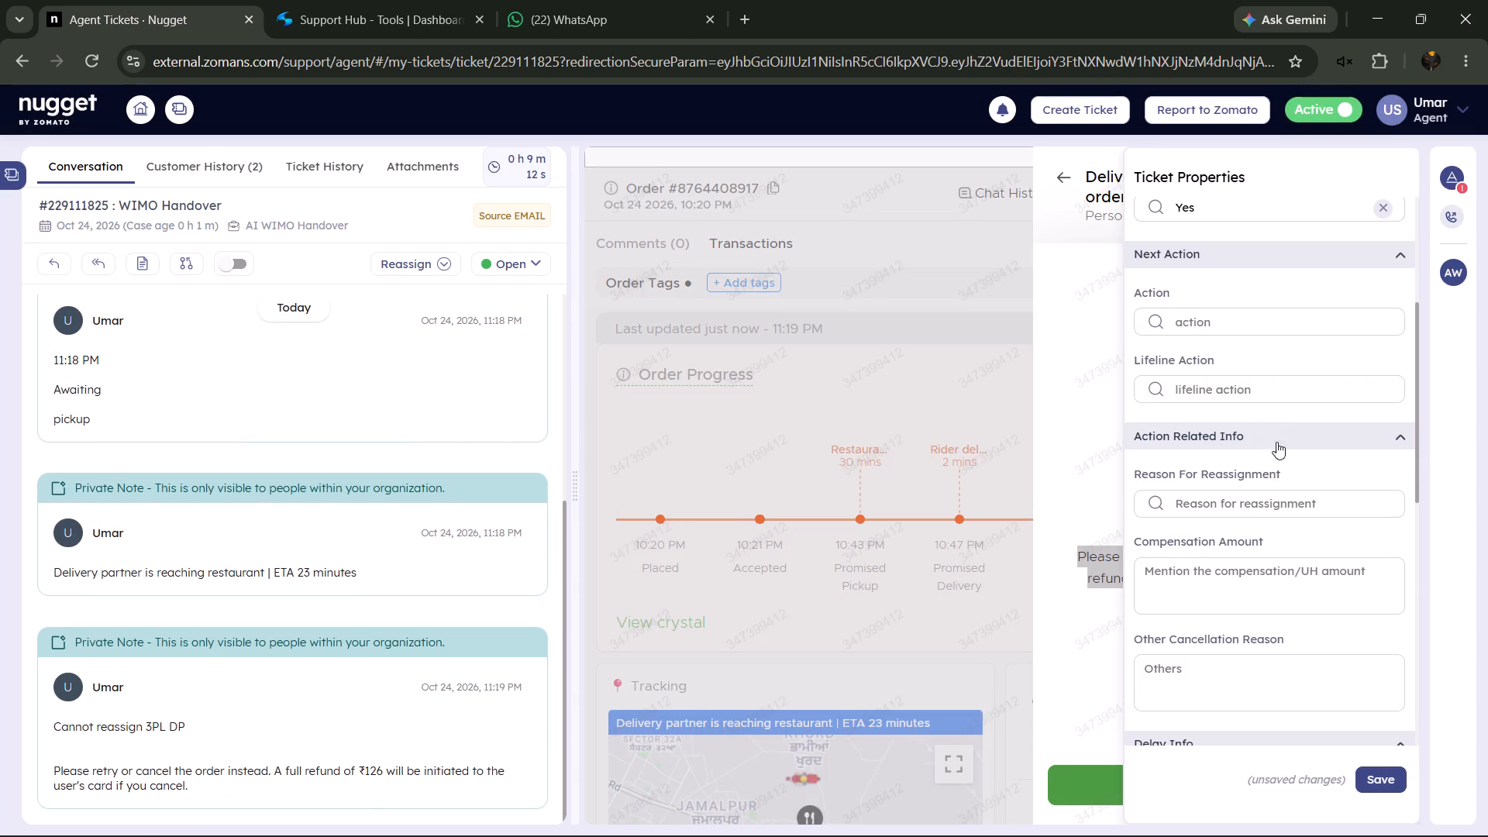
pyautogui.click(1251, 322)
pyautogui.click(1211, 444)
pyautogui.click(1227, 325)
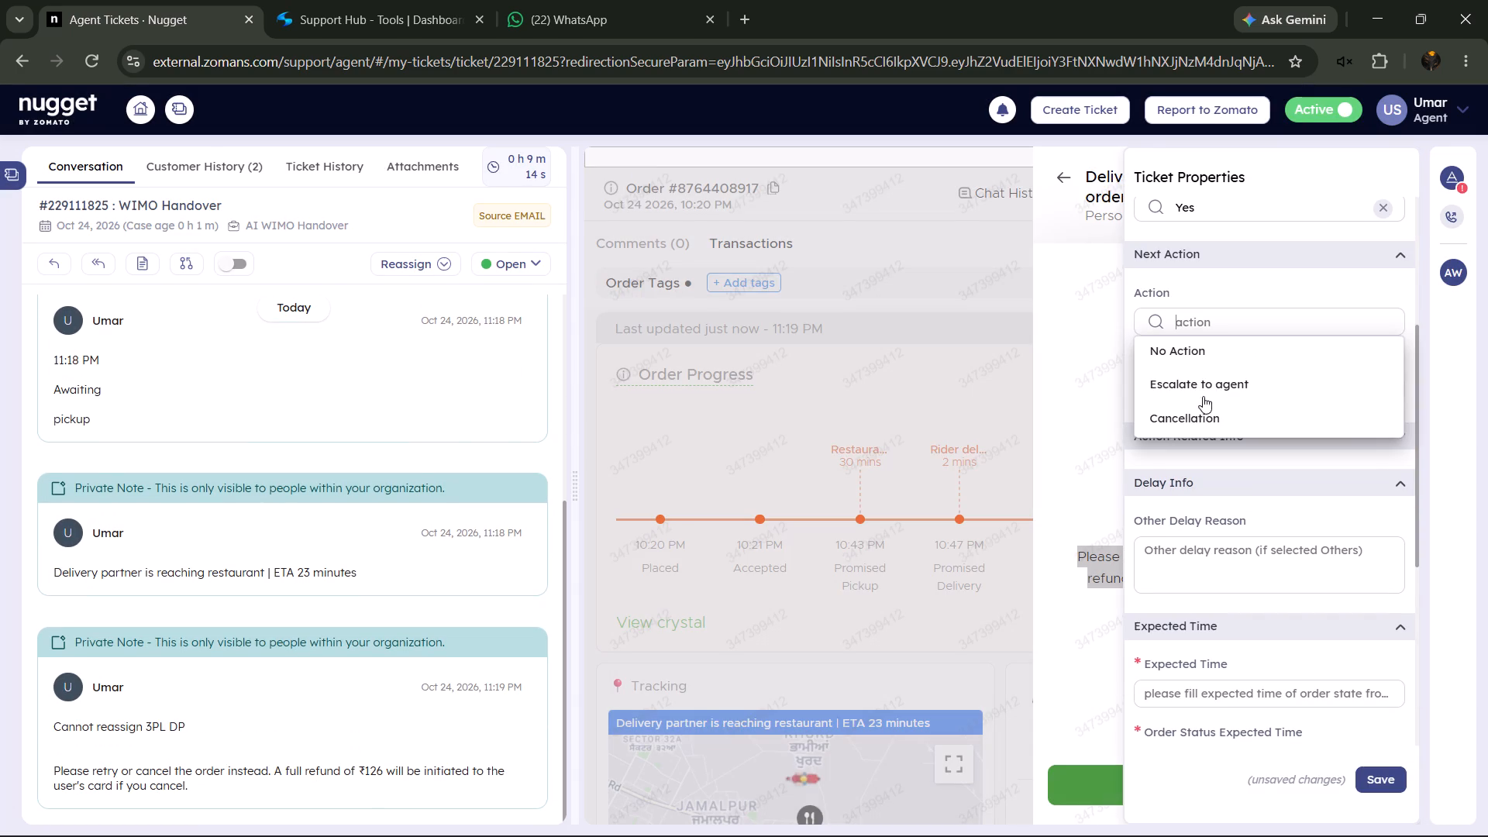
pyautogui.click(1199, 412)
pyautogui.click(1201, 430)
pyautogui.click(1213, 387)
pyautogui.click(1201, 422)
pyautogui.scroll(-3, 1207, 422)
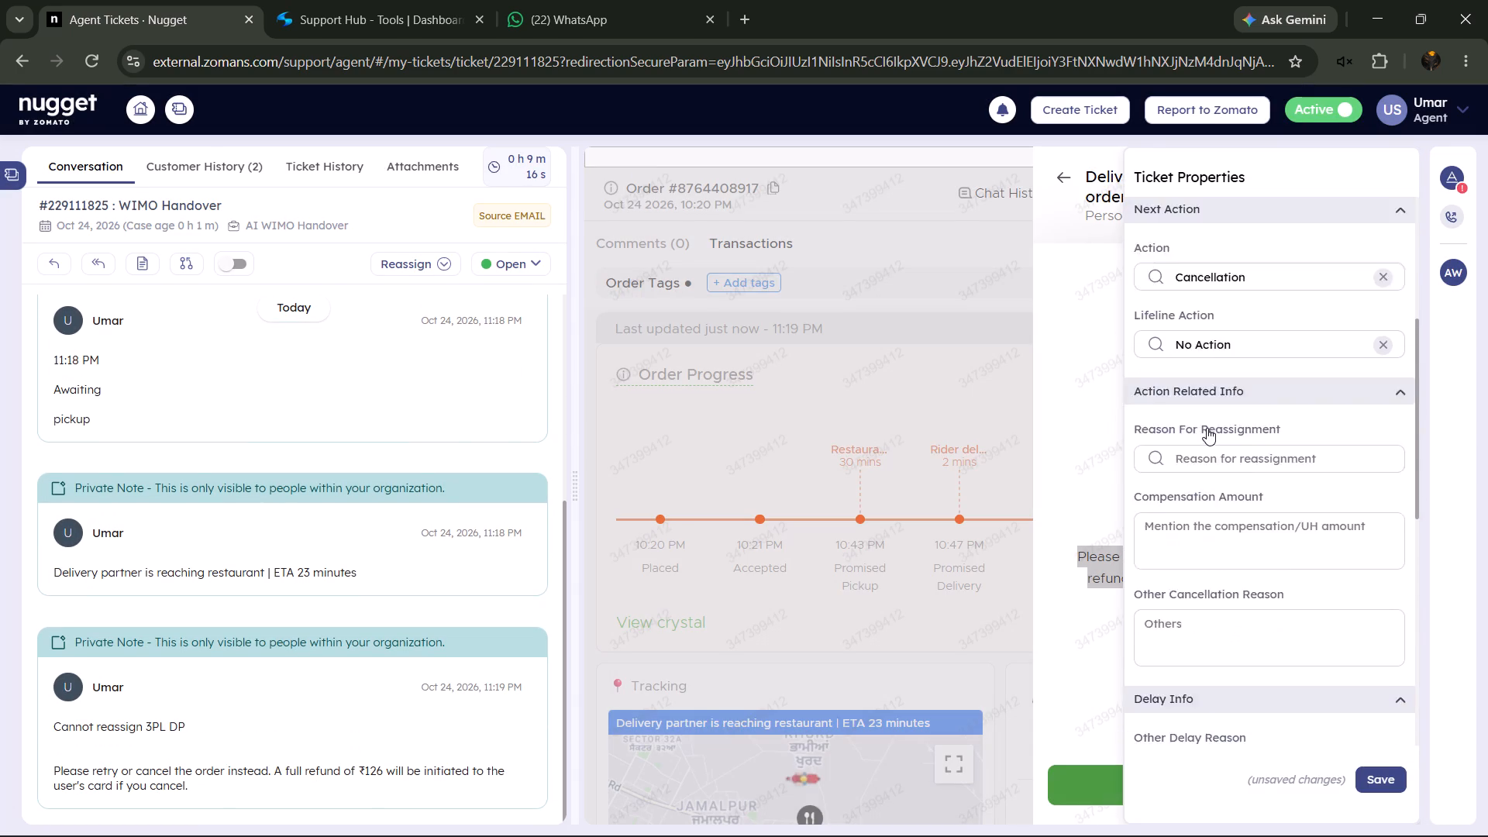
# In the ticket properties, set Are Properties Filled to Yes.
pyautogui.scroll(-7, 1207, 428)
pyautogui.click(1280, 486)
pyautogui.click(1247, 486)
pyautogui.click(1230, 468)
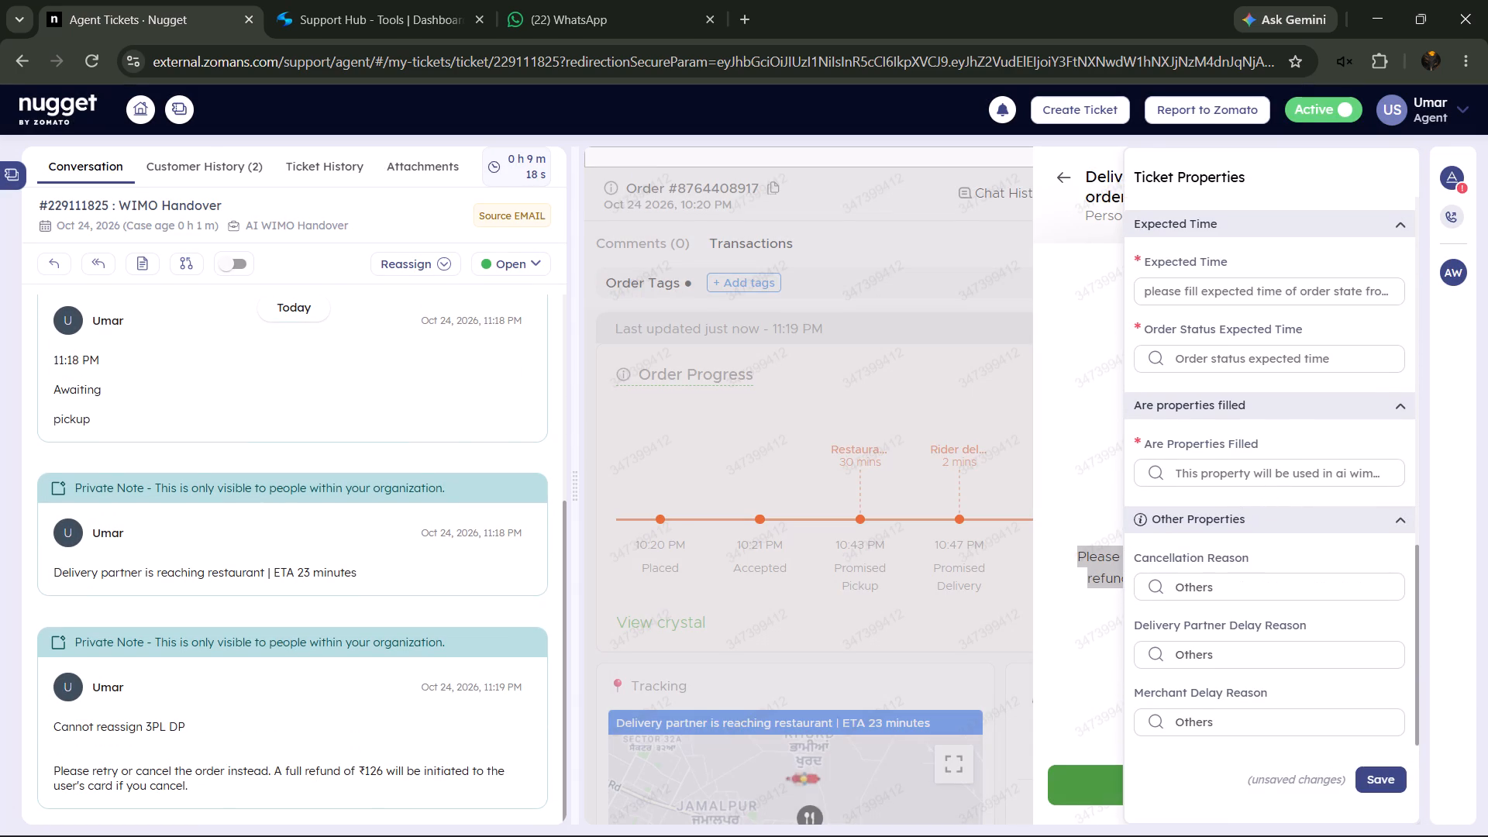
pyautogui.click(1223, 490)
# Fill Other Cancellation Reason with Support Hub's cancelation template stating the delivery partner can't deliver due to vehicle issues and reassignment isn't possible.
pyautogui.scroll(3, 1231, 517)
pyautogui.click(1182, 307)
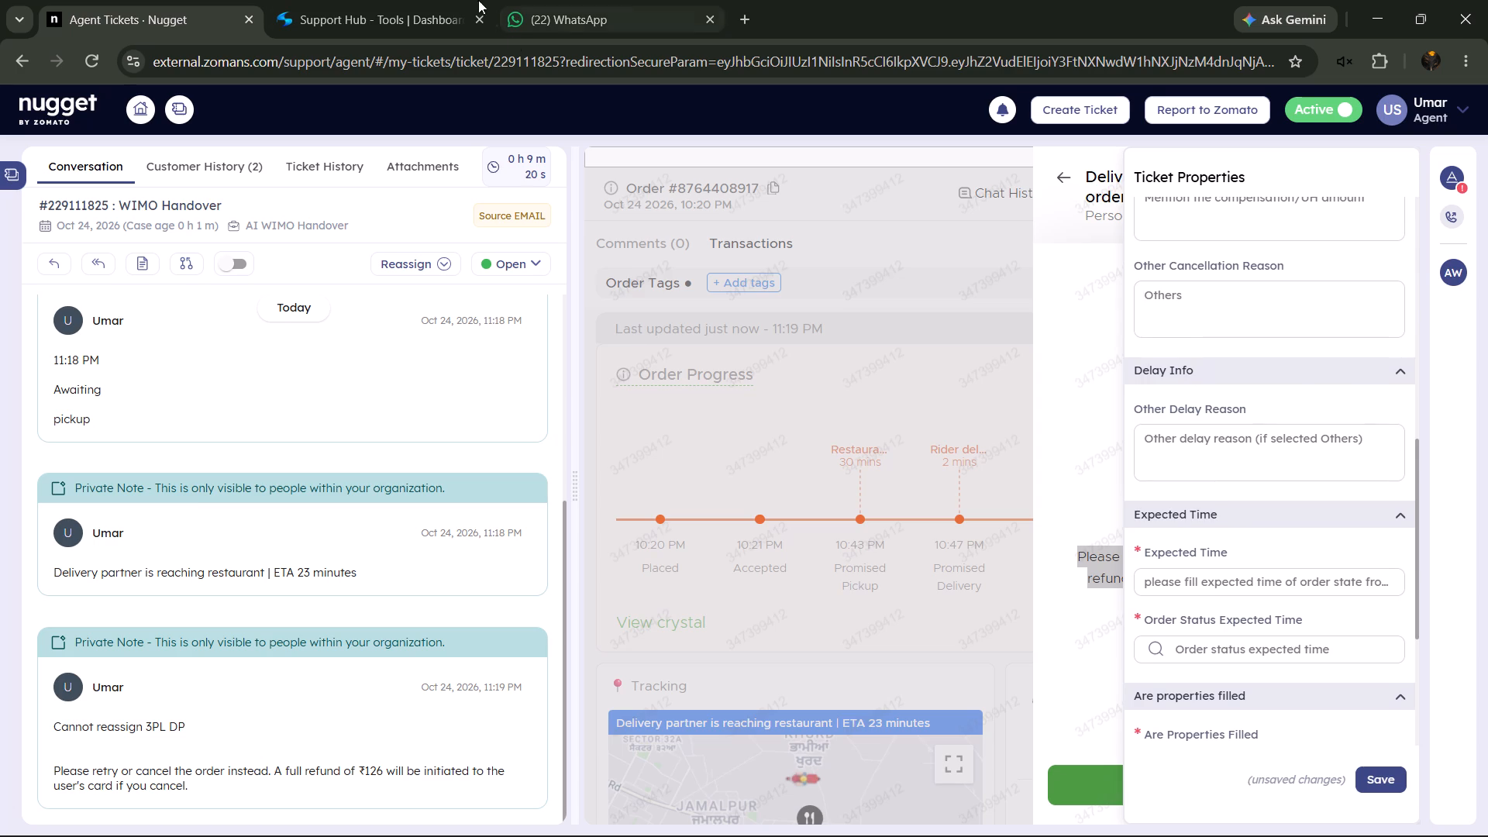
pyautogui.click(449, 0)
pyautogui.click(298, 234)
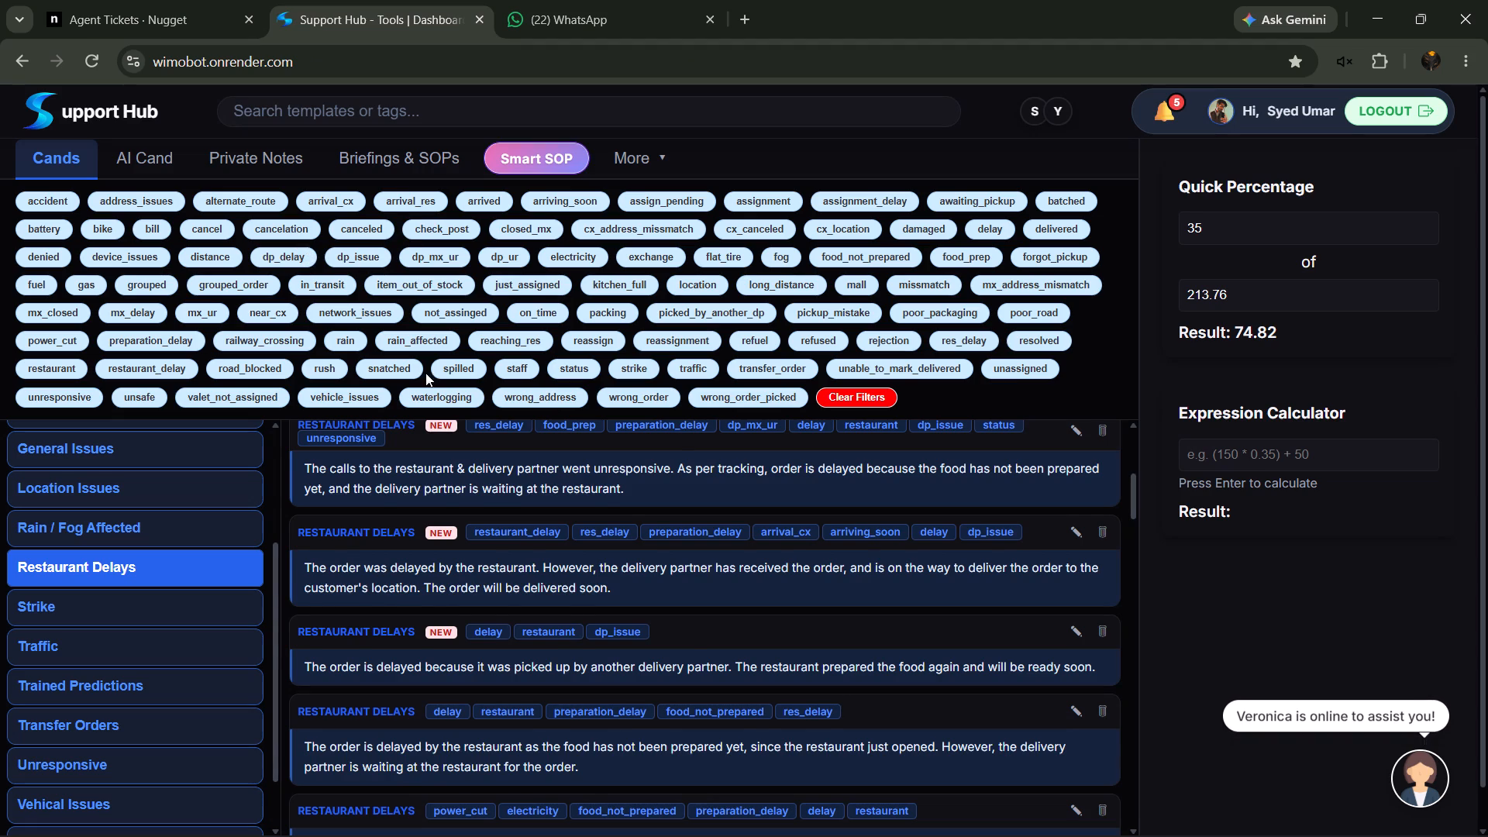
pyautogui.scroll(11, 571, 586)
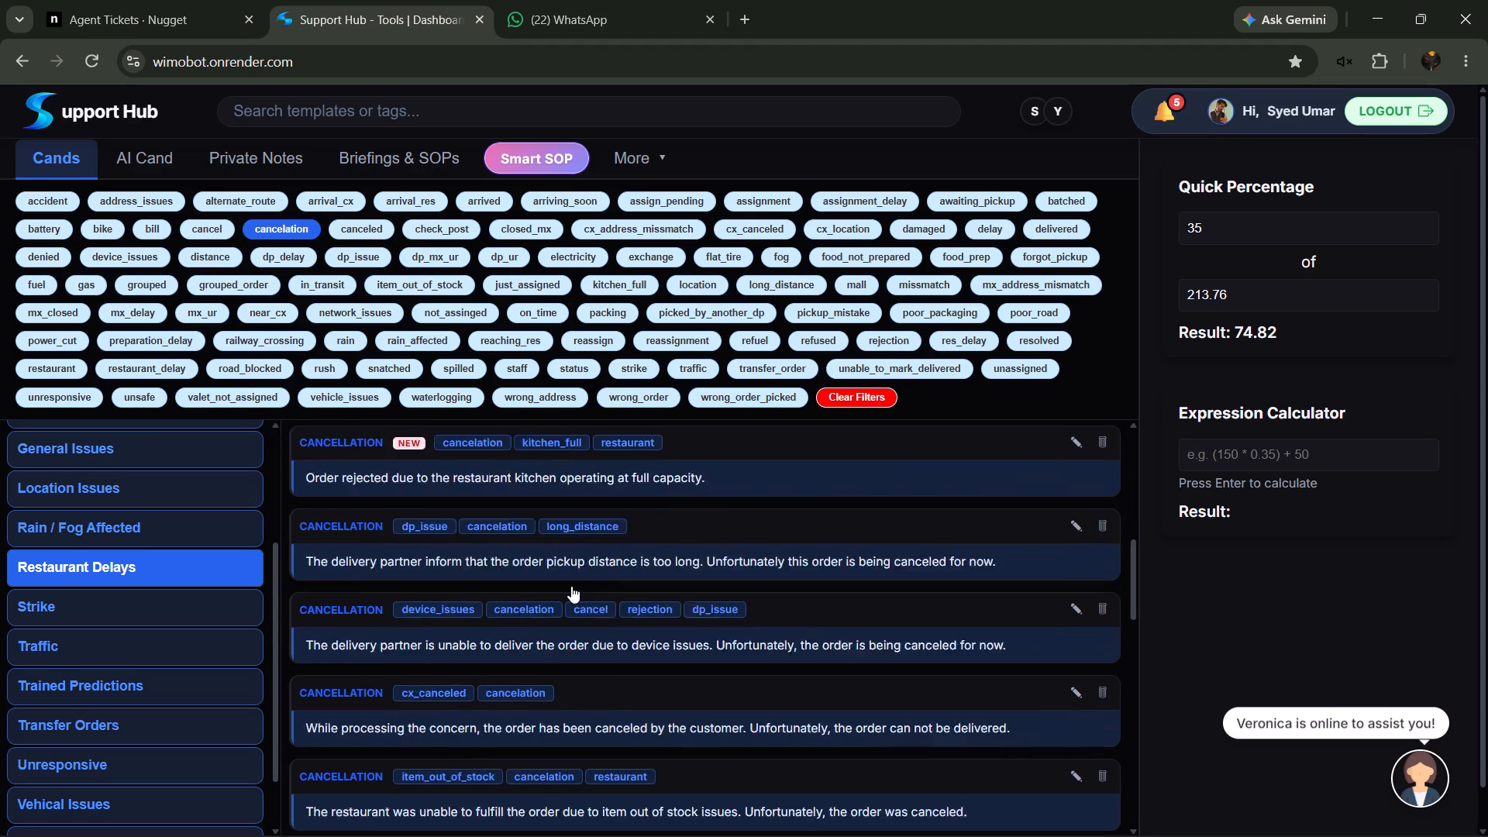
pyautogui.scroll(3, 572, 586)
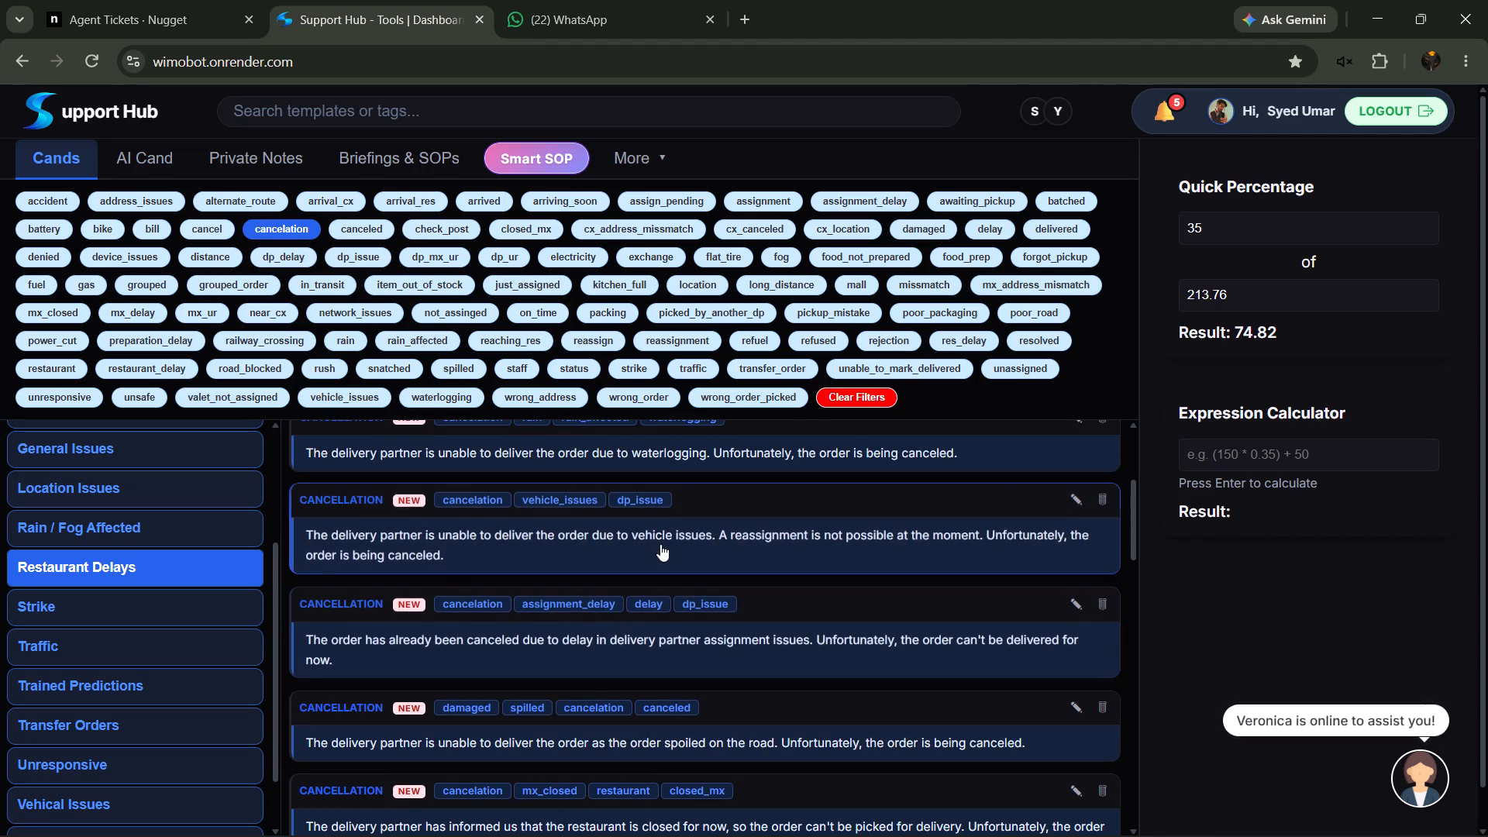
pyautogui.click(660, 544)
pyautogui.click(206, 0)
pyautogui.click(1189, 314)
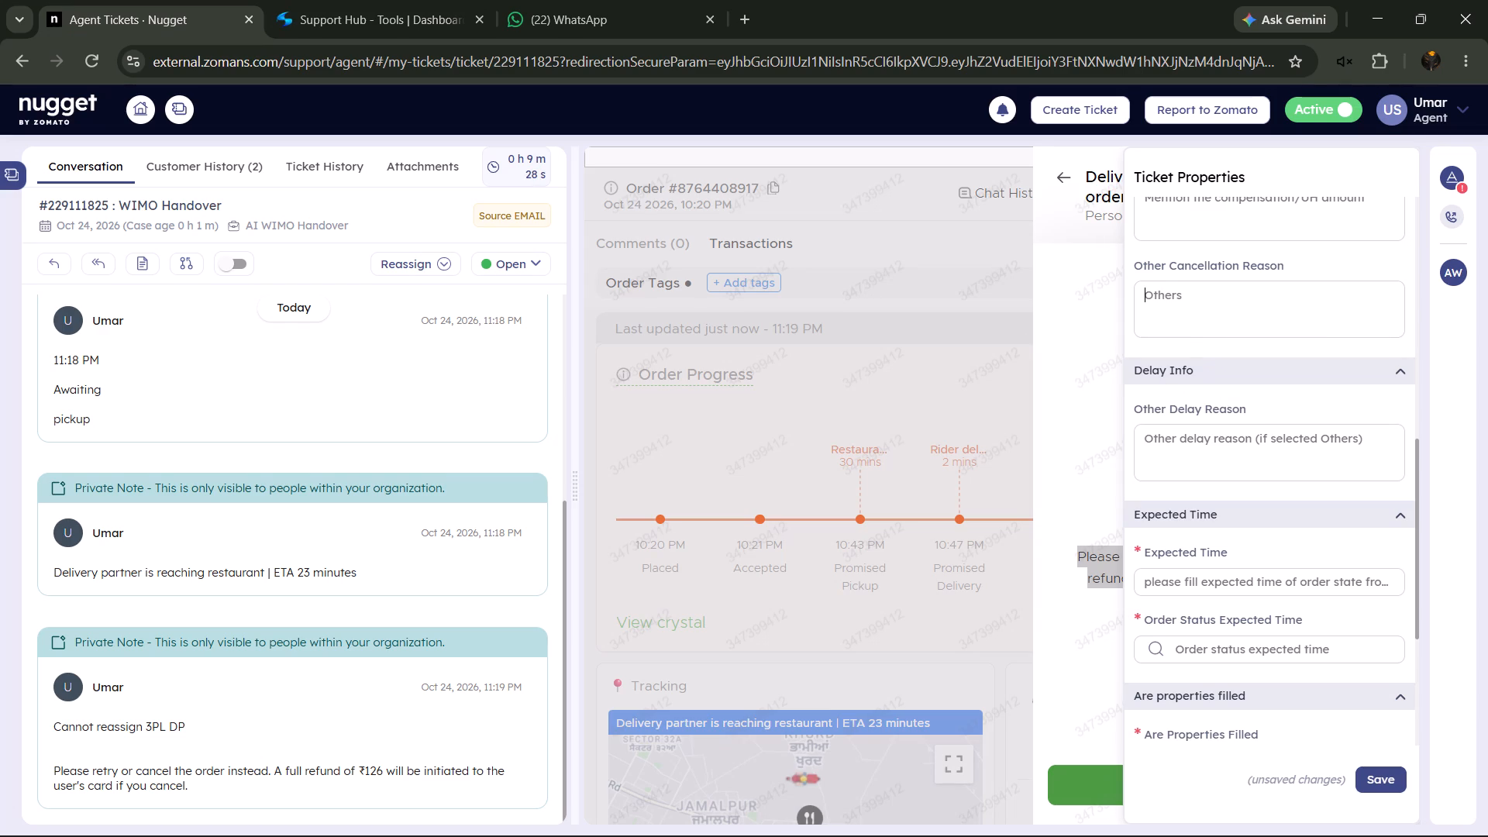
pyautogui.hotkey('ctrl', 'v')
# In the Other Cancellation Reason text, replace "vehicle issues" with "an operational issue".
pyautogui.click(1290, 299)
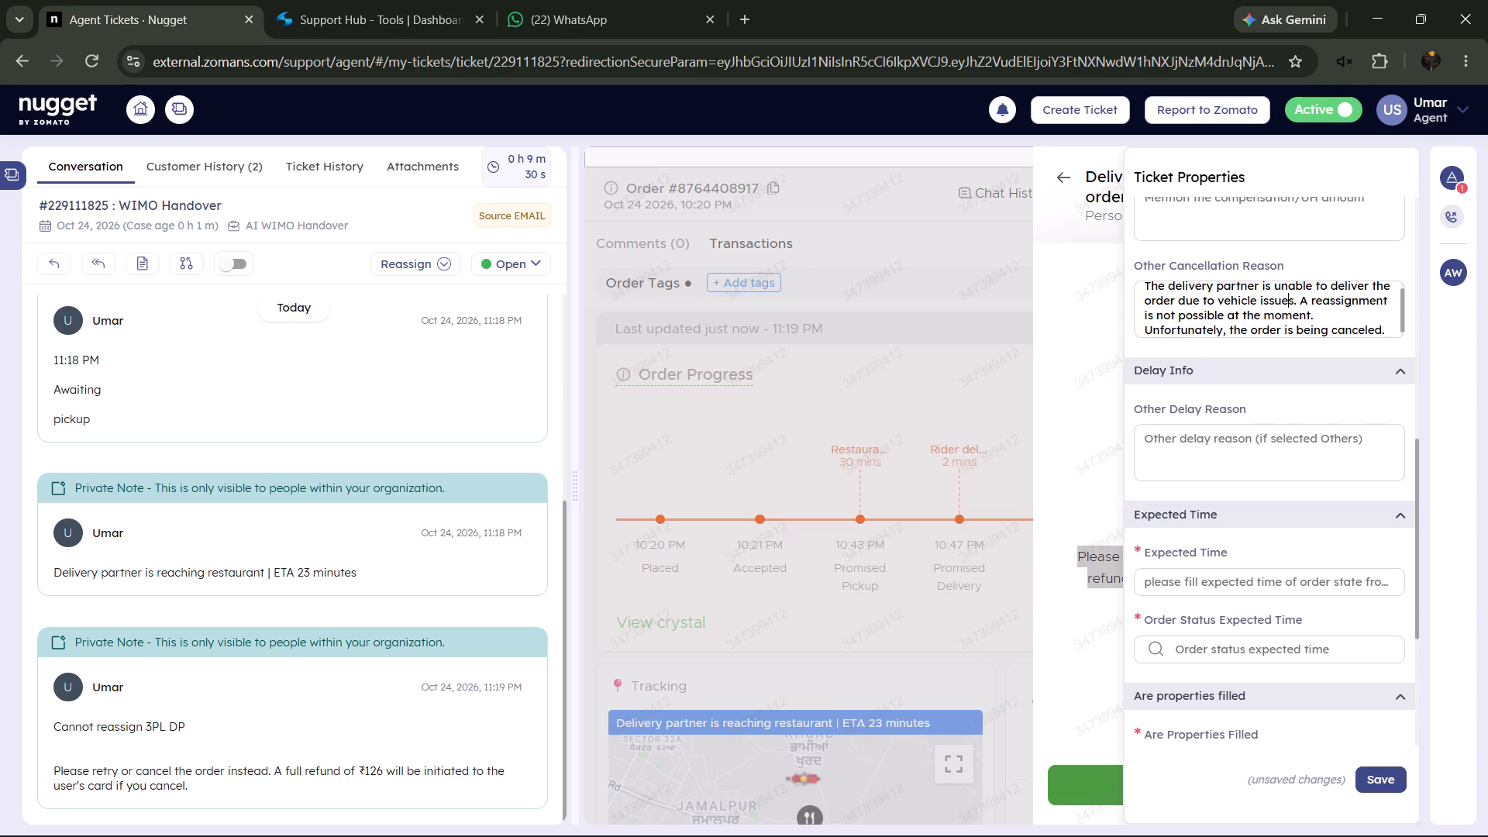
pyautogui.moveTo(1292, 298); pyautogui.dragTo(1219, 304)
pyautogui.press('BackSpace')
pyautogui.write('an operational issue')
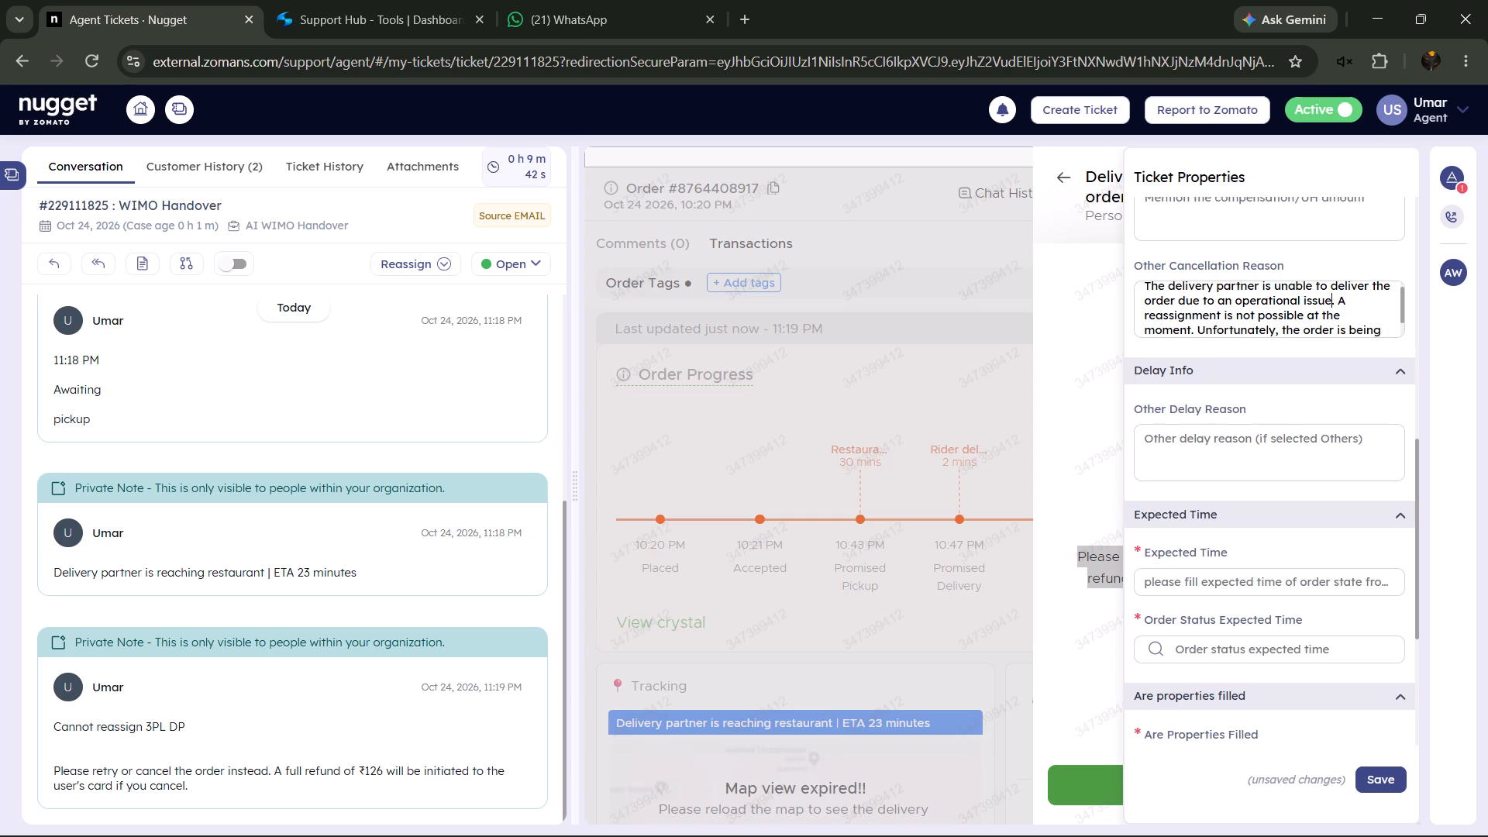
# Log the cancellation reason text, from "The delivery partner is unable" through "A reassignment is not possible at the moment", as a private note.
pyautogui.moveTo(1192, 329); pyautogui.dragTo(1129, 284)
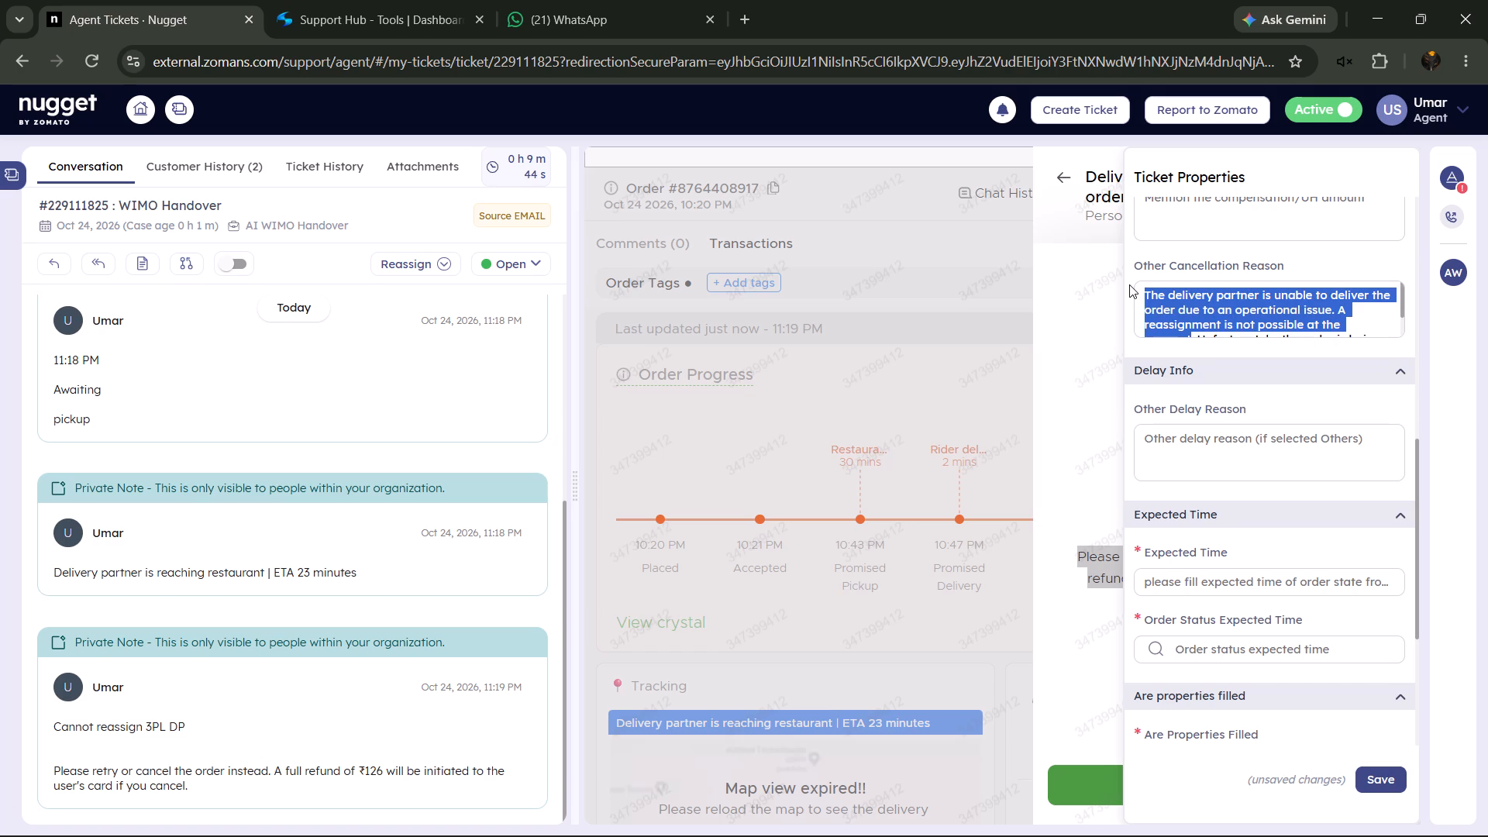
pyautogui.hotkey('ctrl', 'c')
pyautogui.click(148, 265)
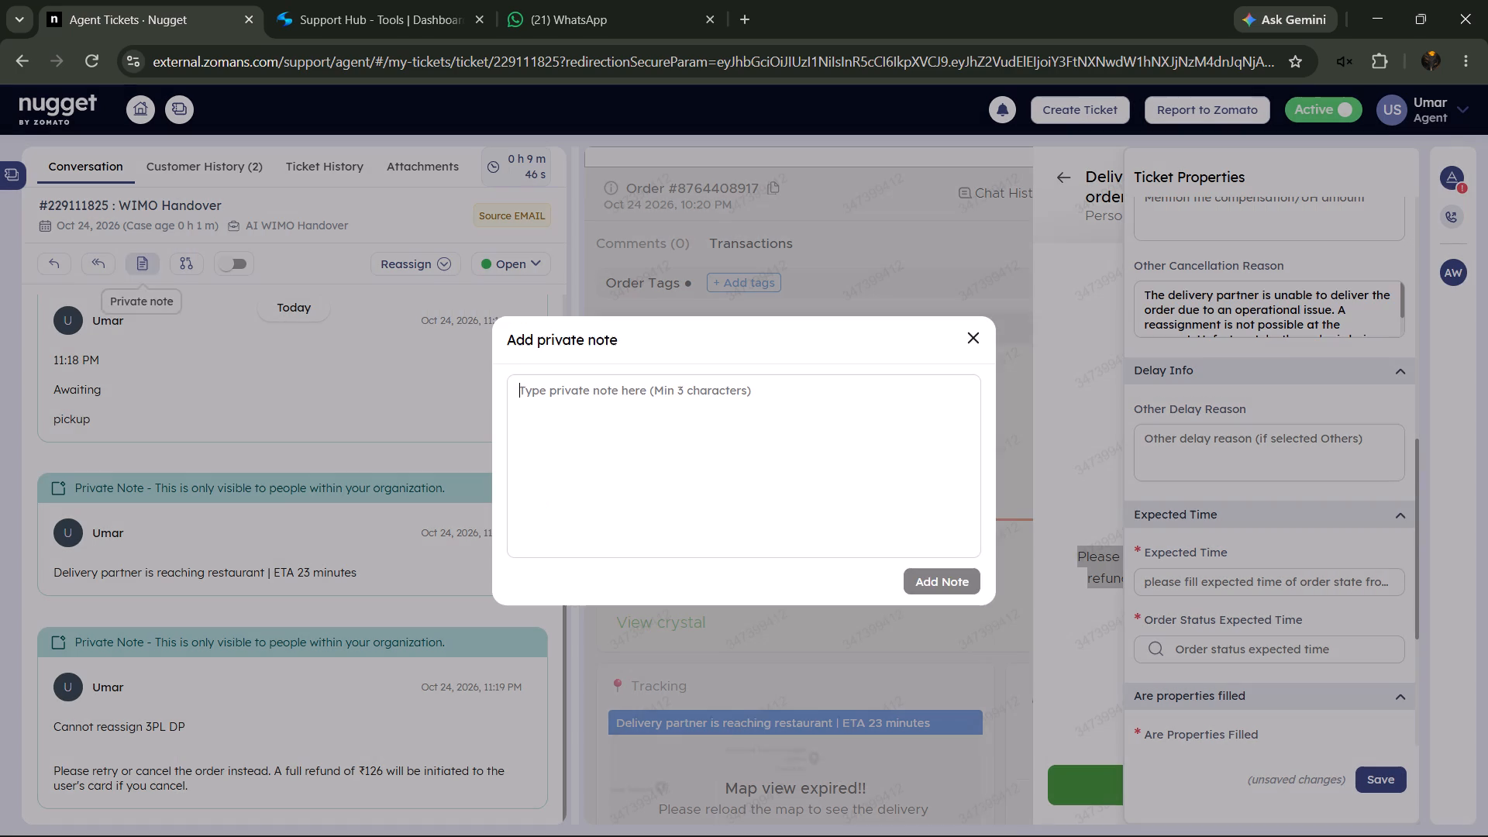
pyautogui.rightClick(761, 404)
pyautogui.click(841, 563)
pyautogui.click(966, 582)
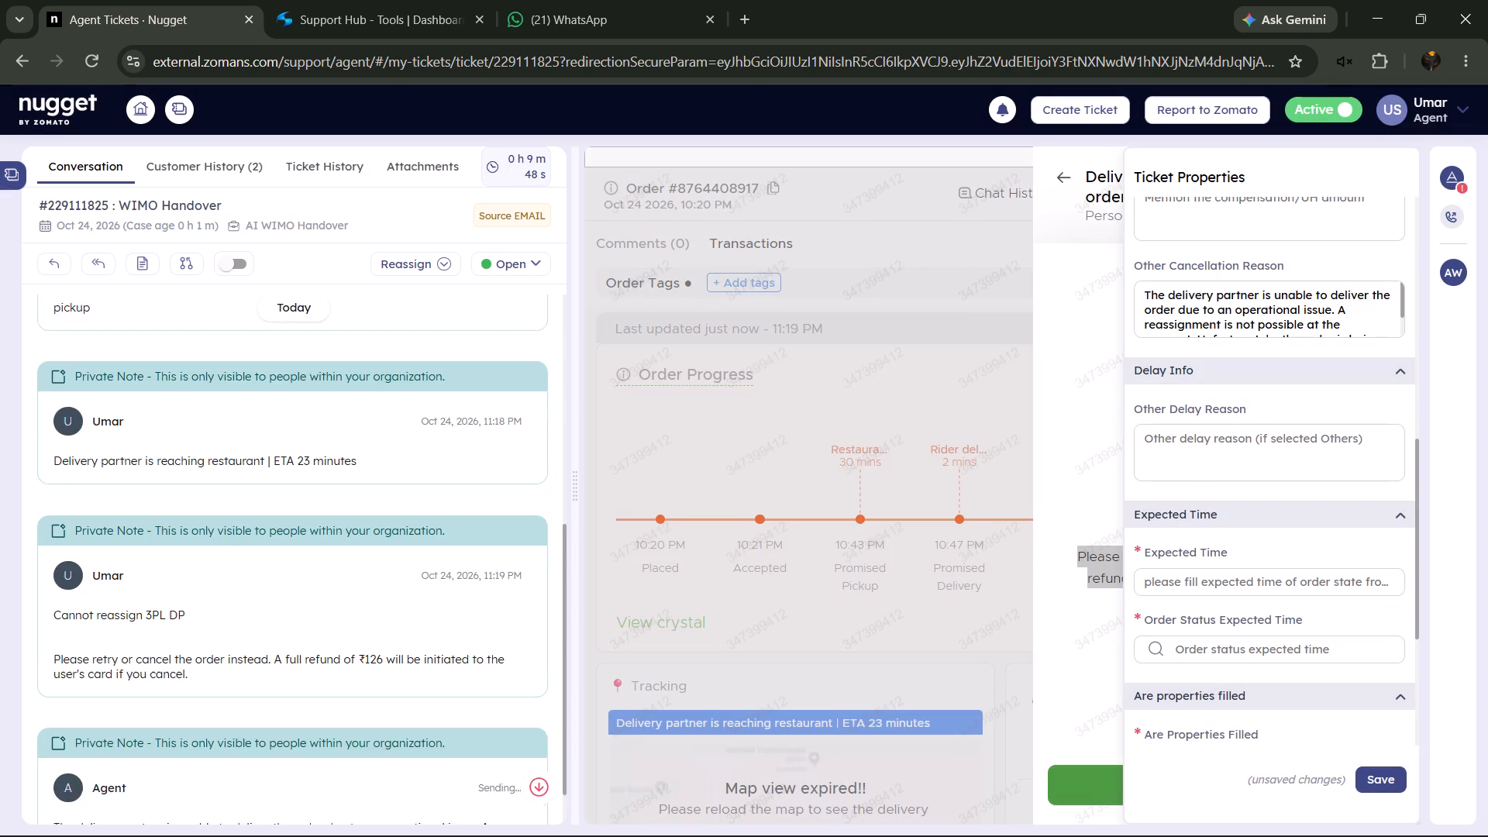
# Add a private note reading "network issue, ticket dragged".
pyautogui.scroll(-1, 1302, 311)
pyautogui.scroll(5, 1290, 463)
pyautogui.scroll(-4, 1288, 462)
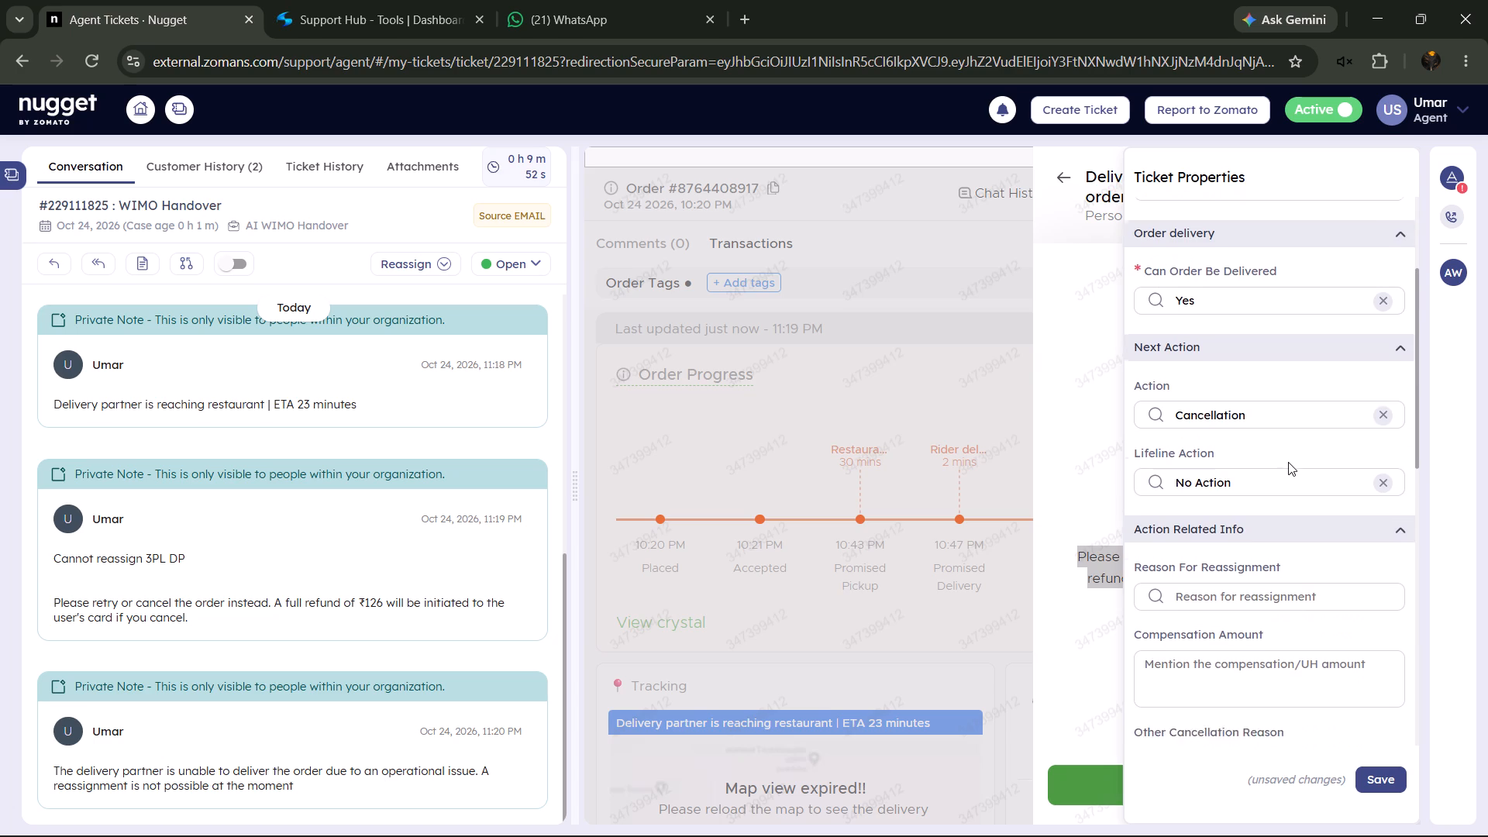
pyautogui.scroll(-4, 1288, 463)
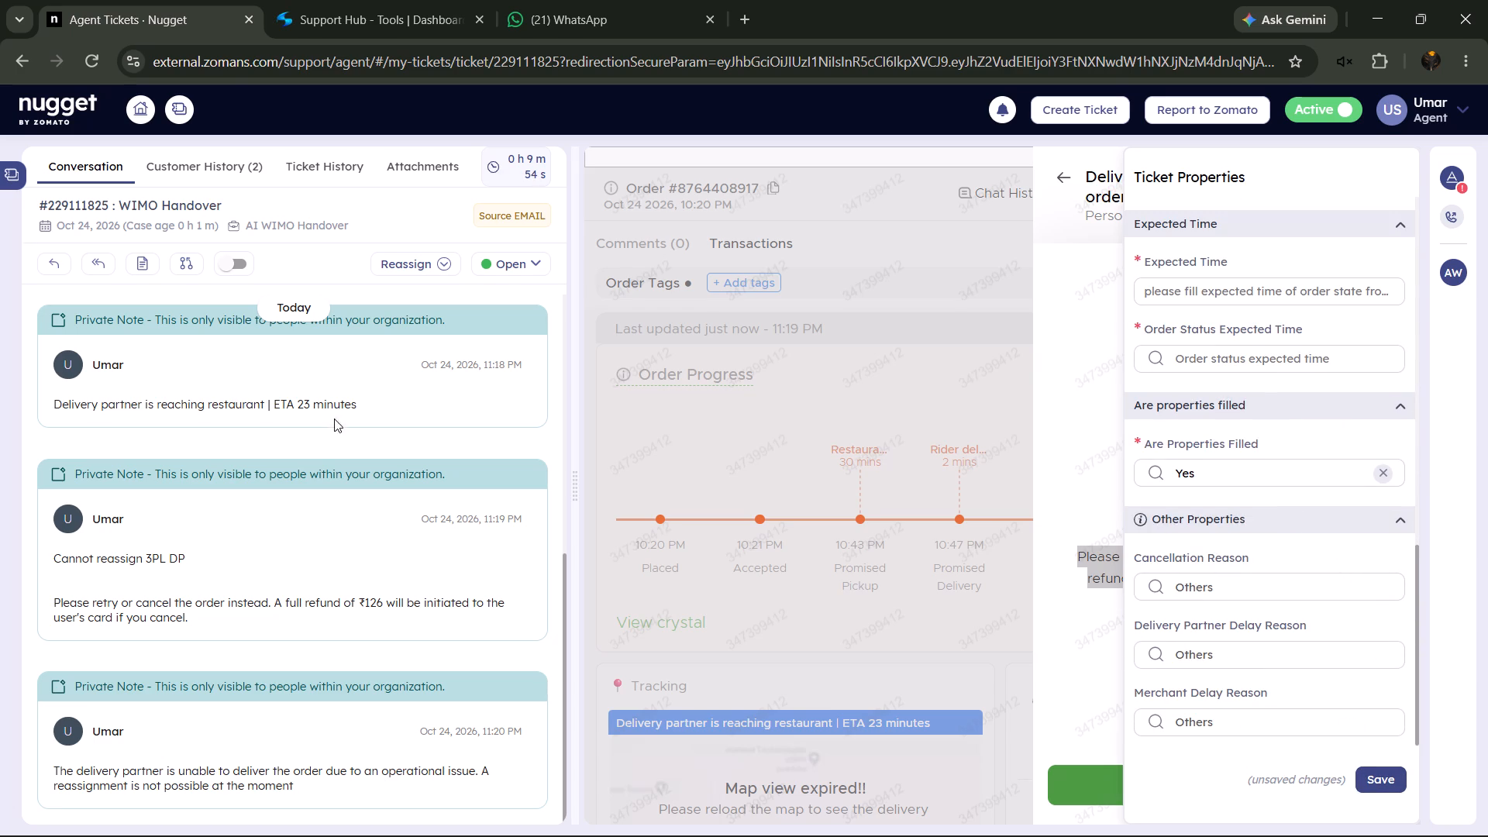
pyautogui.click(140, 266)
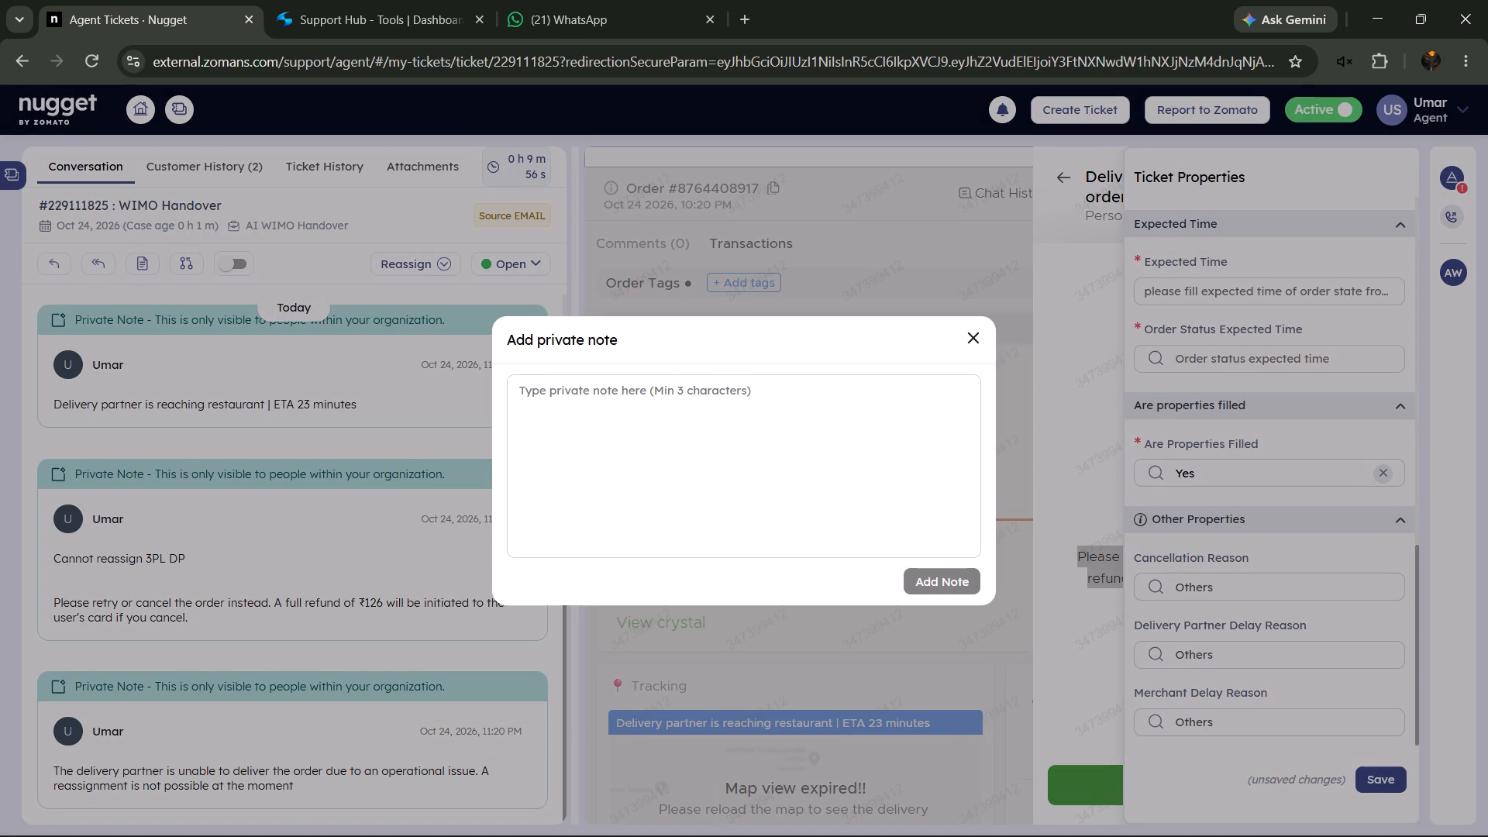
pyautogui.write('network issue')
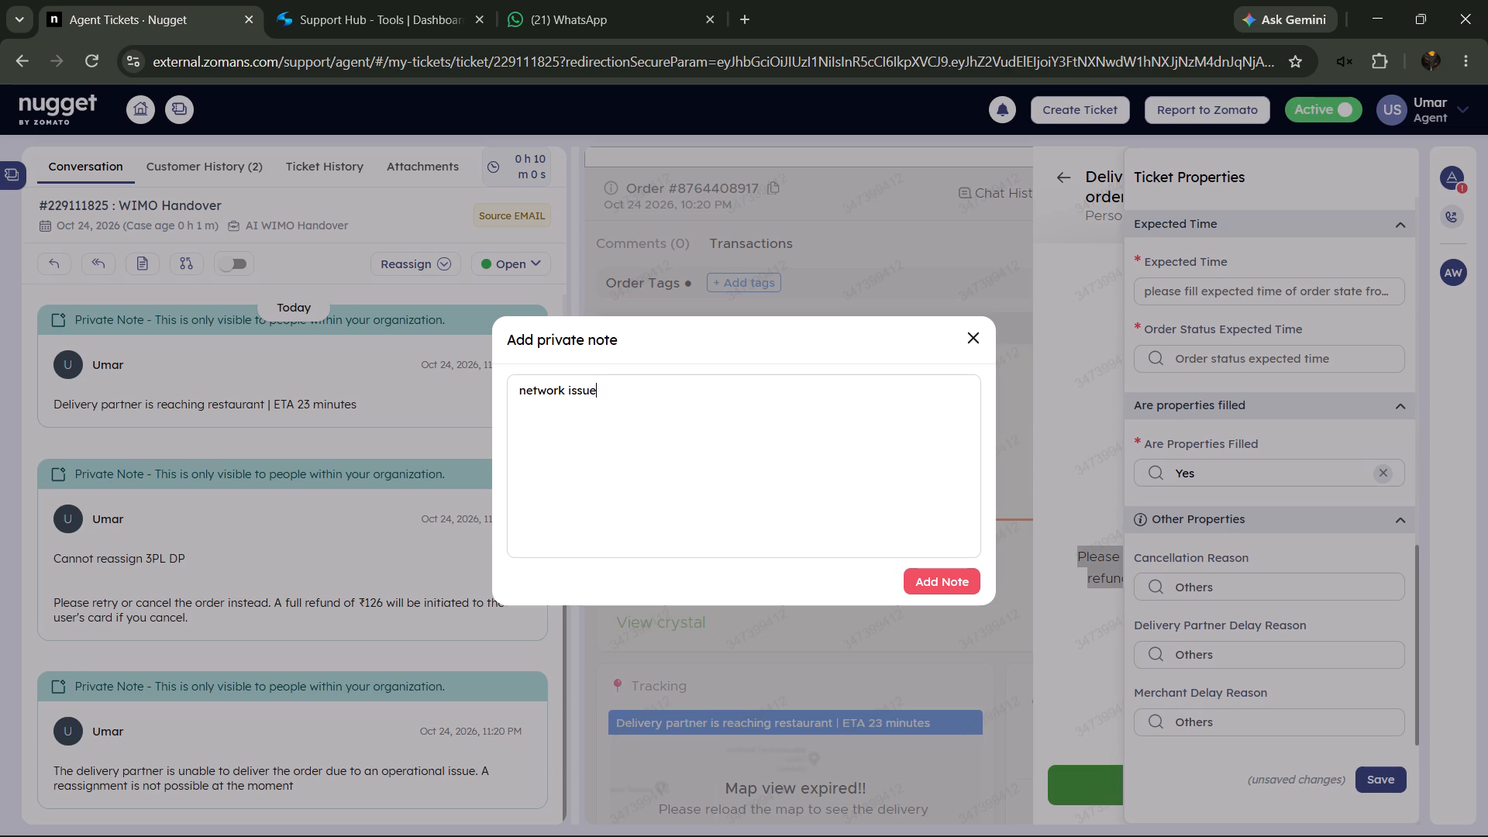
pyautogui.write(', ticket dragged')
pyautogui.click(921, 575)
# Save the completed ticket properties and return to the list of assigned tickets.
pyautogui.scroll(5, 1286, 453)
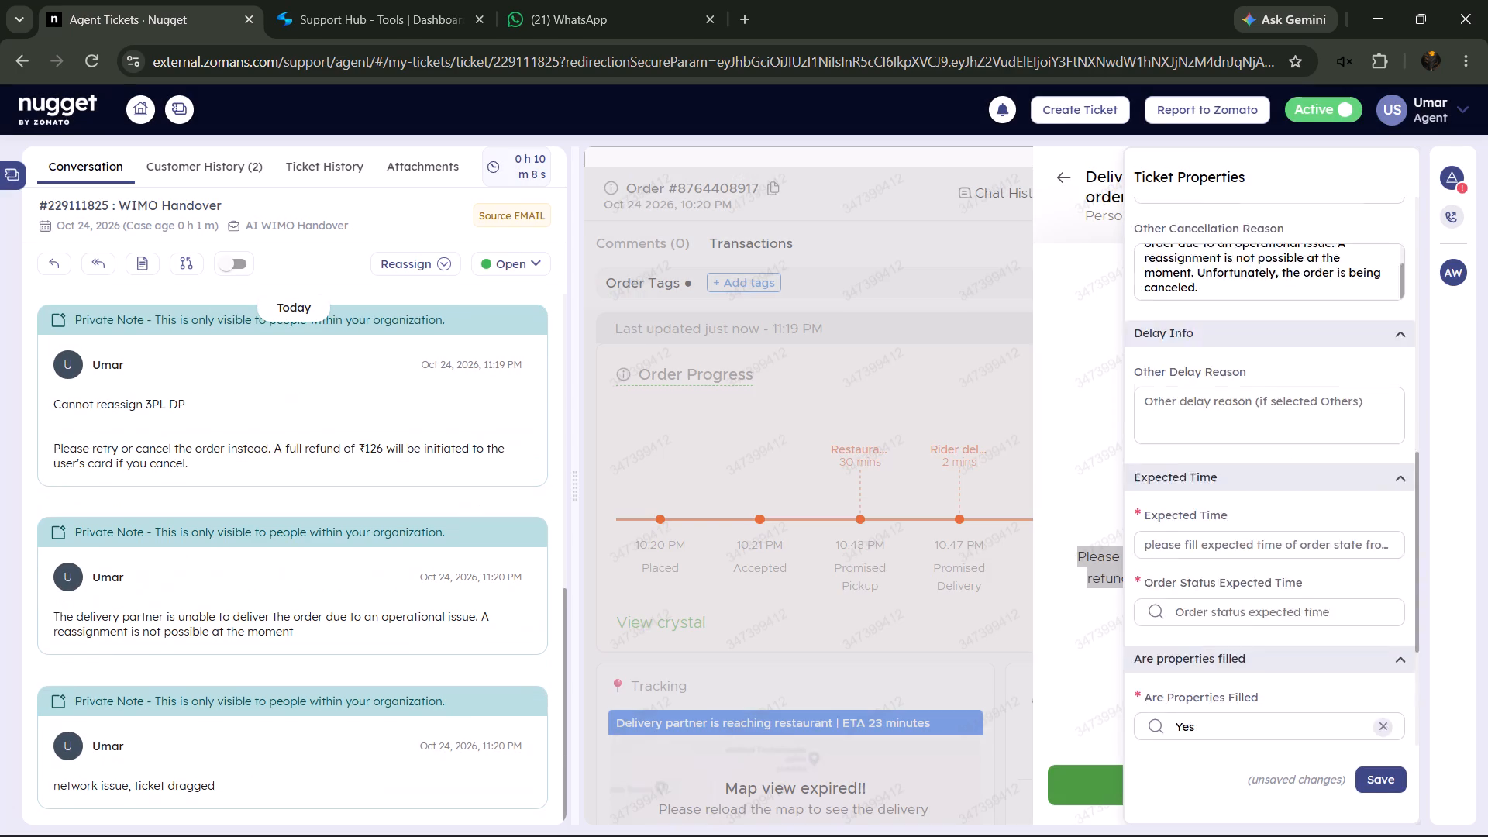
pyautogui.scroll(5, 1289, 650)
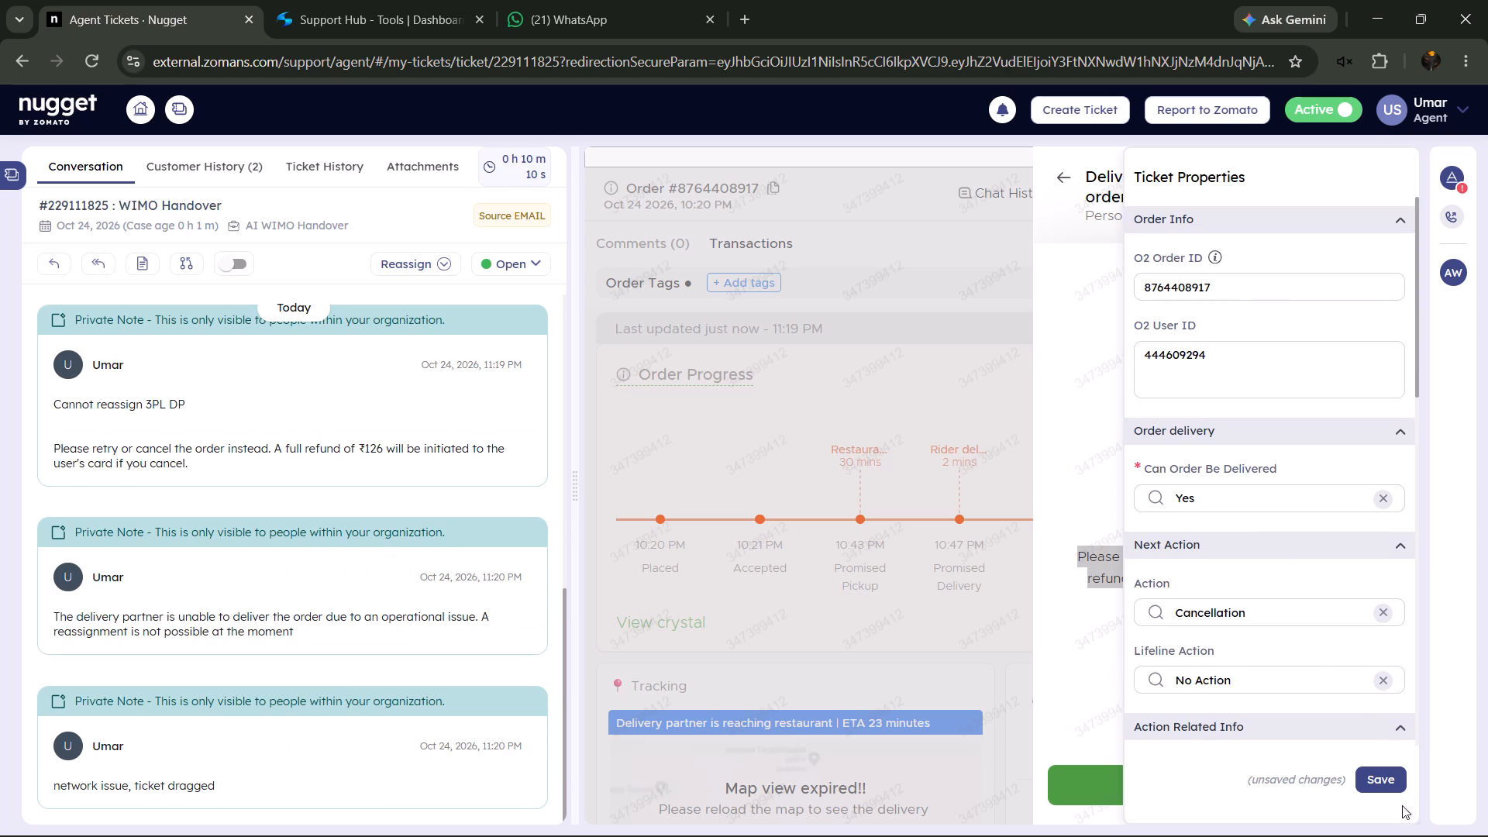
pyautogui.click(1393, 781)
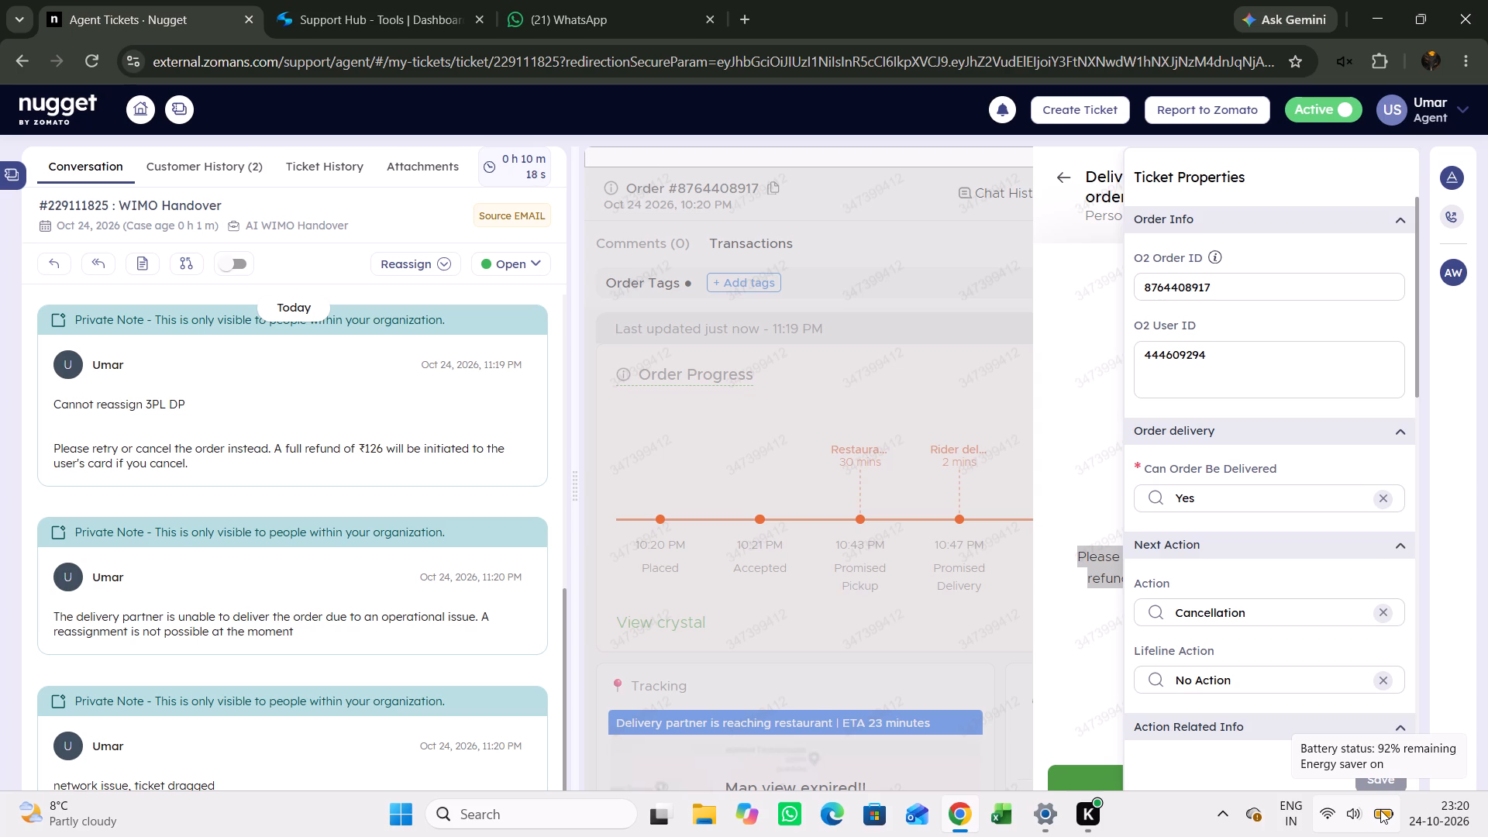
pyautogui.scroll(-3, 1307, 529)
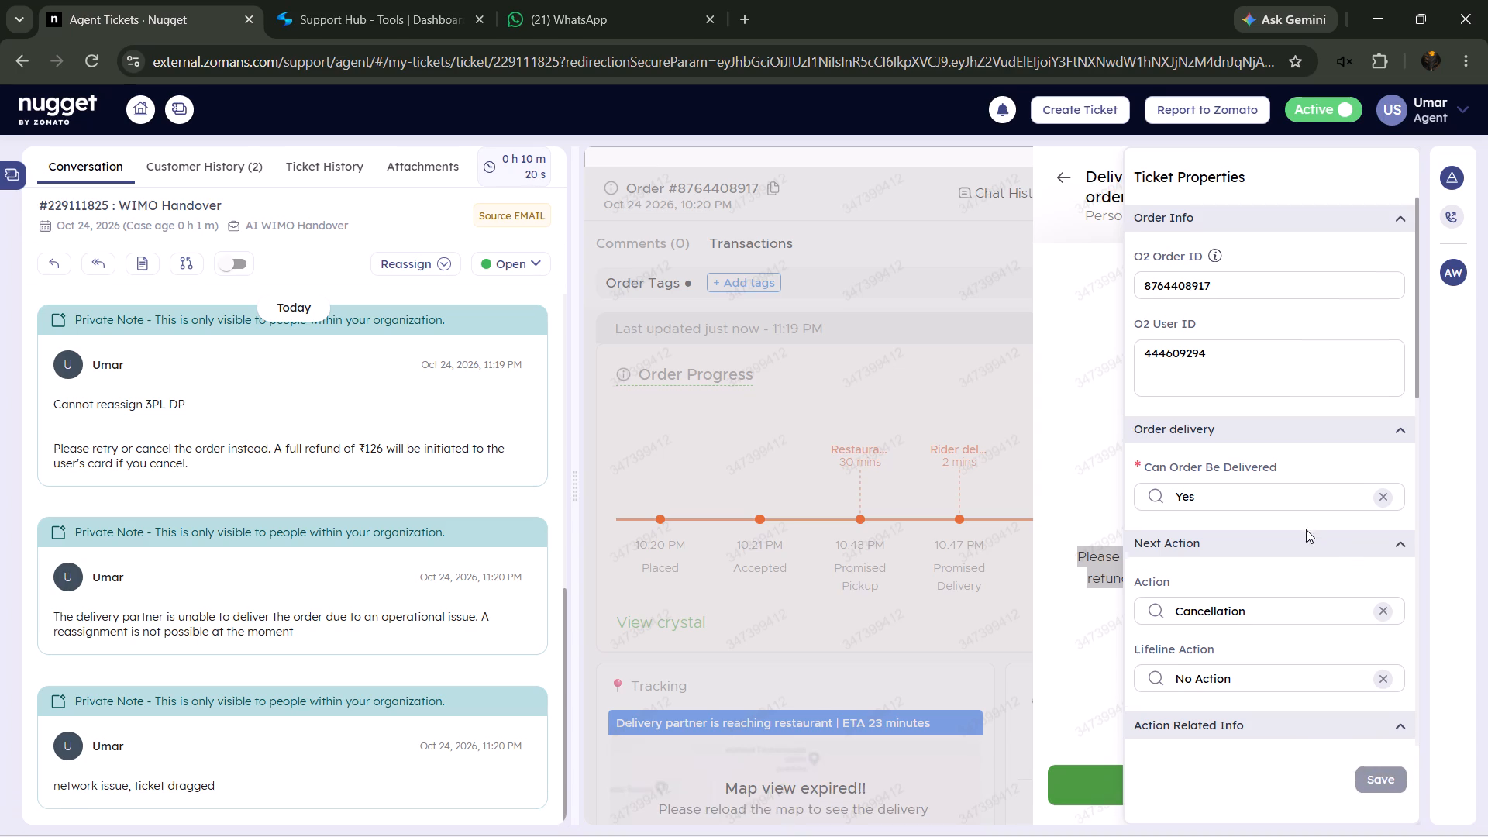
pyautogui.scroll(-6, 1306, 529)
pyautogui.click(174, 107)
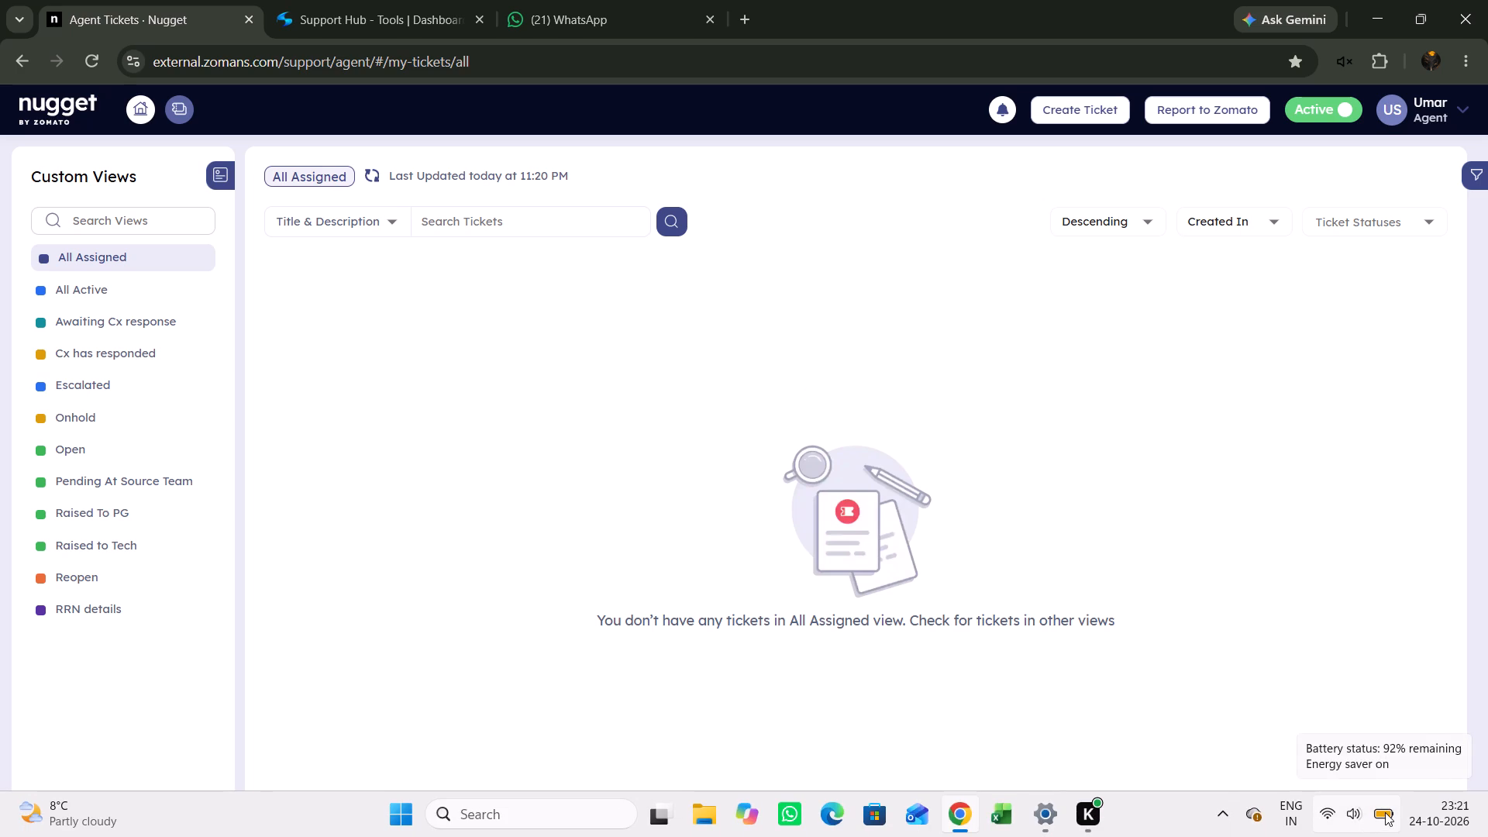
# Lower the computer's screen brightness slightly.
pyautogui.click(1385, 812)
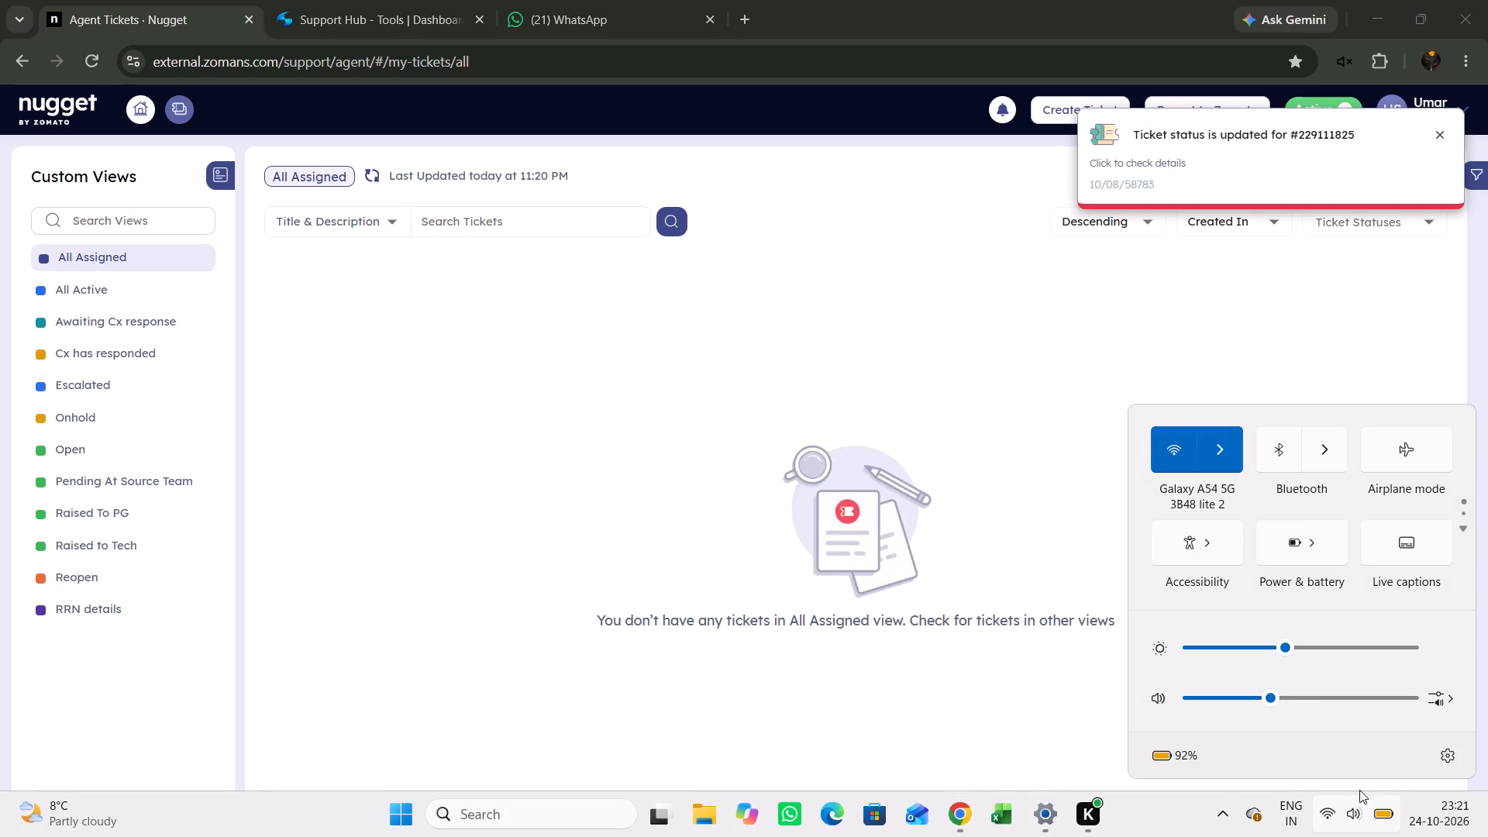
pyautogui.click(1253, 644)
pyautogui.click(961, 356)
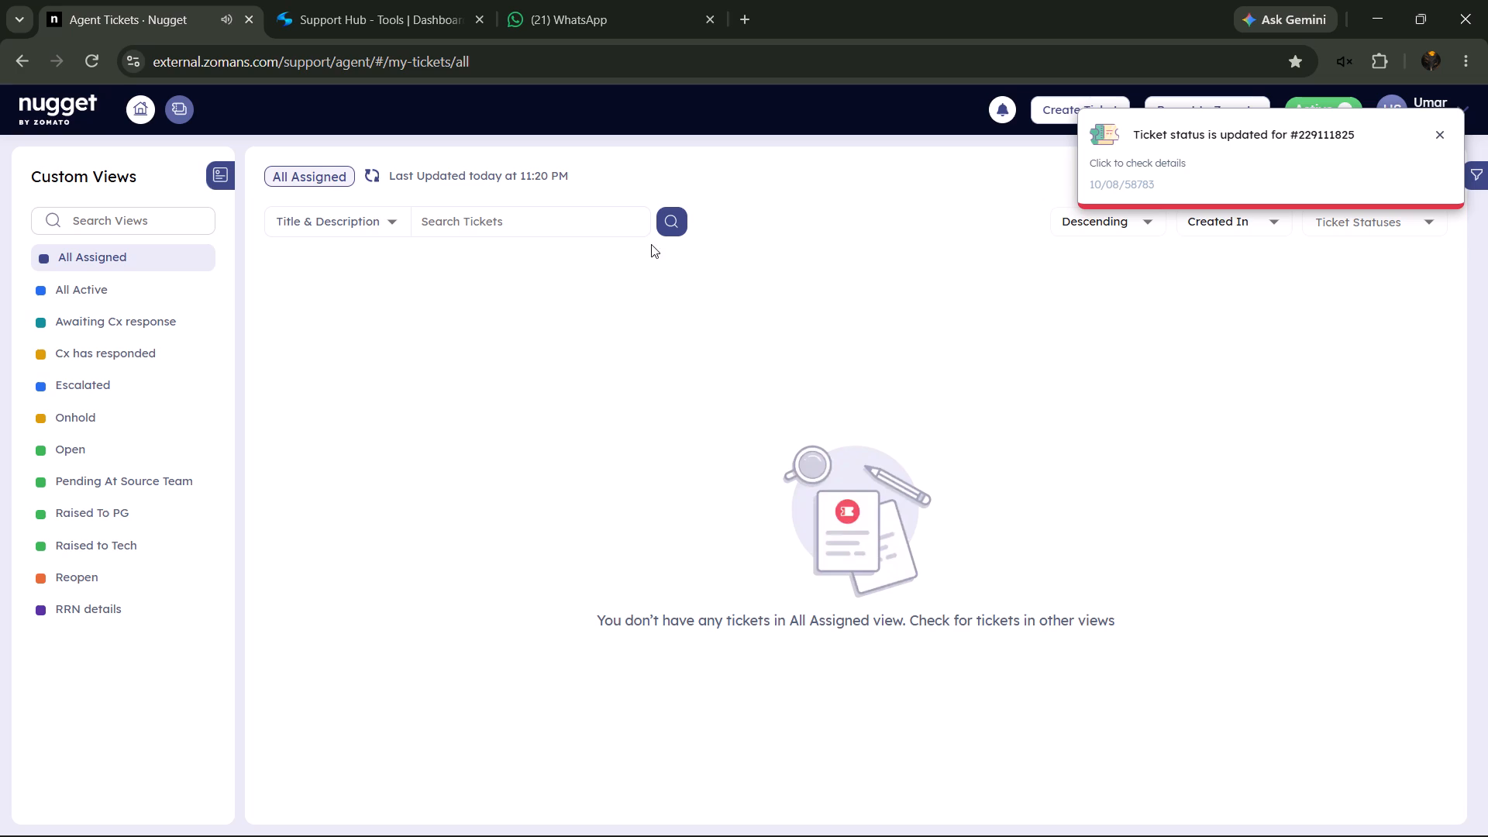
# Refresh the All Assigned list and reload the ticket page to check for newly assigned tickets.
pyautogui.click(372, 176)
pyautogui.rightClick(179, 0)
pyautogui.click(236, 149)
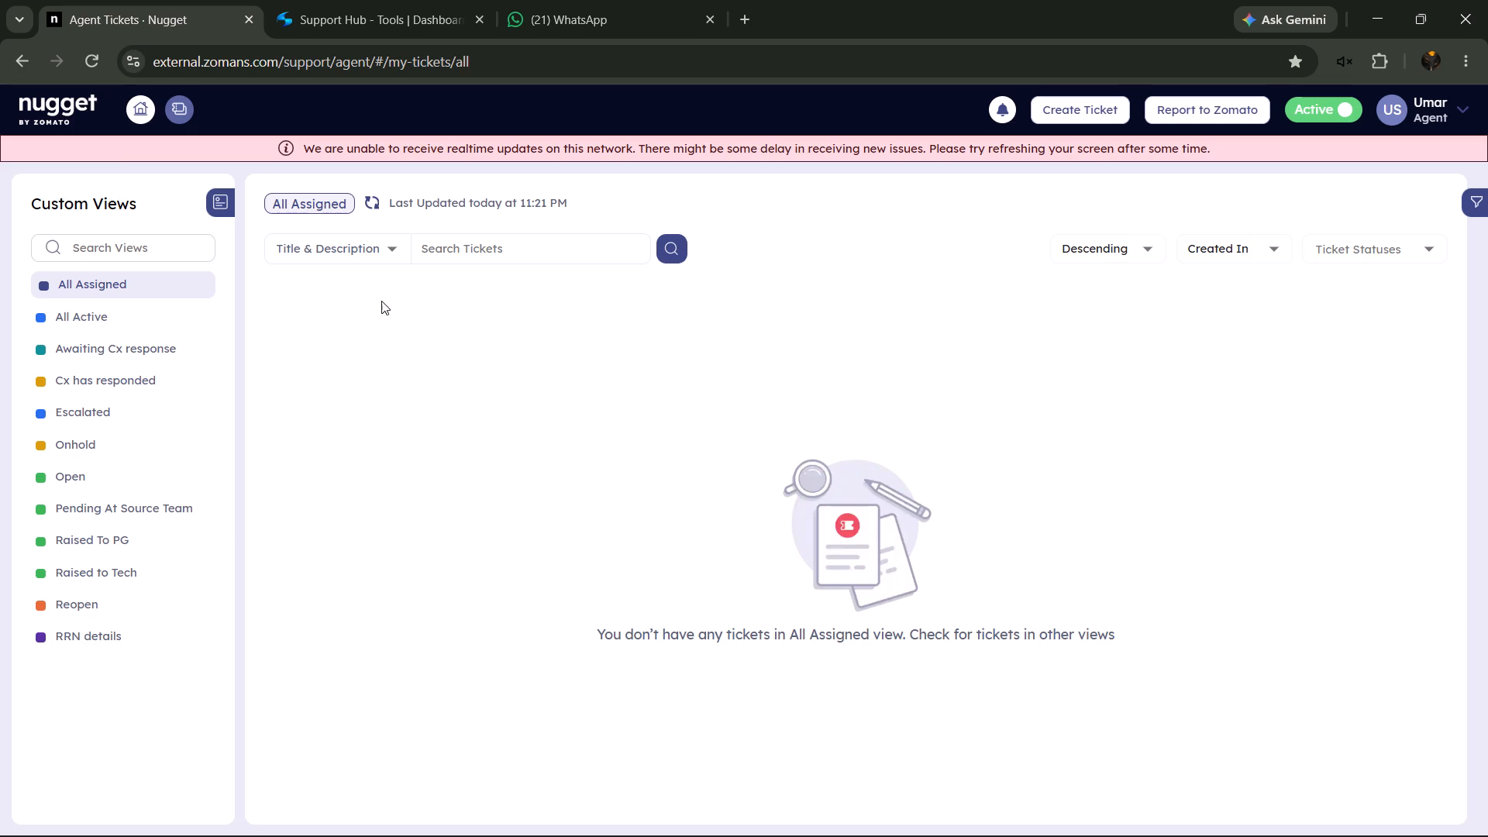
pyautogui.click(1330, 811)
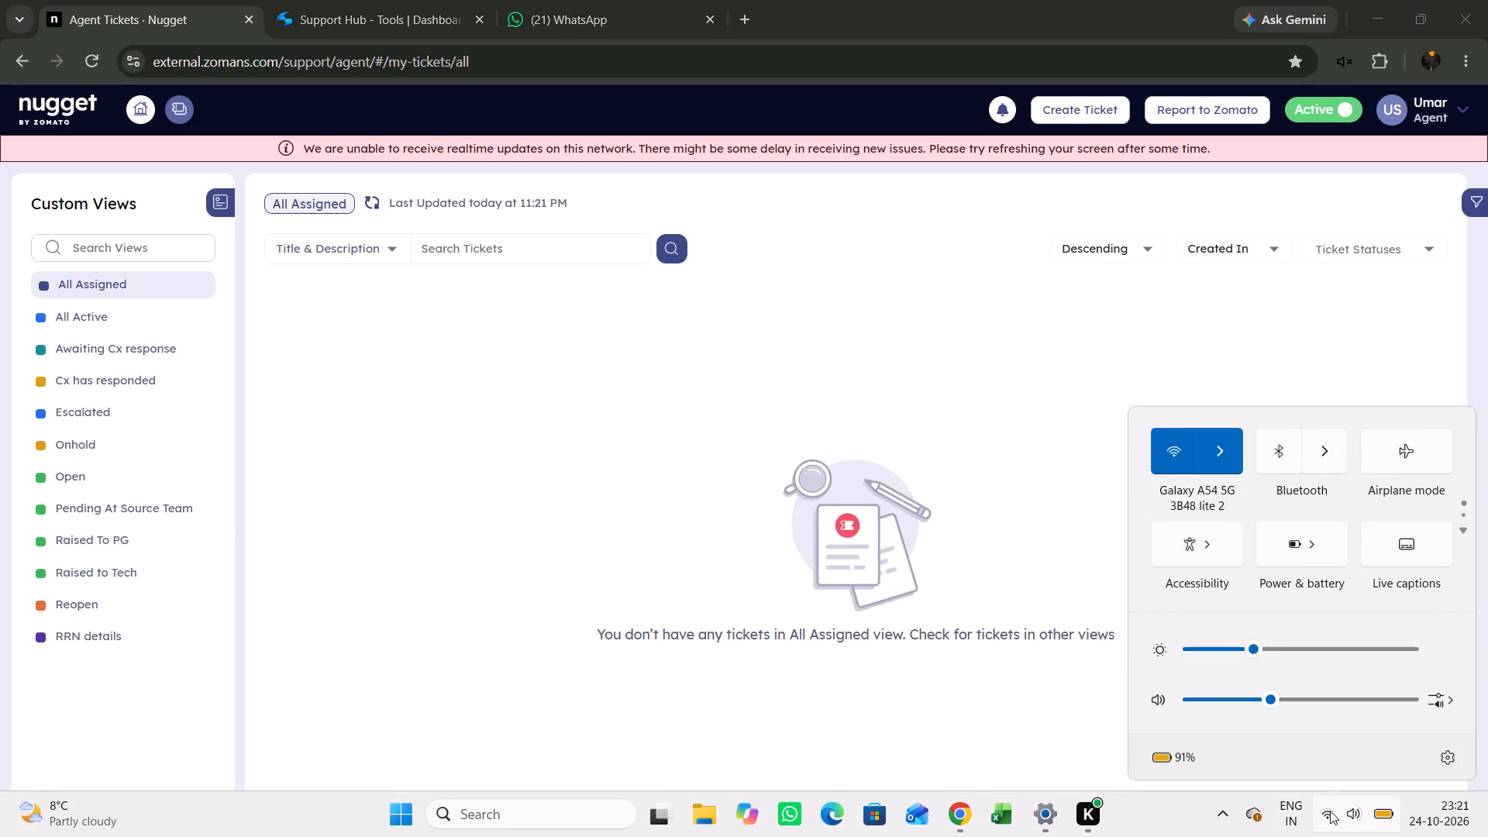
pyautogui.rightClick(184, 1)
pyautogui.click(263, 145)
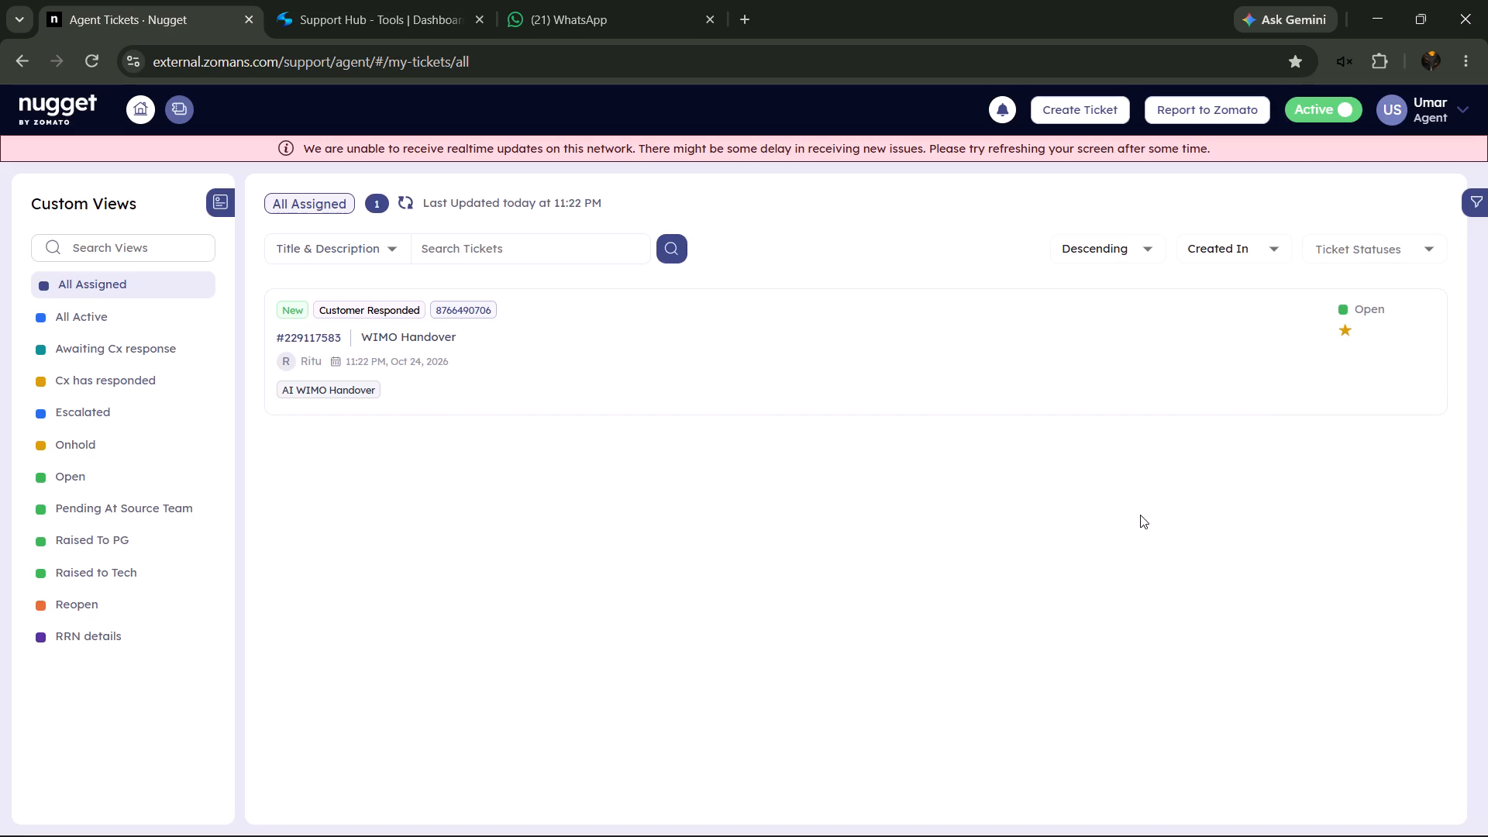
pyautogui.click(874, 319)
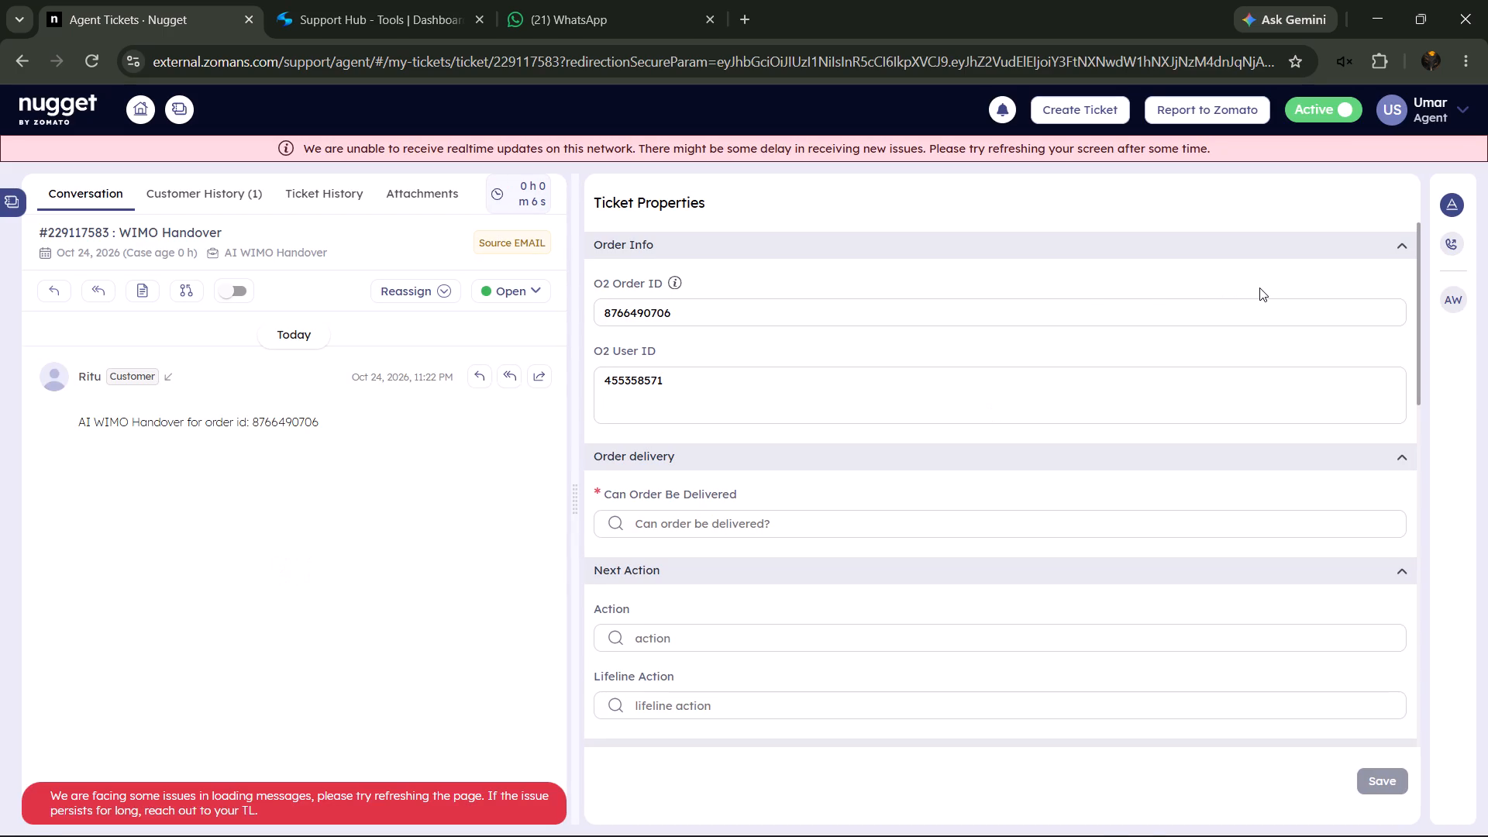
pyautogui.click(1455, 302)
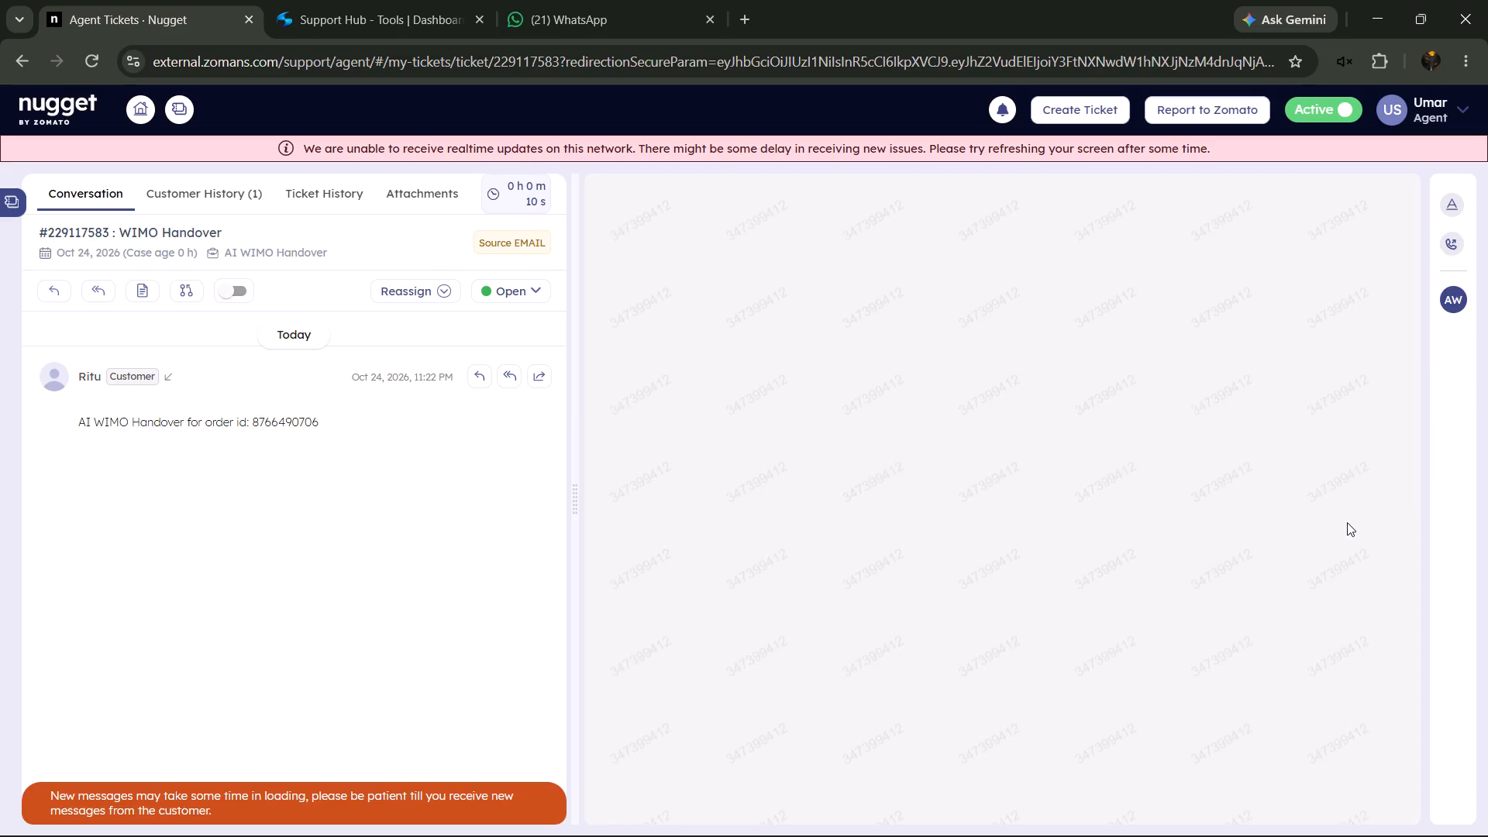
# Place a callback call to the order's delivery partner using the first listed number.
pyautogui.scroll(-2, 1266, 506)
pyautogui.click(1176, 565)
pyautogui.click(1338, 594)
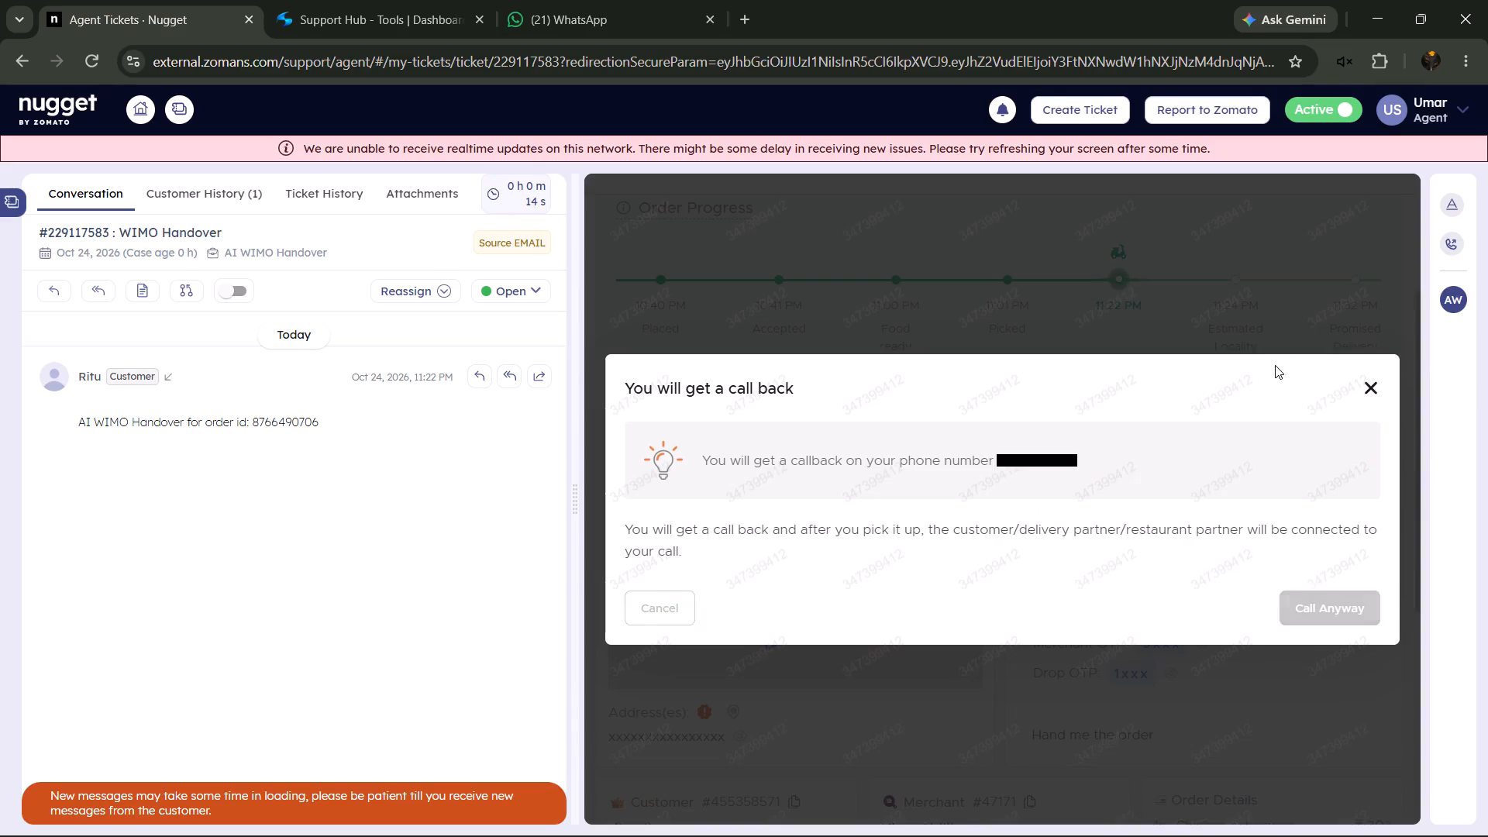
pyautogui.click(1279, 324)
# Log the order progress status "11:01 PM Picked" as a private note on the ticket.
pyautogui.scroll(3, 1126, 454)
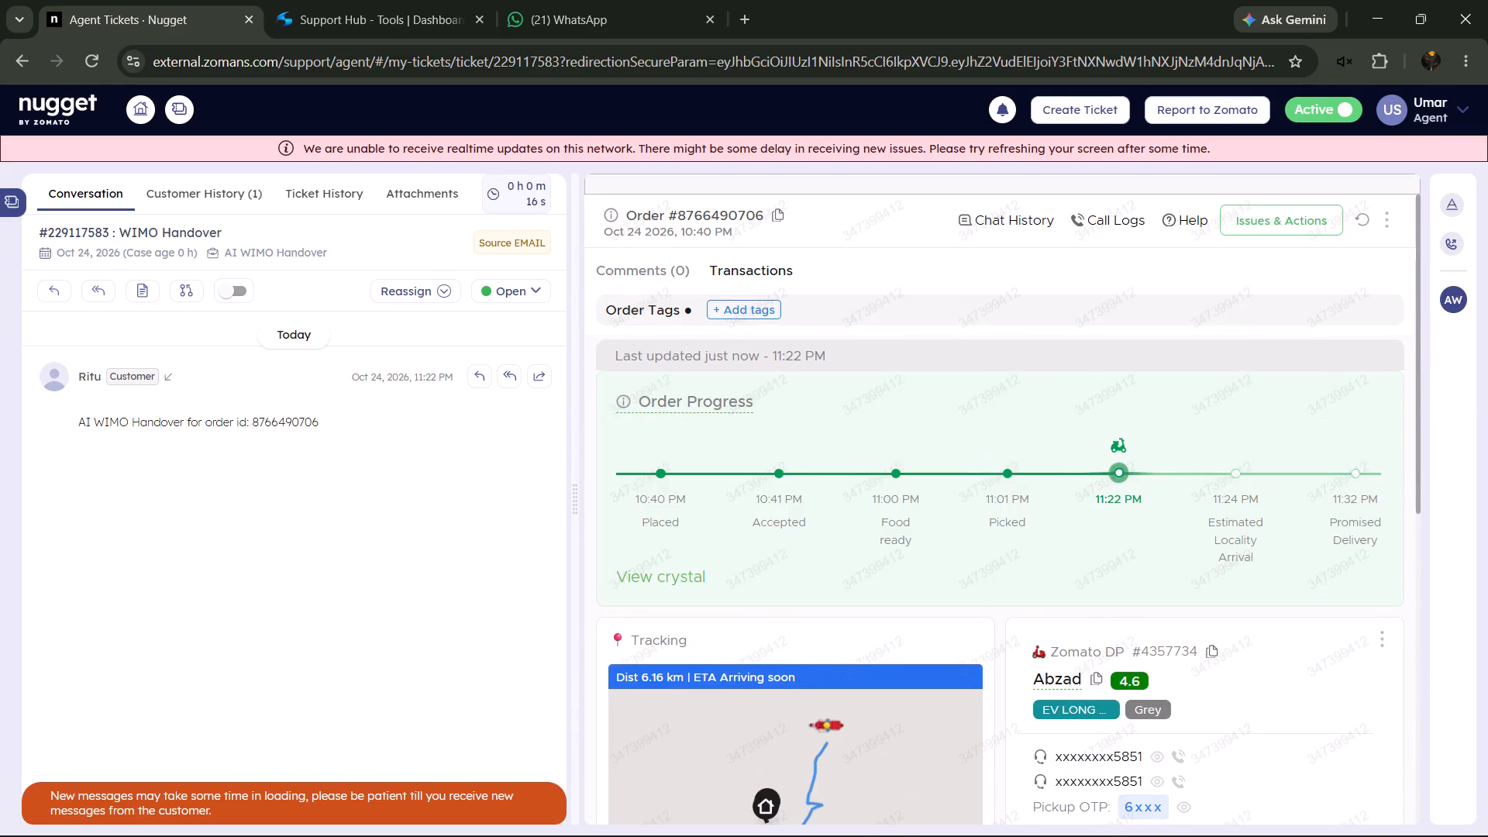
pyautogui.moveTo(970, 494); pyautogui.dragTo(1059, 538)
pyautogui.rightClick(1015, 513)
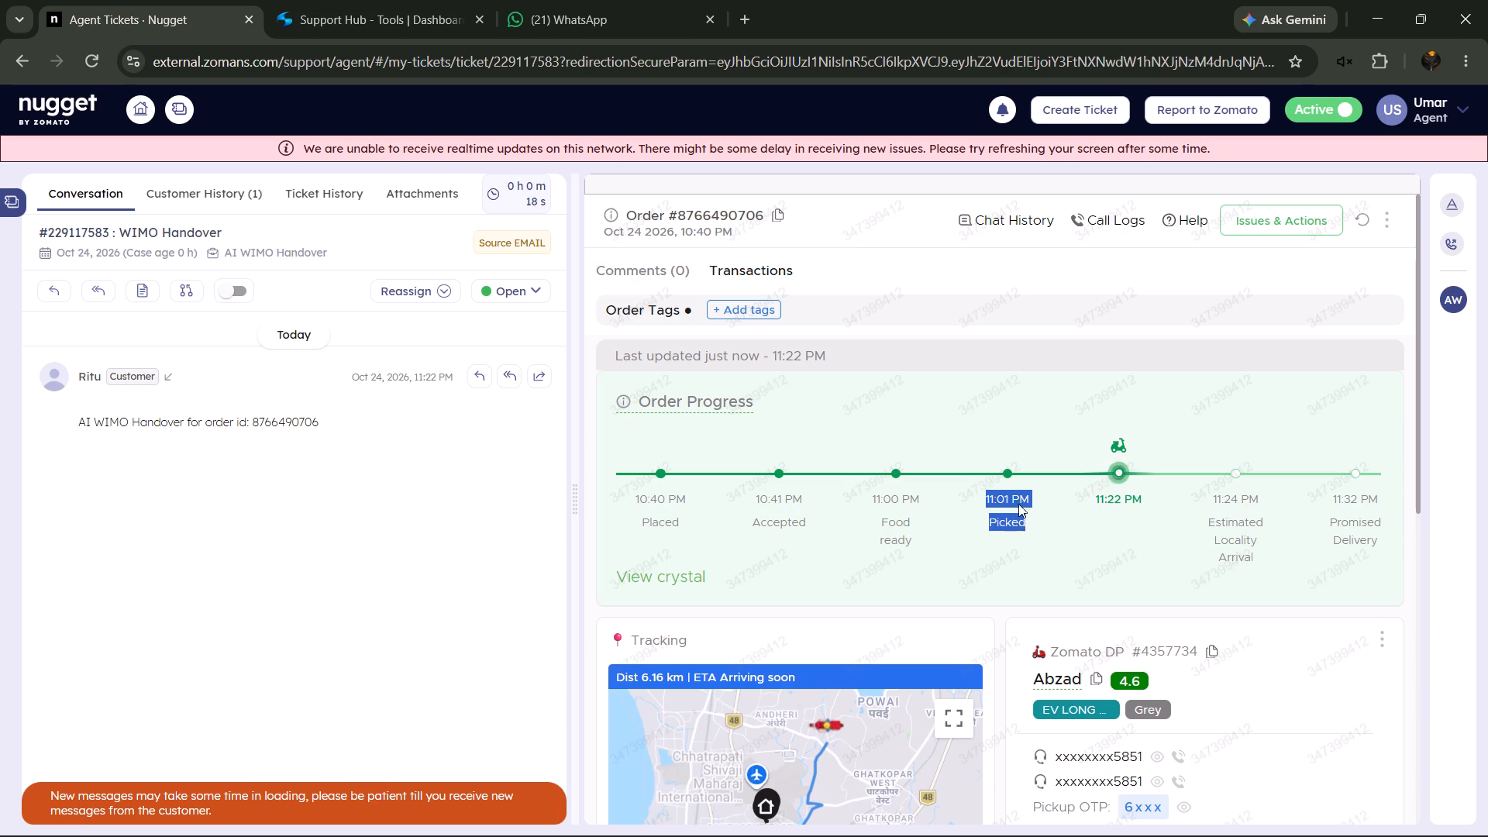
pyautogui.click(1086, 539)
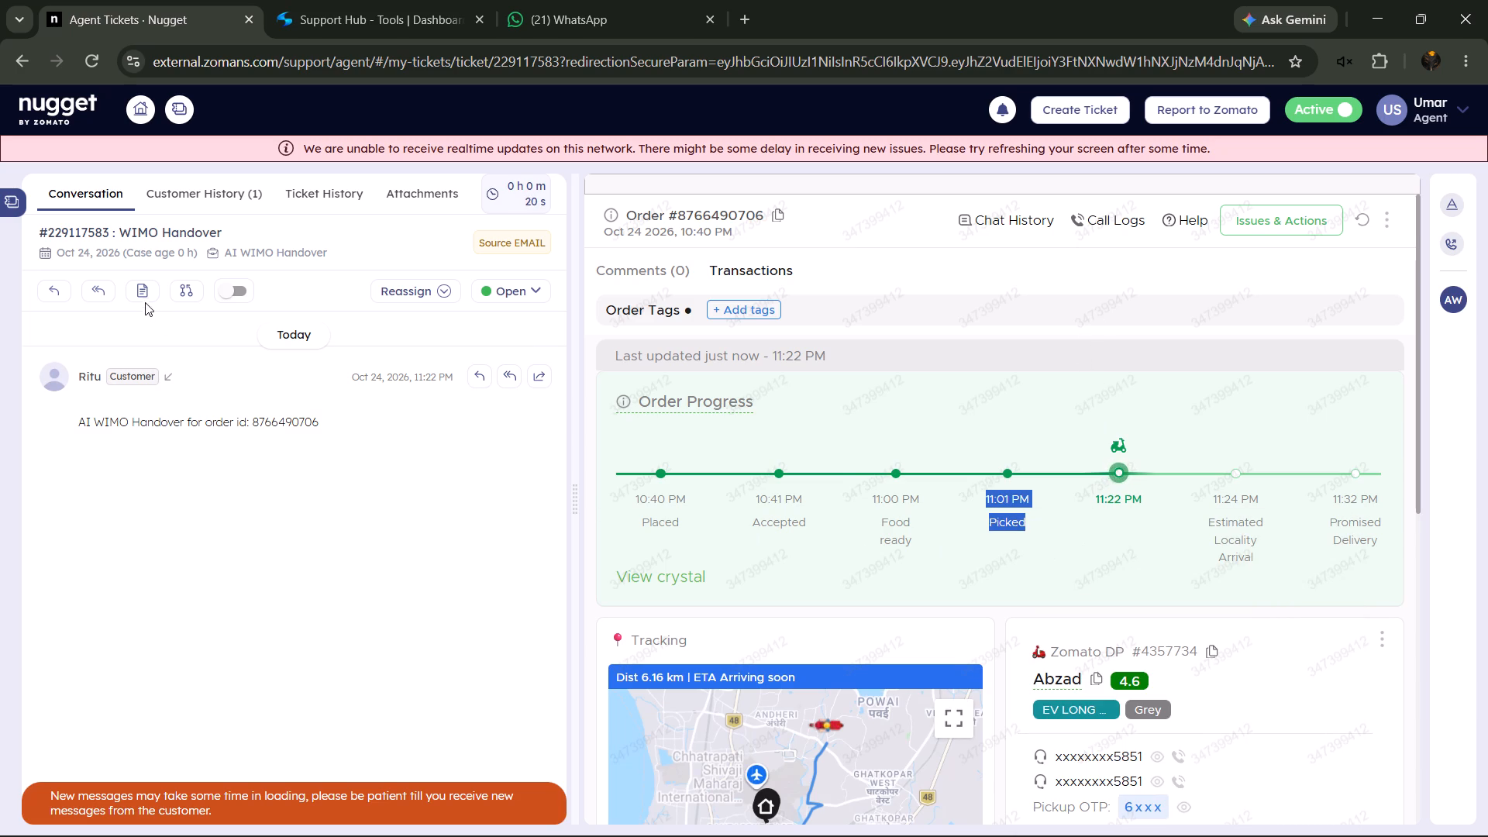
pyautogui.click(136, 291)
pyautogui.rightClick(670, 462)
pyautogui.click(823, 567)
pyautogui.click(890, 569)
pyautogui.click(919, 579)
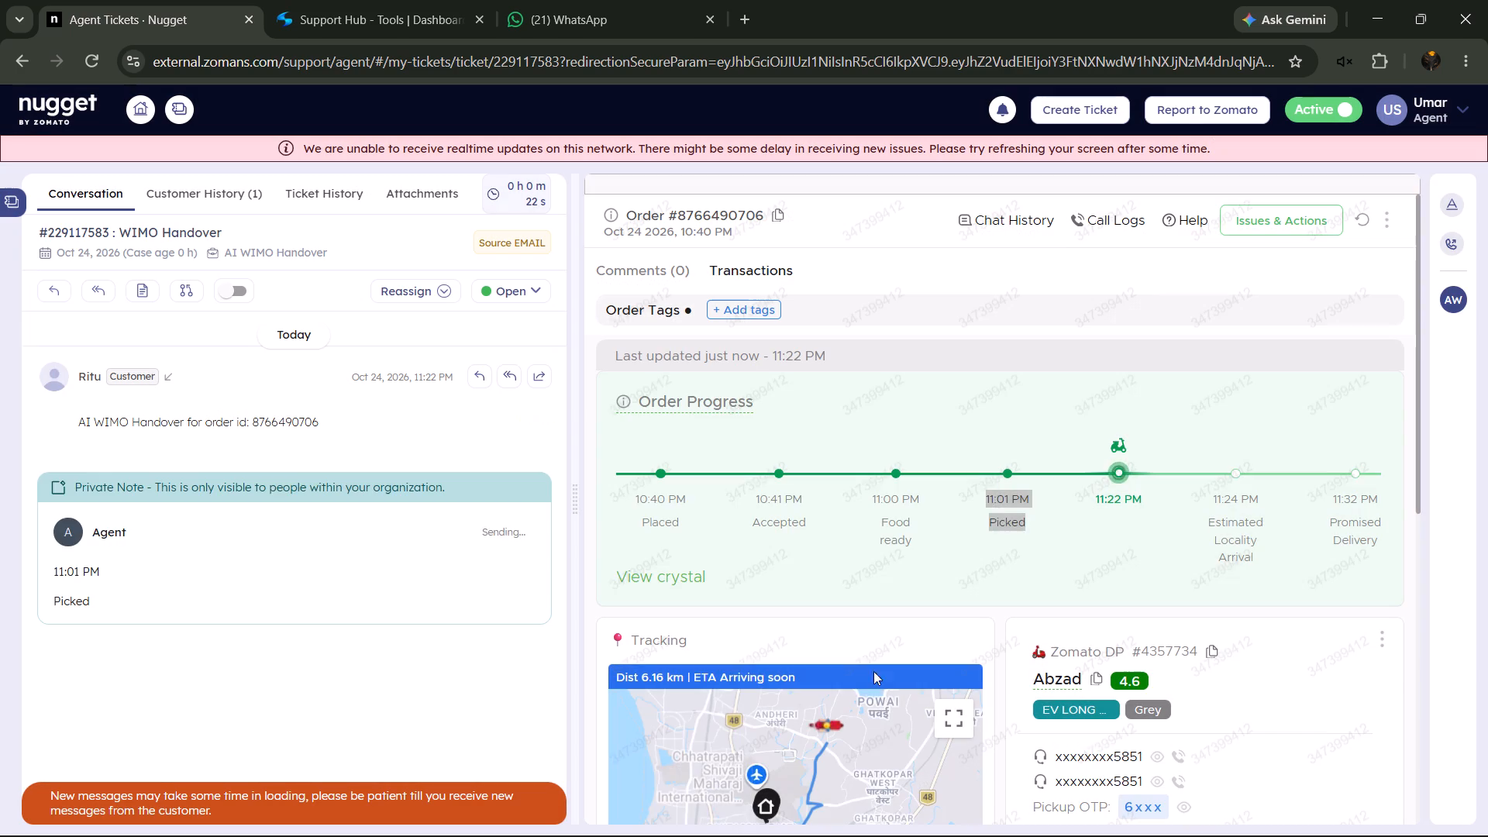
# Log the tracking status "Dist 6.16 km | ETA Arriving soon" as a private note on the ticket.
pyautogui.moveTo(862, 680); pyautogui.dragTo(614, 672)
pyautogui.rightClick(637, 670)
pyautogui.click(729, 395)
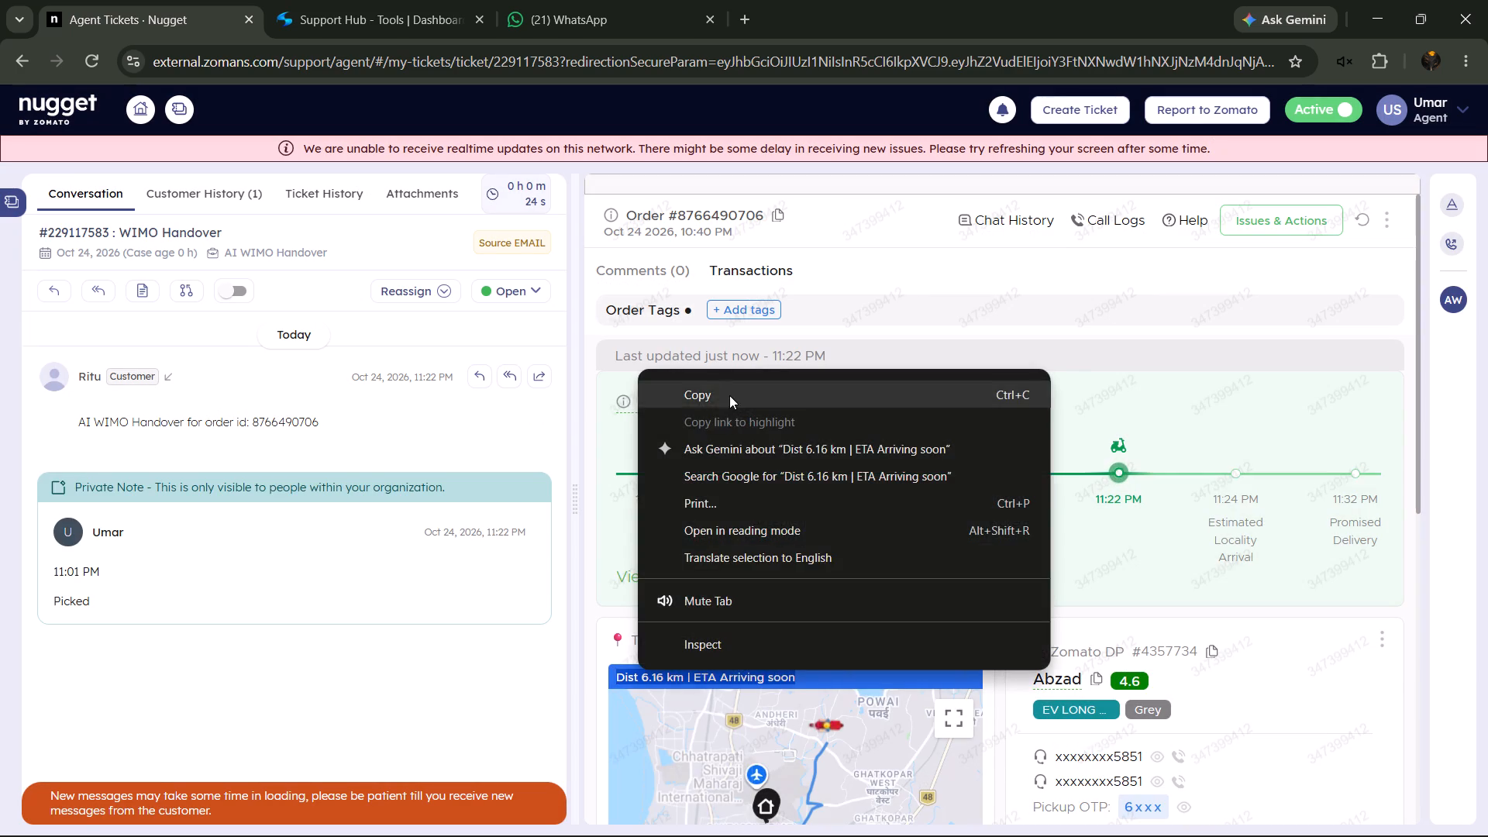
pyautogui.click(142, 292)
pyautogui.rightClick(677, 433)
pyautogui.click(815, 563)
pyautogui.click(950, 584)
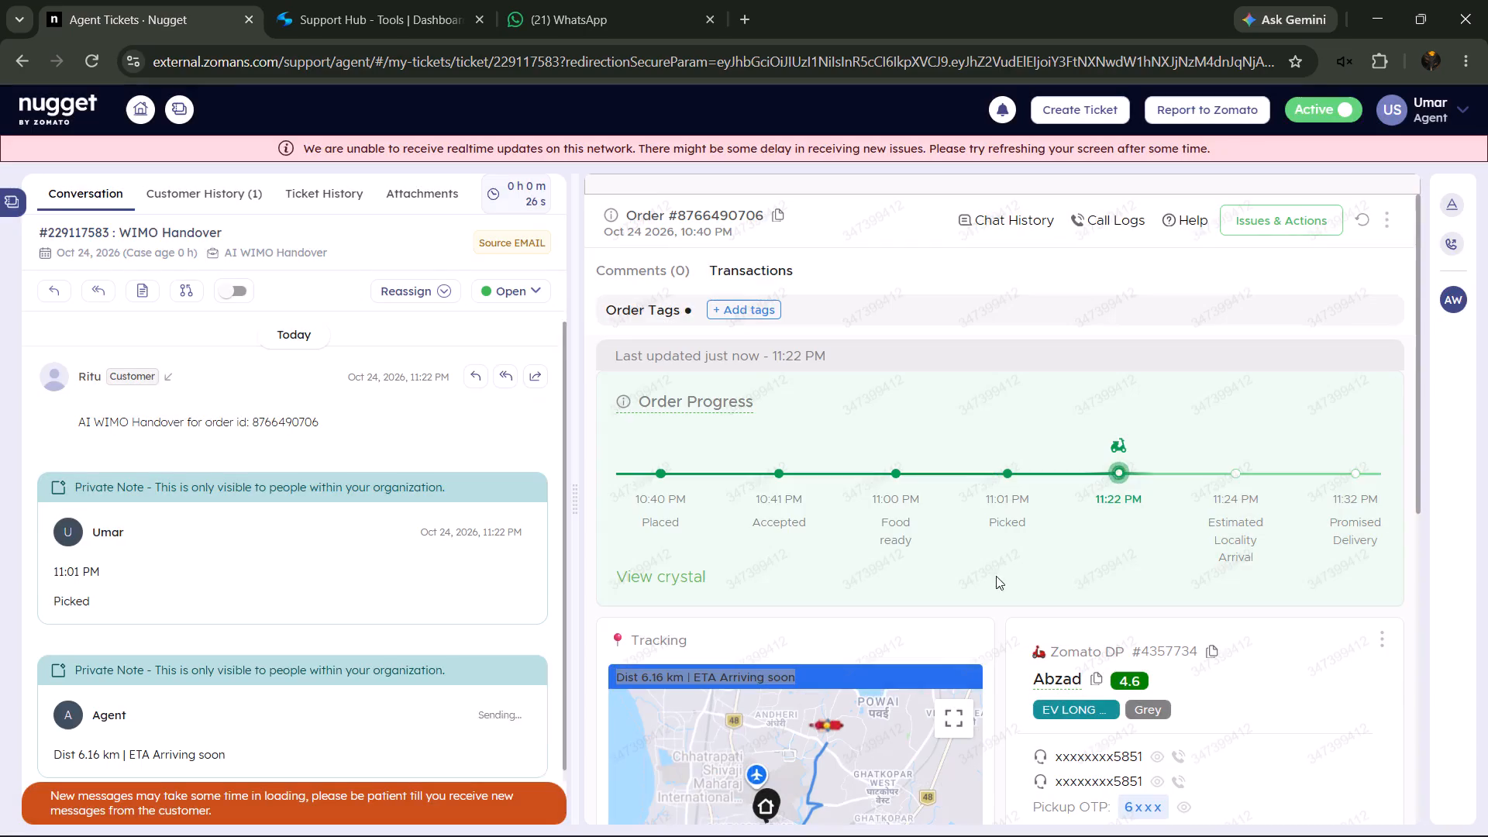
# Place another callback call to the order's delivery partner using the first listed number.
pyautogui.scroll(-2, 1206, 550)
pyautogui.click(1173, 564)
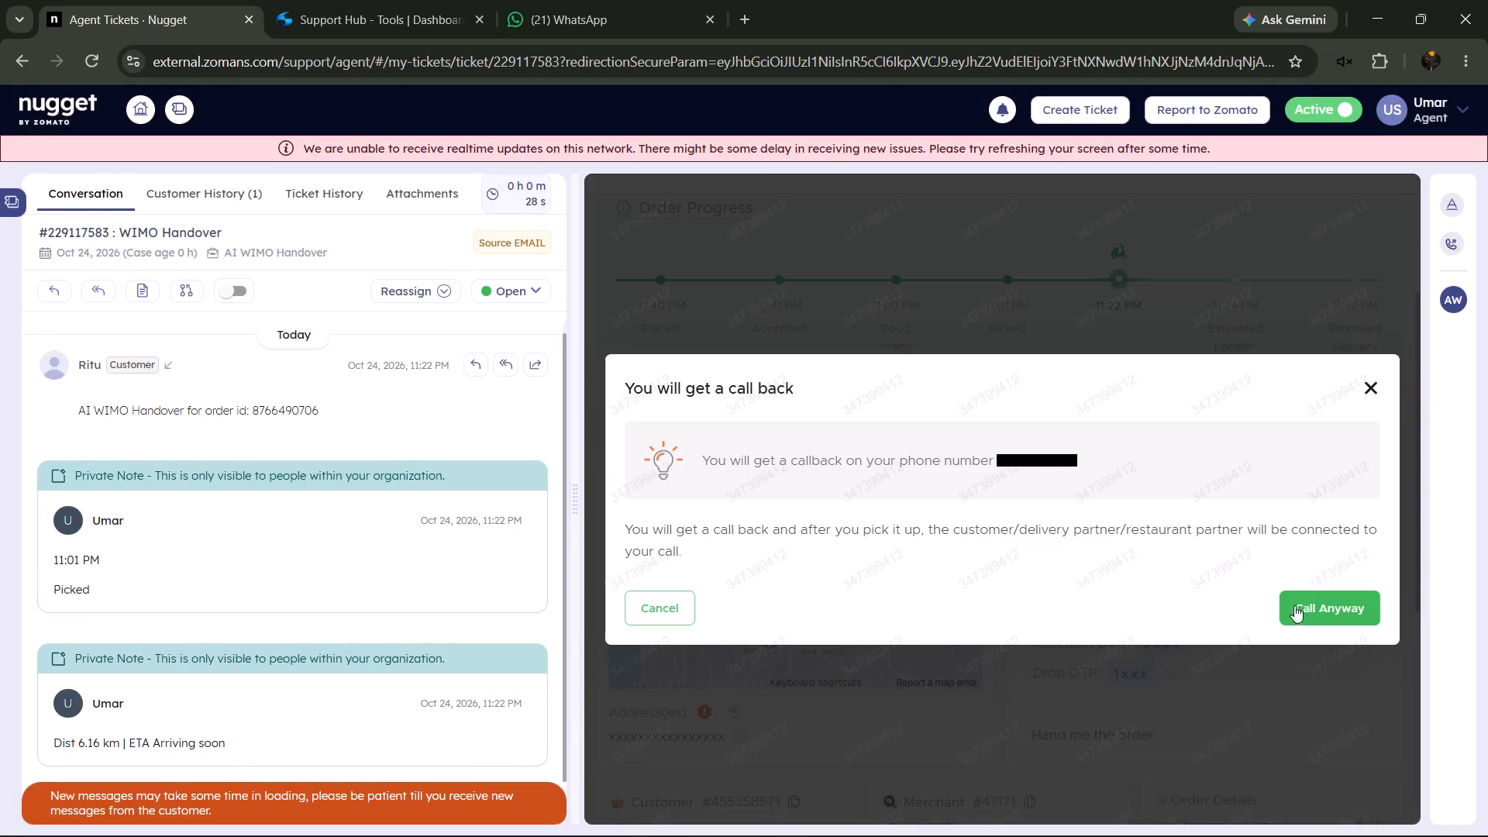
pyautogui.click(1304, 608)
# Add the copied tracking status "Dist 6.16 km | ETA Arriving soon" as a second private note.
pyautogui.click(145, 294)
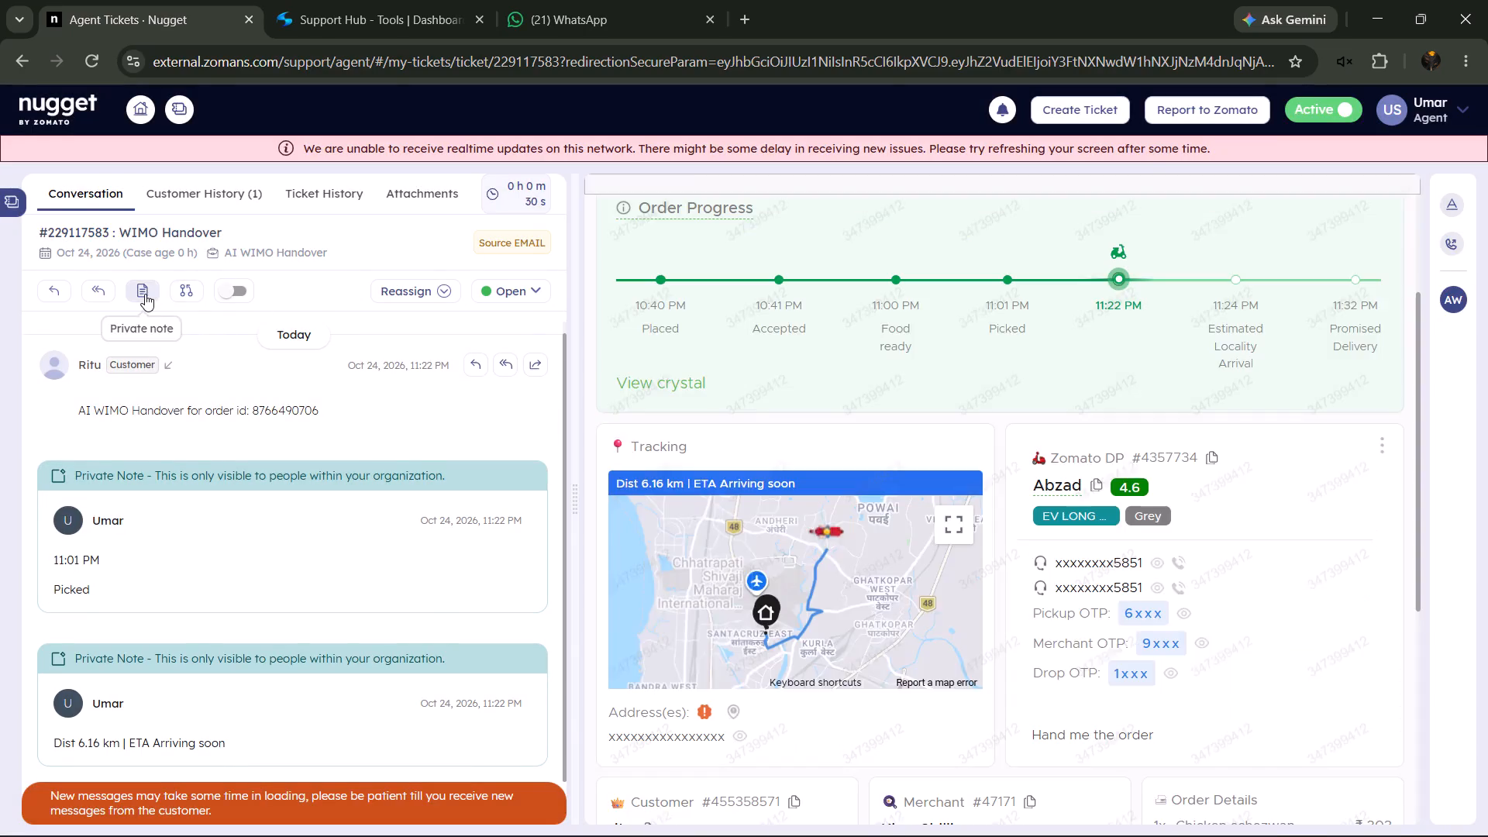
pyautogui.rightClick(859, 478)
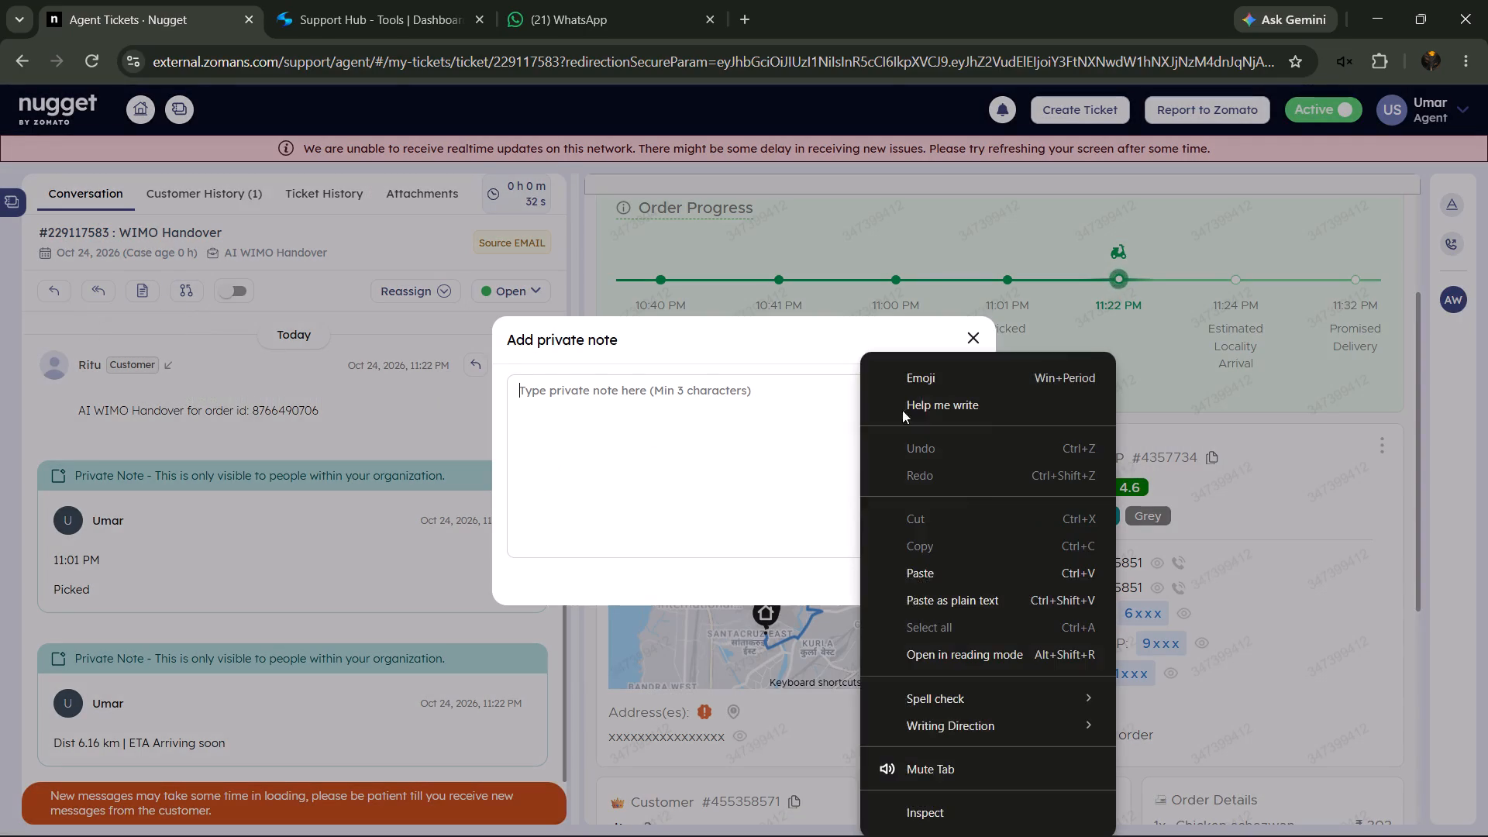
pyautogui.click(981, 585)
pyautogui.click(939, 573)
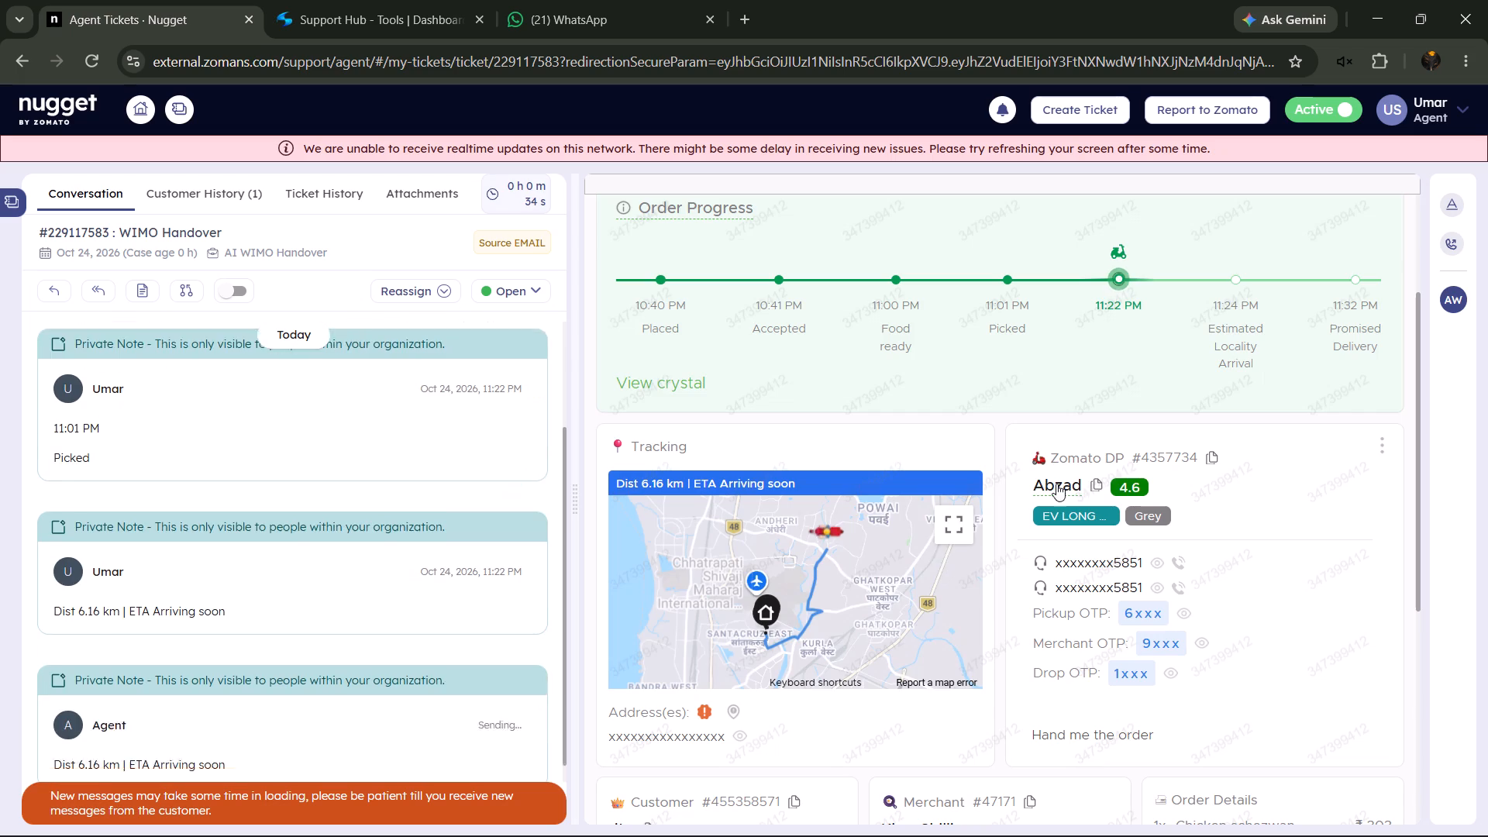
# Add a private note to the ticket reading "no delay in the order".
pyautogui.scroll(5, 1207, 497)
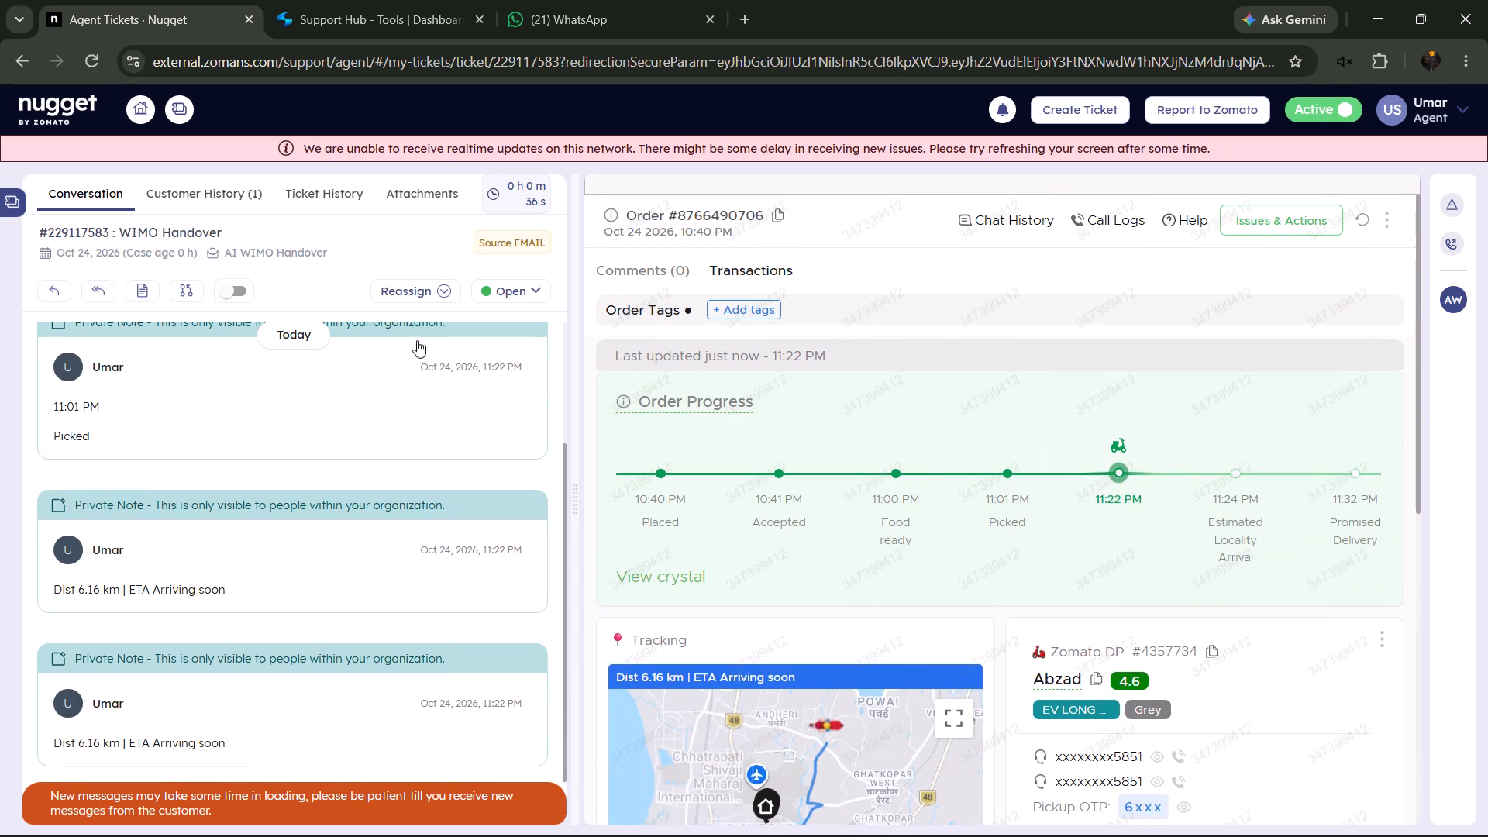
pyautogui.click(152, 290)
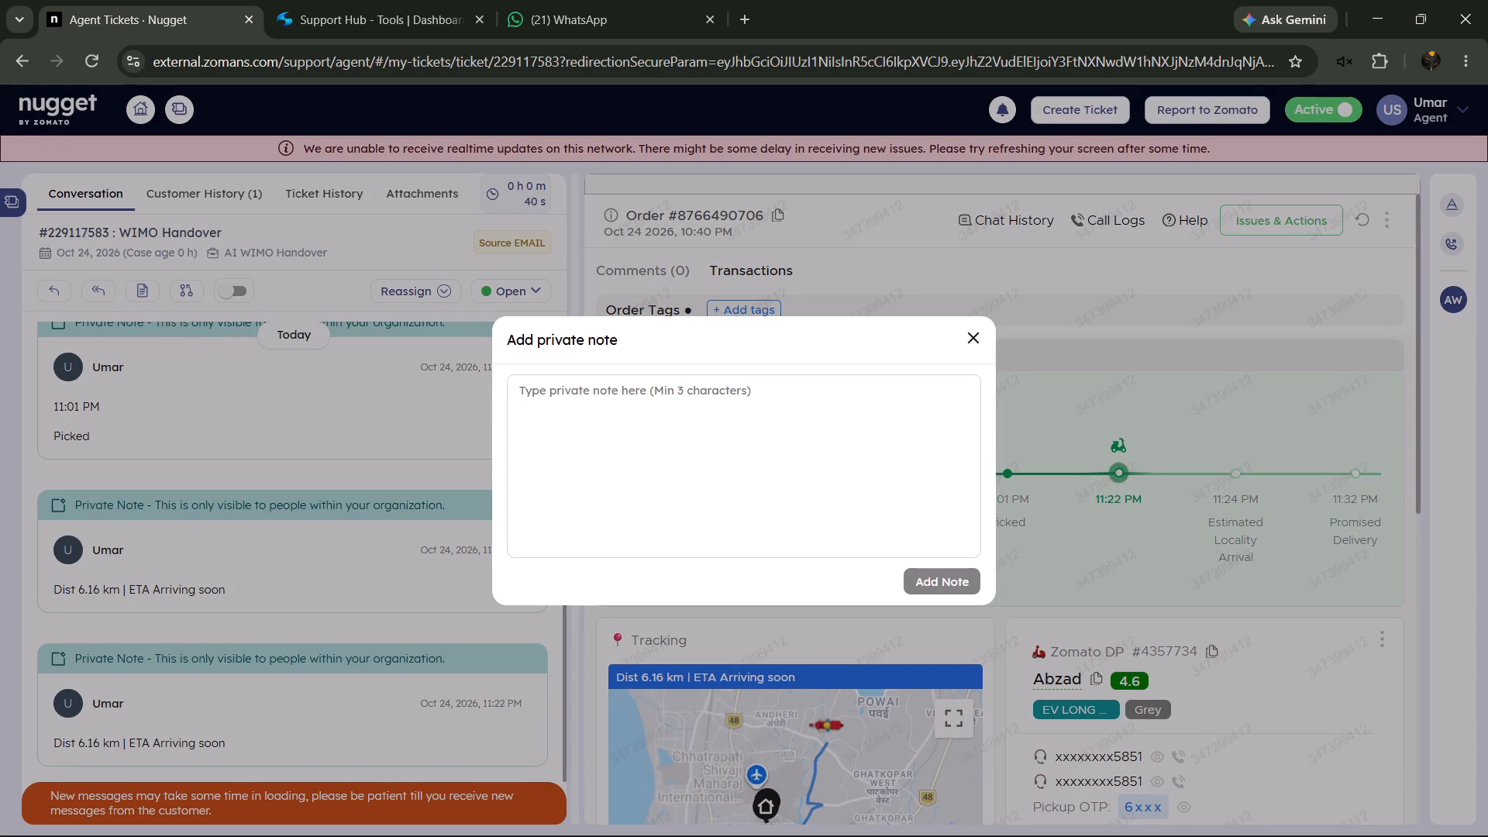
pyautogui.write('no s')
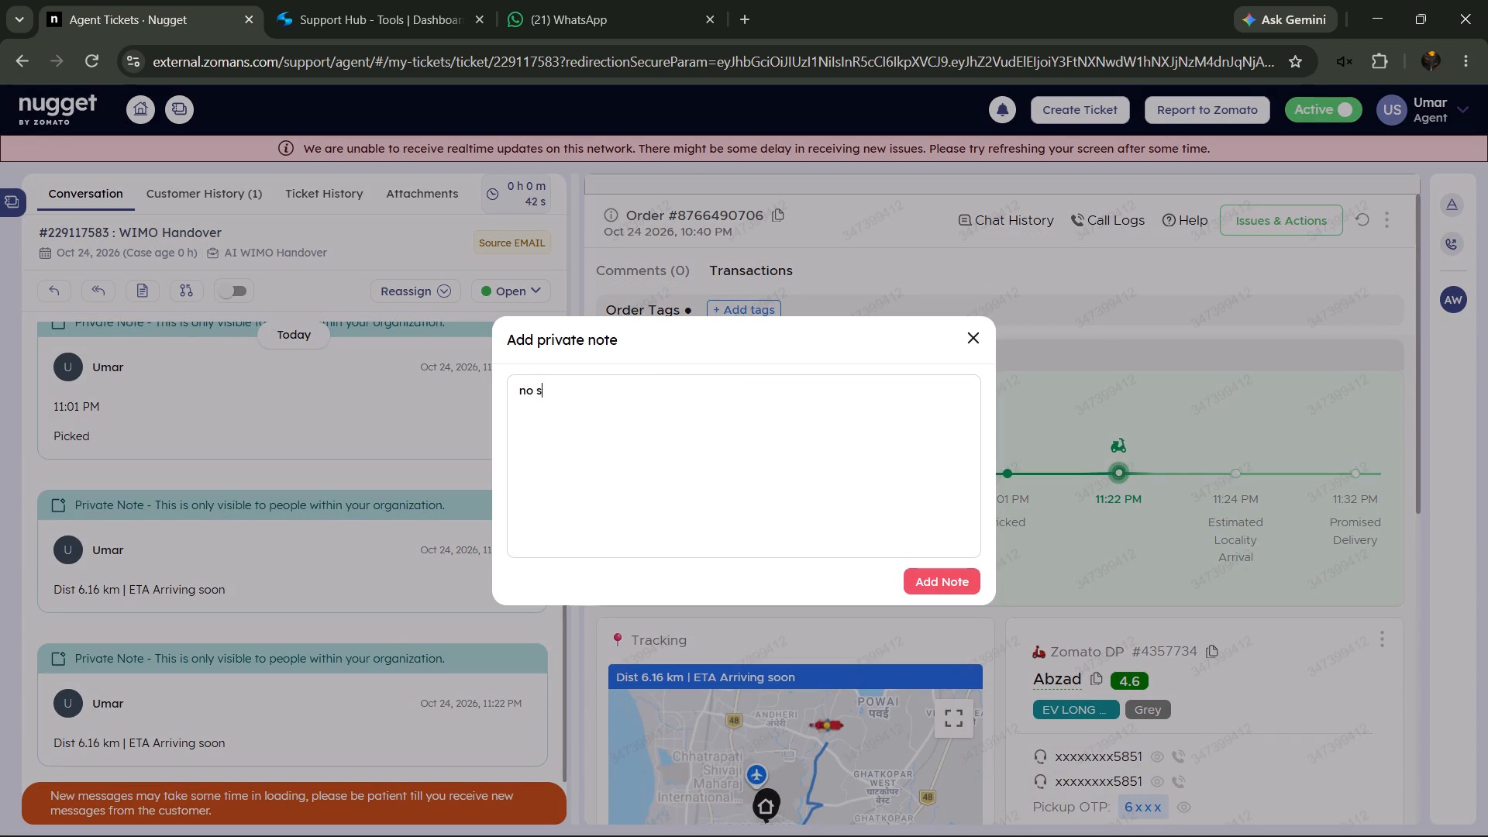
pyautogui.press('BackSpace')
pyautogui.write('delay in r')
pyautogui.press('BackSpace')
pyautogui.write('the')
pyautogui.press('space')
pyautogui.press('o')
pyautogui.write('rder')
pyautogui.click(964, 577)
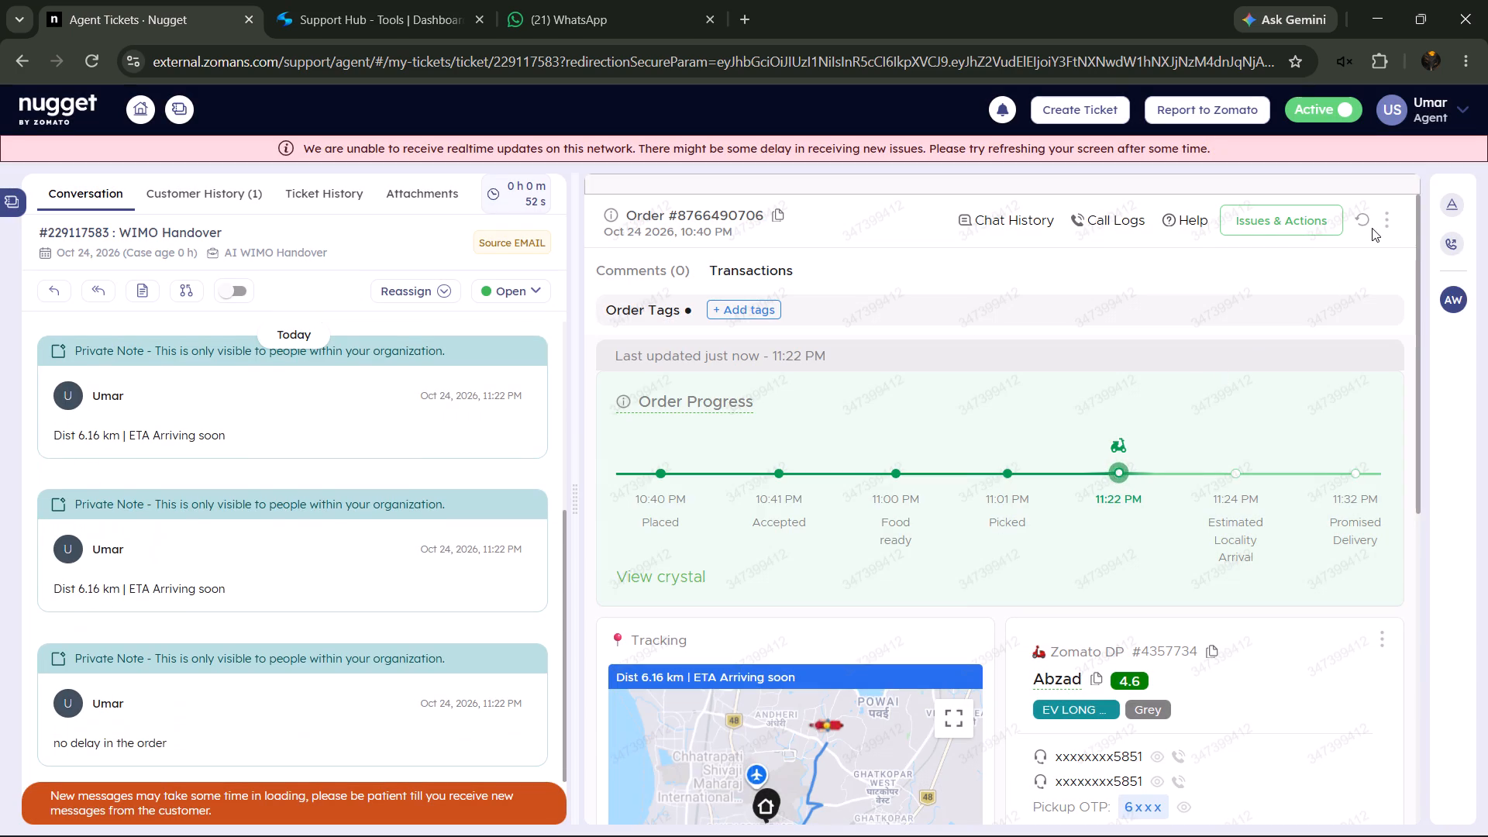
# Refresh the order details to check the latest progress.
pyautogui.click(1362, 225)
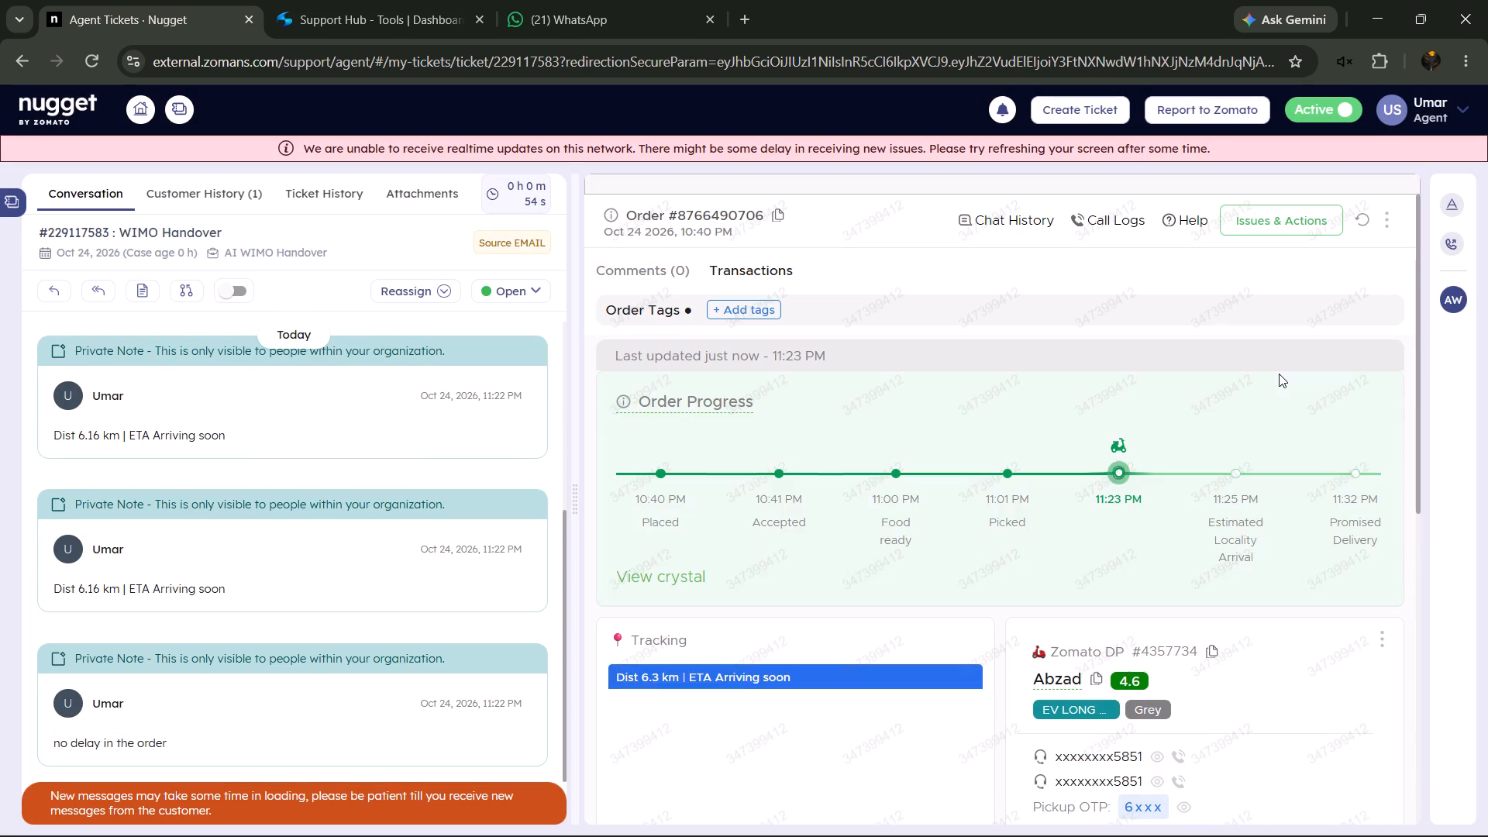
# In the ticket properties, set Can Order Be Delivered to Yes and both Action and Lifeline Action to No Action.
pyautogui.click(1445, 200)
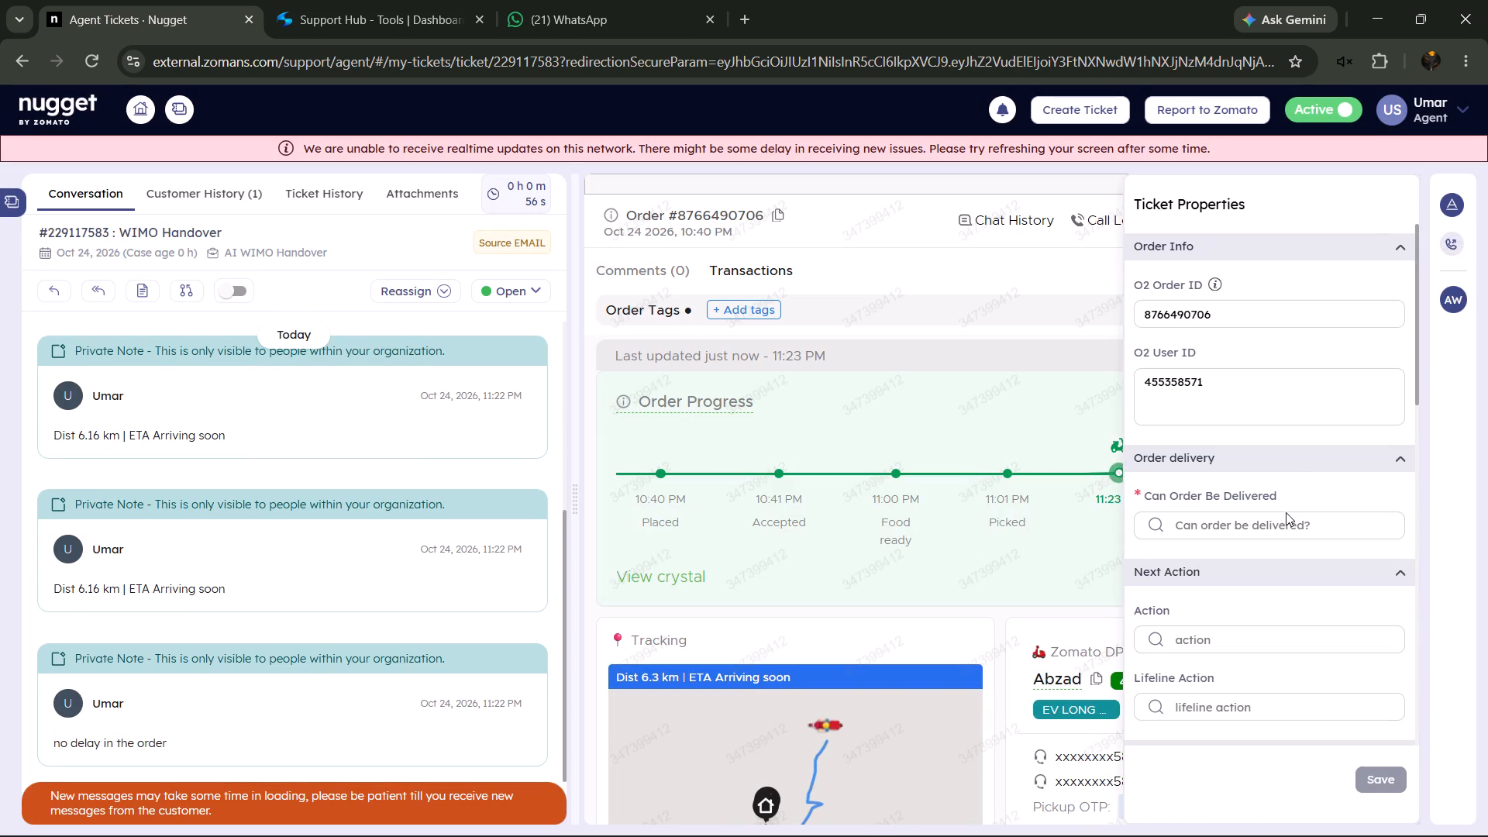
pyautogui.click(1274, 522)
pyautogui.click(1235, 554)
pyautogui.scroll(-3, 1245, 346)
pyautogui.click(1231, 356)
pyautogui.click(1204, 376)
pyautogui.click(1201, 422)
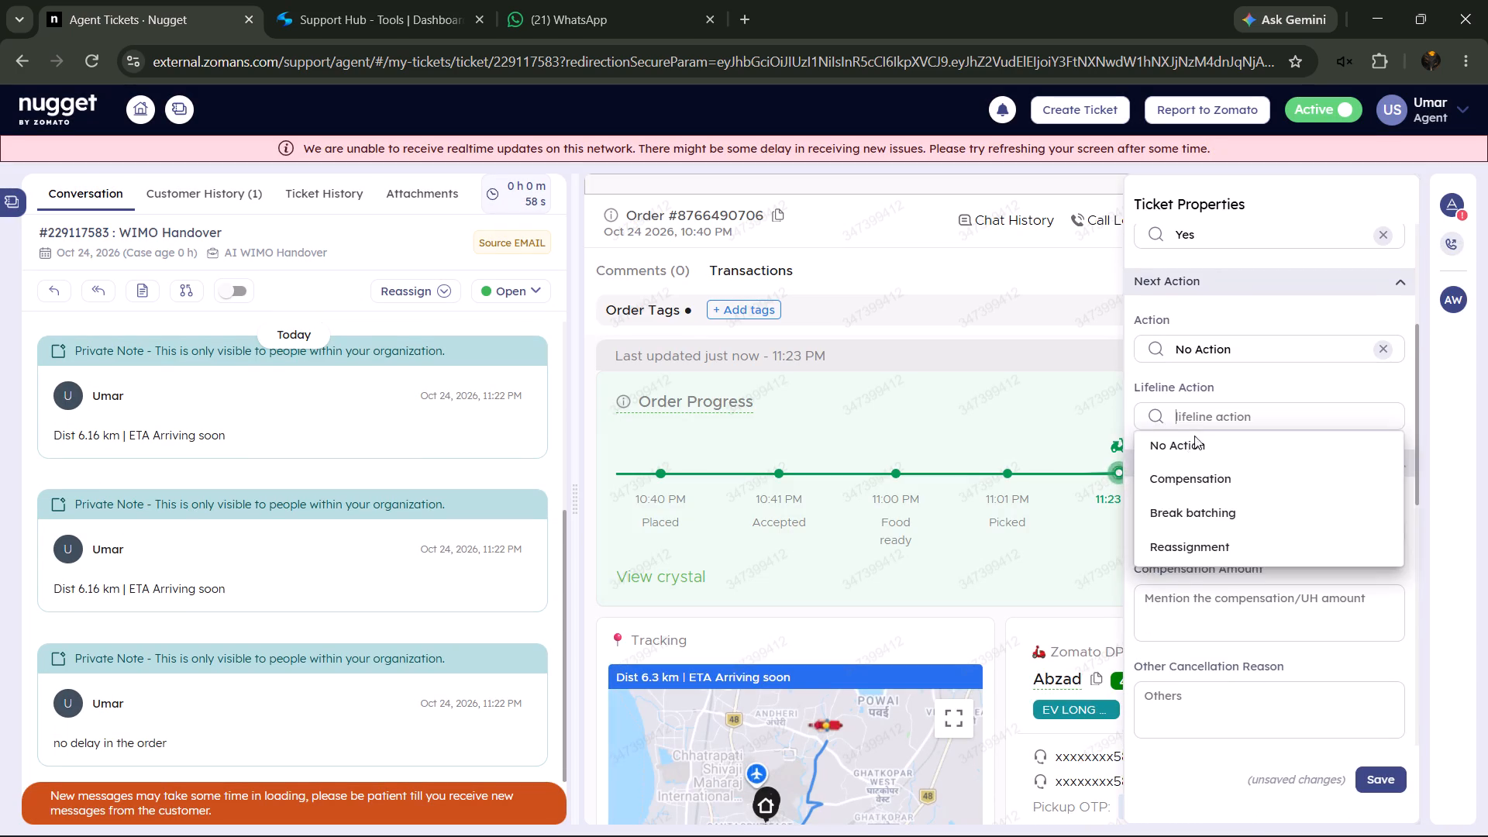
pyautogui.click(1193, 441)
# Set Are Properties Filled to Yes and Order Status Expected Time to "Arrival at cx location" in the ticket properties.
pyautogui.scroll(-9, 1197, 441)
pyautogui.click(1258, 476)
pyautogui.click(1242, 498)
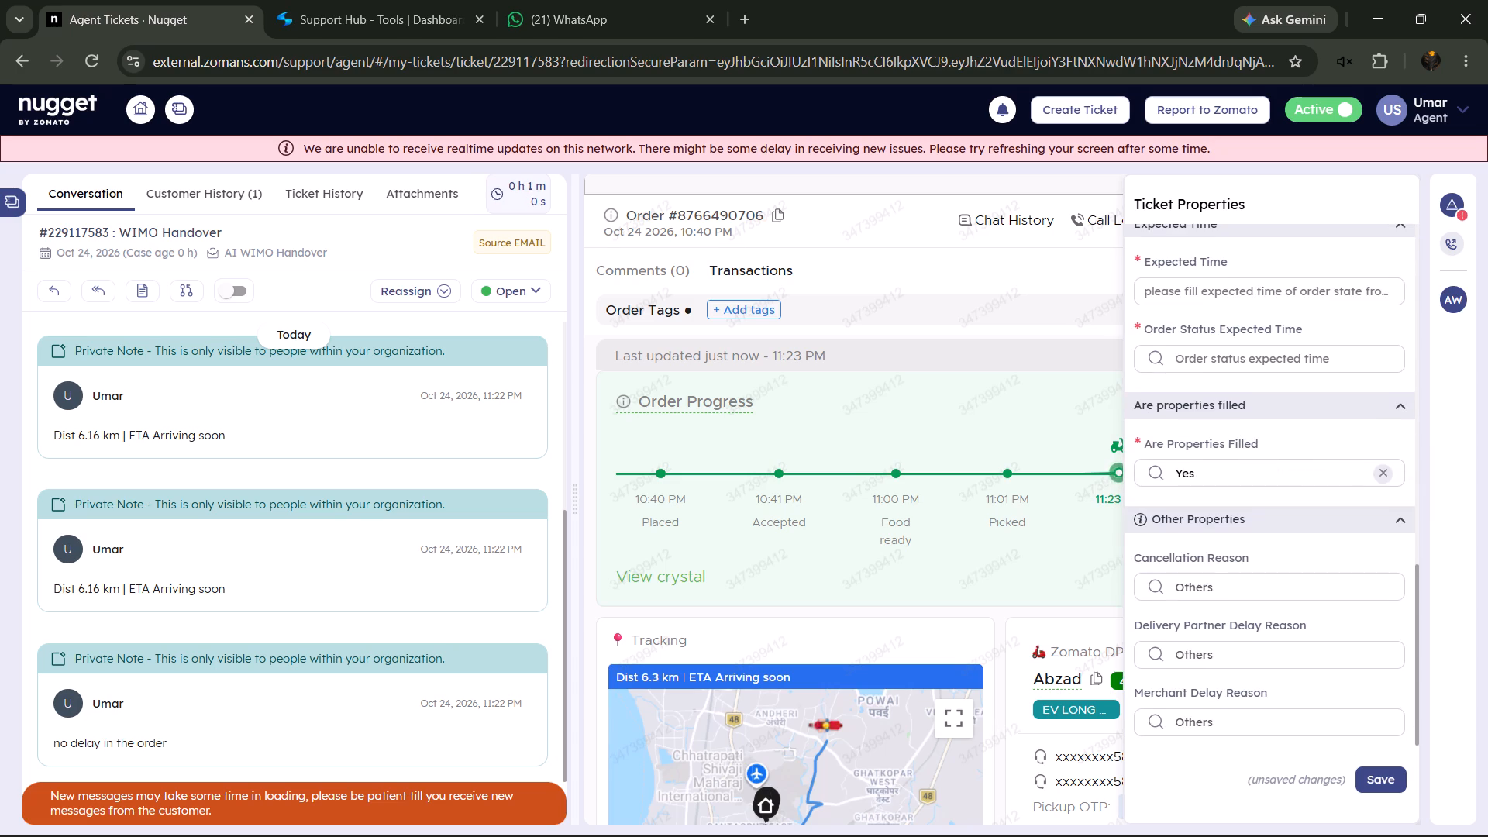
pyautogui.click(1265, 360)
pyautogui.click(1252, 439)
pyautogui.click(1255, 454)
pyautogui.scroll(2, 1251, 501)
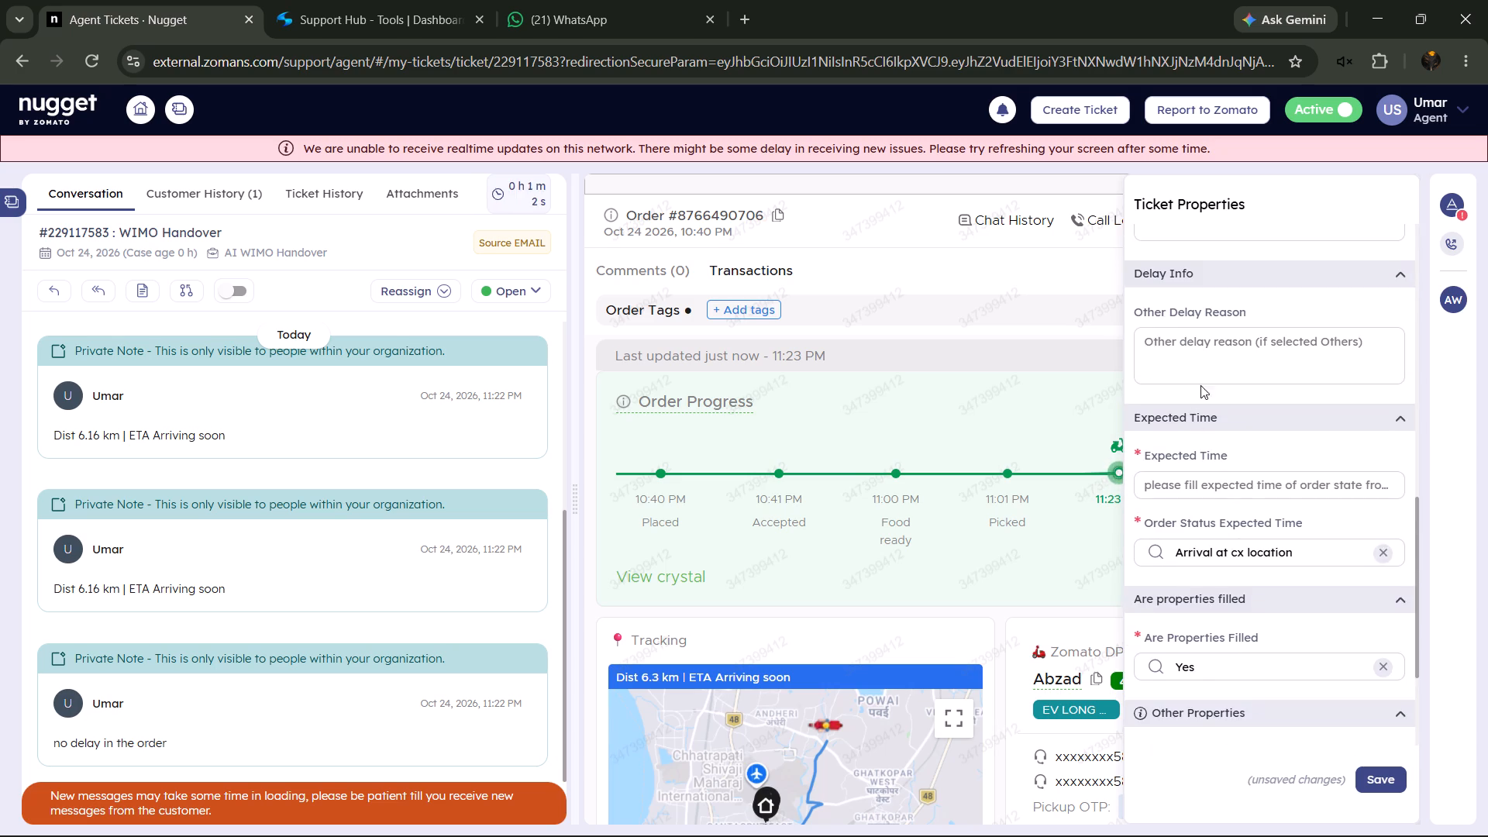
pyautogui.click(1206, 364)
pyautogui.click(1245, 486)
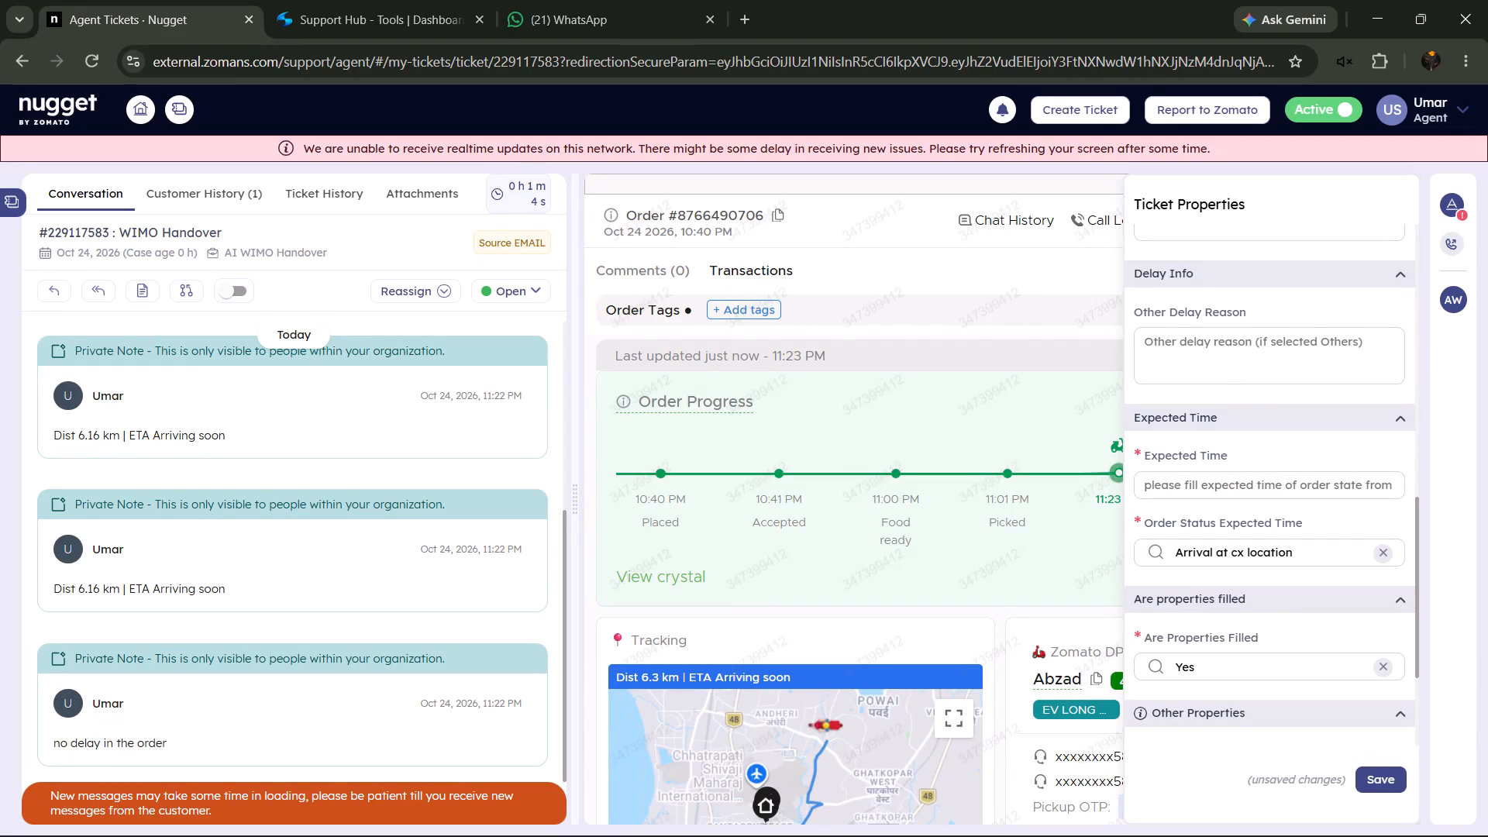
# Monitor the order's progress and the delivery partner's tracking distance by repeatedly refreshing the order details.
pyautogui.click(1444, 212)
pyautogui.scroll(3, 1356, 391)
pyautogui.click(1356, 219)
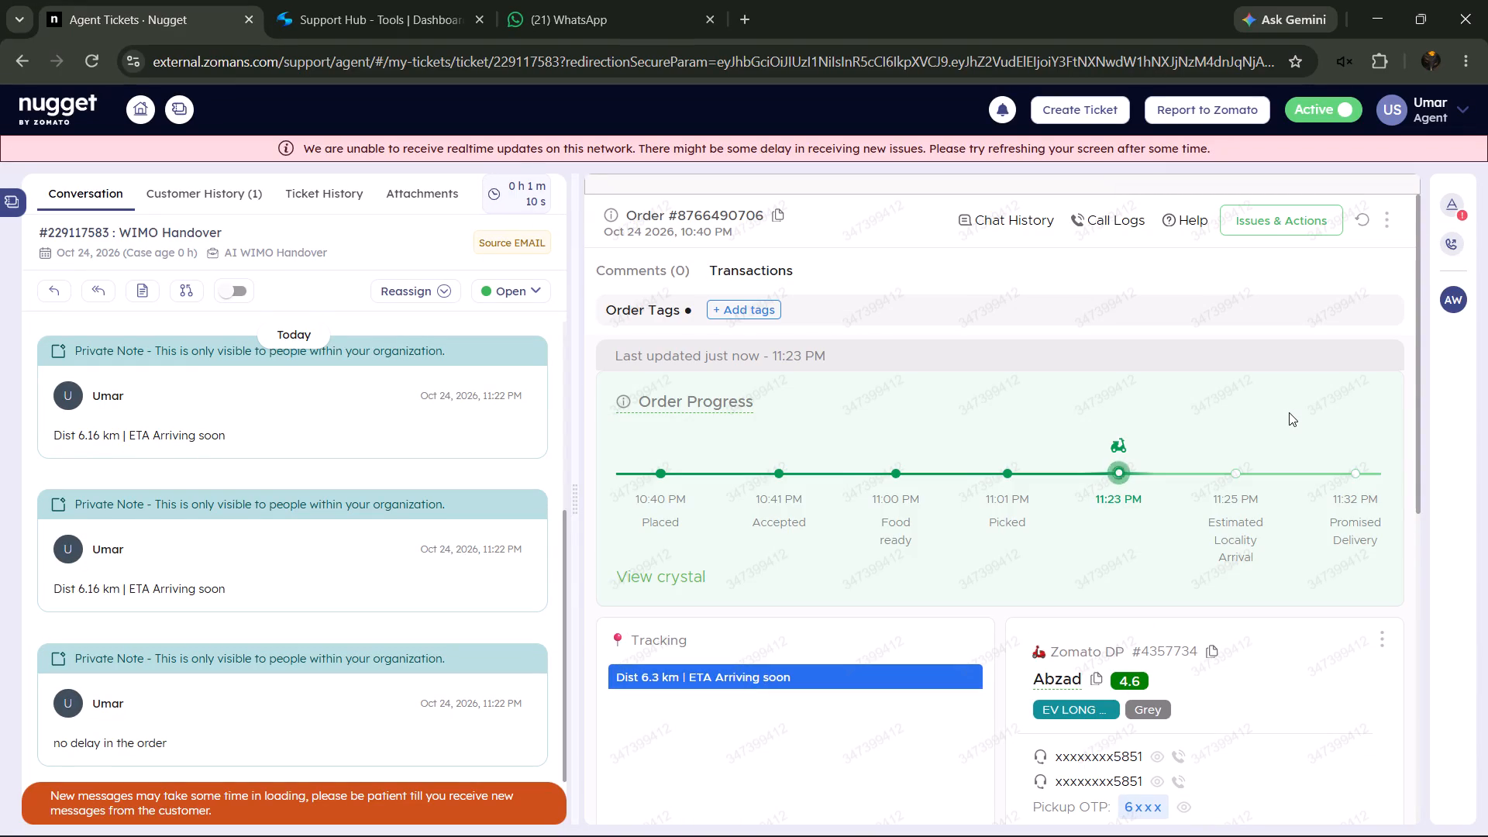
pyautogui.click(1443, 204)
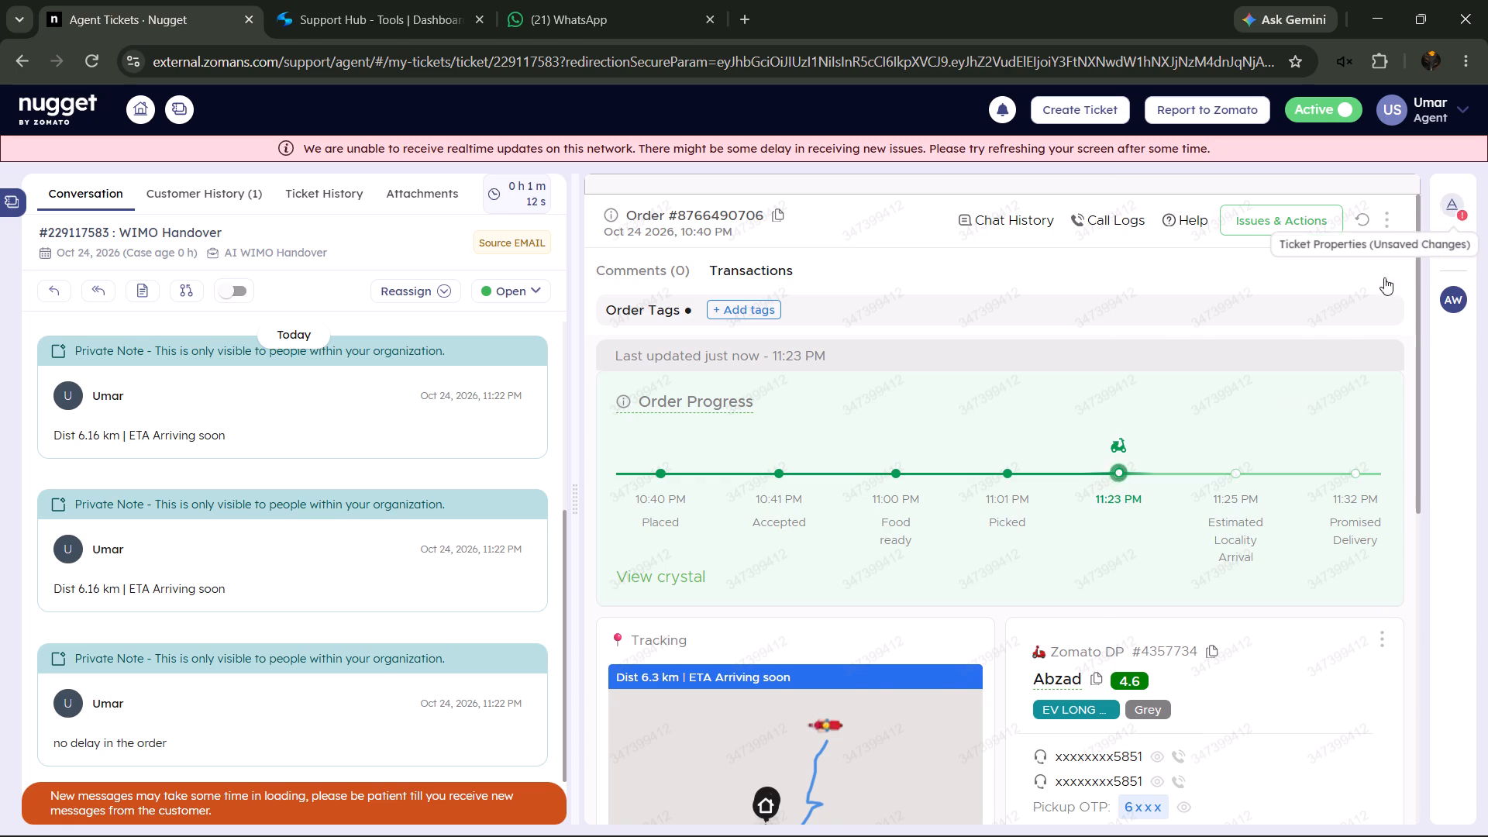
pyautogui.click(1257, 358)
pyautogui.click(1056, 282)
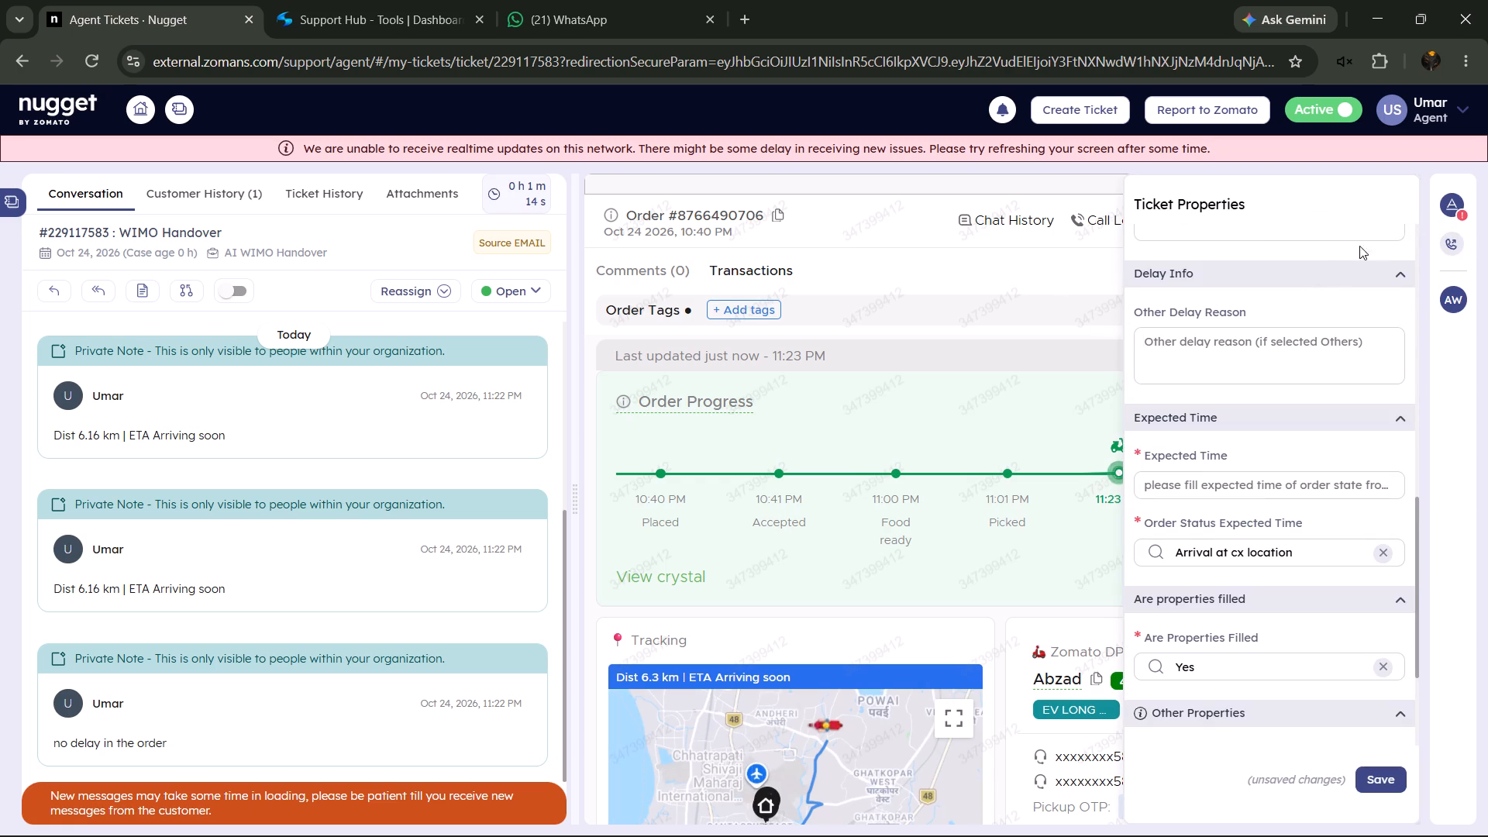
pyautogui.click(1441, 201)
pyautogui.scroll(4, 1320, 360)
pyautogui.click(1359, 217)
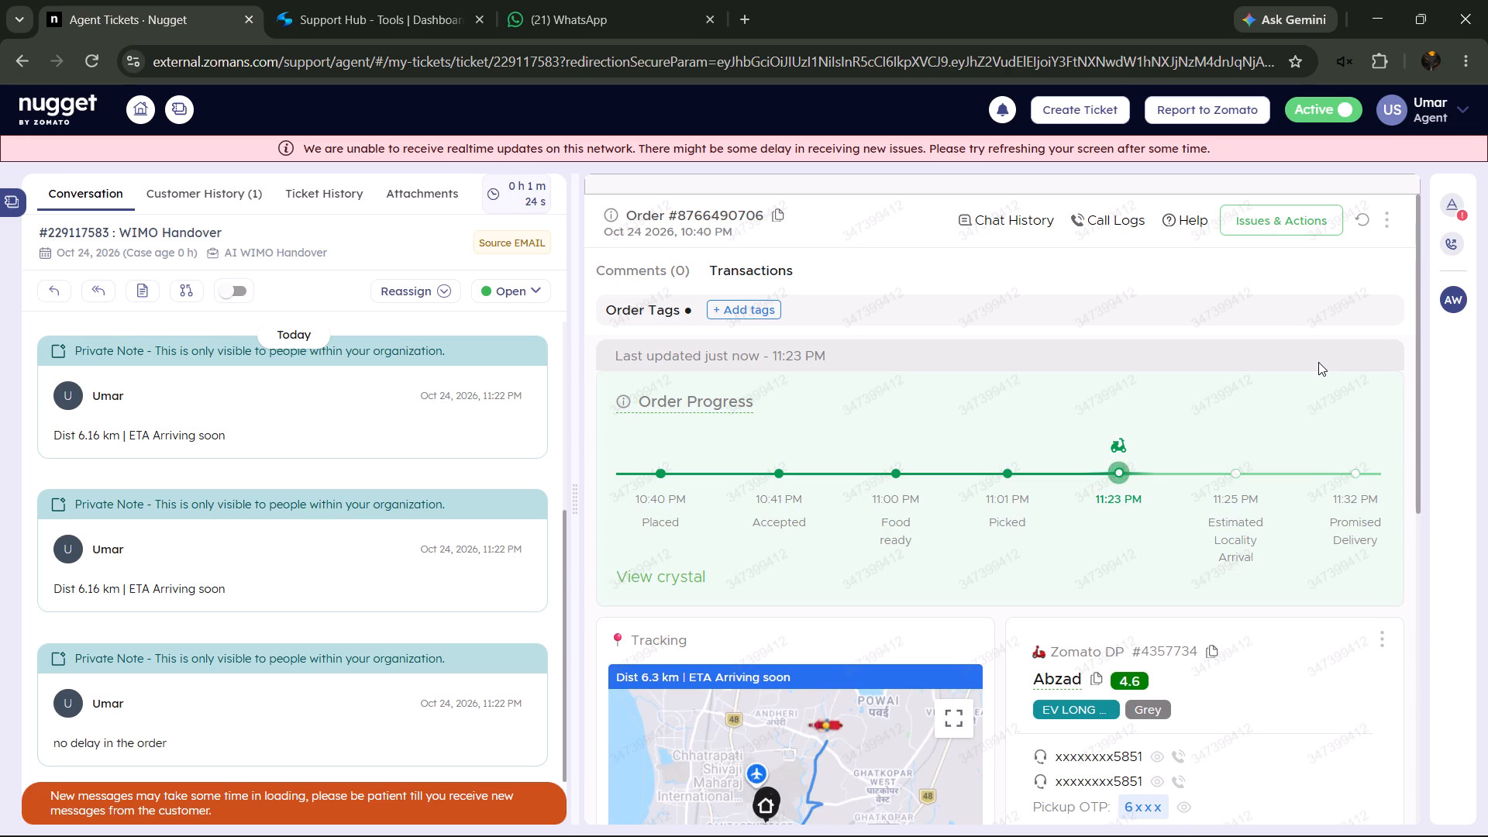
pyautogui.click(1363, 216)
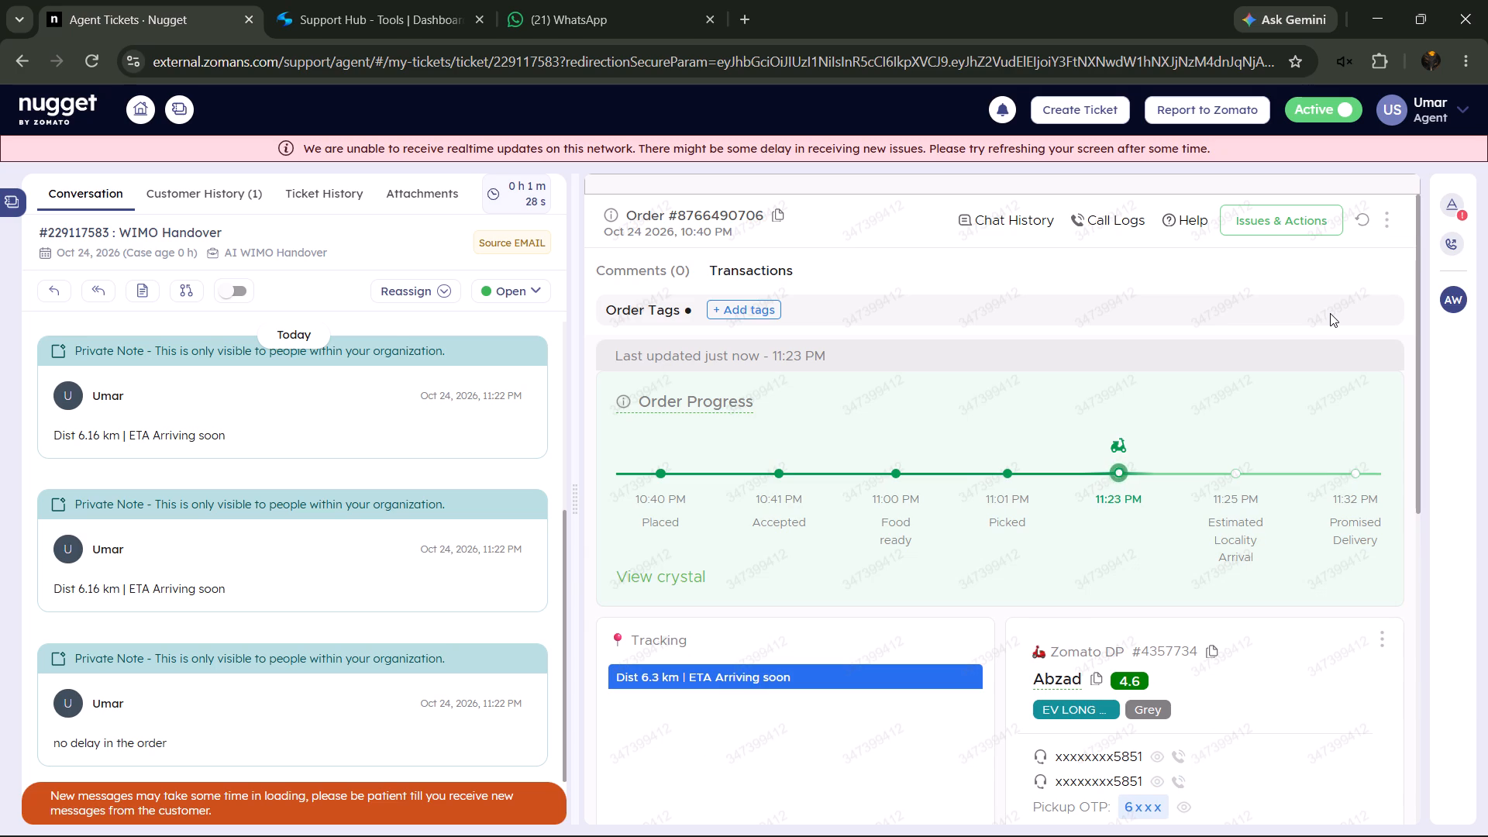
pyautogui.click(1361, 220)
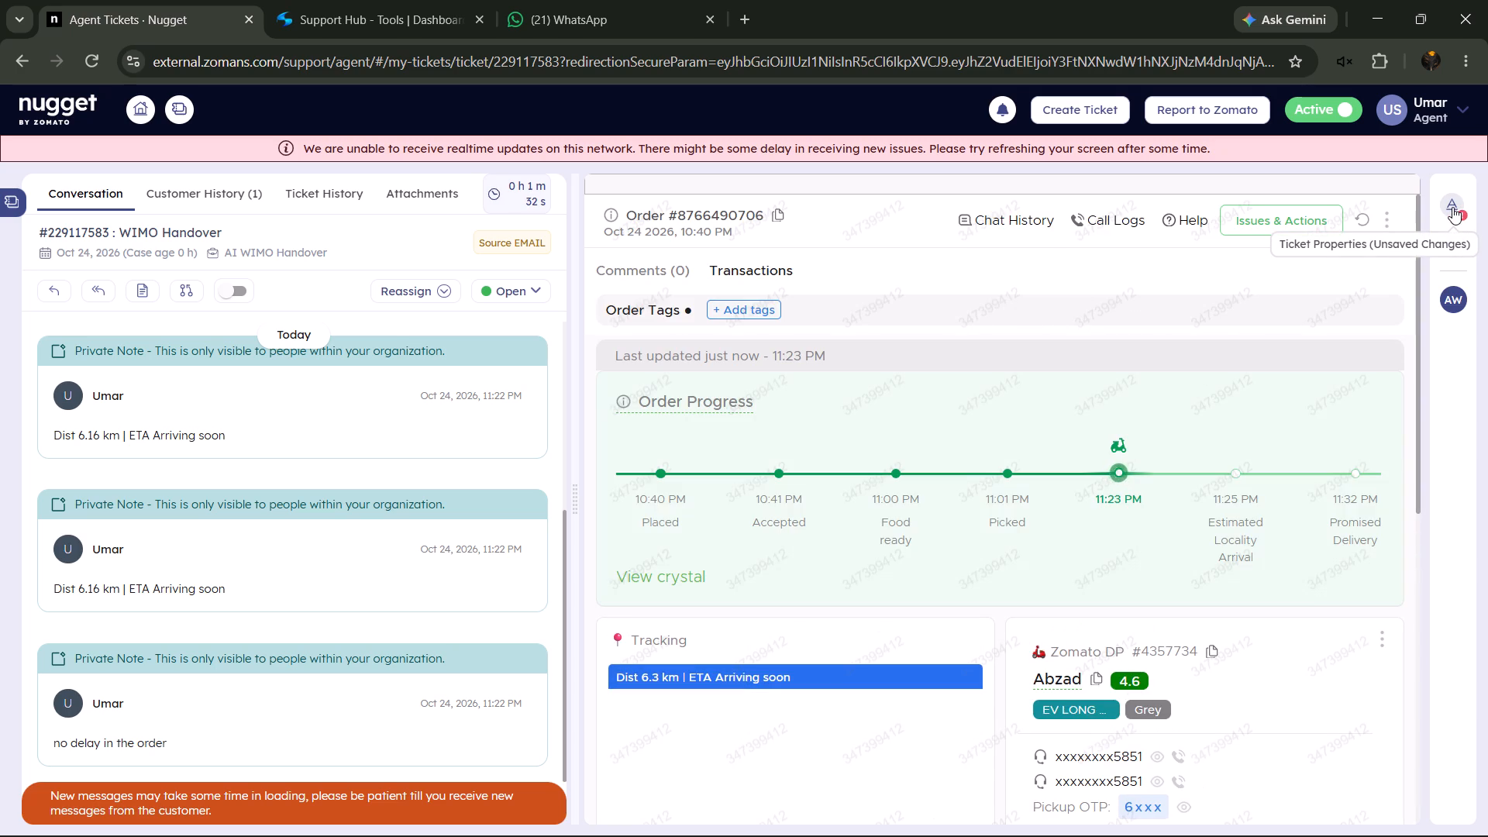
pyautogui.click(1452, 207)
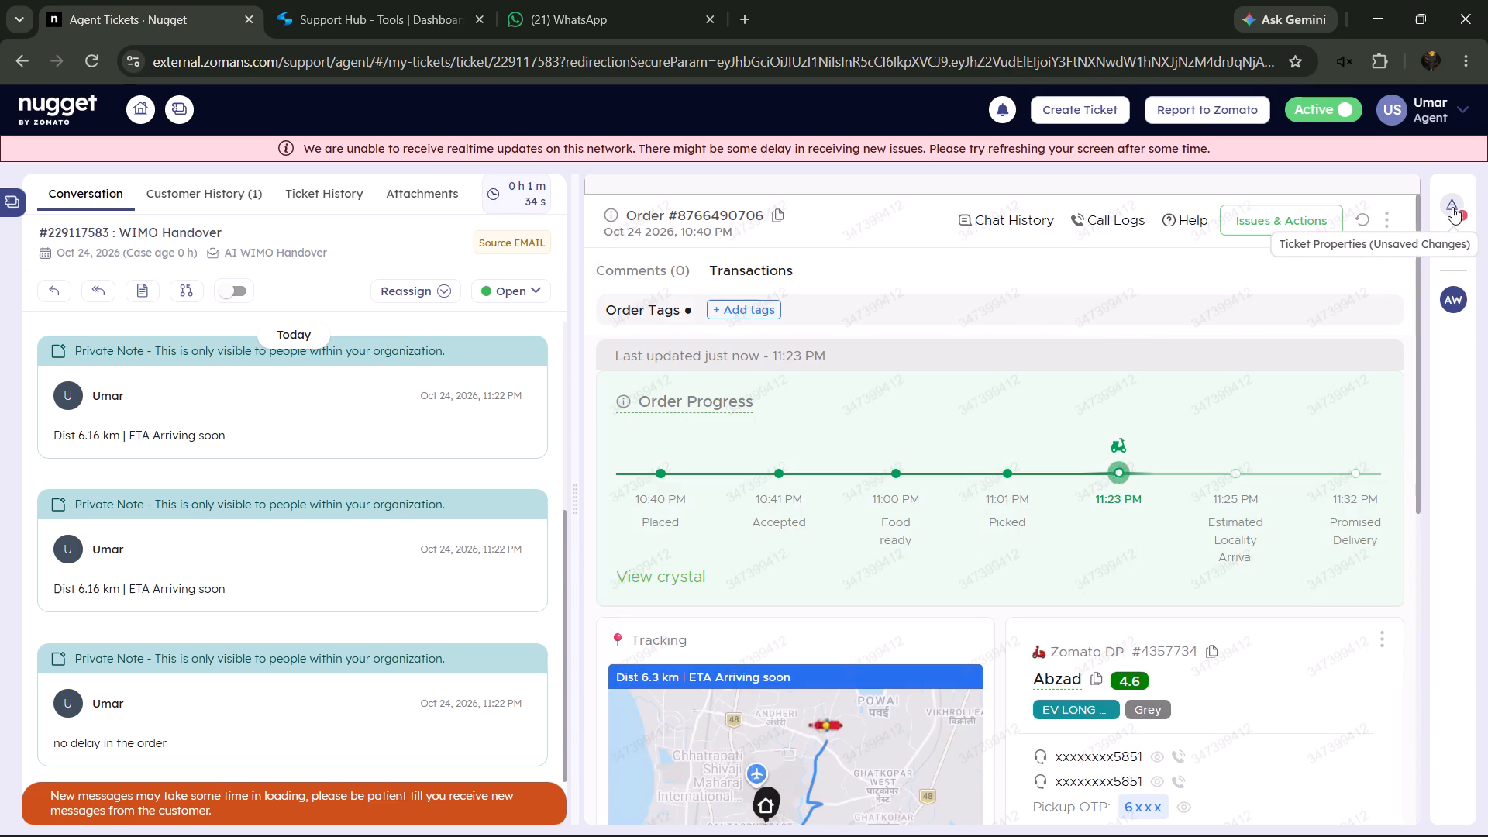
pyautogui.click(1286, 370)
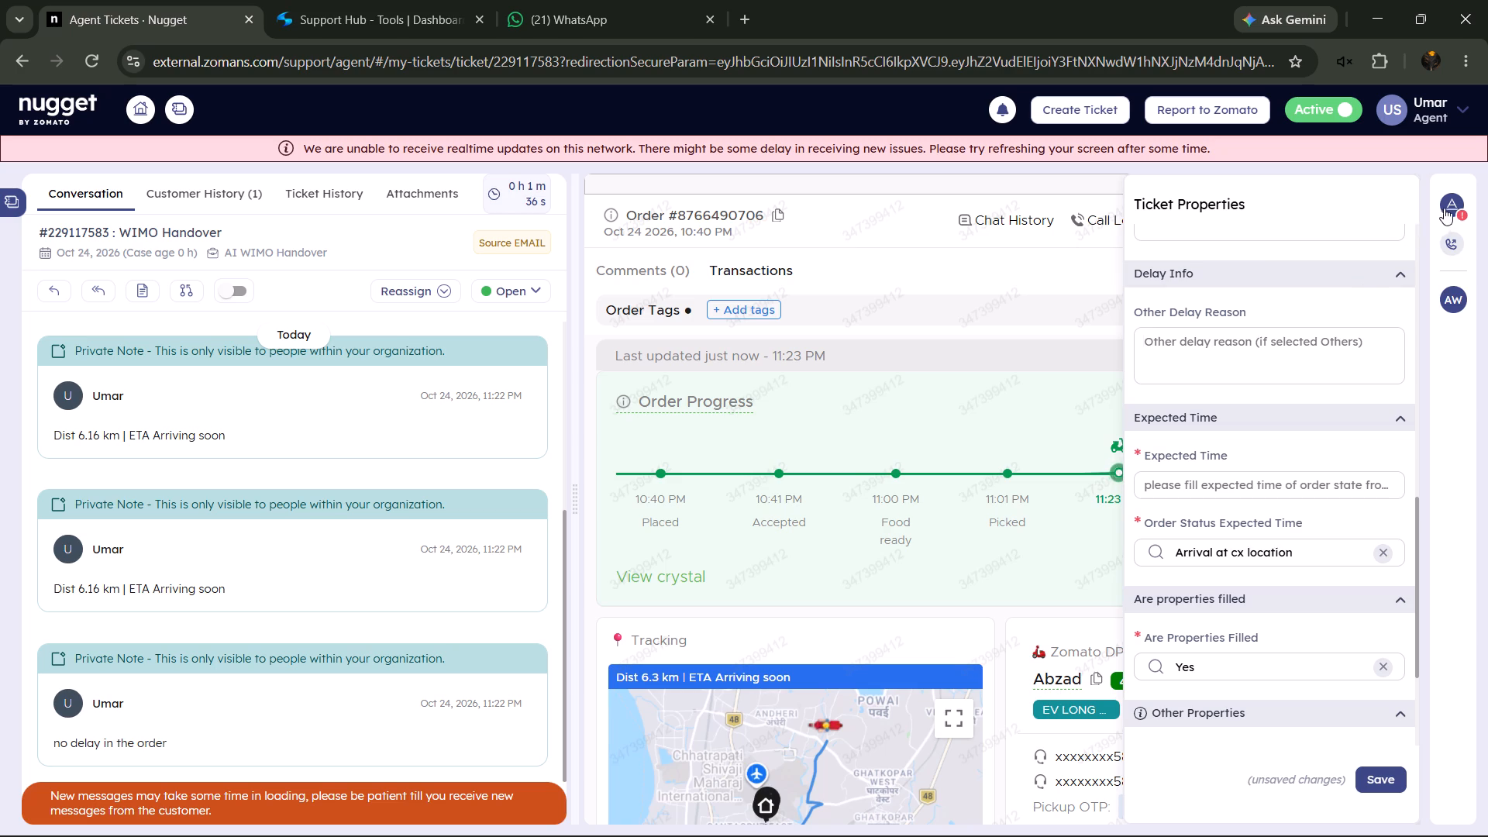
pyautogui.click(1445, 208)
pyautogui.click(1364, 213)
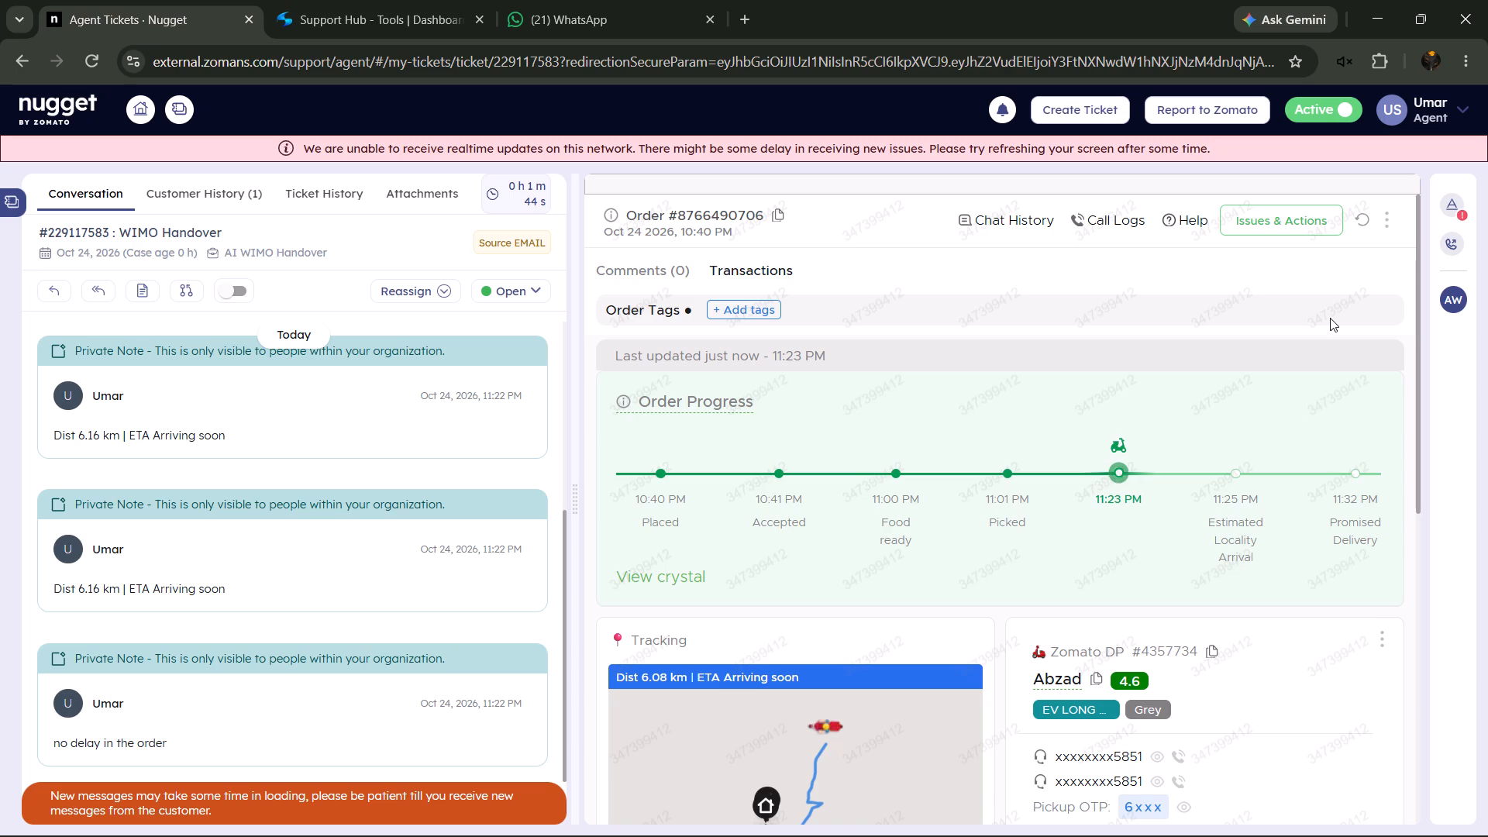
pyautogui.click(1359, 224)
pyautogui.click(1360, 225)
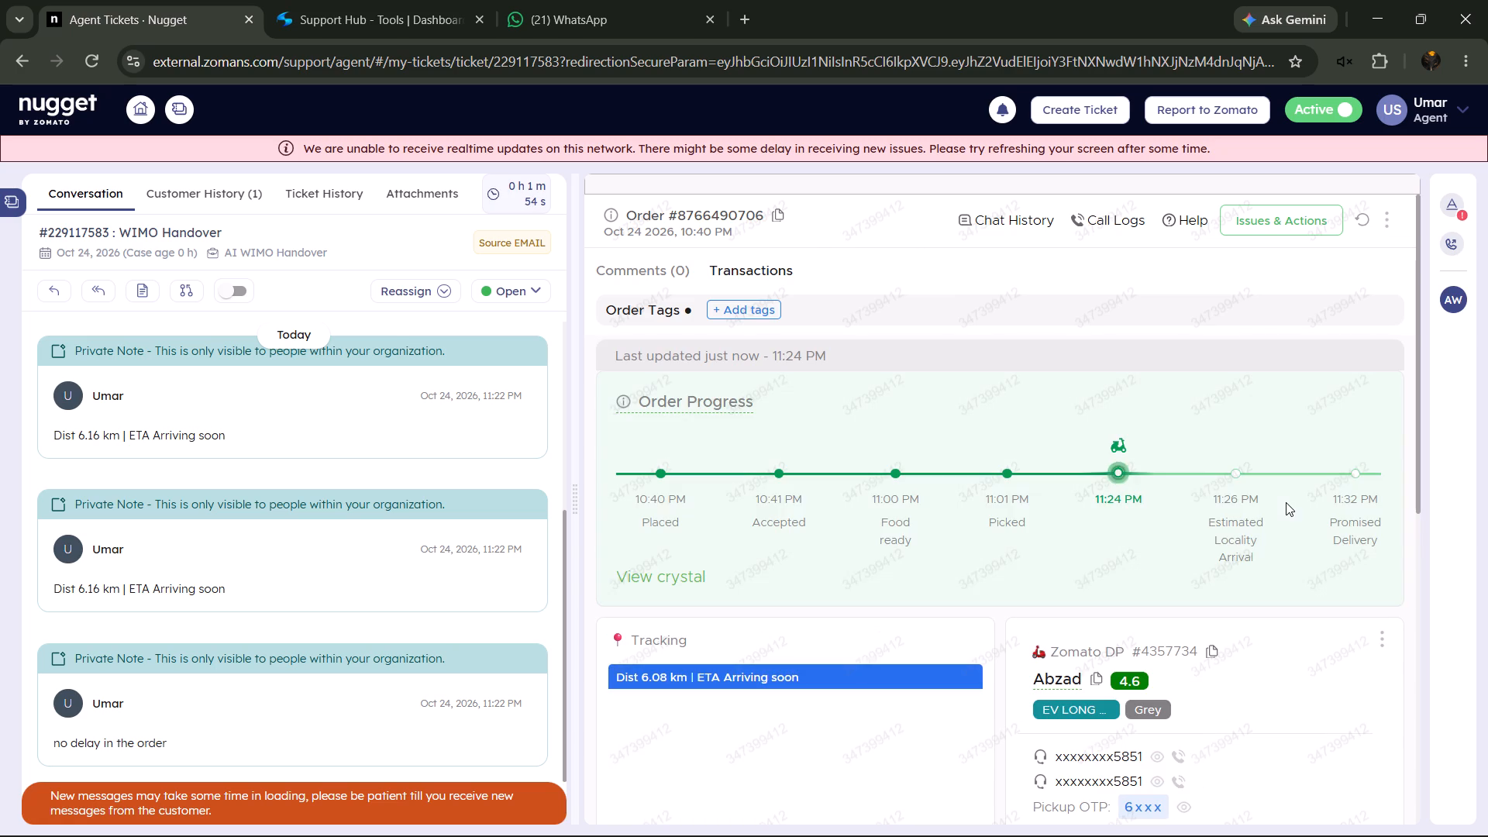
pyautogui.click(1360, 220)
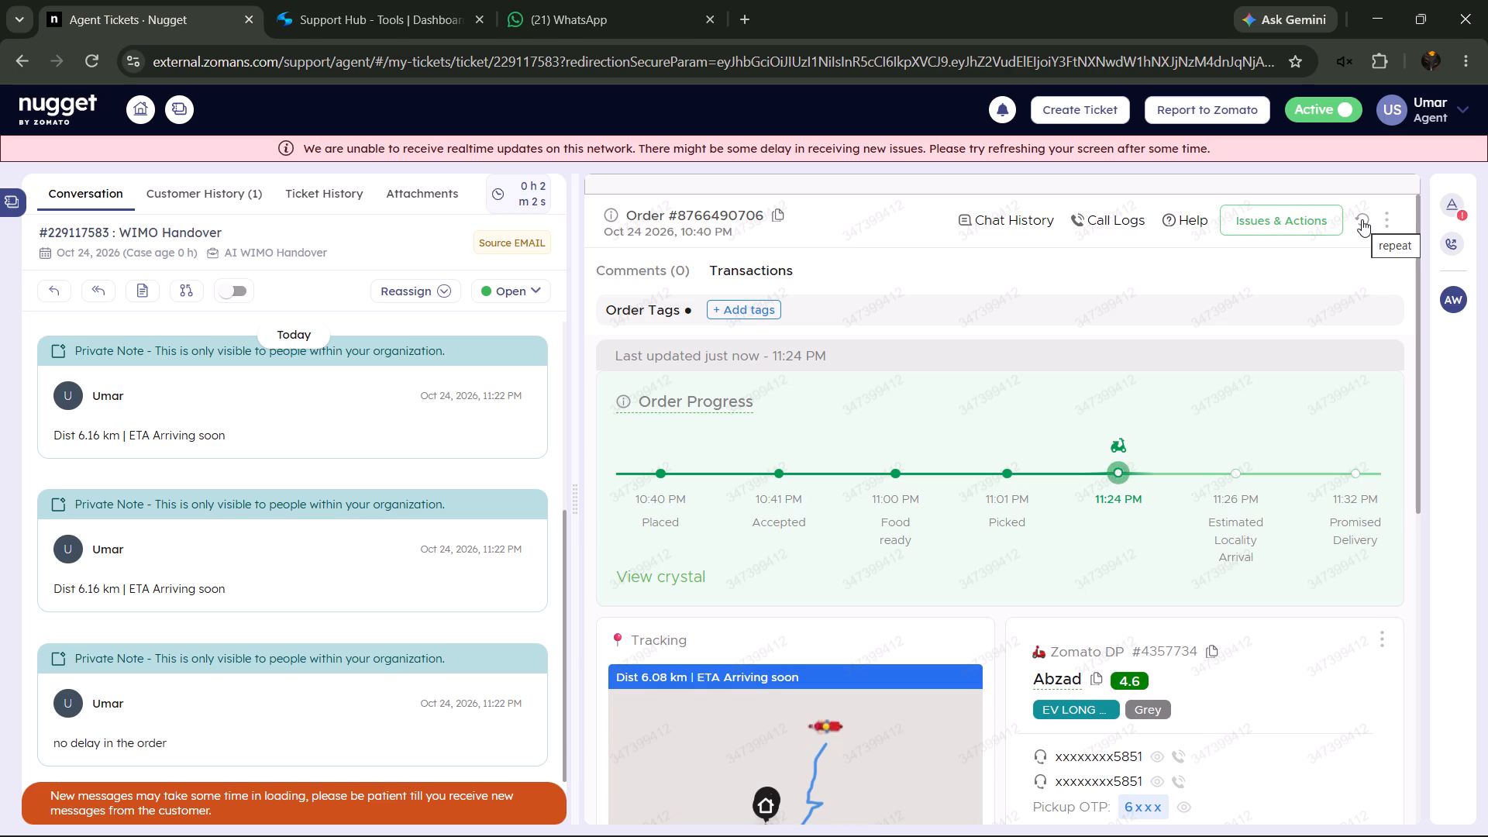
# Try to reveal the order's masked delivery address below the tracking map.
pyautogui.scroll(-4, 1238, 443)
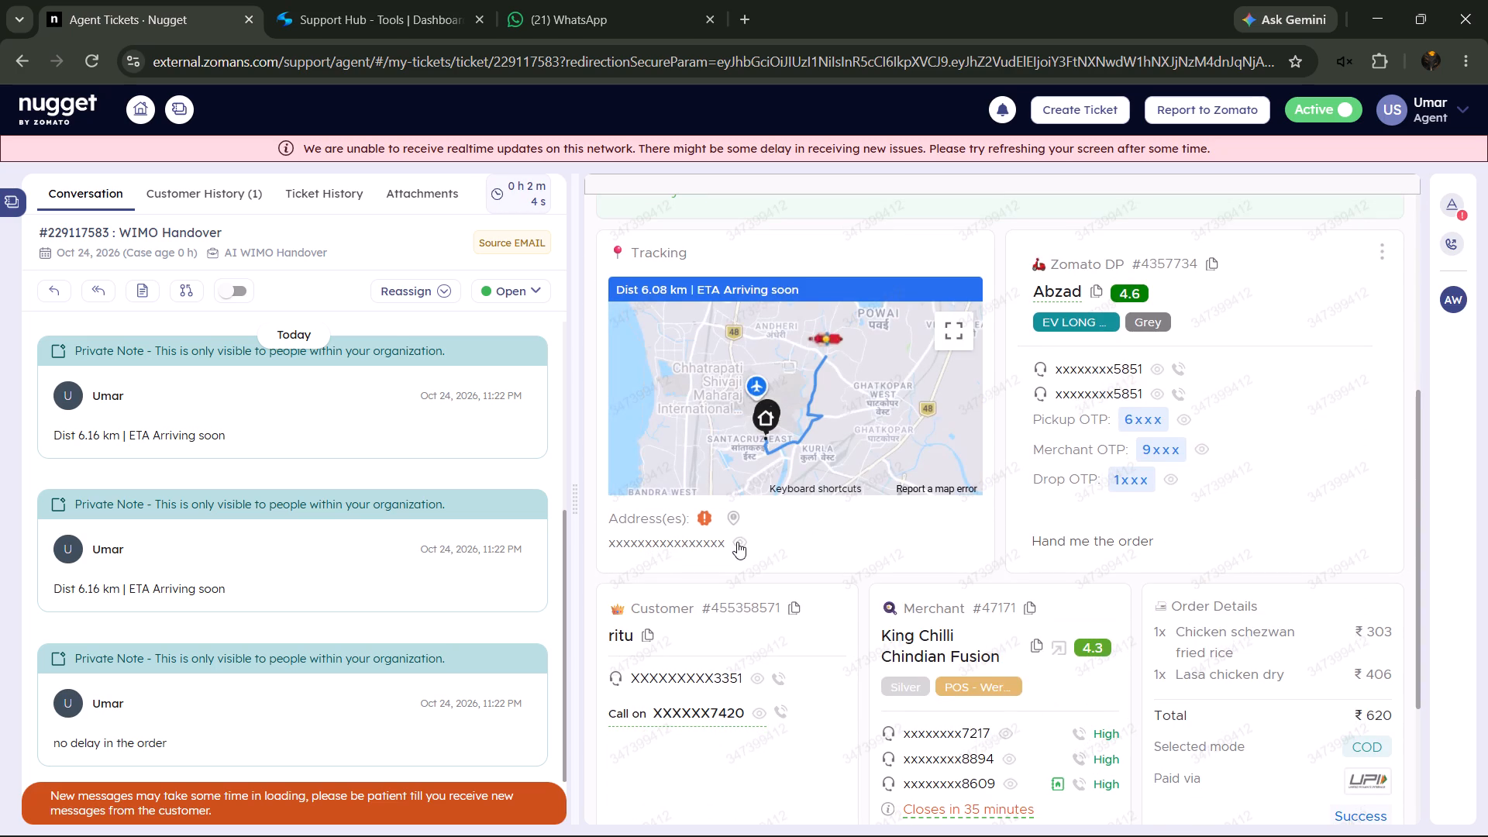
pyautogui.click(737, 542)
pyautogui.click(1379, 435)
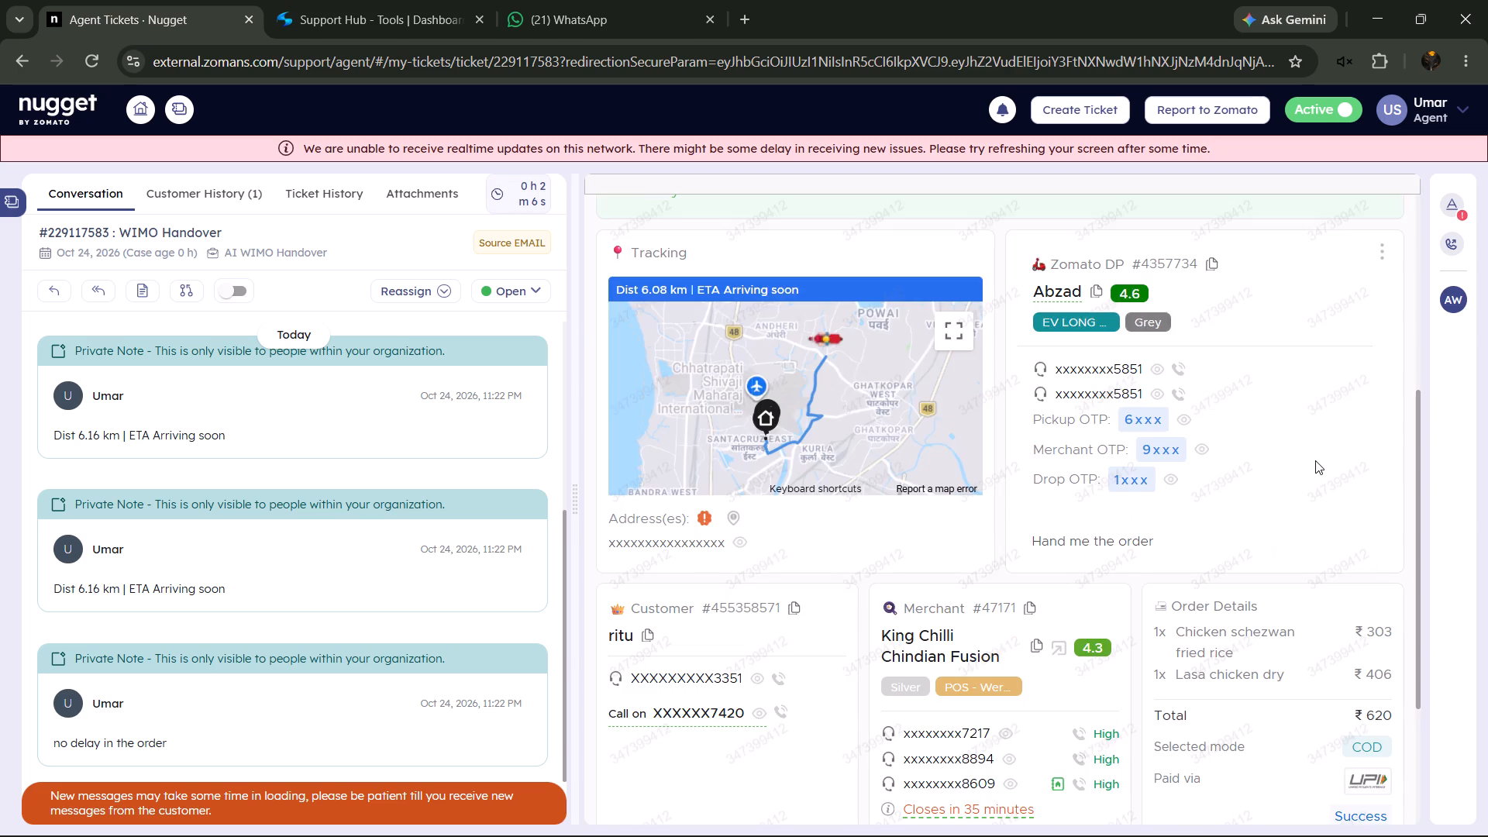
# Refresh the order details again to check the delivery progress and tracking.
pyautogui.scroll(9, 1315, 460)
pyautogui.click(1362, 218)
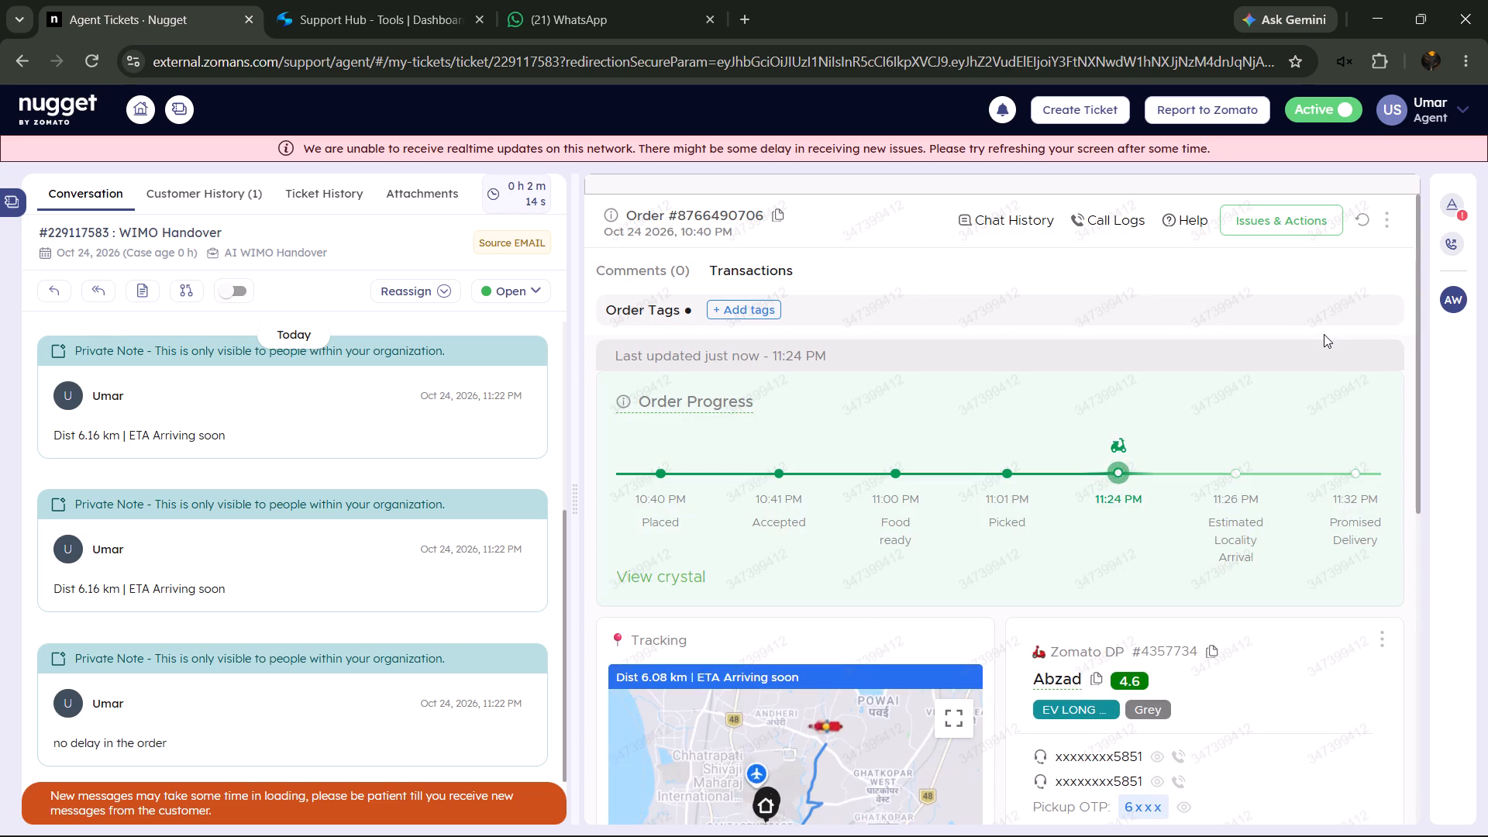
pyautogui.click(1362, 220)
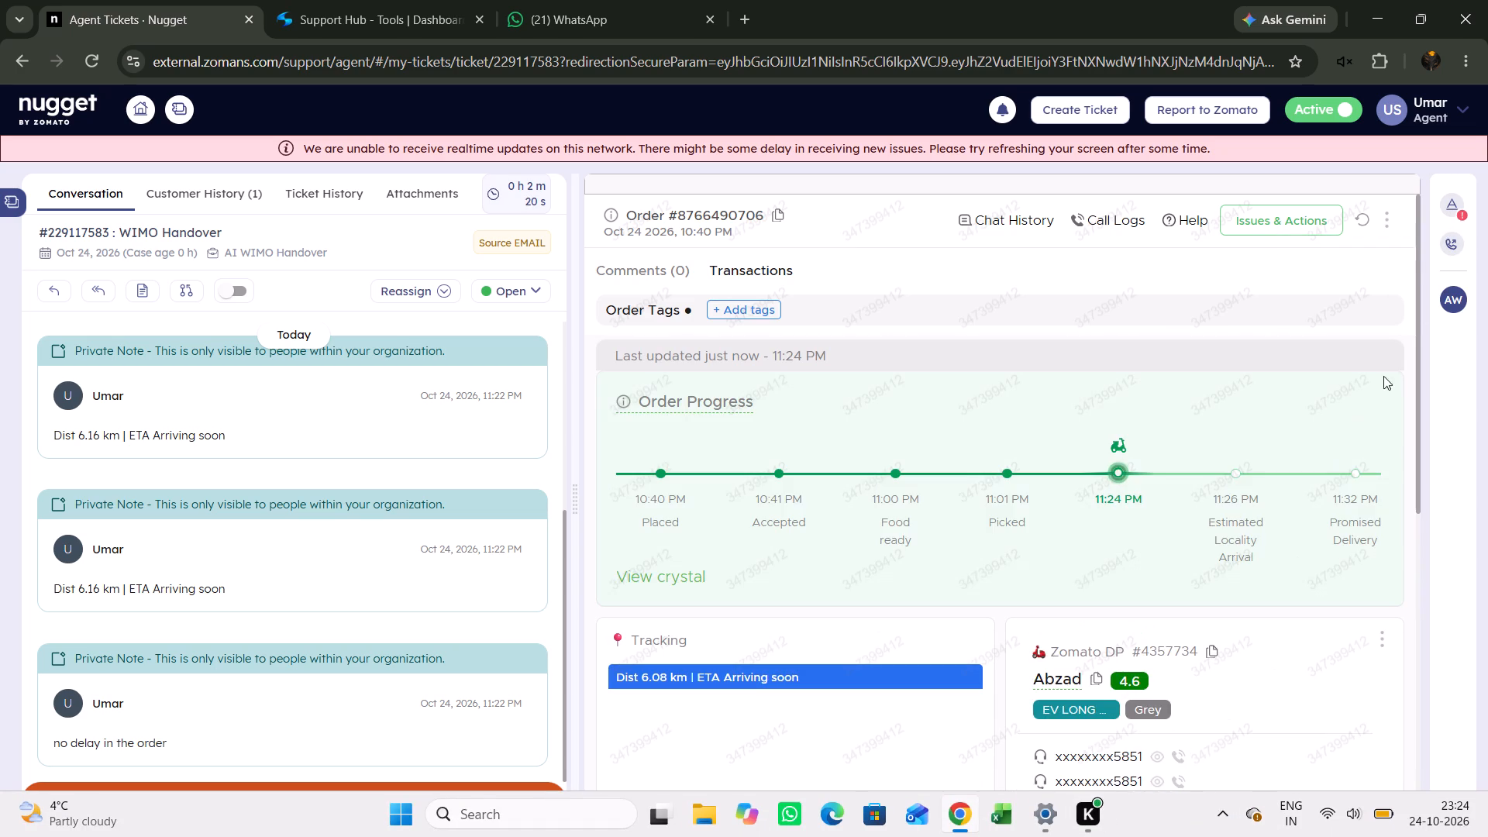
# Clear Order Status Expected Time and set Action to "Escalate to agent" and Lifeline Action to "No Action" in the ticket properties.
pyautogui.click(1448, 201)
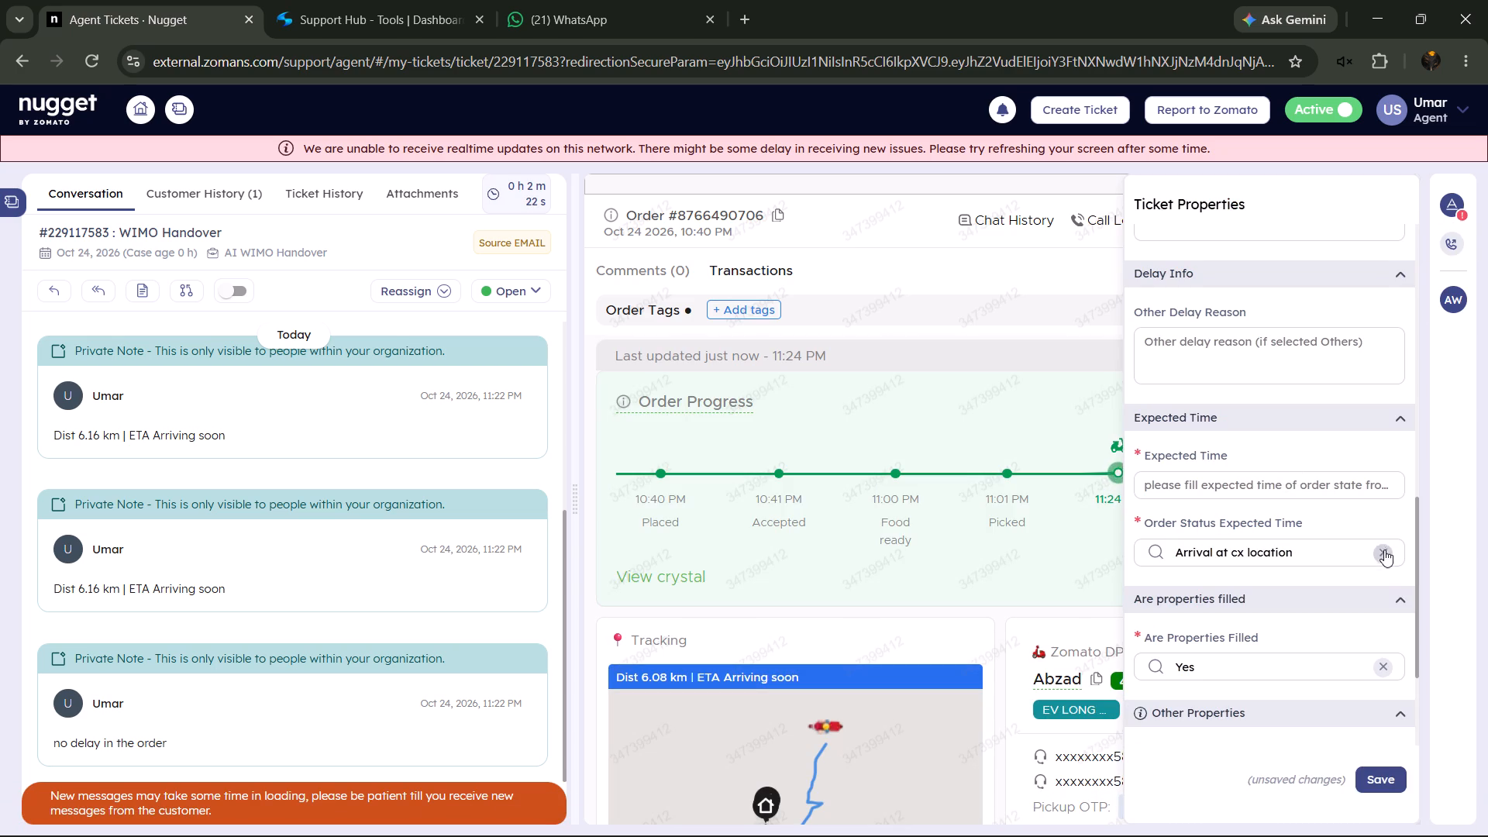
pyautogui.click(1384, 549)
pyautogui.scroll(7, 1249, 553)
pyautogui.click(1249, 524)
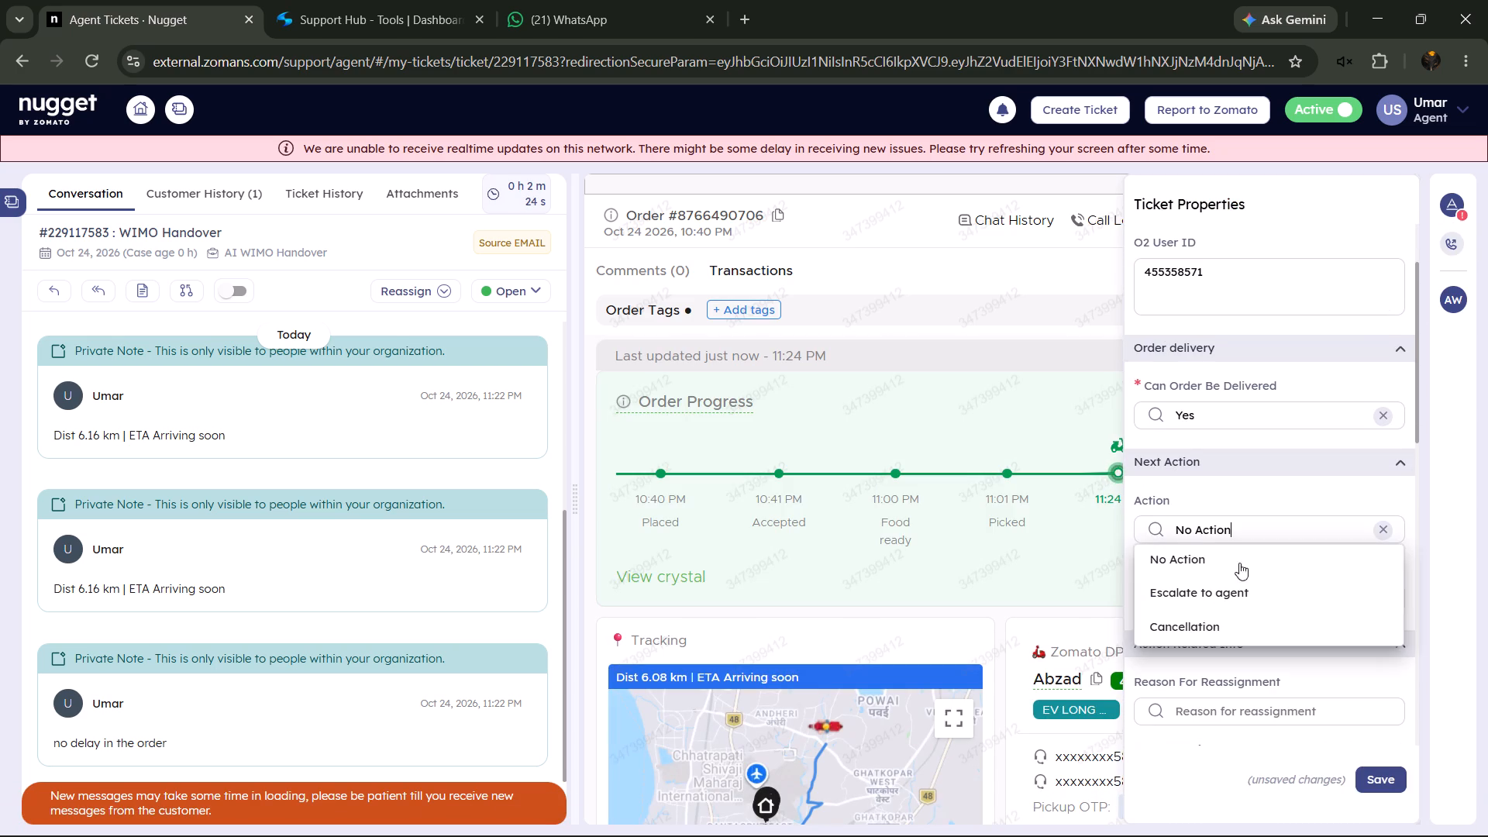
pyautogui.click(1236, 572)
pyautogui.click(1229, 591)
pyautogui.click(1245, 530)
pyautogui.doubleClick(1238, 596)
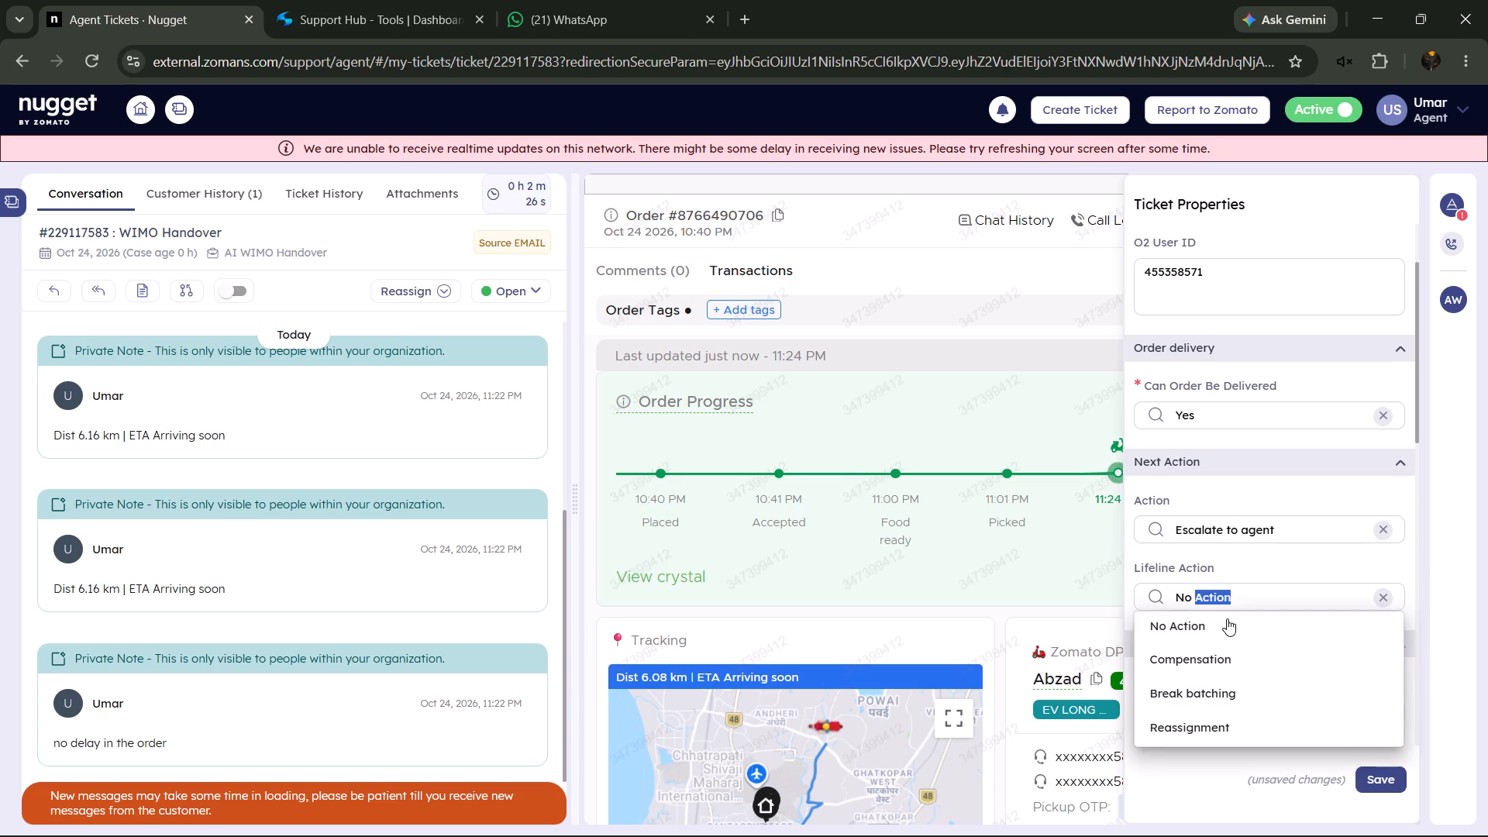
pyautogui.click(1227, 618)
pyautogui.scroll(-7, 1227, 618)
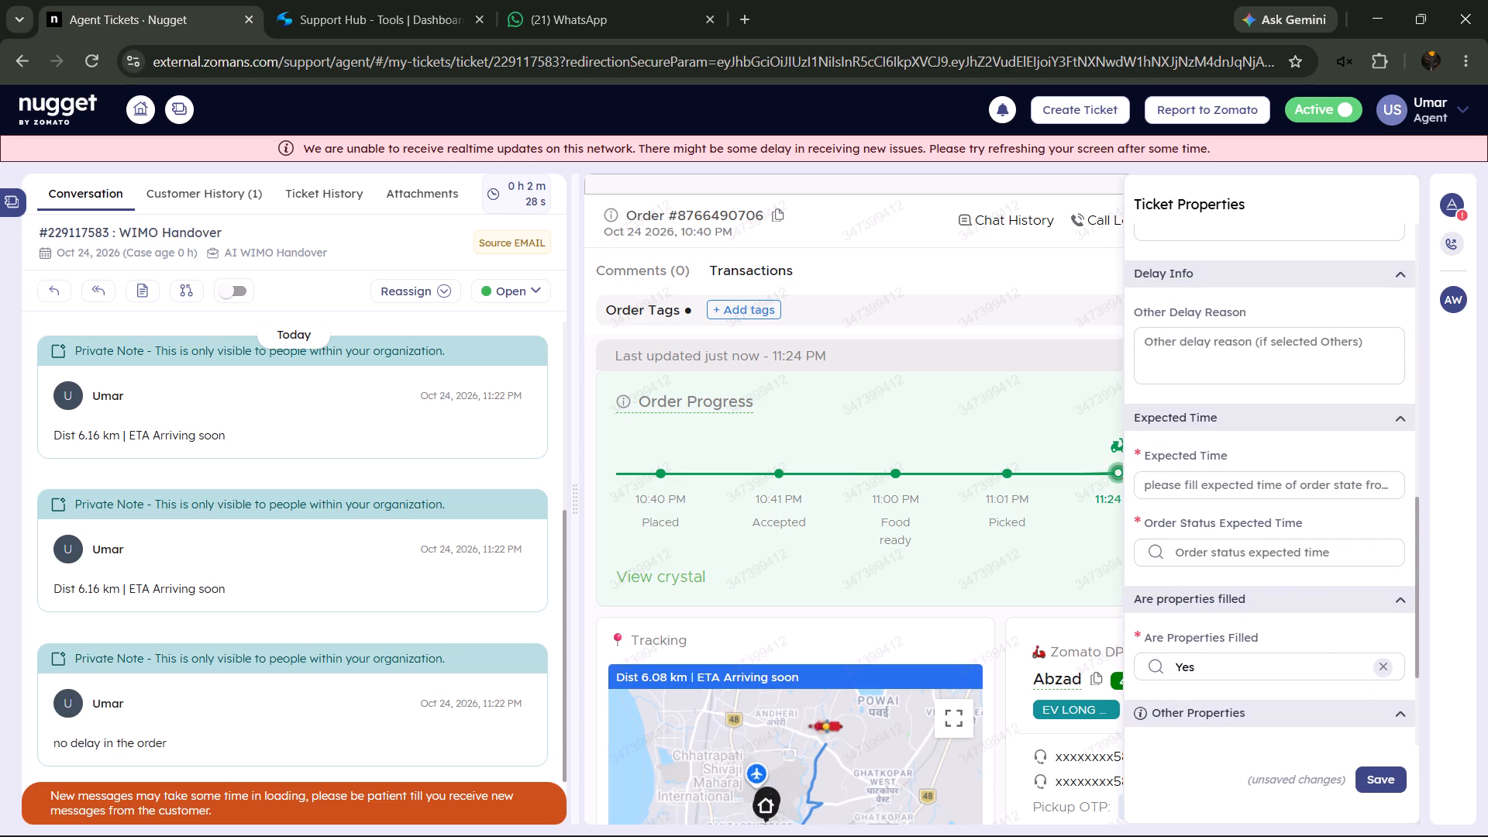
# Write a private note on the ticket reading "dp said location issues, need help".
pyautogui.click(139, 293)
pyautogui.write('dp said location issues, need')
pyautogui.press('space')
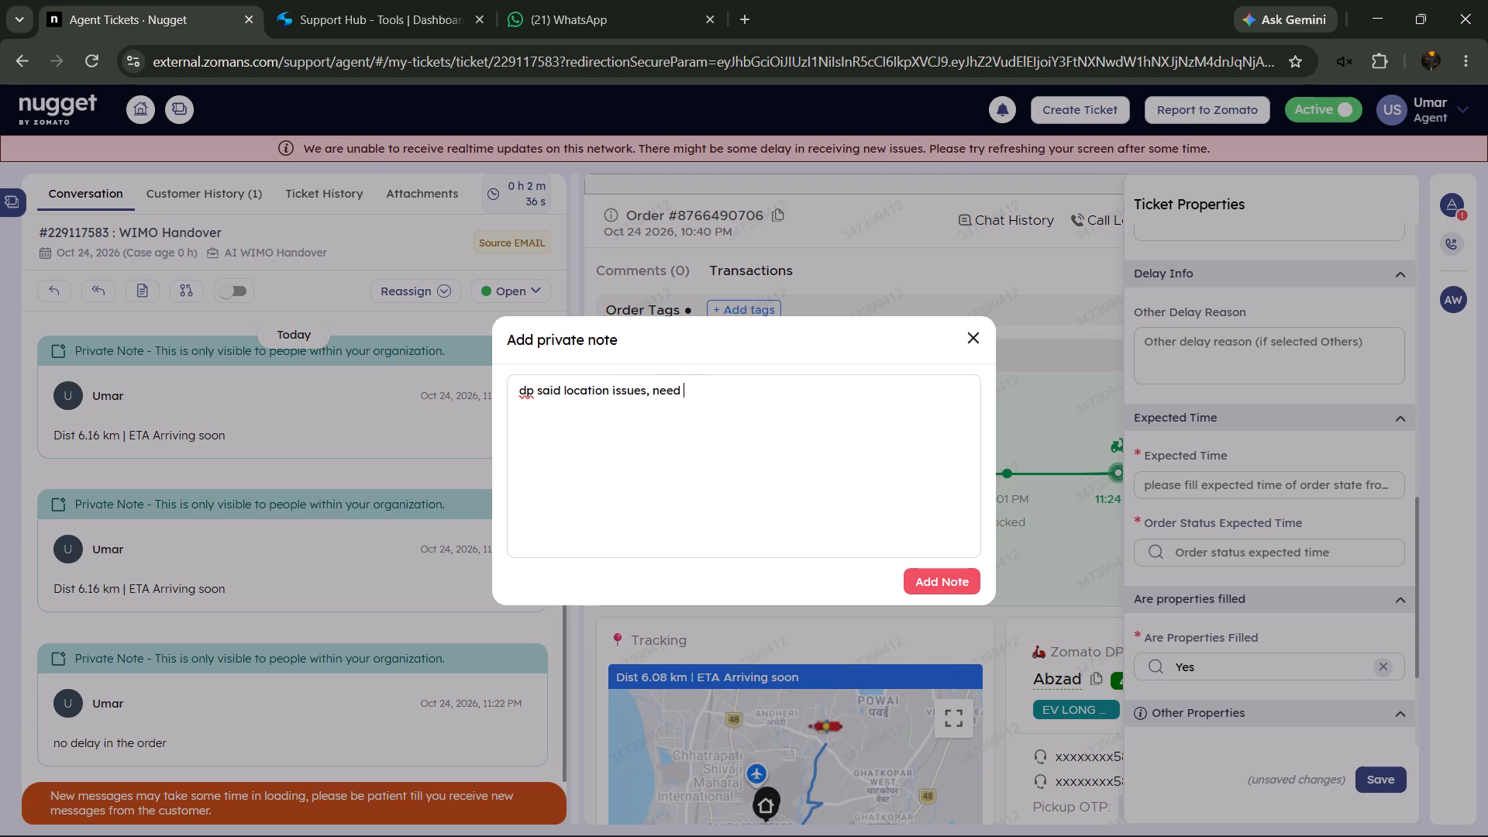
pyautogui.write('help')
# Add the line "dp connected" below the existing text of the private note and post the note to the ticket.
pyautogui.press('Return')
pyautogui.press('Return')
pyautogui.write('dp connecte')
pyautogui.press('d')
pyautogui.click(955, 584)
# Review the ticket properties and save the pending changes, including Action "Escalate to agent" and Lifeline Action "No Action".
pyautogui.scroll(6, 1258, 453)
pyautogui.scroll(-2, 1258, 450)
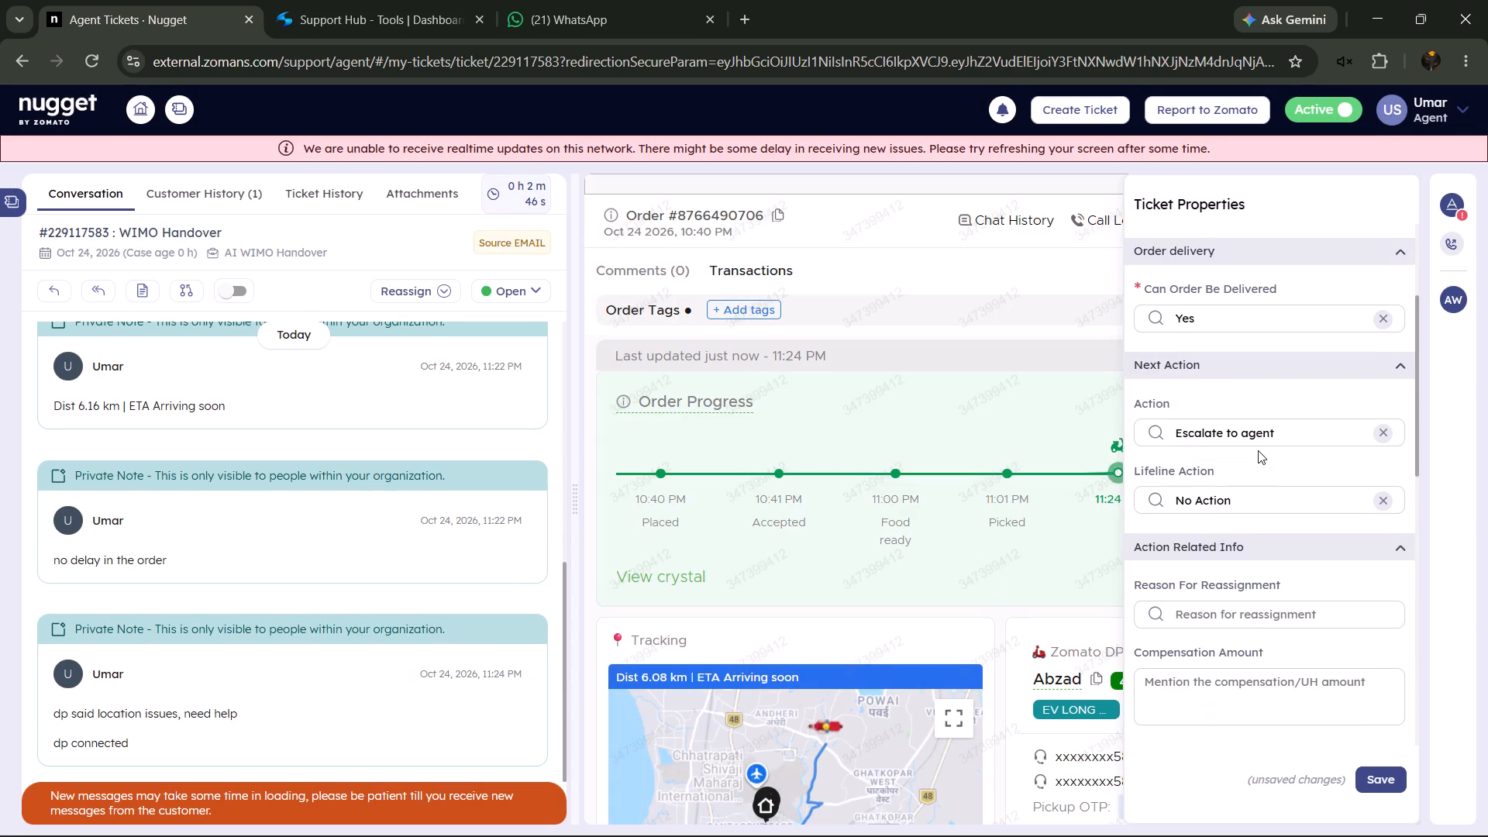
pyautogui.scroll(-4, 1258, 450)
pyautogui.click(1378, 769)
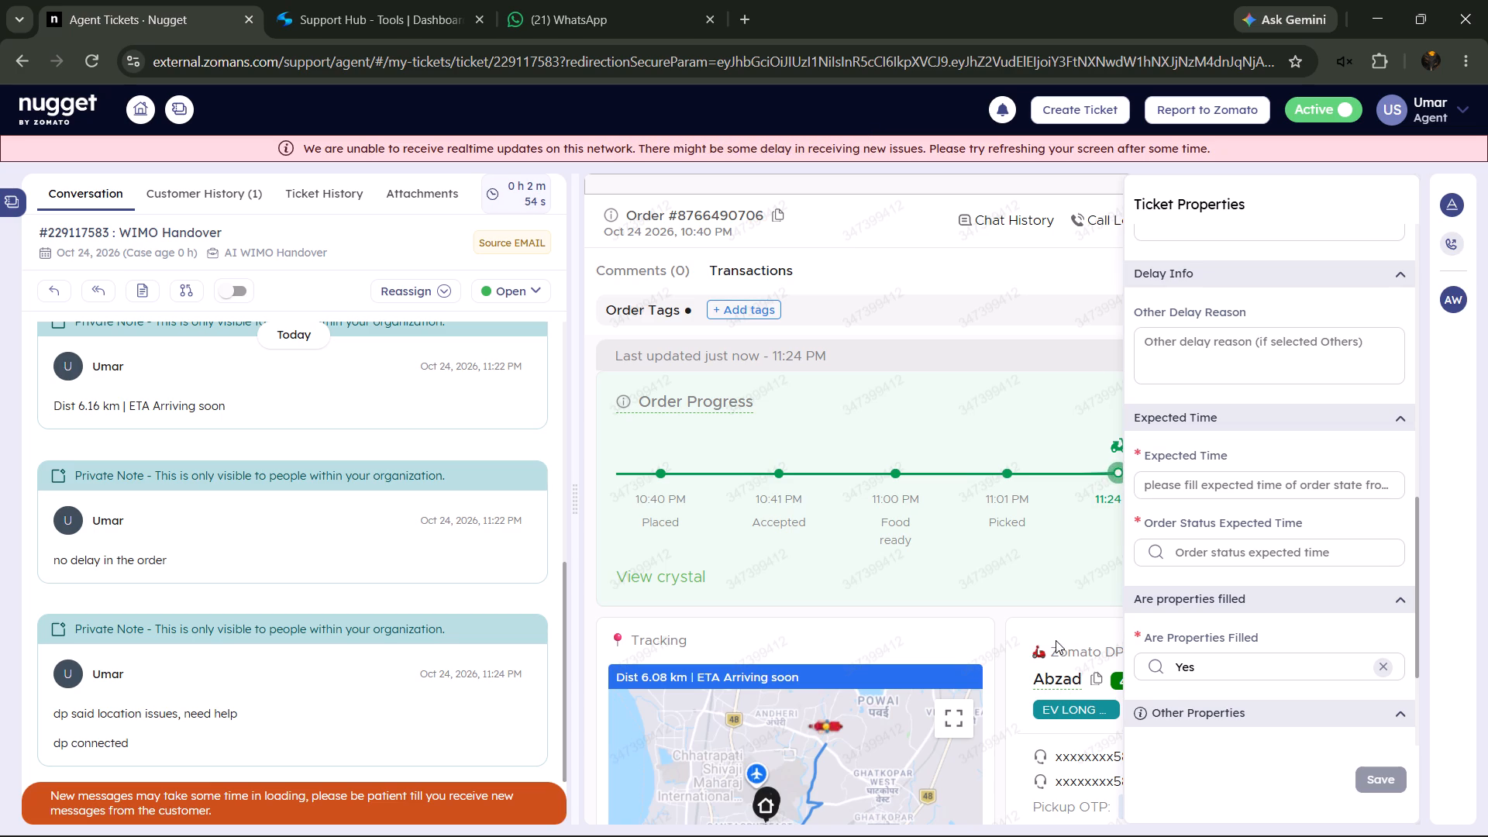
# Check the computer's Wi-Fi connection in the list of available networks, then return to the ticket.
pyautogui.click(1323, 808)
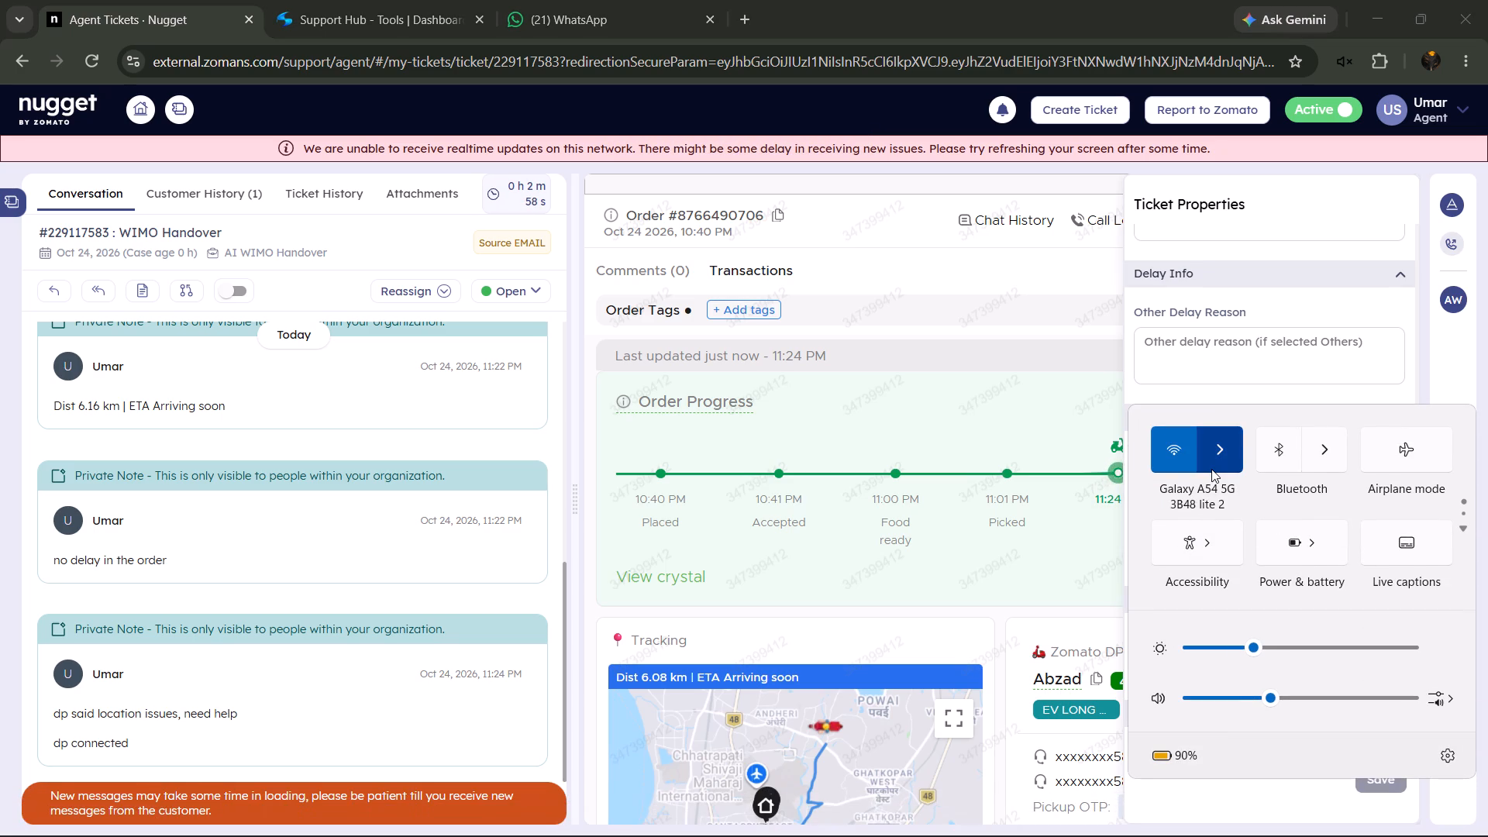
pyautogui.click(1214, 465)
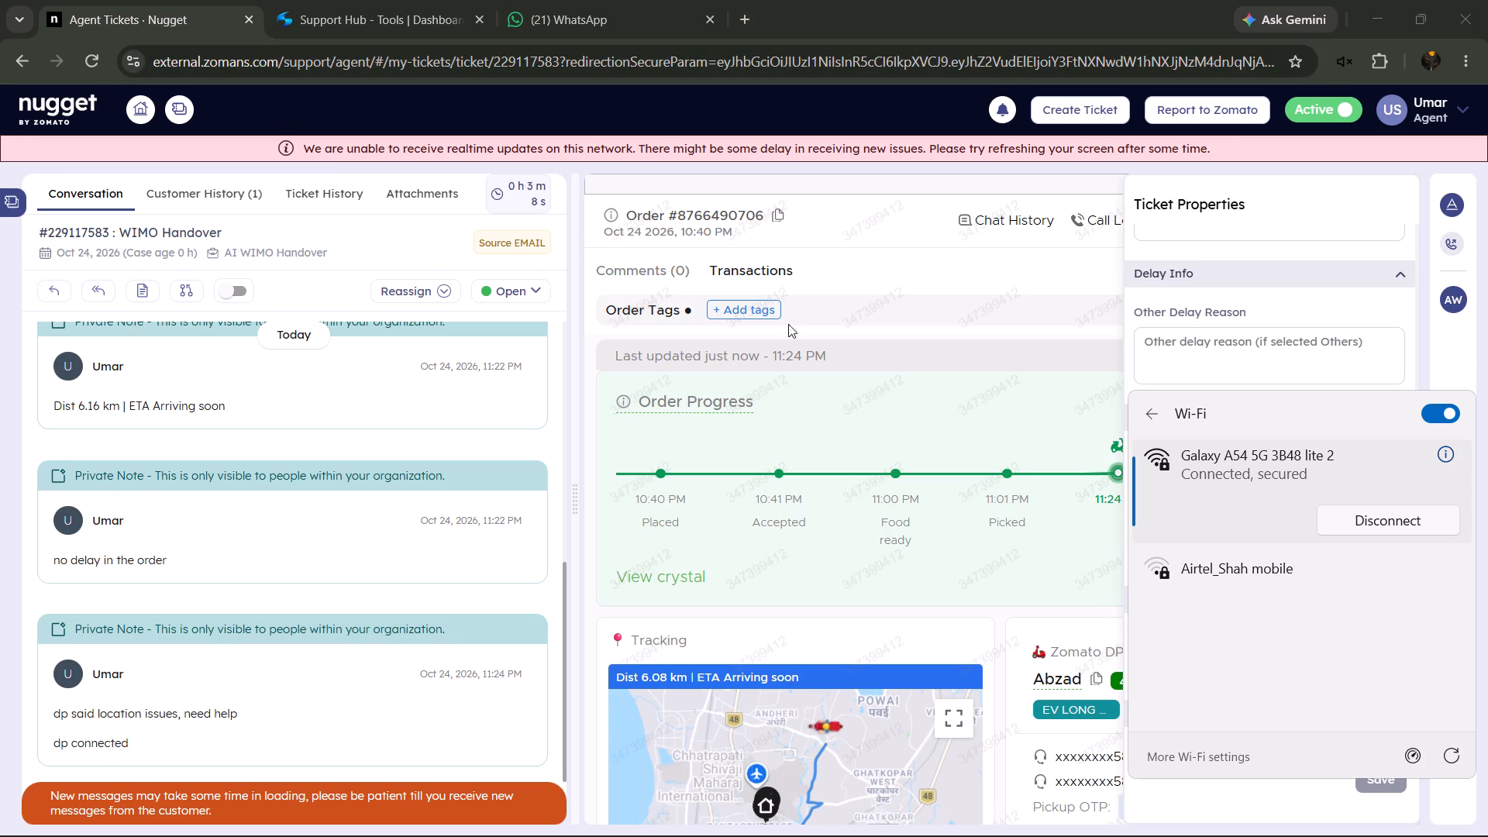
pyautogui.click(963, 292)
# Leave the WIMO Handover ticket and go to the All Assigned tickets view.
pyautogui.scroll(5, 1304, 419)
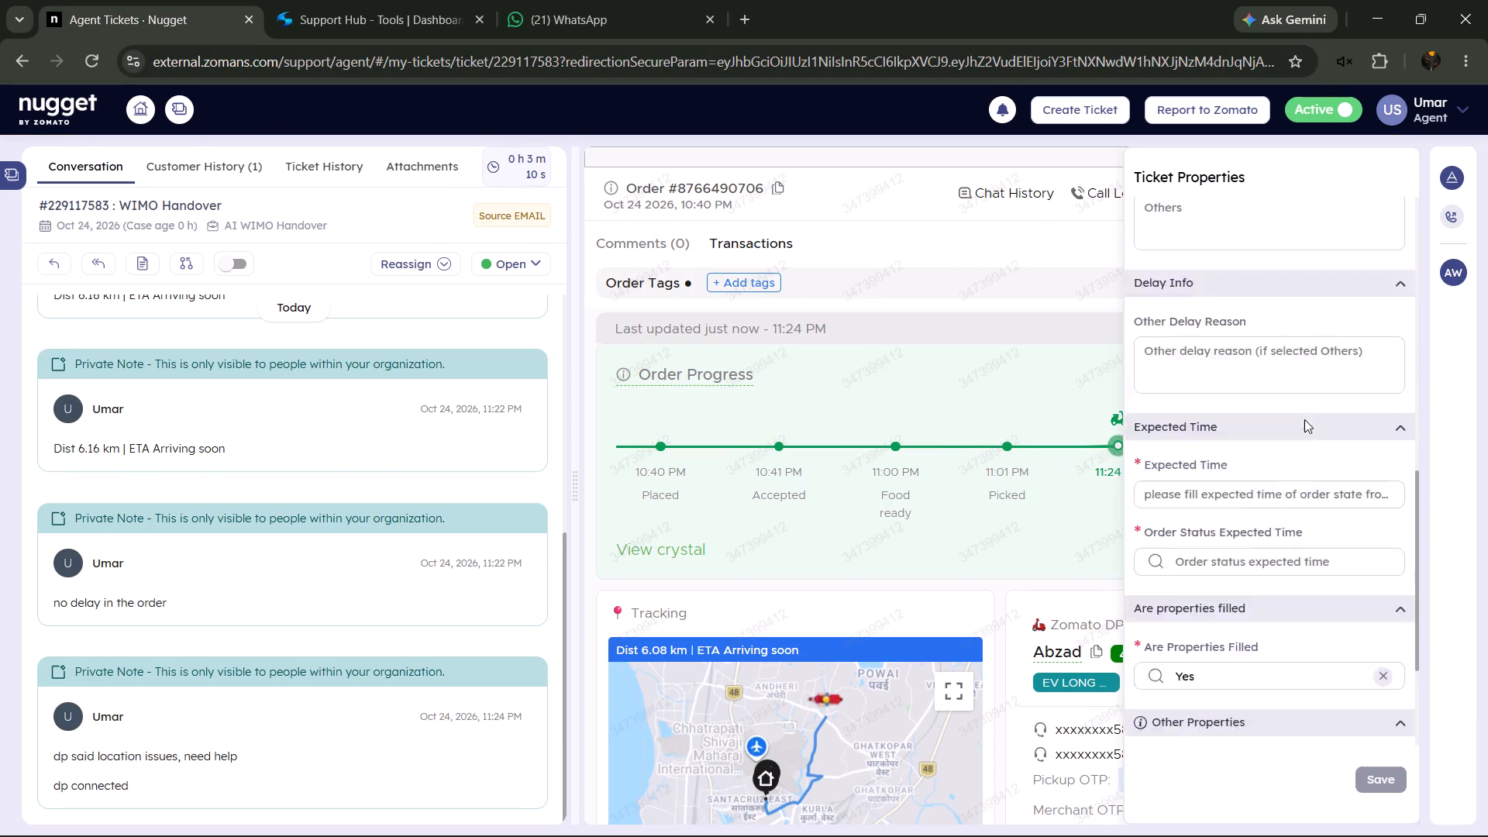
pyautogui.scroll(-5, 1304, 419)
pyautogui.click(178, 113)
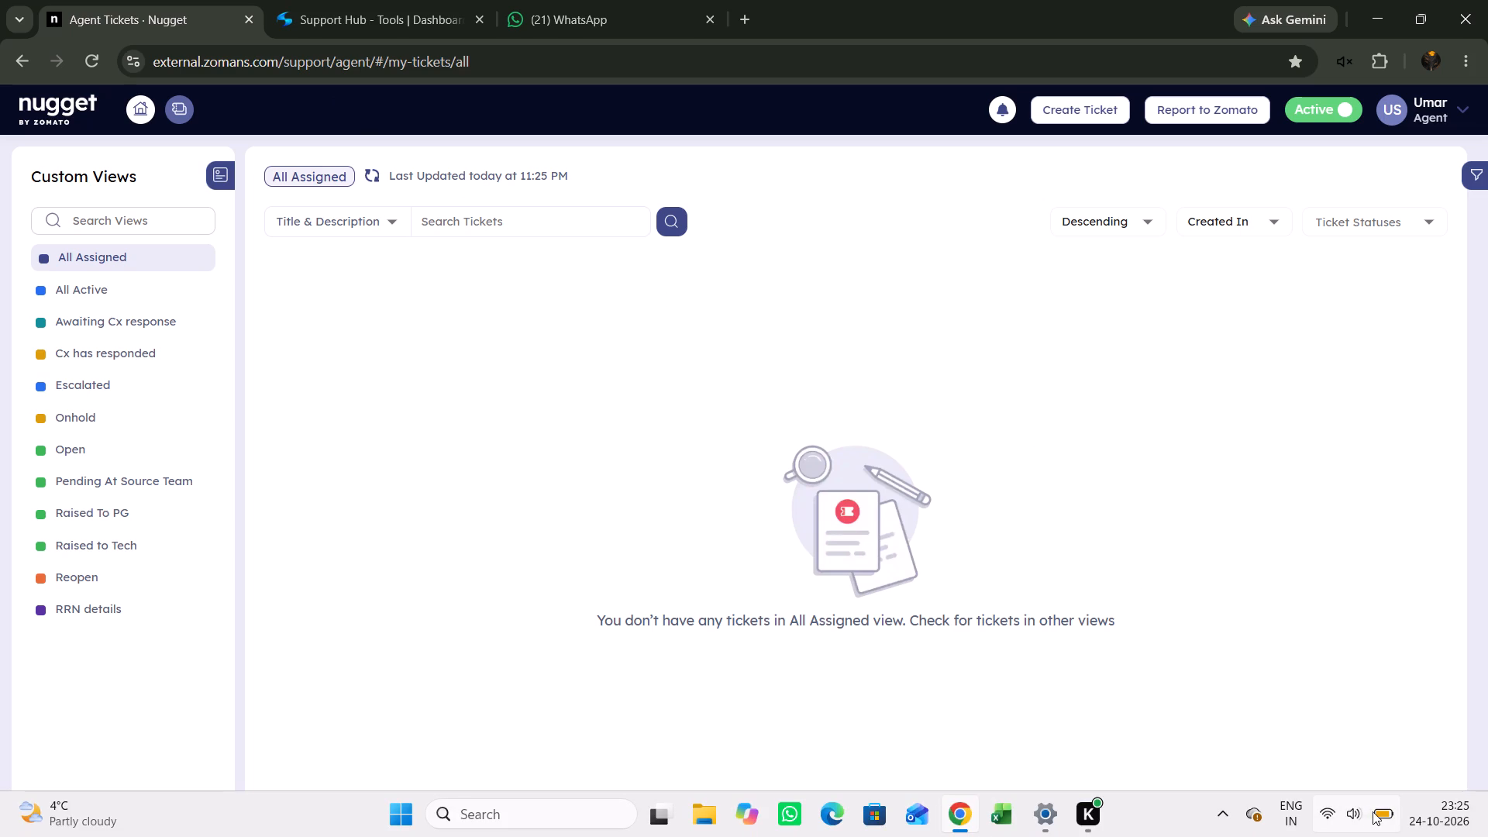
# Open the system quick settings for network, sound and battery.
pyautogui.click(1377, 810)
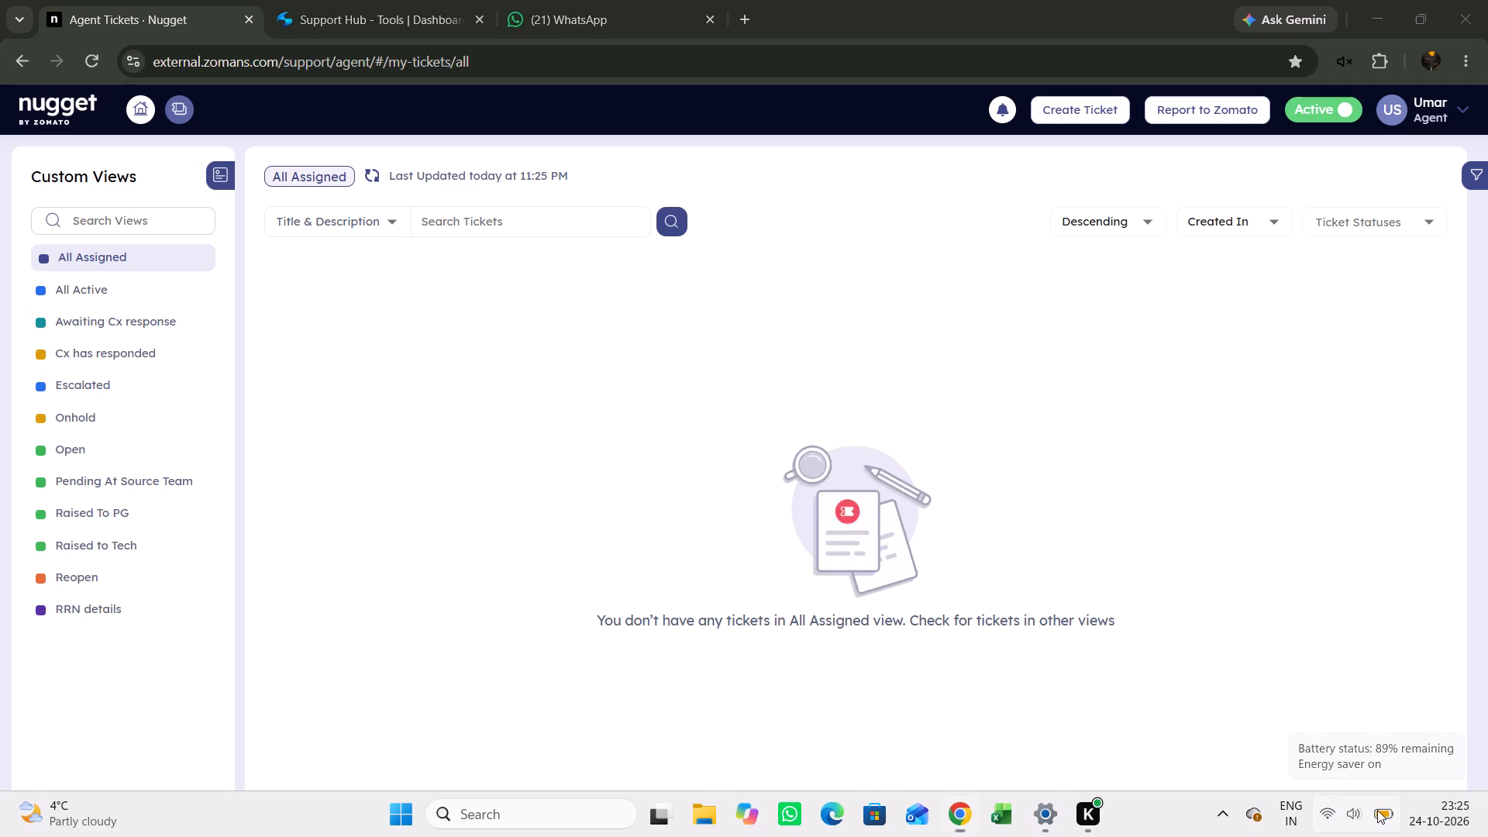
# Adjust the display brightness to about a quarter of its range in the Windows quick settings.
pyautogui.click(1238, 647)
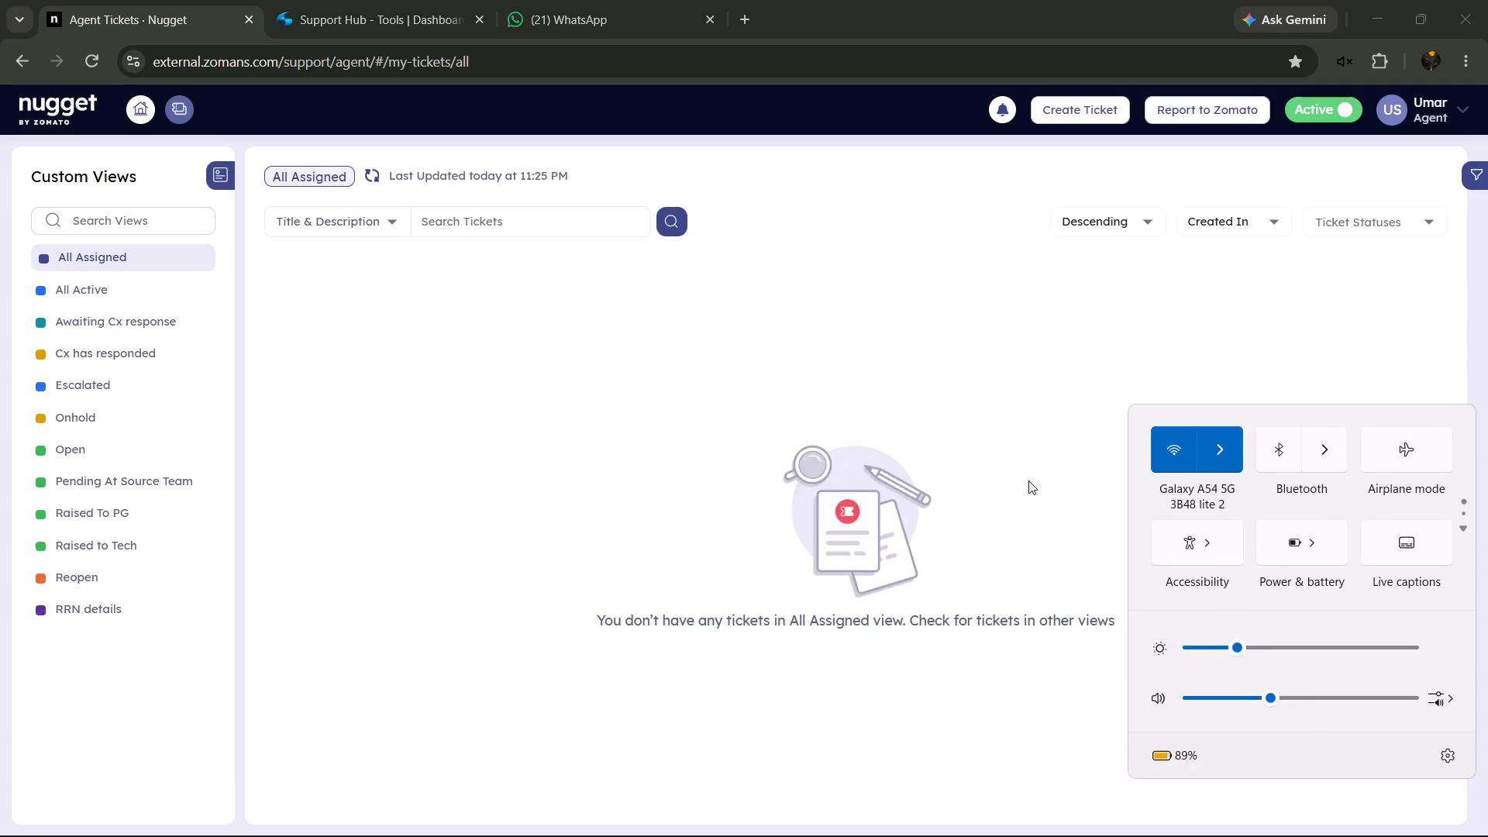
pyautogui.click(1028, 480)
# Refresh the All Assigned ticket view to check for new tickets.
pyautogui.click(379, 171)
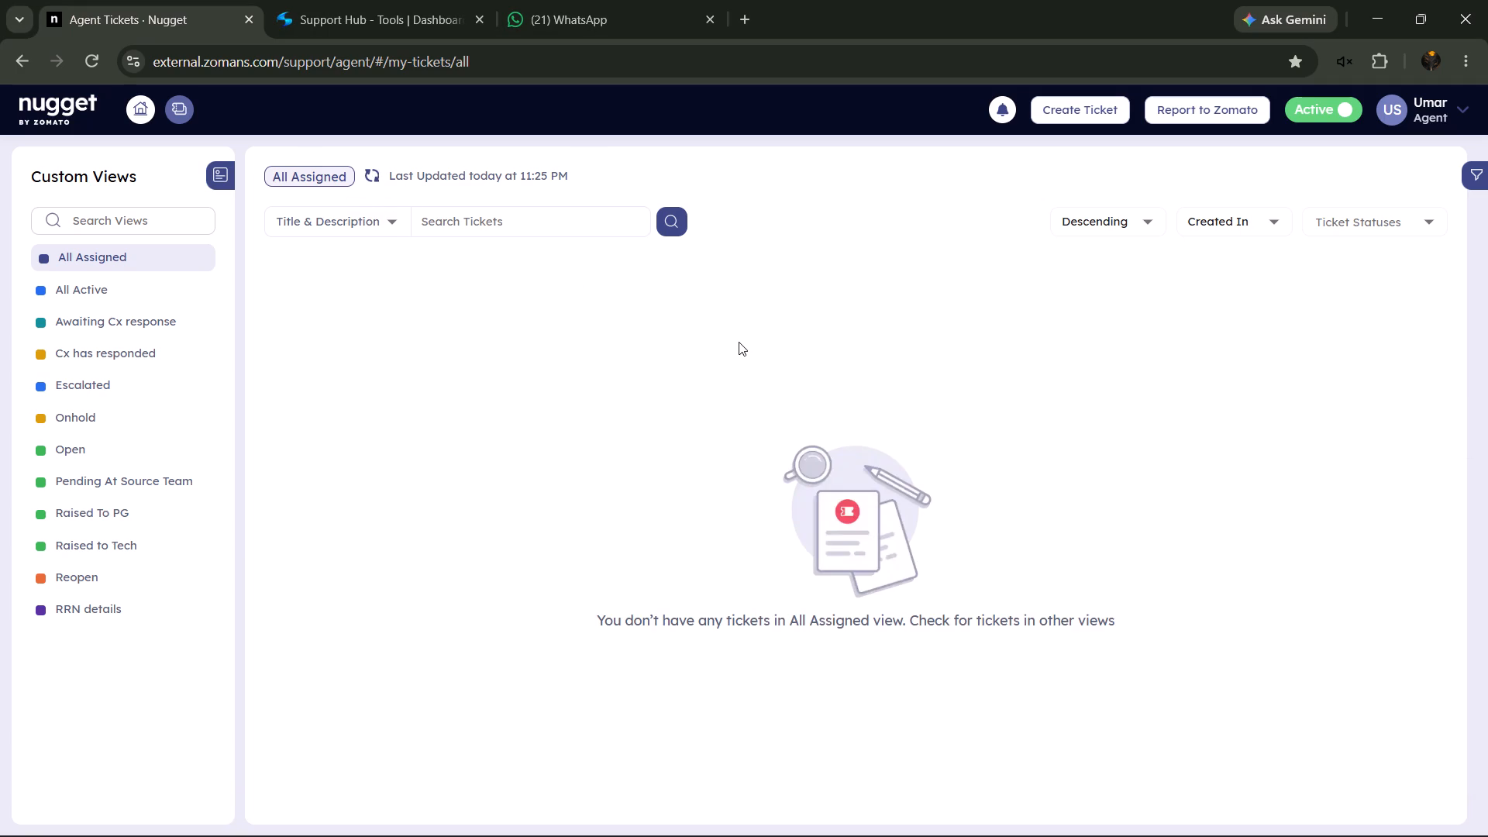
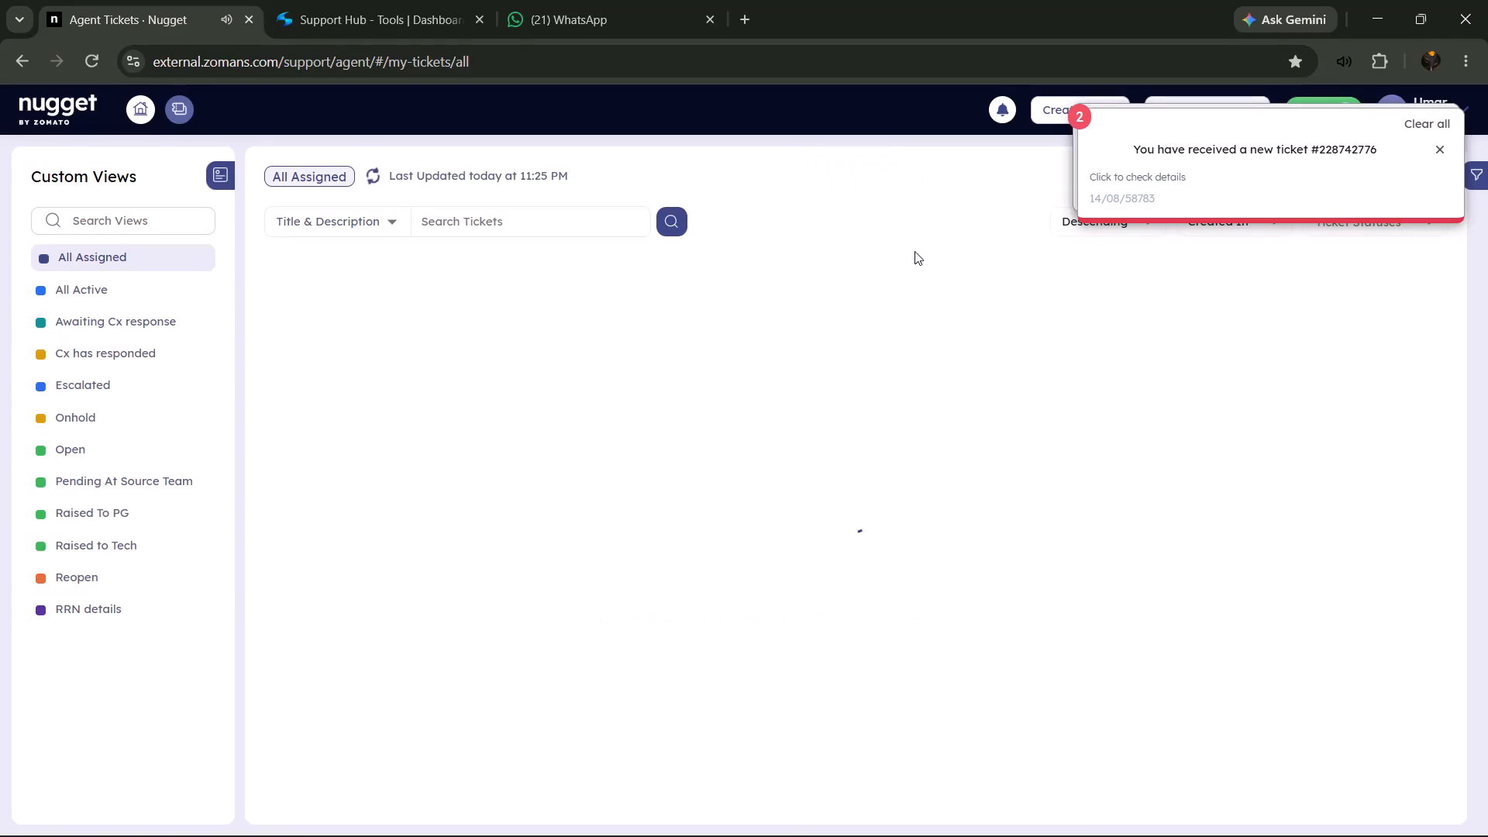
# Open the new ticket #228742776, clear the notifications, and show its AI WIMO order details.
pyautogui.click(950, 333)
pyautogui.click(1121, 308)
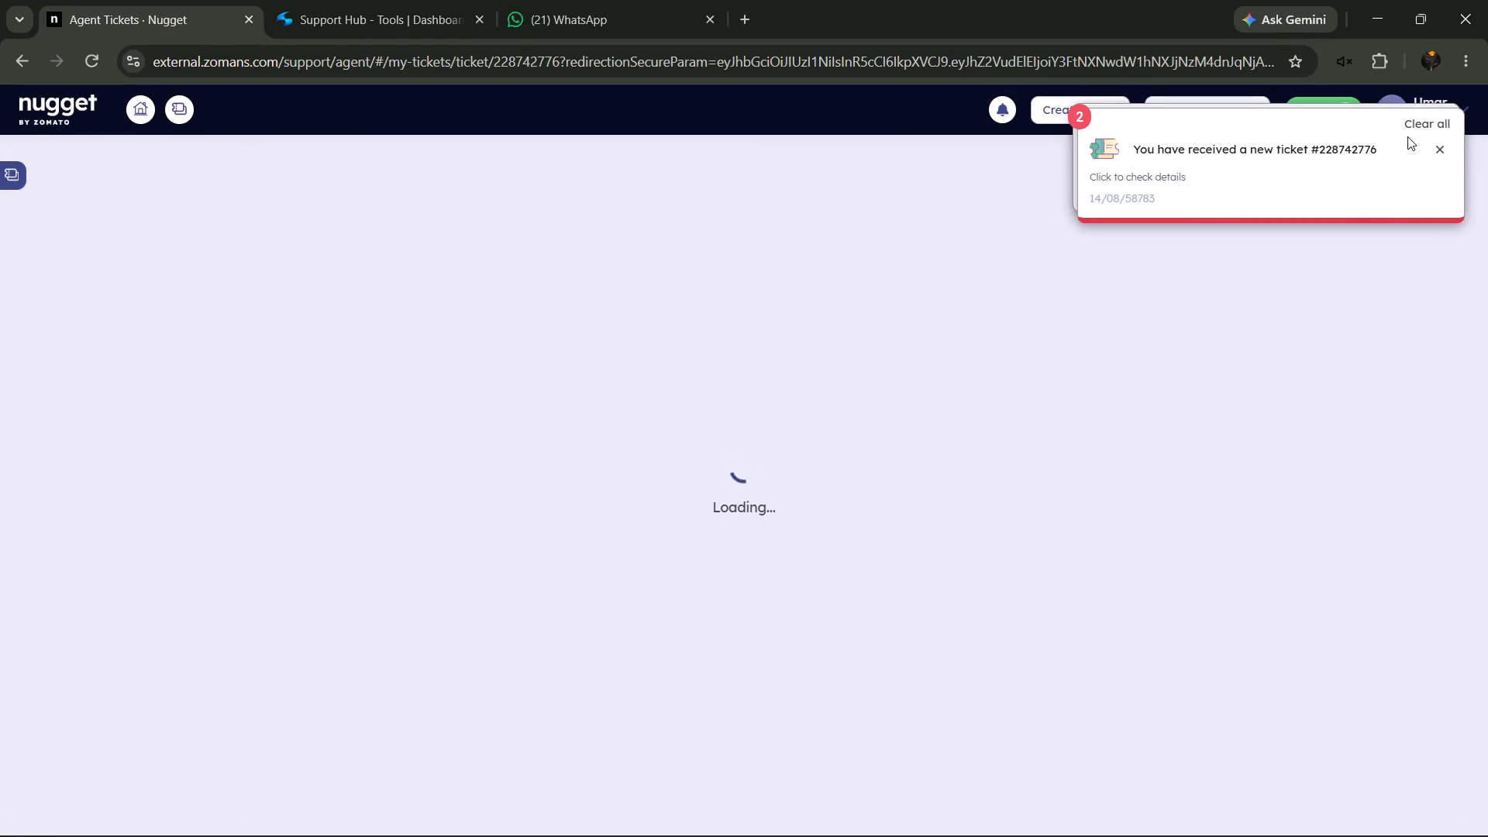
pyautogui.click(1410, 133)
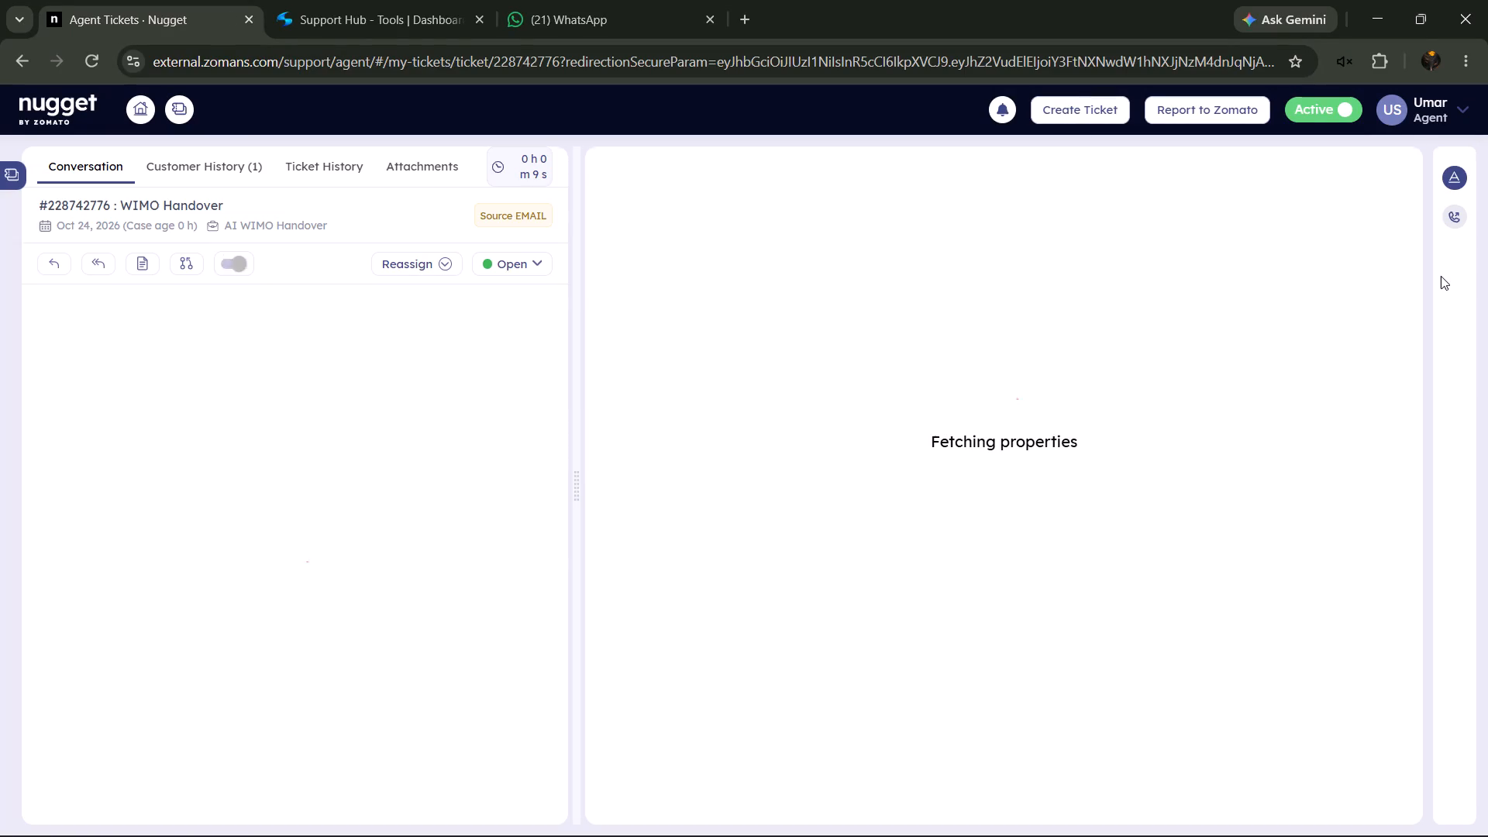
pyautogui.click(1449, 270)
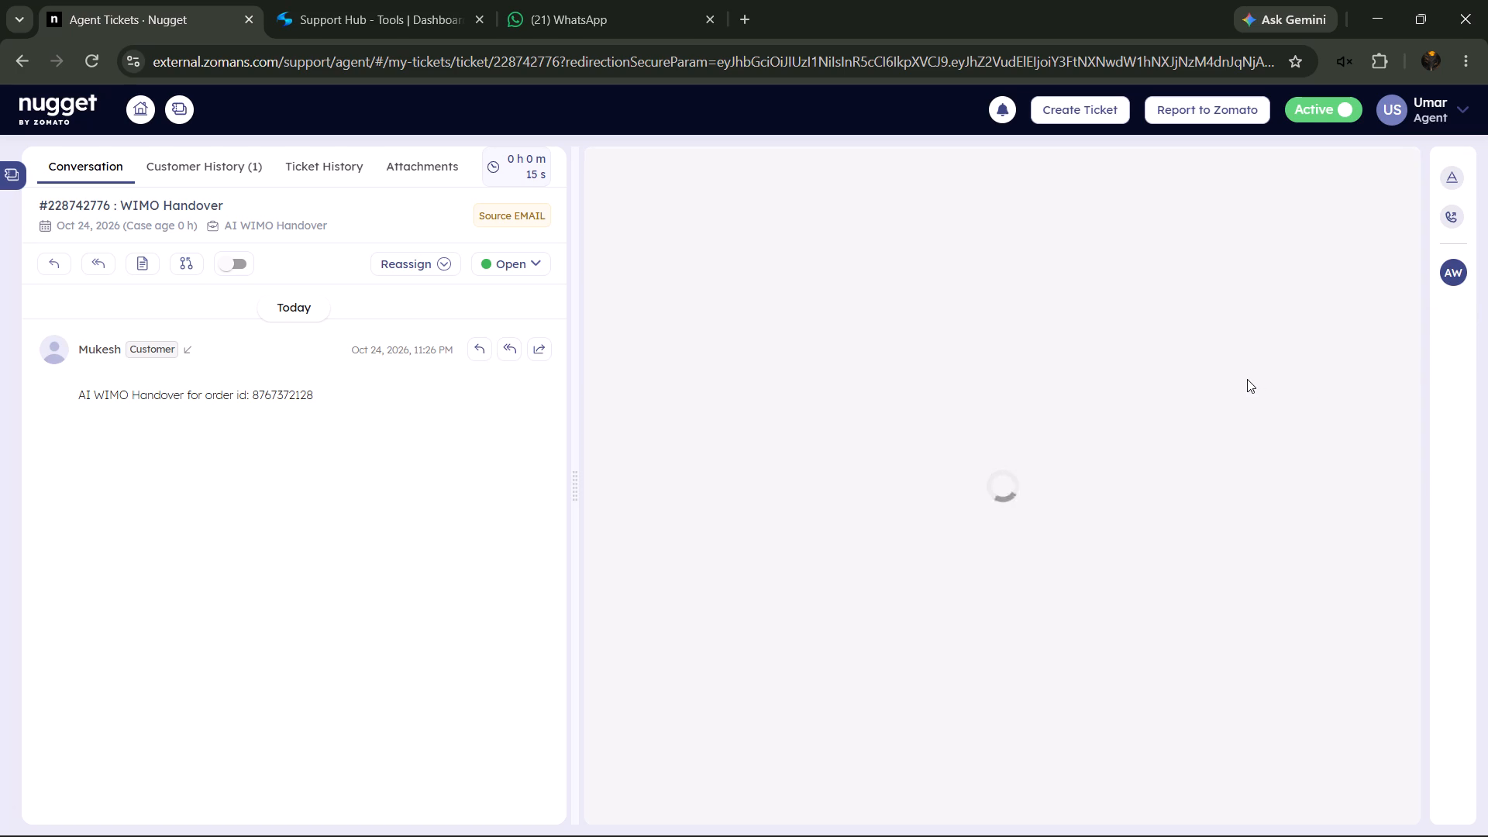
# Copy the delay text from Order Progress and add it as a private note reading "6 mins delayed".
pyautogui.moveTo(1214, 385); pyautogui.dragTo(1434, 382)
pyautogui.rightClick(1290, 376)
pyautogui.click(1087, 390)
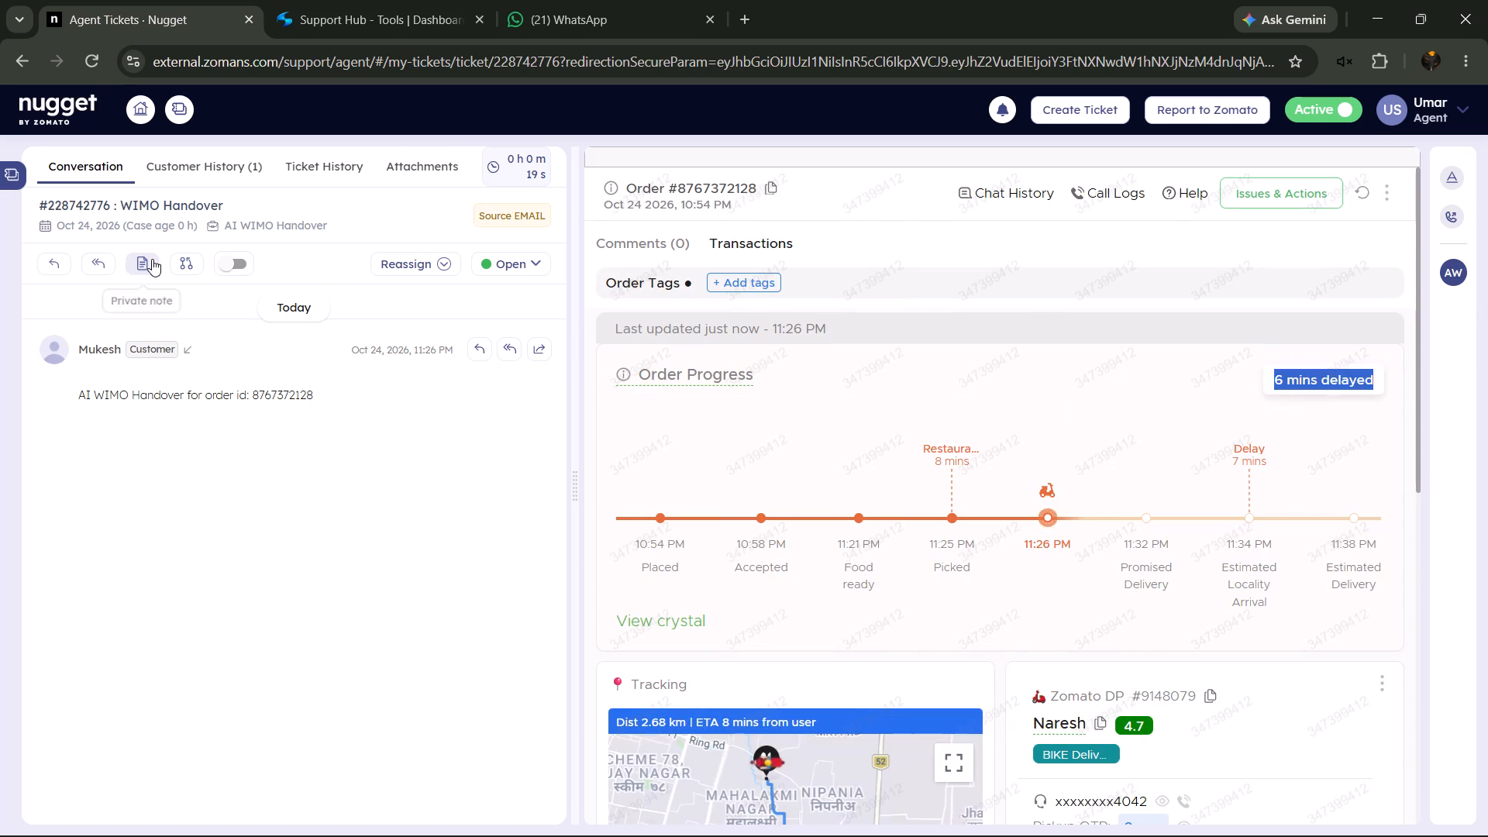
pyautogui.click(152, 259)
pyautogui.rightClick(677, 429)
pyautogui.click(831, 584)
pyautogui.click(928, 572)
# Copy the Picked milestone from the order timeline and add it as a private note reading "11:25 PM Picked".
pyautogui.moveTo(918, 537); pyautogui.dragTo(984, 586)
pyautogui.rightClick(956, 570)
pyautogui.click(1014, 298)
pyautogui.click(140, 261)
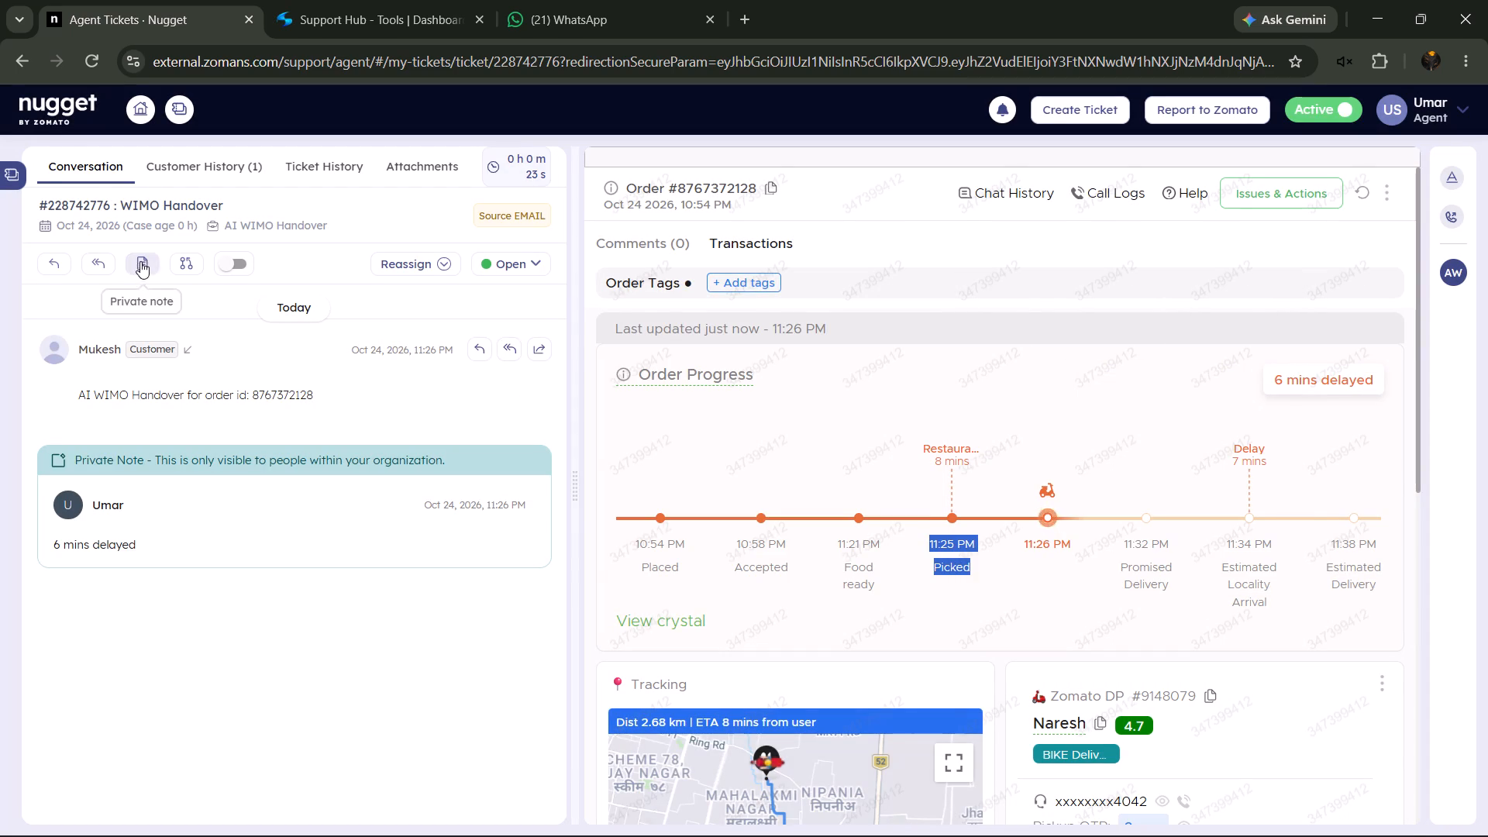
pyautogui.rightClick(626, 384)
pyautogui.click(766, 576)
pyautogui.click(926, 579)
# Copy the tracking map's distance line and add it as a private note reading "Dist 2.68 km | ETA 8 mins from user".
pyautogui.moveTo(877, 715); pyautogui.dragTo(626, 715)
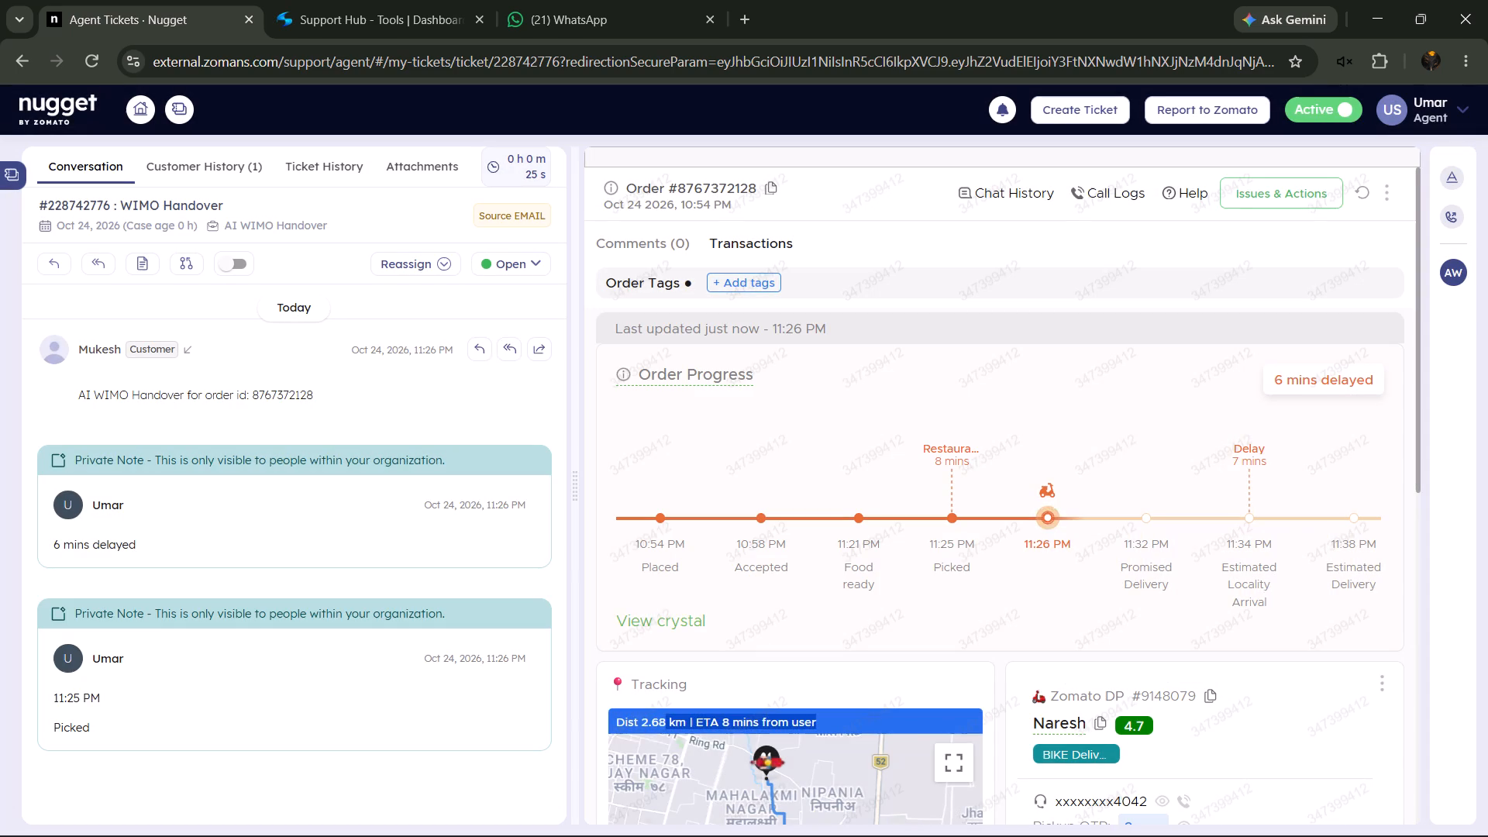
pyautogui.moveTo(626, 715); pyautogui.dragTo(614, 715)
pyautogui.rightClick(633, 717)
pyautogui.click(701, 455)
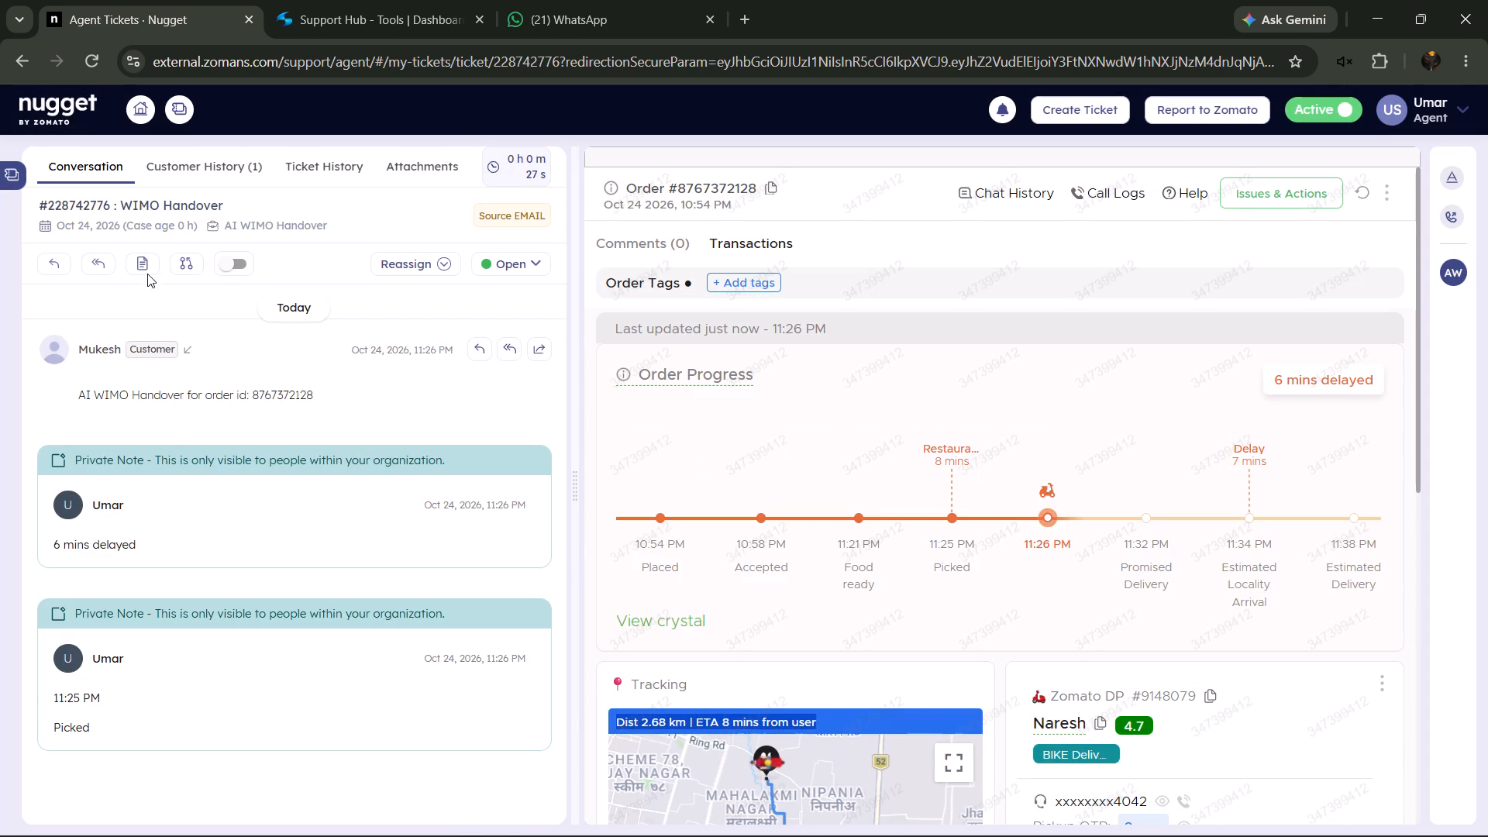
pyautogui.click(147, 264)
pyautogui.rightClick(654, 421)
pyautogui.click(766, 575)
pyautogui.click(938, 575)
# Place a callback call to the delivery partner from the order details and dismiss the call dialog.
pyautogui.scroll(-2, 1287, 474)
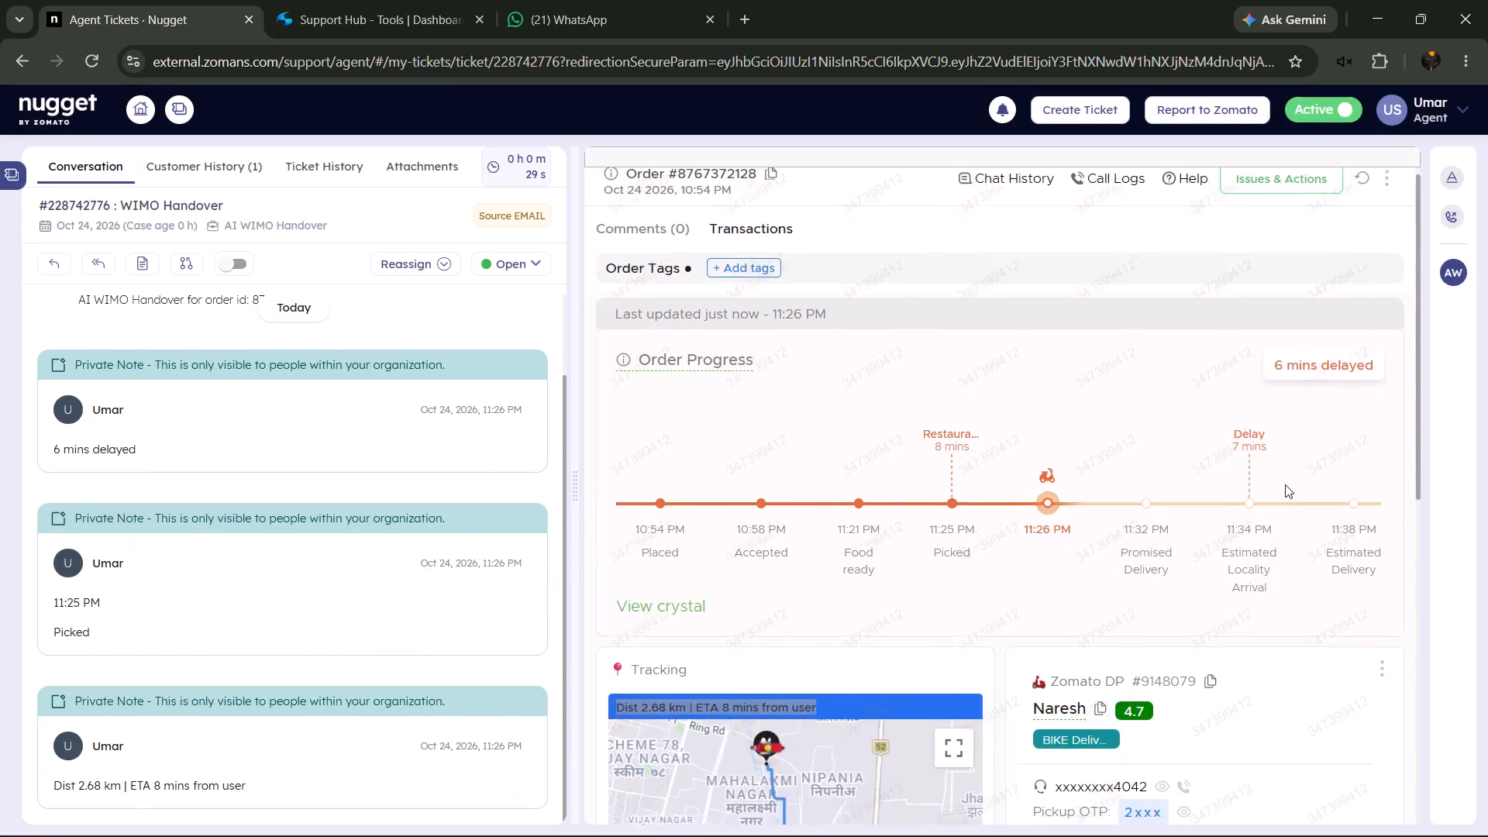
pyautogui.click(1180, 608)
pyautogui.click(1344, 596)
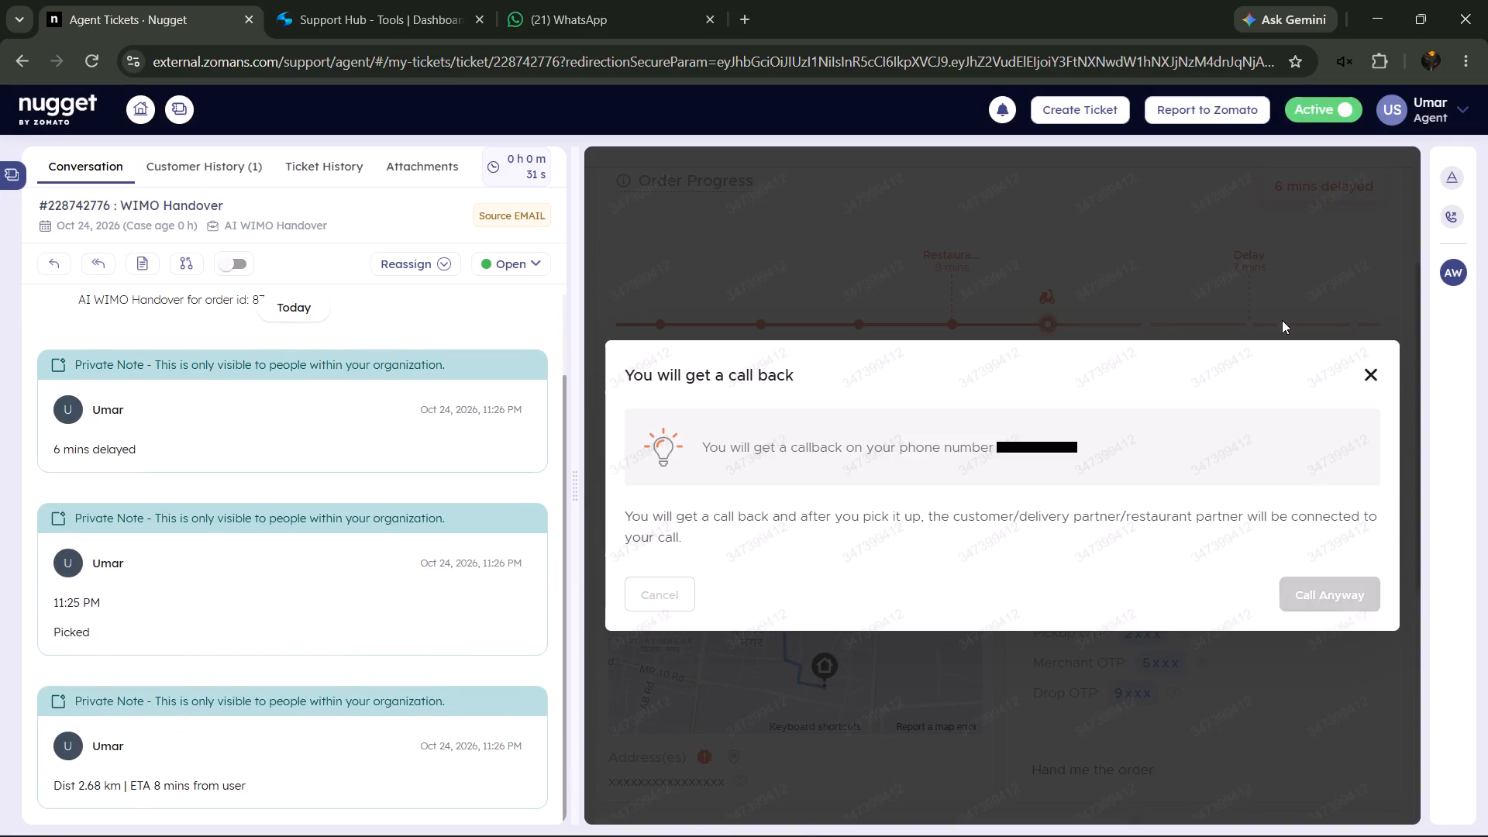
pyautogui.click(1282, 319)
# Look at the delivery partner's Assignment History for the order, and close it.
pyautogui.scroll(4, 1273, 570)
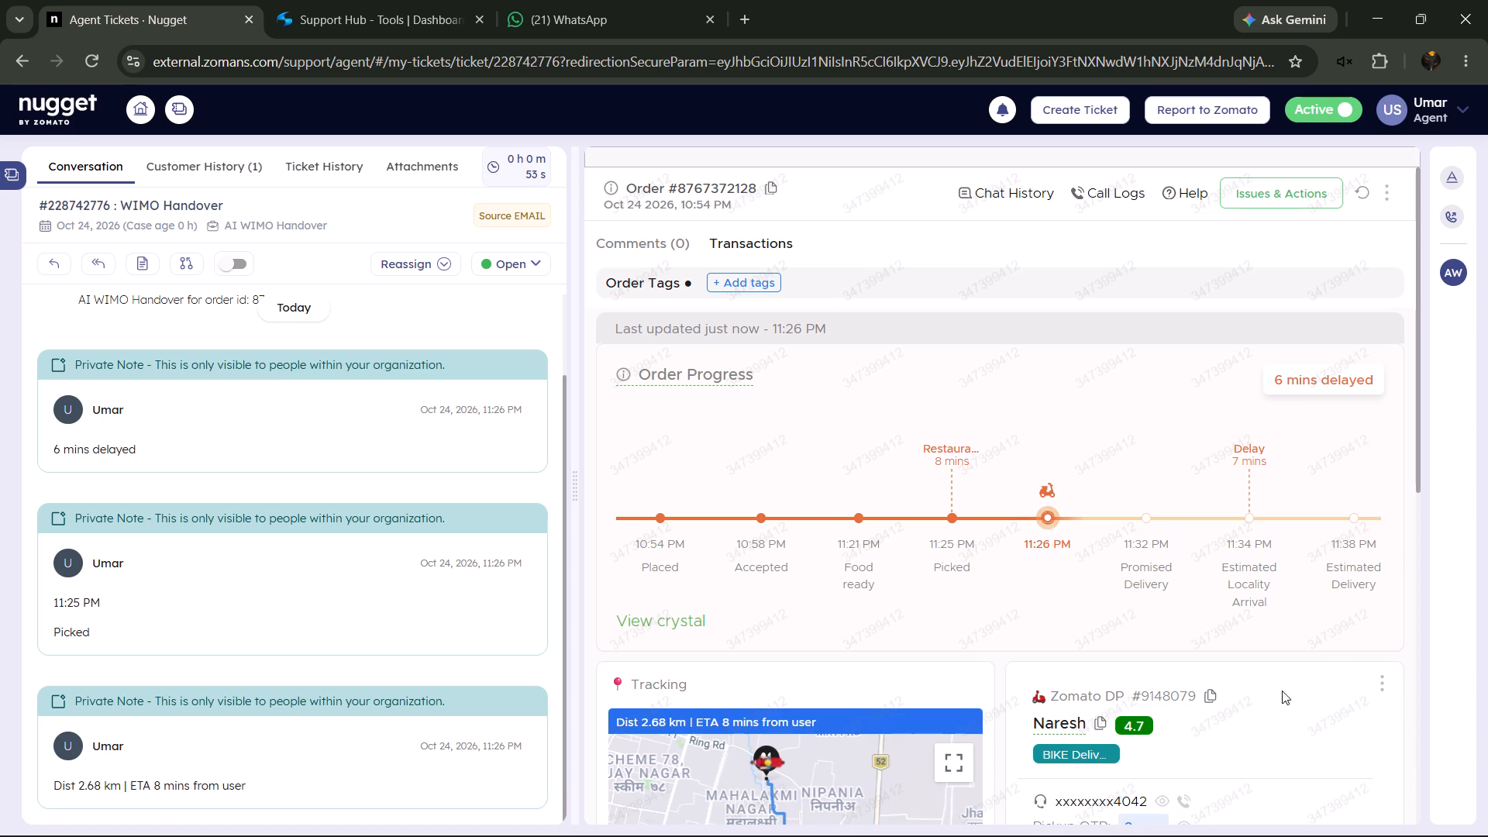
pyautogui.click(1379, 684)
pyautogui.click(1268, 714)
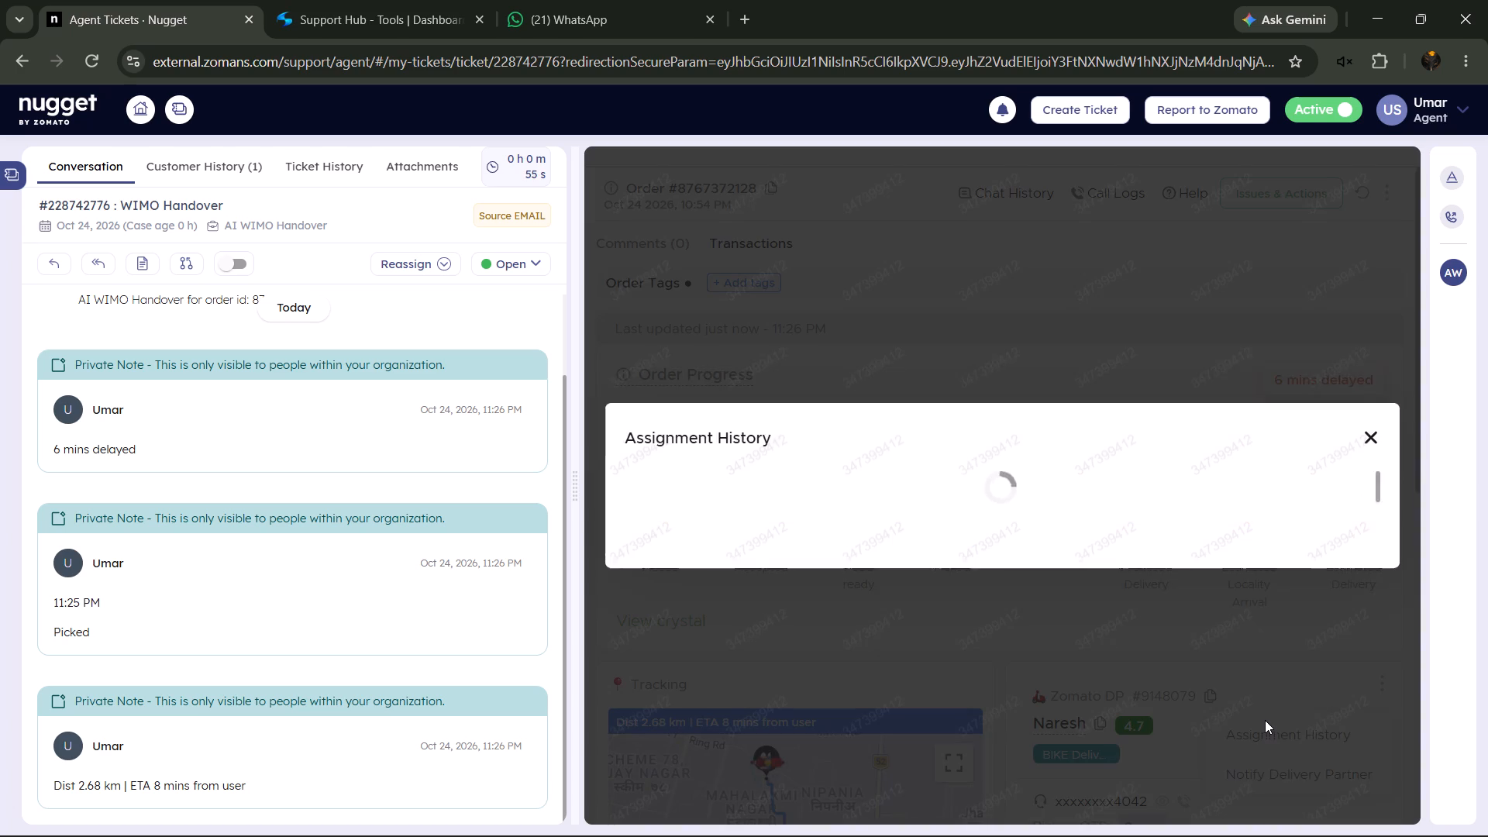
pyautogui.click(1265, 721)
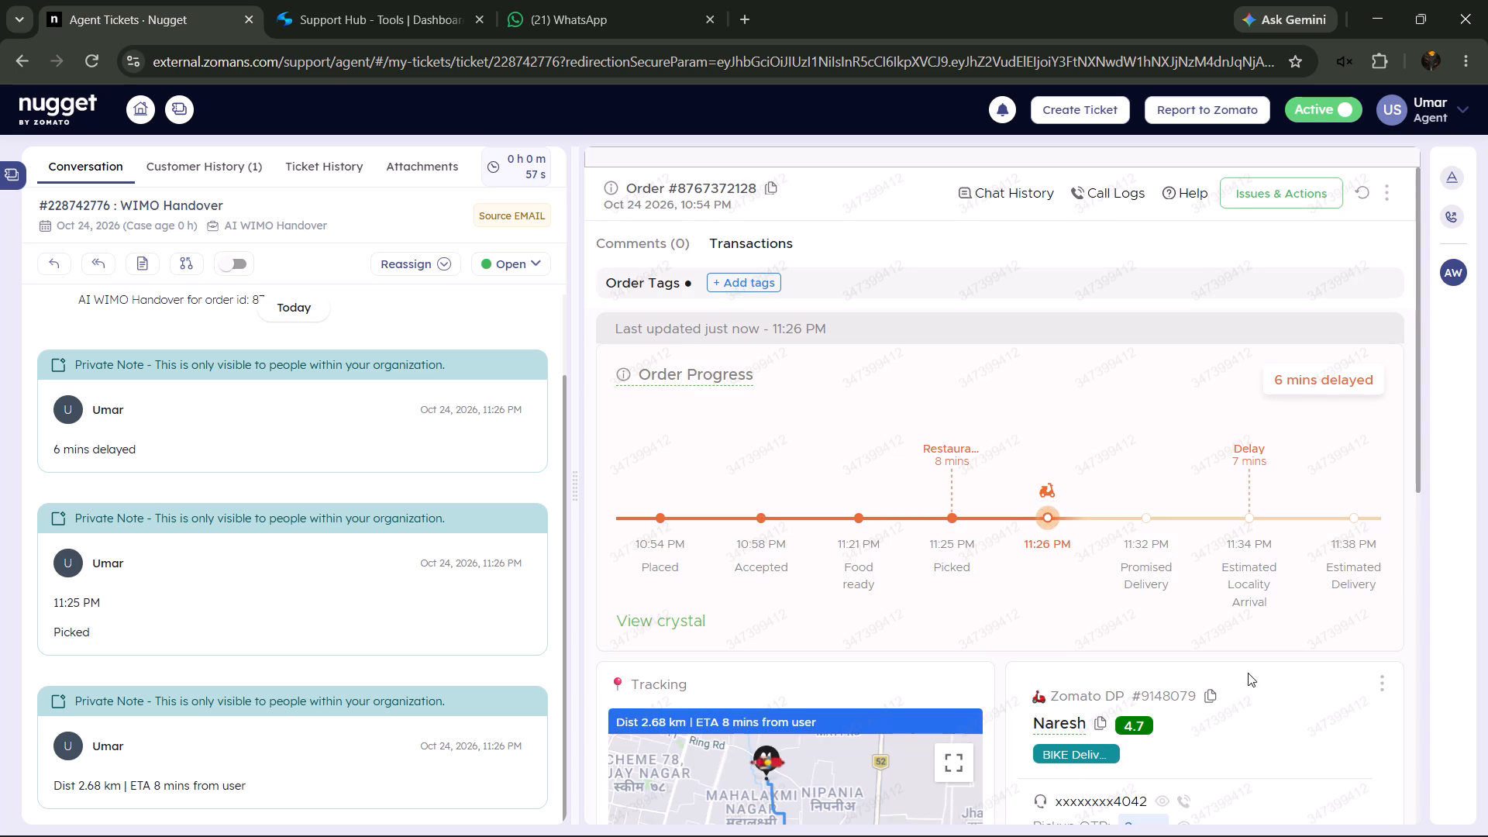
# Add a private note to the ticket reading "dp connected".
pyautogui.click(146, 267)
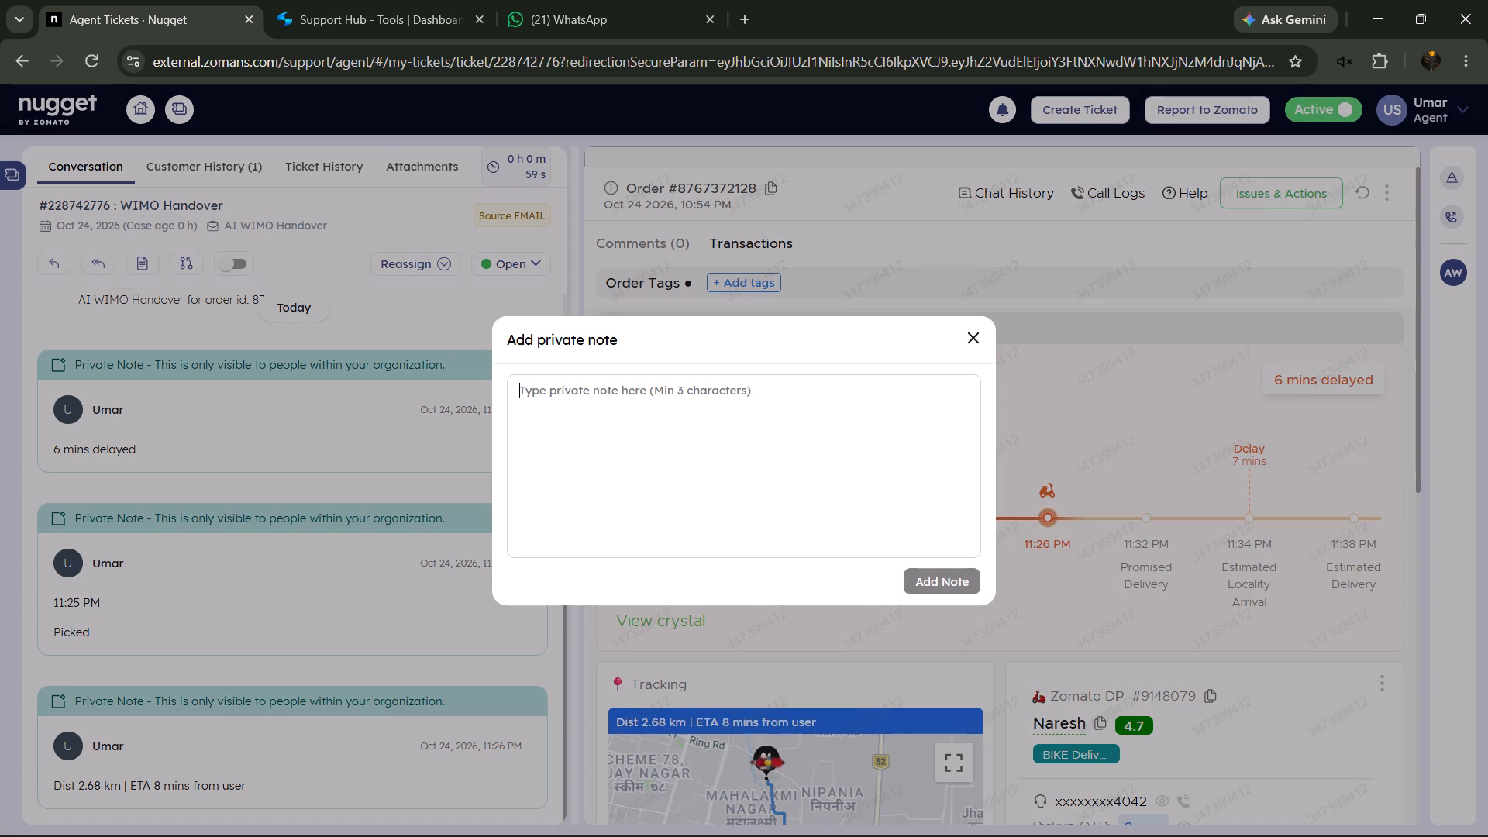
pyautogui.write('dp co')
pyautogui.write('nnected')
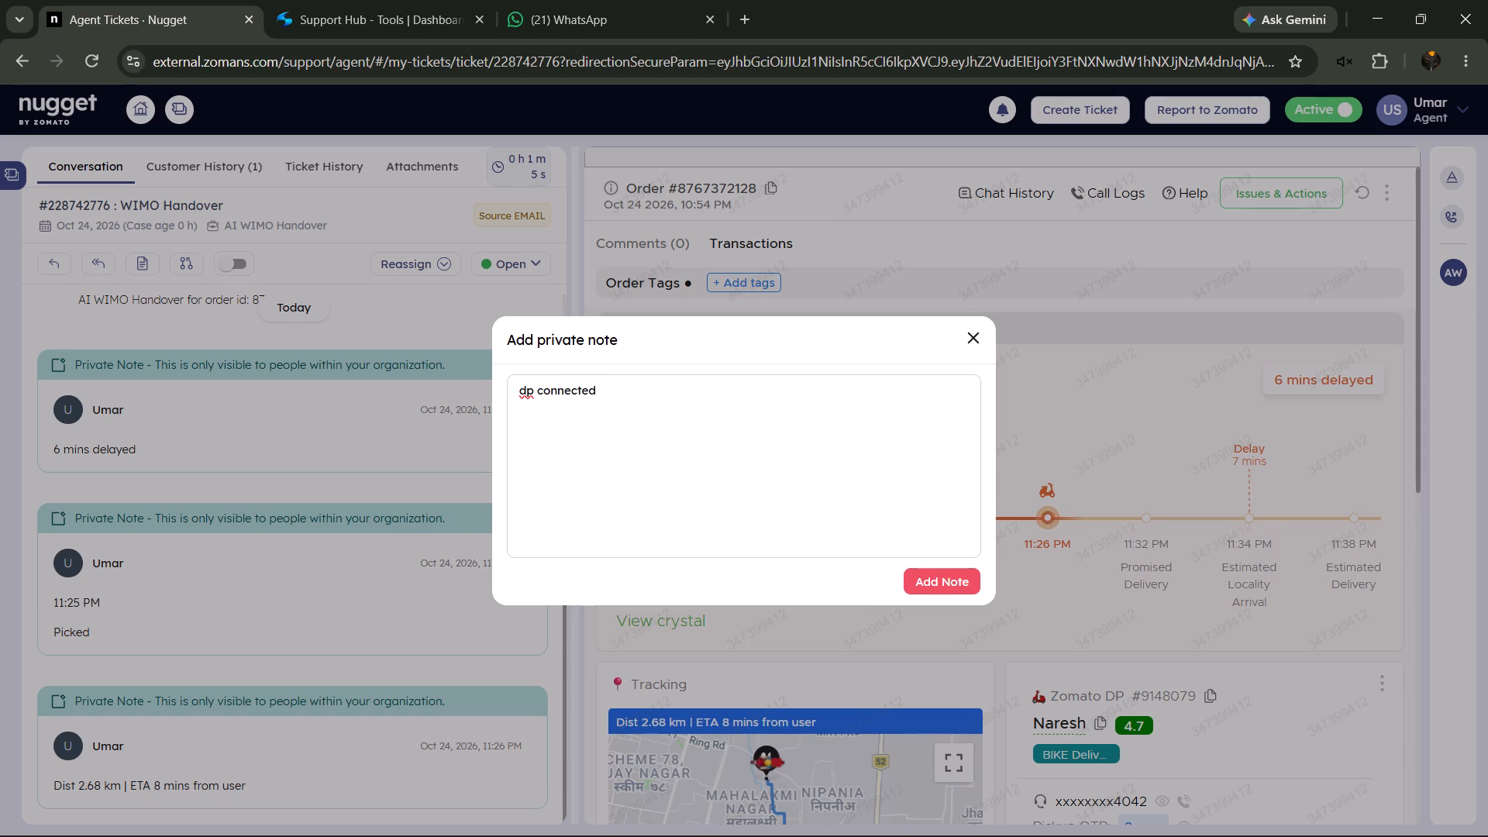
pyautogui.click(948, 588)
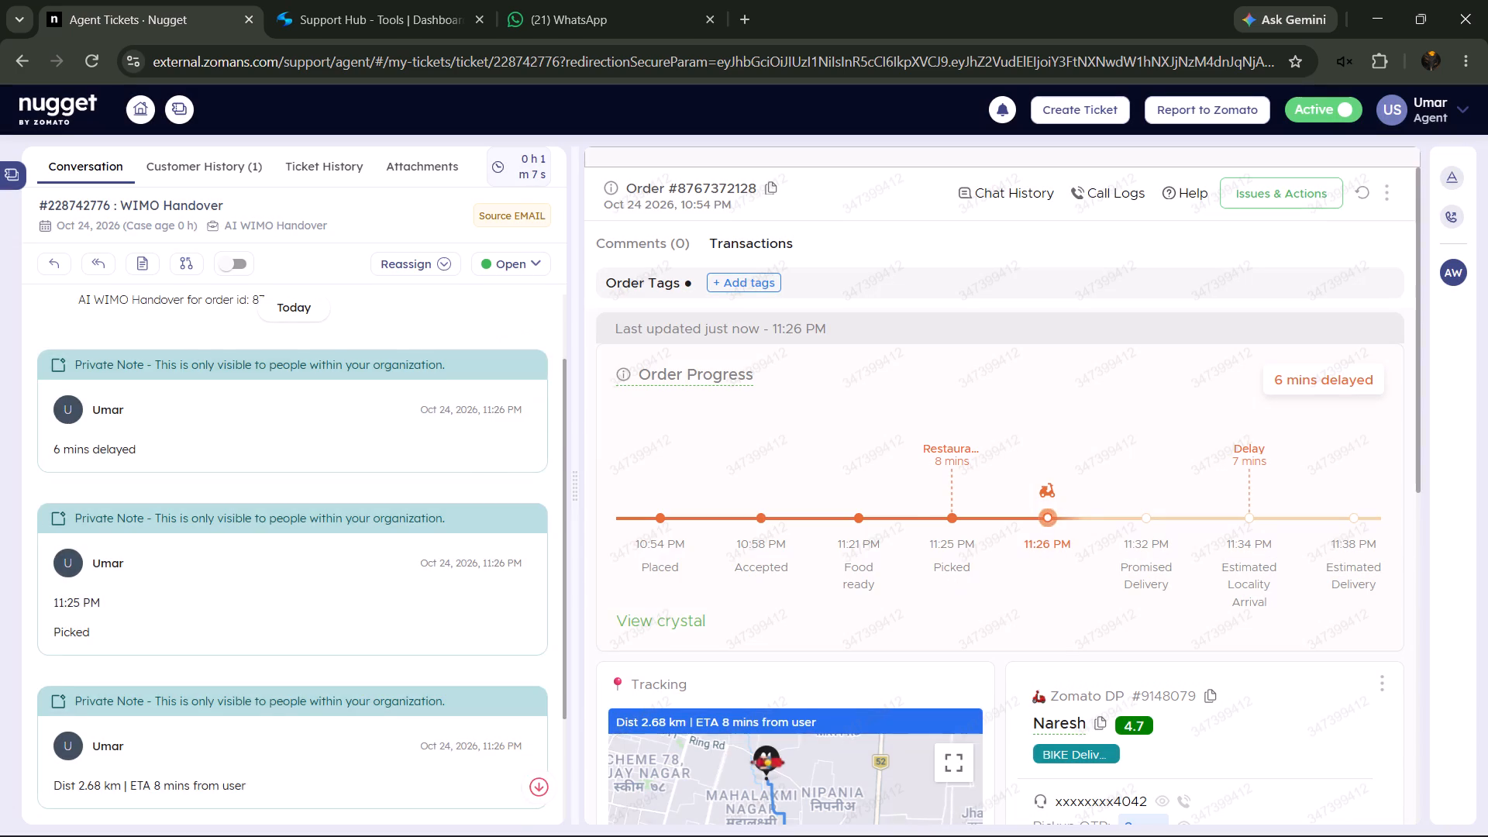
# In the ticket properties, set Can Order Be Delivered to "Yes" and Action to "No Action", and choose a Lifeline Action.
pyautogui.click(1446, 176)
pyautogui.click(1235, 515)
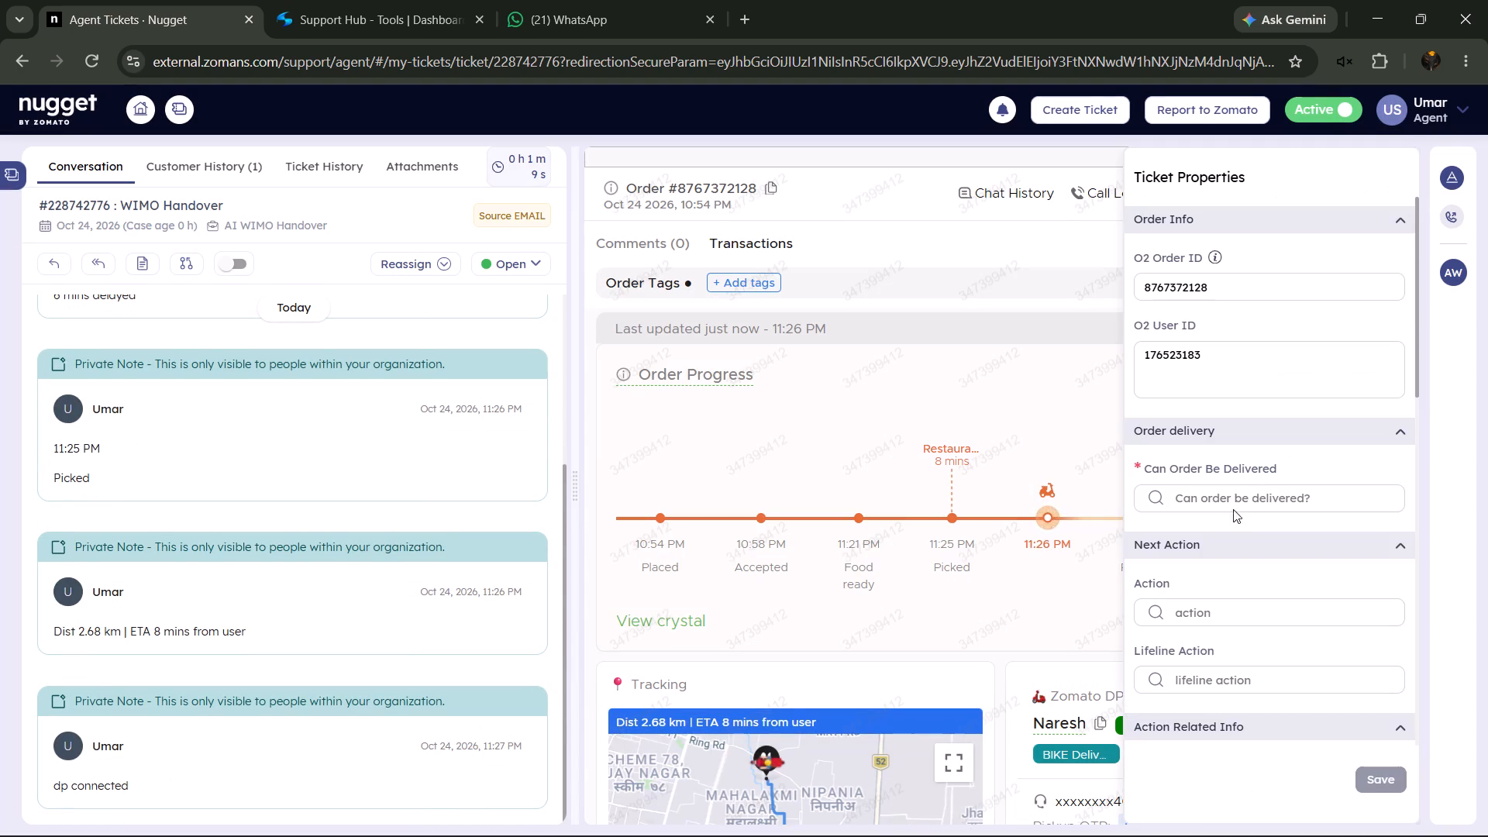
pyautogui.click(1234, 495)
pyautogui.click(1201, 532)
pyautogui.scroll(-3, 1290, 286)
pyautogui.click(1252, 308)
pyautogui.click(1245, 325)
pyautogui.click(1228, 345)
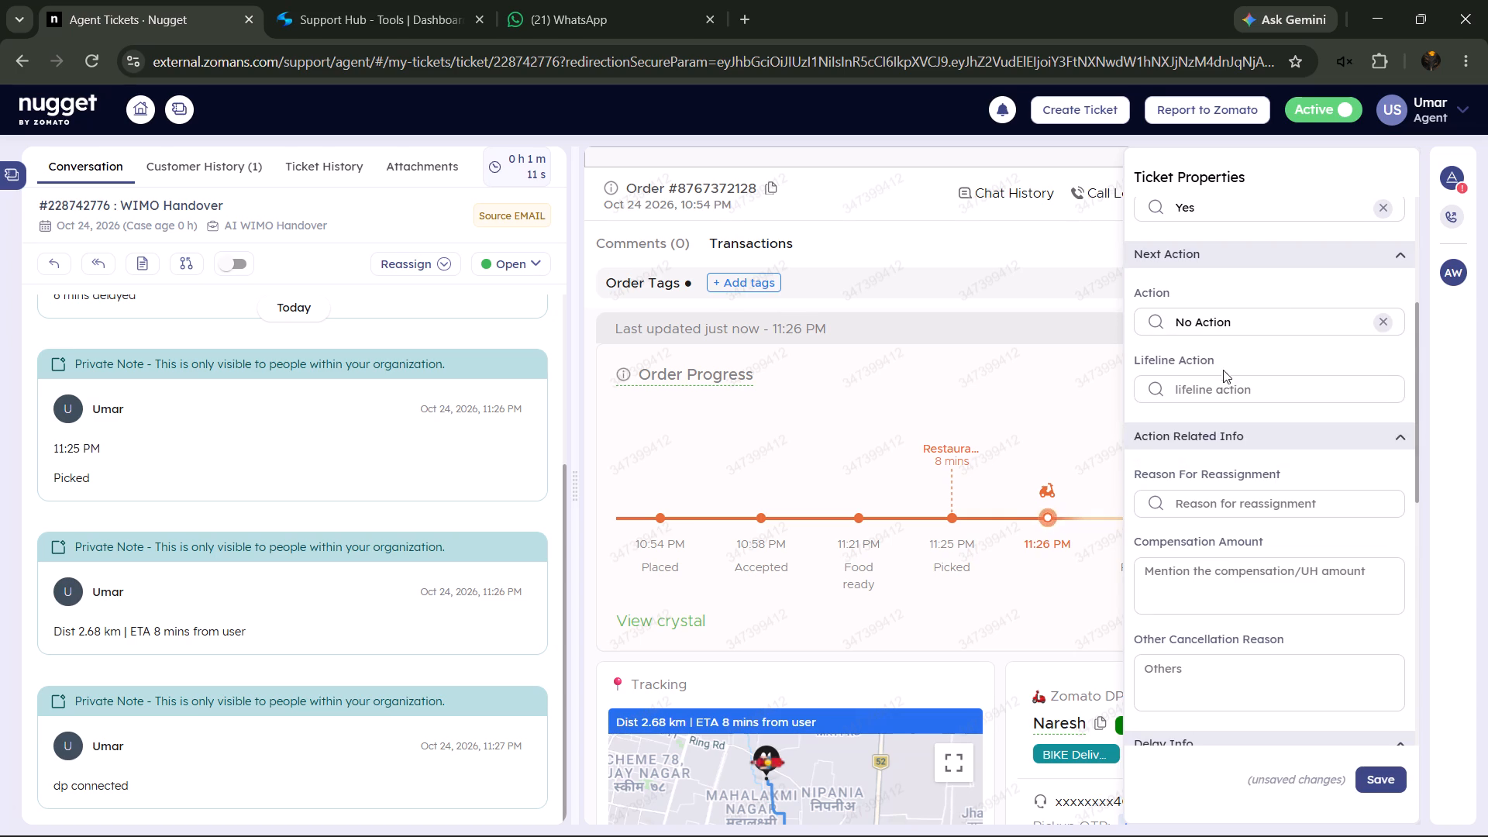
pyautogui.click(1221, 380)
pyautogui.click(1220, 405)
# Set Are Properties Filled to "Yes" and Order Status Expected Time to "Arrival at cx location".
pyautogui.scroll(-8, 1220, 405)
pyautogui.click(1251, 473)
pyautogui.click(1231, 501)
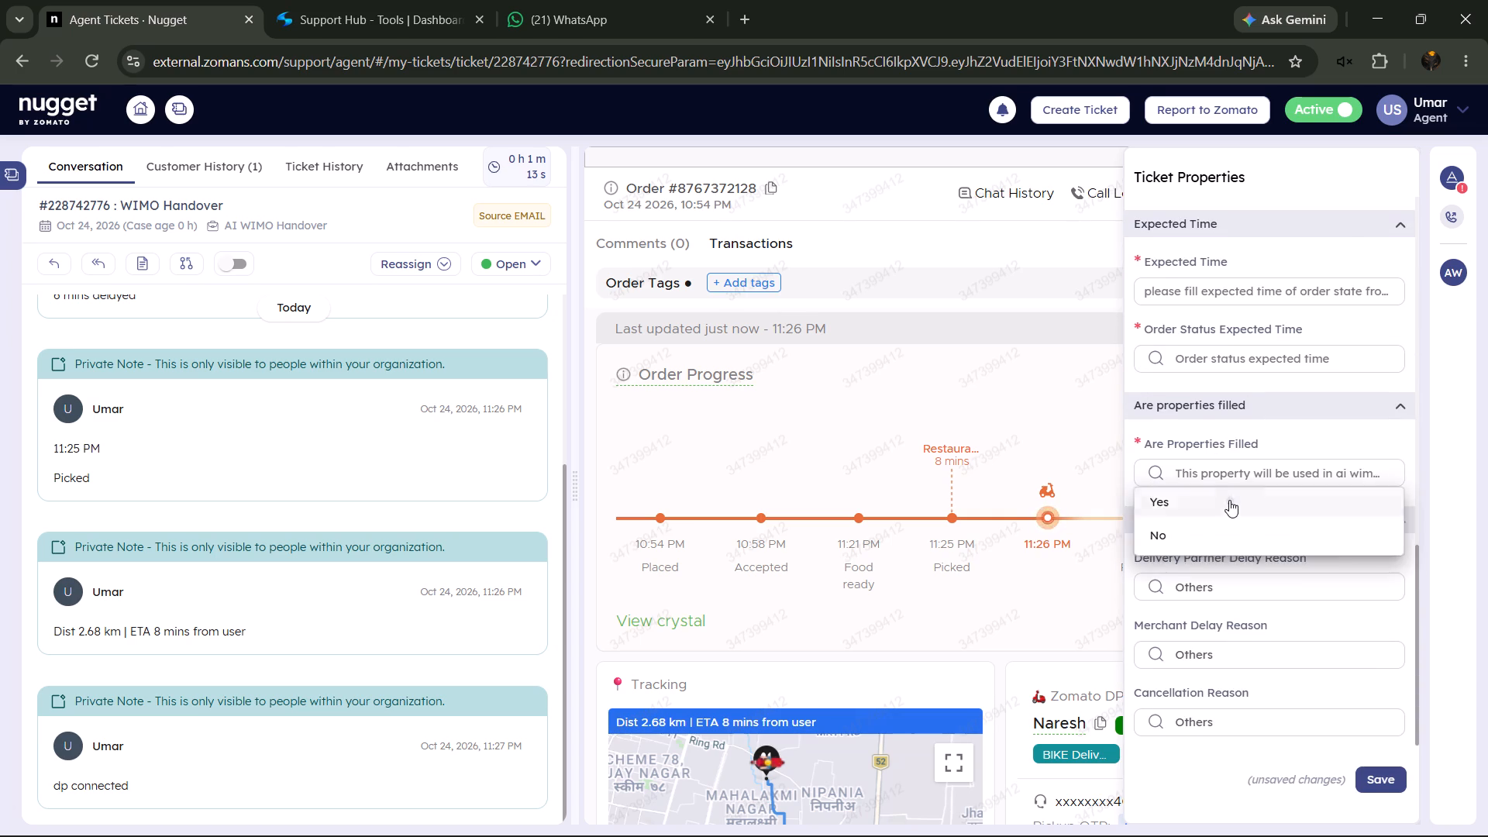
pyautogui.click(1248, 370)
pyautogui.click(1236, 455)
# Fill Other Delay Reason with Support Hub's Restaurant Delays template about the order being delayed by the restaurant and now on the way.
pyautogui.scroll(3, 1260, 511)
pyautogui.click(1232, 444)
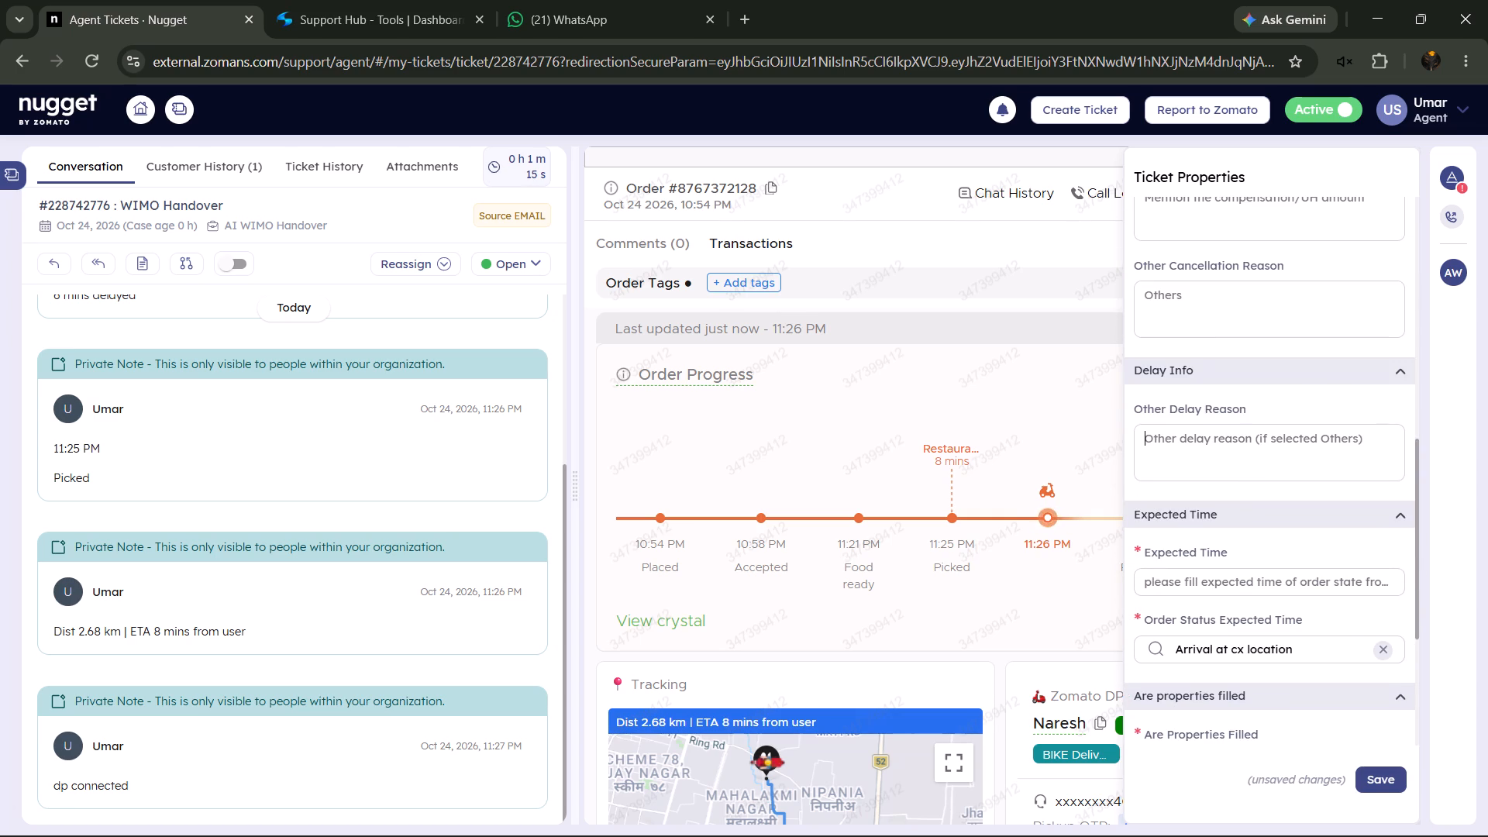
pyautogui.click(421, 0)
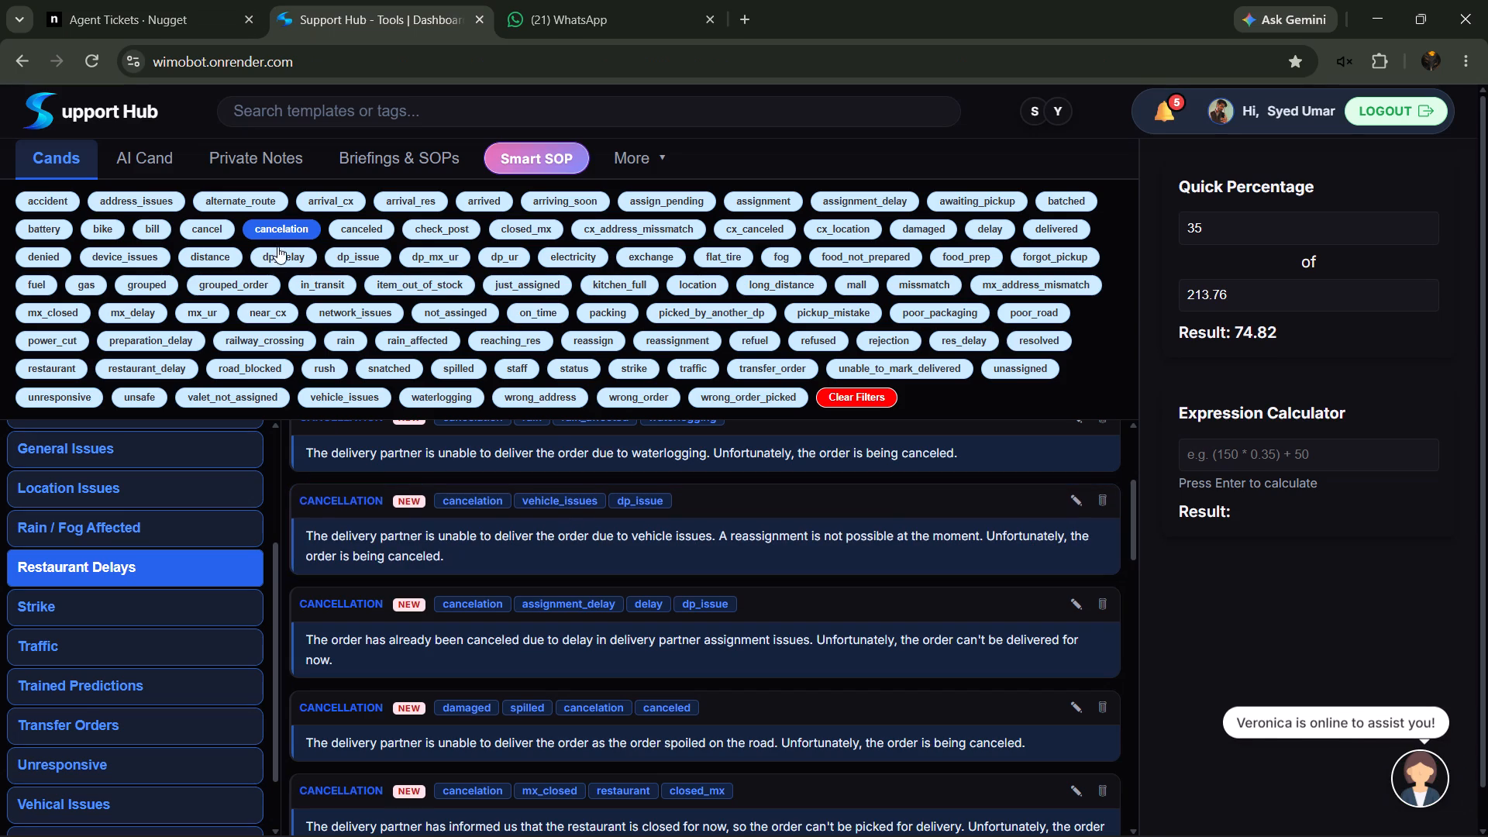
pyautogui.click(283, 234)
pyautogui.click(208, 569)
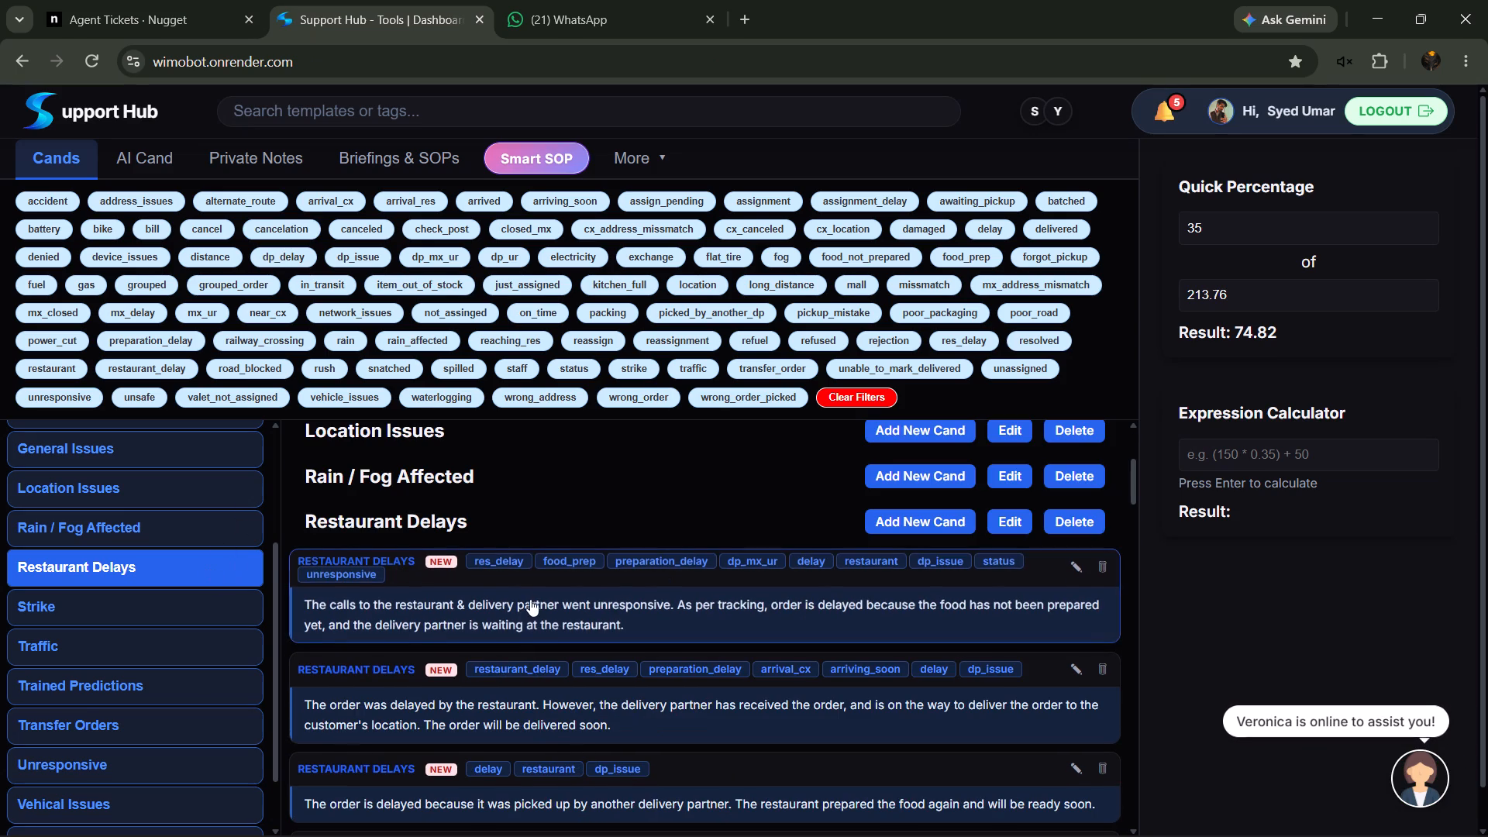
pyautogui.click(541, 701)
pyautogui.click(197, 0)
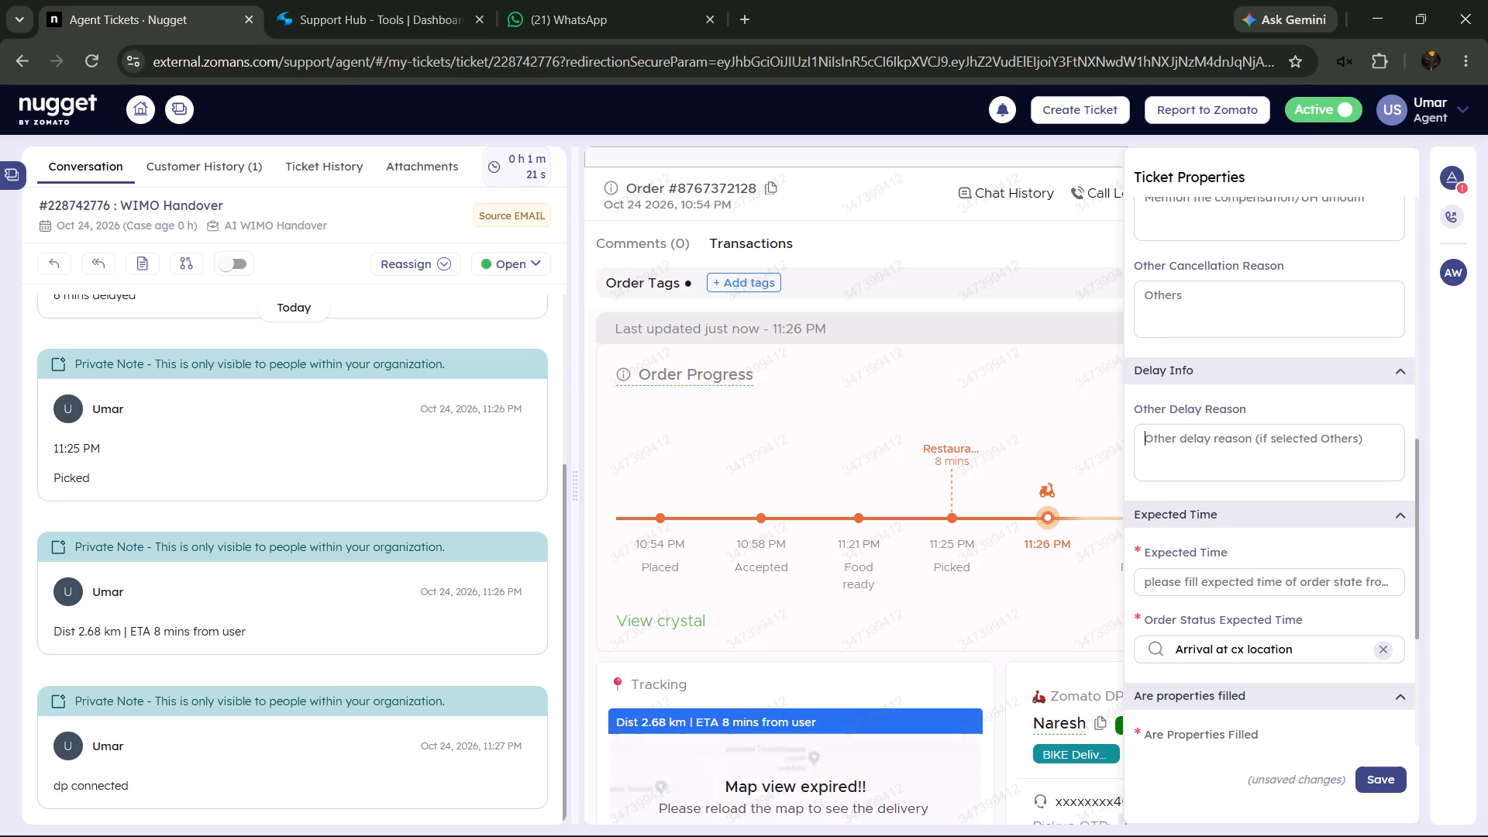
pyautogui.rightClick(1210, 451)
pyautogui.click(1296, 611)
# Set the ticket's Expected Time to 10.
pyautogui.click(1258, 569)
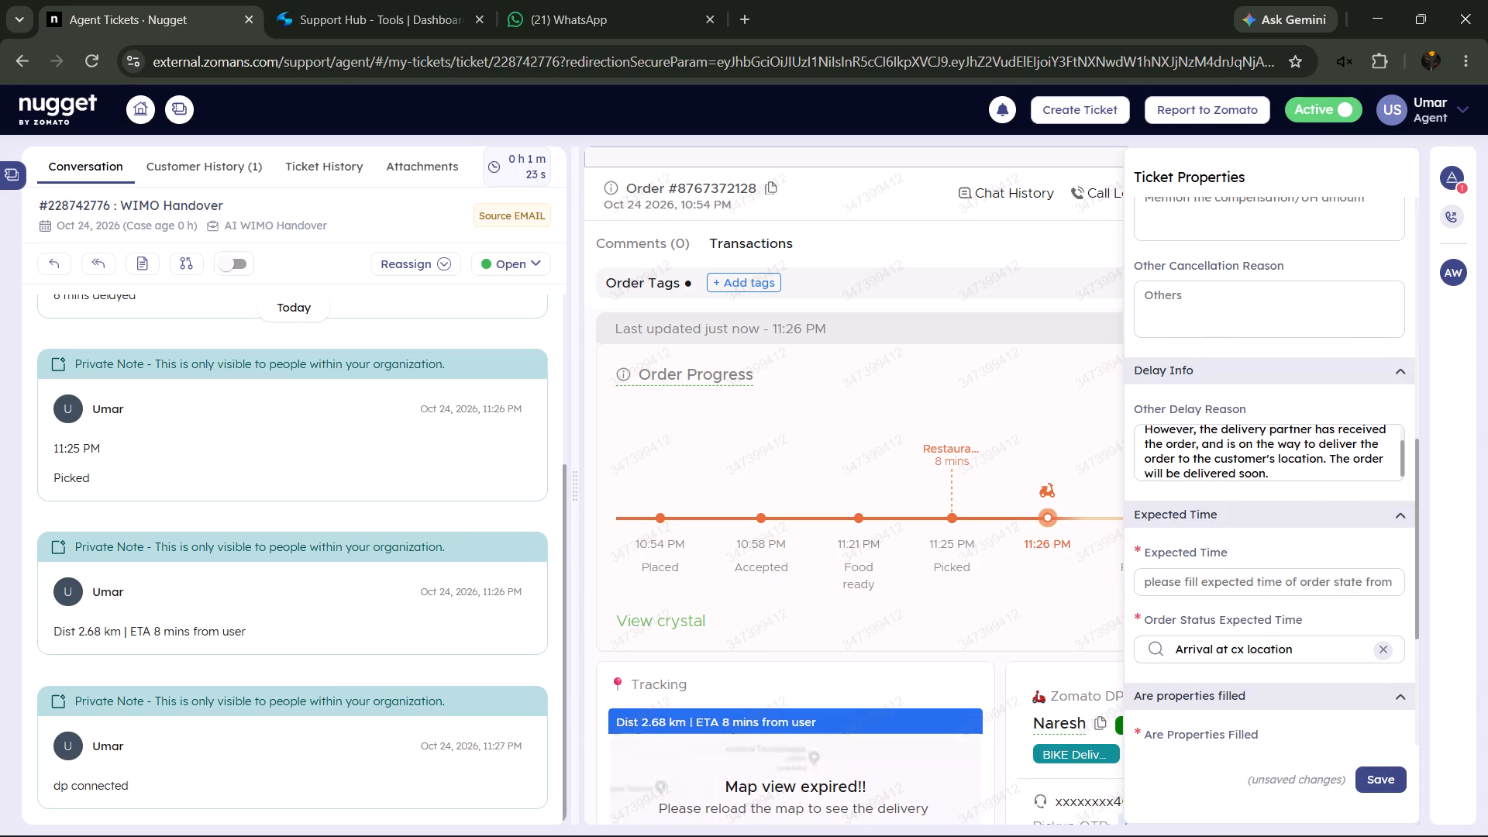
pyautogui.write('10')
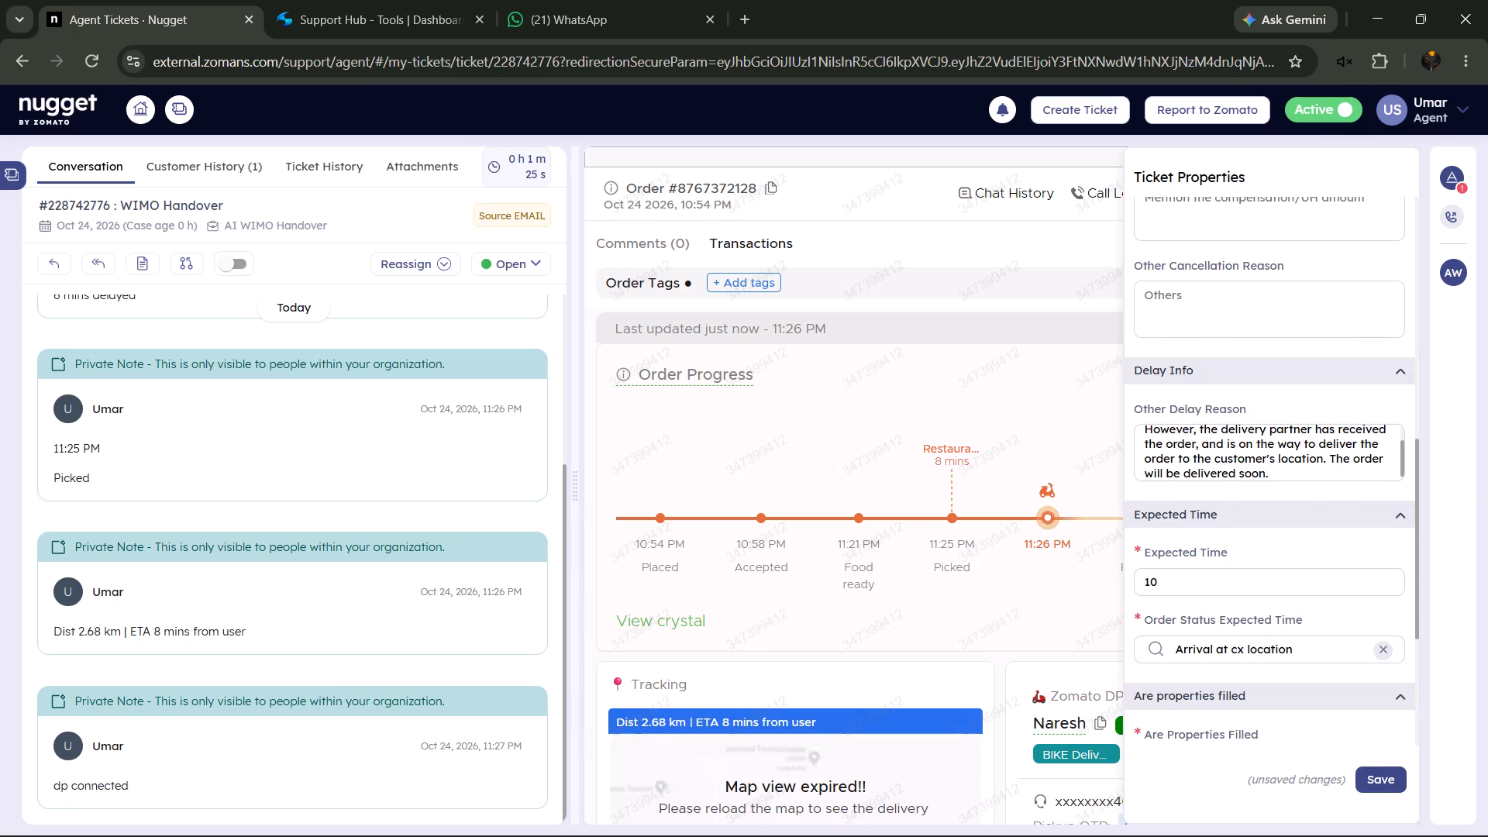
# Edit Other Delay Reason: add "due to late preparation" to the first sentence and replace the ending with "and will deliver it soon.".
pyautogui.scroll(4, 1309, 456)
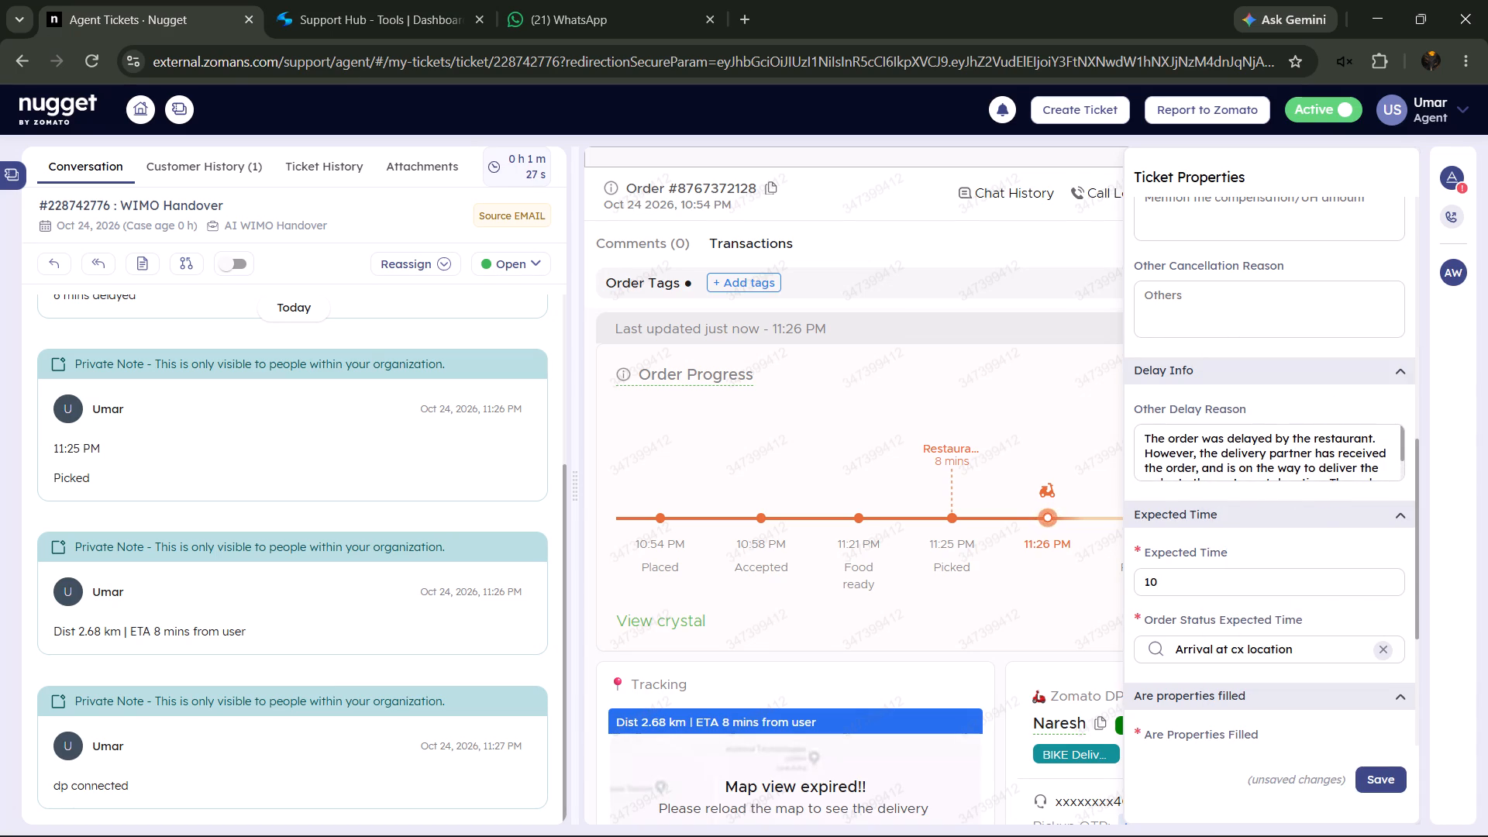
pyautogui.click(1372, 434)
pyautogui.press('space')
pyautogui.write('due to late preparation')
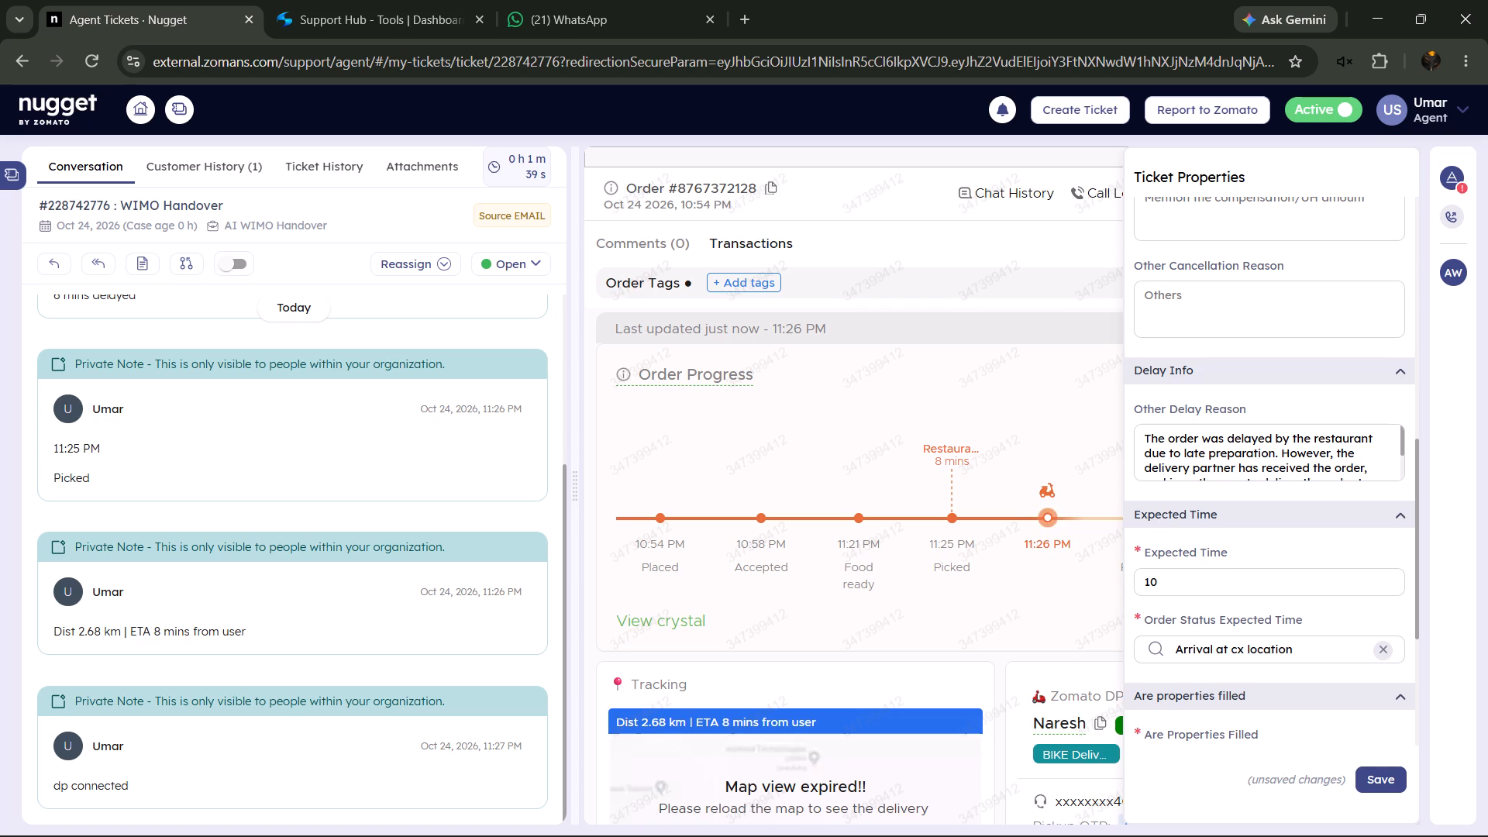
pyautogui.moveTo(1369, 466); pyautogui.dragTo(1413, 498)
pyautogui.press('BackSpace')
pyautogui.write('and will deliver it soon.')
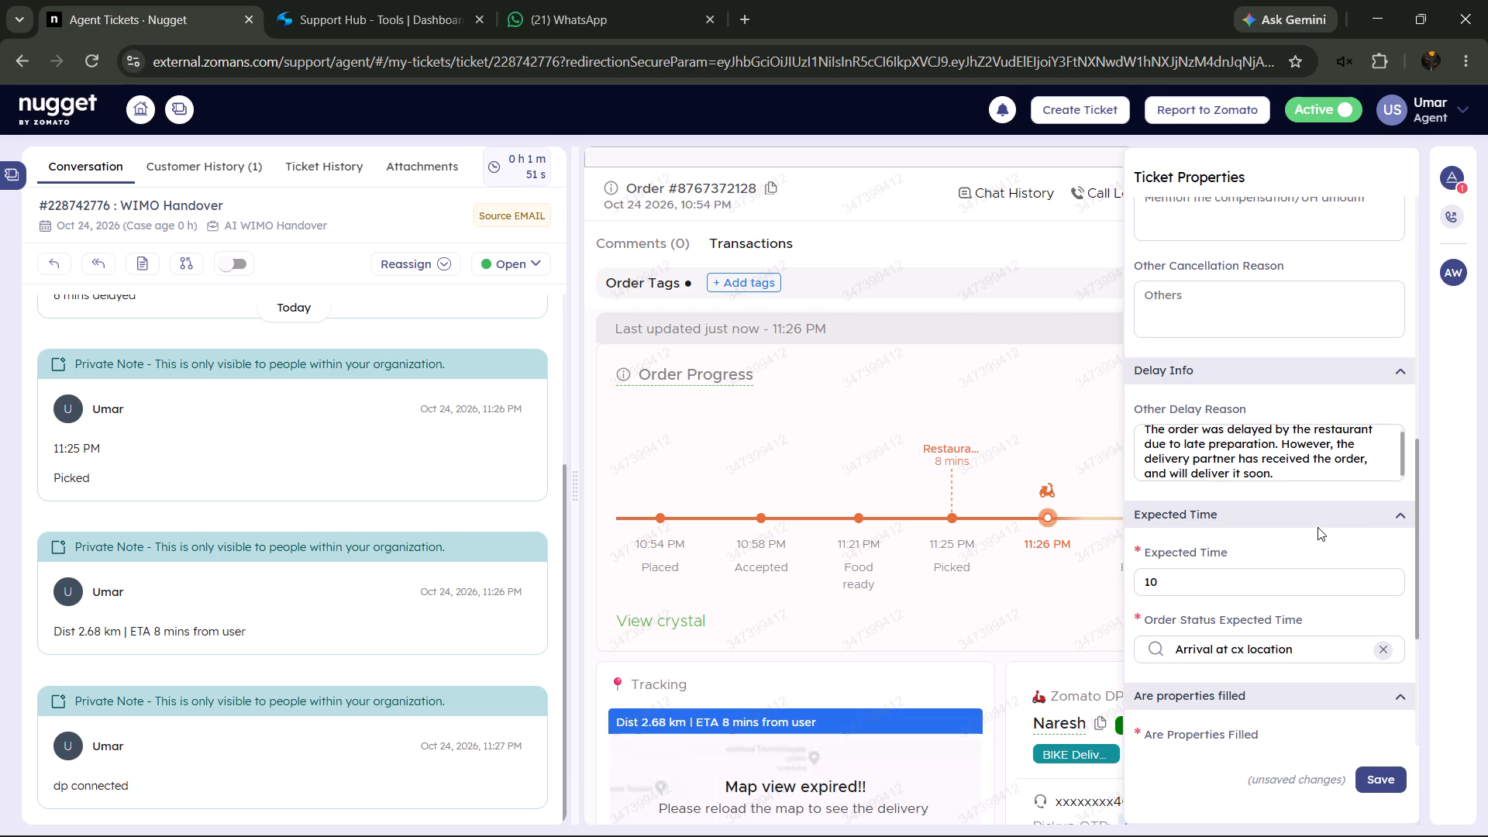
# Review the completed delay reason and the remaining ticket properties, and save them.
pyautogui.scroll(6, 1317, 522)
pyautogui.scroll(-6, 1318, 519)
pyautogui.scroll(7, 1287, 470)
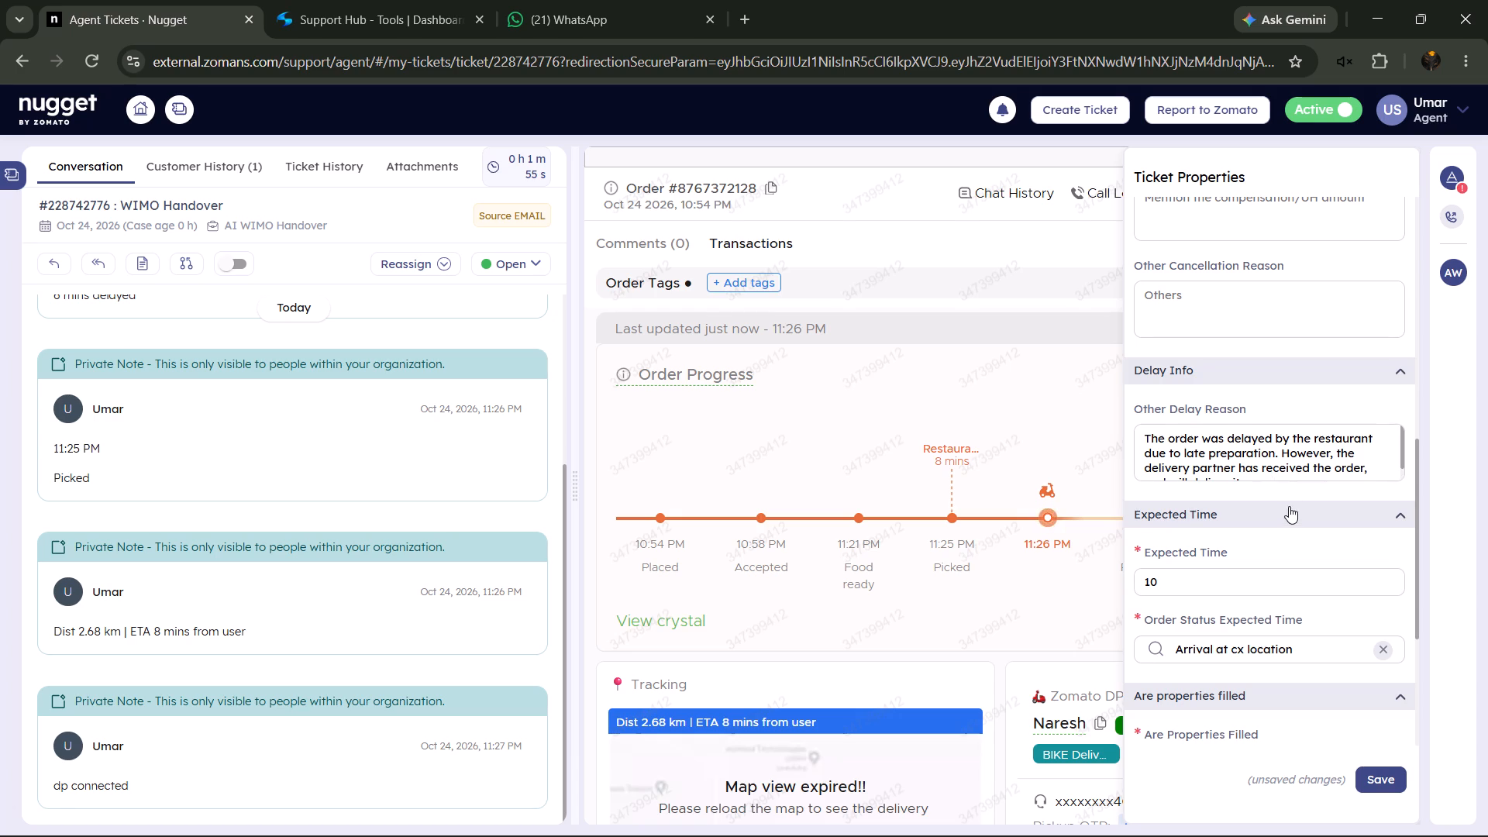
pyautogui.scroll(2, 1289, 506)
pyautogui.scroll(-8, 1289, 506)
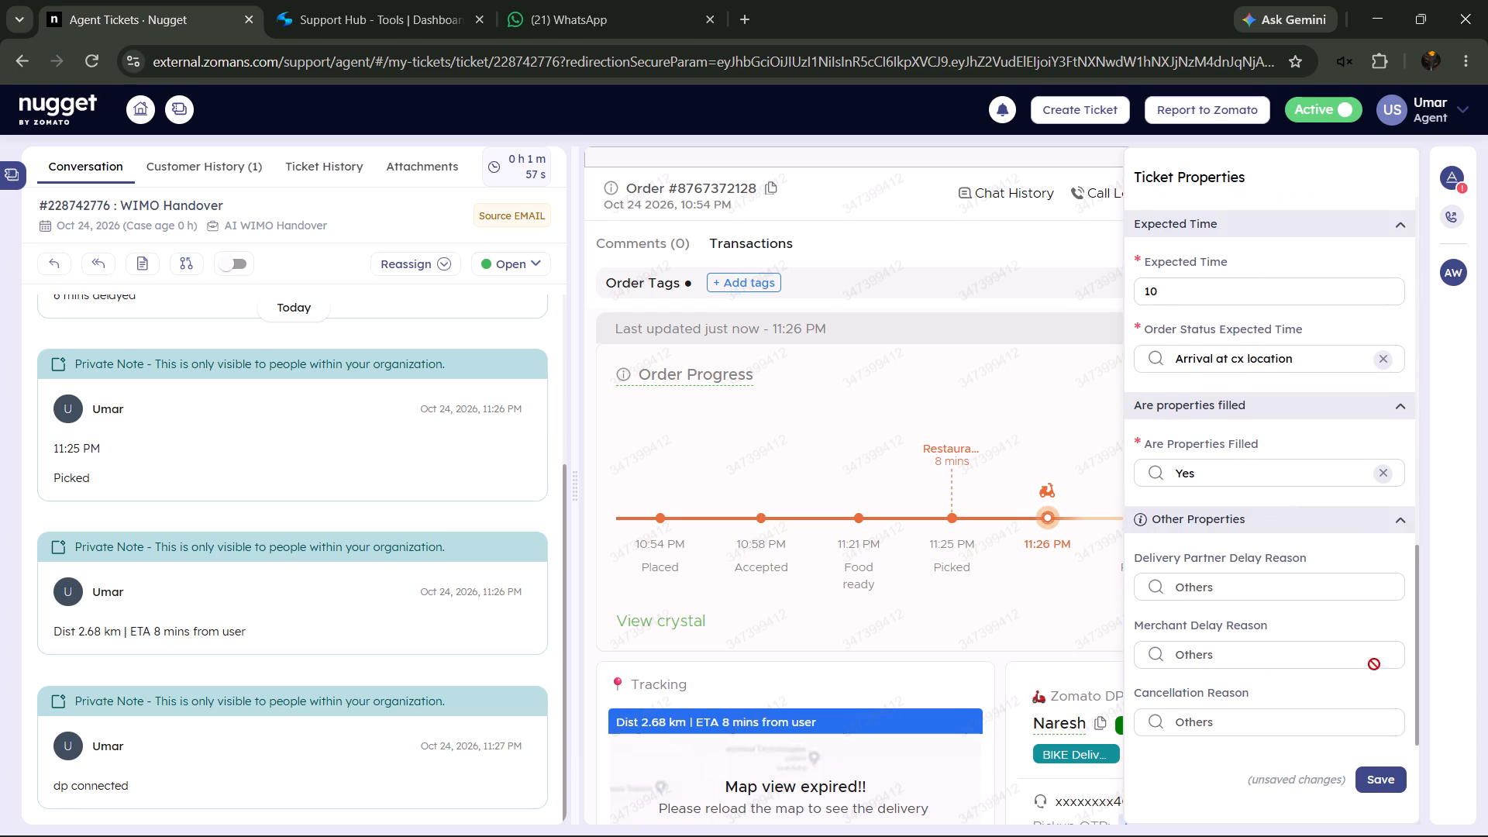
pyautogui.click(1376, 771)
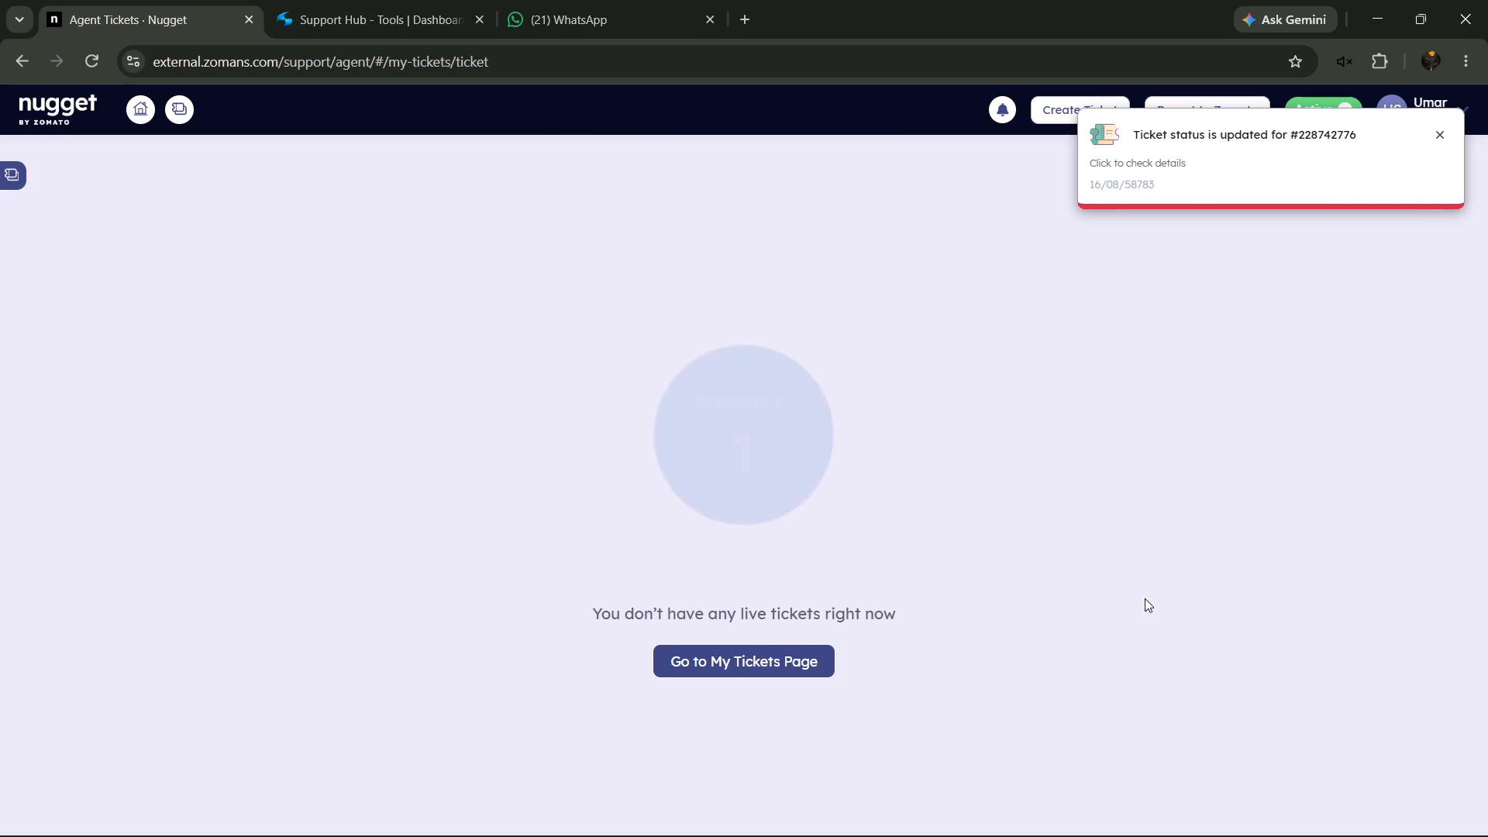
# Return to the My Tickets page to check for newly assigned tickets.
pyautogui.click(800, 654)
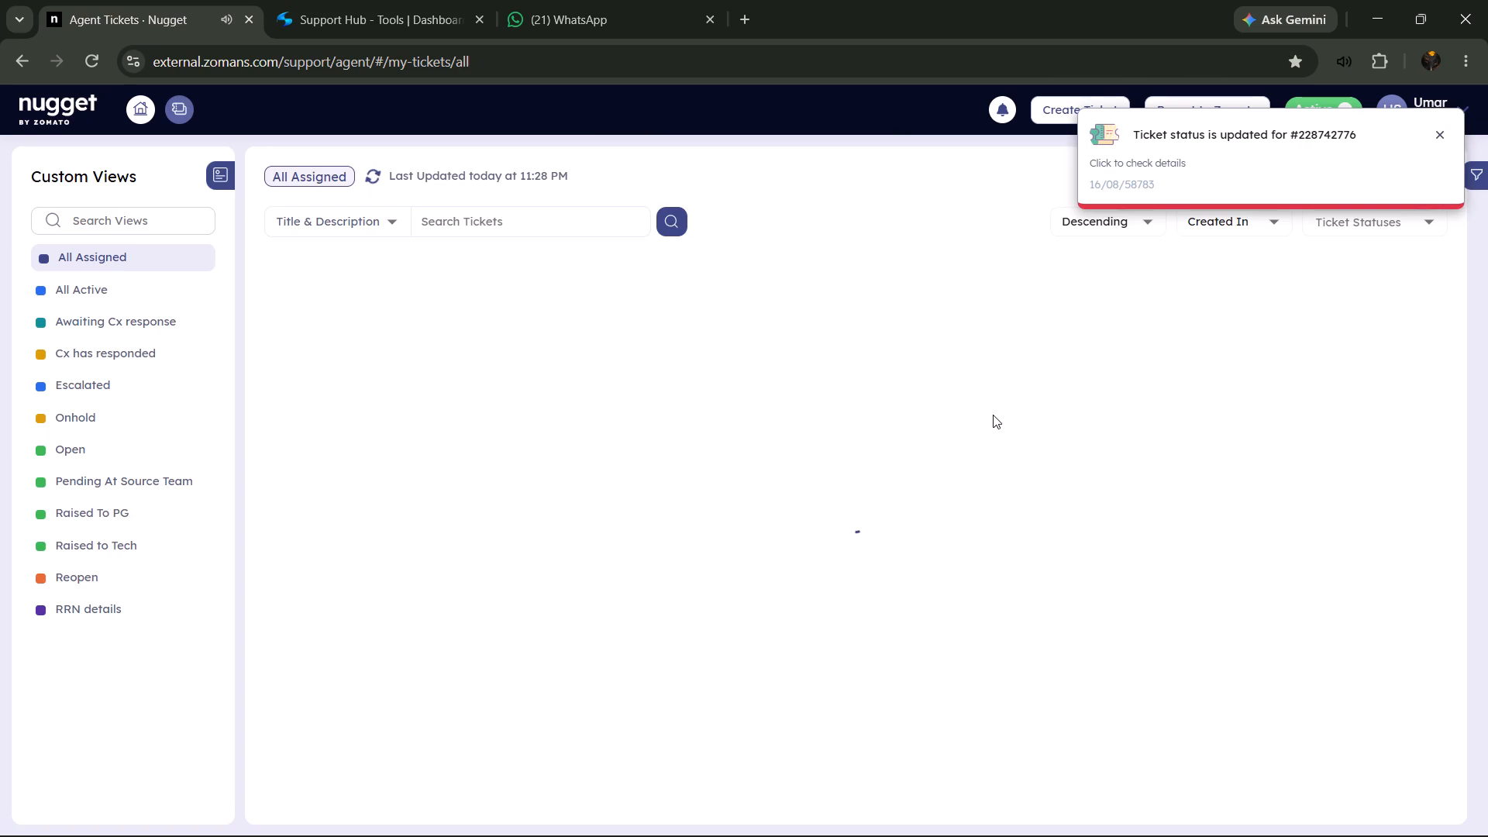
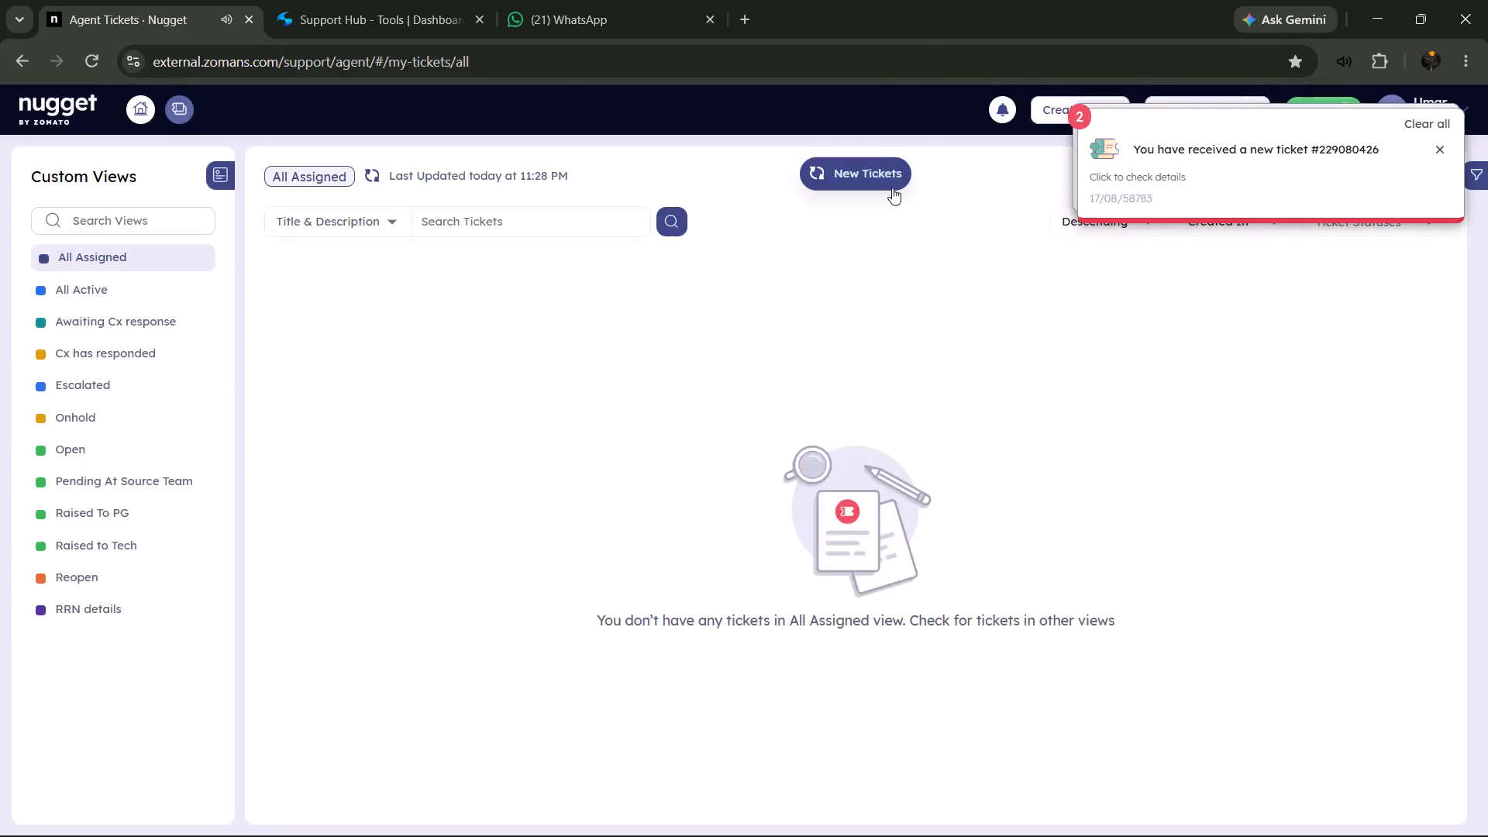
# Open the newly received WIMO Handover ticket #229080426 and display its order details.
pyautogui.click(892, 188)
pyautogui.click(925, 307)
pyautogui.click(1419, 112)
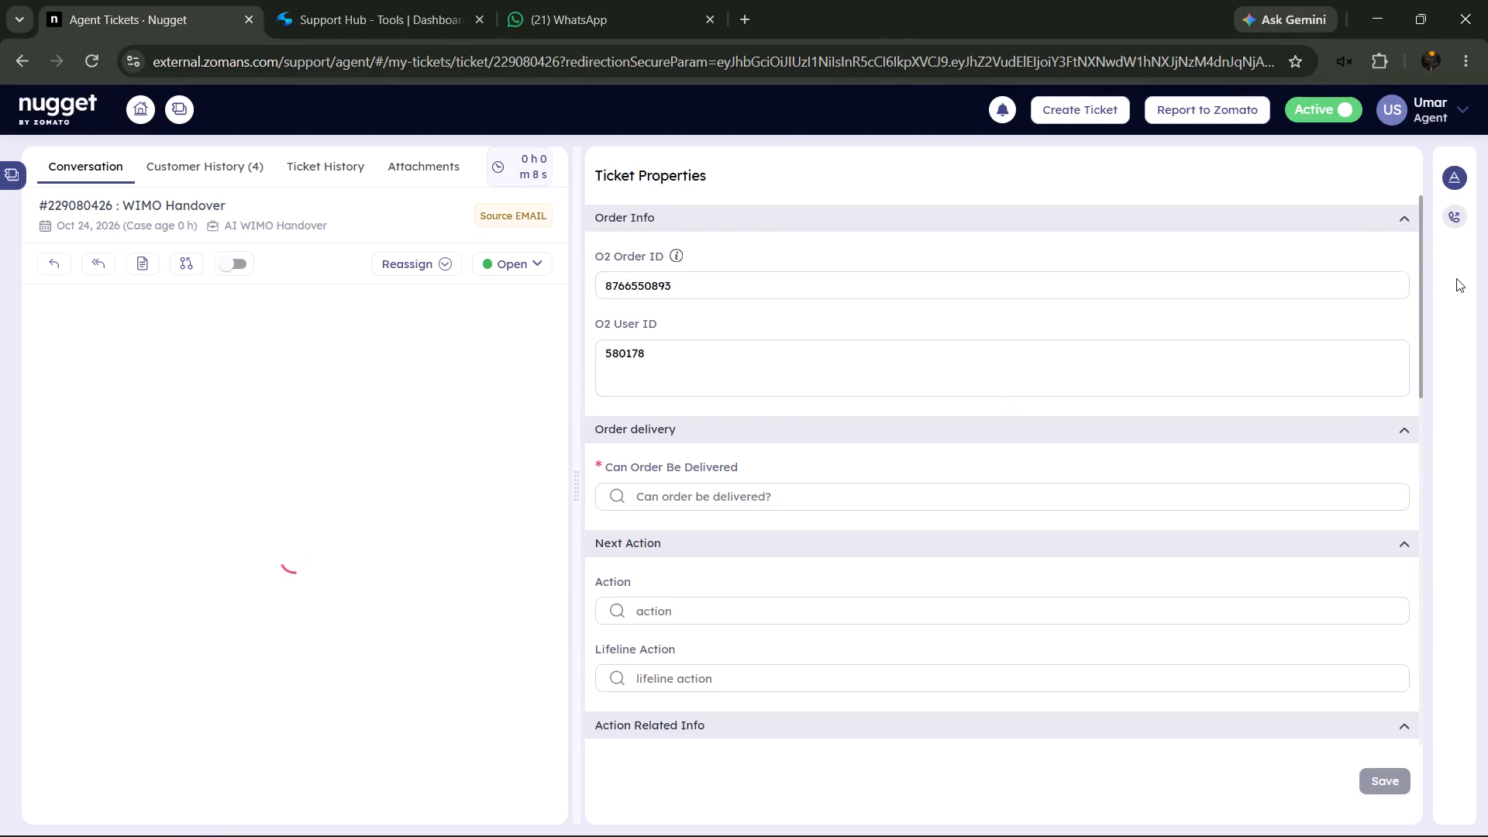
pyautogui.click(1456, 278)
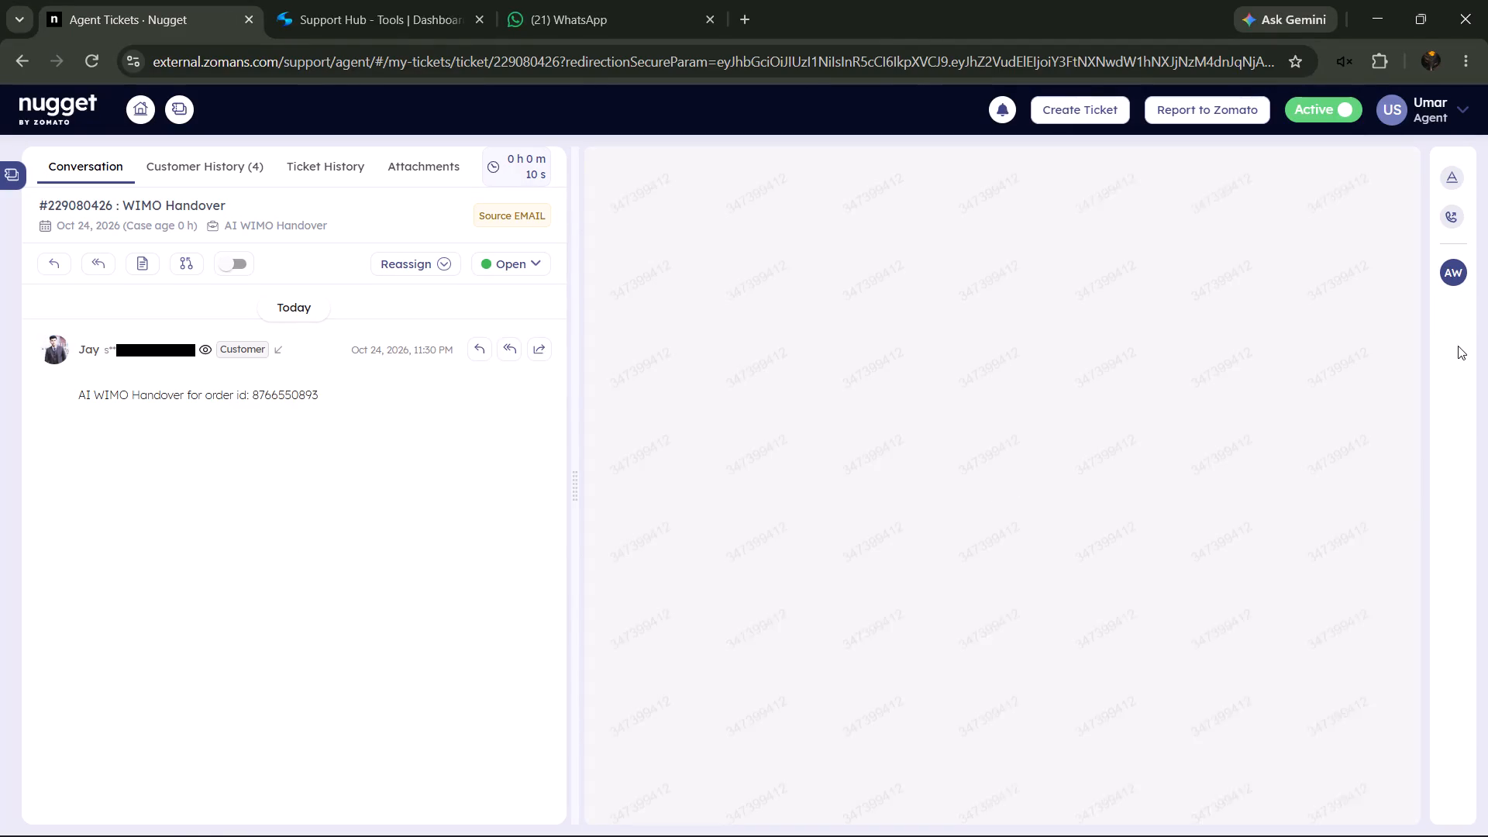
# Copy the order's delay status and add it to the ticket as the private note "15 mins delayed".
pyautogui.moveTo(1247, 379); pyautogui.dragTo(1451, 397)
pyautogui.rightClick(1335, 389)
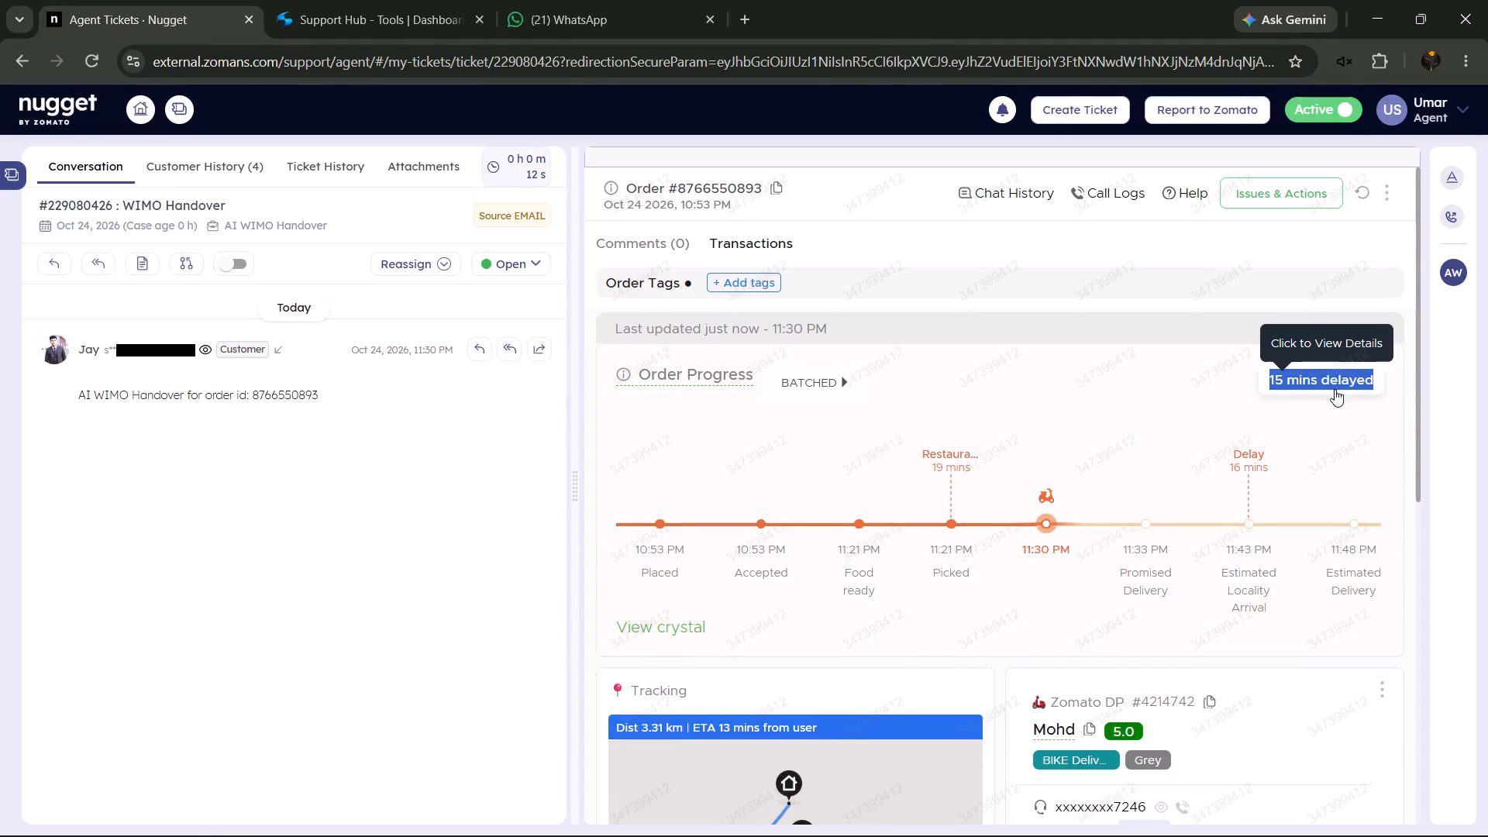
pyautogui.click(1126, 417)
pyautogui.click(153, 266)
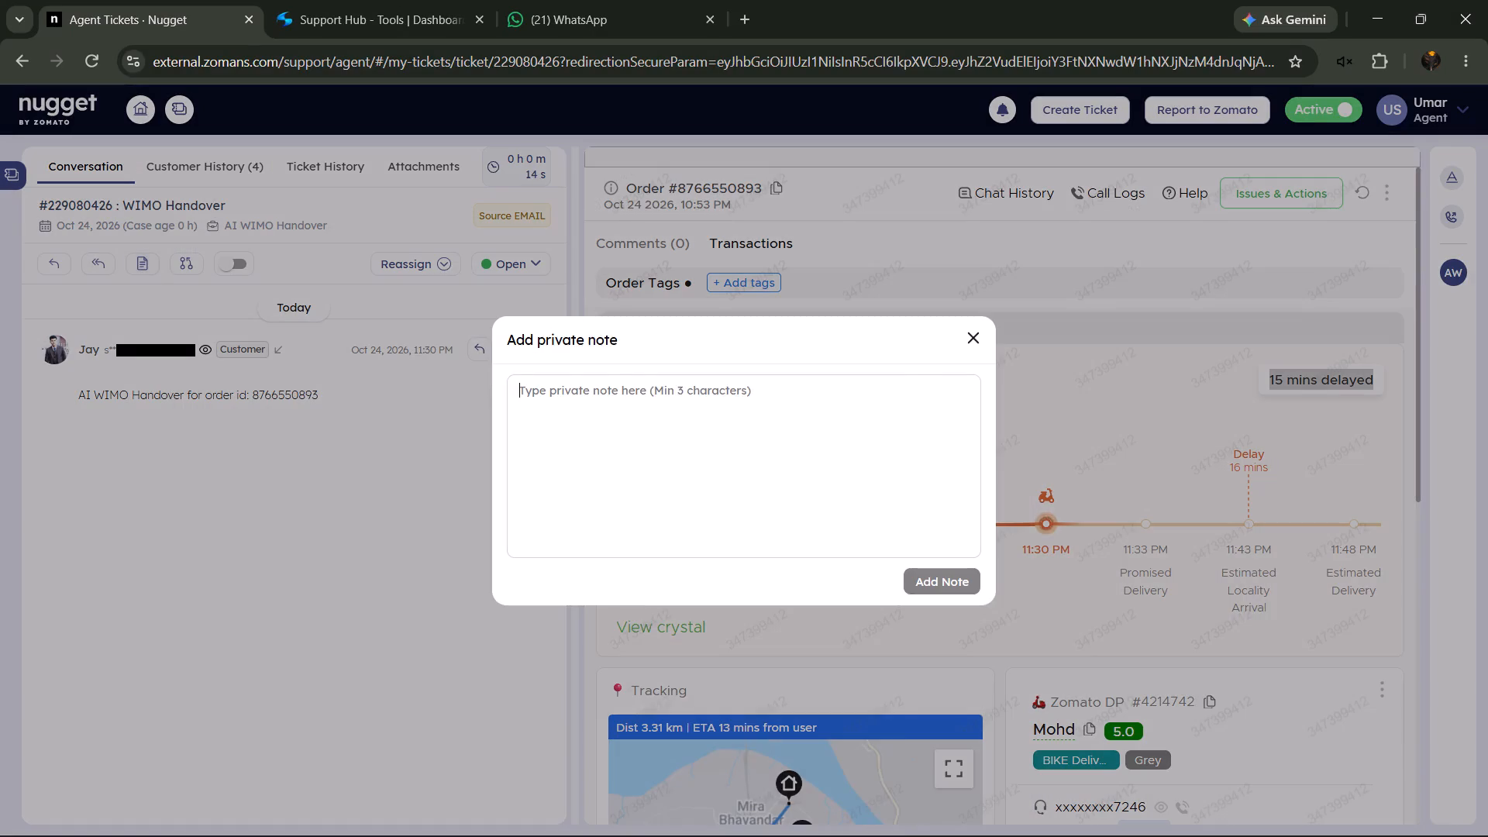
pyautogui.rightClick(649, 422)
pyautogui.click(795, 606)
pyautogui.click(925, 592)
# Copy the pickup time from Order Progress and add it as the private note "11:21 PM Picked".
pyautogui.moveTo(921, 546); pyautogui.dragTo(997, 589)
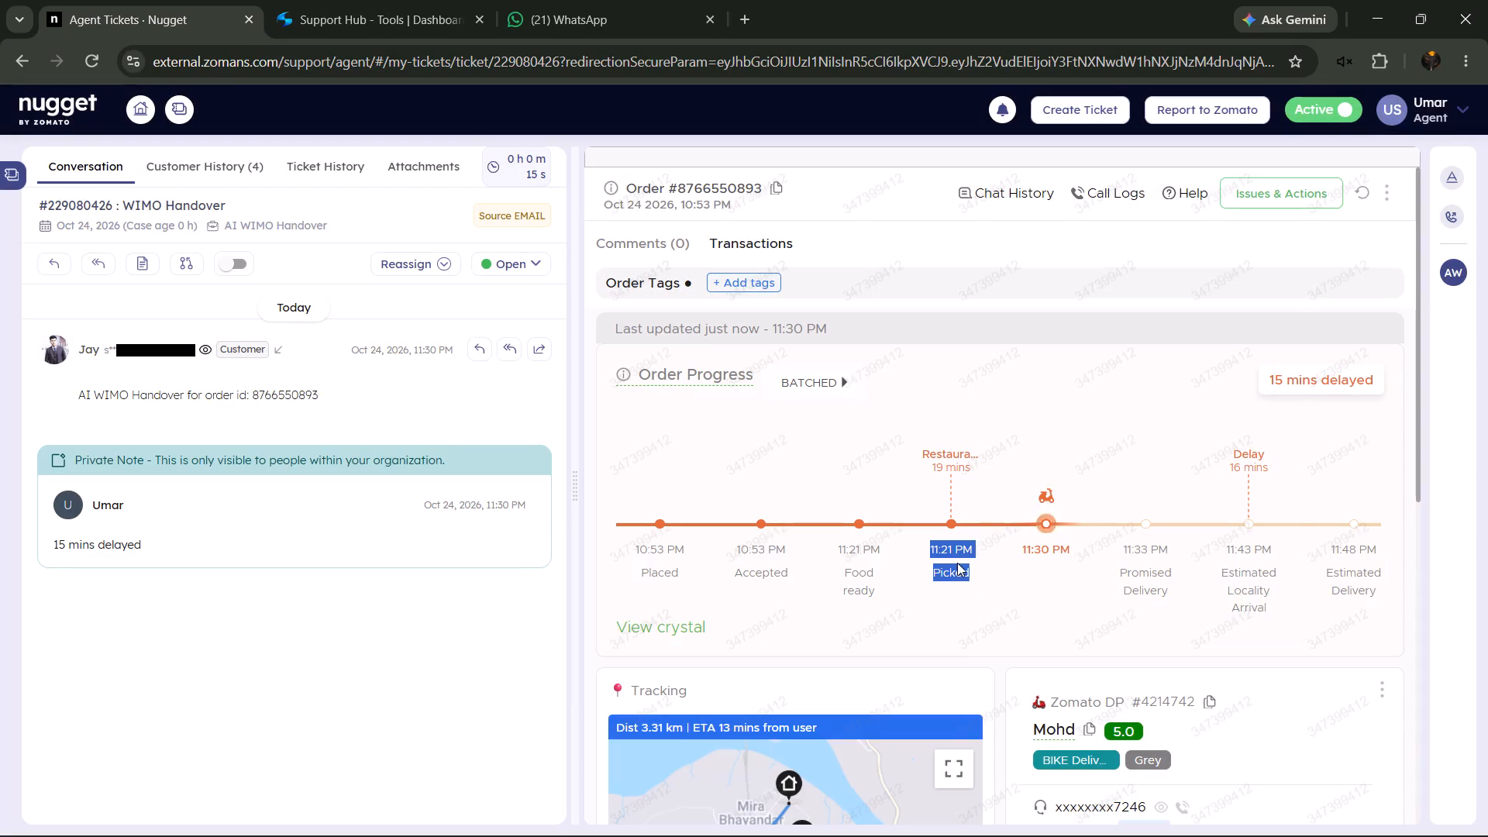
pyautogui.rightClick(957, 563)
pyautogui.click(1010, 281)
pyautogui.click(140, 262)
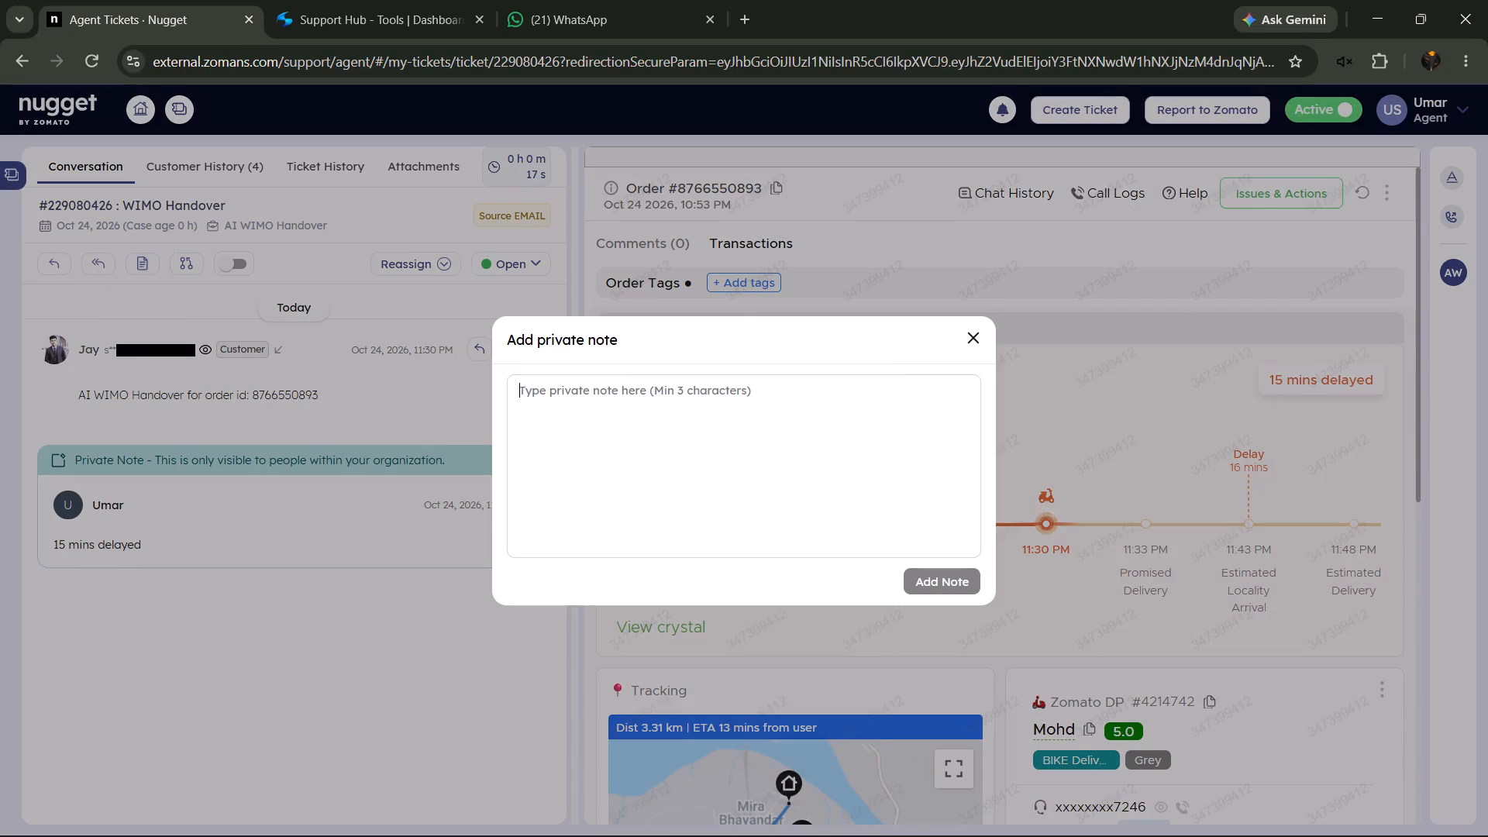
pyautogui.rightClick(623, 404)
pyautogui.click(752, 570)
pyautogui.click(934, 577)
# Copy the tracking line and add it as the private note "Dist 3.31 km | ETA 13 mins from user".
pyautogui.moveTo(873, 712); pyautogui.dragTo(603, 717)
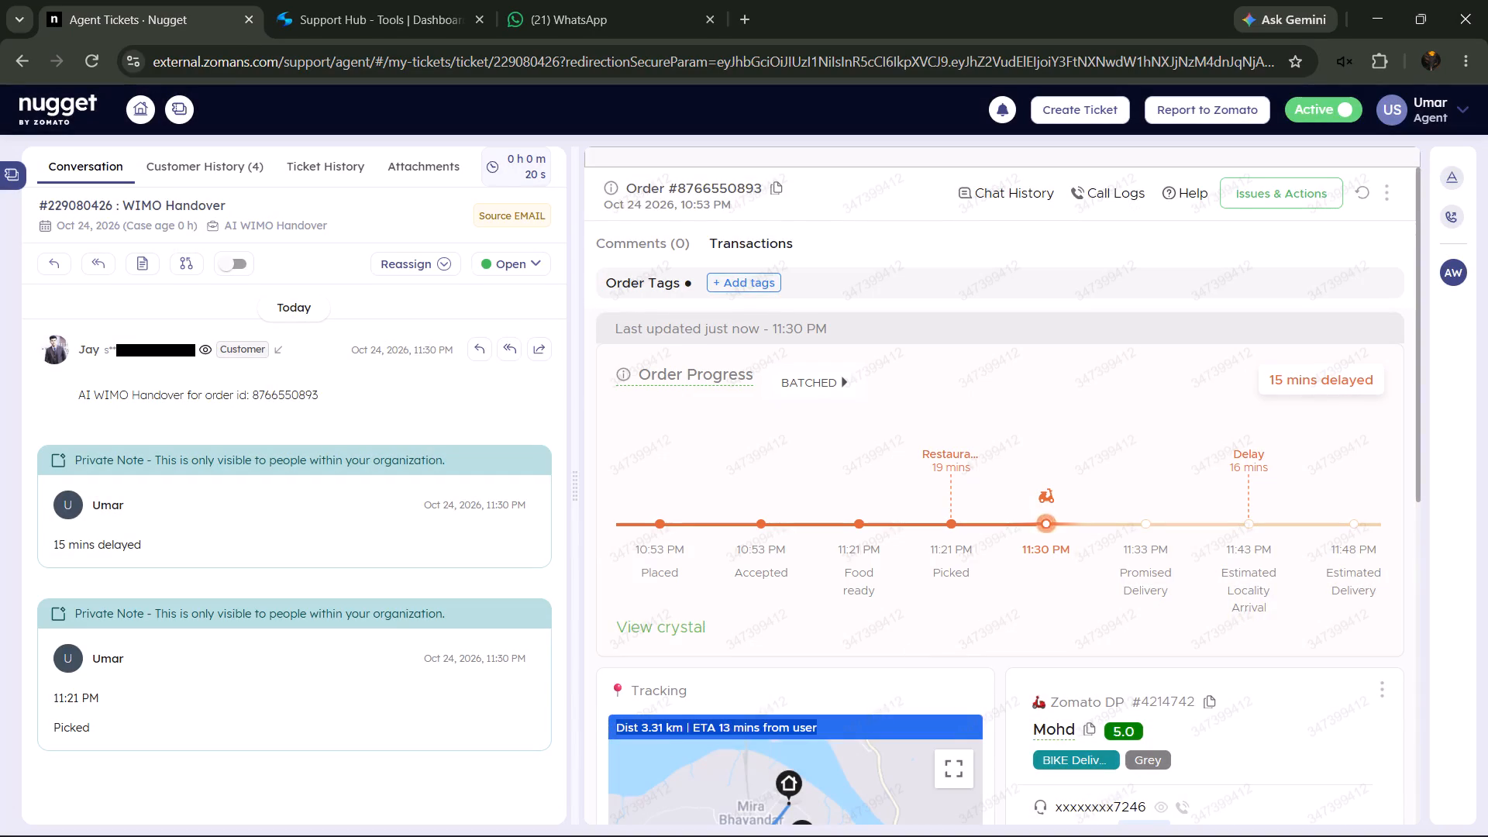
pyautogui.rightClick(666, 736)
pyautogui.click(741, 464)
pyautogui.click(148, 261)
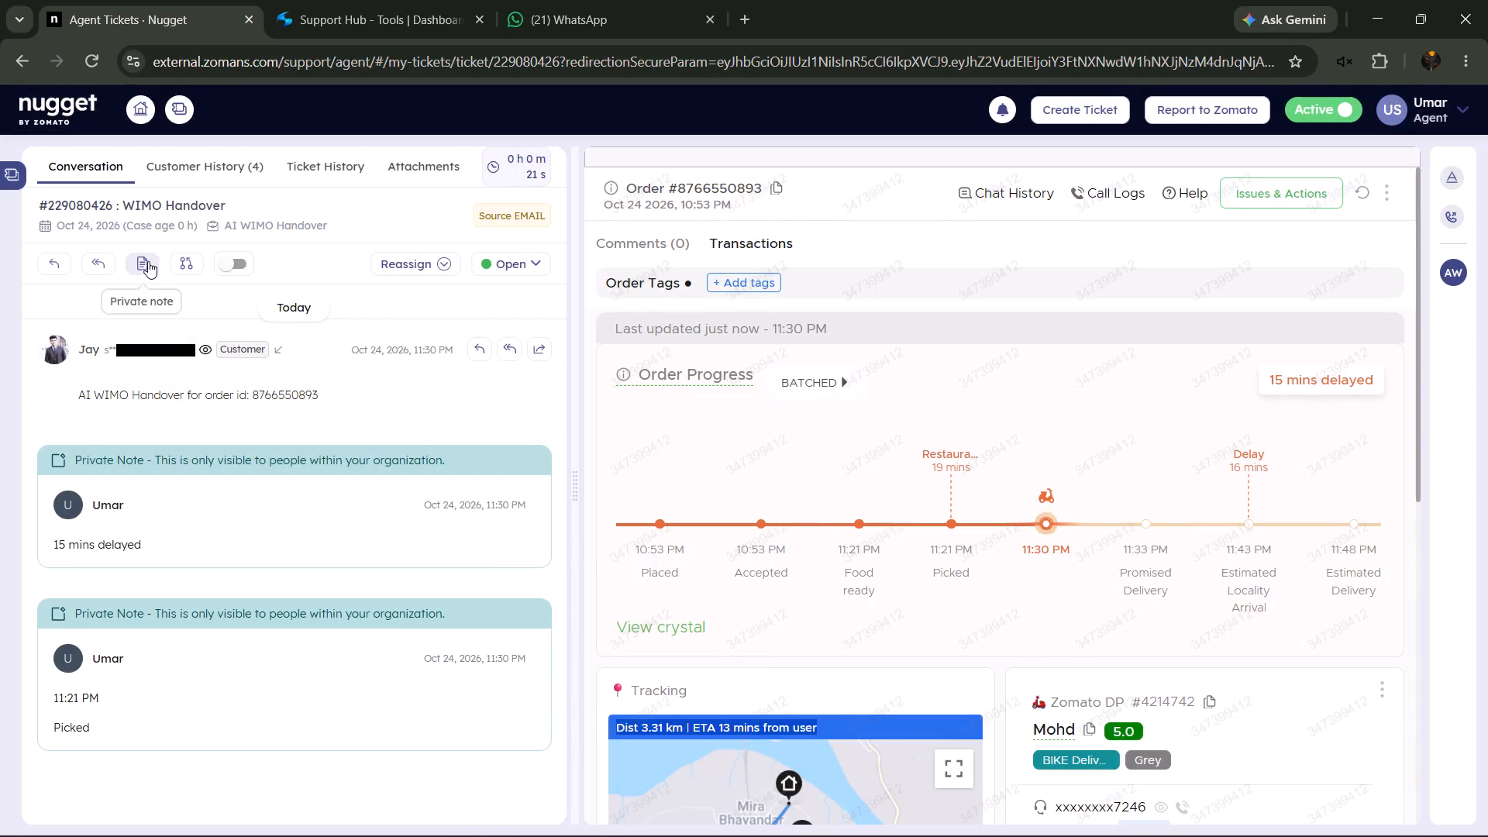
pyautogui.rightClick(687, 421)
pyautogui.click(818, 577)
pyautogui.click(940, 573)
# Place a callback call to the order's delivery partner and dismiss the callback notice.
pyautogui.scroll(-2, 1221, 515)
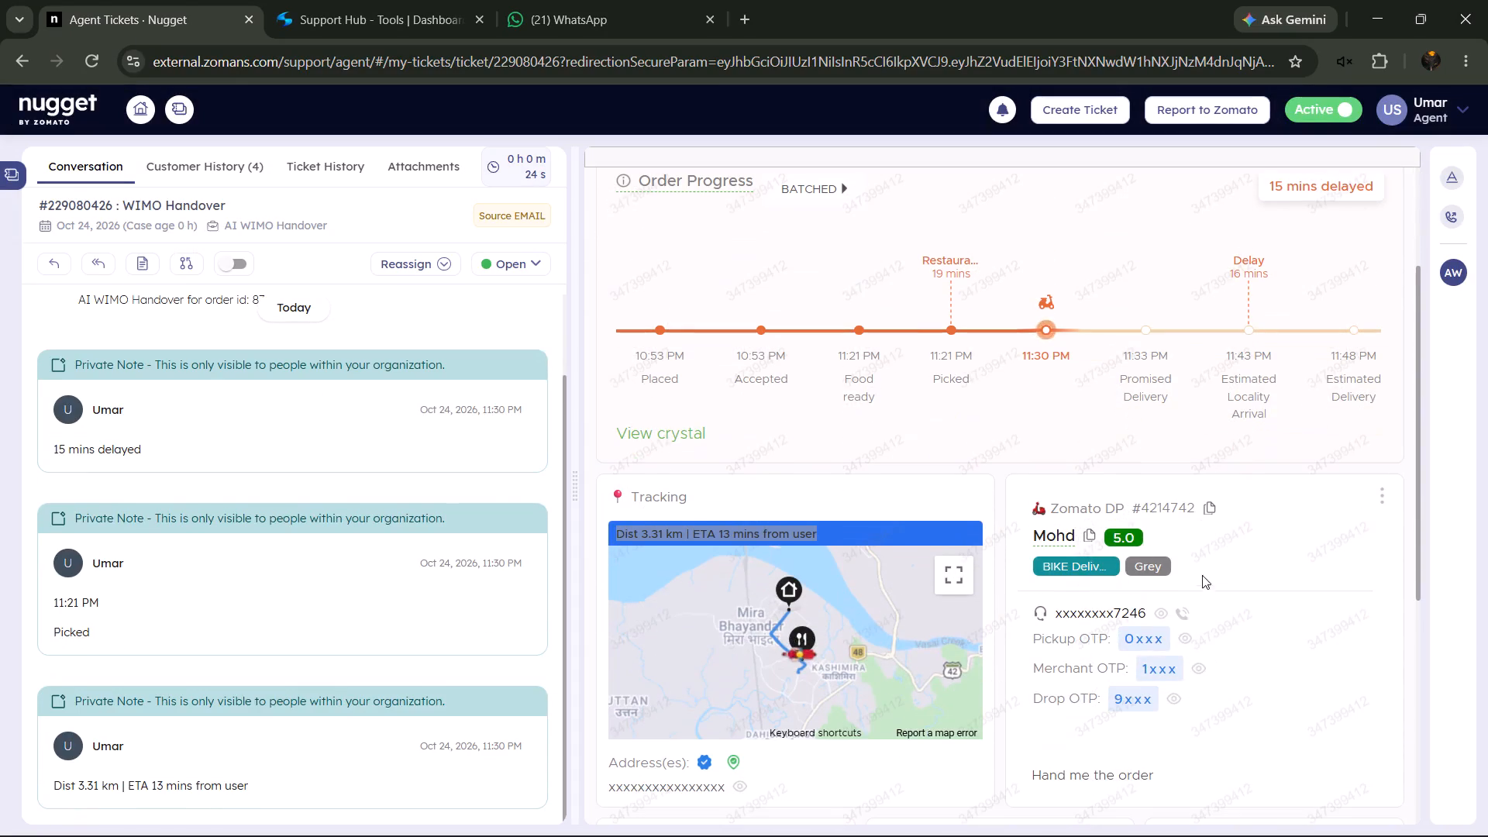
pyautogui.click(1185, 615)
pyautogui.click(1316, 605)
pyautogui.click(1317, 320)
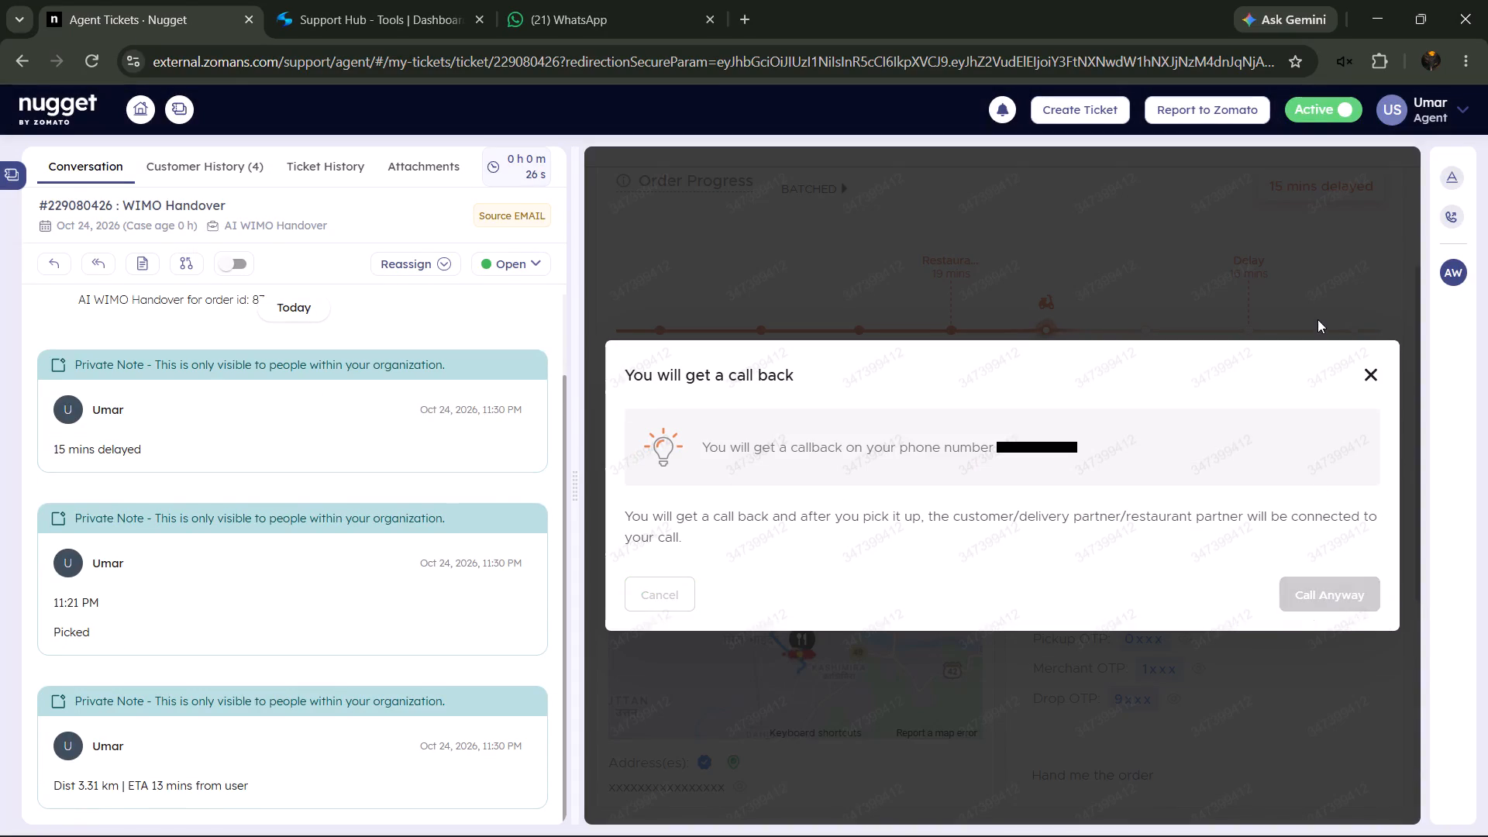
pyautogui.scroll(4, 1268, 553)
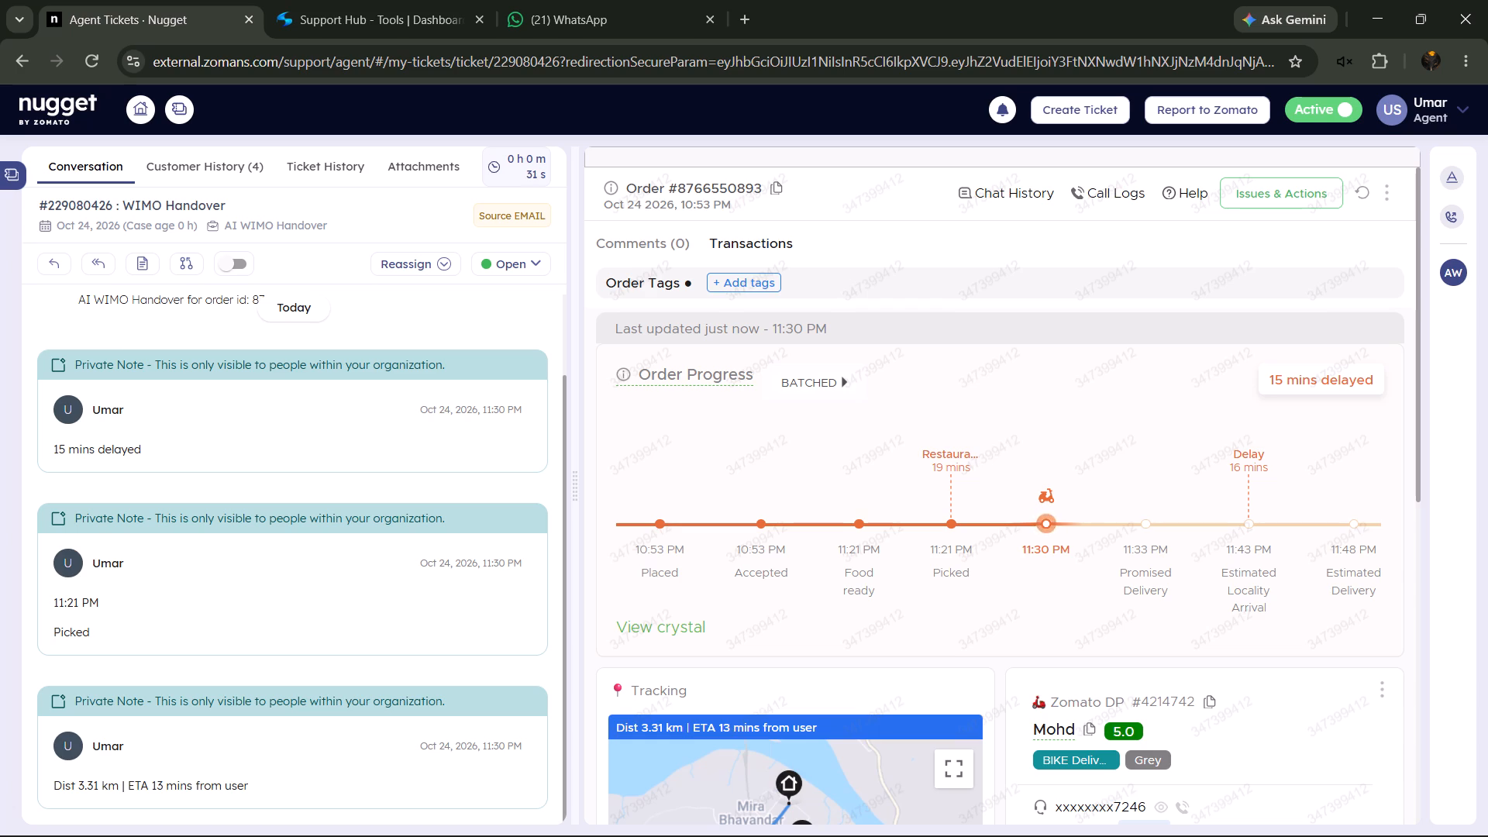
# Place a second callback call to the same delivery partner and dismiss the callback notice.
pyautogui.scroll(-1, 1268, 553)
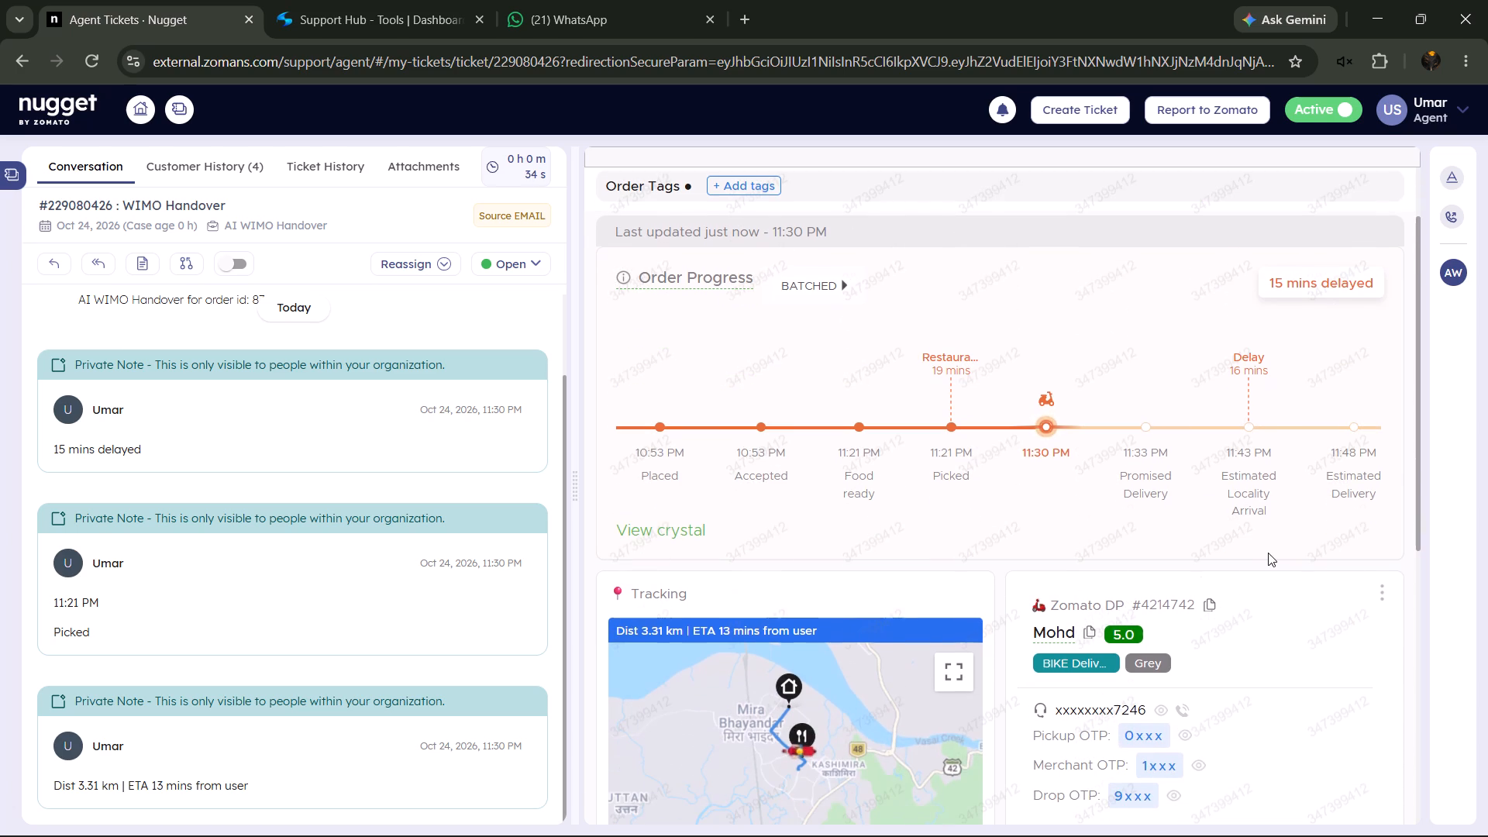
pyautogui.click(1182, 708)
pyautogui.click(1338, 601)
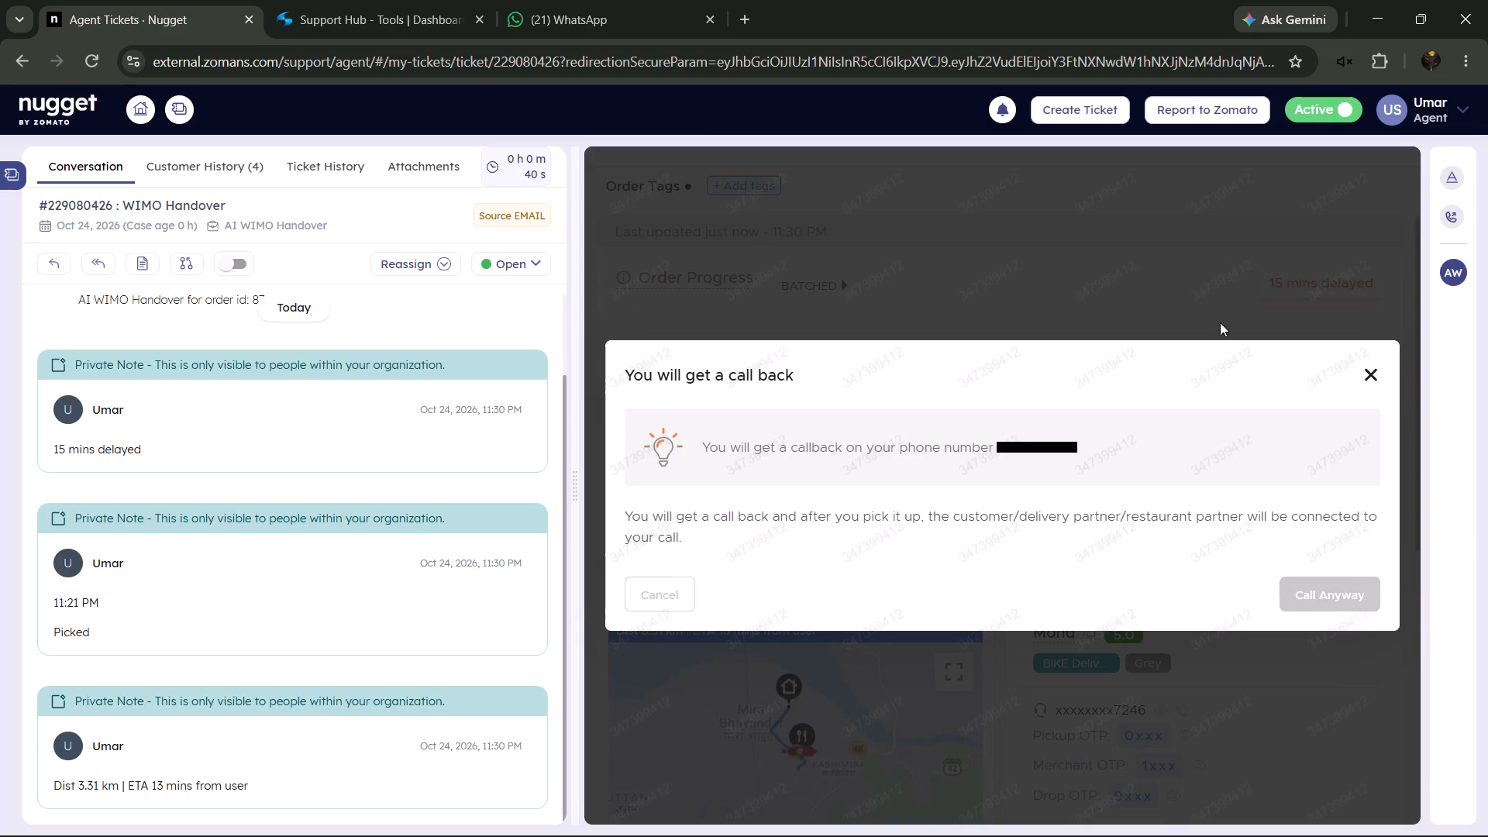
pyautogui.click(1216, 312)
# Check the batched order details for drop sequence, status and estimated delivery.
pyautogui.scroll(3, 1223, 492)
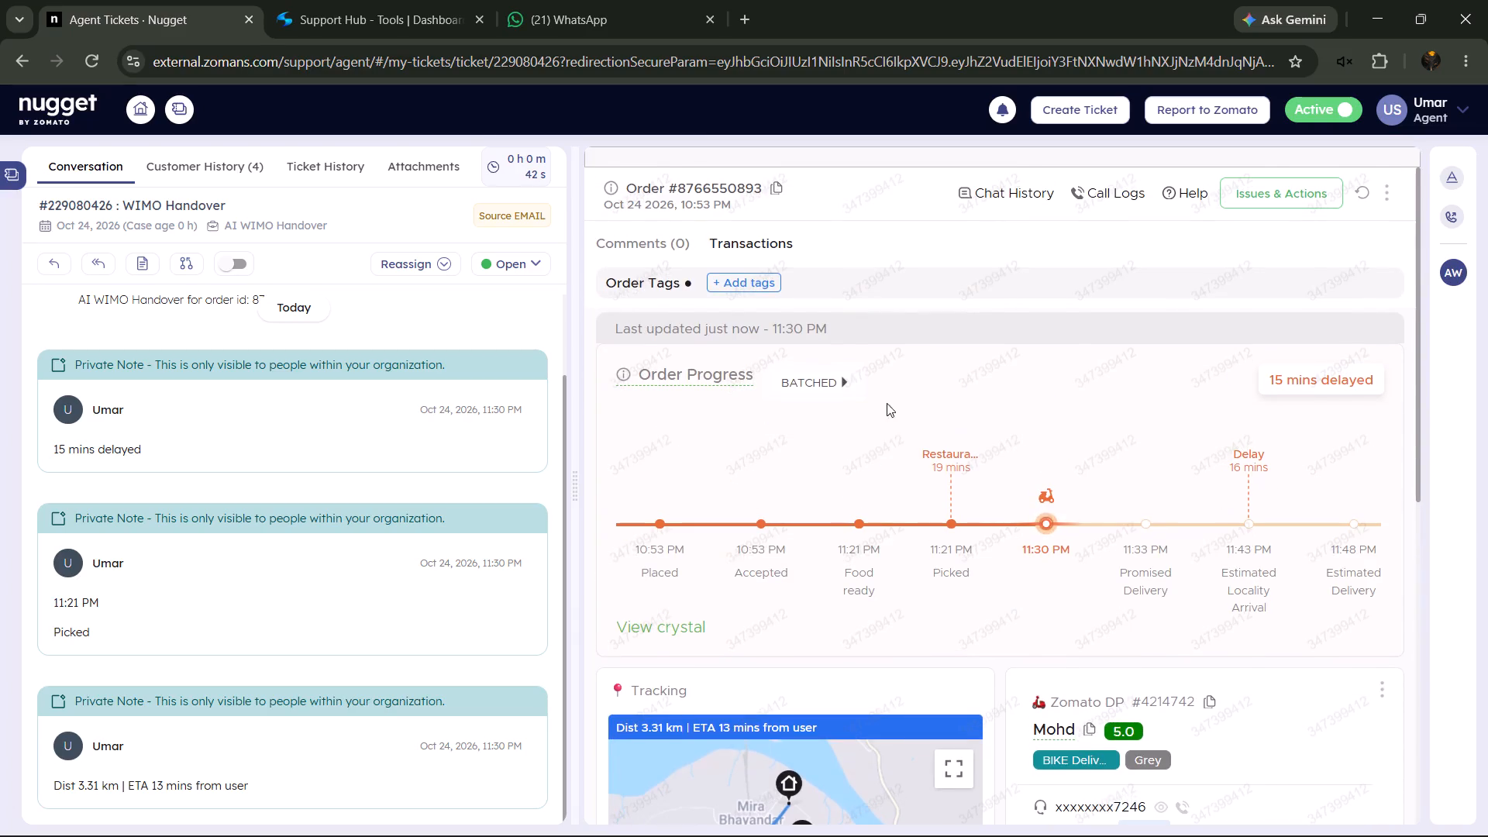
pyautogui.click(841, 384)
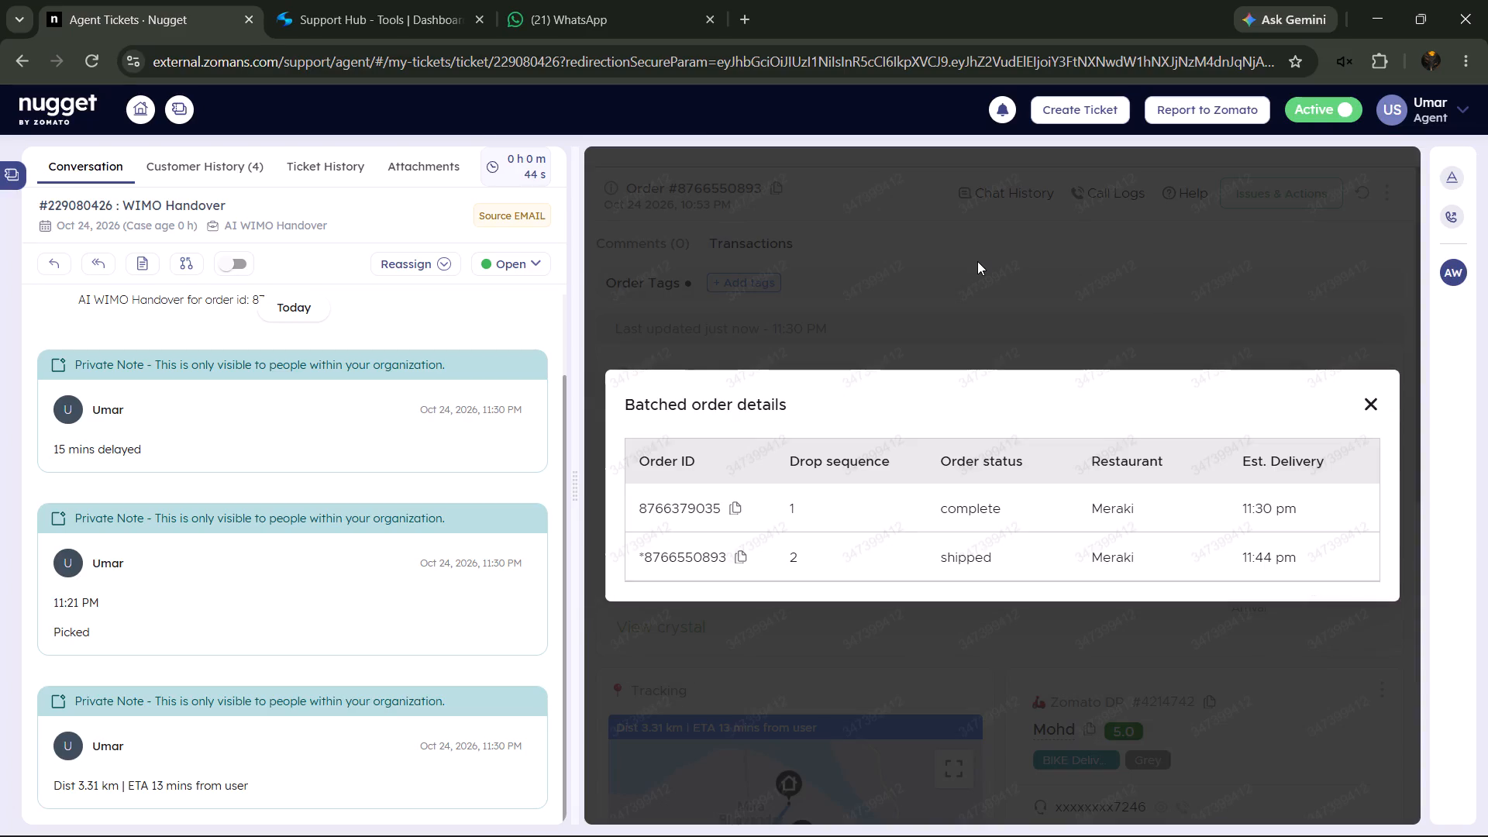
pyautogui.click(977, 261)
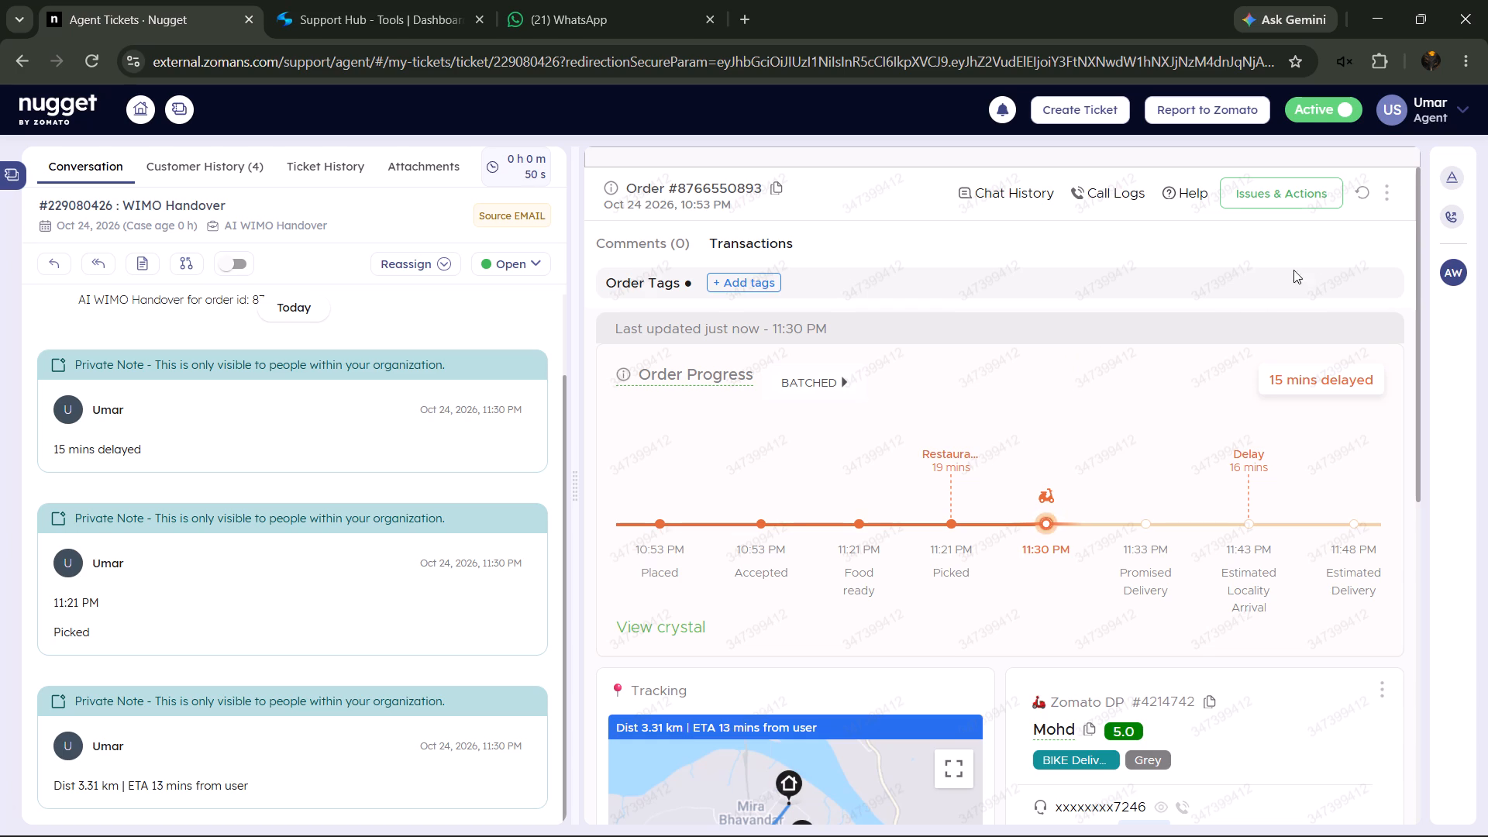
# In the ticket properties, set Can Order Be Delivered to Yes and Action to No Action, and choose a Lifeline Action.
pyautogui.click(1435, 182)
pyautogui.click(1452, 175)
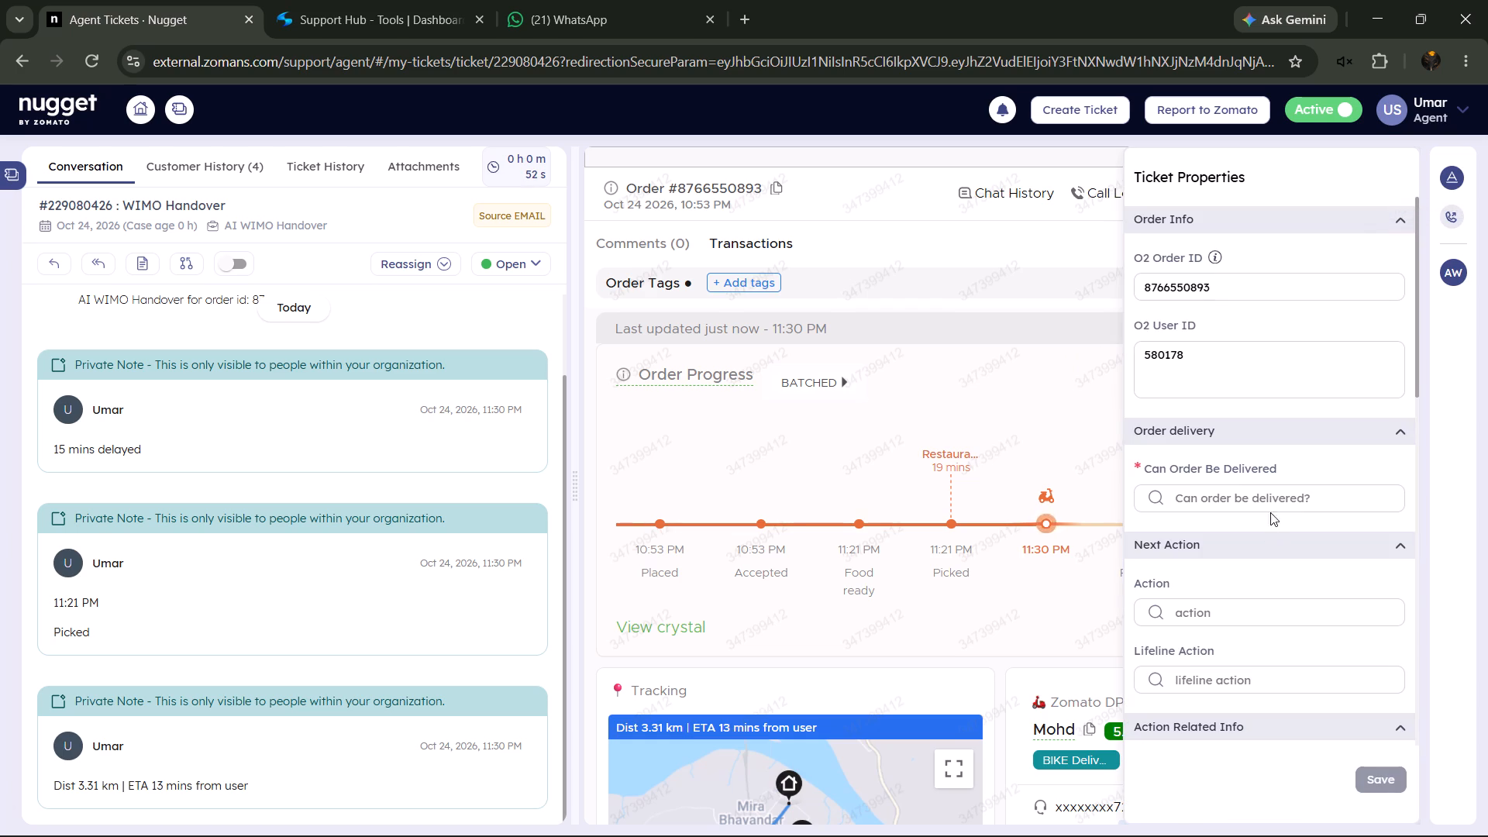
pyautogui.click(1275, 500)
pyautogui.click(1252, 523)
pyautogui.scroll(-3, 1271, 308)
pyautogui.click(1248, 309)
pyautogui.click(1226, 338)
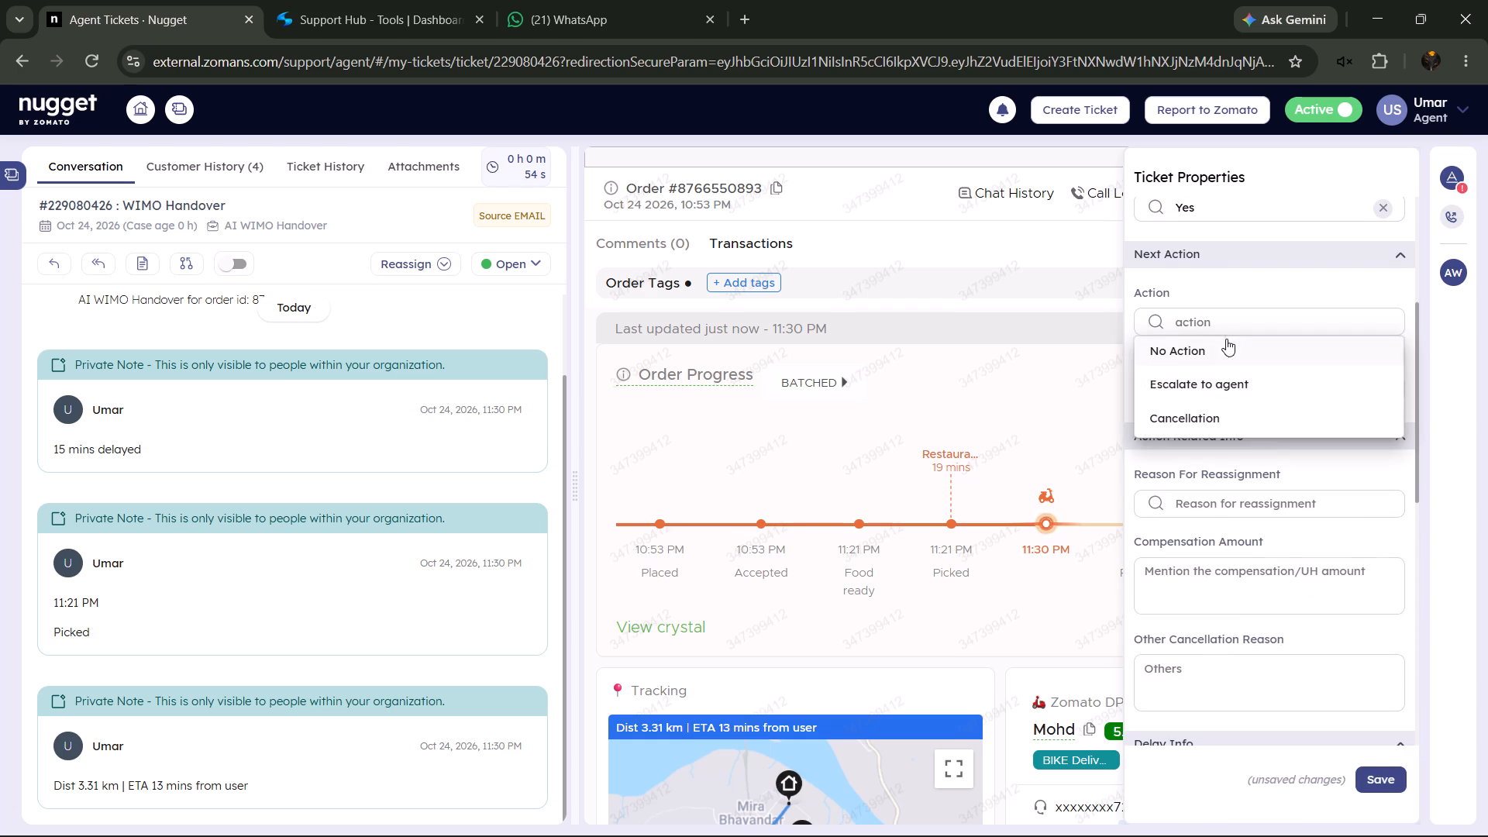
pyautogui.click(1218, 379)
pyautogui.click(1213, 403)
pyautogui.click(1219, 418)
# Set Order Status Expected Time to Arrival at cx location and Are Properties Filled to Yes.
pyautogui.scroll(-8, 1220, 421)
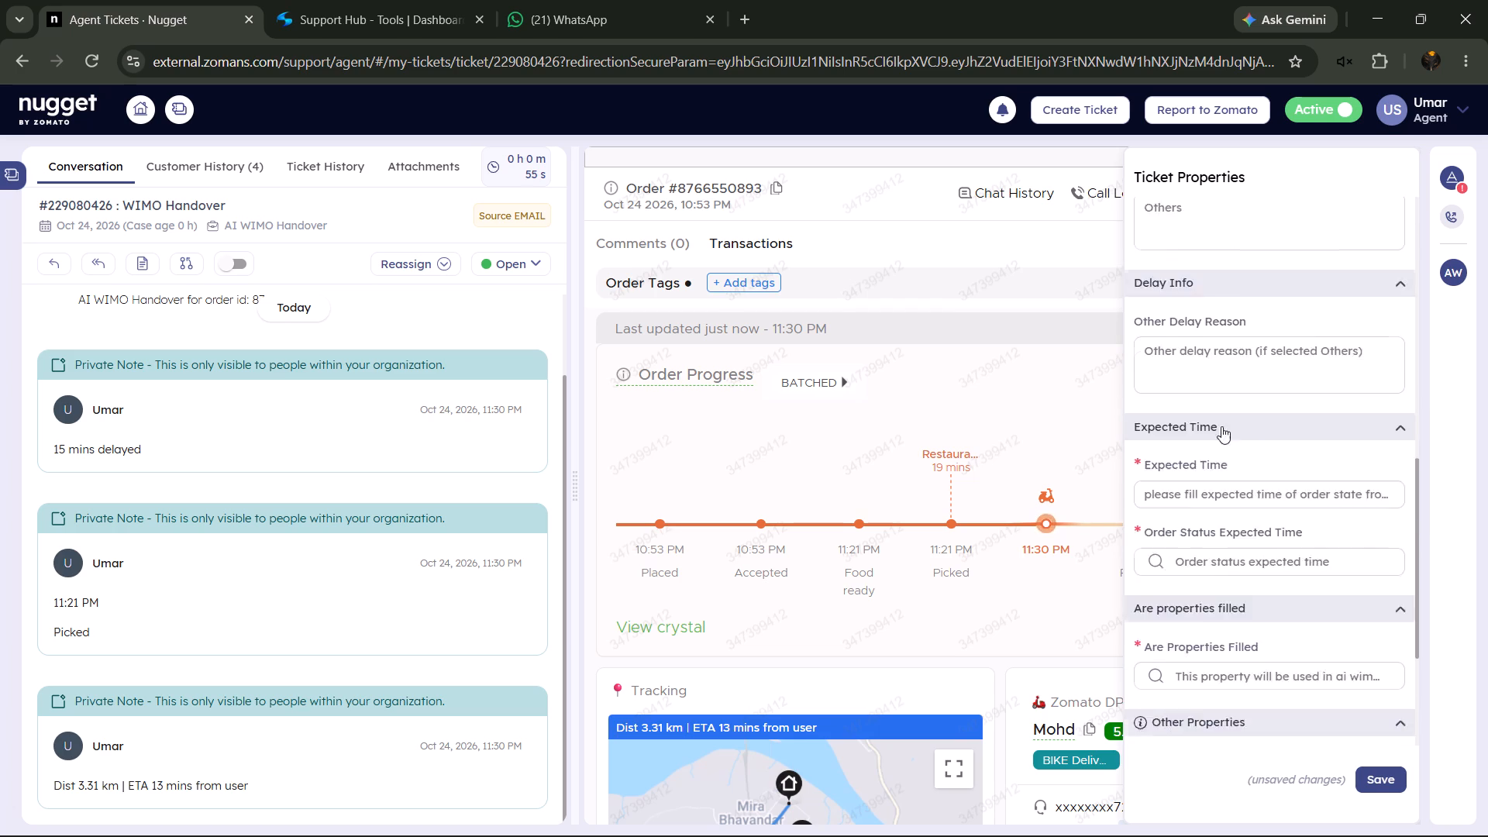
pyautogui.click(1239, 477)
pyautogui.click(1226, 499)
pyautogui.click(1249, 355)
pyautogui.click(1235, 449)
# Refresh the order details and re-examine the order progress and batched order details before filling in the delay reason.
pyautogui.scroll(1, 1239, 487)
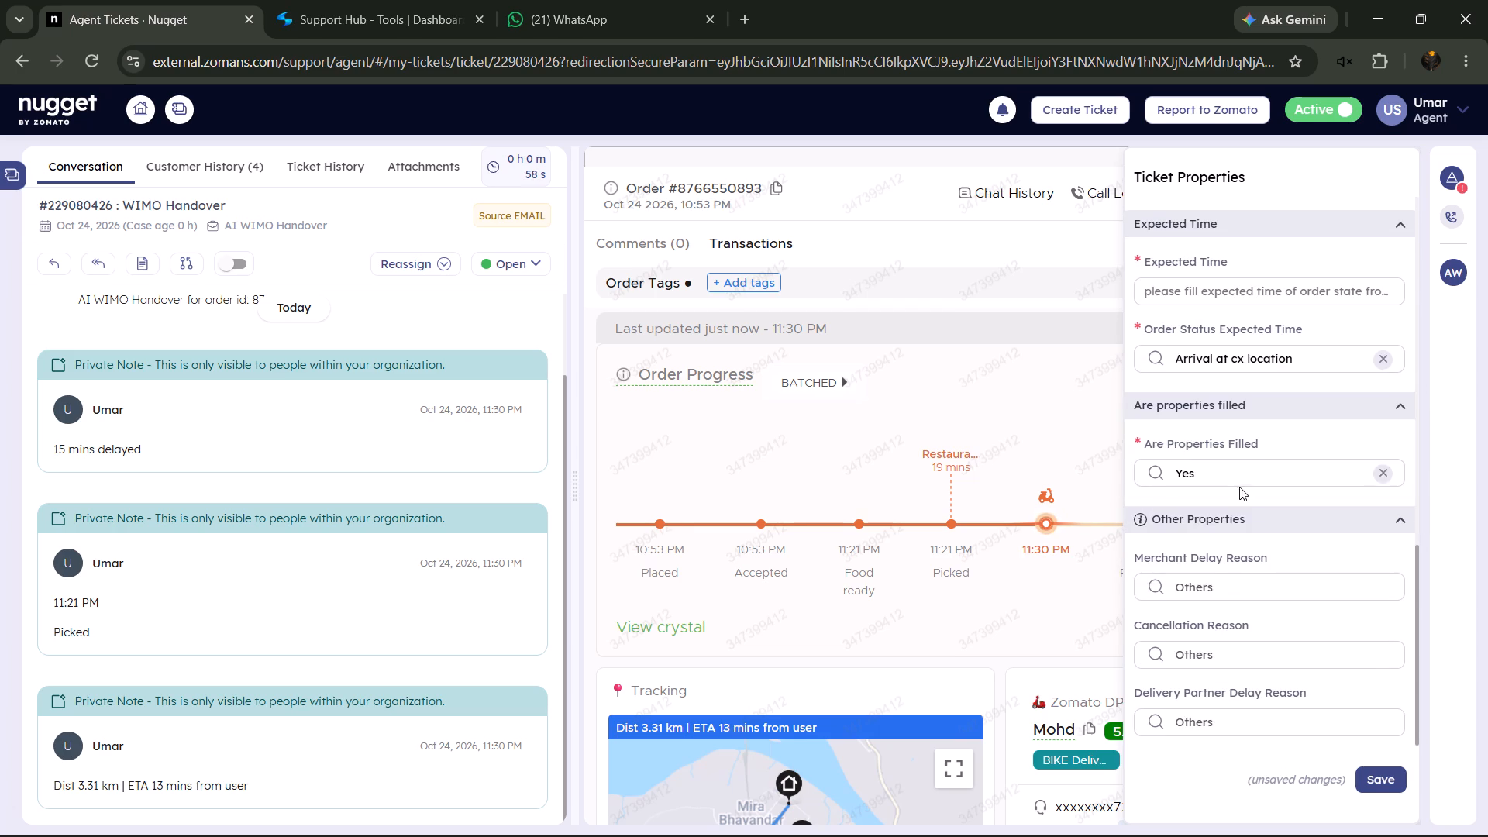
pyautogui.scroll(1, 1239, 487)
pyautogui.click(1227, 363)
pyautogui.click(1445, 177)
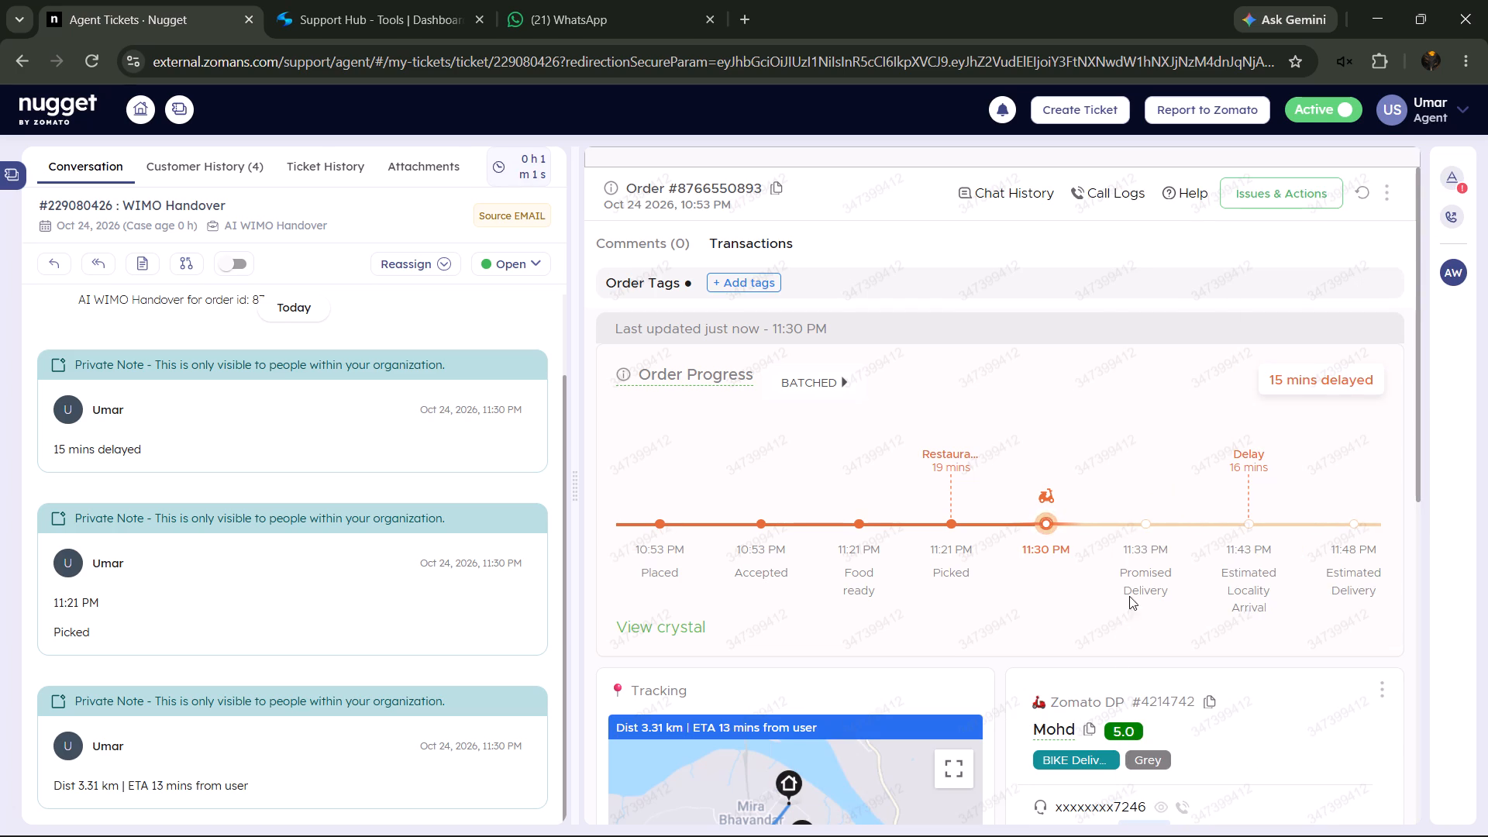
pyautogui.click(842, 385)
pyautogui.click(1053, 257)
pyautogui.click(1367, 185)
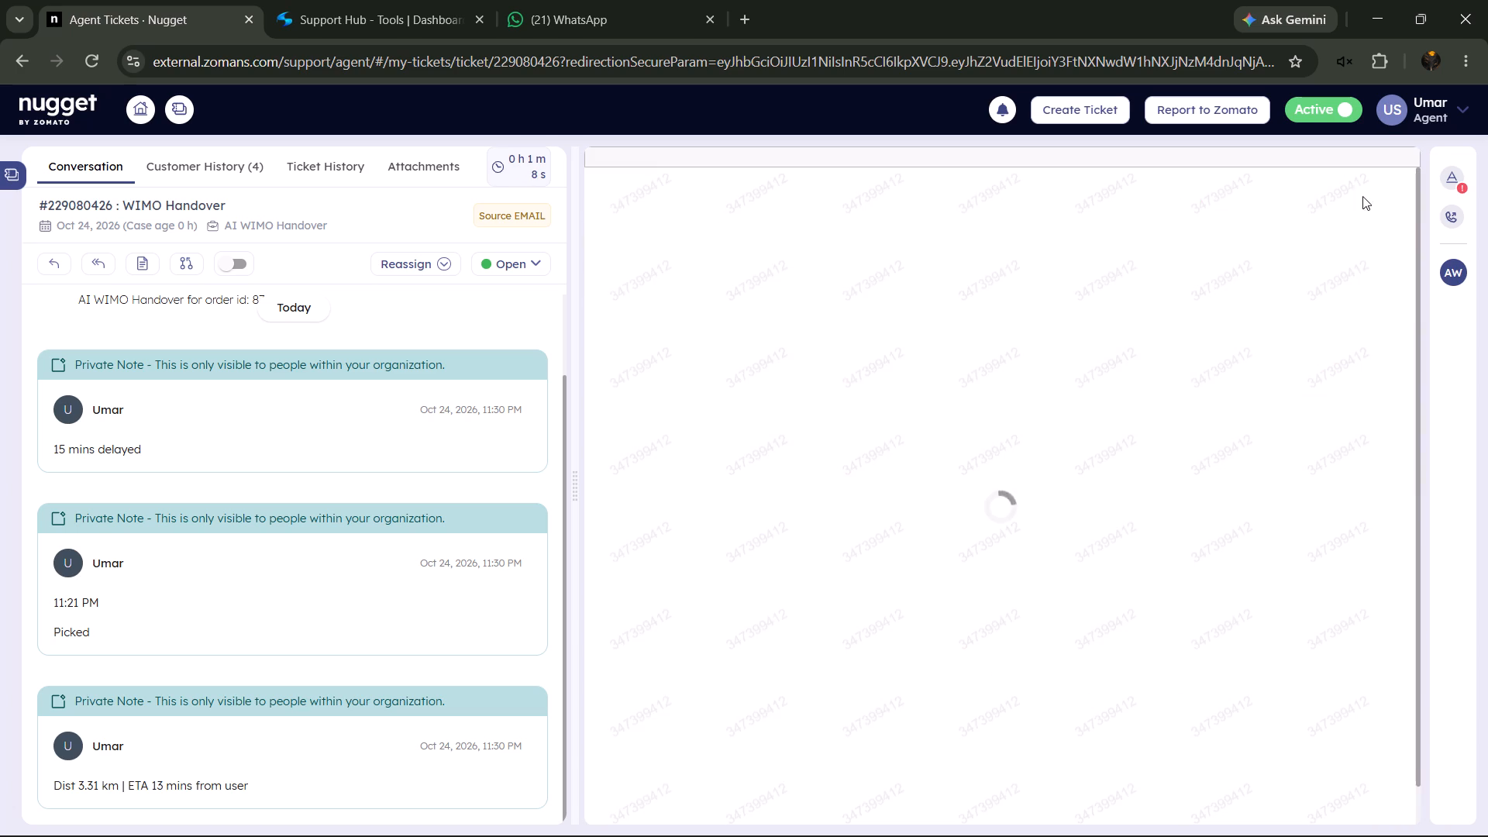
pyautogui.click(1455, 175)
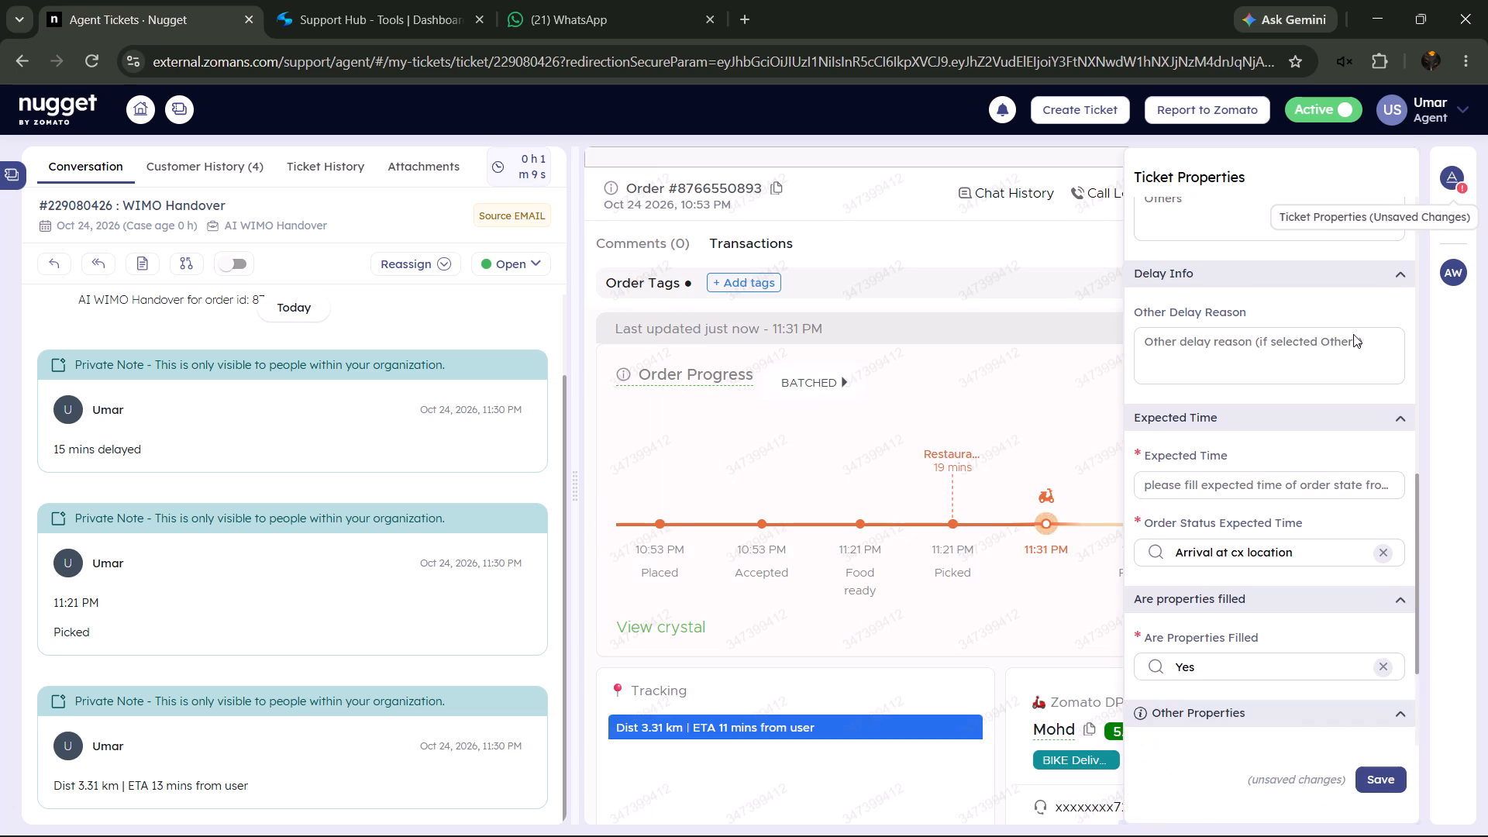
pyautogui.click(1267, 367)
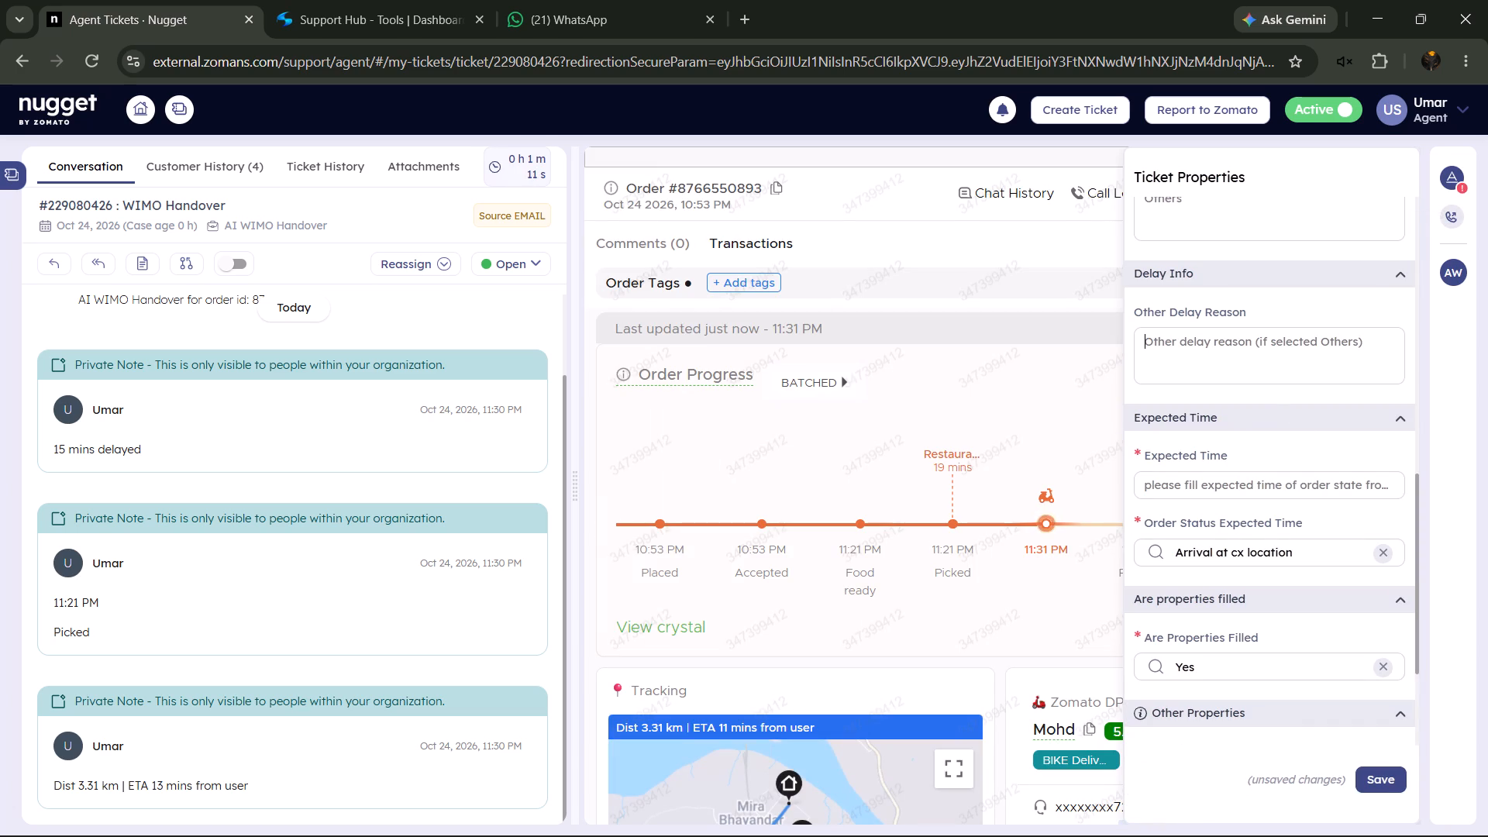
pyautogui.click(1267, 367)
pyautogui.click(1444, 184)
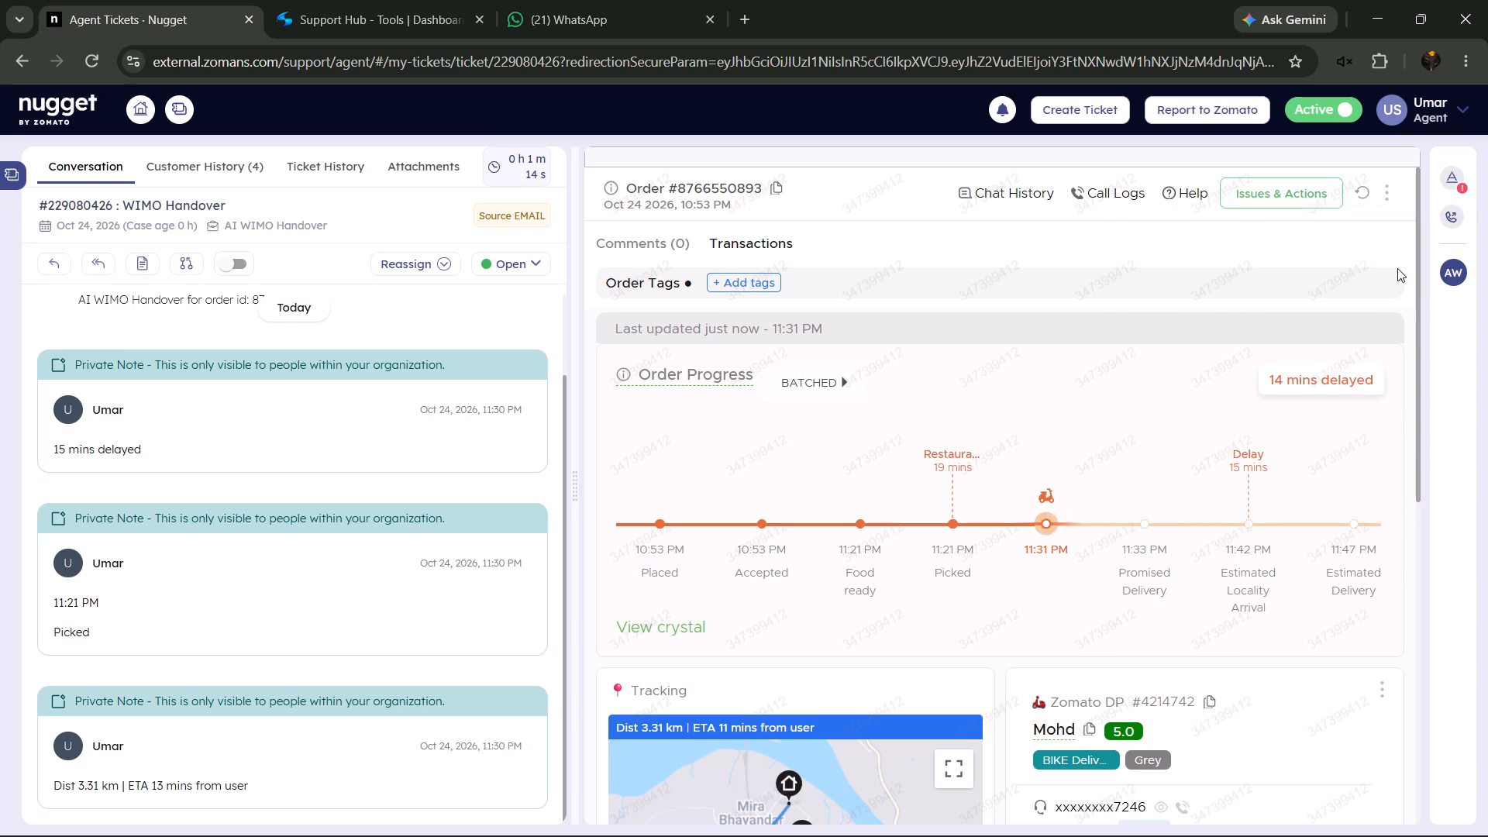
pyautogui.click(1362, 195)
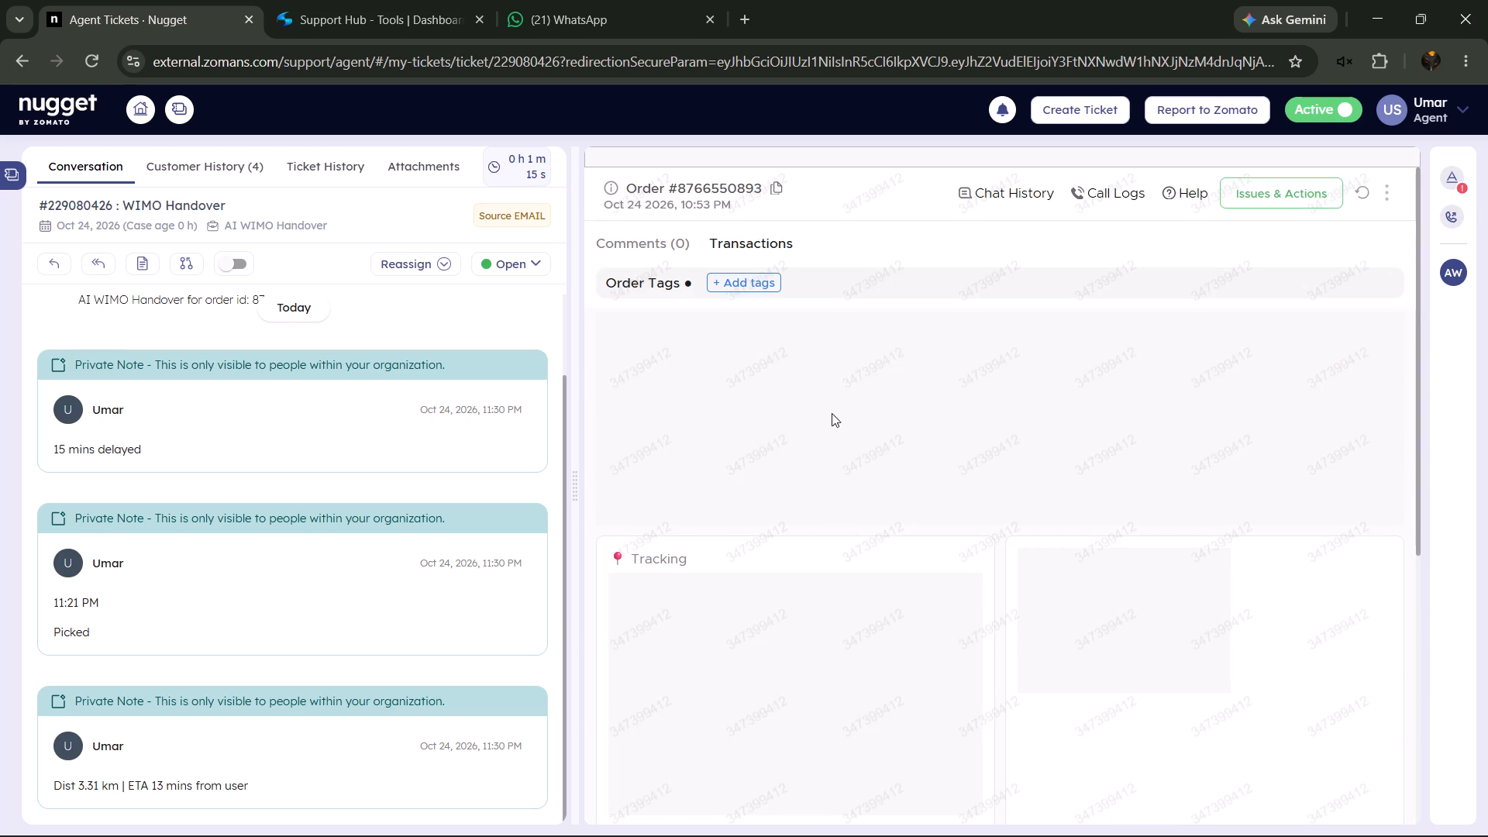
pyautogui.click(831, 387)
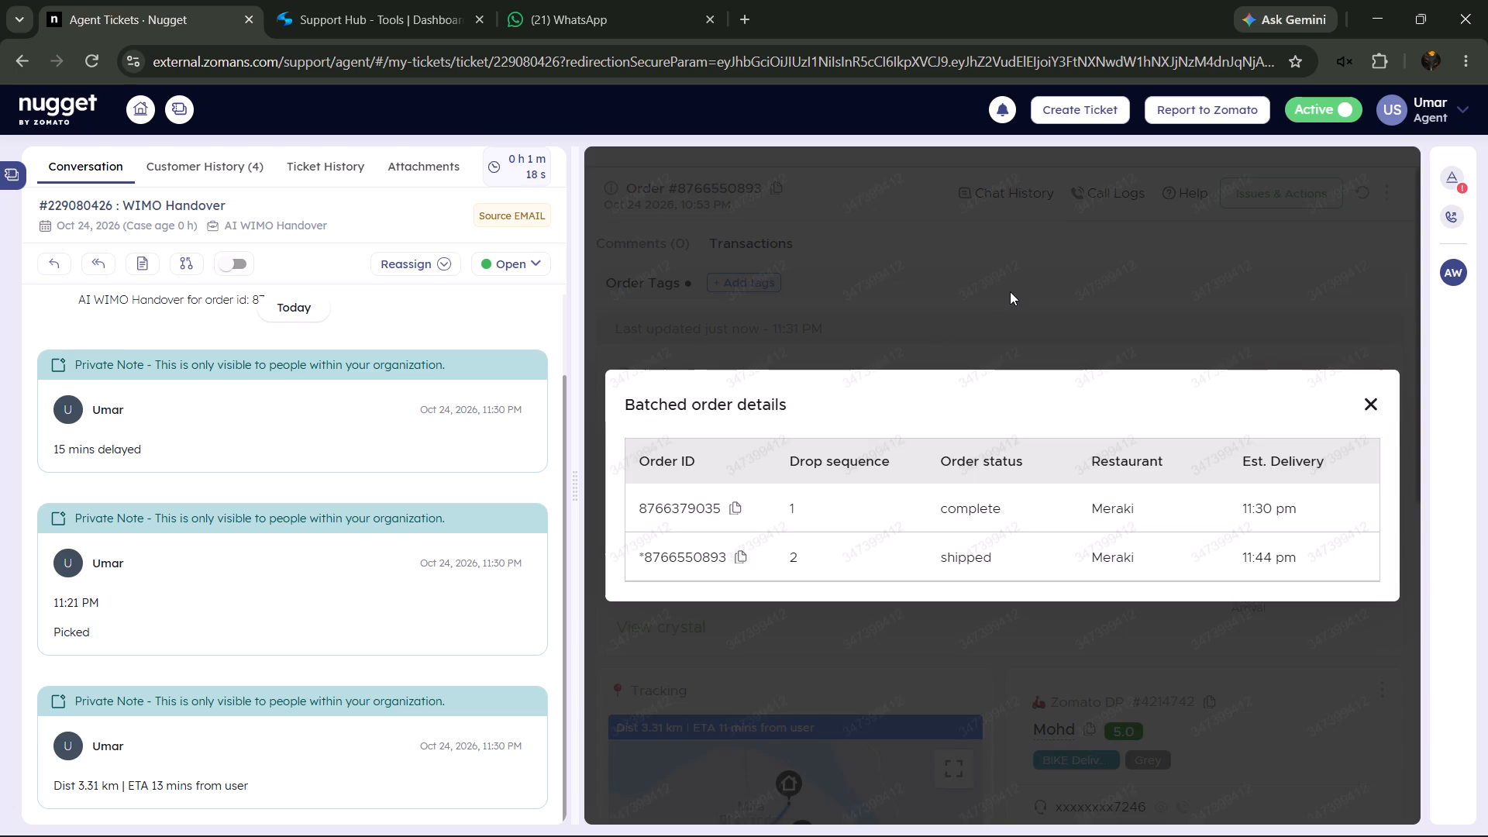
pyautogui.click(1010, 291)
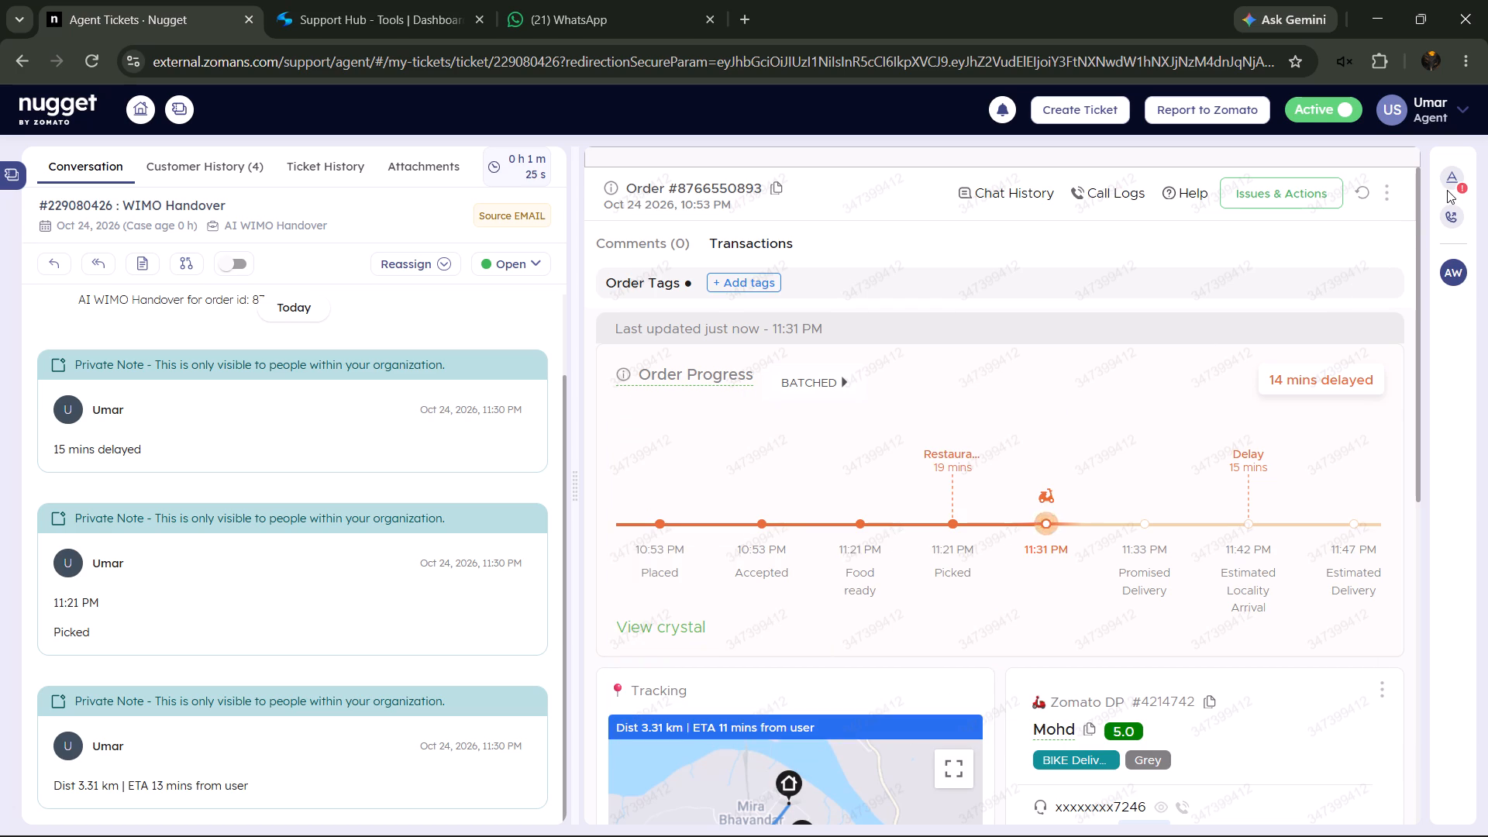
# In Support Hub, filter templates by batched, copy the General Issues one on delivery-partner delay due to grouped orders, and return to the ticket's Other Delay Reason.
pyautogui.click(1452, 179)
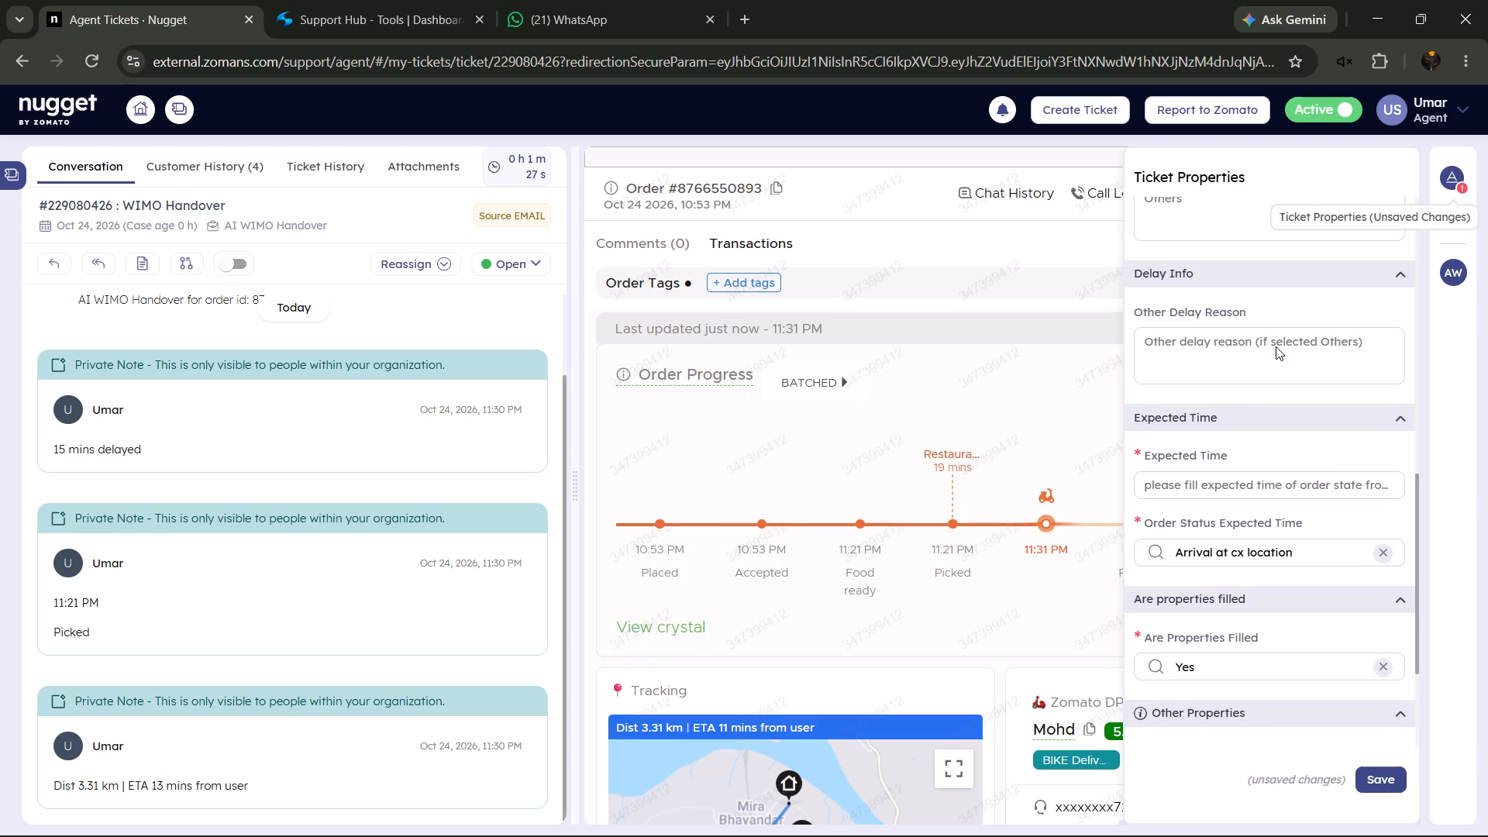
pyautogui.click(1201, 346)
pyautogui.click(441, 0)
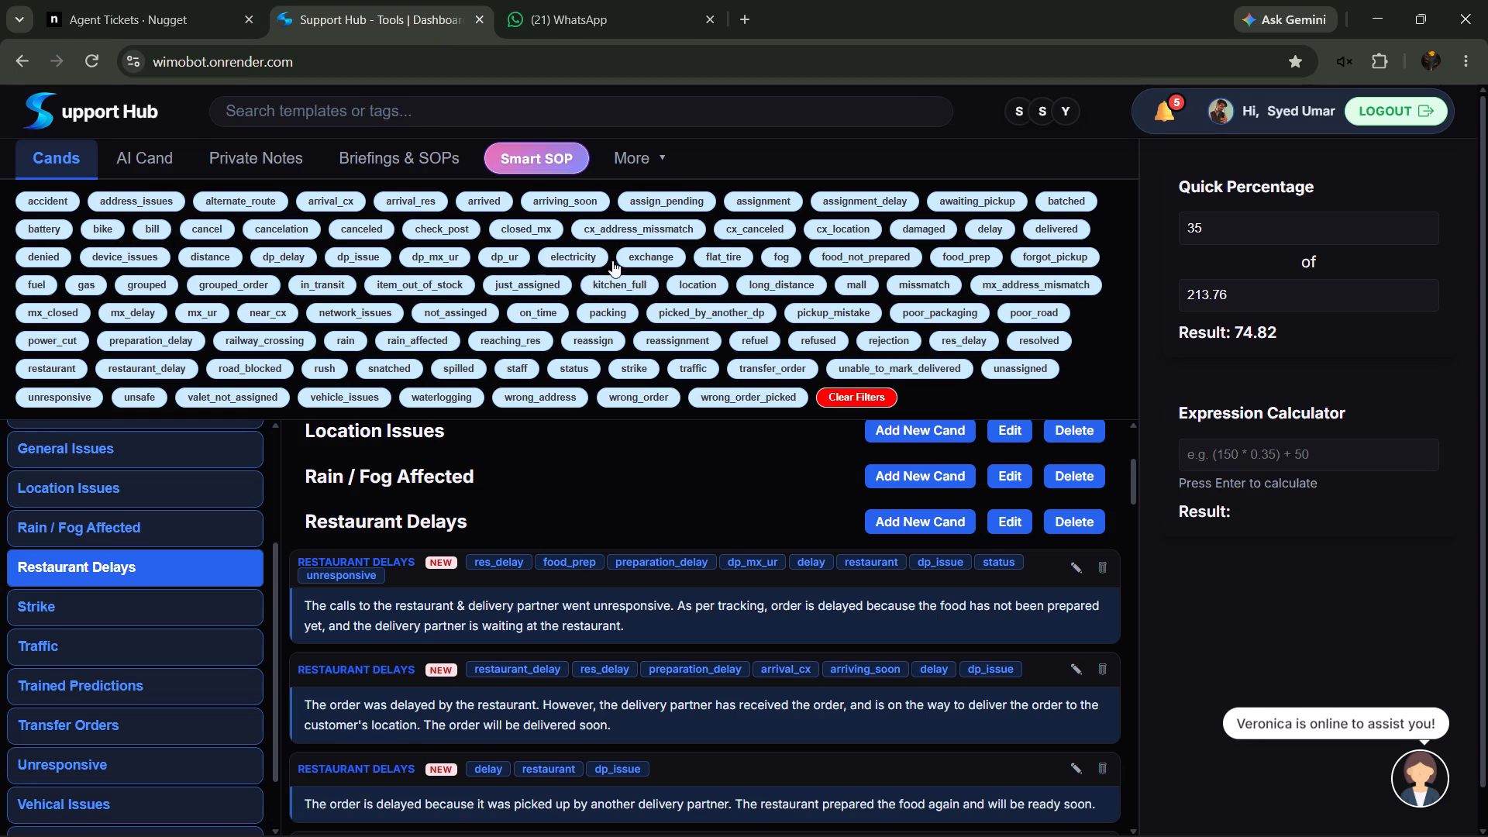
pyautogui.click(1055, 208)
pyautogui.scroll(6, 528, 633)
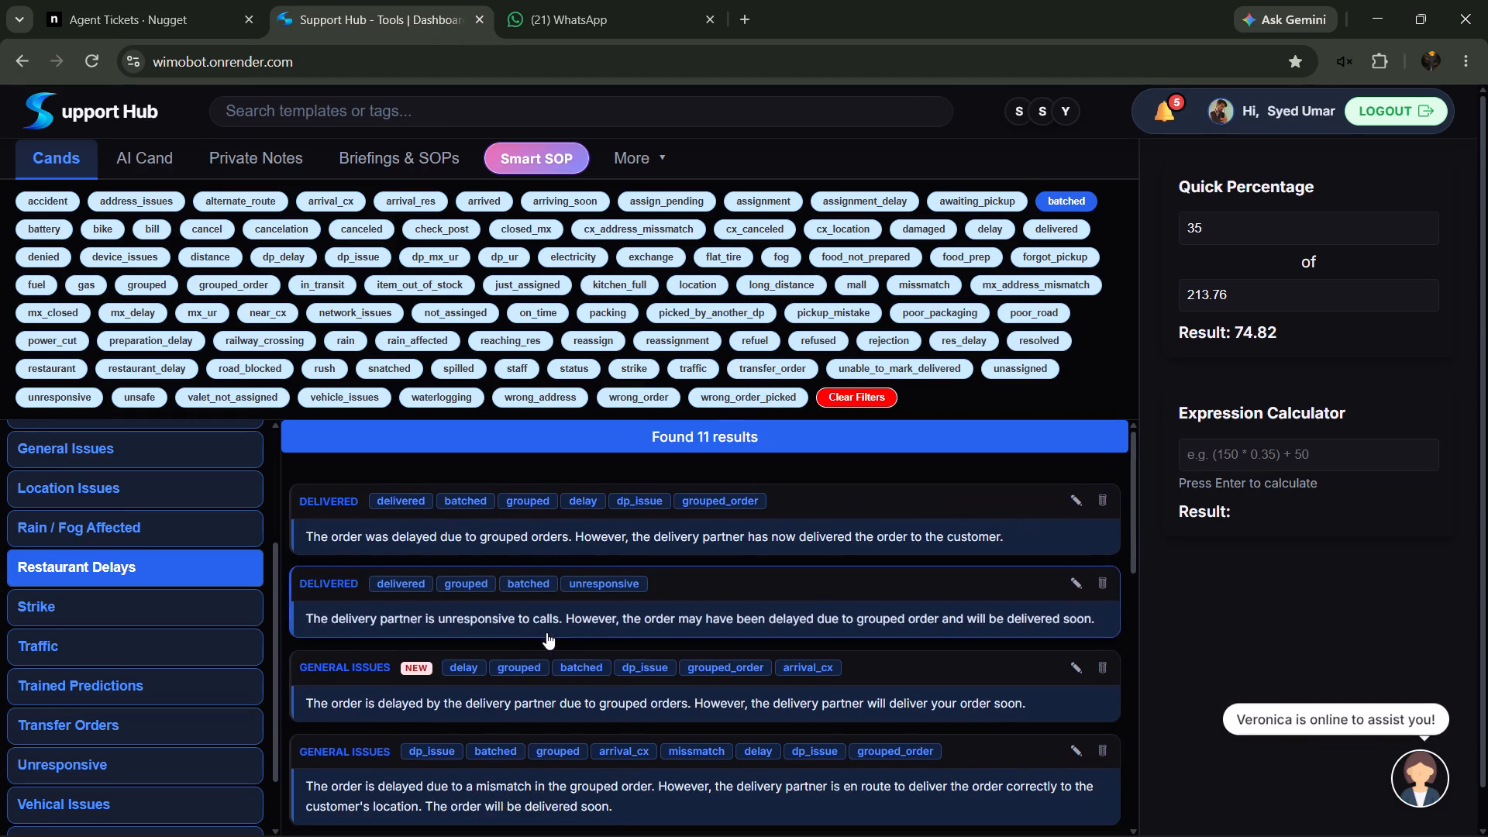
pyautogui.click(656, 687)
pyautogui.click(208, 0)
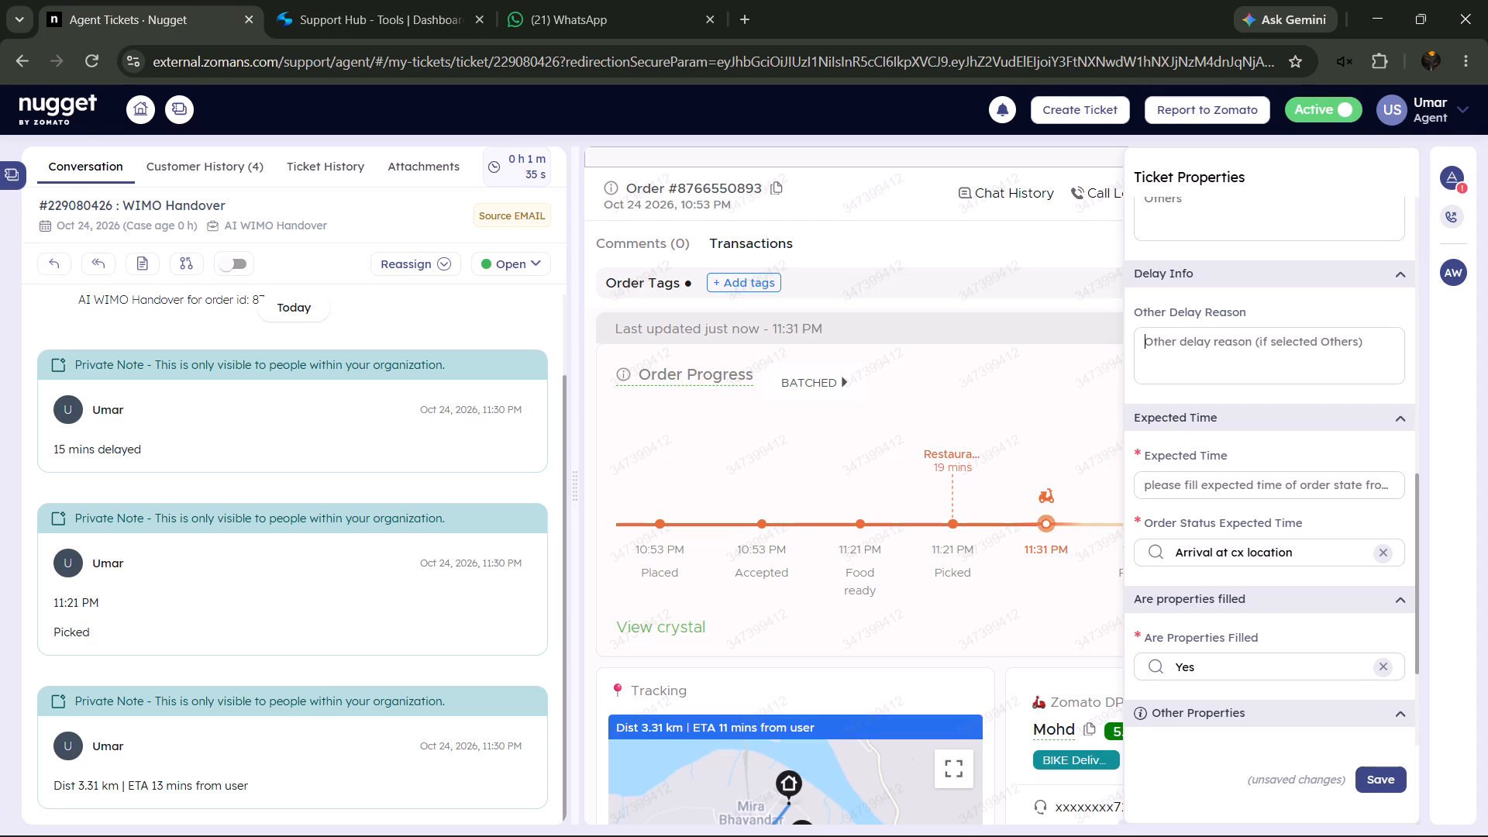
# Fill Other Delay Reason with the copied grouped-orders template, changing its cause to "grouped order and restaurant delay".
pyautogui.click(1223, 350)
pyautogui.hotkey('ctrl', 'v')
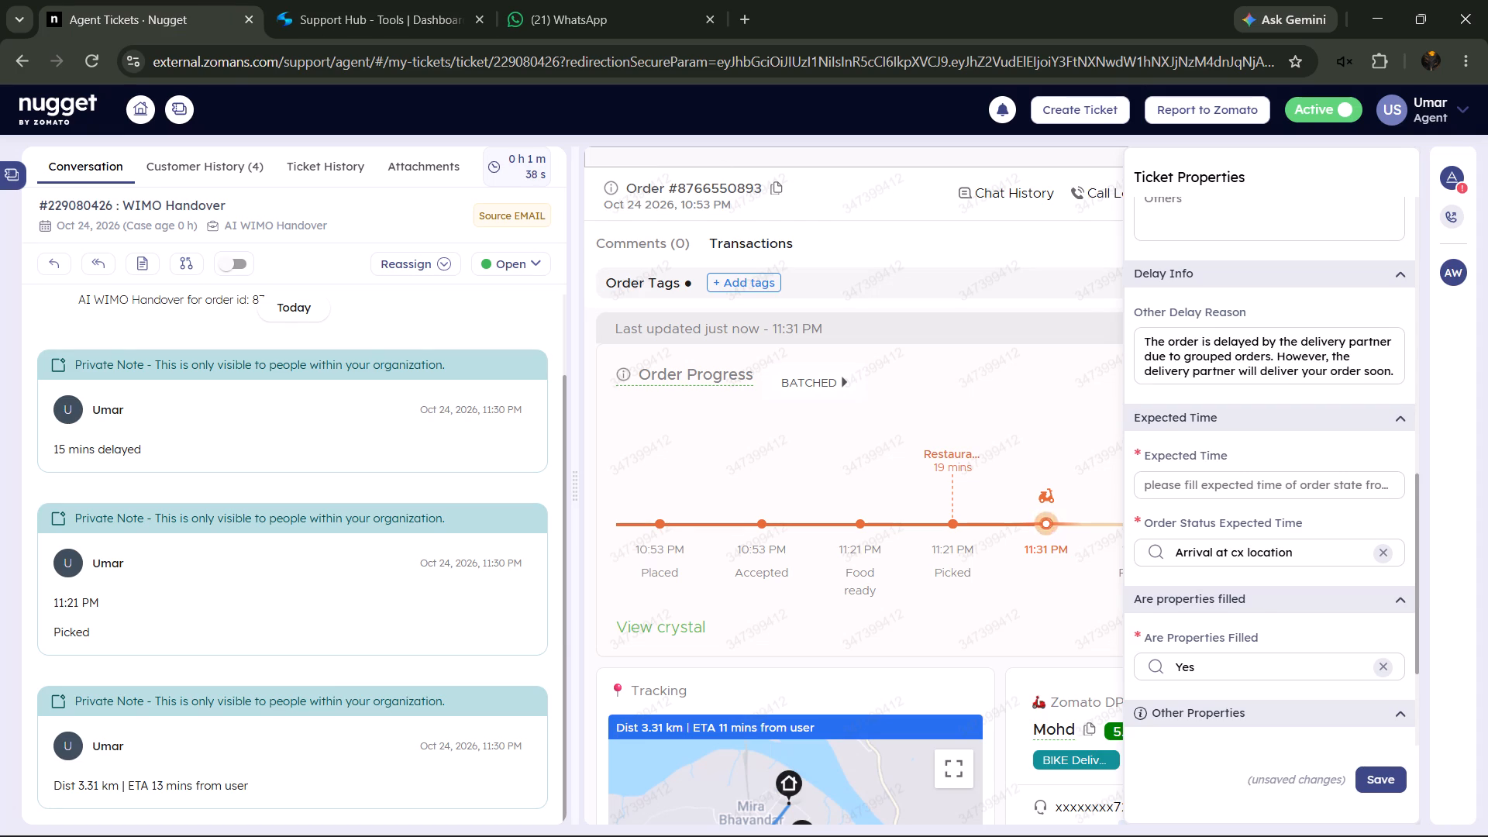
pyautogui.click(1270, 355)
pyautogui.press('BackSpace')
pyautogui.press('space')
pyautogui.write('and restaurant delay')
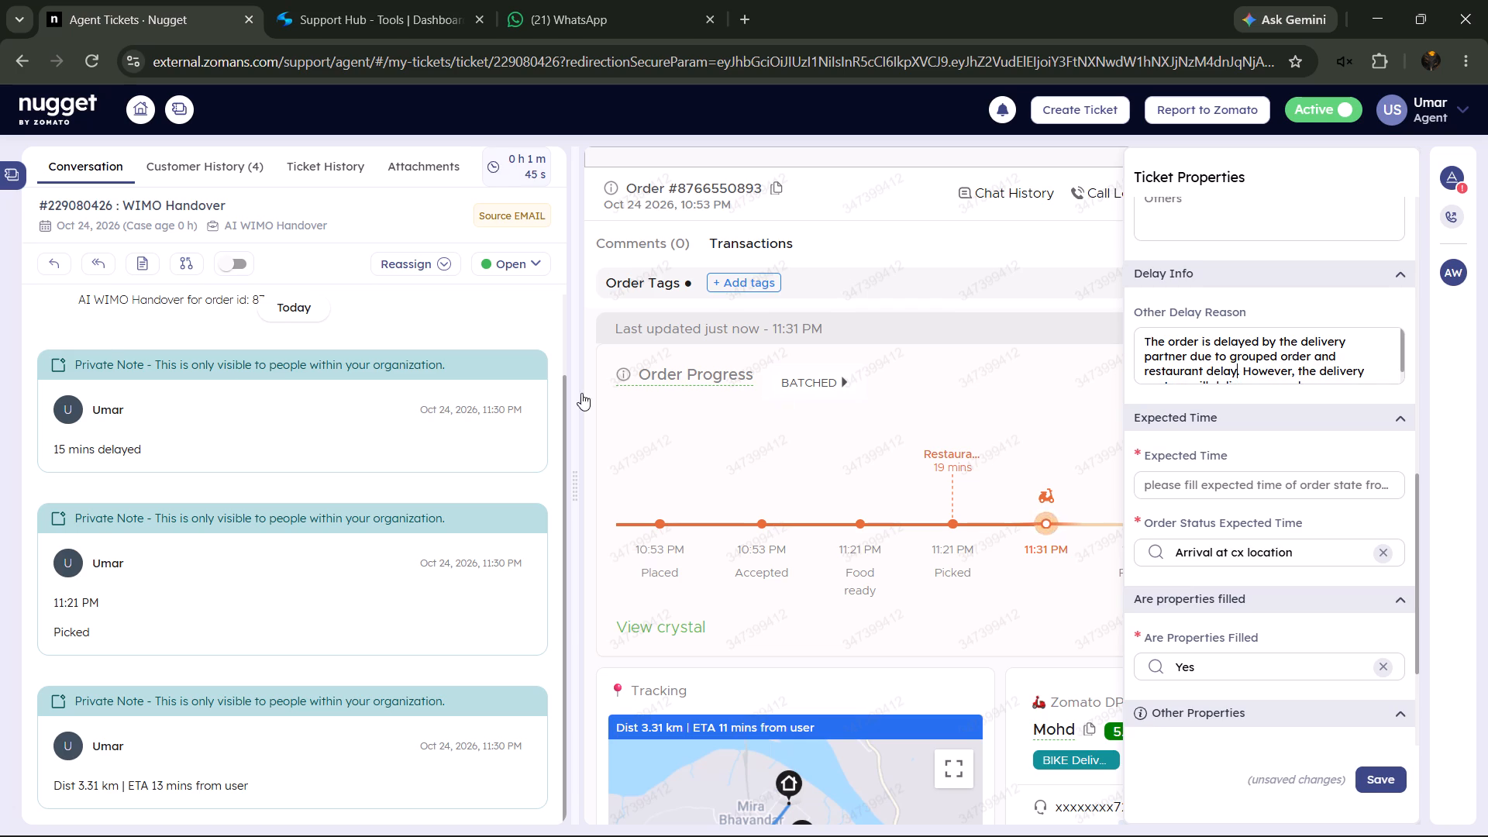
# Add a private note to the ticket reading "dp connected".
pyautogui.click(157, 269)
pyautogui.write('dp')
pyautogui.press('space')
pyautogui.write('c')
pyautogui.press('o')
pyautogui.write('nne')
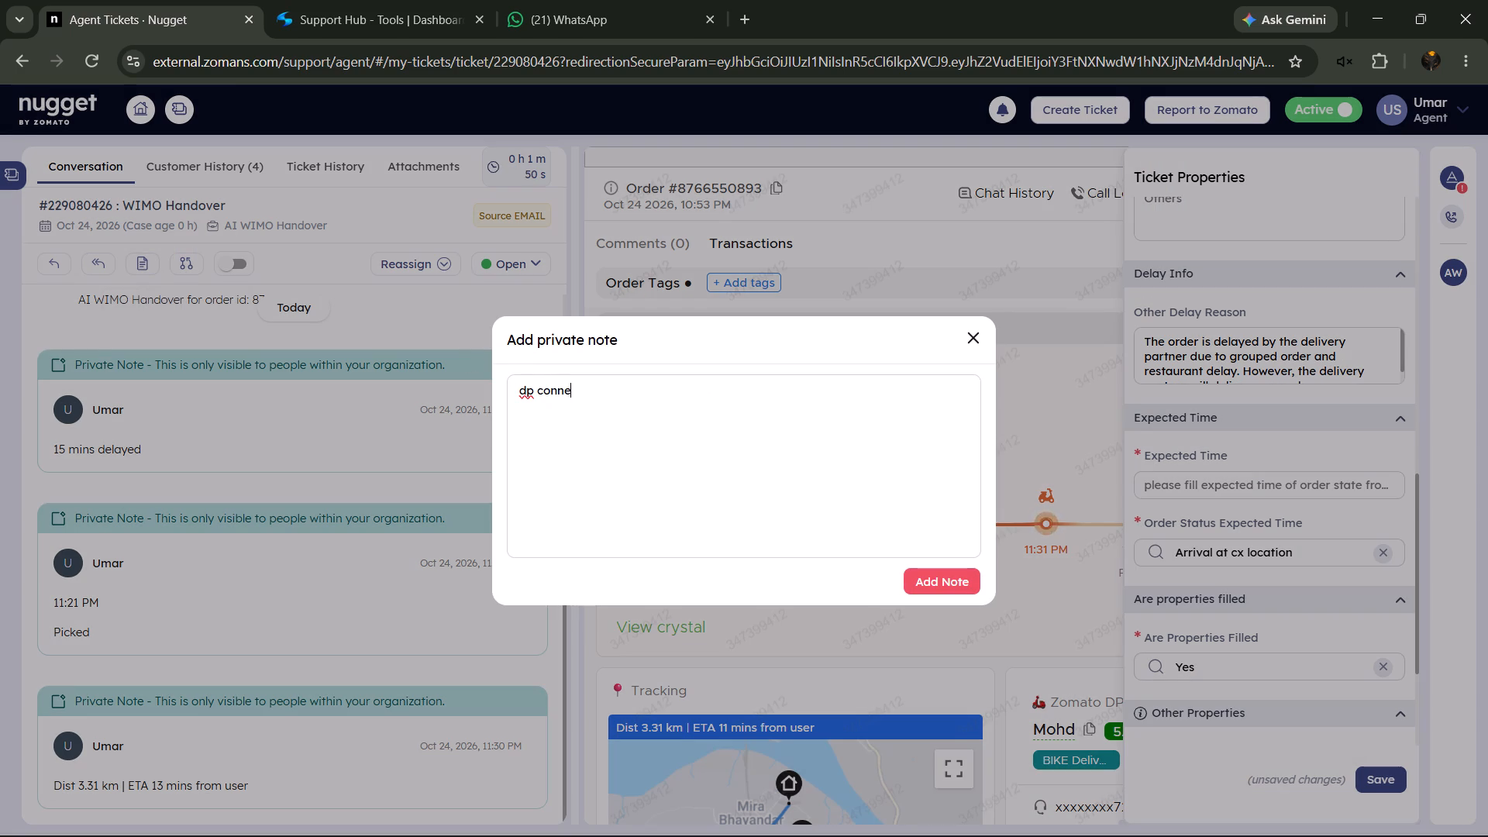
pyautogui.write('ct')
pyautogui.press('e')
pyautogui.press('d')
pyautogui.click(949, 593)
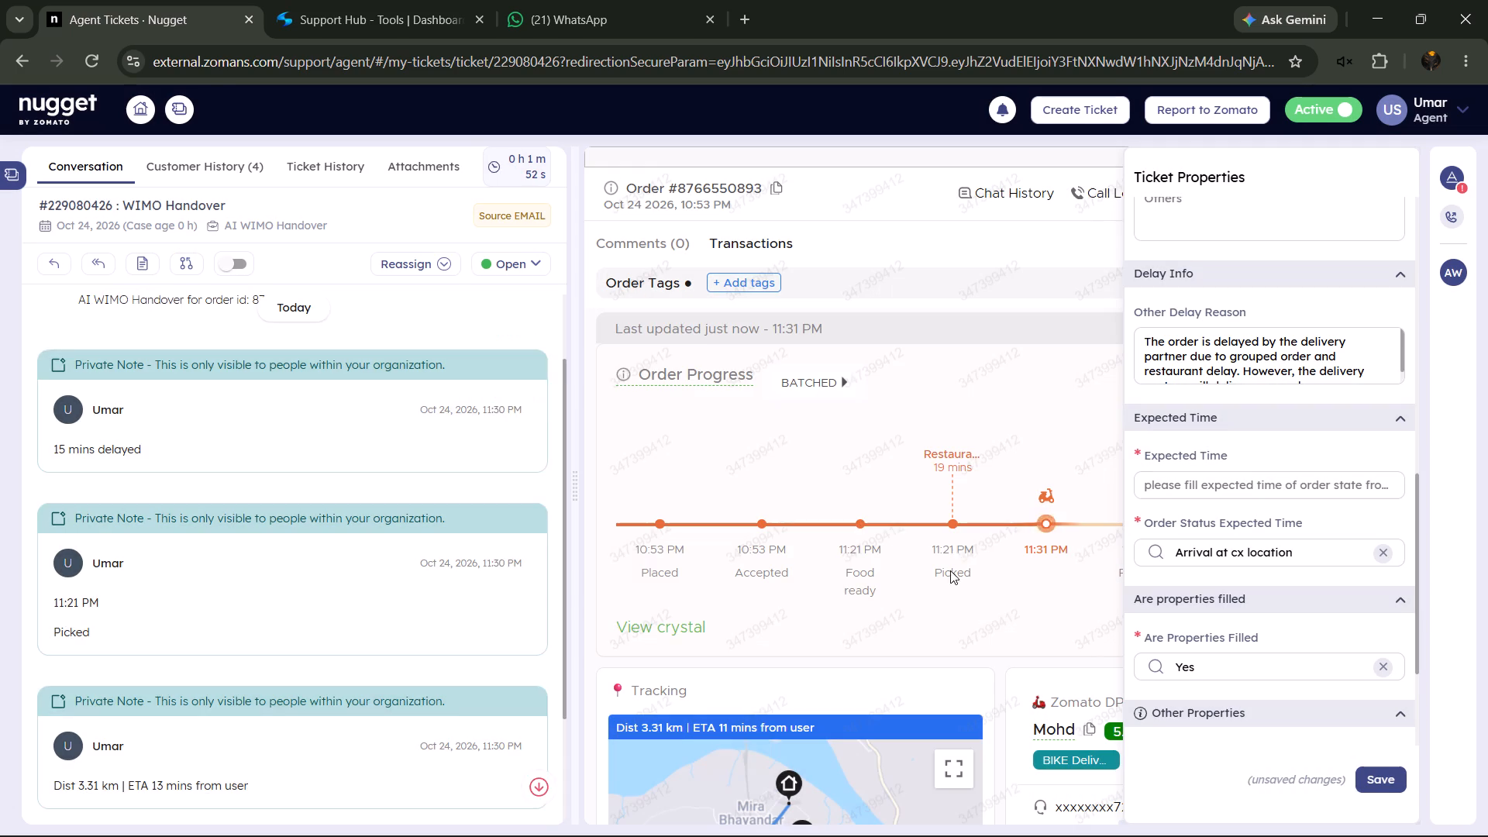
# In Other Delay Reason, replace "is" with "was" so the opening reads "The order was delayed", and check the remaining text.
pyautogui.doubleClick(1205, 342)
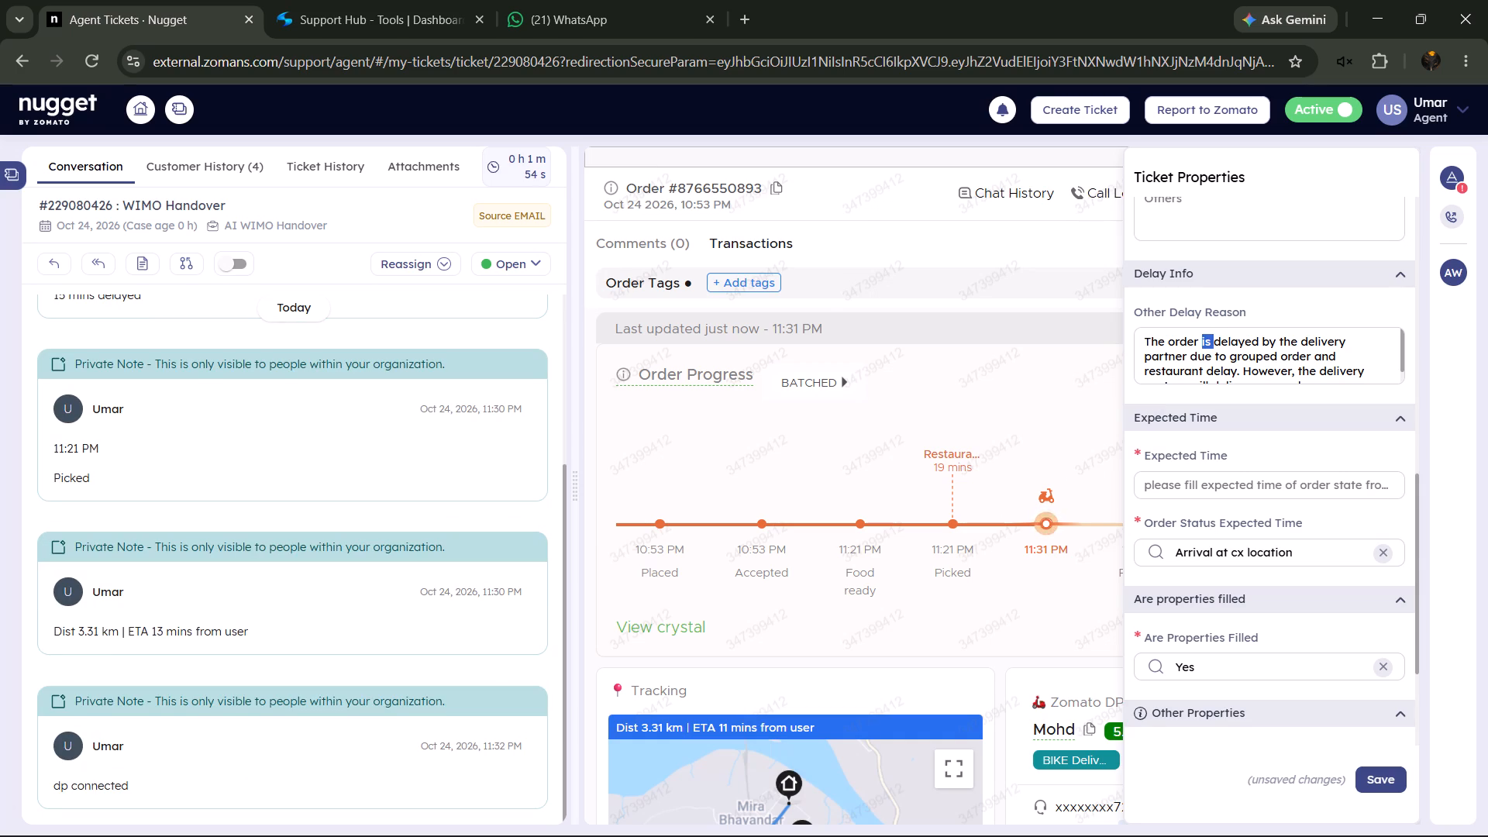
pyautogui.press('BackSpace')
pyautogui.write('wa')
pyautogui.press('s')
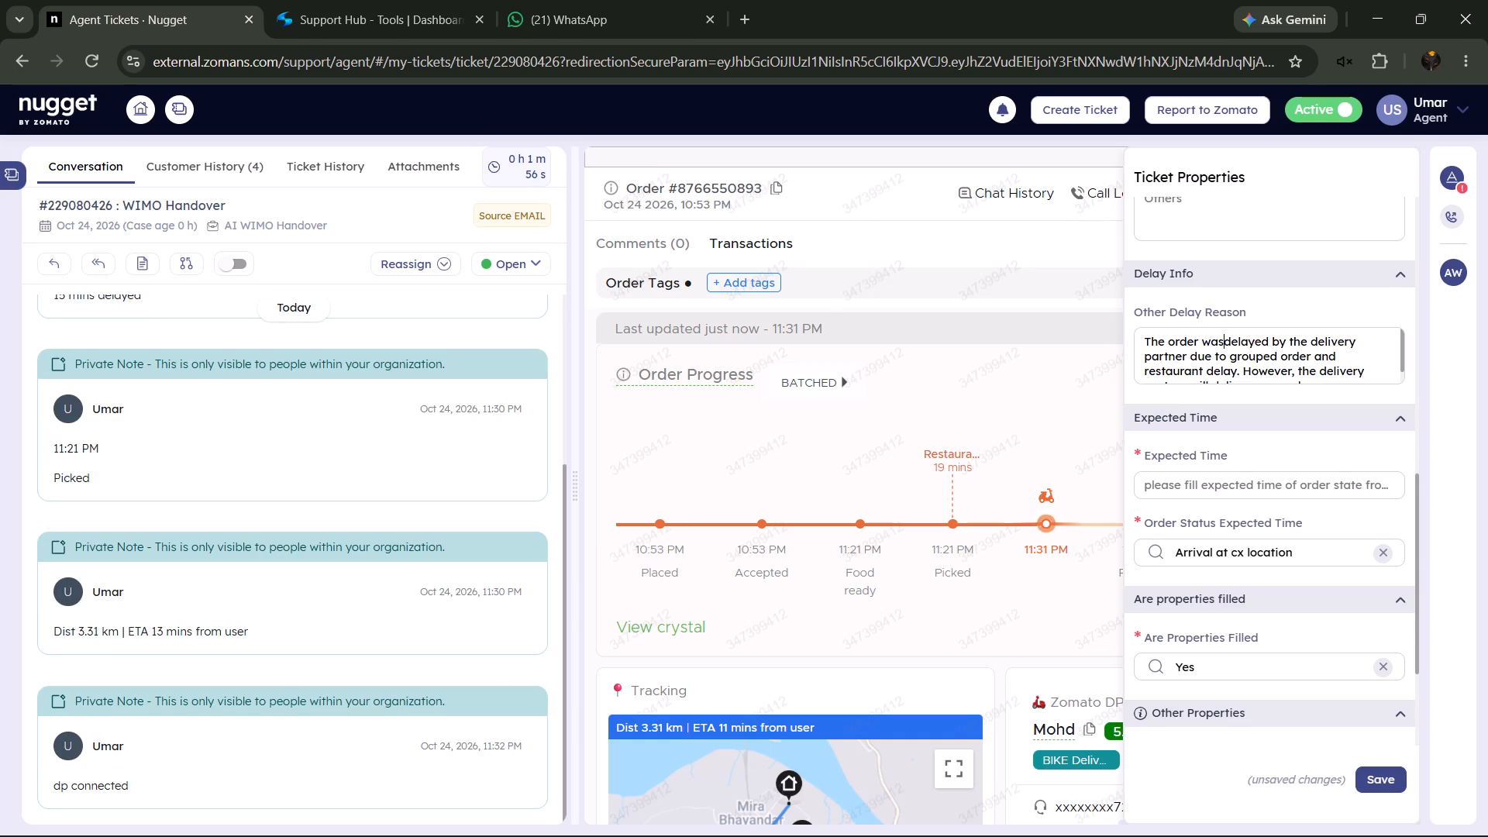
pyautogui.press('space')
pyautogui.scroll(-2, 1269, 353)
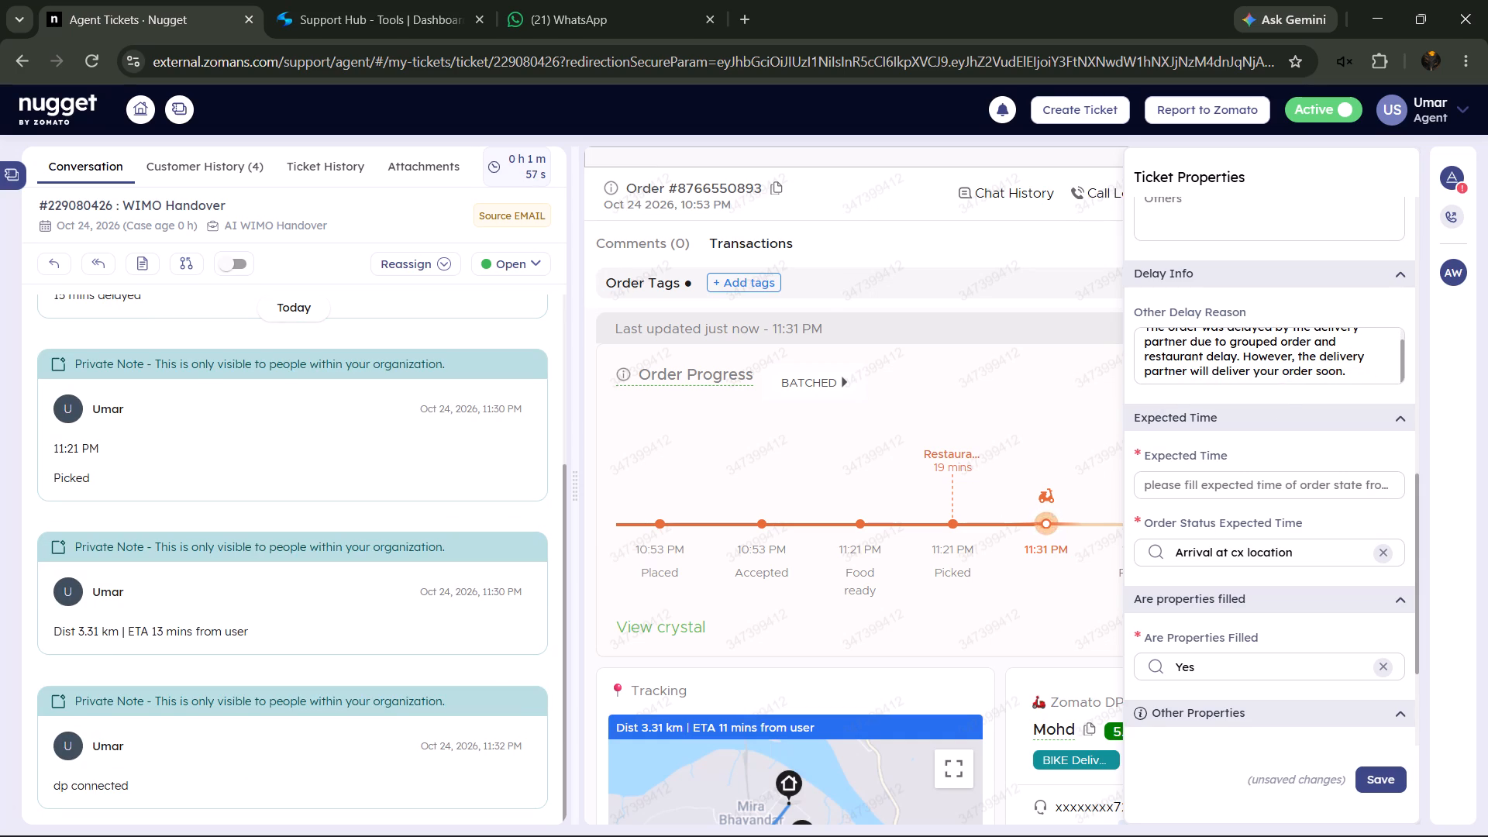
# Set Expected Time to 10, review the filled ticket properties, and save them.
pyautogui.click(1264, 483)
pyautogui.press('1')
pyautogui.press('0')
pyautogui.scroll(10, 1255, 430)
pyautogui.scroll(-3, 1251, 425)
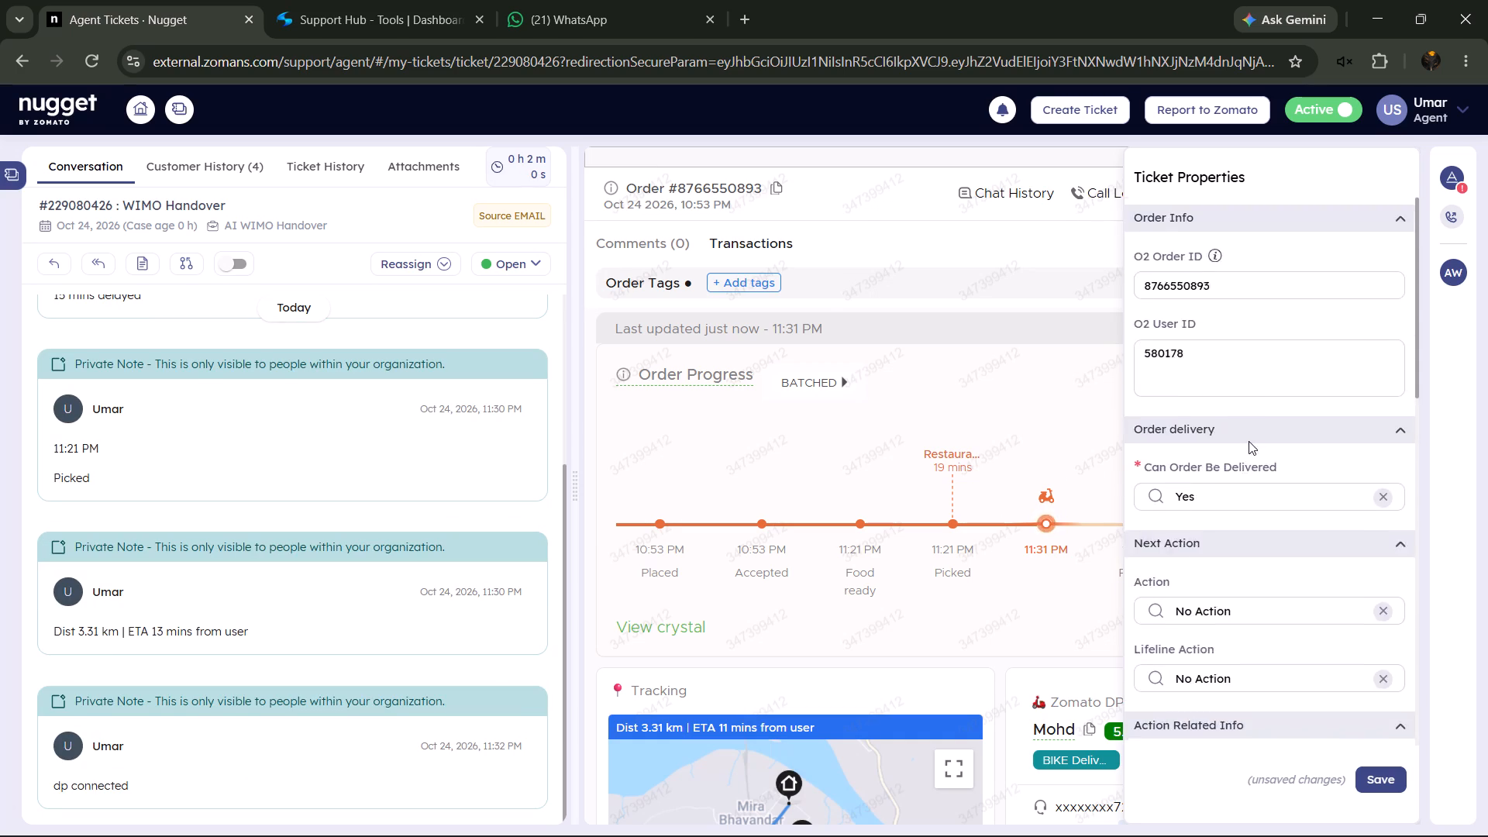
pyautogui.scroll(-7, 1249, 441)
pyautogui.click(1390, 780)
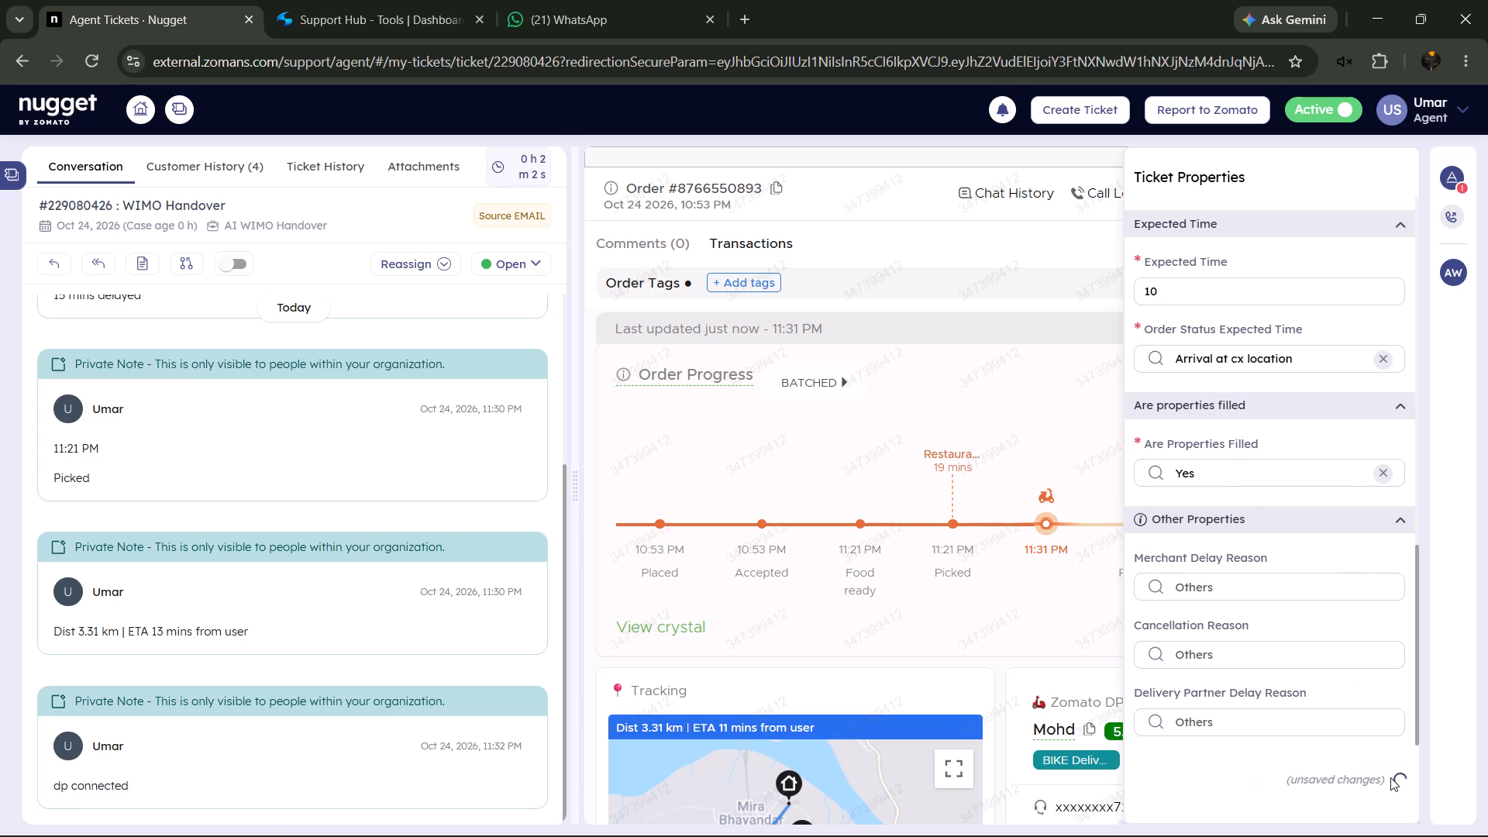
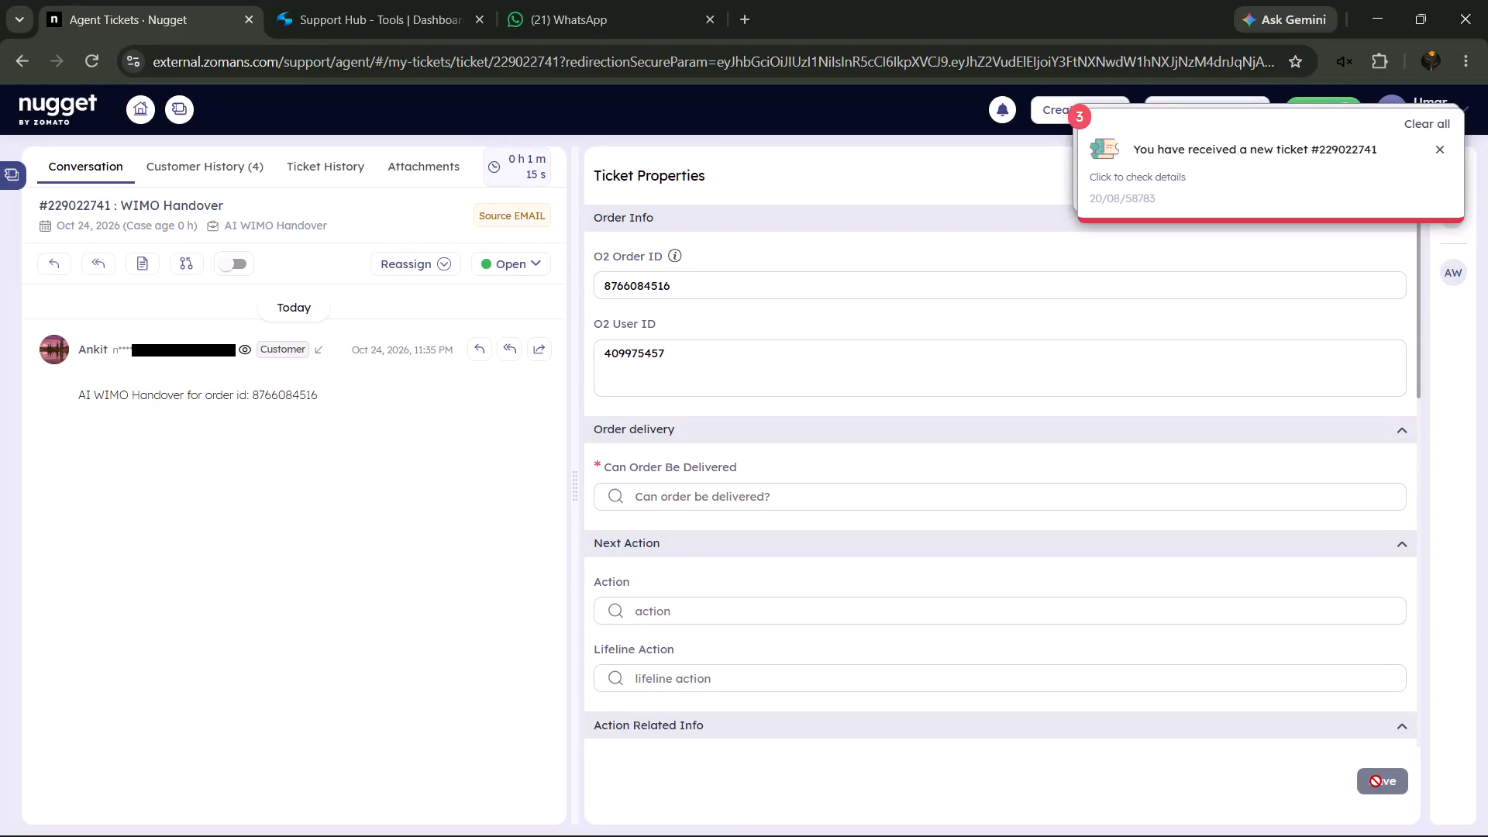
# Clear all ticket notifications and open the order details for the new WIMO Handover ticket.
pyautogui.click(1445, 122)
pyautogui.click(1451, 275)
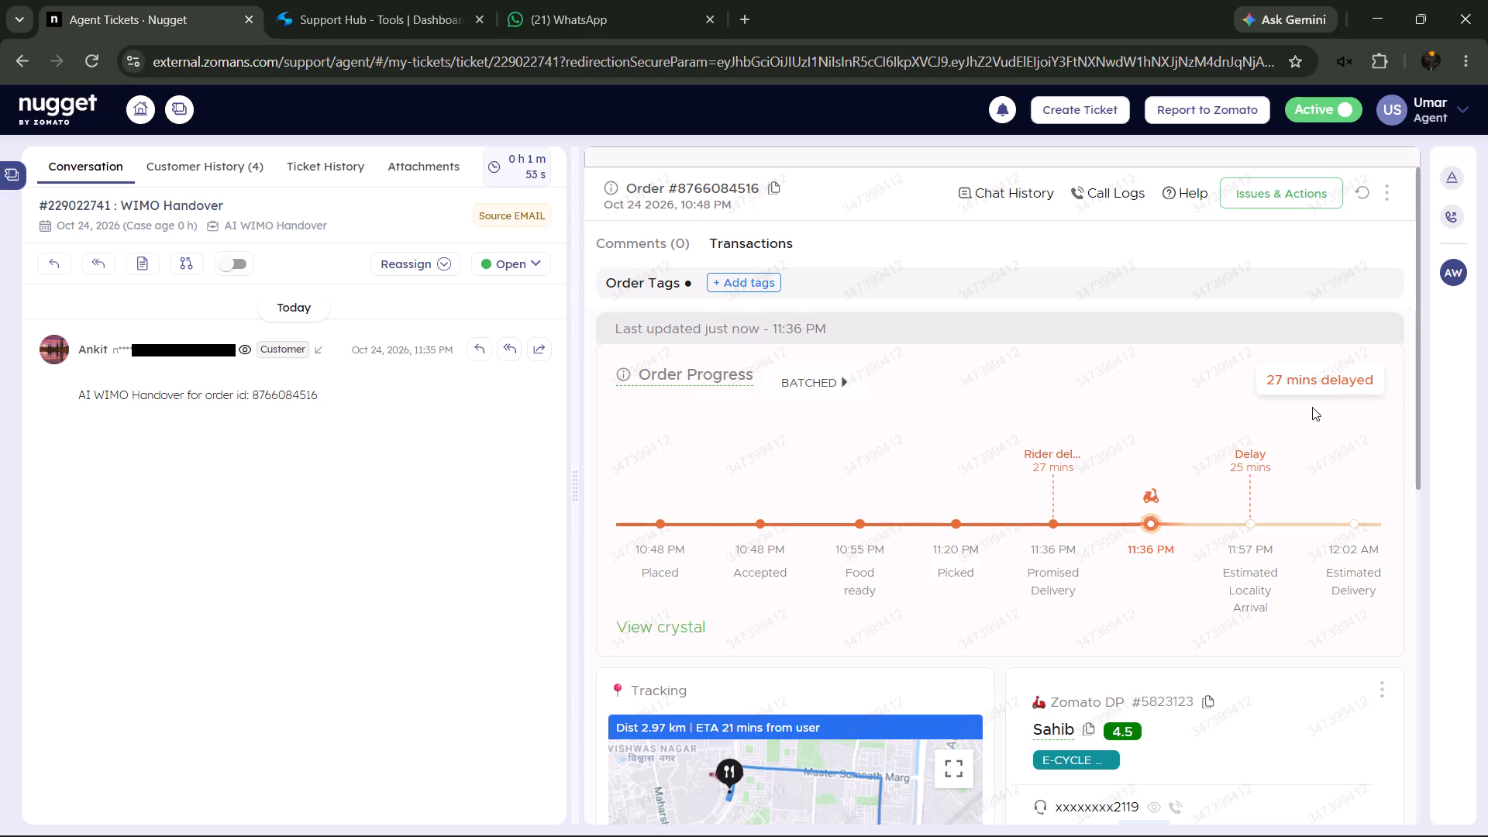
# Copy the delay label from the order progress and add it as a private note reading "27 mins delayed".
pyautogui.moveTo(1241, 378); pyautogui.dragTo(1452, 369)
pyautogui.rightClick(1354, 376)
pyautogui.click(1161, 406)
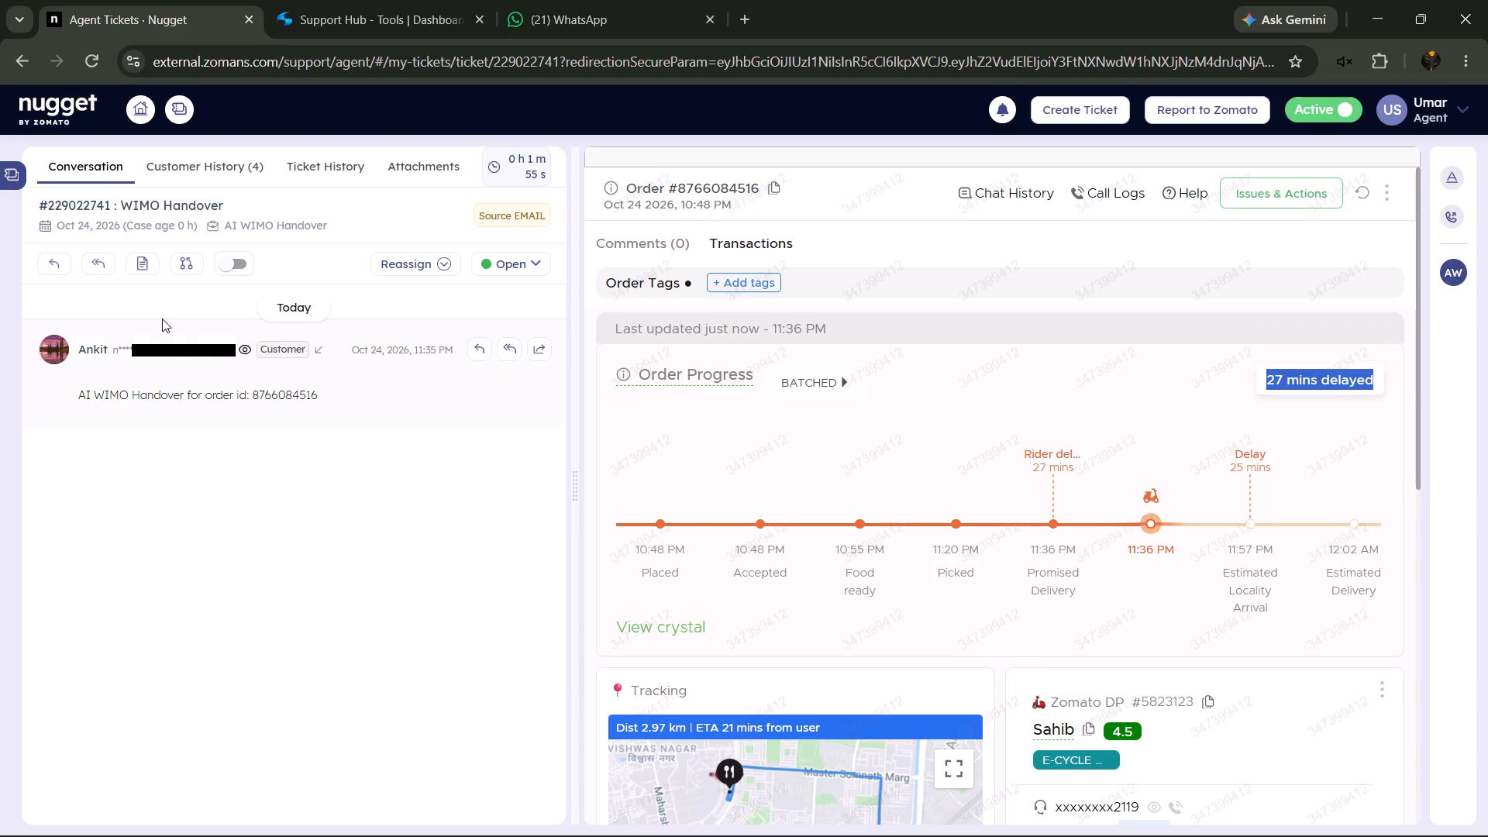
pyautogui.click(136, 263)
pyautogui.rightClick(663, 406)
pyautogui.click(792, 567)
pyautogui.click(934, 576)
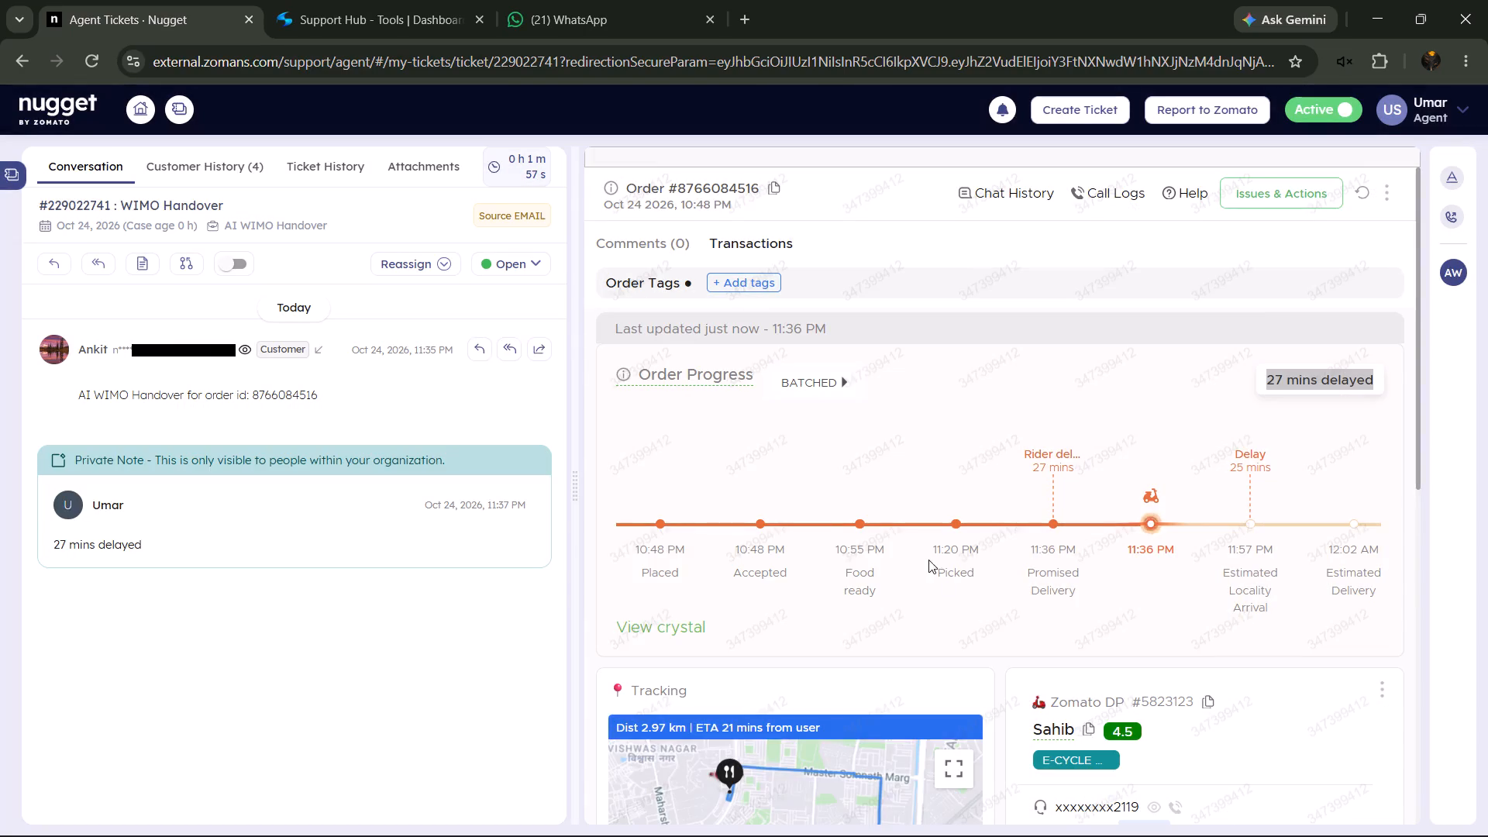
# Copy the pickup time and status from the order timeline and add them as a private note reading "11:20 PM Picked".
pyautogui.moveTo(926, 556); pyautogui.dragTo(983, 586)
pyautogui.rightClick(963, 565)
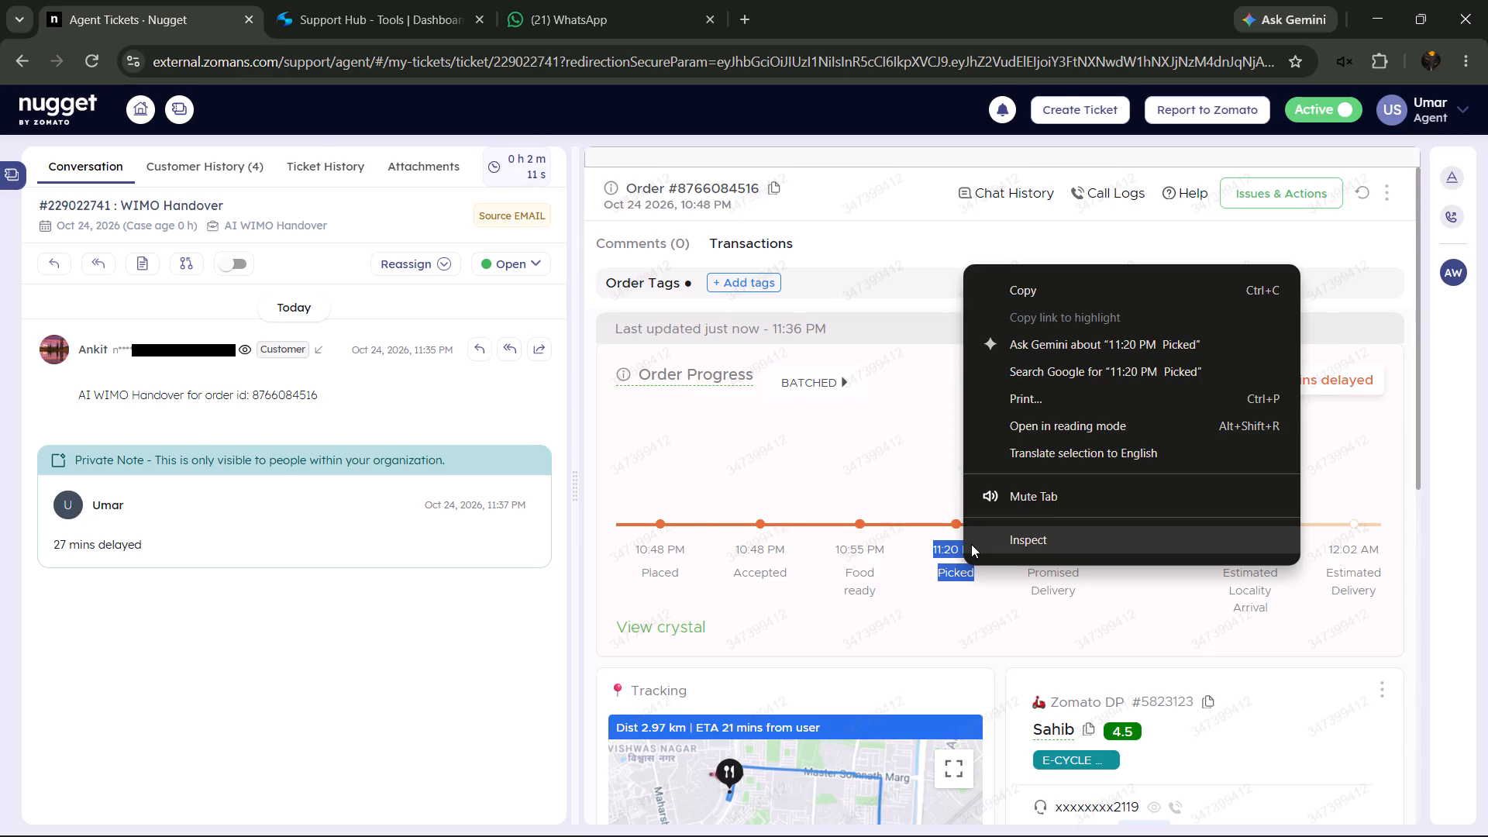
pyautogui.click(1027, 284)
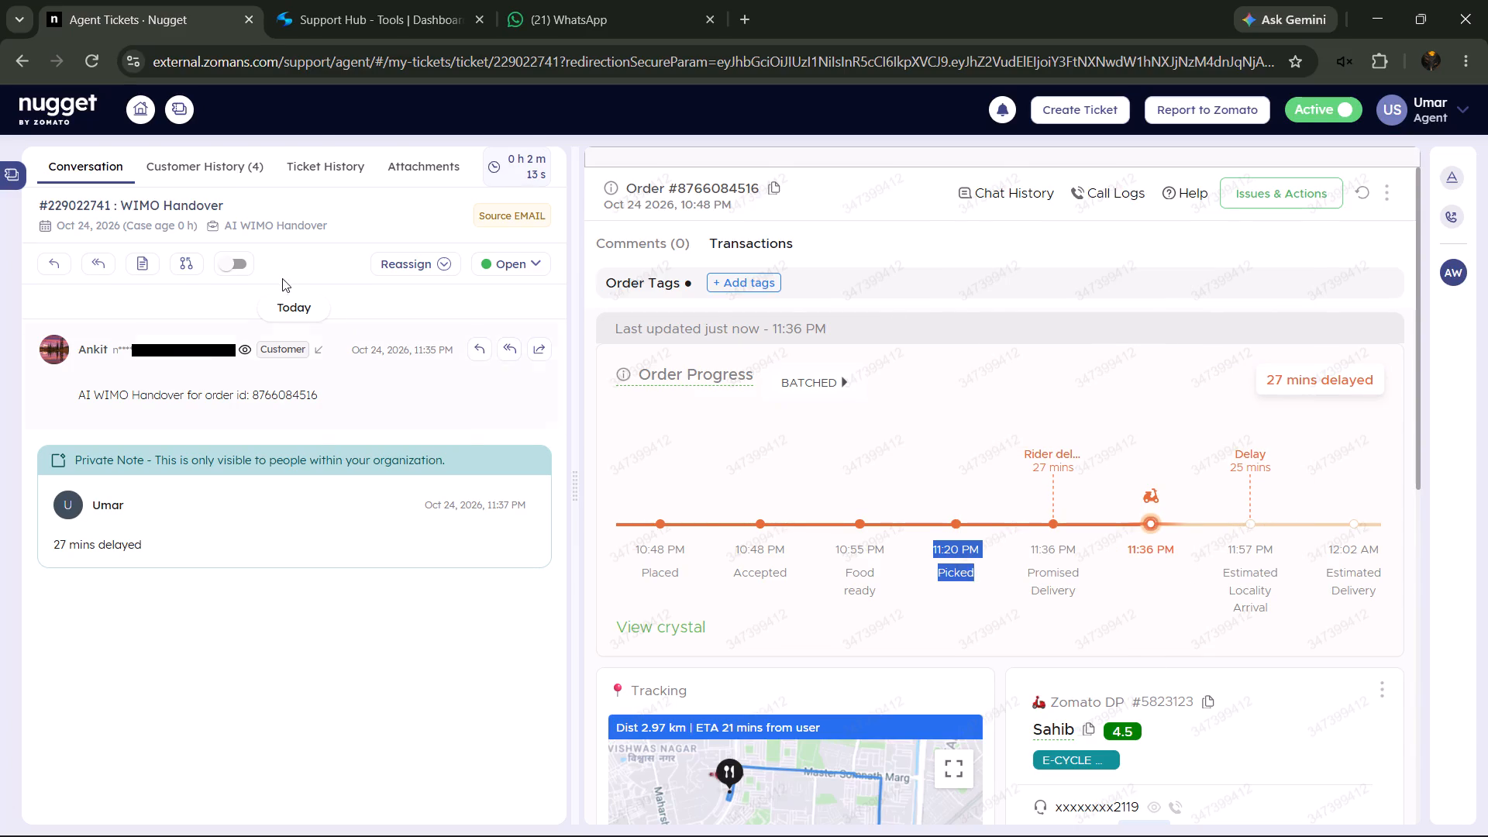
pyautogui.click(141, 263)
pyautogui.rightClick(708, 448)
pyautogui.click(866, 576)
pyautogui.click(923, 580)
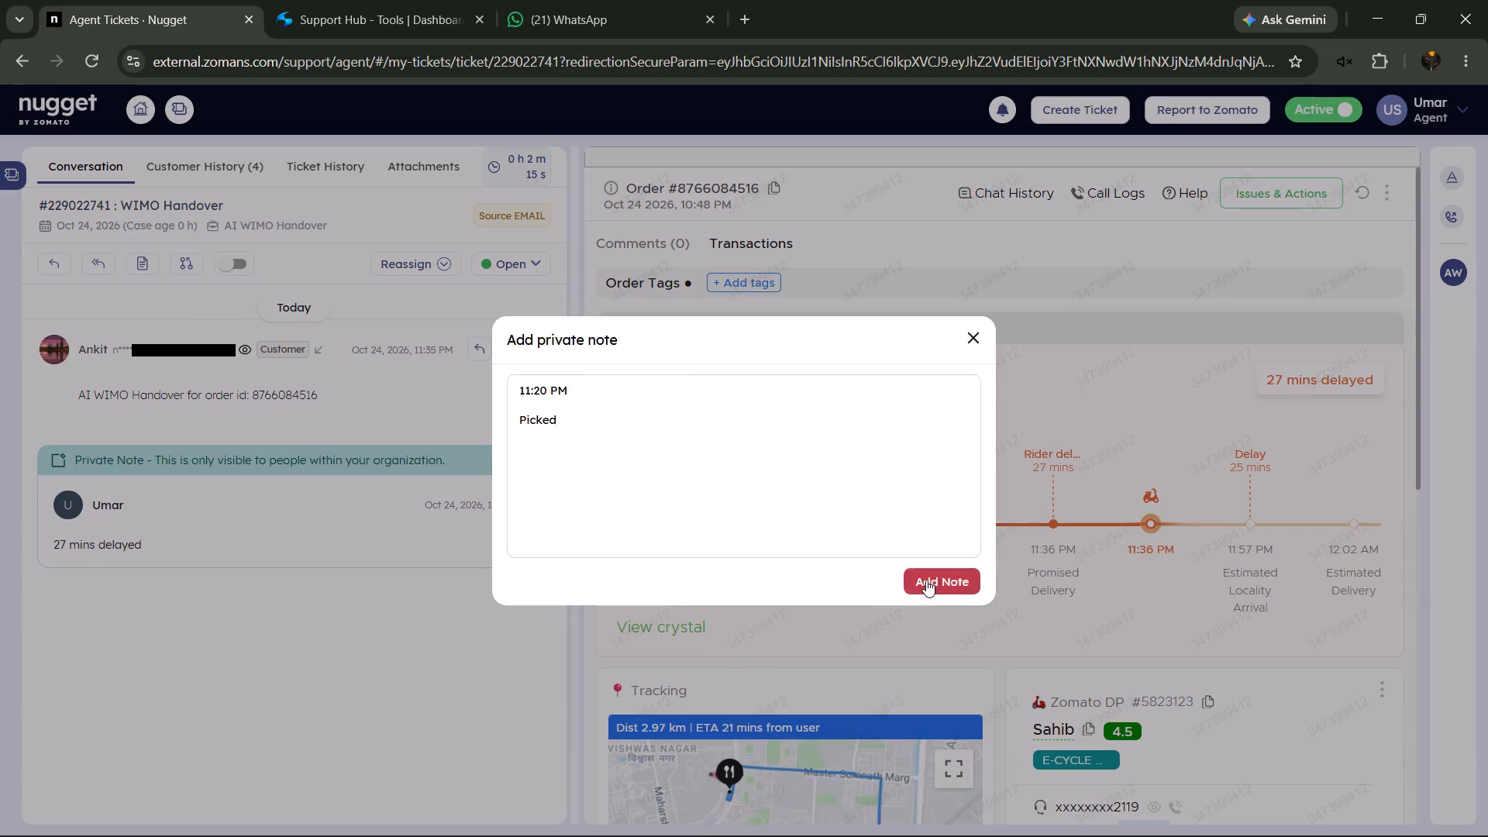
# Copy the tracking distance and ETA into a private note reading "Dist 2.97 km | ETA 21 mins from user".
pyautogui.moveTo(870, 708); pyautogui.dragTo(587, 727)
pyautogui.rightClick(611, 723)
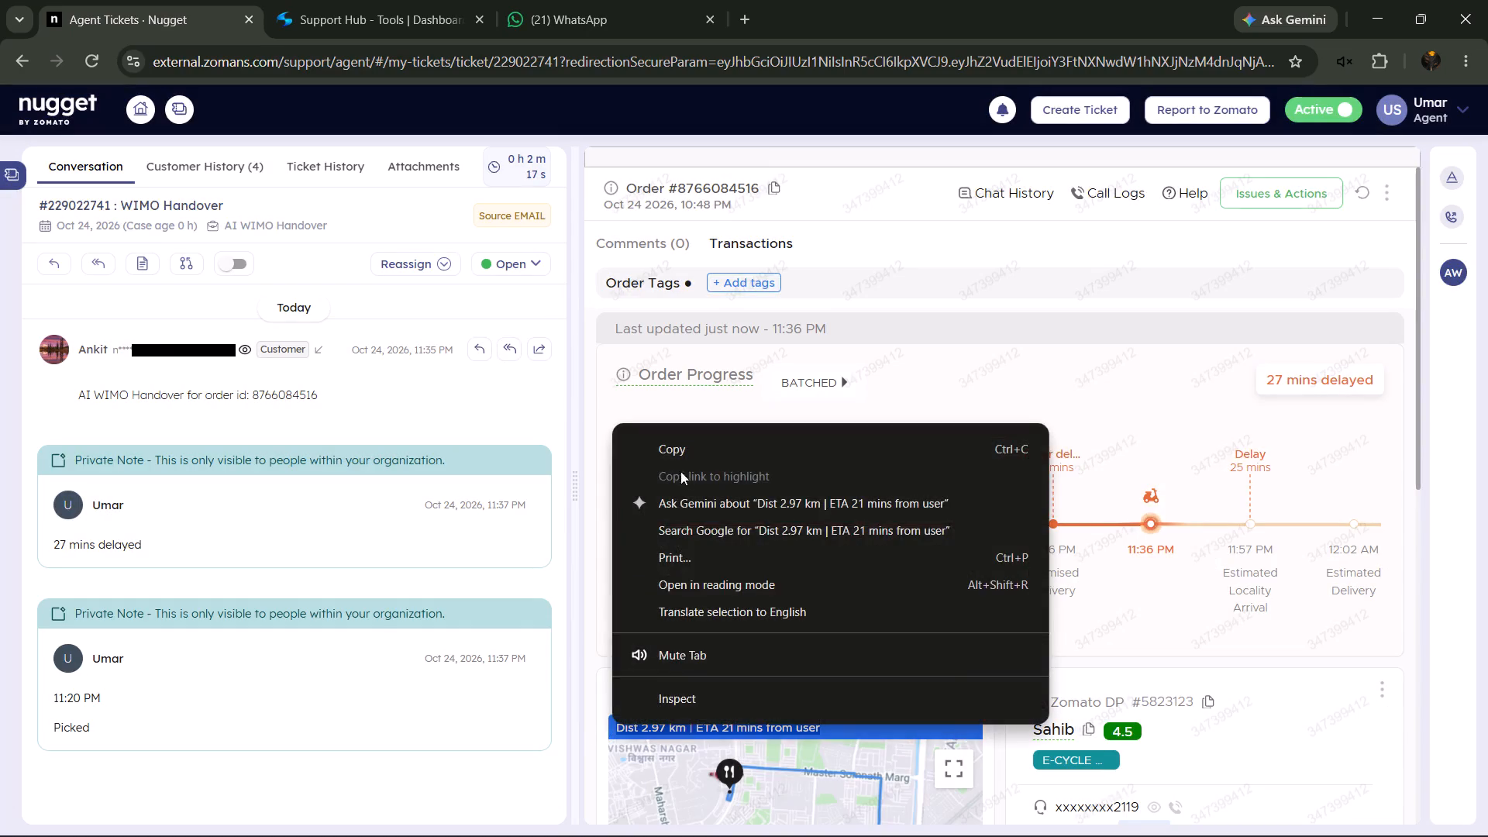
pyautogui.click(686, 450)
pyautogui.click(143, 264)
pyautogui.rightClick(691, 415)
pyautogui.click(836, 601)
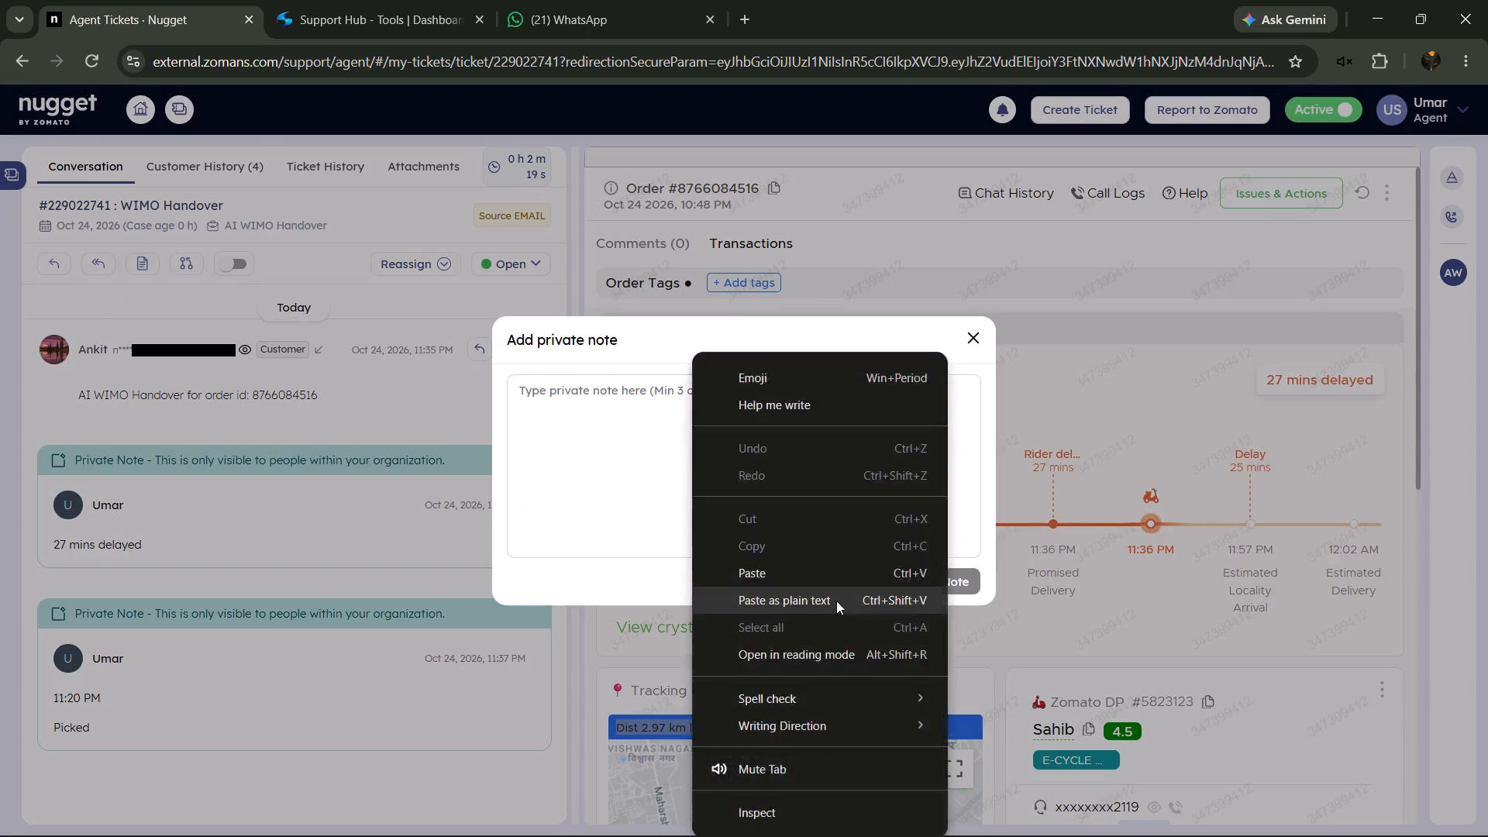
pyautogui.click(932, 583)
# Request a callback call to the order's delivery partner and dismiss the call dialog.
pyautogui.scroll(-2, 1254, 563)
pyautogui.click(1176, 614)
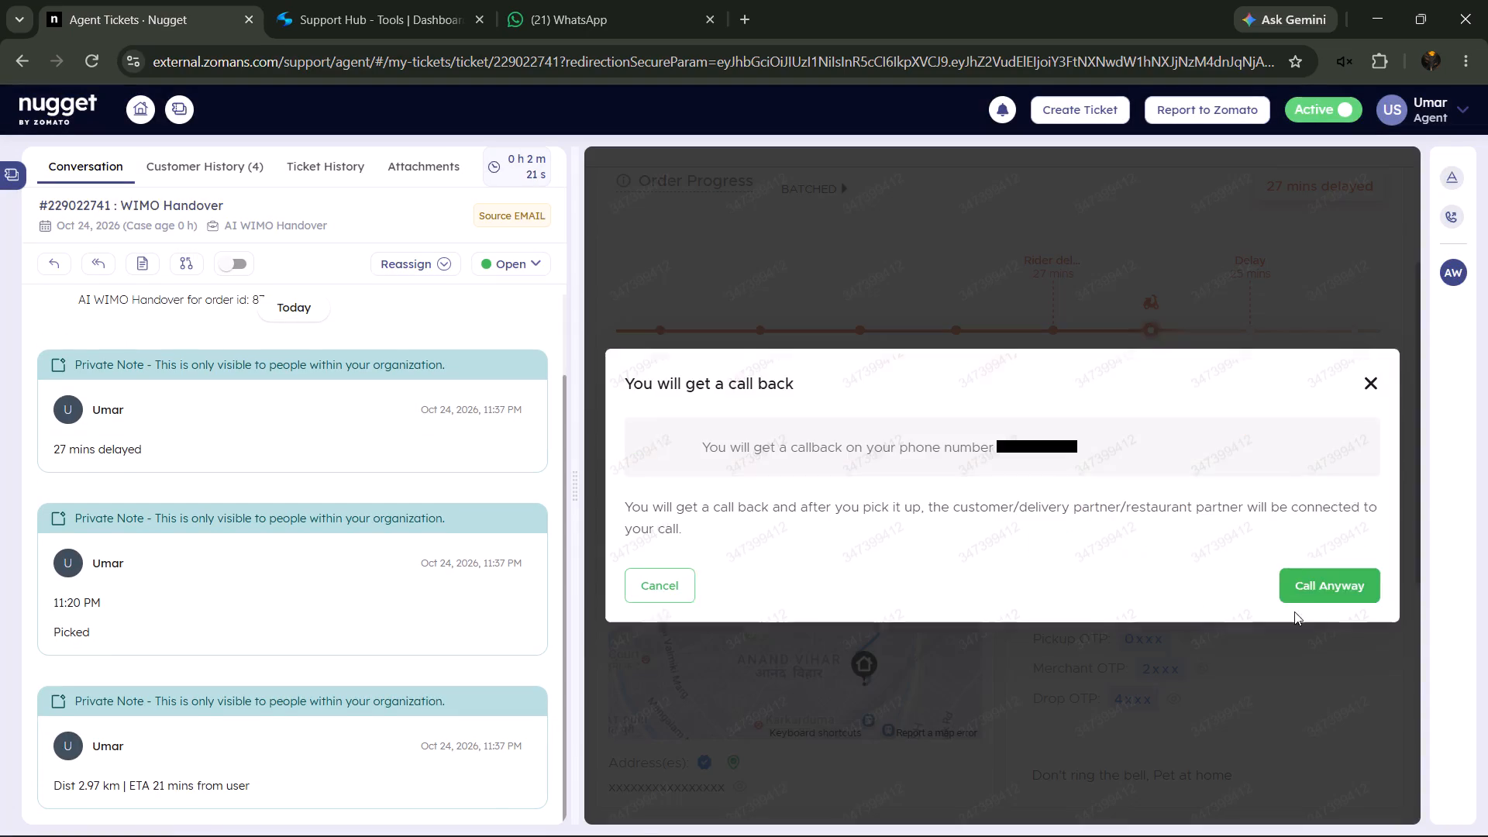
pyautogui.click(1306, 610)
pyautogui.click(1282, 260)
# In the ticket properties, set Can Order Be Delivered to Yes and select an Action and a Lifeline Action.
pyautogui.scroll(3, 1274, 541)
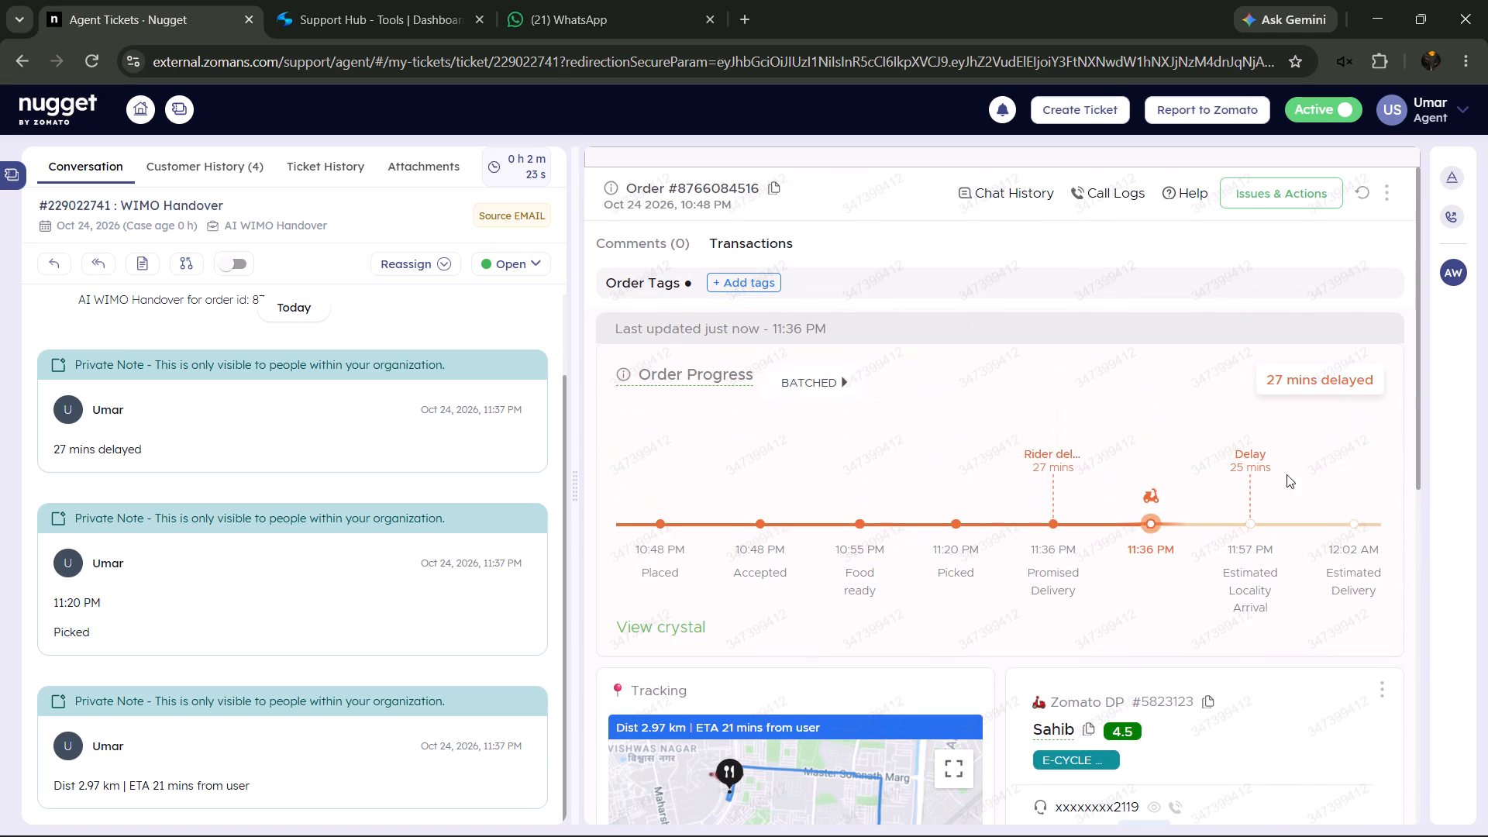
pyautogui.click(1454, 160)
pyautogui.click(1454, 173)
pyautogui.click(1250, 511)
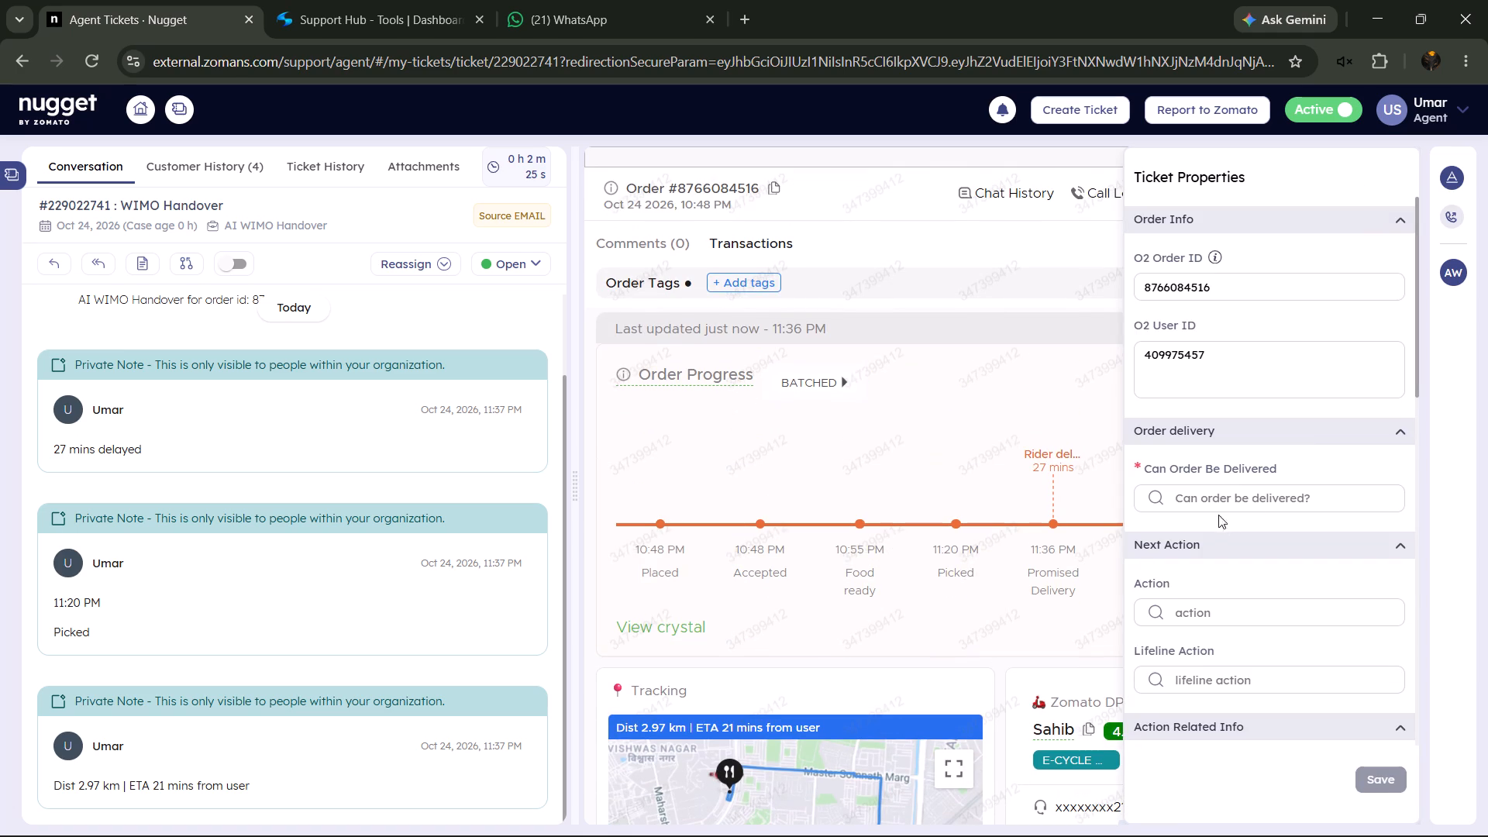
pyautogui.click(1218, 505)
pyautogui.click(1204, 522)
pyautogui.scroll(-2, 1247, 412)
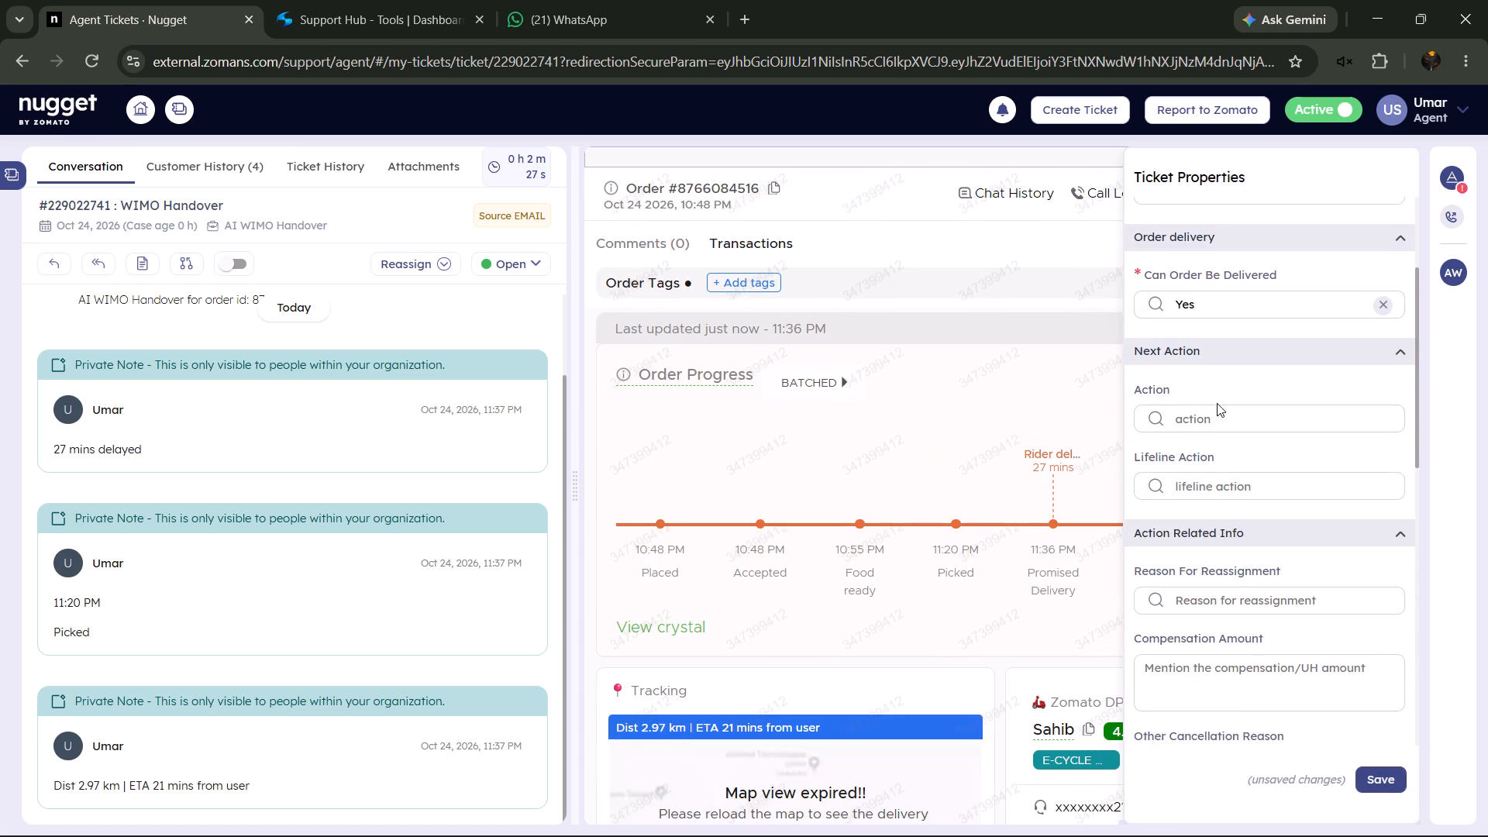
pyautogui.click(1207, 418)
pyautogui.click(1208, 435)
pyautogui.click(1212, 484)
pyautogui.click(1205, 517)
# Set Order Status Expected Time to "Arrival at cx location" and Are Properties Filled to Yes.
pyautogui.scroll(-10, 1206, 513)
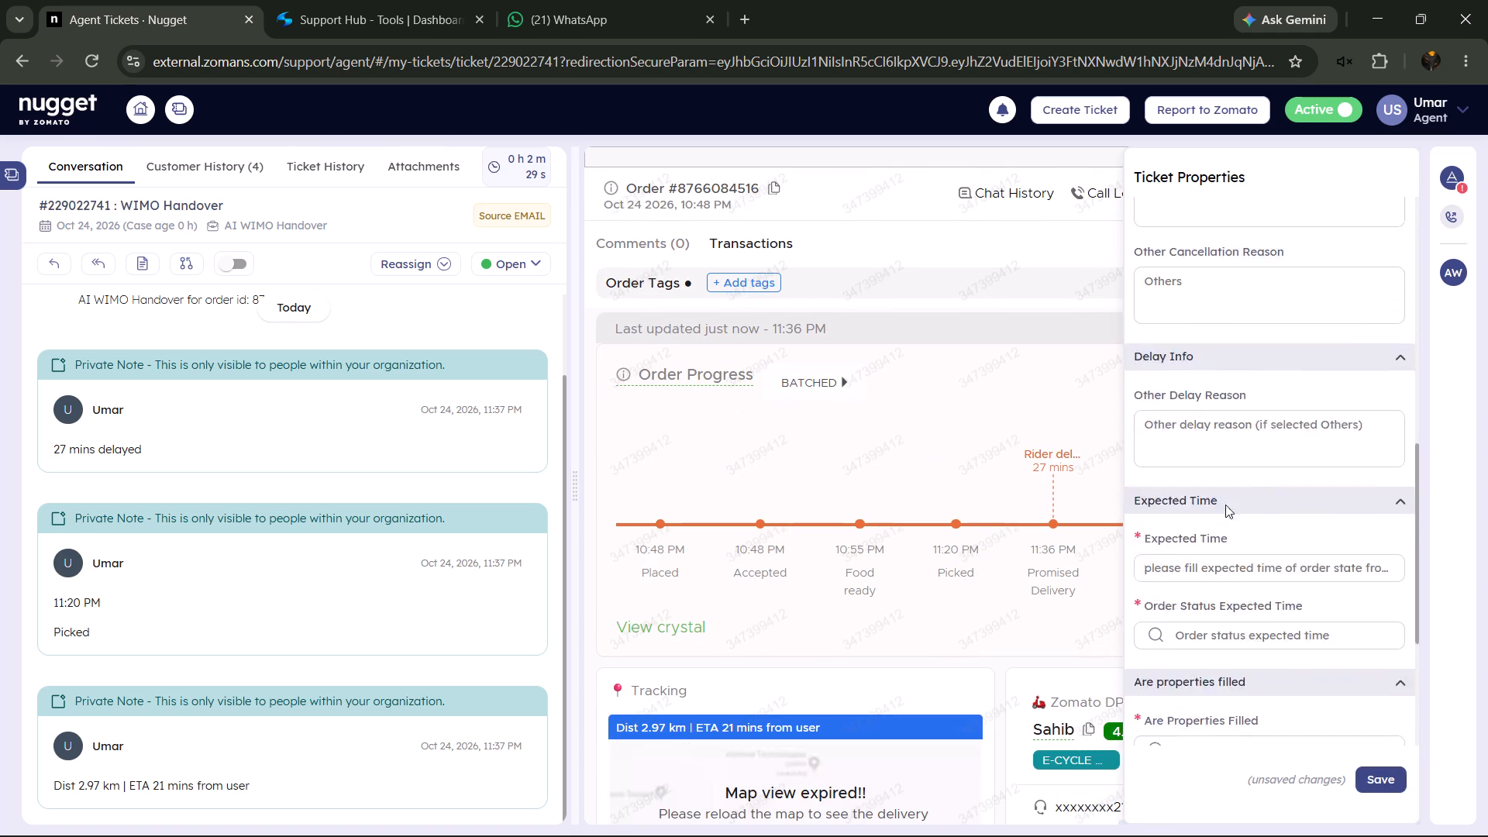
pyautogui.click(1264, 471)
pyautogui.click(1251, 501)
pyautogui.click(1286, 353)
pyautogui.click(1259, 458)
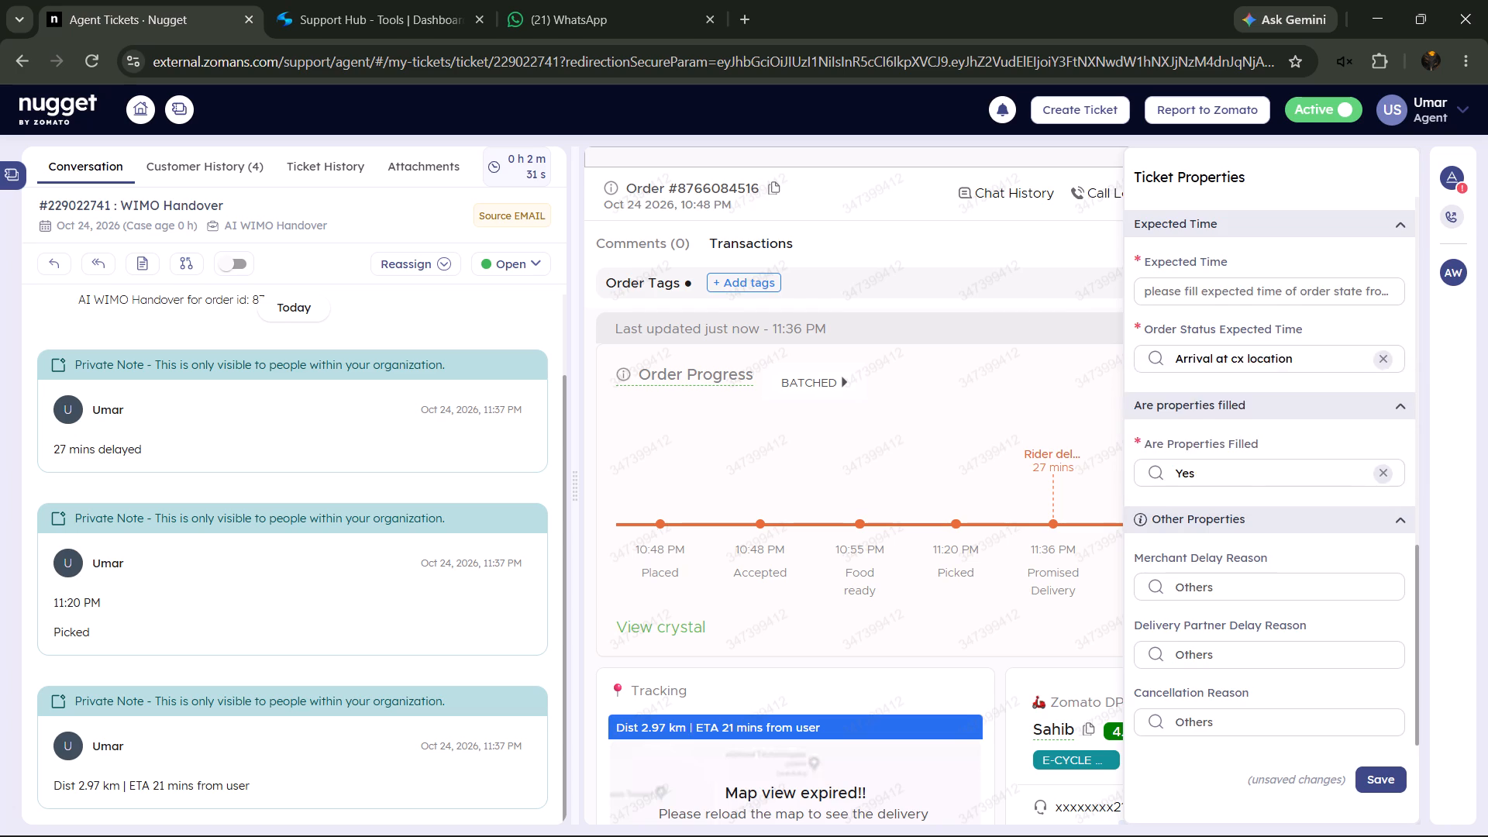
# Leave the ticket properties and check the batched order details for drop sequence, order status and estimated delivery.
pyautogui.scroll(3, 1271, 484)
pyautogui.click(1251, 432)
pyautogui.click(1449, 177)
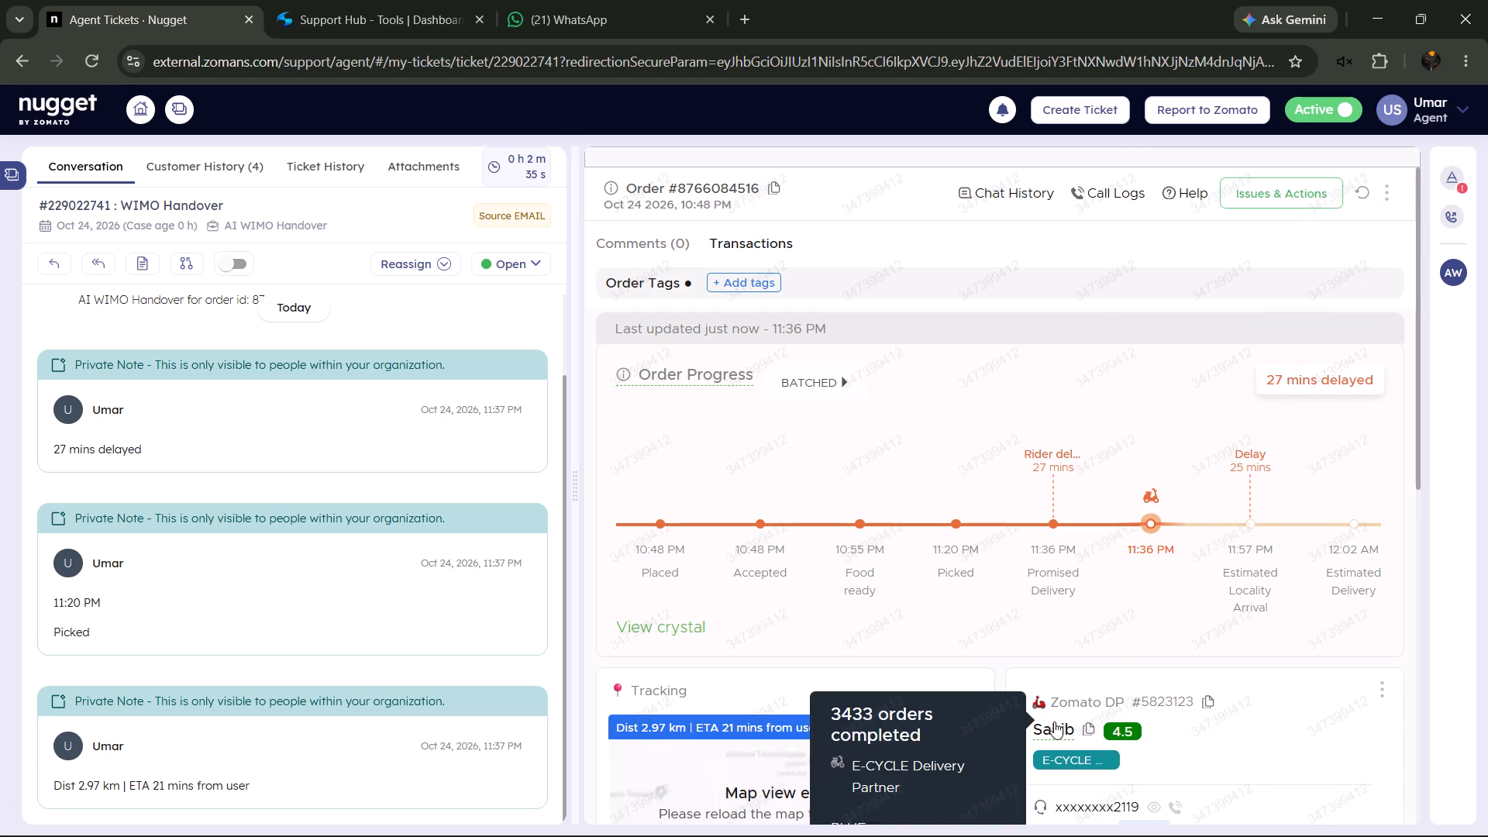
pyautogui.click(833, 381)
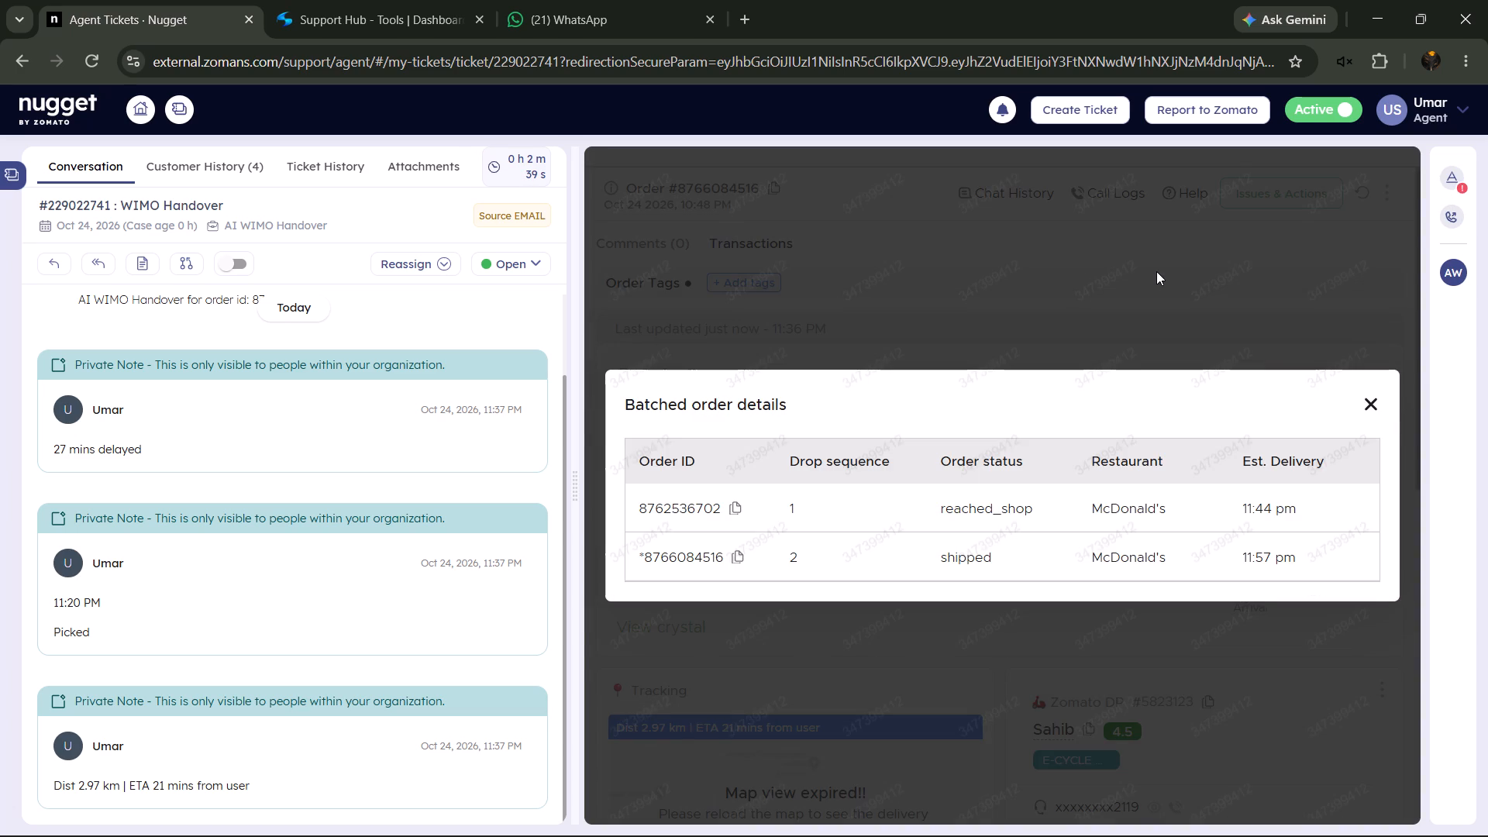
pyautogui.click(1156, 271)
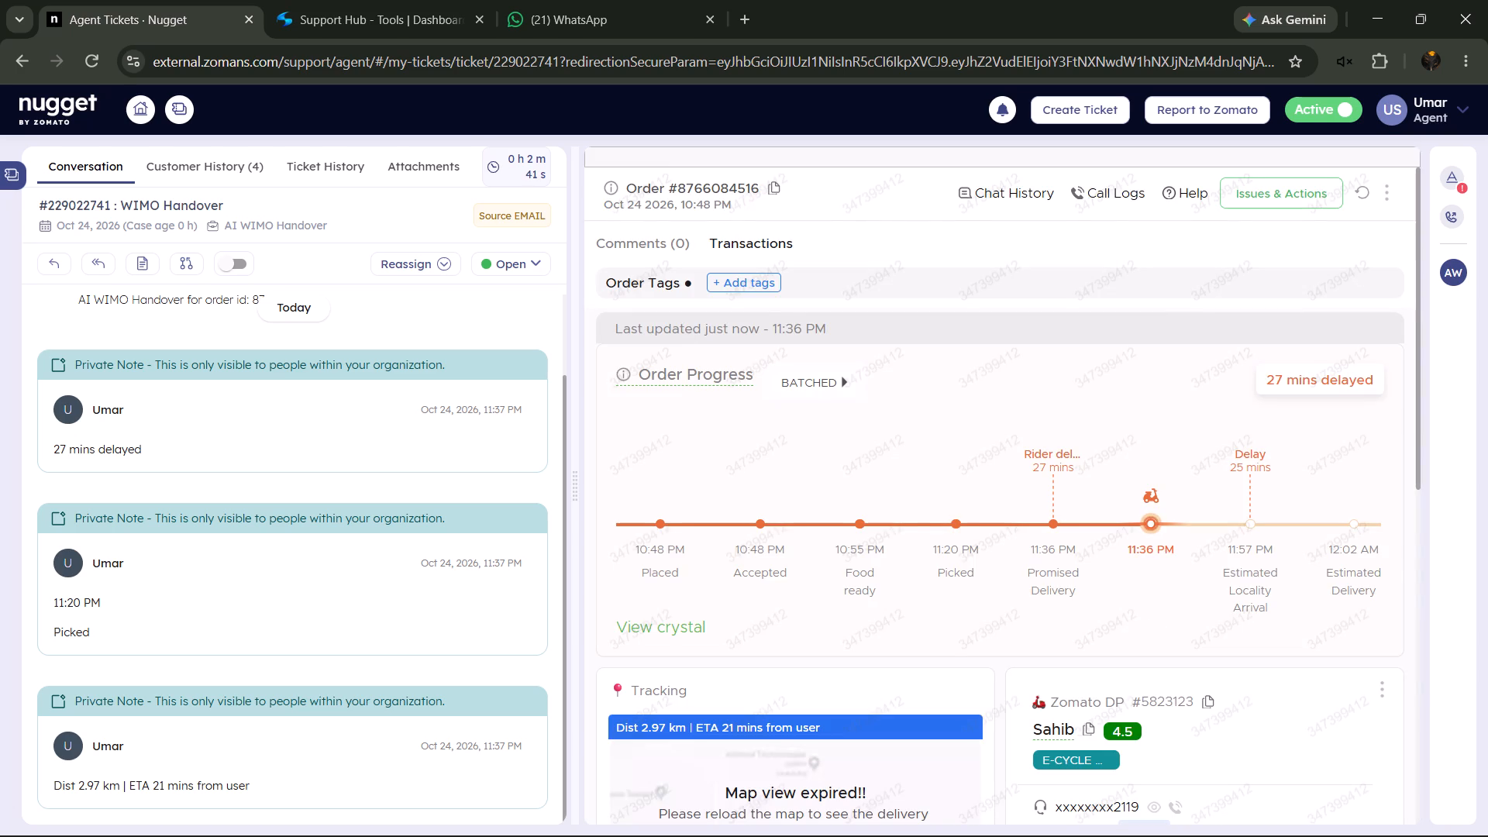
pyautogui.click(844, 374)
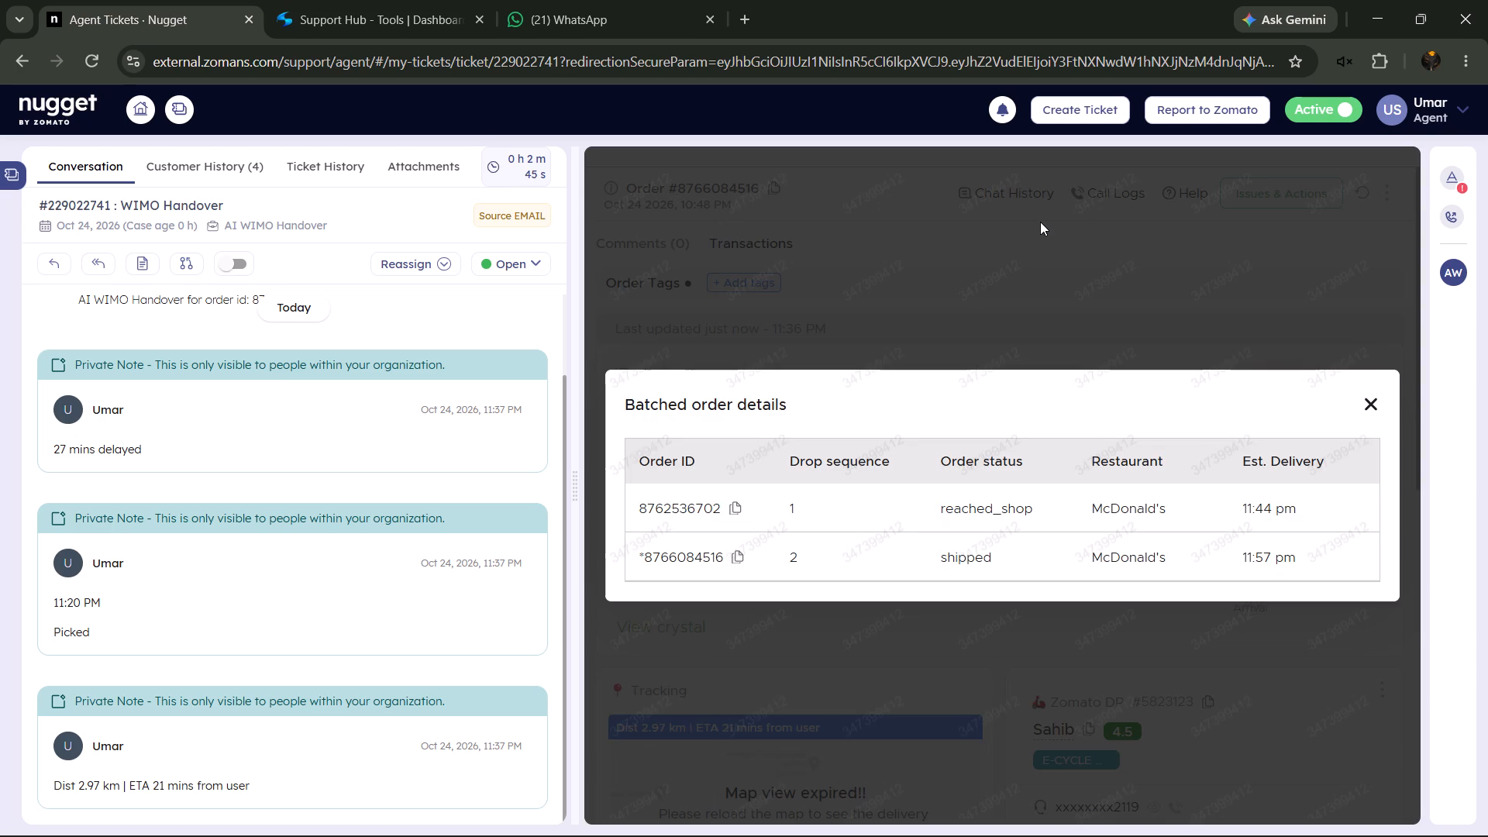
pyautogui.click(1040, 222)
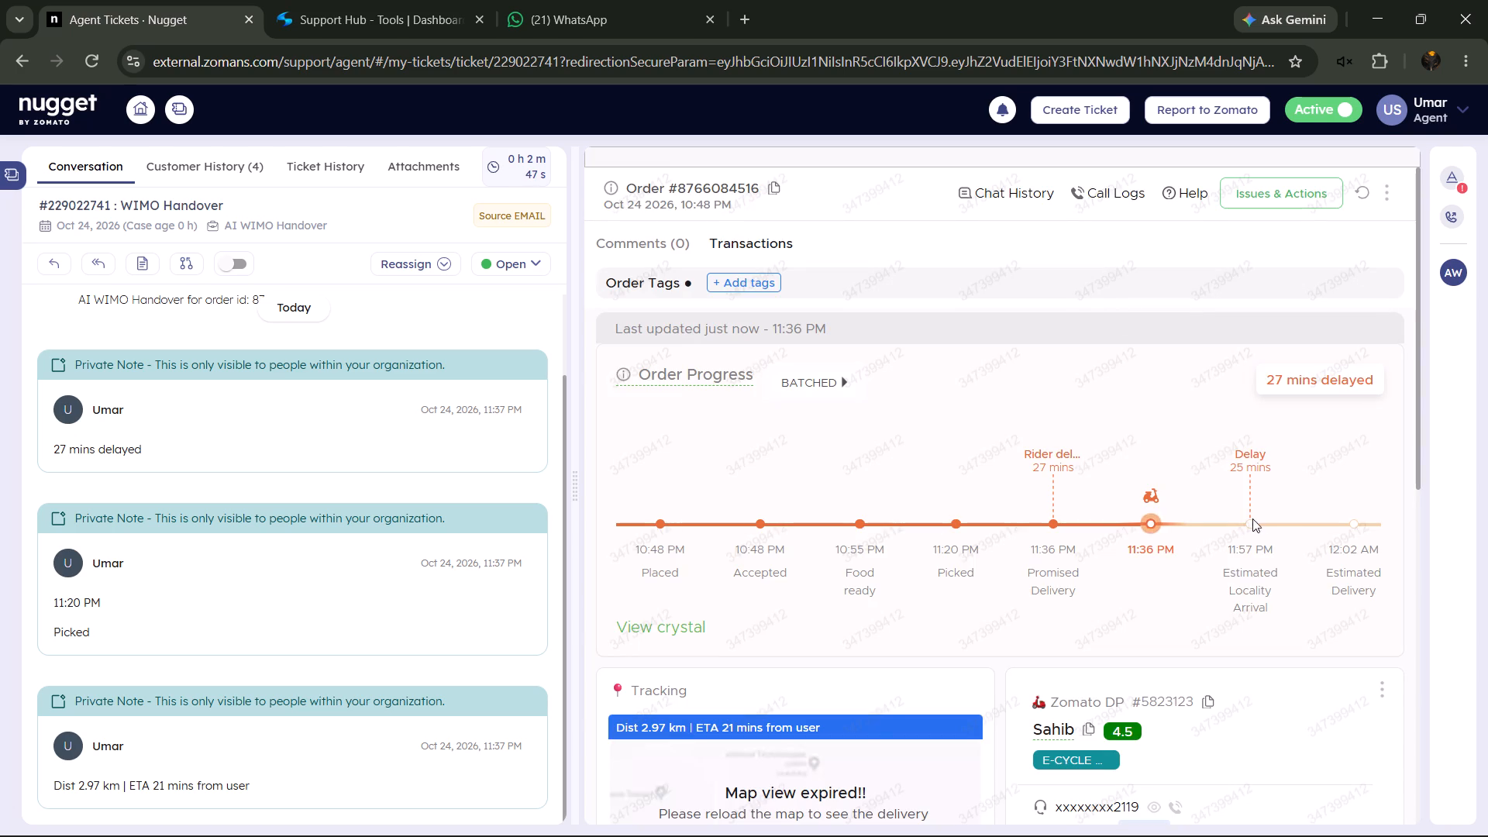
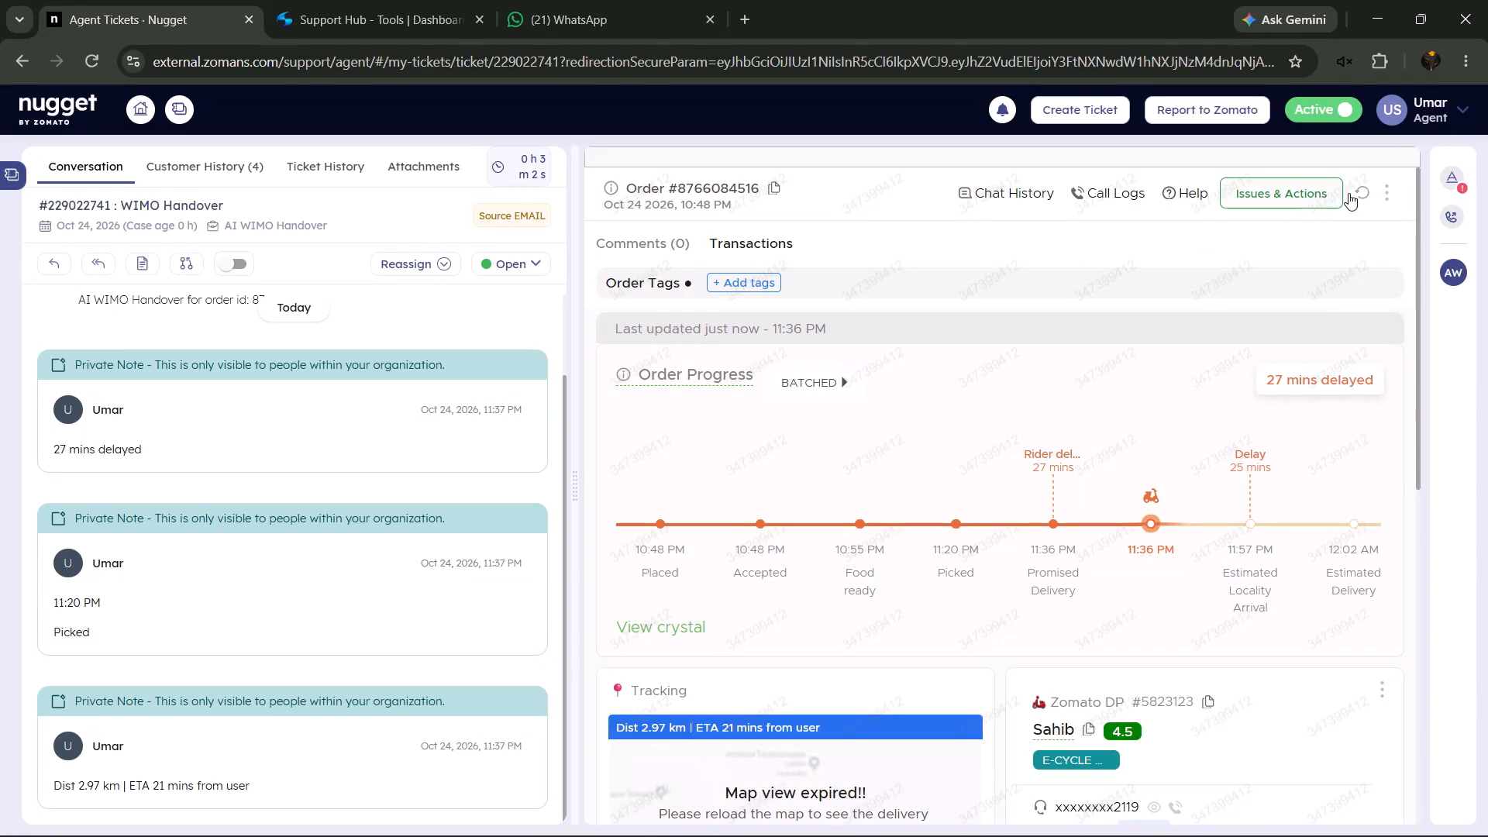
# Refresh the order data and check its batched order details.
pyautogui.click(1356, 192)
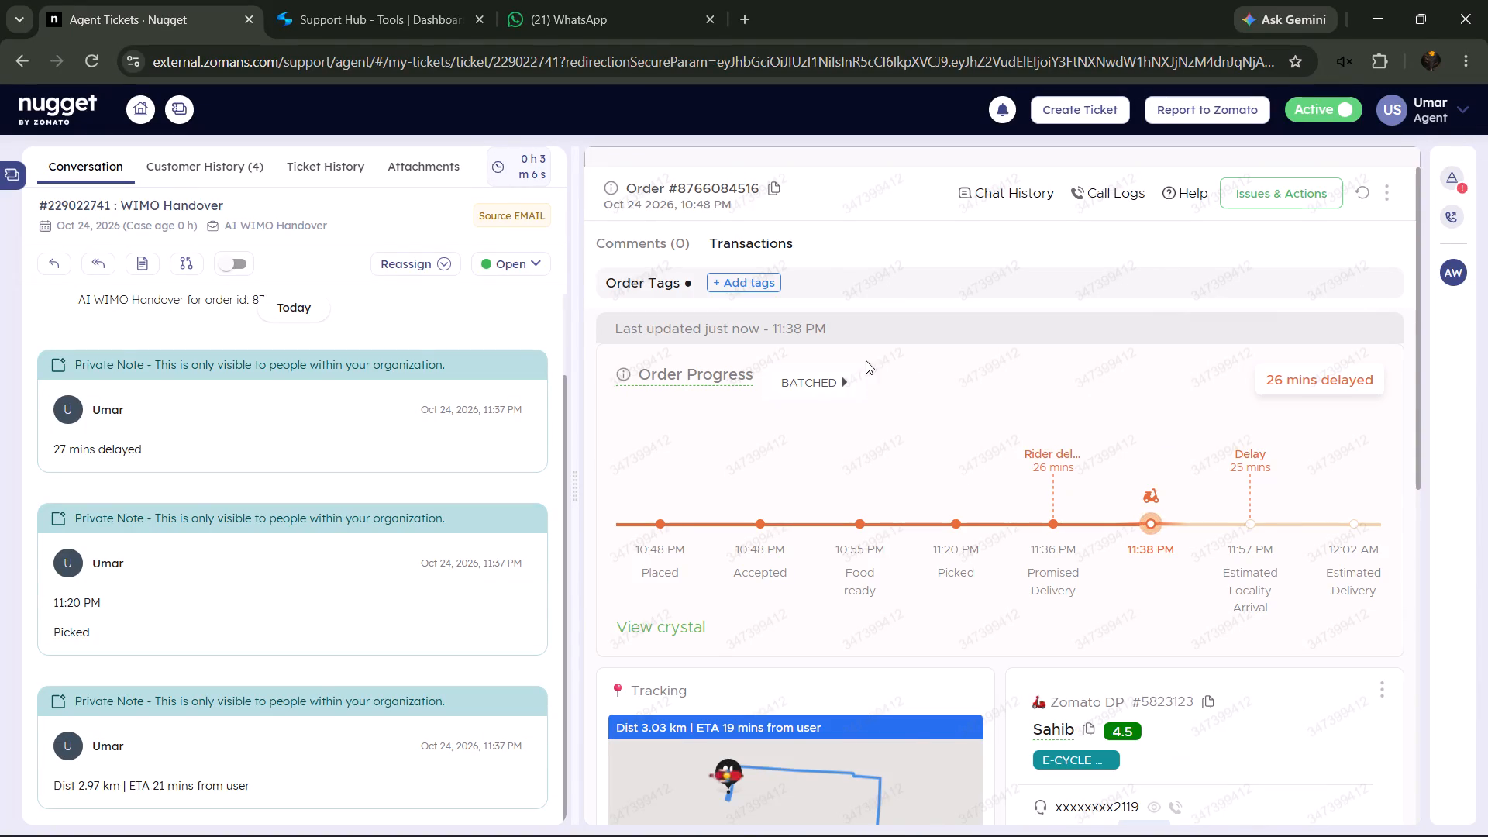
pyautogui.click(835, 383)
pyautogui.click(978, 281)
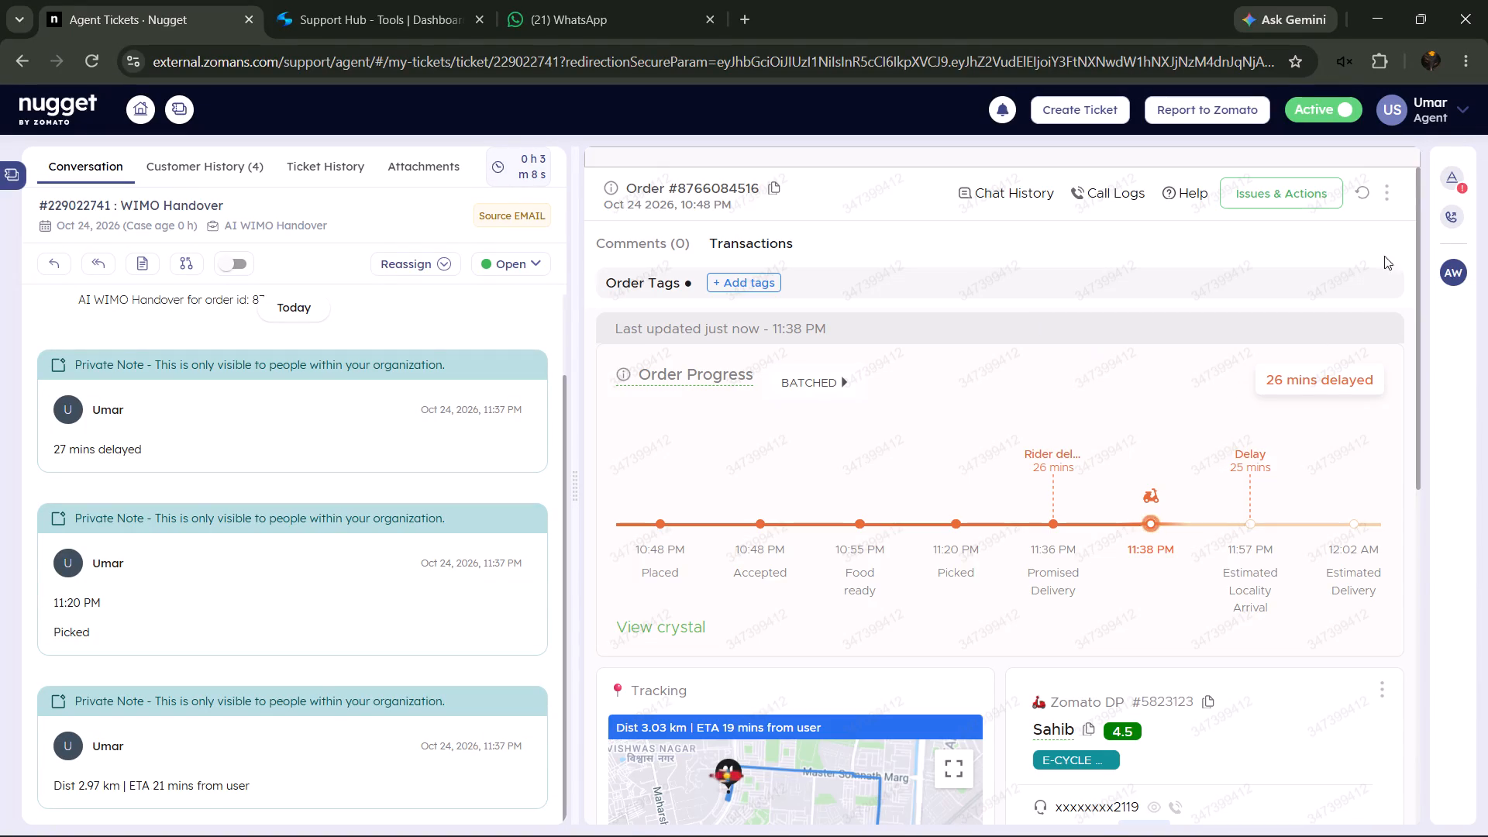
# Copy the Support Hub template "The order is delayed by the delivery partner due to grouped orders..." into the ticket's Other Delay Reason.
pyautogui.click(1444, 177)
pyautogui.click(1230, 454)
pyautogui.click(462, 0)
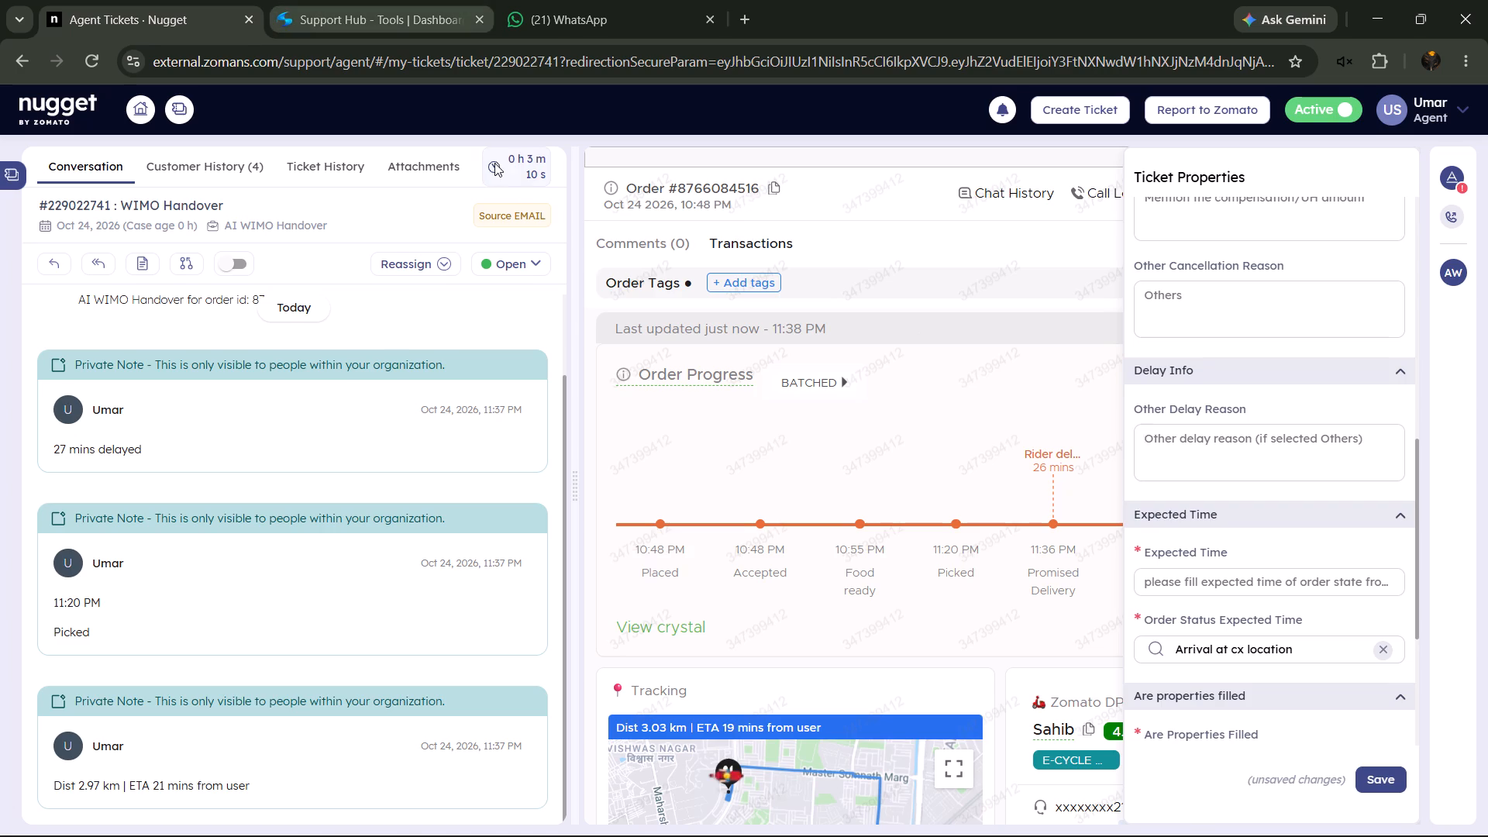
pyautogui.click(573, 697)
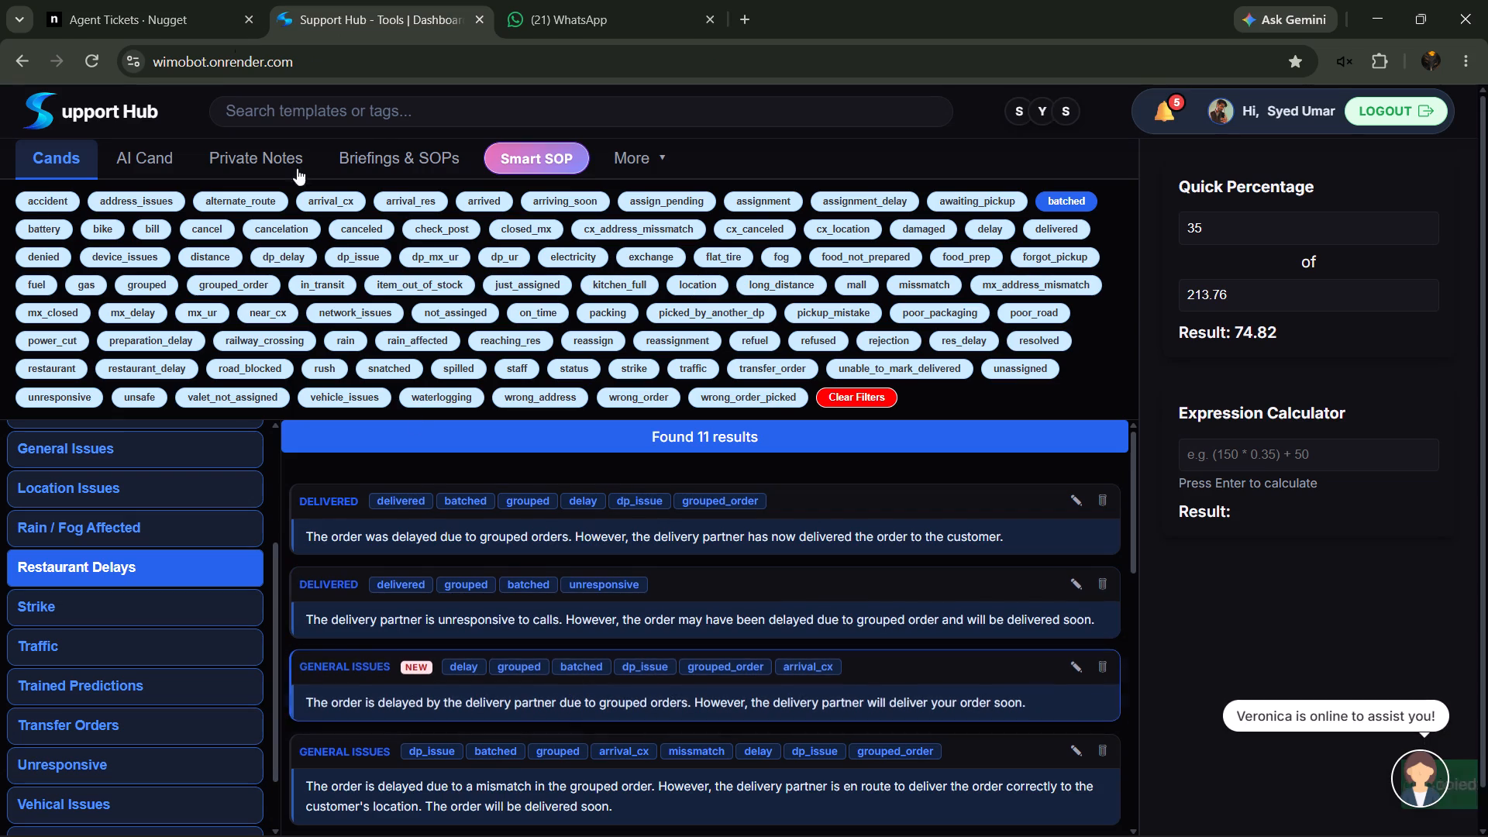
pyautogui.click(171, 0)
pyautogui.rightClick(1211, 453)
pyautogui.click(1303, 591)
# Recheck the batched order details and set Expected Time to 10 in the ticket properties.
pyautogui.click(1280, 586)
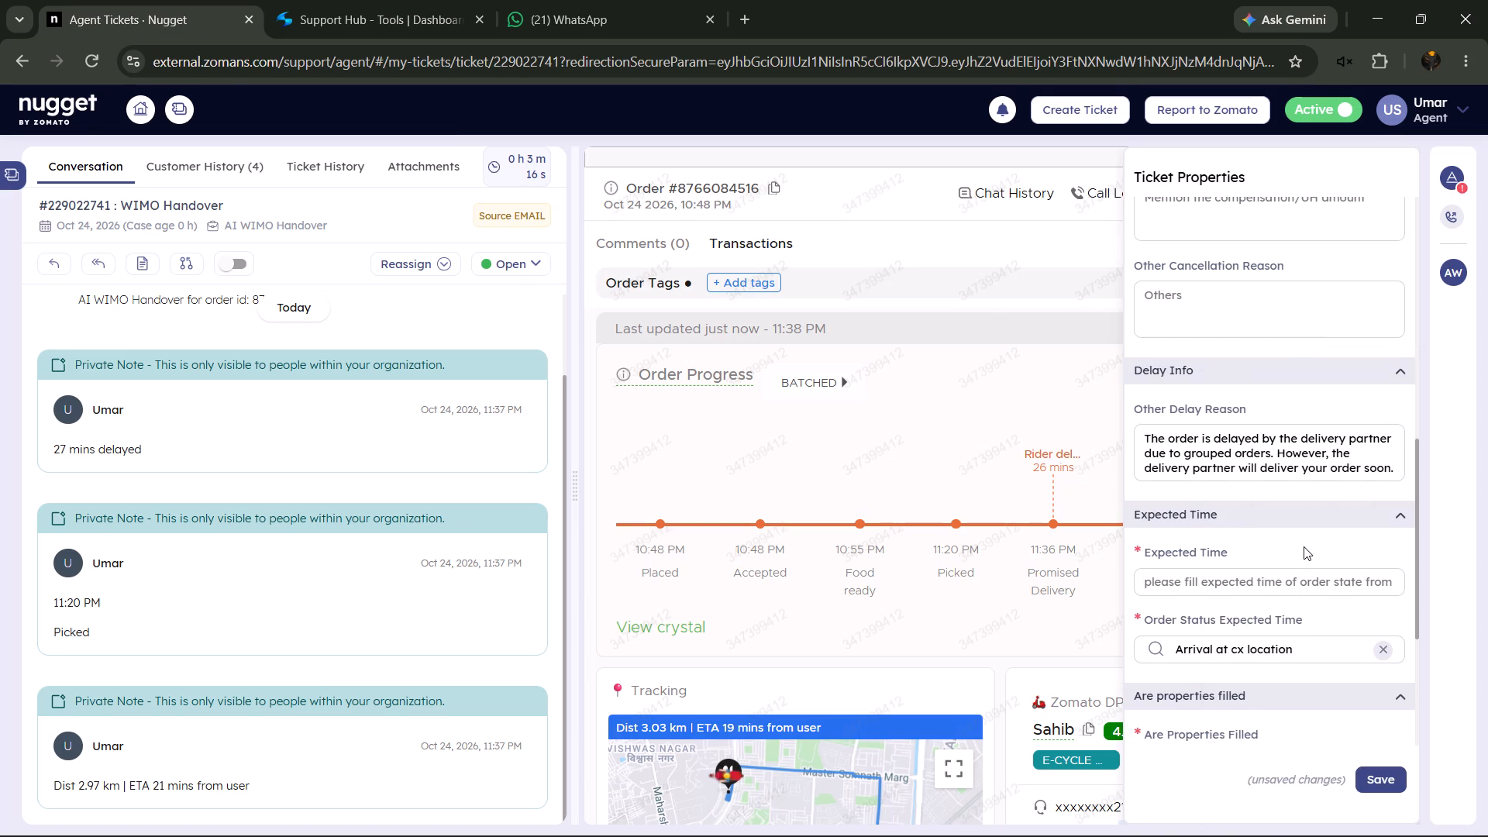
pyautogui.click(1283, 580)
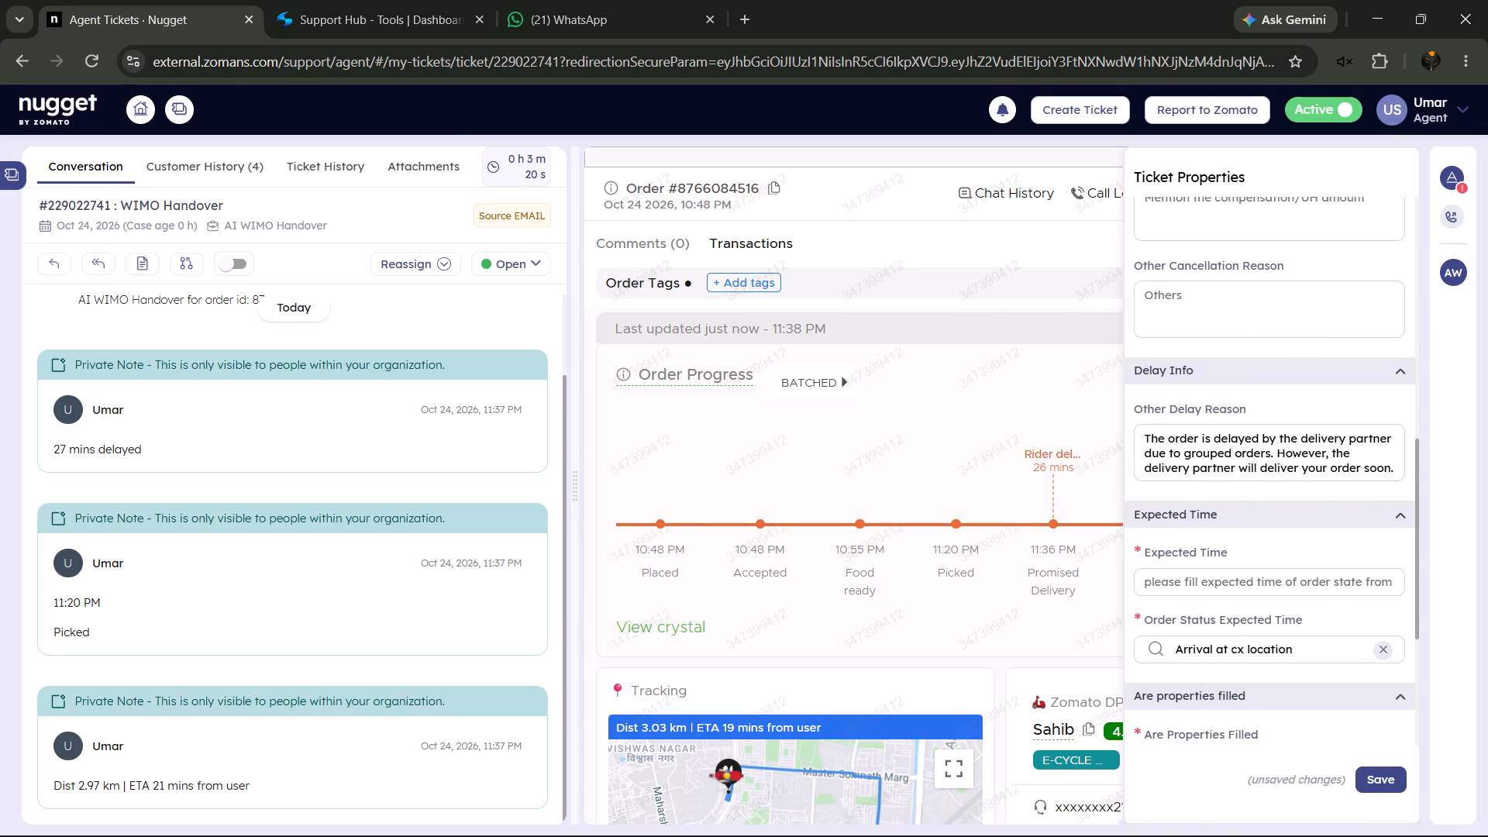
pyautogui.click(1281, 580)
pyautogui.click(846, 375)
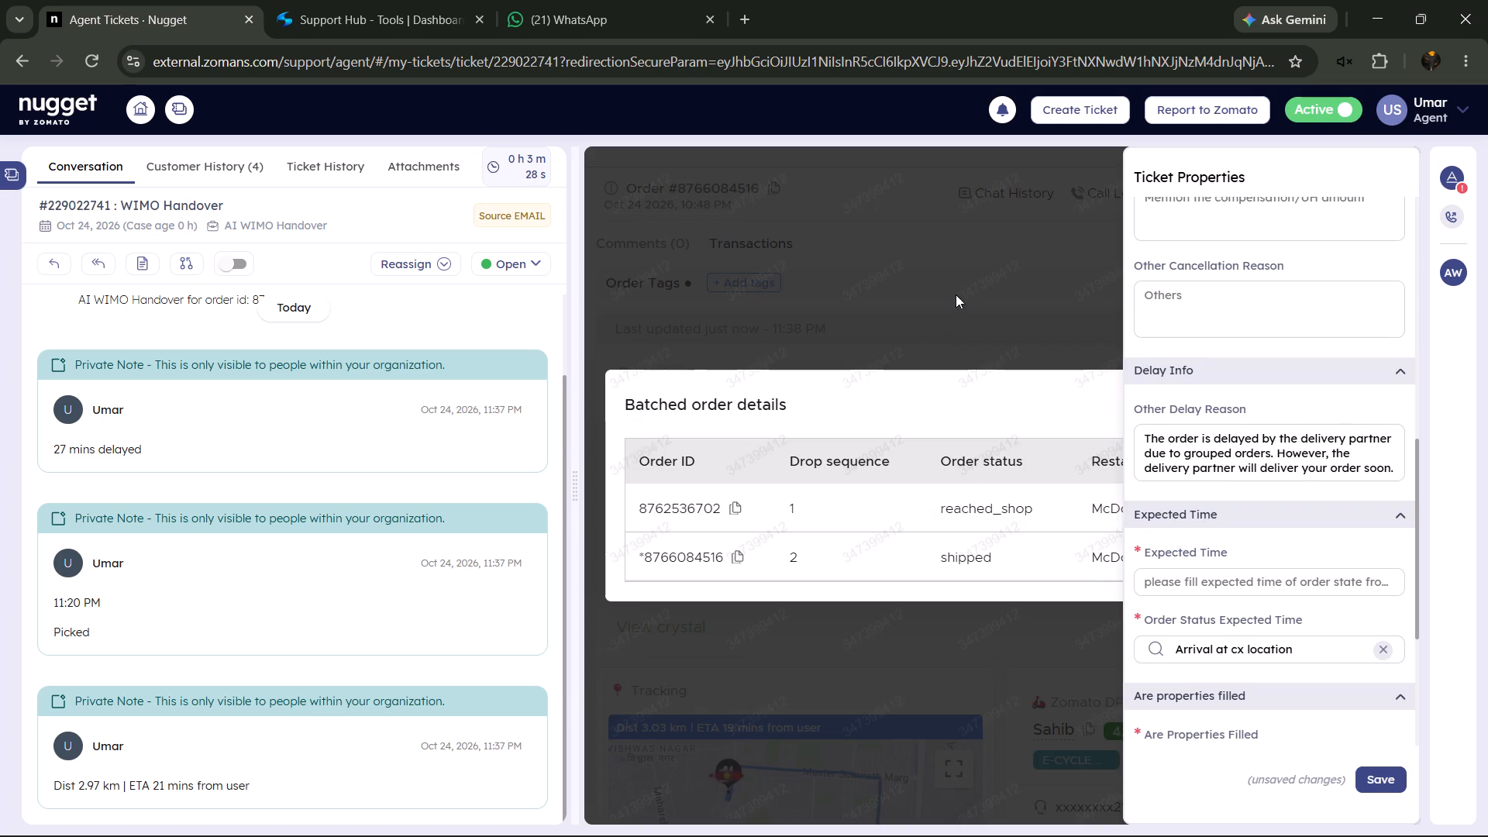
pyautogui.click(968, 279)
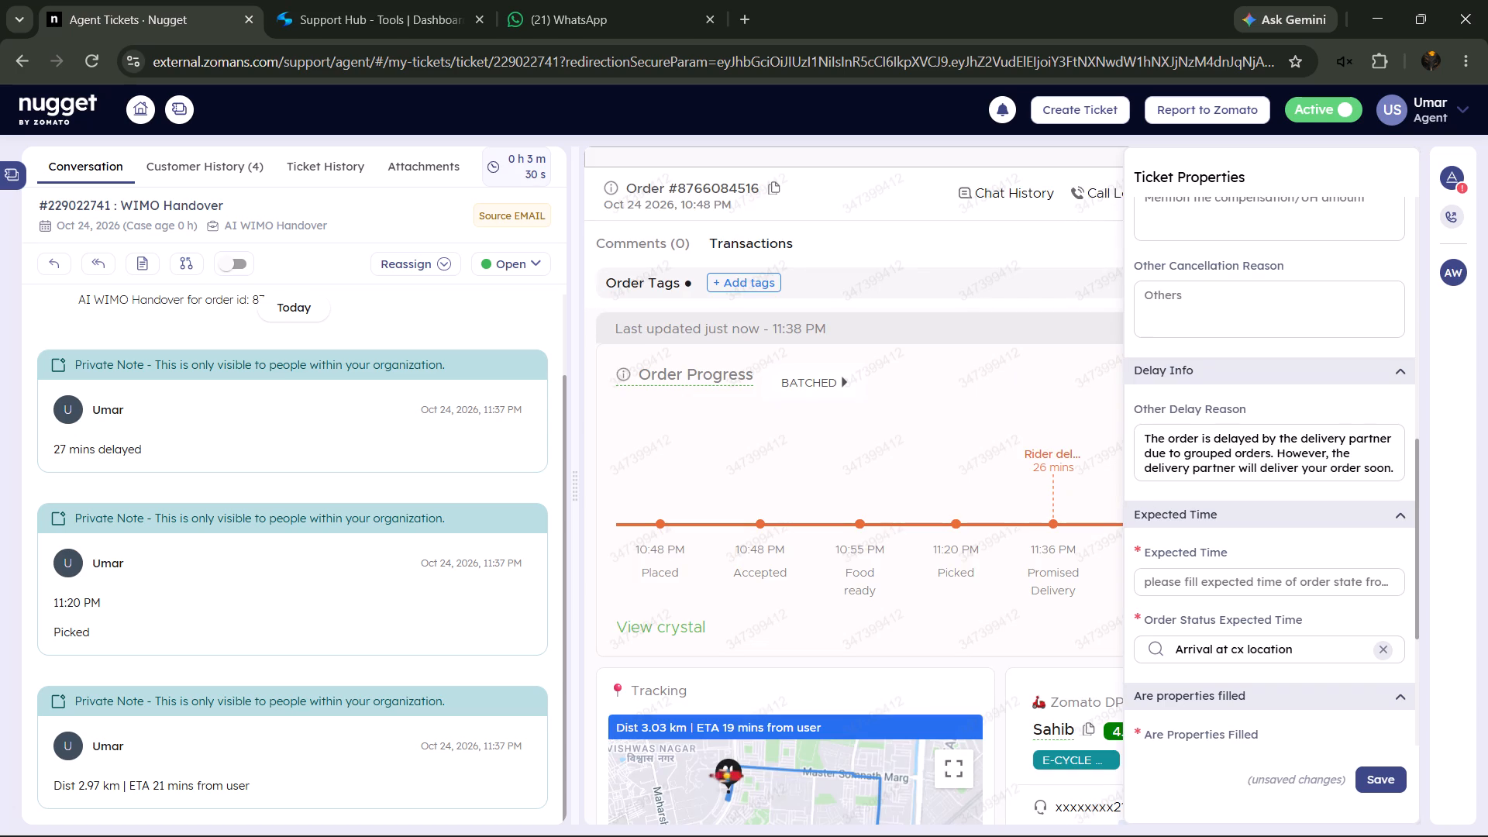
pyautogui.click(1271, 583)
pyautogui.write('10')
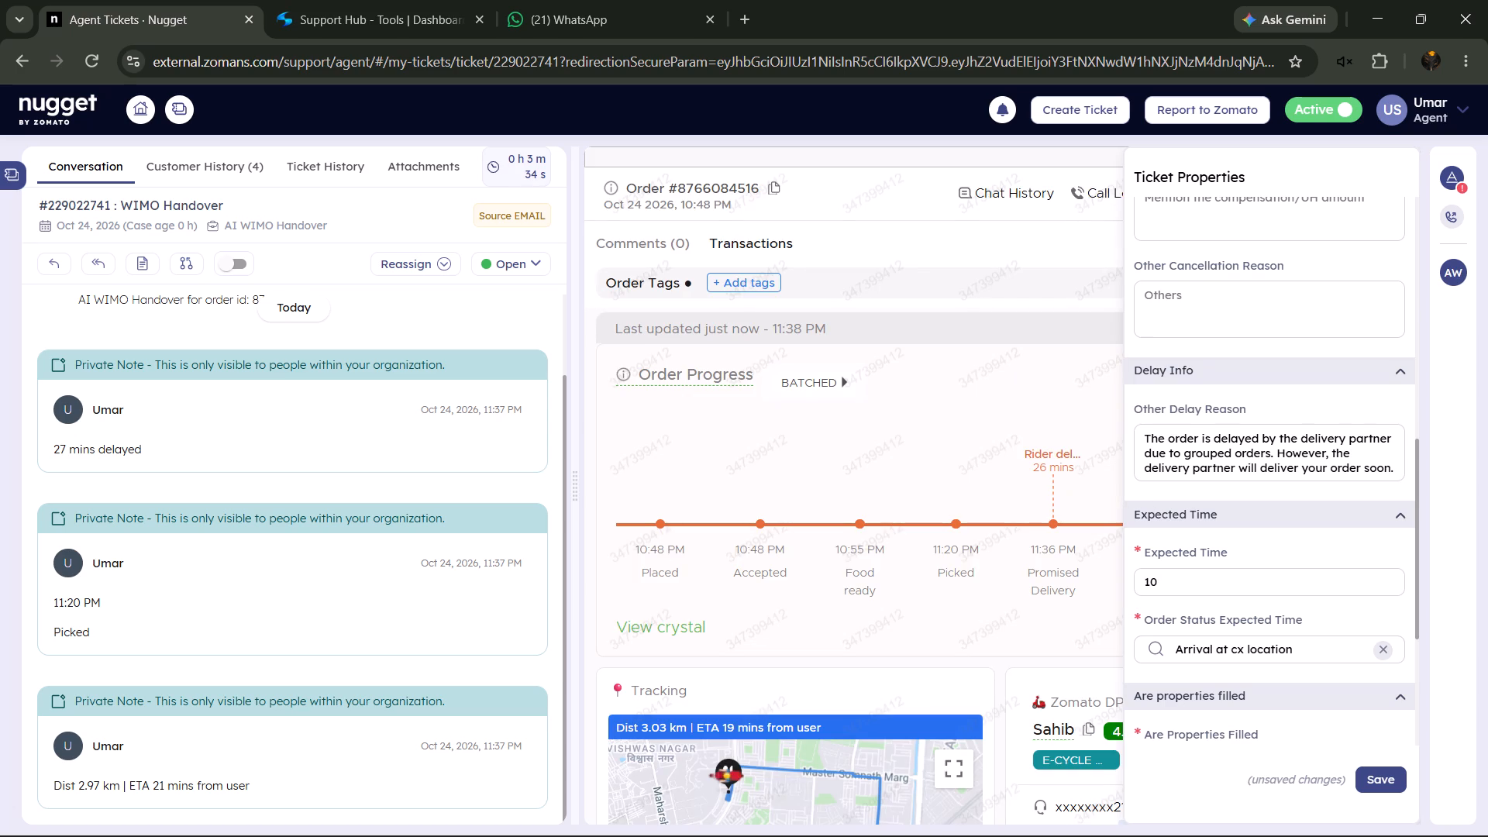
# In Other Delay Reason, change "grouped orders" to "grouped order" and add "as just picked the another order" after "soon".
pyautogui.click(1267, 453)
pyautogui.click(1268, 453)
pyautogui.press('BackSpace')
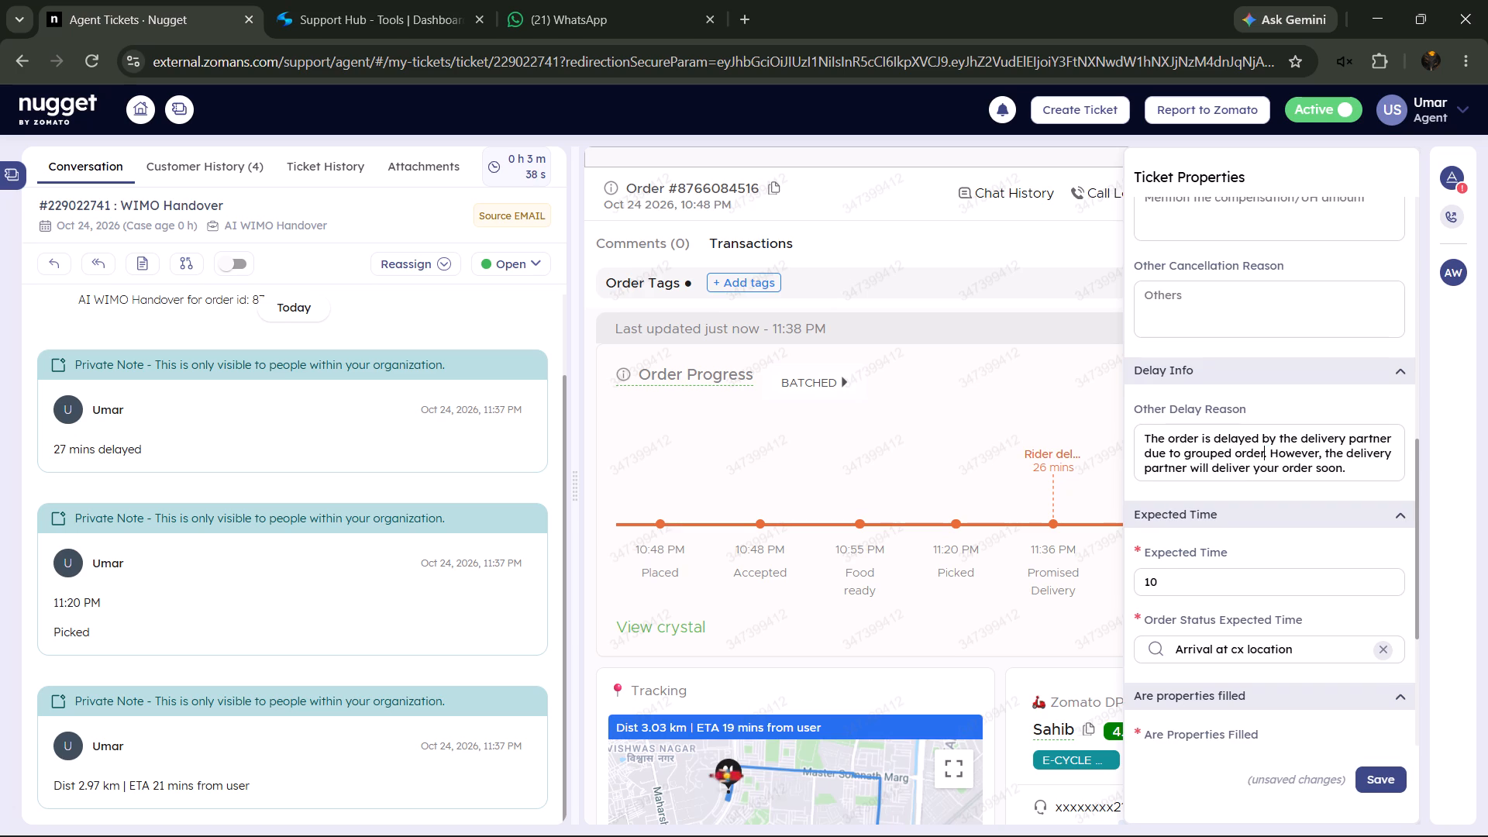
pyautogui.click(1341, 468)
pyautogui.press('space')
pyautogui.write('as just picked the an')
pyautogui.press('BackSpace')
pyautogui.press('BackSpace')
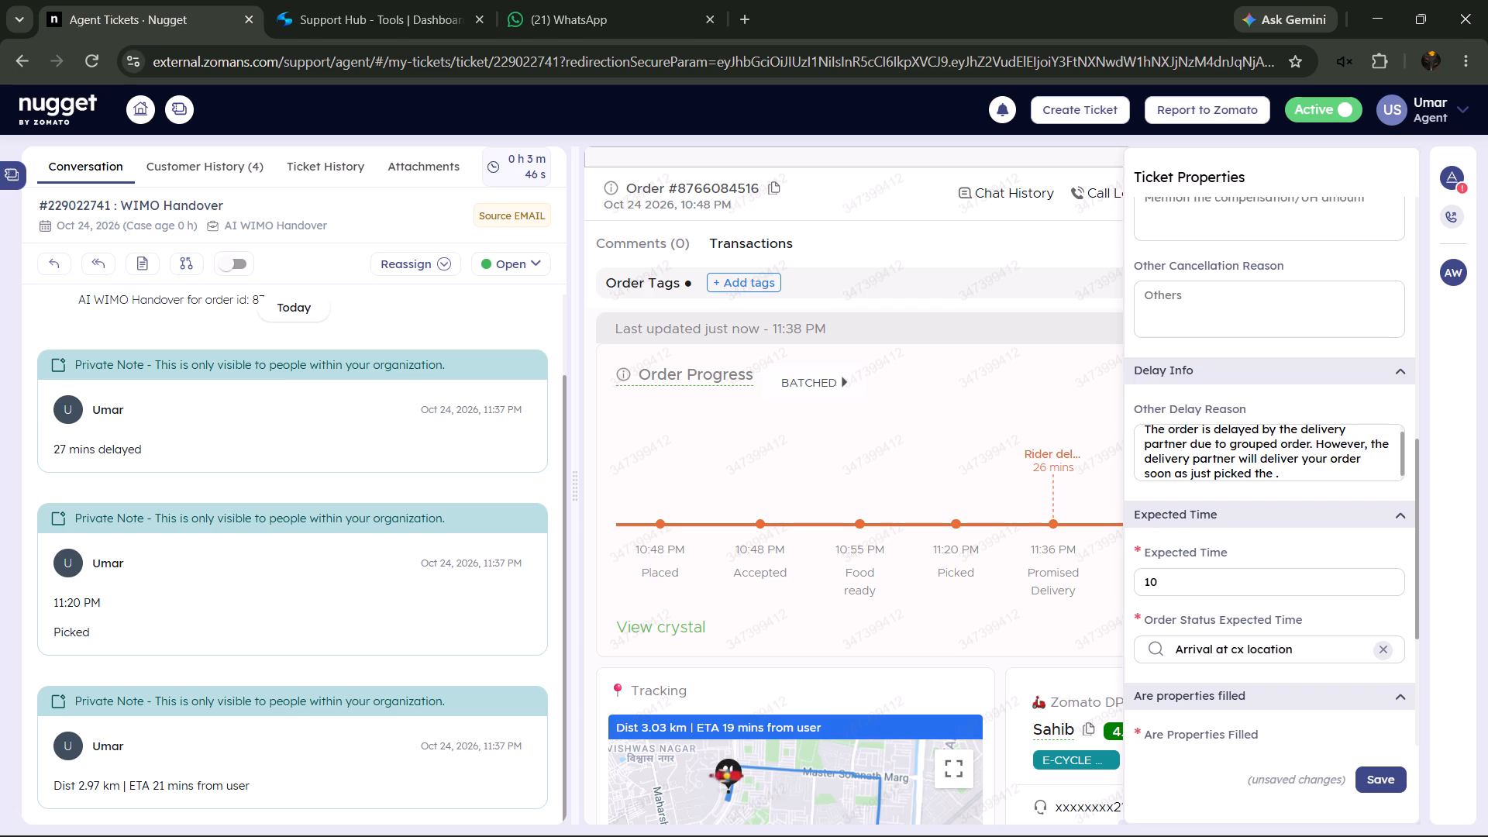
pyautogui.write('another order')
# Add the private note "dp connected" to the ticket.
pyautogui.click(134, 266)
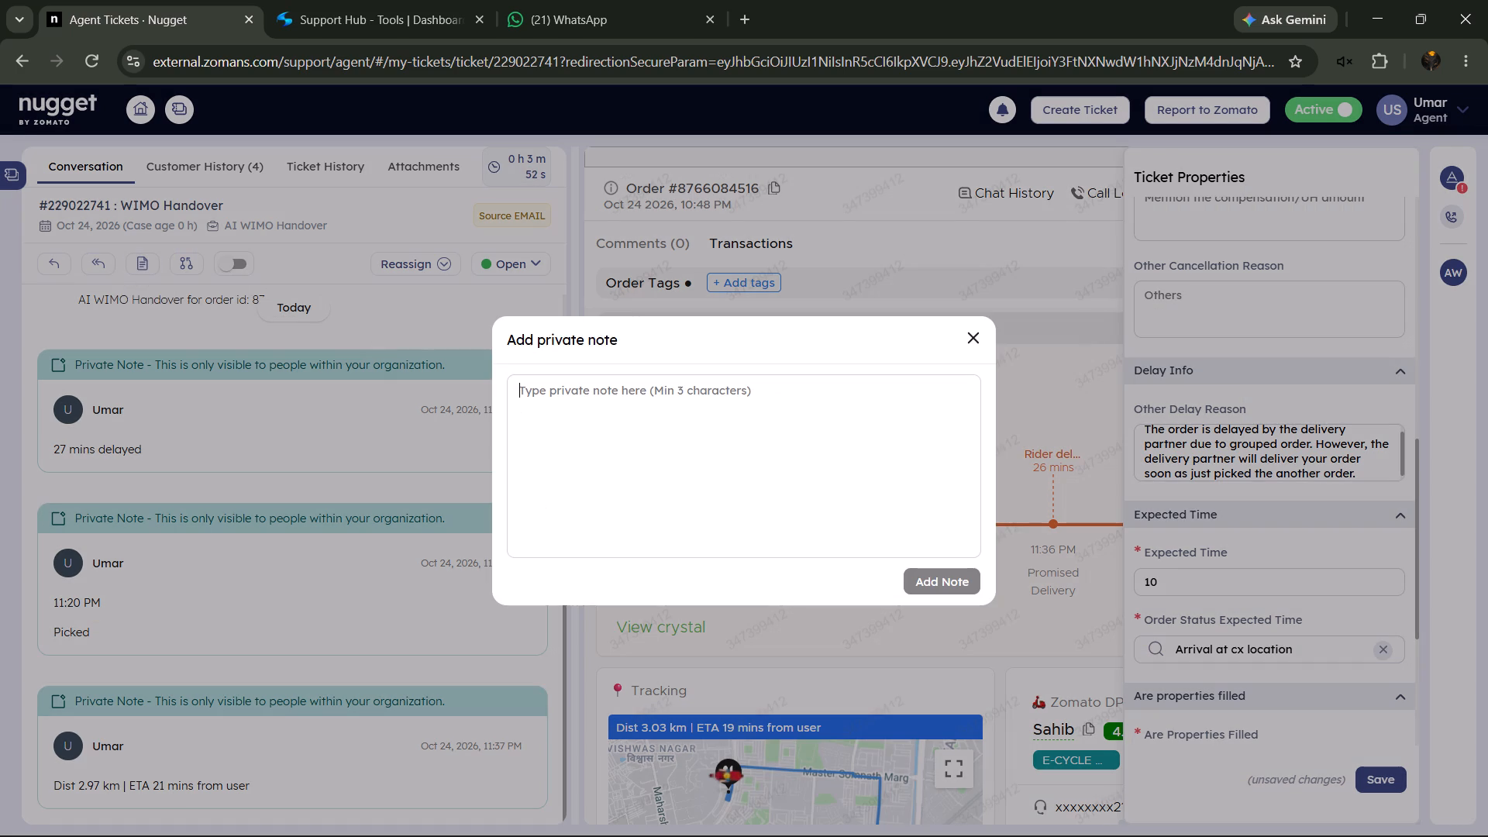
pyautogui.press('d')
pyautogui.press('p')
pyautogui.press('space')
pyautogui.write('c')
pyautogui.press('o')
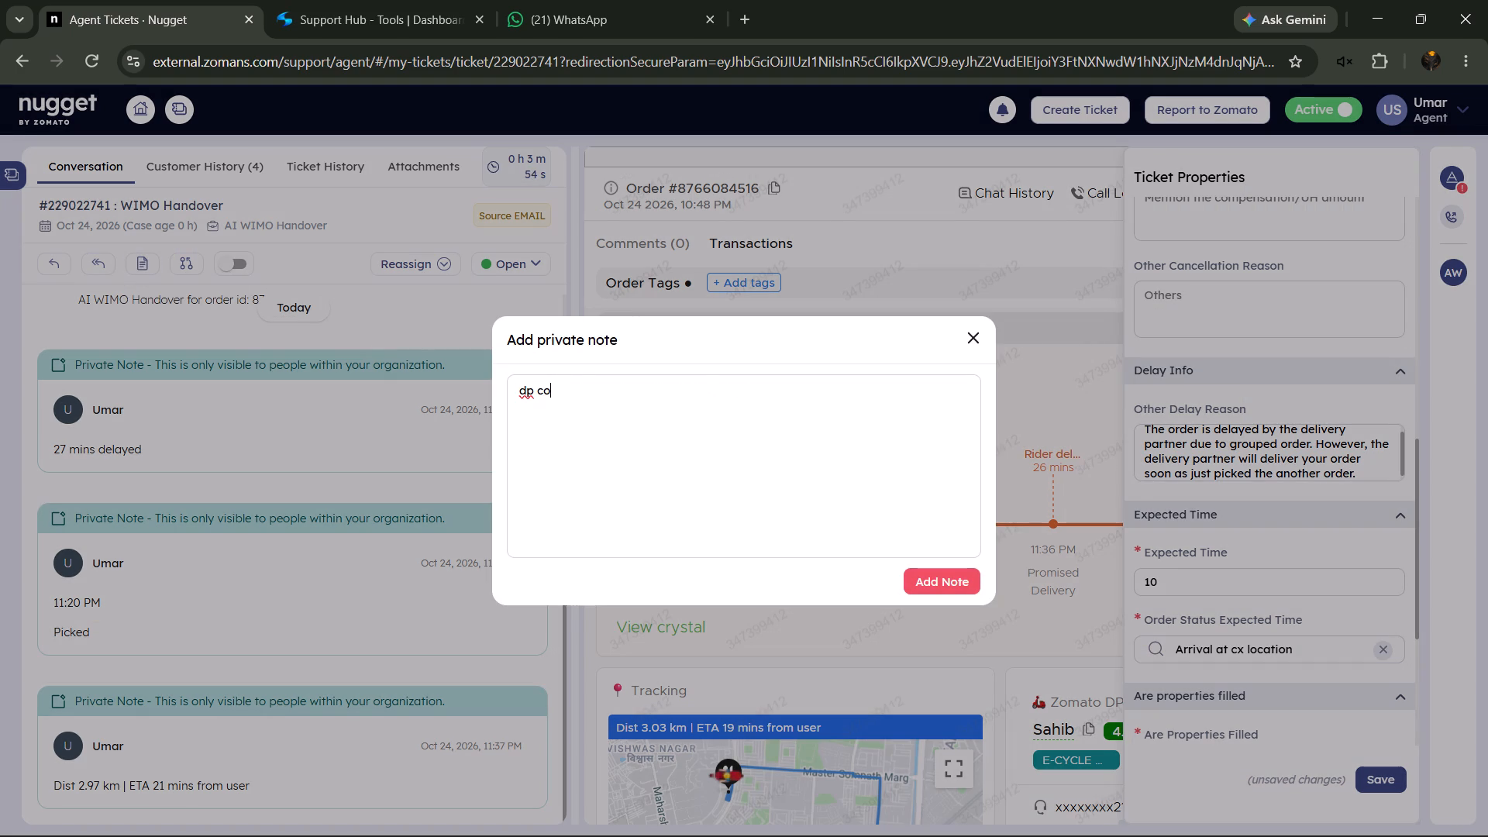
pyautogui.write('nne')
pyautogui.press('c')
pyautogui.write('te')
pyautogui.press('d')
pyautogui.click(937, 582)
# Review the remaining ticket properties and save them.
pyautogui.scroll(6, 1294, 542)
pyautogui.scroll(-10, 1294, 542)
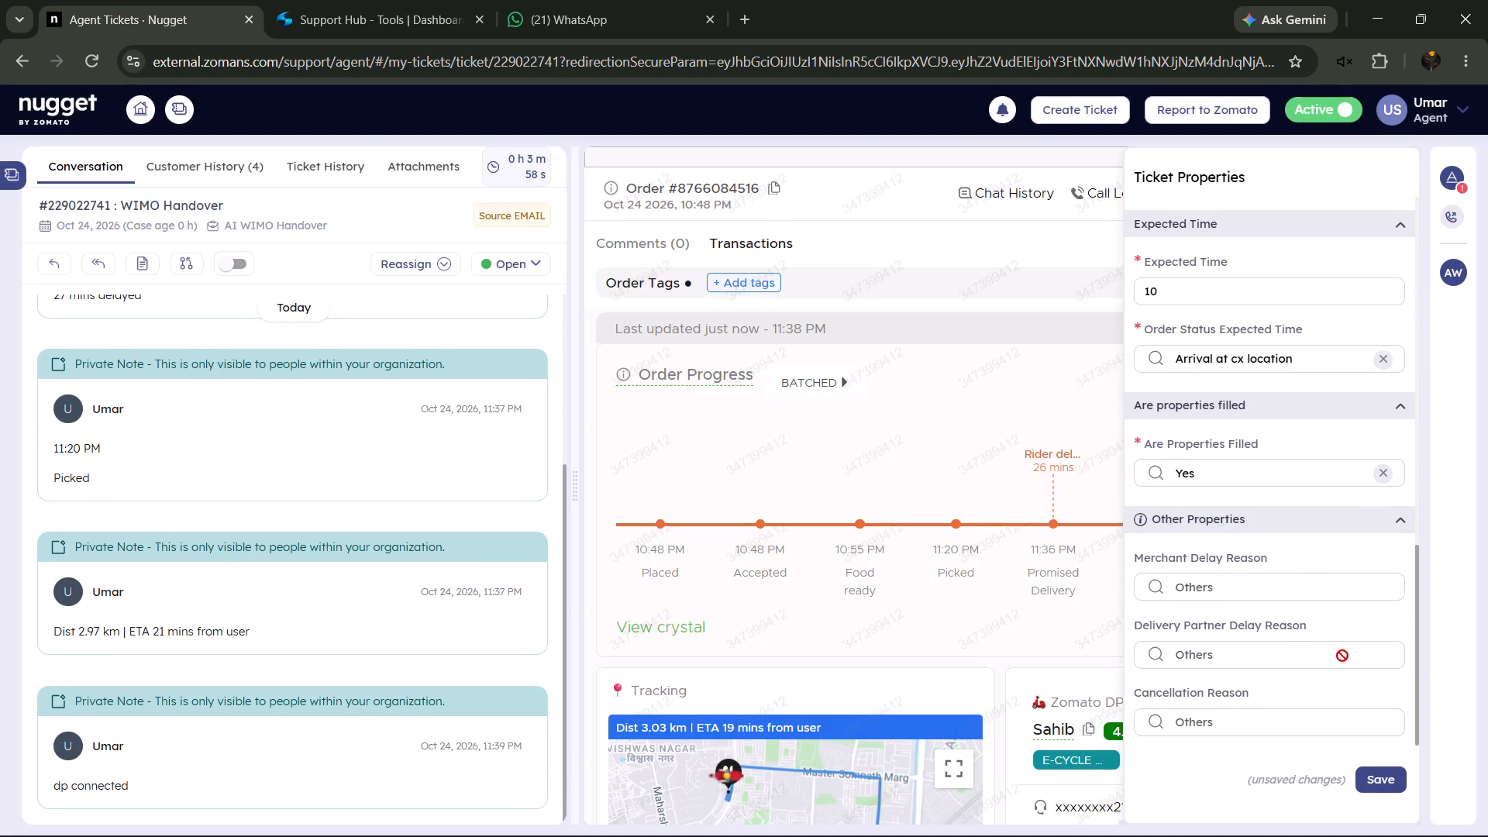
pyautogui.click(1380, 778)
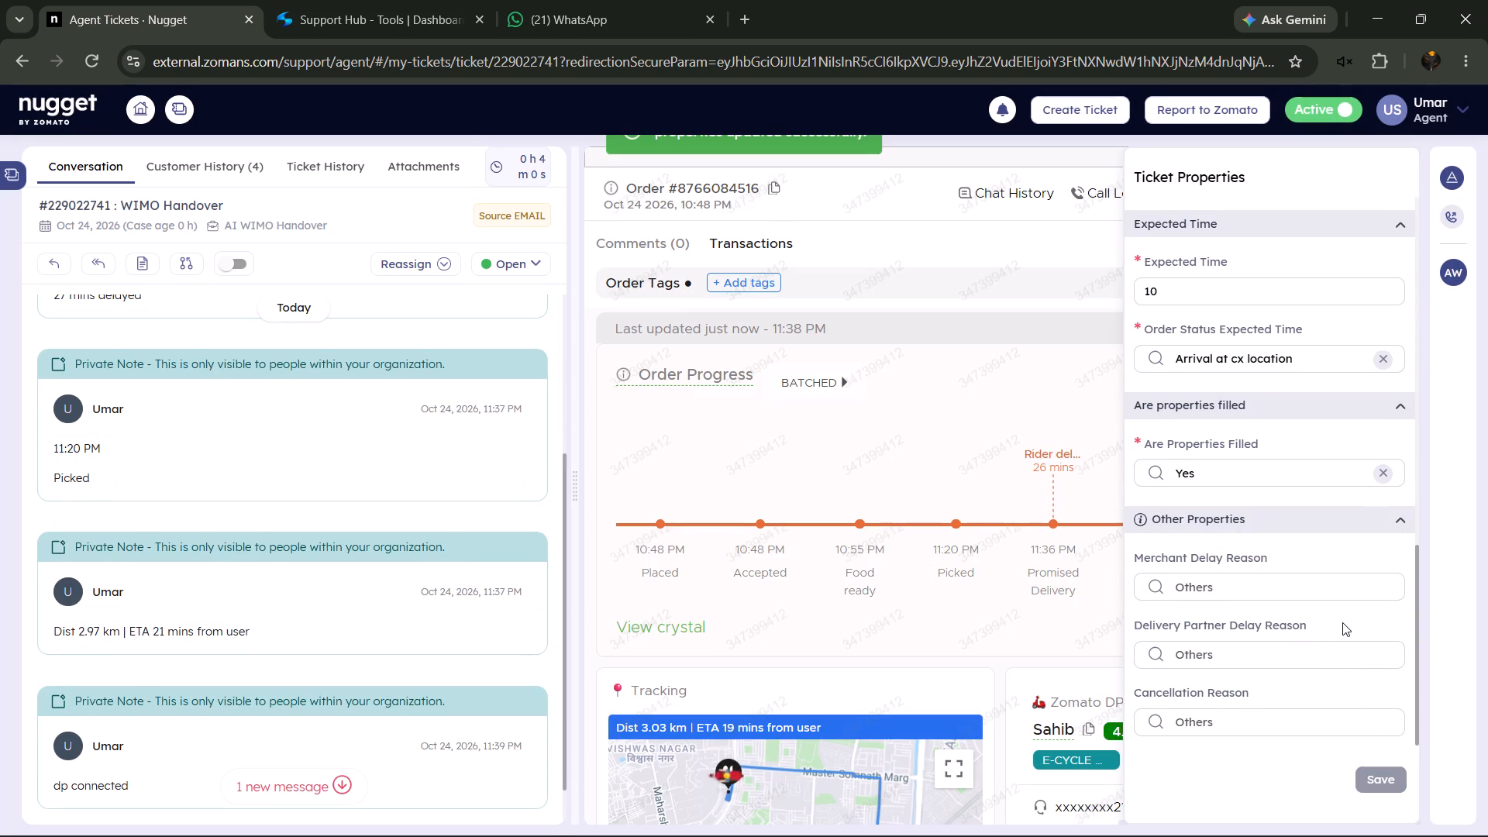
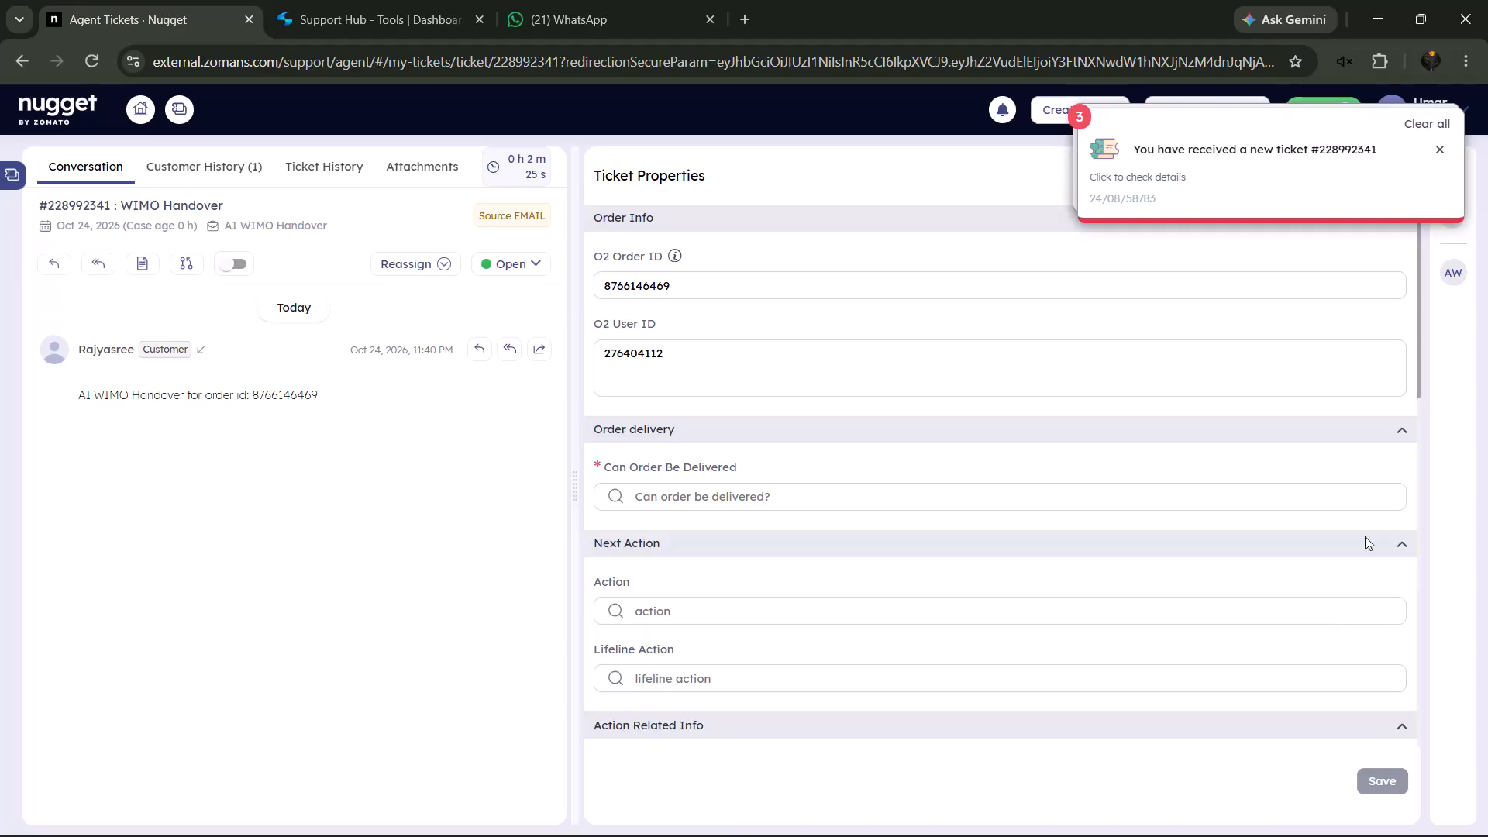
# Clear all new-ticket notifications and open the order details for the current WIMO Handover ticket.
pyautogui.click(1426, 126)
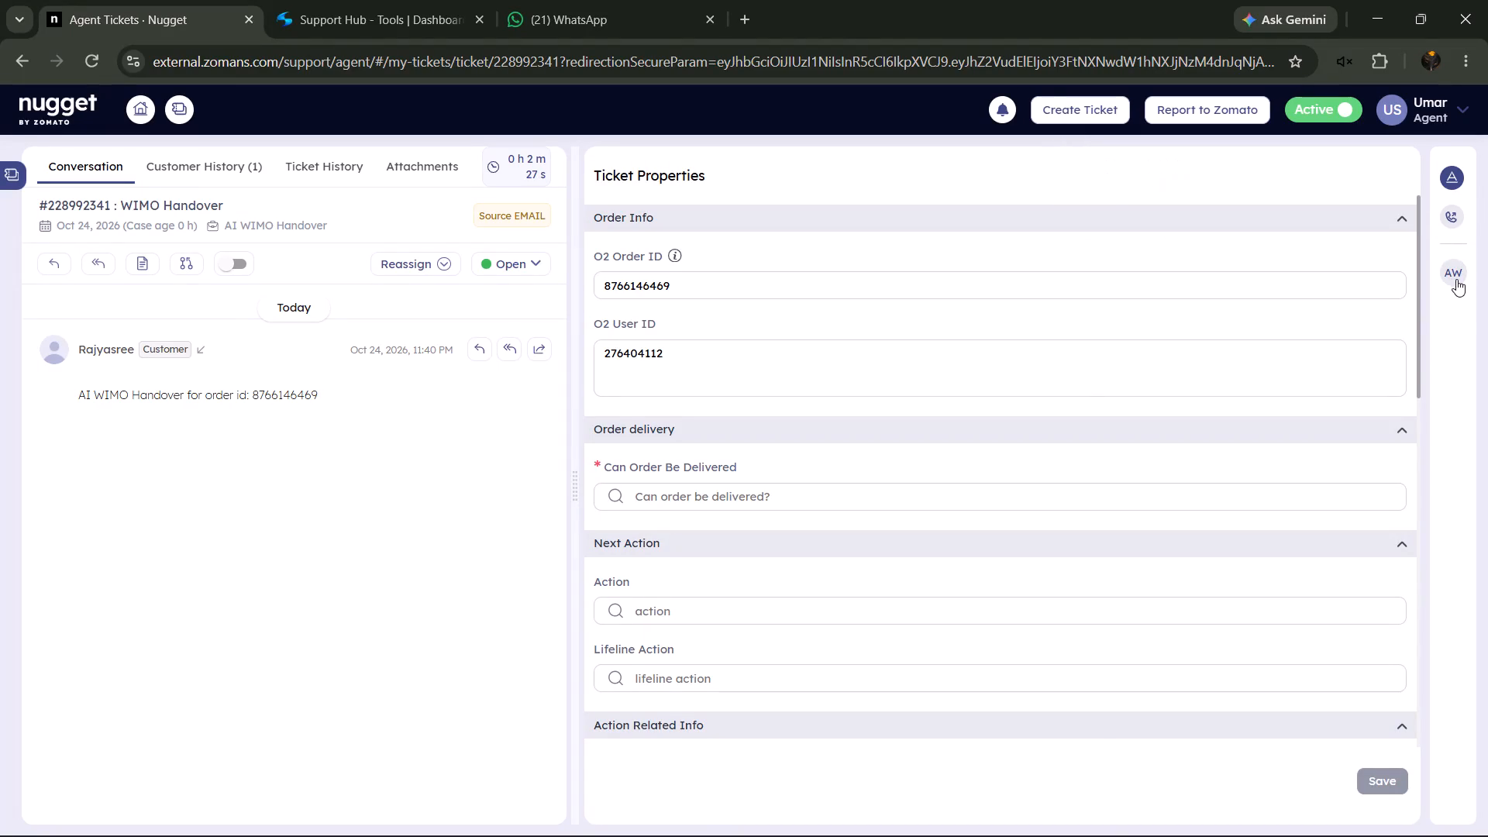
pyautogui.click(1456, 278)
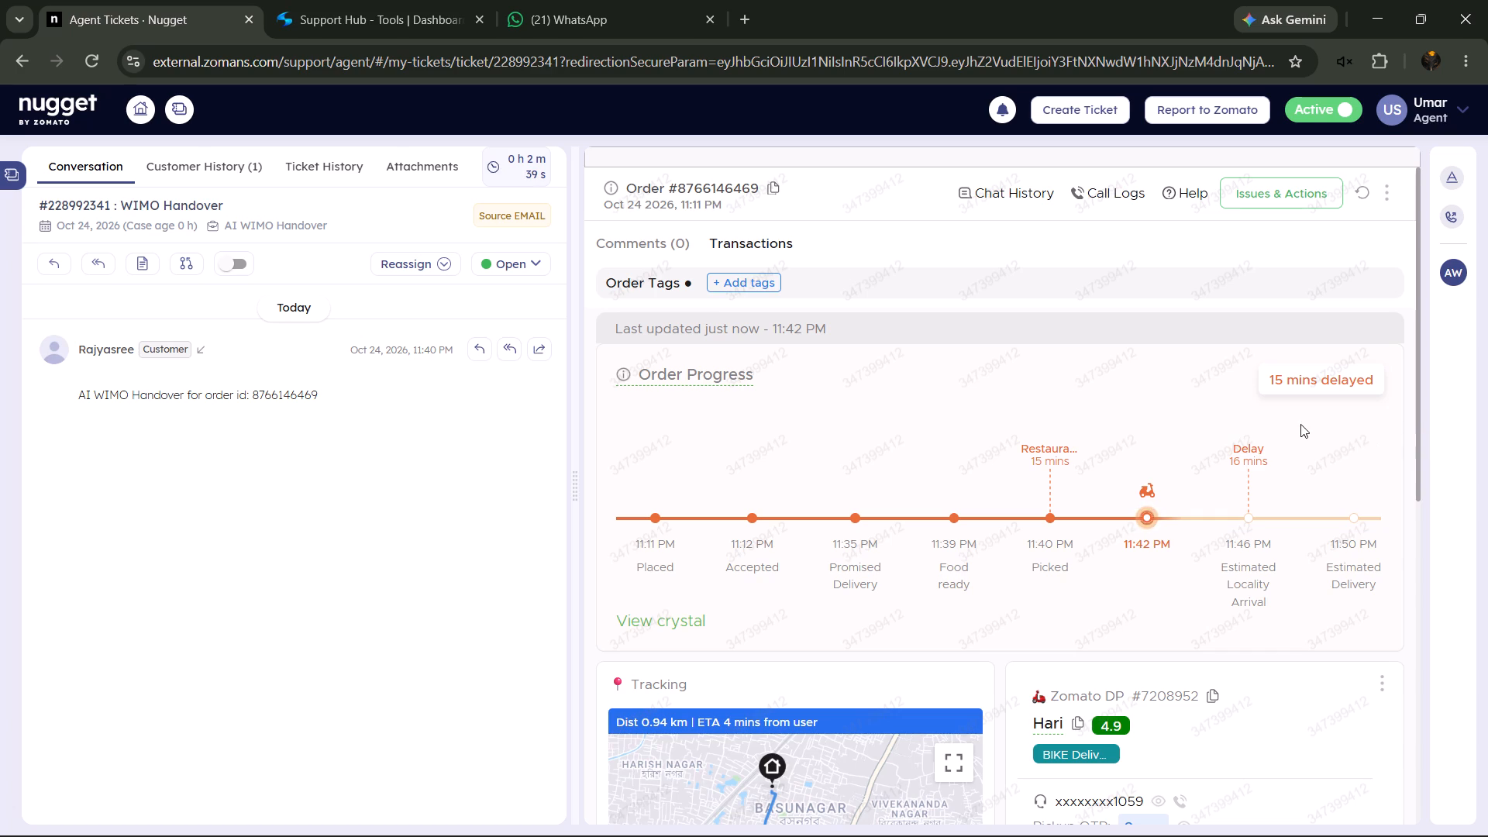
# Copy the "15 mins delayed" status from the order progress and add it to the ticket as a private note.
pyautogui.moveTo(1261, 381); pyautogui.dragTo(1434, 391)
pyautogui.rightClick(1343, 391)
pyautogui.click(1102, 409)
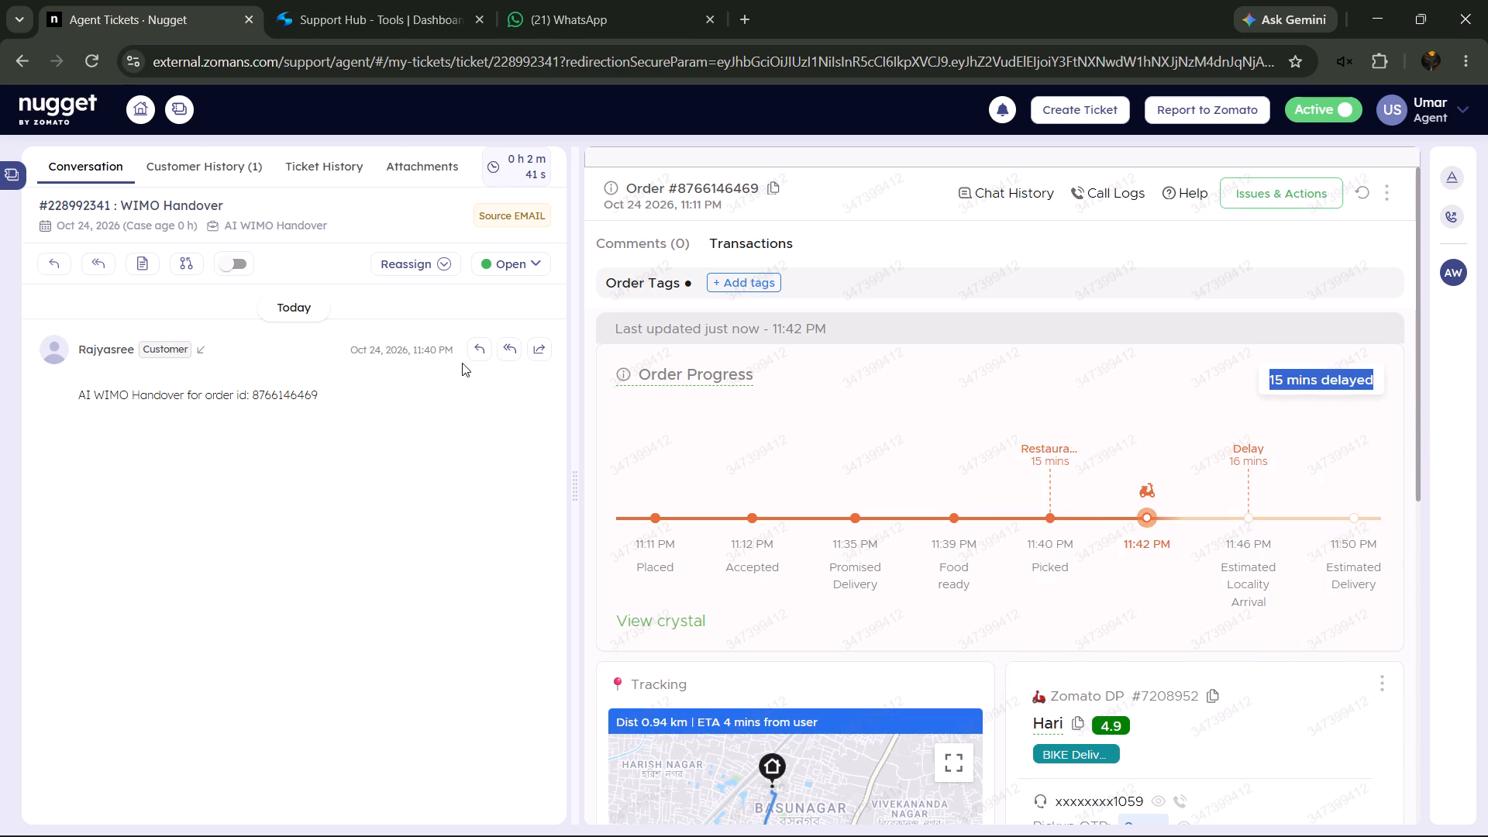
pyautogui.click(146, 268)
pyautogui.rightClick(758, 443)
pyautogui.click(885, 591)
pyautogui.click(956, 587)
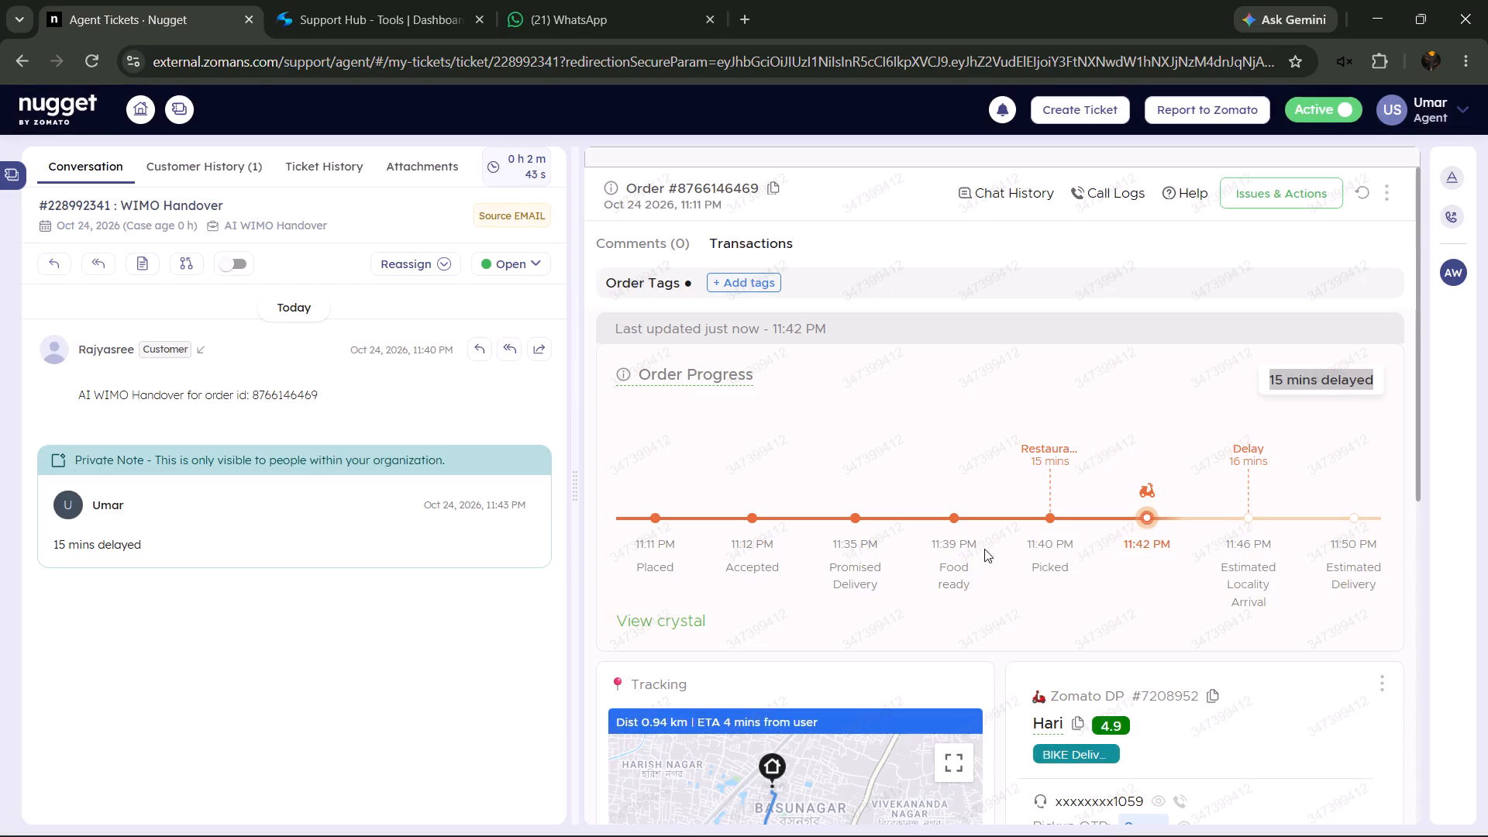
# Copy the "11:40 PM Picked" entry from the order progress timeline.
pyautogui.moveTo(1021, 539); pyautogui.dragTo(1095, 578)
pyautogui.rightClick(1063, 560)
pyautogui.click(1143, 280)
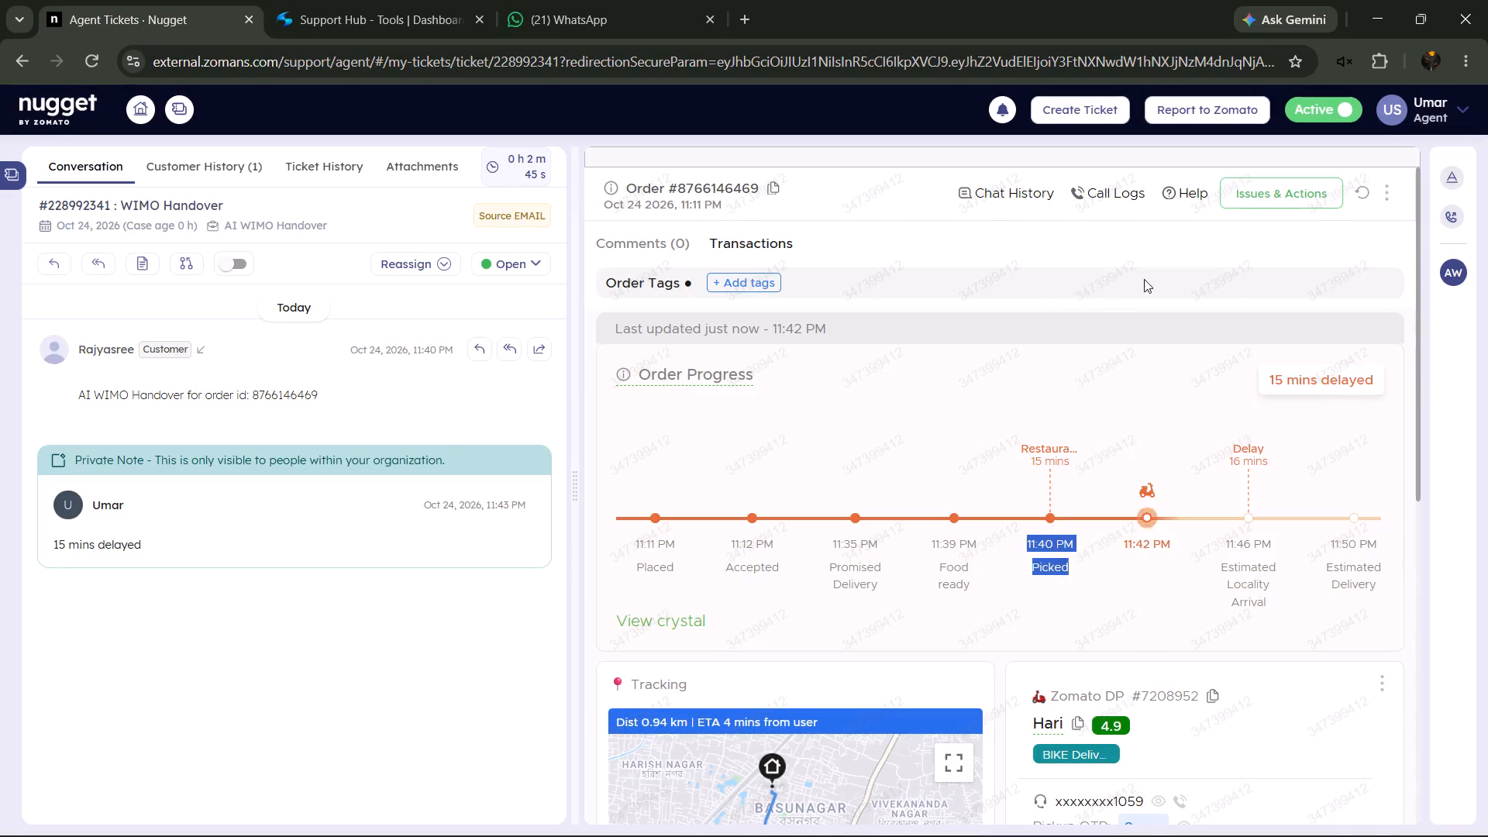
# Request a callback that connects to the order's Zomato delivery partner.
pyautogui.scroll(-3, 1167, 294)
pyautogui.click(1182, 505)
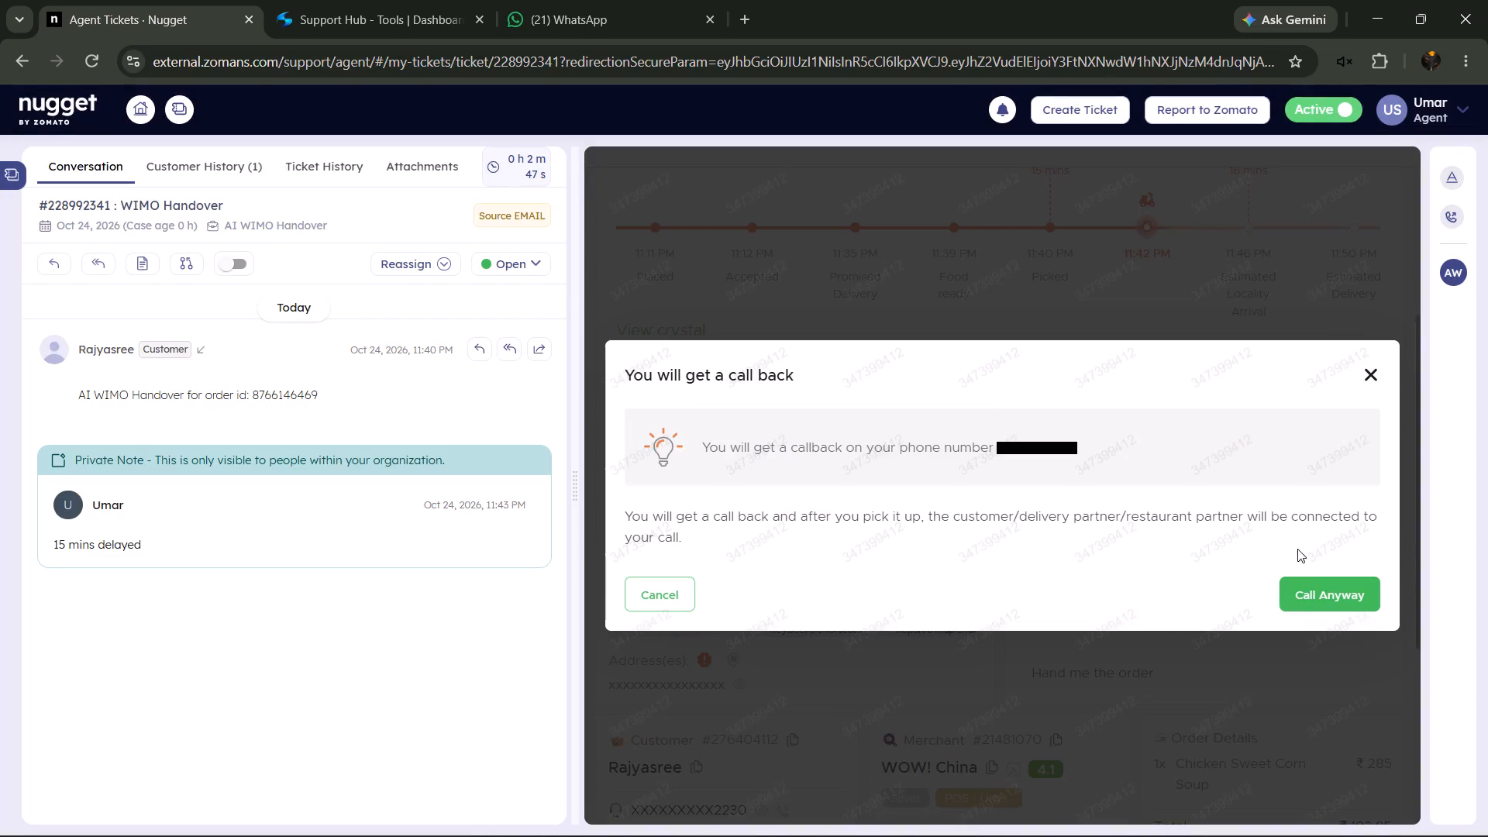
pyautogui.moveTo(1311, 589); pyautogui.dragTo(1314, 604)
# Add the copied "11:40 PM Picked" entry to the ticket as a private note.
pyautogui.click(136, 266)
pyautogui.rightClick(815, 435)
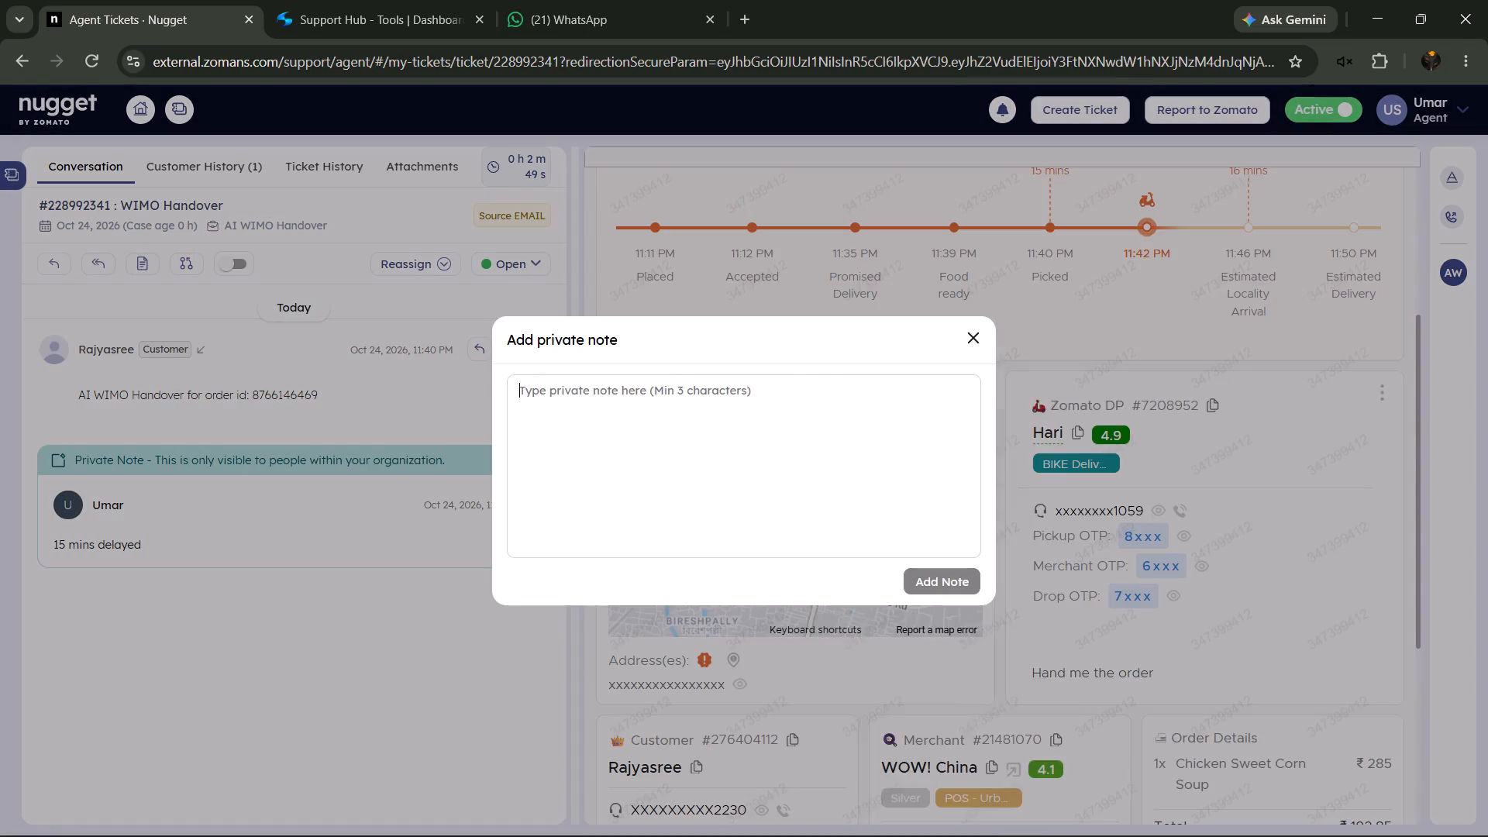
pyautogui.click(942, 580)
pyautogui.click(949, 576)
# Copy "Dist 0.94 km | ETA 4 mins from user" from the order tracking and add it as a private note.
pyautogui.moveTo(897, 431); pyautogui.dragTo(561, 405)
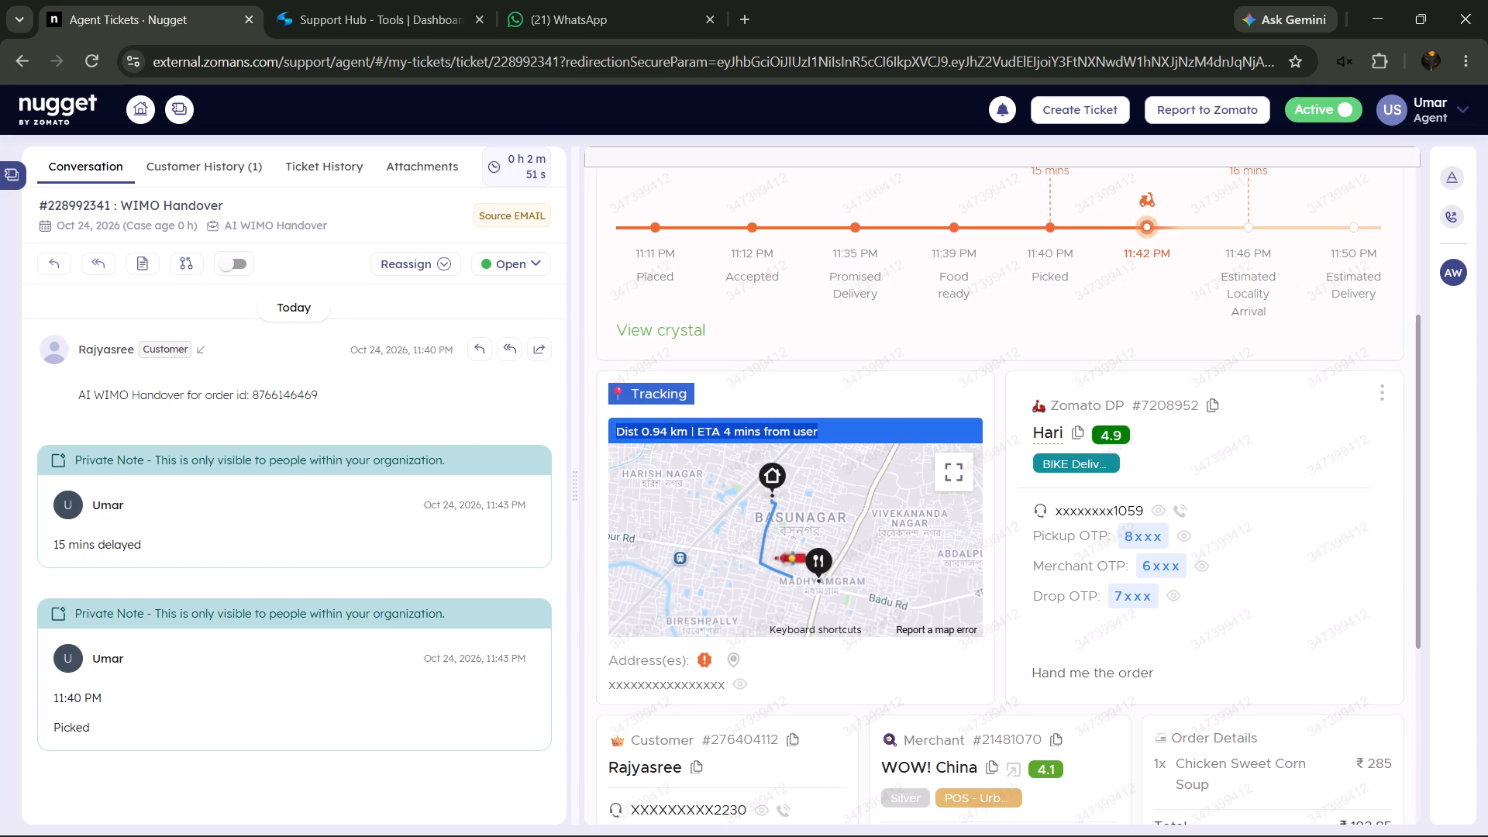
pyautogui.click(576, 429)
pyautogui.moveTo(598, 426); pyautogui.dragTo(832, 449)
pyautogui.click(832, 413)
pyautogui.click(834, 427)
pyautogui.moveTo(832, 421); pyautogui.dragTo(612, 416)
pyautogui.rightClick(666, 441)
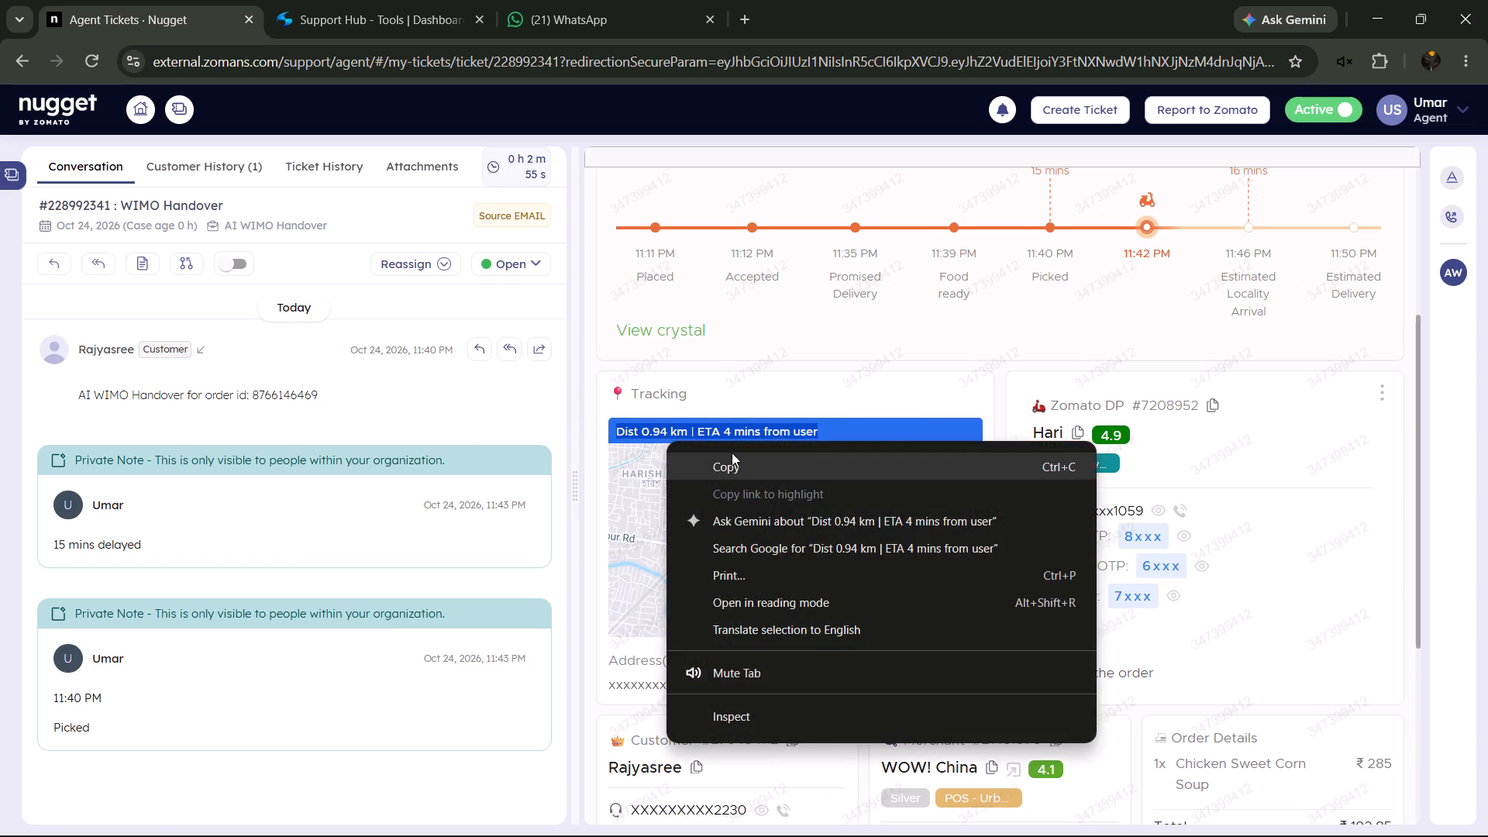
pyautogui.click(737, 459)
pyautogui.click(137, 257)
pyautogui.rightClick(668, 414)
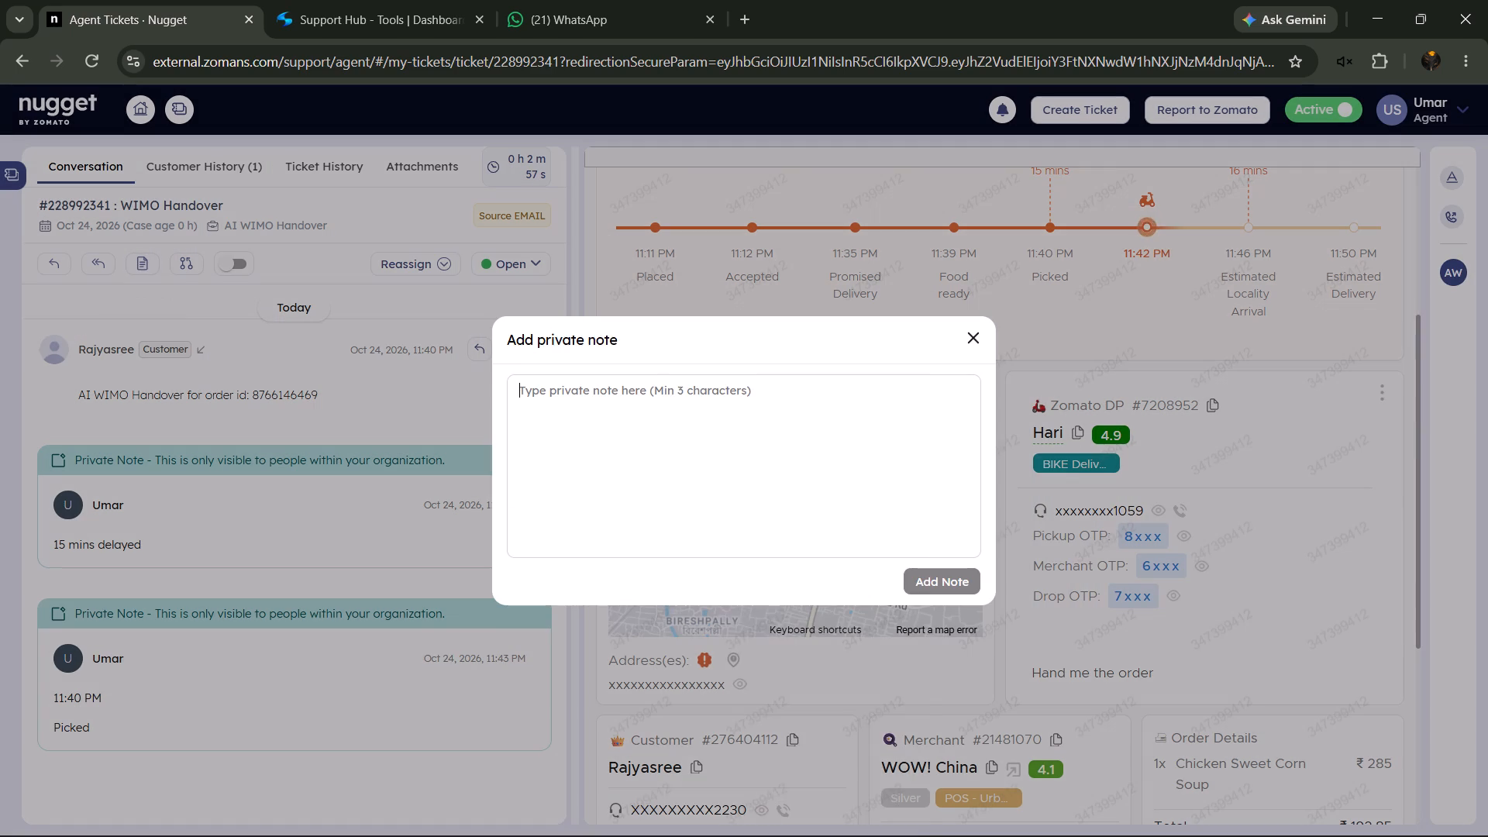
pyautogui.click(798, 554)
pyautogui.click(837, 566)
pyautogui.click(928, 581)
# Examine the order's progress timeline, delivery partner details and delivery partner assignment history.
pyautogui.scroll(4, 1197, 538)
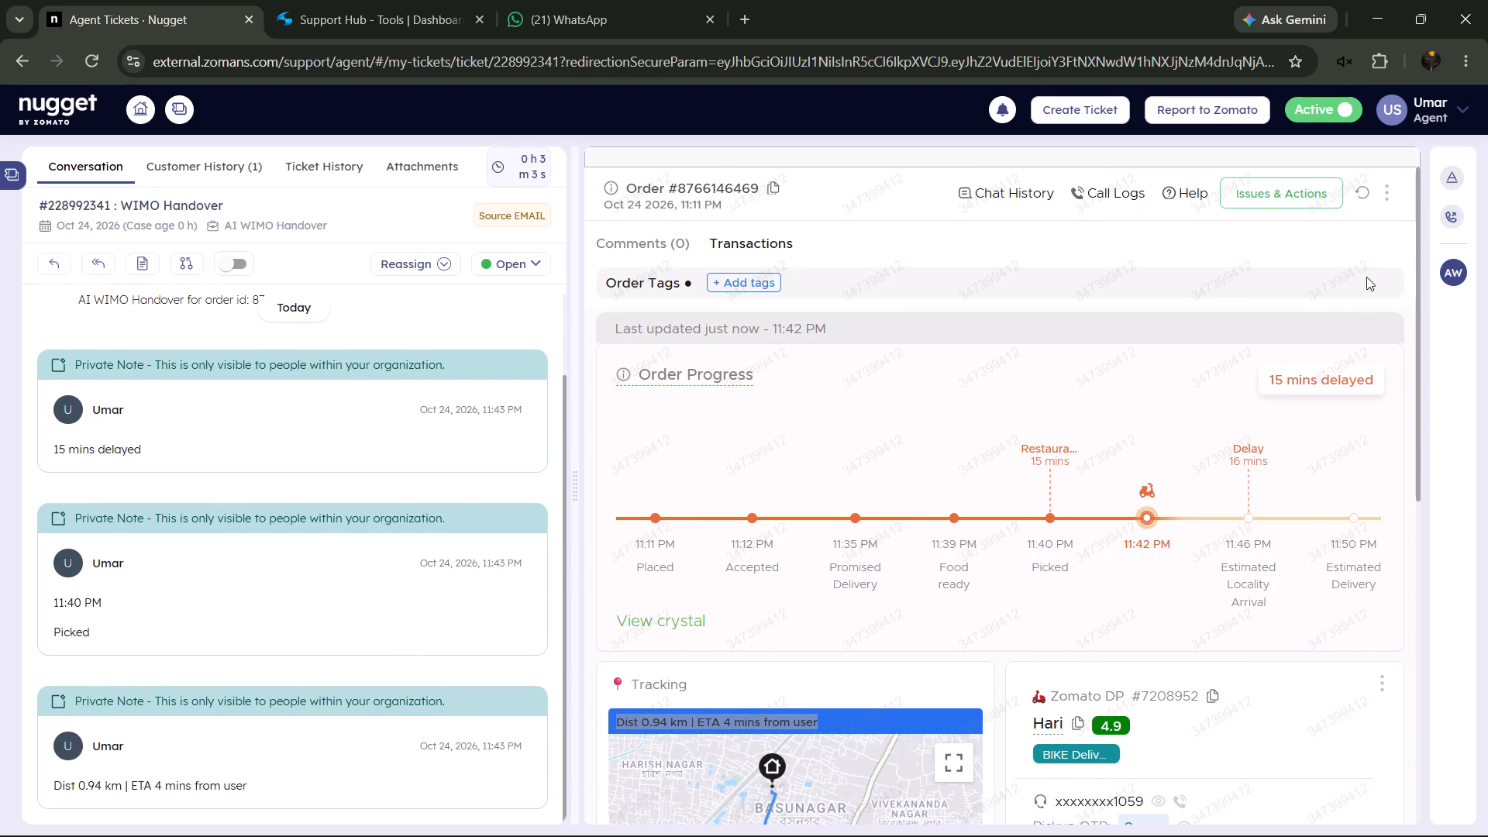
pyautogui.scroll(-1, 1307, 301)
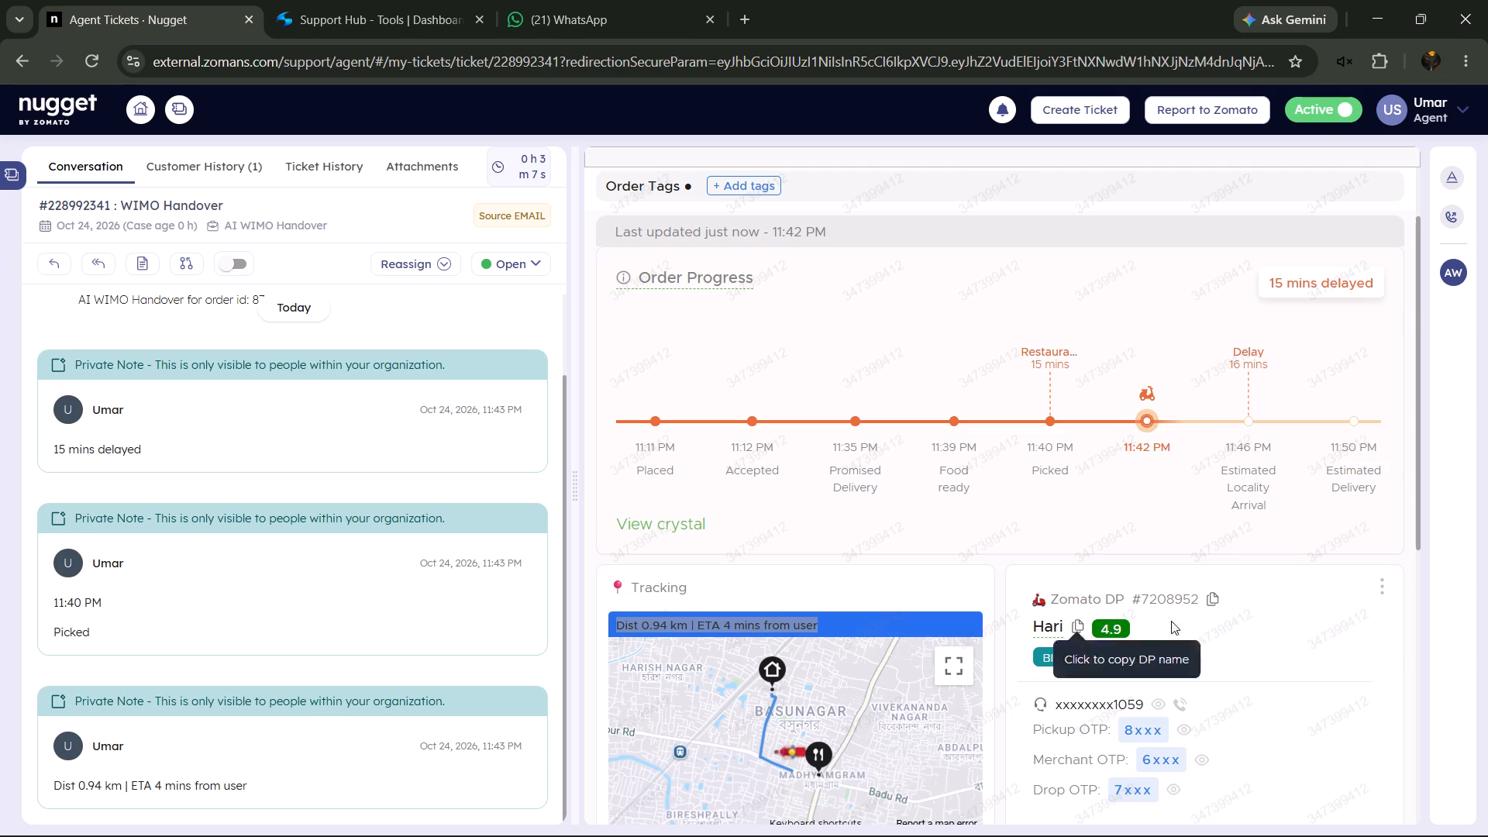
pyautogui.click(1381, 585)
pyautogui.click(1315, 625)
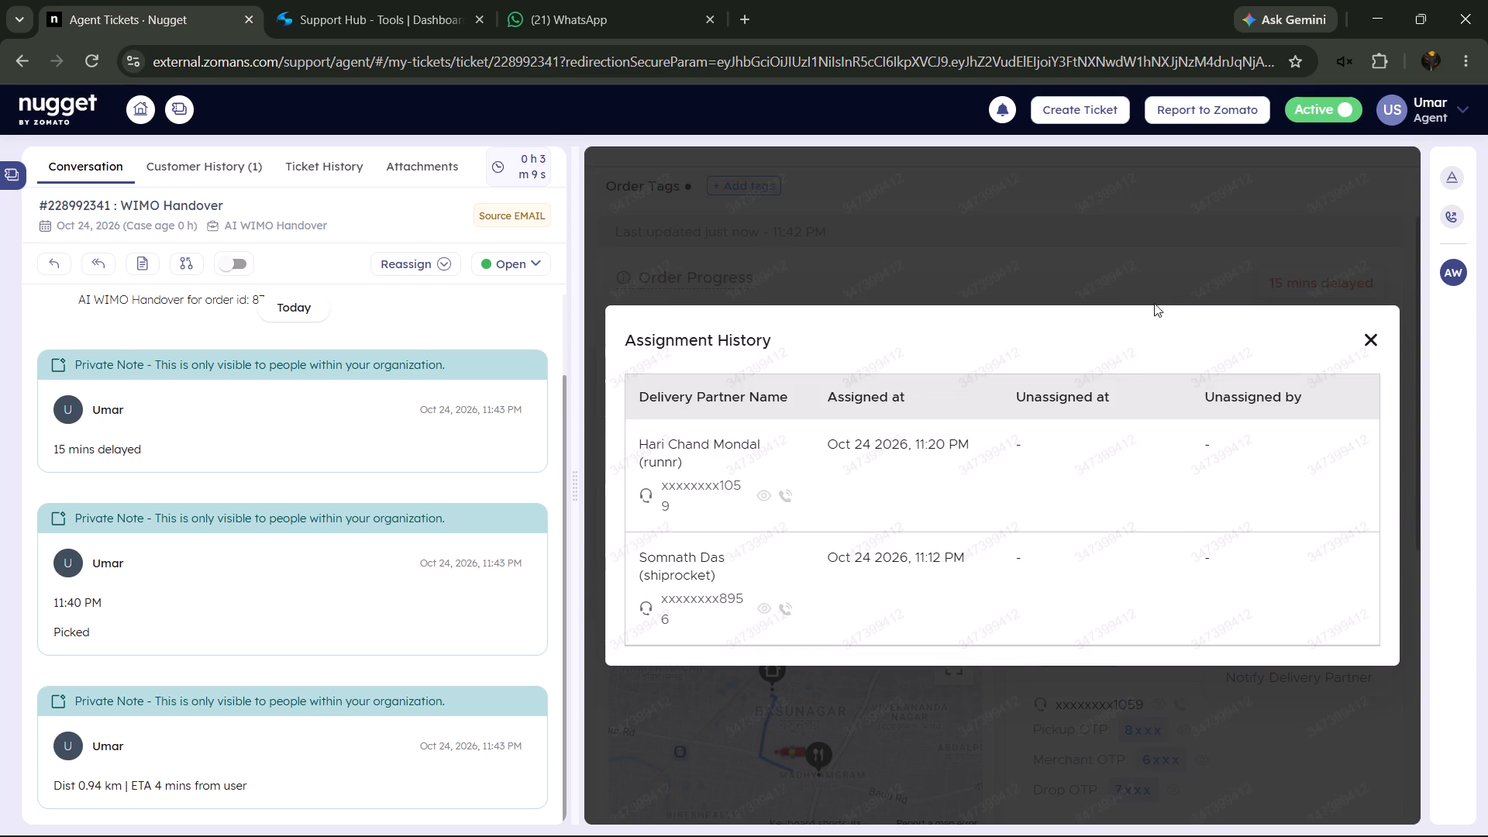
pyautogui.click(1179, 258)
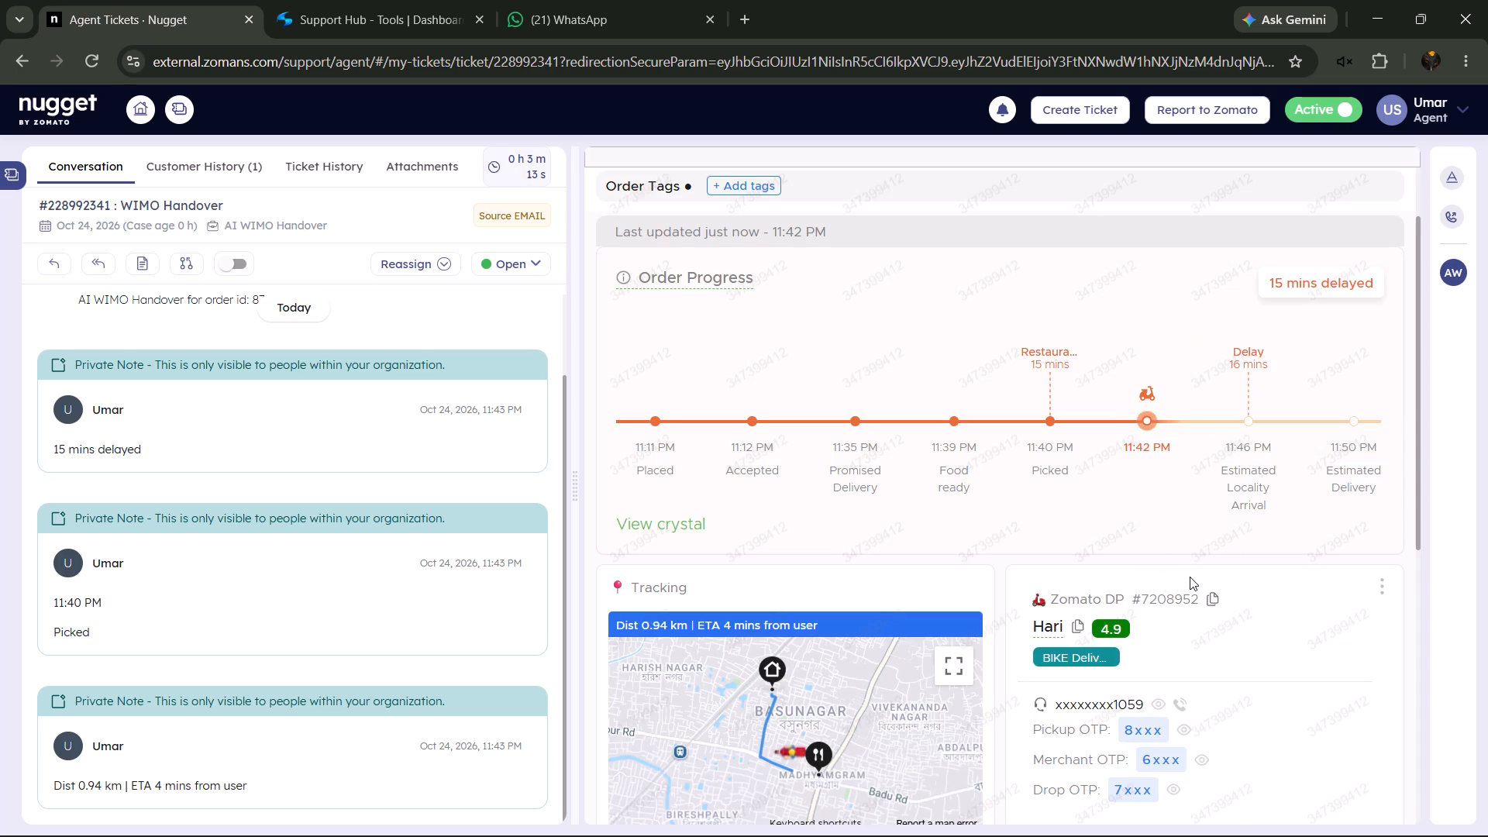
pyautogui.click(1377, 591)
pyautogui.click(1315, 630)
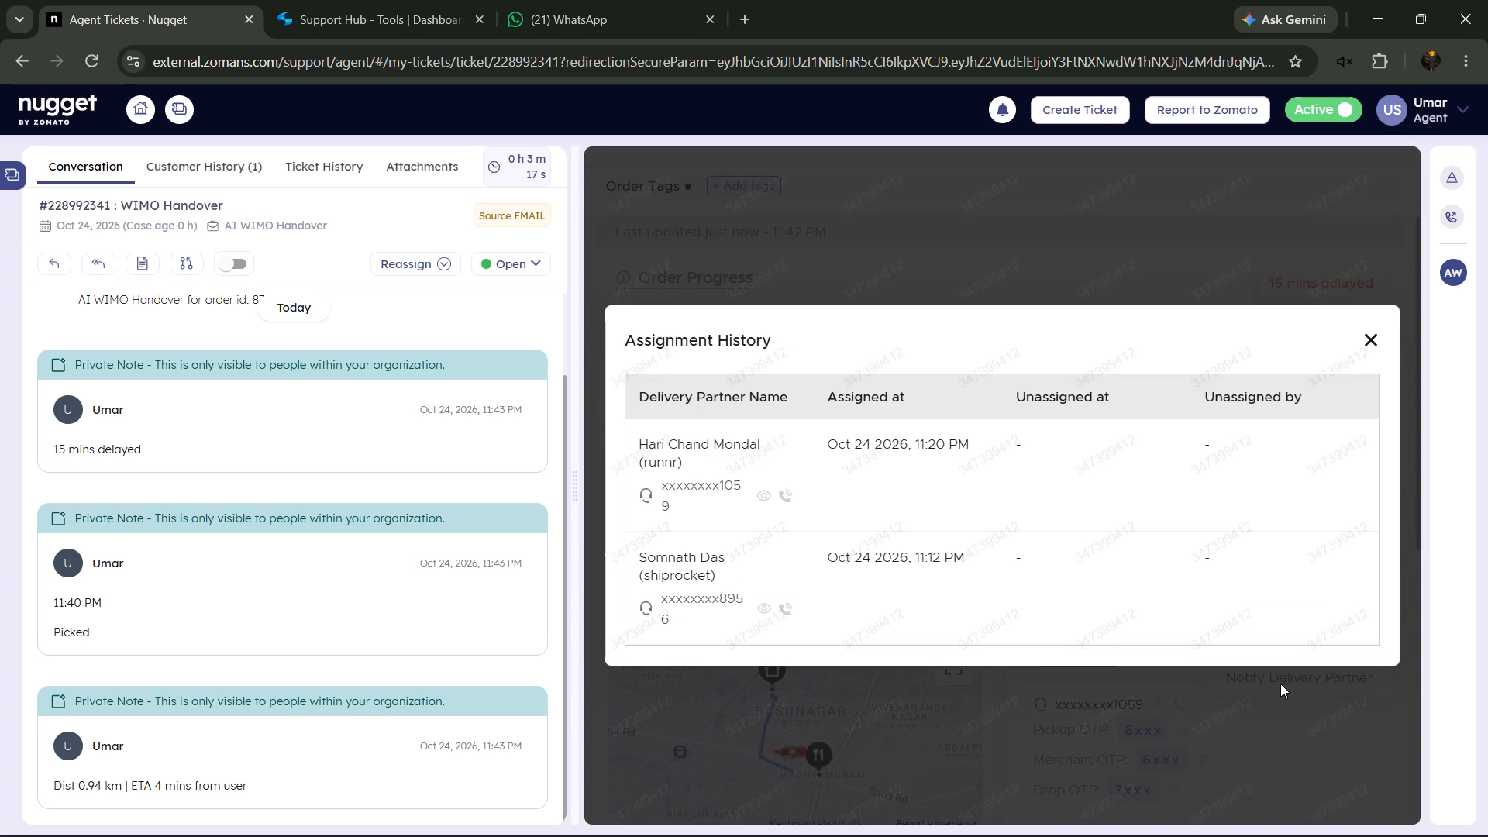
pyautogui.click(1280, 684)
pyautogui.scroll(-3, 1280, 668)
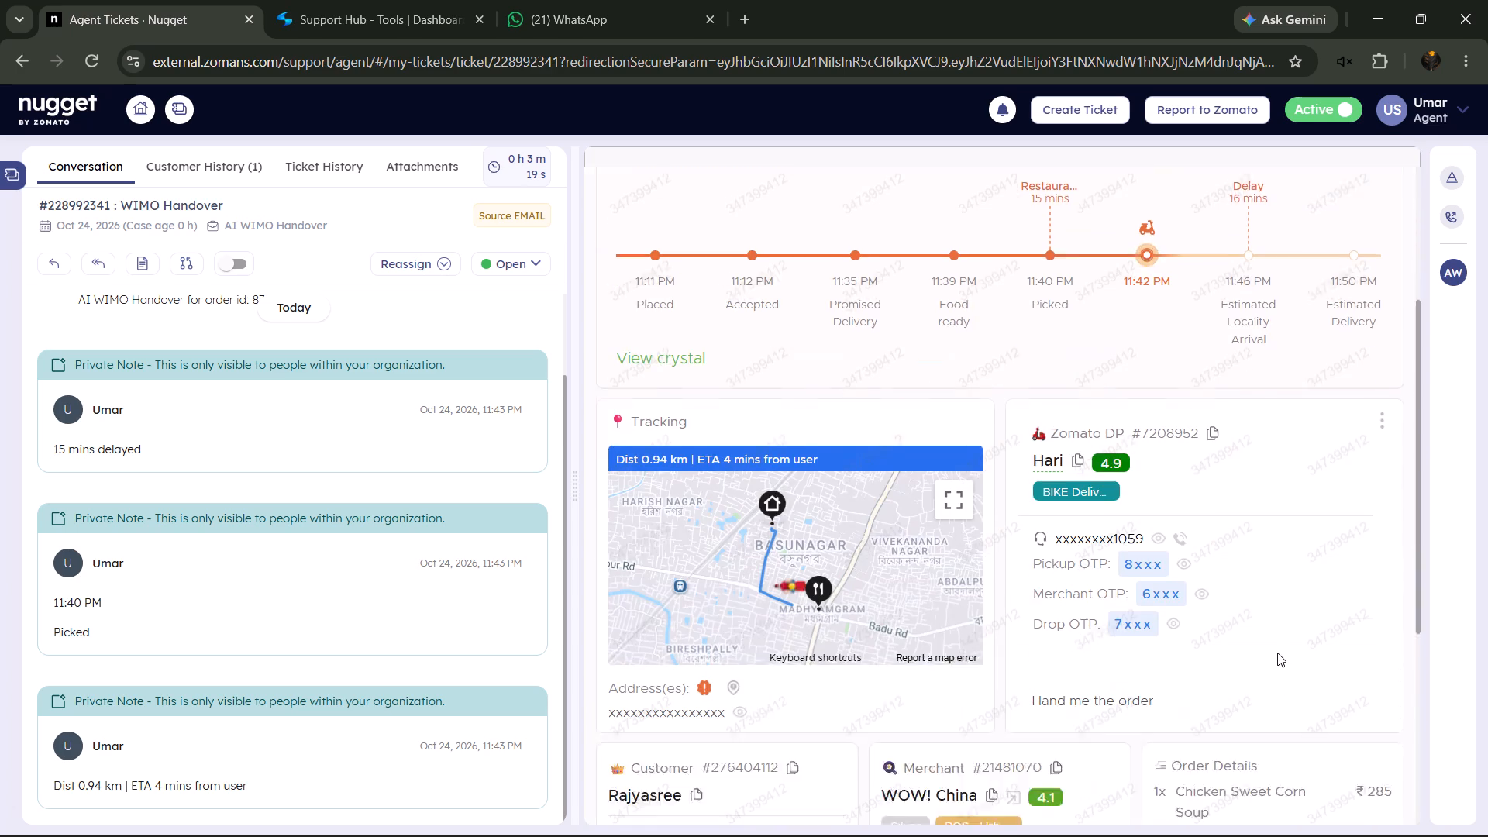
pyautogui.scroll(2, 1255, 613)
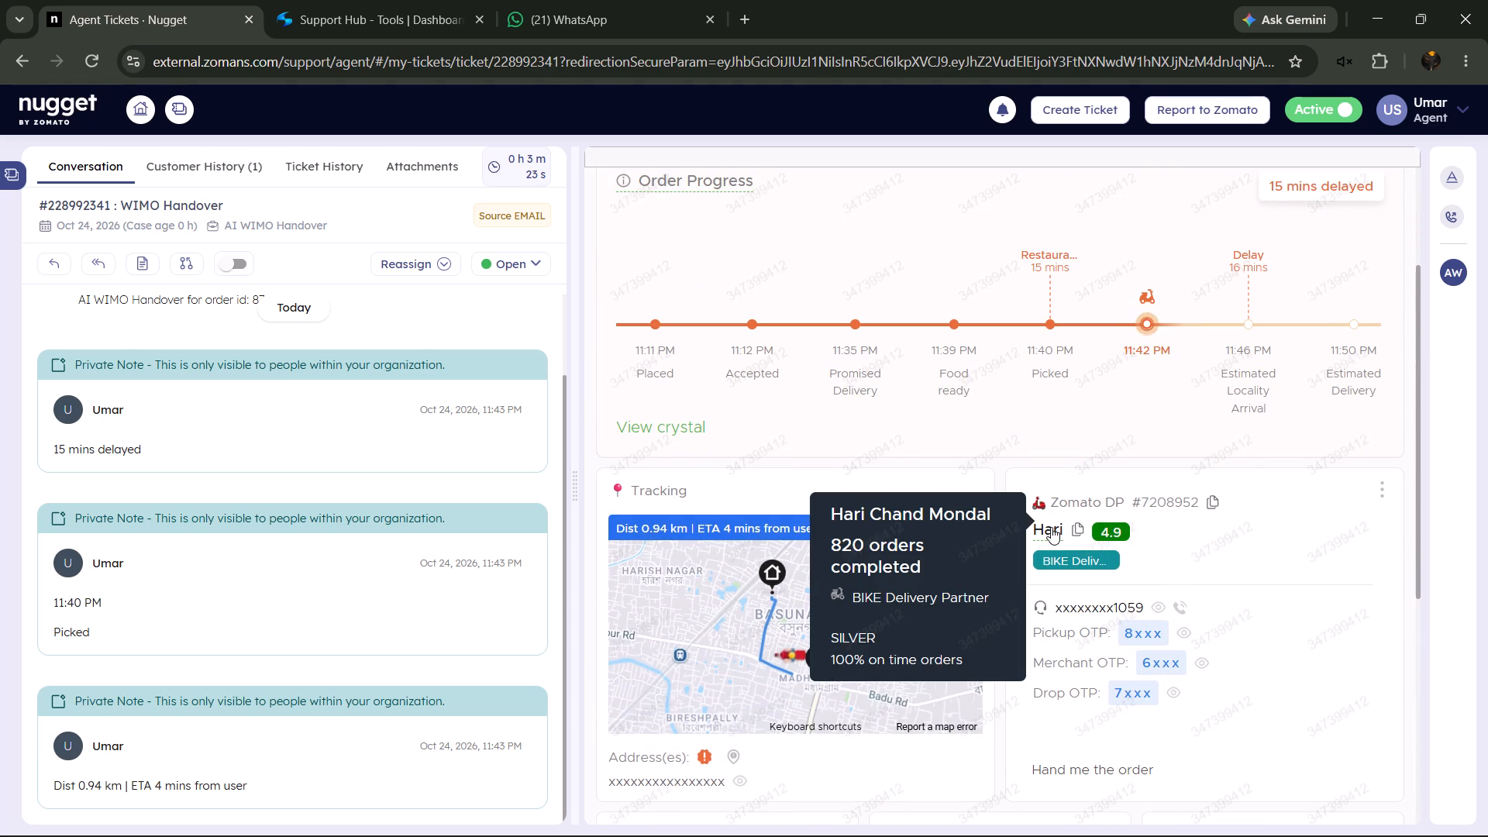
pyautogui.scroll(4, 1256, 512)
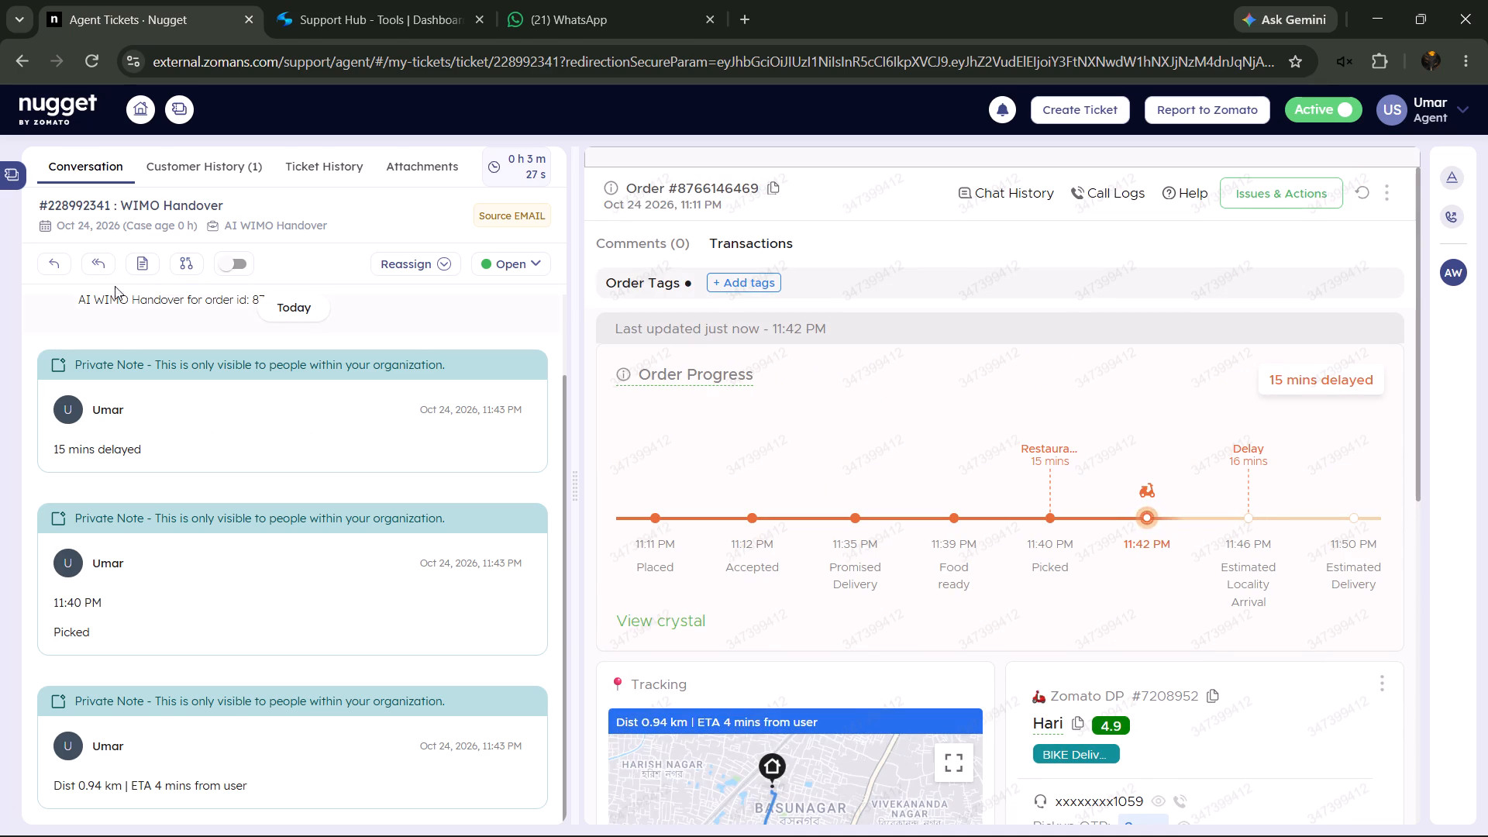
# Add the private note "dp connected" to the ticket.
pyautogui.click(142, 269)
pyautogui.click(657, 446)
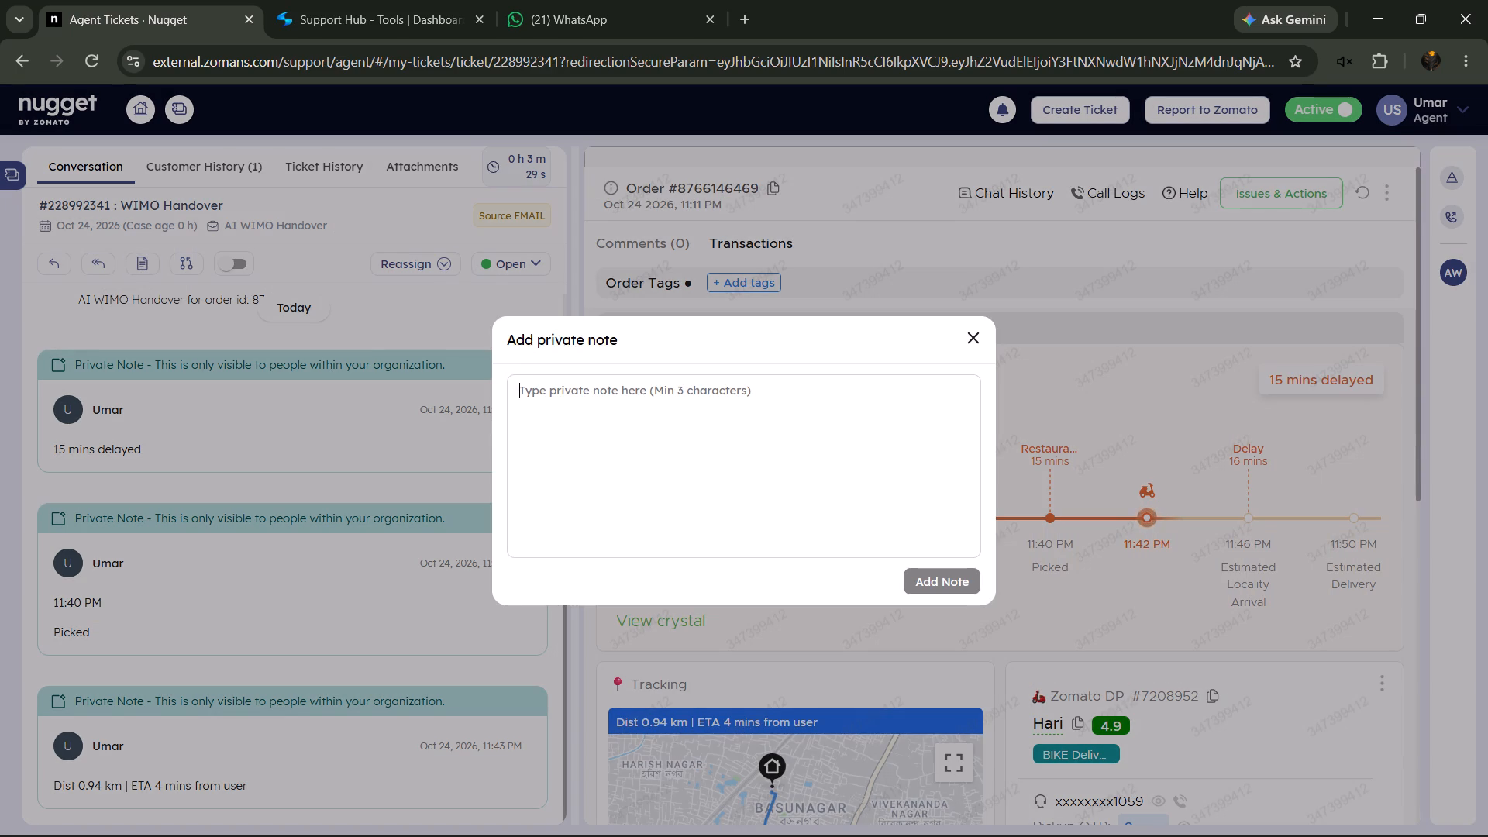
pyautogui.write('dp connected')
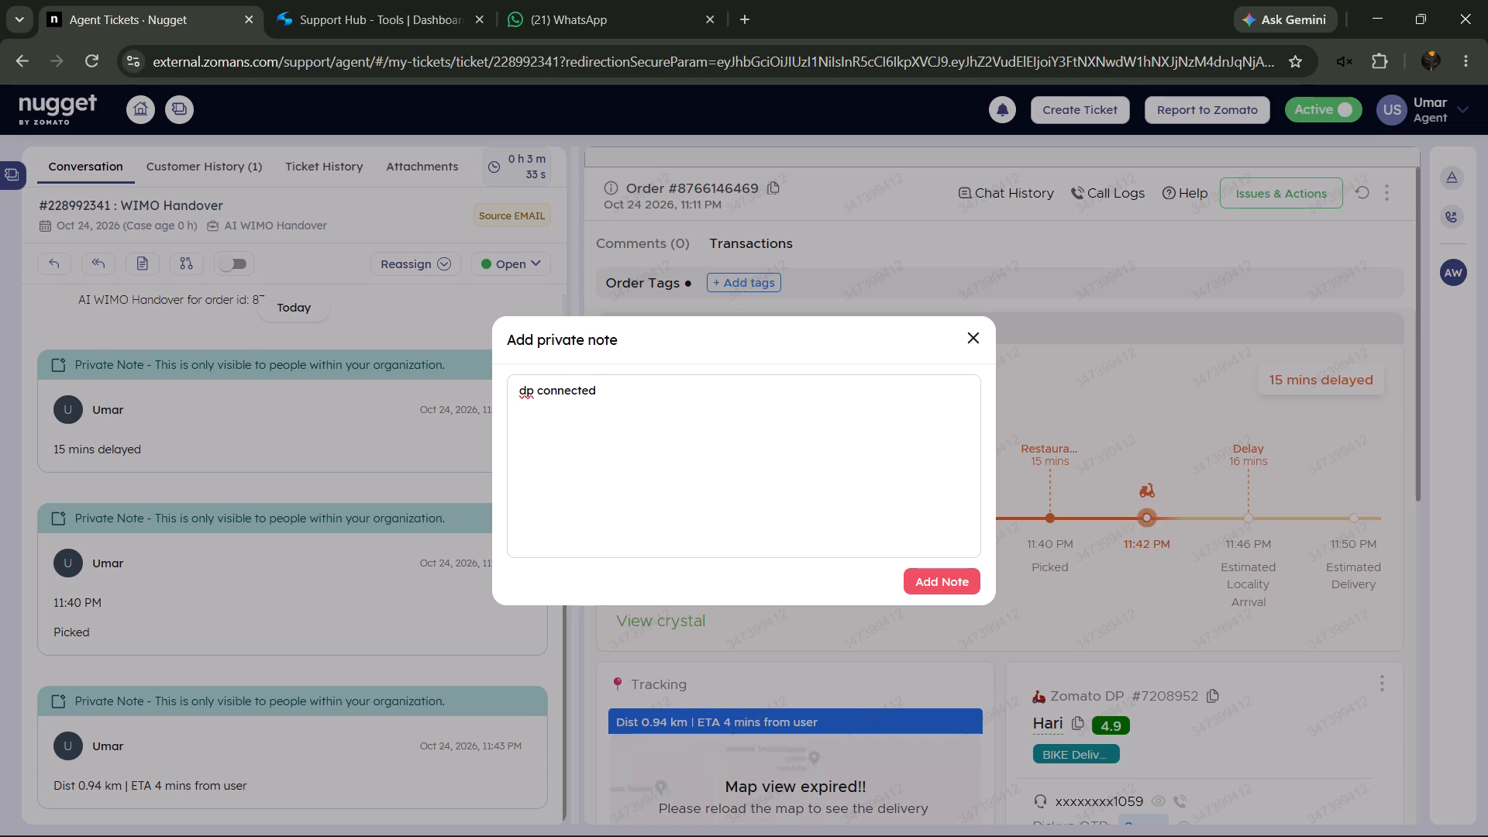
pyautogui.click(942, 576)
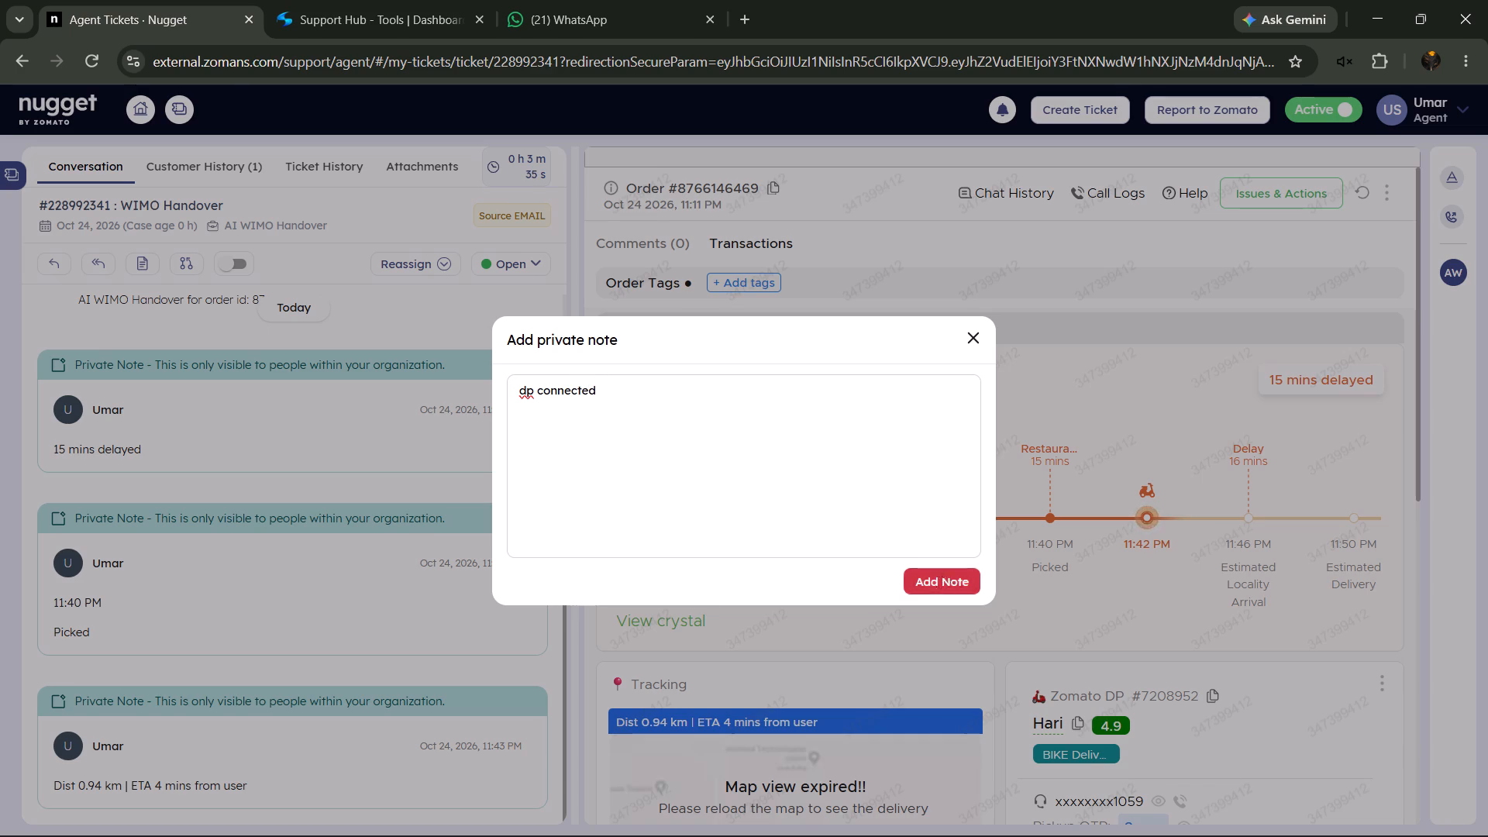
# In the ticket properties, set Can Order Be Delivered to Yes and both Action and Lifeline Action to No Action.
pyautogui.click(1449, 183)
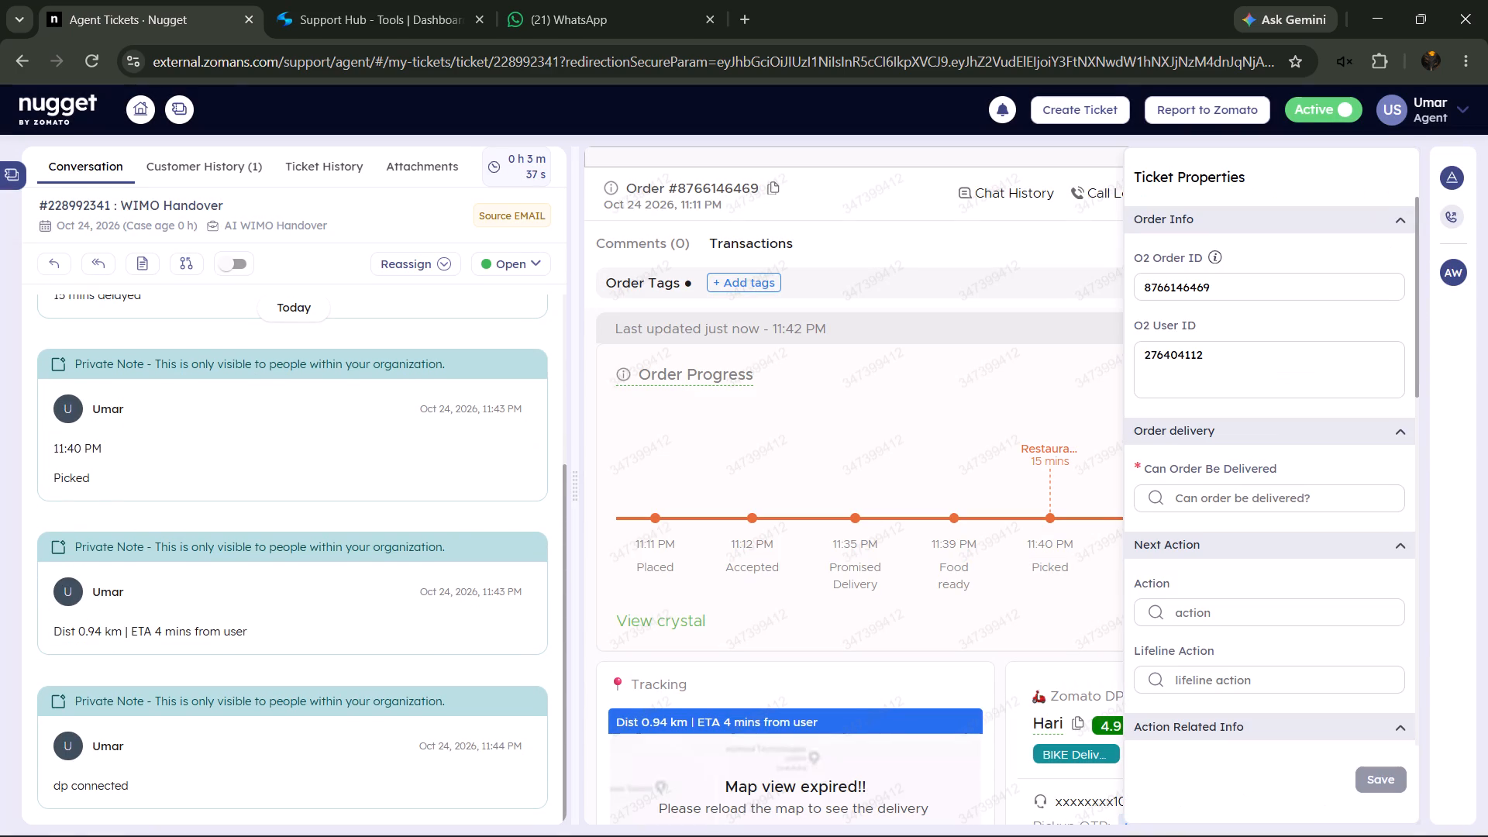
pyautogui.click(1236, 496)
pyautogui.click(1205, 525)
pyautogui.scroll(-3, 1264, 325)
pyautogui.click(1218, 326)
pyautogui.click(1204, 346)
pyautogui.moveTo(1209, 376); pyautogui.dragTo(1209, 383)
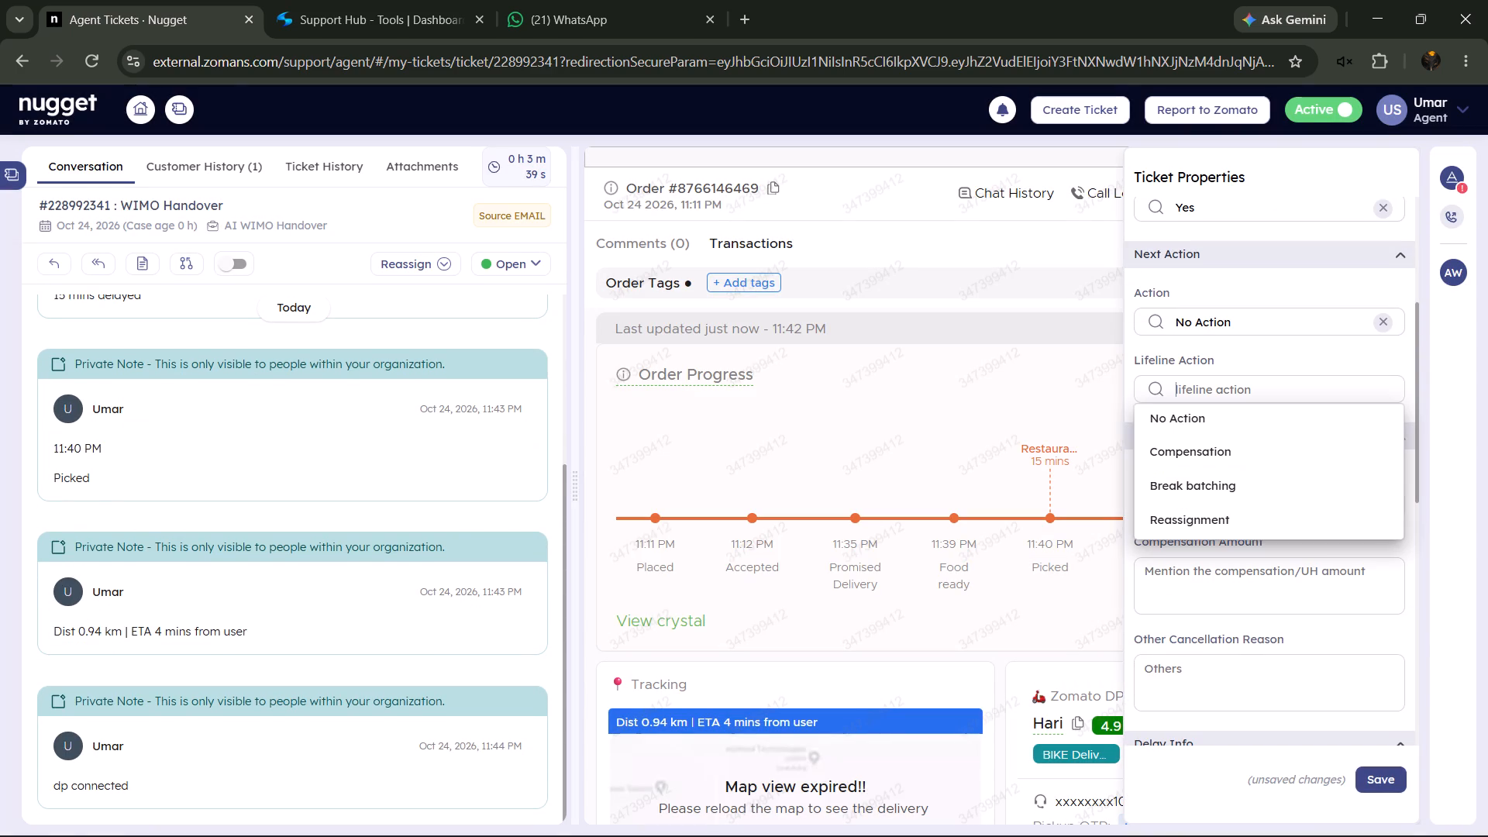
pyautogui.click(1205, 399)
pyautogui.click(1204, 408)
# Set Are Properties Filled to Yes and Order Status Expected Time to Arrival at cx location.
pyautogui.scroll(-10, 1222, 408)
pyautogui.click(1256, 457)
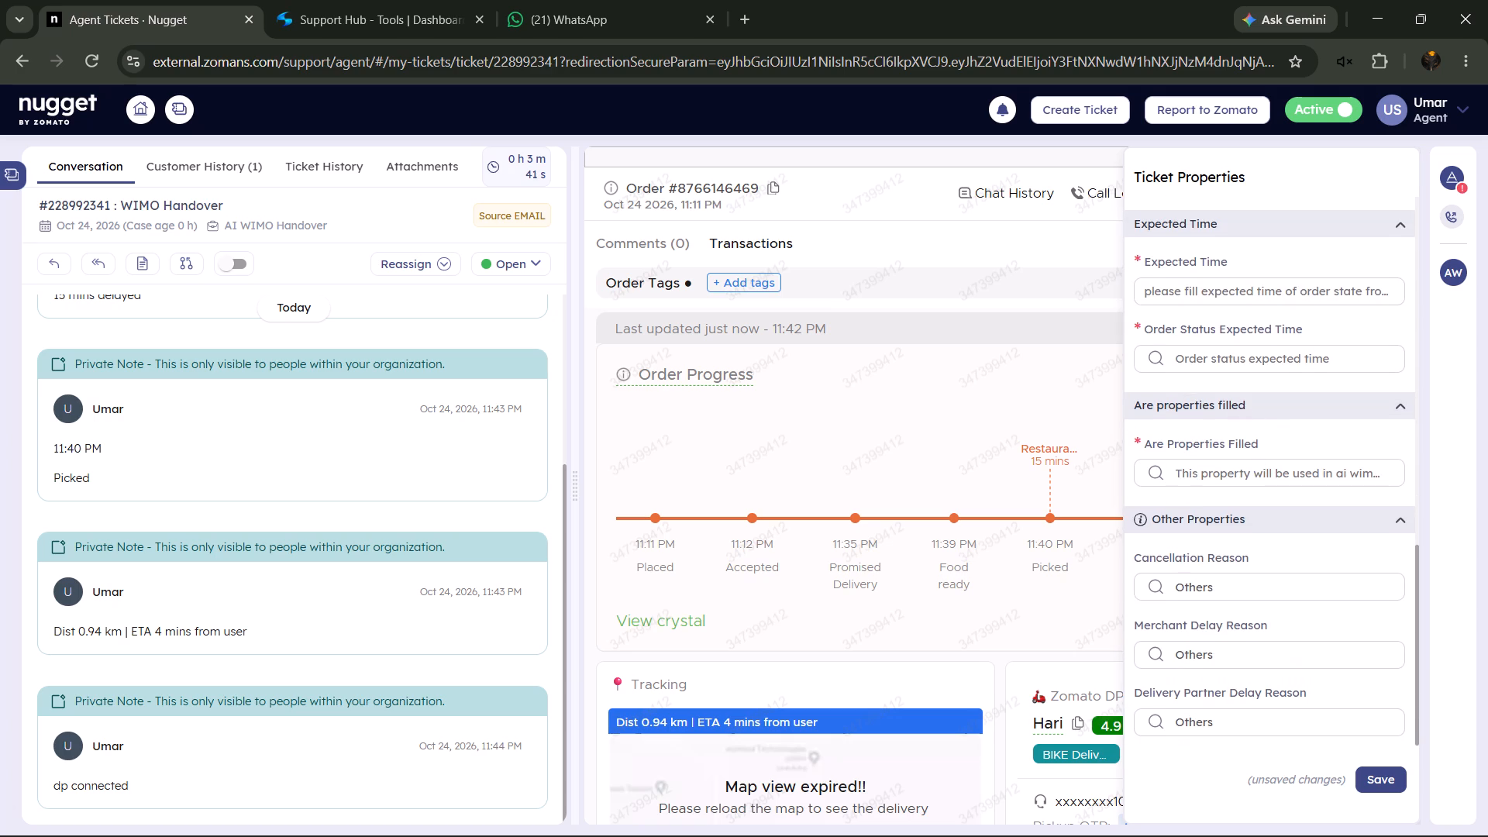
pyautogui.click(1232, 474)
pyautogui.click(1224, 492)
pyautogui.click(1276, 357)
pyautogui.click(1257, 444)
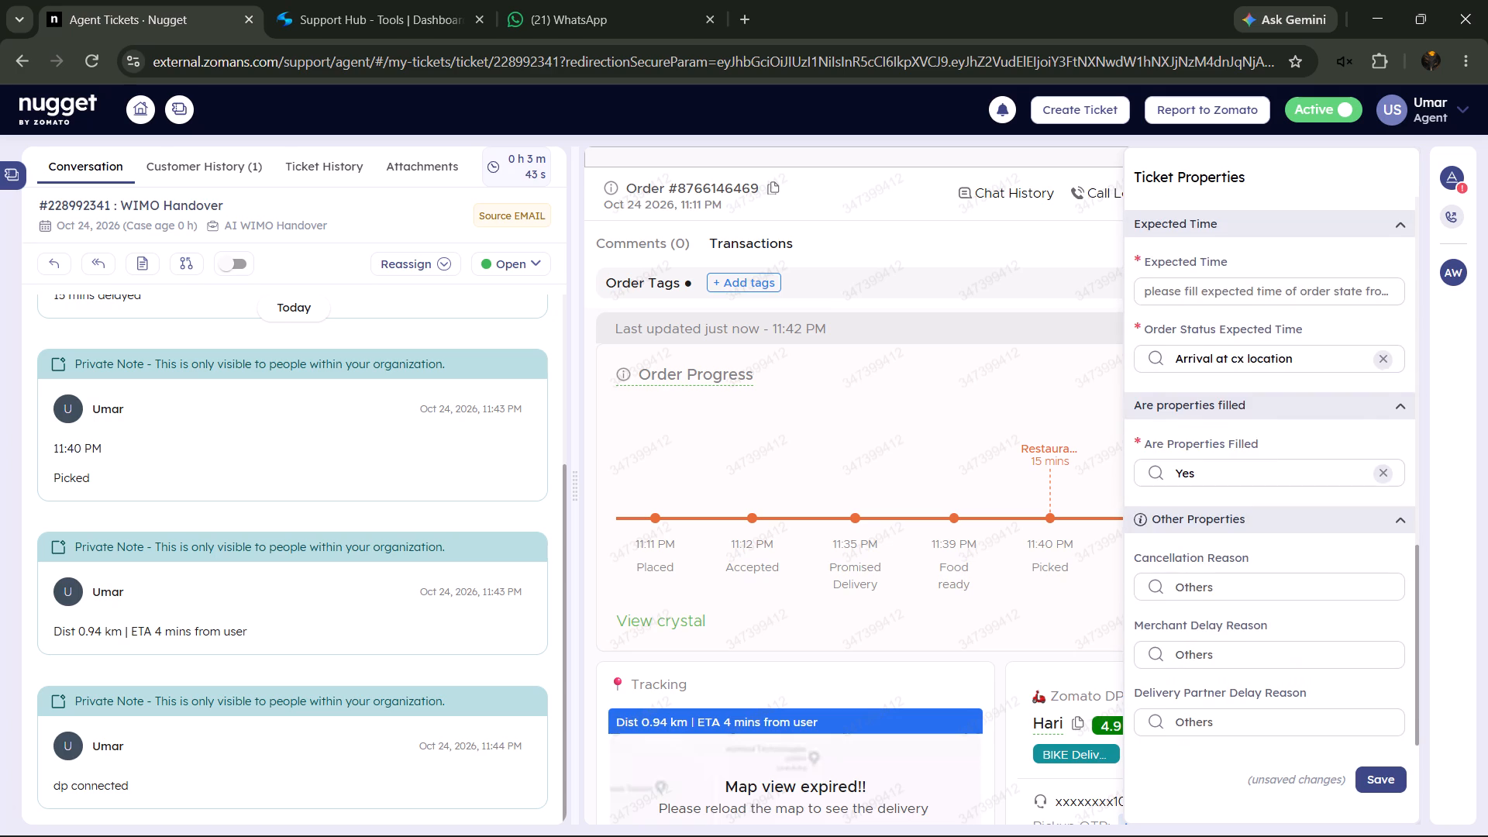
# Copy the Restaurant Delays template about the delivery partner being on the way from Support Hub into the ticket's Other Delay Reason.
pyautogui.scroll(3, 1269, 460)
pyautogui.click(1252, 442)
pyautogui.click(388, 0)
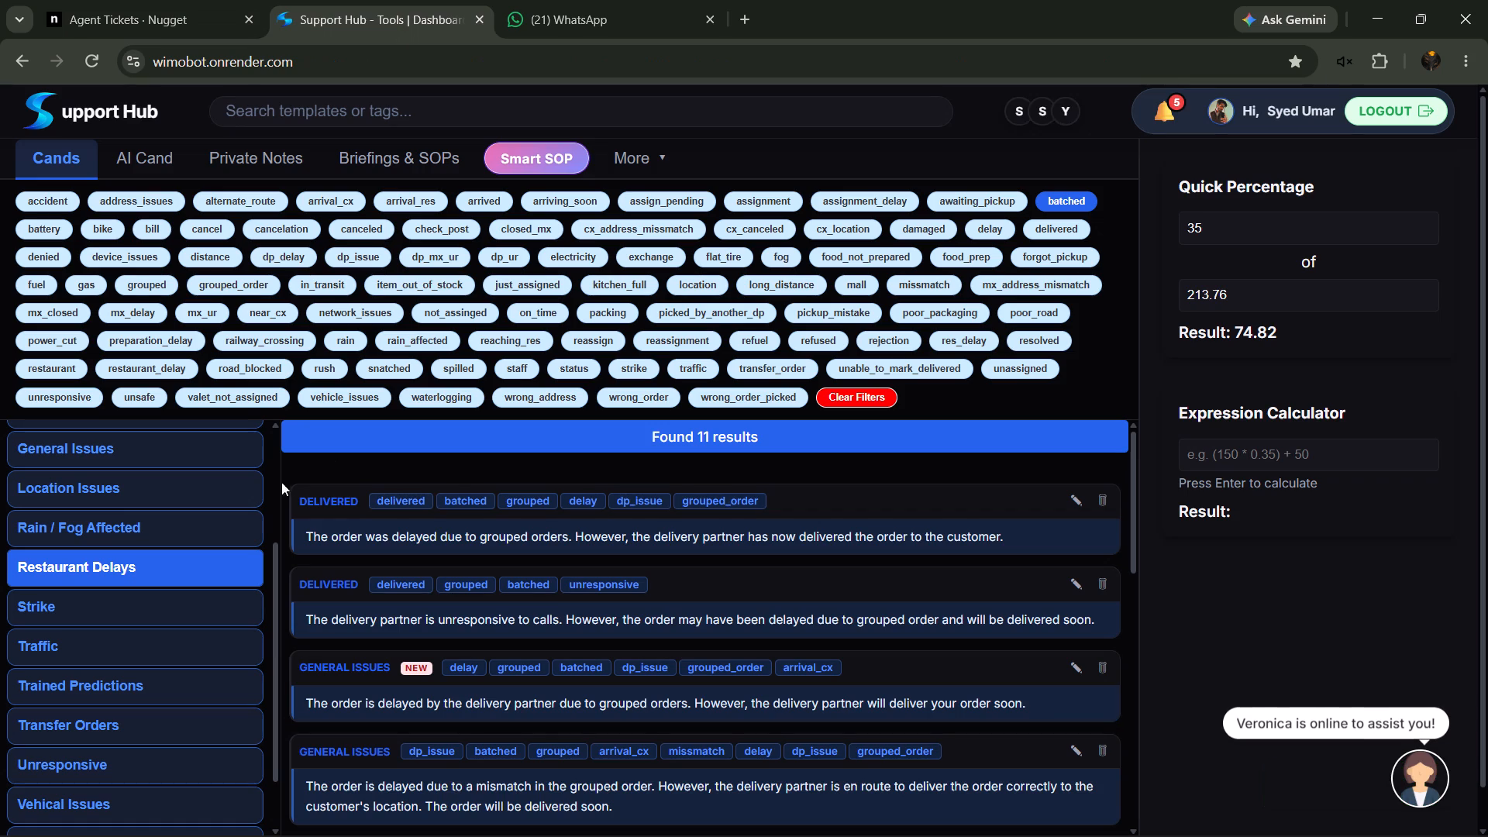
pyautogui.click(1056, 208)
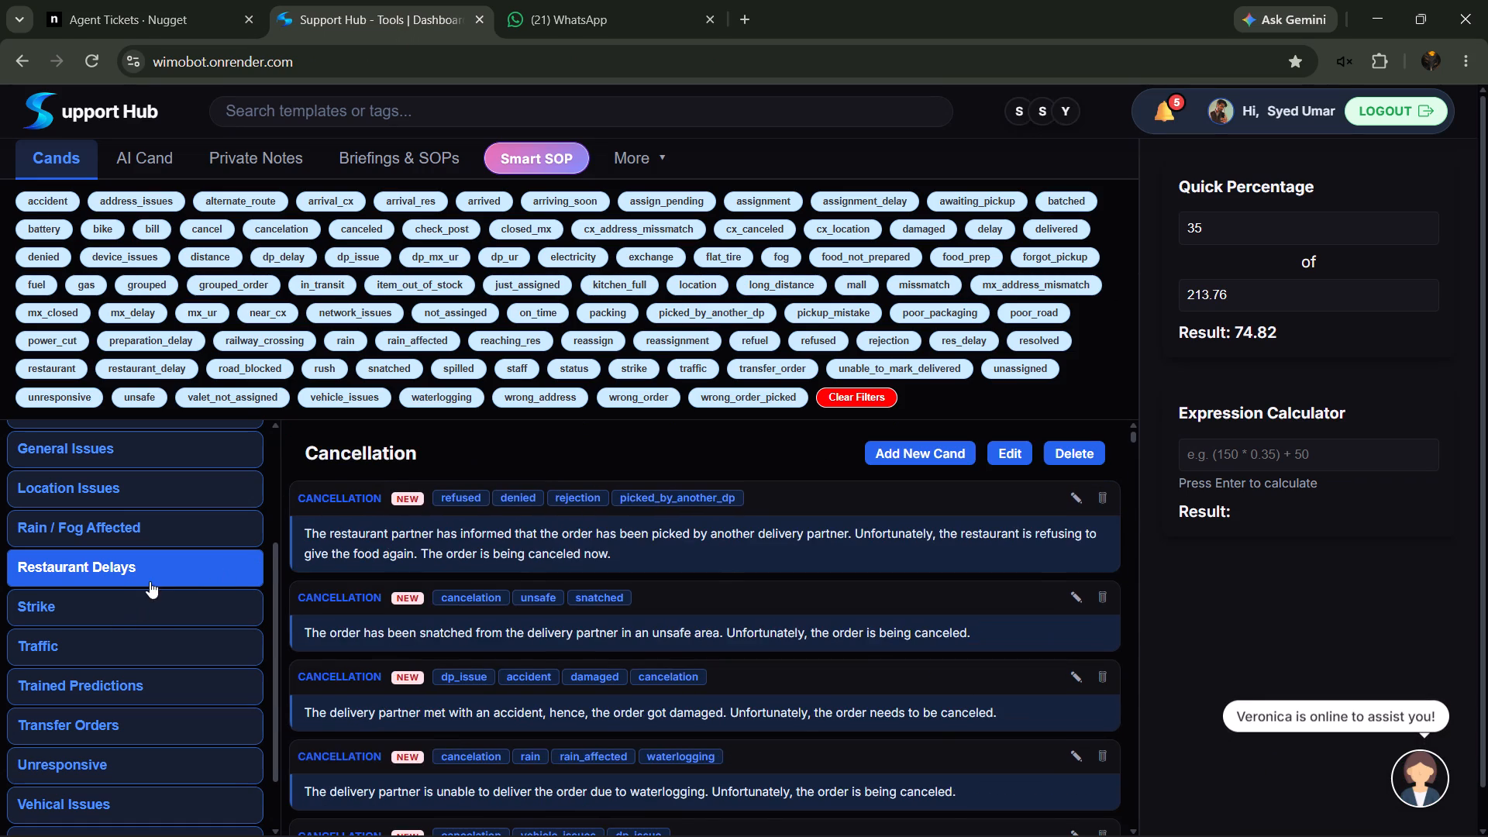
pyautogui.click(150, 581)
pyautogui.scroll(-3, 561, 567)
pyautogui.click(453, 677)
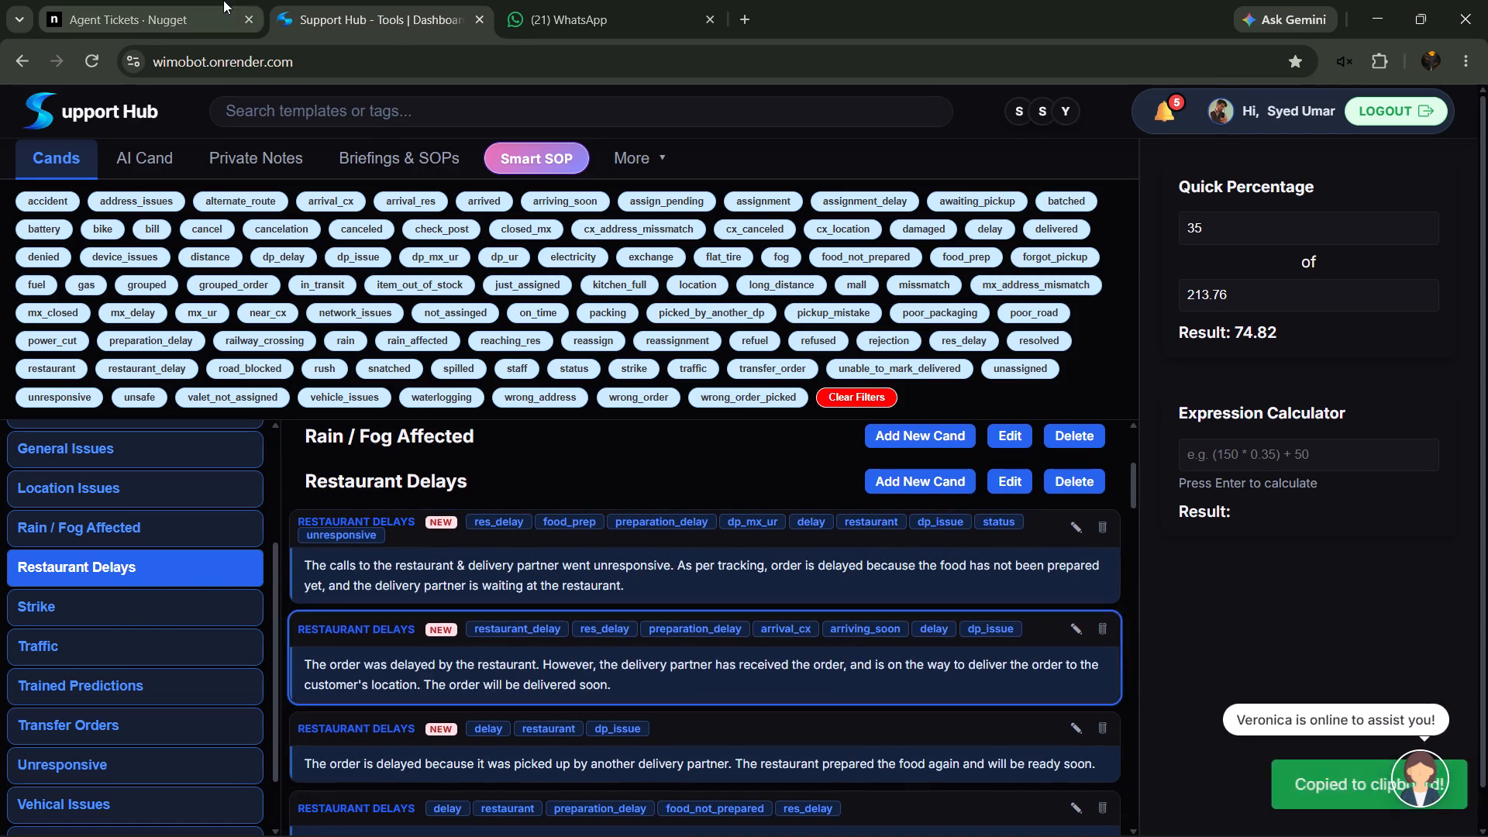
pyautogui.click(223, 0)
pyautogui.rightClick(1263, 452)
pyautogui.click(1145, 578)
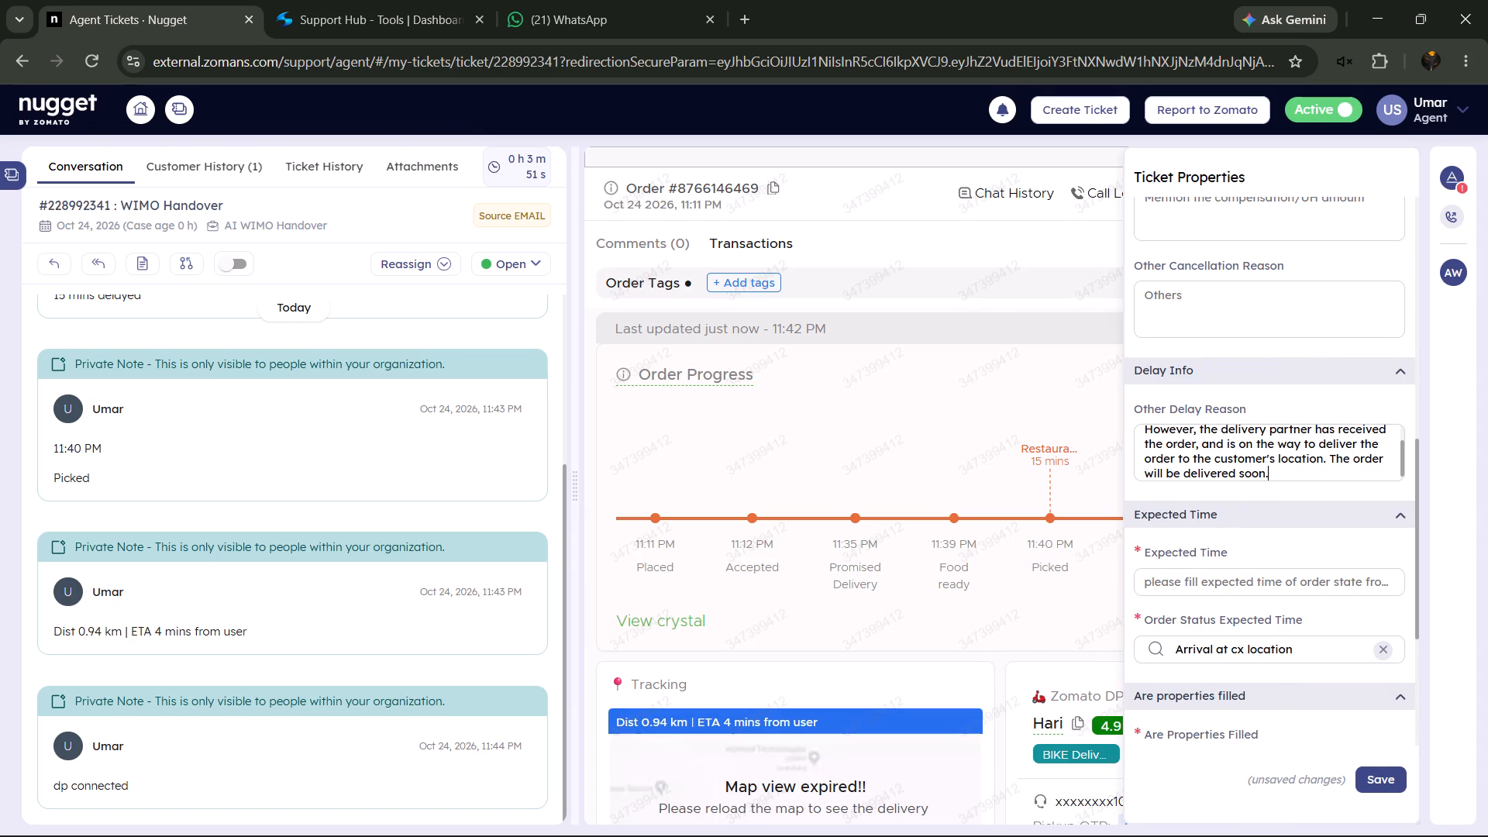
# In Other Delay Reason, insert "due to early mark the food ready." after the sentence about the restaurant delay.
pyautogui.click(1258, 575)
pyautogui.scroll(3, 1324, 453)
pyautogui.click(1374, 437)
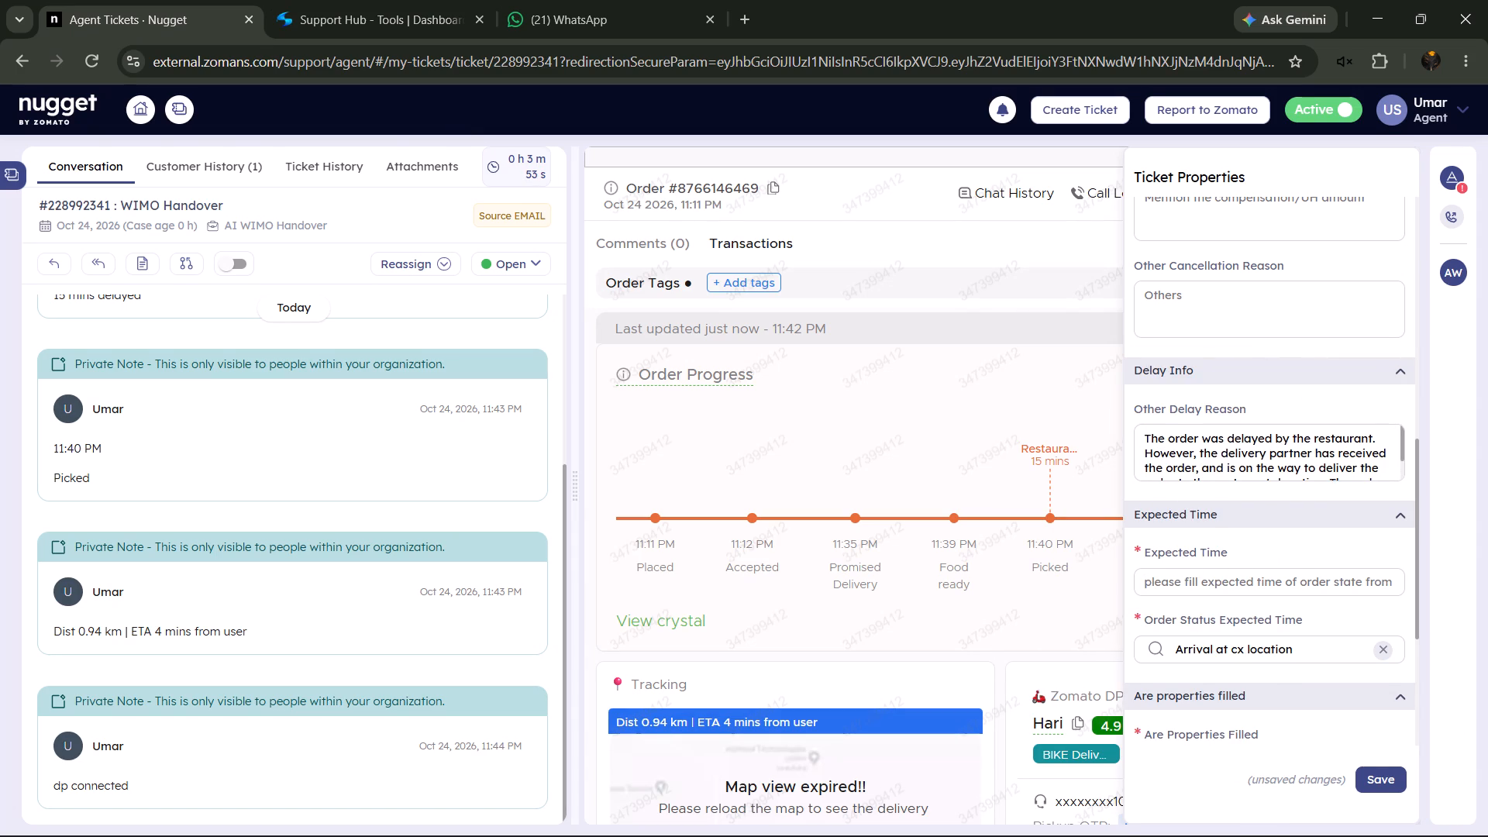
pyautogui.click(1372, 436)
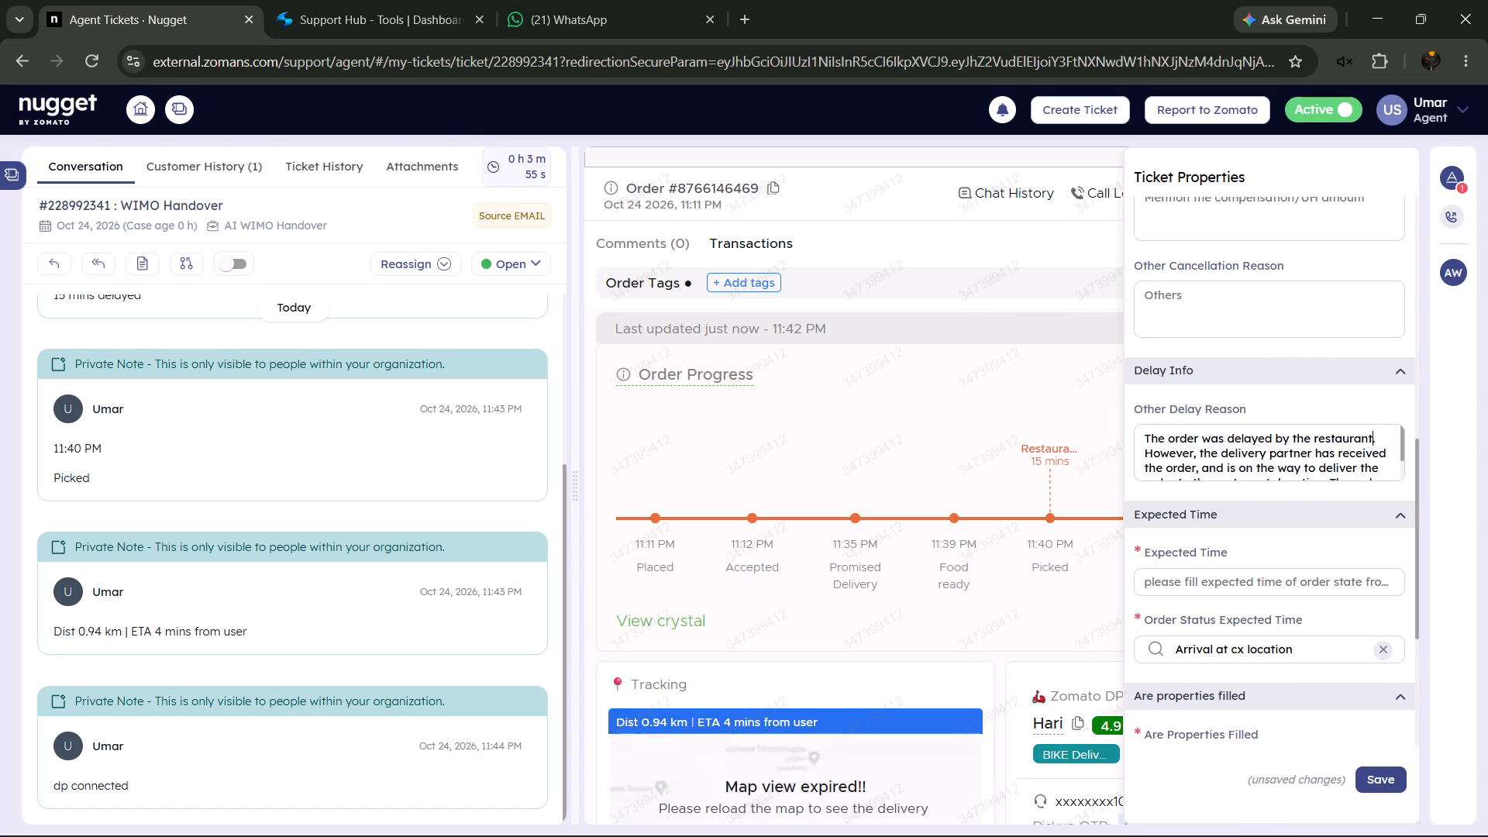
pyautogui.click(1388, 436)
pyautogui.press('space')
pyautogui.write('due to')
pyautogui.press('space')
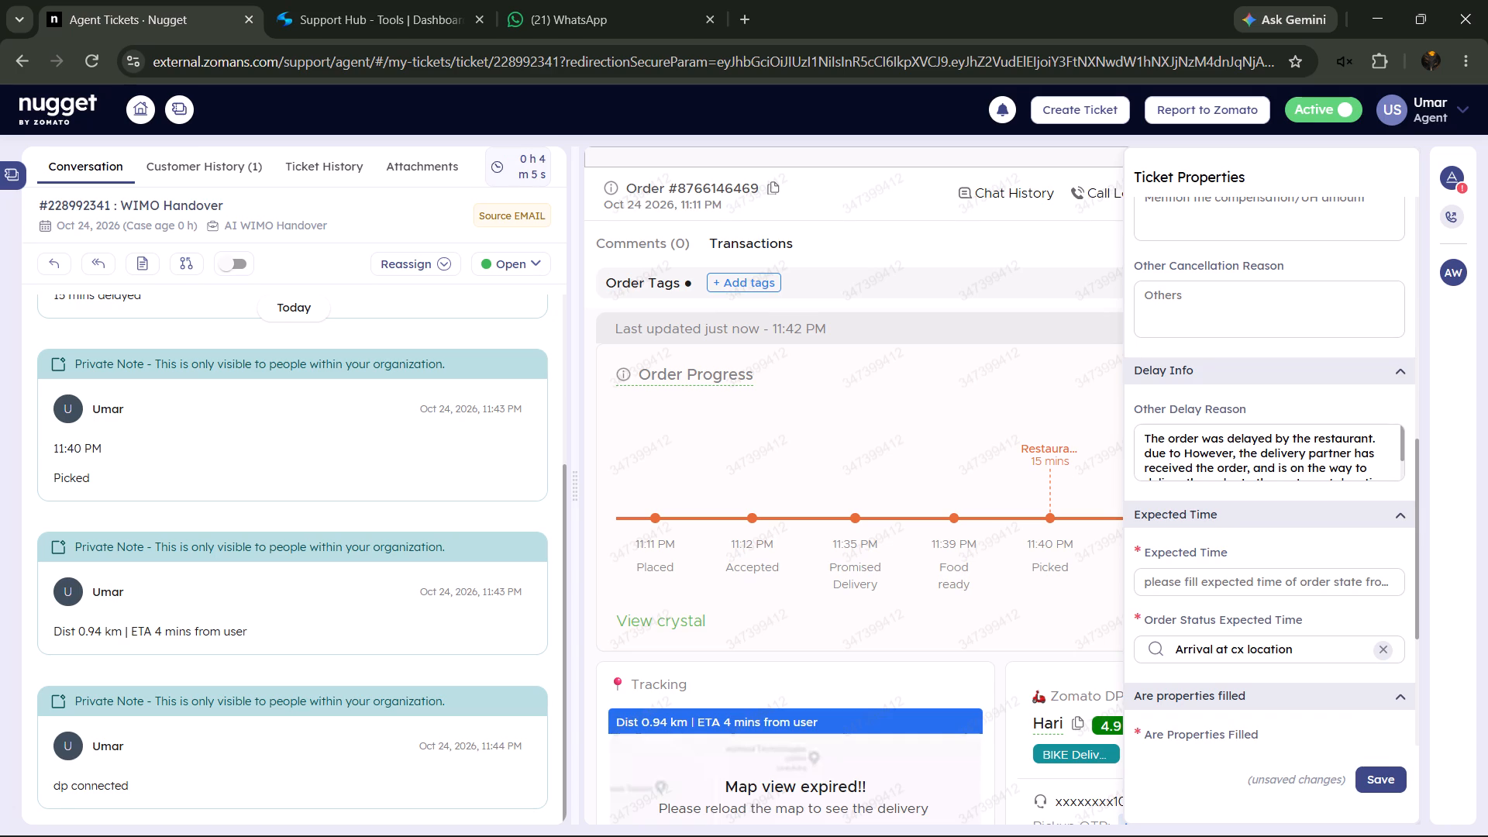
pyautogui.press('e')
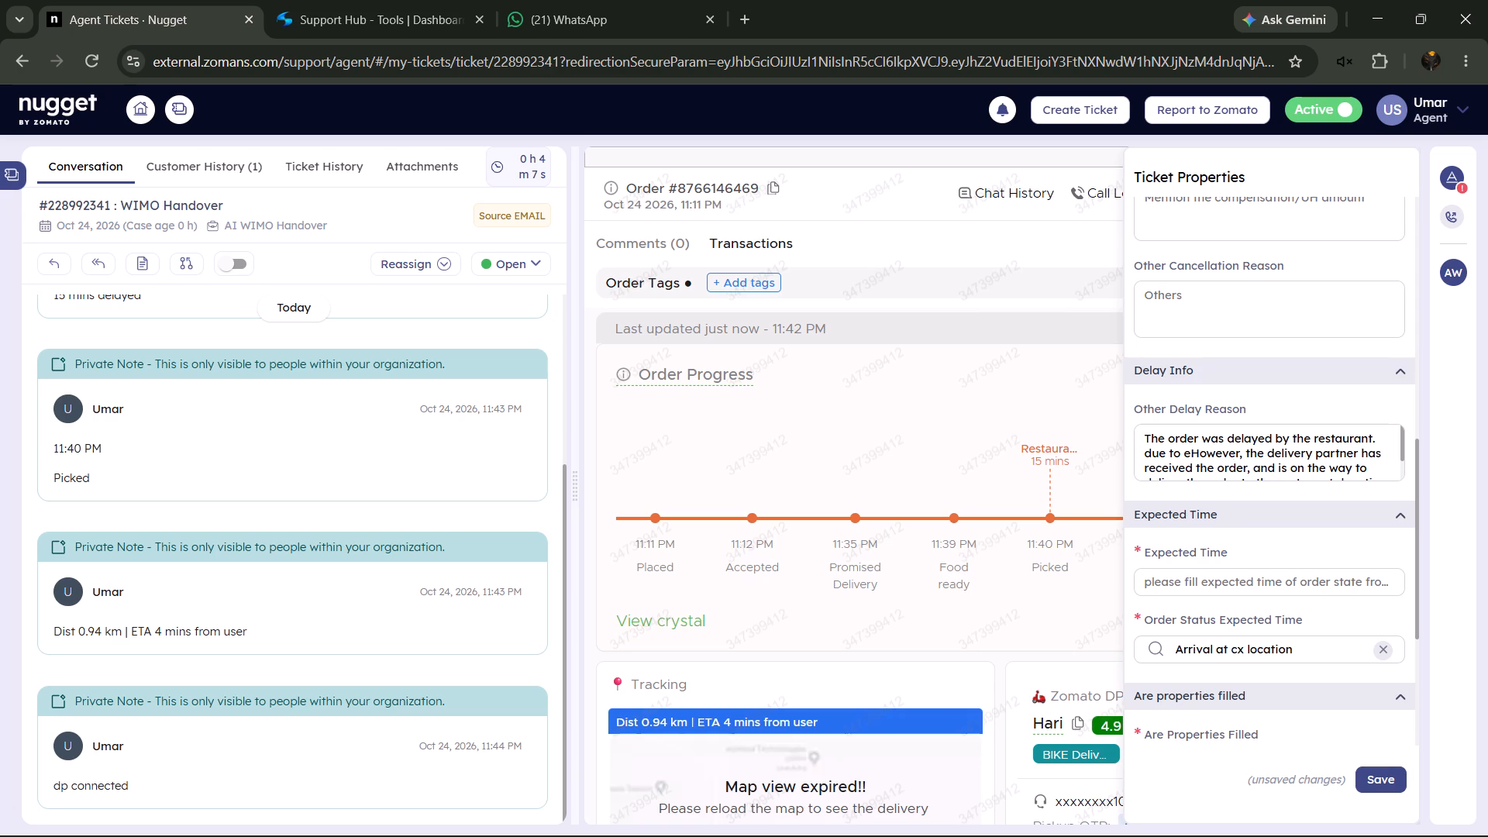
pyautogui.write('arly')
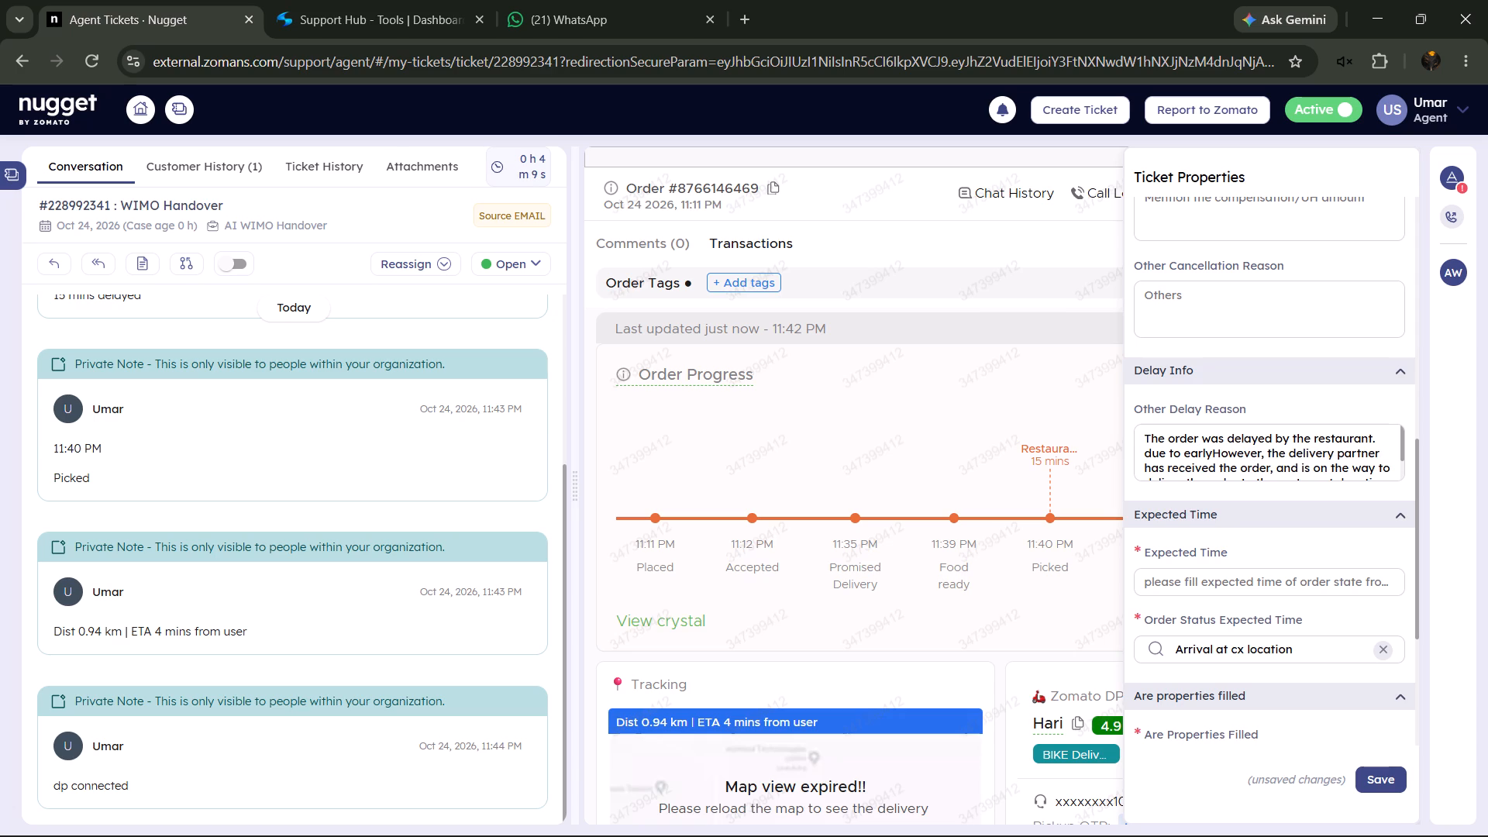
pyautogui.press('space')
pyautogui.write('amrk')
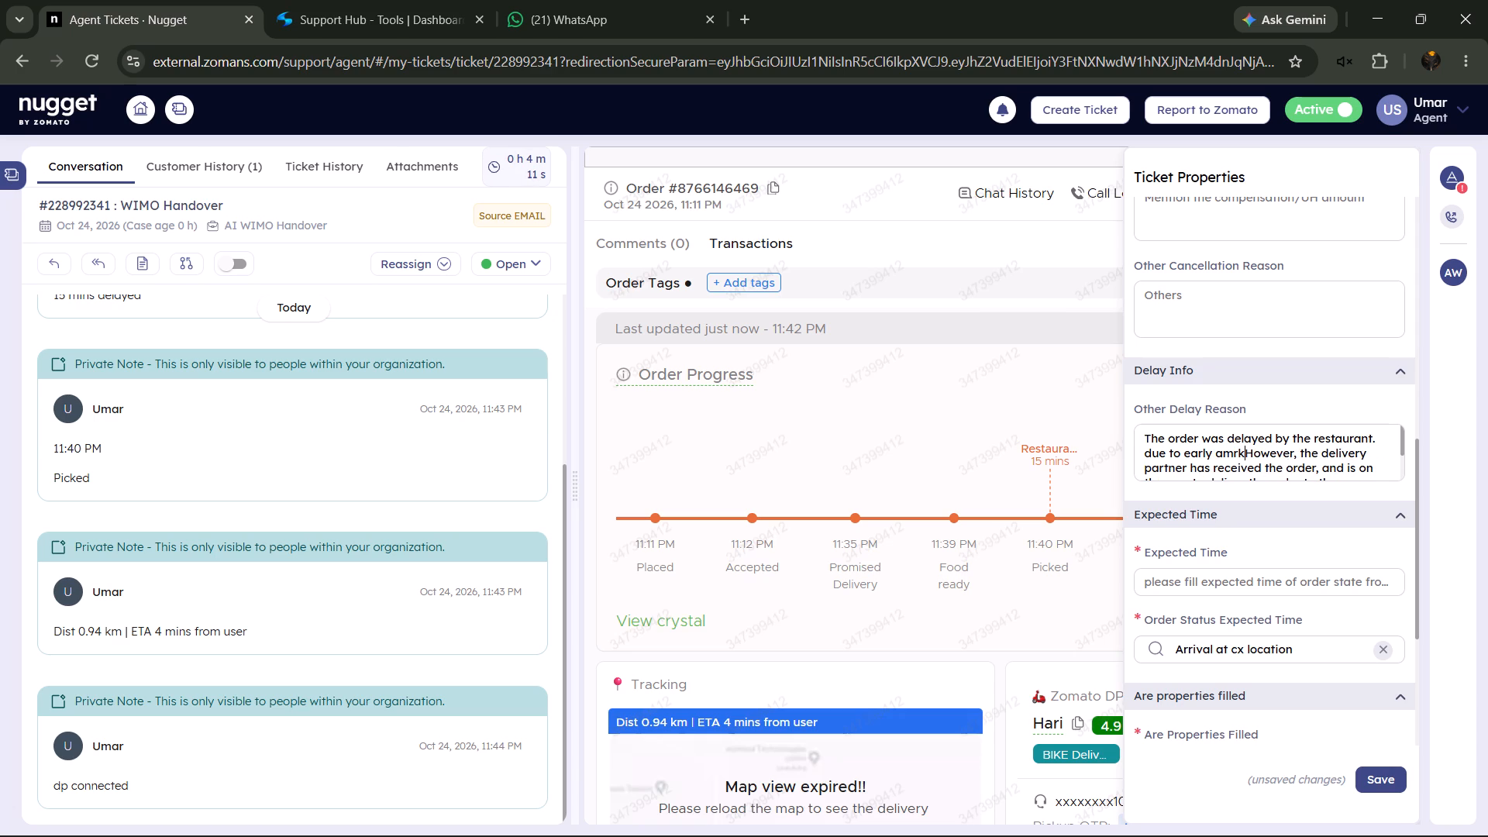
pyautogui.press('BackSpace')
pyautogui.press('BackSpace')
pyautogui.press('BackSpace')
pyautogui.press('BackSpace')
pyautogui.write('mark the food ready')
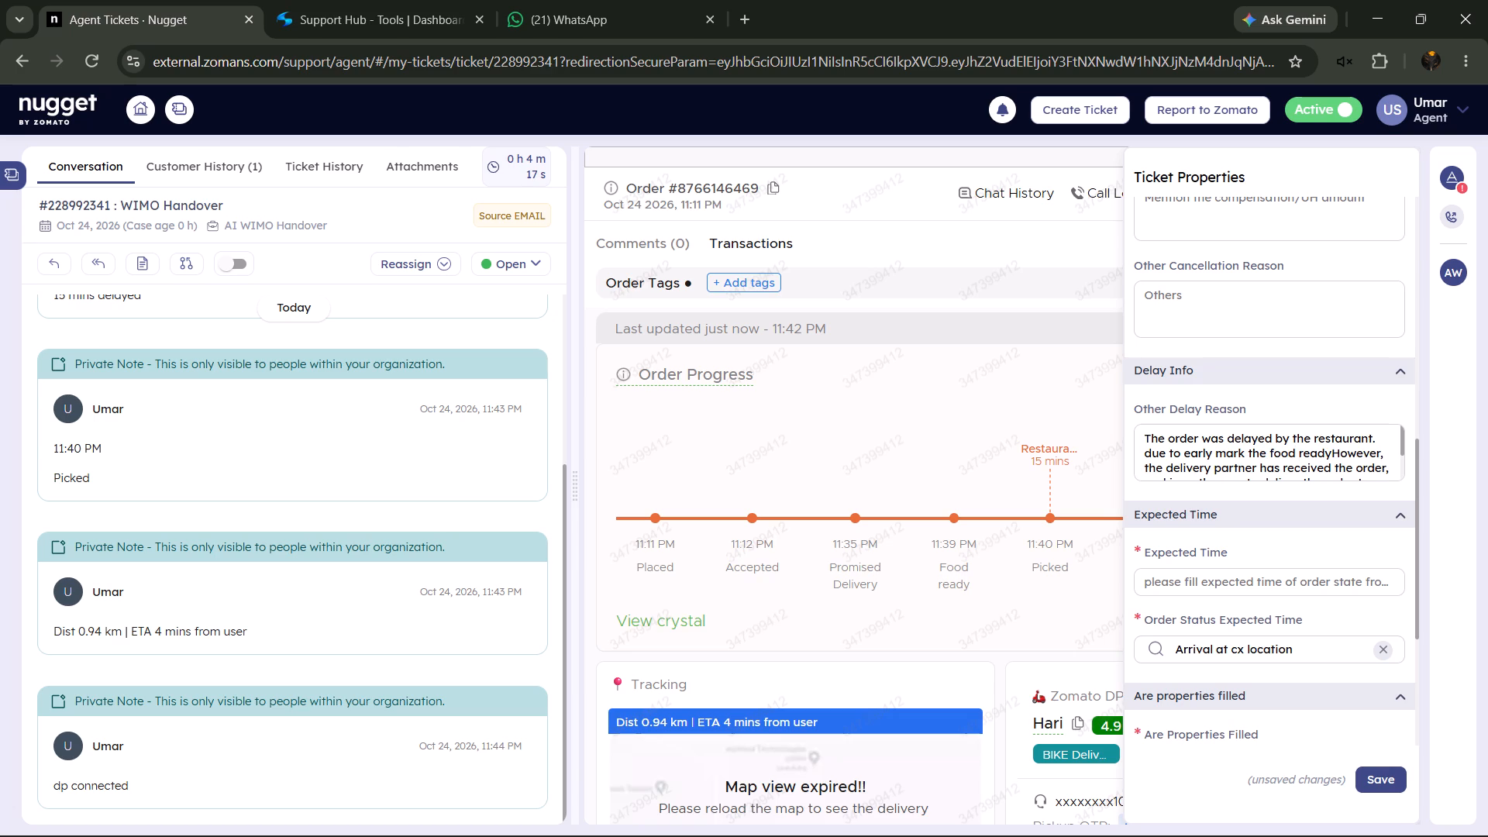
pyautogui.write('.')
pyautogui.press('space')
# Replace the end of the delay reason, after "has received the order,", with "and will deliver it shortly.".
pyautogui.moveTo(1388, 469); pyautogui.dragTo(1425, 494)
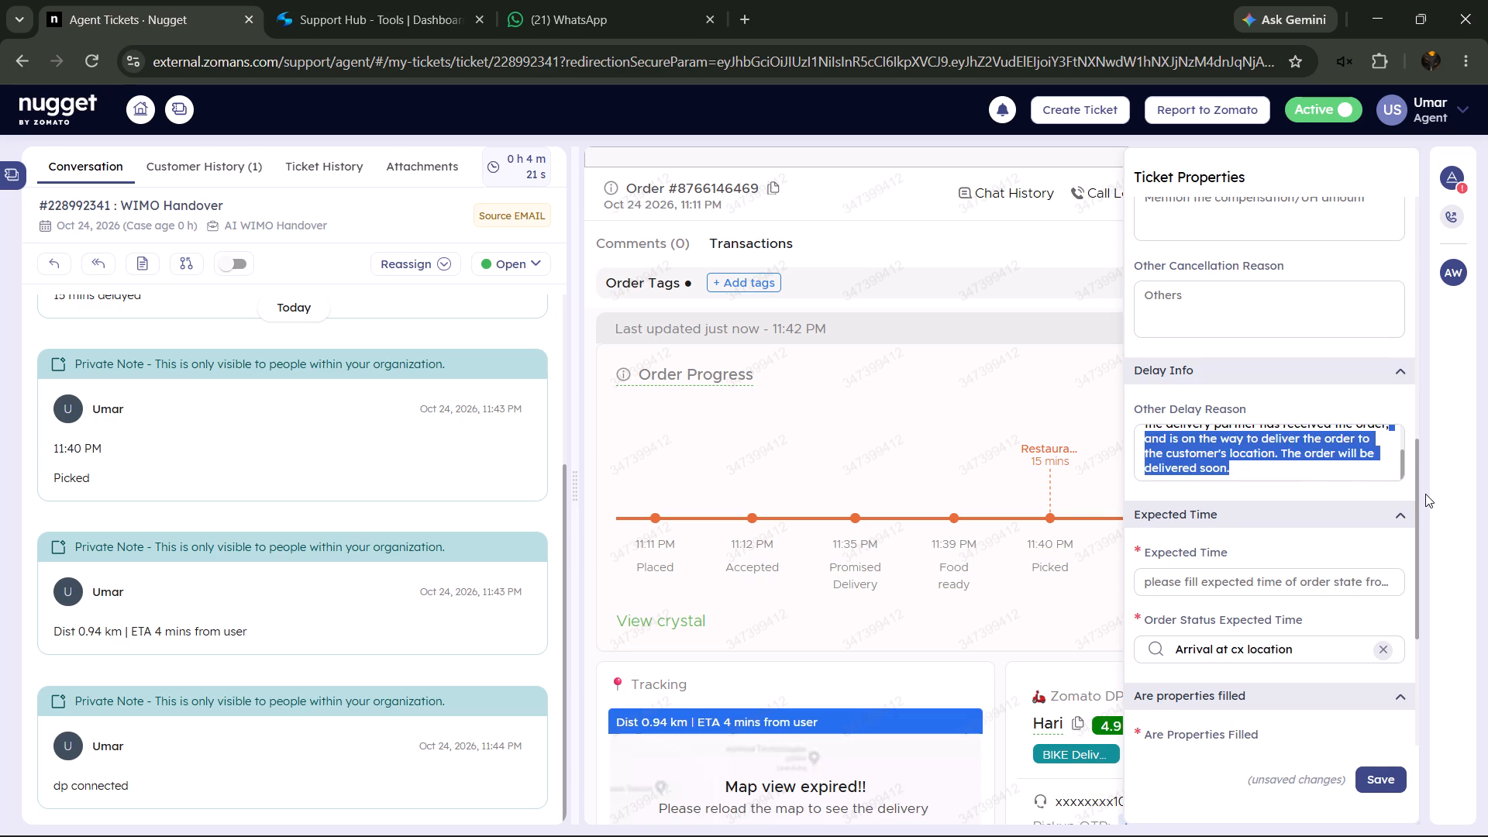
pyautogui.press('BackSpace')
pyautogui.press('space')
pyautogui.write('and will deliver it shortly')
pyautogui.press('.')
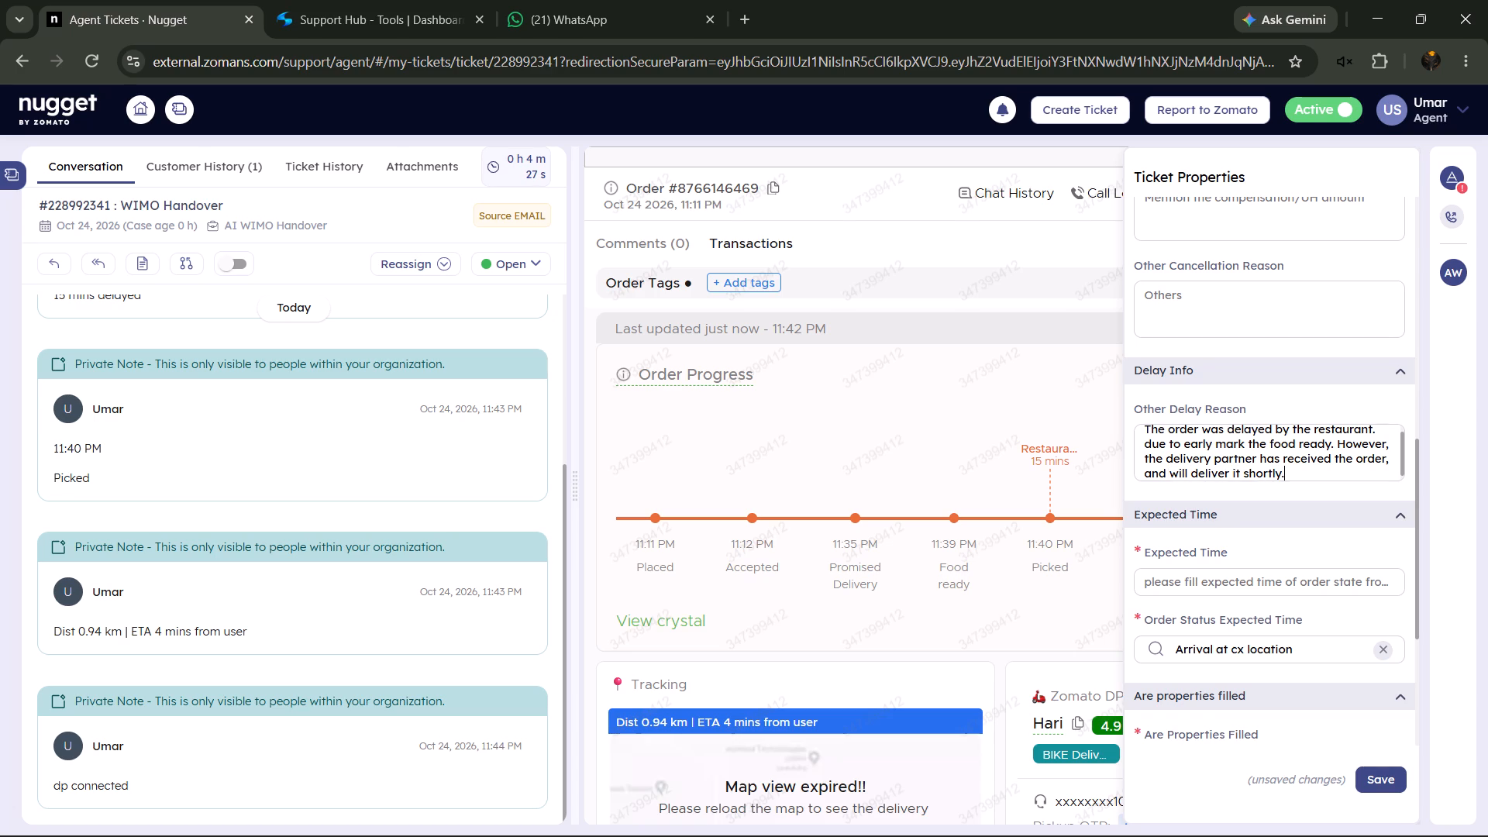
# Set Expected Time to 2 and save the ticket properties.
pyautogui.click(1297, 583)
pyautogui.press('2')
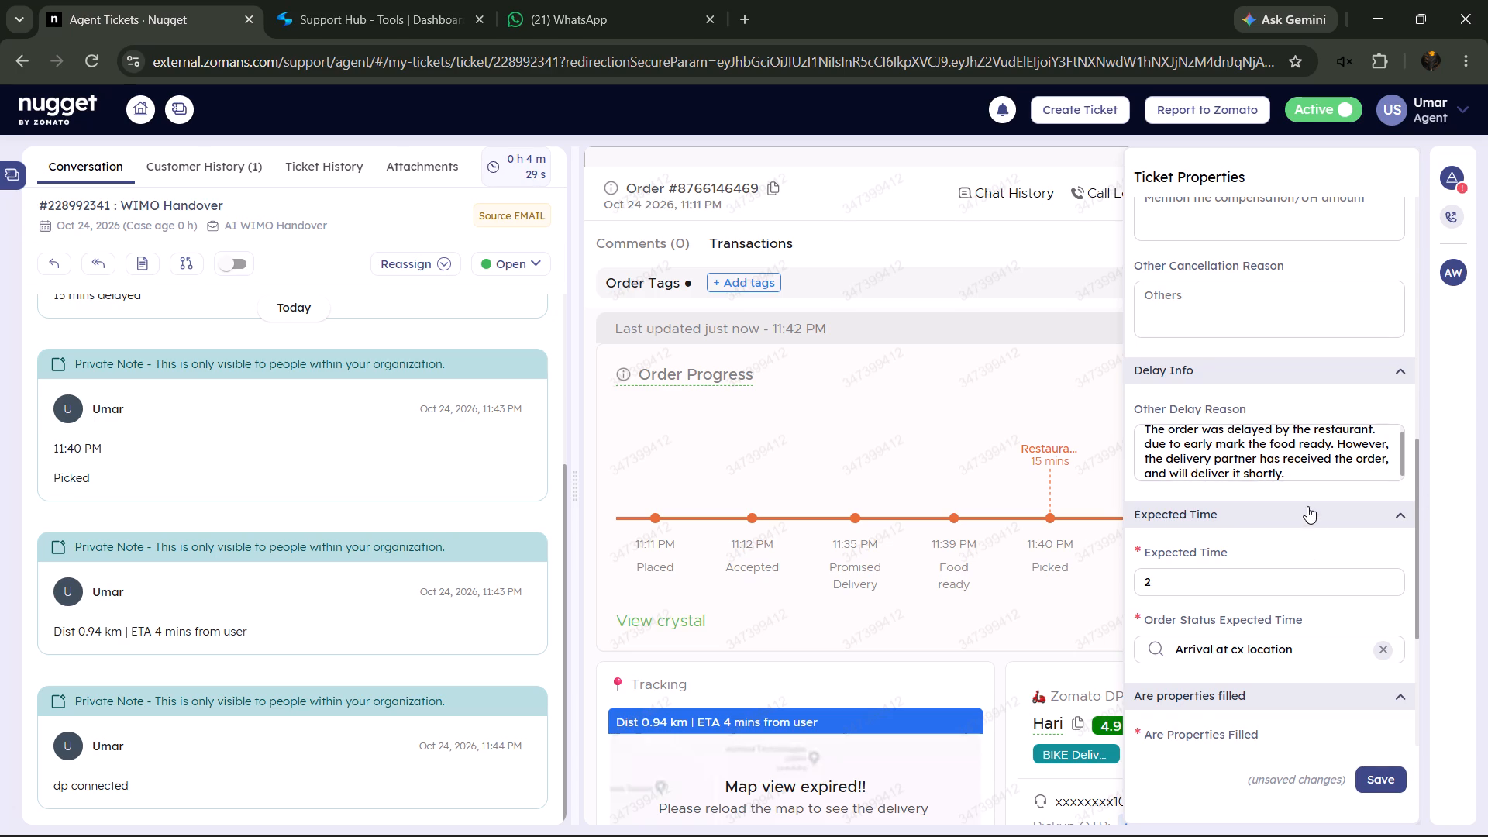
pyautogui.scroll(4, 1295, 527)
pyautogui.scroll(-5, 1278, 421)
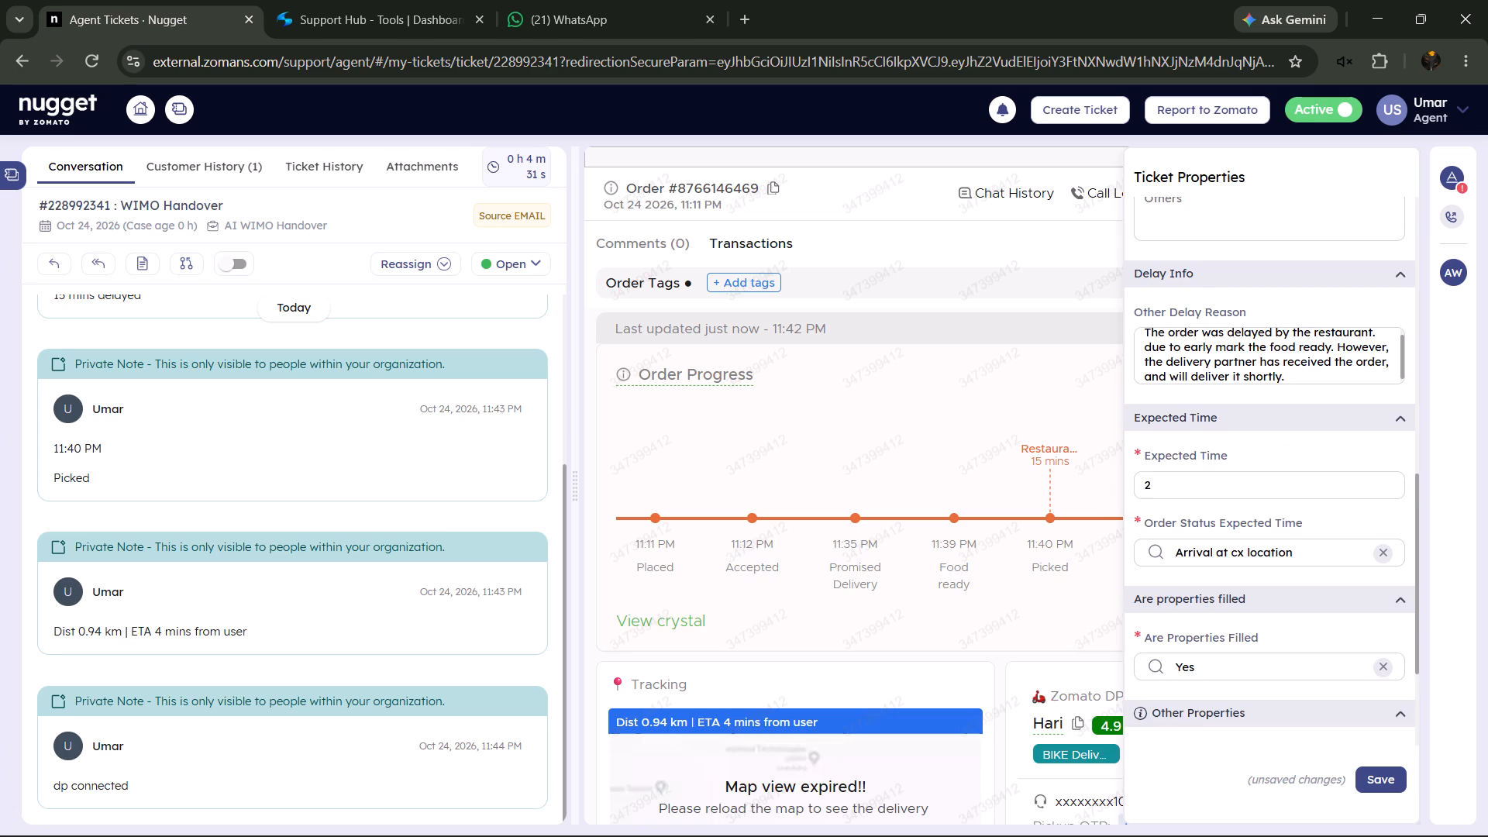
pyautogui.scroll(-1, 1300, 549)
pyautogui.click(1375, 772)
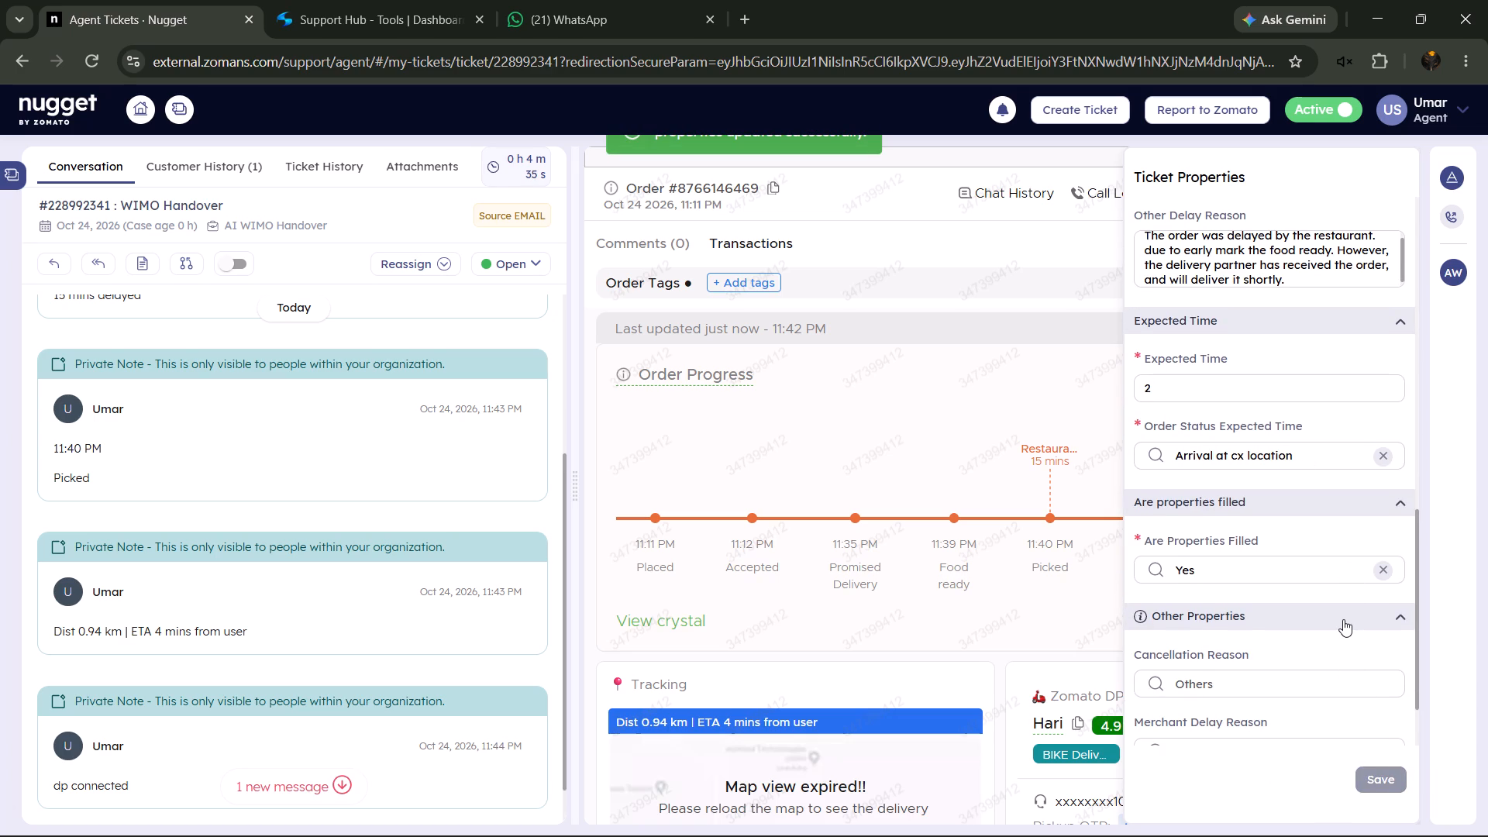
pyautogui.click(784, 663)
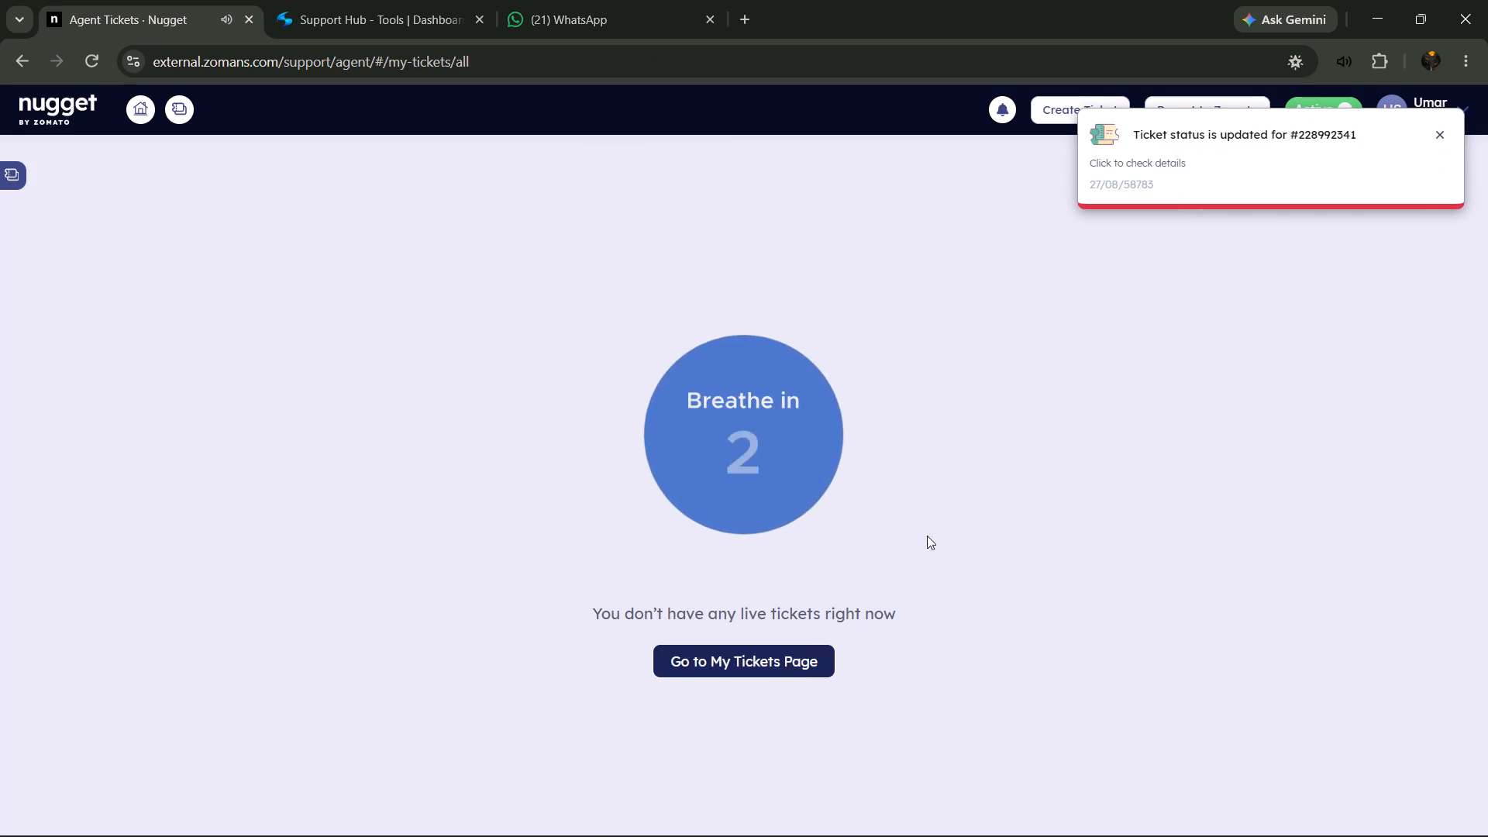
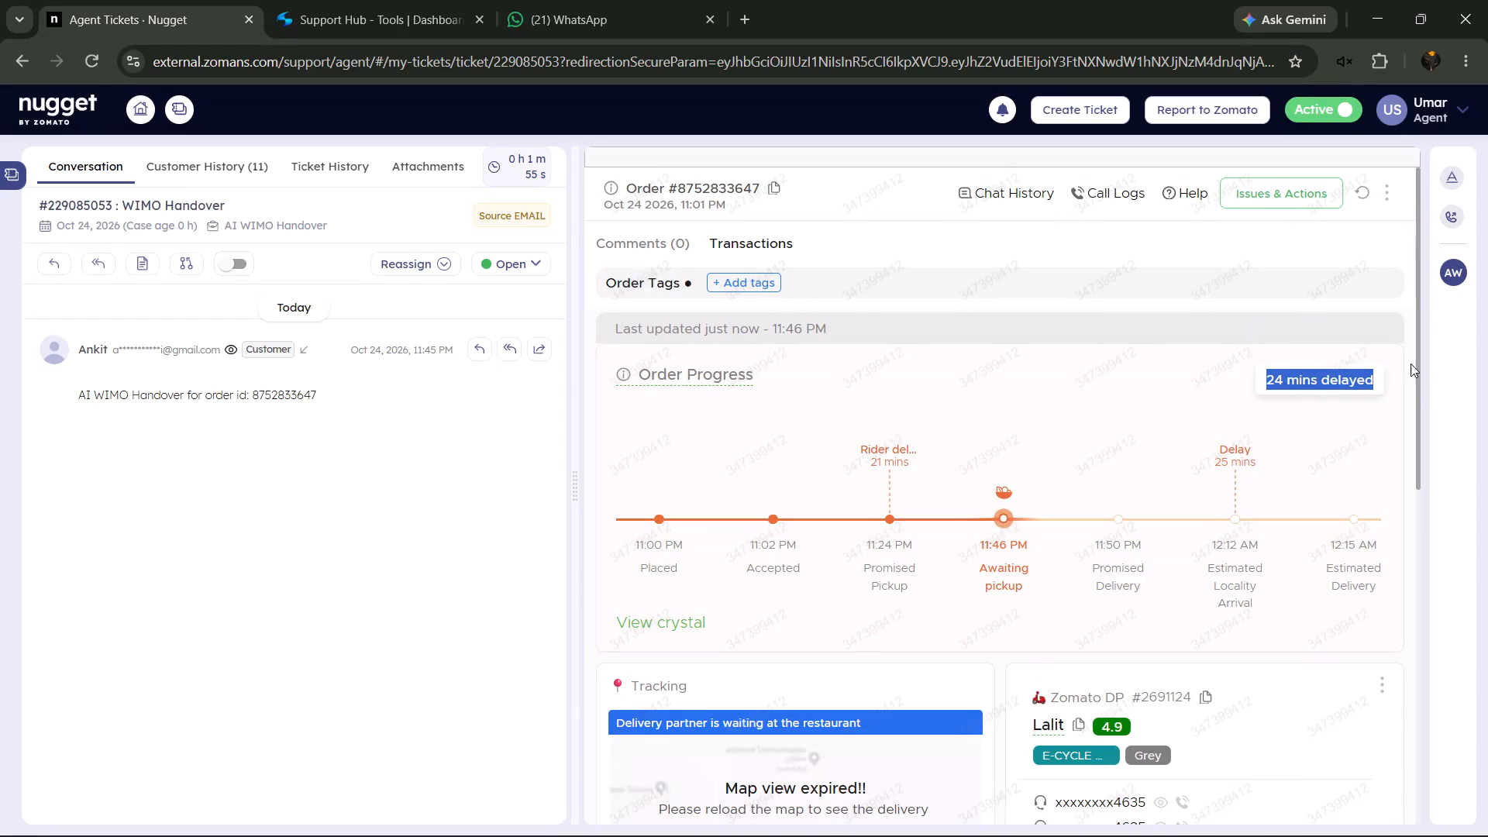
# Copy the order's delay label and add it as a private note reading "24 mins delayed".
pyautogui.rightClick(1312, 383)
pyautogui.click(1087, 411)
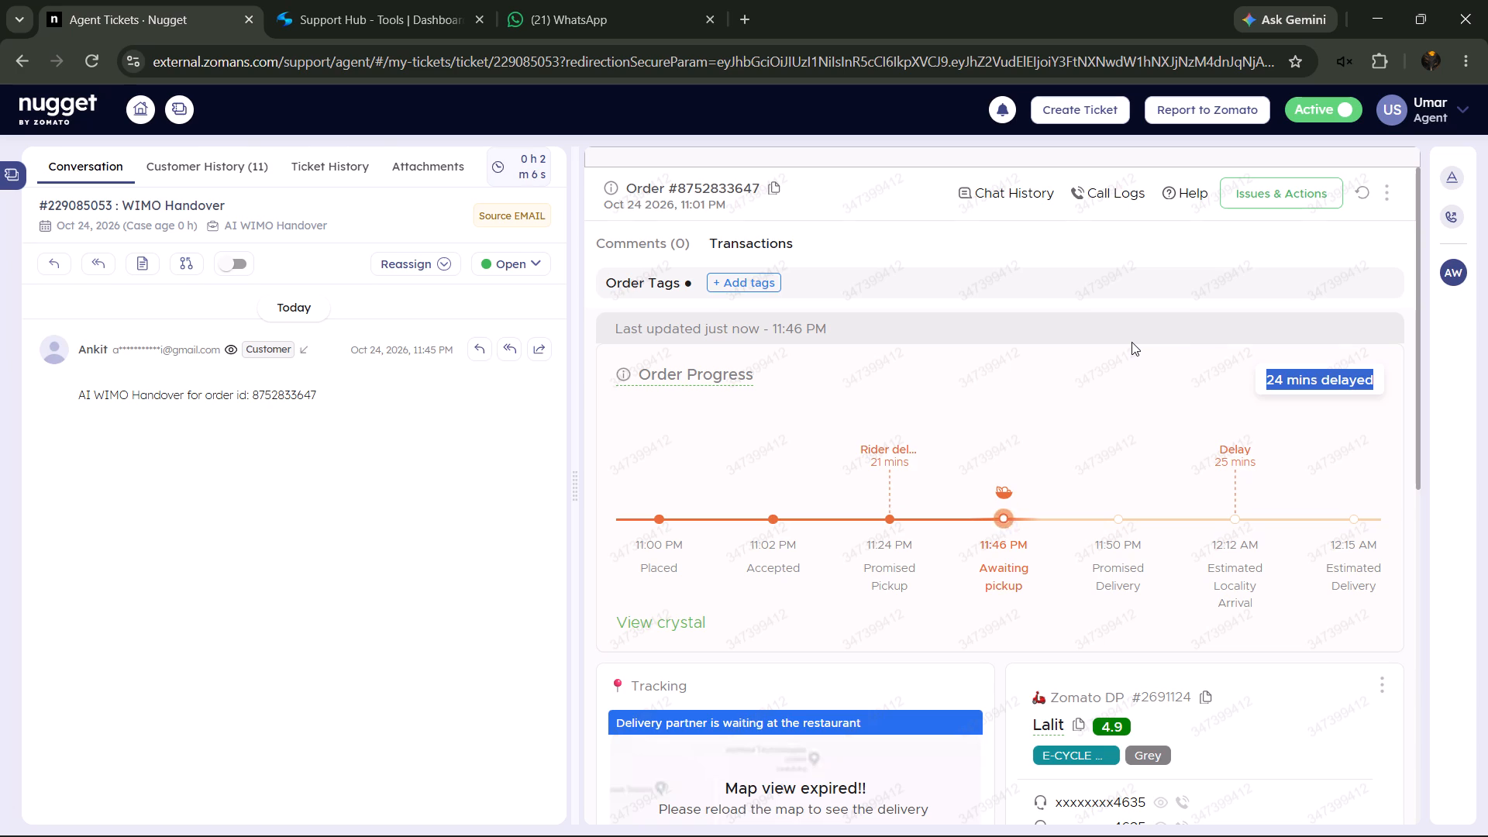
pyautogui.rightClick(1319, 367)
pyautogui.click(1104, 389)
pyautogui.click(152, 272)
pyautogui.rightClick(789, 445)
pyautogui.click(899, 592)
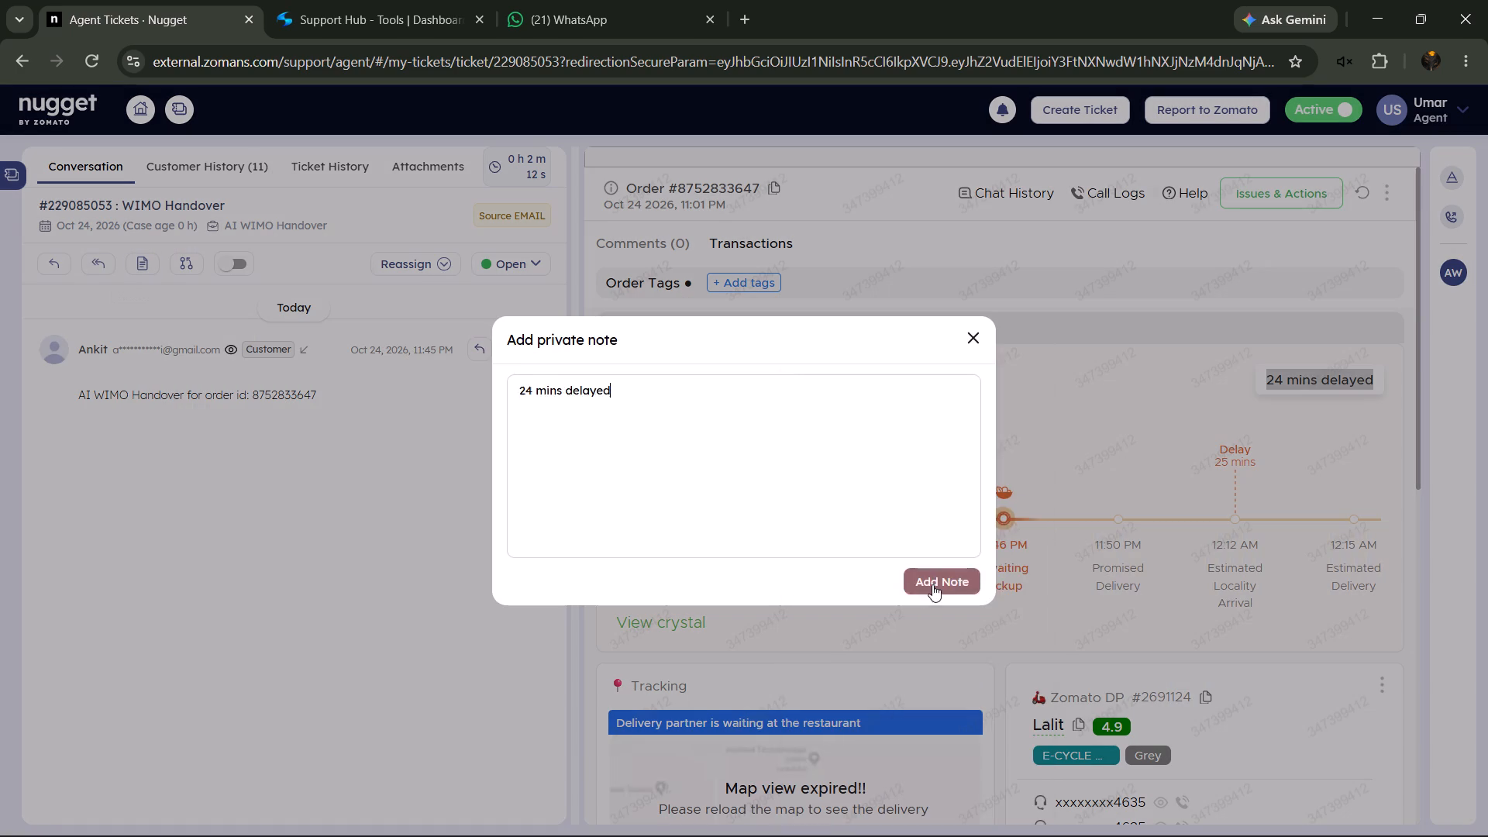
pyautogui.click(933, 584)
# Refresh the order details and copy the current "11:47 PM Awaiting pickup" status from the order progress timeline.
pyautogui.click(1363, 191)
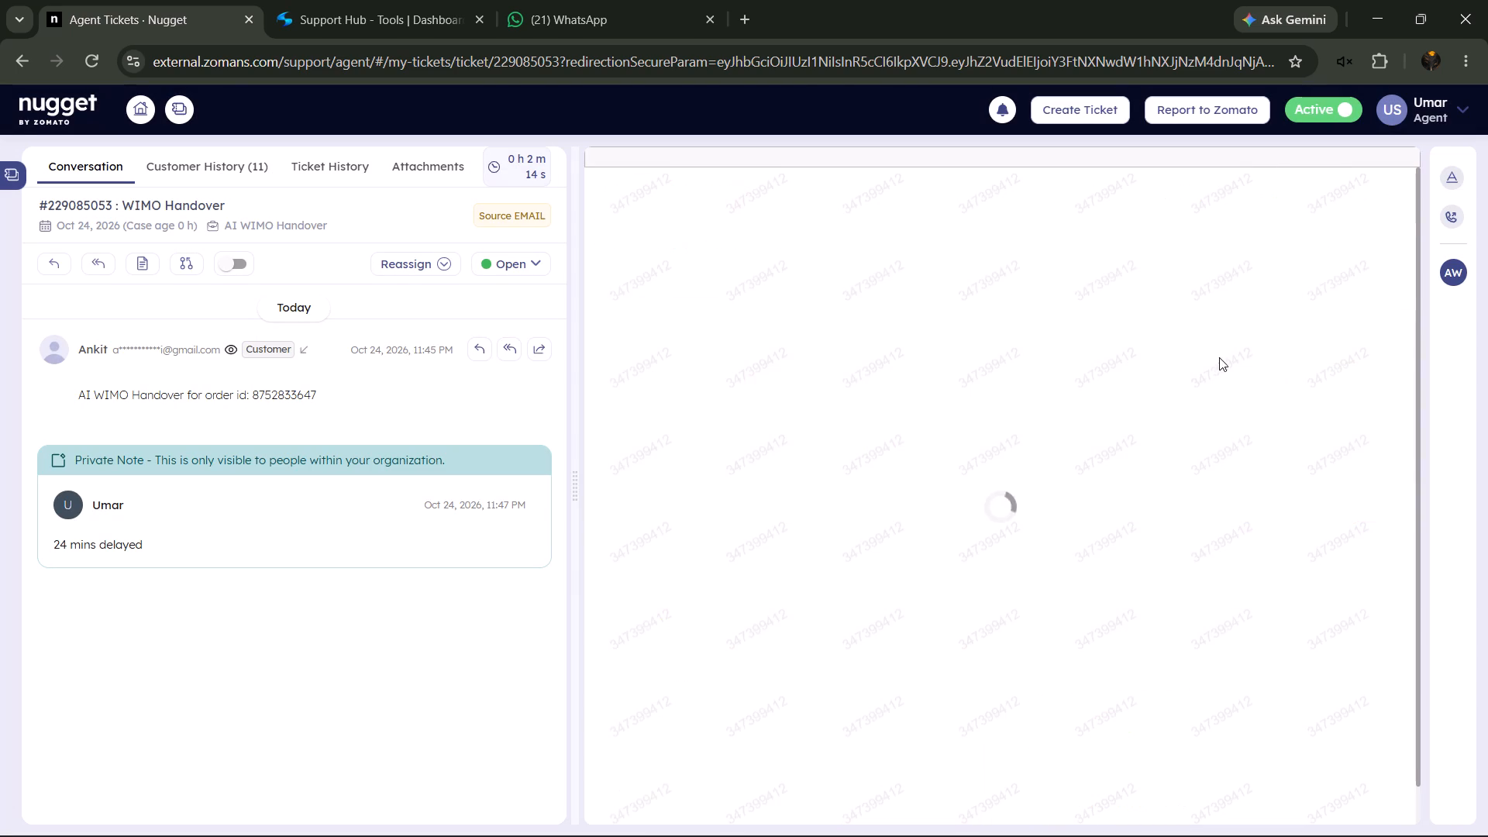
pyautogui.moveTo(947, 535); pyautogui.dragTo(1032, 601)
pyautogui.rightClick(1021, 581)
pyautogui.click(1083, 294)
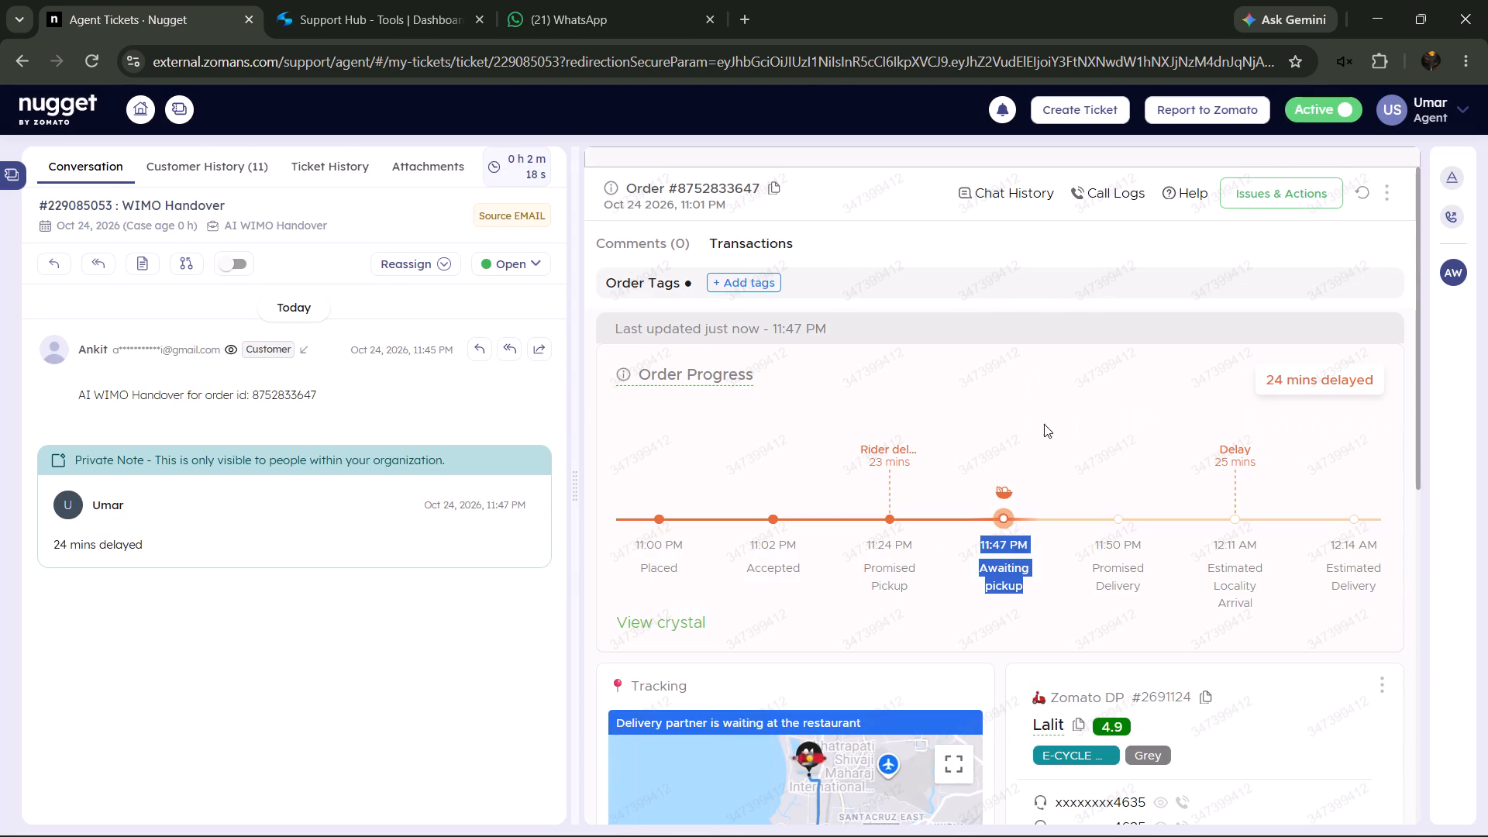
pyautogui.rightClick(1014, 547)
pyautogui.click(1087, 274)
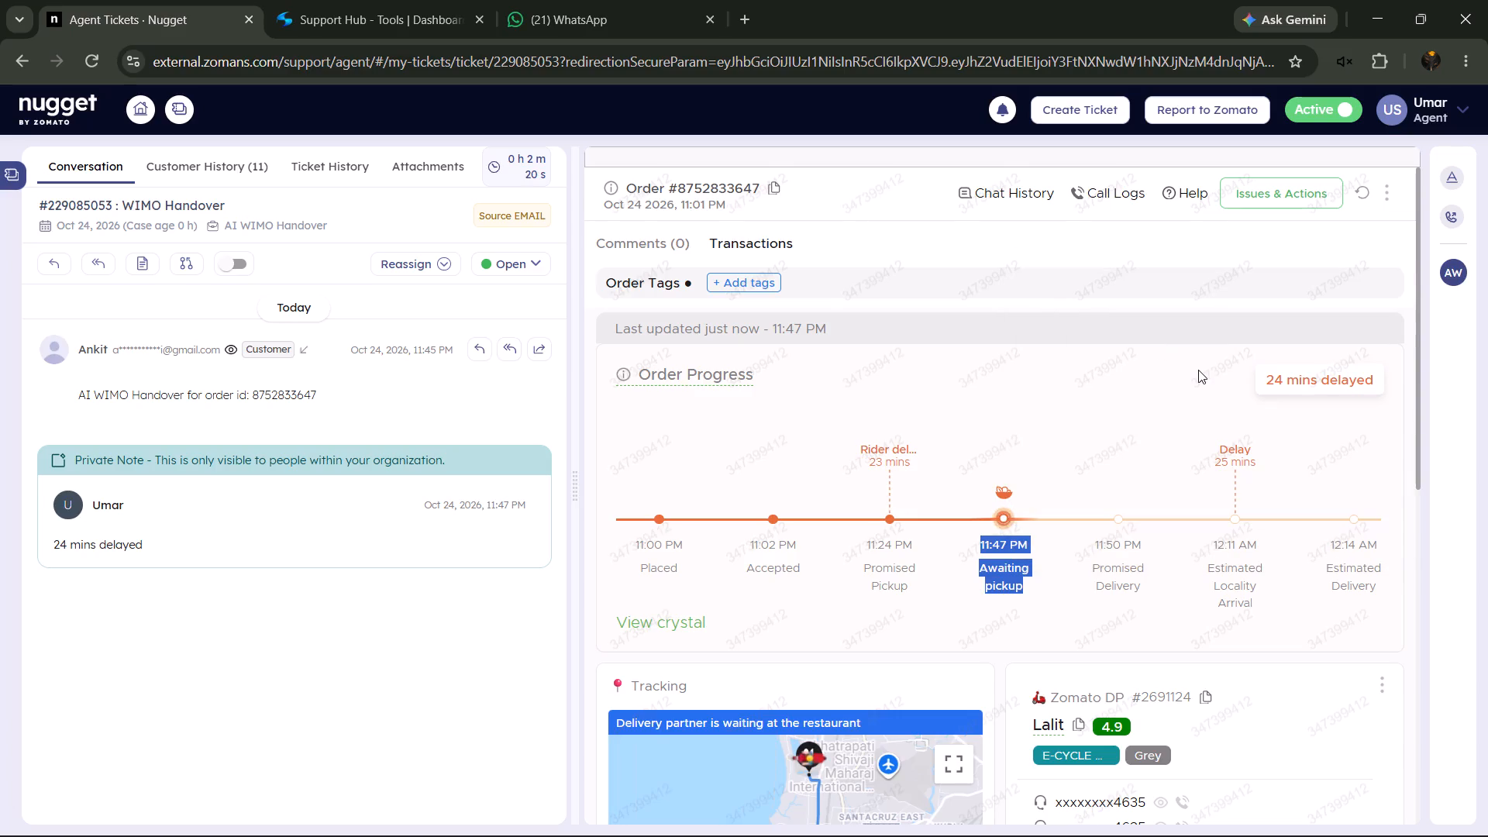
# Request a callback to connect with the delivery partner on the first listed number.
pyautogui.scroll(-2, 1198, 370)
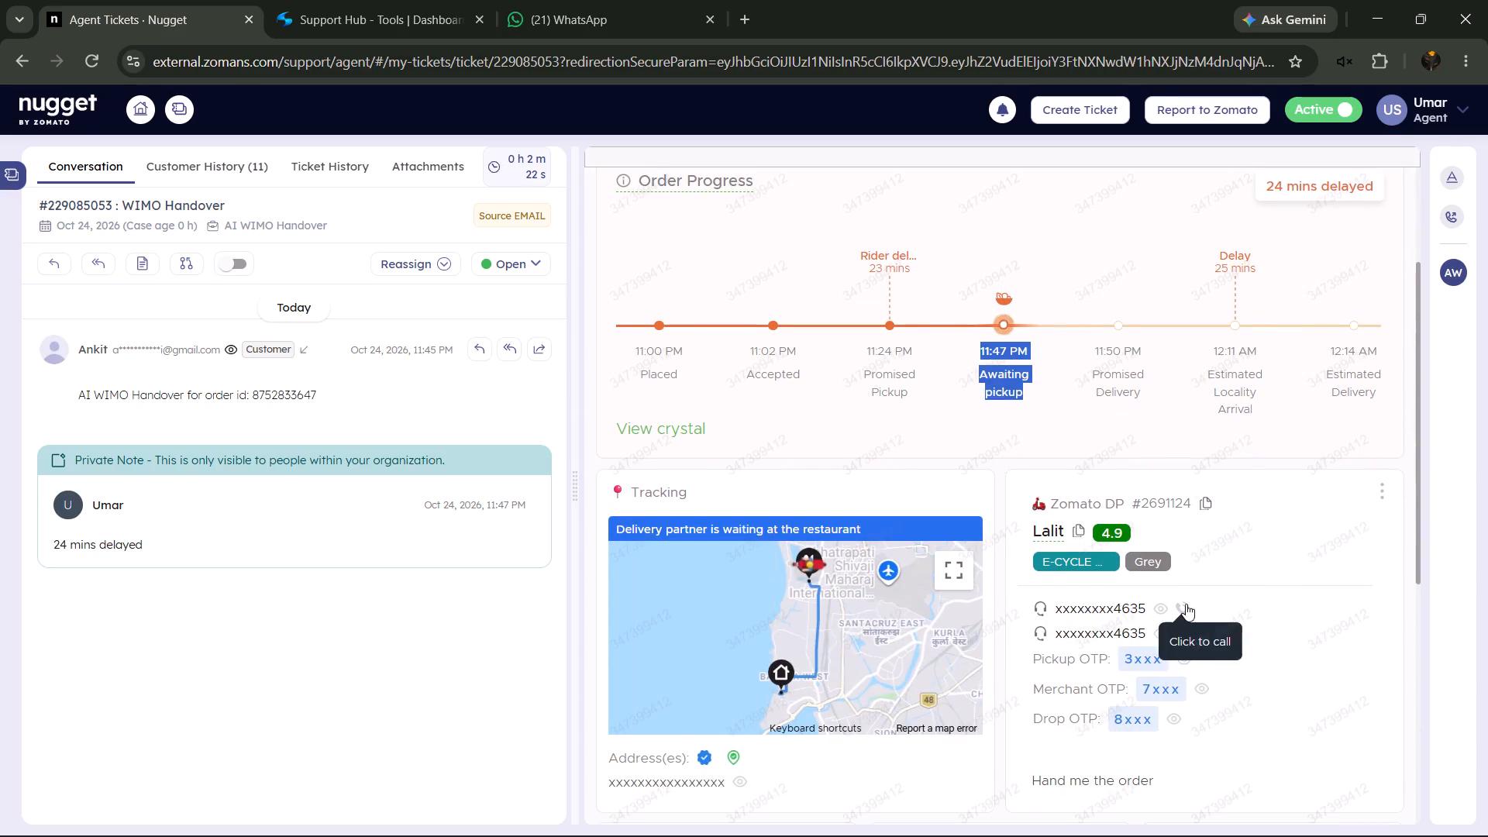
pyautogui.click(1186, 604)
pyautogui.click(1344, 605)
# Add a private note with the copied "11:47 PM Awaiting pickup" status.
pyautogui.click(140, 259)
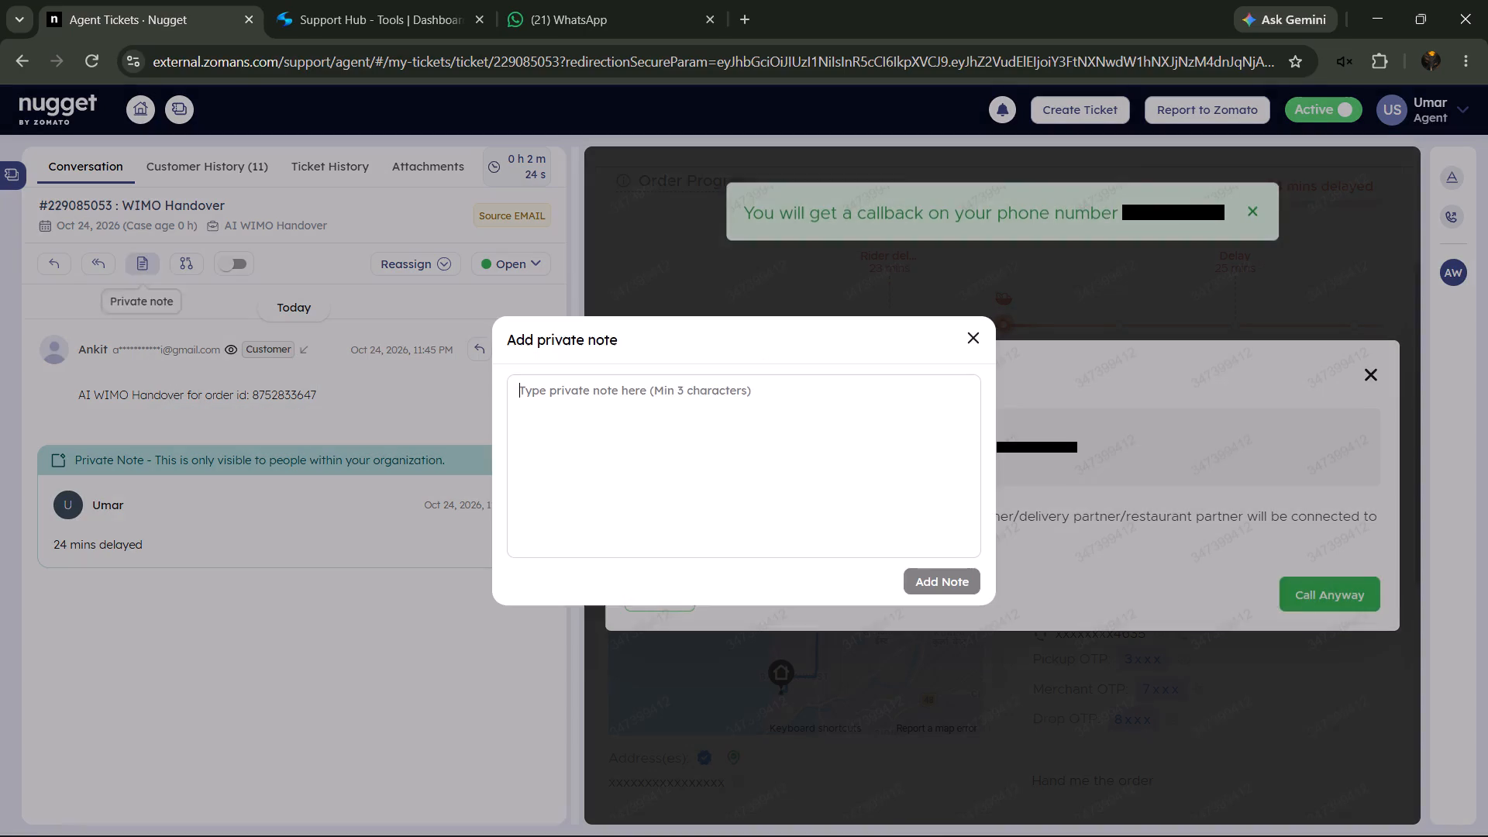
pyautogui.rightClick(653, 440)
pyautogui.click(763, 571)
pyautogui.click(954, 574)
# Copy the tracking status "Delivery partner is waiting at the restaurant" and add it as a private note.
pyautogui.moveTo(881, 529); pyautogui.dragTo(606, 520)
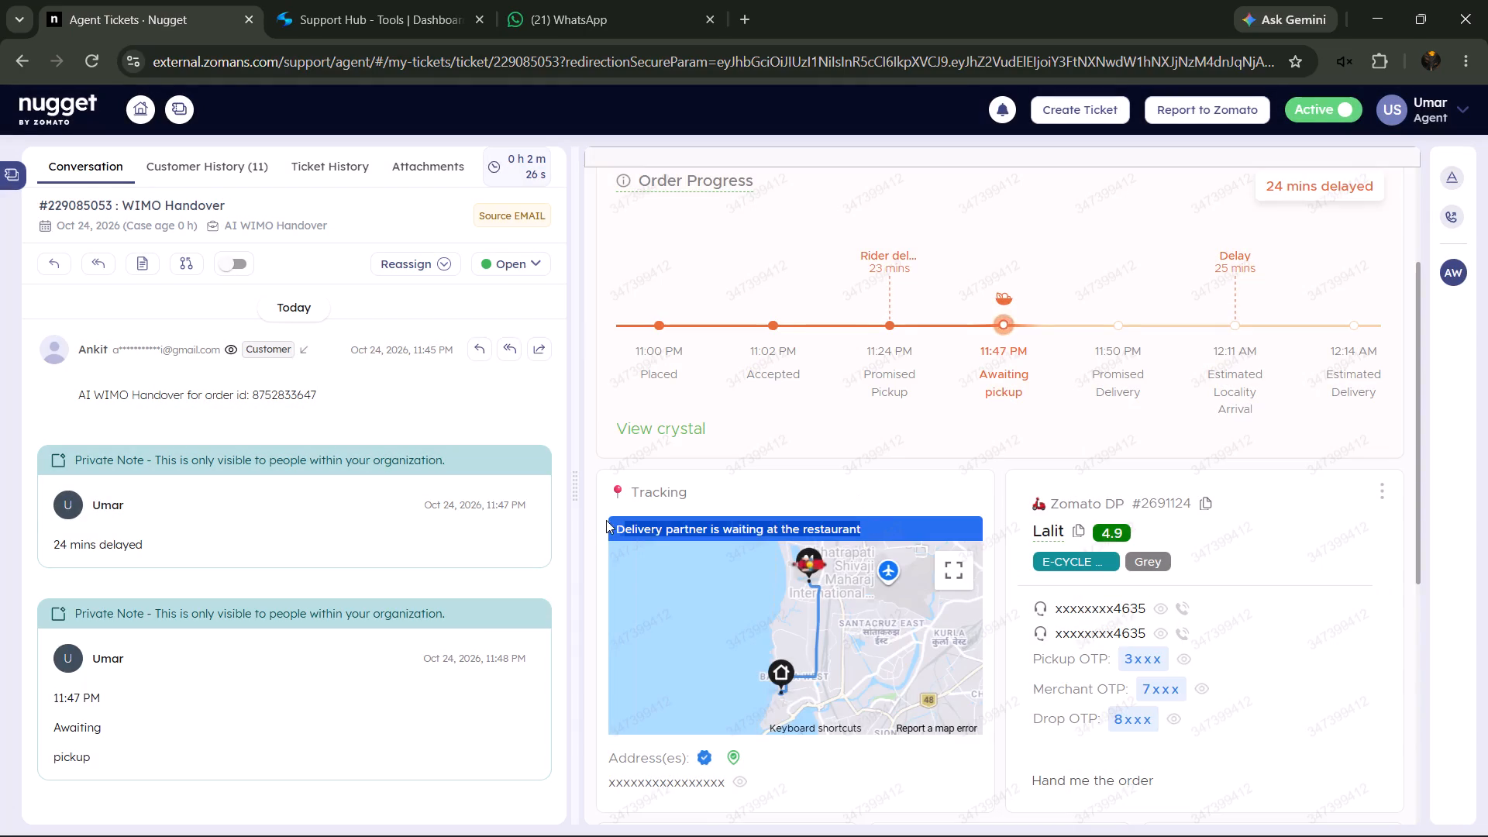
pyautogui.moveTo(606, 520); pyautogui.dragTo(604, 520)
pyautogui.rightClick(668, 536)
pyautogui.click(732, 560)
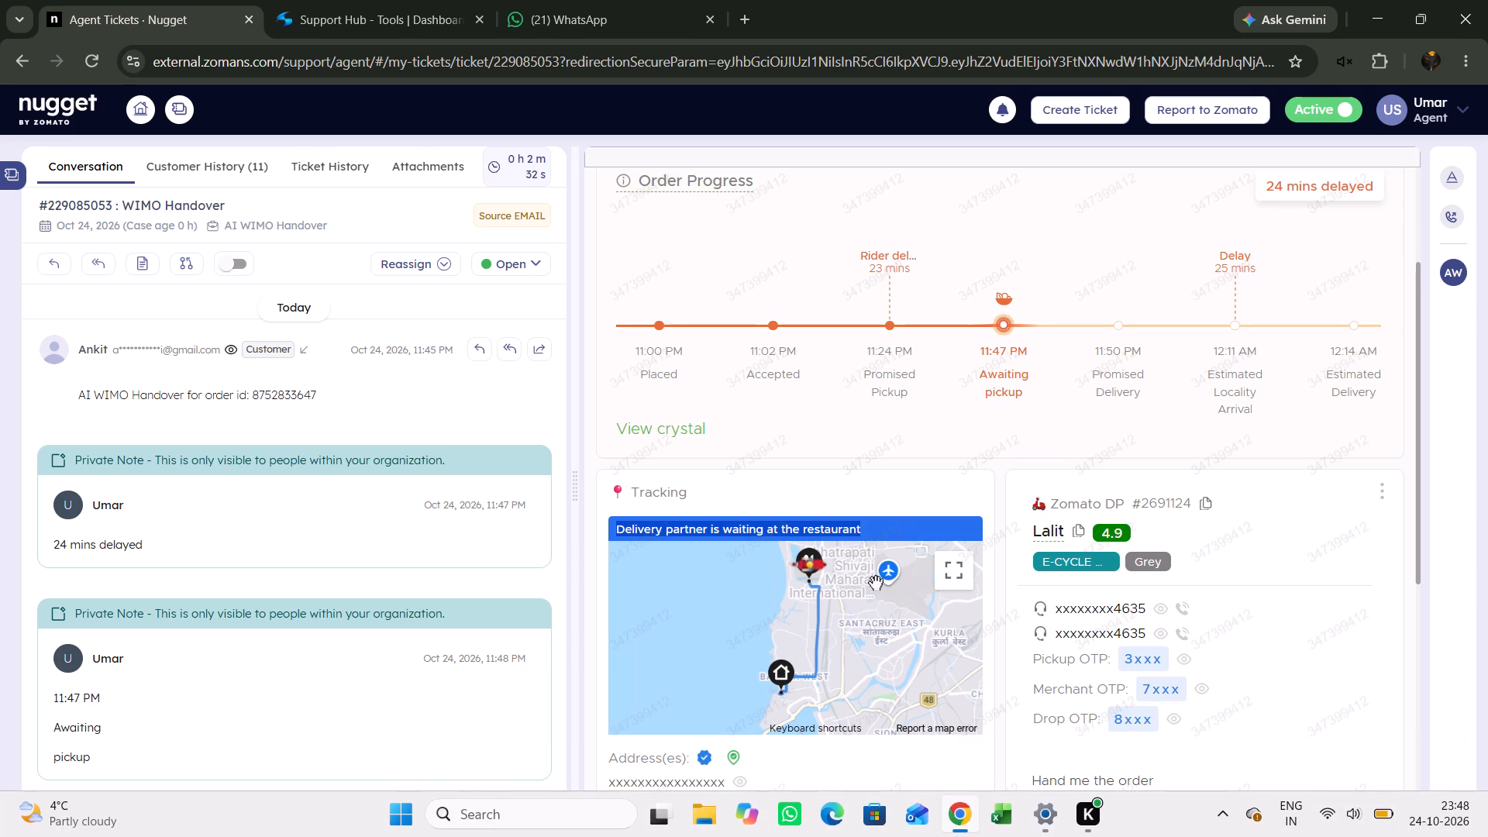
pyautogui.rightClick(808, 520)
pyautogui.click(908, 545)
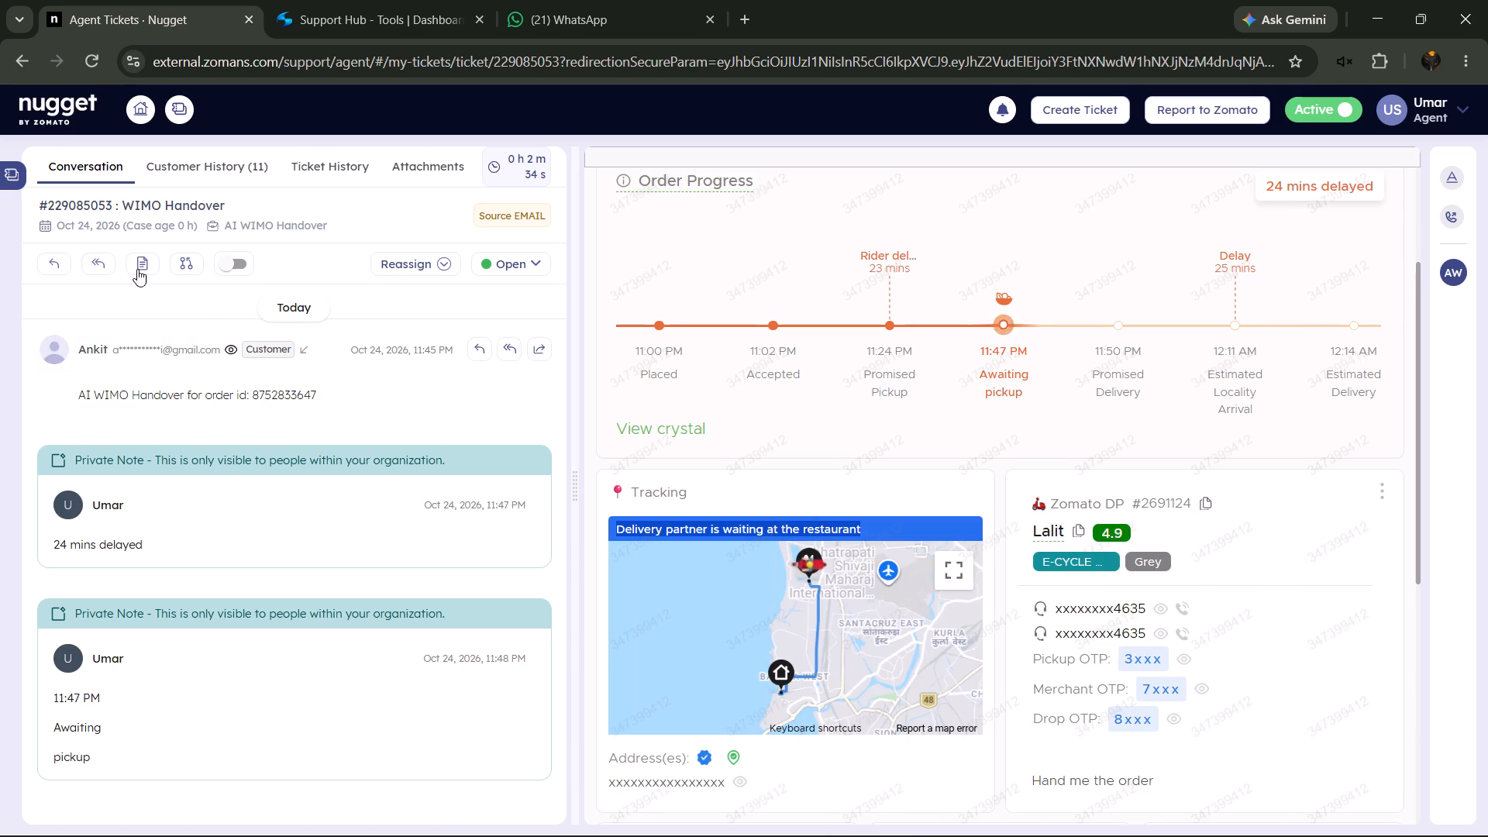
pyautogui.click(137, 268)
pyautogui.rightClick(732, 415)
pyautogui.click(873, 577)
pyautogui.click(951, 577)
# Refresh the order details and open the extra options of the delivery partner's card.
pyautogui.scroll(4, 1333, 562)
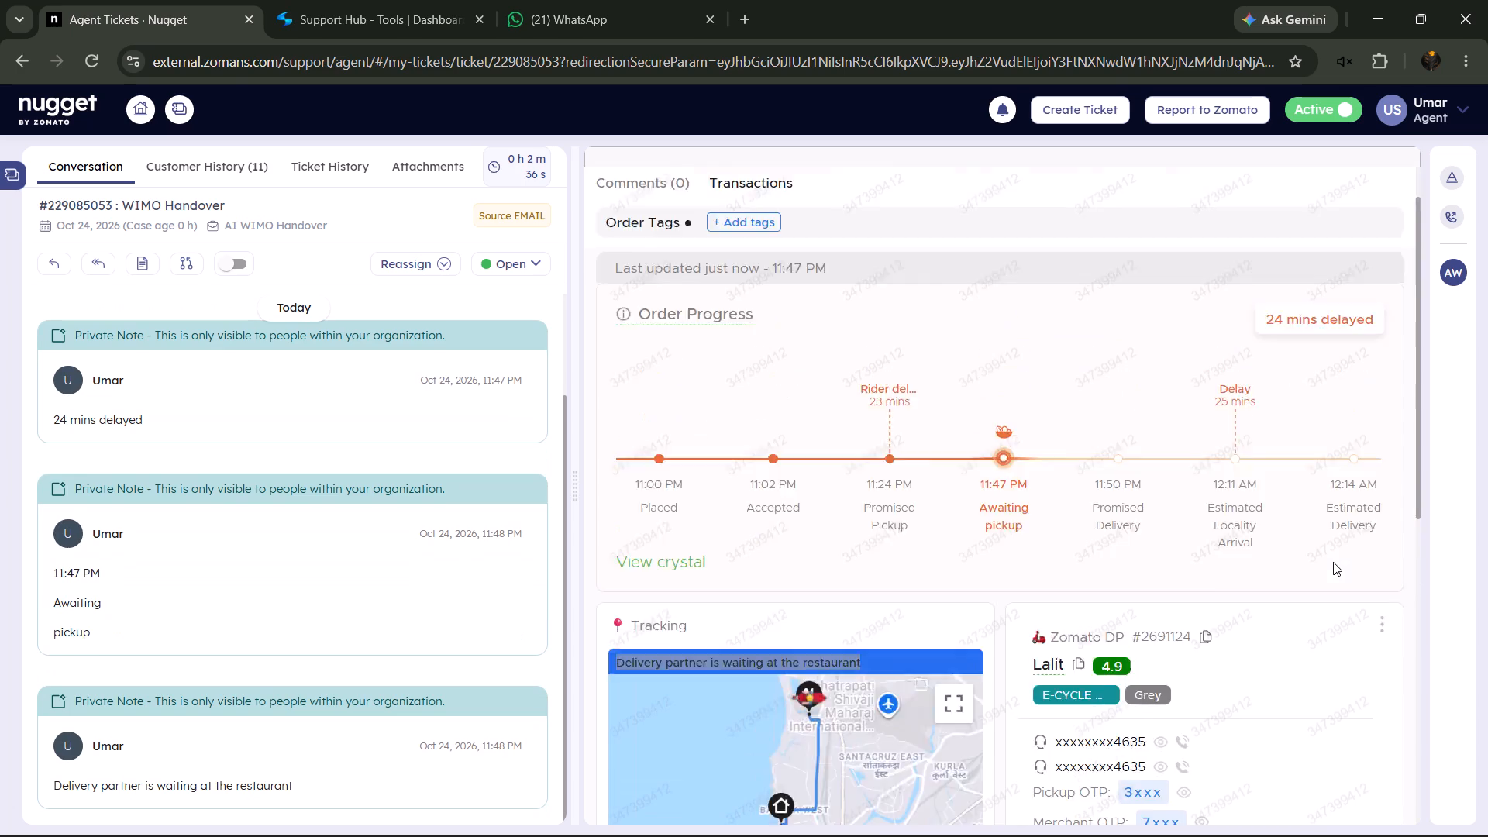
pyautogui.click(1362, 196)
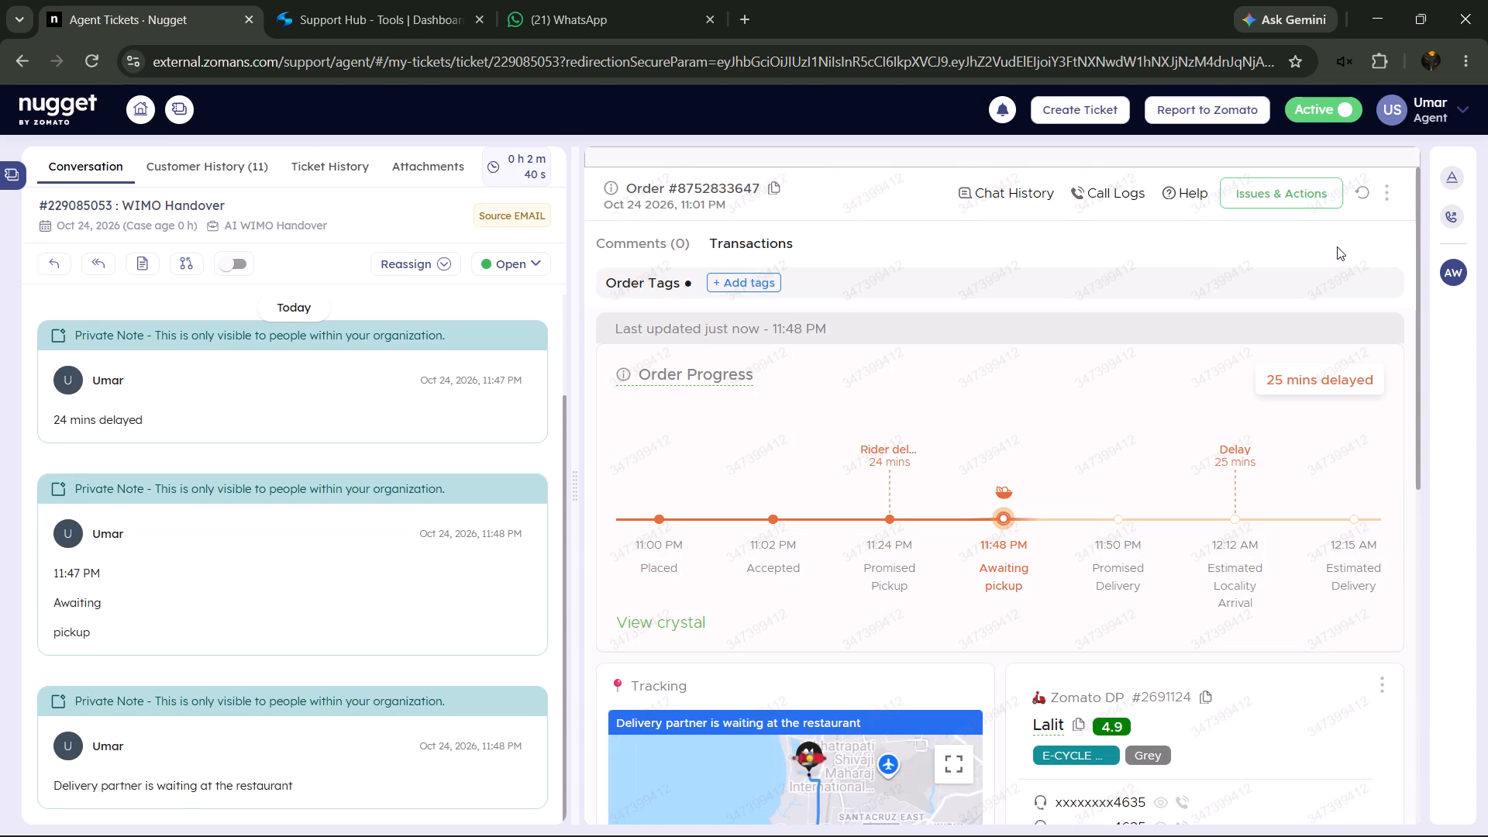
pyautogui.scroll(-1, 1381, 243)
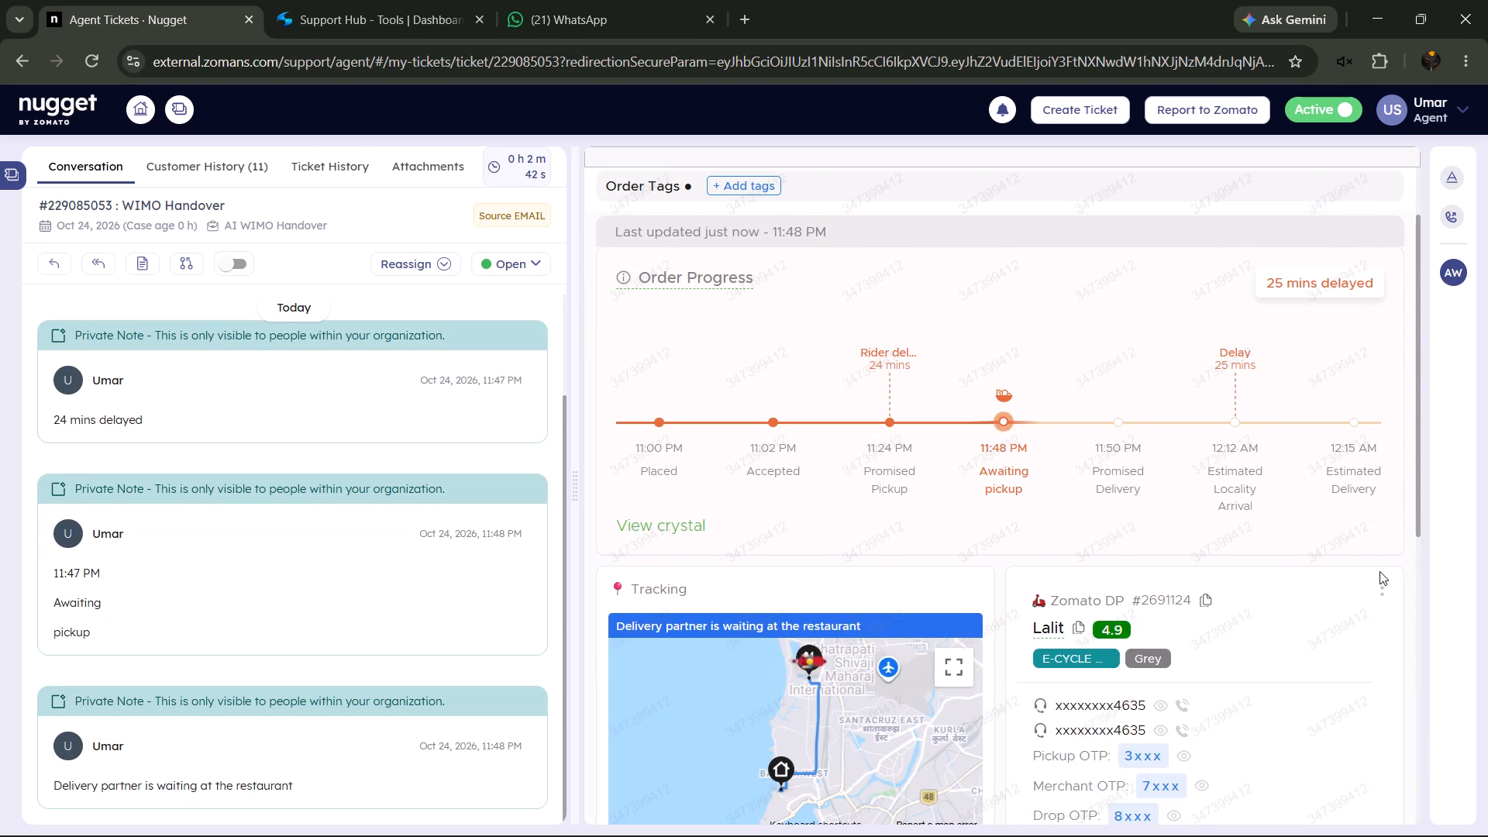
pyautogui.click(1379, 577)
pyautogui.click(1323, 628)
pyautogui.click(1197, 281)
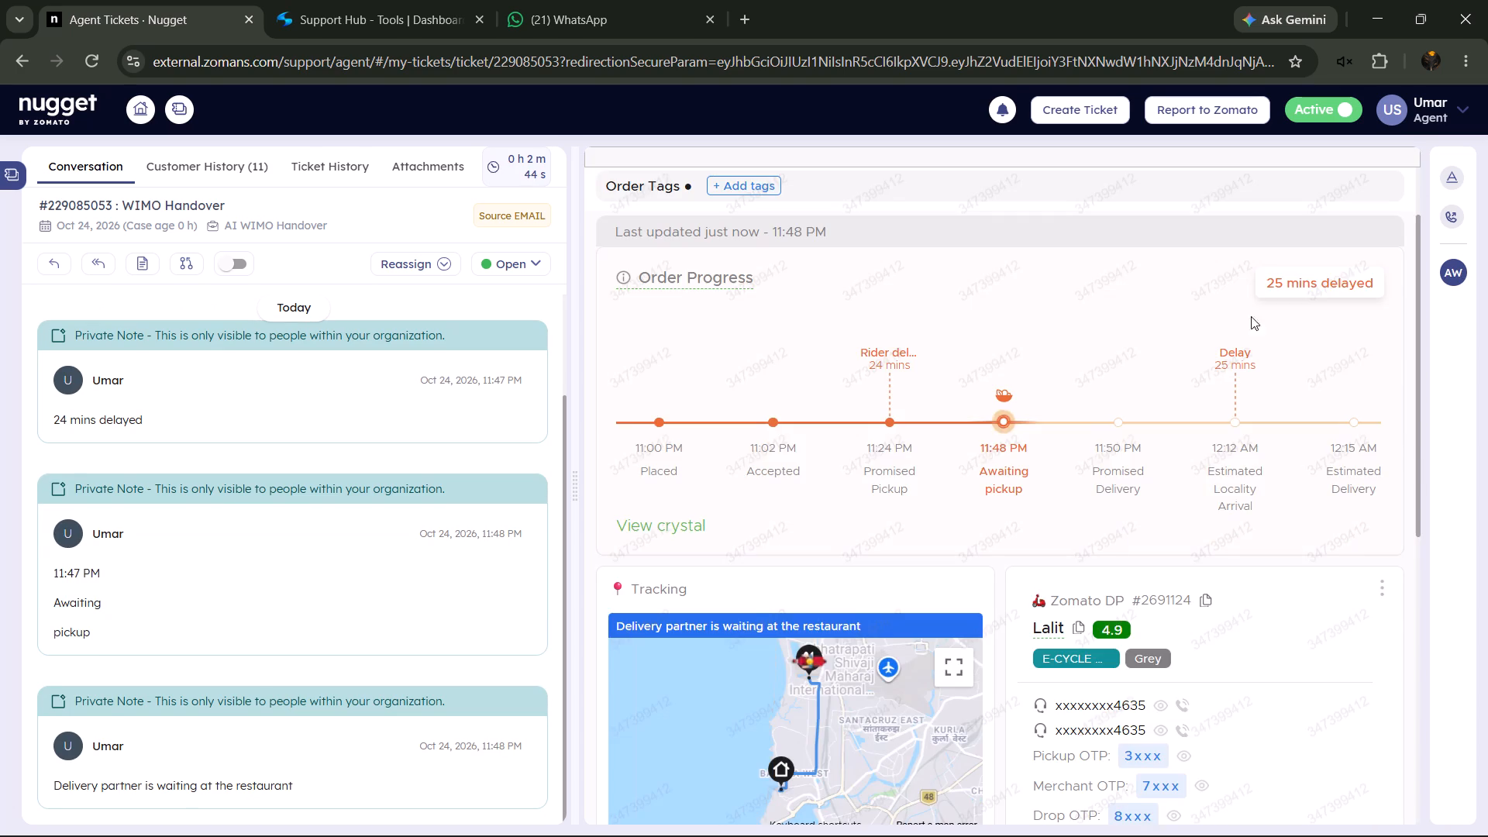
# In the ticket properties, set Can Order Be Delivered to Yes and Action to No Action, and pick a Lifeline Action.
pyautogui.scroll(4, 1314, 389)
pyautogui.click(1452, 184)
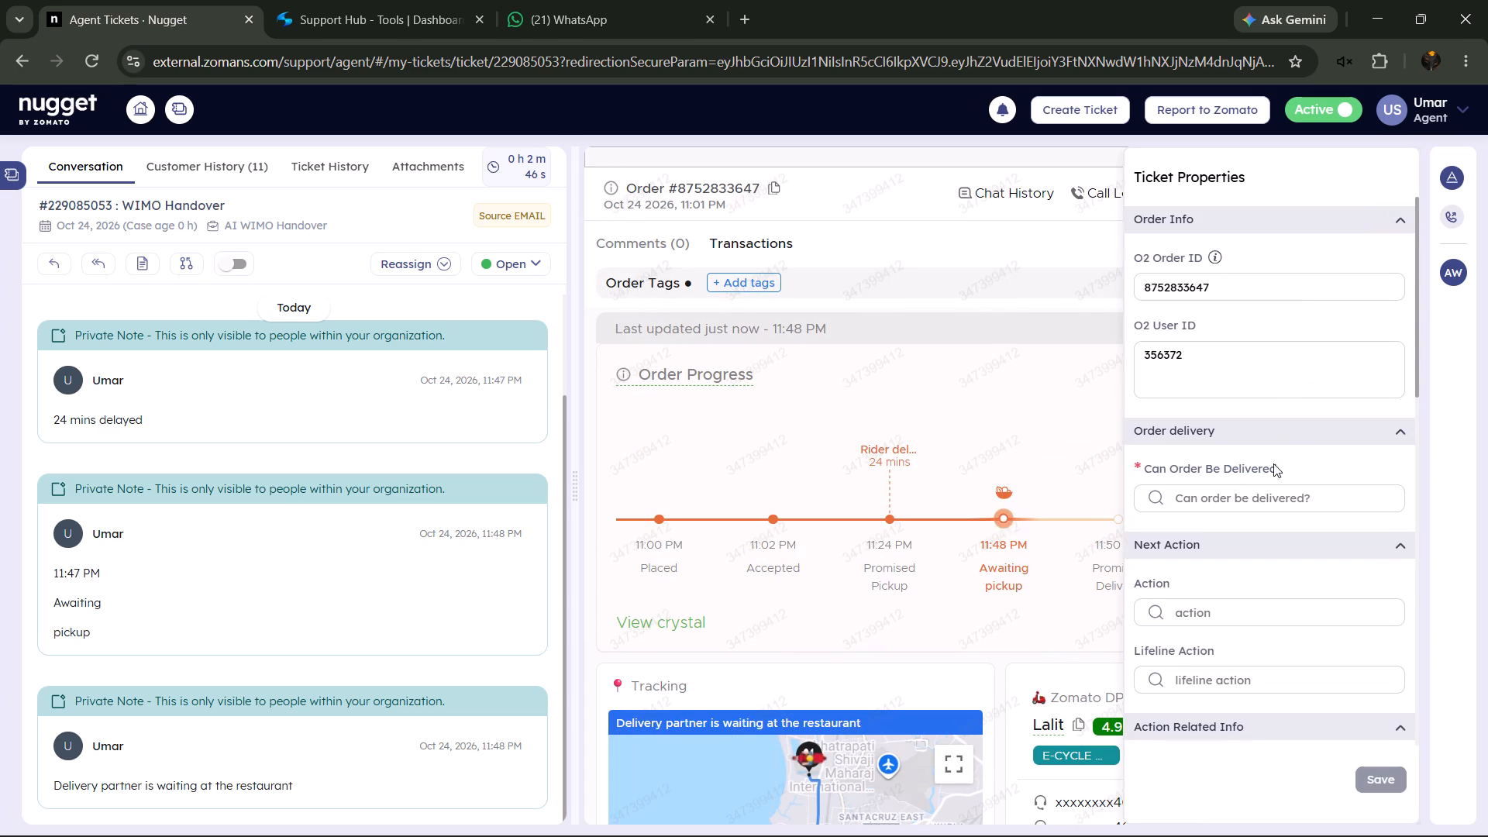
pyautogui.click(1262, 506)
pyautogui.click(1236, 525)
pyautogui.scroll(-3, 1299, 318)
pyautogui.click(1276, 325)
pyautogui.click(1249, 353)
pyautogui.click(1244, 389)
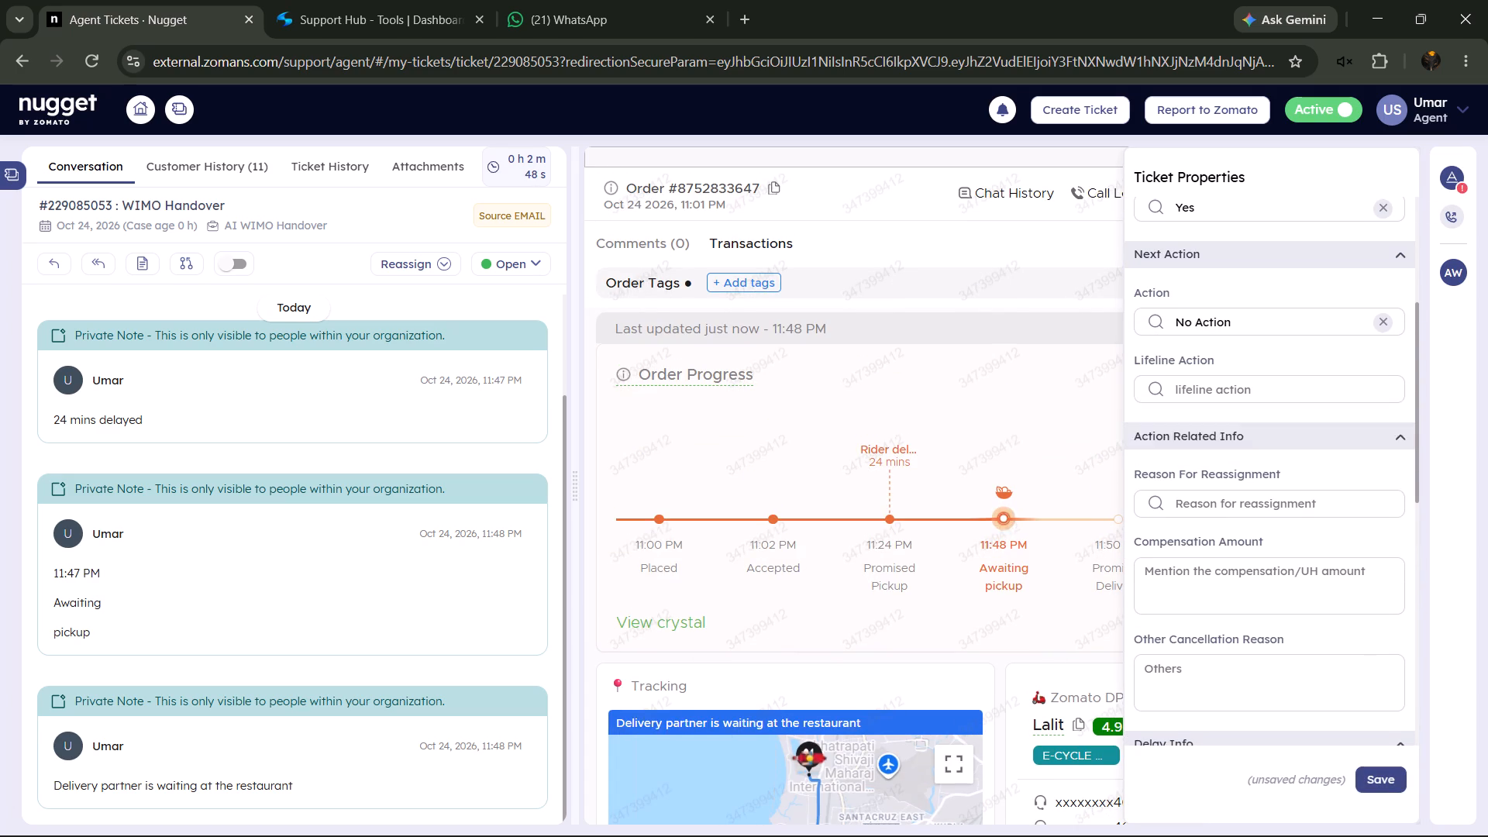
pyautogui.click(1235, 414)
# Set Are Properties Filled to Yes and Order Status Expected Time to Preparation end.
pyautogui.scroll(-9, 1238, 417)
pyautogui.click(1269, 468)
pyautogui.click(1238, 501)
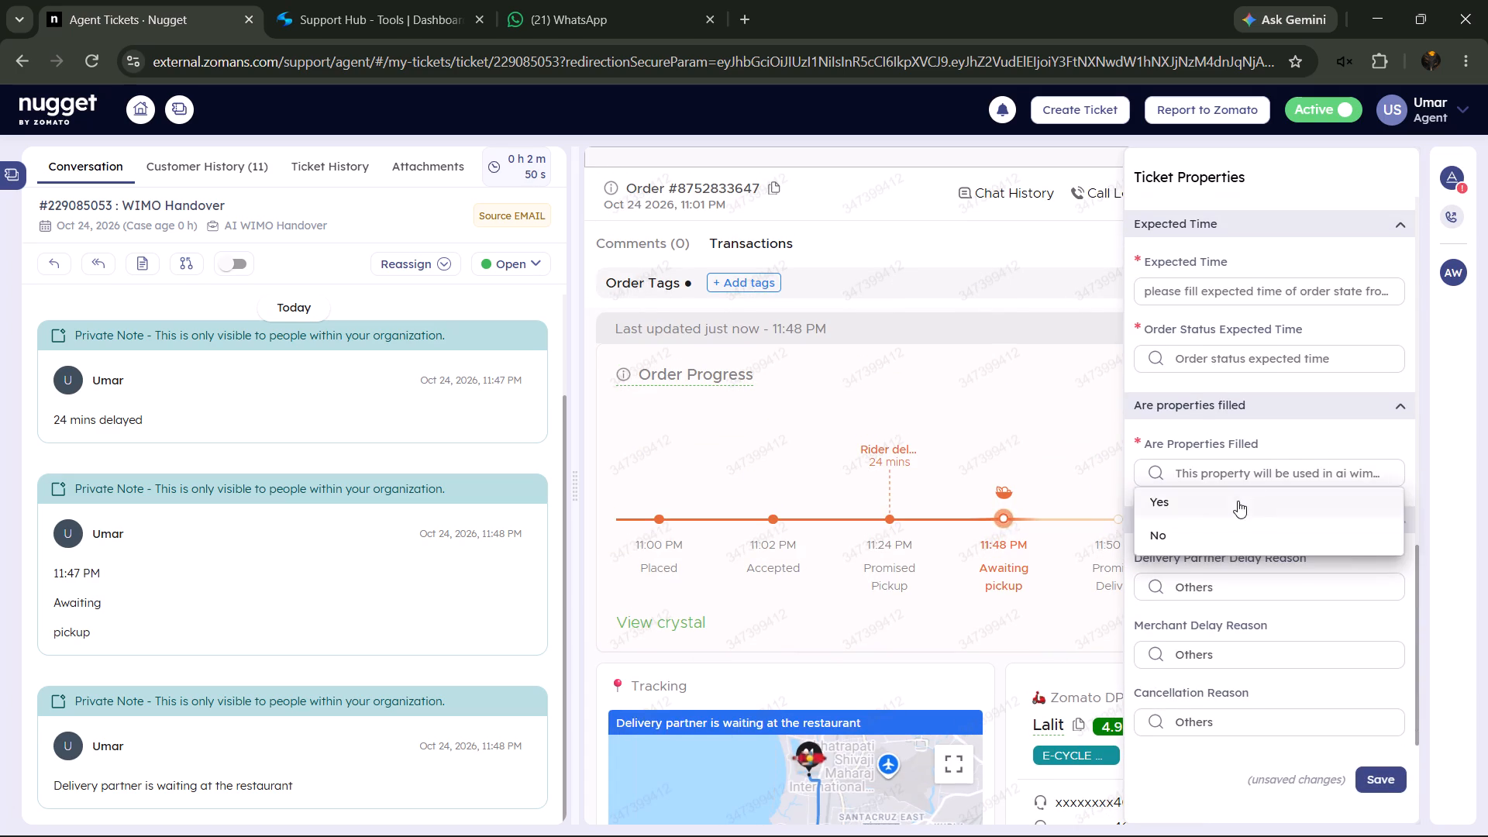
pyautogui.click(1272, 356)
pyautogui.click(1247, 391)
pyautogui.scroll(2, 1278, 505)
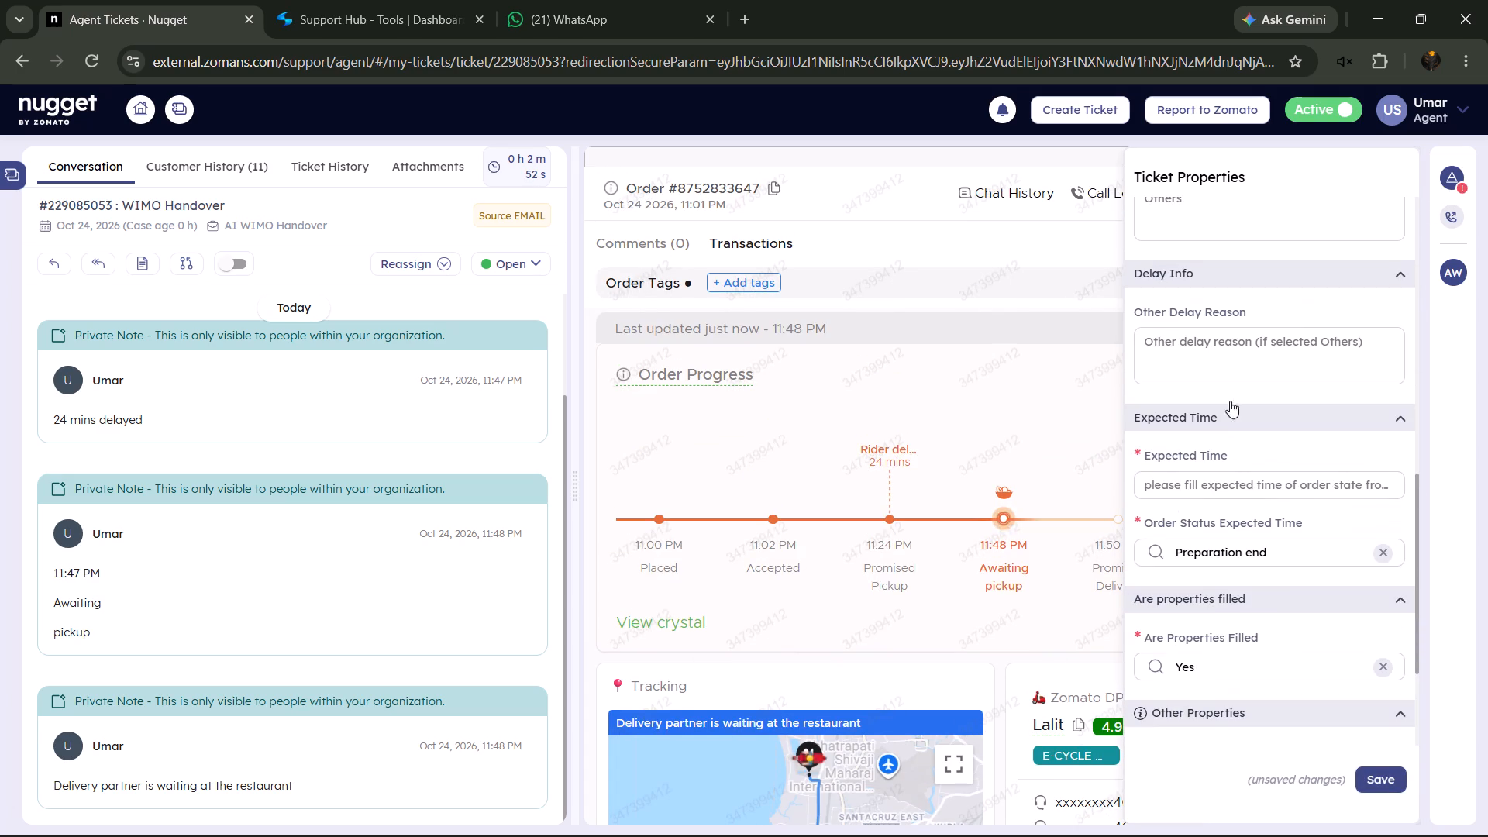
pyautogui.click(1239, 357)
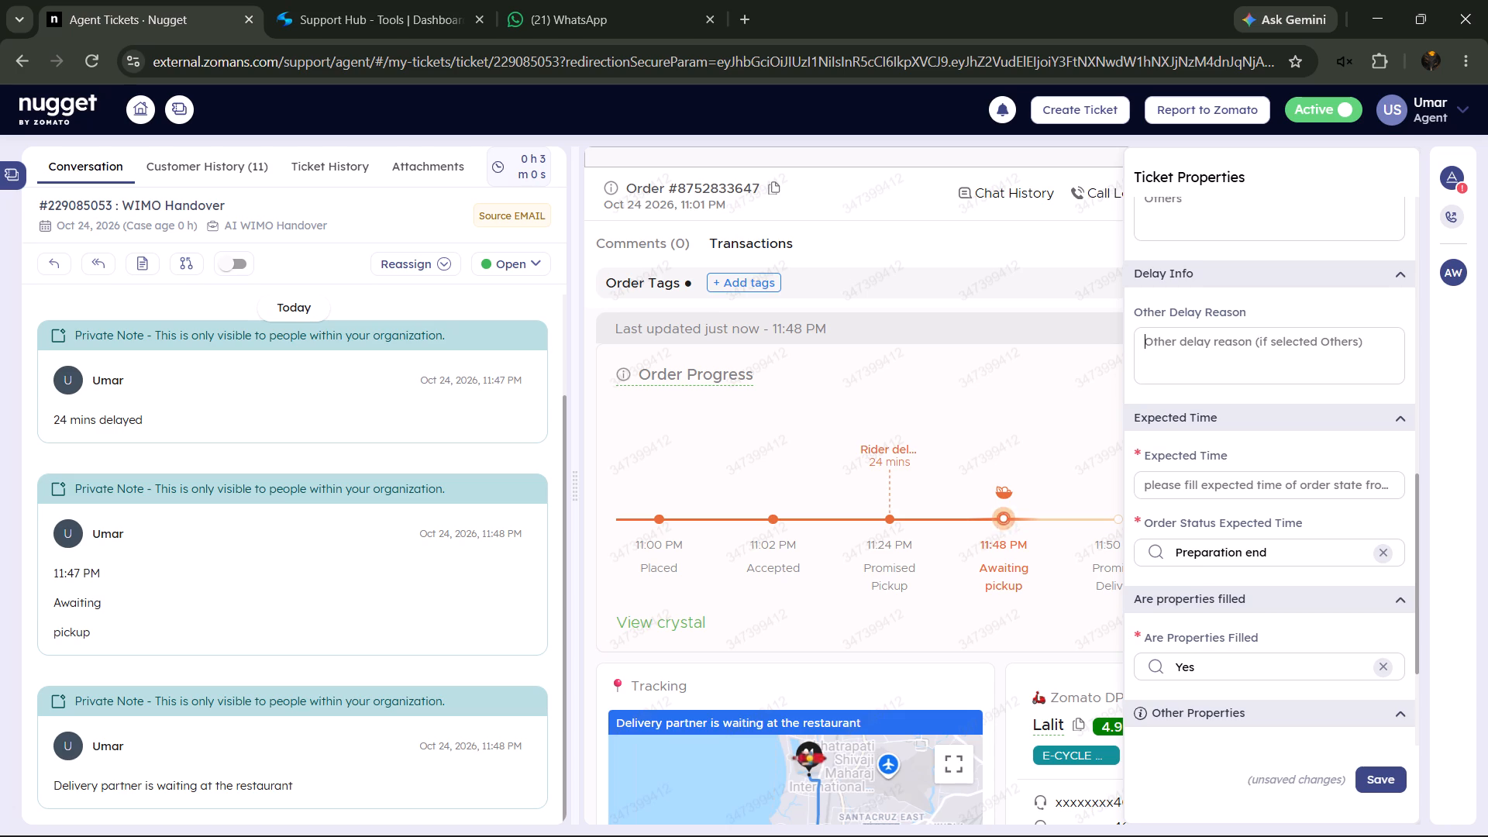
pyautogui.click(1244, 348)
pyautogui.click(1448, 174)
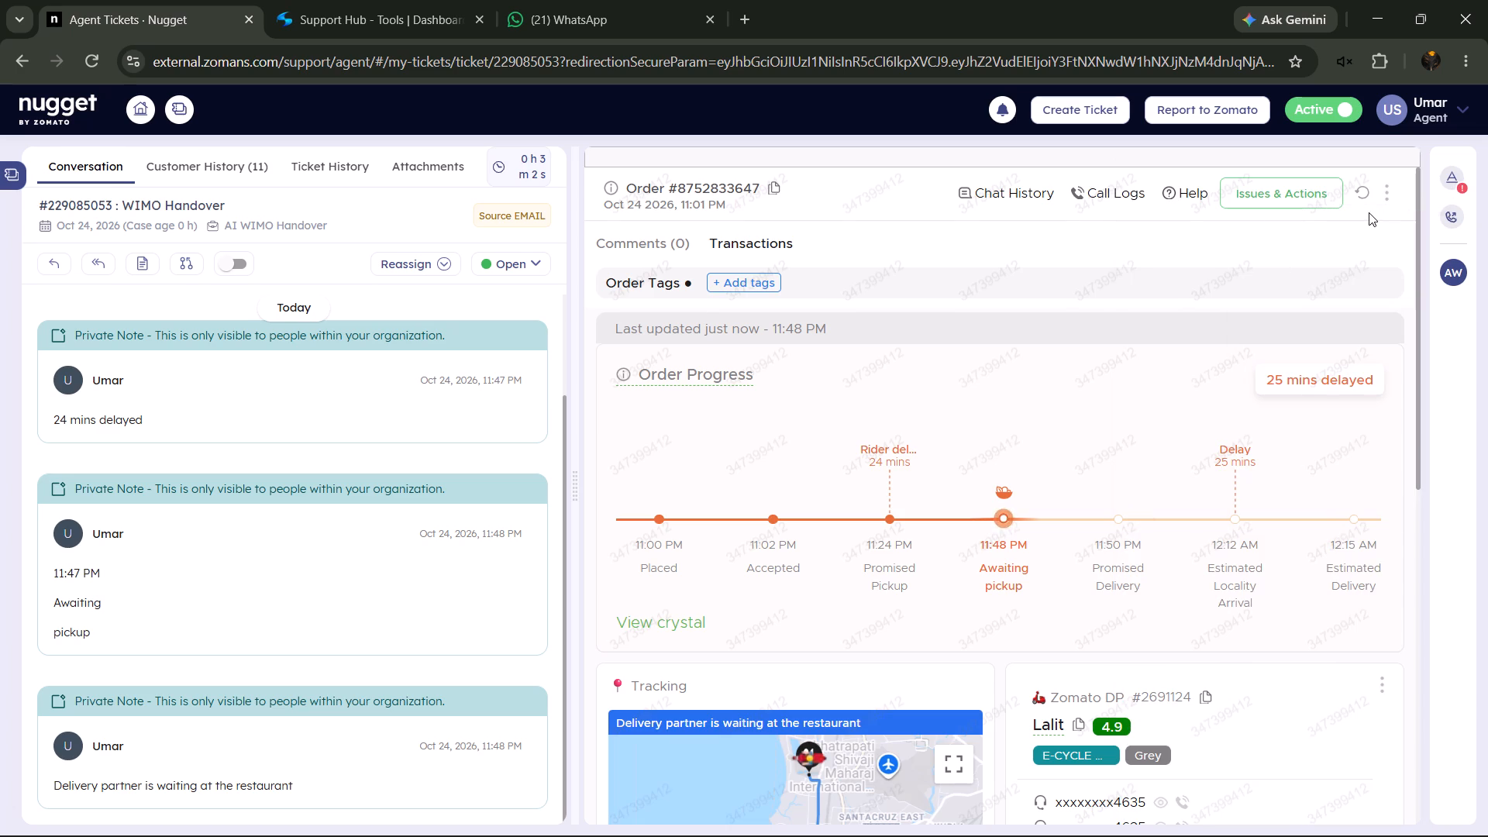
# Refresh the order details.
pyautogui.click(1364, 198)
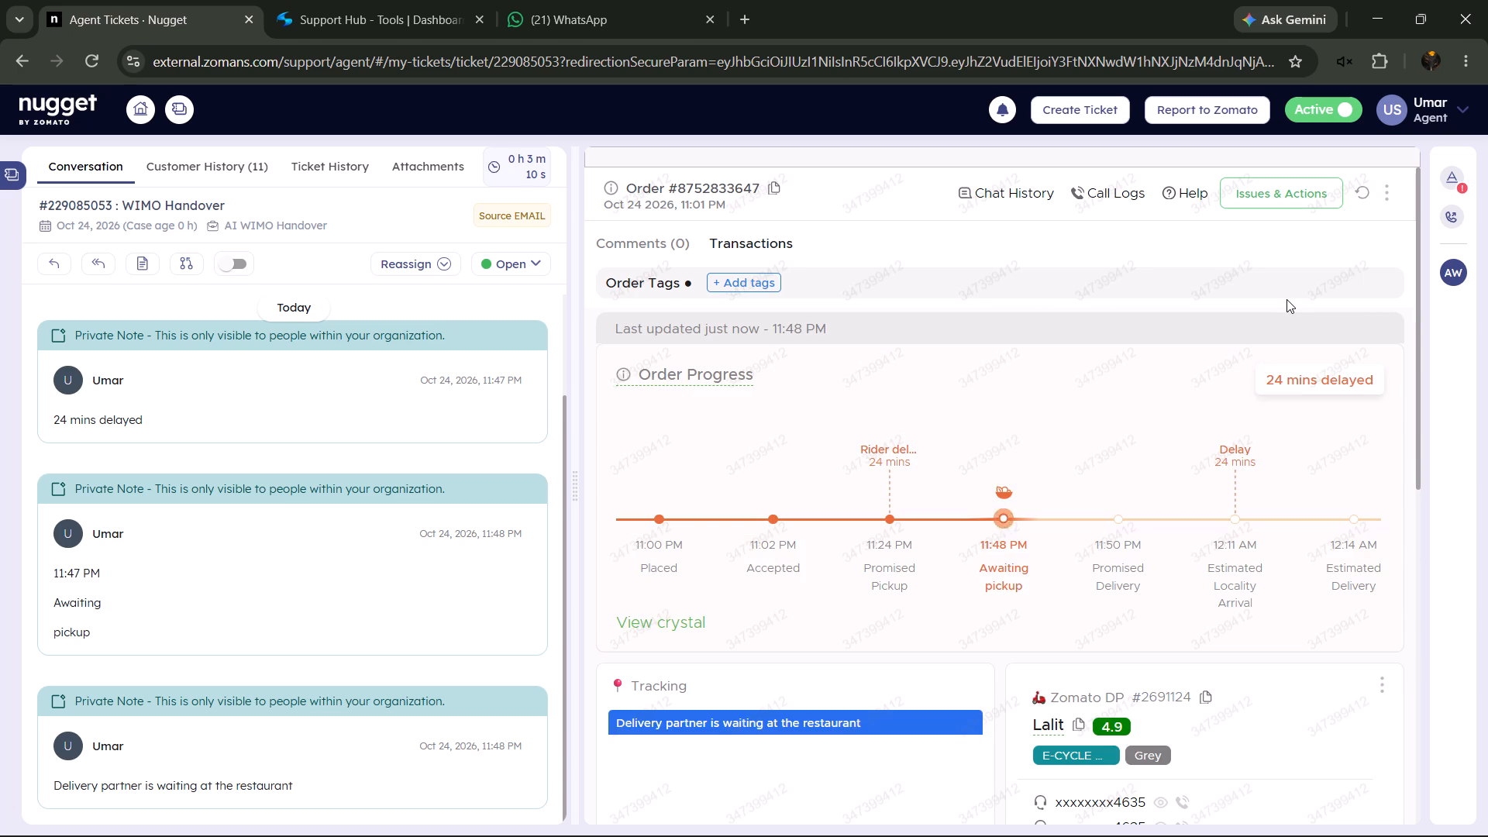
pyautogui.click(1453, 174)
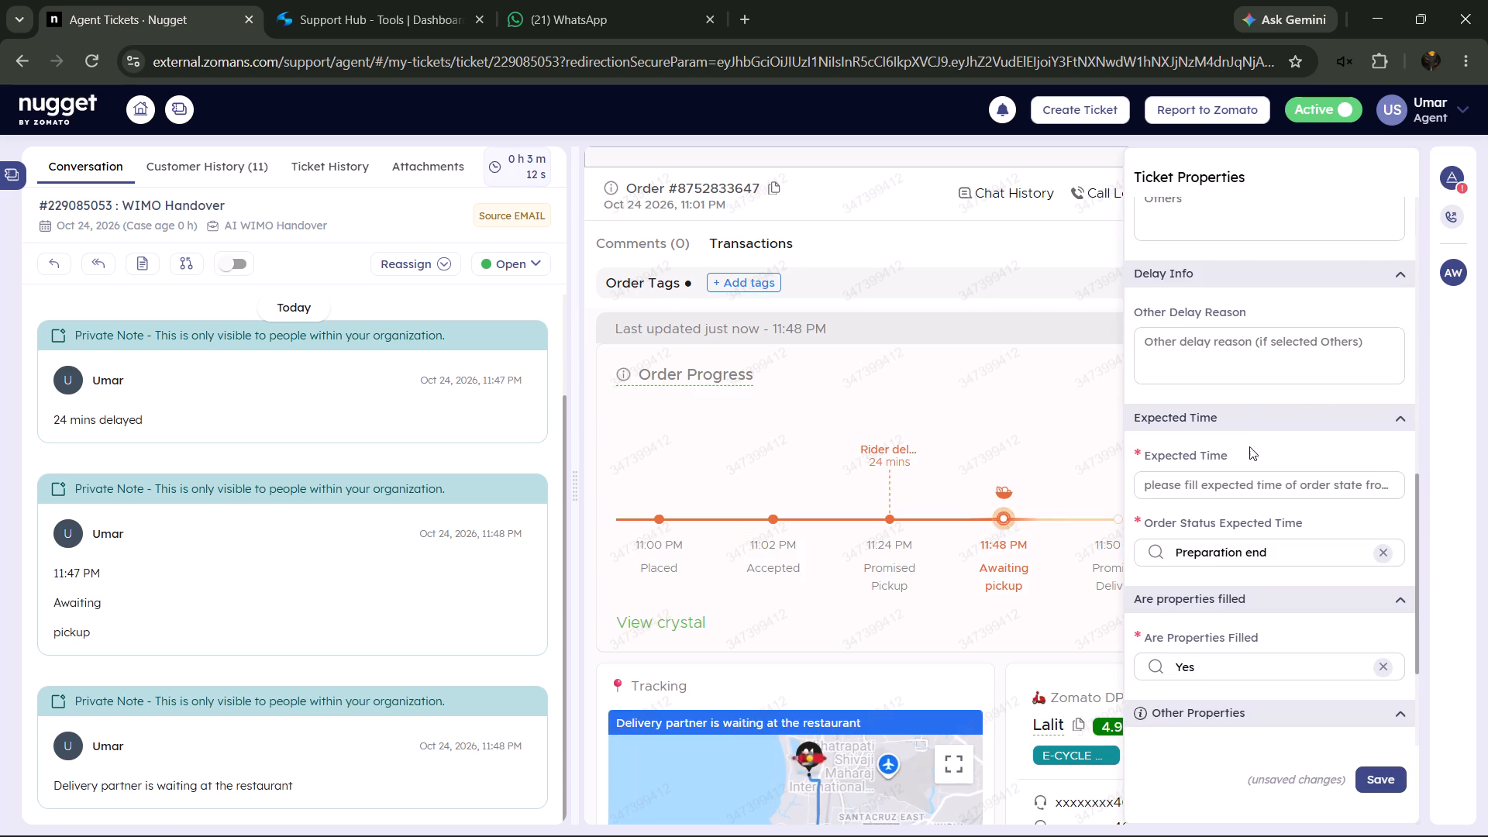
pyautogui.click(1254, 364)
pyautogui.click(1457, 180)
# Request a callback to connect with the merchant Slyce Pizza on its first listed number.
pyautogui.scroll(-8, 1147, 342)
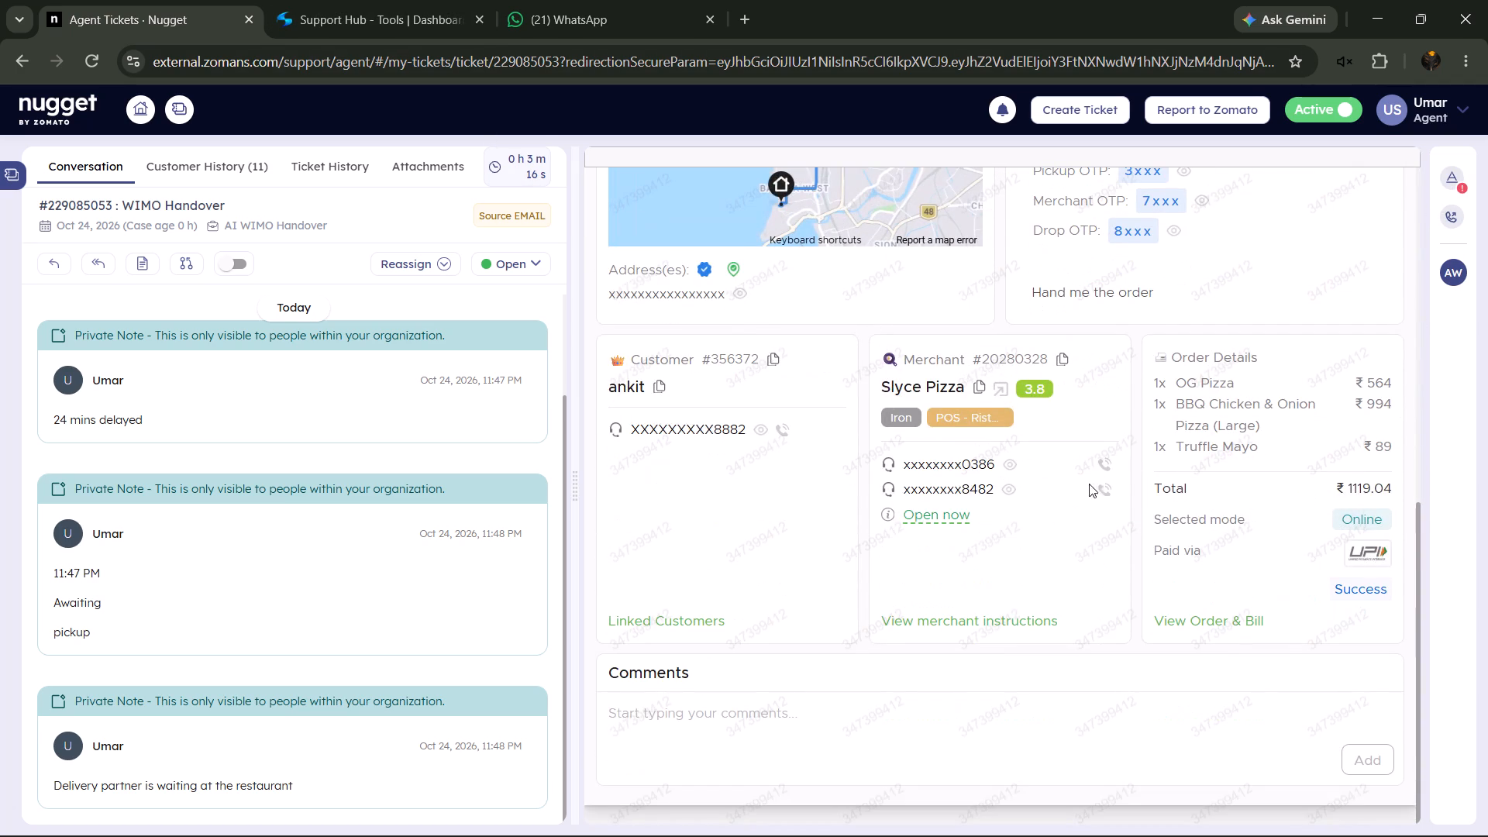
pyautogui.click(1102, 467)
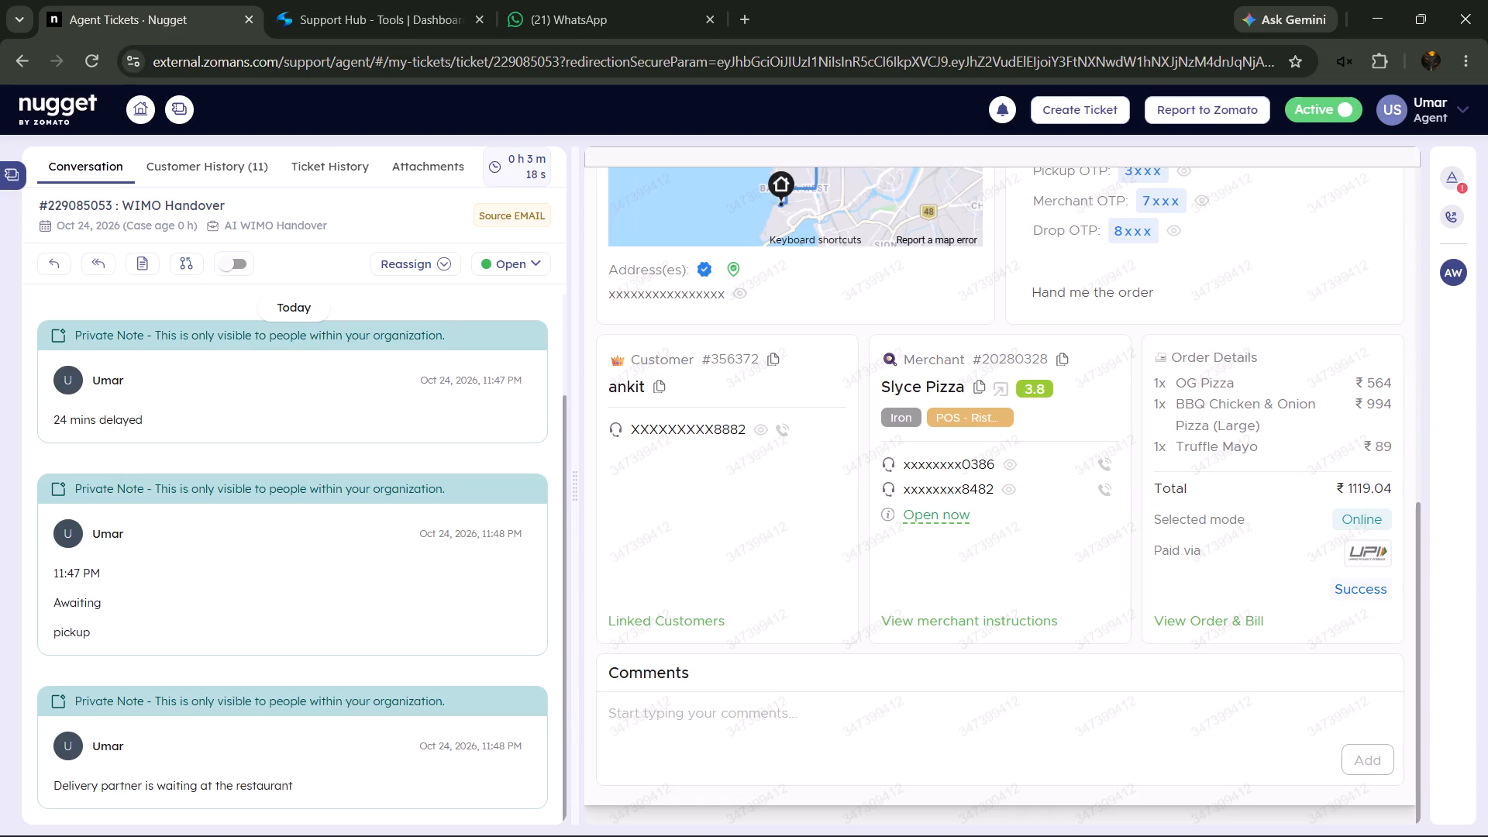
pyautogui.click(1108, 464)
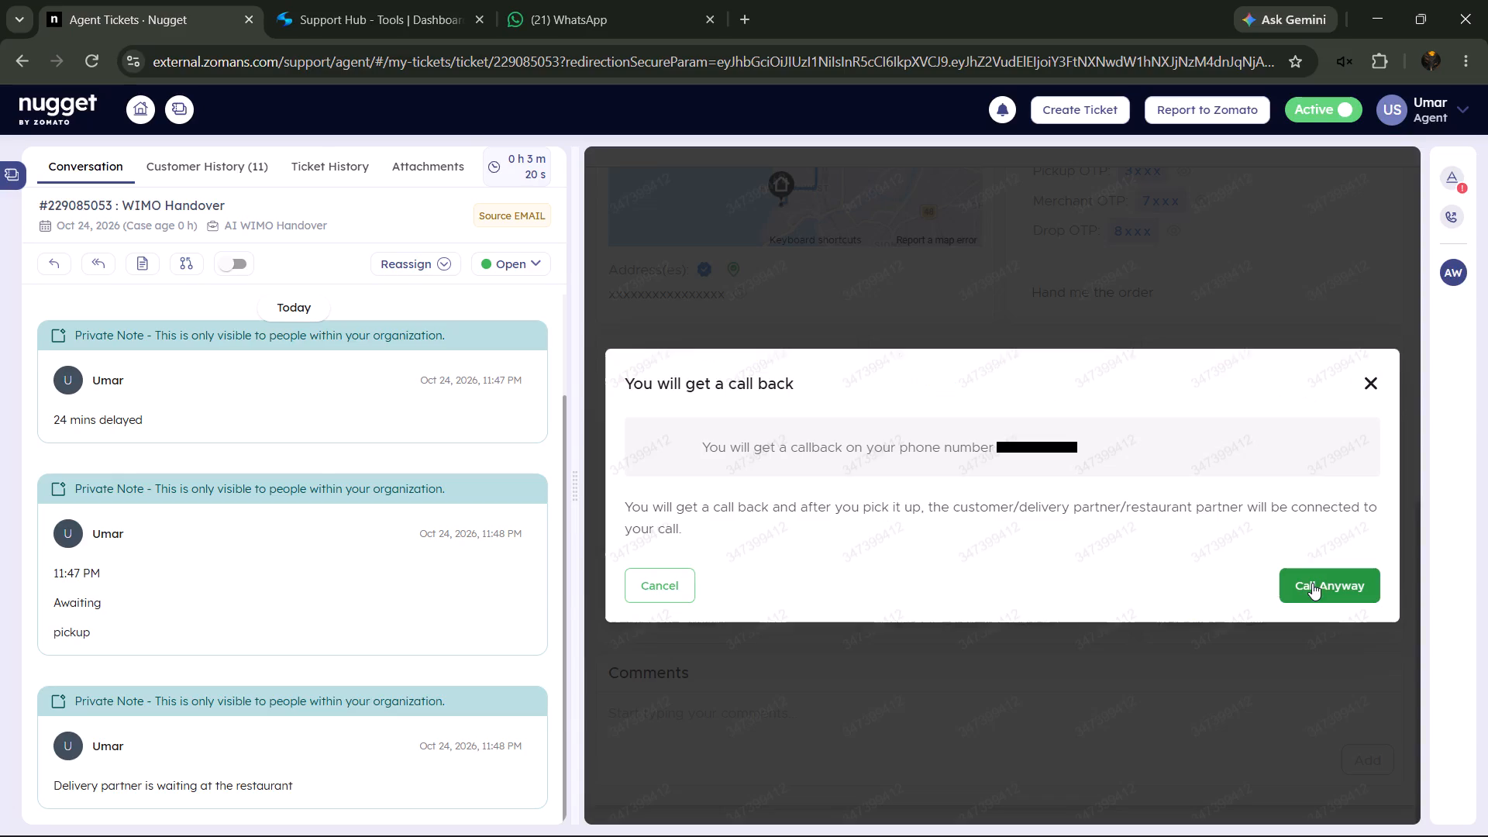
pyautogui.click(1317, 590)
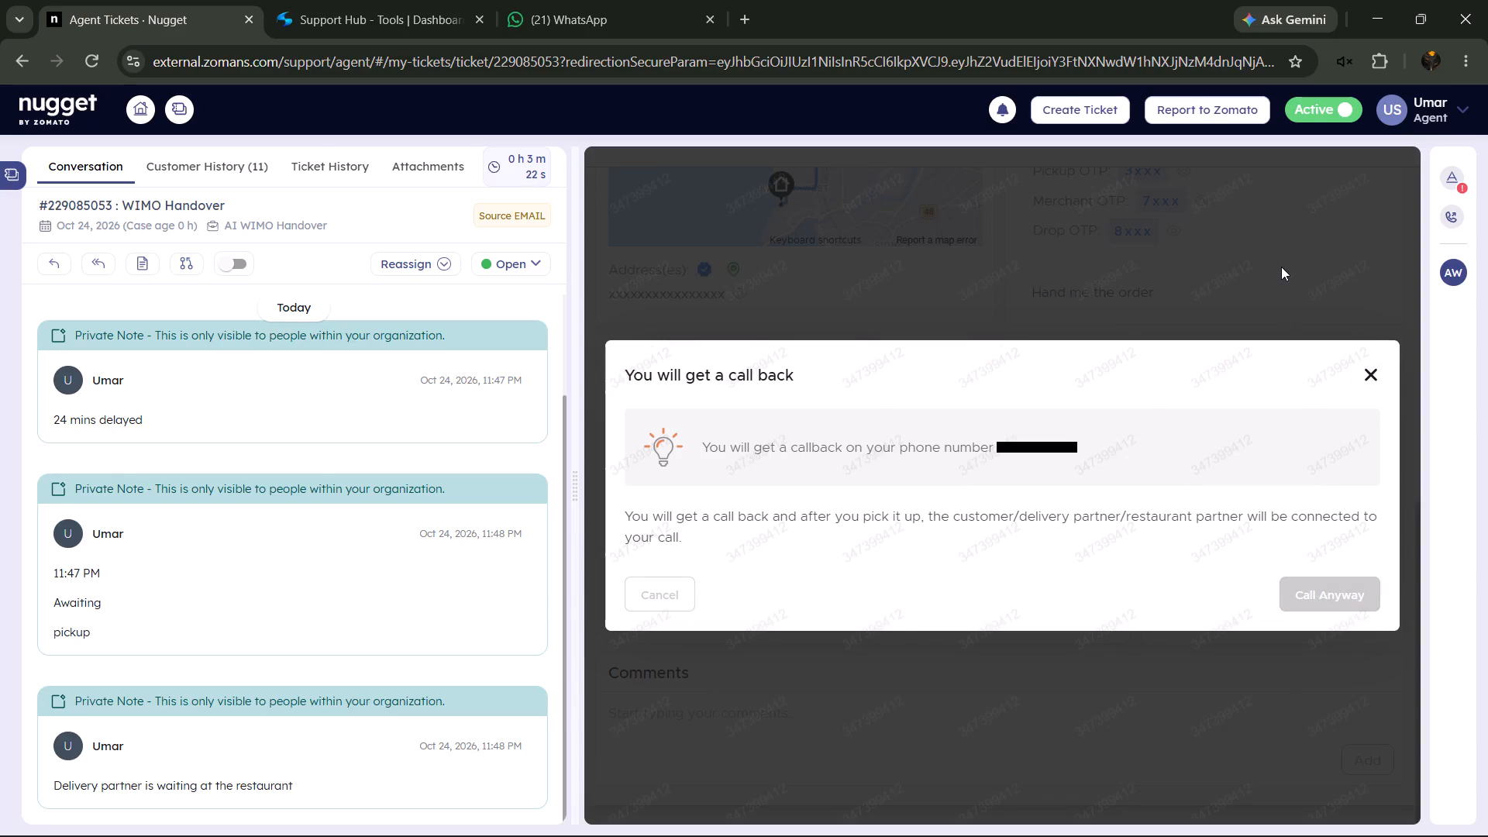
pyautogui.click(1281, 267)
# Check the order progress and request another callback to Slyce Pizza on its first listed number.
pyautogui.scroll(8, 1266, 432)
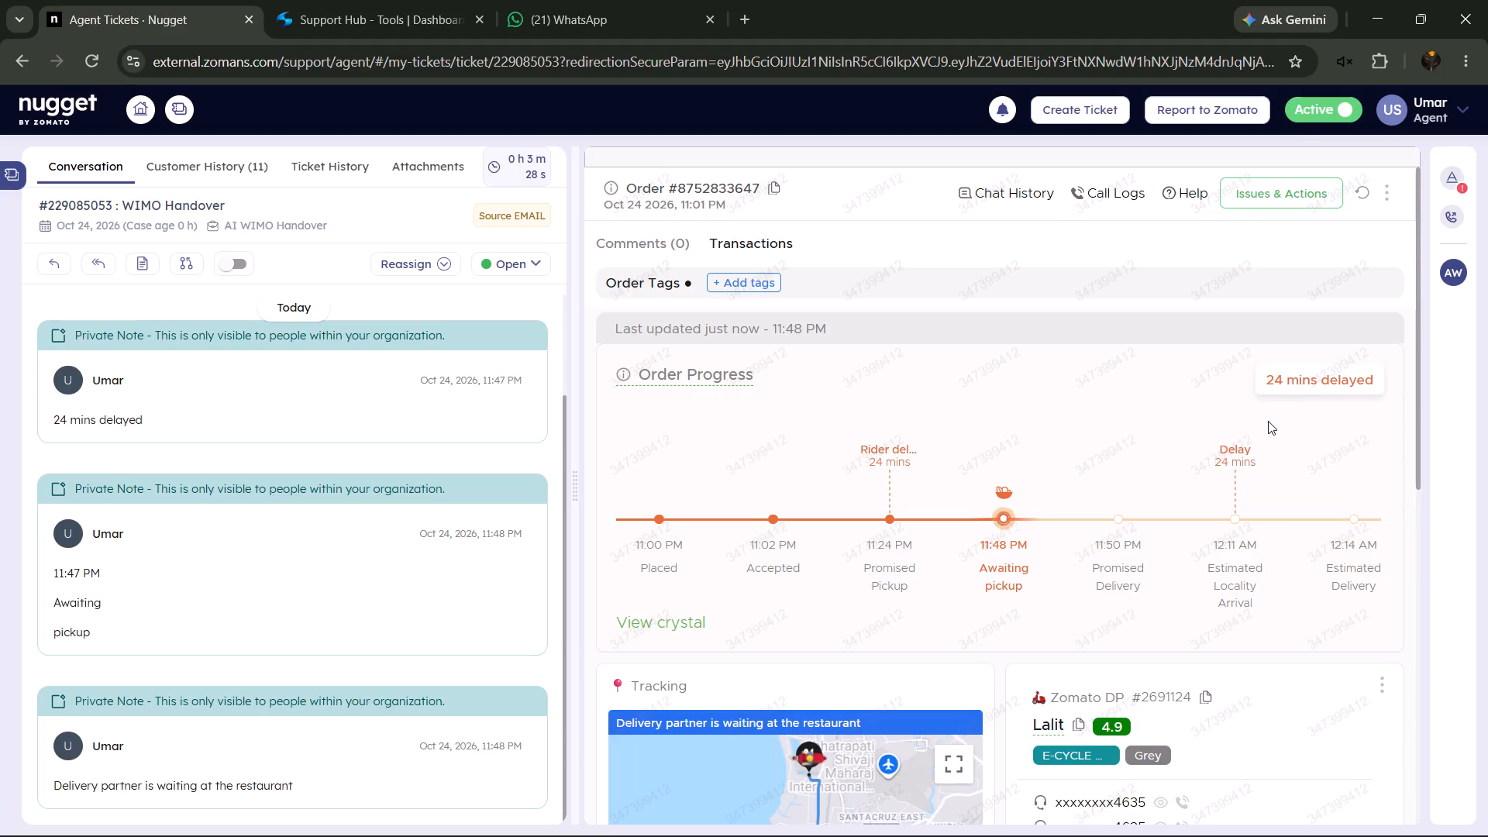
pyautogui.scroll(-9, 1149, 383)
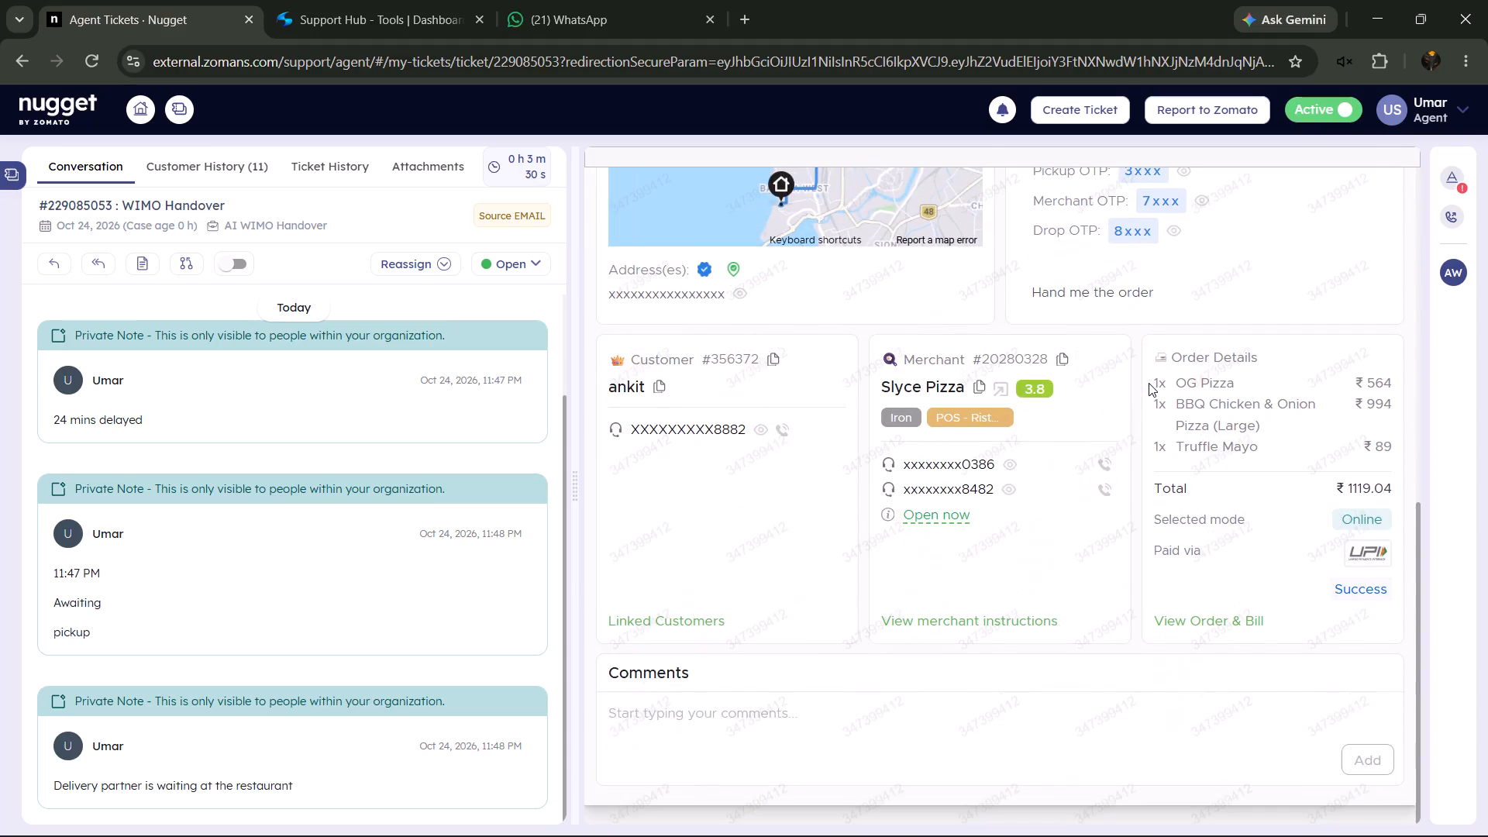
pyautogui.click(1105, 464)
pyautogui.click(1369, 598)
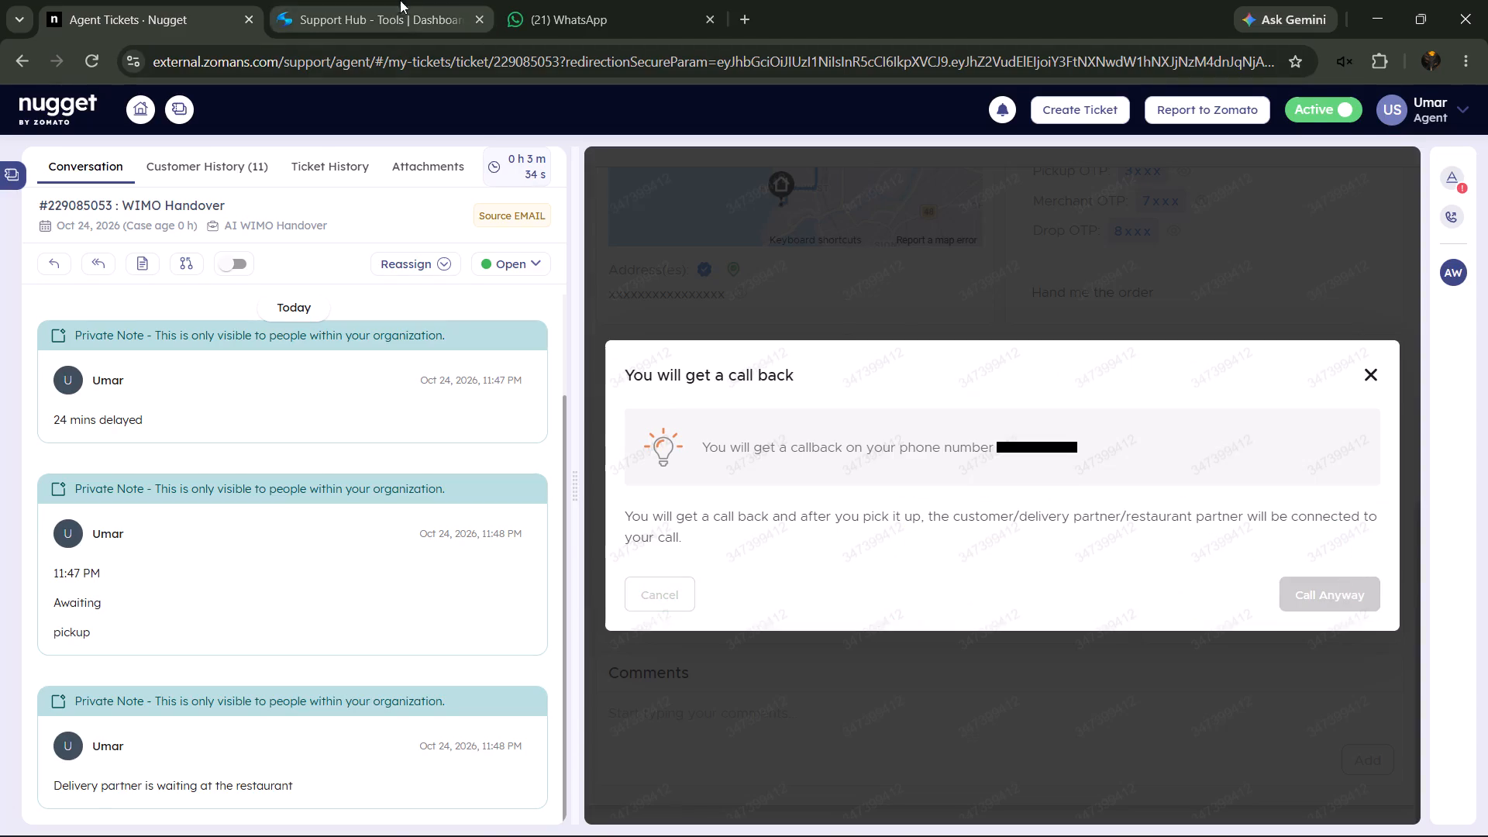
# Switch to Support Hub and copy the Restaurant Delays template saying the food is not prepared yet and the restaurant is unresponsive.
pyautogui.click(398, 0)
pyautogui.scroll(-3, 698, 687)
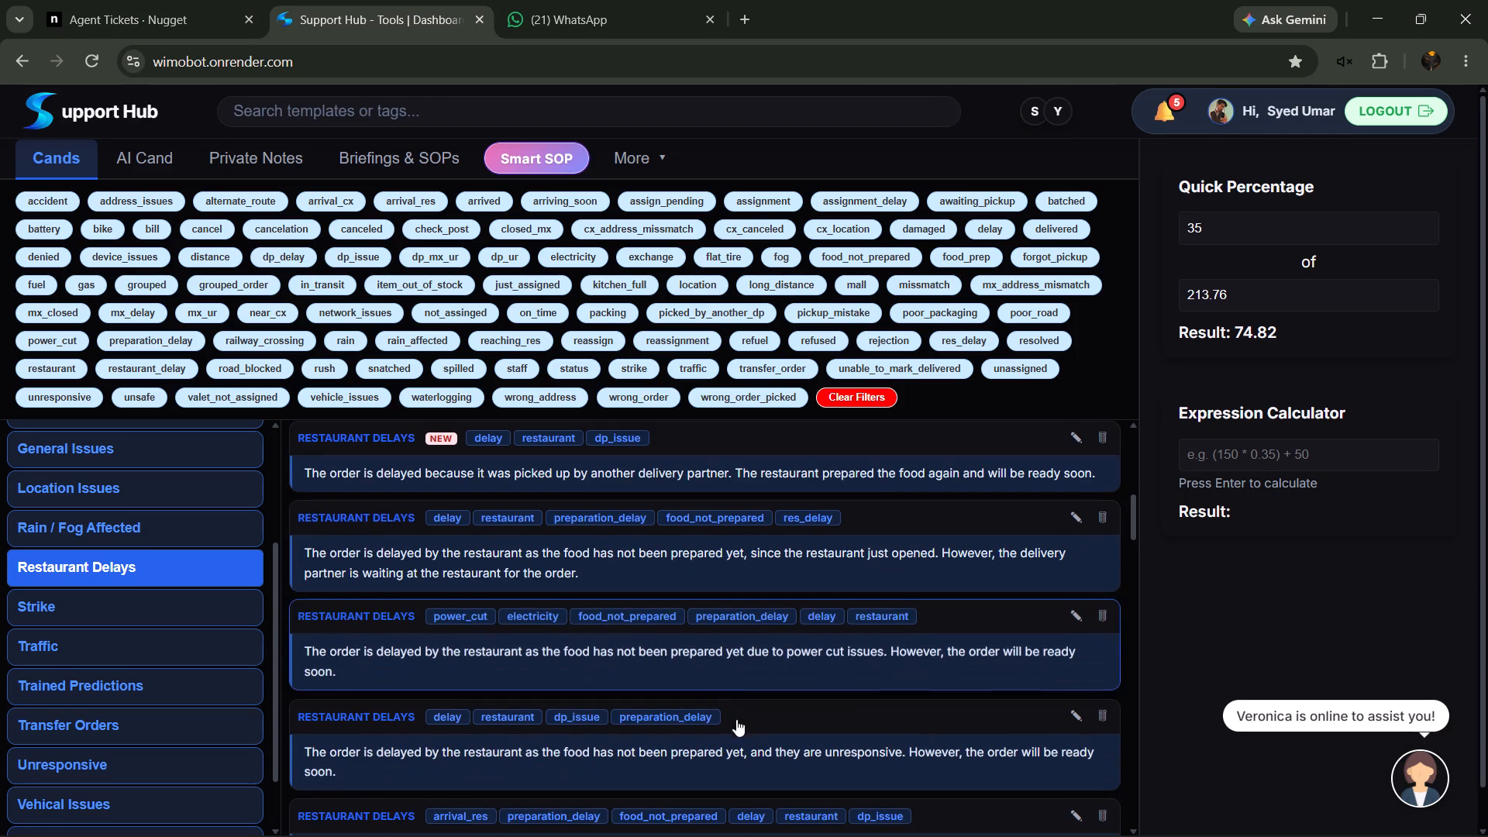
pyautogui.scroll(-2, 738, 738)
pyautogui.click(751, 549)
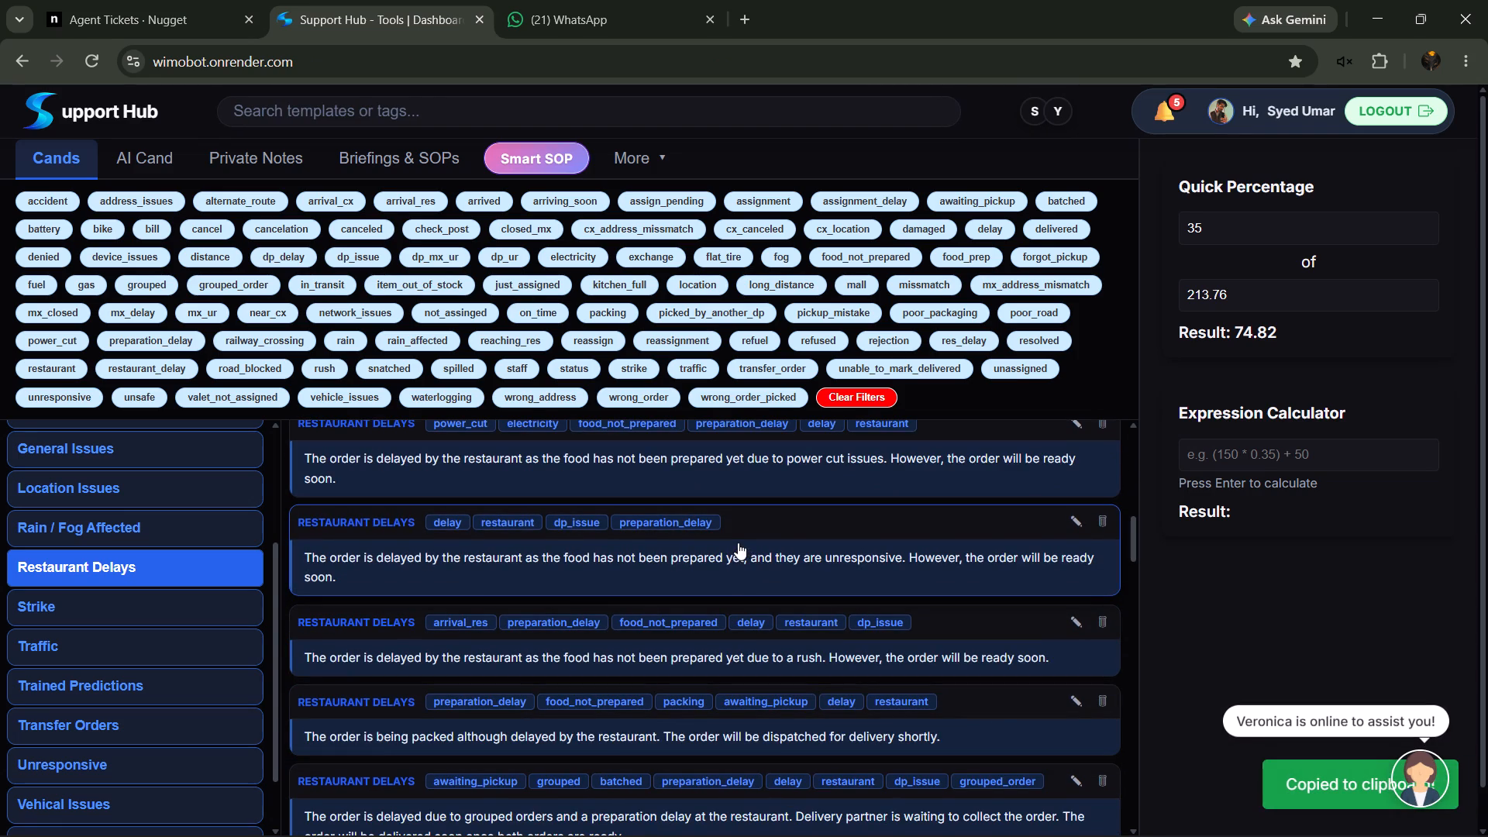
# Switch back to the Nugget ticket and paste the copied restaurant delay template as the Other Delay Reason in the ticket properties.
pyautogui.click(139, 0)
pyautogui.scroll(4, 1359, 340)
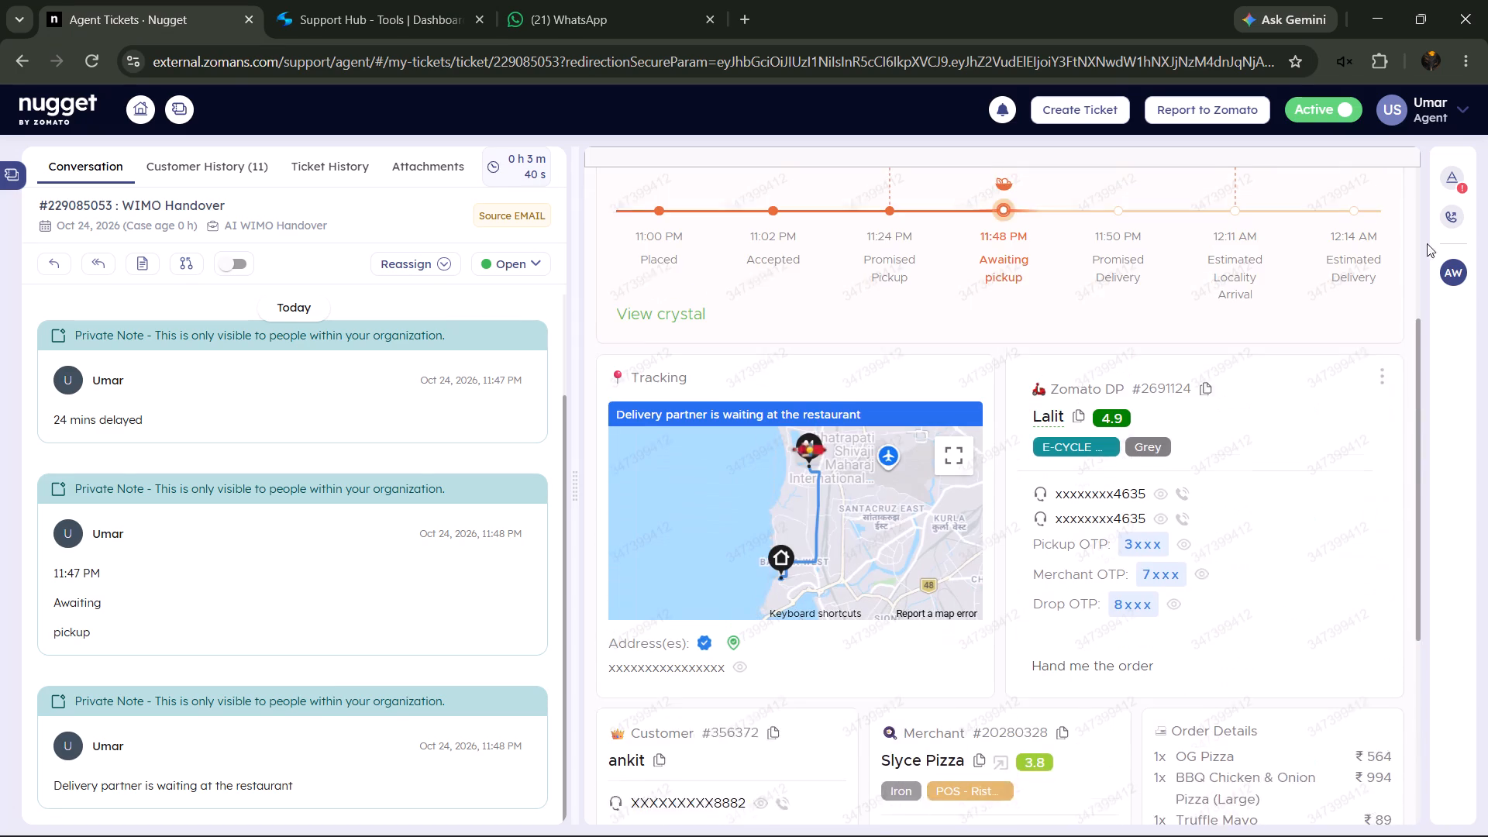
pyautogui.click(1459, 176)
pyautogui.rightClick(1206, 378)
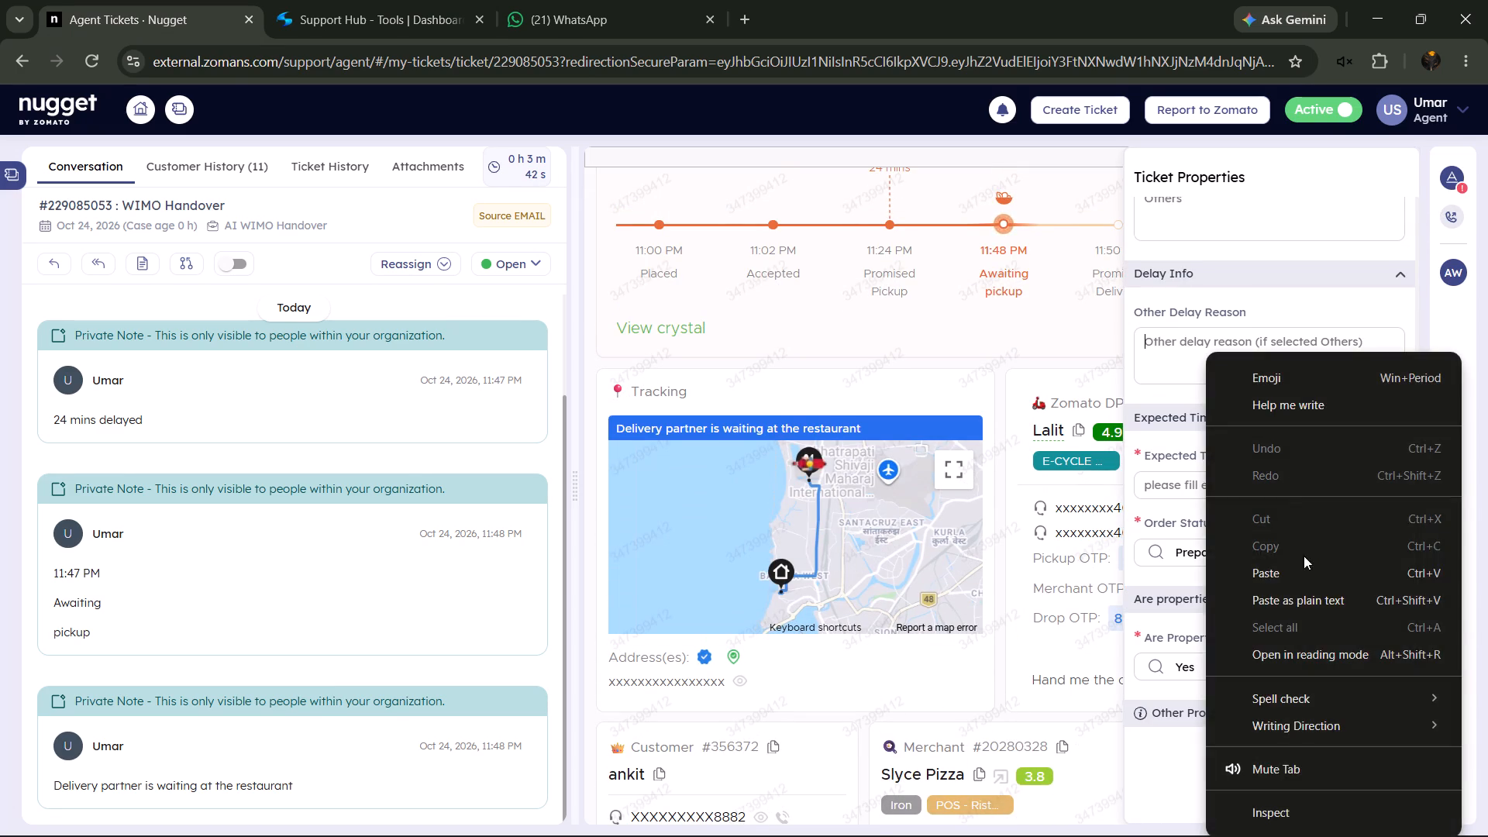
pyautogui.click(1295, 587)
# In the delay reason, replace "prepared" with "handed over" and "ready" with "dispatched".
pyautogui.doubleClick(1297, 352)
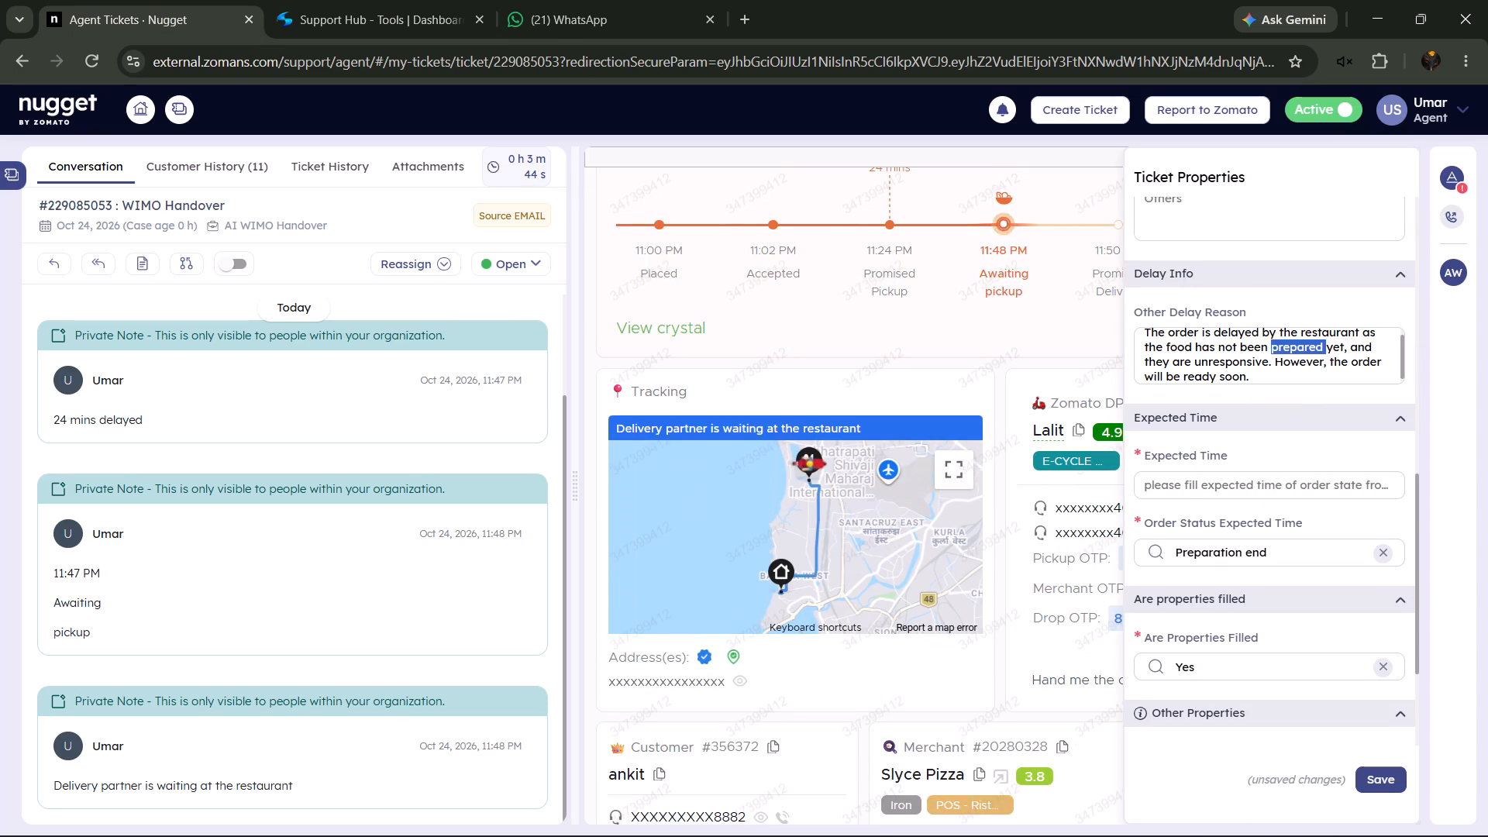
pyautogui.press('BackSpace')
pyautogui.write('handed over')
pyautogui.press('space')
pyautogui.doubleClick(1236, 379)
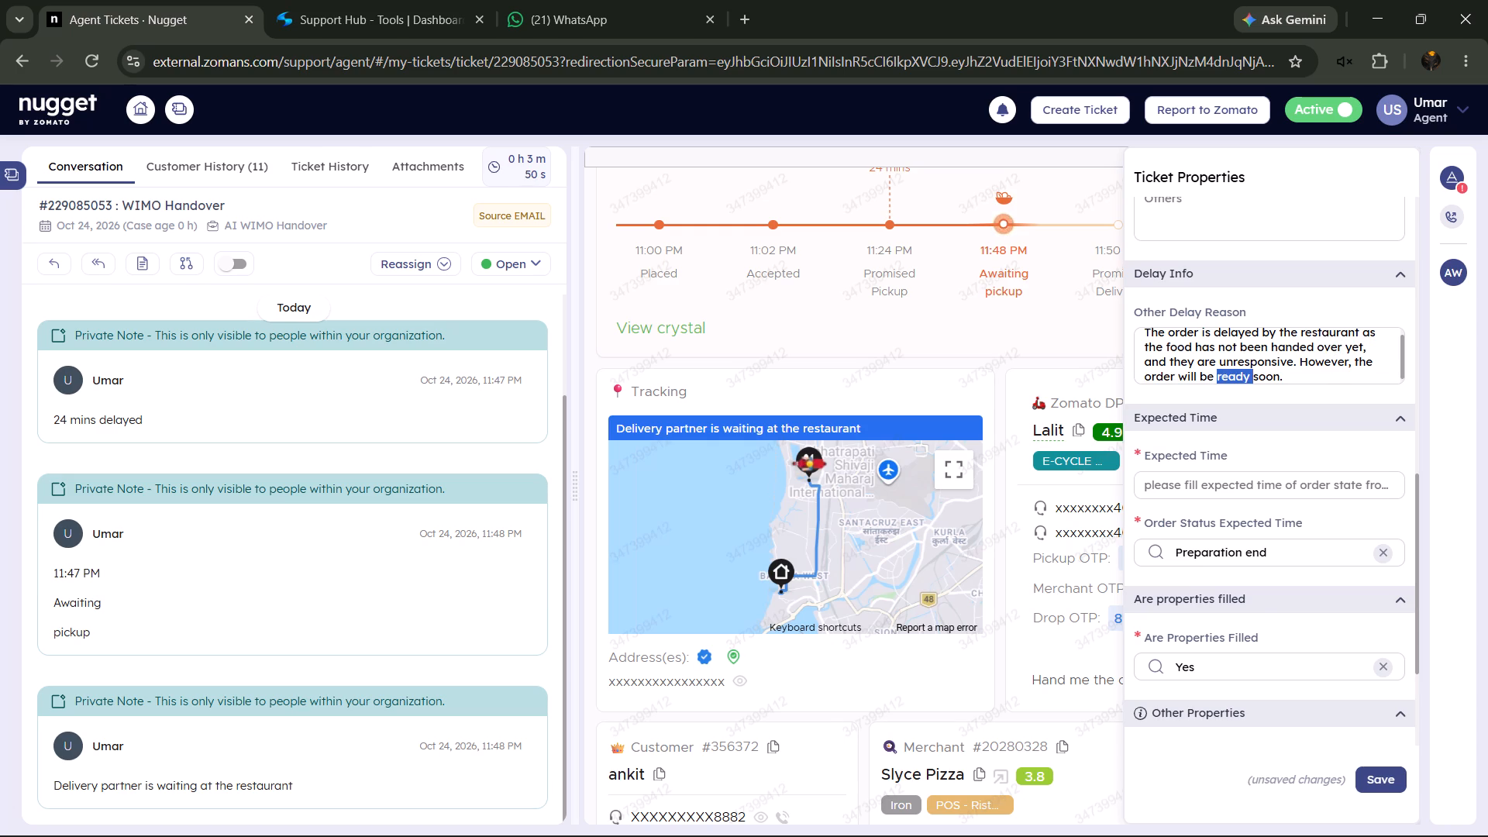
pyautogui.press('BackSpace')
pyautogui.press('d')
pyautogui.press('i')
pyautogui.press('s')
pyautogui.write('pat')
pyautogui.write('ched')
pyautogui.press('space')
# Set the ticket's Expected Time to 5 and close the ticket properties.
pyautogui.click(1259, 489)
pyautogui.press('5')
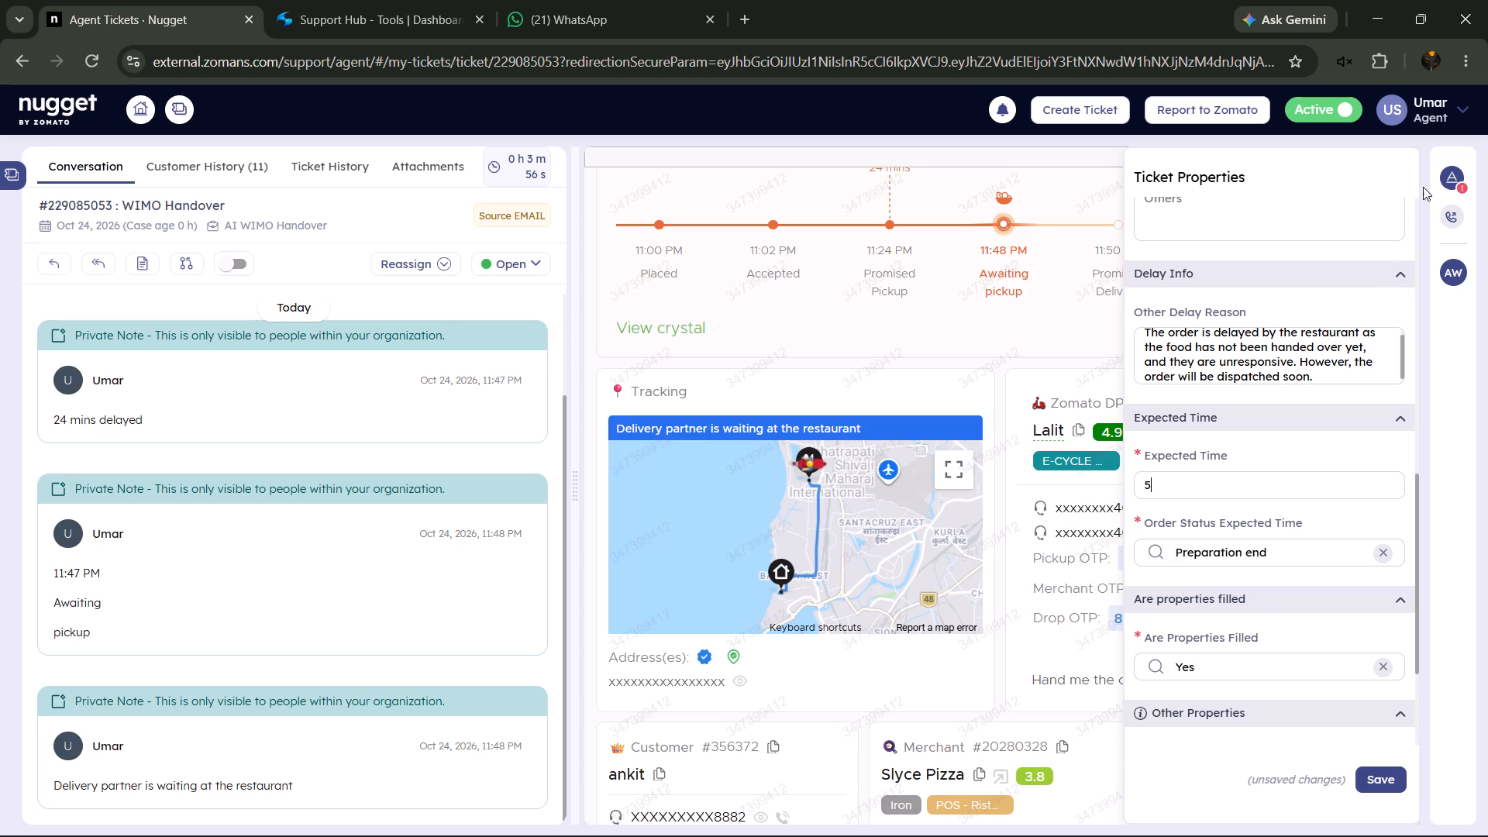
pyautogui.click(1451, 181)
# Refresh the order details.
pyautogui.scroll(5, 1321, 336)
pyautogui.click(1360, 194)
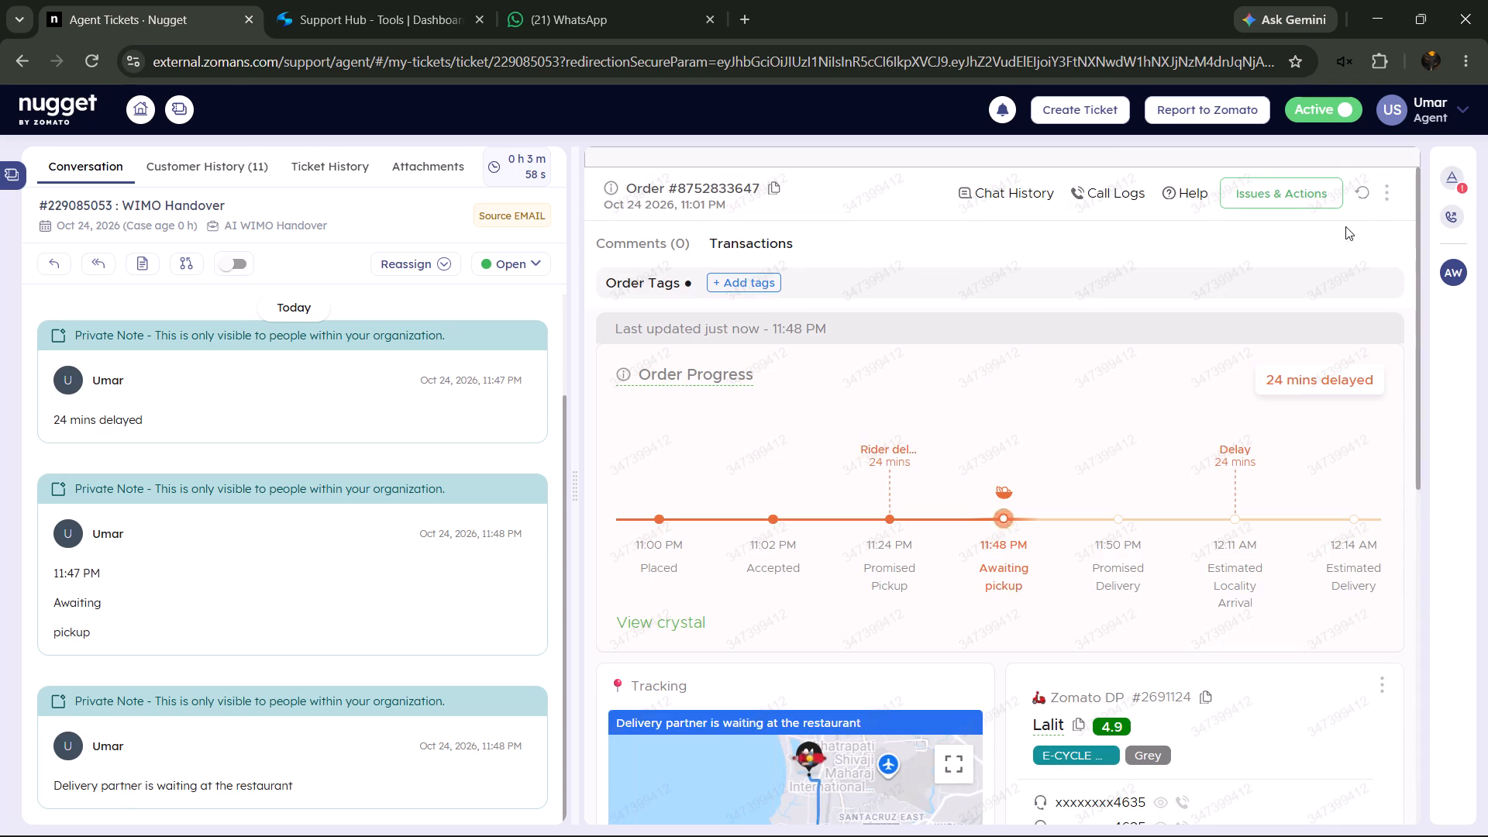
# Add a private note reading "dp connected" to the ticket.
pyautogui.click(139, 267)
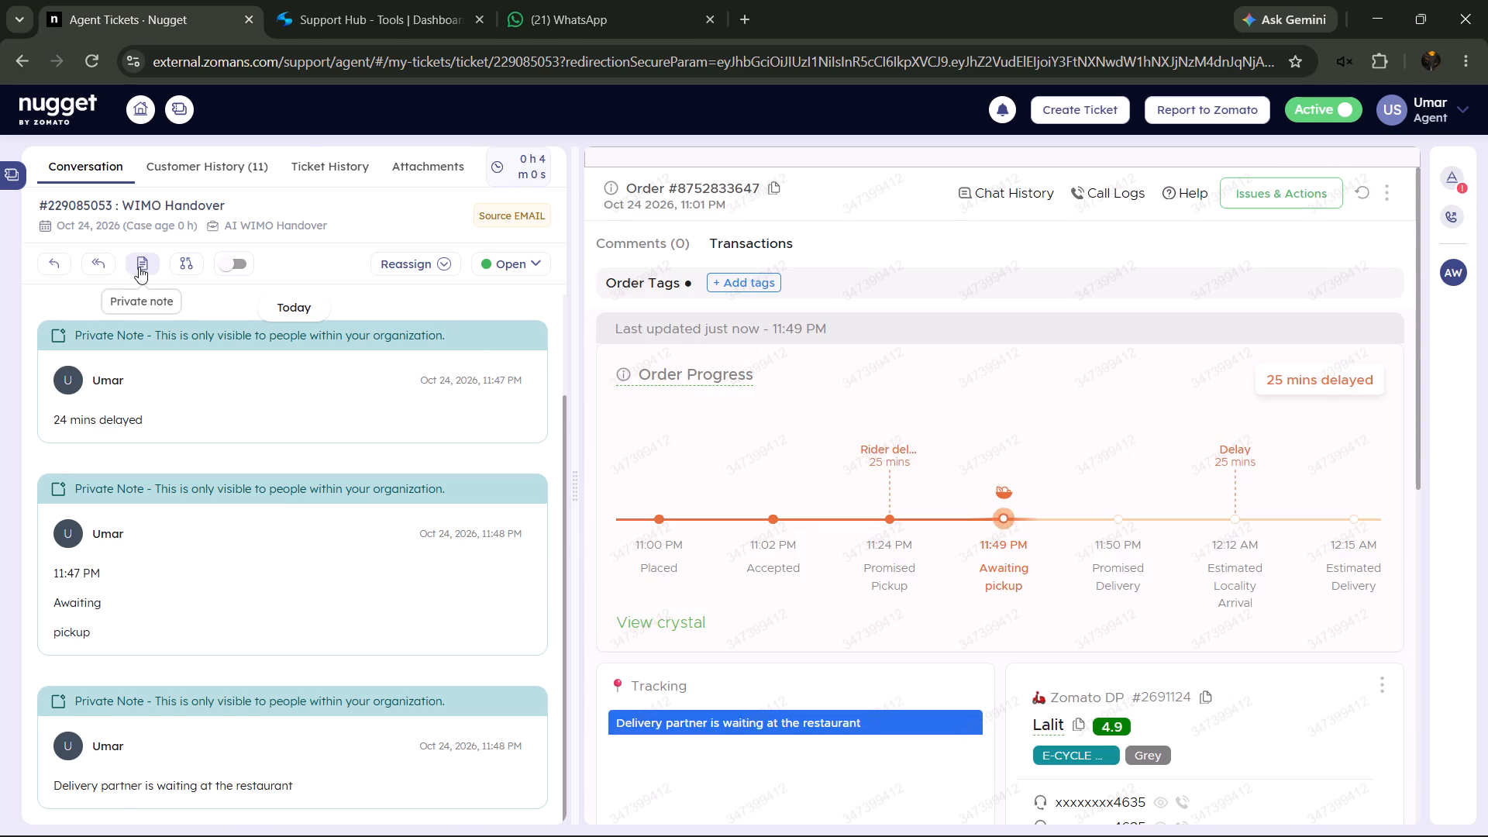
pyautogui.press('d')
pyautogui.press('p')
pyautogui.press('space')
pyautogui.write('c')
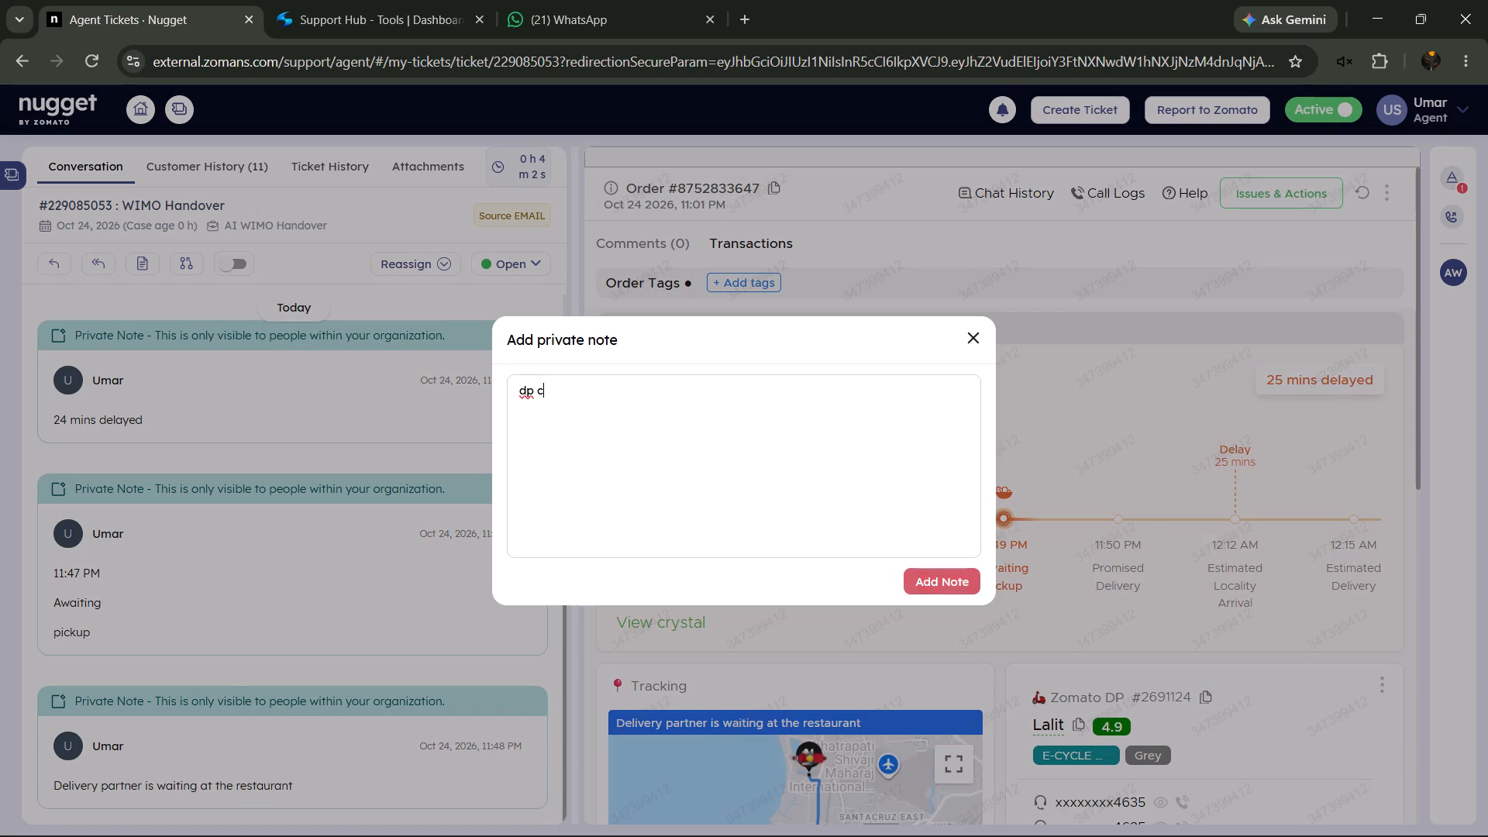
pyautogui.write('onnected')
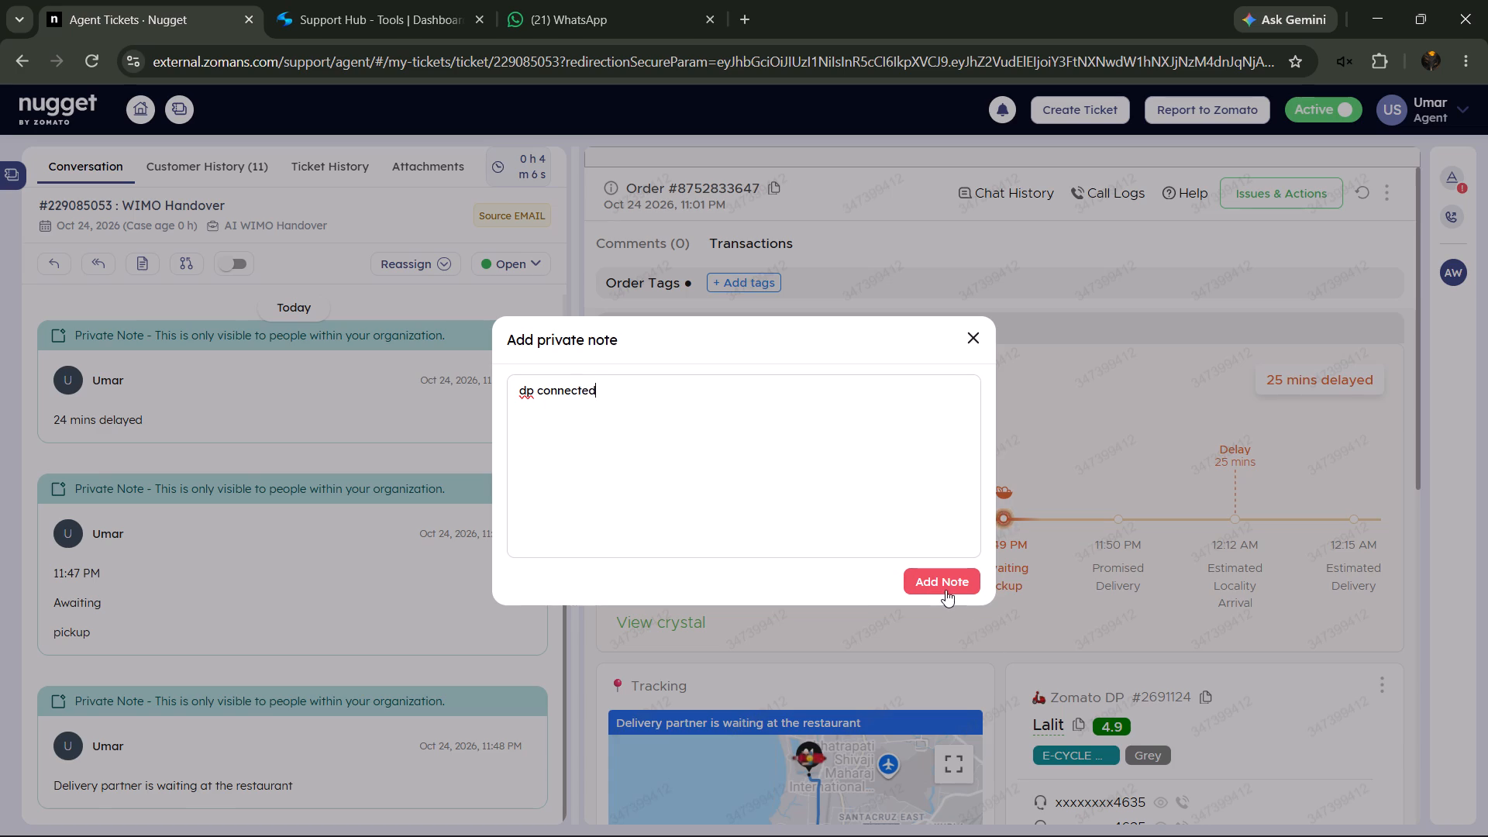
pyautogui.click(945, 589)
# Review the order's call history for the merchant and delivery partner calls, then close it.
pyautogui.click(1103, 195)
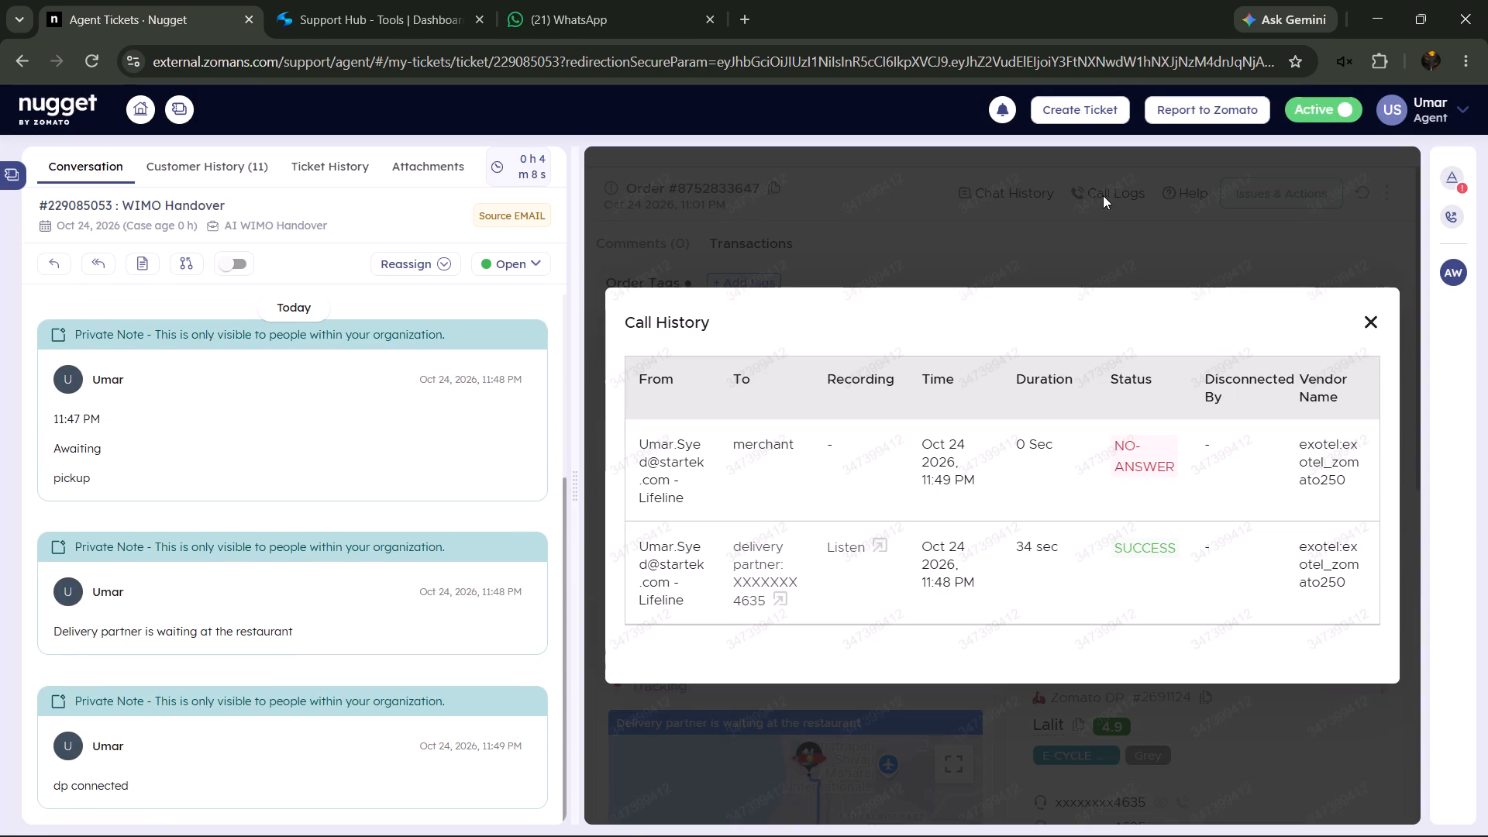
pyautogui.click(1103, 195)
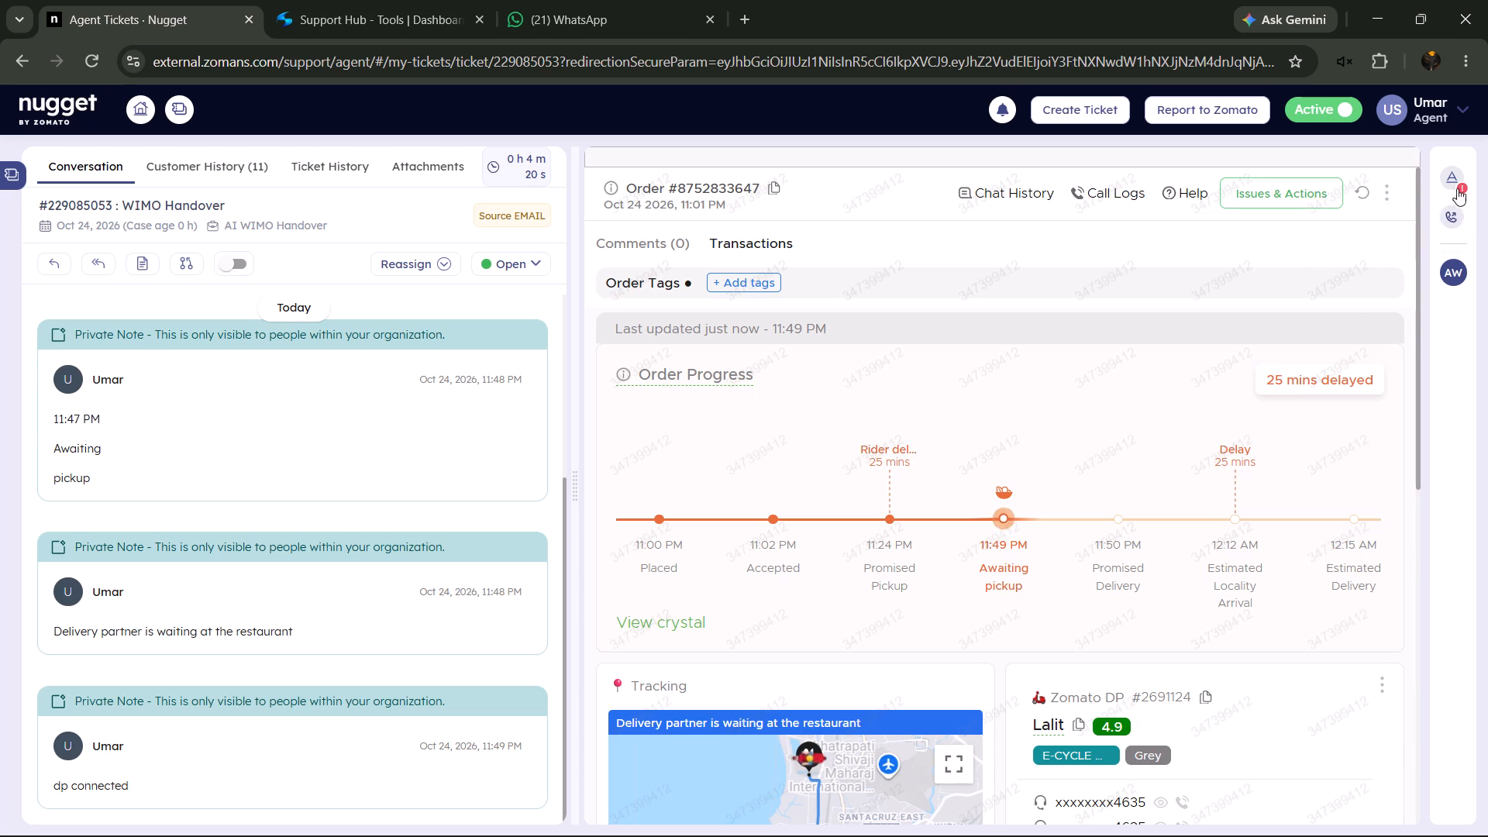
# Reopen the ticket properties, check the filled fields and save them.
pyautogui.click(1460, 181)
pyautogui.scroll(4, 1343, 386)
pyautogui.scroll(-5, 1328, 346)
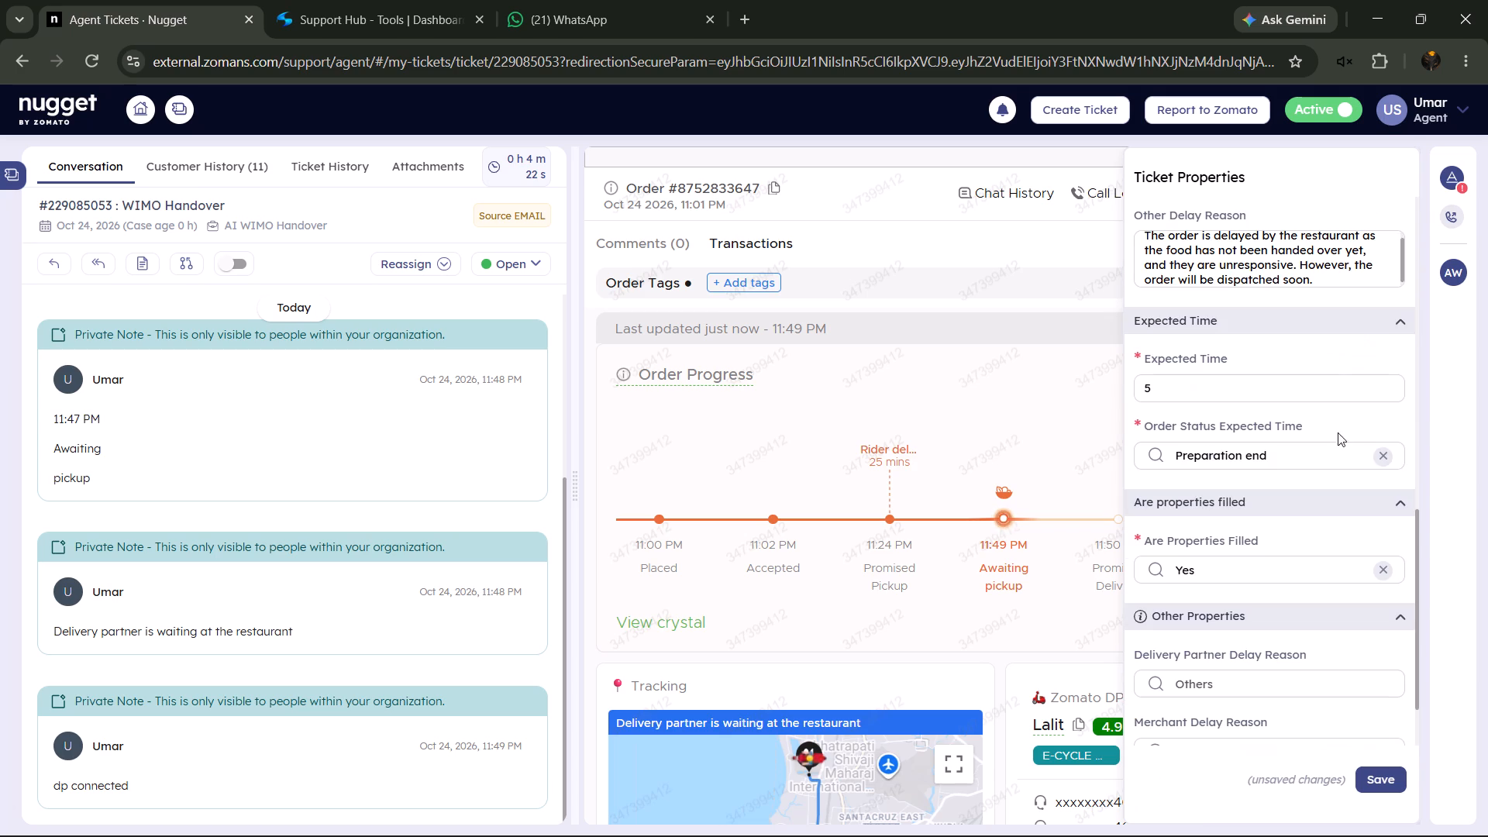
pyautogui.click(1388, 775)
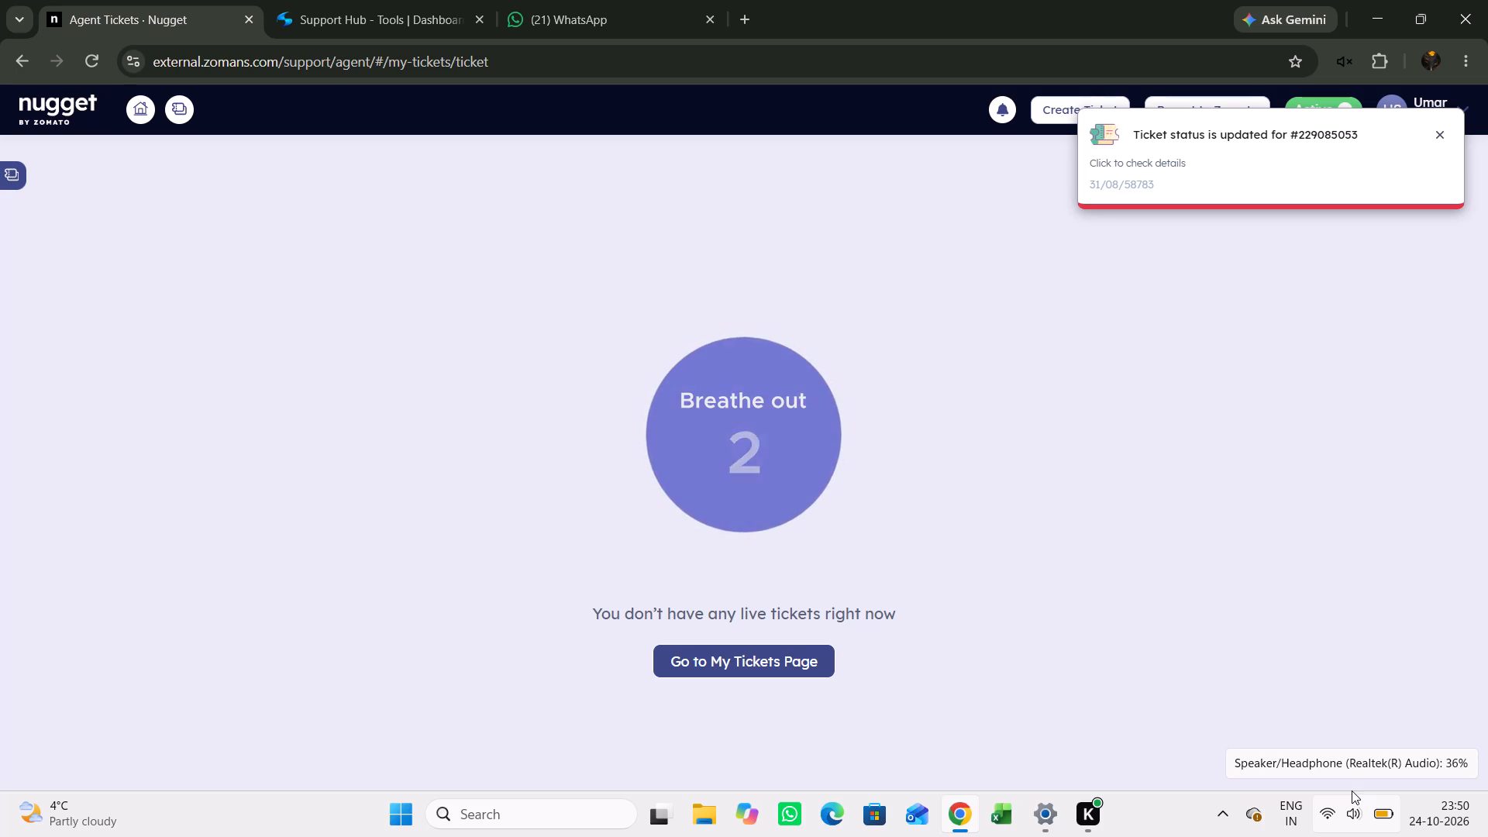
# Go to the My Tickets page.
pyautogui.click(722, 674)
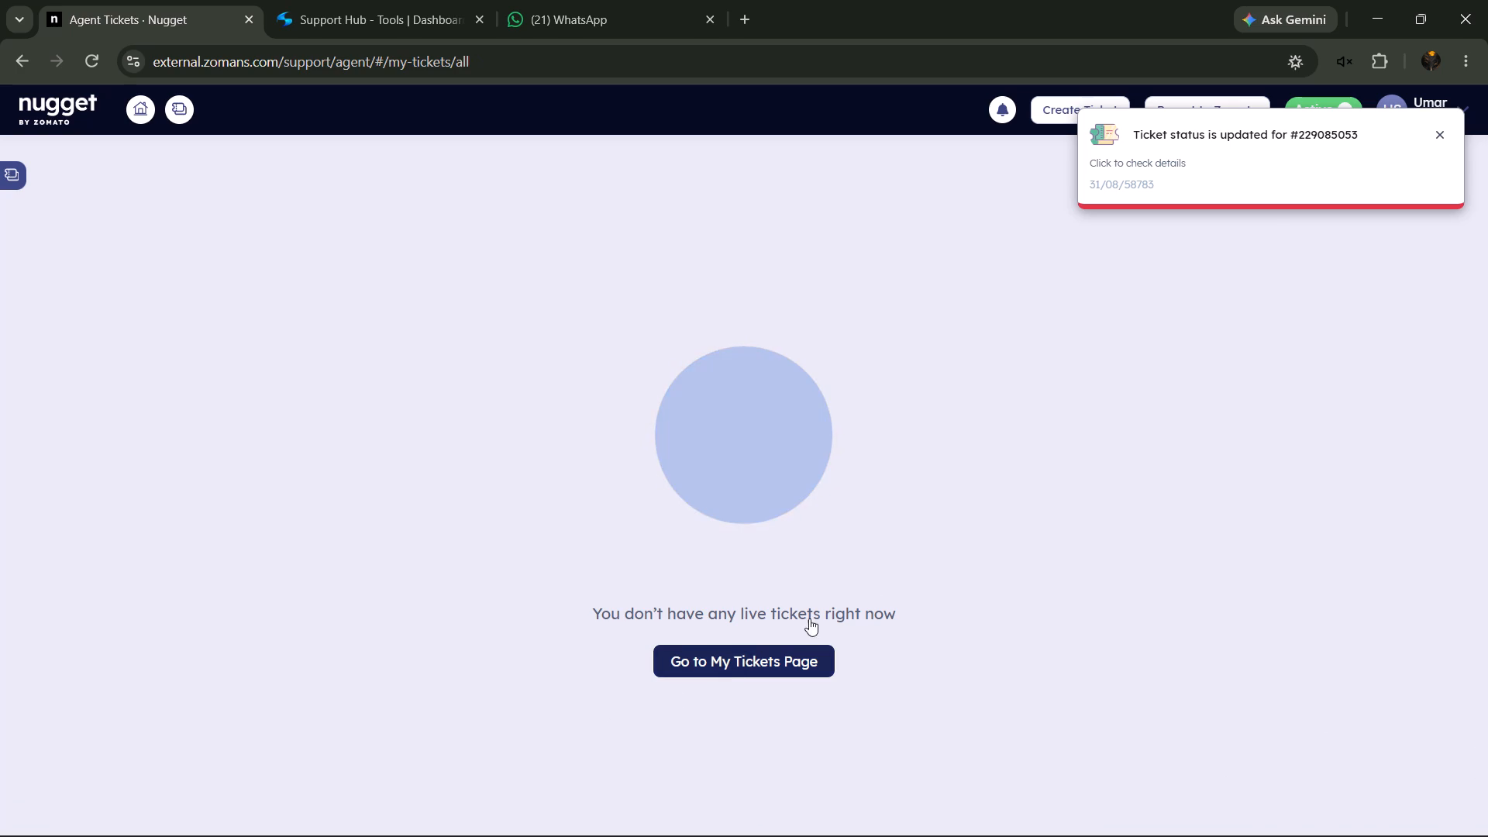
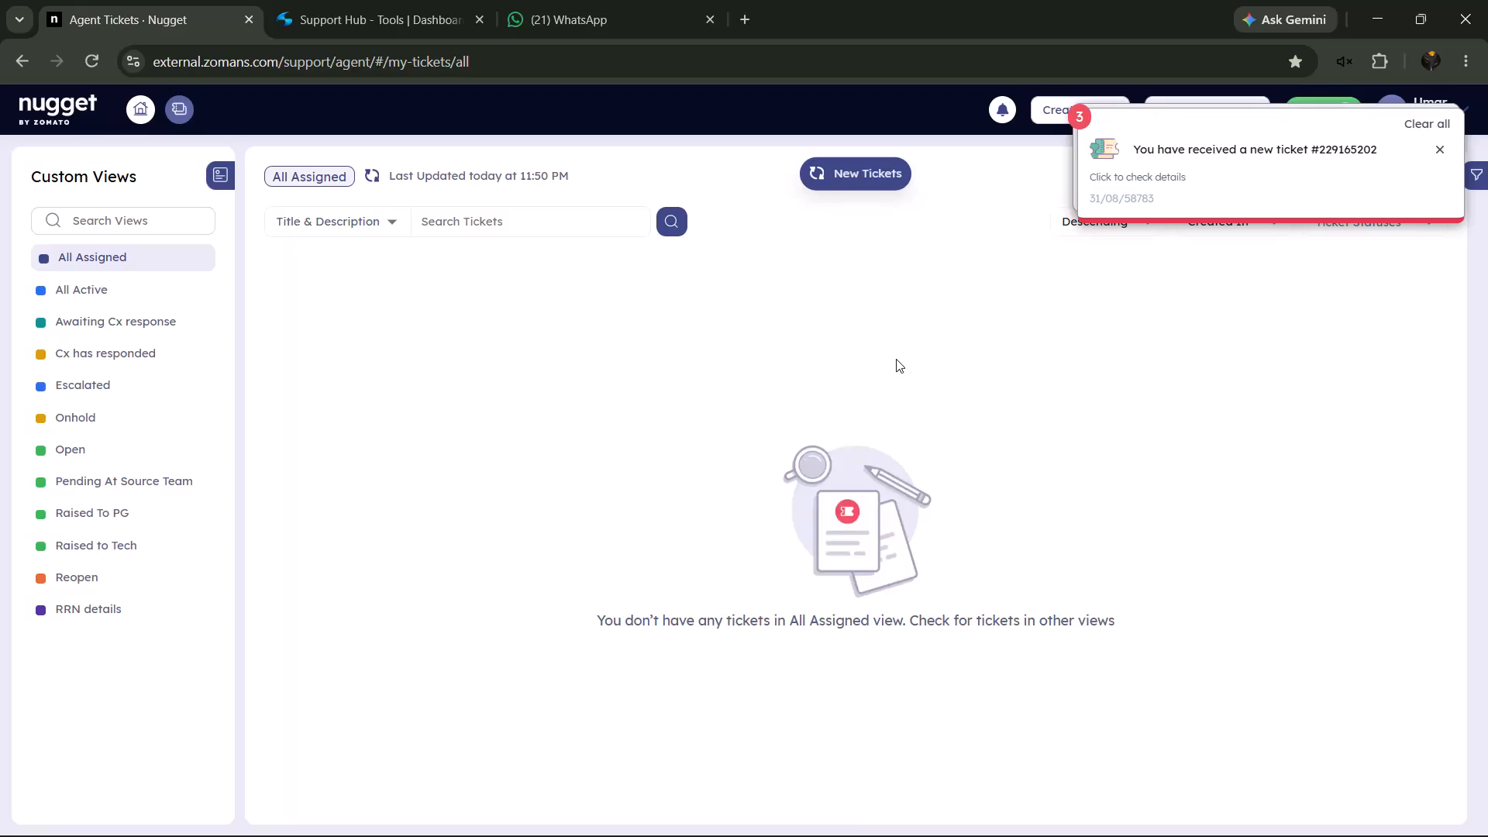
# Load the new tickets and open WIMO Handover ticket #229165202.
pyautogui.click(853, 166)
pyautogui.click(897, 291)
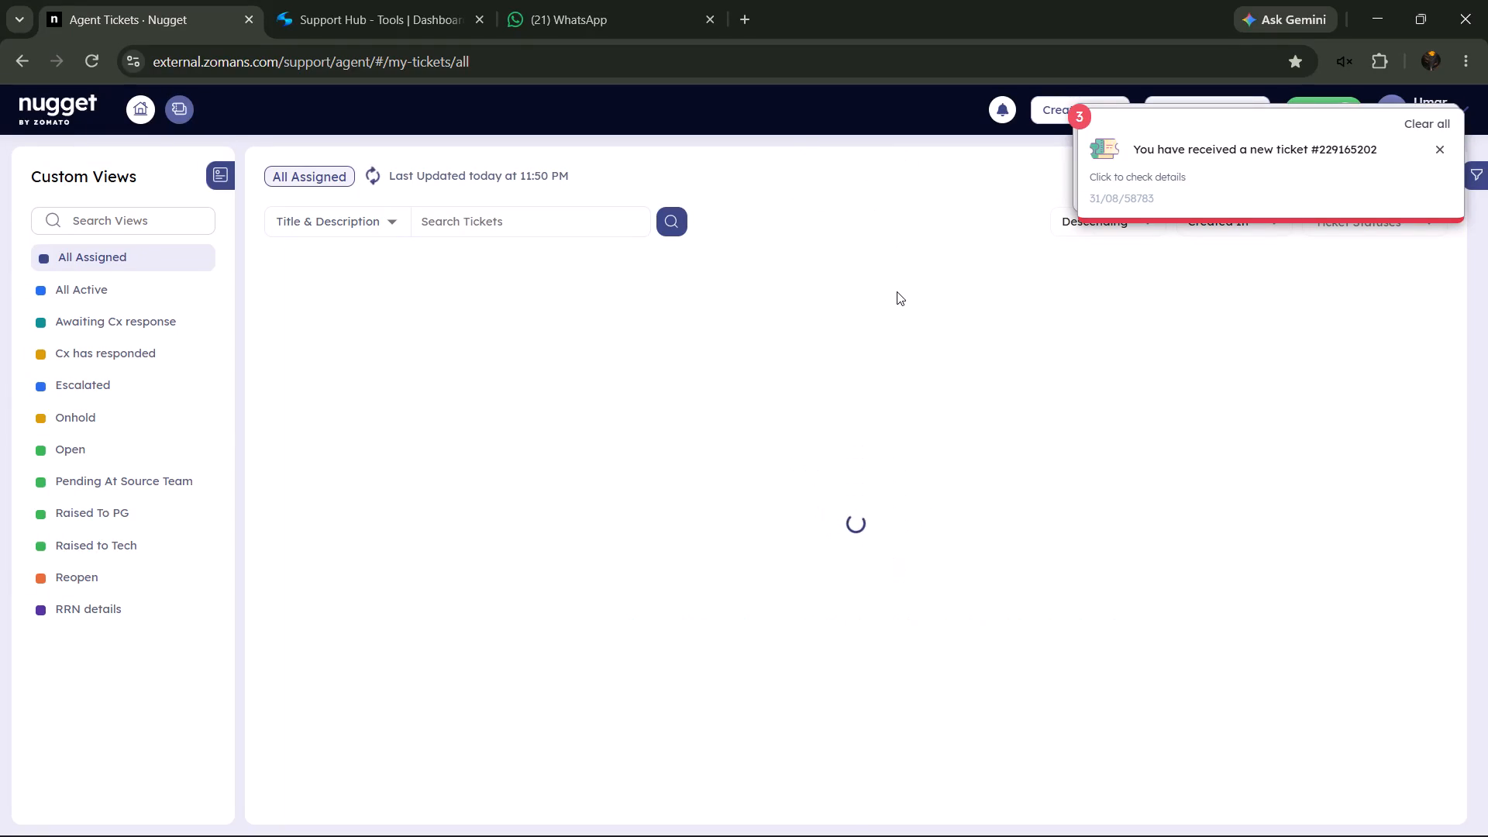
pyautogui.click(908, 303)
# Clear all ticket notifications and load the order details for the ticket.
pyautogui.moveTo(1419, 112); pyautogui.dragTo(1419, 118)
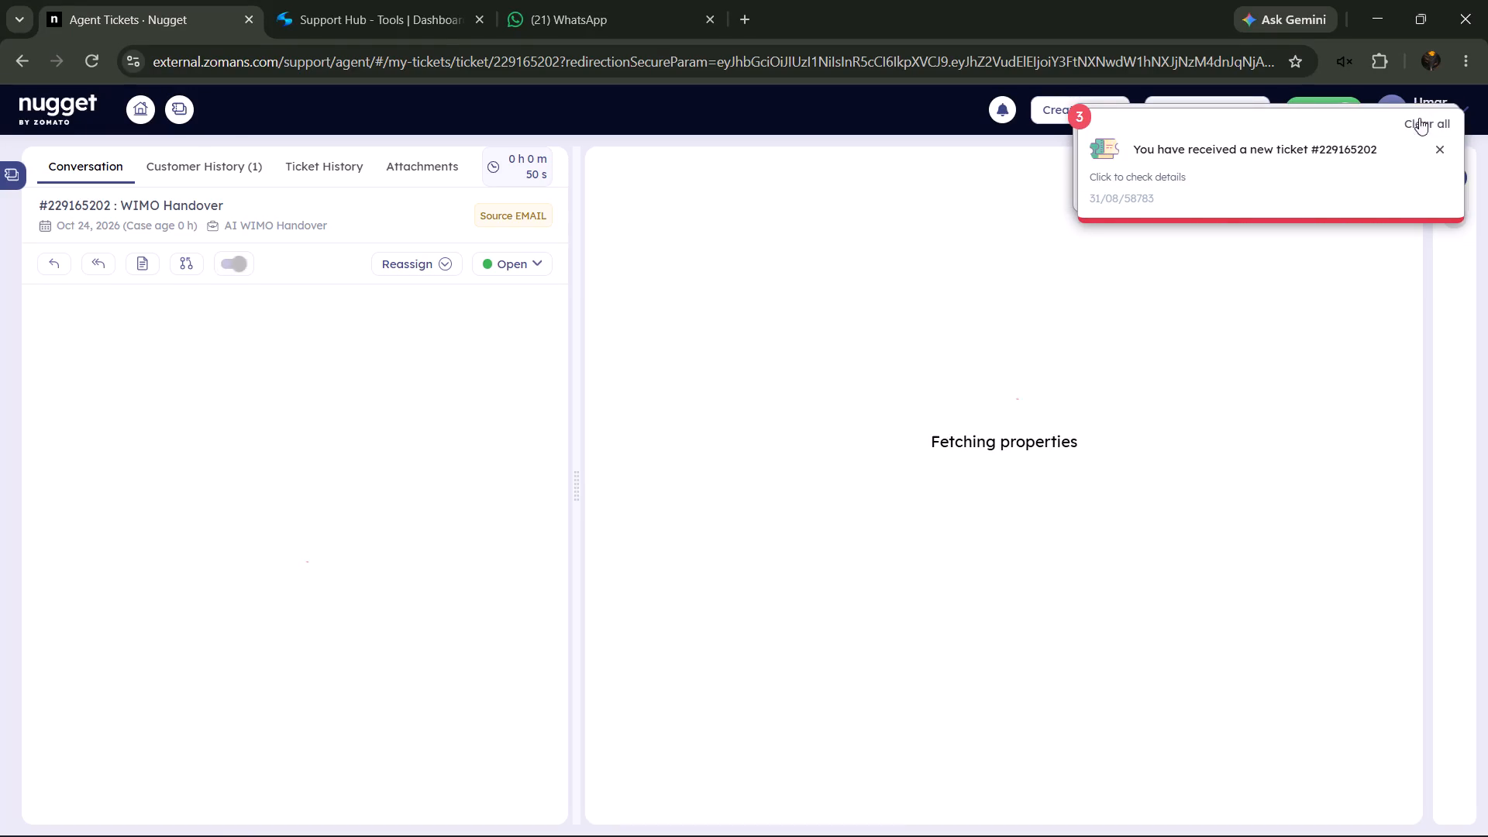
pyautogui.moveTo(1419, 118); pyautogui.dragTo(1419, 119)
pyautogui.click(1459, 280)
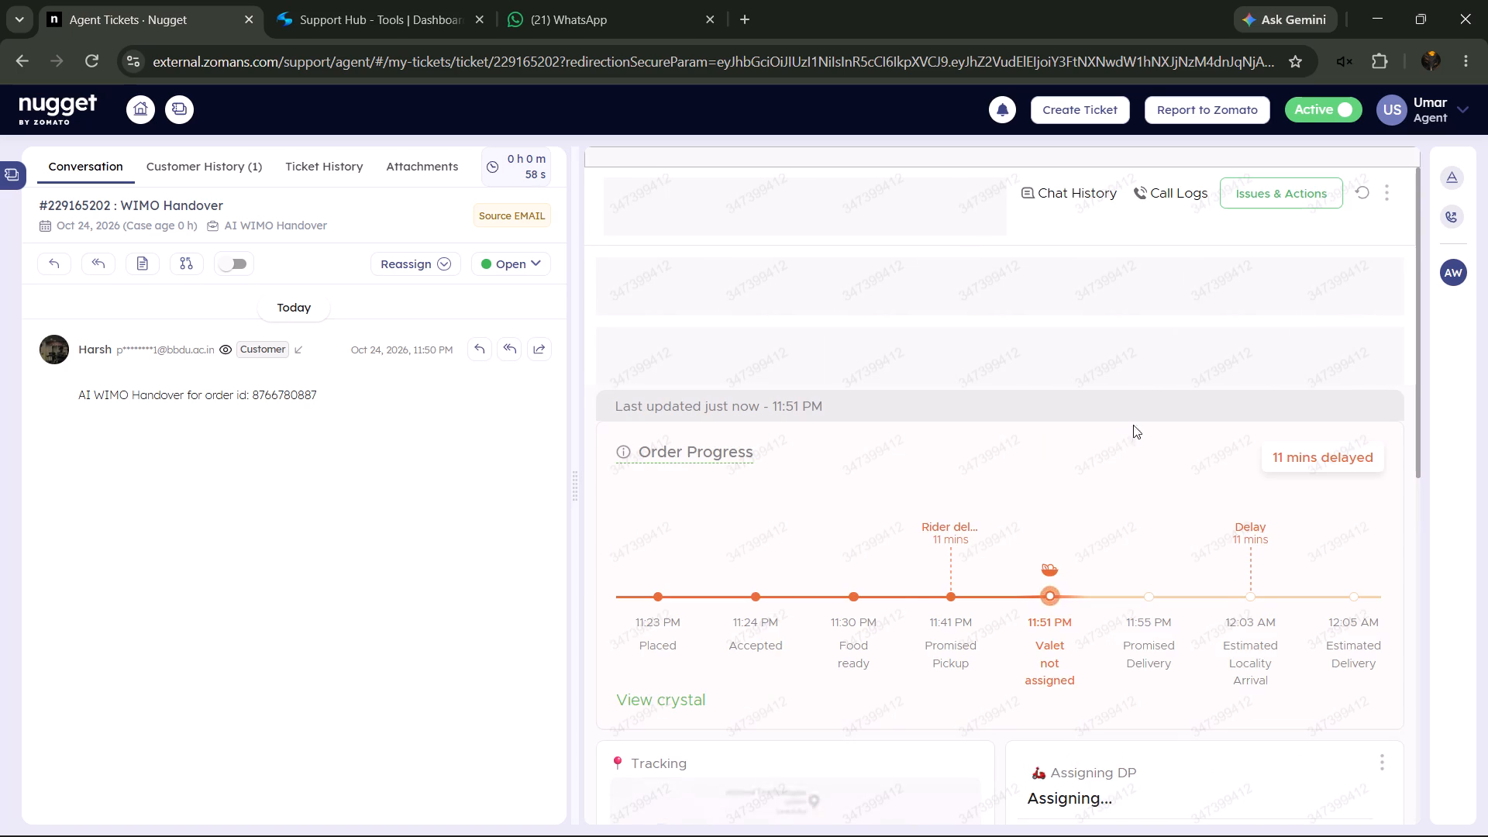
# Copy the delay text from Order Progress and add it as a private note reading "11 mins delayed".
pyautogui.moveTo(1279, 387); pyautogui.dragTo(1393, 386)
pyautogui.click(1279, 415)
pyautogui.moveTo(1269, 385); pyautogui.dragTo(1379, 369)
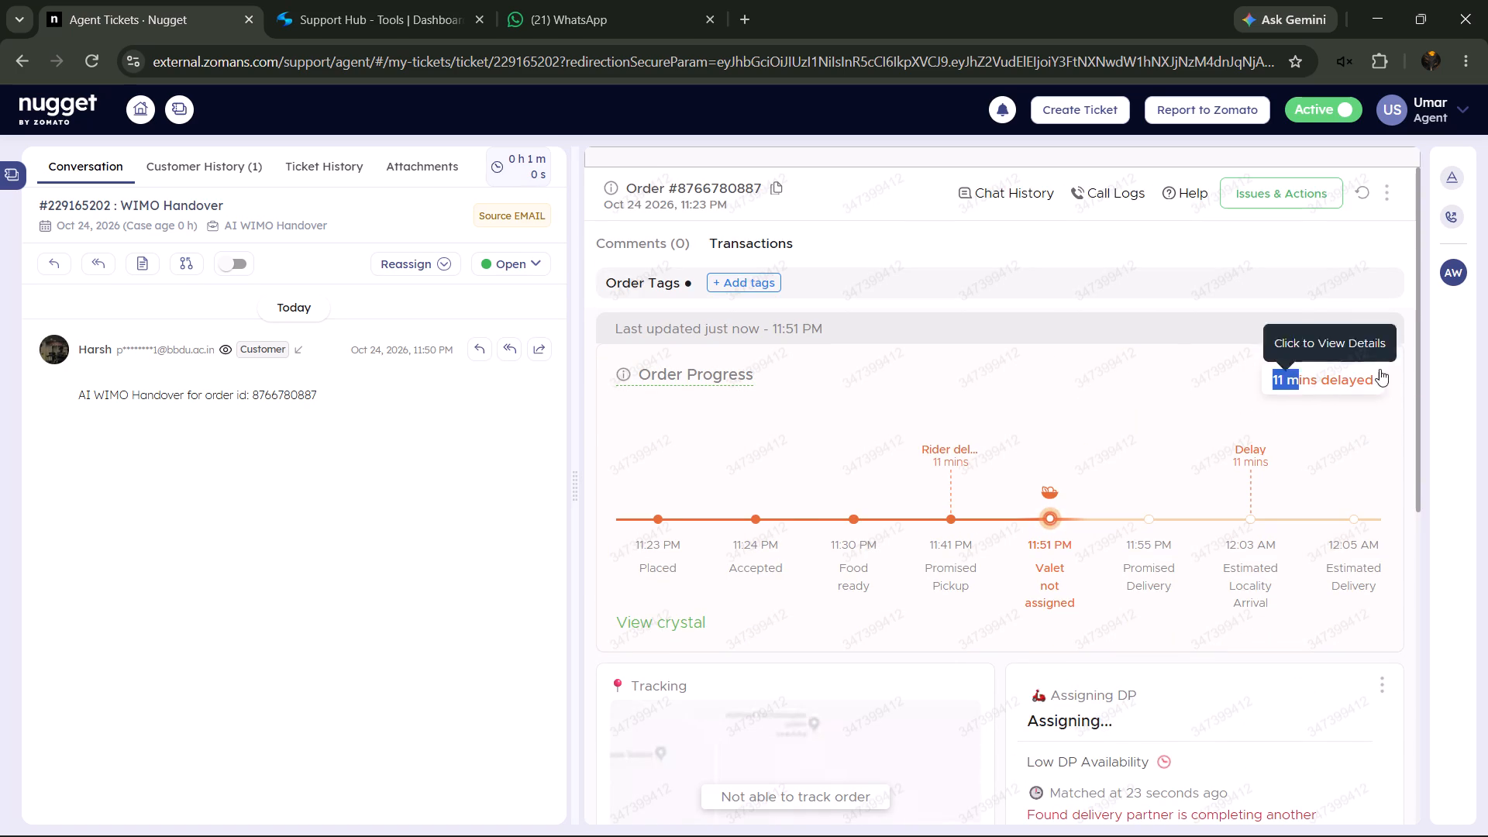
pyautogui.moveTo(1379, 369); pyautogui.dragTo(1394, 369)
pyautogui.rightClick(1345, 381)
pyautogui.click(1097, 411)
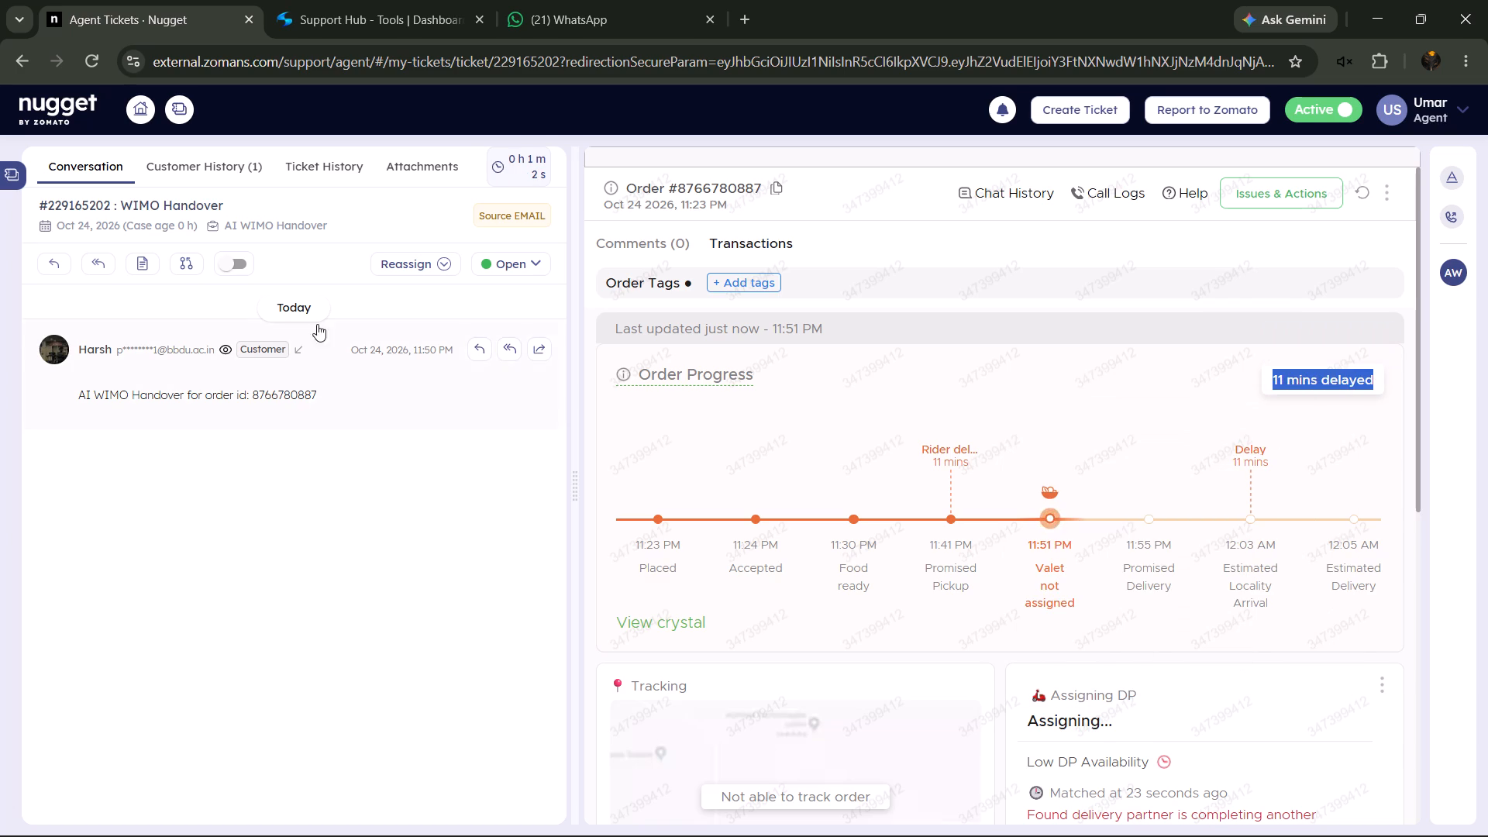
pyautogui.click(160, 263)
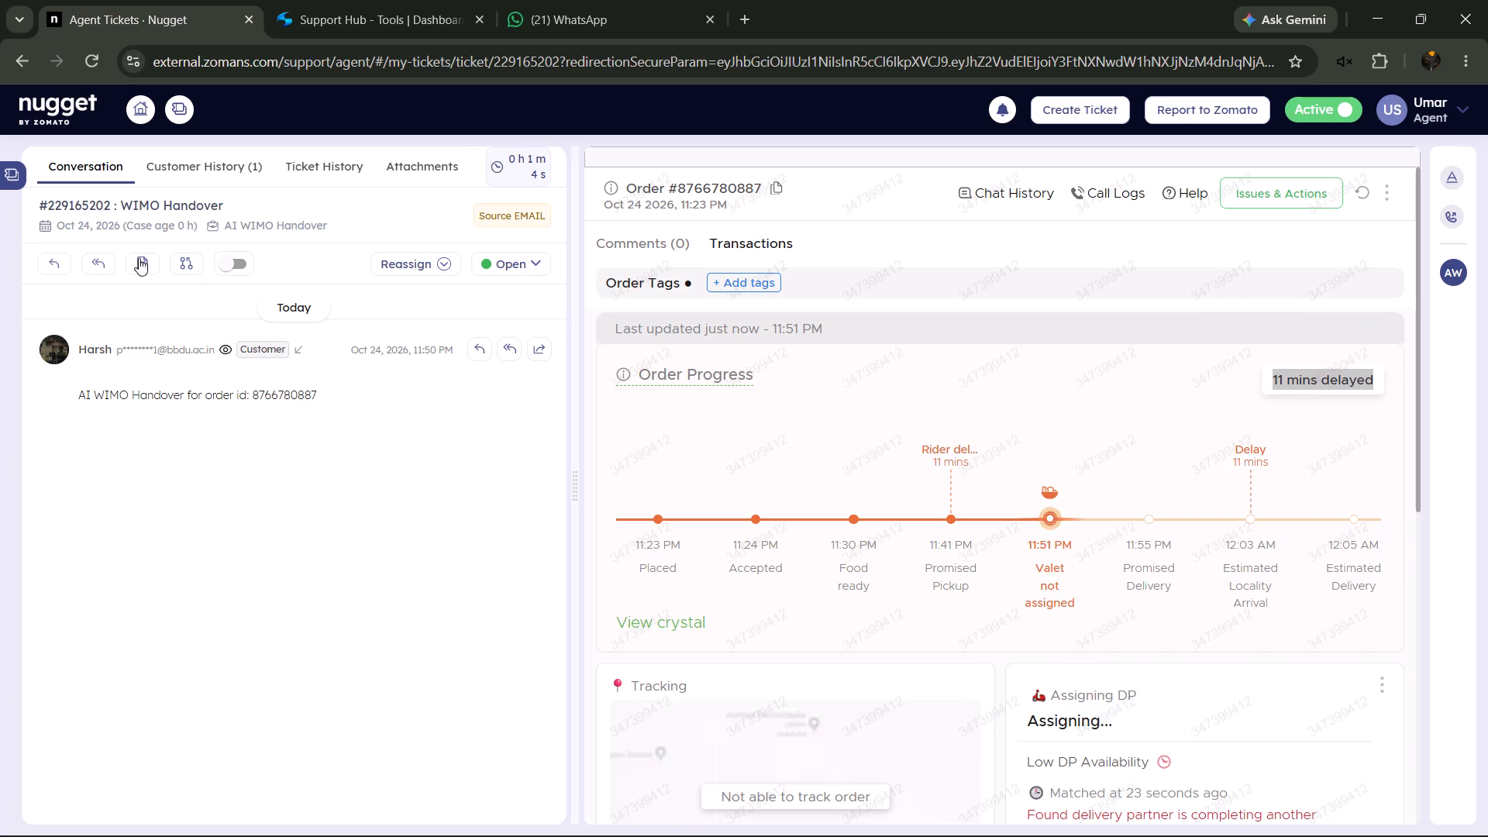
pyautogui.click(136, 262)
pyautogui.rightClick(796, 460)
pyautogui.click(905, 574)
pyautogui.click(925, 571)
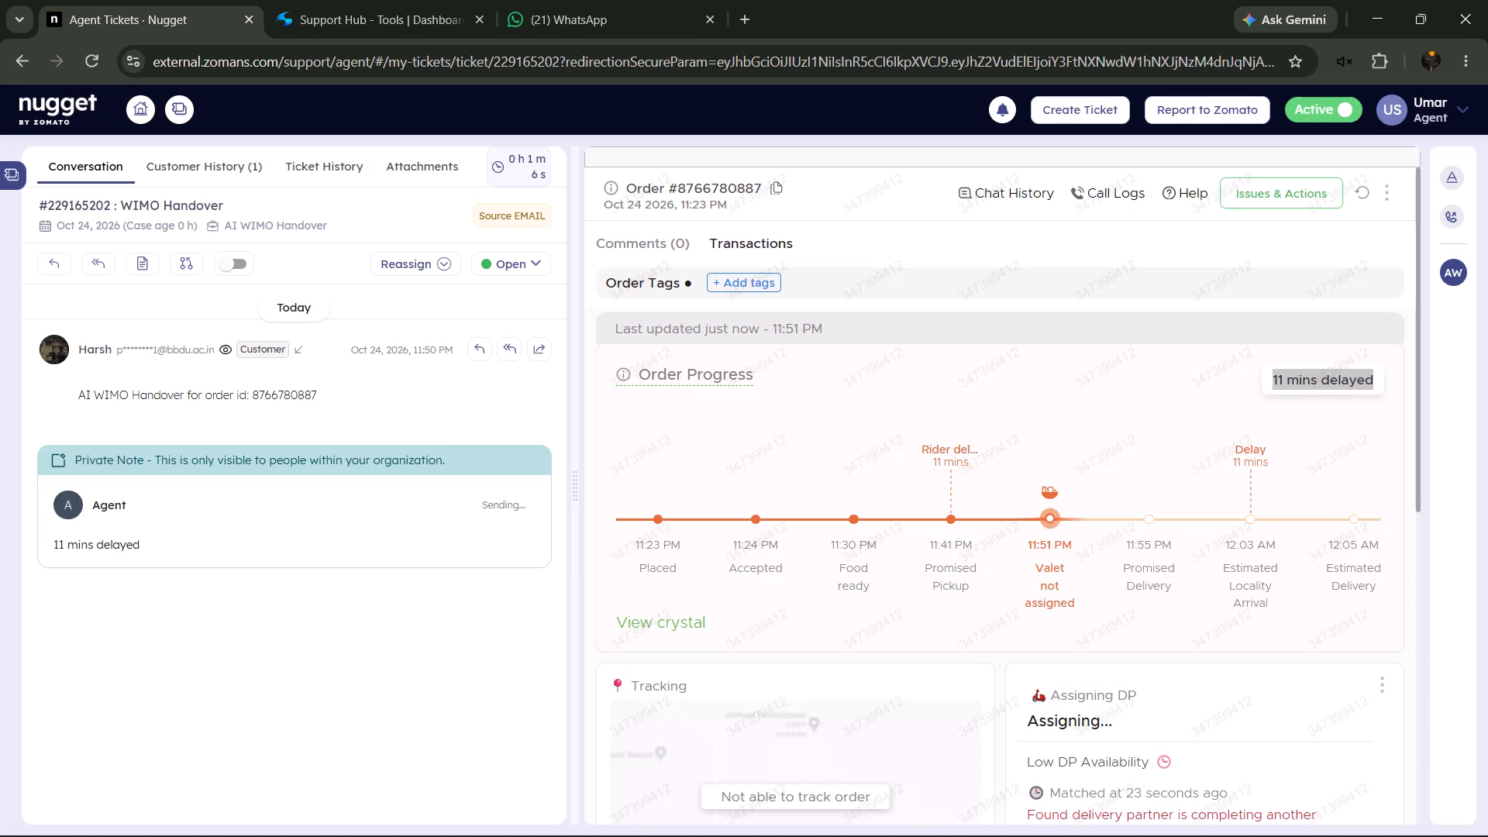
# Copy the current order stage from the progress timeline into a private note reading "11:51 PM Valet not assigned".
pyautogui.click(1030, 548)
pyautogui.moveTo(1026, 549); pyautogui.dragTo(1076, 608)
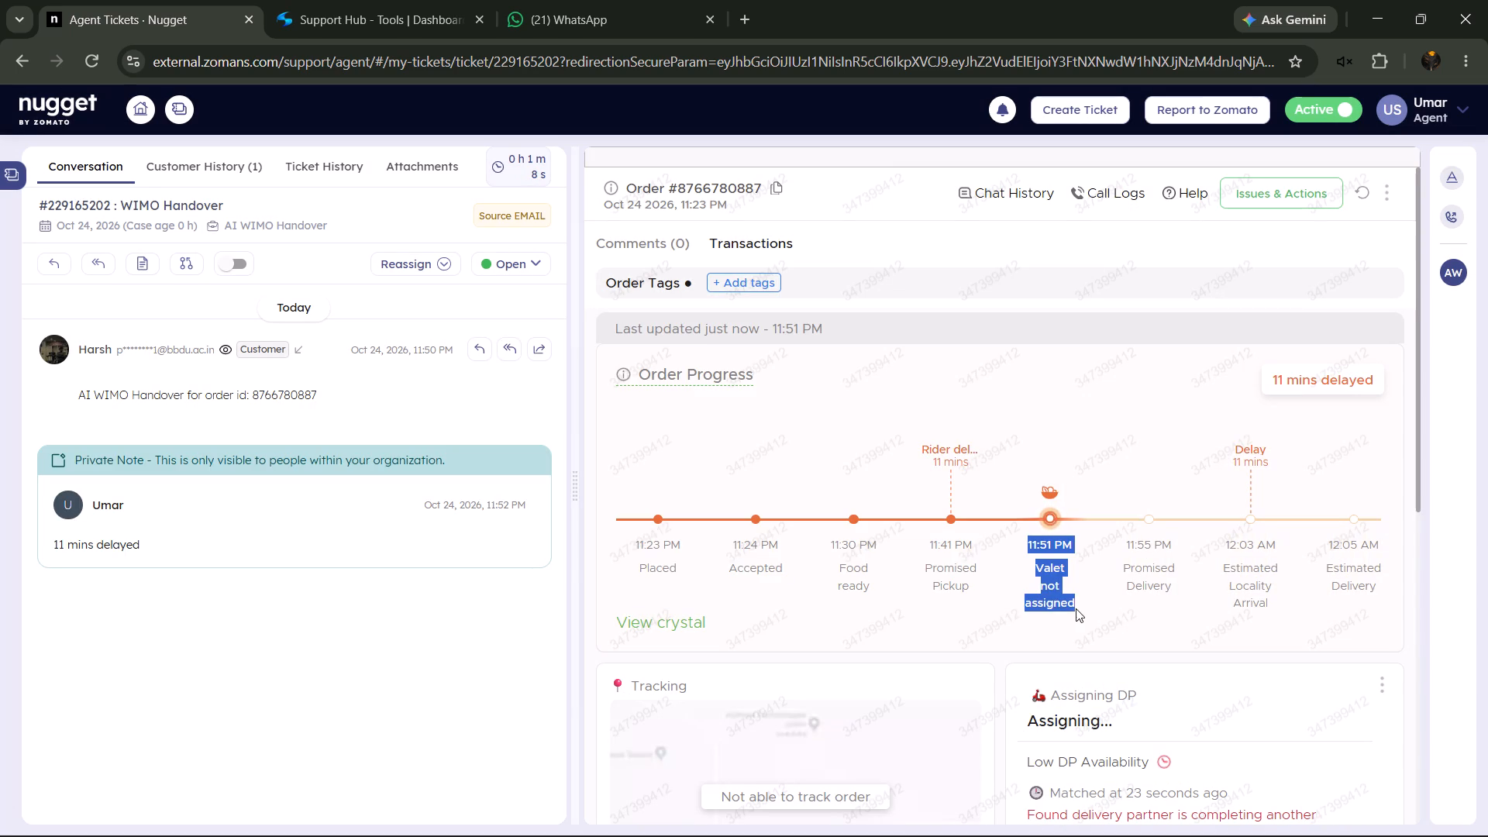
pyautogui.rightClick(1069, 606)
pyautogui.click(1135, 325)
pyautogui.click(156, 269)
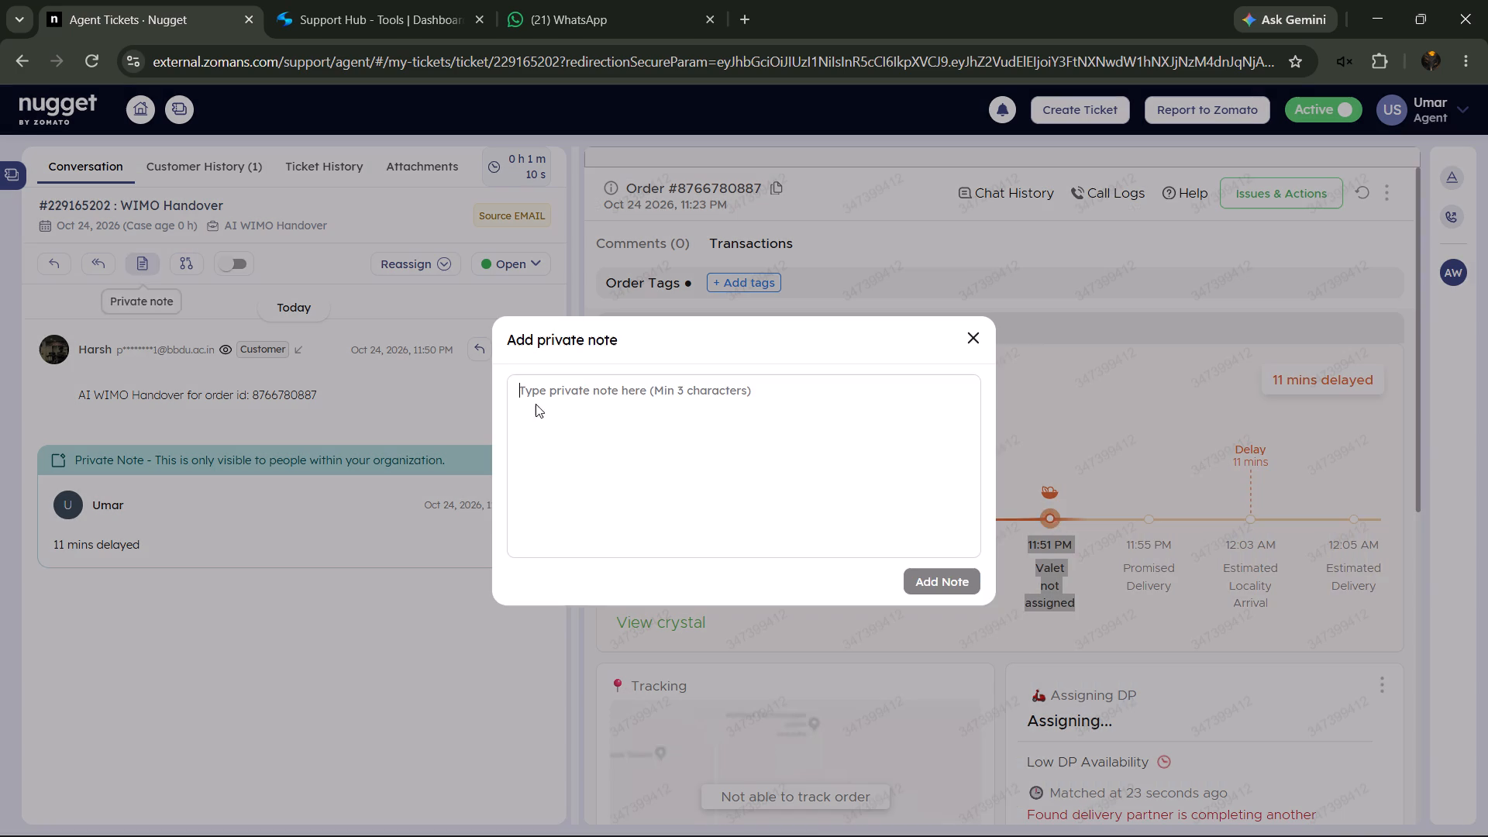
pyautogui.rightClick(784, 472)
pyautogui.moveTo(866, 557); pyautogui.dragTo(866, 565)
pyautogui.click(893, 573)
pyautogui.click(924, 574)
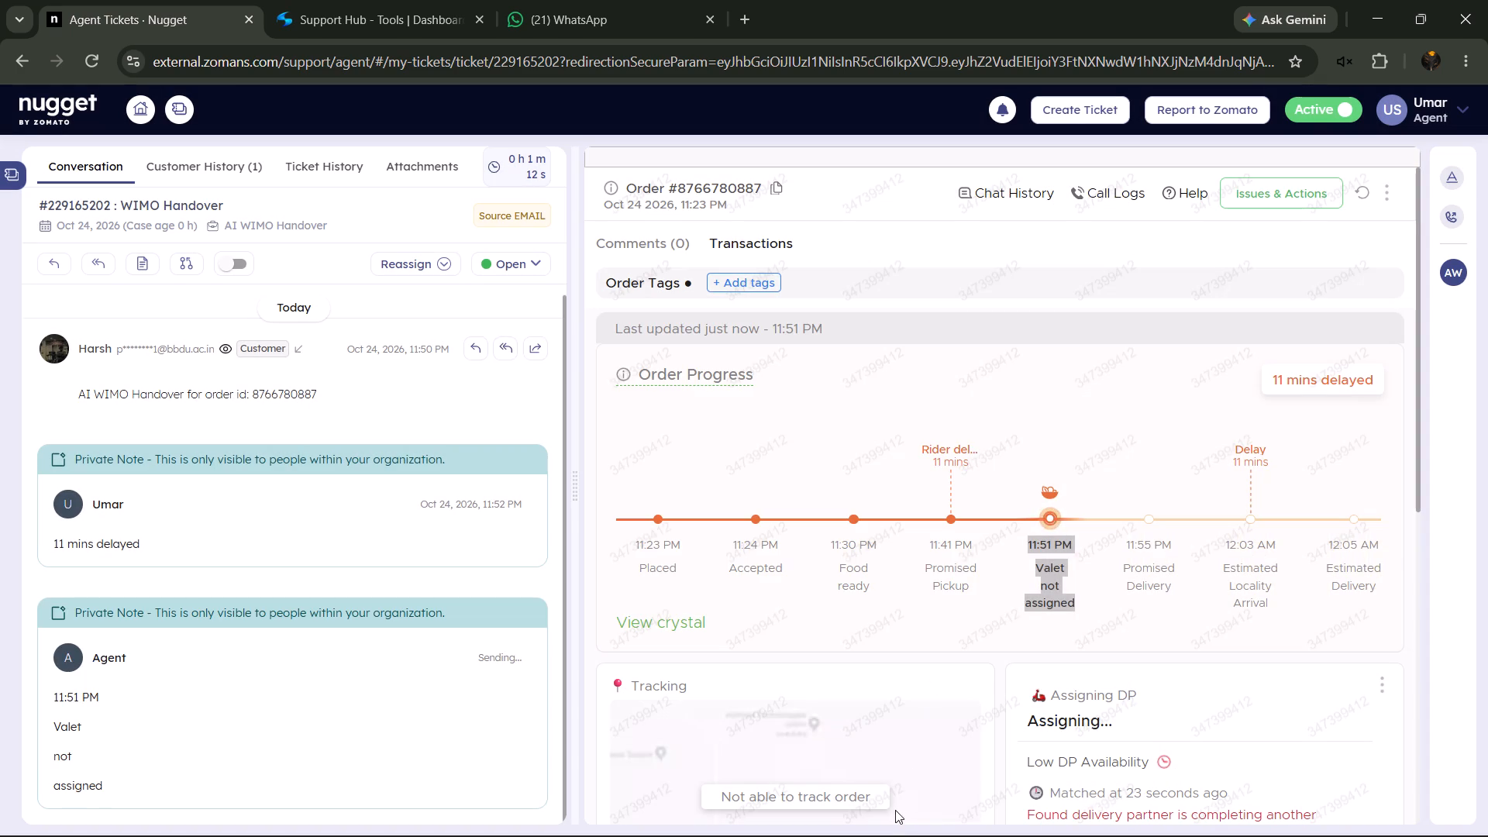
# Copy the tracking message and add it as a private note reading "Not able to track order".
pyautogui.moveTo(894, 792); pyautogui.dragTo(657, 784)
pyautogui.rightClick(730, 785)
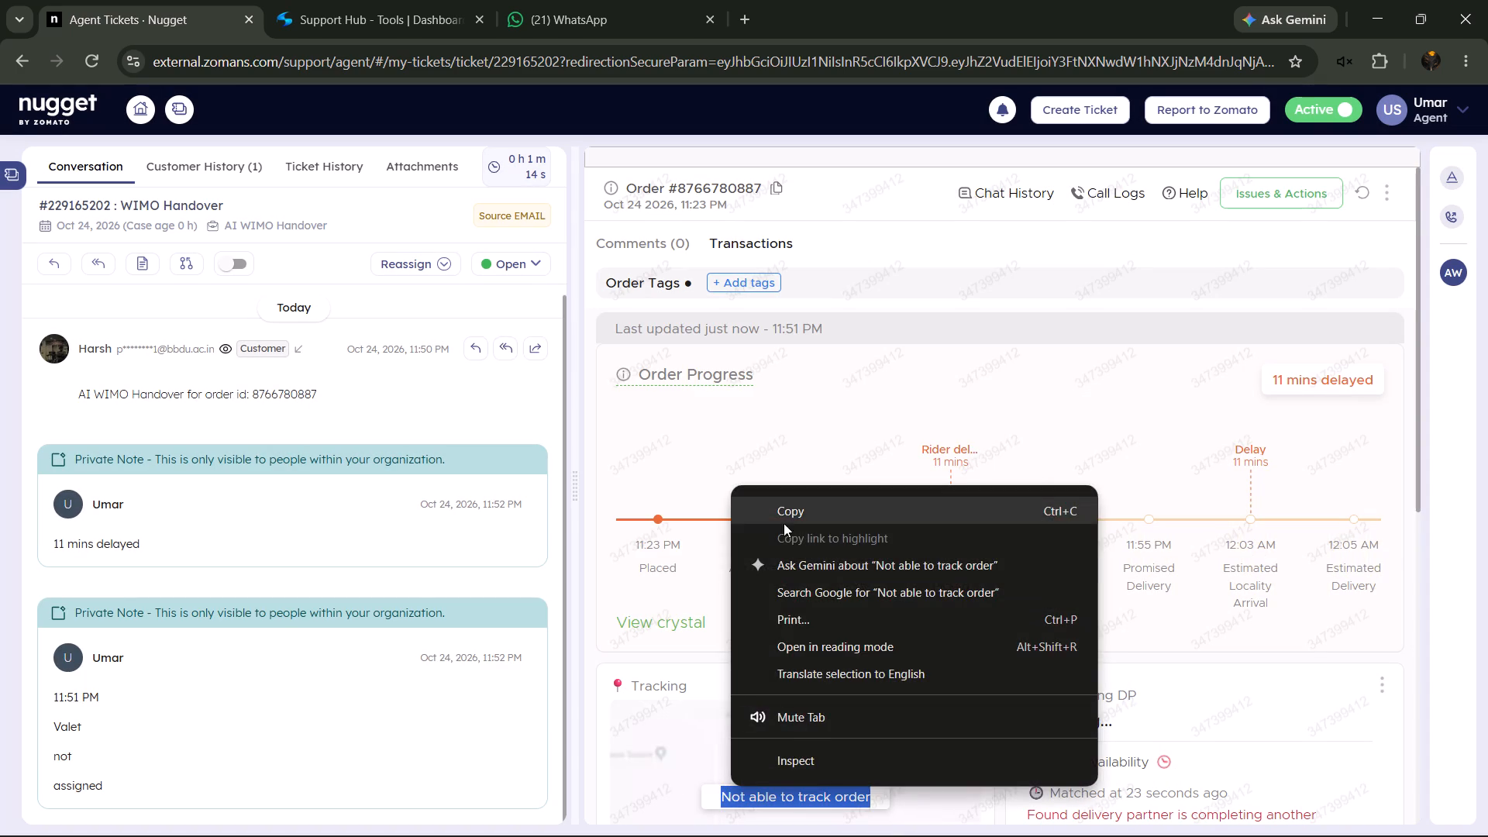
pyautogui.click(787, 513)
pyautogui.click(150, 270)
pyautogui.rightClick(789, 459)
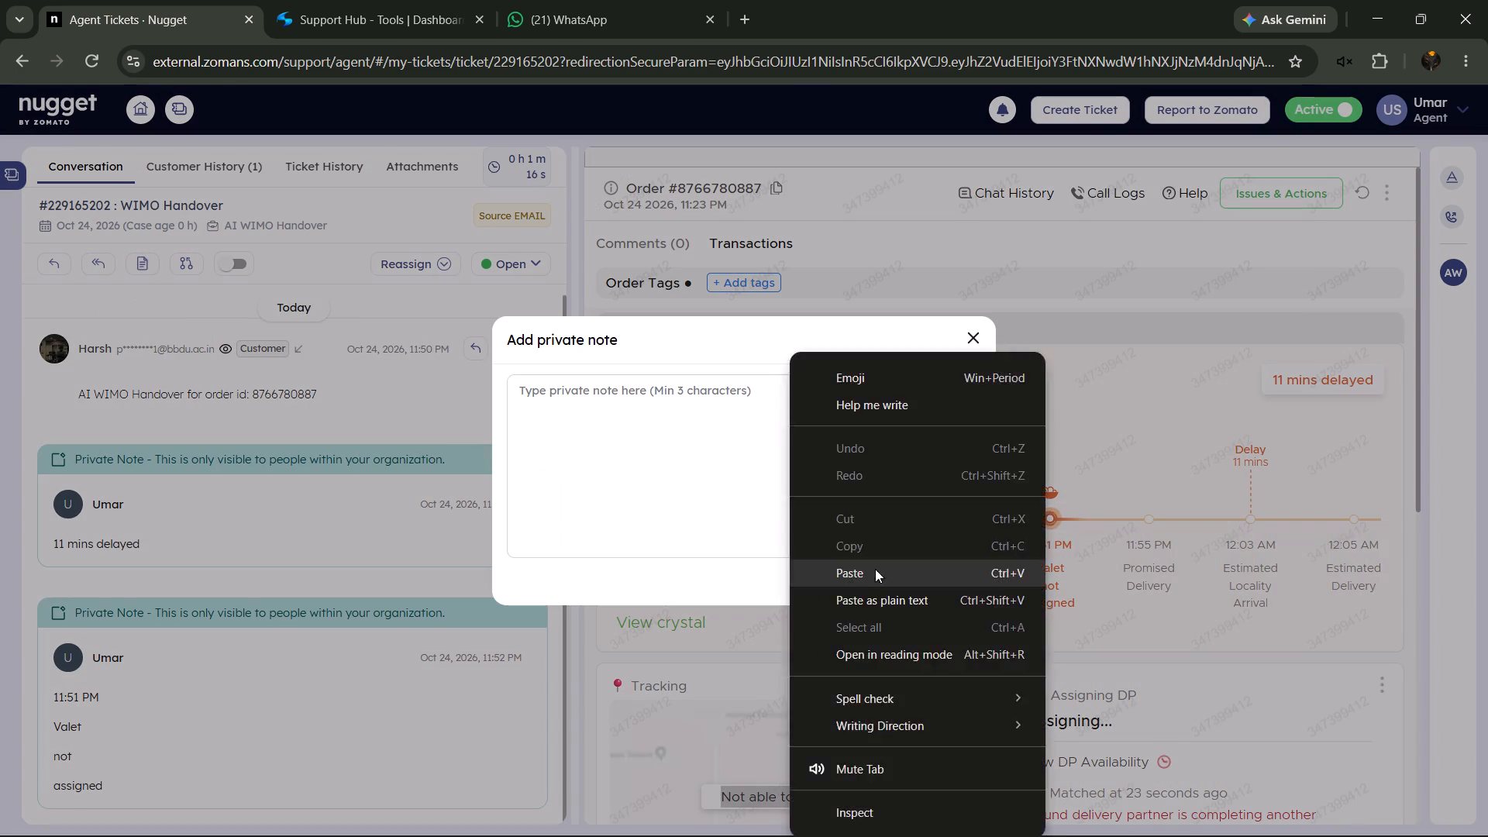
pyautogui.click(879, 578)
pyautogui.click(928, 578)
# Place a callback call to the merchant from the order's merchant details and dismiss the callback dialog.
pyautogui.scroll(-9, 1118, 477)
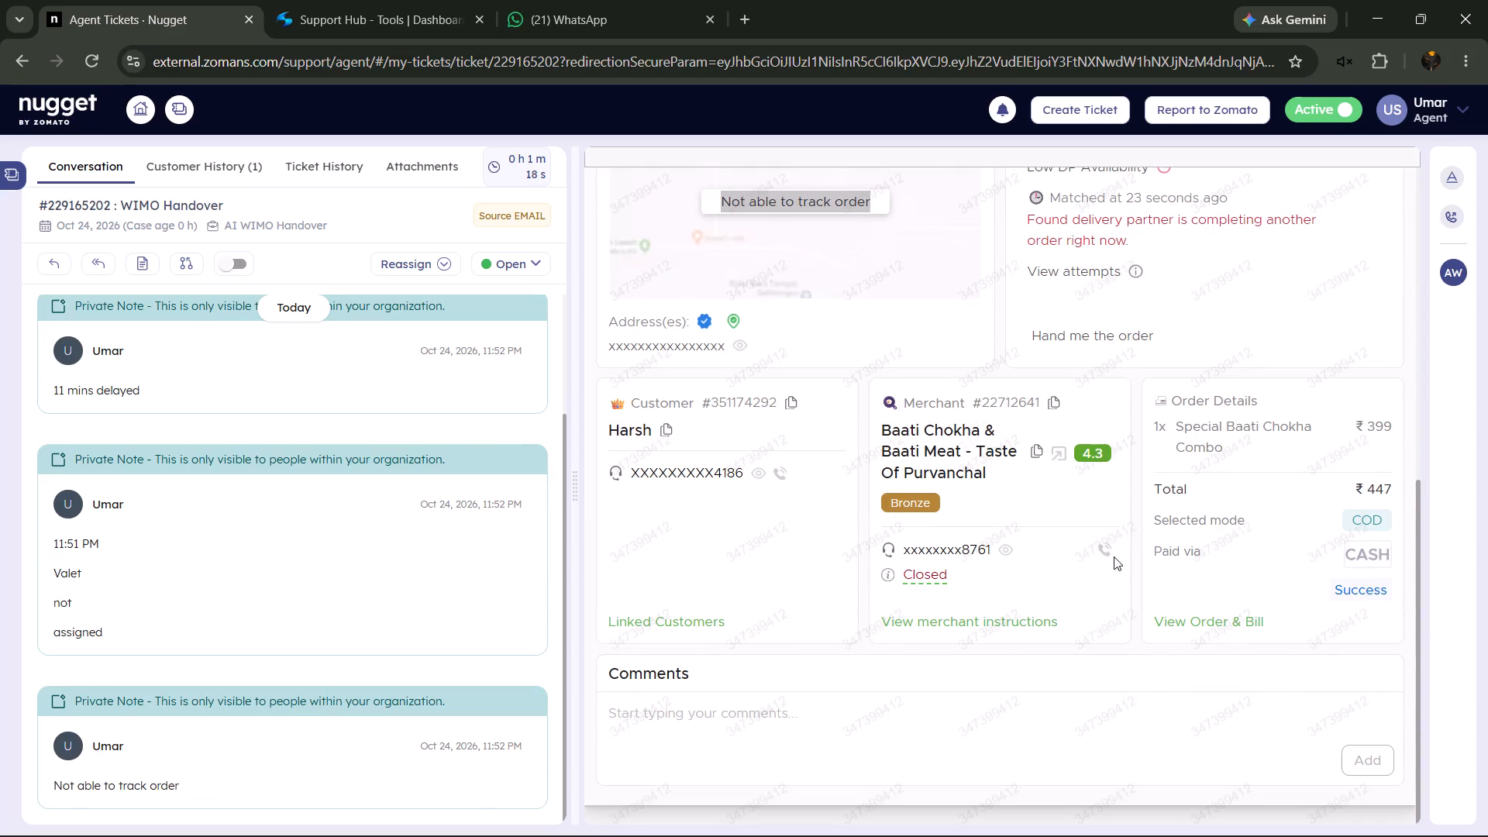
pyautogui.click(1107, 547)
pyautogui.click(1320, 604)
pyautogui.click(1320, 604)
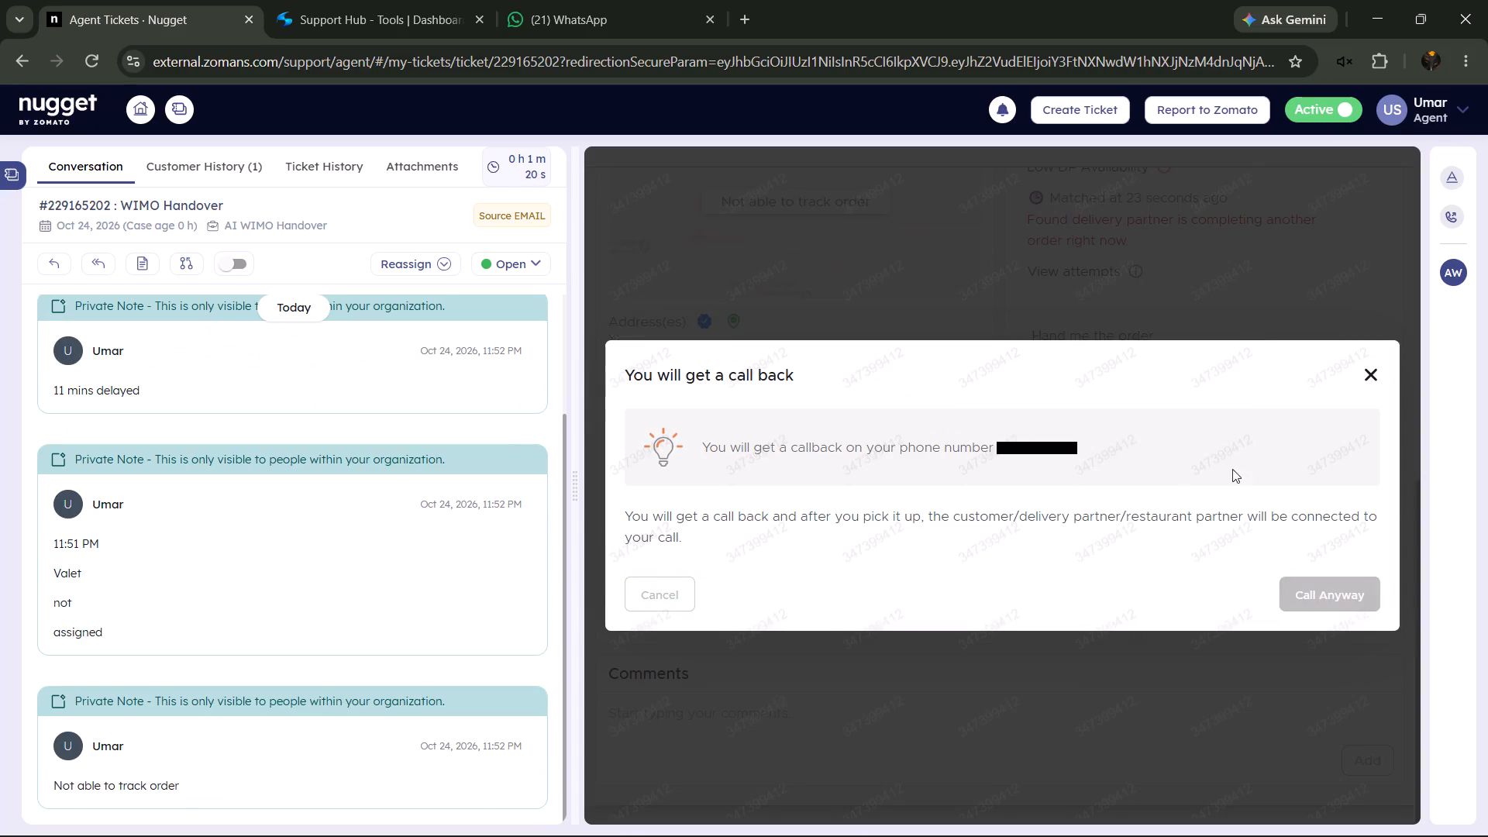
pyautogui.click(1080, 237)
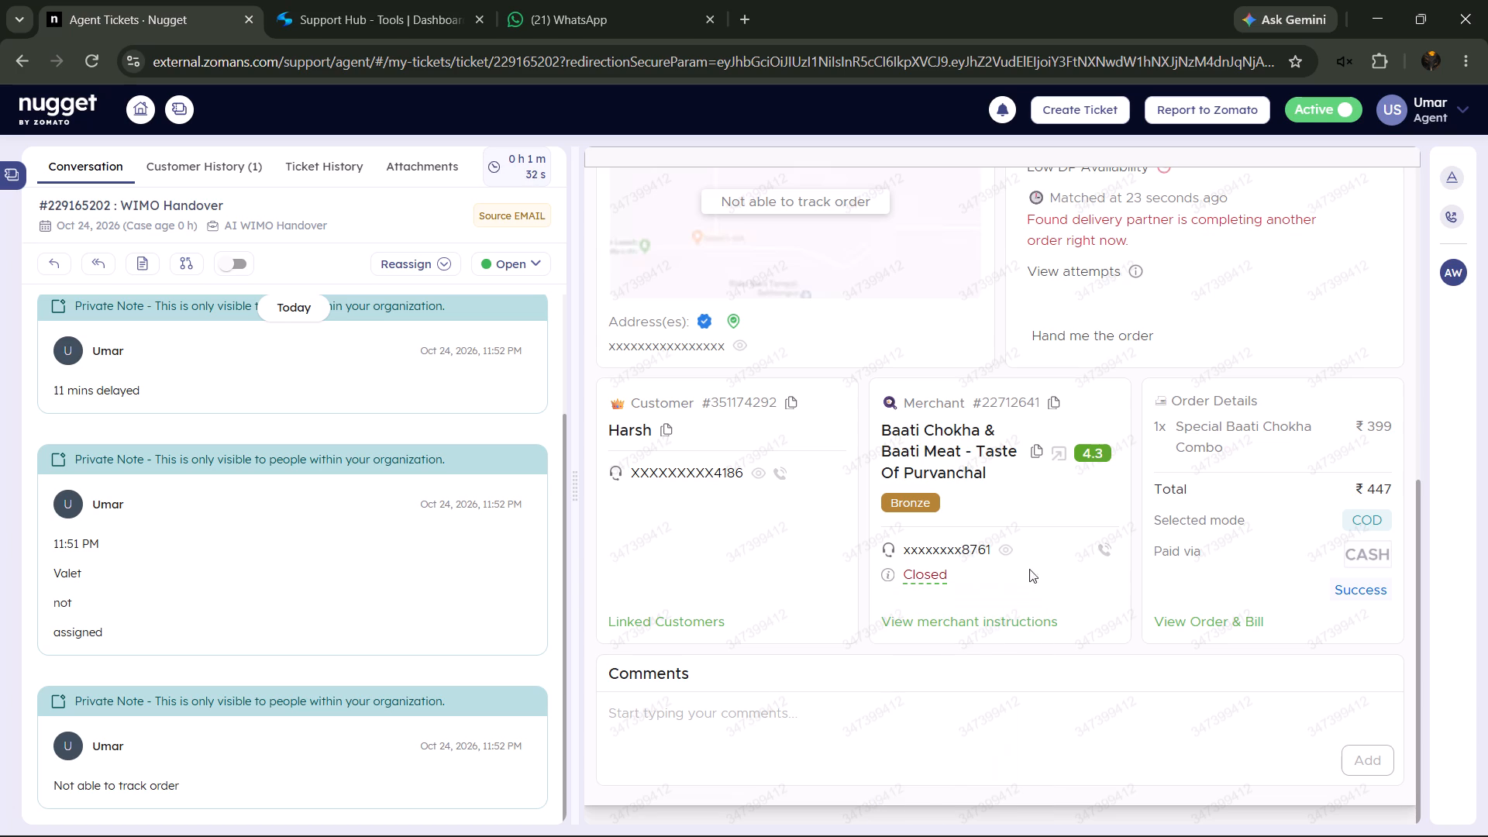
# Refresh the order details to check the current progress.
pyautogui.scroll(10, 987, 652)
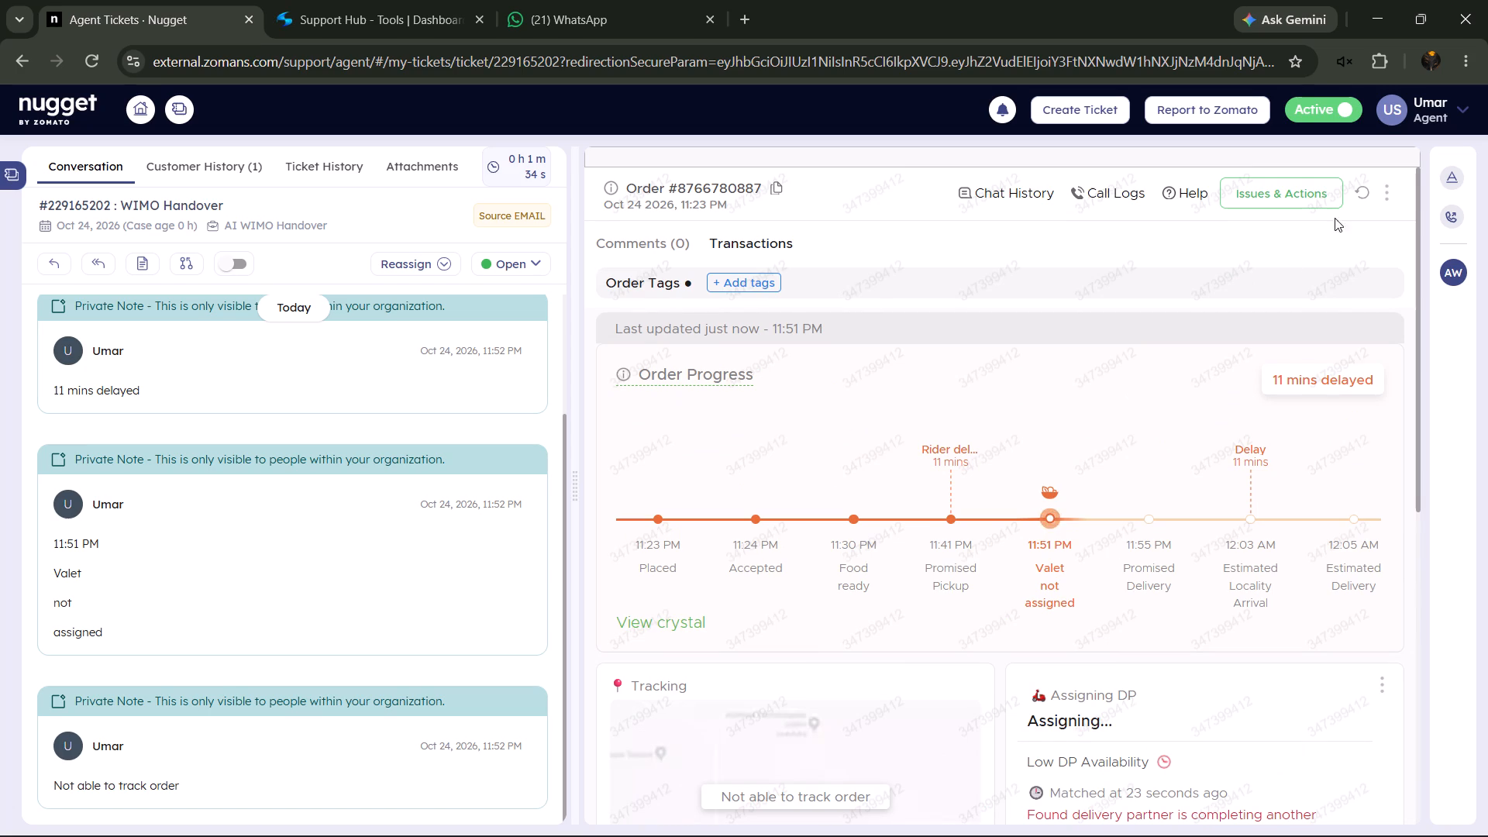
pyautogui.click(1366, 188)
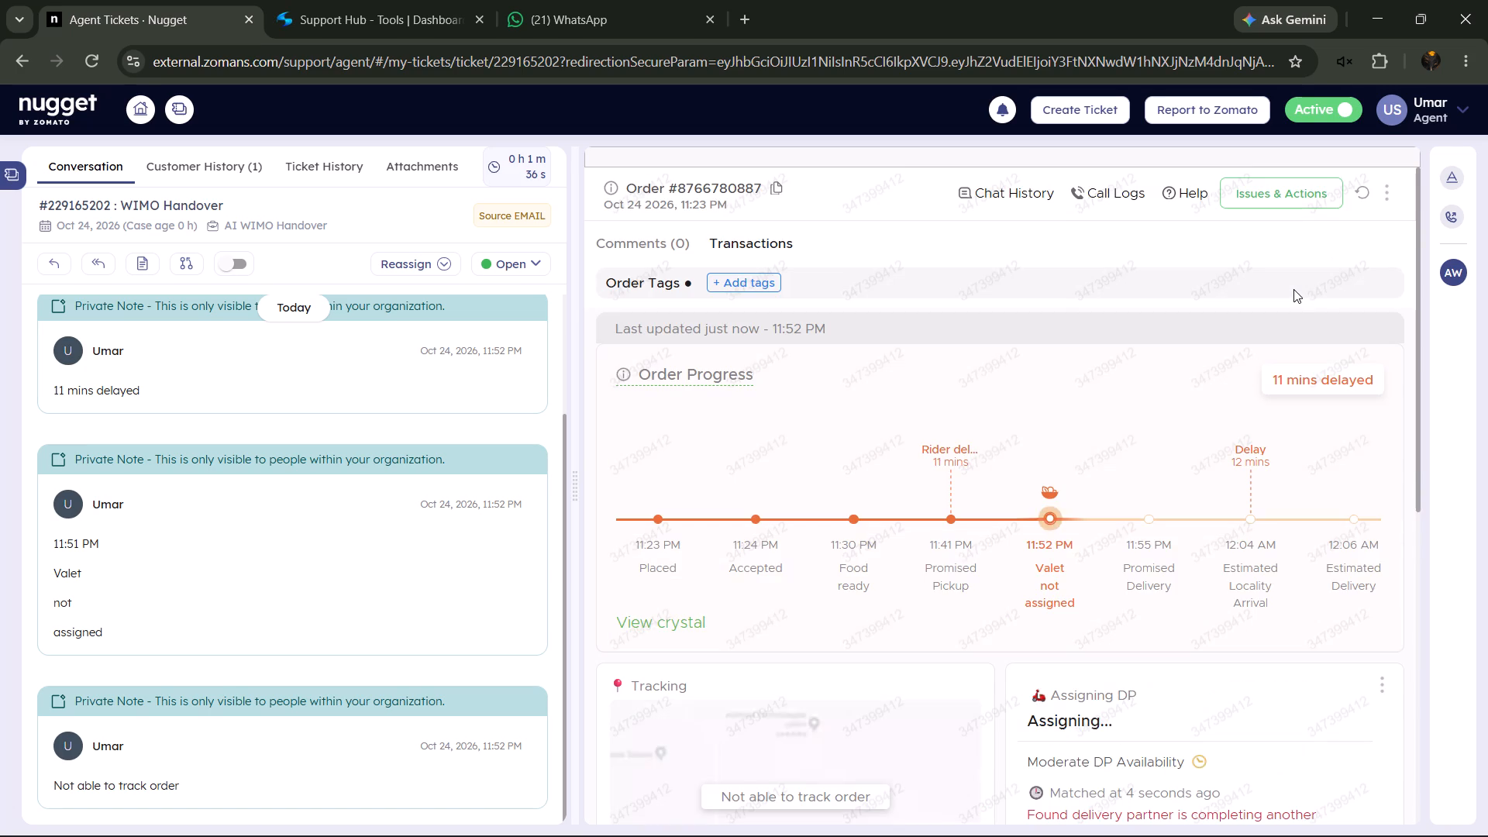
# In the ticket properties, set Can Order Be Delivered to Yes.
pyautogui.click(1451, 177)
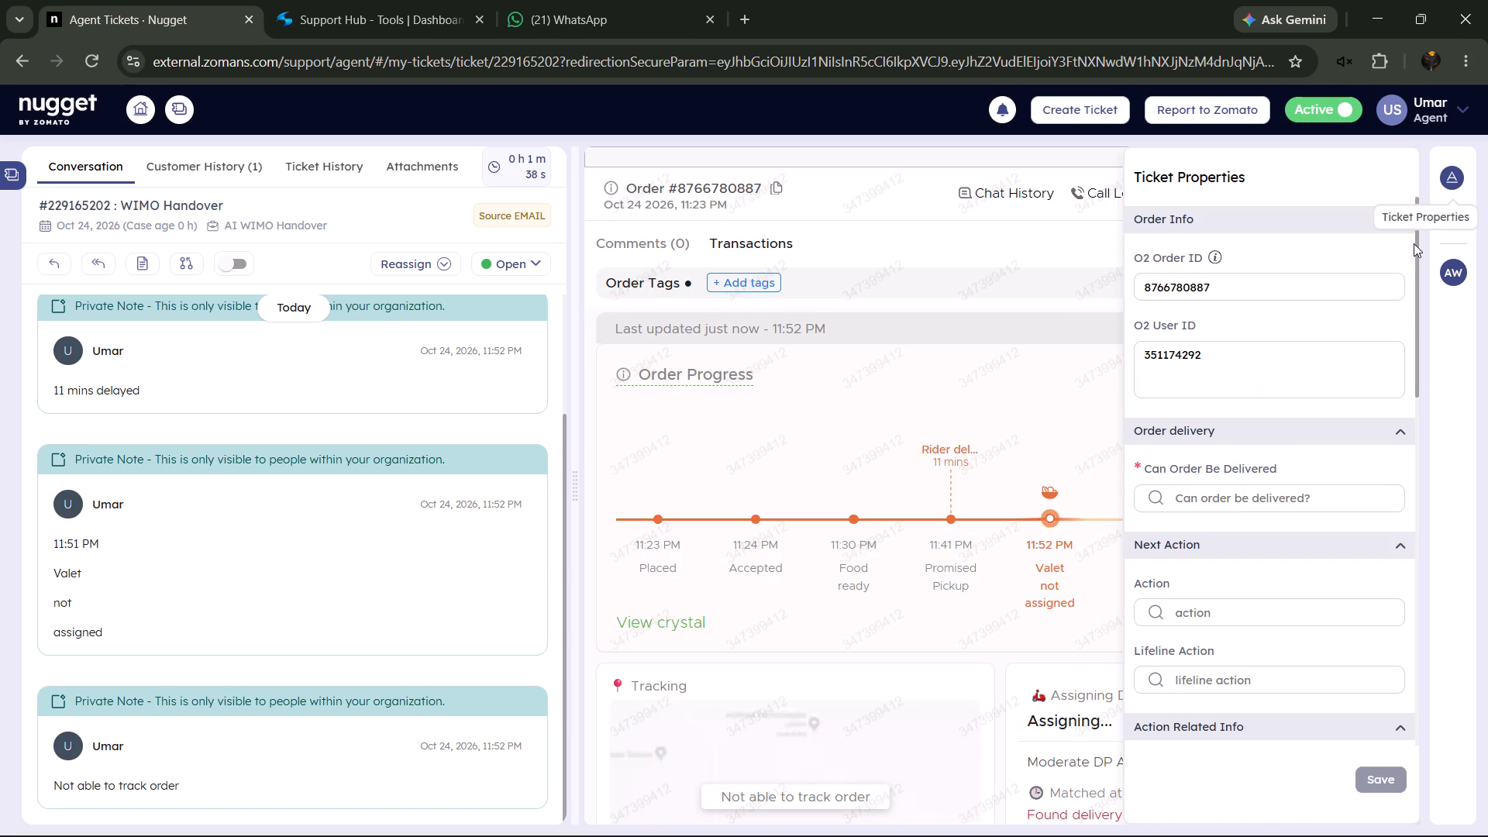
pyautogui.click(1236, 516)
pyautogui.click(1235, 498)
pyautogui.click(1222, 522)
# Choose an Action and a Lifeline Action in the Next Action properties.
pyautogui.scroll(-3, 1262, 262)
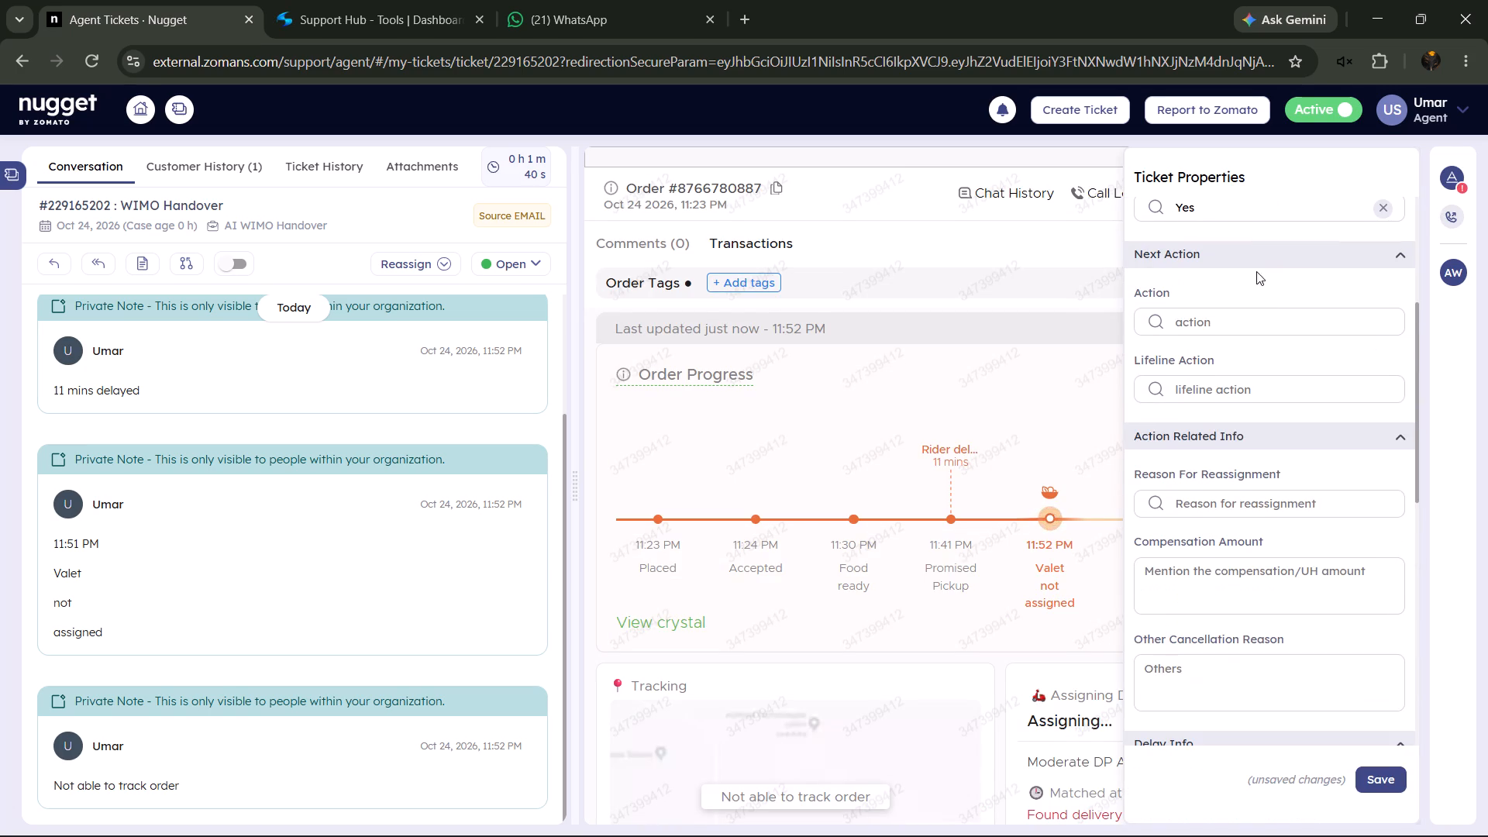
pyautogui.click(1231, 327)
pyautogui.click(1221, 350)
pyautogui.click(1217, 394)
pyautogui.click(1215, 414)
# Set Are Properties Filled to Yes and close the ticket properties.
pyautogui.scroll(-9, 1215, 415)
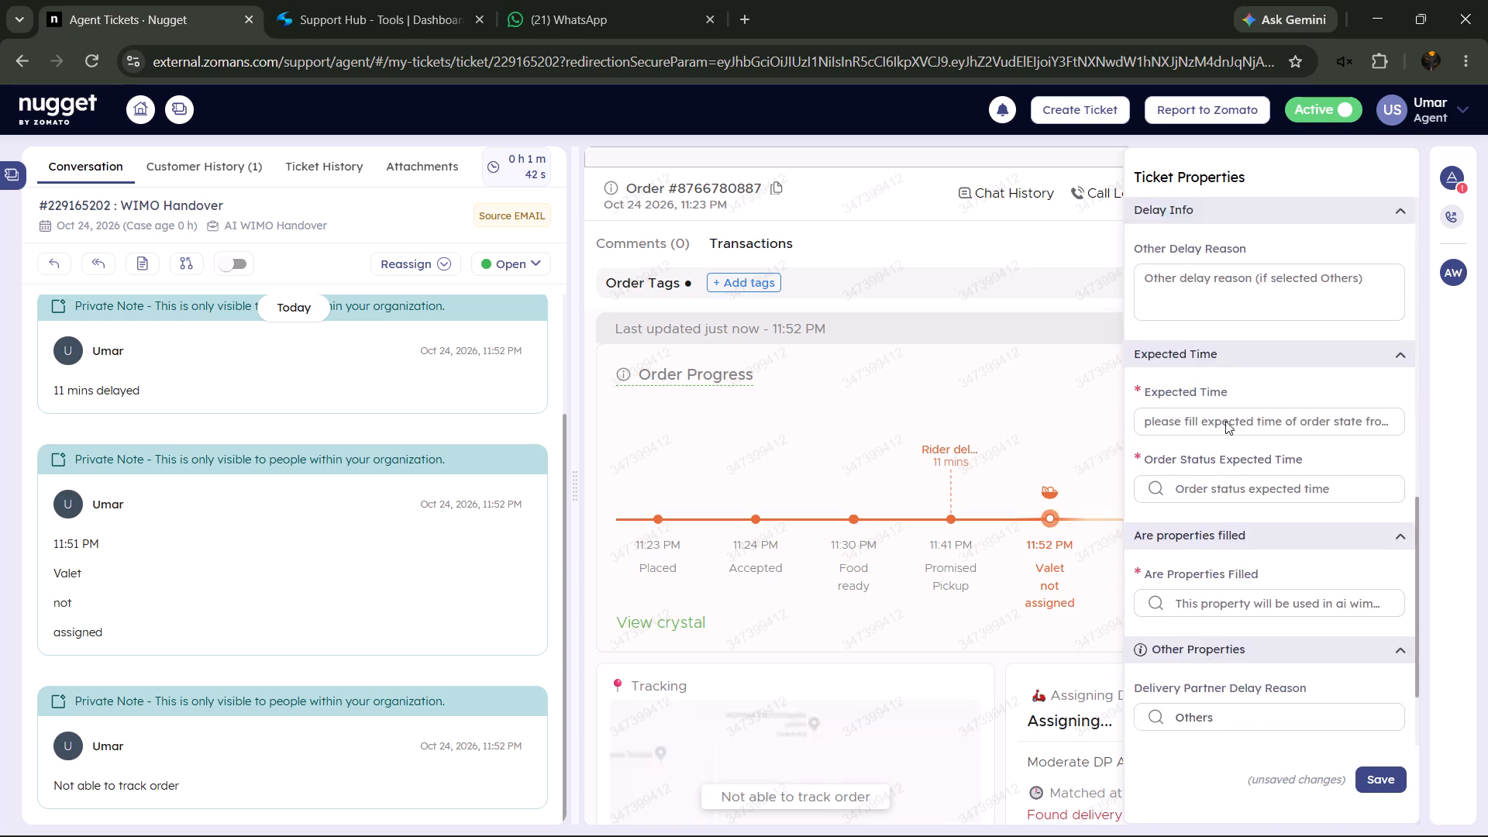
pyautogui.click(1242, 475)
pyautogui.click(1228, 504)
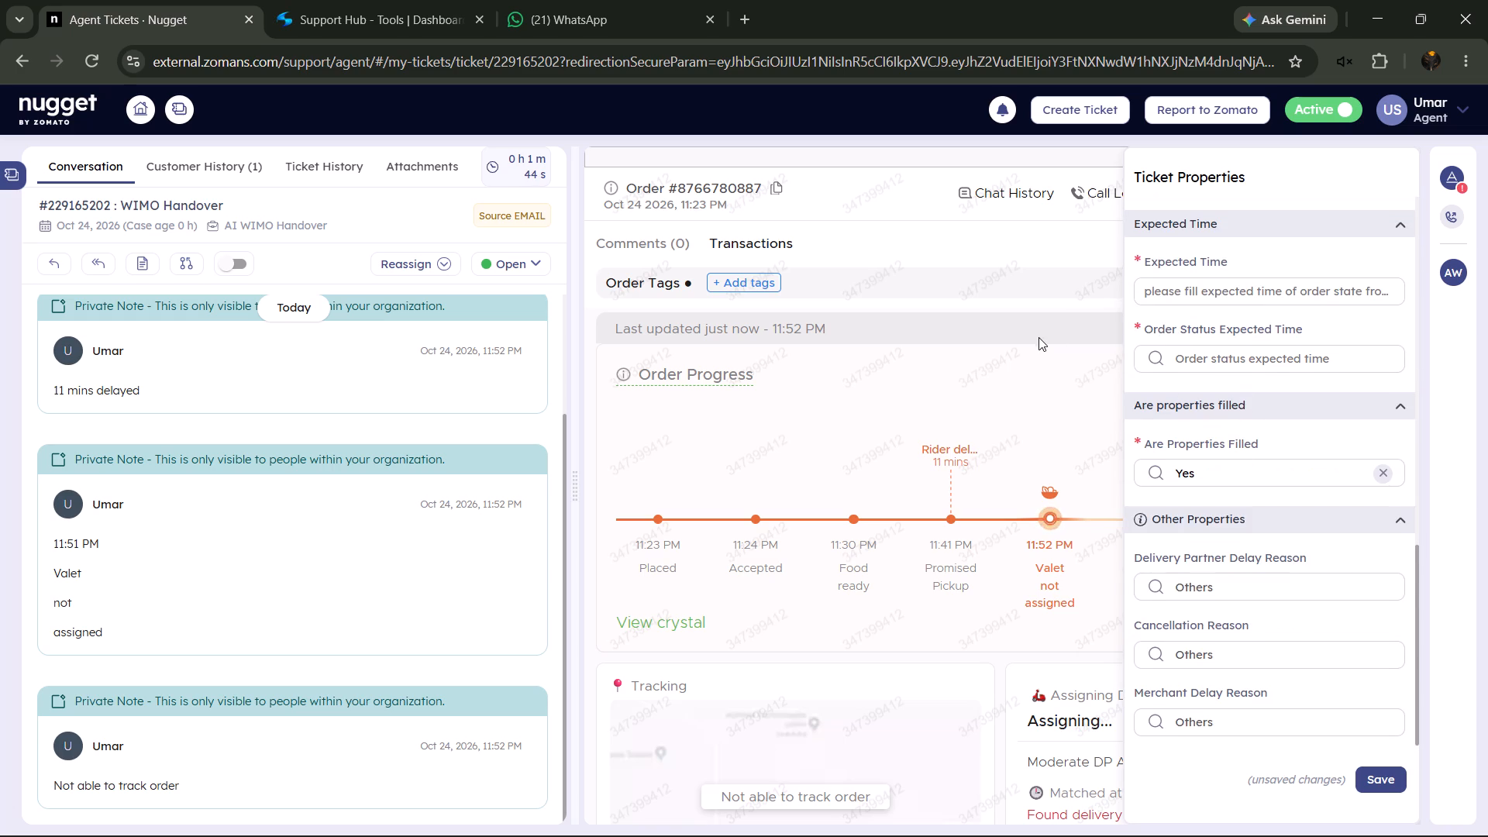
pyautogui.scroll(-5, 1036, 335)
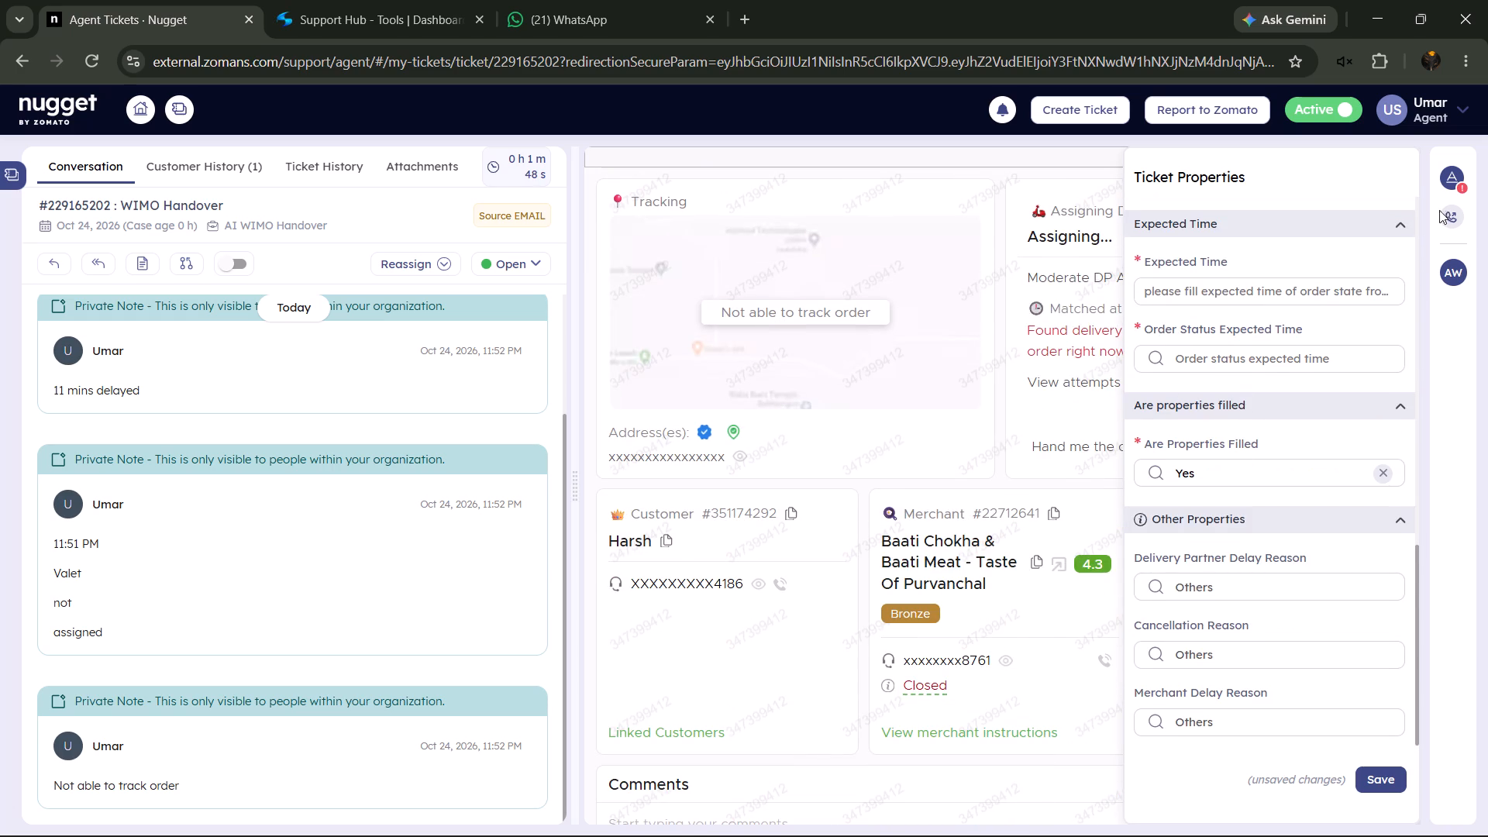
pyautogui.click(1453, 177)
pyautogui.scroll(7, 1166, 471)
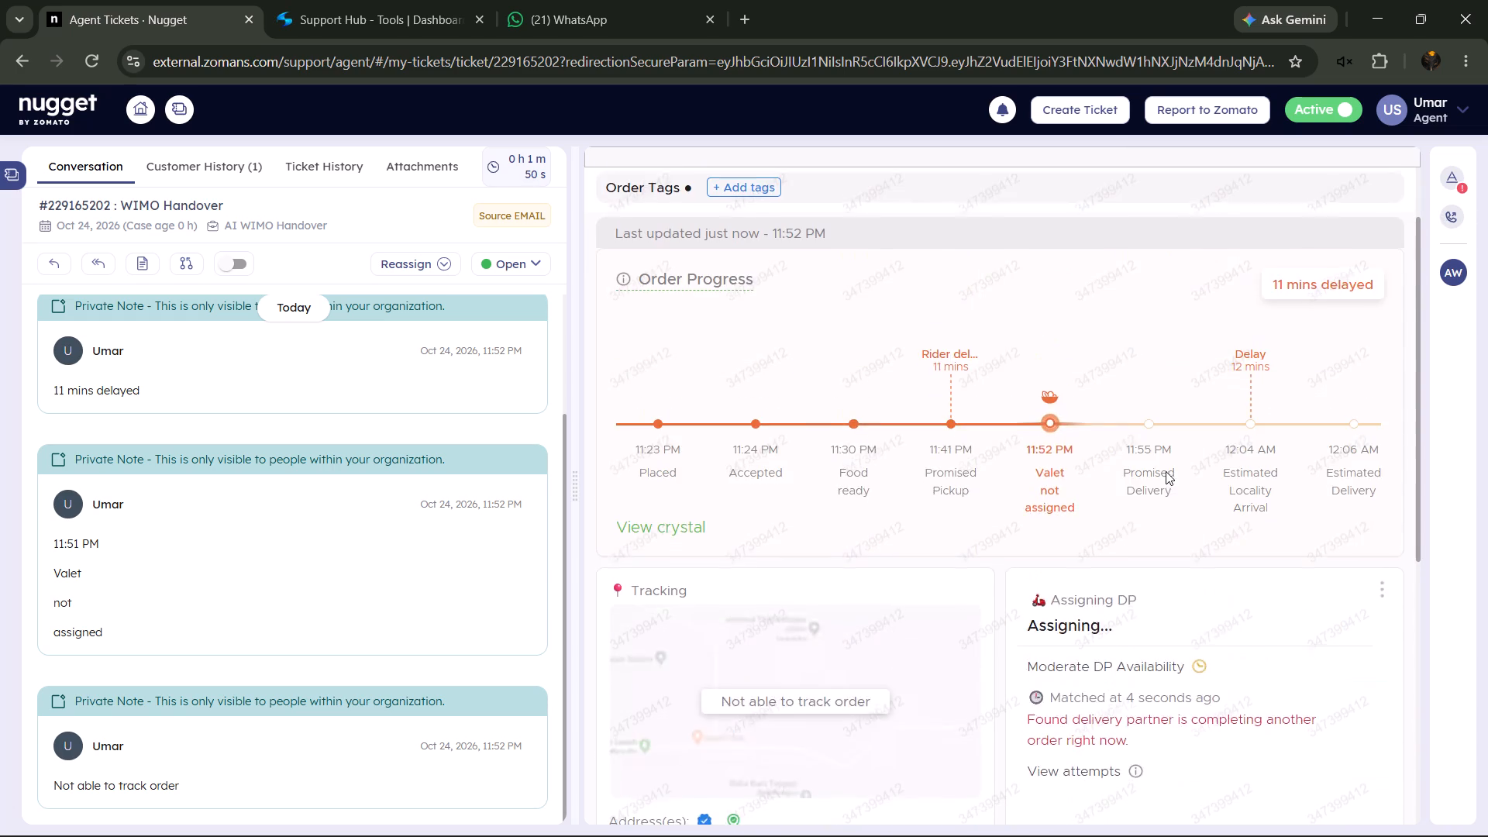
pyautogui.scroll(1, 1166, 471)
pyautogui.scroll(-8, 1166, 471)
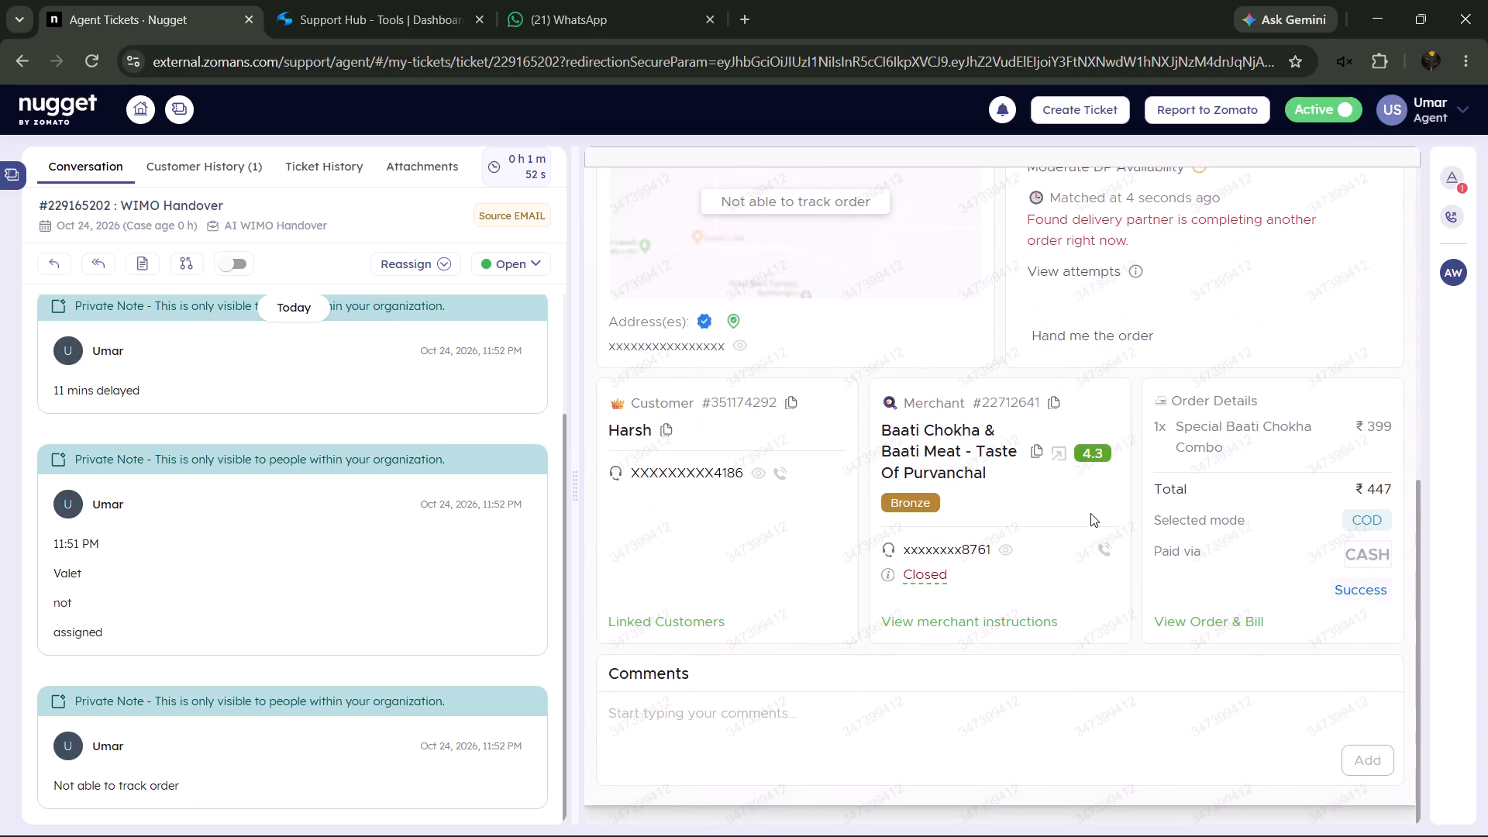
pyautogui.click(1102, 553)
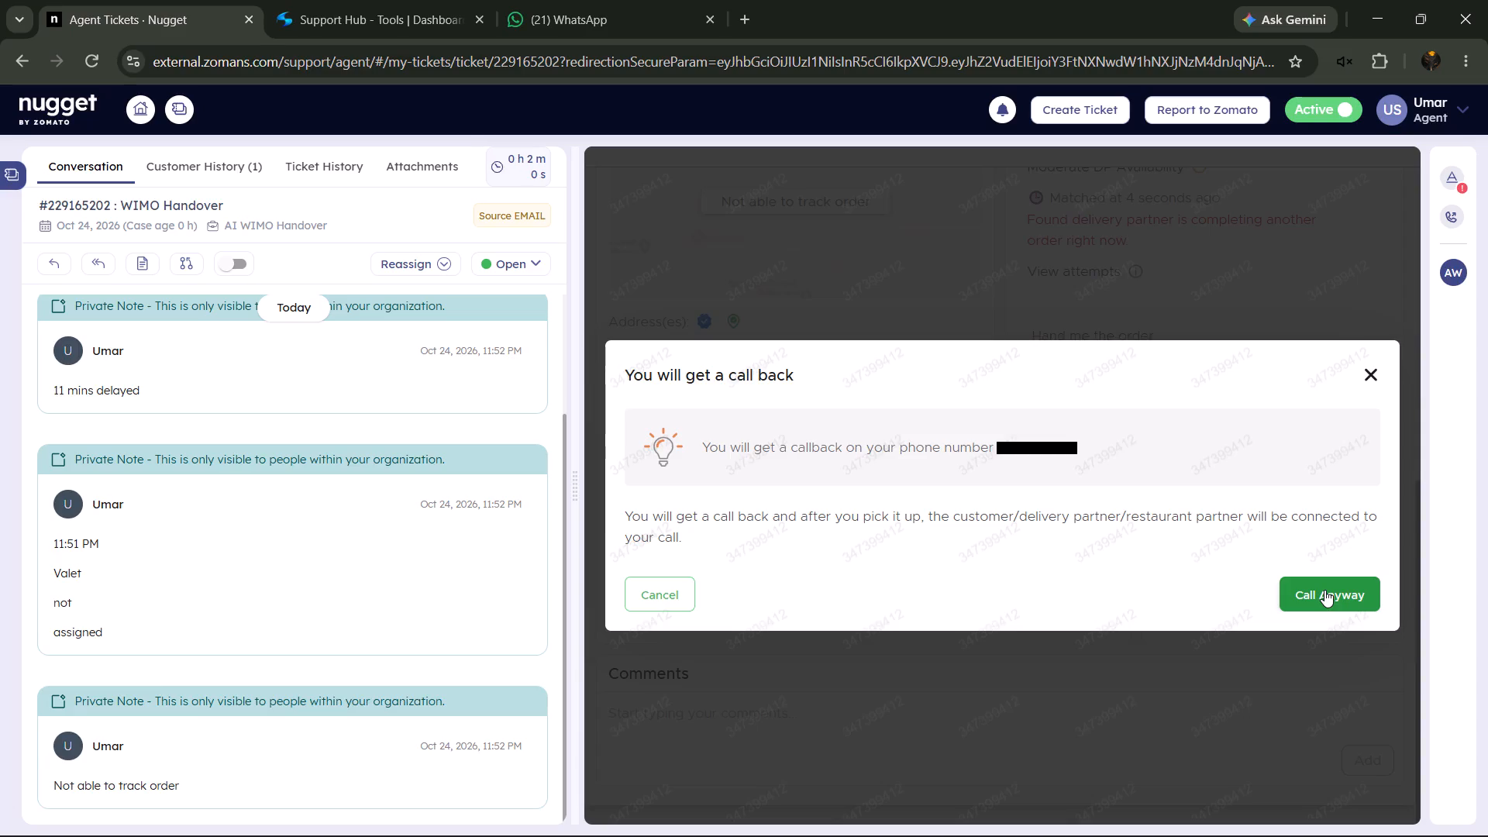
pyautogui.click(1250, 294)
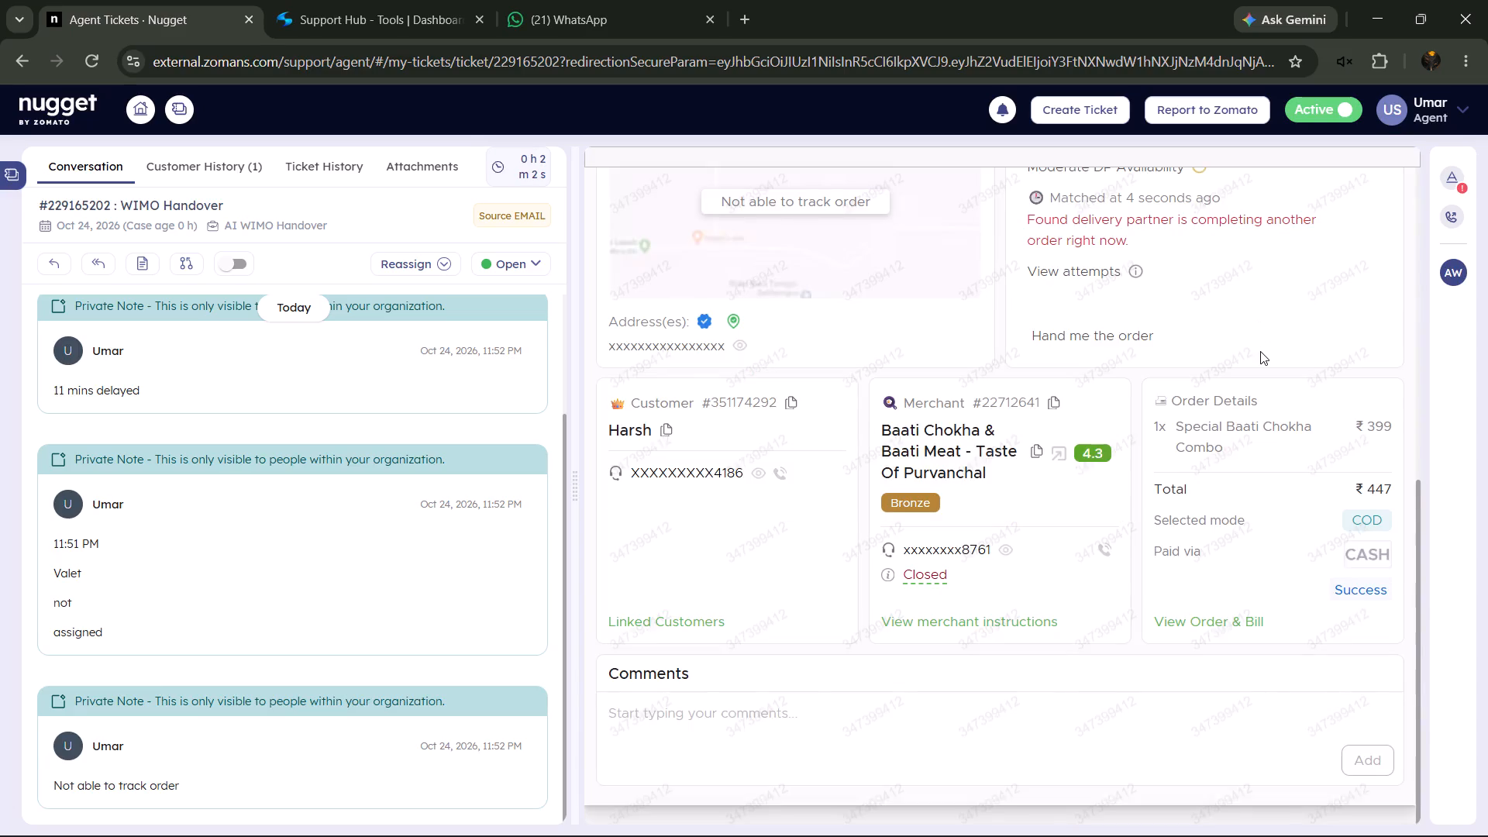
# Refresh the order details and review the order's call history, then close it.
pyautogui.scroll(9, 1260, 353)
pyautogui.click(1368, 193)
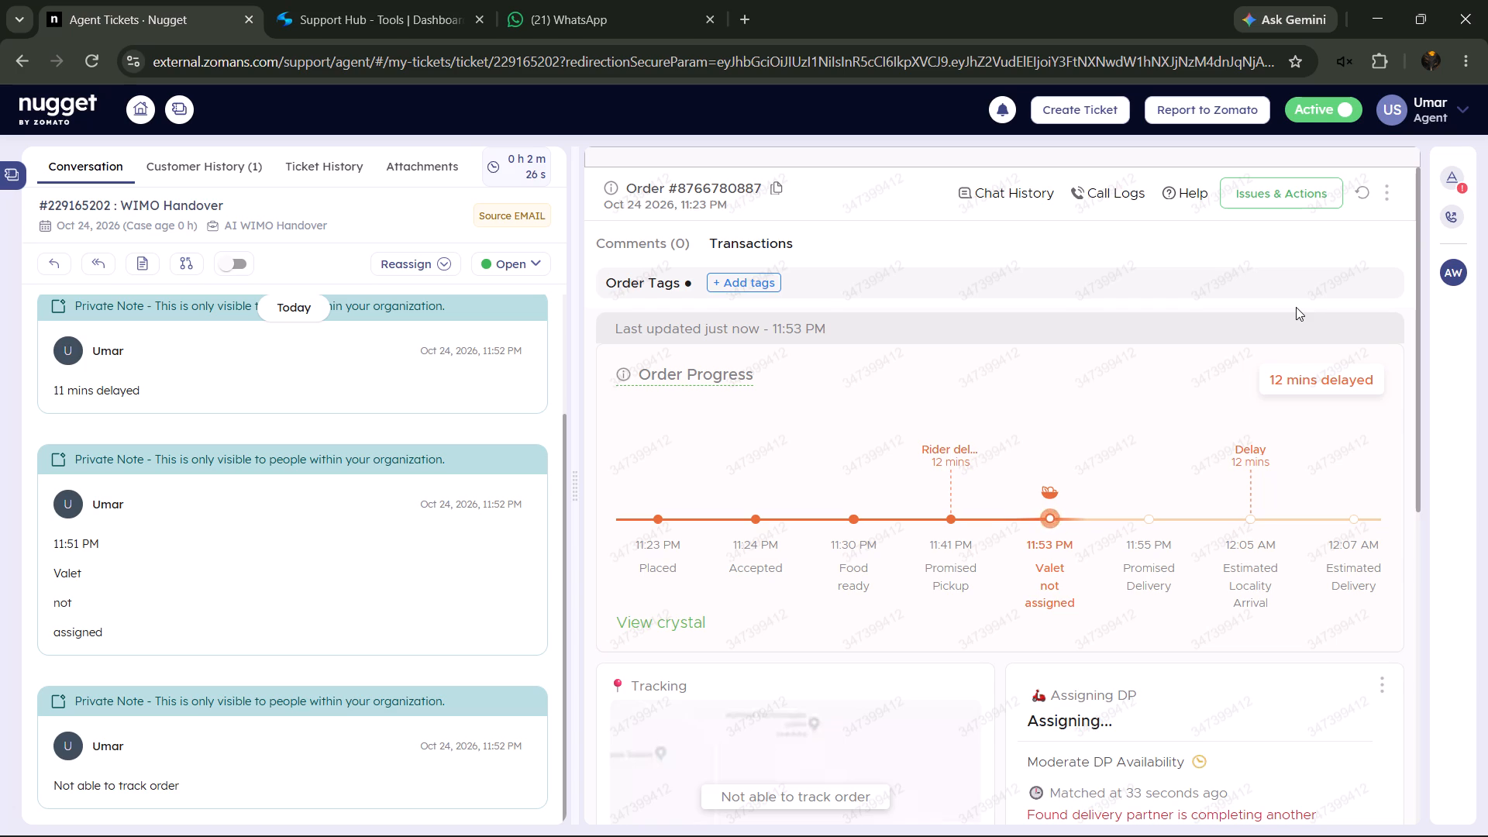
pyautogui.click(1103, 186)
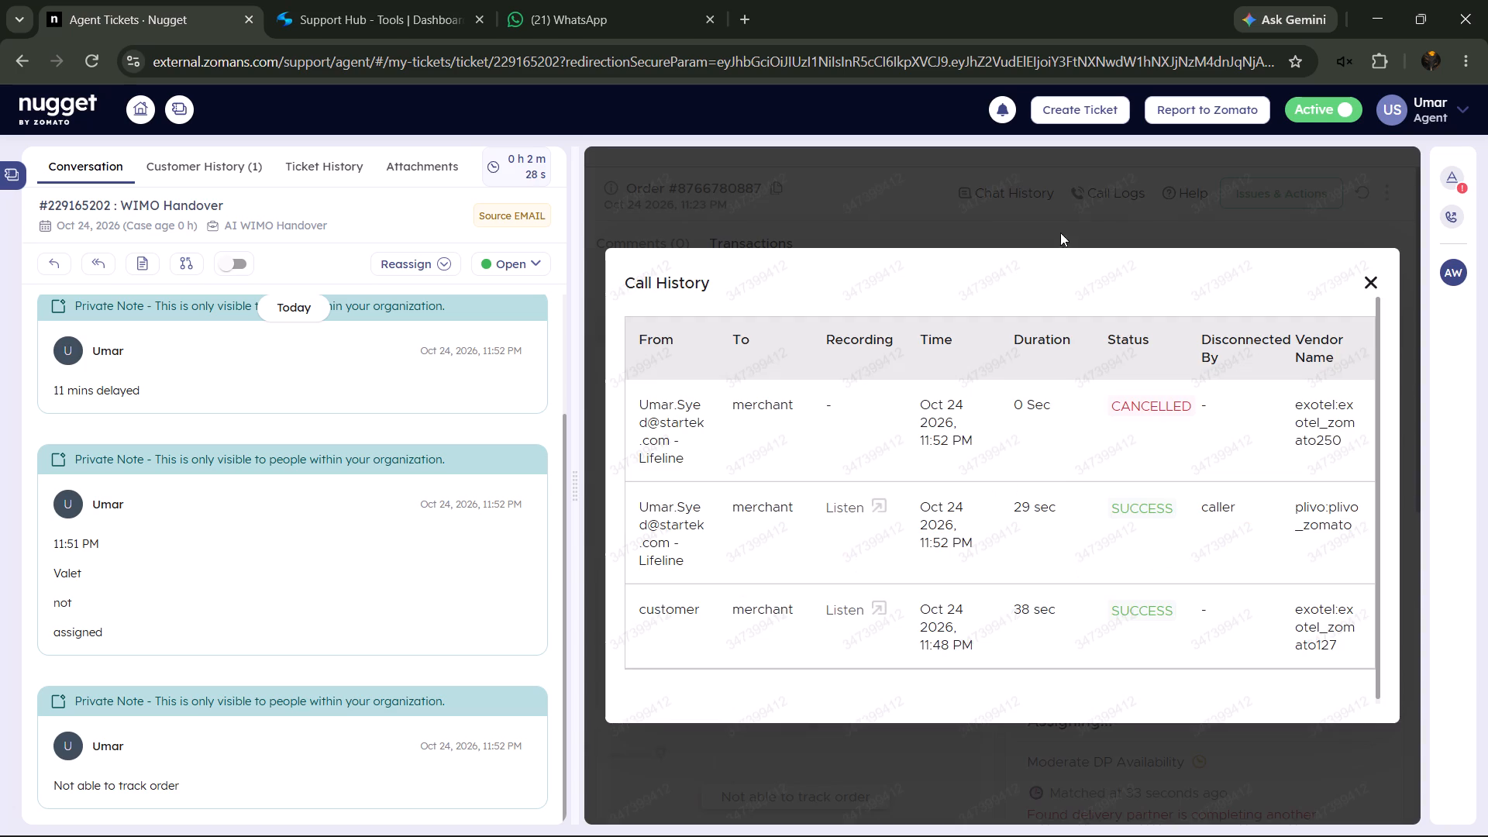
pyautogui.click(1089, 215)
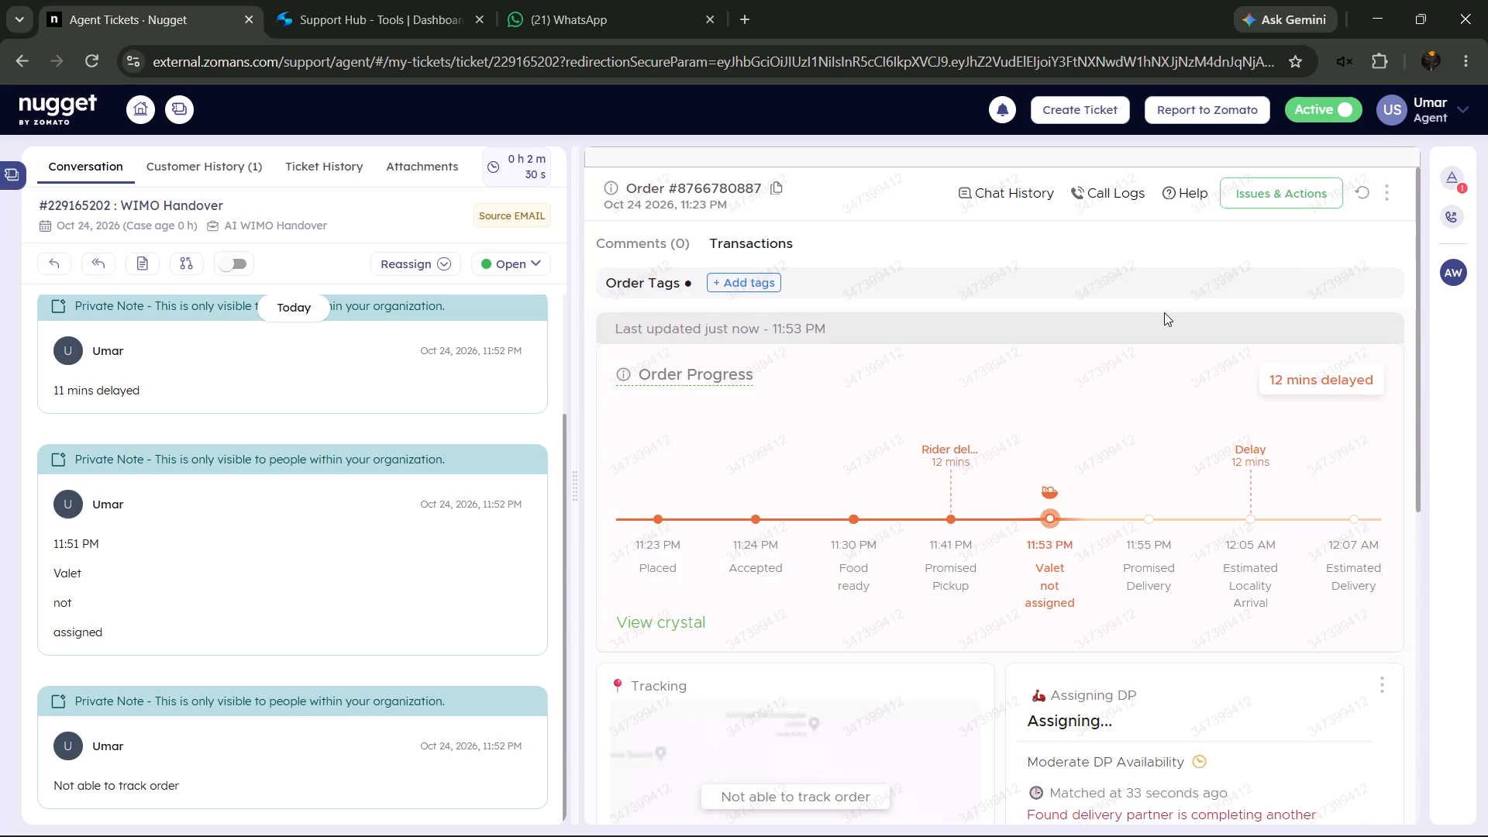
# Place another callback call to the merchant and dismiss the callback dialog.
pyautogui.scroll(-8, 1164, 312)
pyautogui.click(1105, 549)
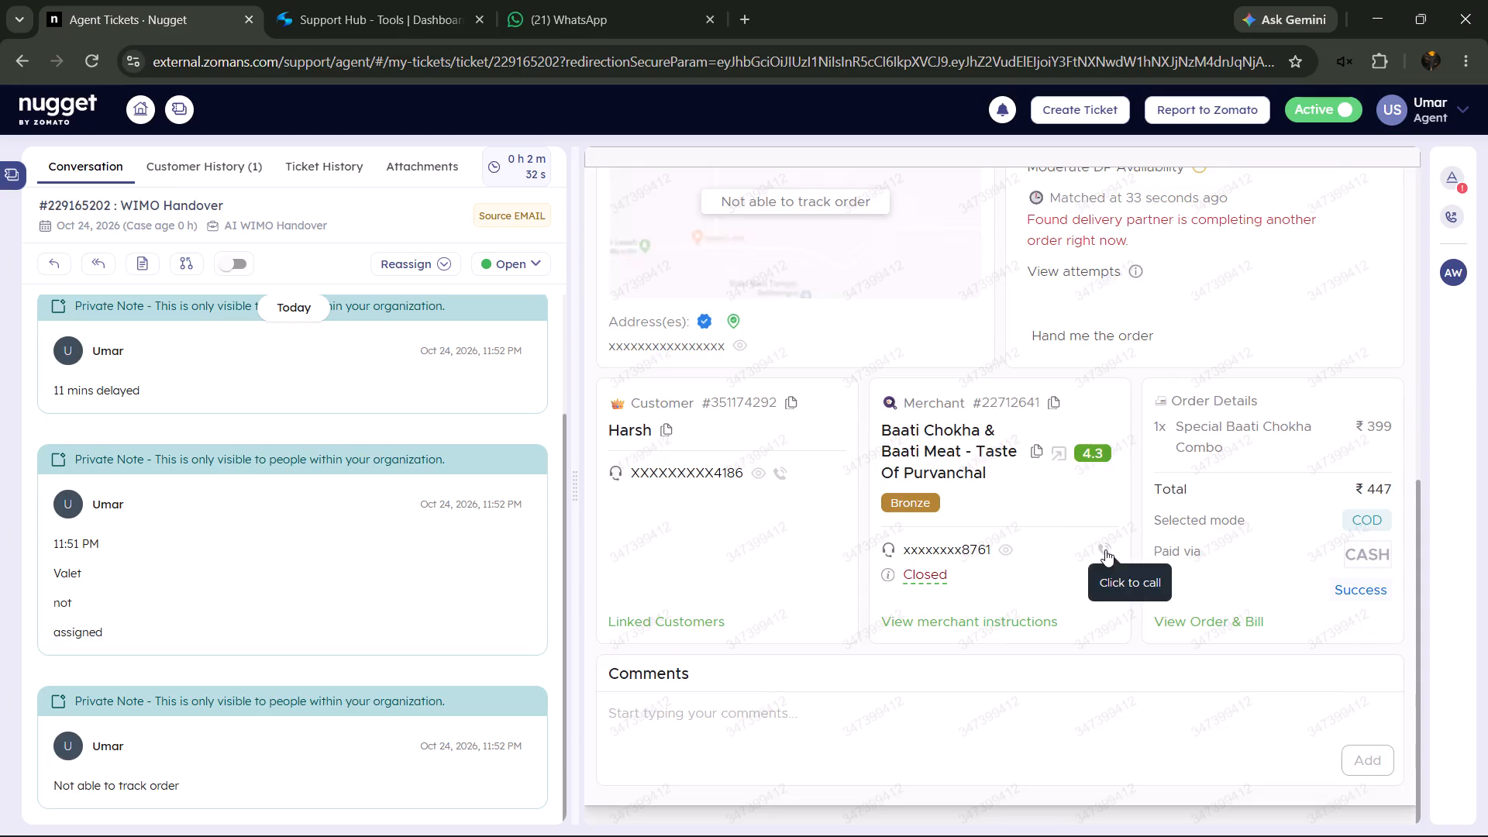
pyautogui.click(1343, 596)
pyautogui.click(1193, 177)
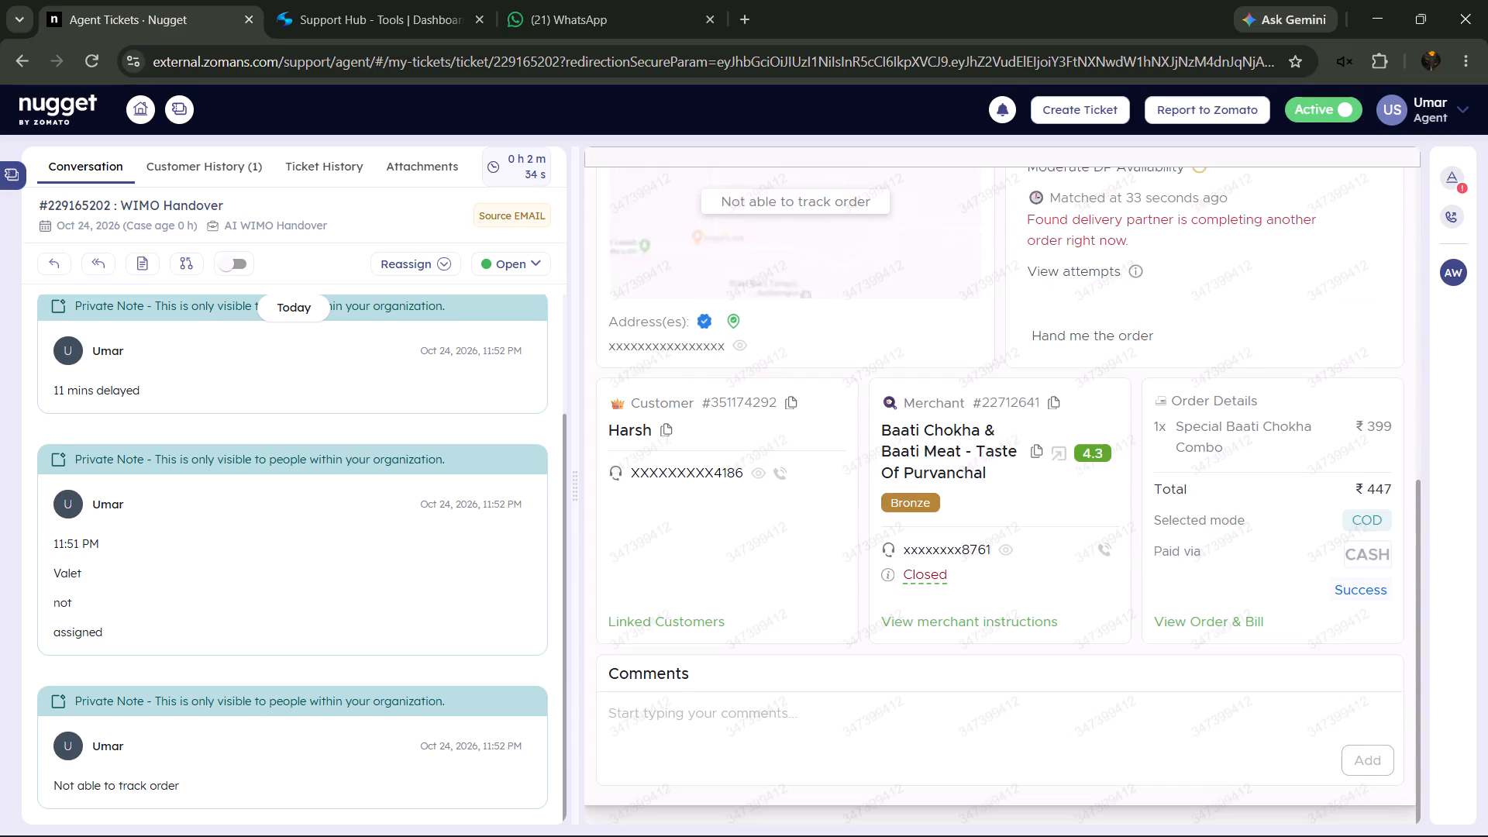
# Refresh the order details again to check the current progress.
pyautogui.scroll(9, 1238, 511)
pyautogui.click(1364, 194)
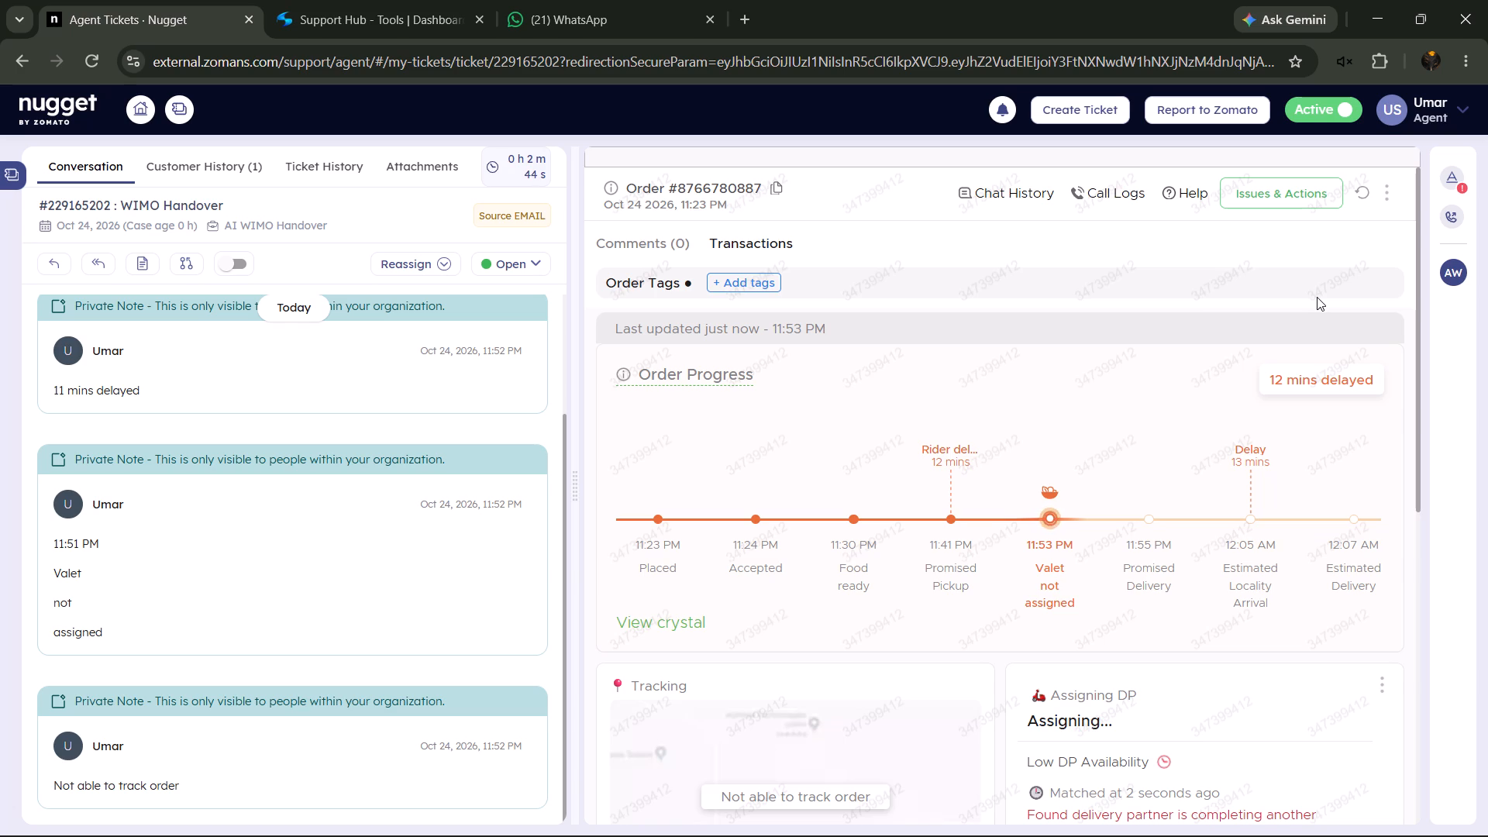
pyautogui.click(1359, 193)
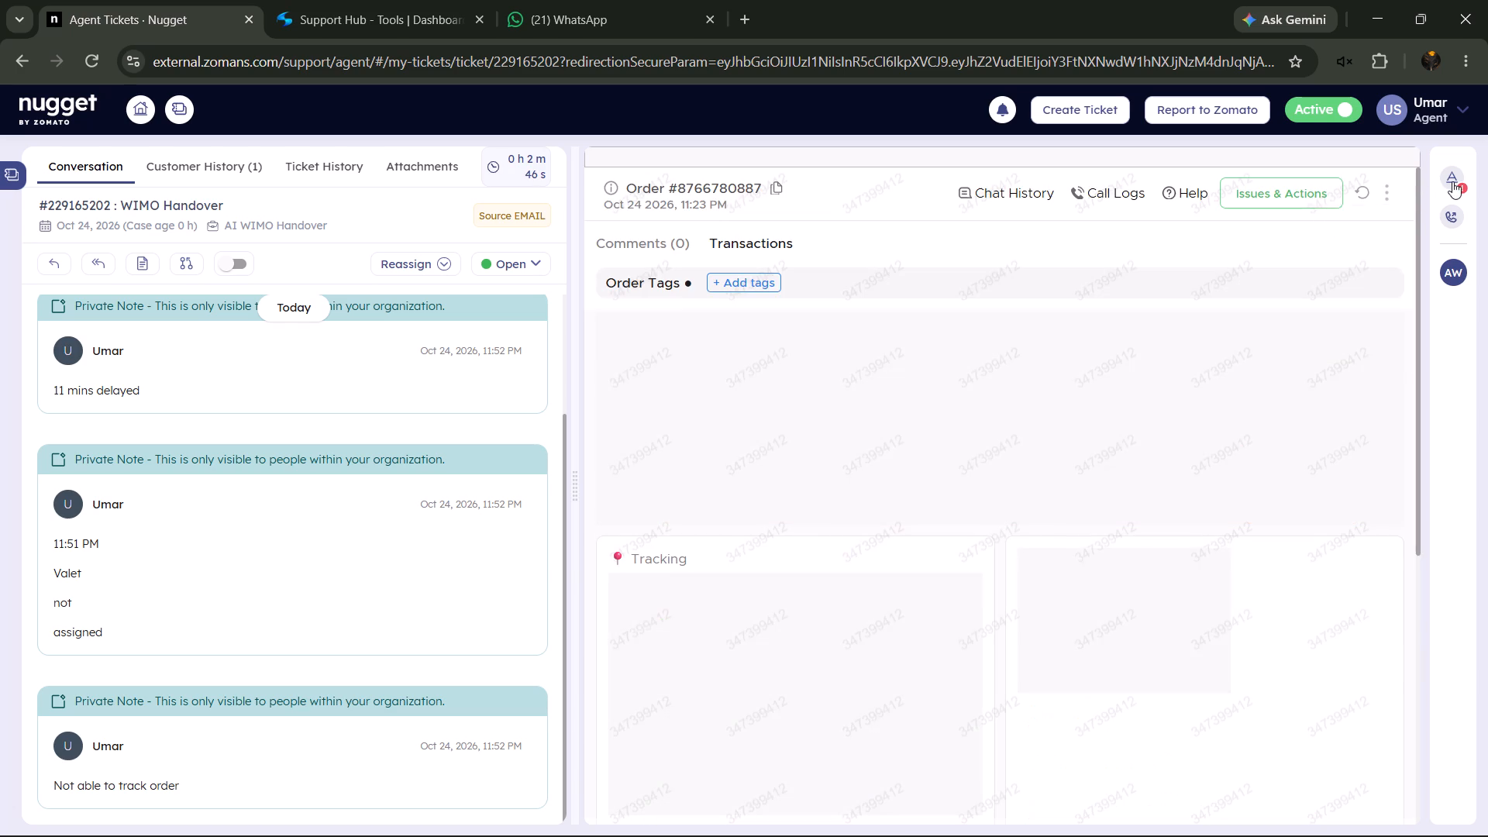
# In the ticket properties, set Order Status Expected Time to "Arrival at res".
pyautogui.click(1452, 181)
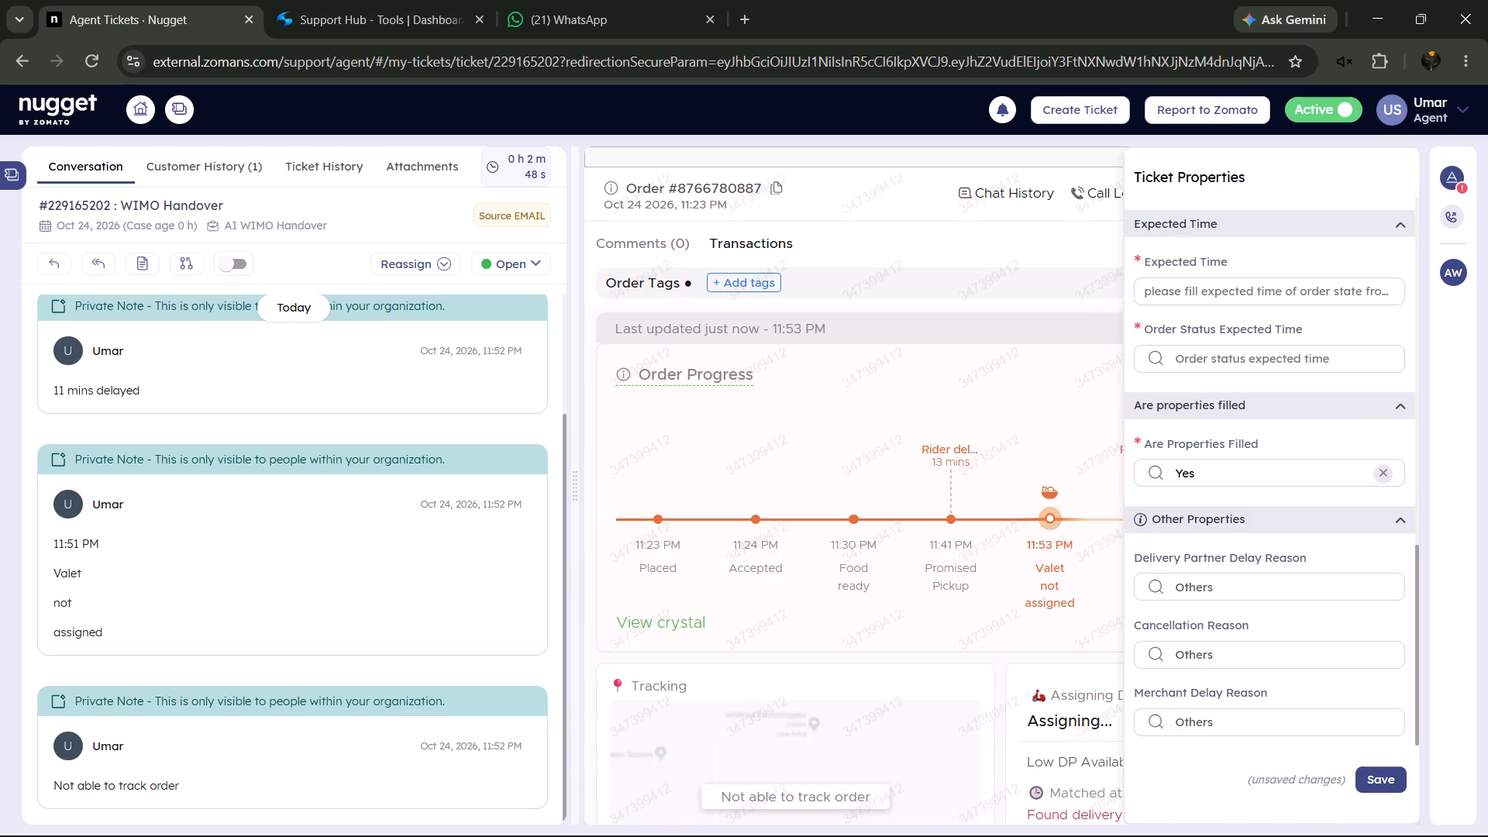
pyautogui.click(1235, 353)
pyautogui.click(1224, 423)
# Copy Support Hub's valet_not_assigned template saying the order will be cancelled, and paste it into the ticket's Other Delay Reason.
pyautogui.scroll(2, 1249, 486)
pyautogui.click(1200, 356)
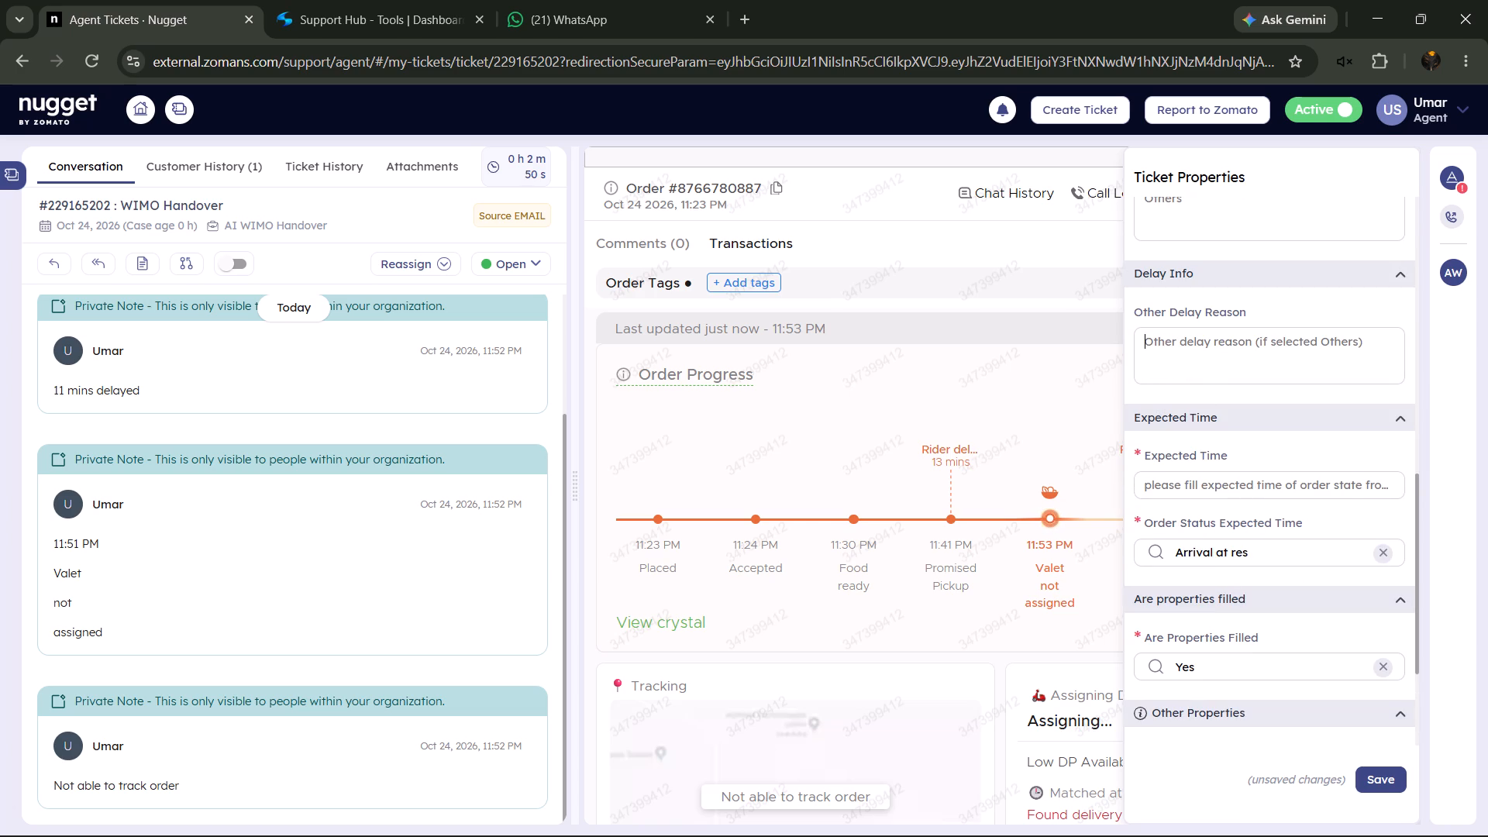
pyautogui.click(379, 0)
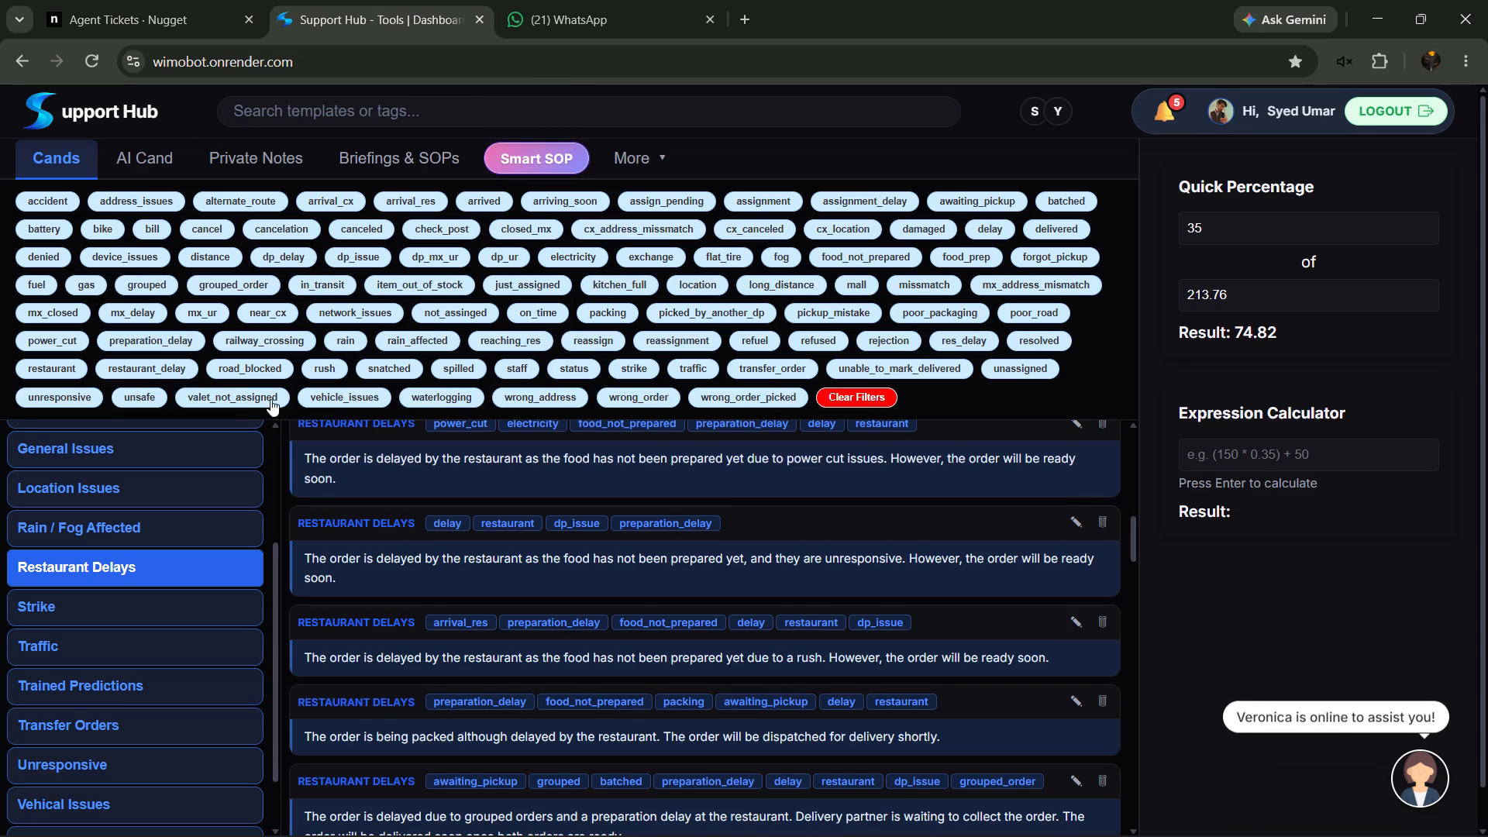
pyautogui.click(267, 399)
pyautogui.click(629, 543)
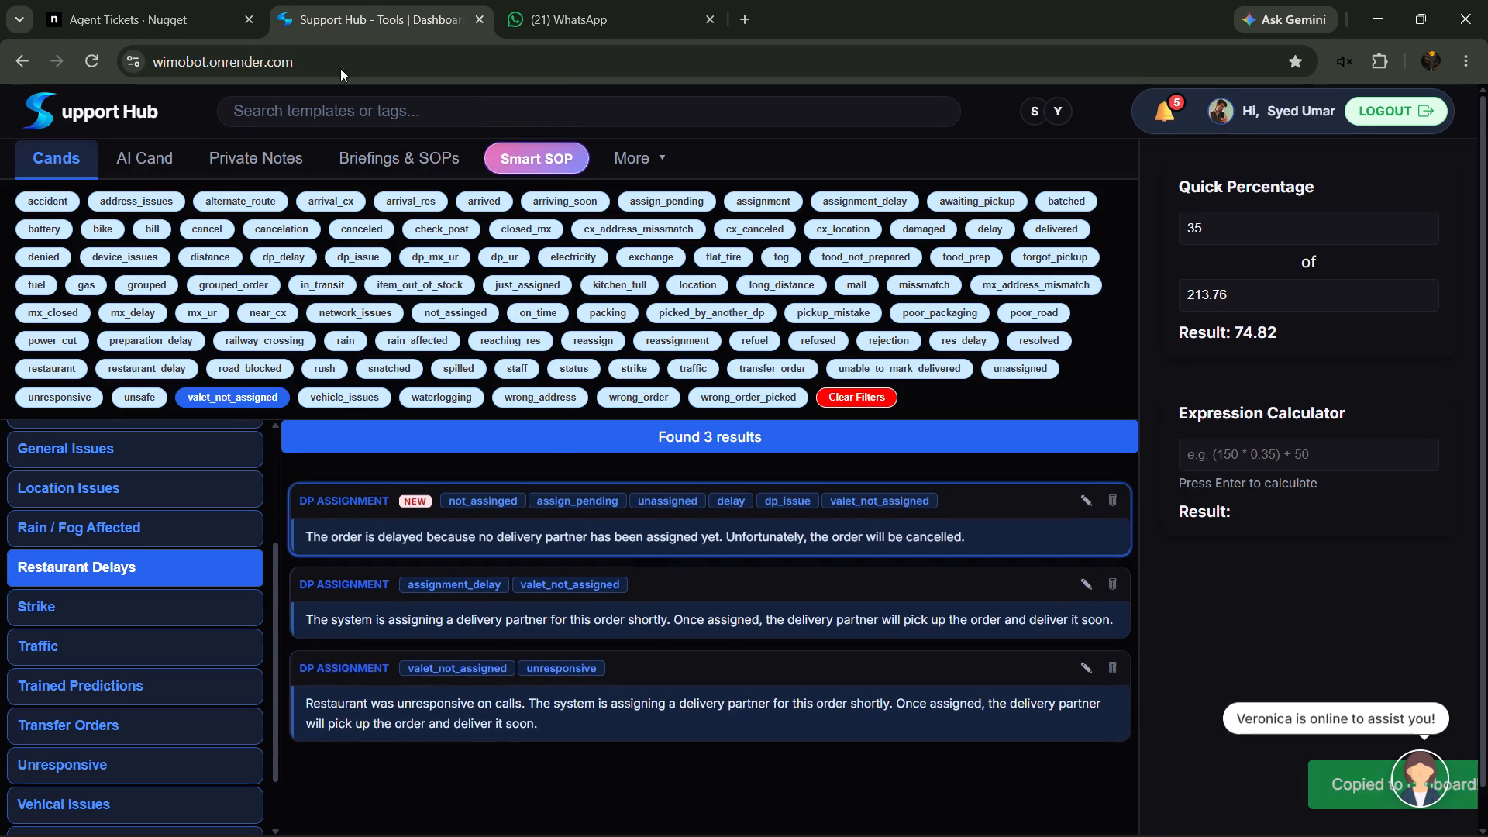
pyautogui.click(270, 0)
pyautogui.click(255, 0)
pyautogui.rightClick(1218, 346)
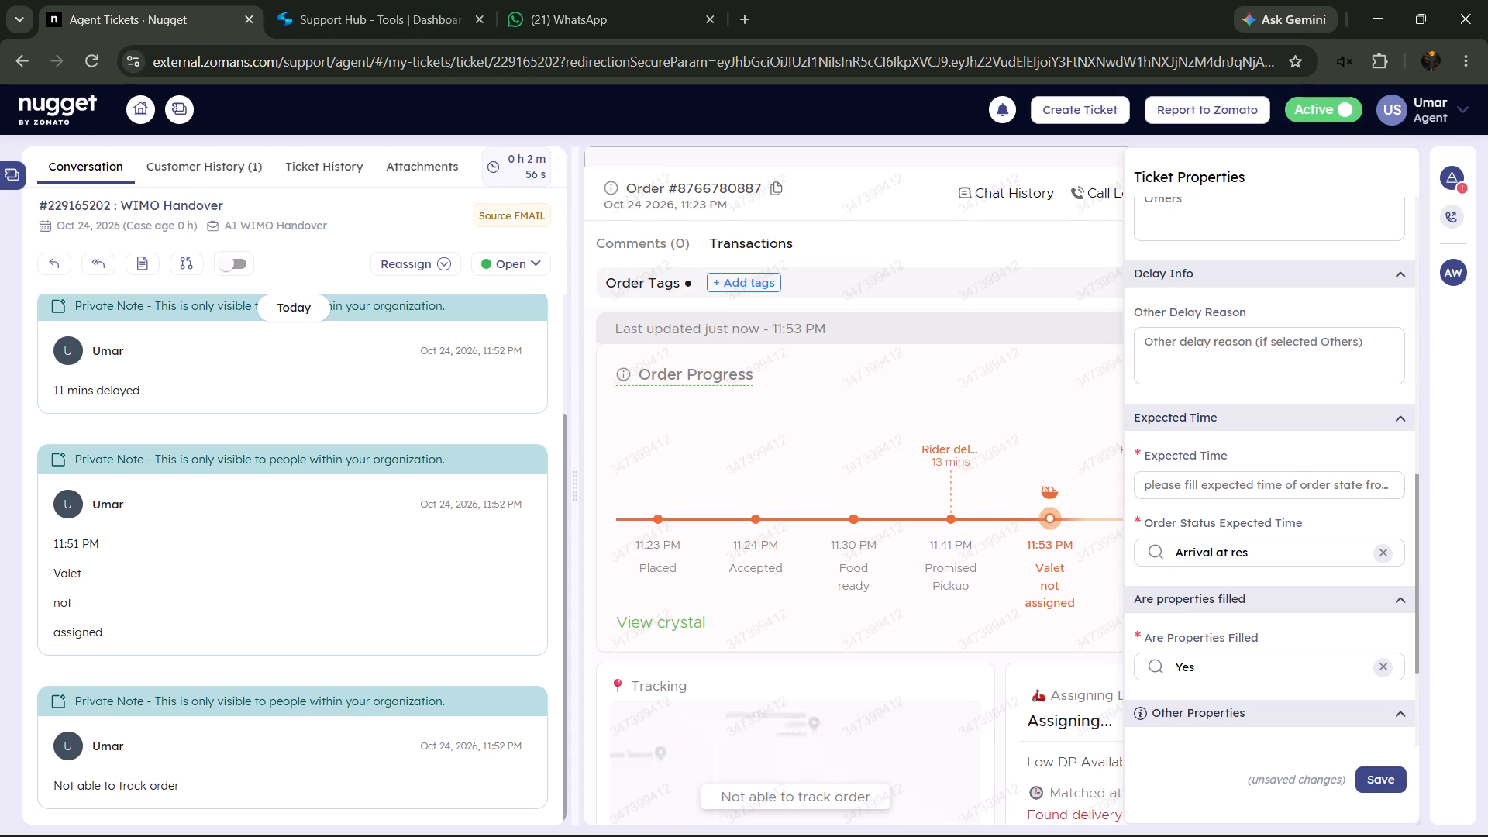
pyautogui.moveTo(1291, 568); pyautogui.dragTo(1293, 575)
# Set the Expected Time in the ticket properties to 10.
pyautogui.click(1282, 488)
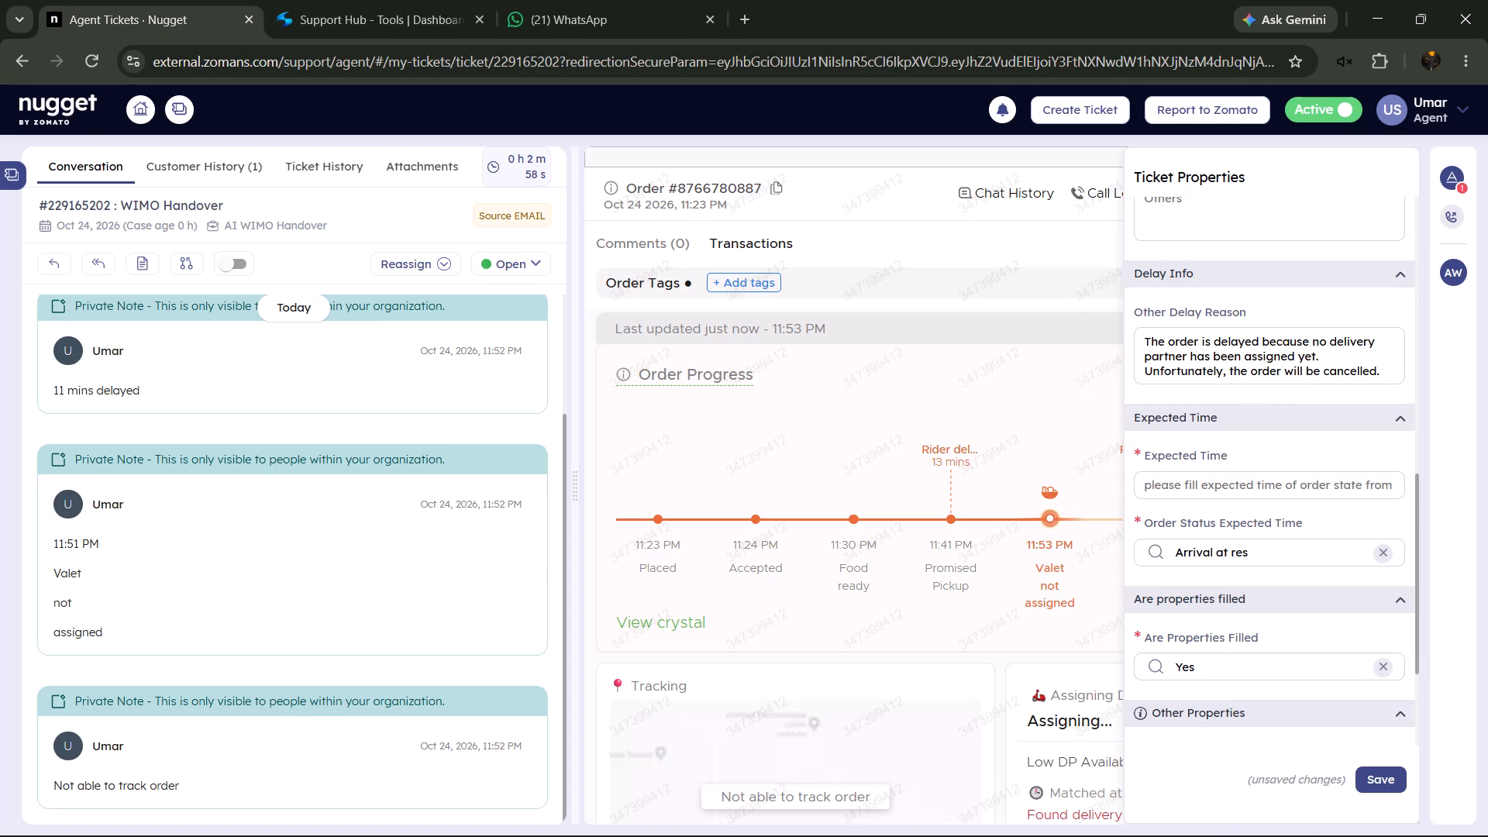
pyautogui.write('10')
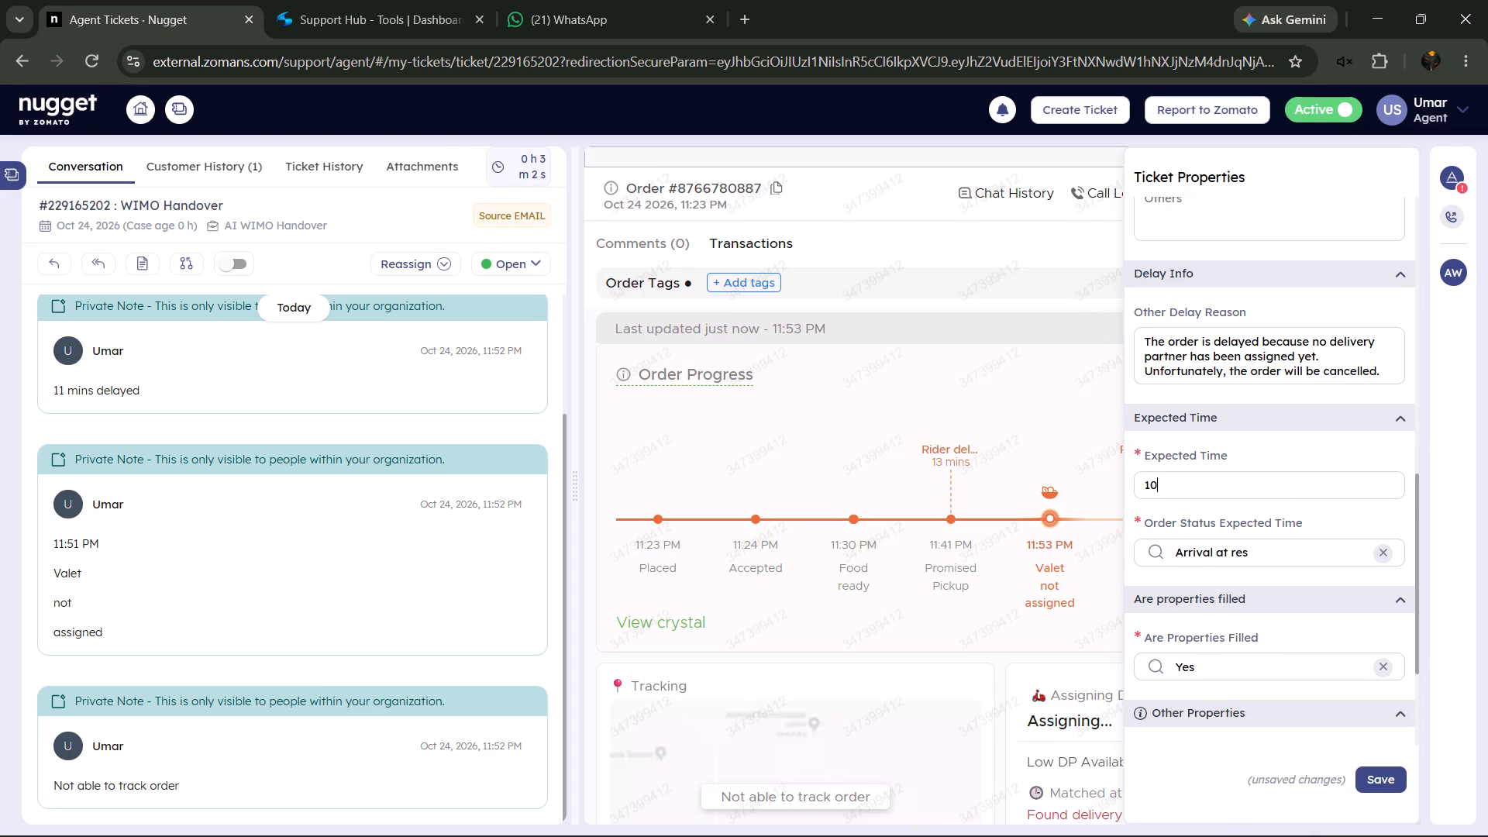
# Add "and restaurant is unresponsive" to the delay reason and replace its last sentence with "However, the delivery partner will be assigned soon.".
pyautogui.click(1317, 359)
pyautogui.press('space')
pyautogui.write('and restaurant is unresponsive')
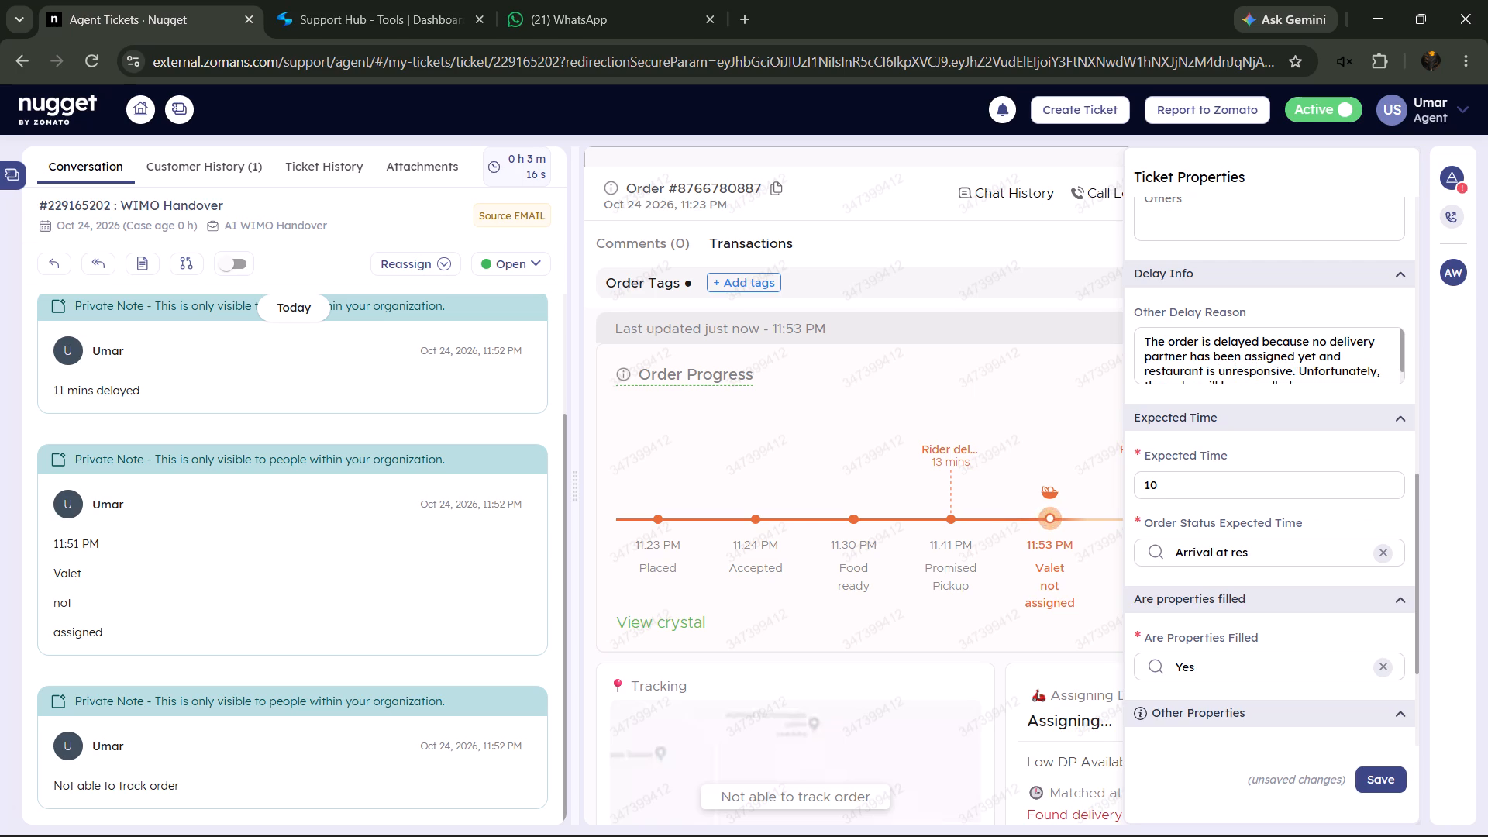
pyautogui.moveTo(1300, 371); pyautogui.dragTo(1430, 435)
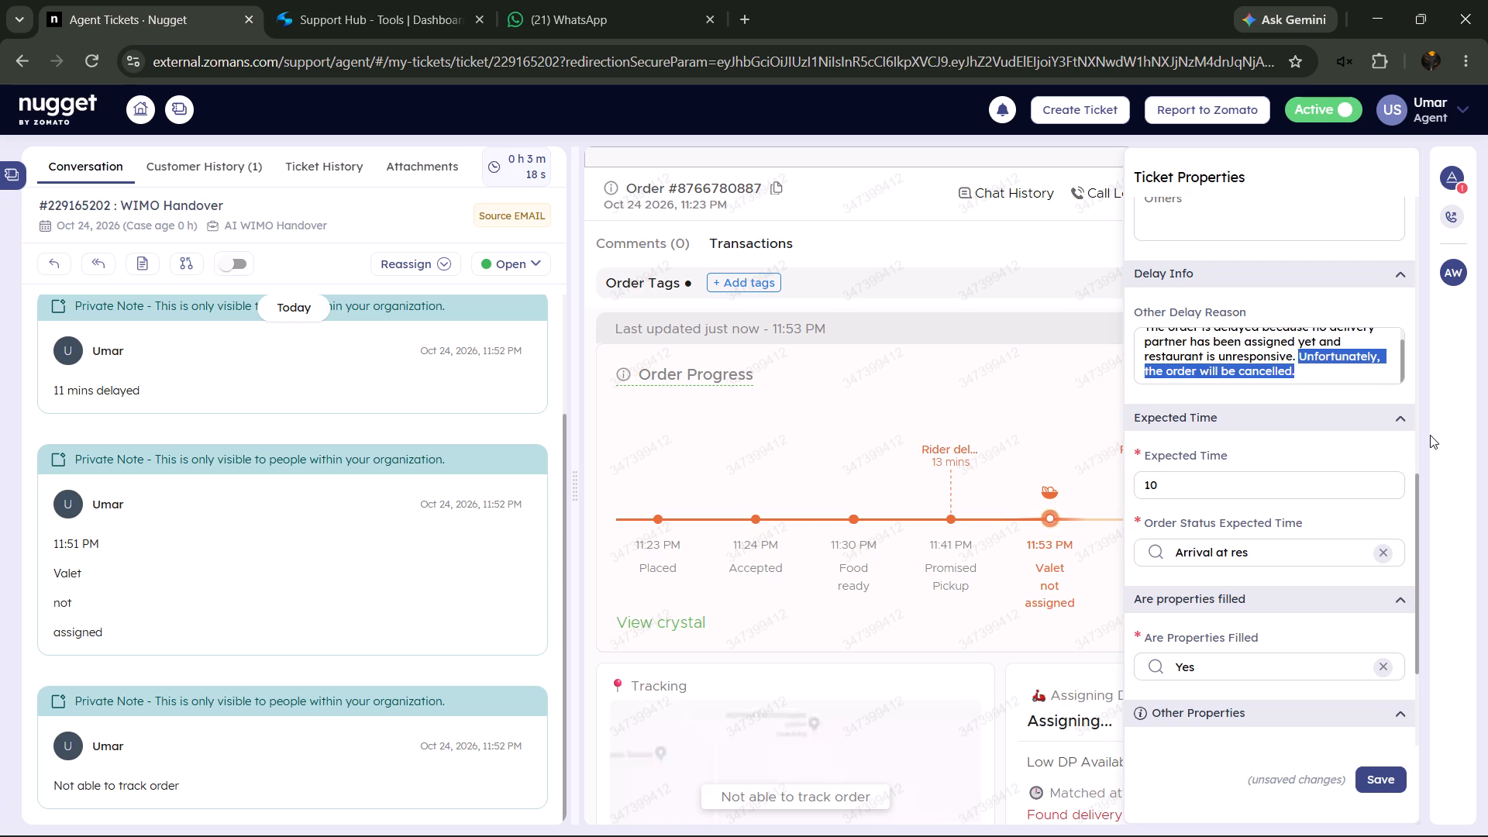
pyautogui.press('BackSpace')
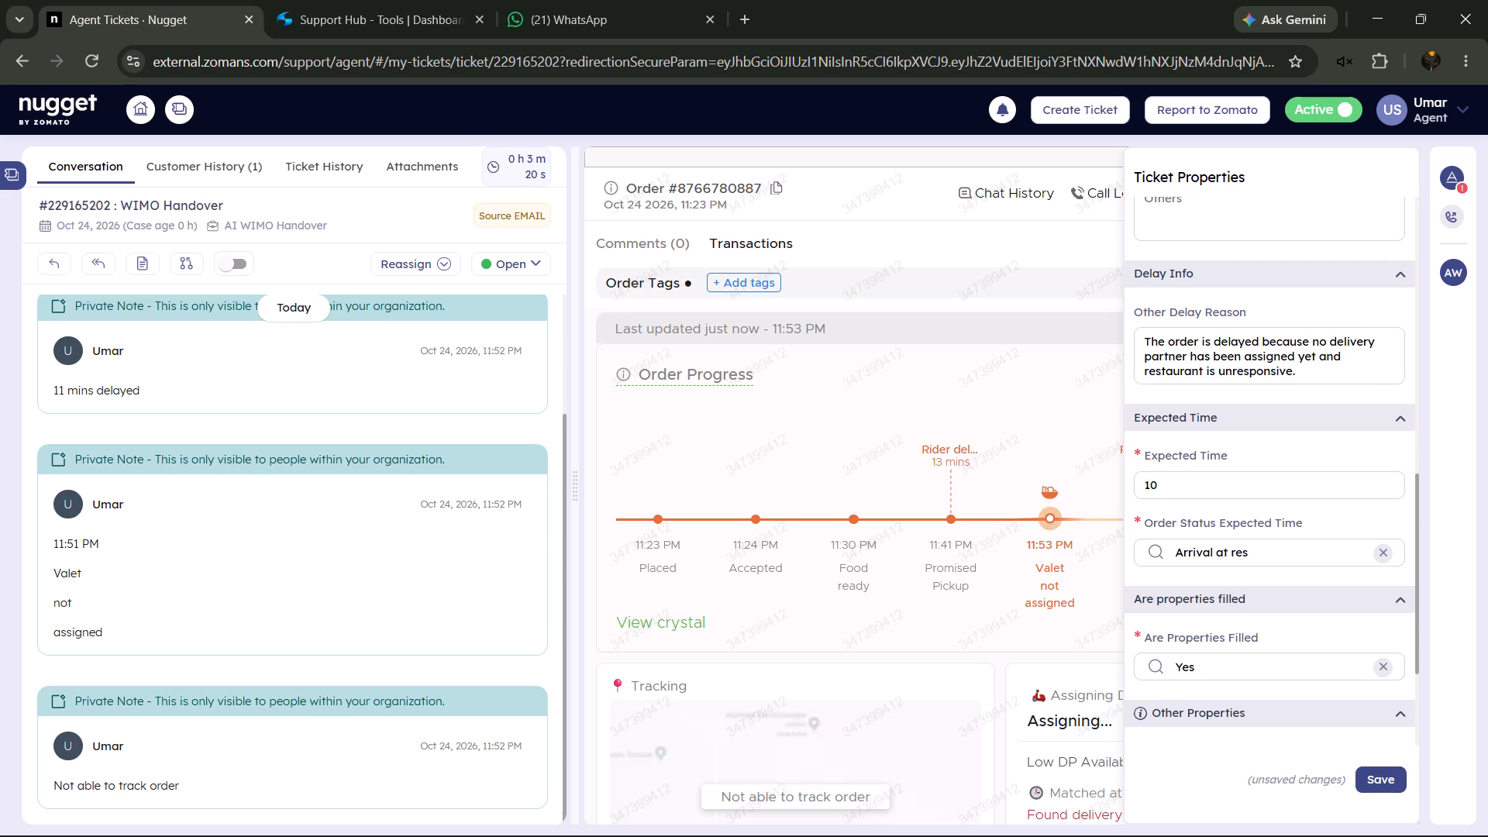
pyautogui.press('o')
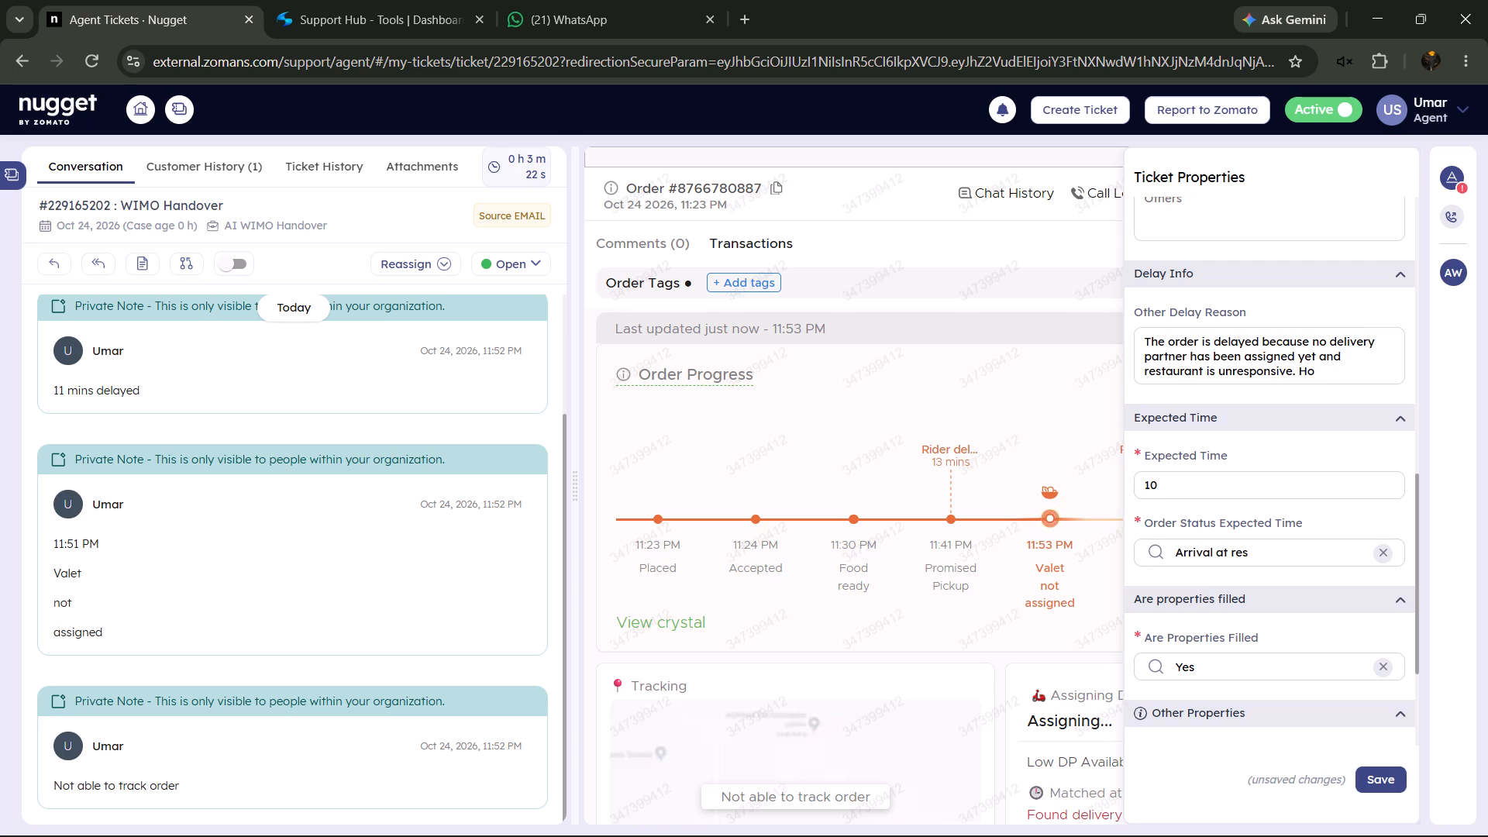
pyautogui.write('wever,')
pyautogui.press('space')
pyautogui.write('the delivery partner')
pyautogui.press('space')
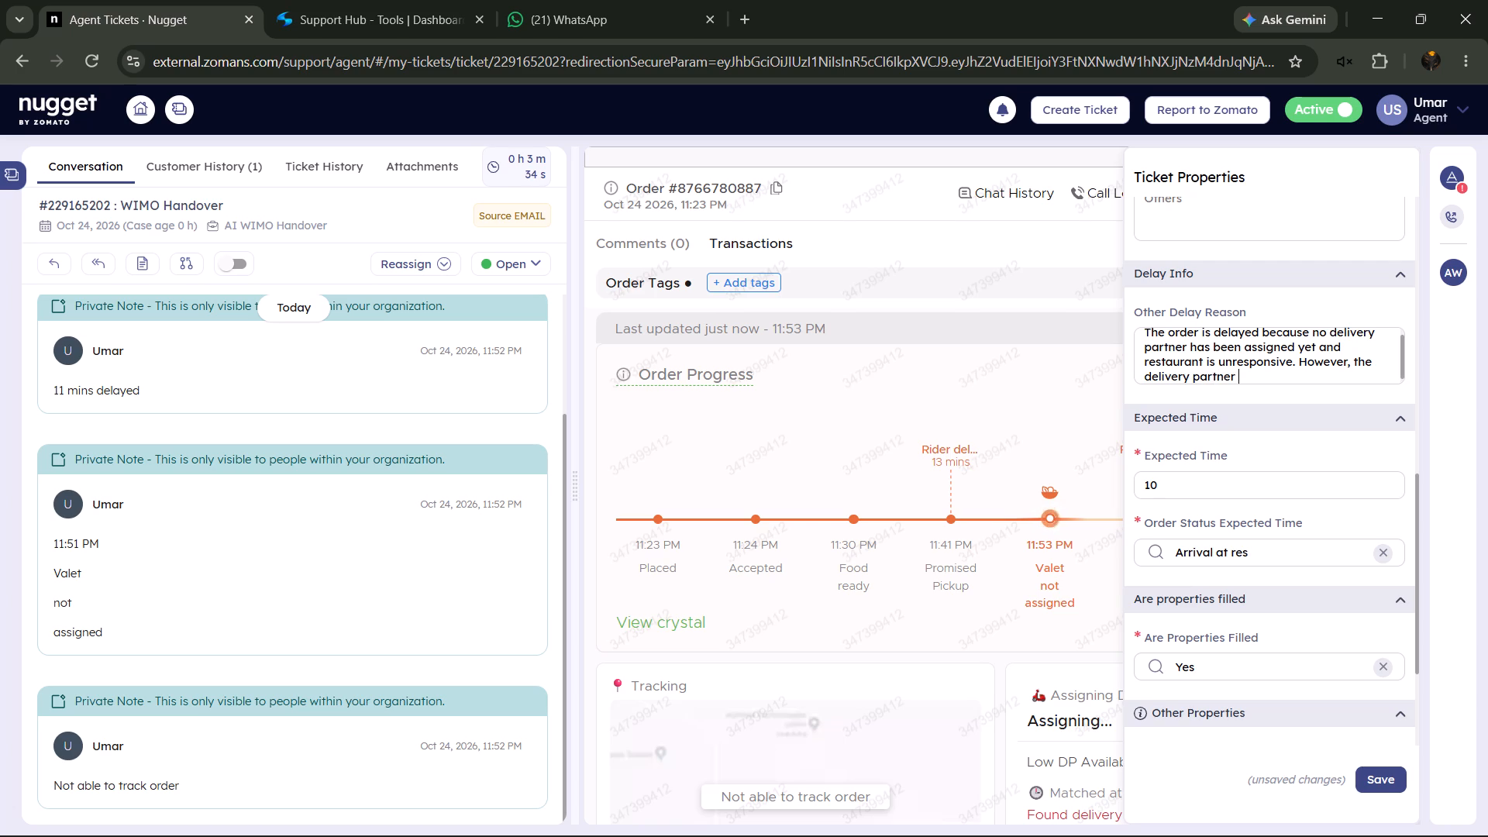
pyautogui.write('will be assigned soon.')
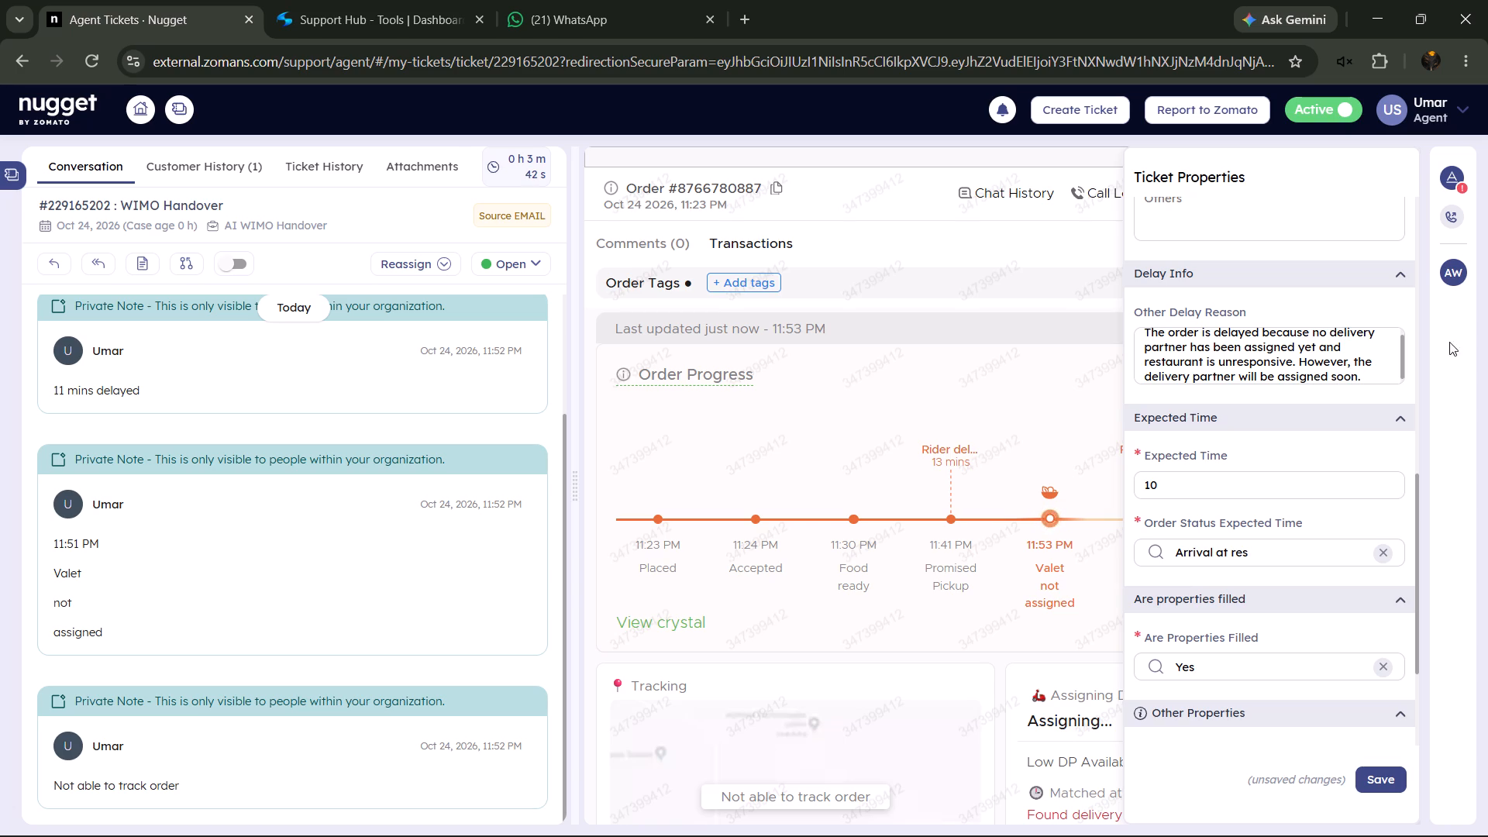
# Refresh the order details, reopen the ticket properties and read through the entered delay reason.
pyautogui.click(1459, 186)
pyautogui.click(1358, 193)
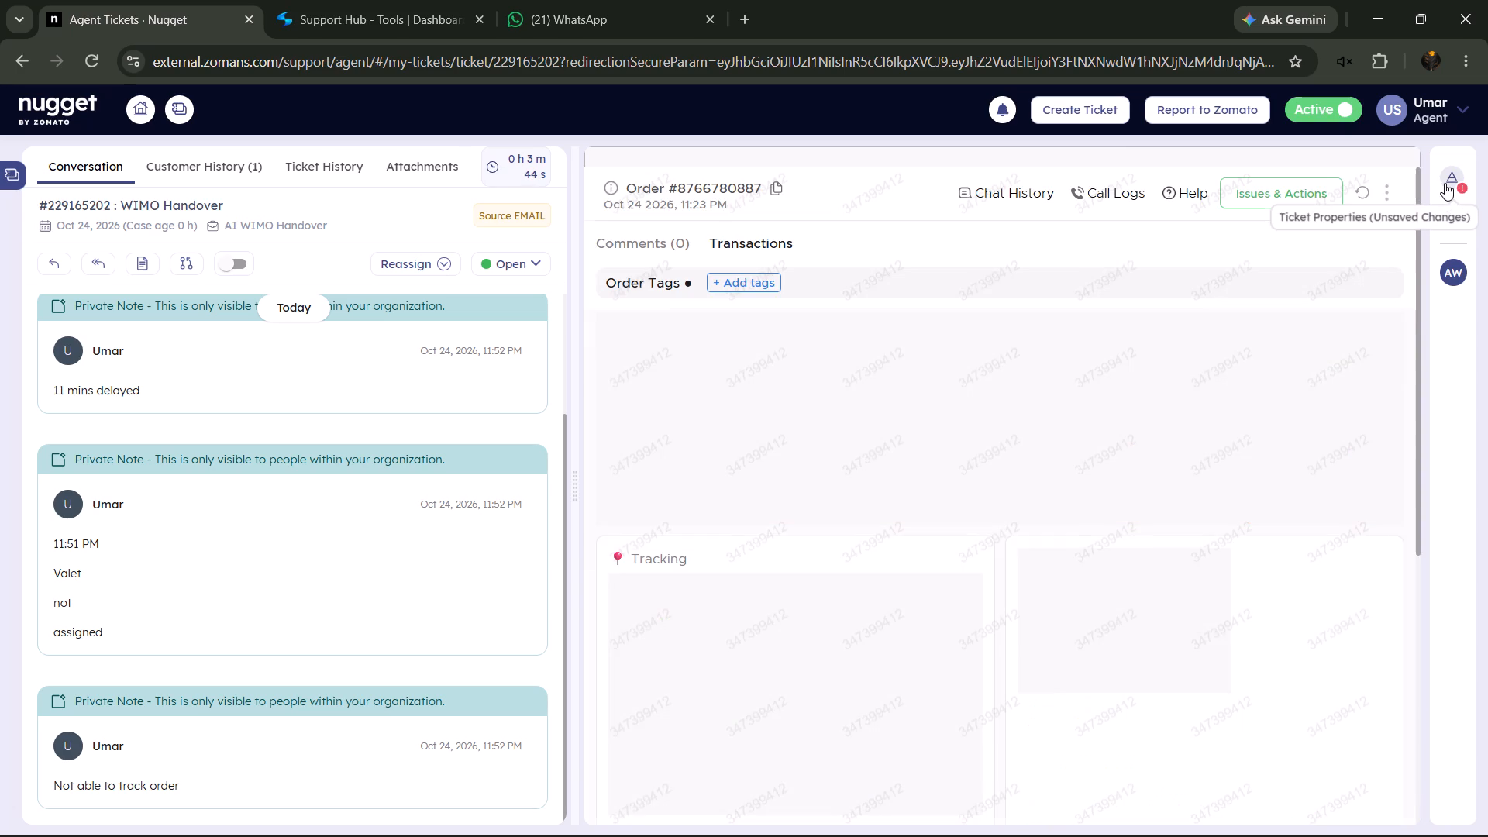
pyautogui.click(1446, 181)
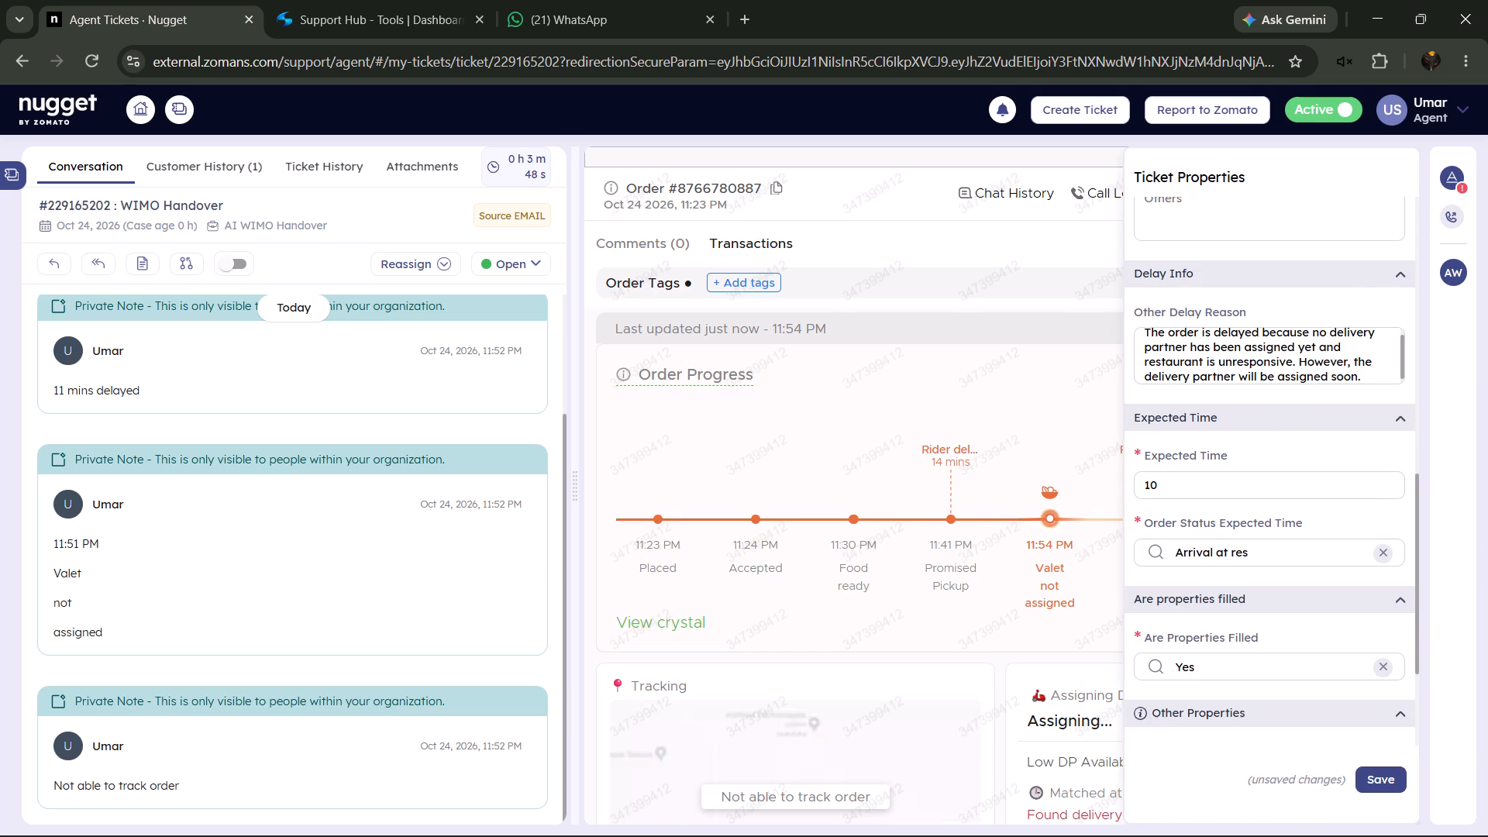
pyautogui.scroll(1, 1271, 365)
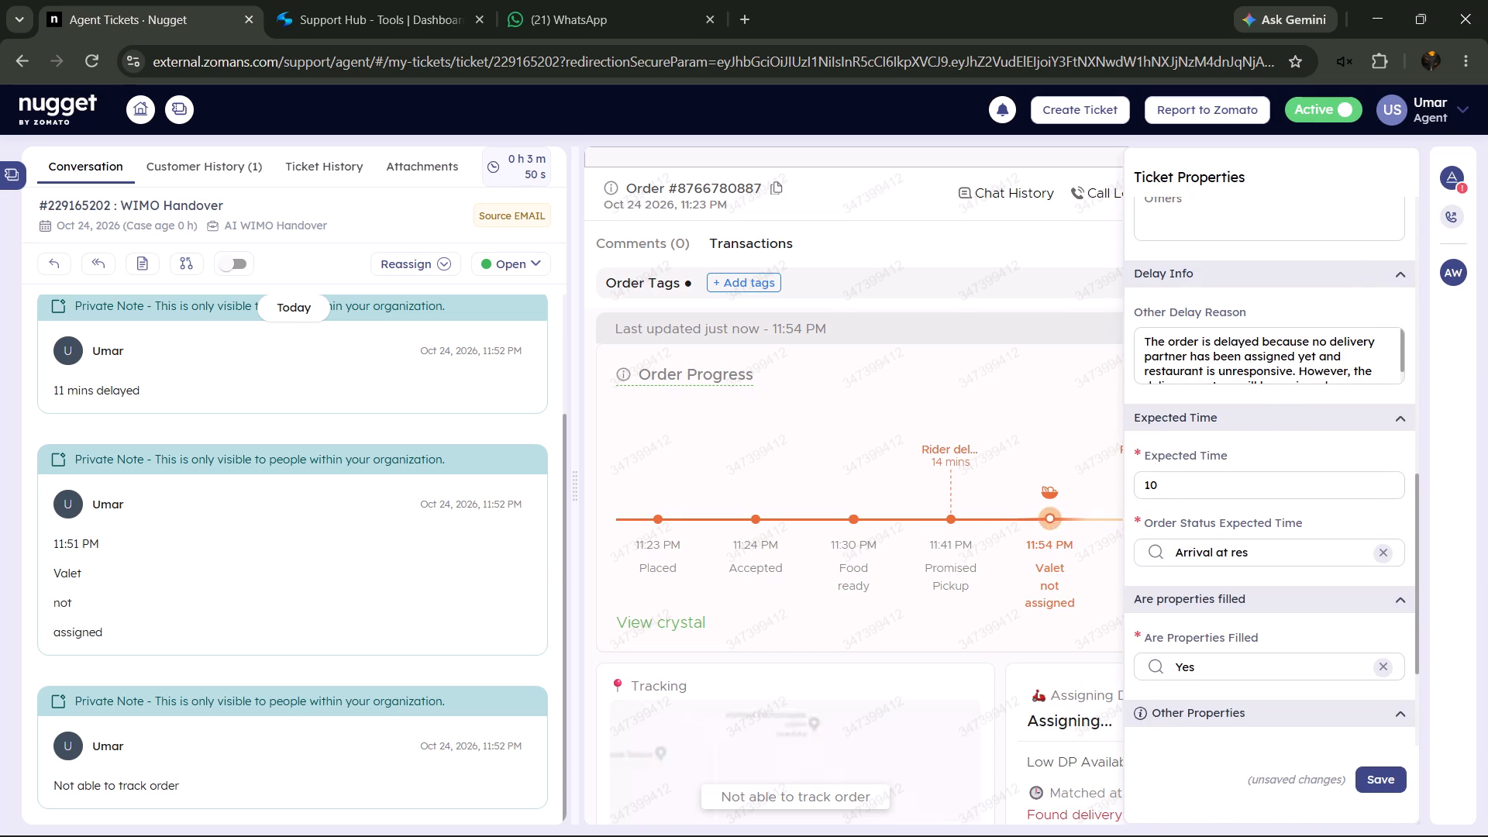
pyautogui.scroll(-1, 1272, 365)
pyautogui.scroll(1, 1272, 365)
# Check the merchant's delivery timings, and clear the Other Delay Reason, Expected Time and Order Status Expected Time properties.
pyautogui.moveTo(1135, 332); pyautogui.dragTo(1455, 440)
pyautogui.scroll(-8, 1005, 400)
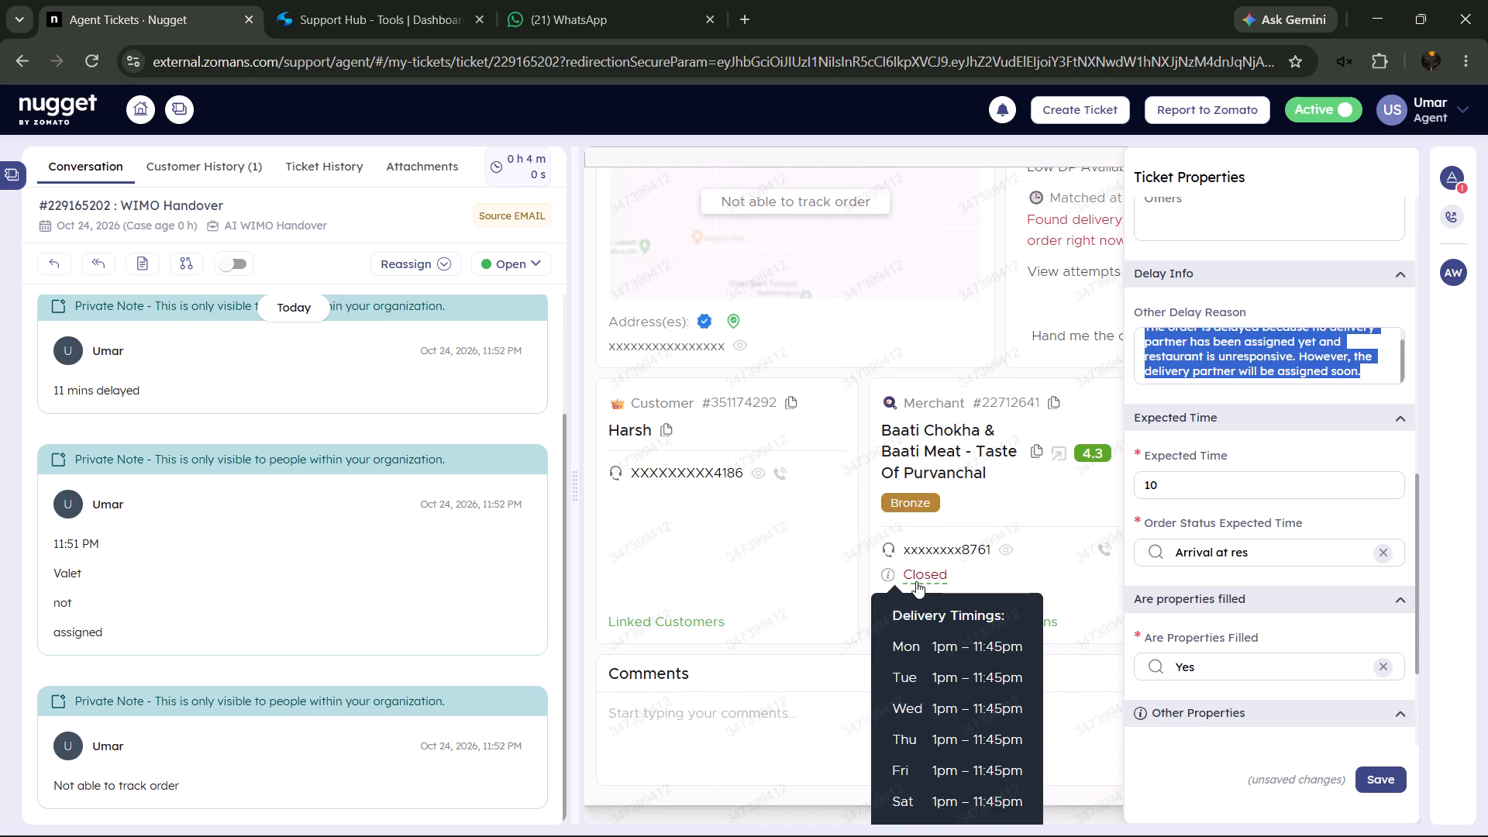
pyautogui.press('BackSpace')
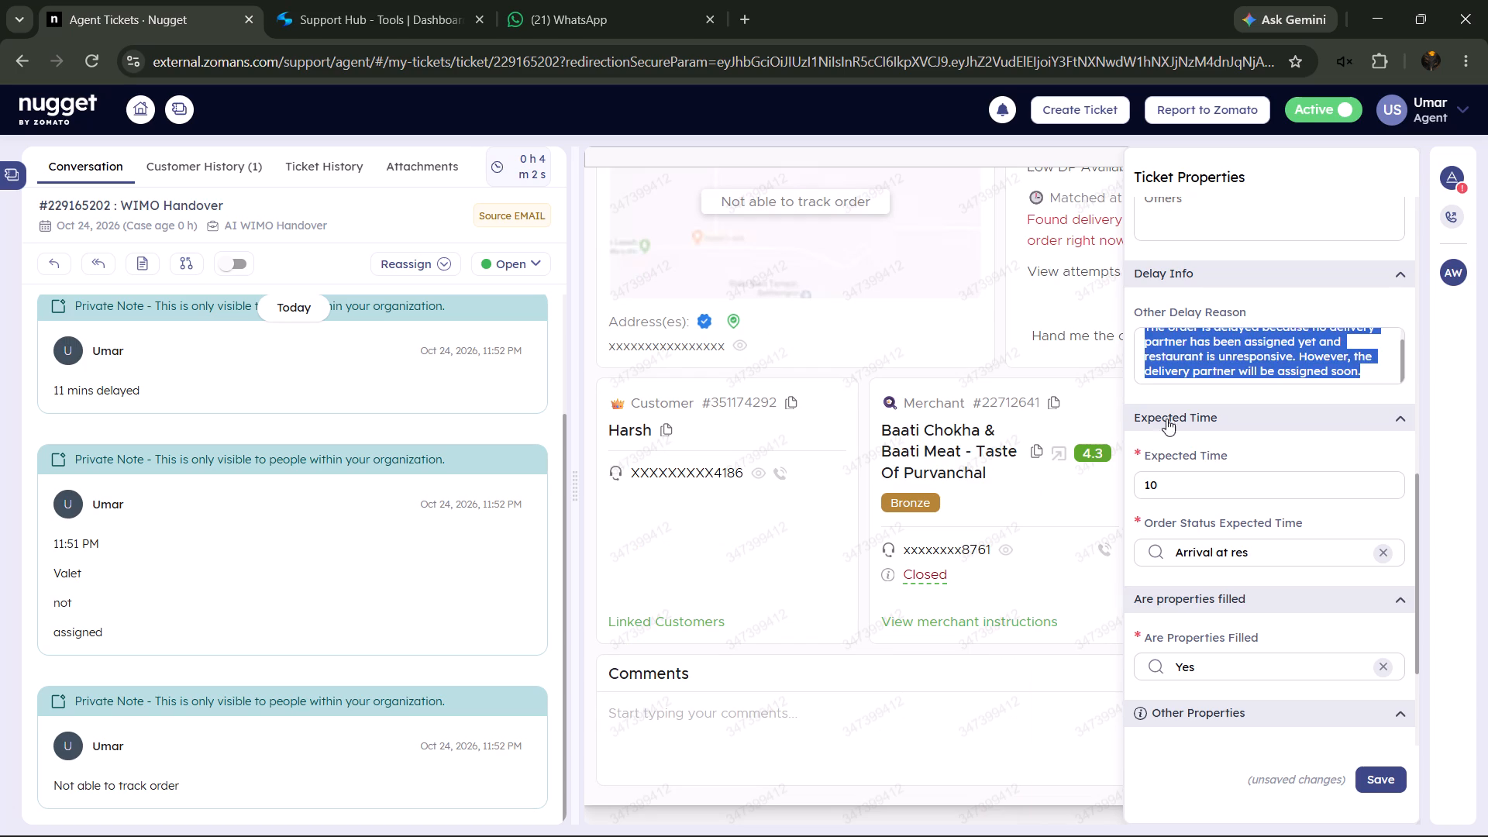
pyautogui.click(1207, 487)
pyautogui.press('BackSpace')
pyautogui.press('BackSpace')
pyautogui.press('BackSpace')
pyautogui.click(1383, 553)
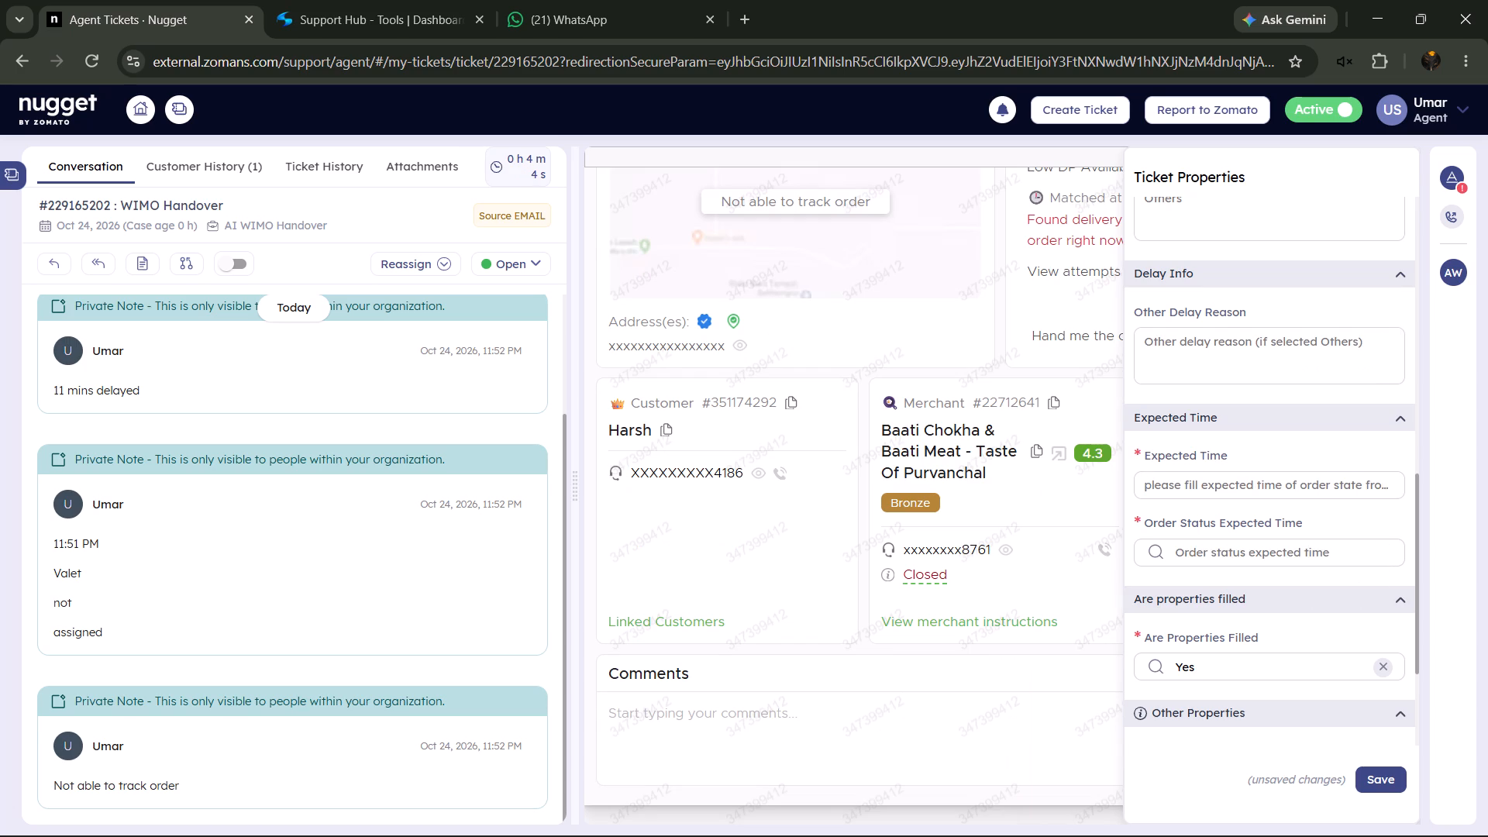
# Change the ticket's Next Action property from No Action to "Escalate to agent".
pyautogui.scroll(8, 1267, 557)
pyautogui.scroll(-2, 1245, 410)
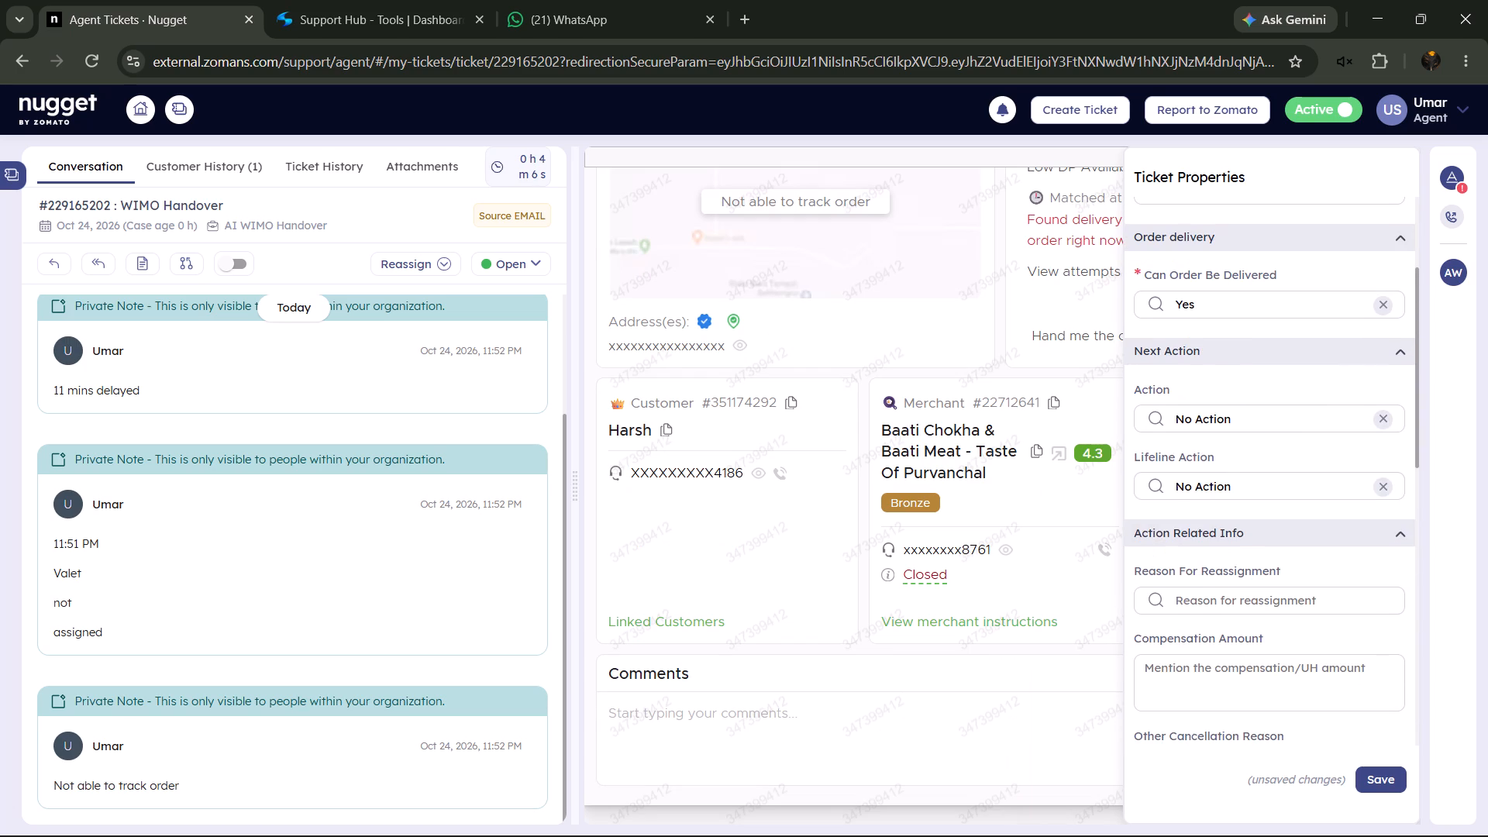
pyautogui.click(1231, 425)
pyautogui.click(1240, 475)
pyautogui.click(1239, 480)
pyautogui.click(1224, 515)
pyautogui.scroll(-10, 1225, 515)
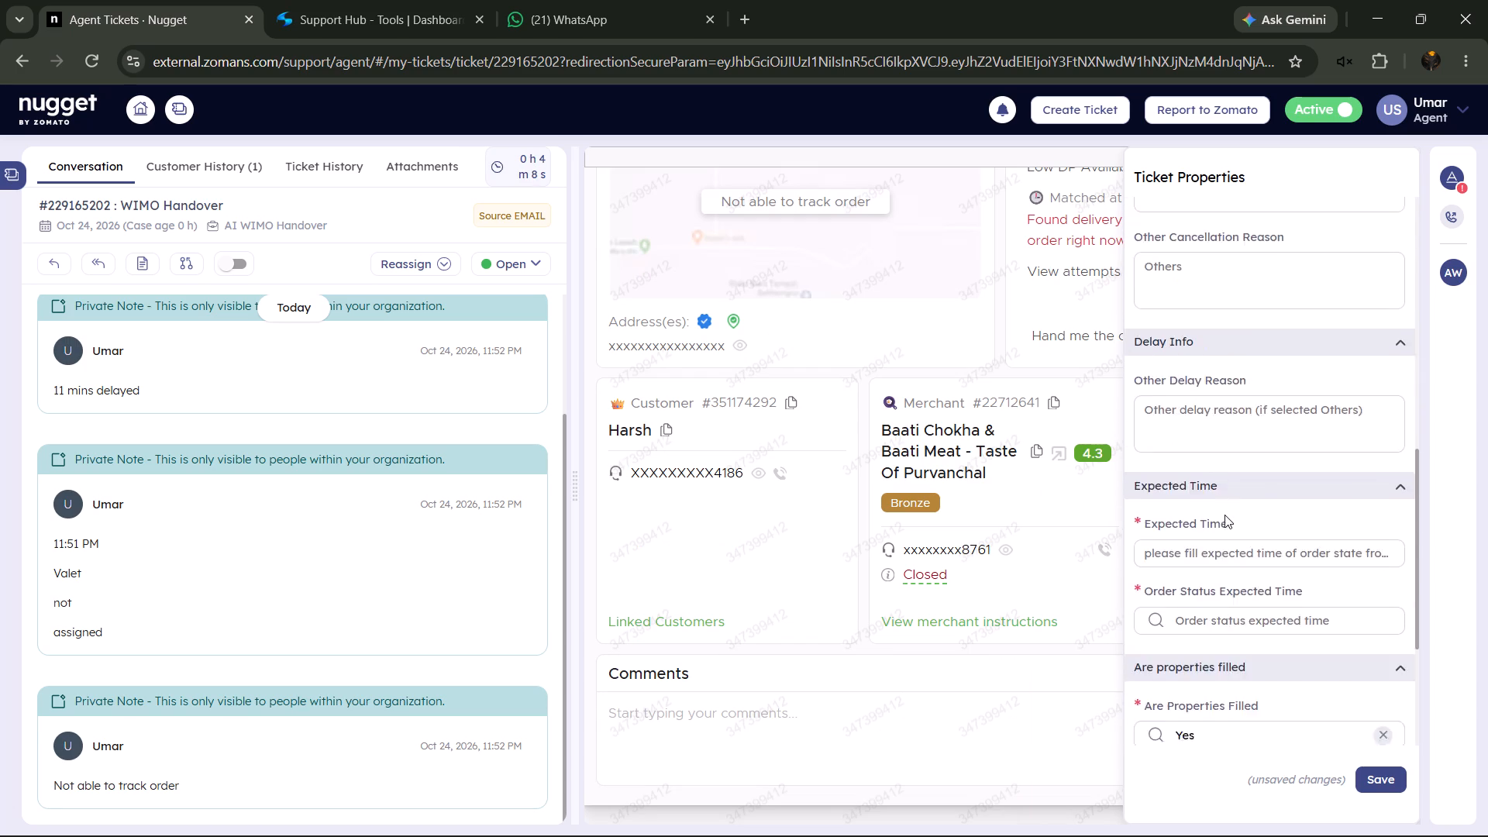
# Add a private note reading "mx unresponsive and showing mx closed under 20m" to the ticket.
pyautogui.click(137, 264)
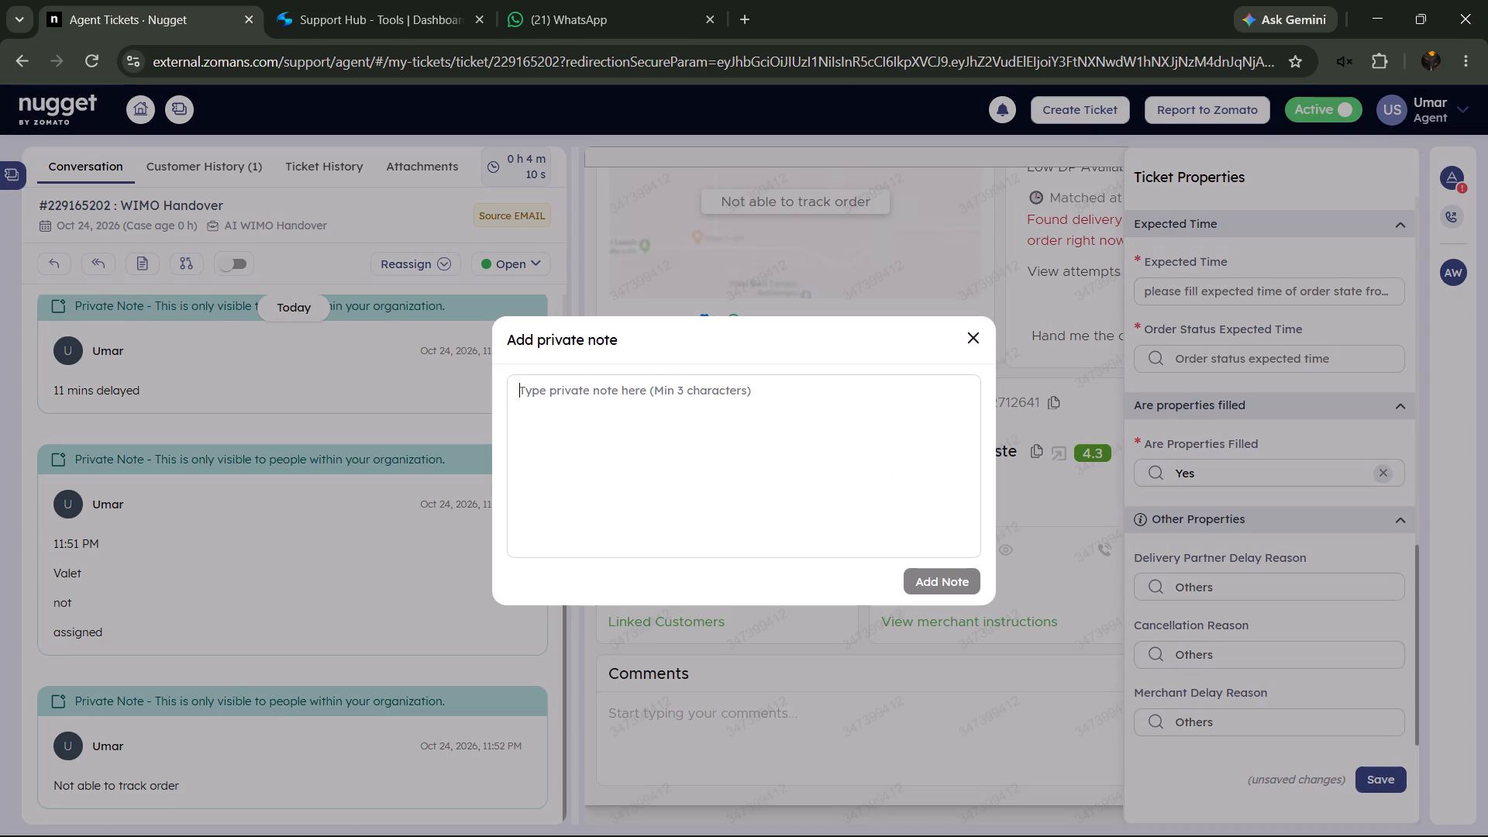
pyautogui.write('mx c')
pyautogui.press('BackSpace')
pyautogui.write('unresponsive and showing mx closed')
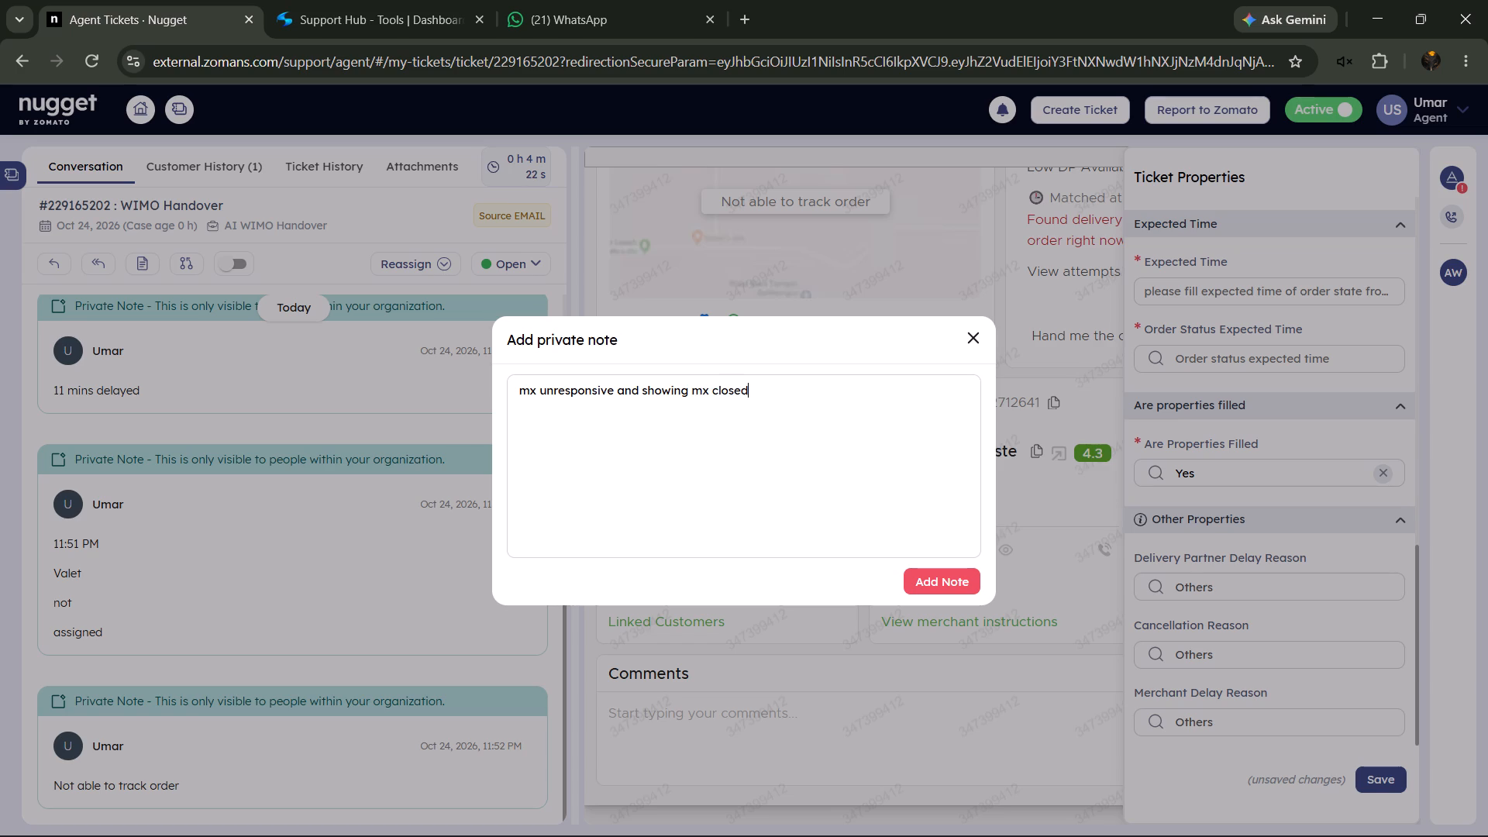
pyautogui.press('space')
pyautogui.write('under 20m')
pyautogui.click(946, 584)
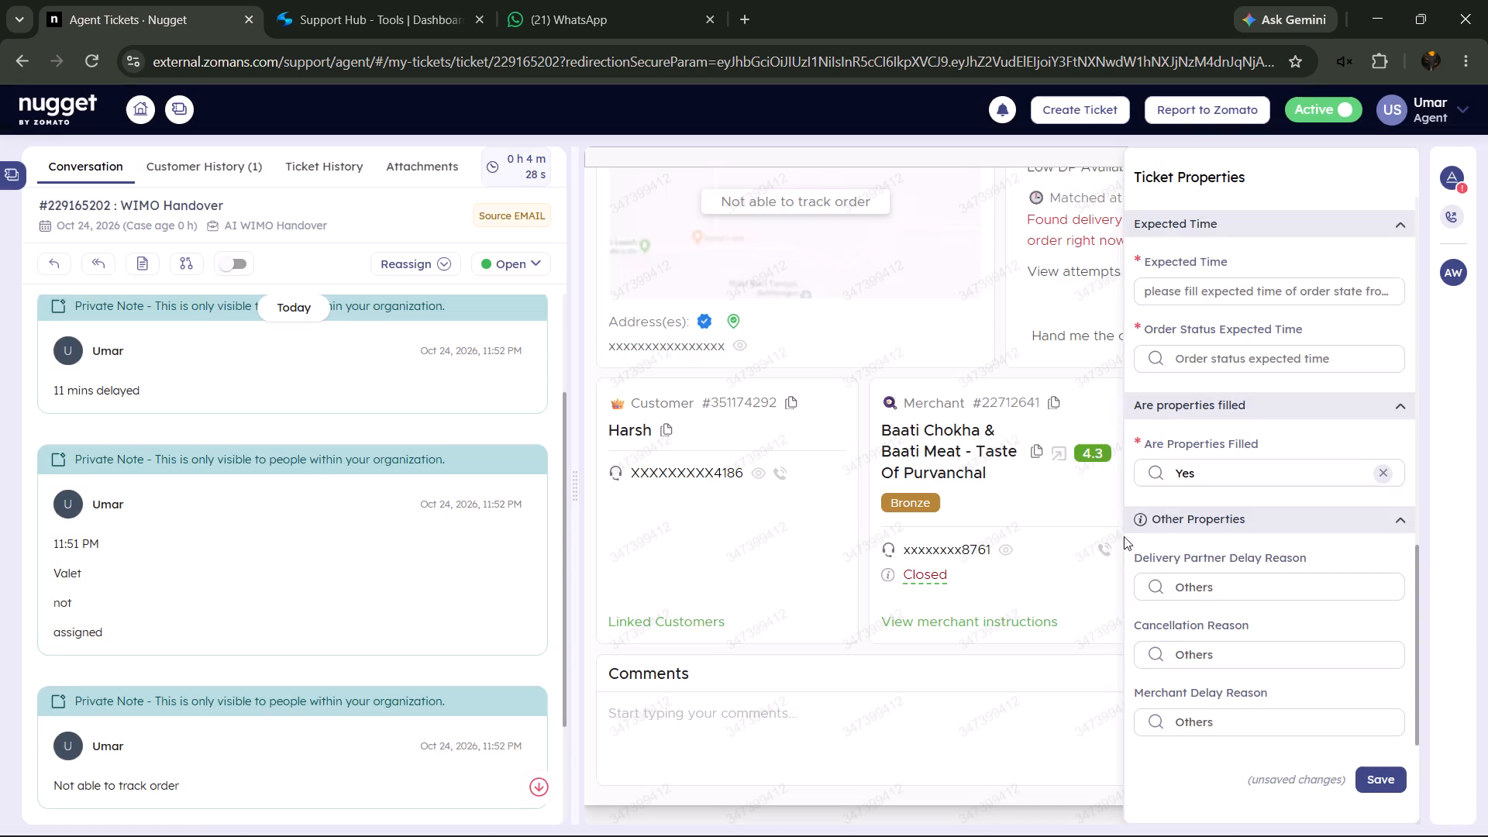
# Review the filled-in ticket properties and save them.
pyautogui.scroll(10, 1201, 470)
pyautogui.scroll(-6, 1198, 469)
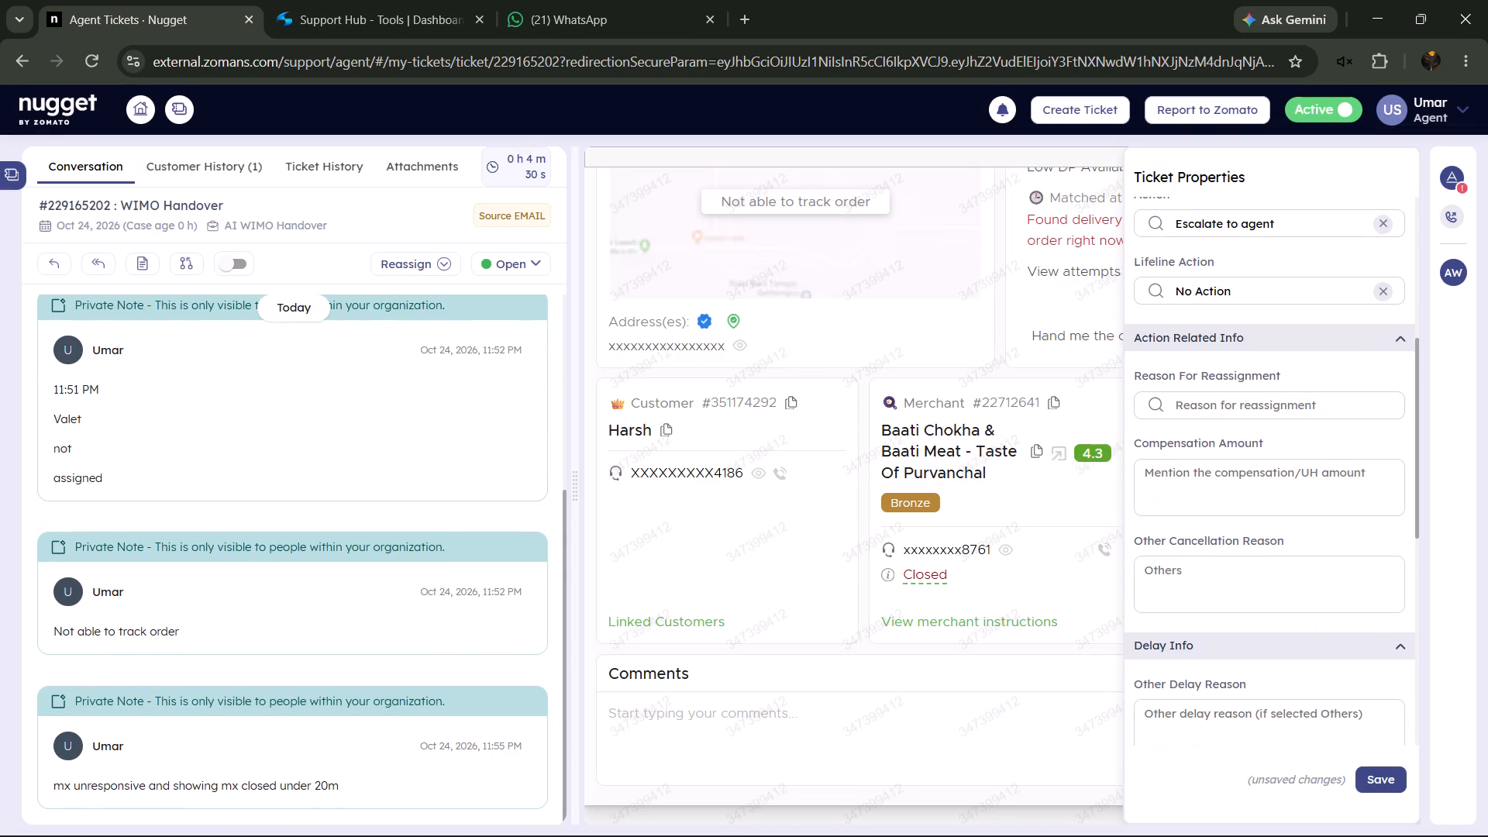
pyautogui.scroll(-2, 1198, 470)
pyautogui.click(1383, 787)
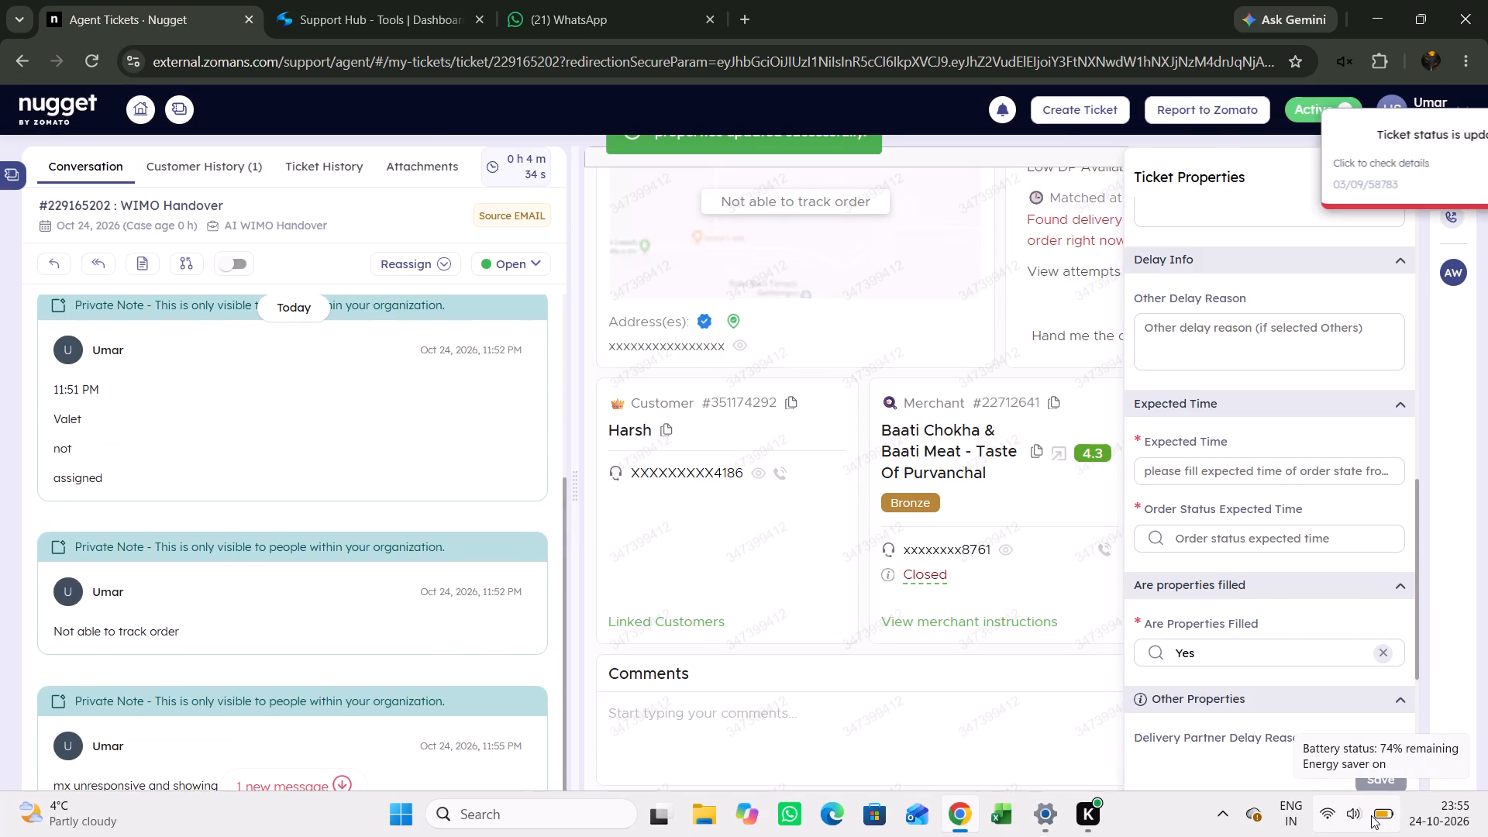
# Go to the My Tickets page.
pyautogui.click(770, 673)
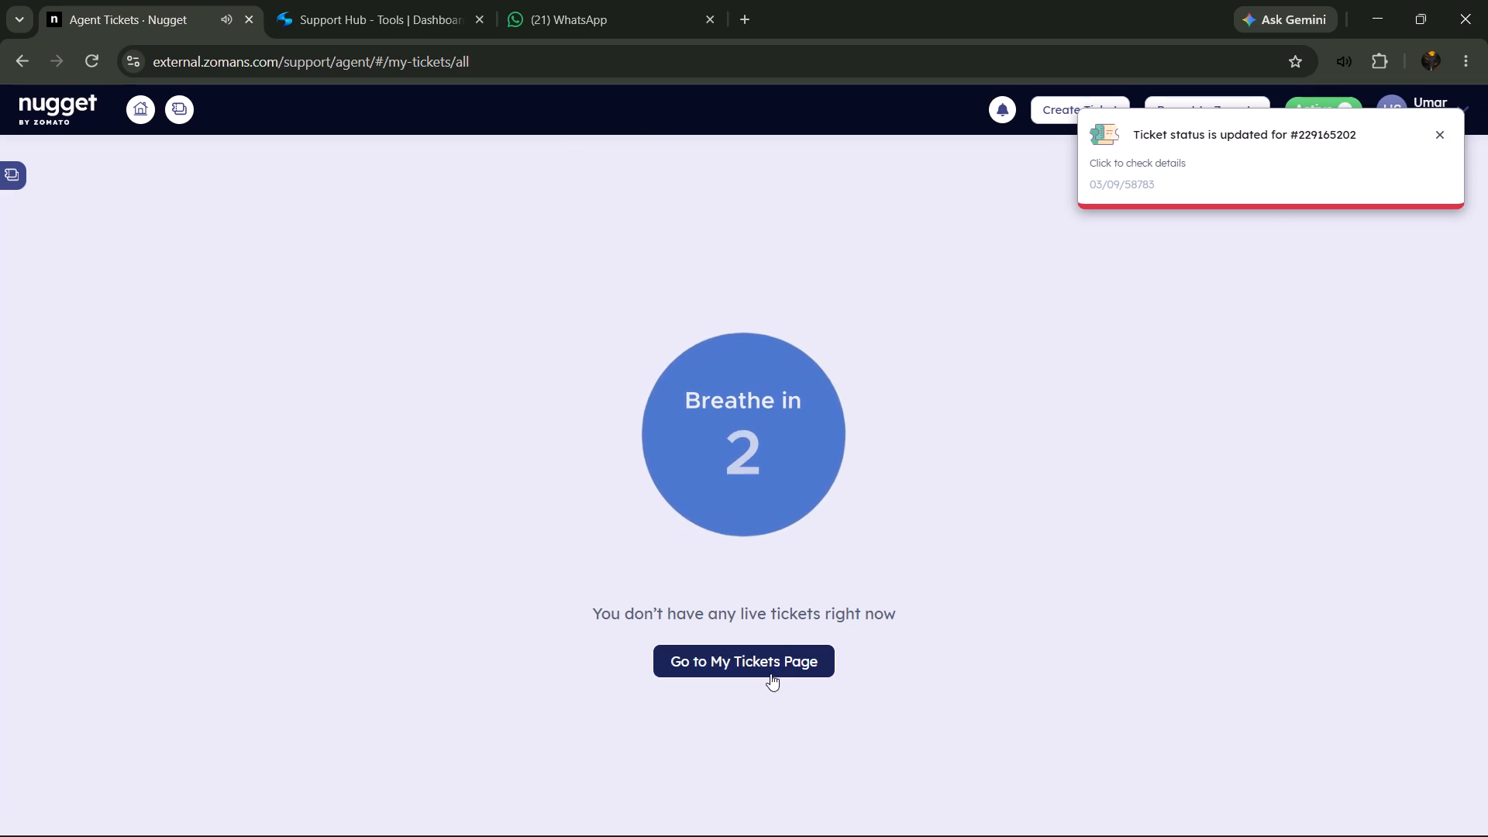
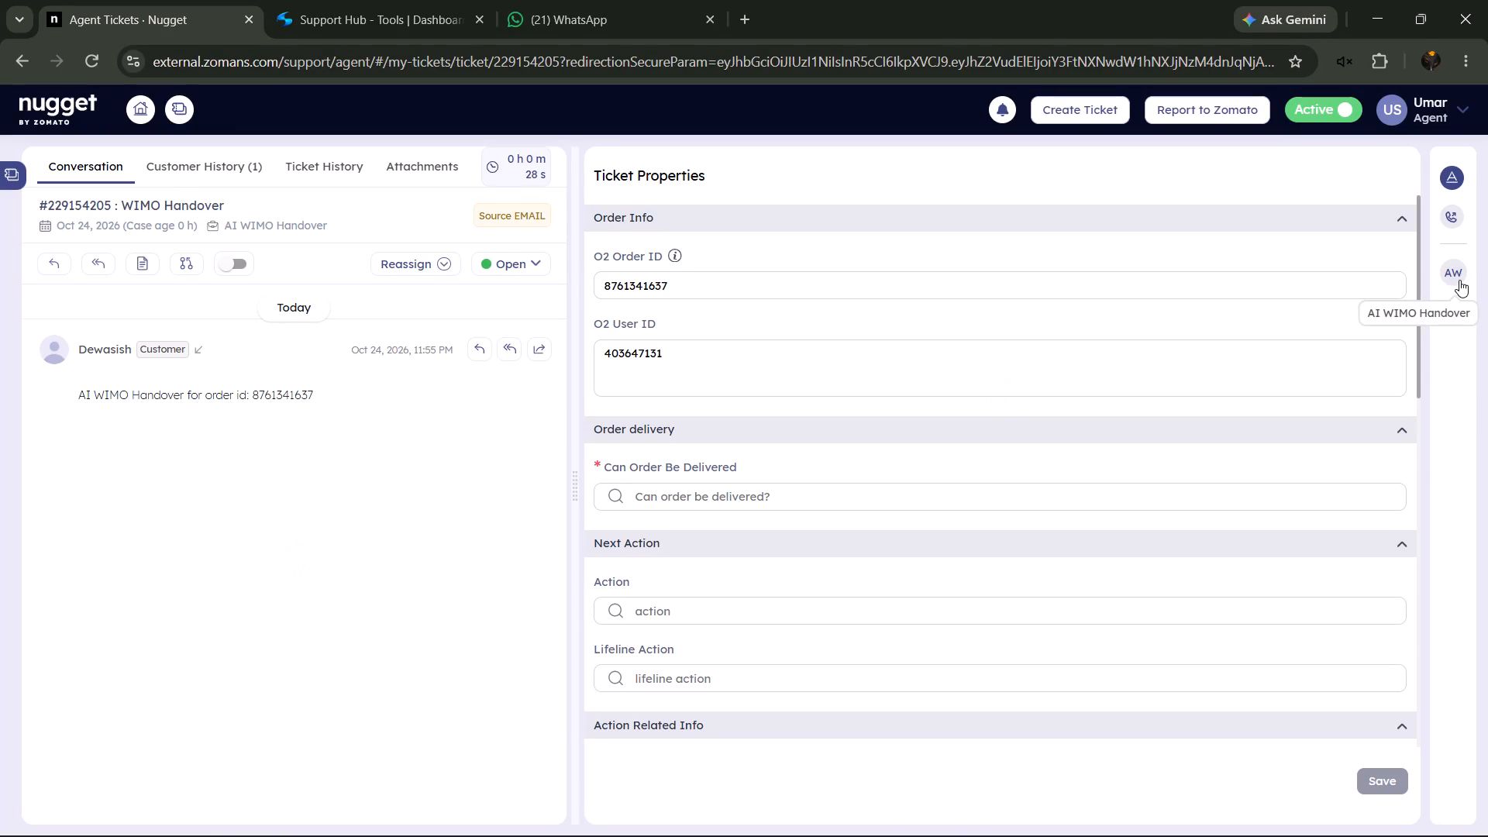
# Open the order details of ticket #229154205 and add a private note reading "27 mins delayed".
pyautogui.click(1459, 280)
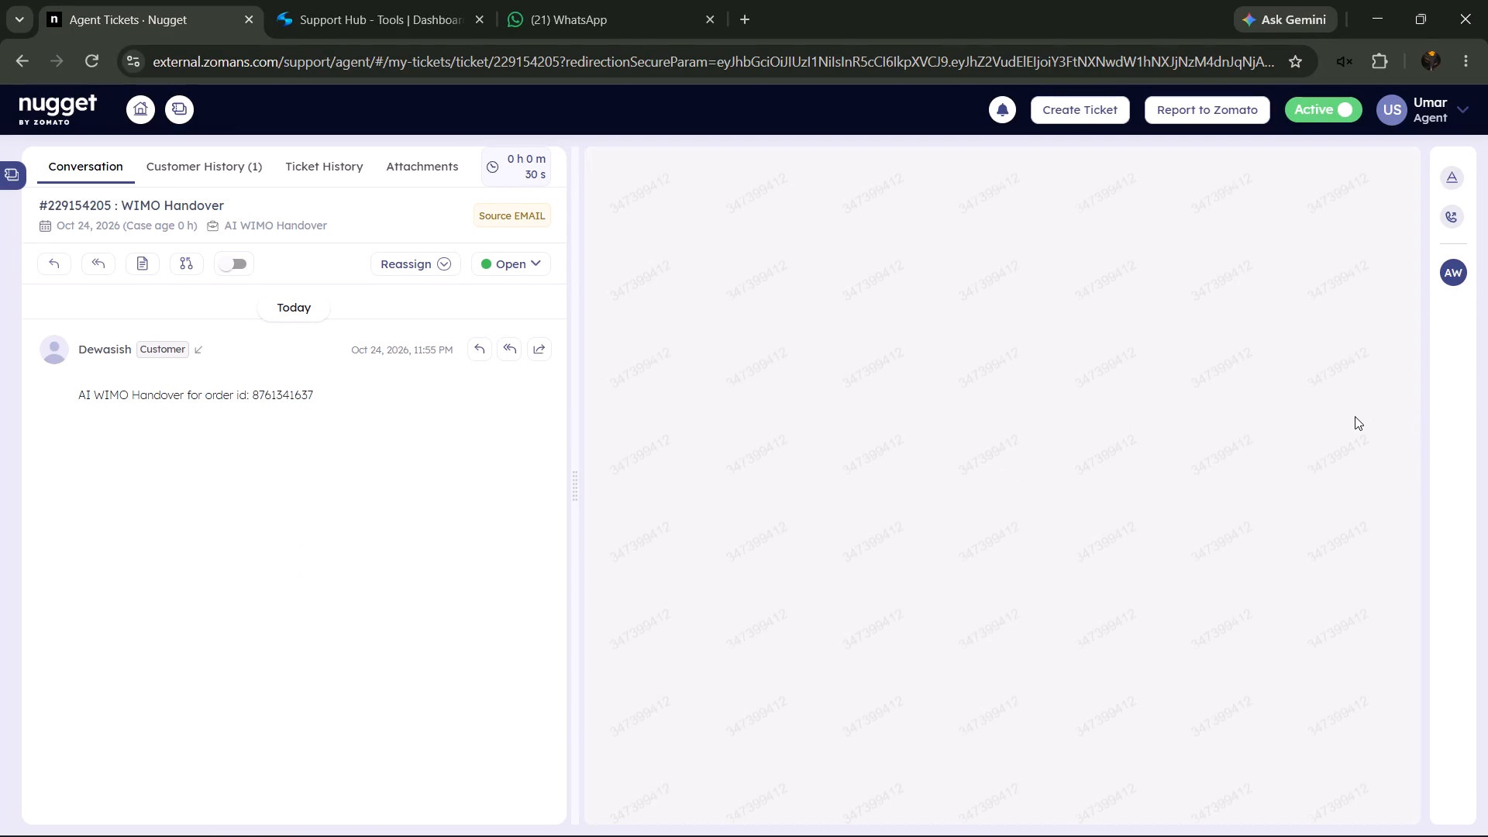
pyautogui.moveTo(1230, 381); pyautogui.dragTo(1470, 372)
pyautogui.rightClick(1350, 375)
pyautogui.click(1098, 405)
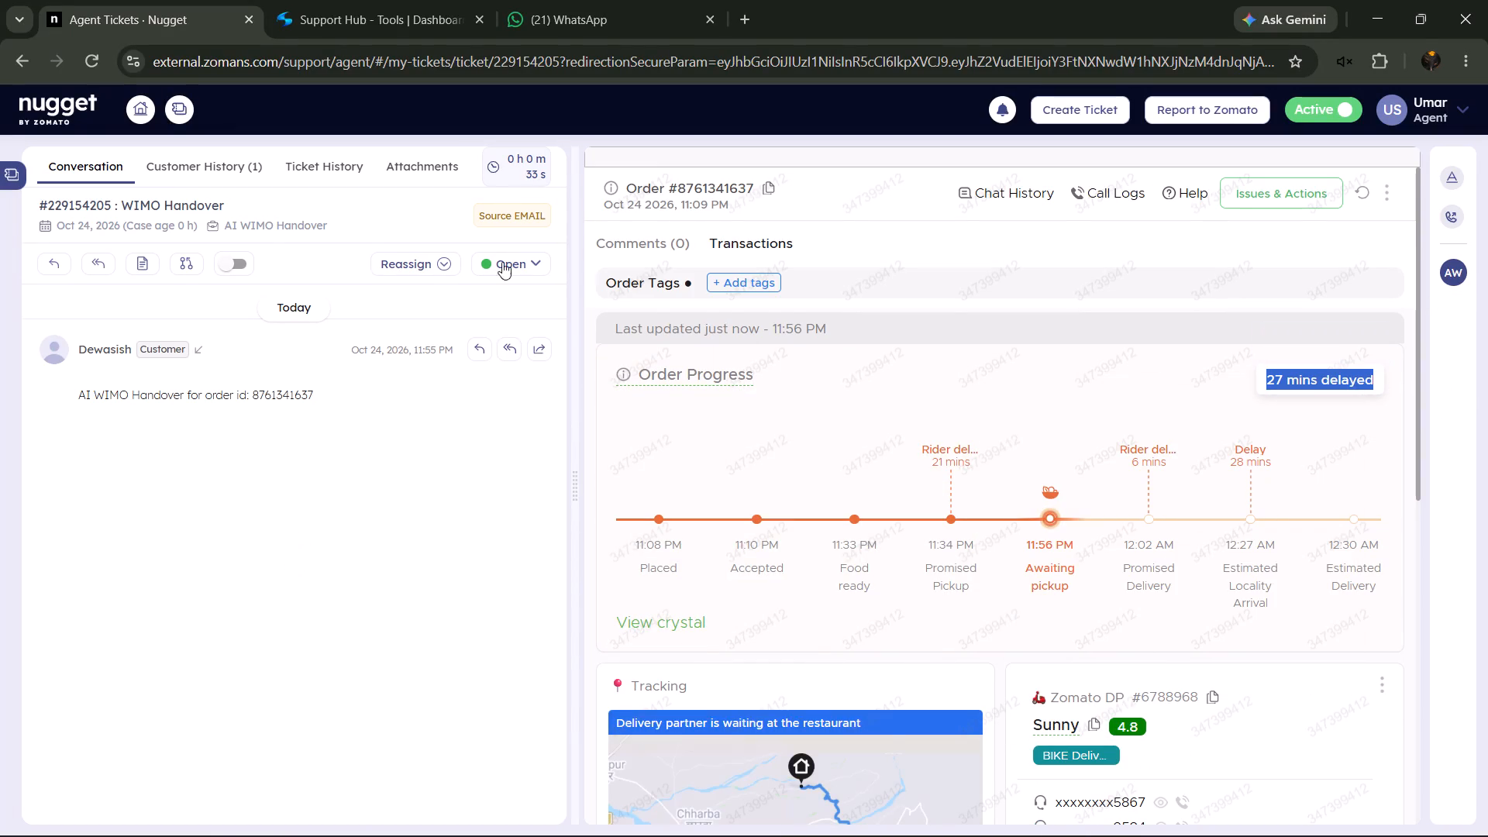
pyautogui.click(135, 264)
pyautogui.rightClick(671, 384)
pyautogui.click(852, 603)
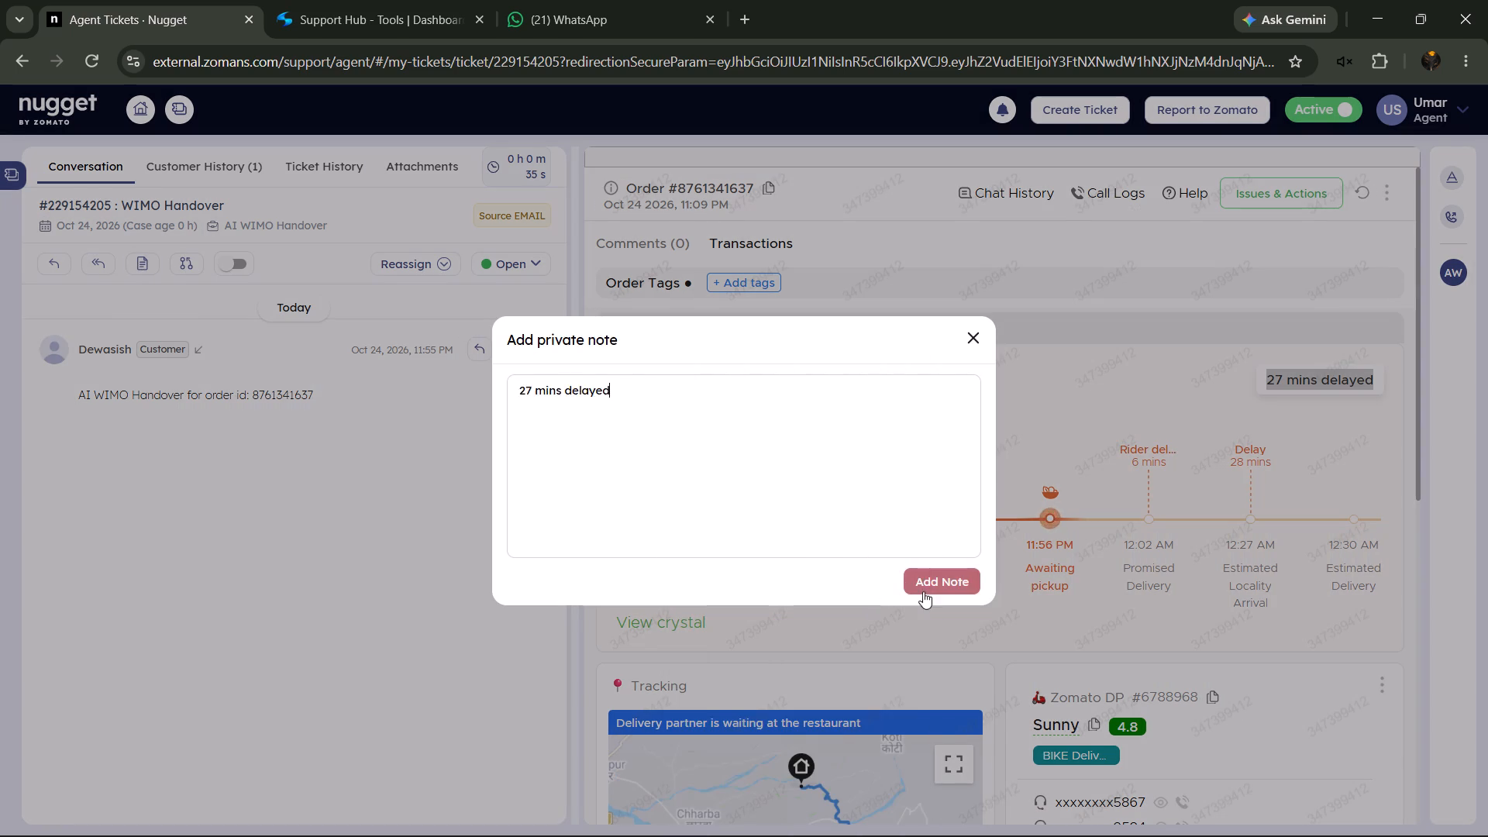
pyautogui.click(925, 591)
# Copy the current stage from the order progress timeline and add it as a private note reading "11:56 PM Awaiting pickup".
pyautogui.moveTo(1004, 542); pyautogui.dragTo(1091, 595)
pyautogui.rightClick(1056, 575)
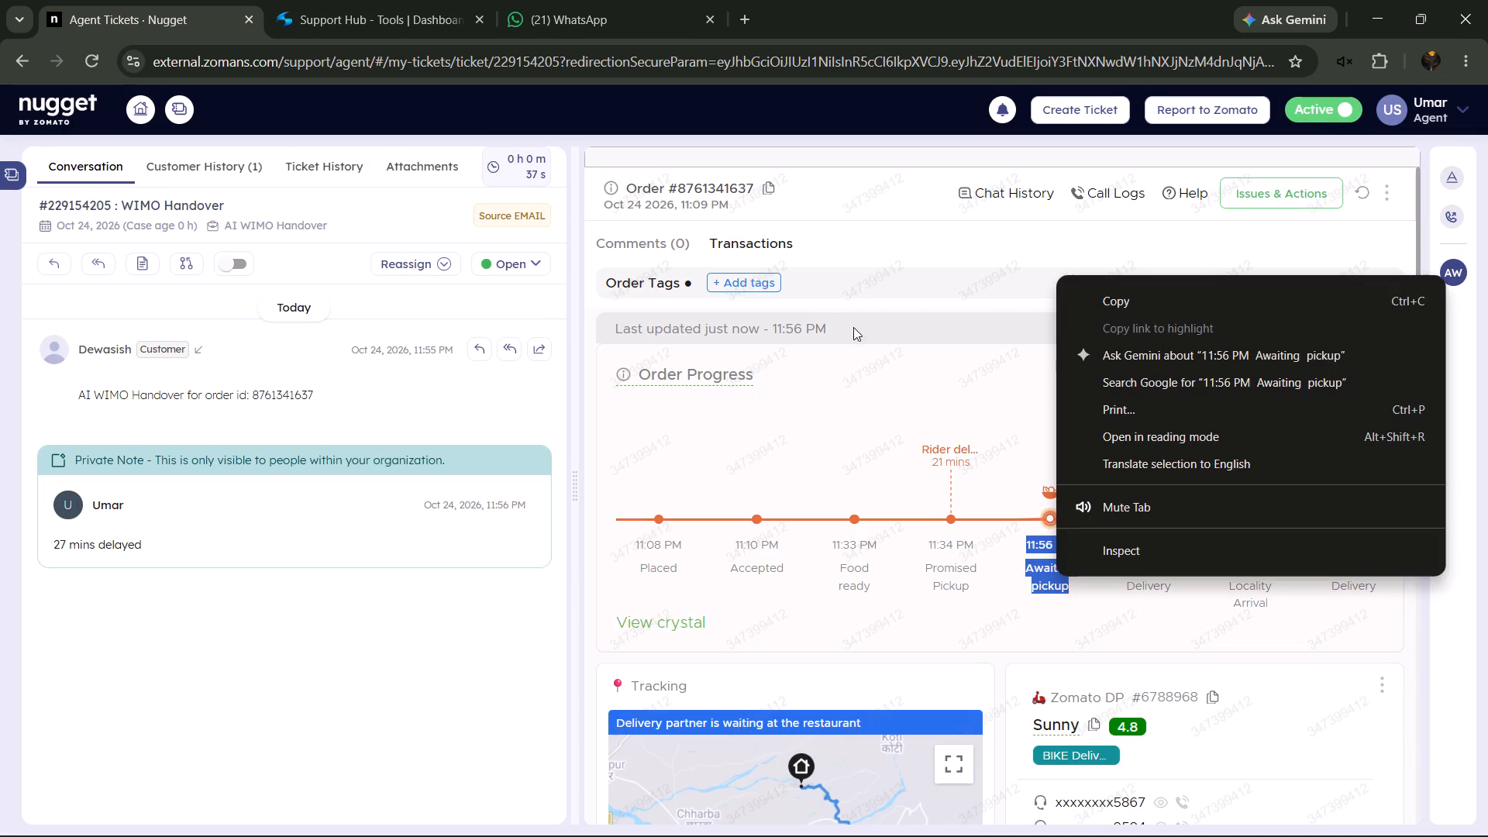
pyautogui.click(1131, 299)
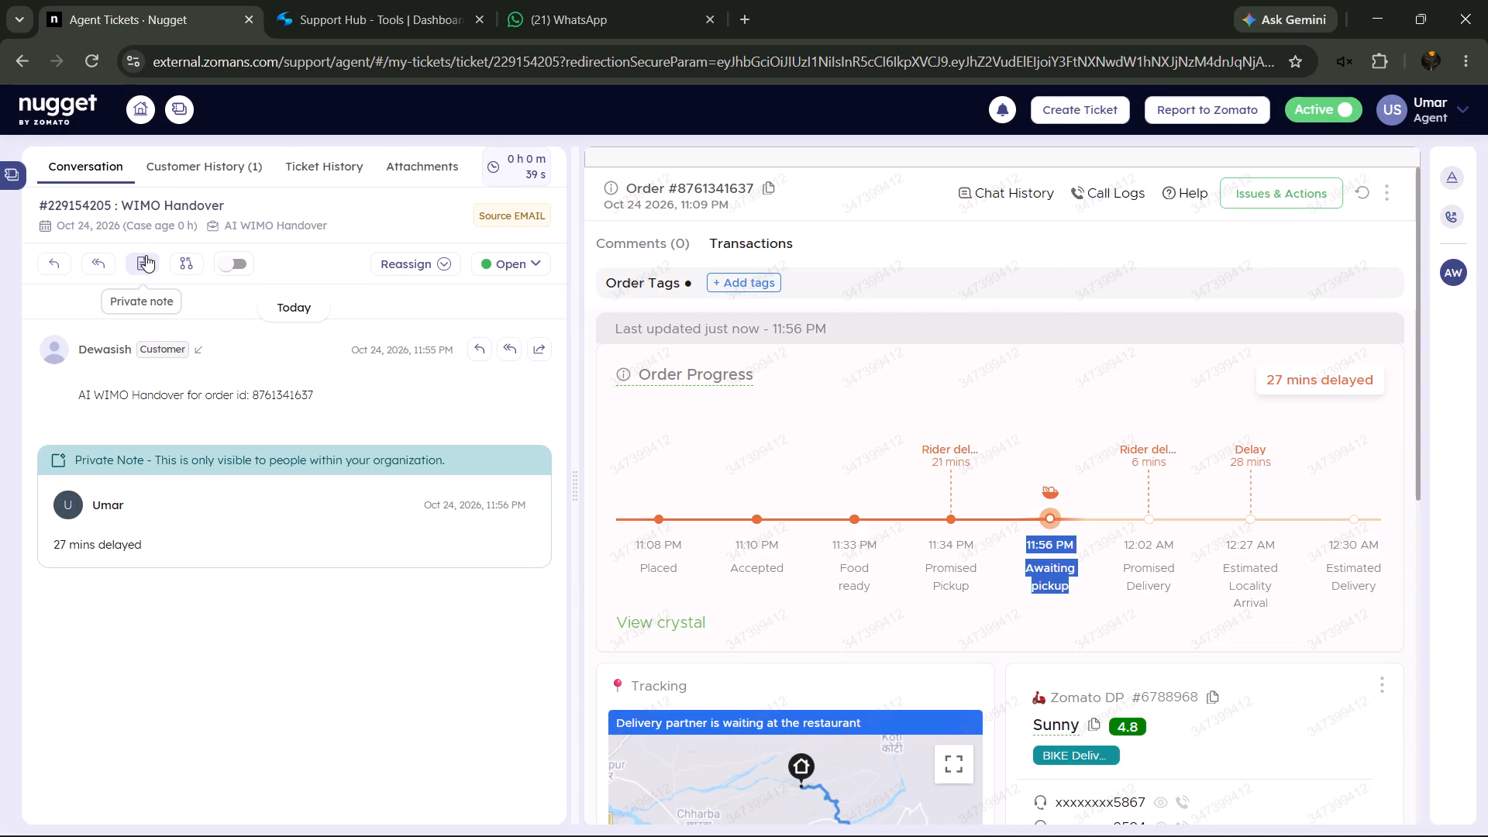
pyautogui.click(146, 260)
pyautogui.rightClick(655, 392)
pyautogui.click(838, 606)
pyautogui.click(908, 590)
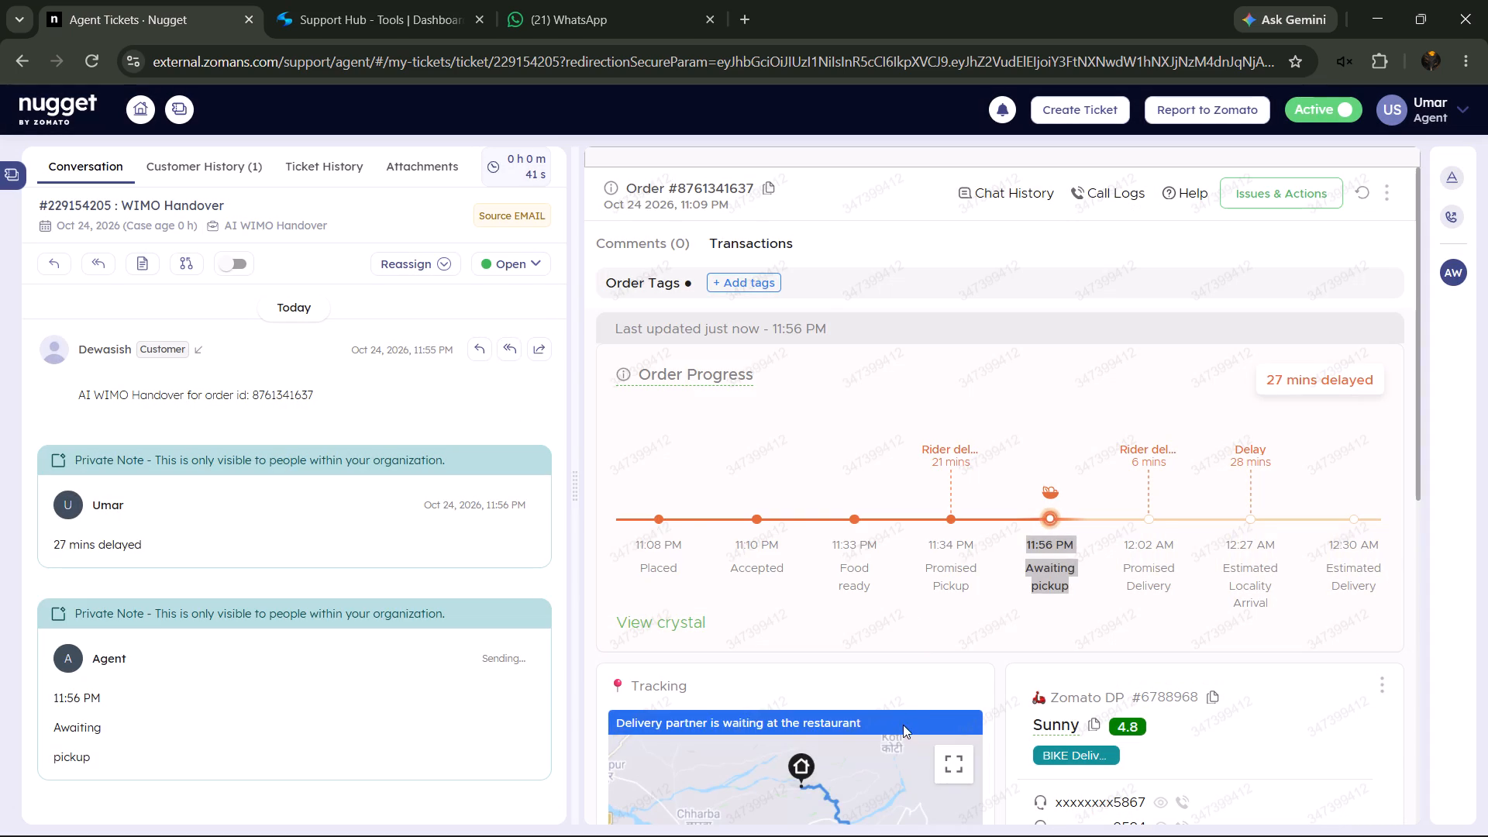
# Copy the tracking status and add it as a private note reading "Delivery partner is waiting at the restaurant".
pyautogui.moveTo(903, 725); pyautogui.dragTo(593, 715)
pyautogui.rightClick(633, 715)
pyautogui.click(708, 440)
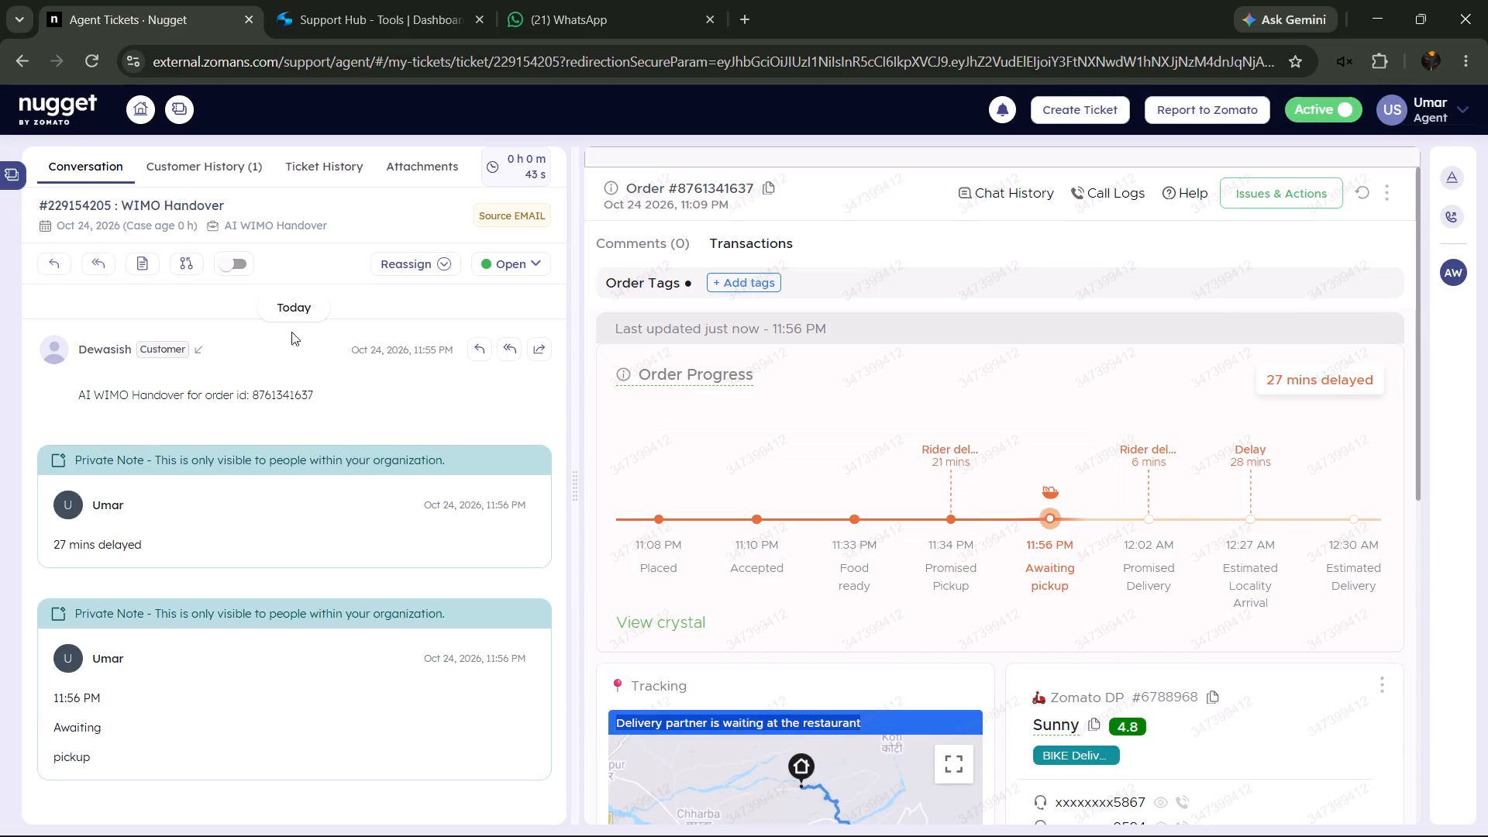
pyautogui.click(144, 265)
pyautogui.rightClick(677, 432)
pyautogui.click(827, 572)
pyautogui.click(918, 585)
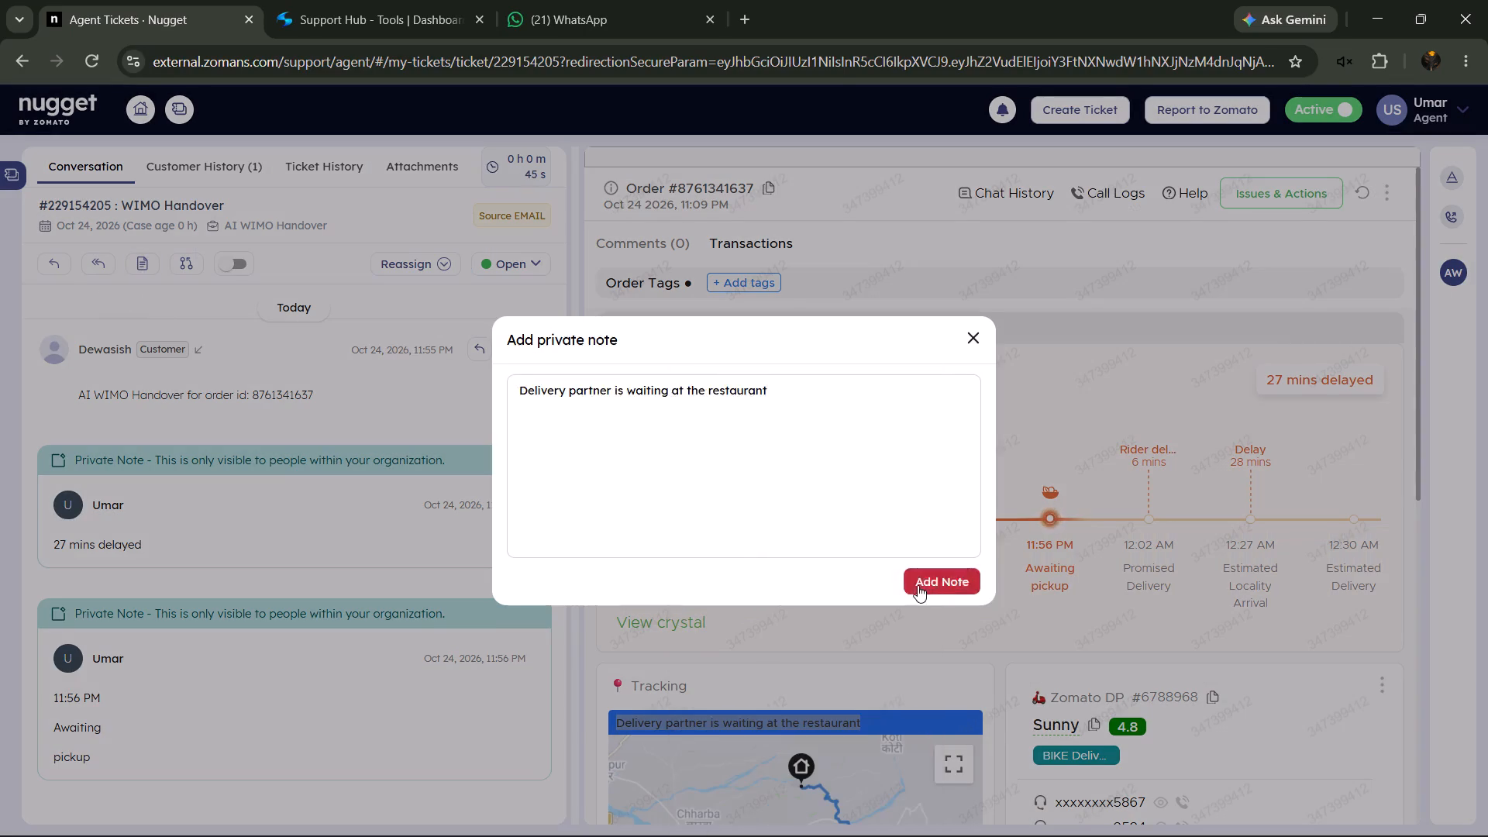
# Call the assigned delivery partner on the first number listed for the order.
pyautogui.scroll(-3, 1217, 490)
pyautogui.click(1181, 511)
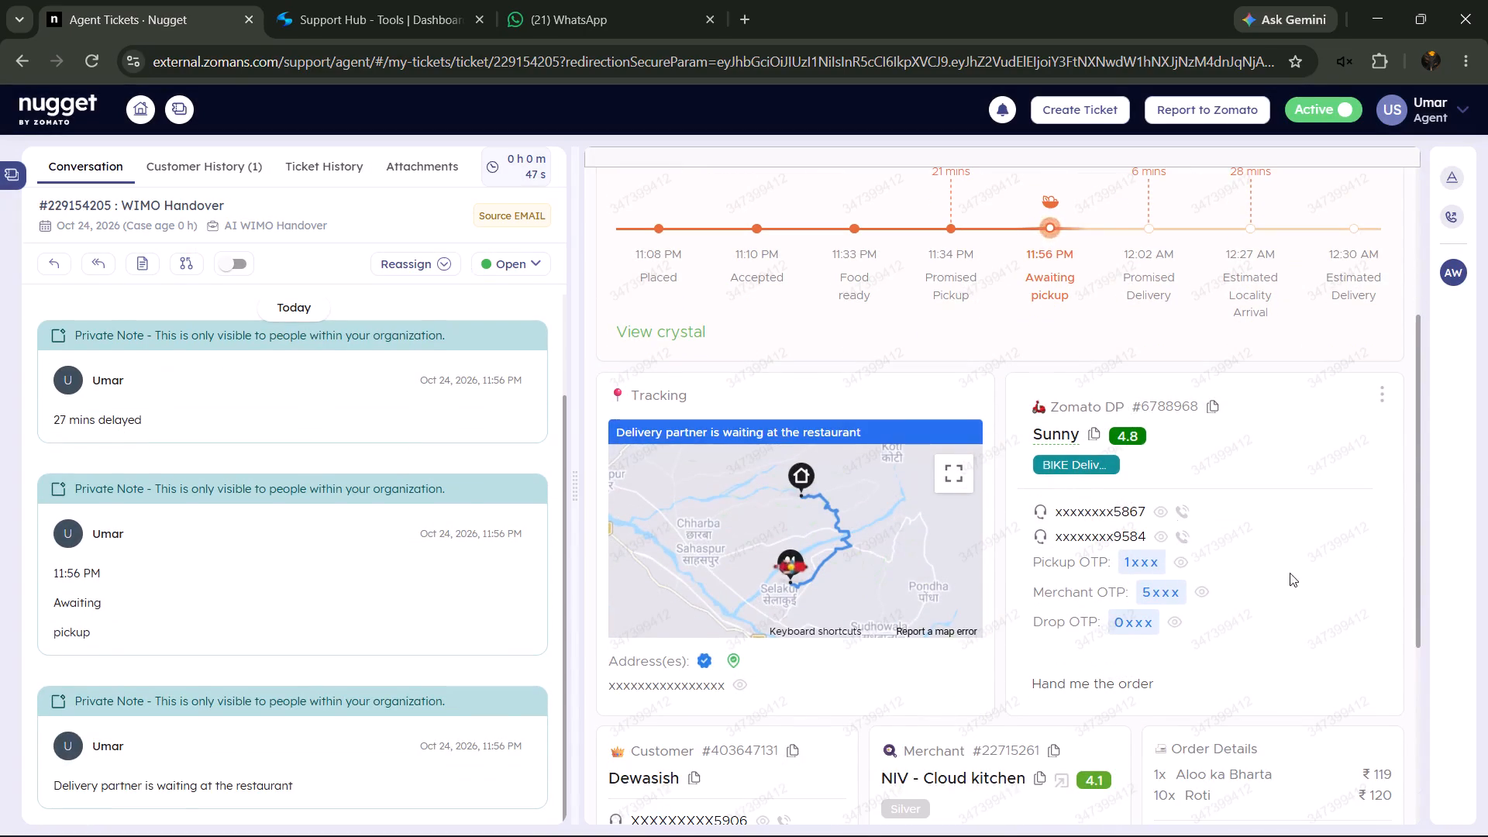
pyautogui.click(1304, 600)
pyautogui.click(1313, 312)
pyautogui.scroll(6, 1277, 529)
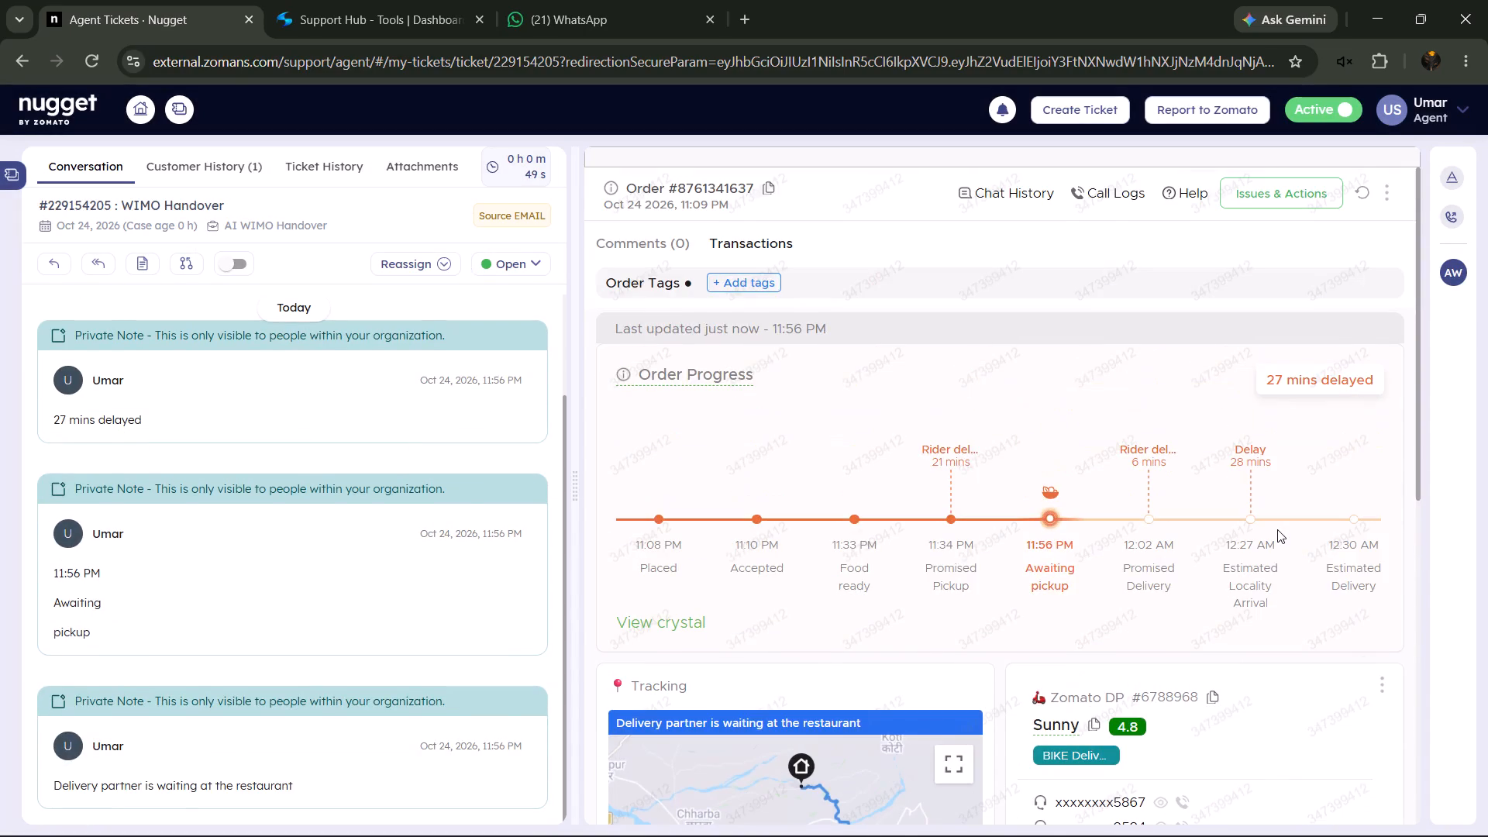
pyautogui.scroll(4, 1277, 529)
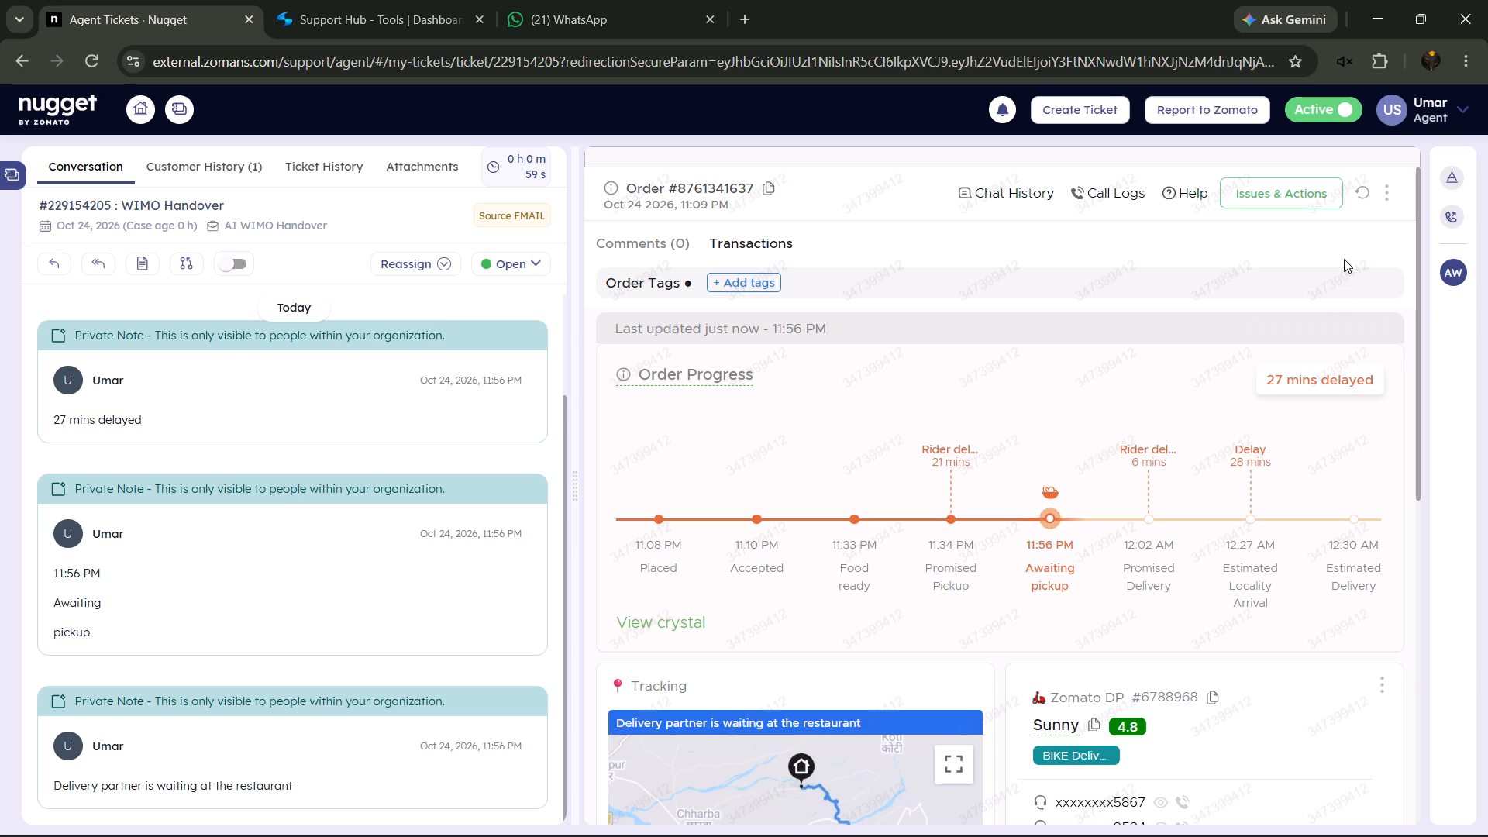
# Refresh the order and review the delivery partner assignment history.
pyautogui.click(1362, 192)
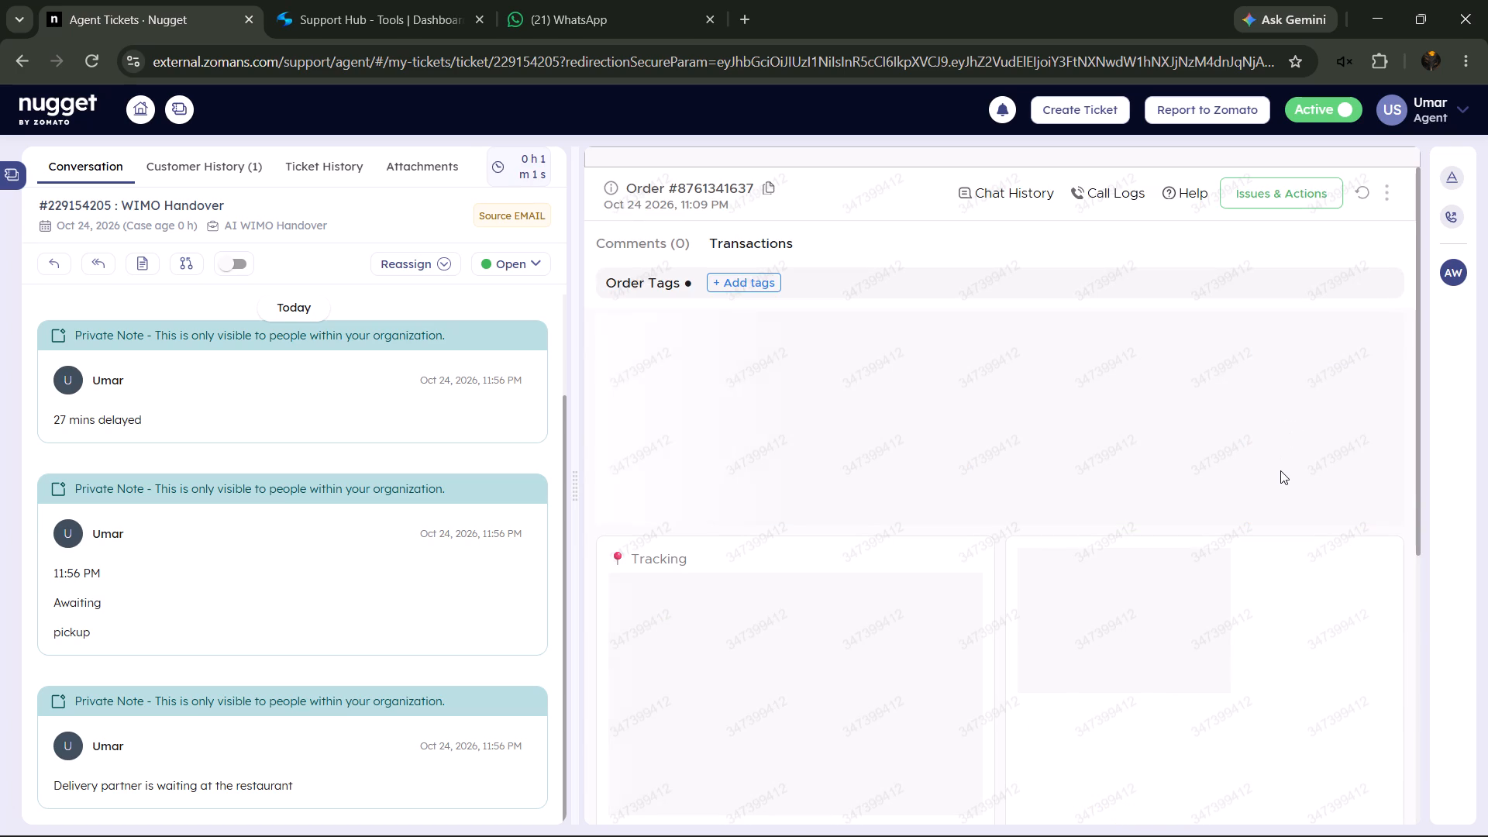
pyautogui.scroll(-1, 1280, 470)
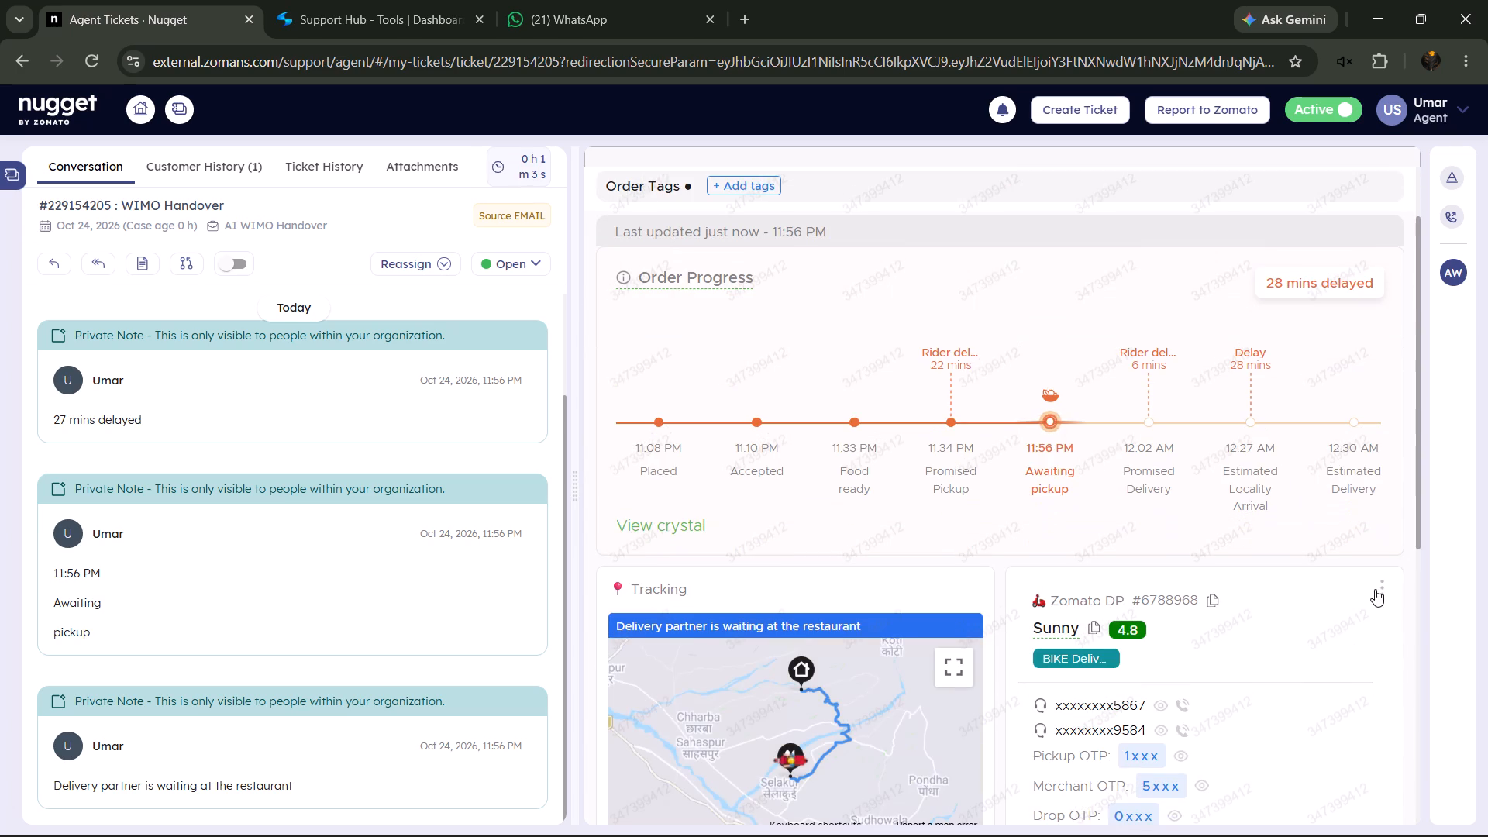
pyautogui.click(1379, 585)
pyautogui.click(1331, 625)
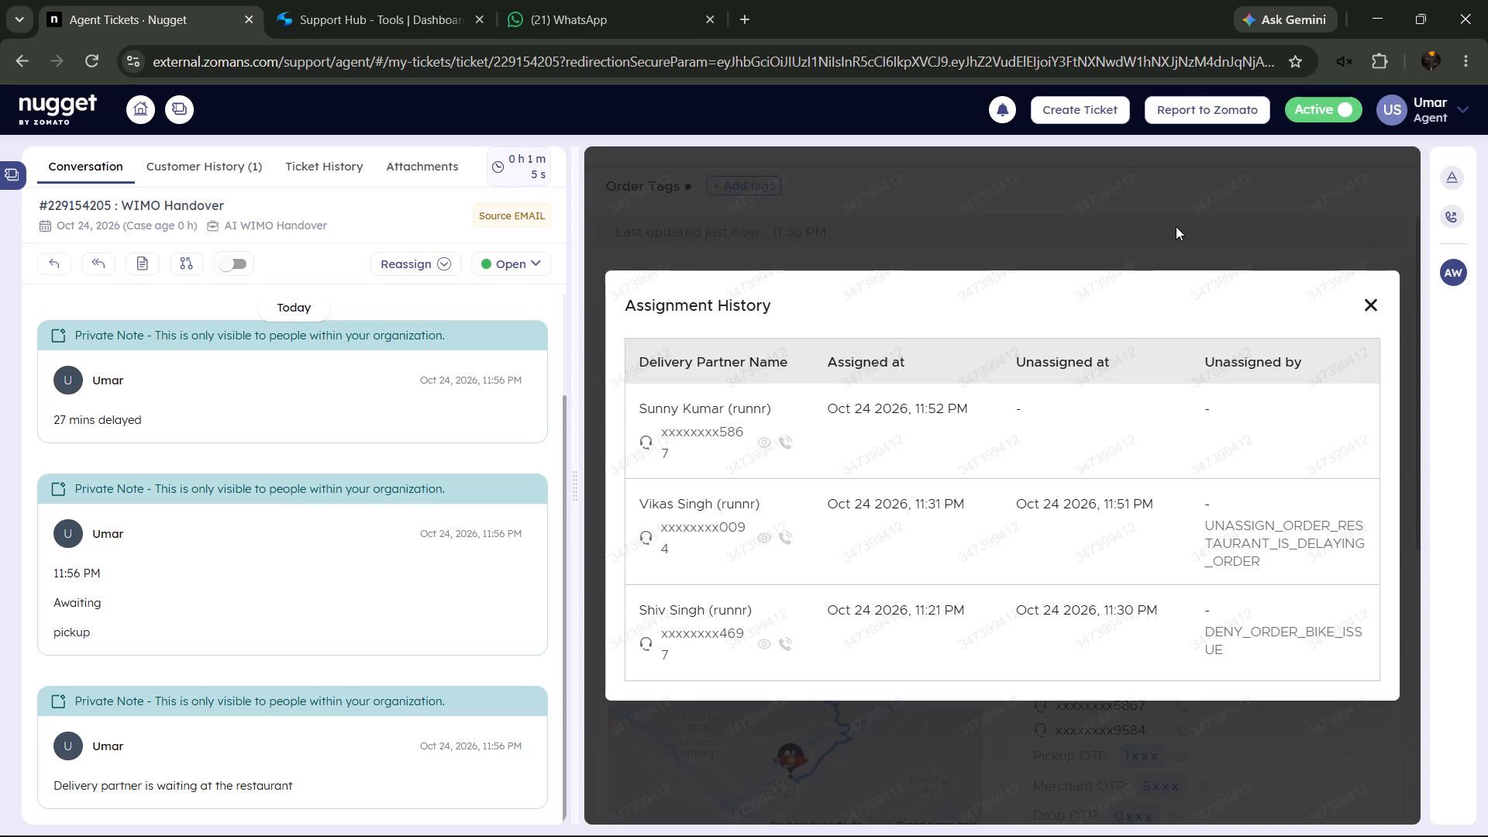
pyautogui.click(1176, 226)
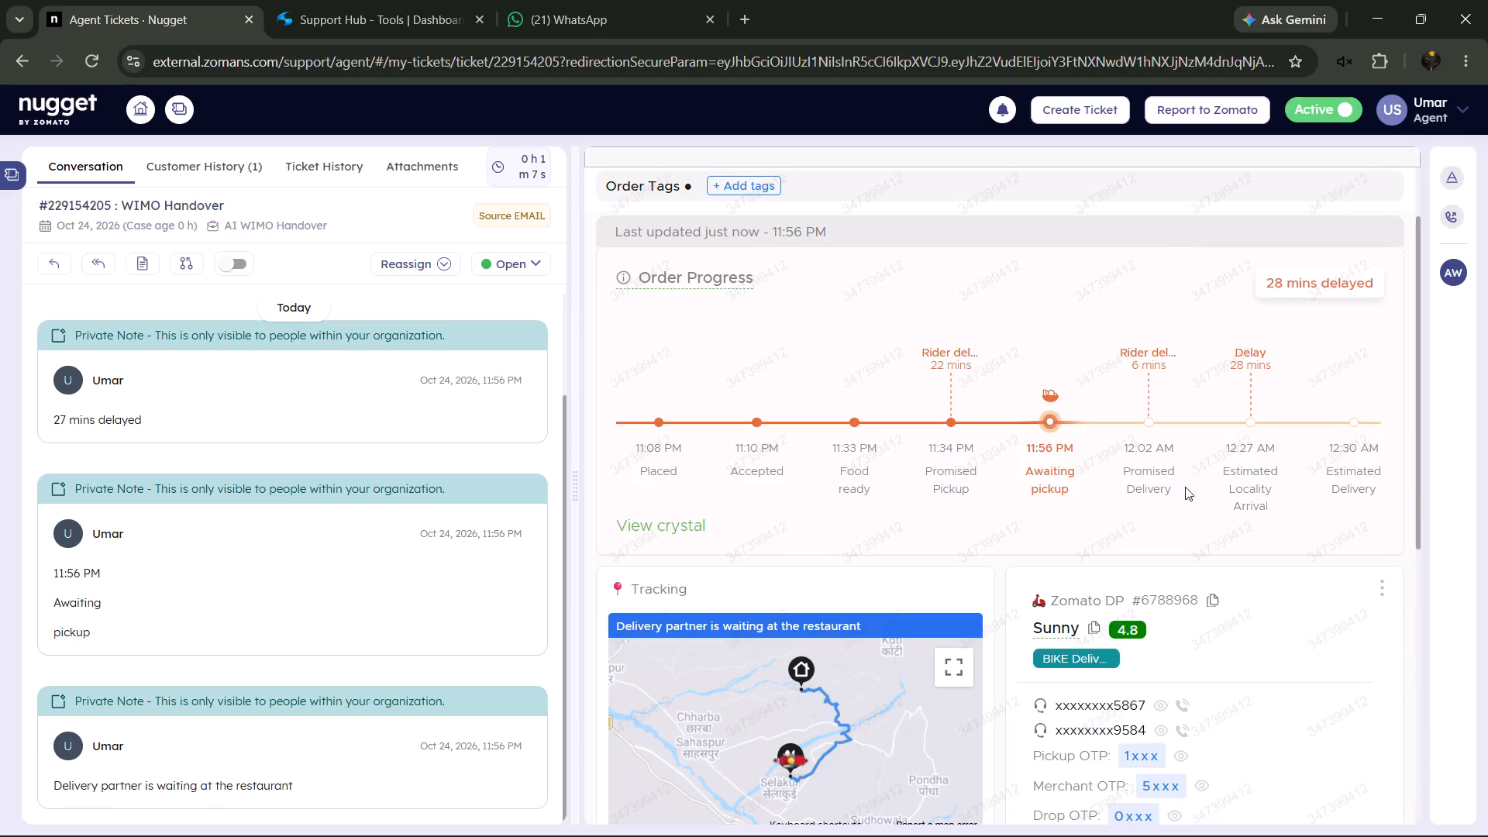
# Call the assigned delivery partner again on the first listed number.
pyautogui.click(1187, 702)
pyautogui.click(1294, 600)
pyautogui.click(1249, 286)
pyautogui.scroll(3, 1244, 459)
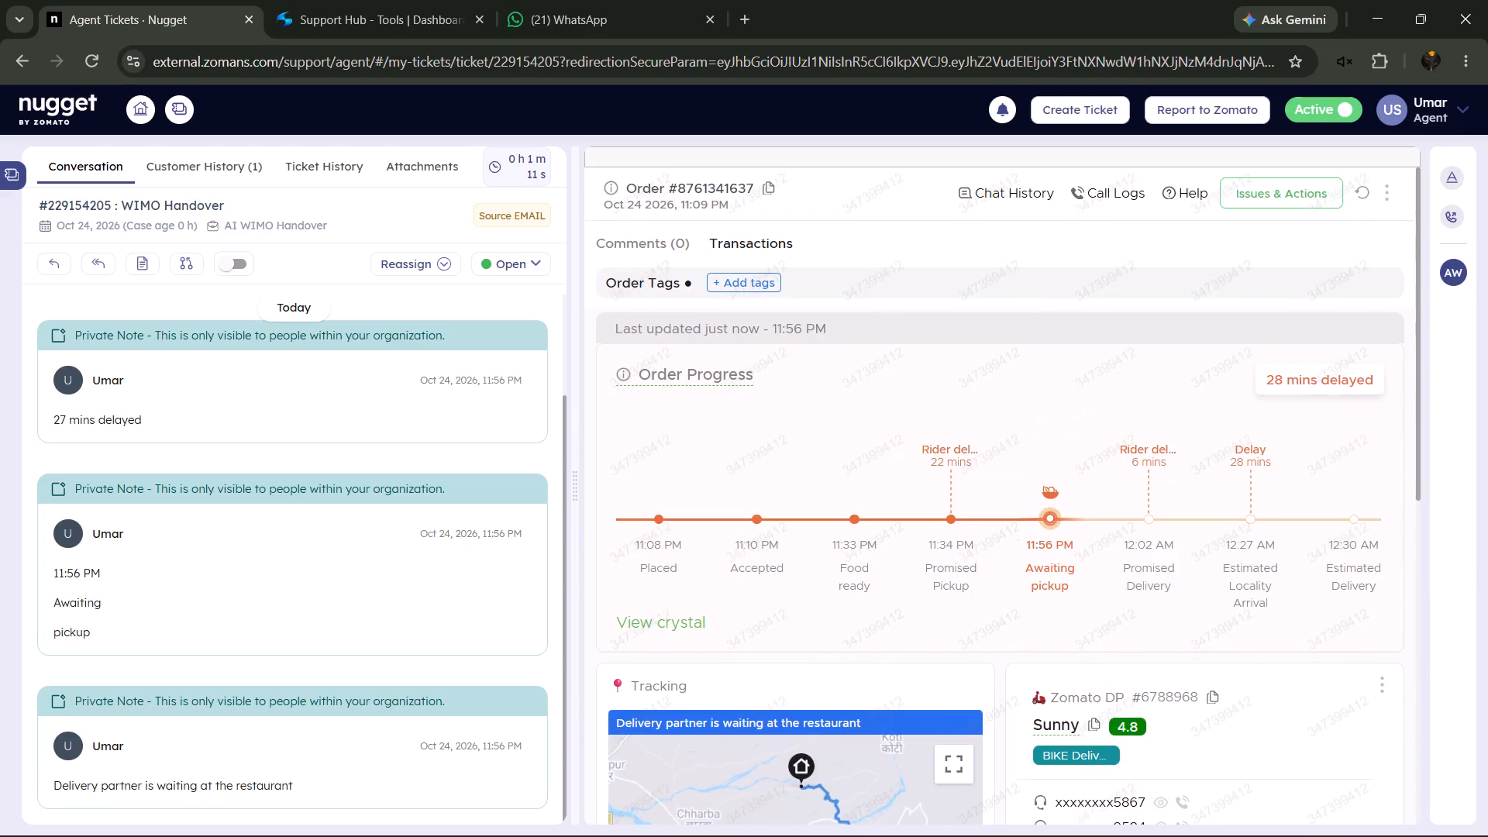
# Refresh the order and check its call history.
pyautogui.scroll(-2, 1244, 459)
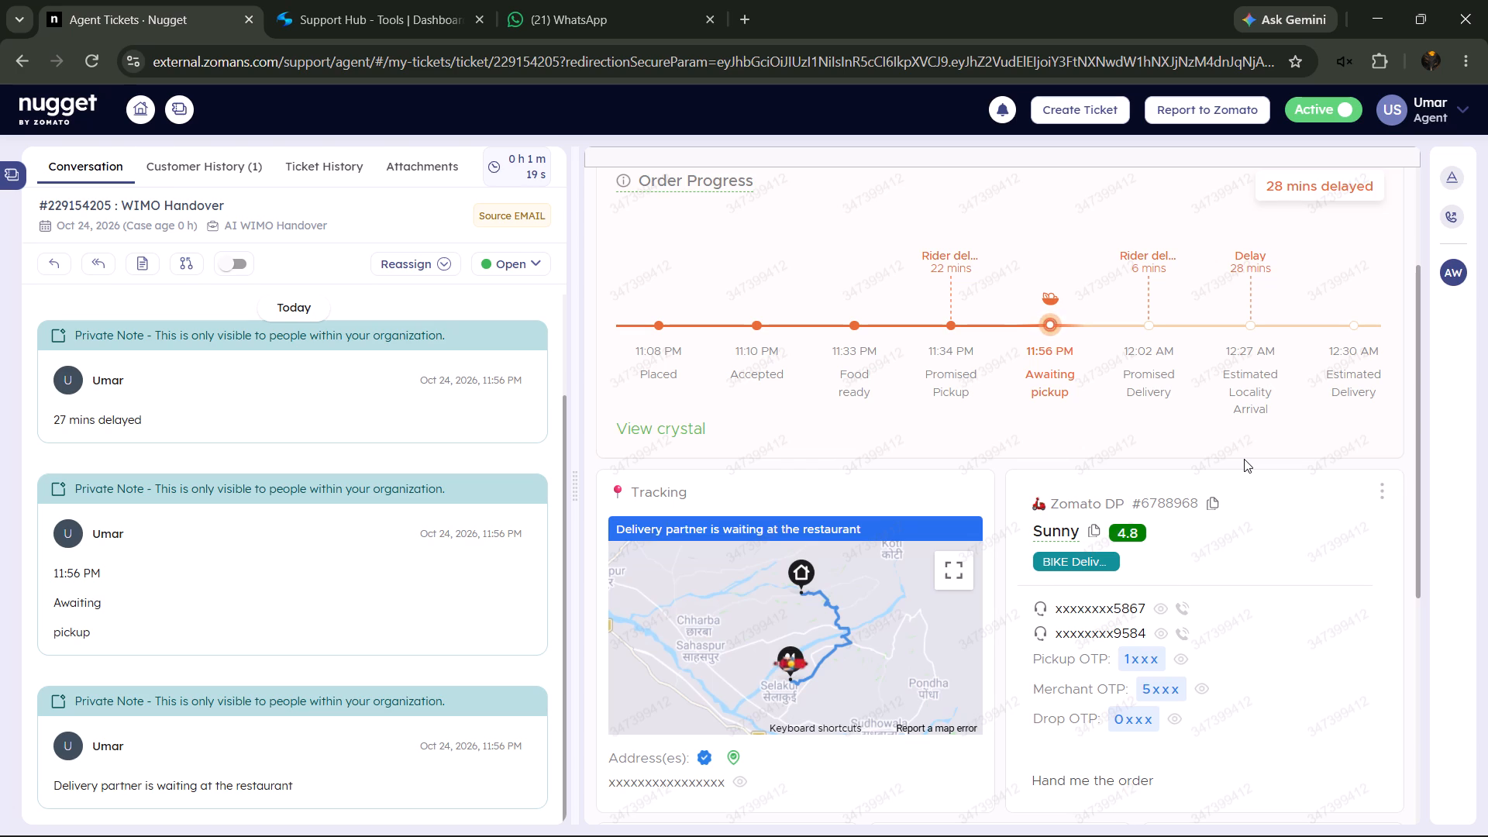
pyautogui.scroll(5, 1244, 457)
pyautogui.click(1361, 197)
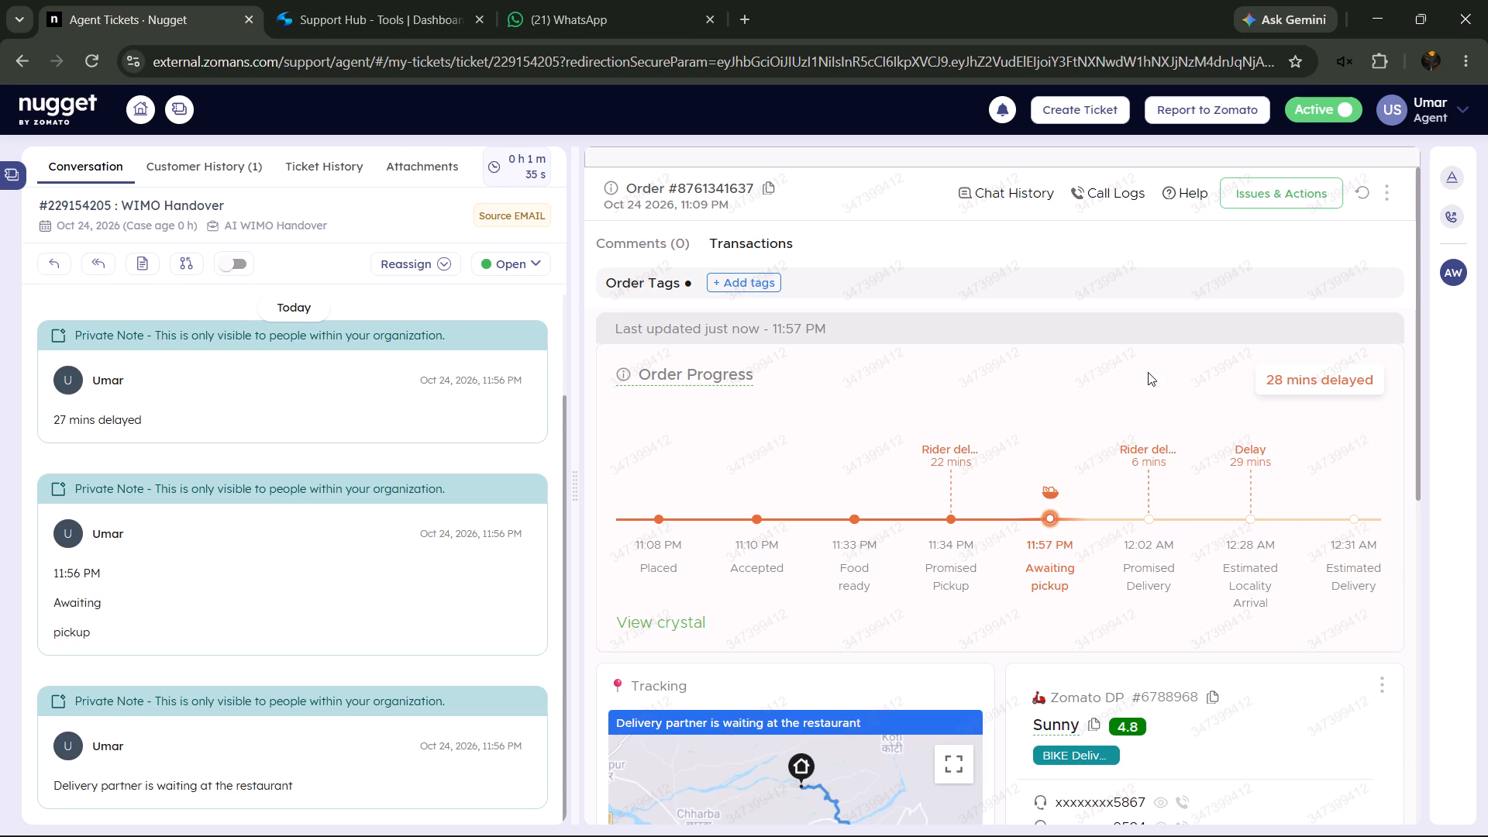
pyautogui.click(1139, 191)
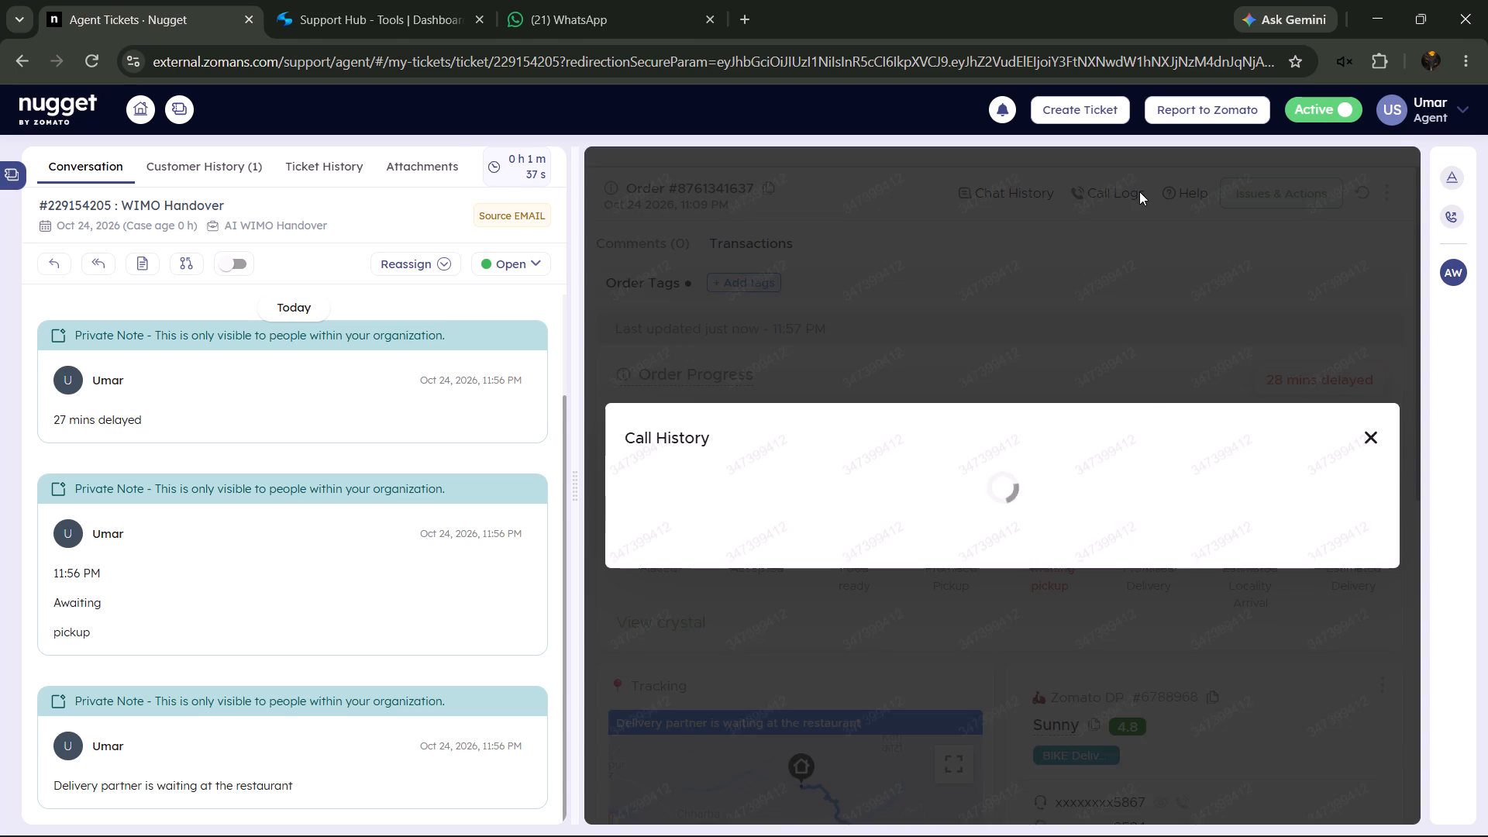
pyautogui.click(1139, 191)
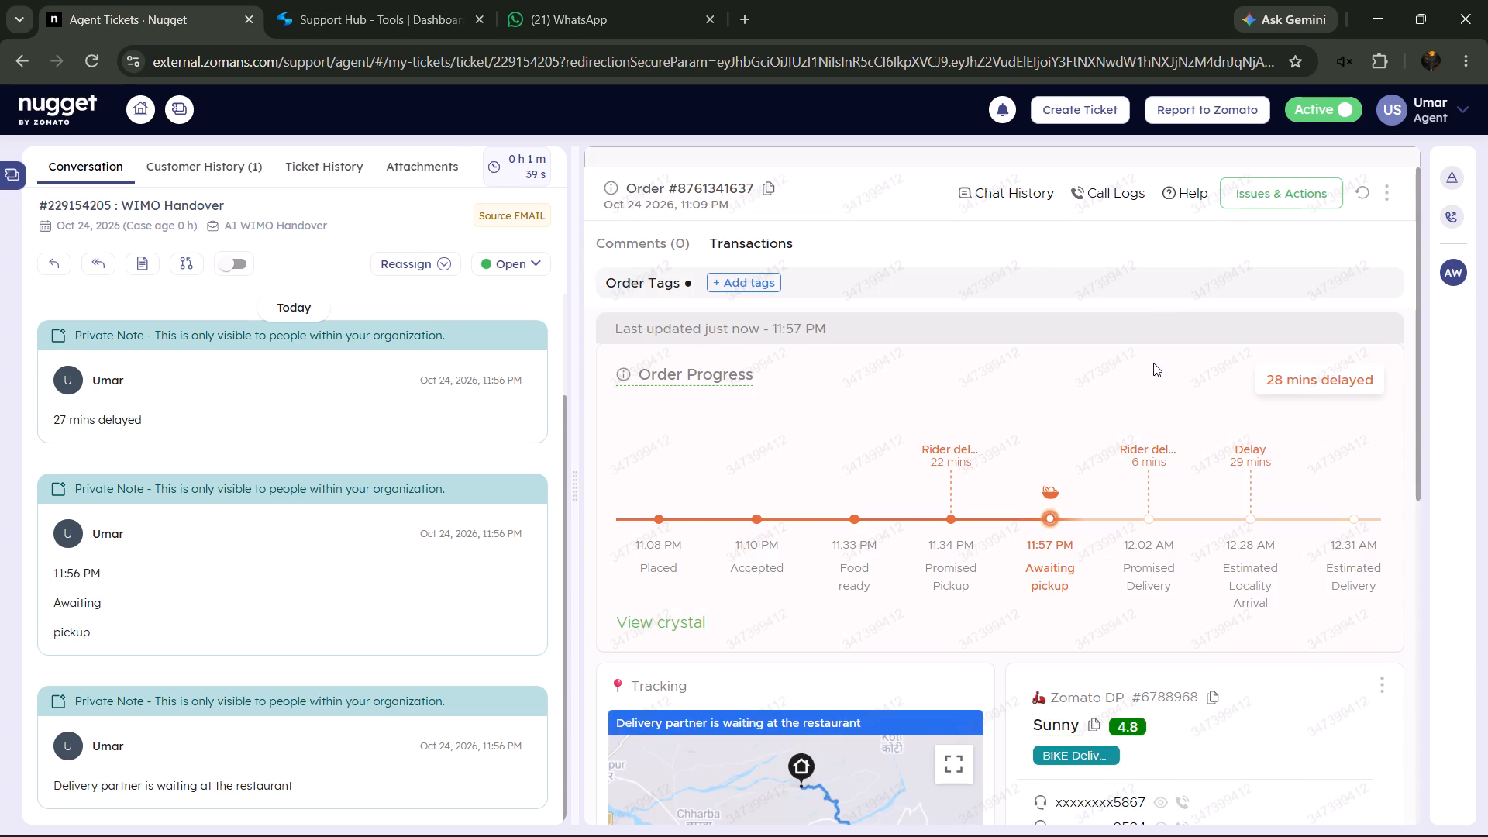
# Call the merchant, NIV - Cloud kitchen, twice on the number marked High.
pyautogui.scroll(-8, 1152, 367)
pyautogui.click(1078, 507)
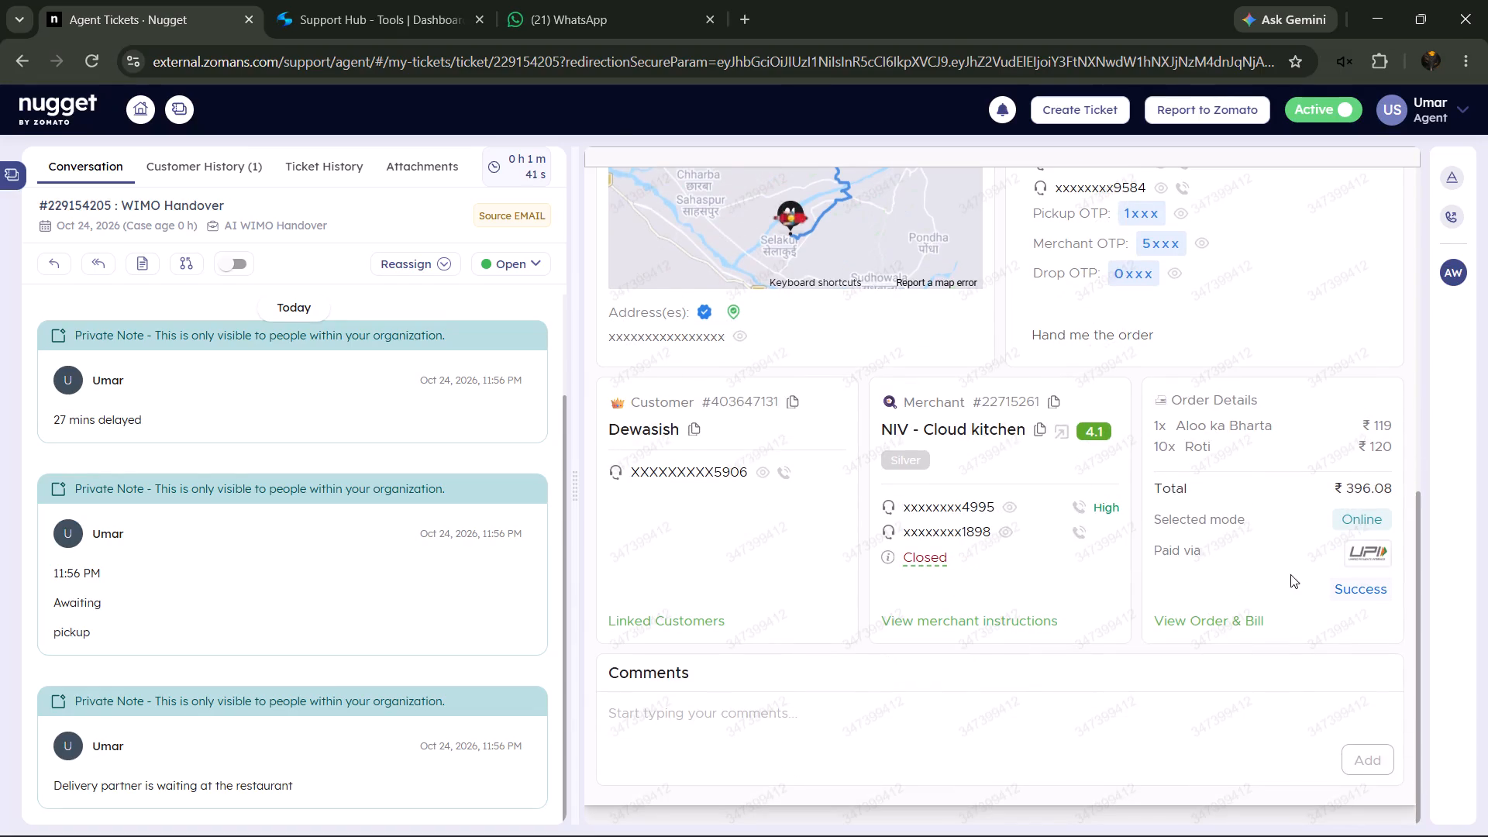
pyautogui.click(1337, 588)
pyautogui.click(1198, 243)
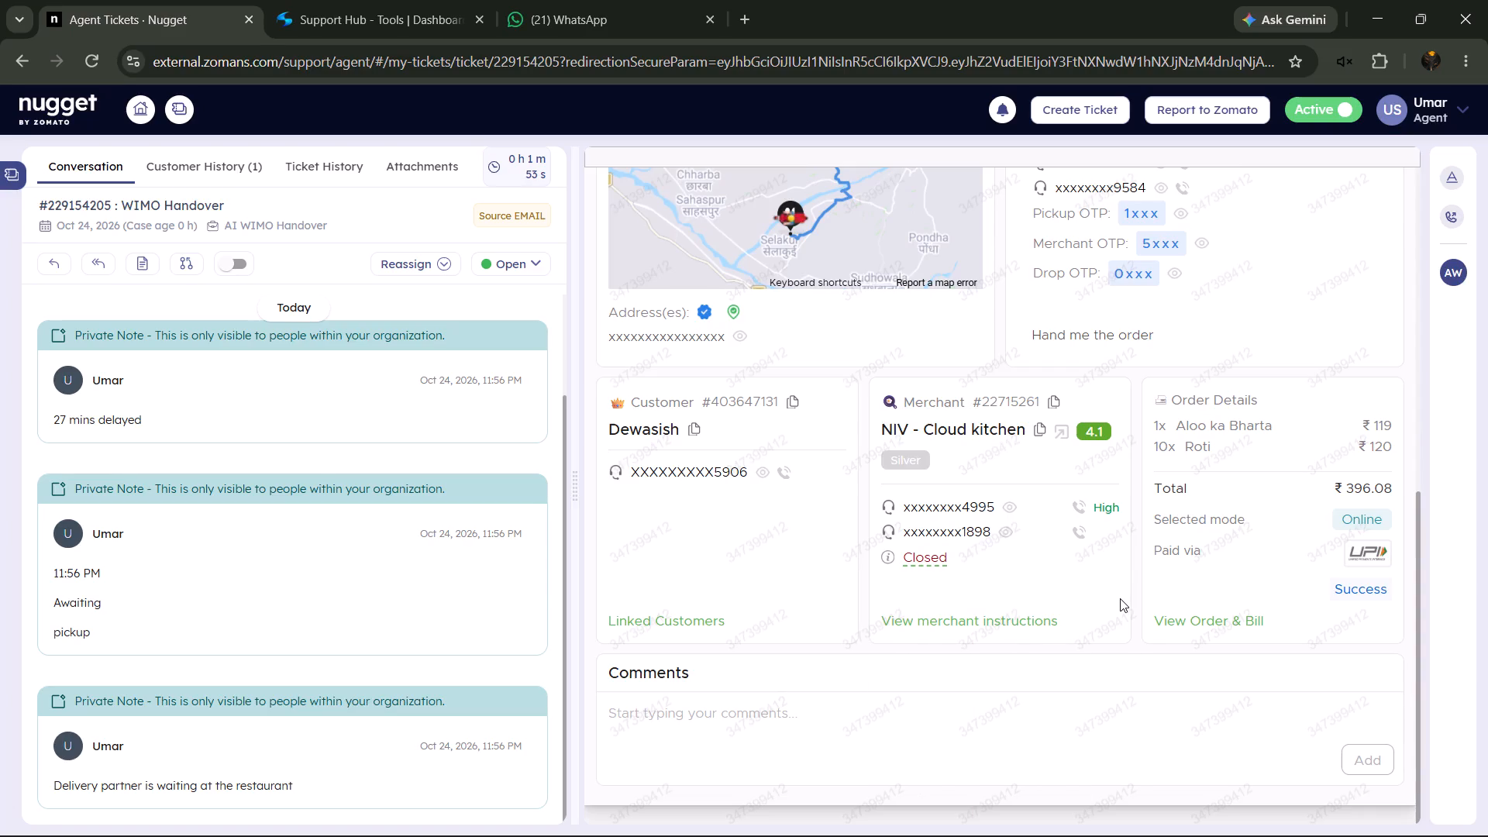
pyautogui.click(1076, 503)
pyautogui.click(1313, 594)
# Refresh the order and check its call history for the latest merchant call entries.
pyautogui.scroll(7, 1313, 594)
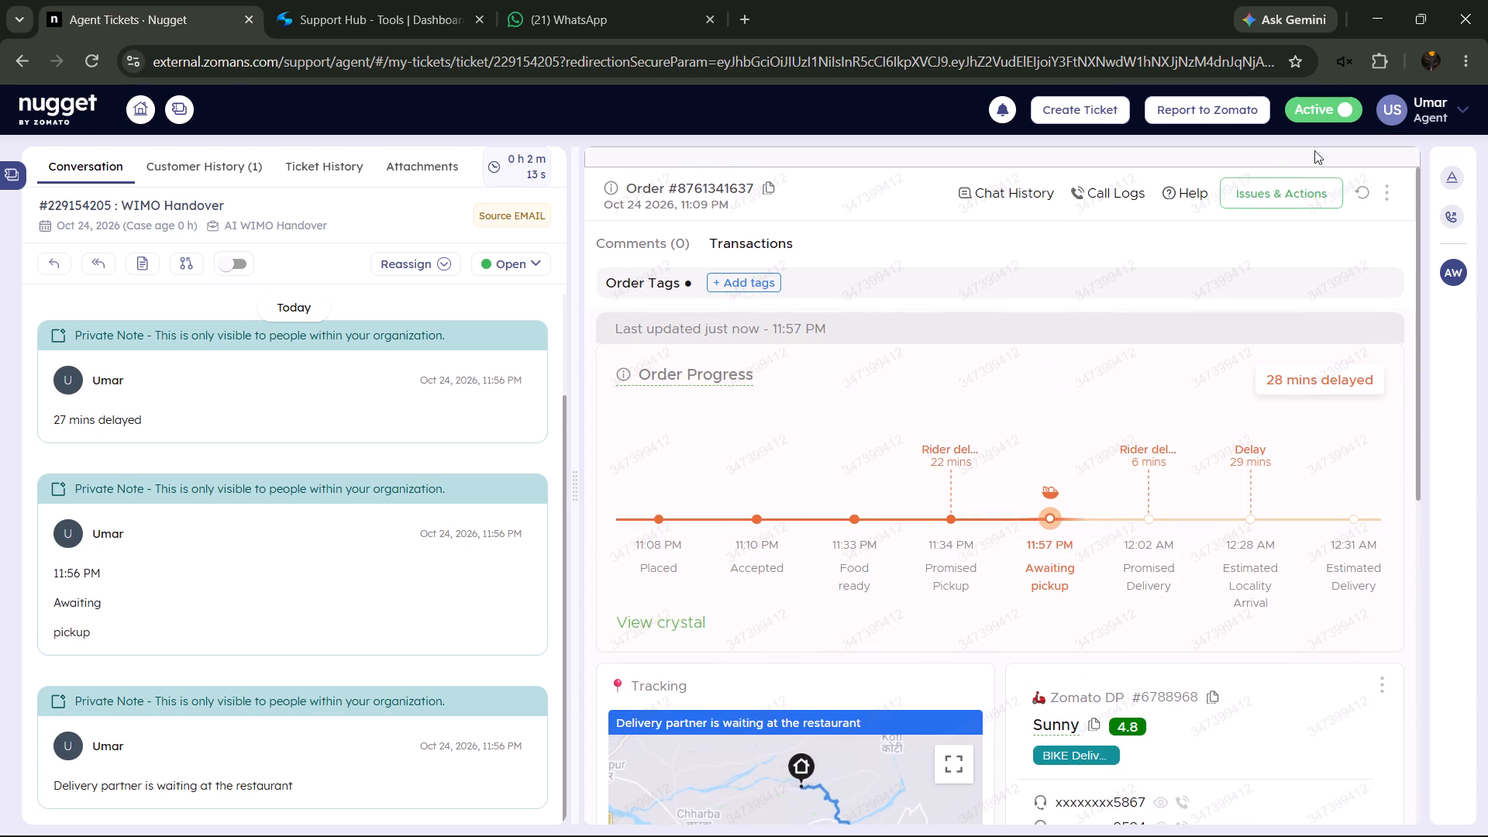
pyautogui.click(1359, 197)
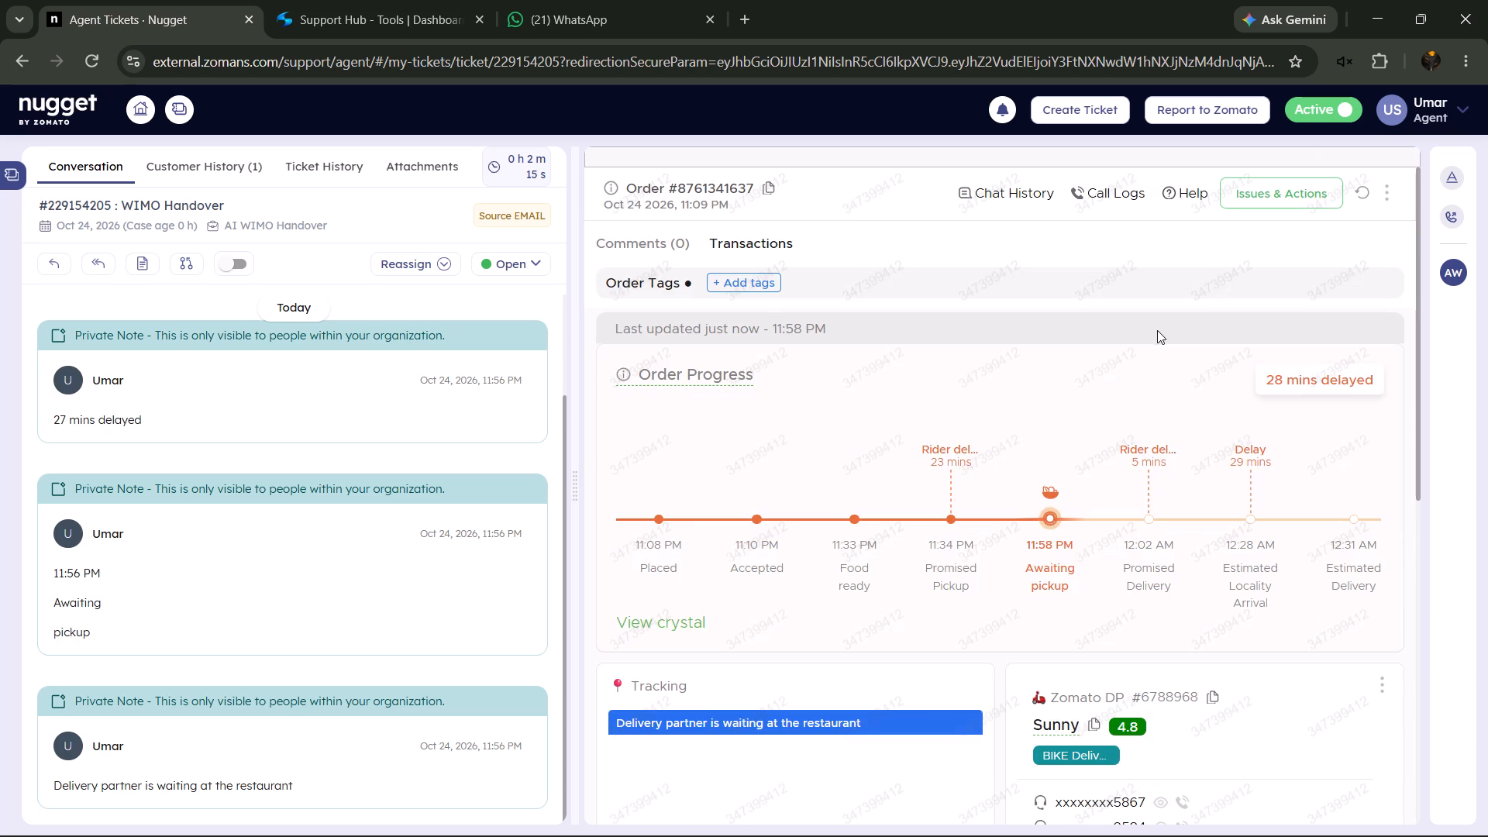
pyautogui.click(1129, 201)
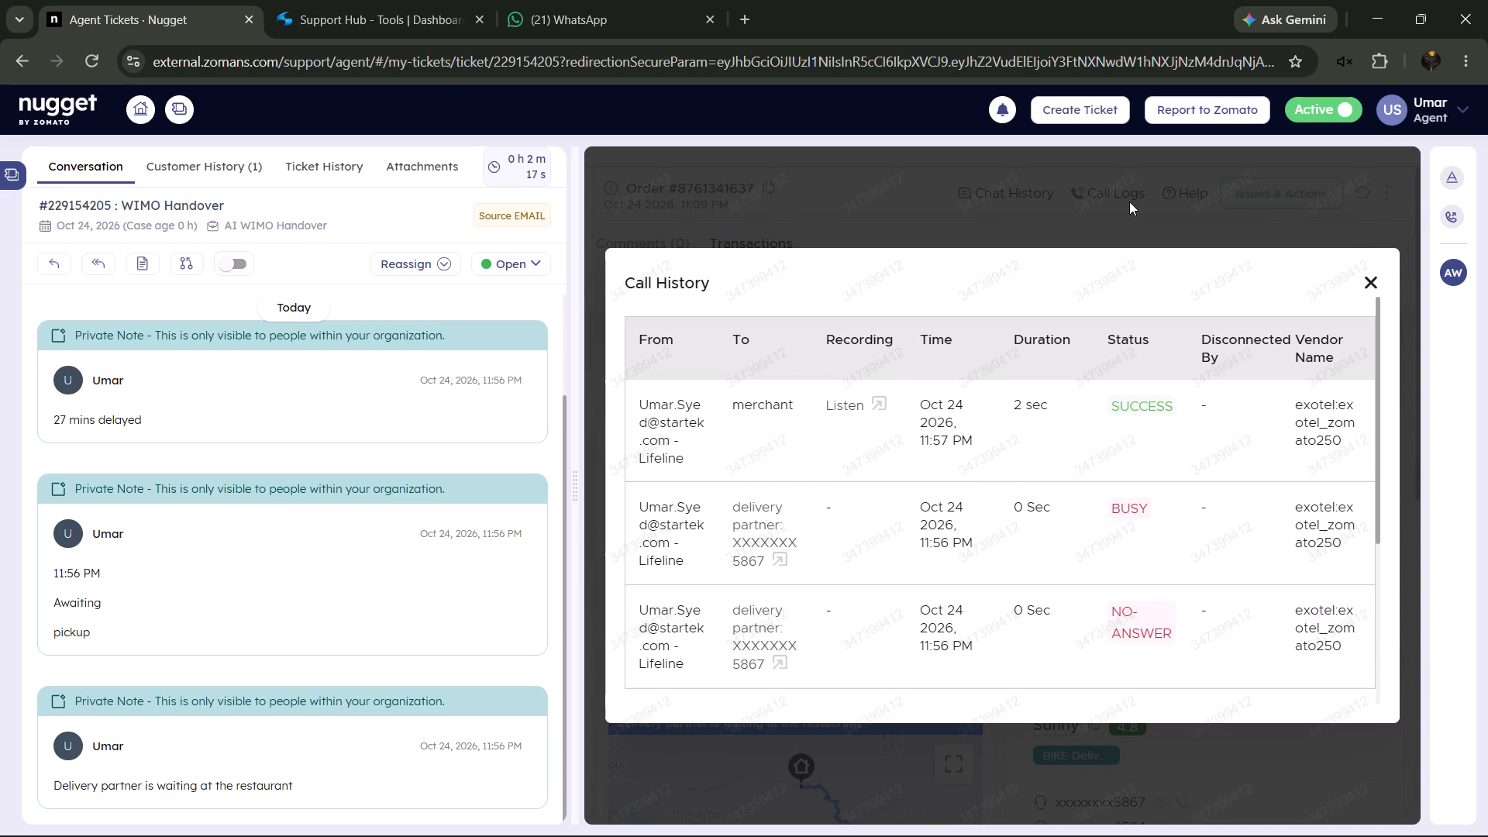
pyautogui.click(1129, 201)
pyautogui.scroll(-4, 1173, 331)
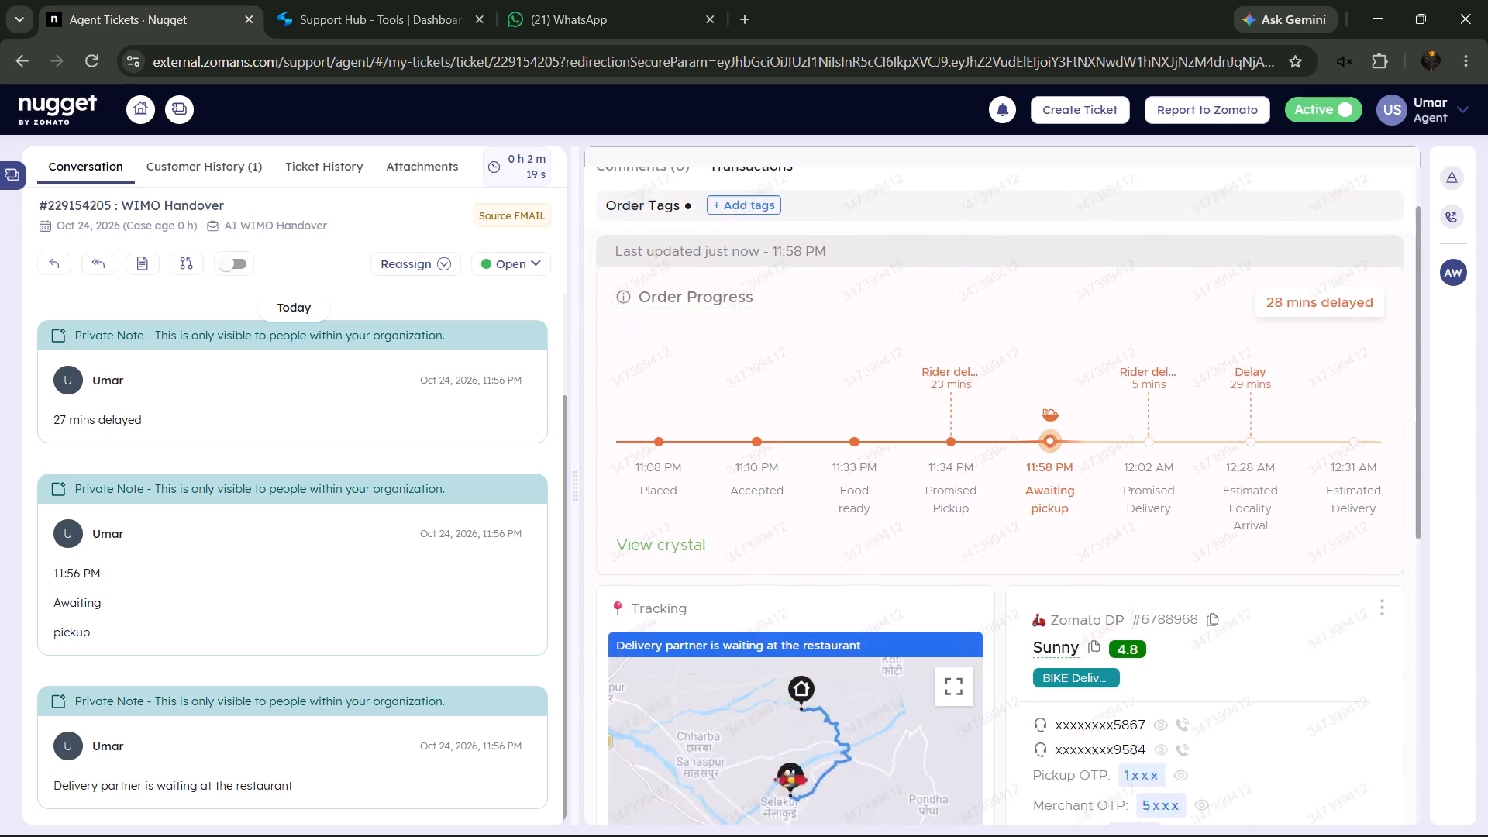
pyautogui.scroll(-4, 1173, 331)
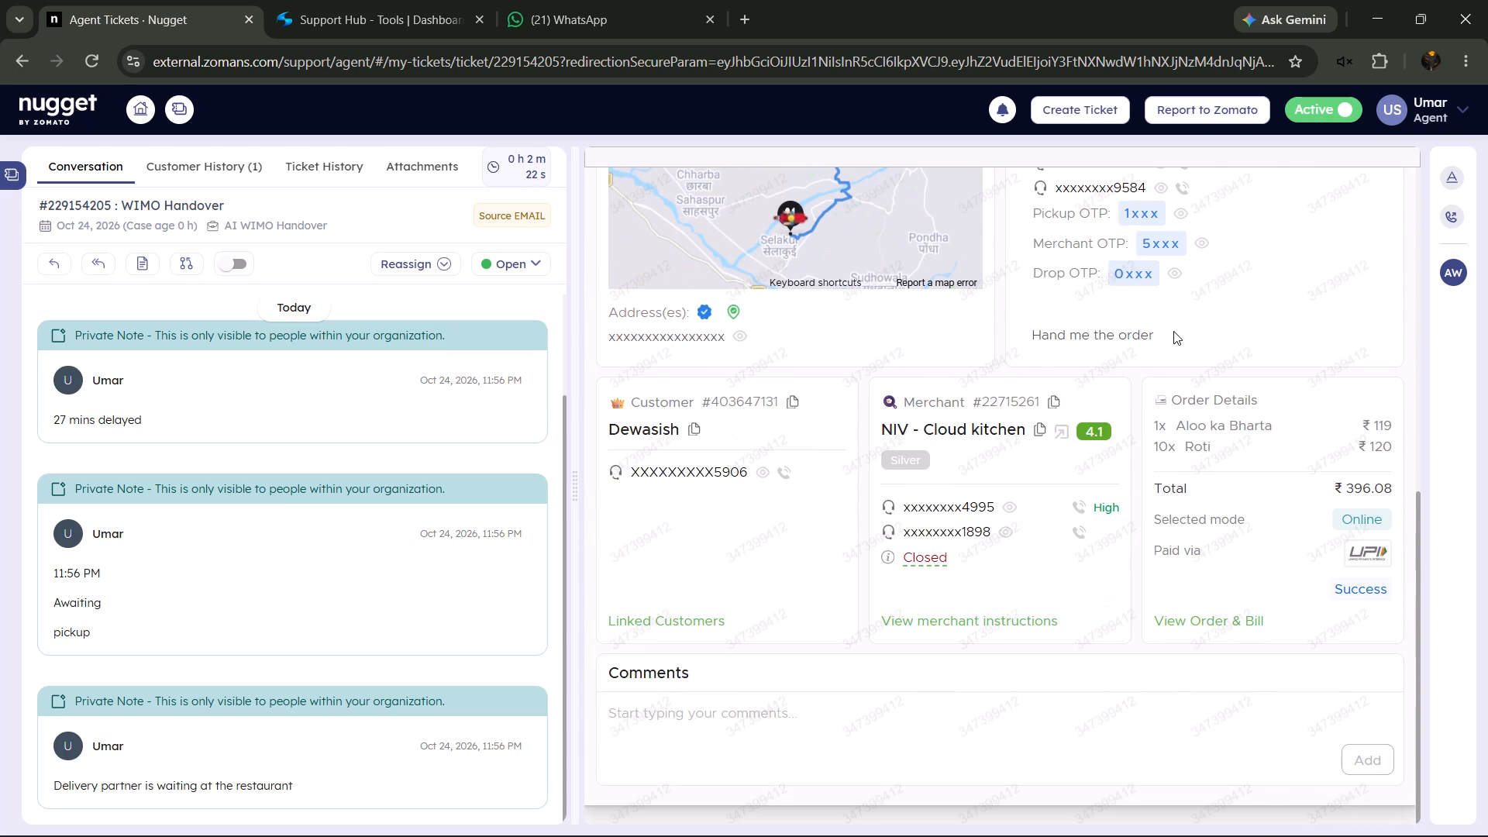
pyautogui.scroll(8, 1173, 331)
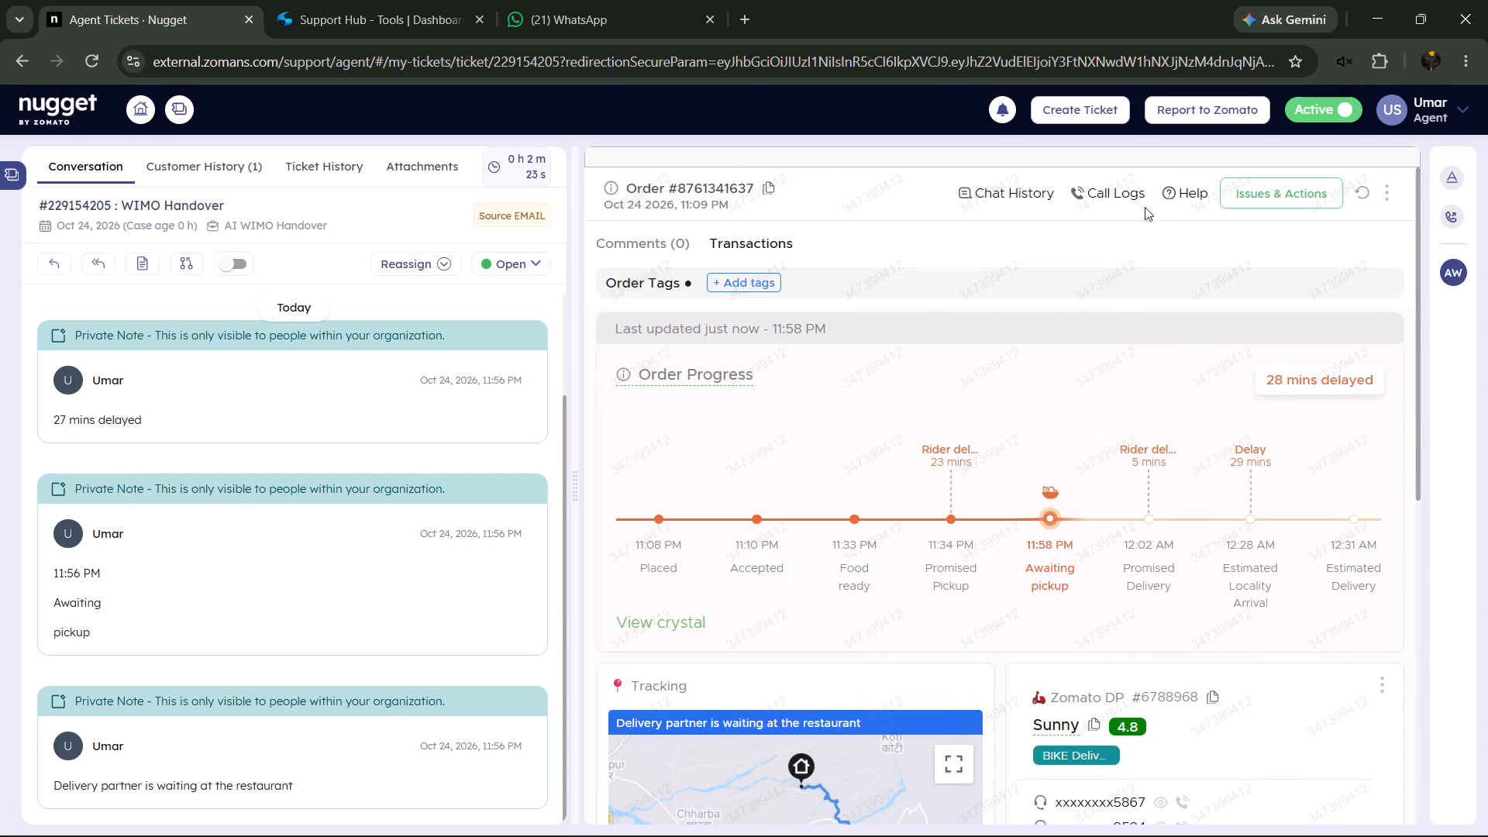
pyautogui.click(1118, 200)
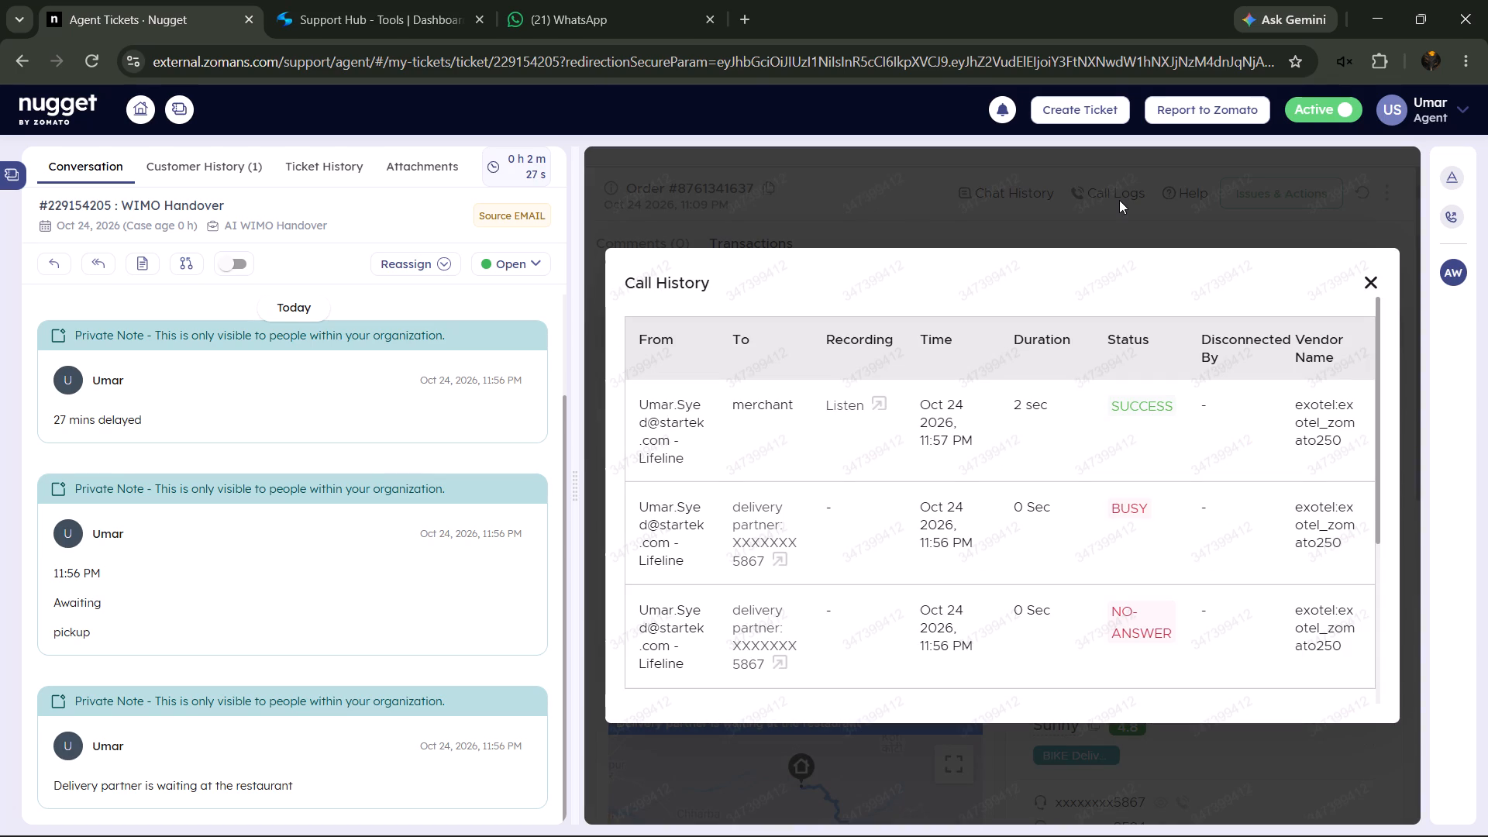
pyautogui.click(1119, 200)
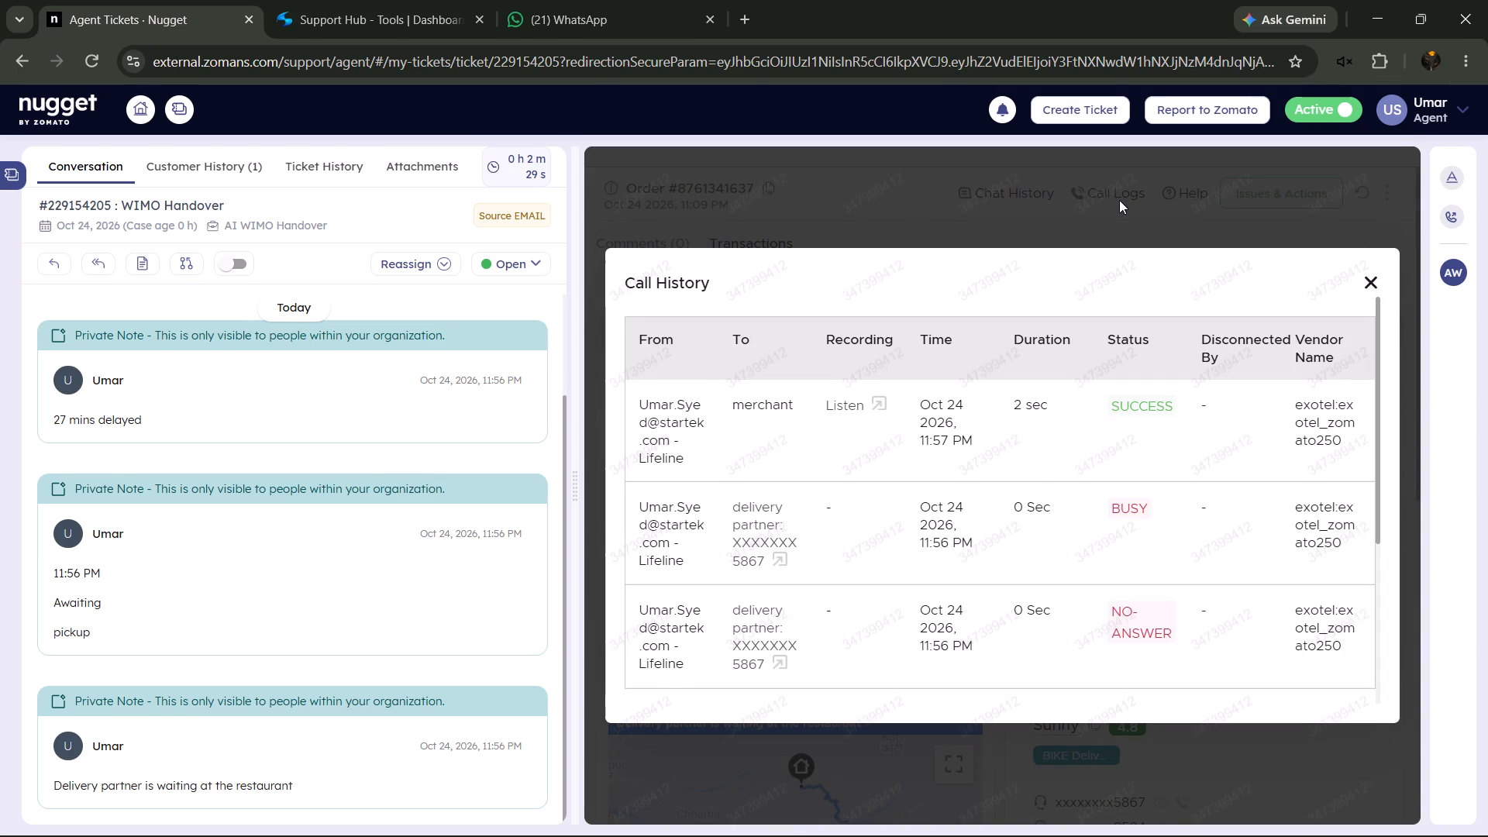
pyautogui.click(1119, 198)
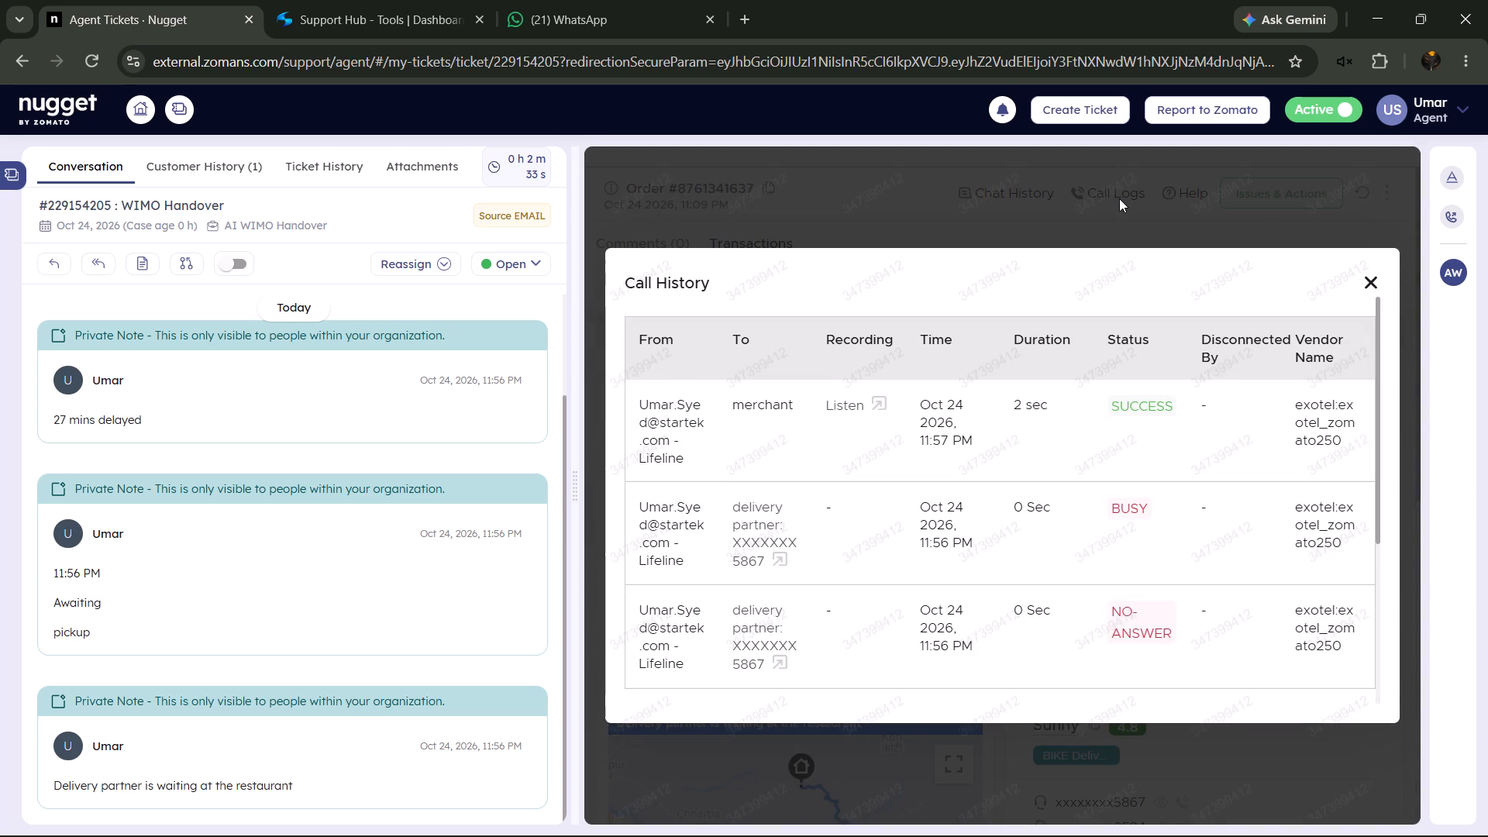
pyautogui.click(1119, 198)
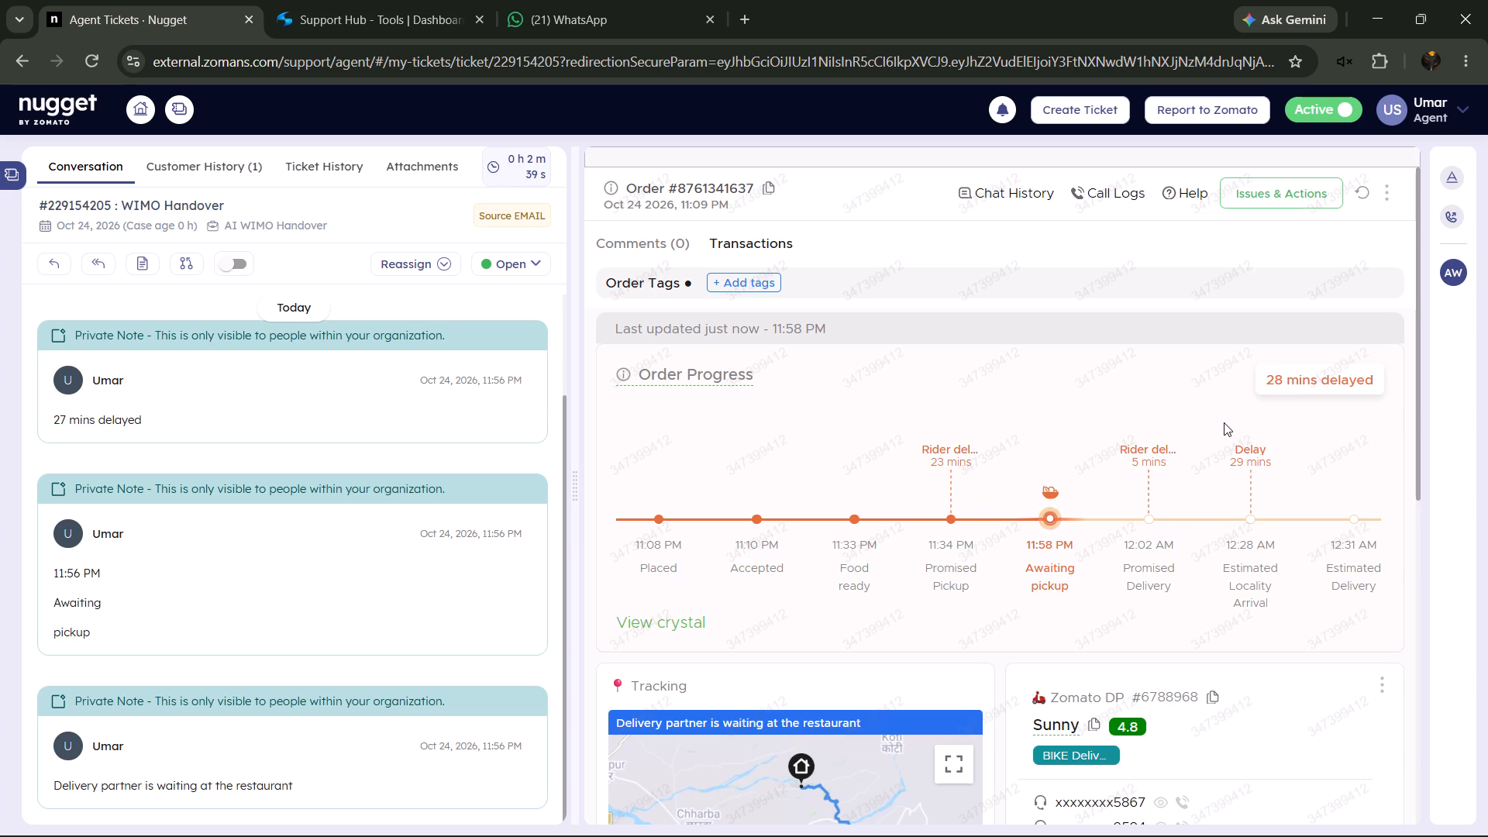
pyautogui.click(1128, 198)
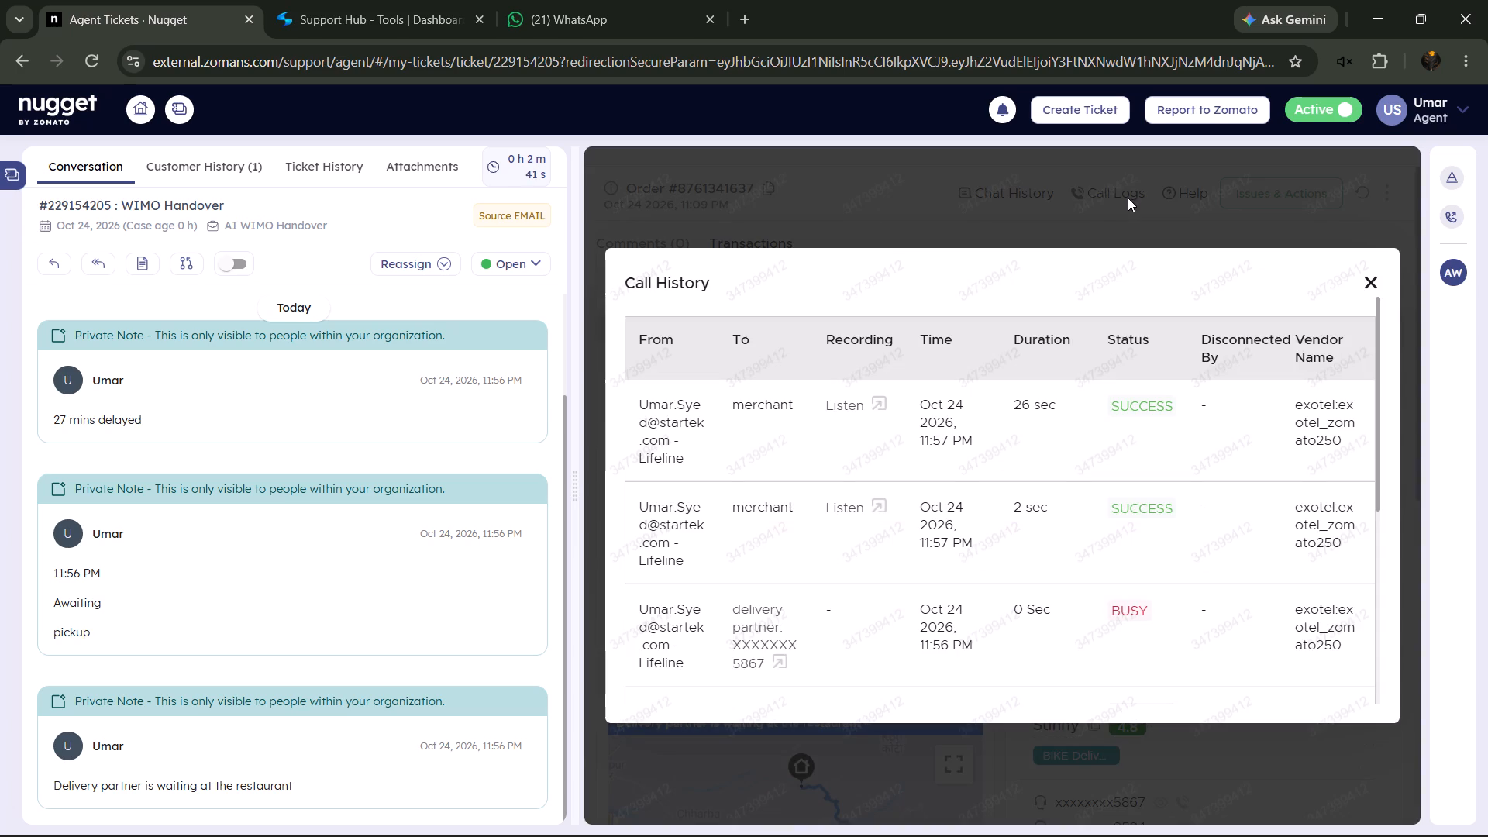
# Play the recording of the most recent merchant call, pause it, and return to the ticket, closing the call history.
pyautogui.click(880, 405)
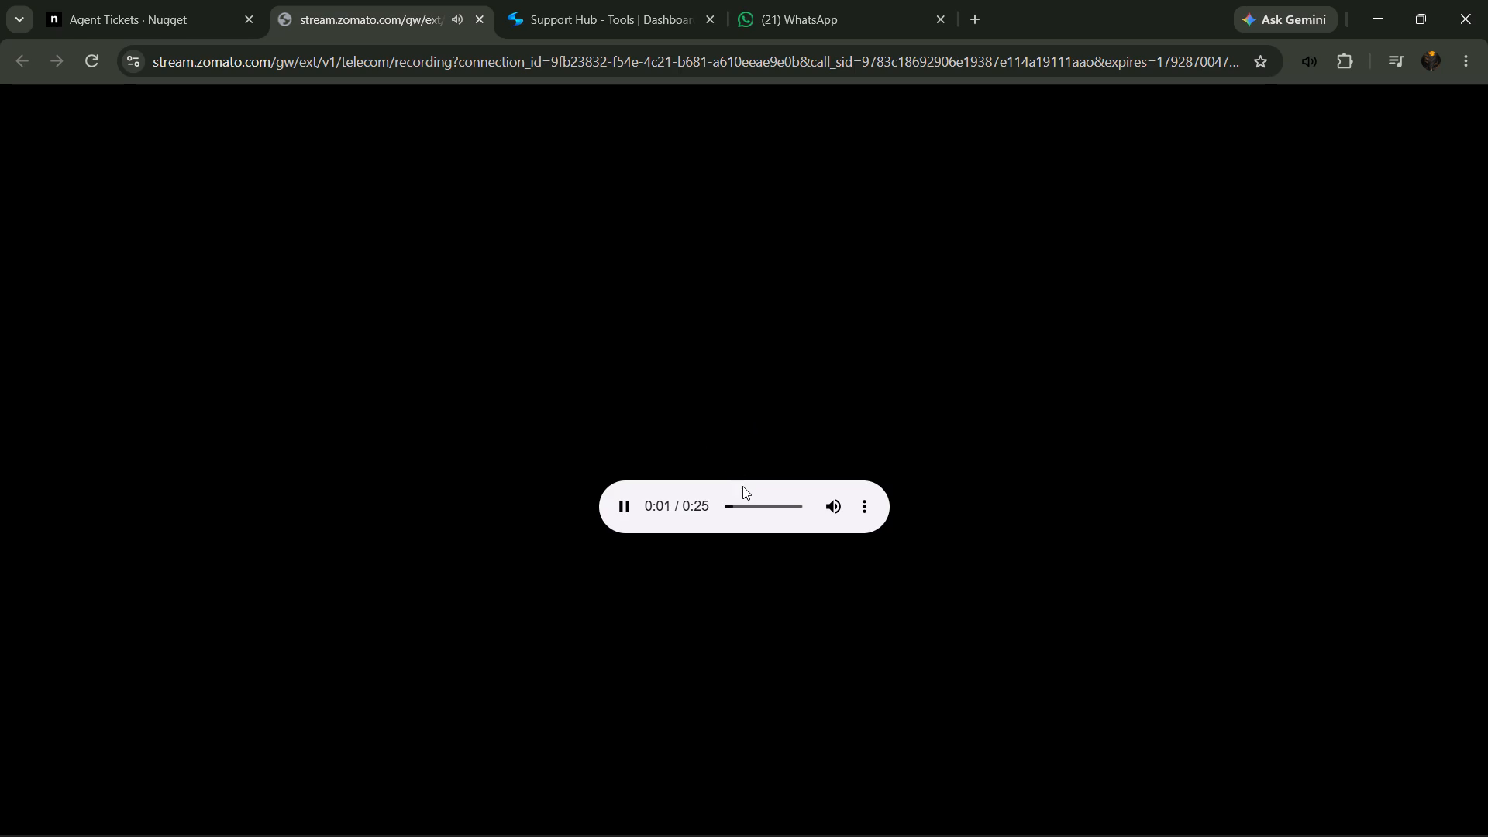
pyautogui.click(627, 508)
pyautogui.click(195, 0)
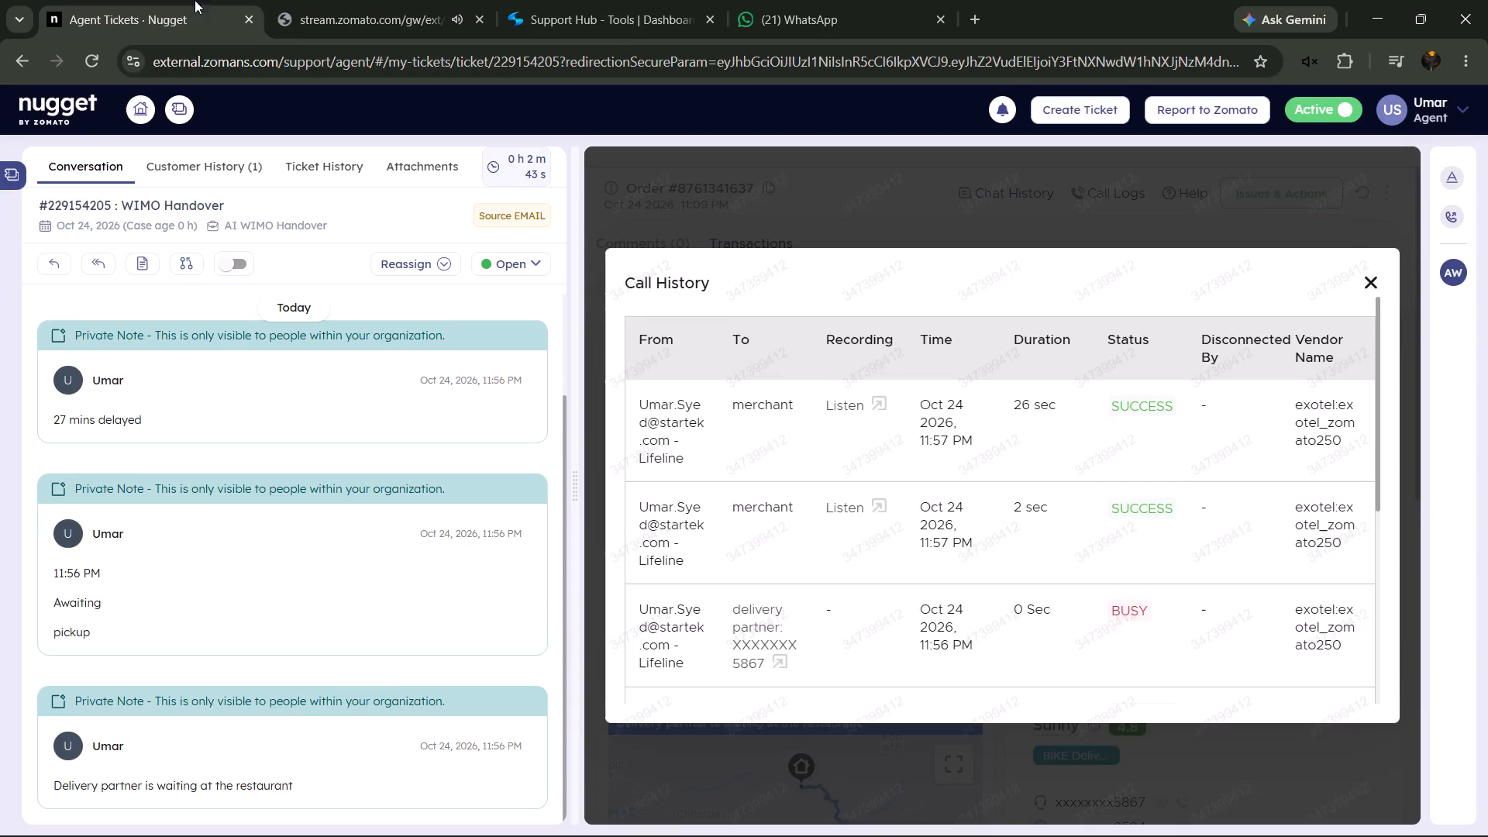
pyautogui.click(999, 201)
# Call the merchant, NIV - Cloud kitchen, again on the number marked High and dismiss the callback notice.
pyautogui.scroll(-6, 1098, 381)
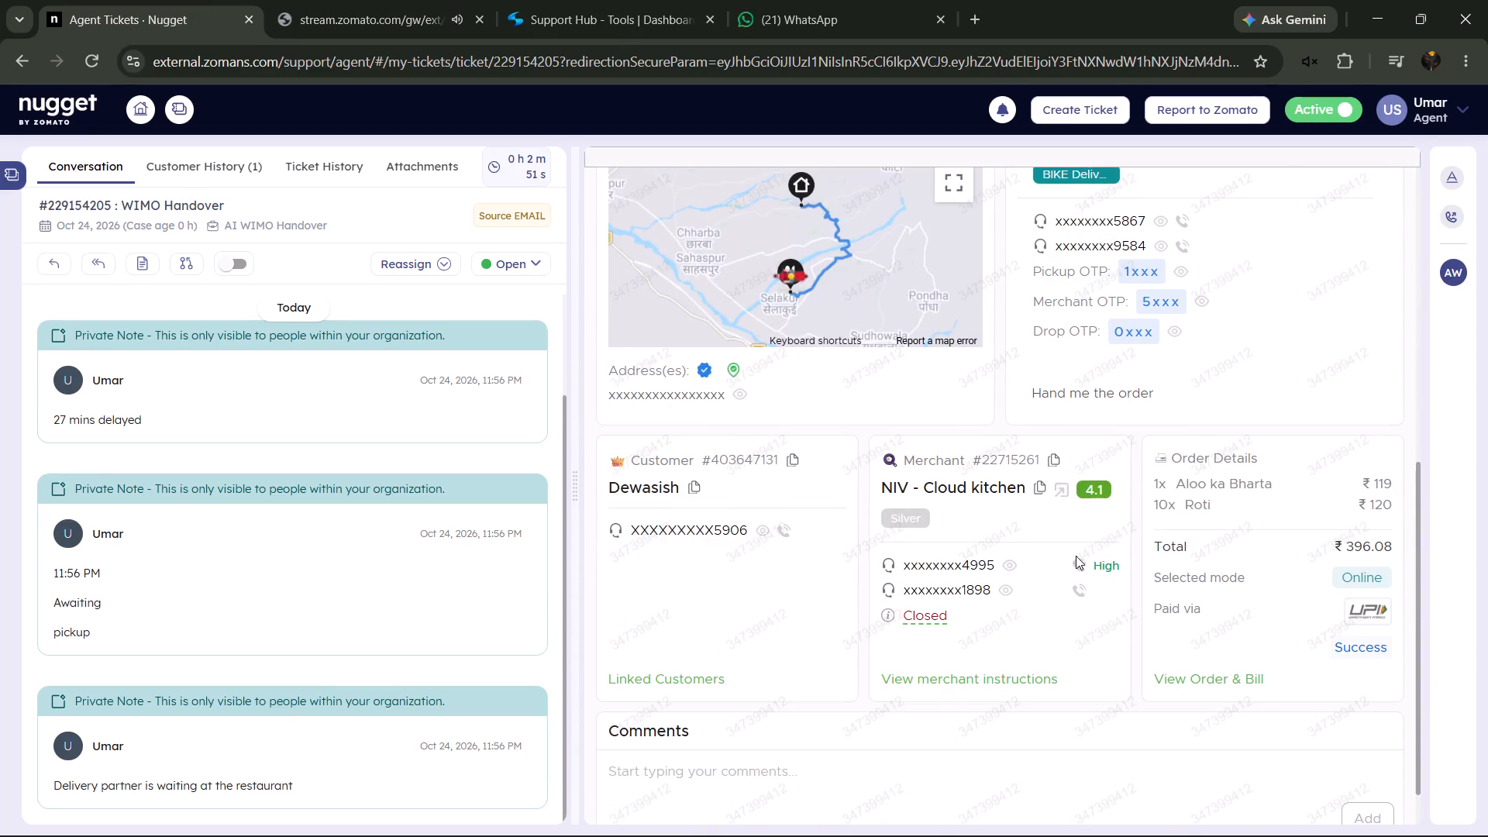
pyautogui.click(1075, 562)
pyautogui.click(1331, 594)
pyautogui.click(1298, 377)
pyautogui.click(1304, 285)
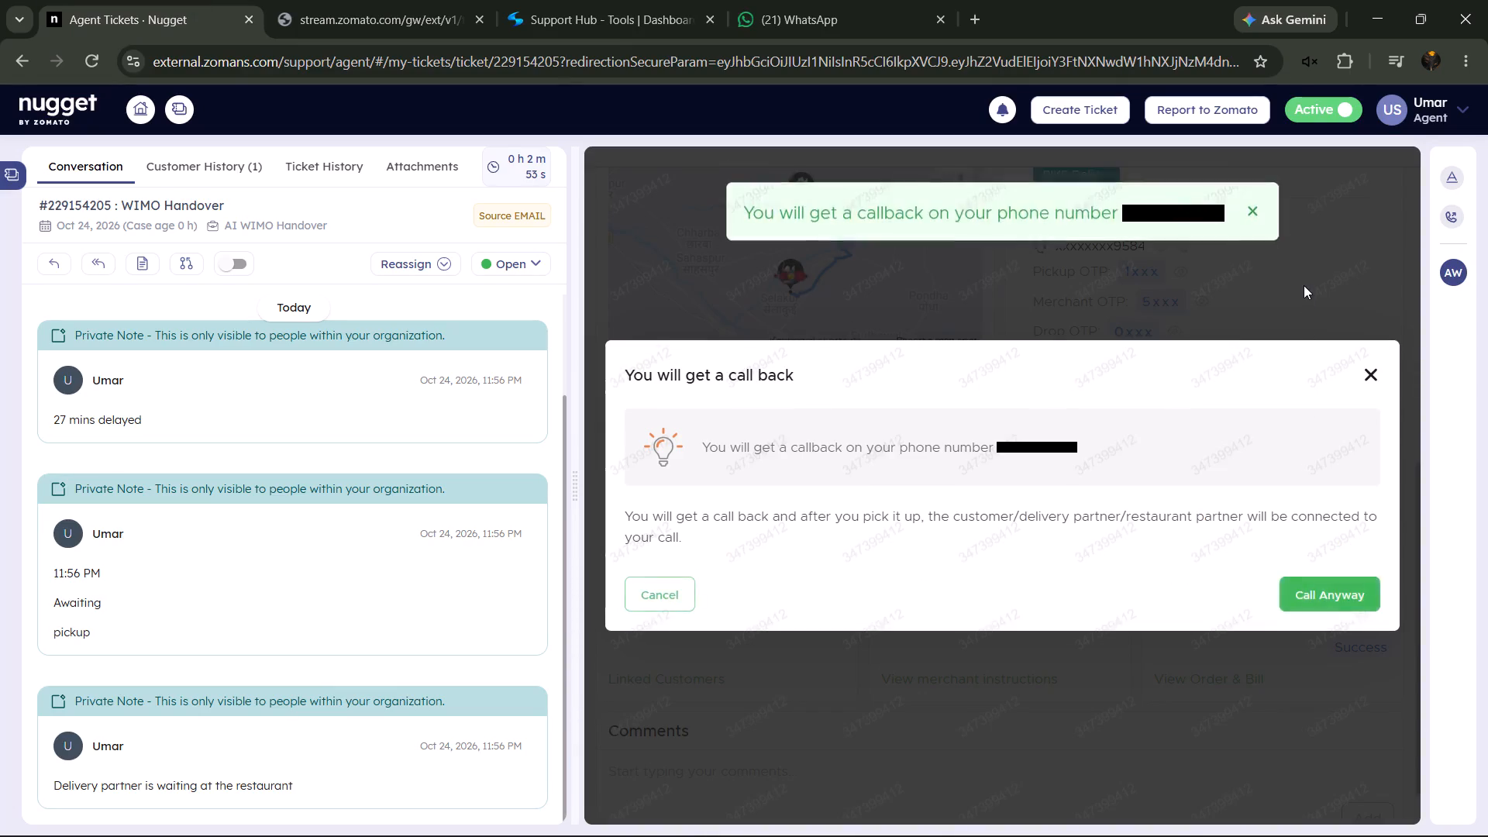
# Refresh the order repeatedly to check its current progress.
pyautogui.scroll(8, 1238, 379)
pyautogui.click(1360, 191)
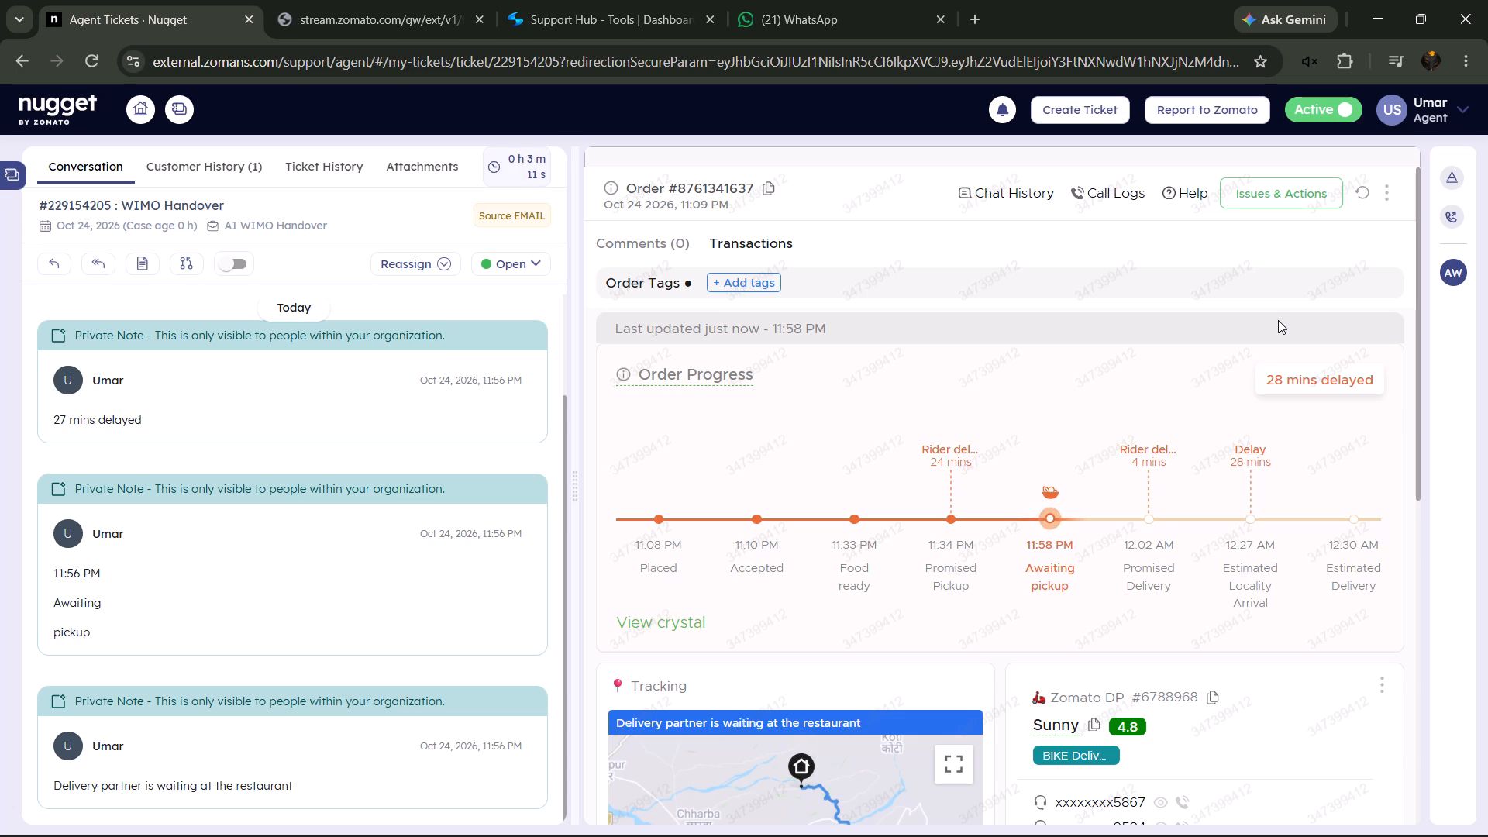
pyautogui.click(1360, 192)
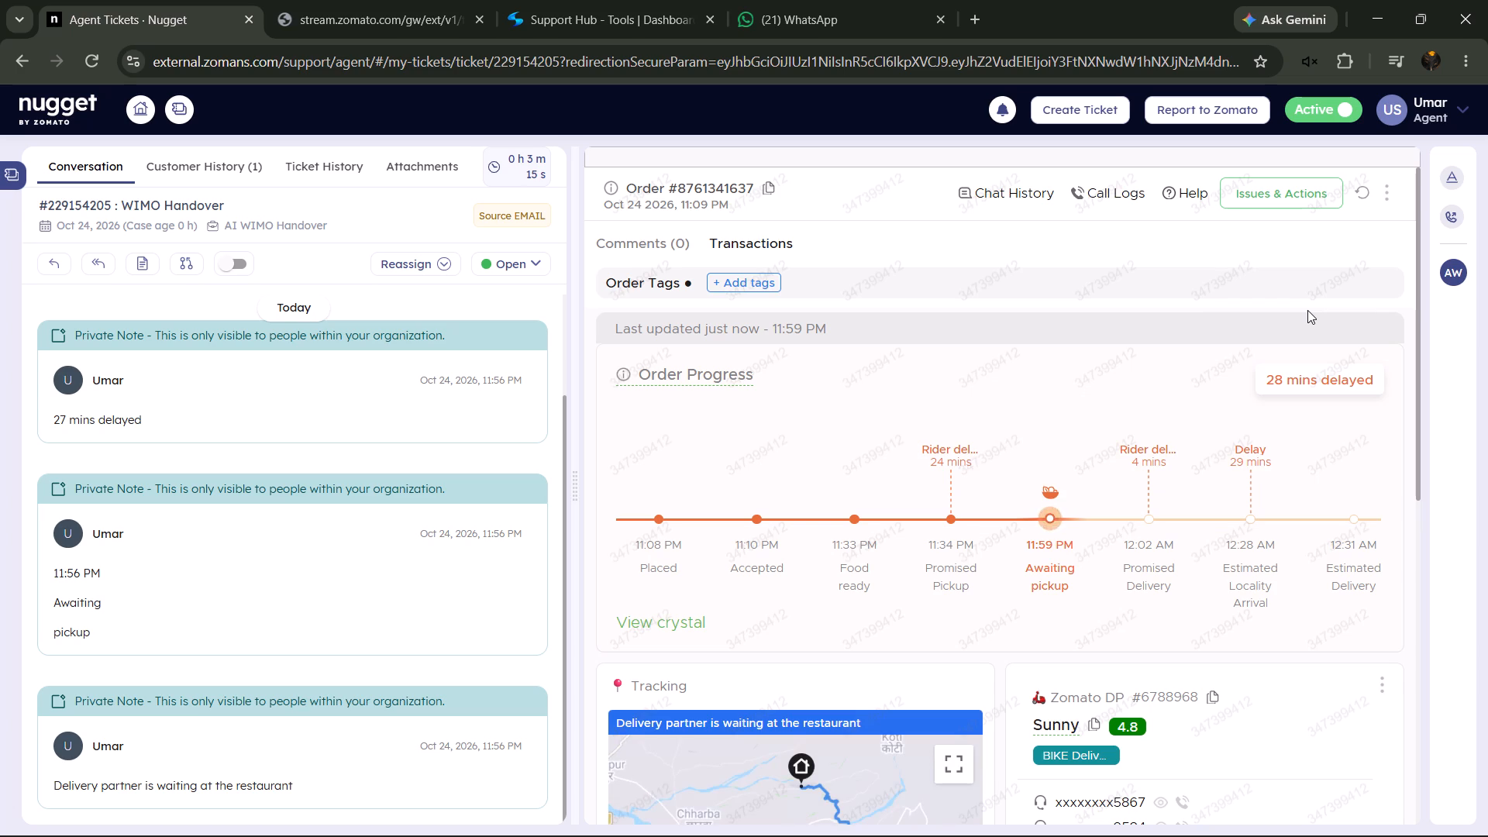
pyautogui.click(1361, 197)
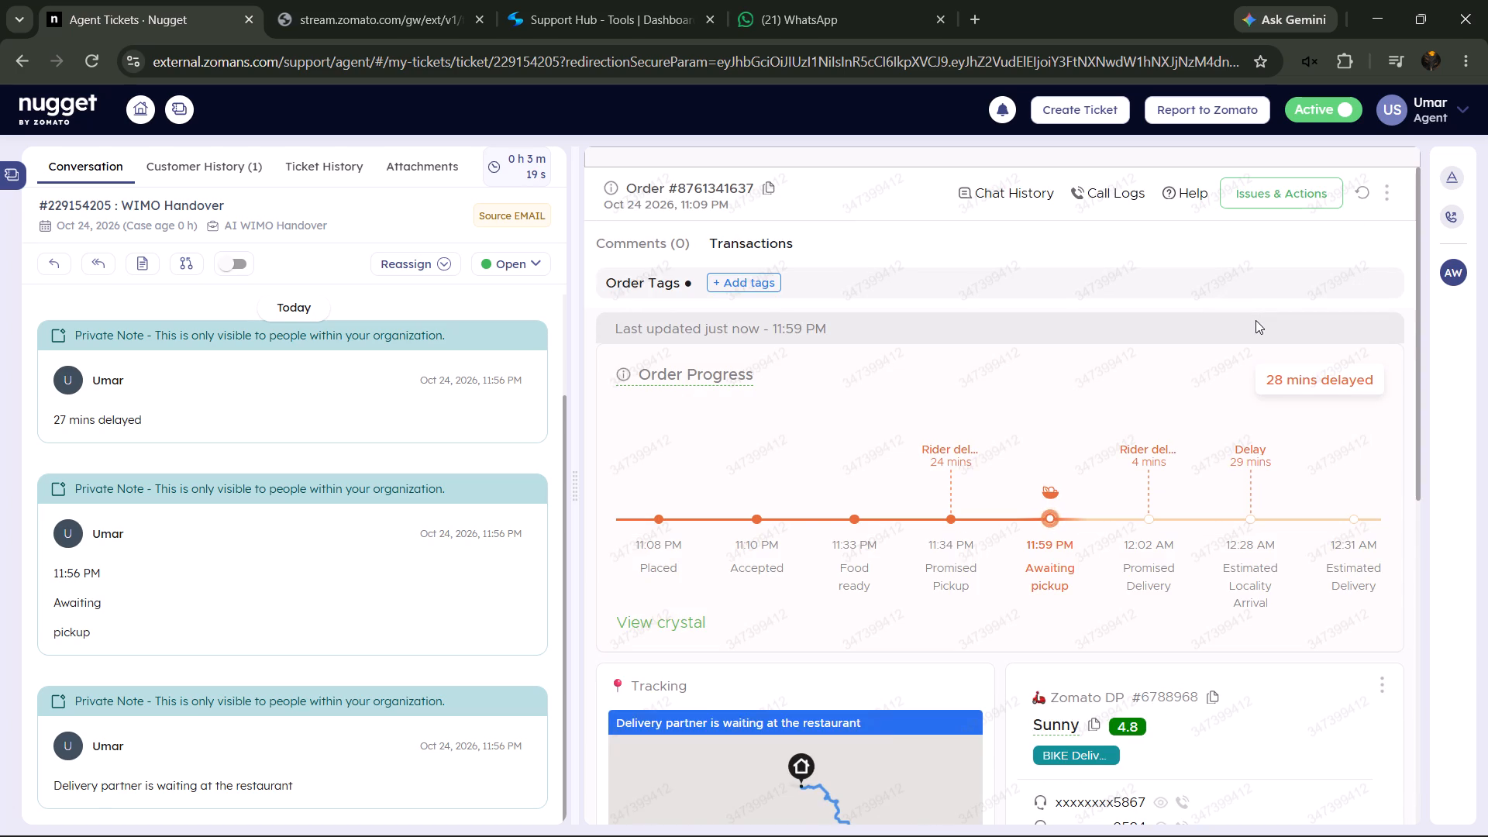
# Check the delivery partner's assignment history for this order.
pyautogui.scroll(-2, 1294, 436)
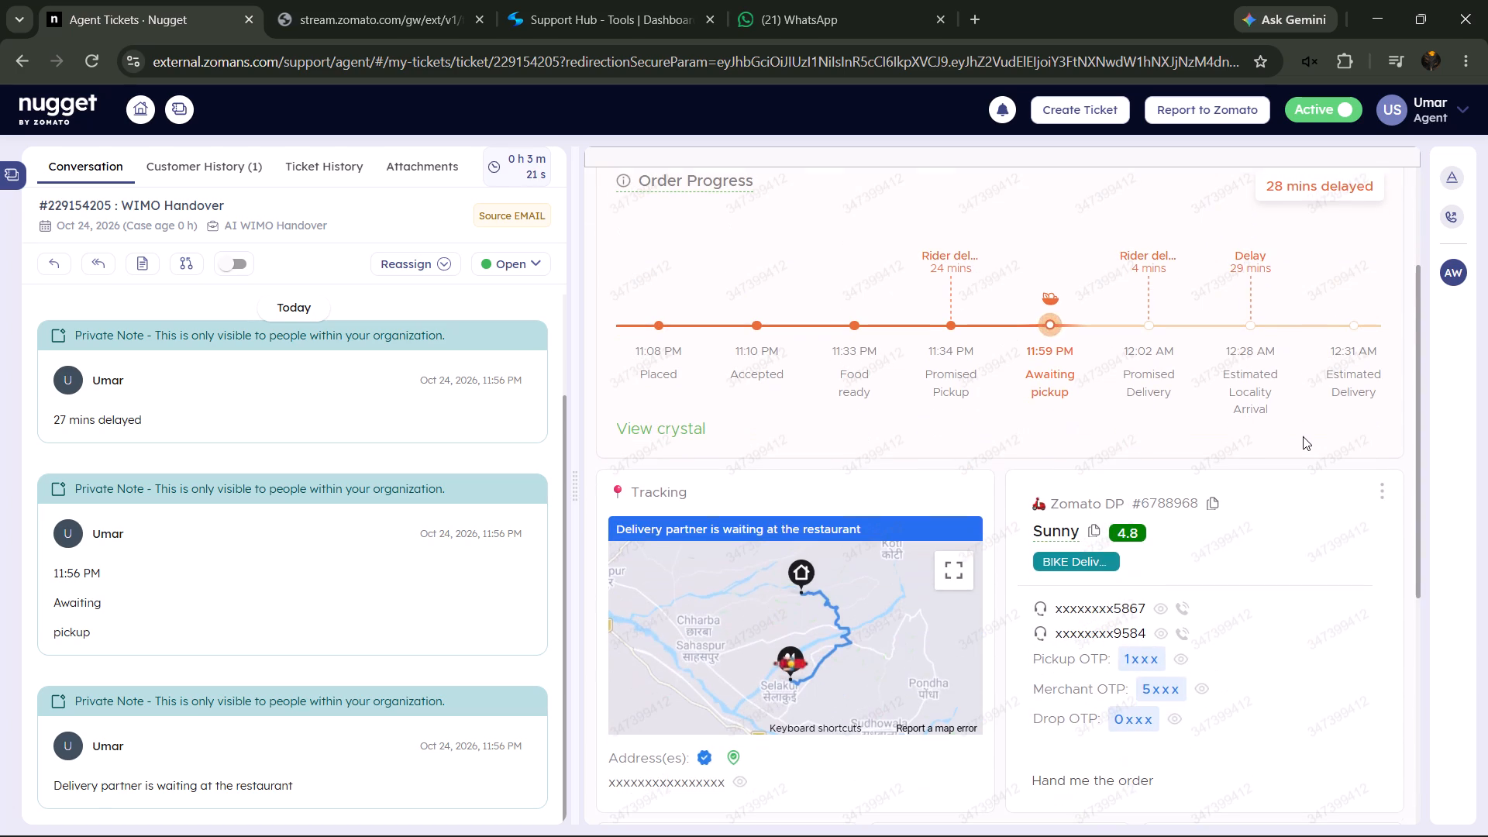
pyautogui.click(1379, 491)
pyautogui.click(1341, 539)
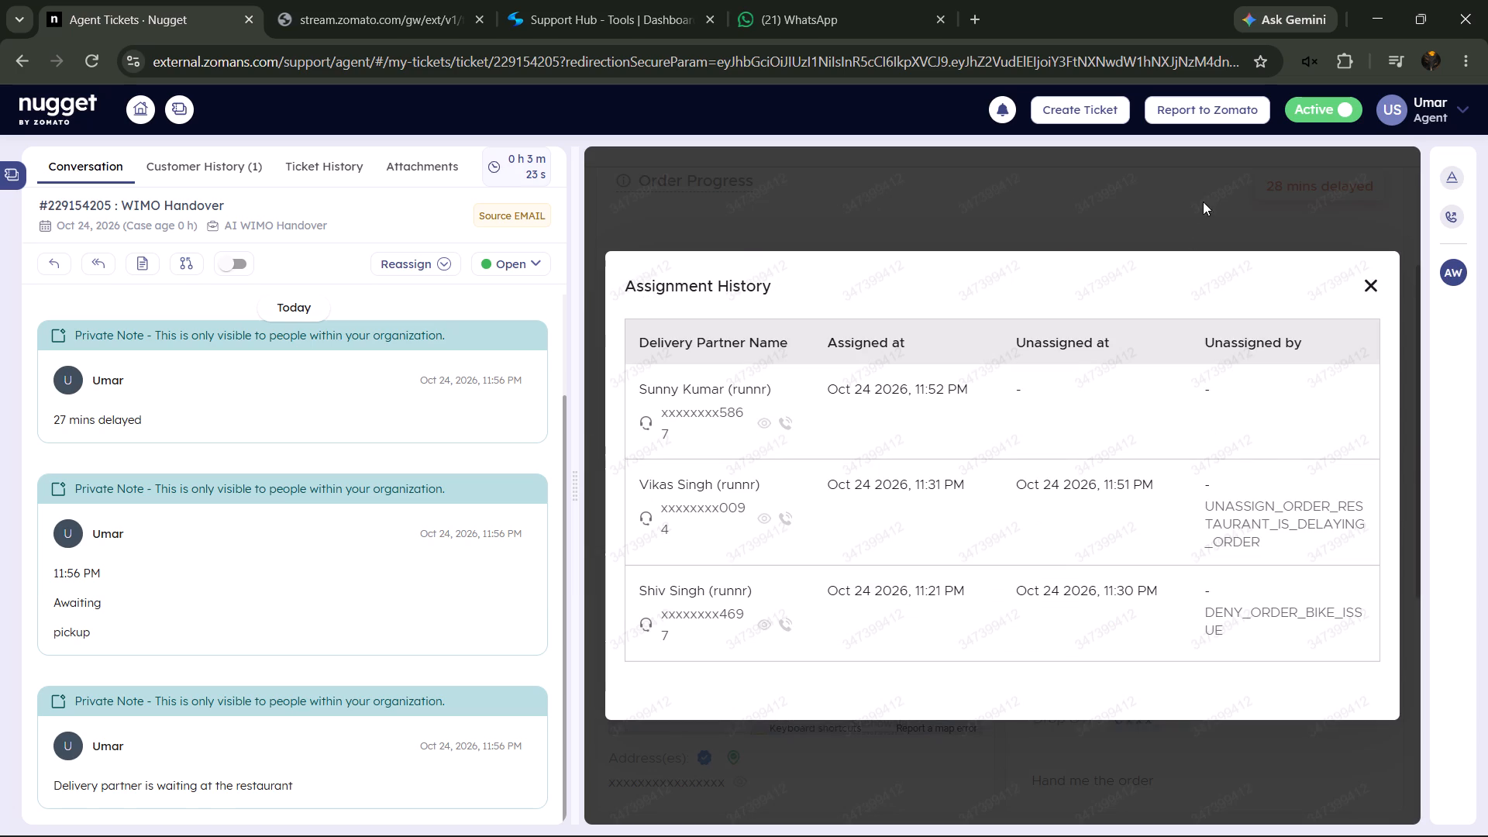
pyautogui.scroll(-1, 1241, 460)
pyautogui.click(1214, 201)
# Review the merchant and order details and refresh the order again.
pyautogui.scroll(-4, 1276, 367)
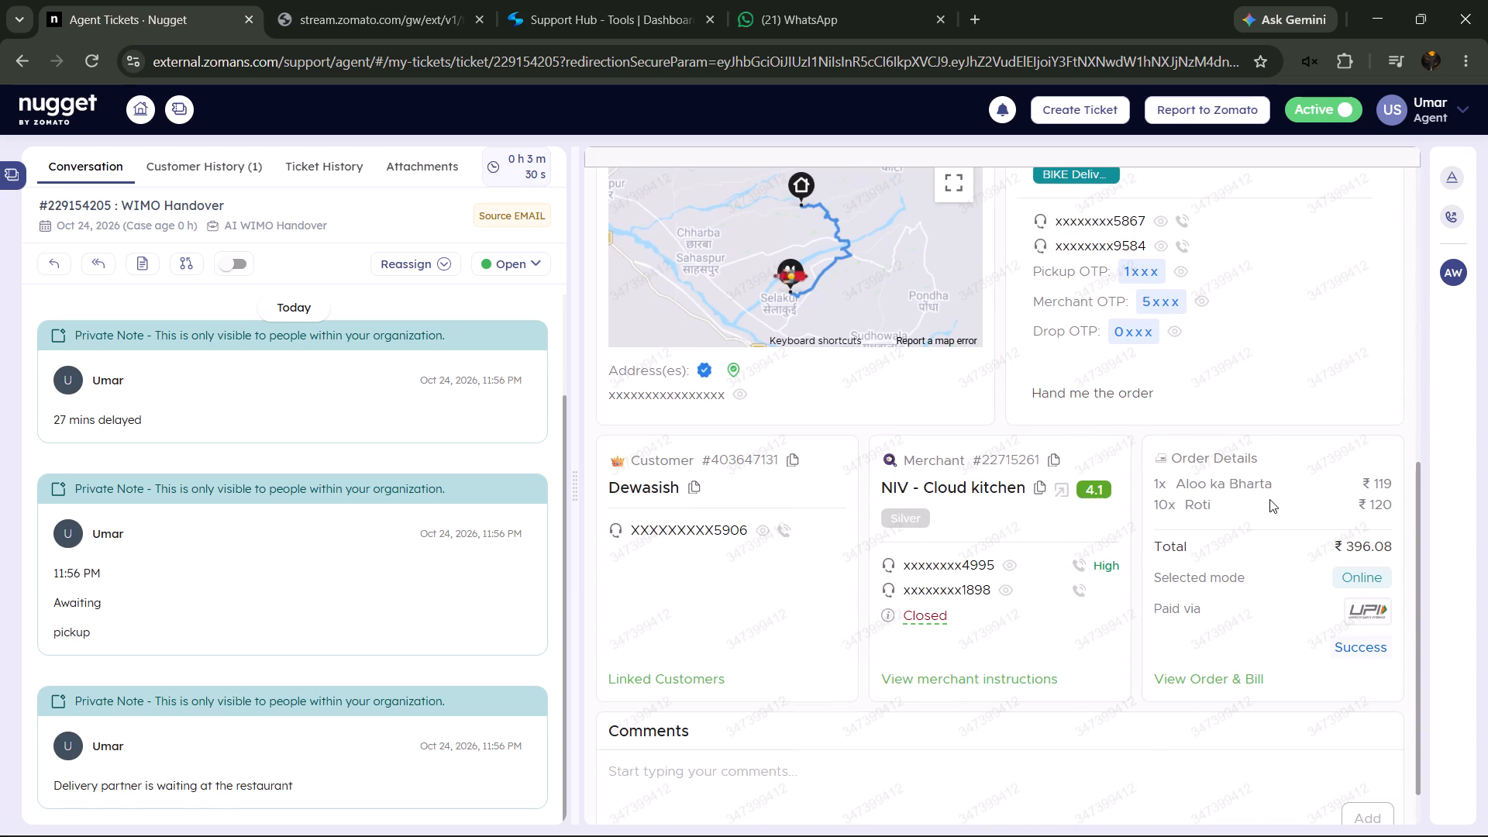
pyautogui.scroll(7, 1269, 499)
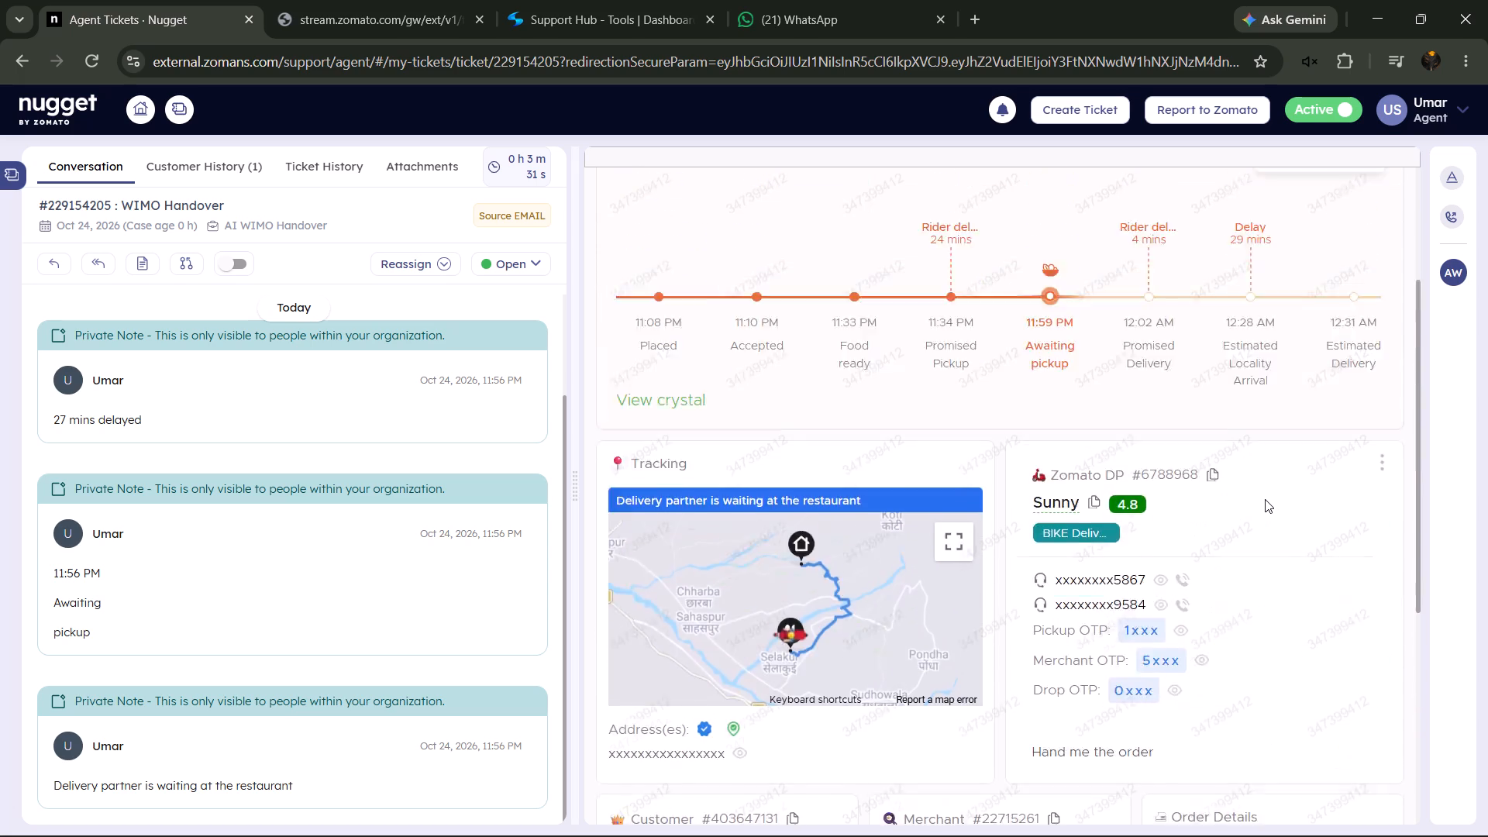
pyautogui.scroll(3, 1263, 498)
pyautogui.click(1356, 189)
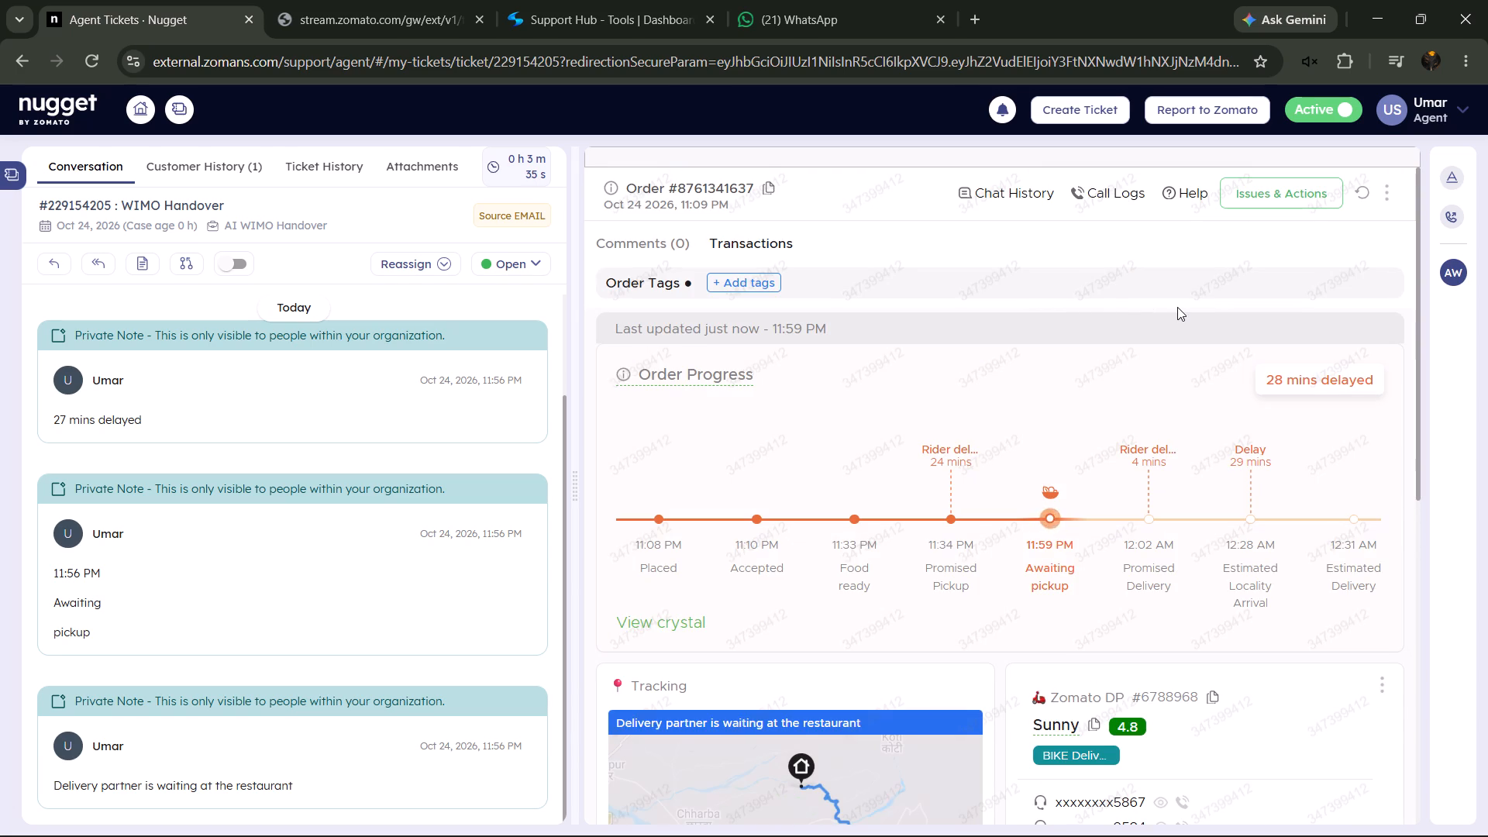
# In the ticket properties, set Can Order Be Delivered to Yes, choose the Action and Lifeline Action, and set Are Properties Filled to Yes.
pyautogui.click(1446, 180)
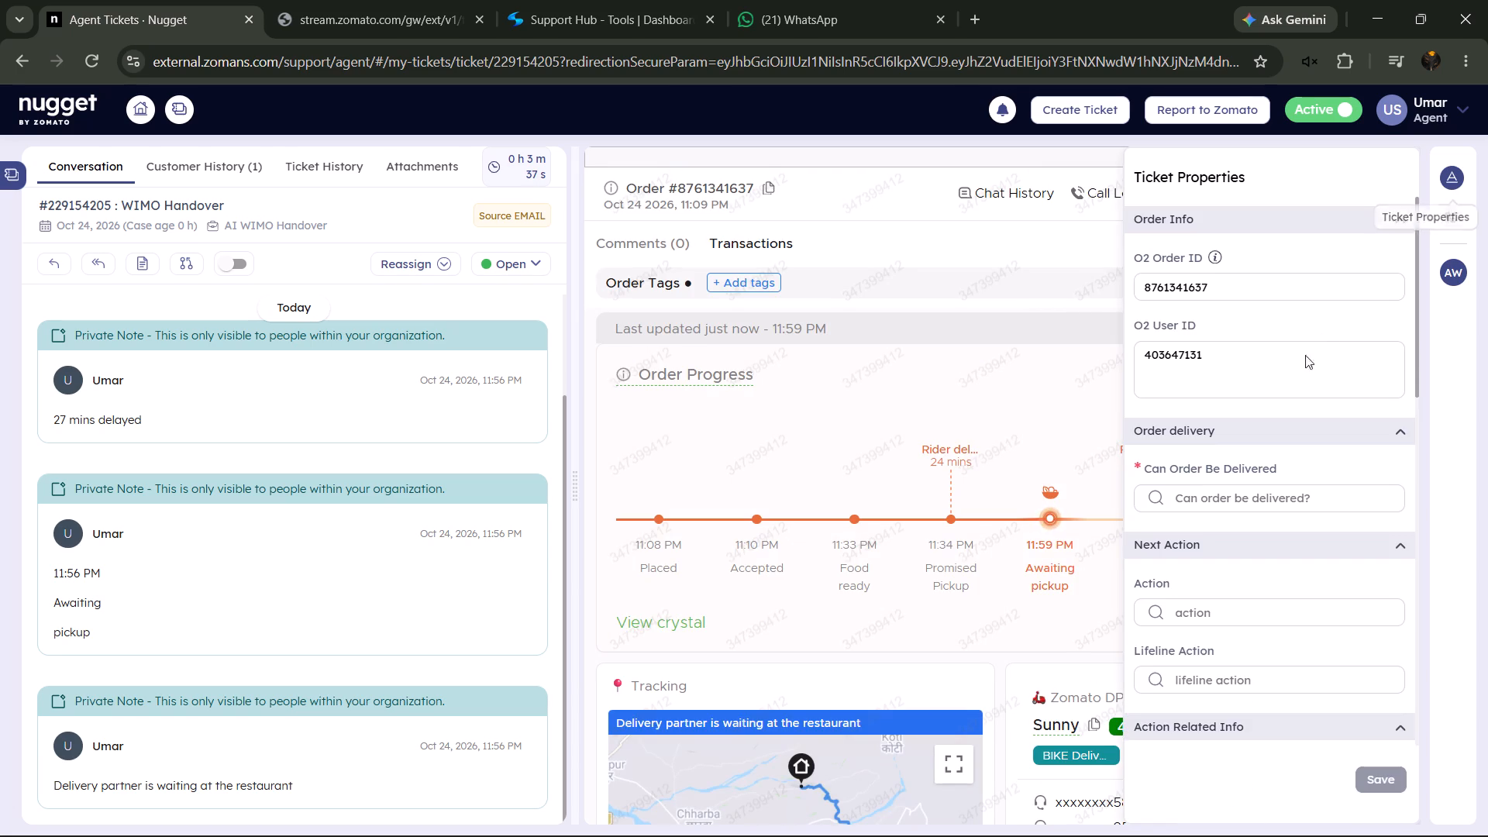
pyautogui.click(1253, 485)
pyautogui.click(1242, 513)
pyautogui.scroll(-3, 1249, 289)
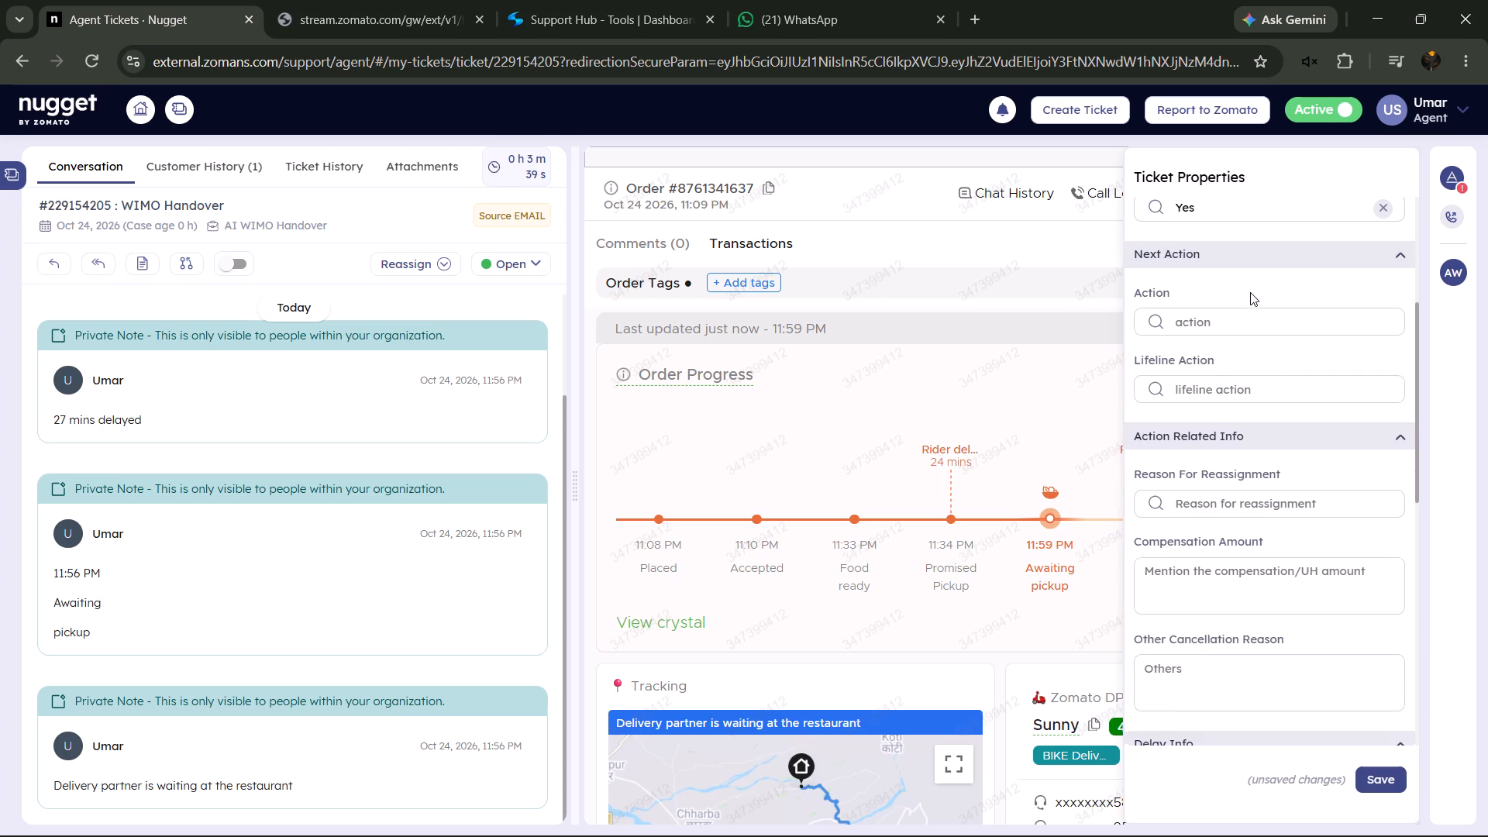
pyautogui.click(1238, 318)
pyautogui.click(1234, 342)
pyautogui.click(1234, 391)
pyautogui.click(1230, 420)
pyautogui.scroll(-8, 1237, 415)
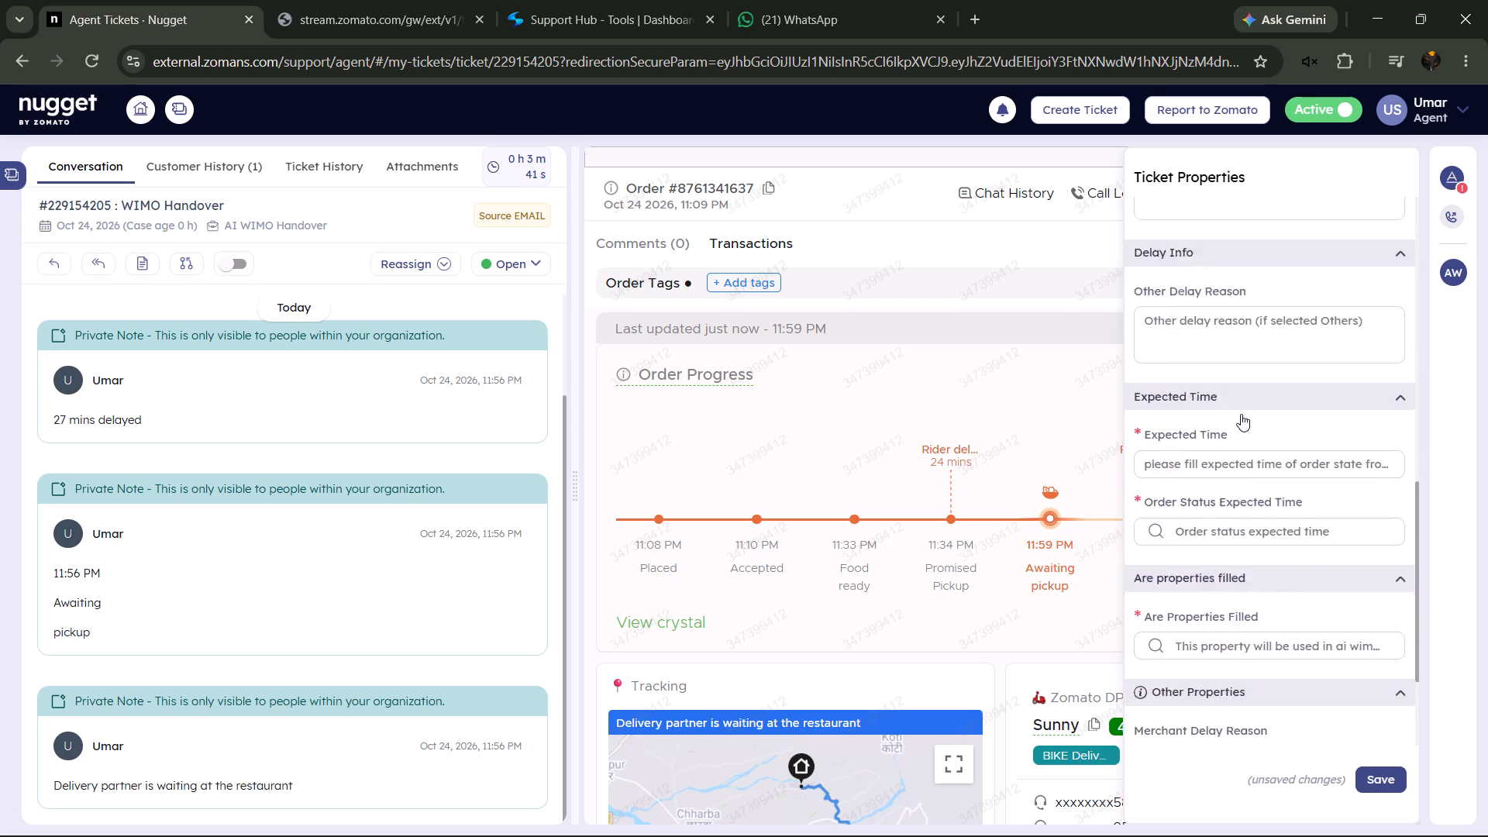
pyautogui.moveTo(1252, 460); pyautogui.dragTo(1252, 468)
pyautogui.click(1240, 491)
pyautogui.scroll(2, 1241, 489)
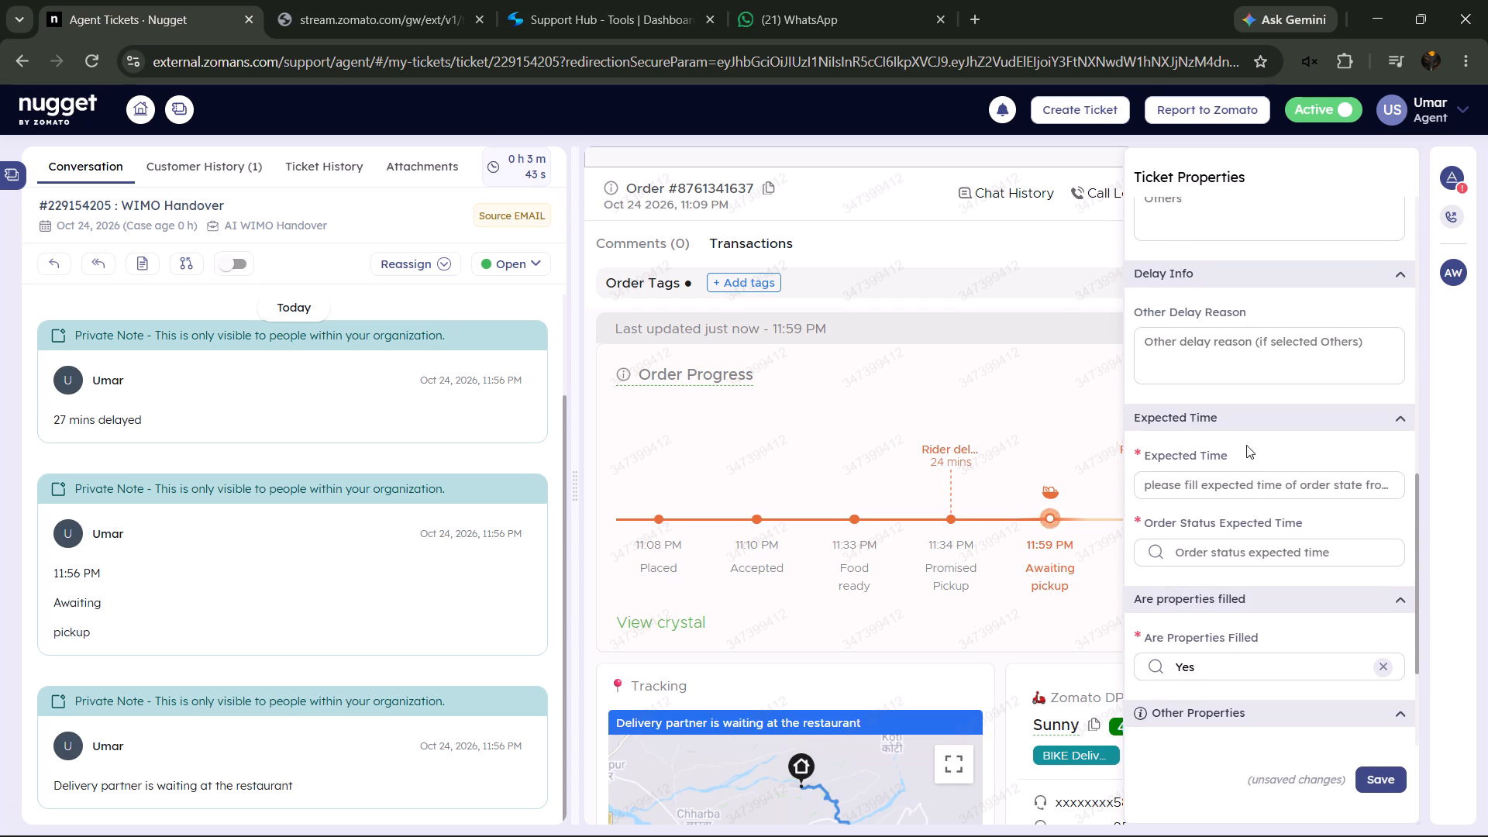
pyautogui.click(1254, 356)
pyautogui.click(1449, 171)
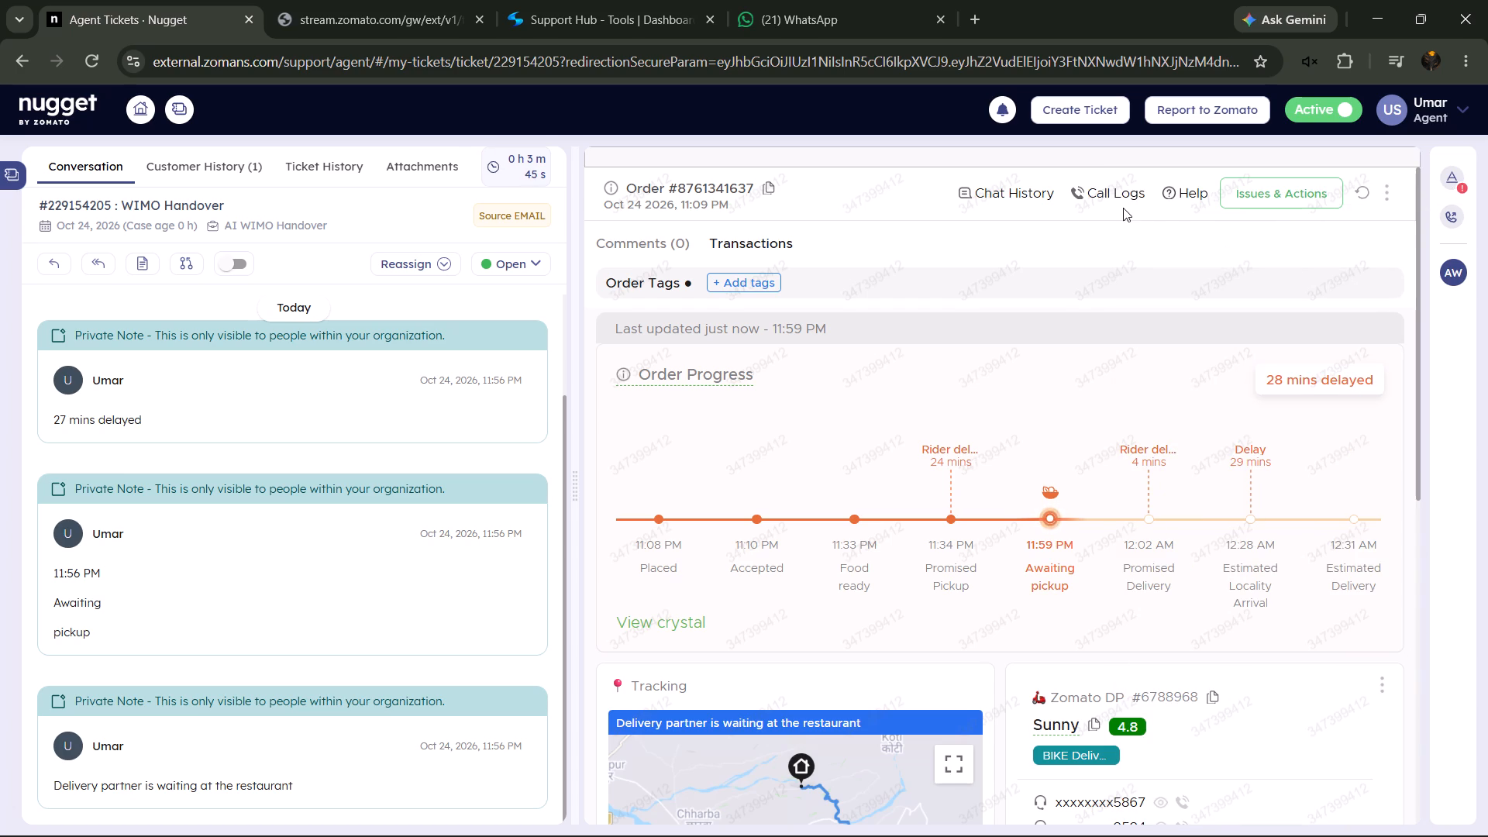
# Check the order's call history again and refresh the order.
pyautogui.click(1122, 208)
pyautogui.click(1128, 186)
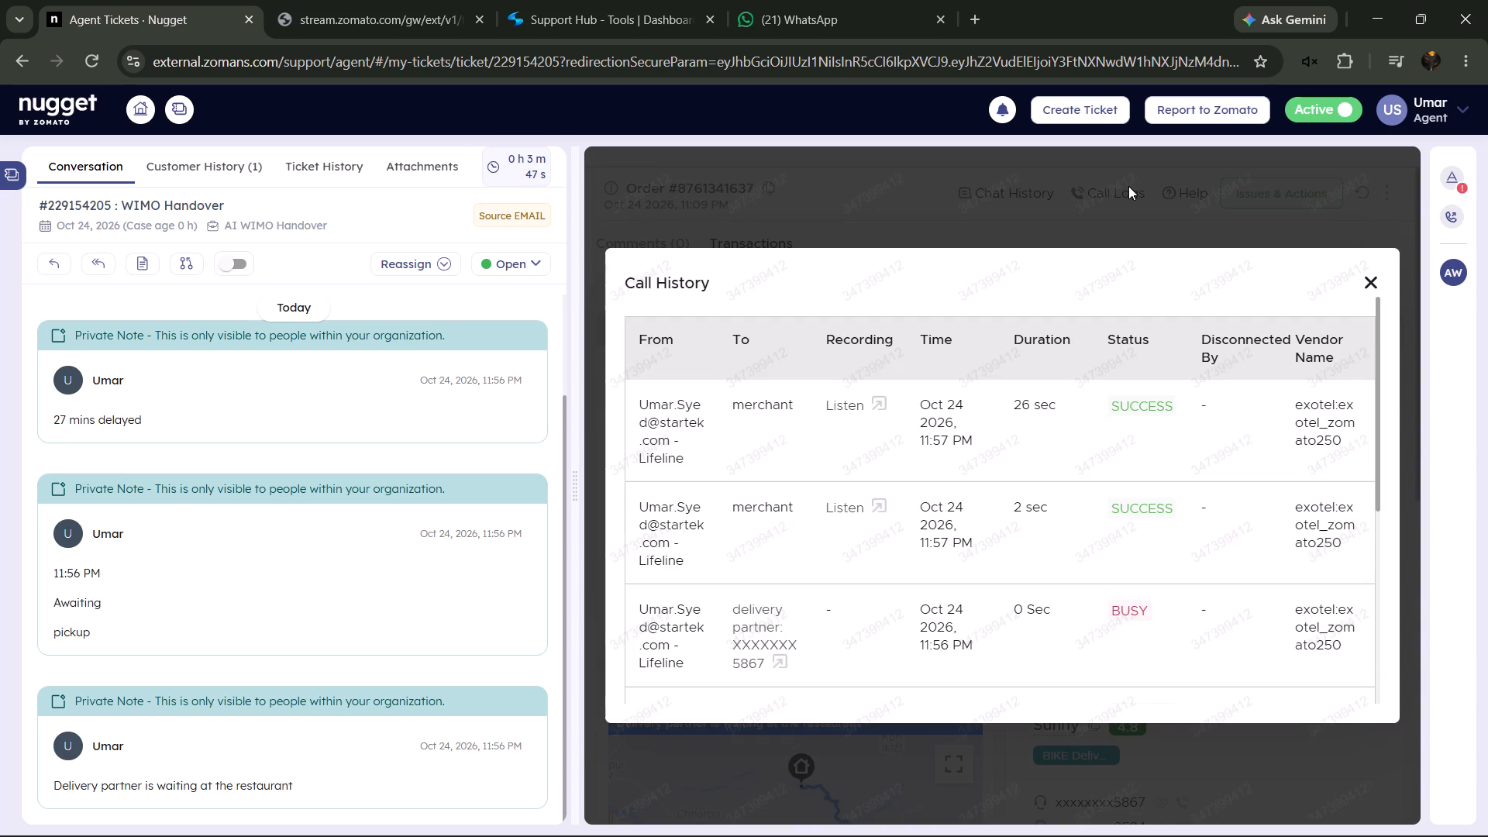
pyautogui.click(1128, 186)
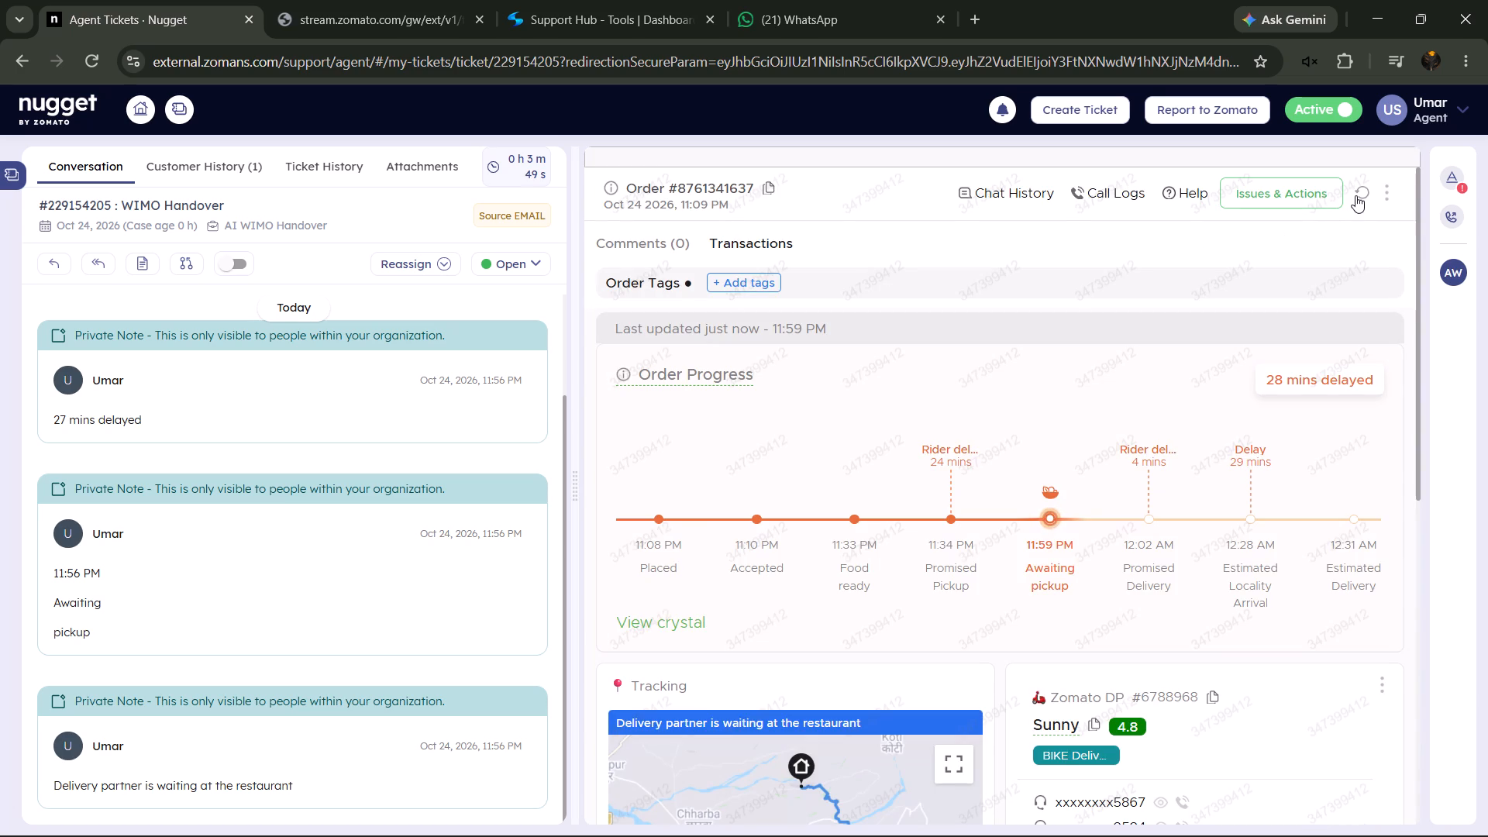
pyautogui.click(1355, 195)
# Reopen the ticket properties at Other Delay Reason and close the call recording page.
pyautogui.click(1452, 183)
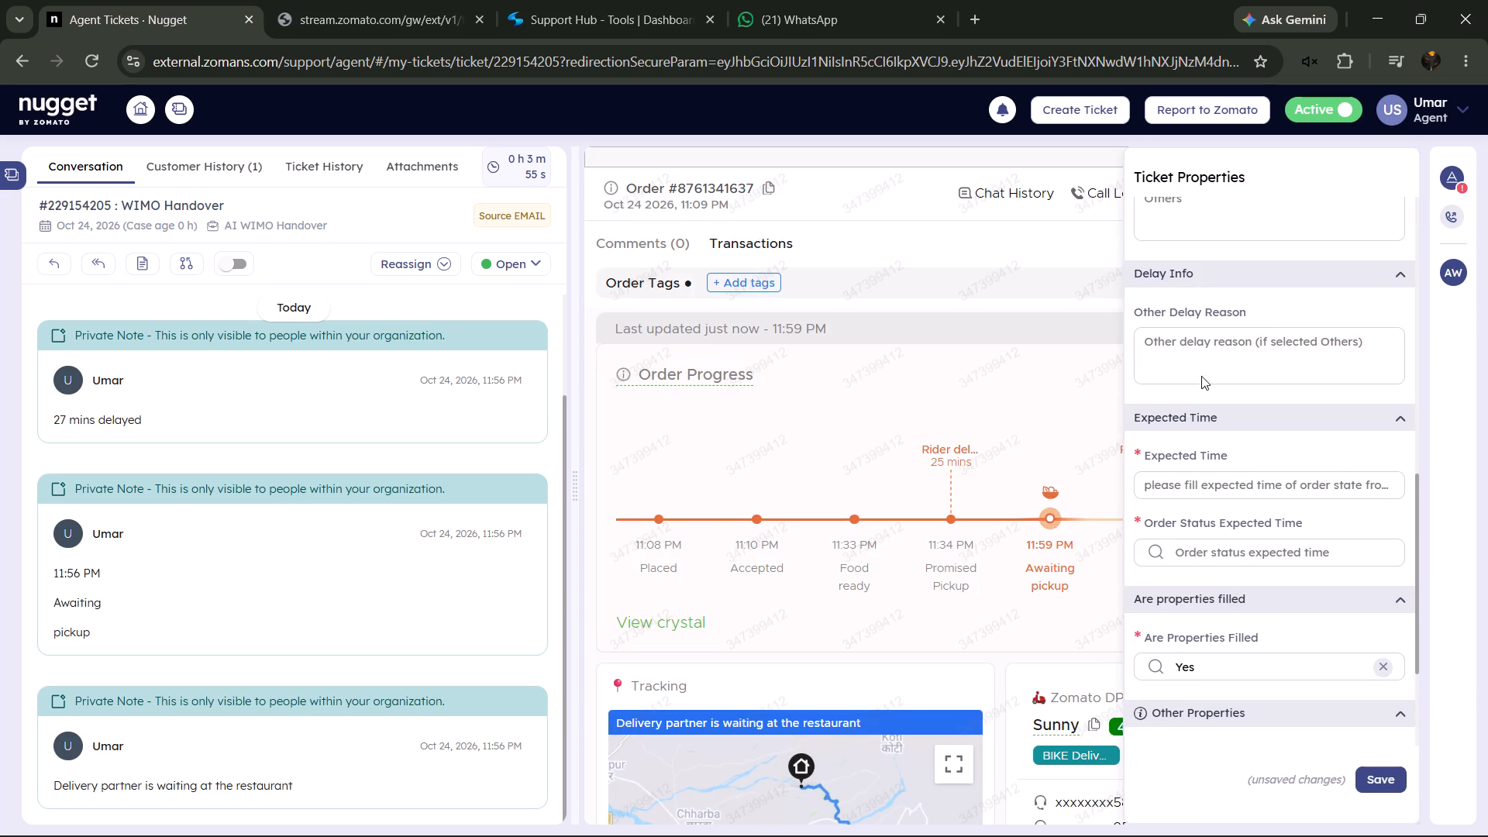
pyautogui.click(1205, 367)
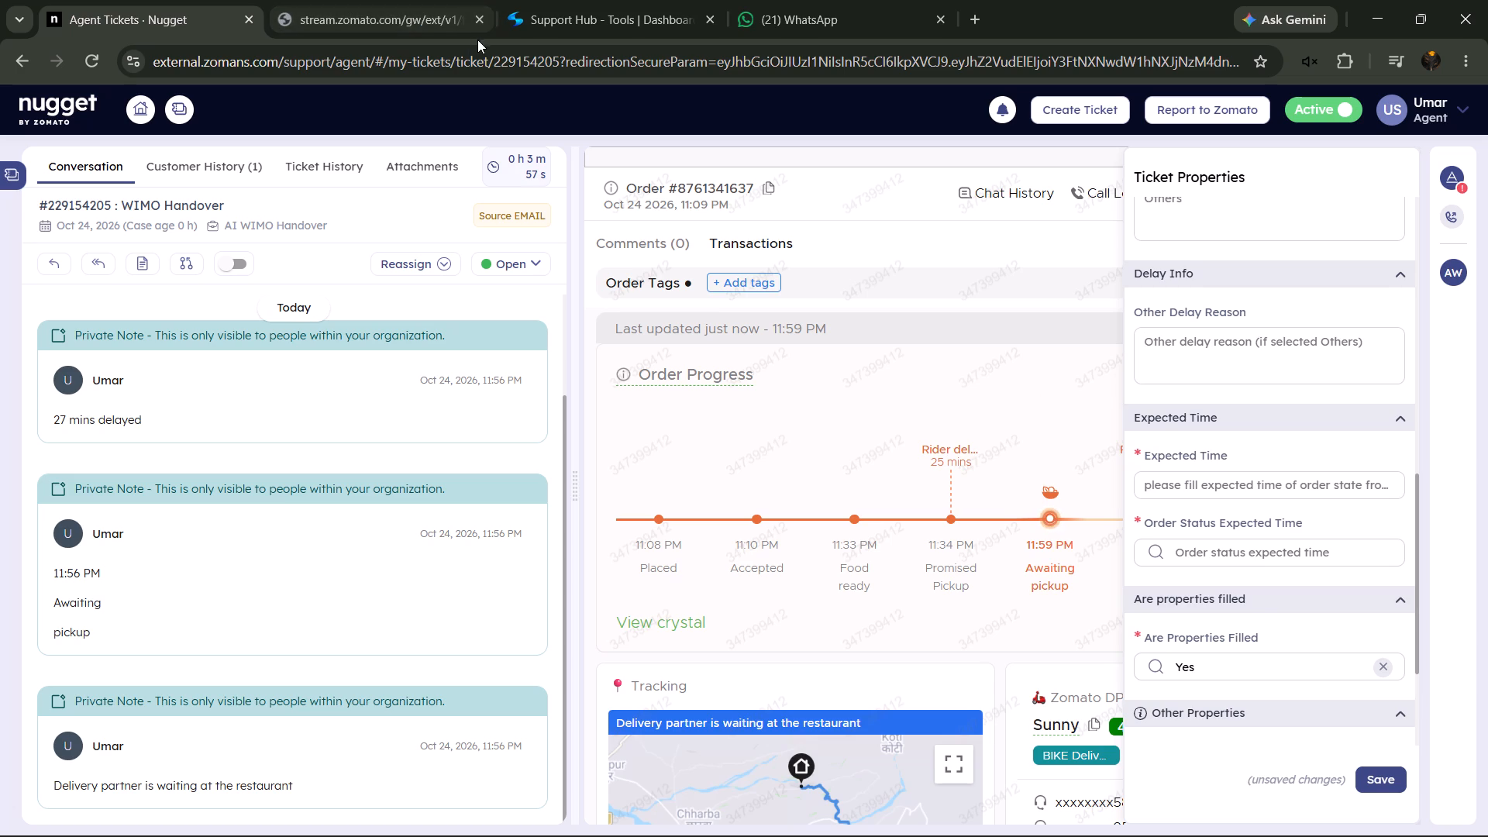
pyautogui.click(481, 27)
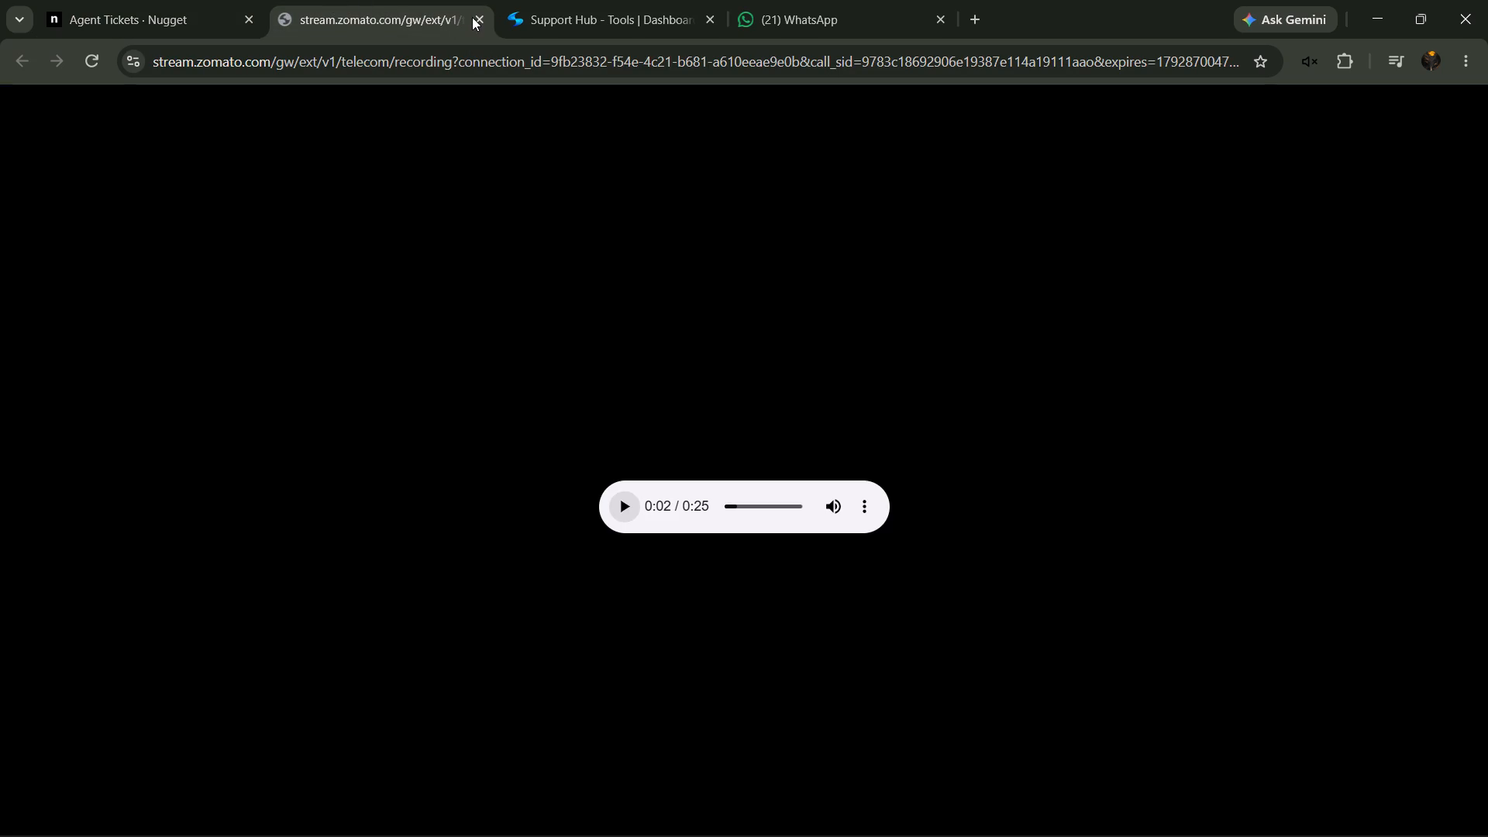
pyautogui.click(472, 17)
pyautogui.click(486, 19)
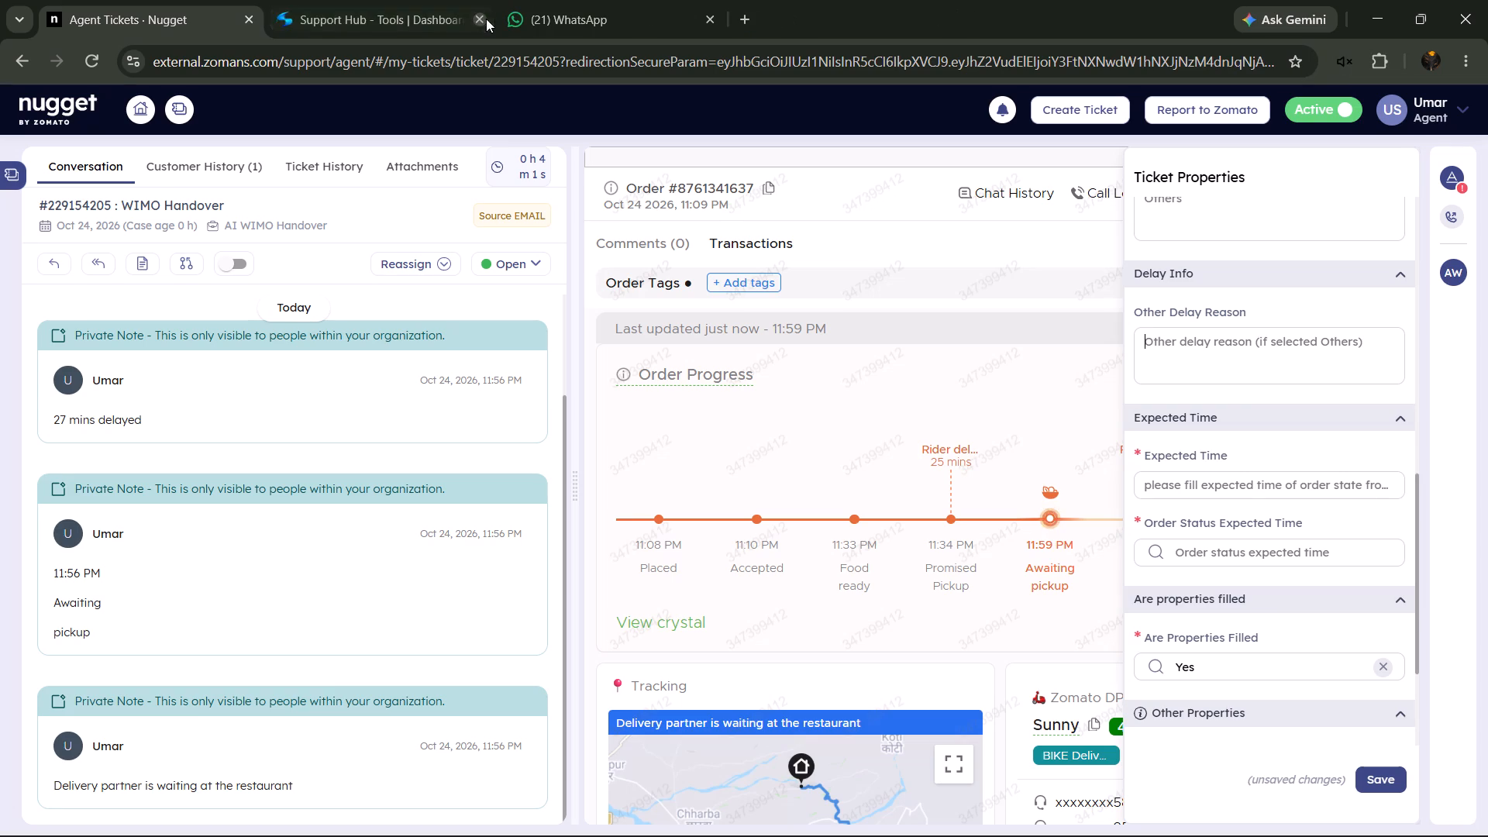
# Copy the General Issues template tagged dp_ur about the unresponsive delivery partner from Support Hub and paste it into Other Delay Reason.
pyautogui.click(382, 0)
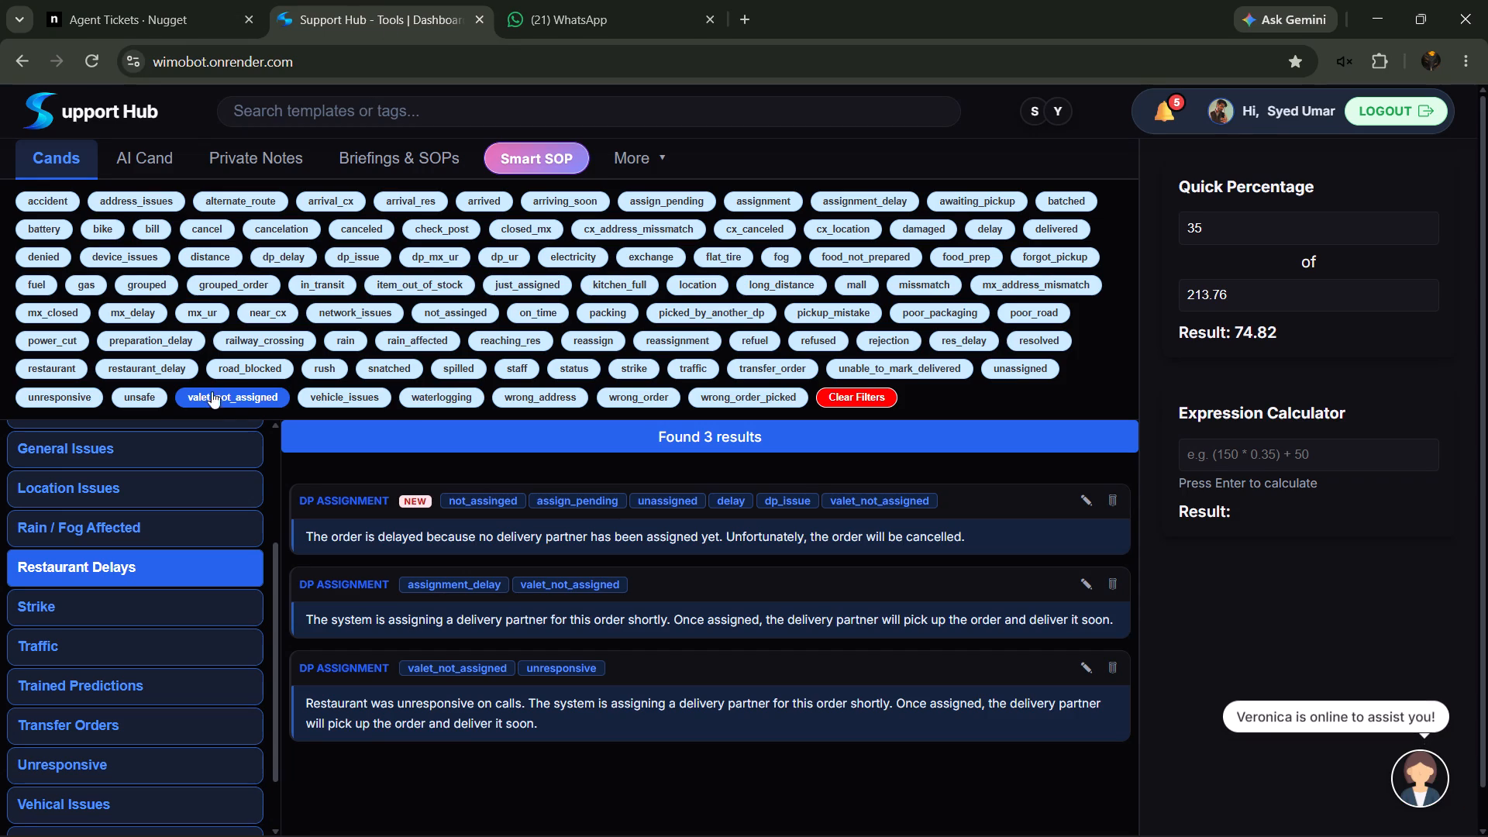
pyautogui.click(200, 391)
pyautogui.click(476, 253)
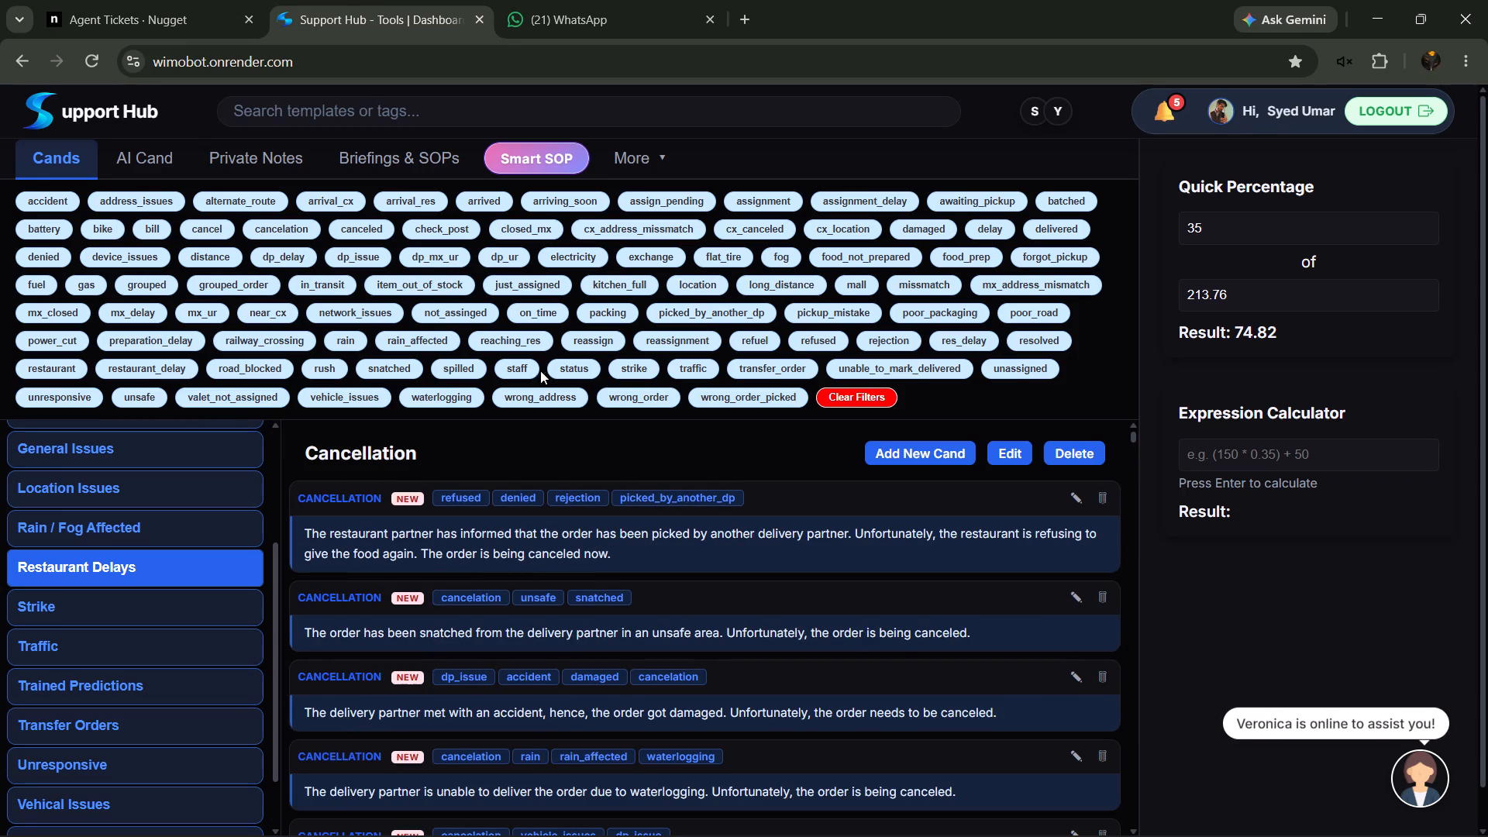
pyautogui.click(520, 250)
pyautogui.click(575, 625)
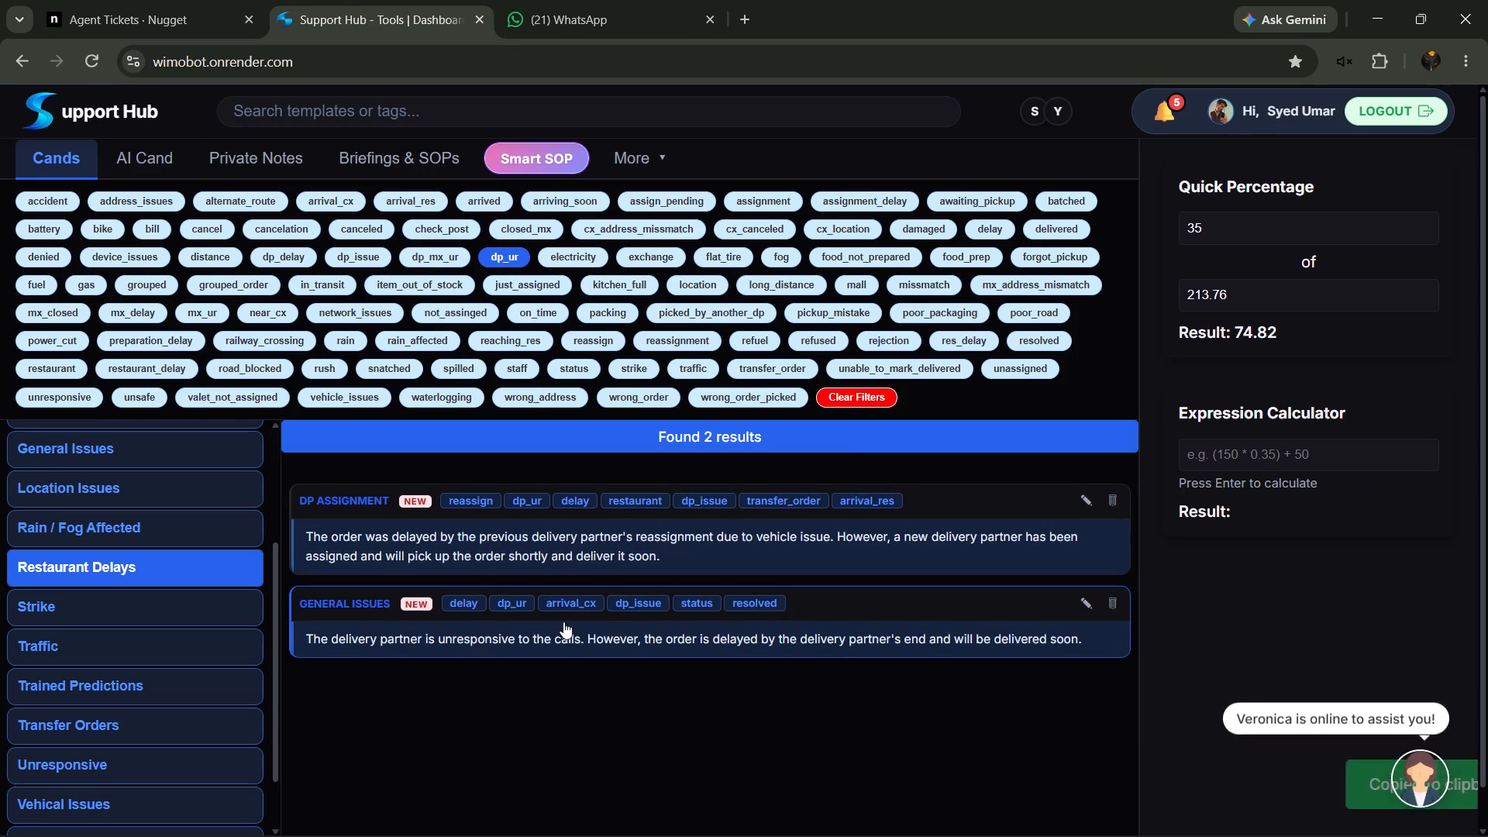
pyautogui.click(253, 0)
pyautogui.rightClick(1190, 360)
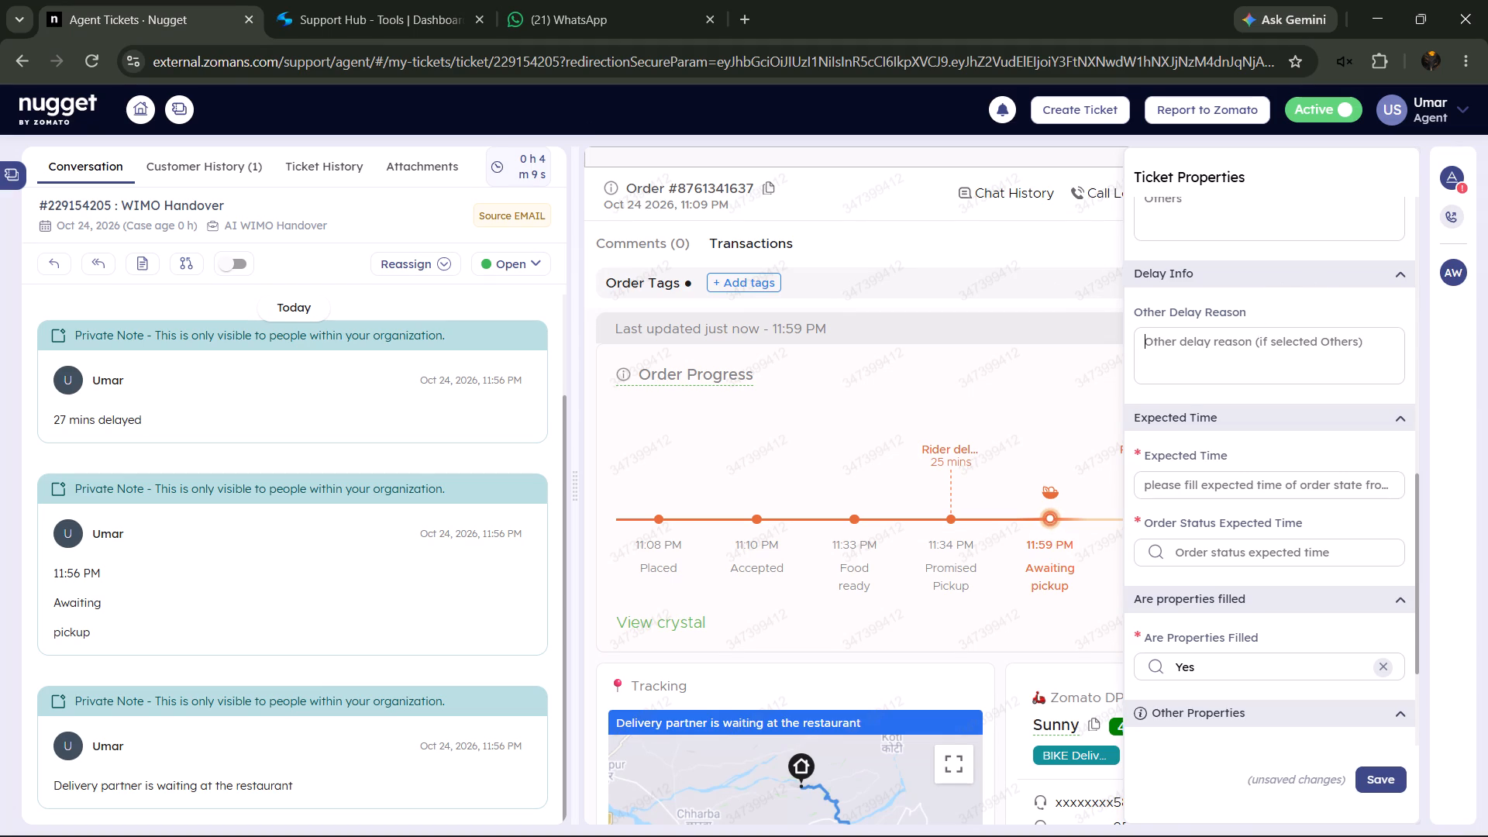
pyautogui.click(1252, 579)
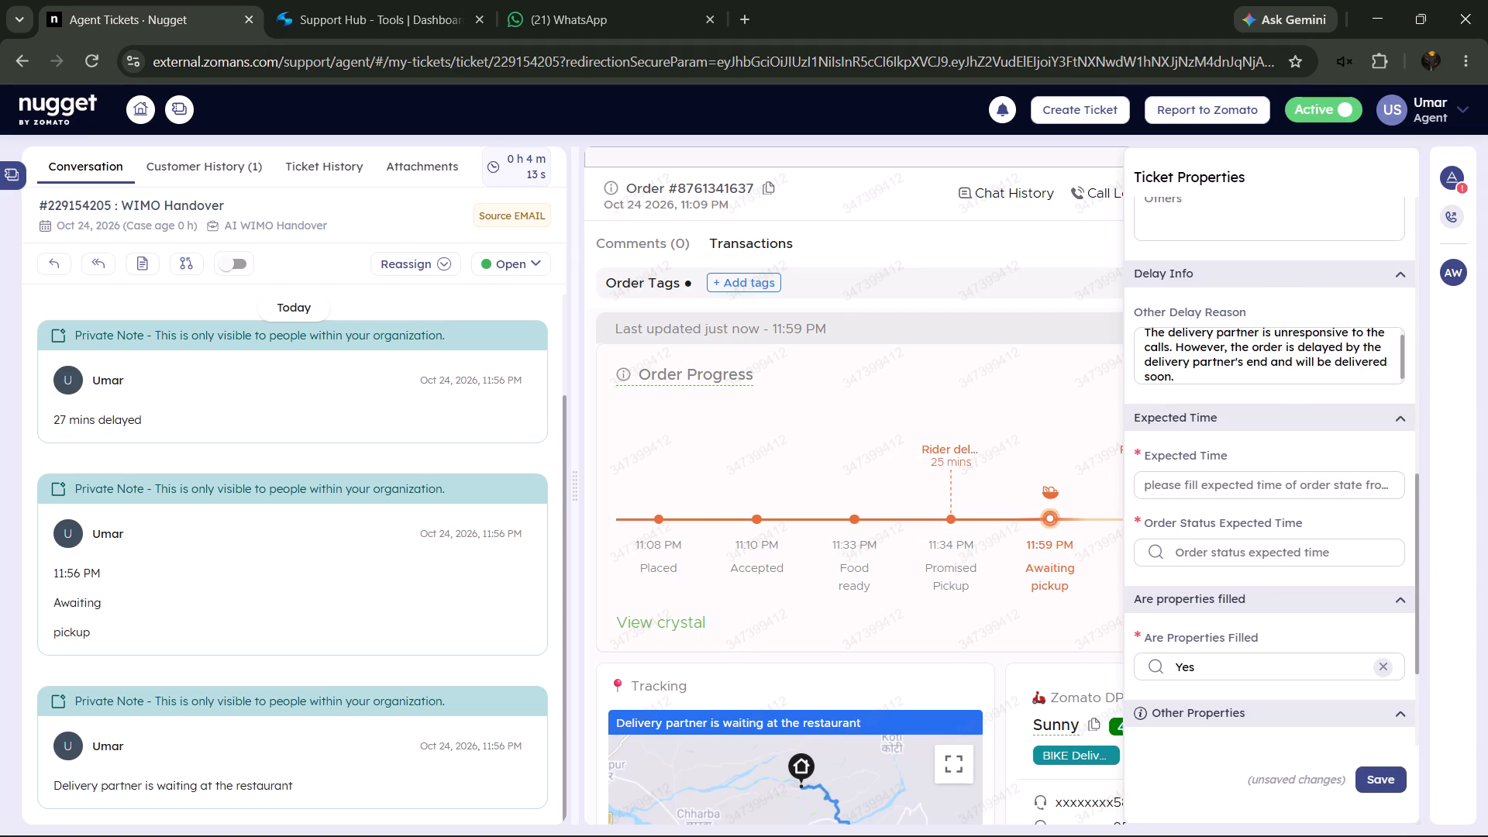
# Replace "delivered" with "picked up" in the Other Delay Reason text.
pyautogui.doubleClick(1348, 364)
pyautogui.press('BackSpace')
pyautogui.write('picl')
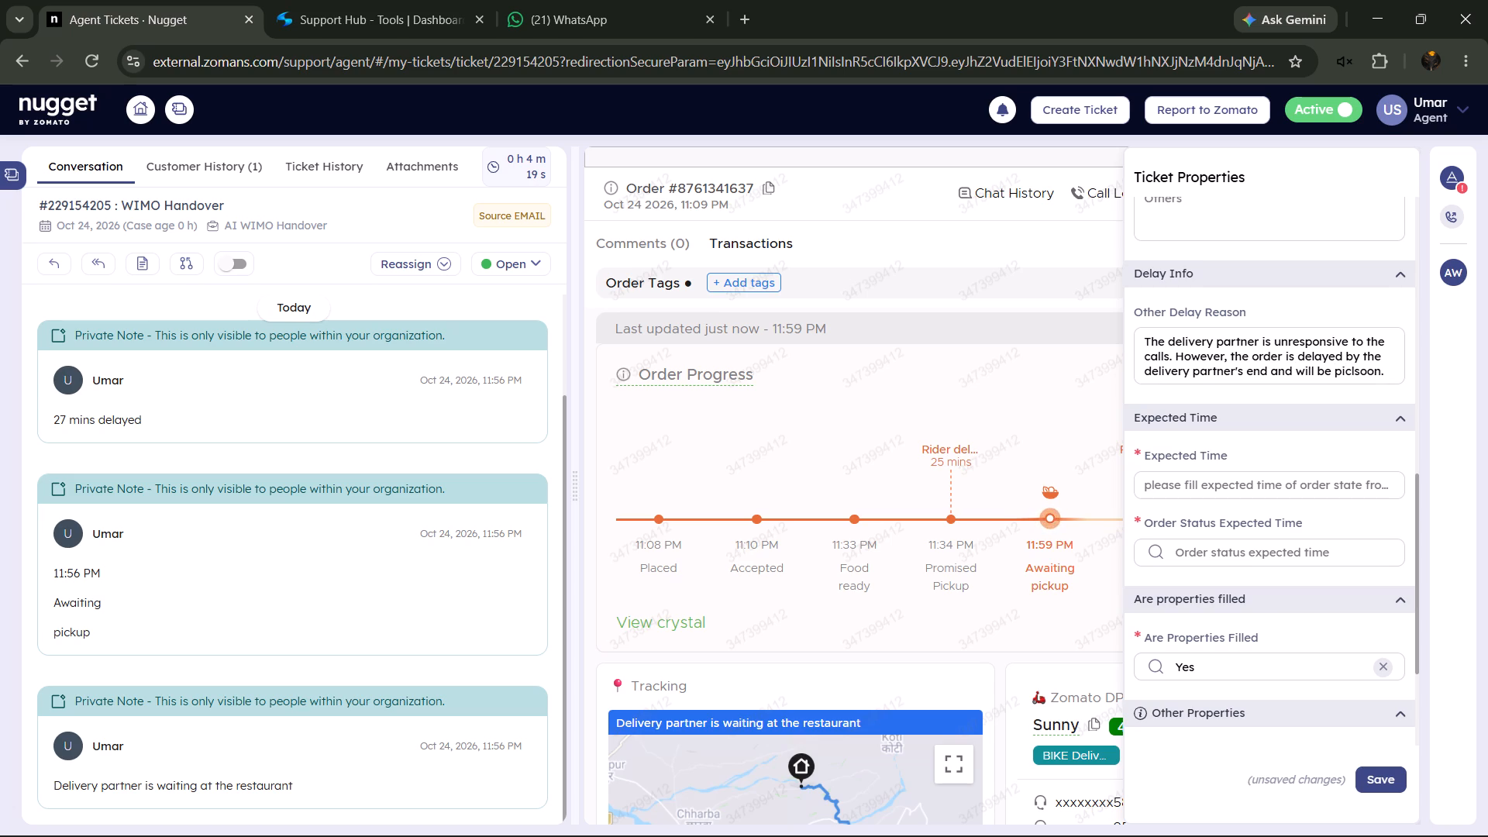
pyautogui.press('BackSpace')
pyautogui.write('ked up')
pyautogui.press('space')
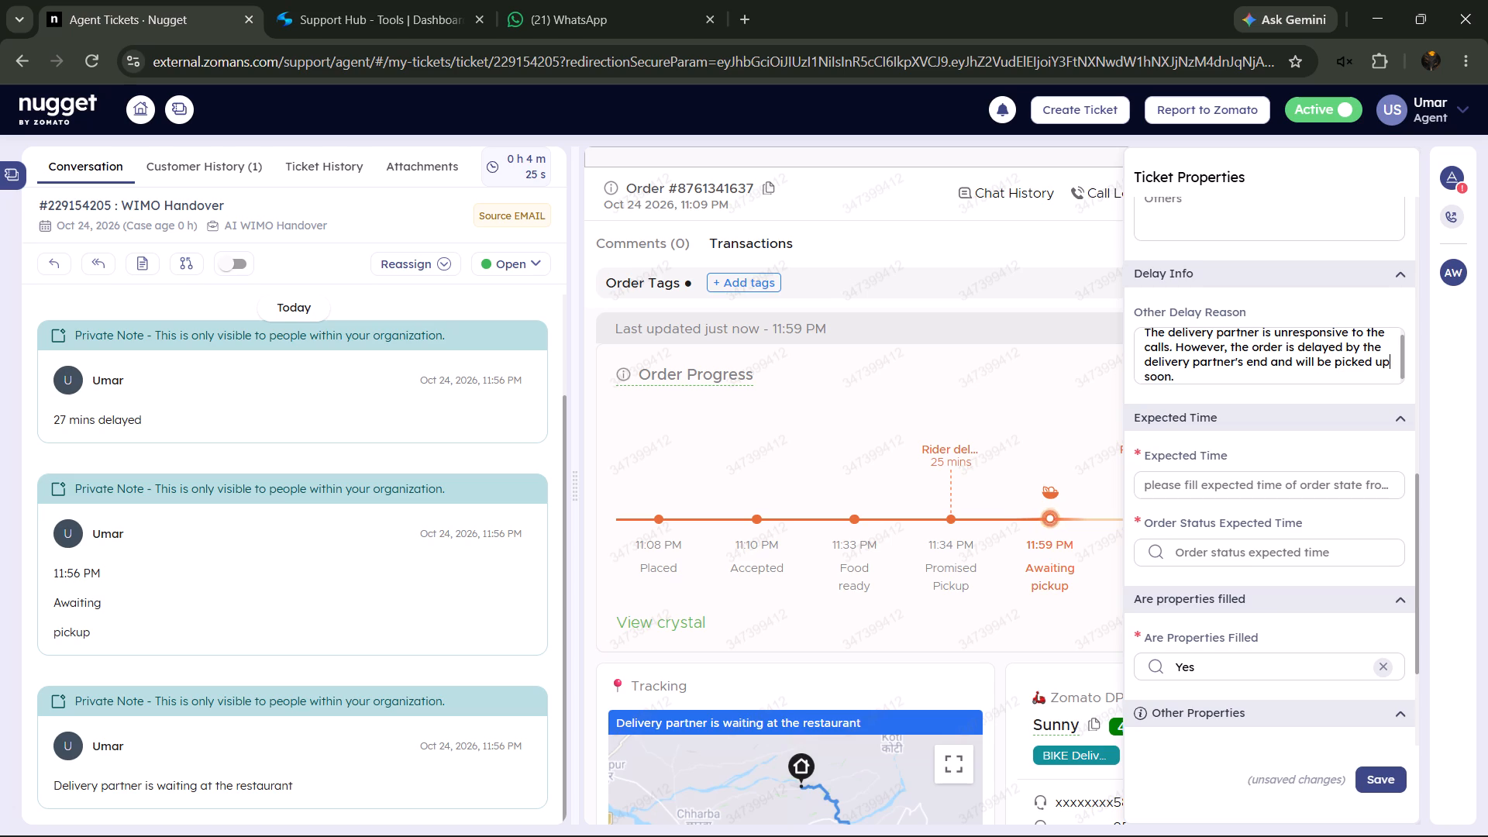
# Set Expected Time to 5 and Order Status Expected Time to Arrival at res, and close the ticket properties.
pyautogui.click(1262, 494)
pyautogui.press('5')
pyautogui.click(1260, 551)
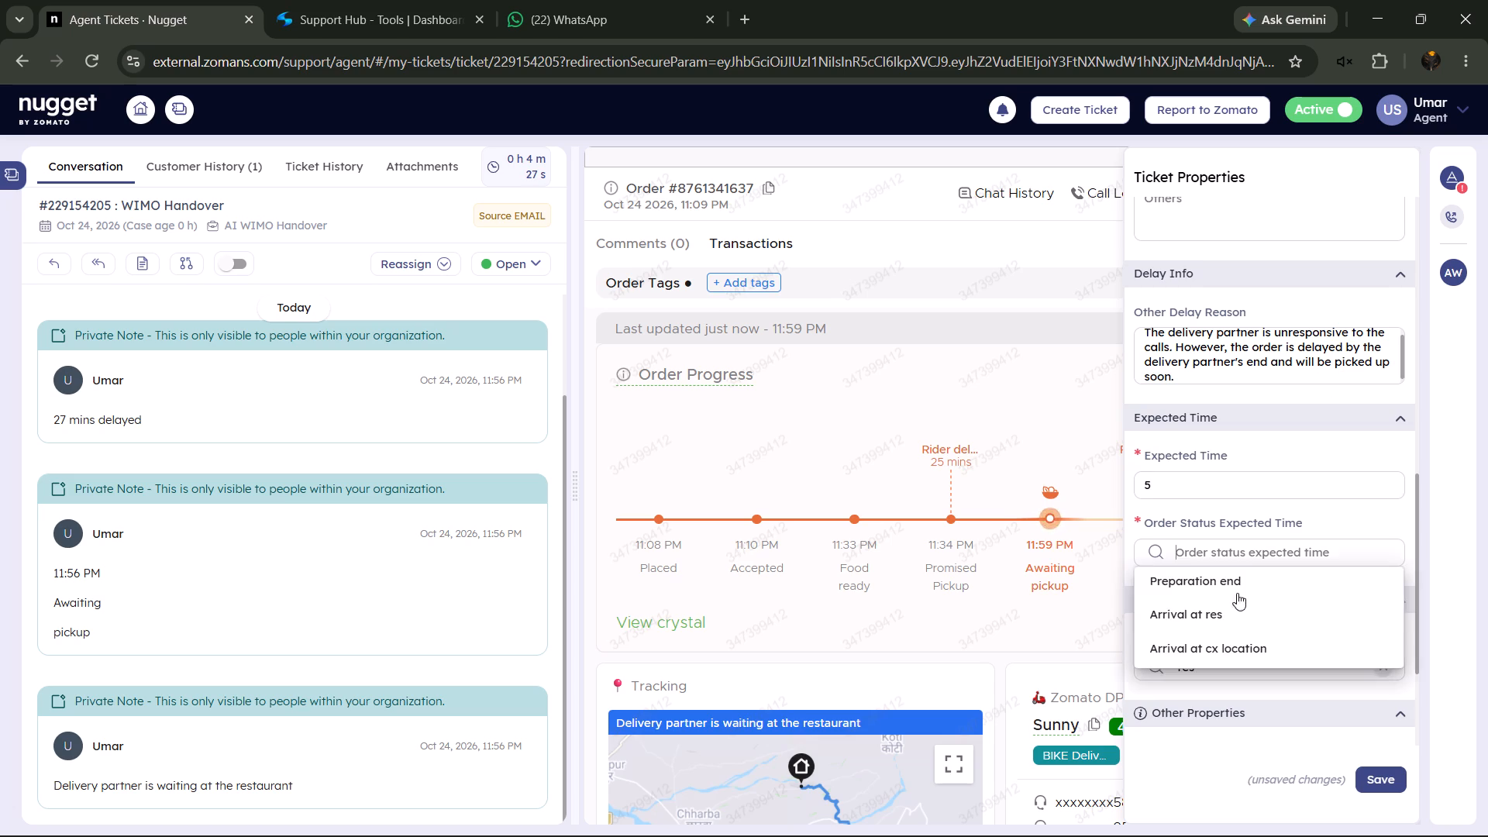
pyautogui.click(1232, 614)
pyautogui.click(1446, 181)
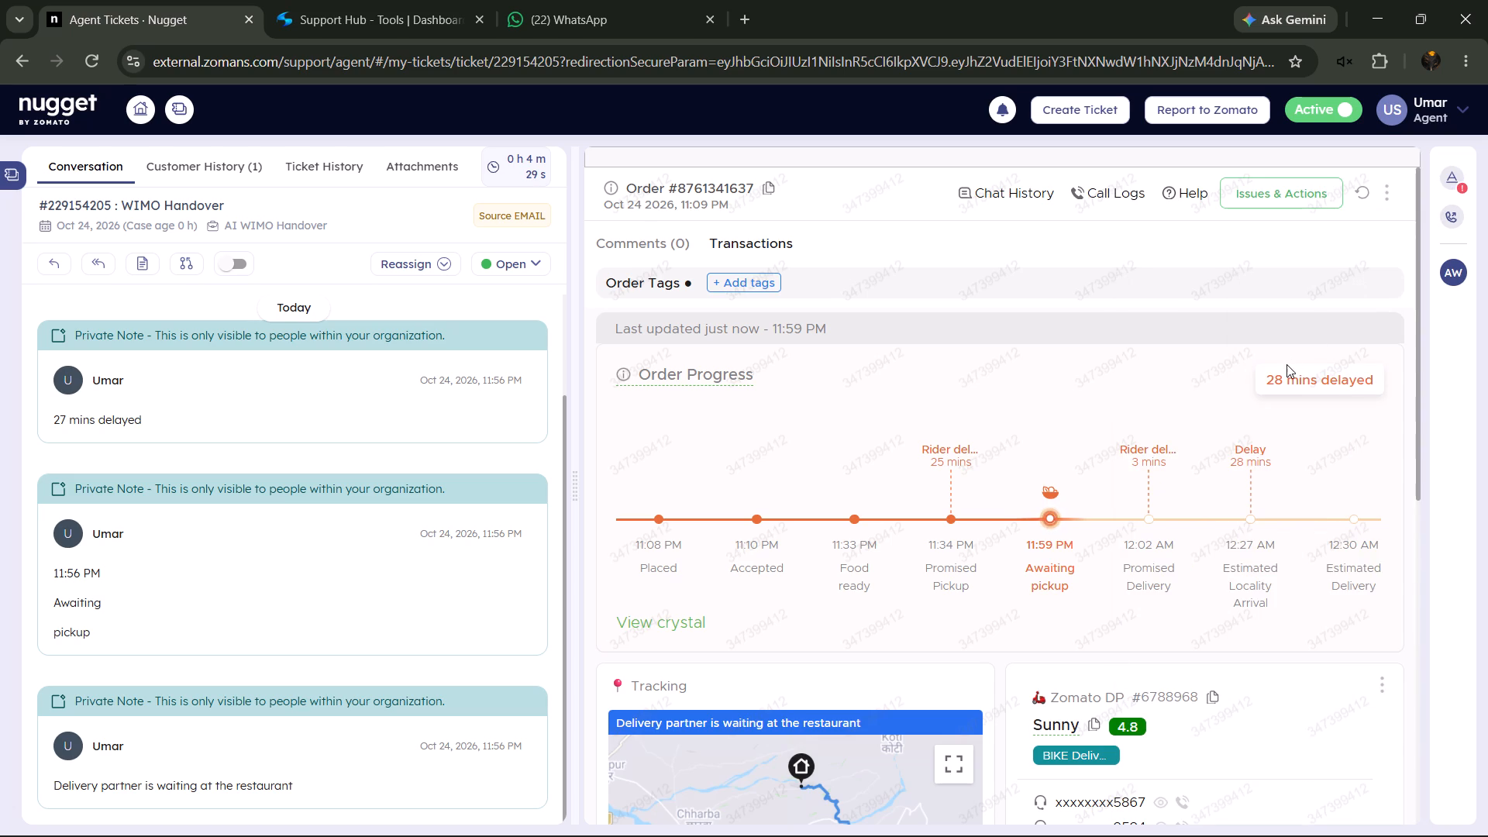
# Refresh the order details and add the private note "mx connected" to the ticket.
pyautogui.scroll(3, 1286, 364)
pyautogui.click(1362, 191)
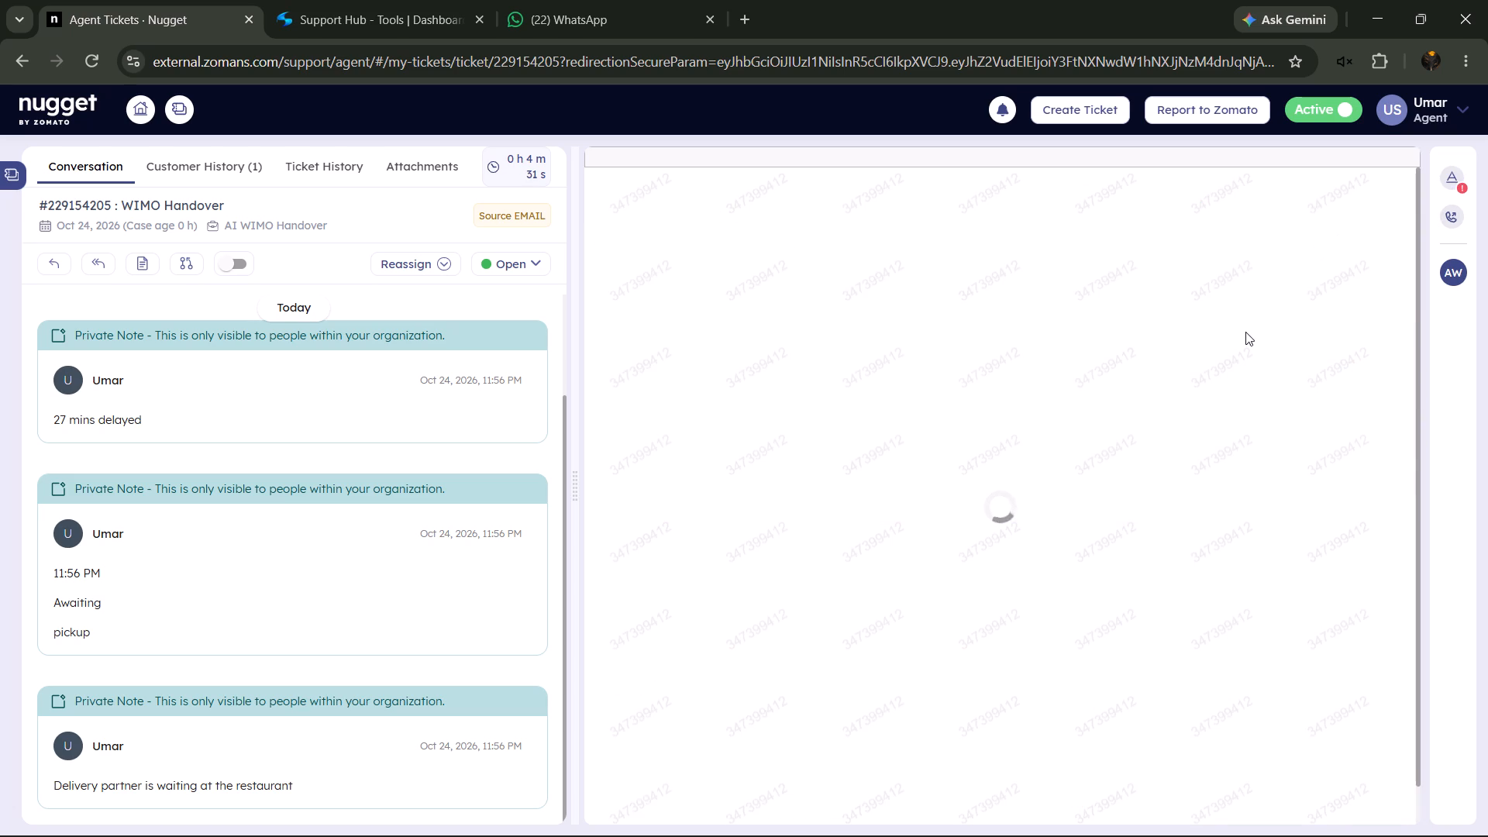
pyautogui.click(136, 255)
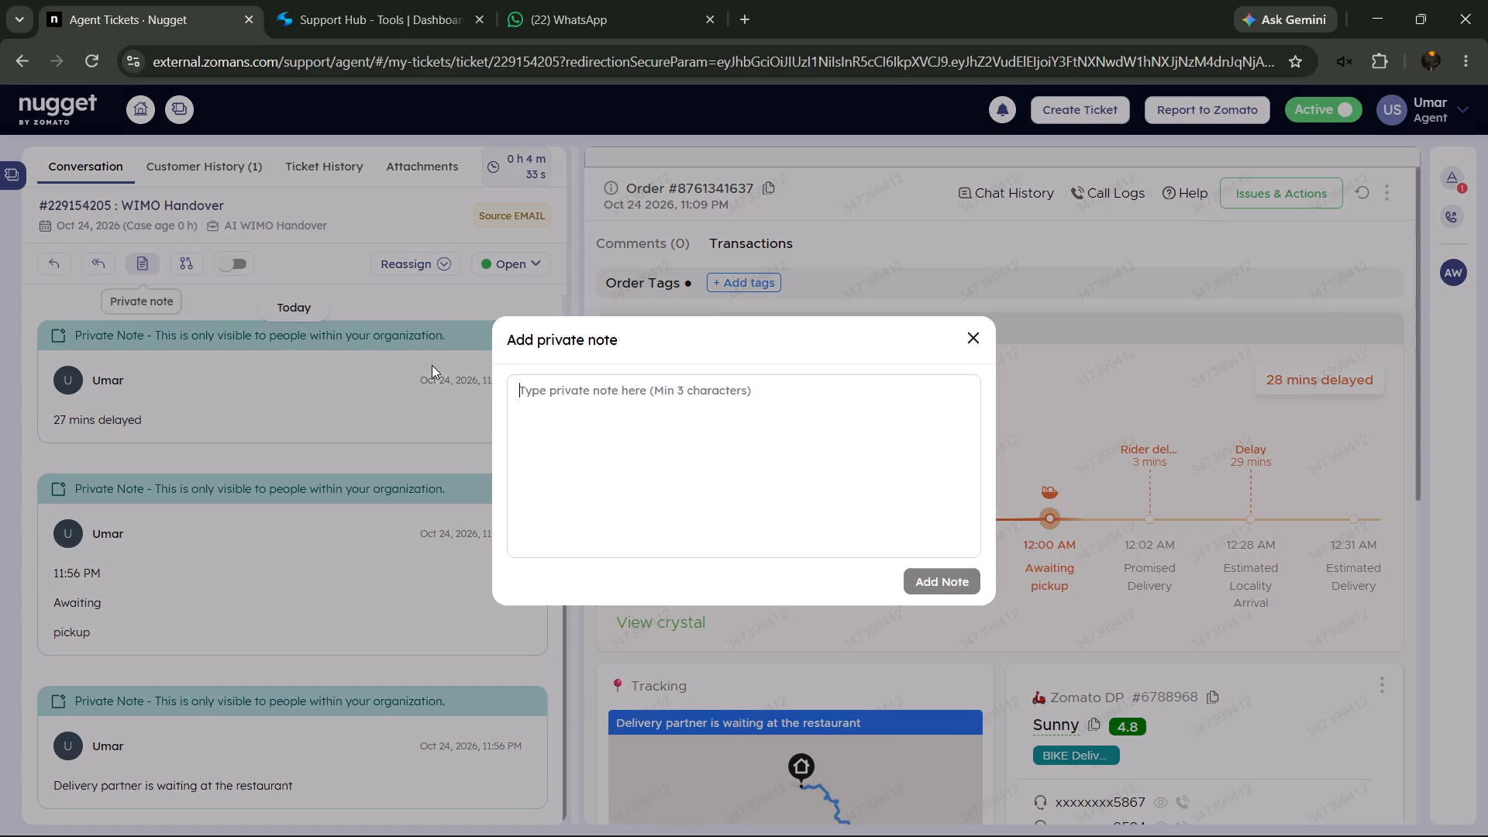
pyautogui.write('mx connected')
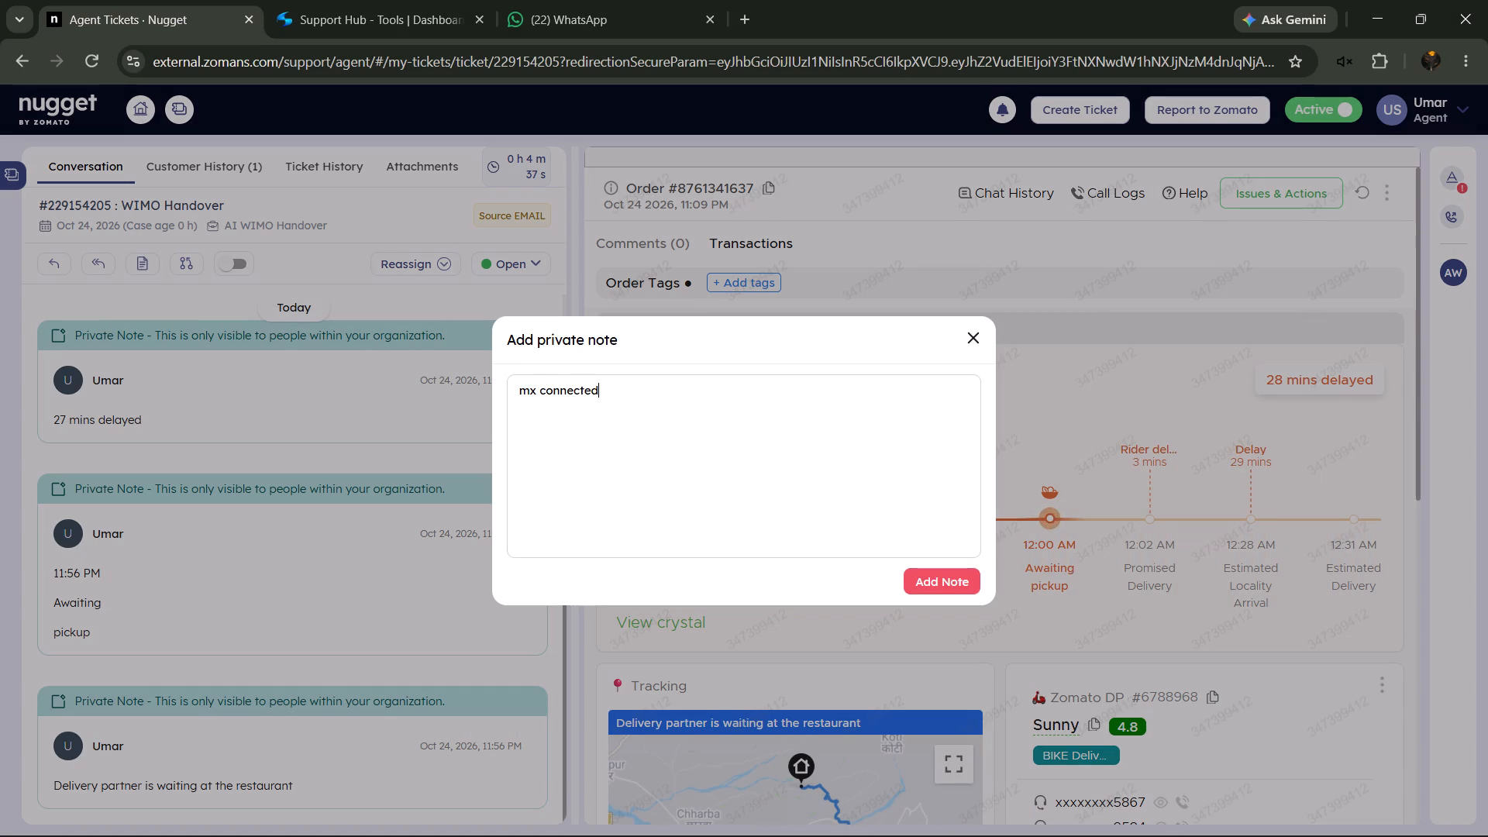
pyautogui.moveTo(925, 578); pyautogui.dragTo(927, 590)
# Open the assignment history of the order's delivery partner.
pyautogui.scroll(-2, 1294, 510)
pyautogui.click(1380, 489)
pyautogui.click(1335, 525)
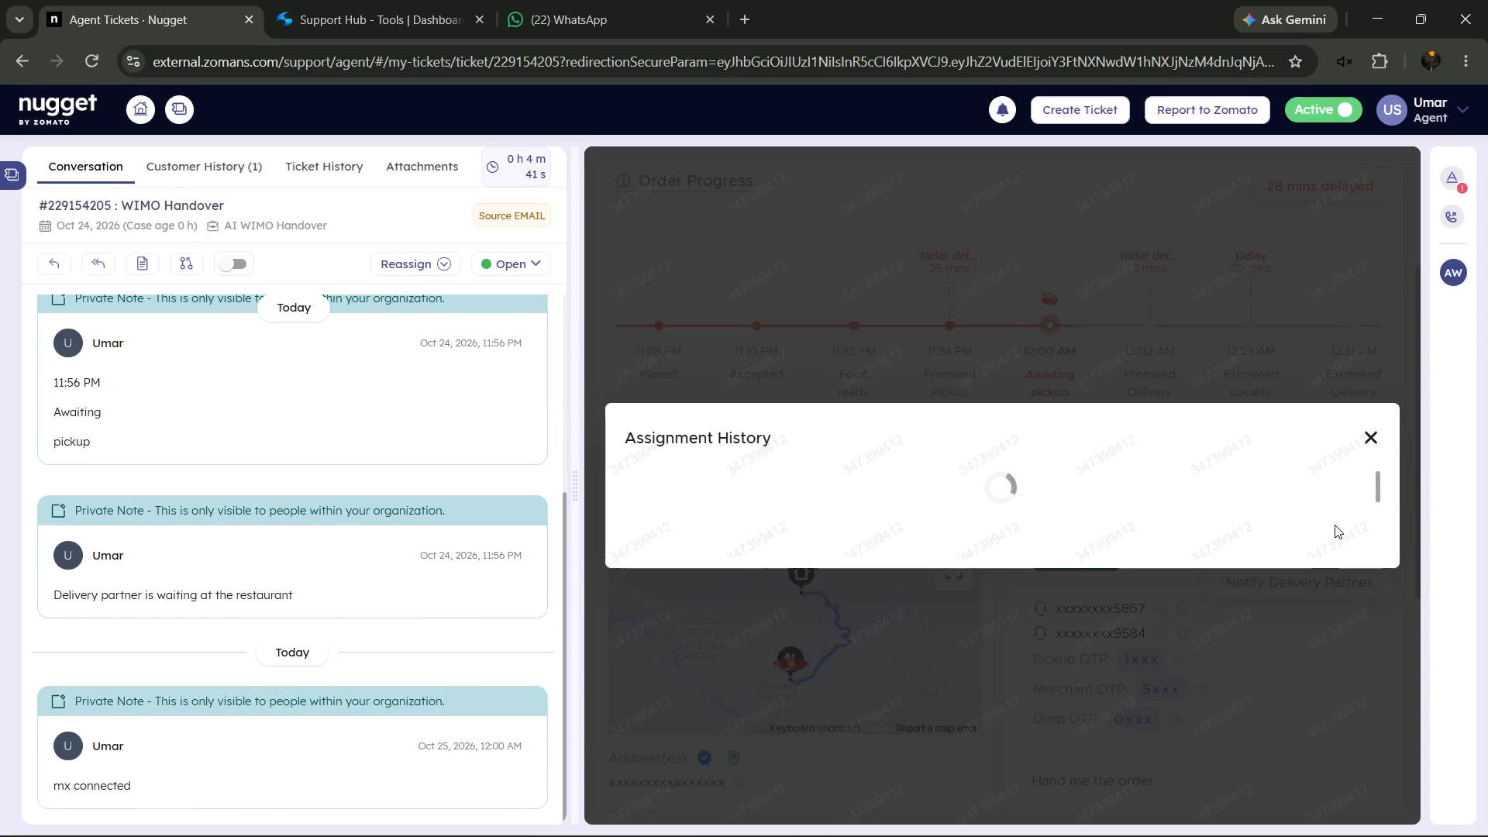
# Reopen the ticket properties, review the Other Delay Reason and Expected Time entries, and save the properties.
pyautogui.click(1447, 185)
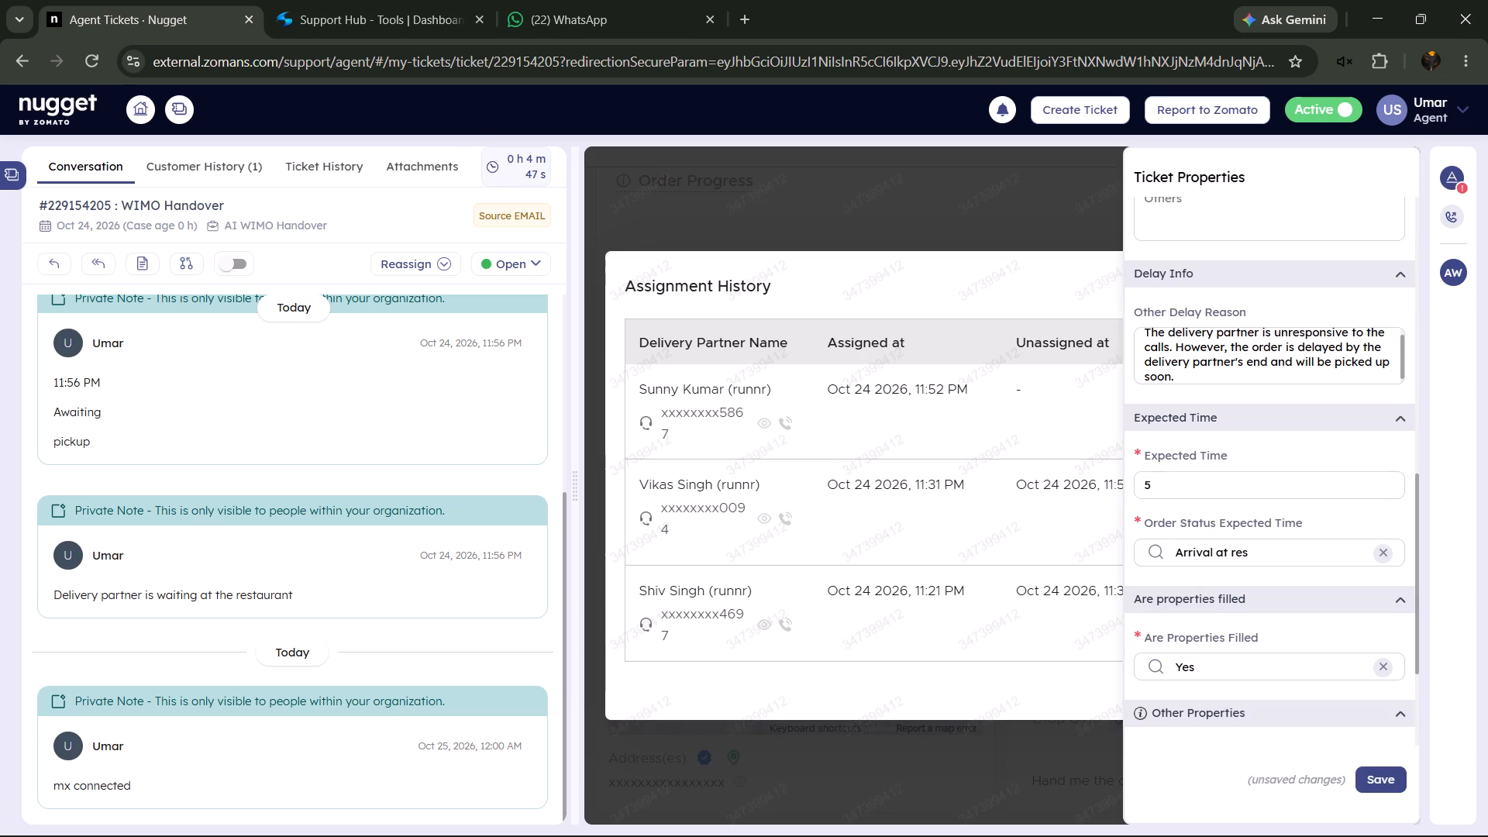
pyautogui.click(1271, 360)
pyautogui.scroll(3, 1256, 484)
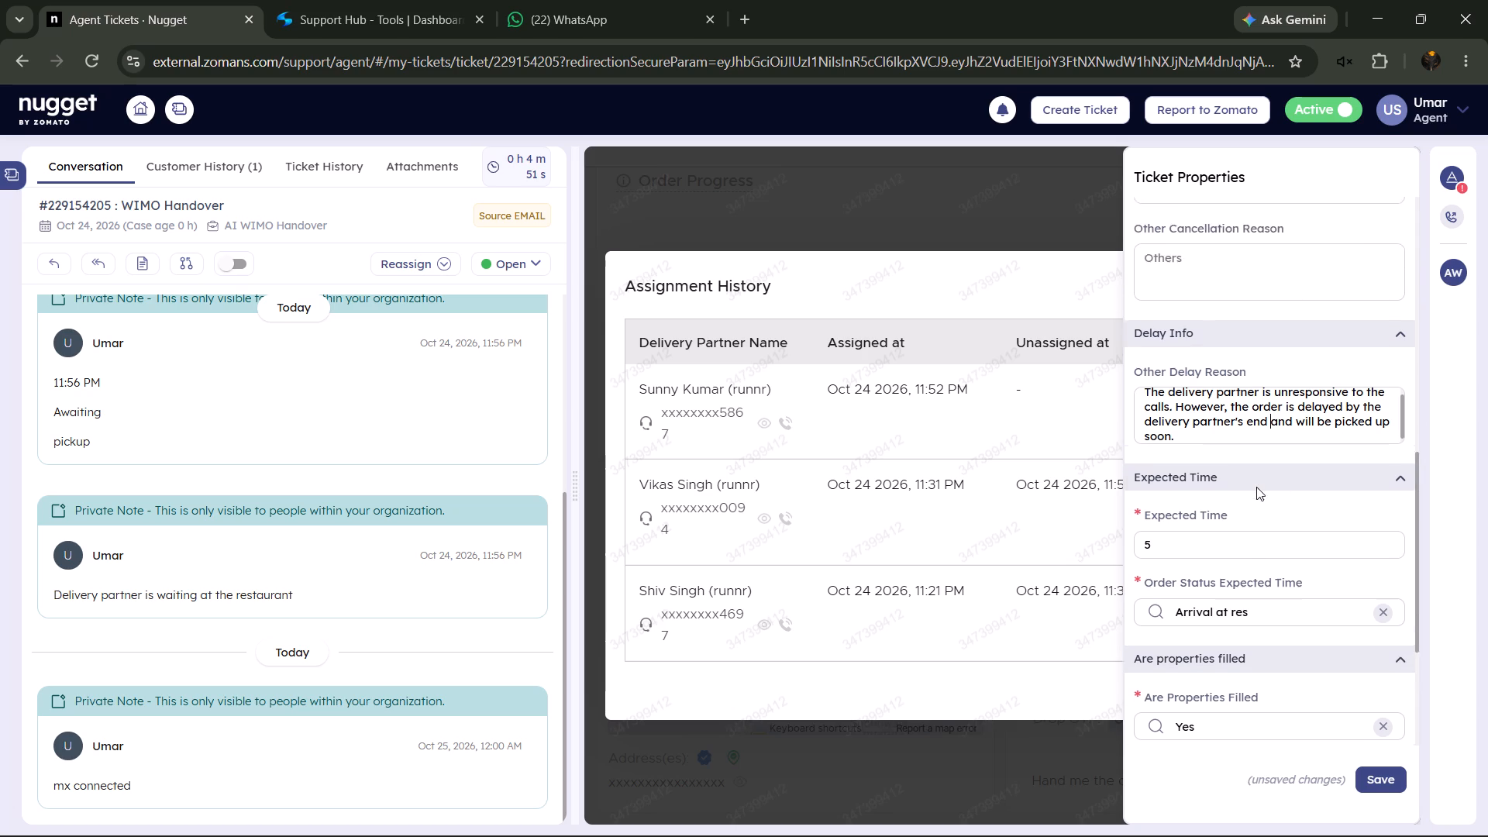
pyautogui.scroll(-5, 1255, 488)
pyautogui.click(1385, 775)
pyautogui.scroll(7, 1353, 633)
pyautogui.scroll(-7, 1340, 481)
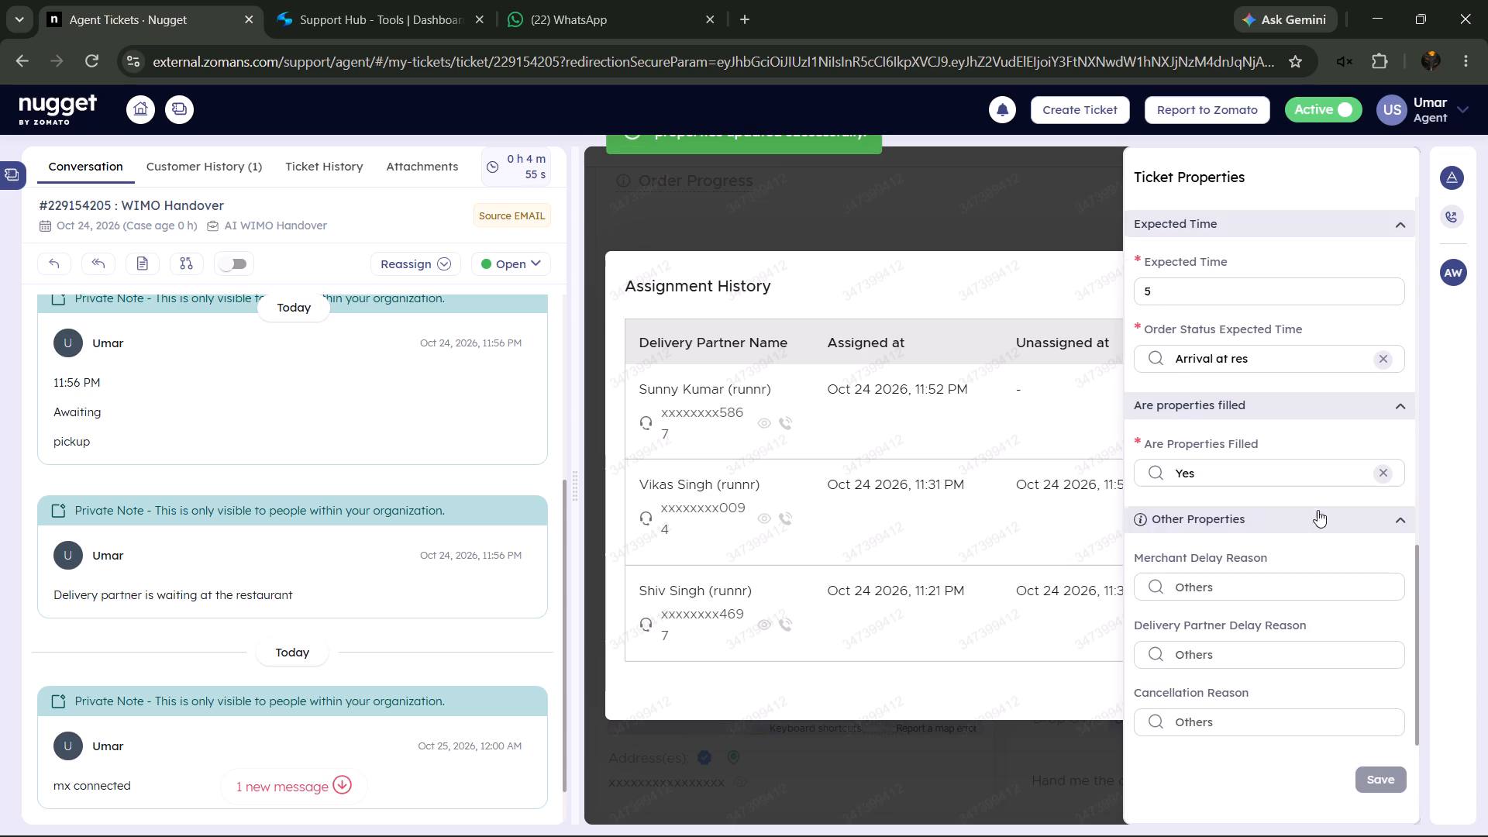
pyautogui.click(784, 647)
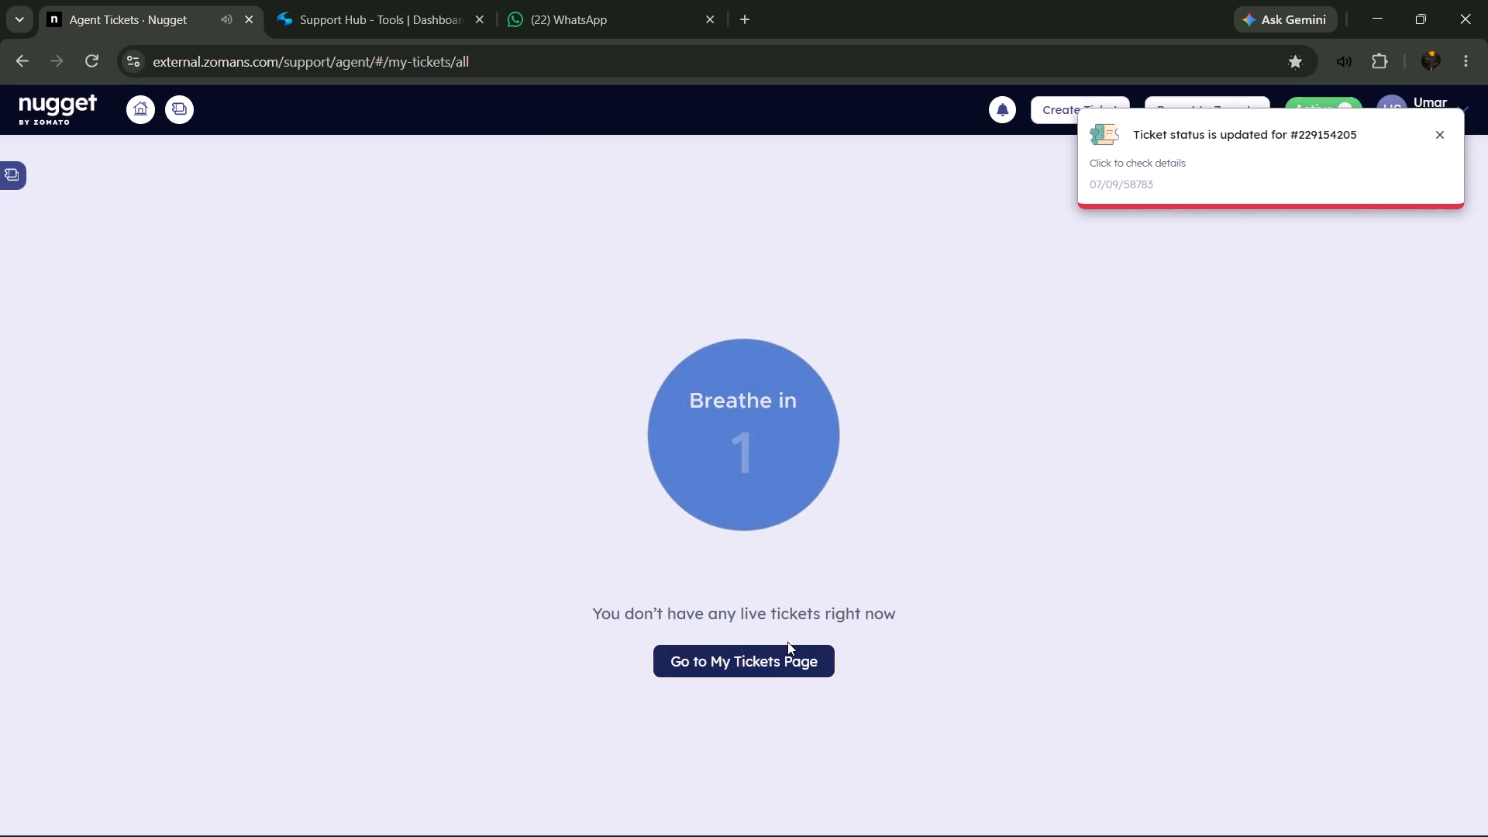
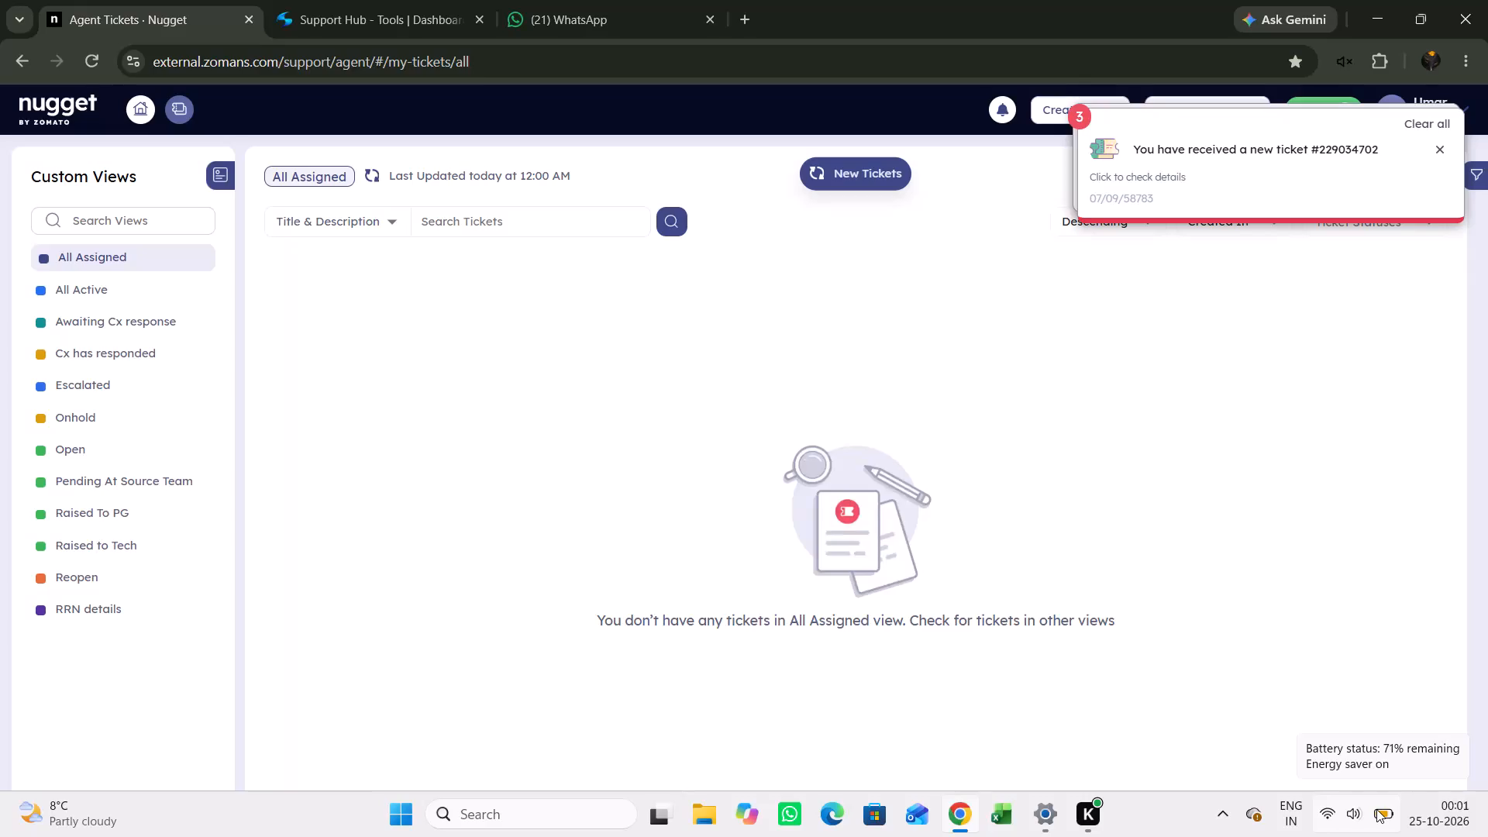
pyautogui.click(849, 172)
pyautogui.click(1021, 376)
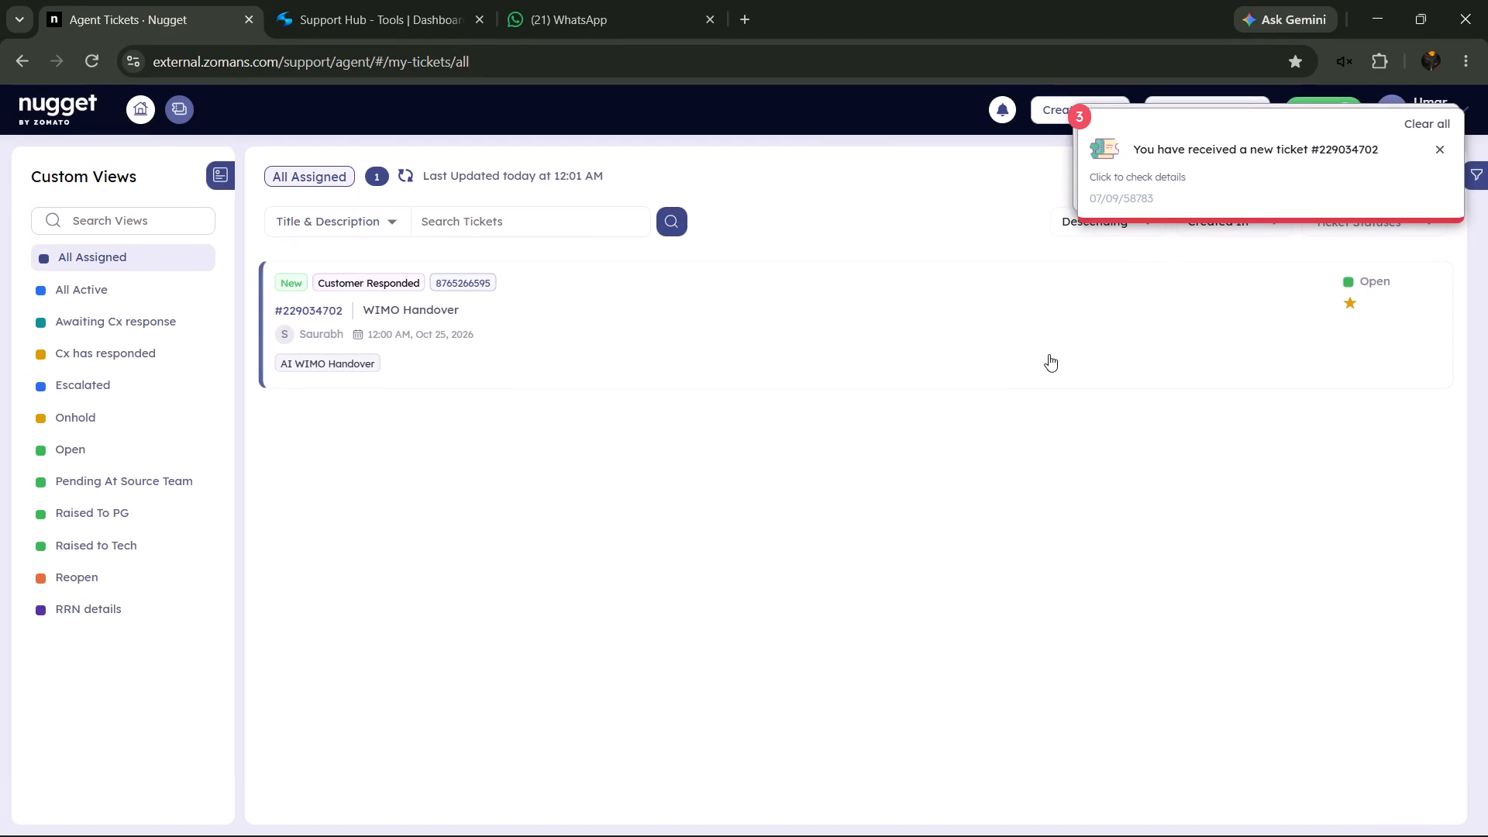
pyautogui.click(1428, 127)
pyautogui.click(1450, 268)
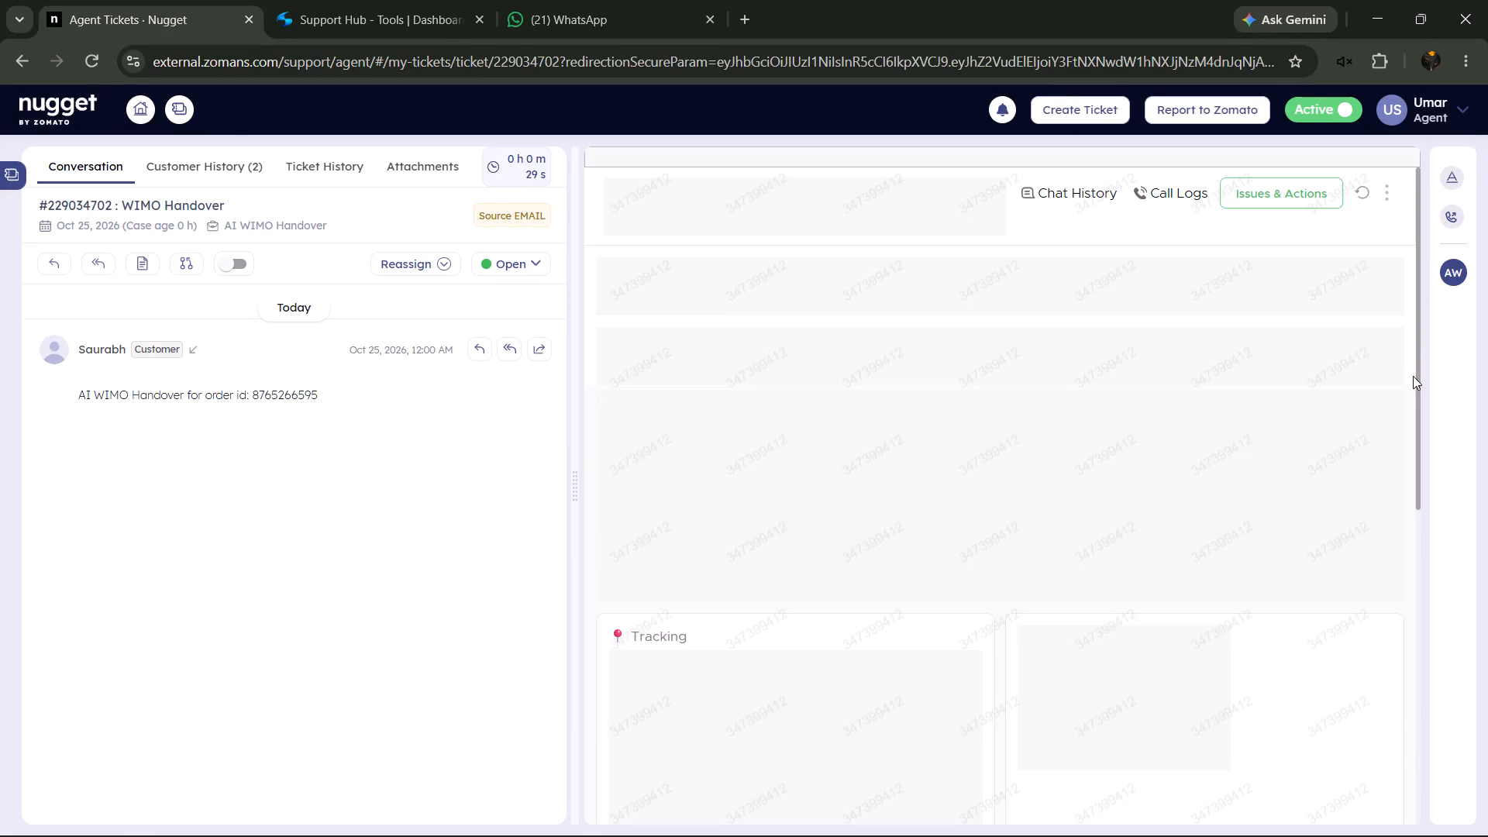
# Copy the delay text from the order progress and add it as the private note "23 mins delayed".
pyautogui.moveTo(1248, 372); pyautogui.dragTo(1379, 349)
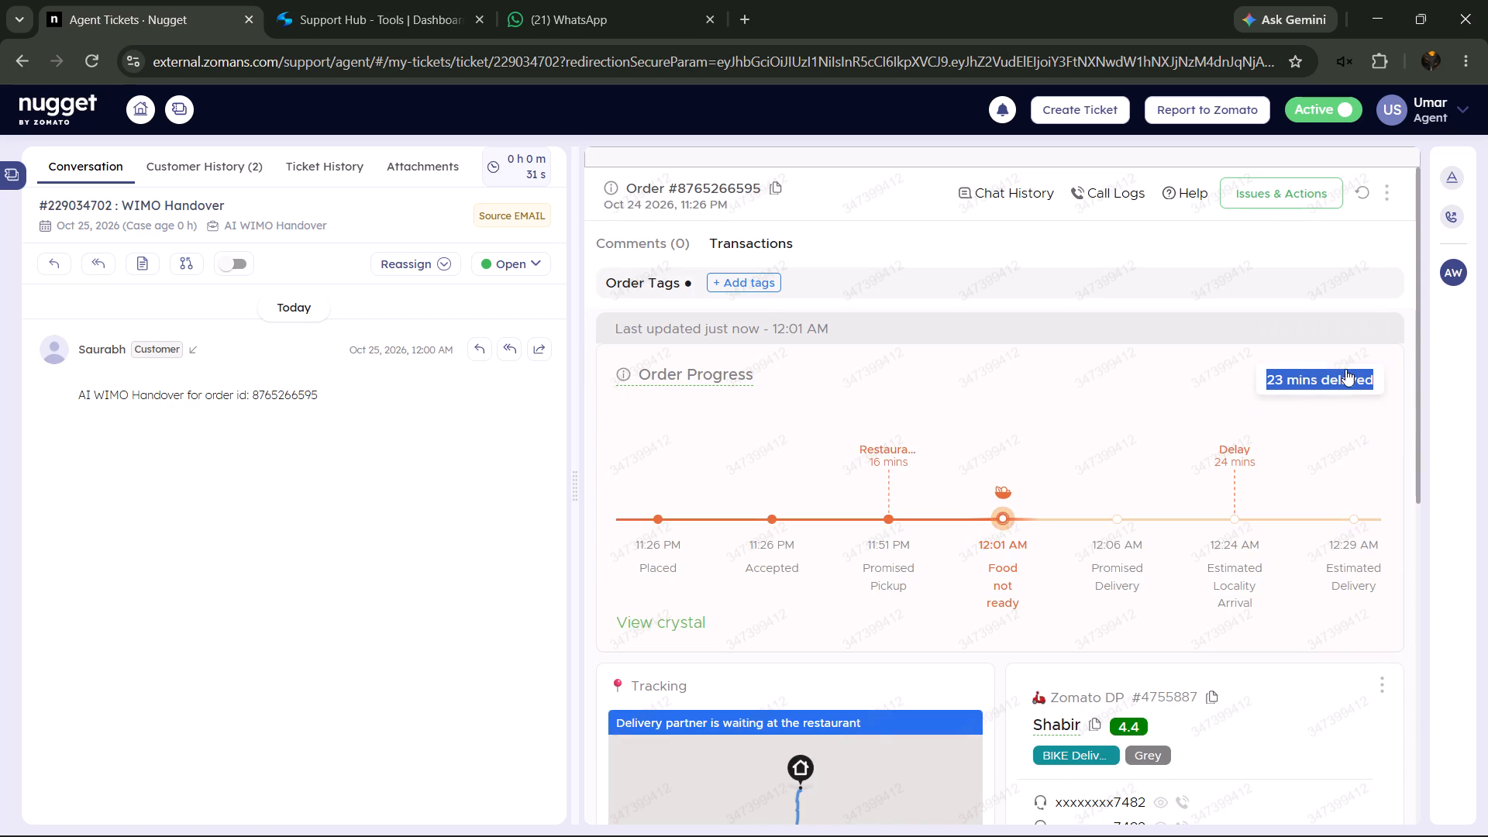
pyautogui.rightClick(1335, 374)
pyautogui.click(1129, 394)
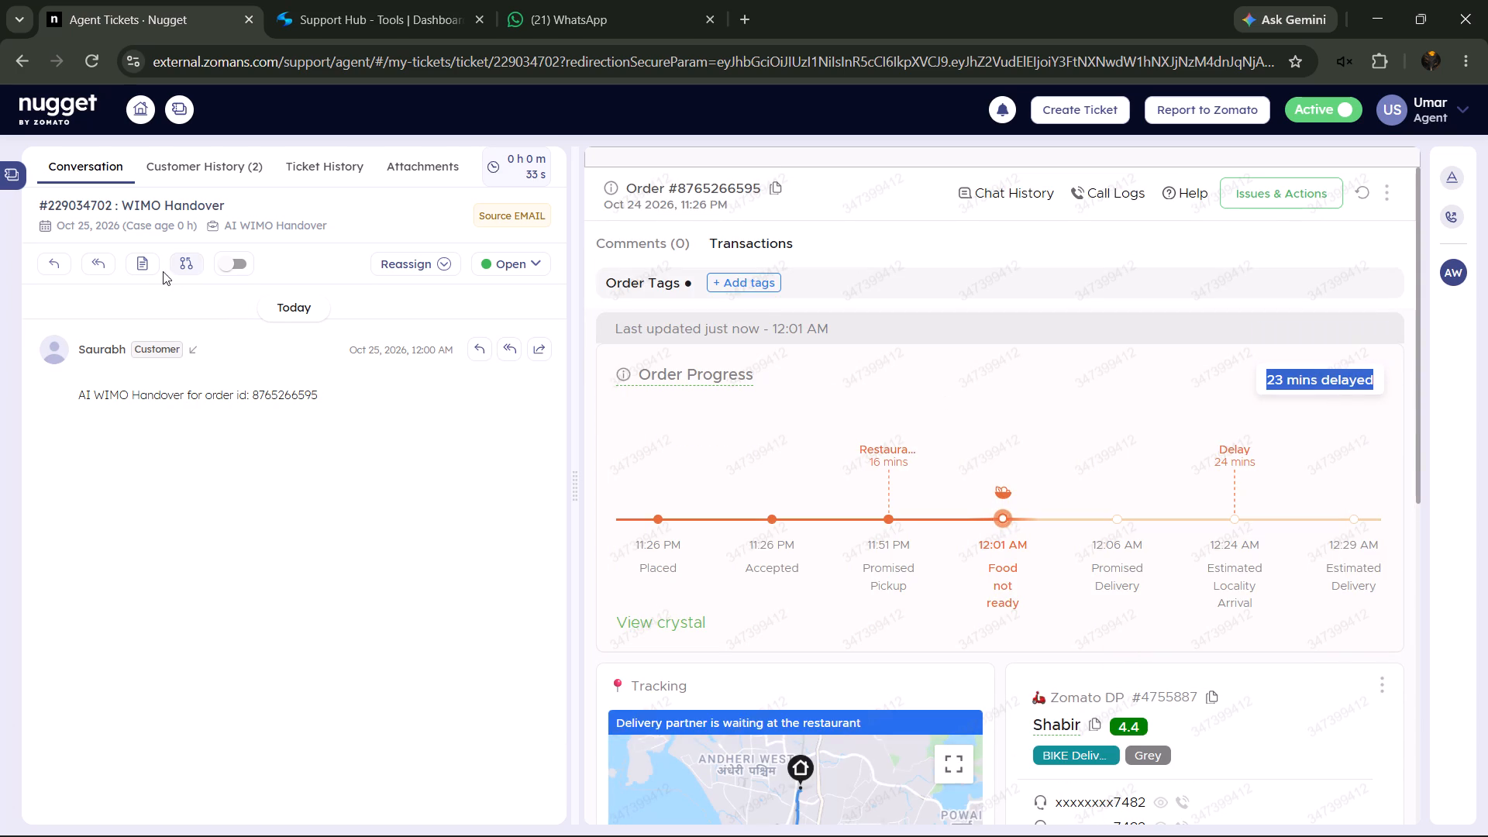
pyautogui.click(145, 266)
pyautogui.rightClick(703, 416)
pyautogui.click(880, 608)
pyautogui.click(918, 583)
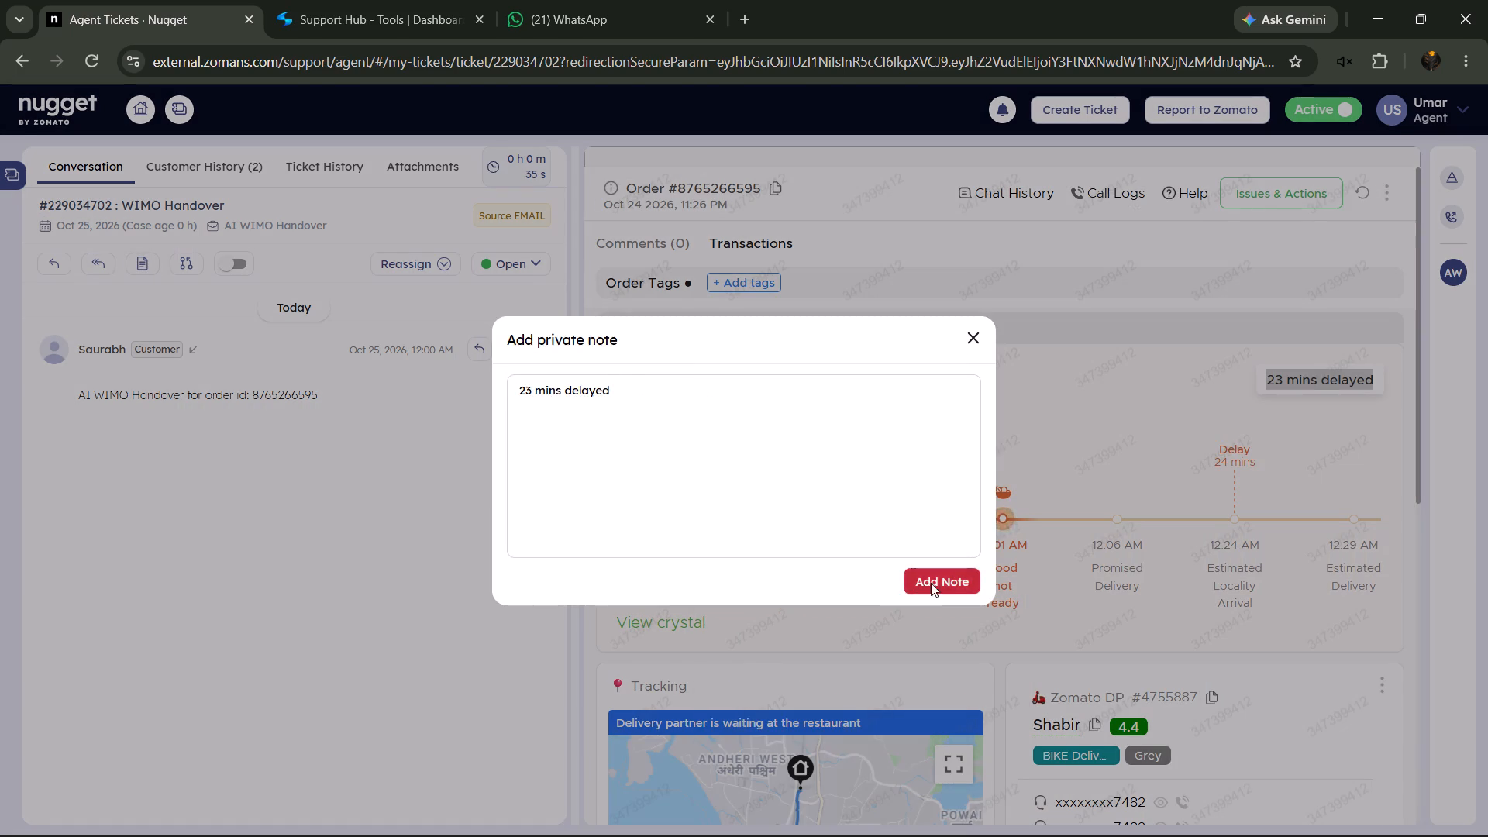
# Copy the current order progress stage and add it as the private note "12:01 AM Food not ready".
pyautogui.moveTo(972, 535); pyautogui.dragTo(1027, 604)
pyautogui.rightClick(1001, 584)
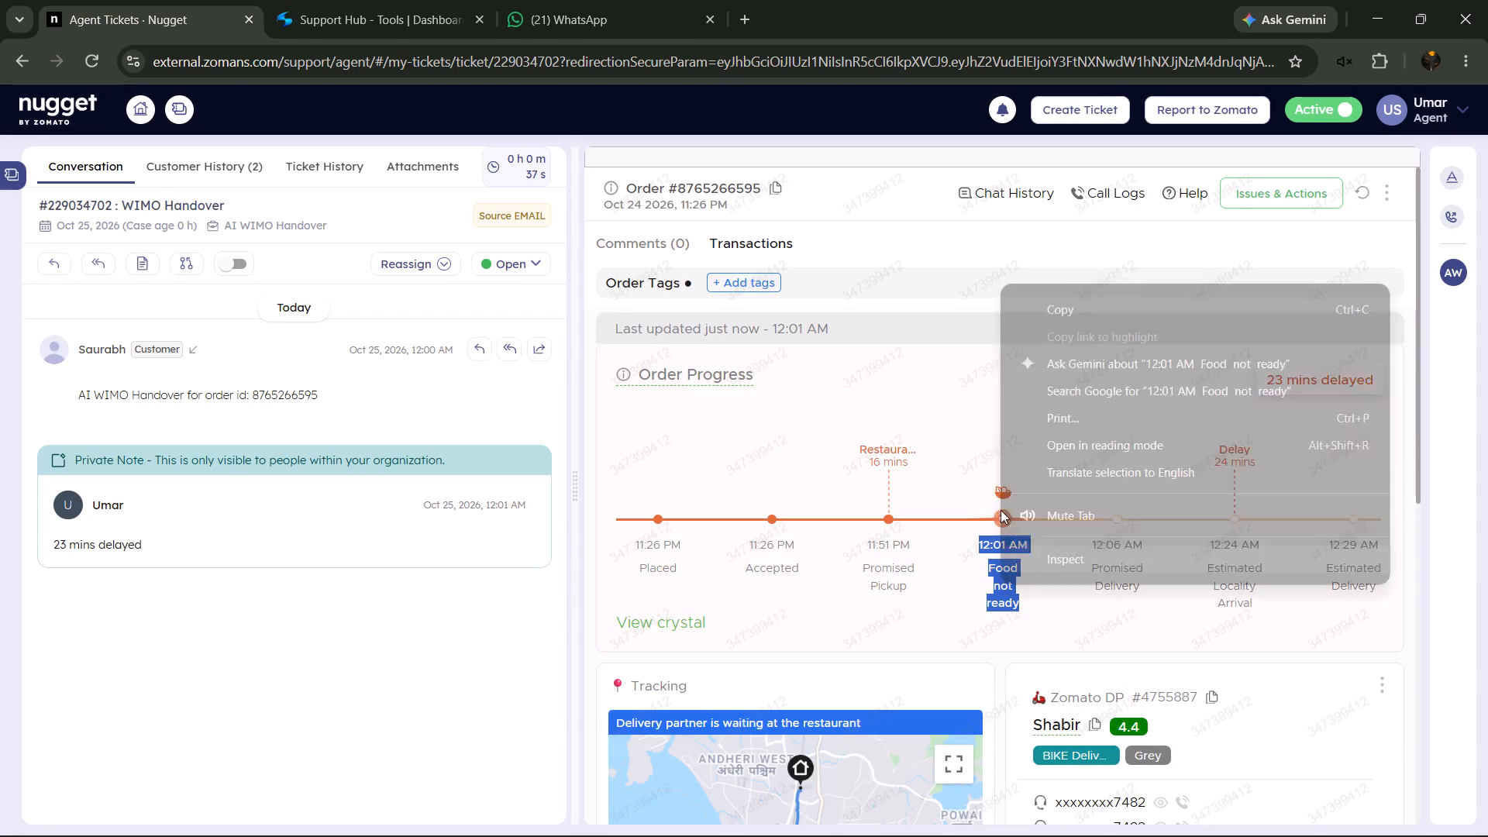
pyautogui.click(1080, 316)
pyautogui.click(151, 260)
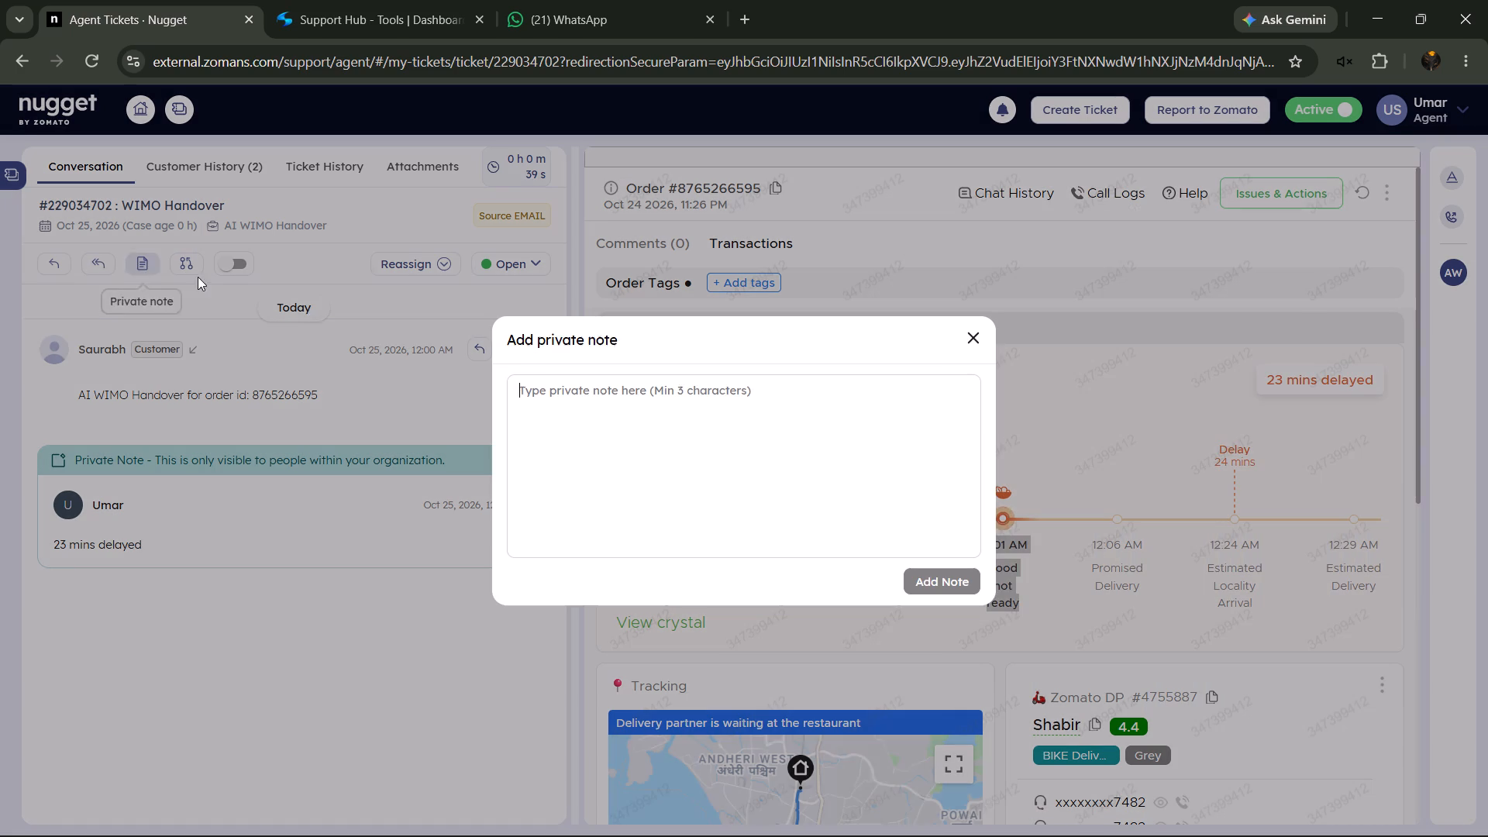
pyautogui.rightClick(681, 423)
pyautogui.click(832, 586)
pyautogui.click(921, 579)
# Copy the tracking status and add it as the private note "Delivery partner is waiting at the restaurant".
pyautogui.moveTo(893, 717); pyautogui.dragTo(567, 713)
pyautogui.rightClick(684, 711)
pyautogui.click(746, 434)
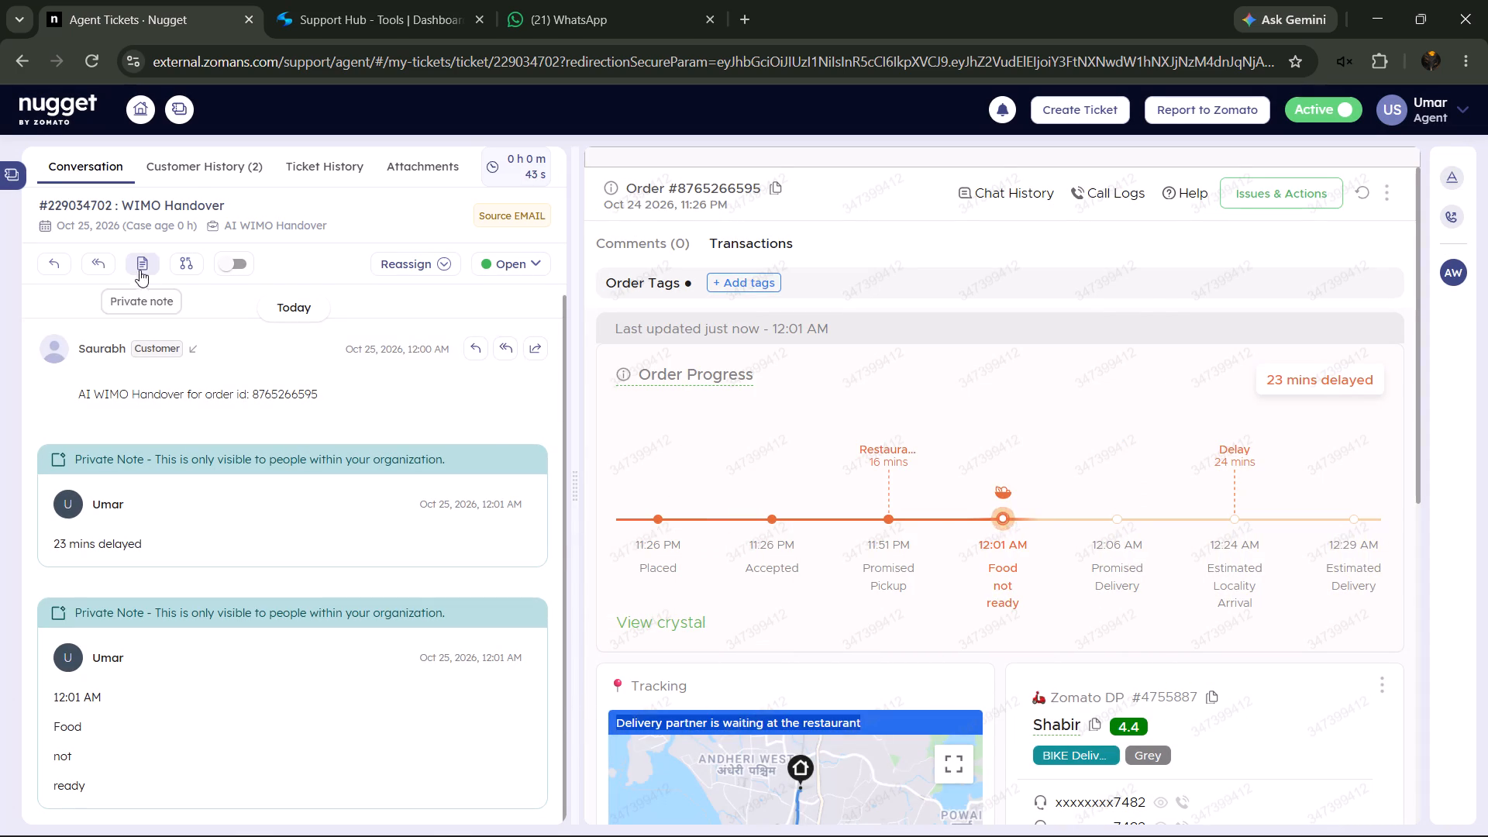
pyautogui.click(138, 265)
pyautogui.rightClick(636, 388)
pyautogui.click(803, 617)
pyautogui.click(823, 609)
pyautogui.click(975, 579)
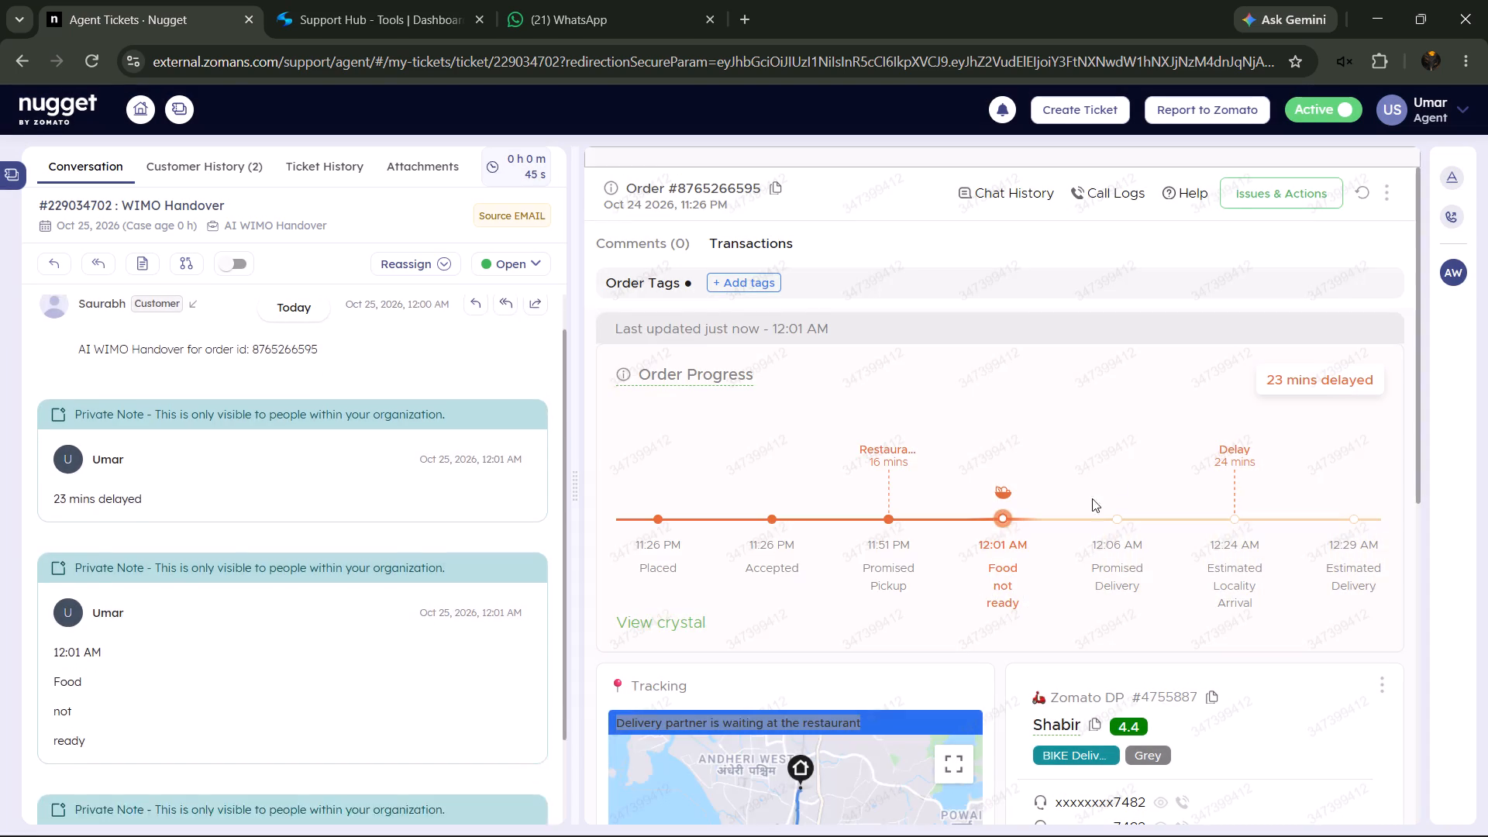
# Request a callback call to the KFC merchant, choosing to call anyway, and return to the order progress.
pyautogui.scroll(-8, 1115, 477)
pyautogui.click(1103, 522)
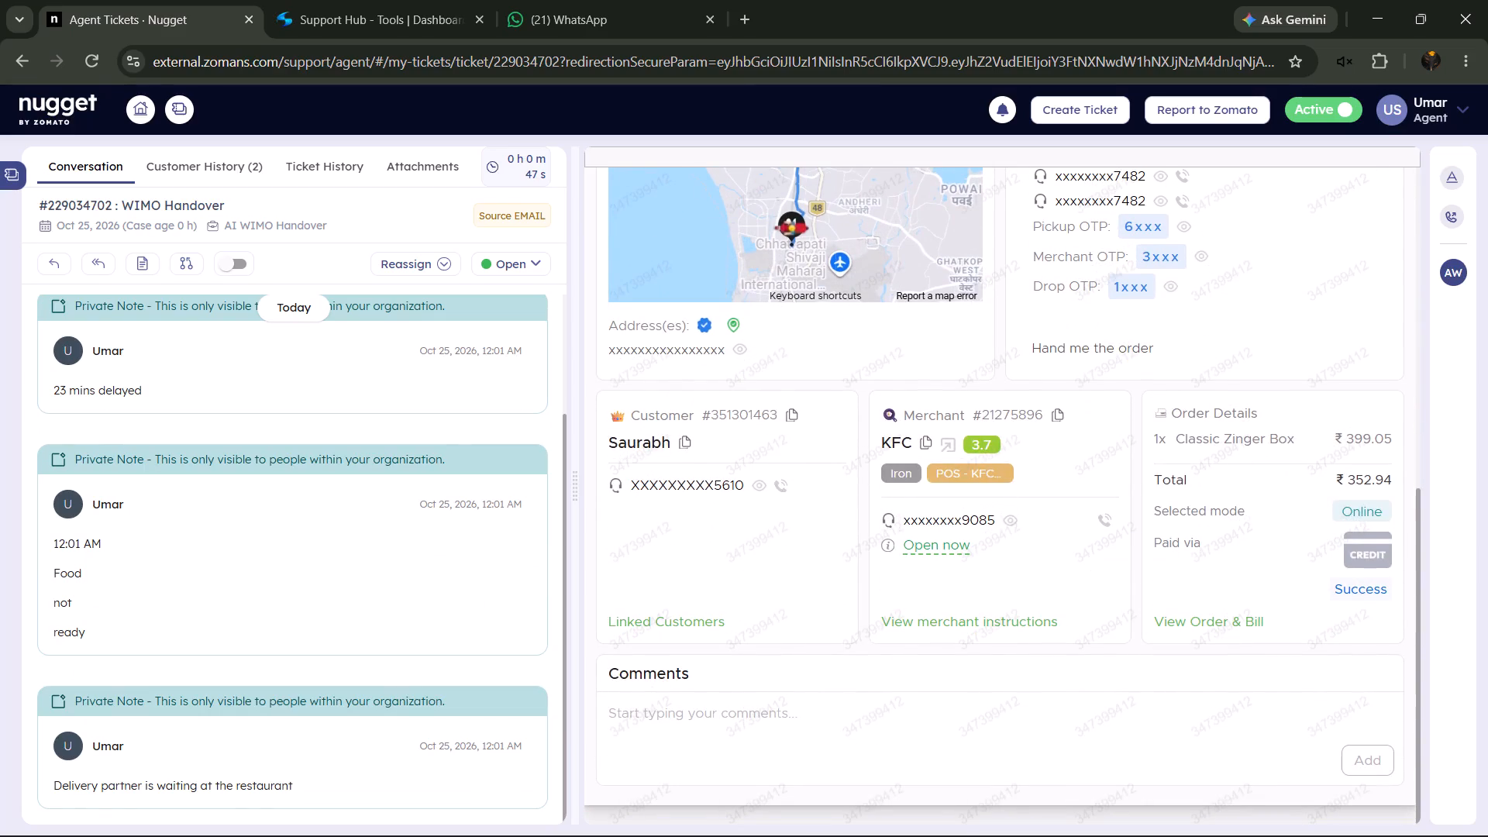
pyautogui.click(1306, 584)
pyautogui.click(1306, 584)
pyautogui.click(1258, 274)
pyautogui.scroll(1, 1254, 363)
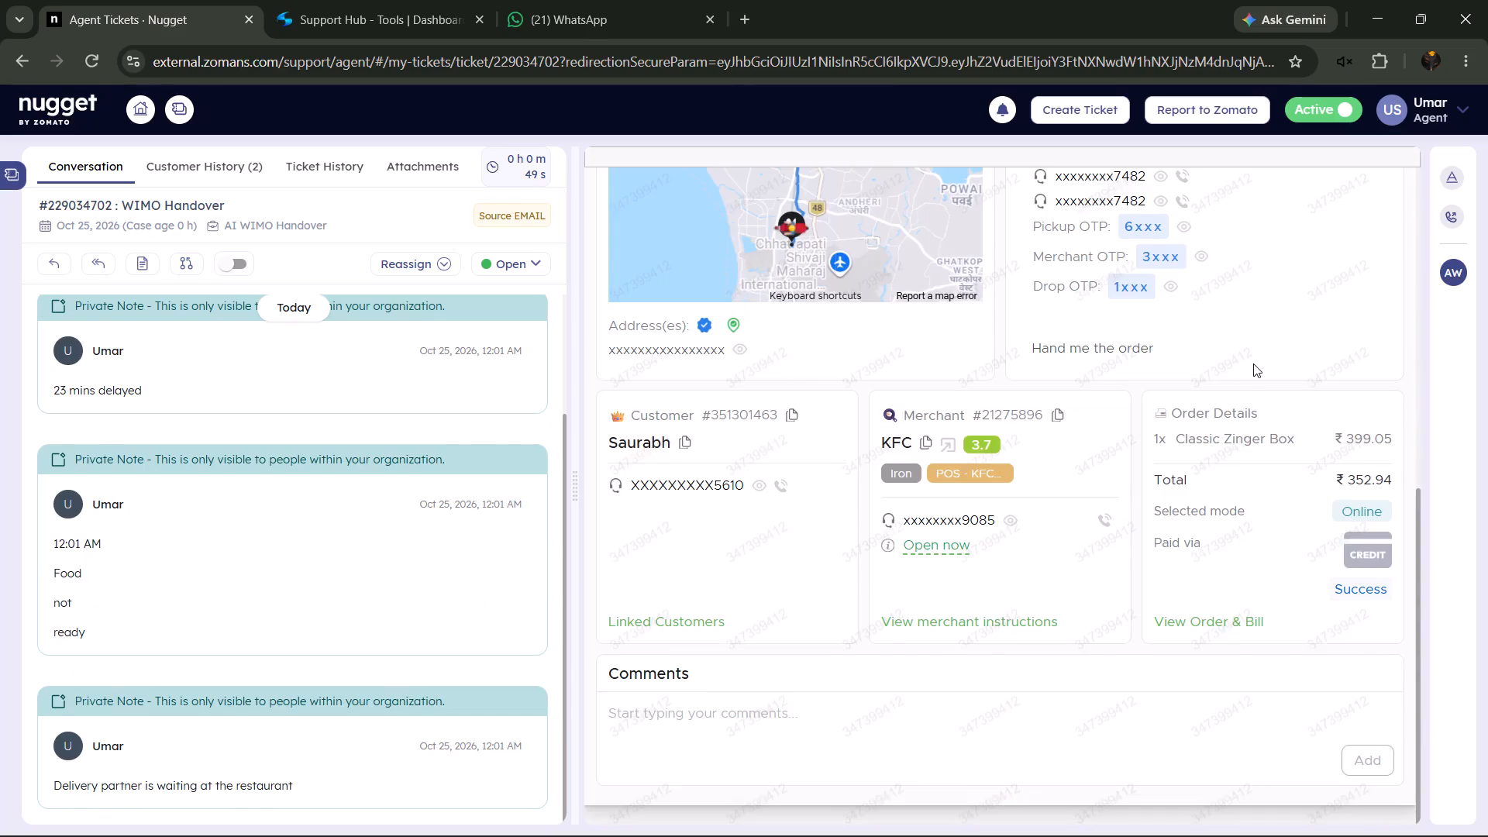
pyautogui.scroll(6, 1253, 363)
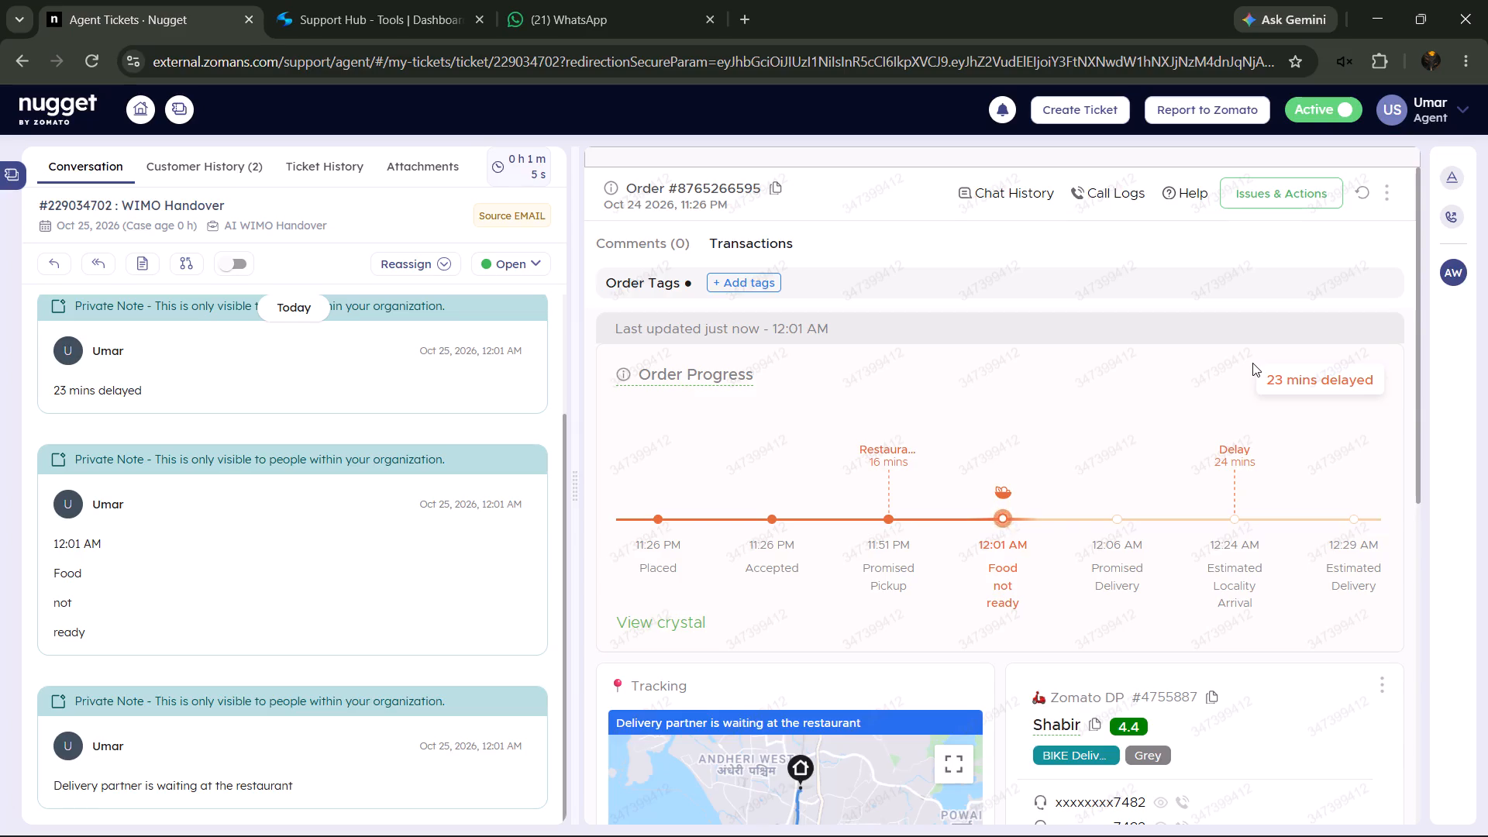
# Request another callback call to the KFC merchant, choosing to call anyway, and return to the order progress.
pyautogui.scroll(-5, 1225, 370)
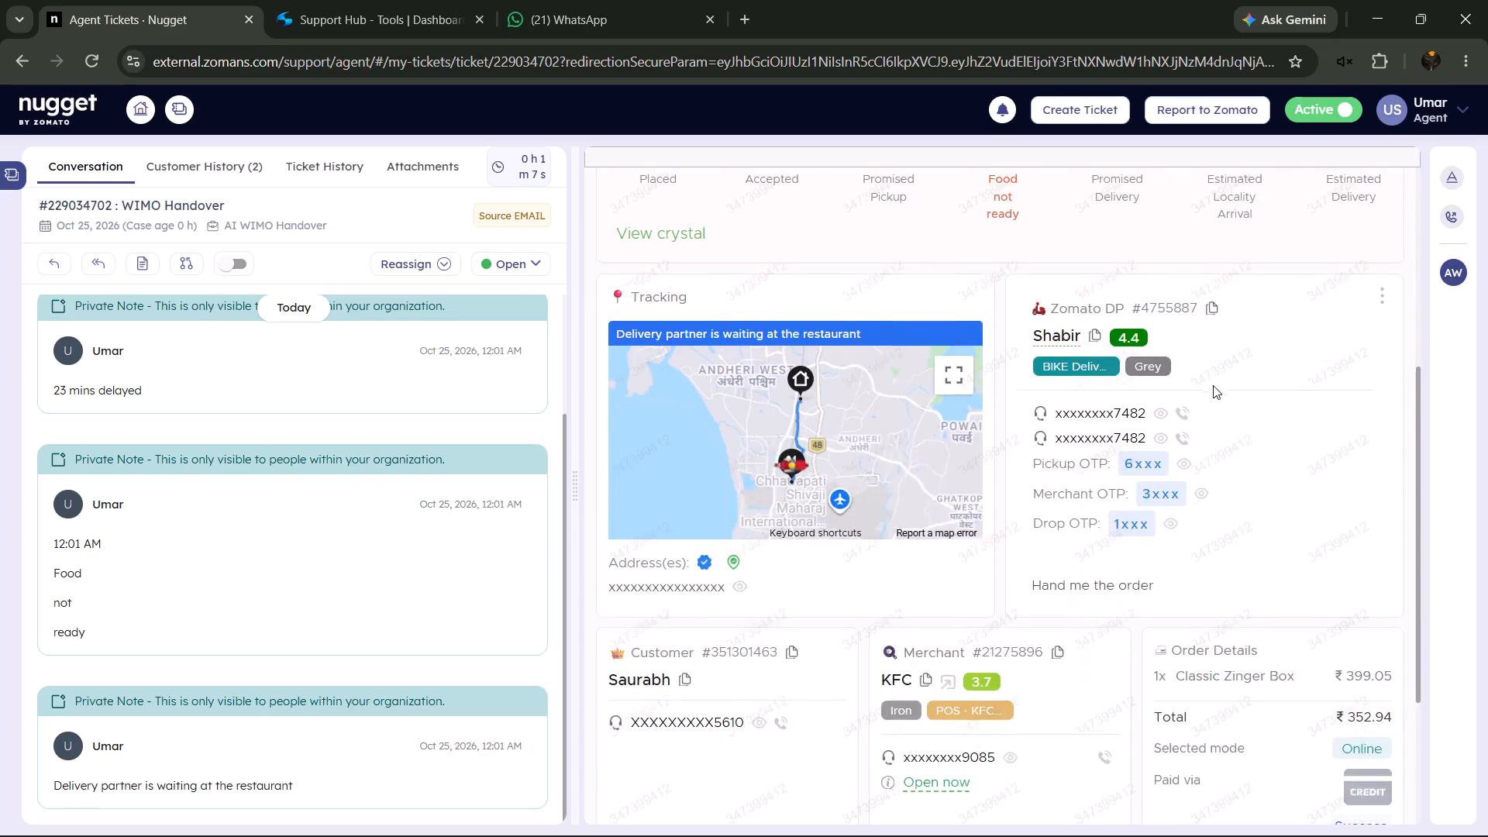
pyautogui.scroll(-2, 1213, 385)
pyautogui.click(1103, 522)
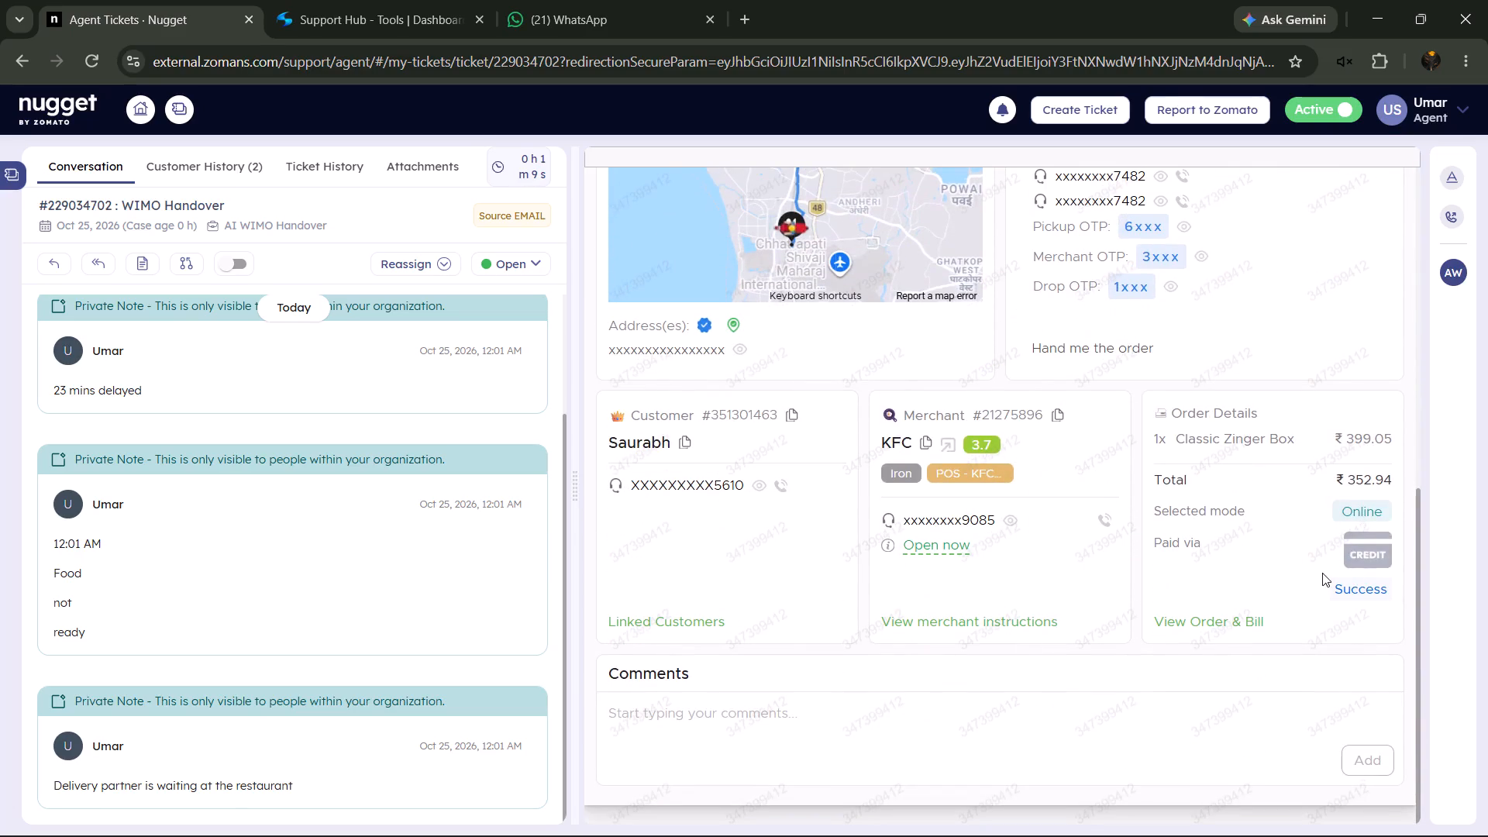
pyautogui.click(1326, 589)
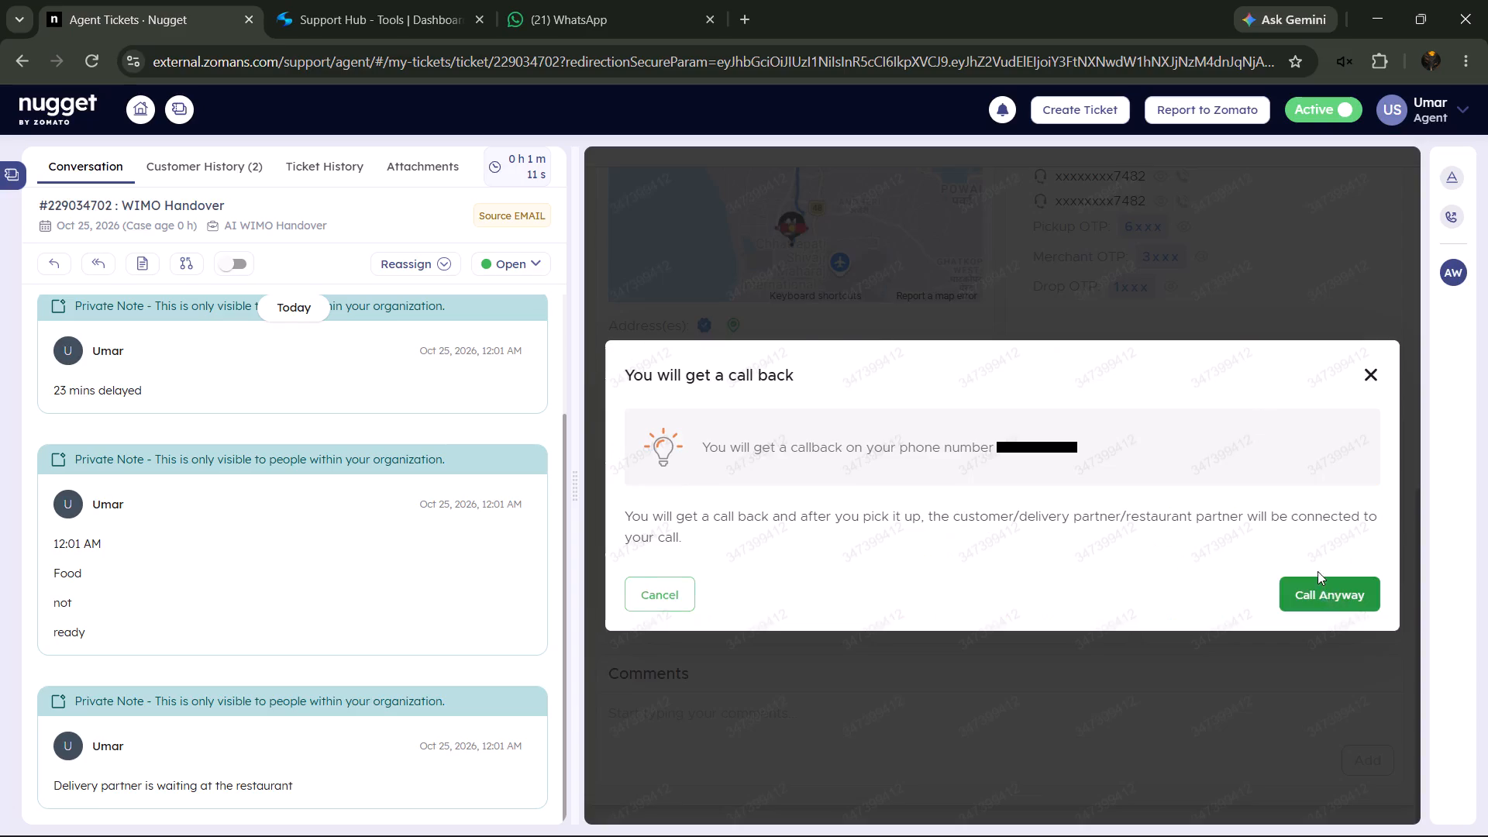
pyautogui.click(1211, 241)
pyautogui.scroll(6, 1211, 333)
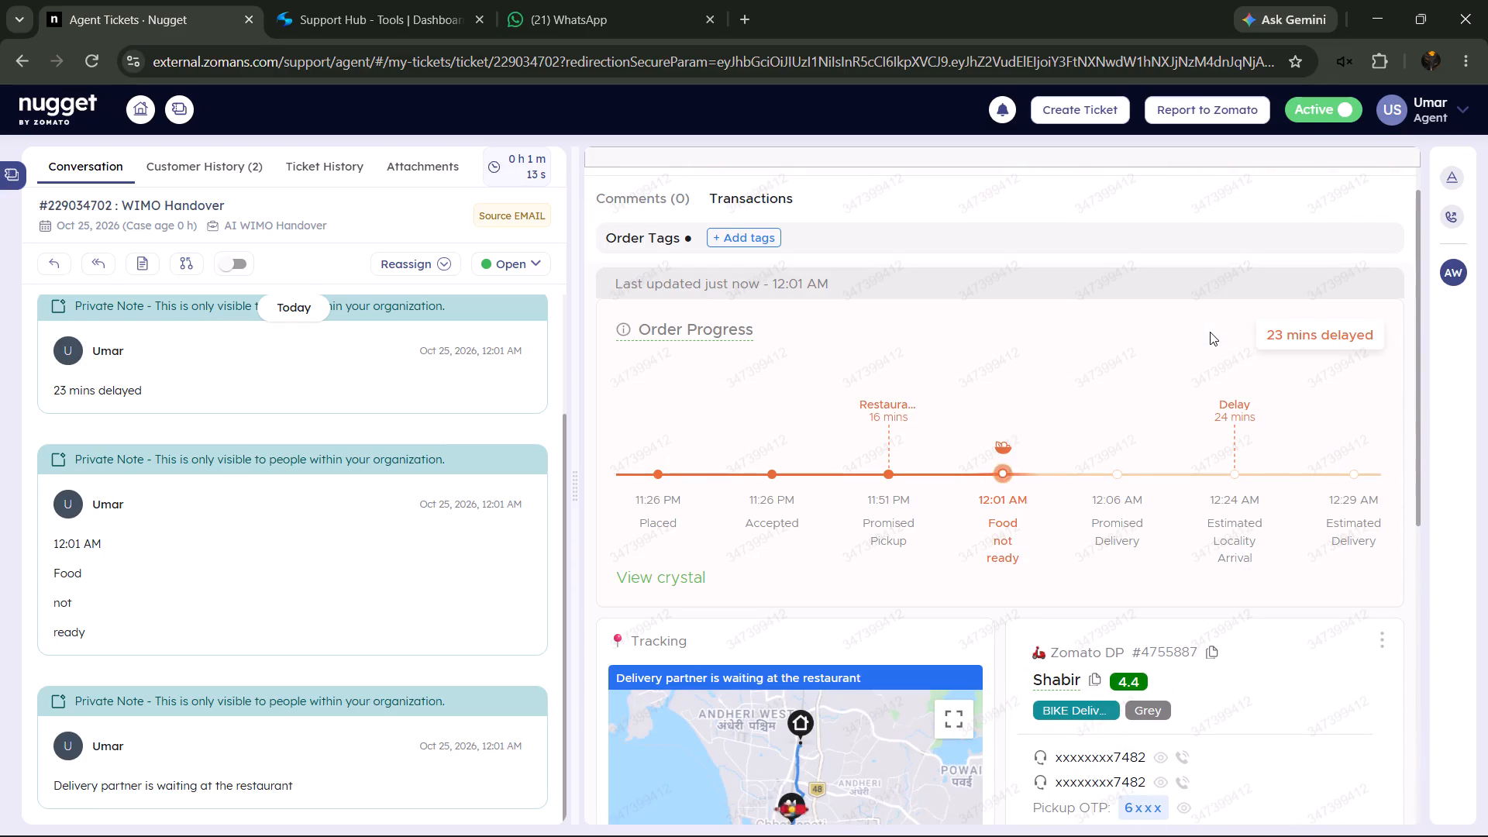
# Refresh the order details twice to check the order's latest progress.
pyautogui.scroll(-1, 1200, 323)
pyautogui.scroll(3, 1200, 322)
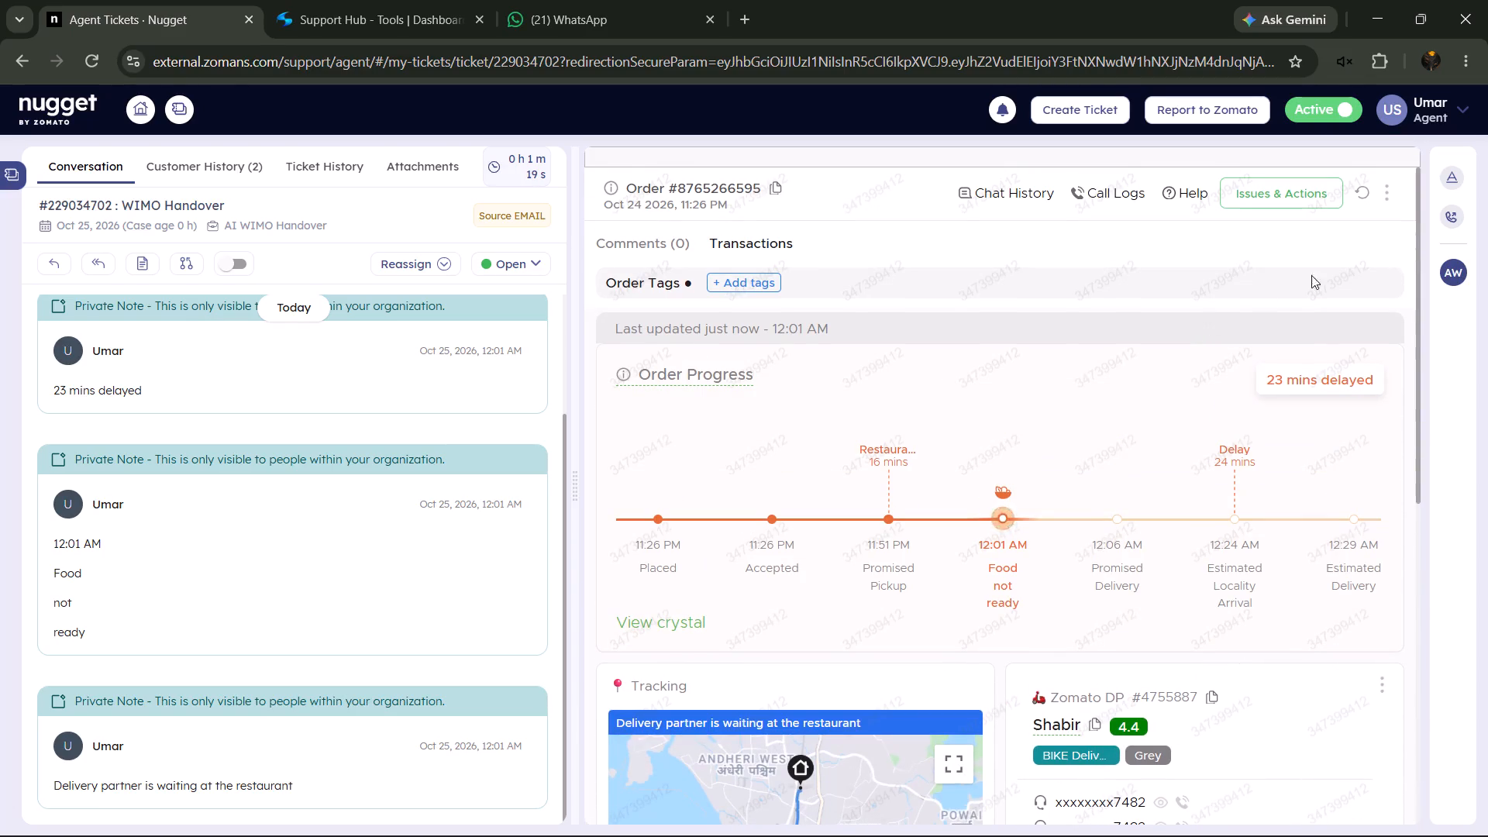
pyautogui.click(1362, 197)
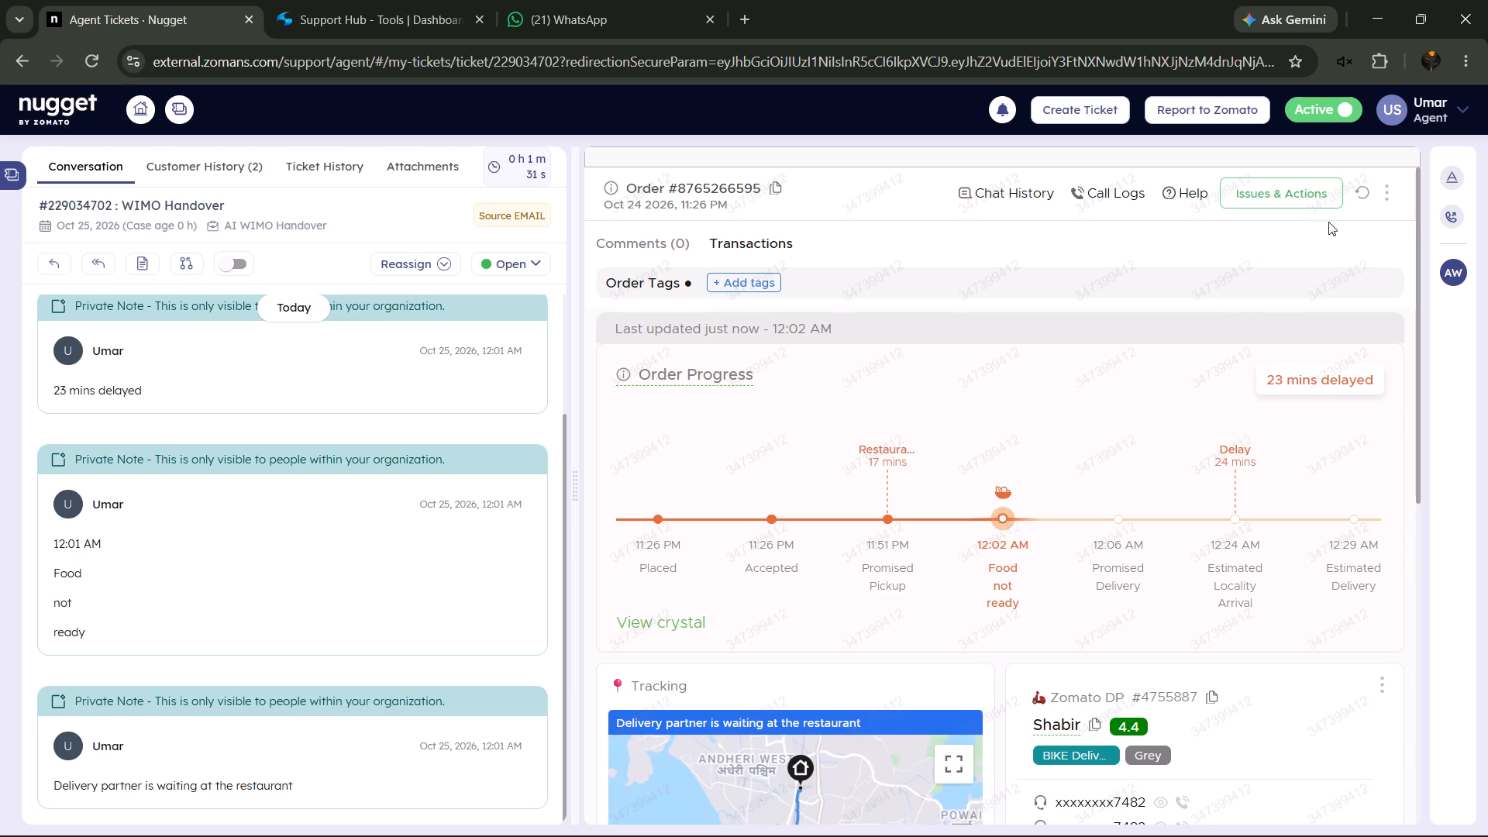
pyautogui.click(1365, 191)
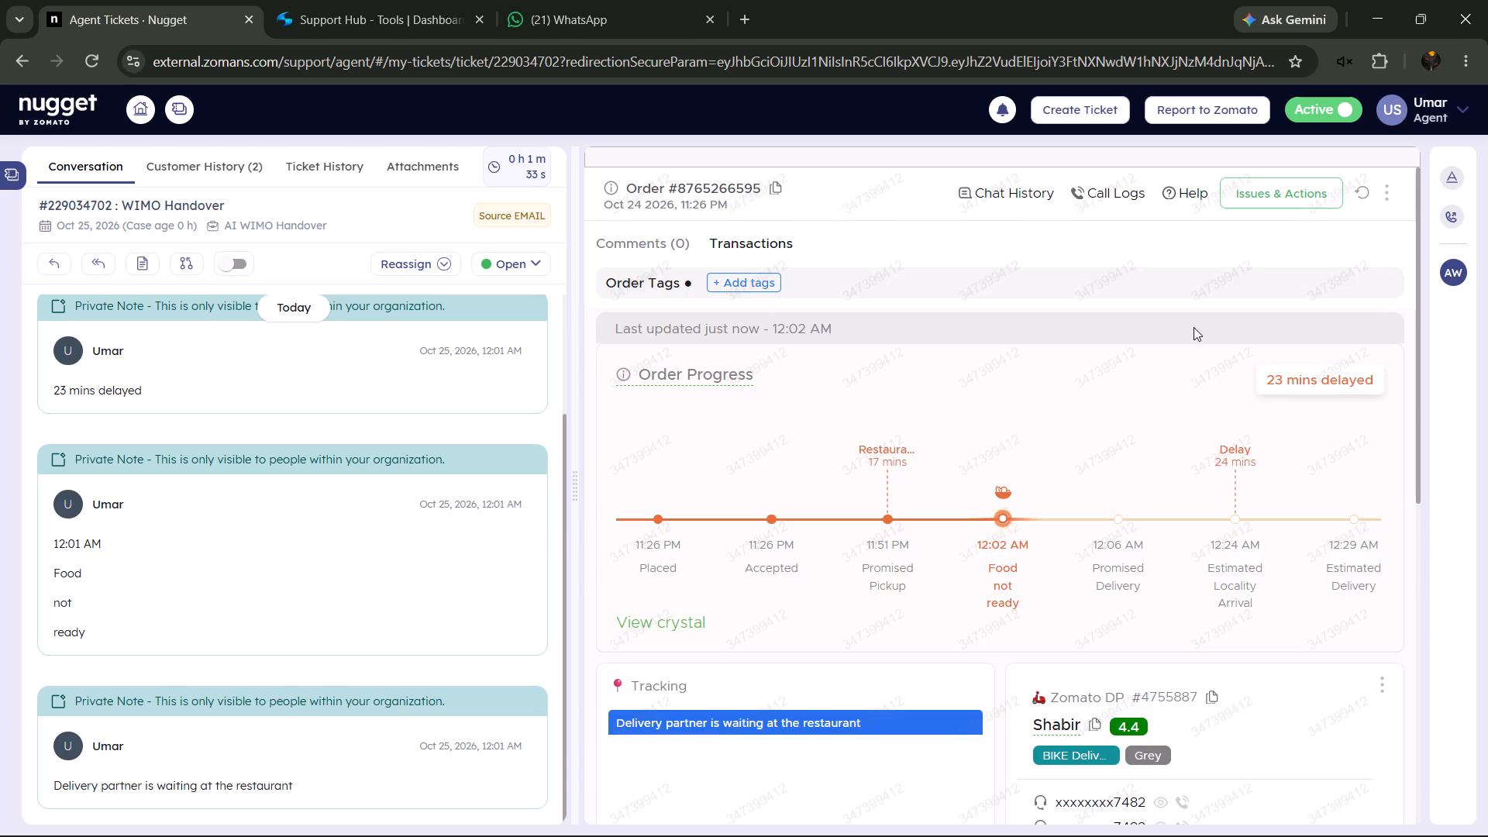
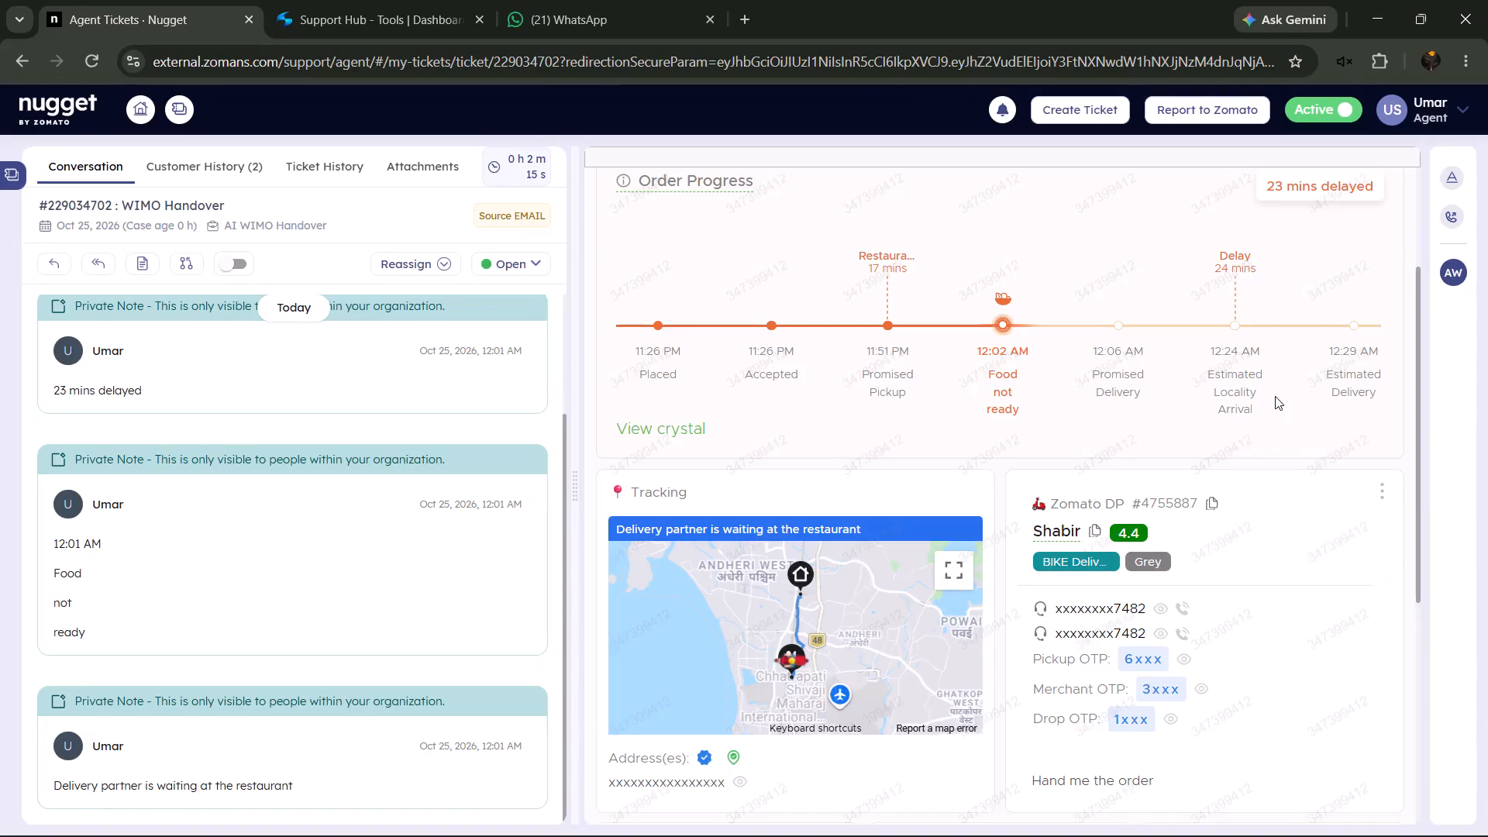
pyautogui.scroll(3, 1273, 432)
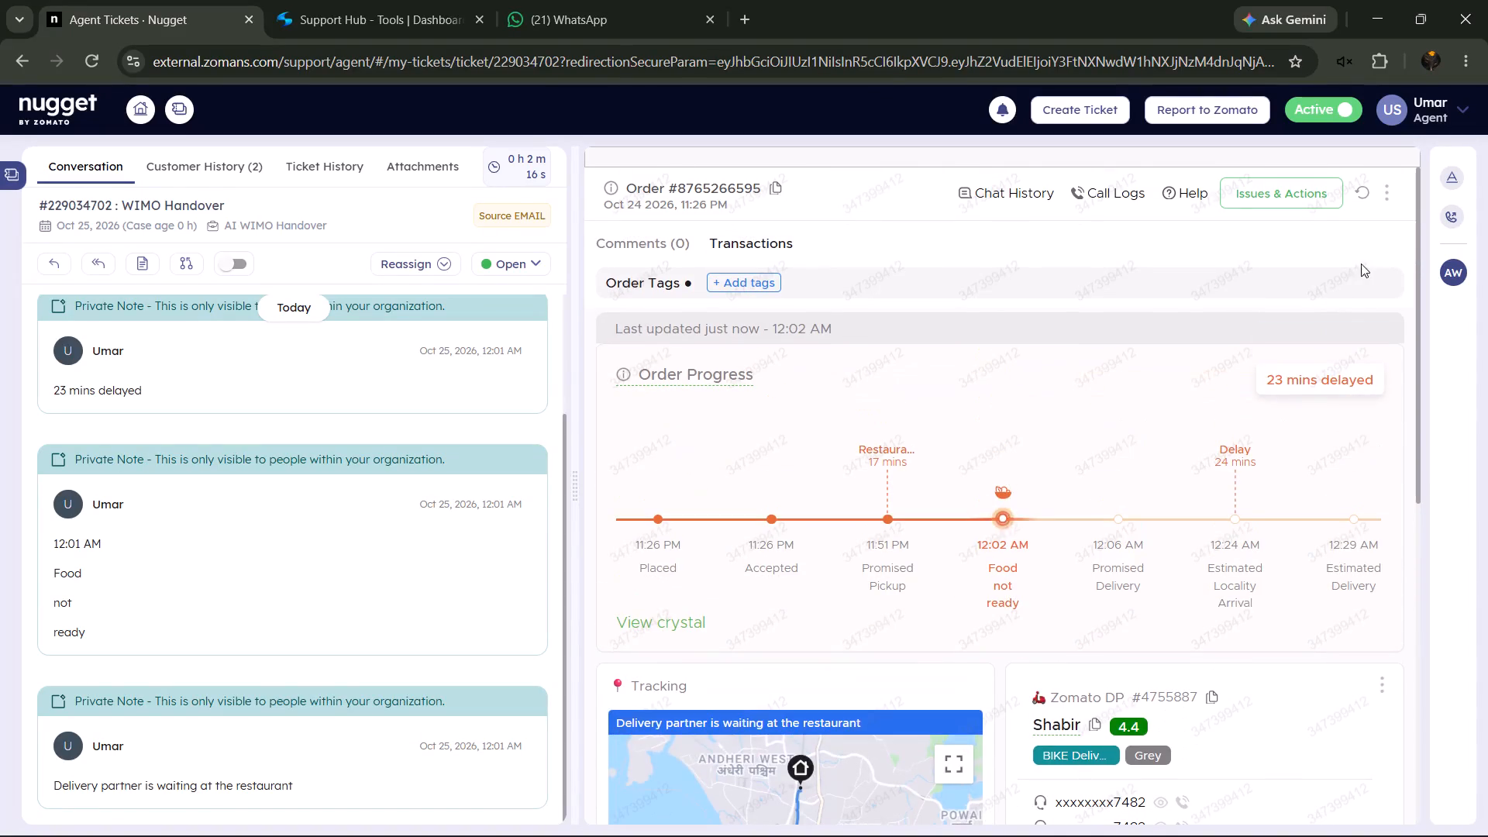
pyautogui.click(1361, 199)
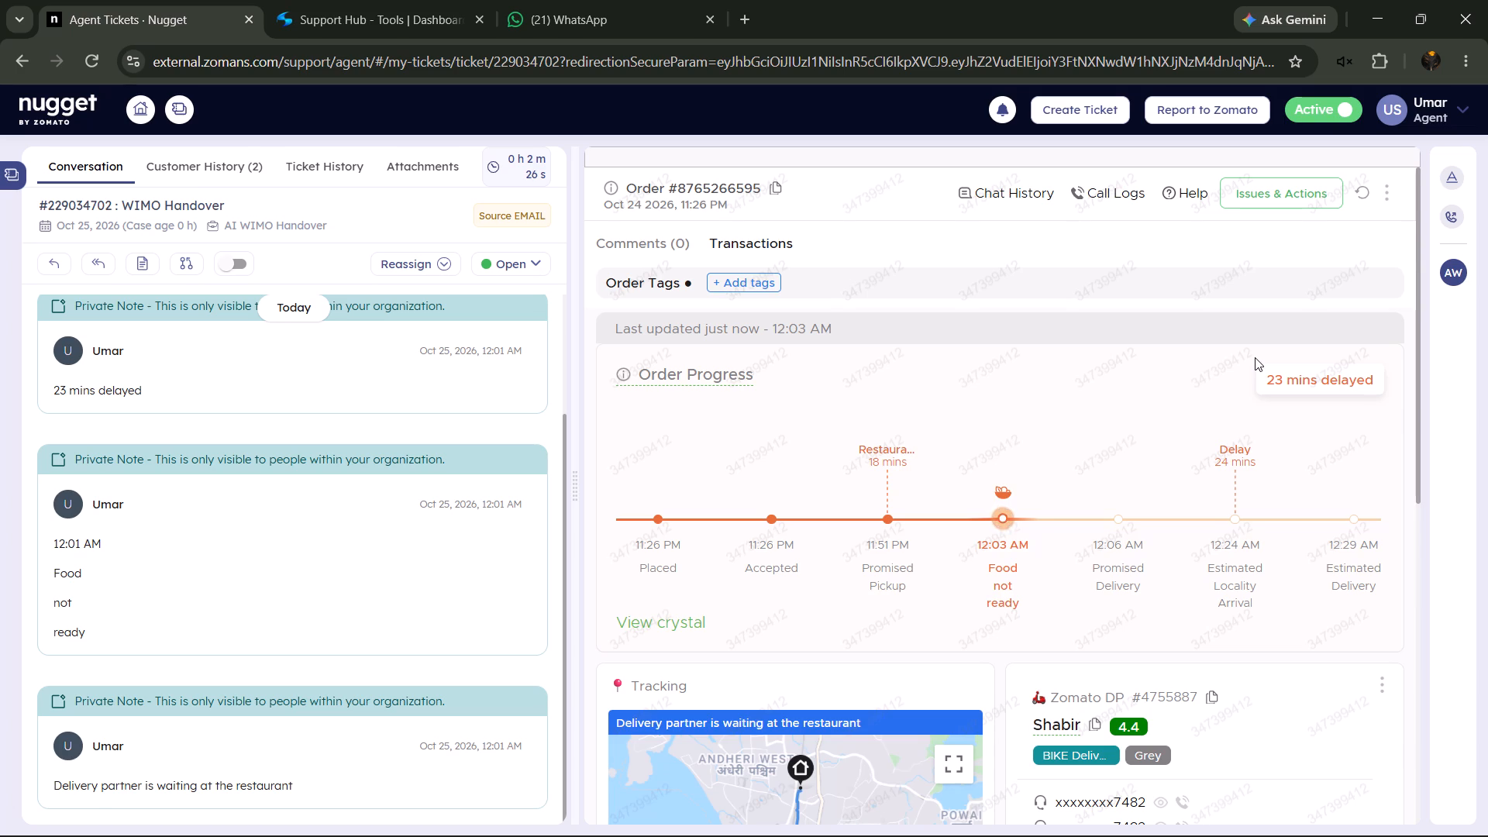
# In Support Hub, clear the dp_ur filter and copy the Restaurant Delays template about food not prepared yet and an unresponsive restaurant.
pyautogui.click(294, 0)
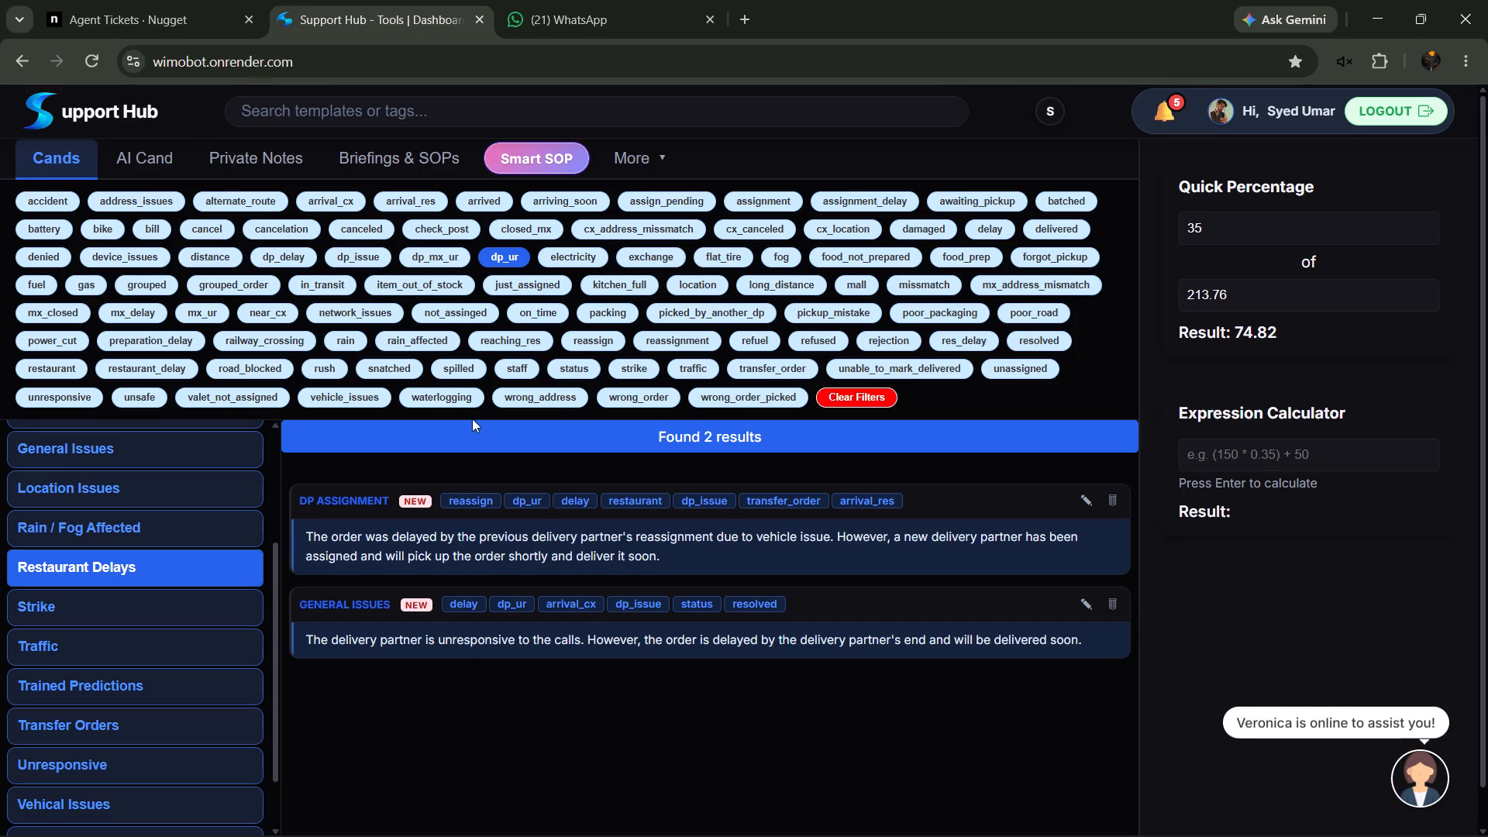
pyautogui.click(500, 257)
pyautogui.click(170, 576)
pyautogui.scroll(-4, 611, 596)
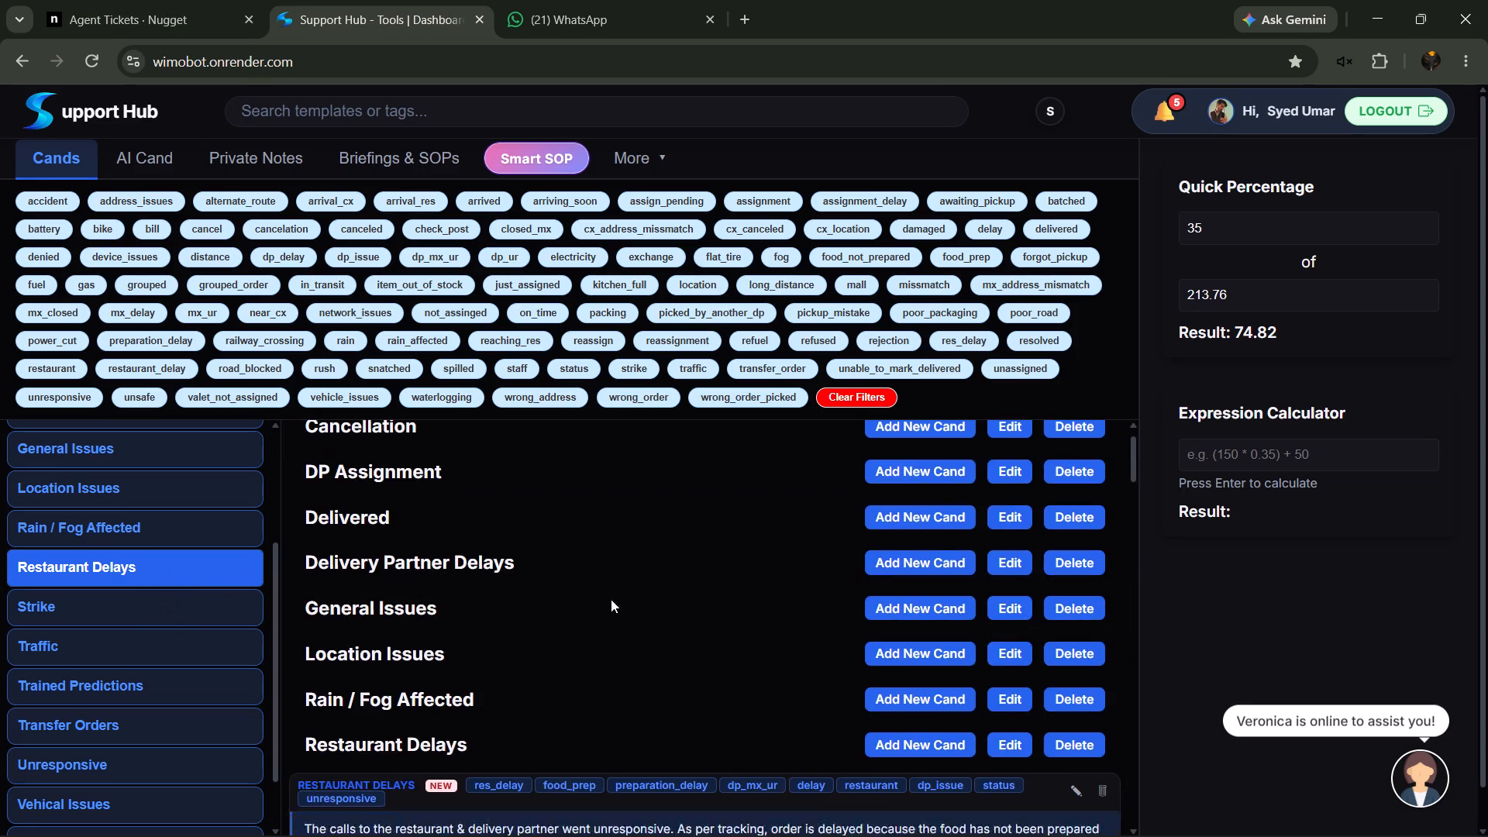
pyautogui.scroll(-4, 611, 602)
pyautogui.click(802, 567)
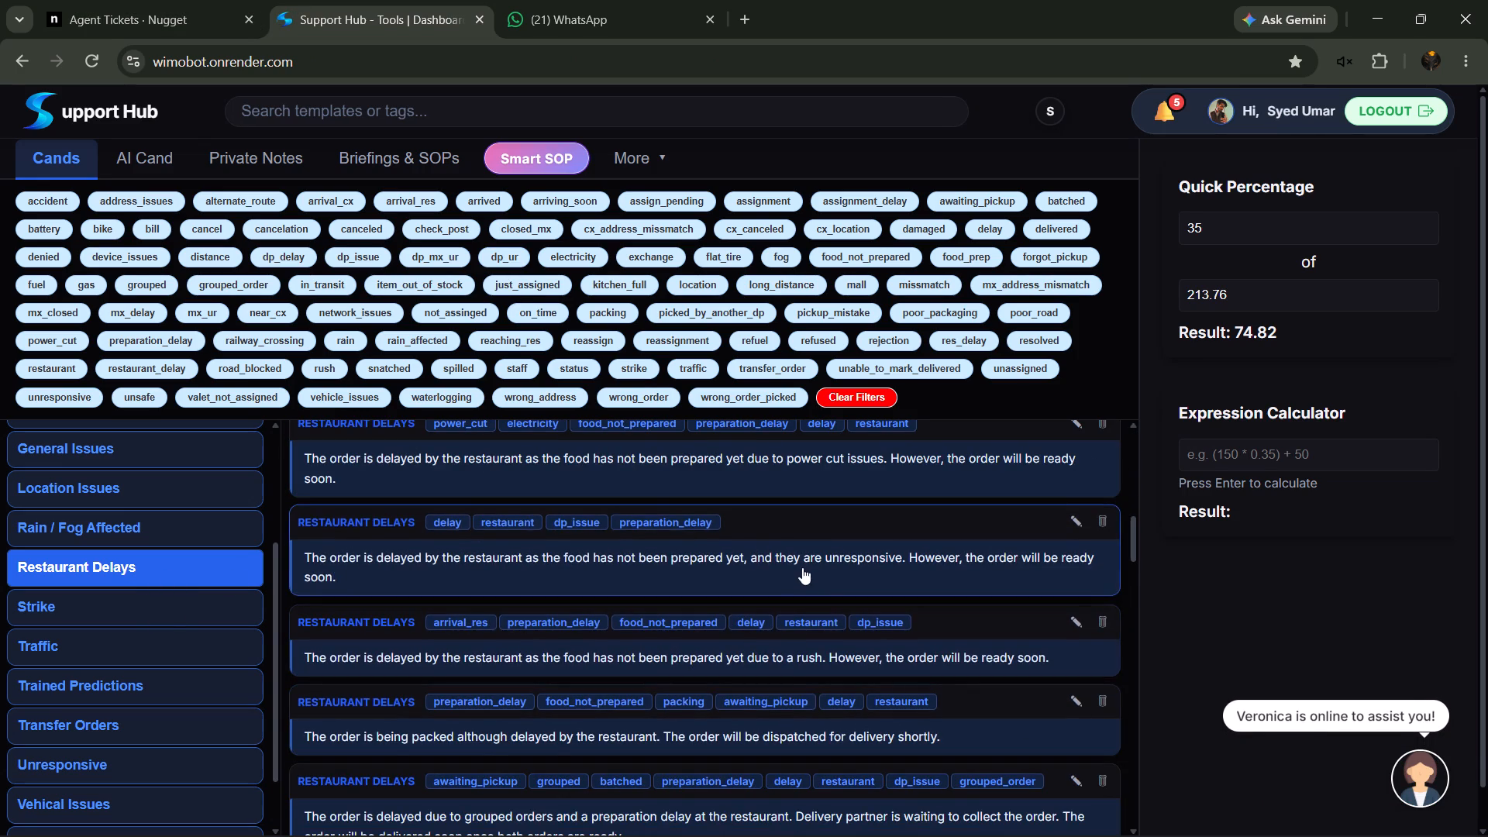
pyautogui.click(222, 34)
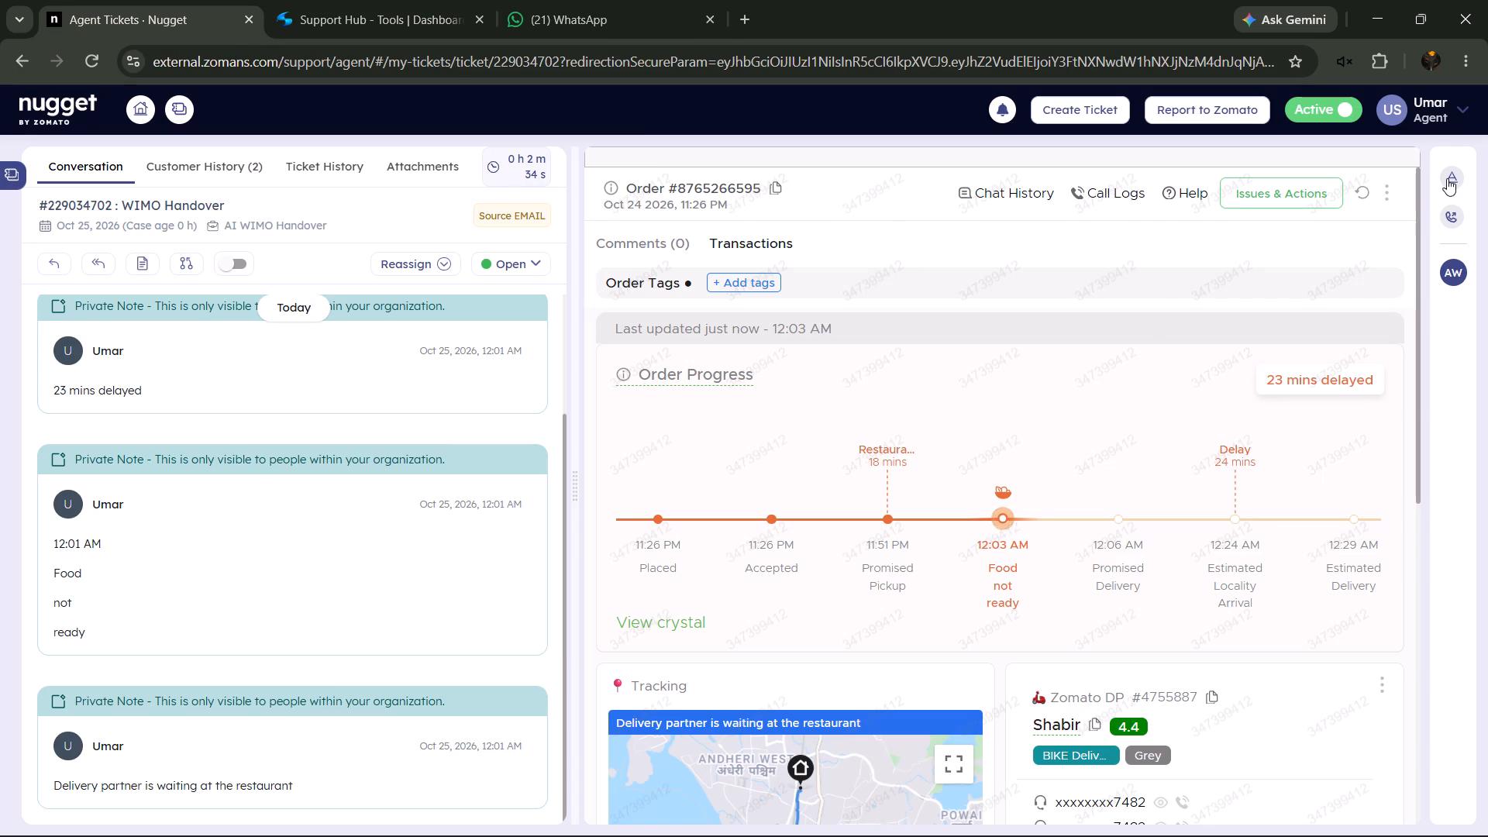
pyautogui.click(1447, 178)
pyautogui.click(1247, 497)
pyautogui.click(1218, 521)
pyautogui.scroll(-3, 1256, 319)
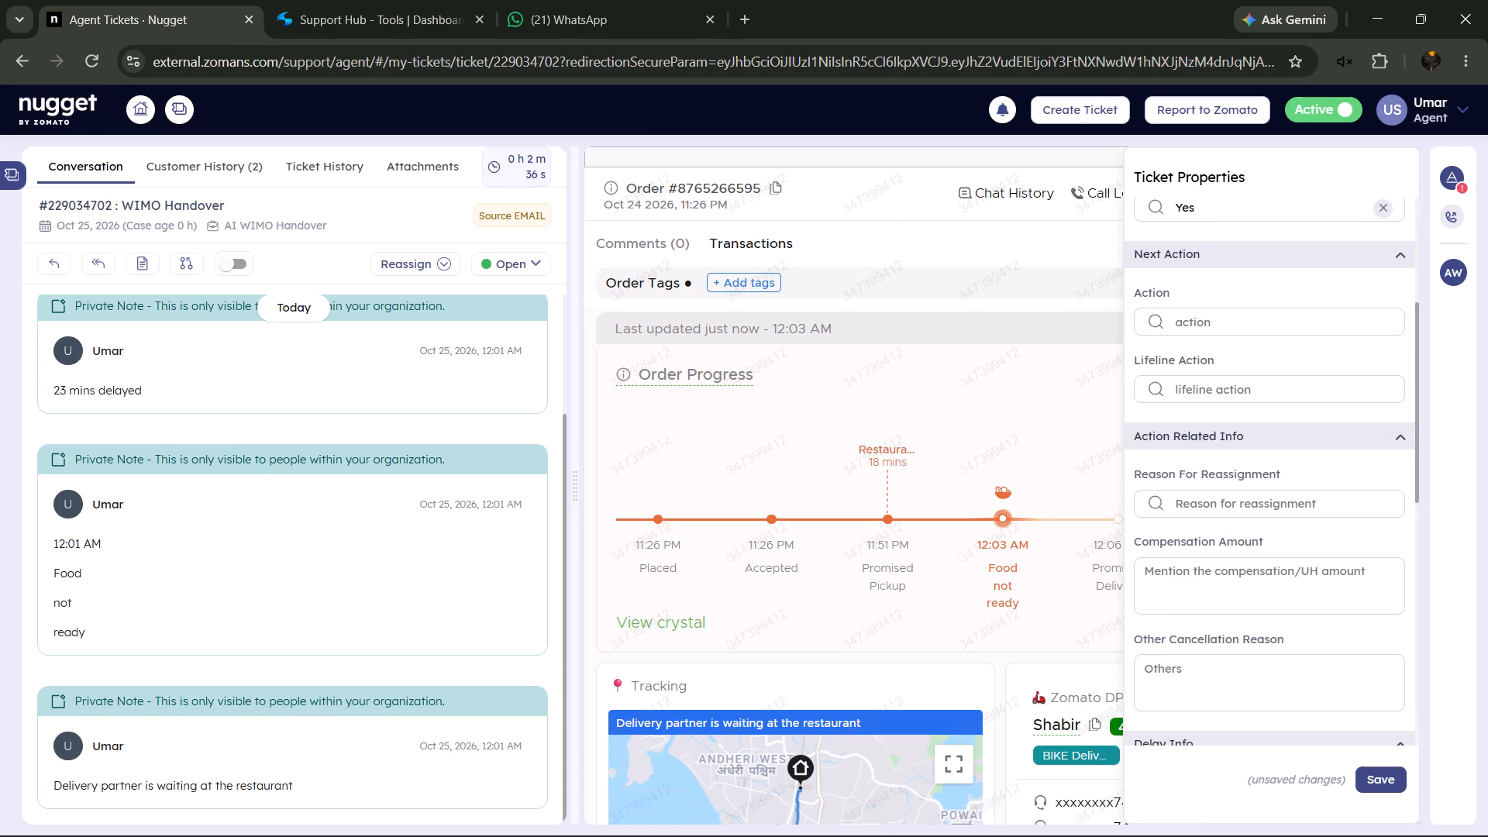
pyautogui.click(1247, 319)
pyautogui.click(1214, 352)
pyautogui.click(1207, 388)
pyautogui.click(1197, 418)
# Set Are Properties Filled to Yes and Order Status Expected Time to Preparation end.
pyautogui.scroll(-8, 1200, 418)
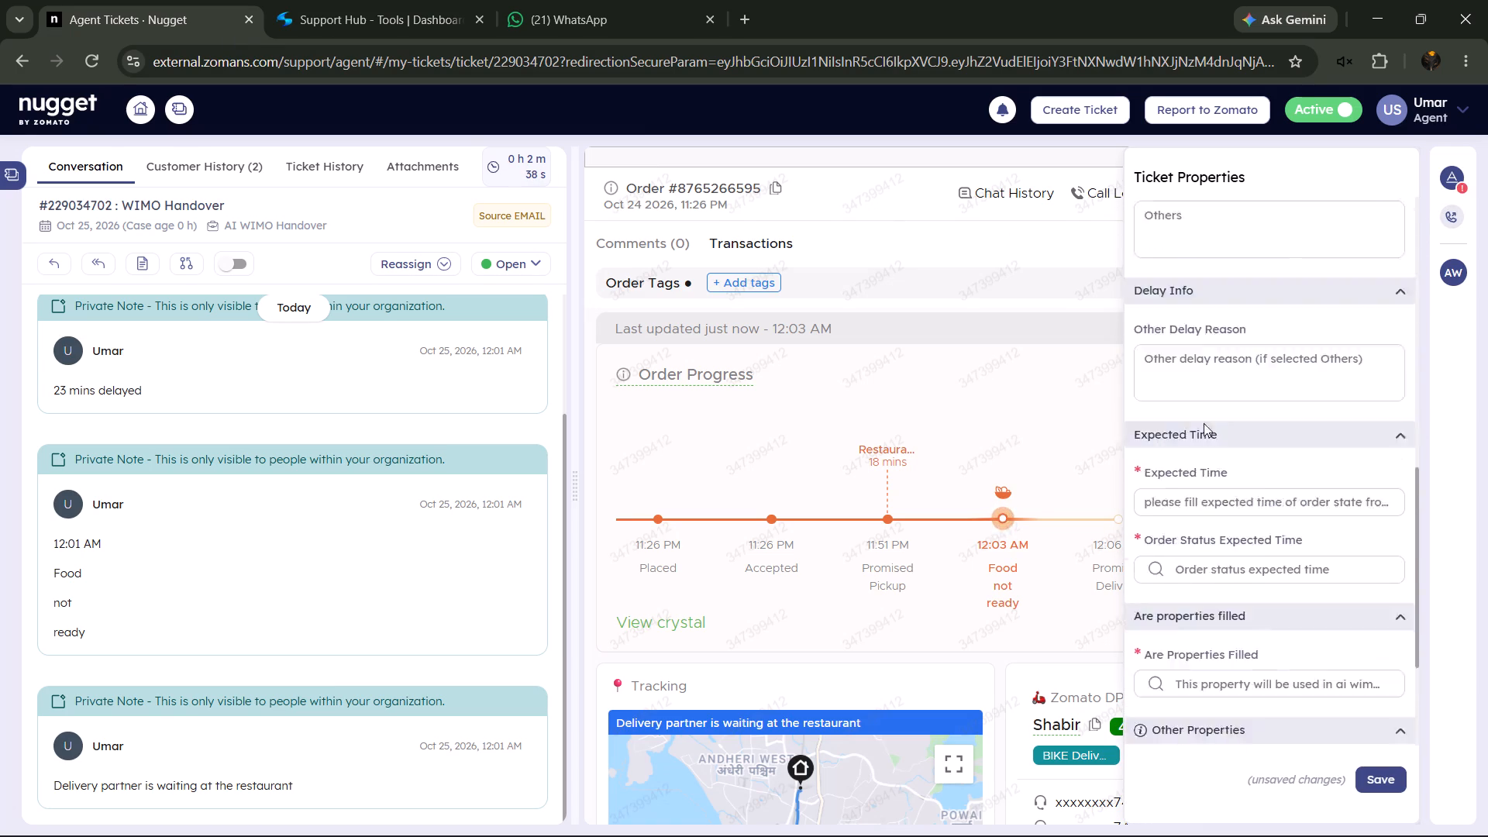
pyautogui.click(1207, 480)
pyautogui.click(1198, 497)
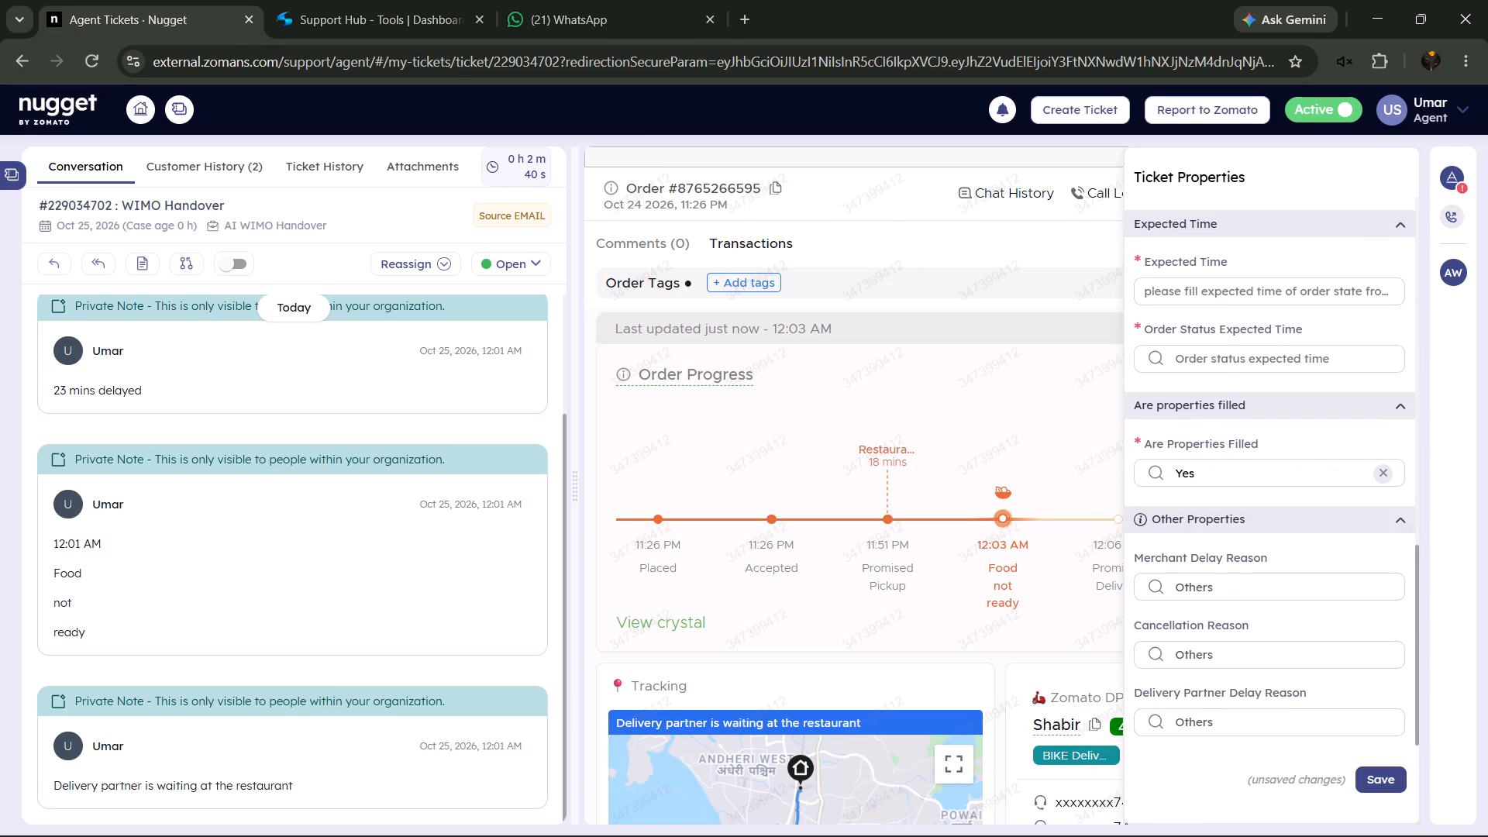
pyautogui.click(1221, 350)
pyautogui.click(1214, 367)
pyautogui.click(1221, 375)
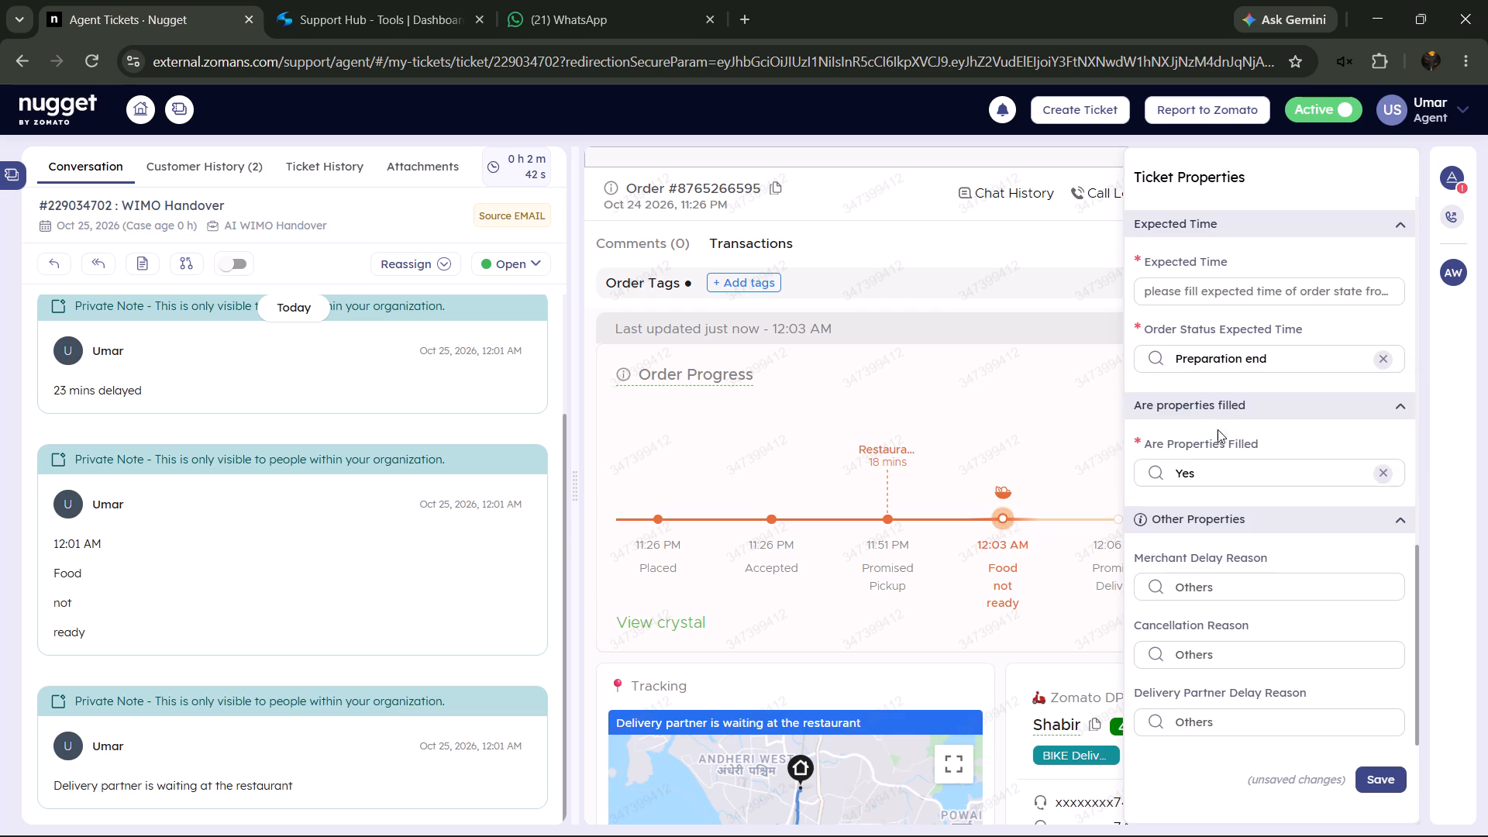
# Paste the copied restaurant delay template into the Other Delay Reason property.
pyautogui.scroll(3, 1217, 480)
pyautogui.click(1214, 441)
pyautogui.rightClick(1214, 441)
pyautogui.click(1303, 601)
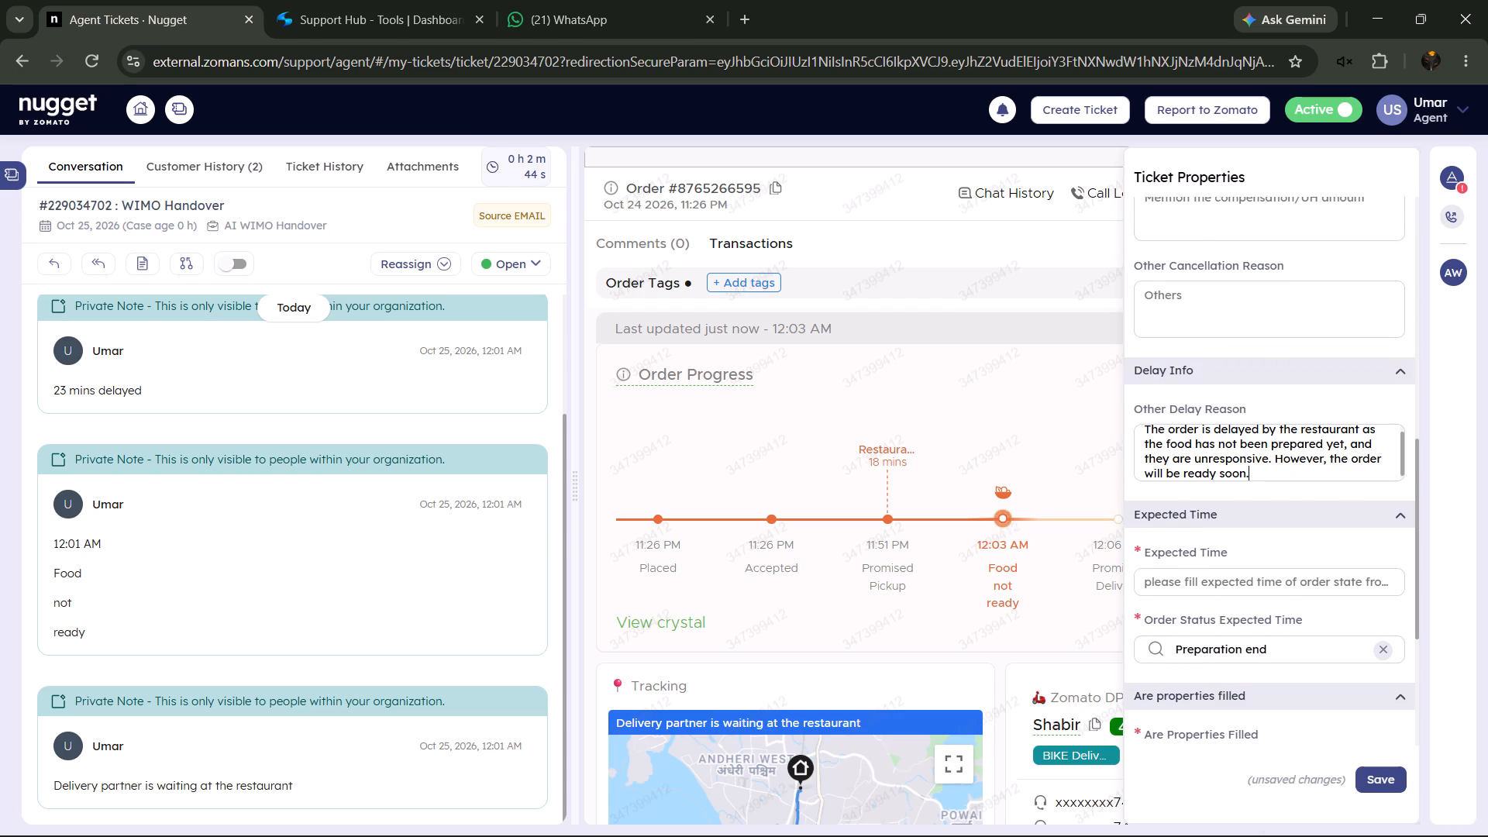
# Add the private note "dp connected" to the ticket.
pyautogui.click(1275, 584)
pyautogui.click(143, 266)
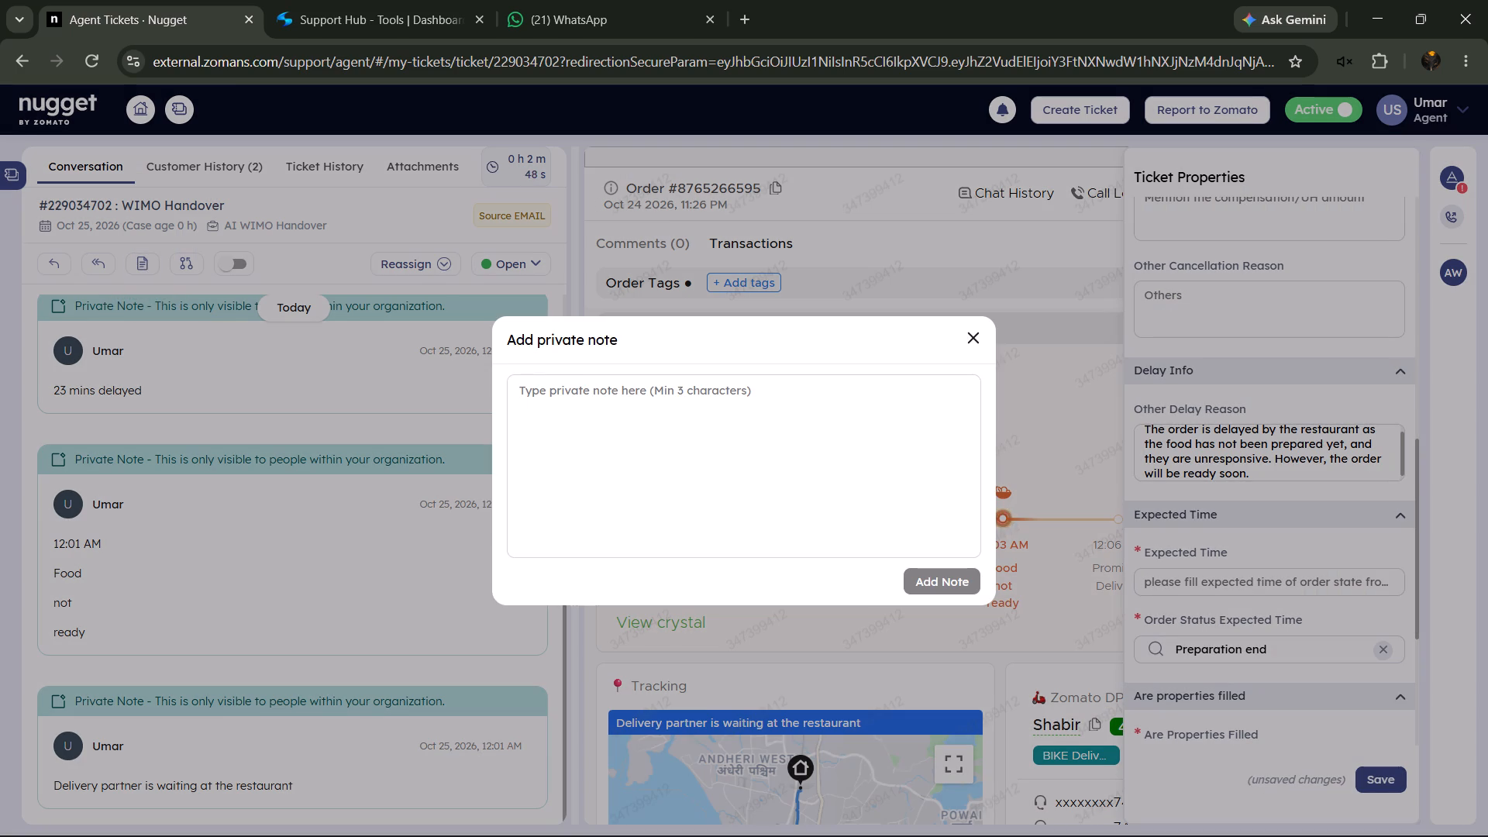
pyautogui.press('d')
pyautogui.press('p')
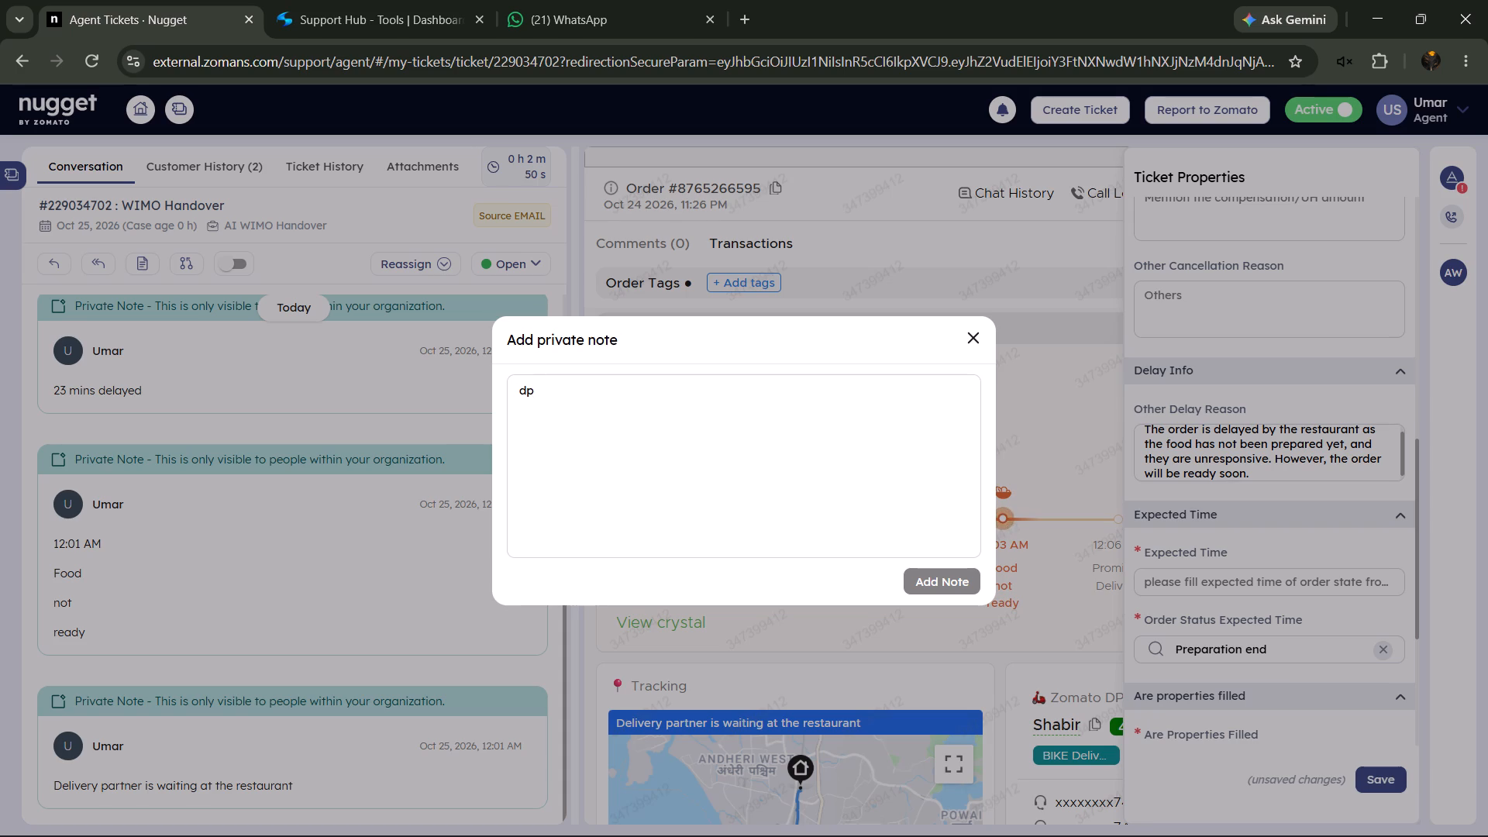
pyautogui.press('space')
pyautogui.write('connected')
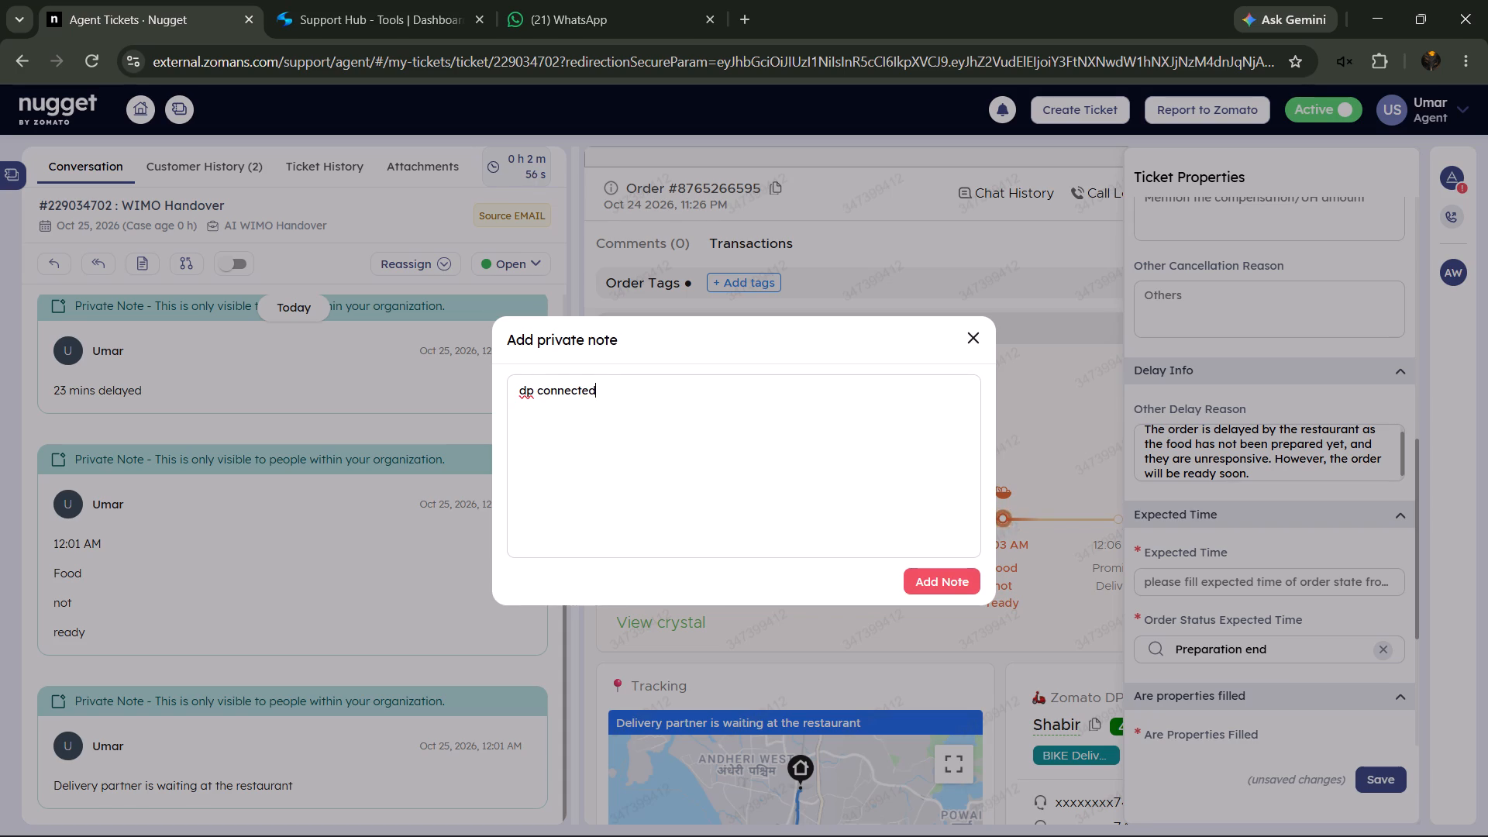
pyautogui.click(912, 570)
# Set the Expected Time to 10, save the ticket properties, and dismiss the ticket status notification.
pyautogui.click(1171, 566)
pyautogui.click(1170, 579)
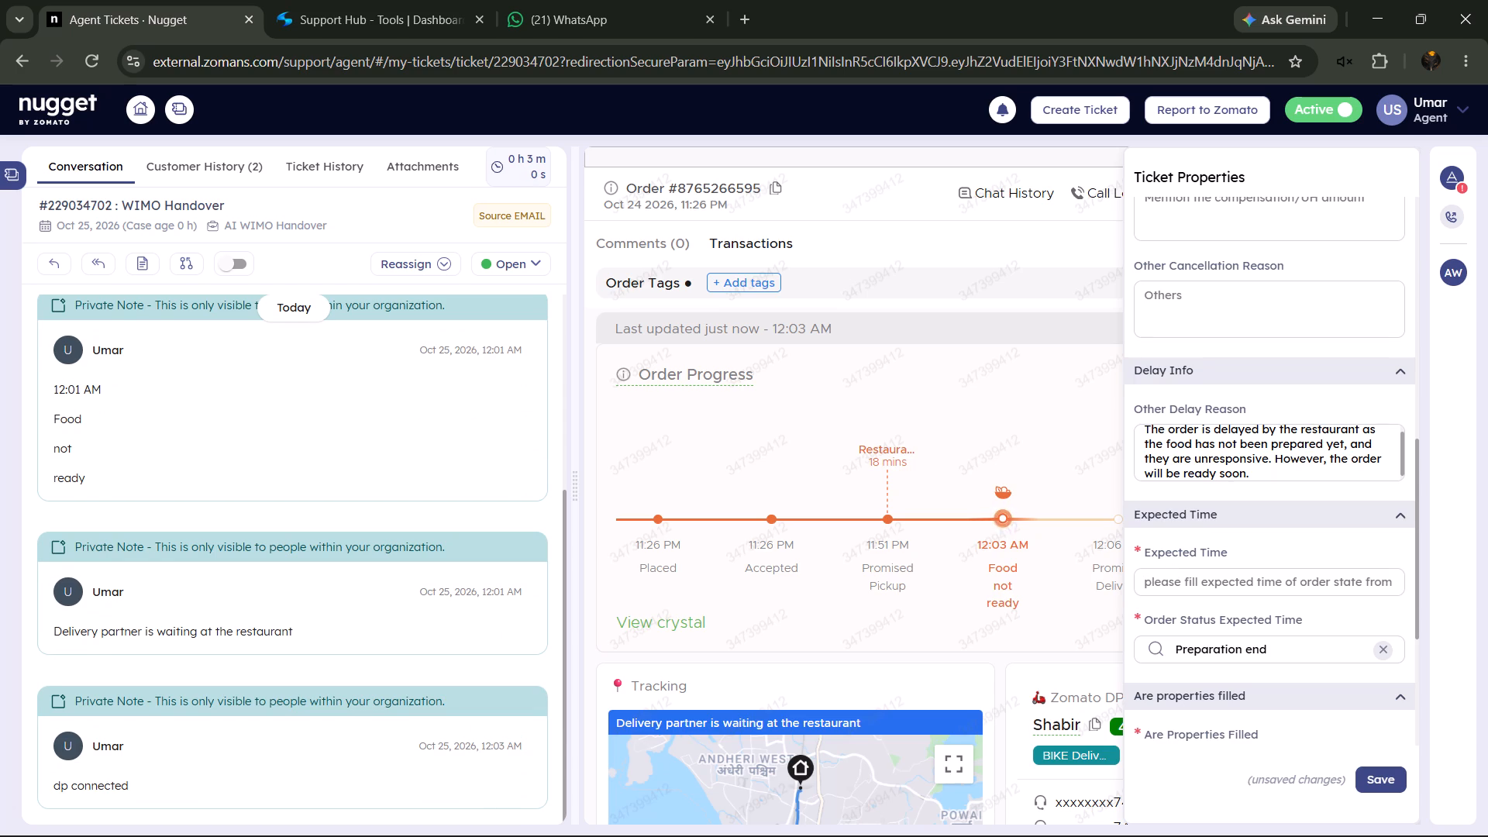
pyautogui.write('10')
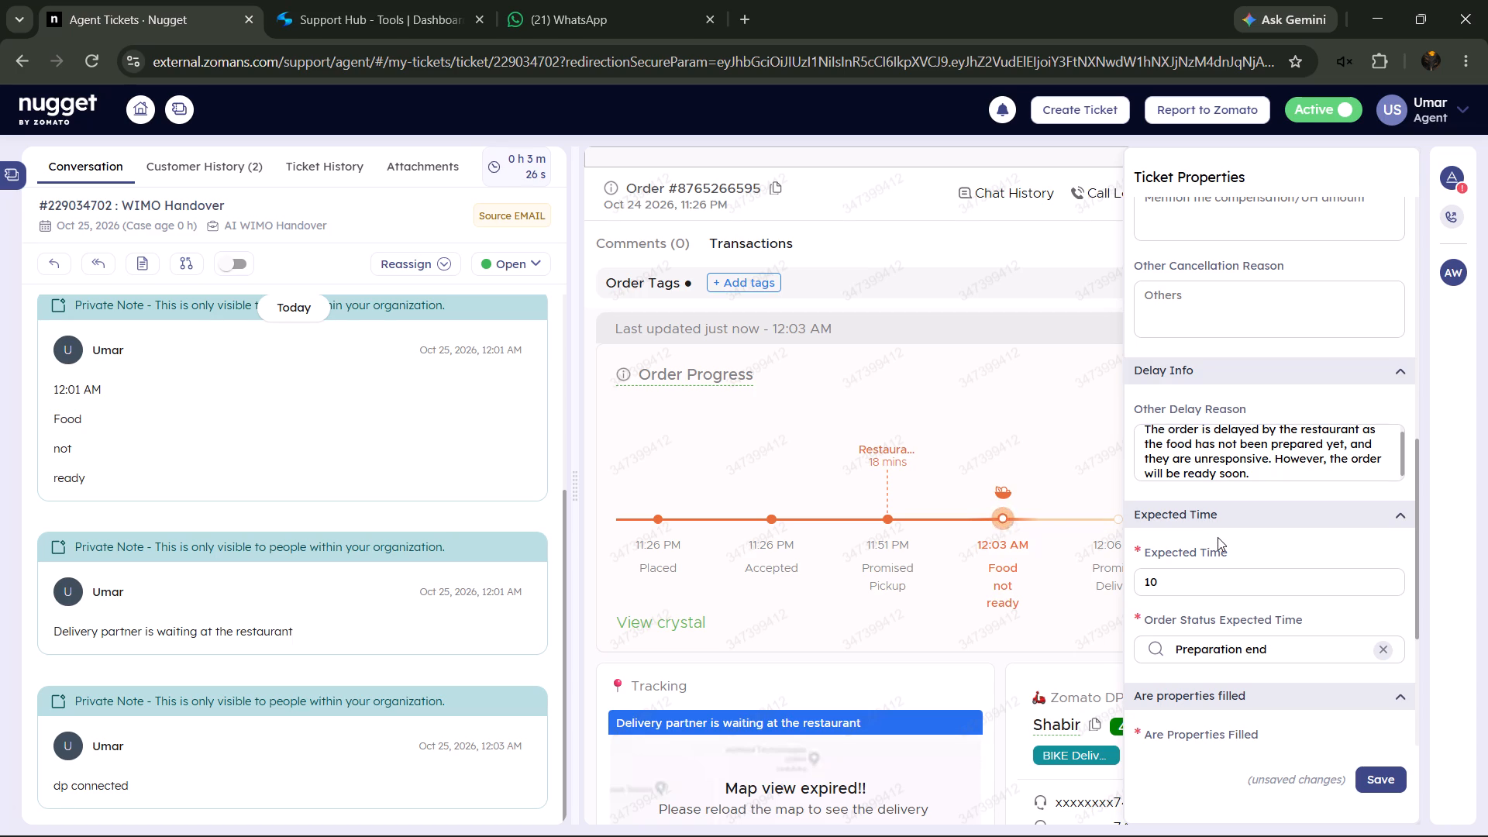
pyautogui.scroll(4, 1218, 536)
pyautogui.scroll(-5, 1218, 536)
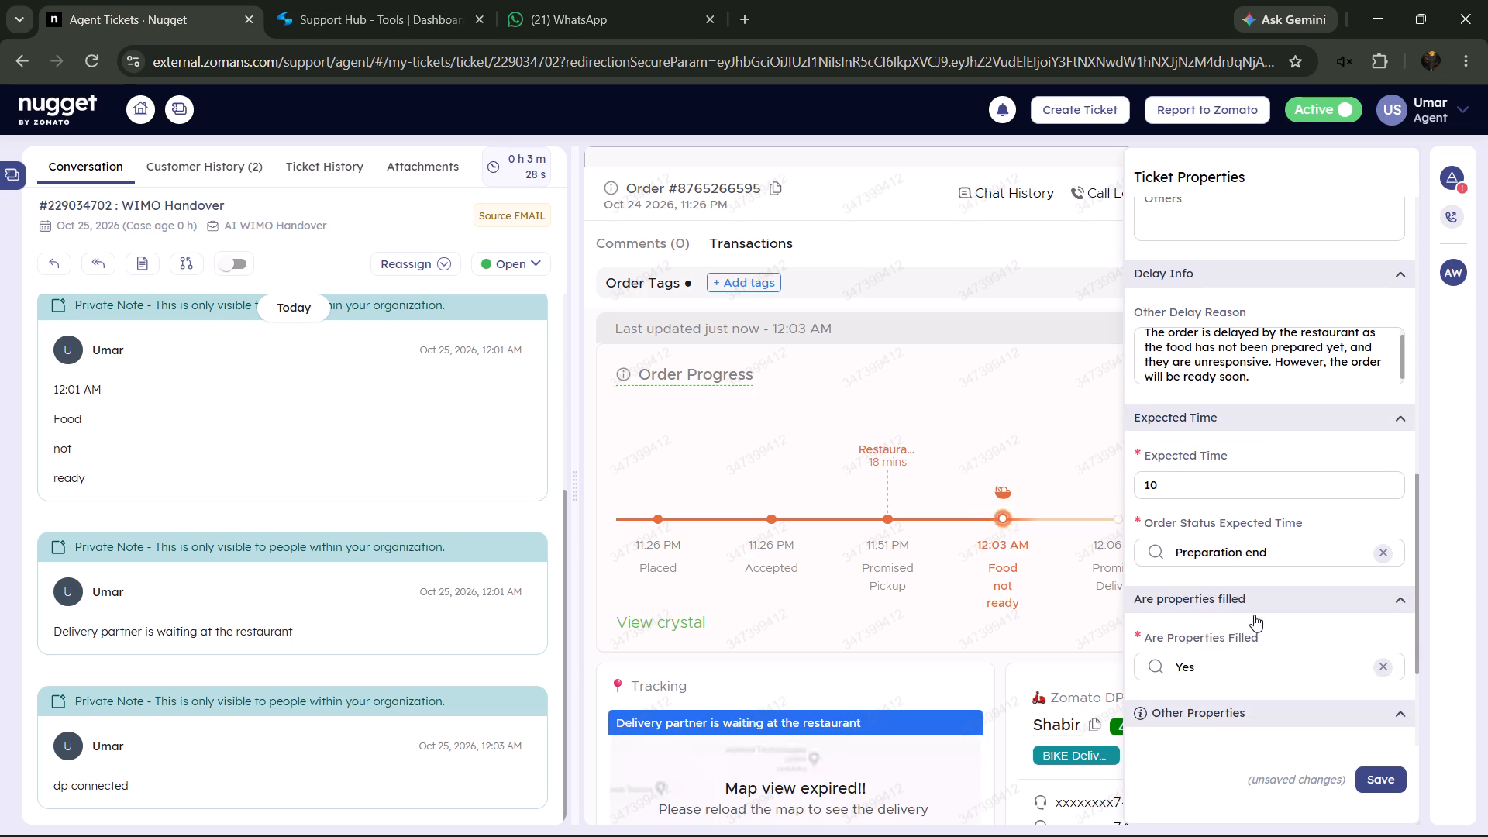
pyautogui.click(1369, 777)
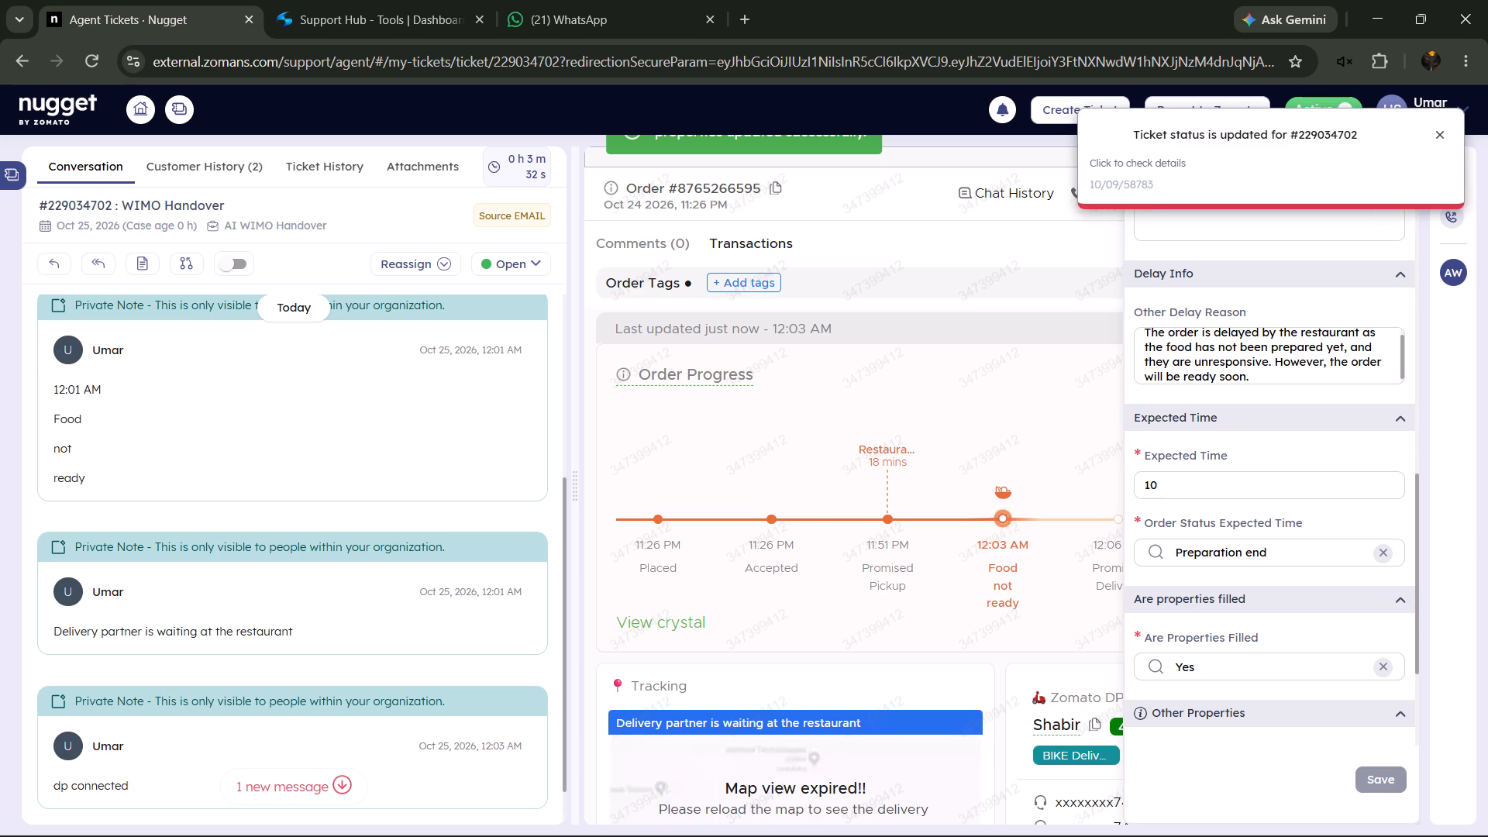
pyautogui.click(800, 653)
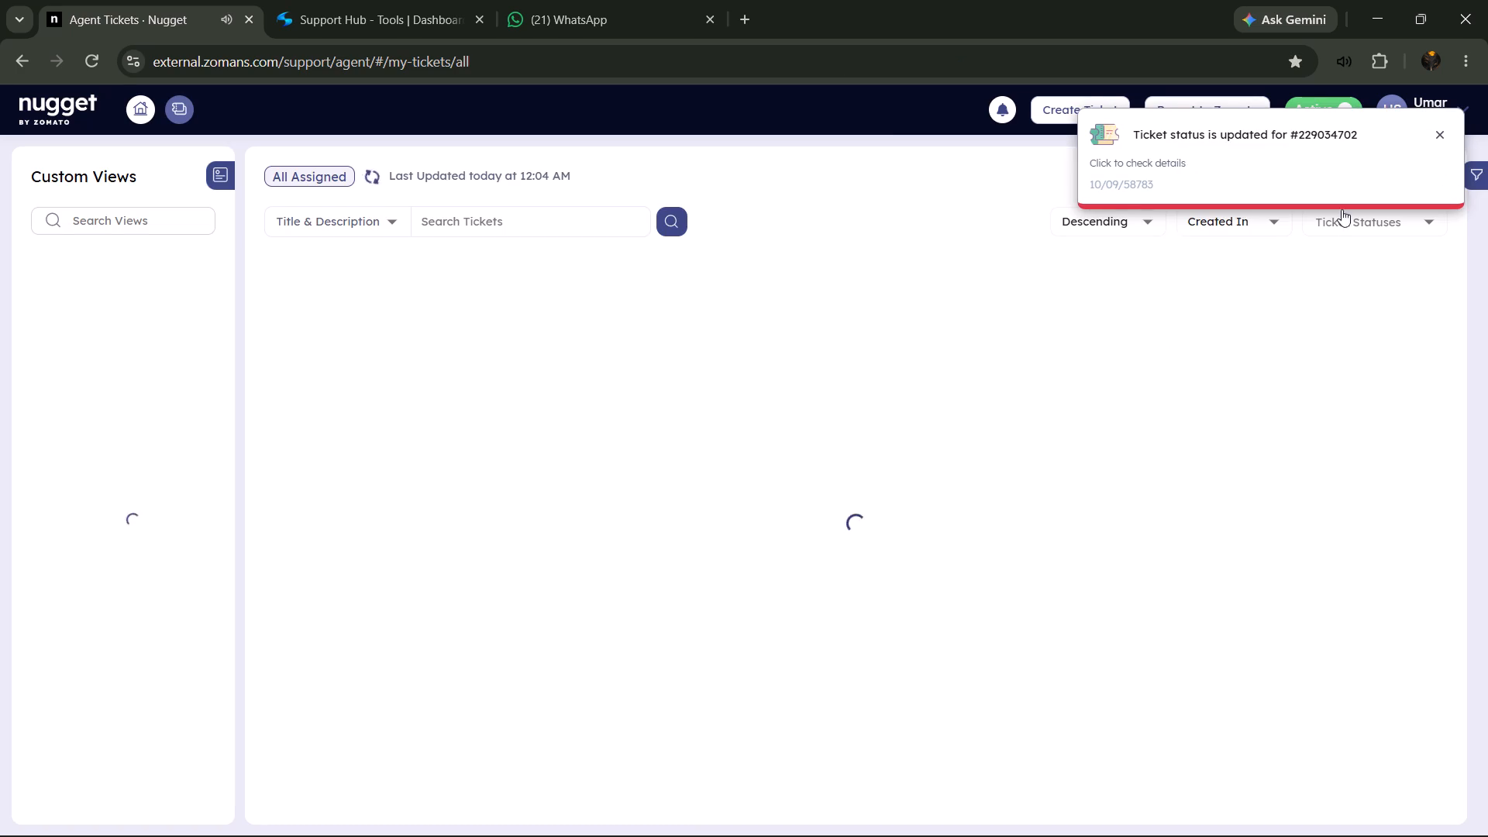
pyautogui.click(1431, 139)
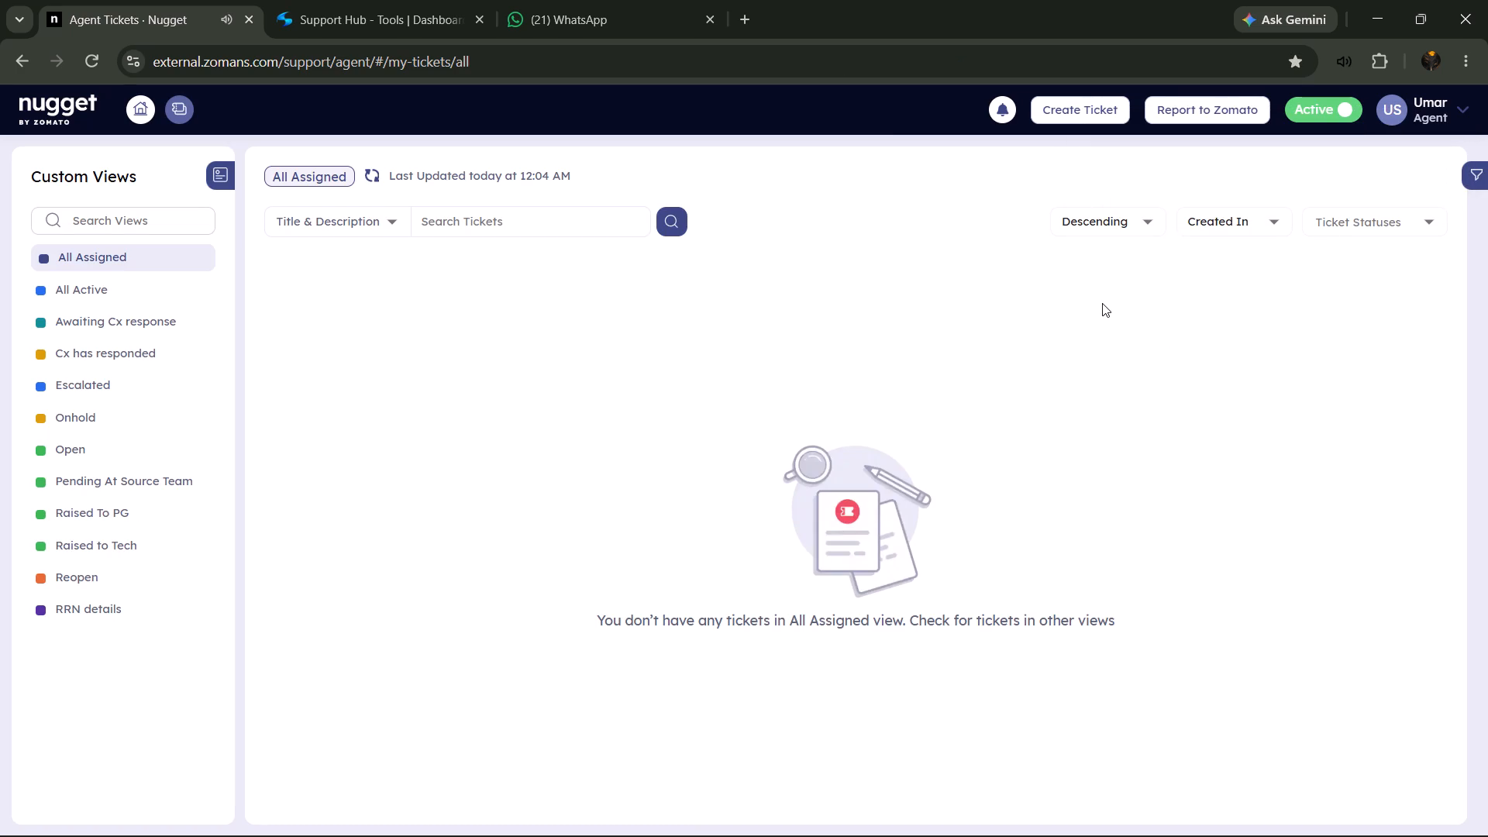
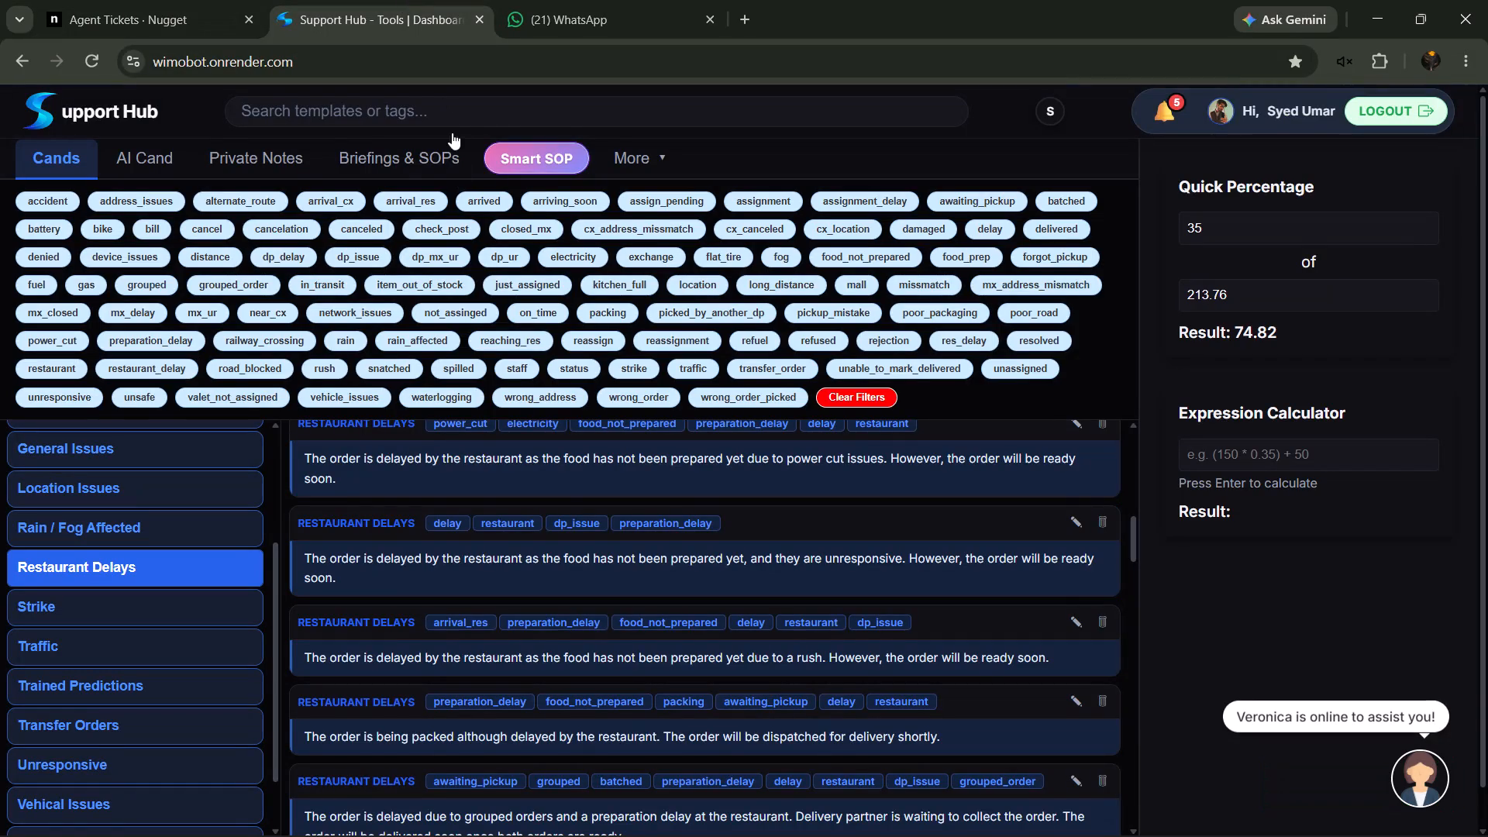
# Return to the agent tickets, check for new tickets, open ticket #229140828, and dismiss its new-ticket notification.
pyautogui.click(45, 0)
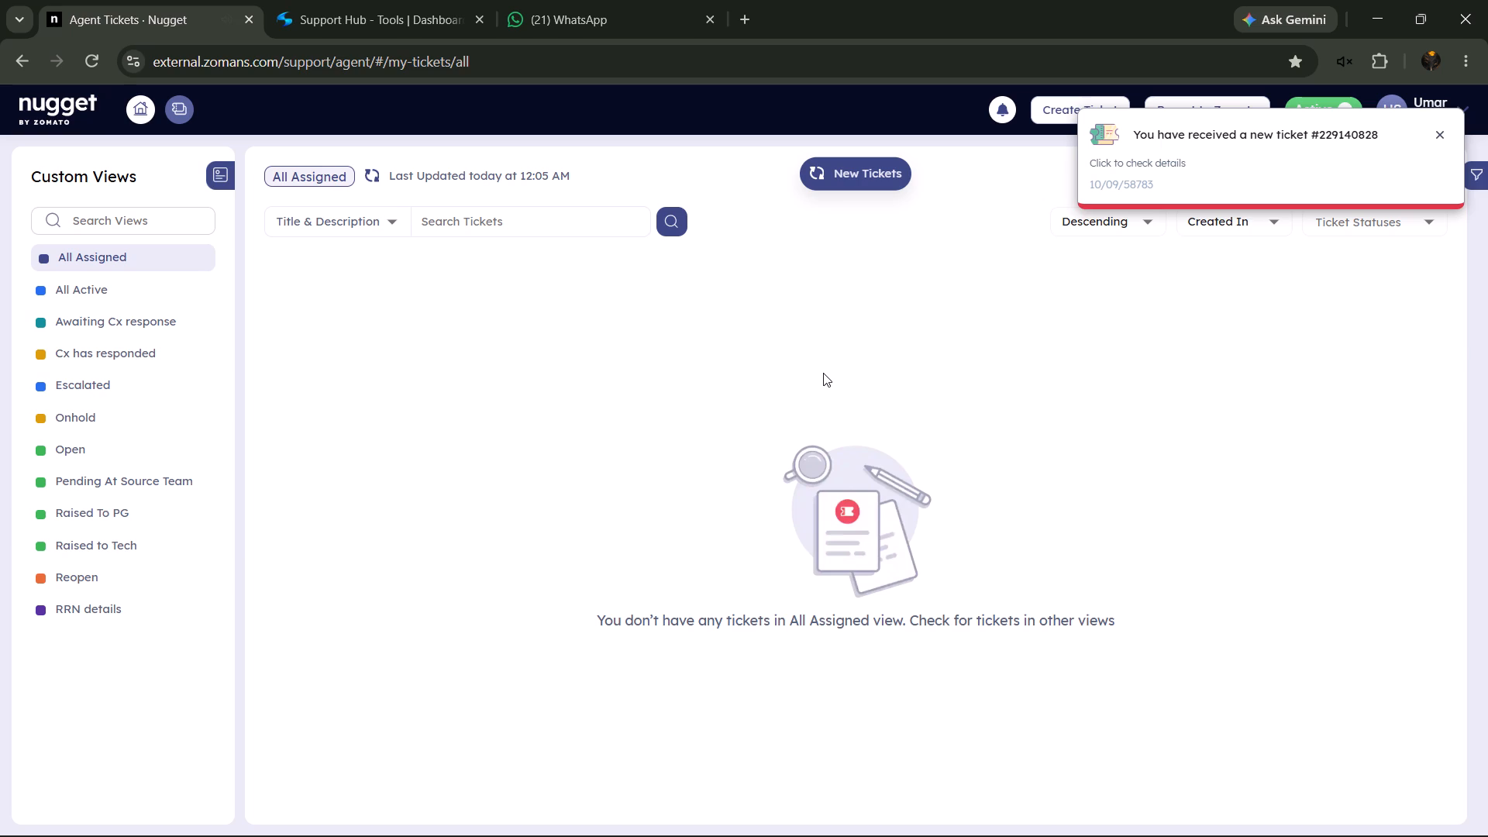
pyautogui.click(853, 151)
pyautogui.click(853, 160)
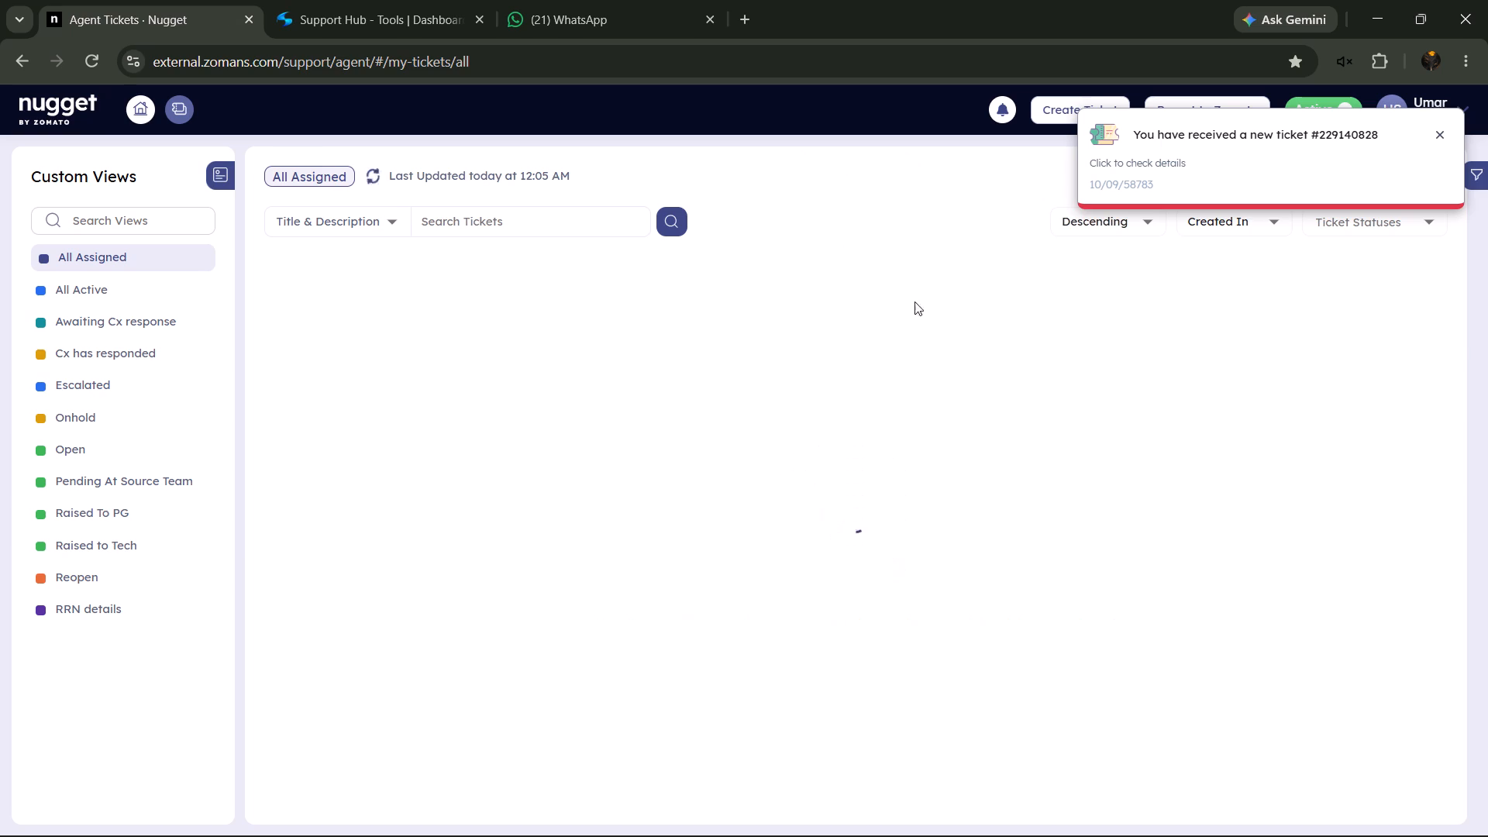
pyautogui.click(936, 339)
pyautogui.moveTo(1444, 127); pyautogui.dragTo(1444, 134)
pyautogui.click(1455, 284)
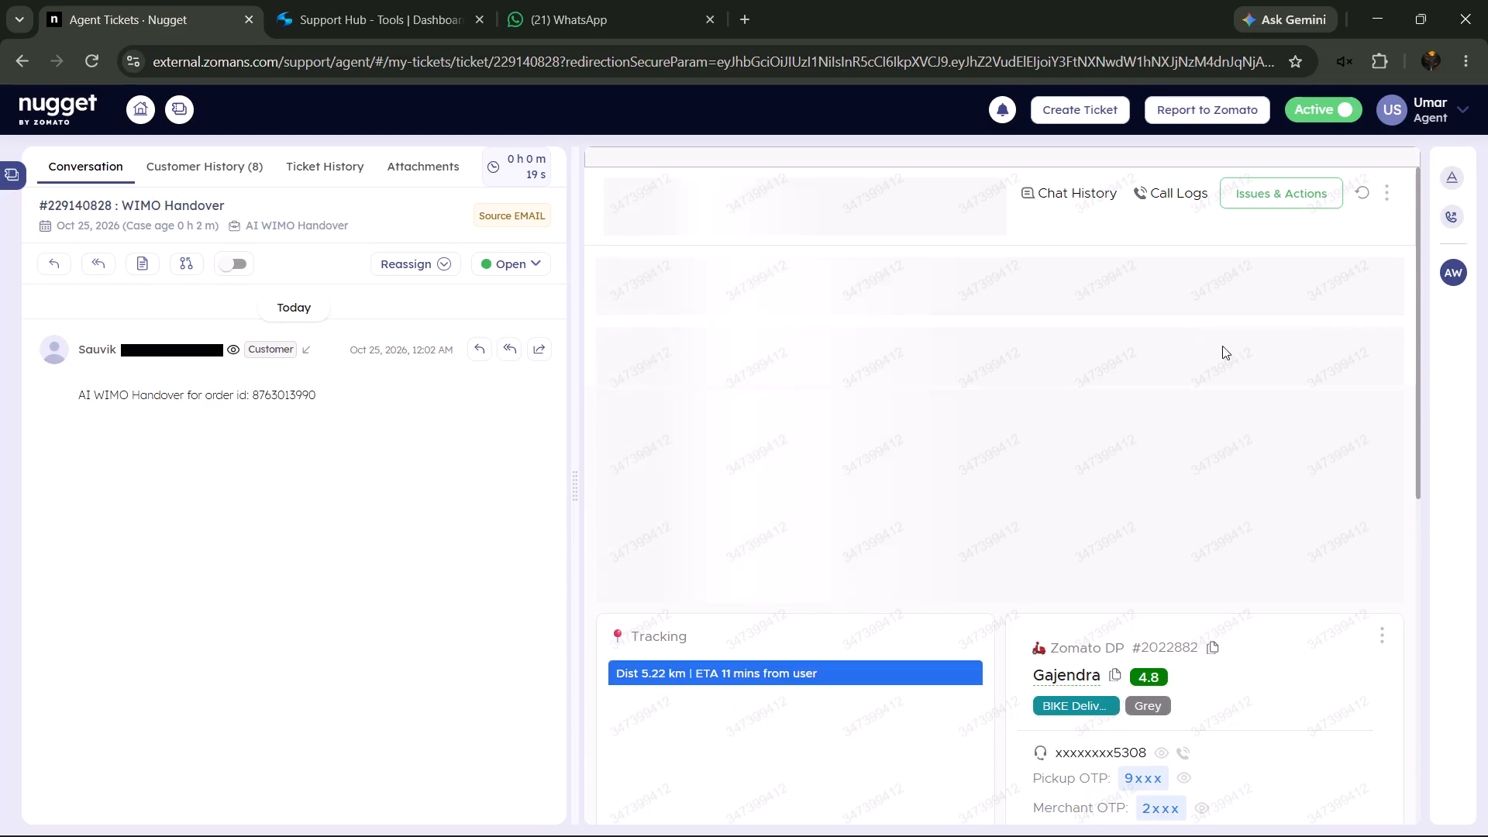
# Copy the delay status from the order progress and add it as the private note "36 mins delayed".
pyautogui.moveTo(1238, 373); pyautogui.dragTo(1411, 378)
pyautogui.rightClick(1277, 383)
pyautogui.click(1062, 408)
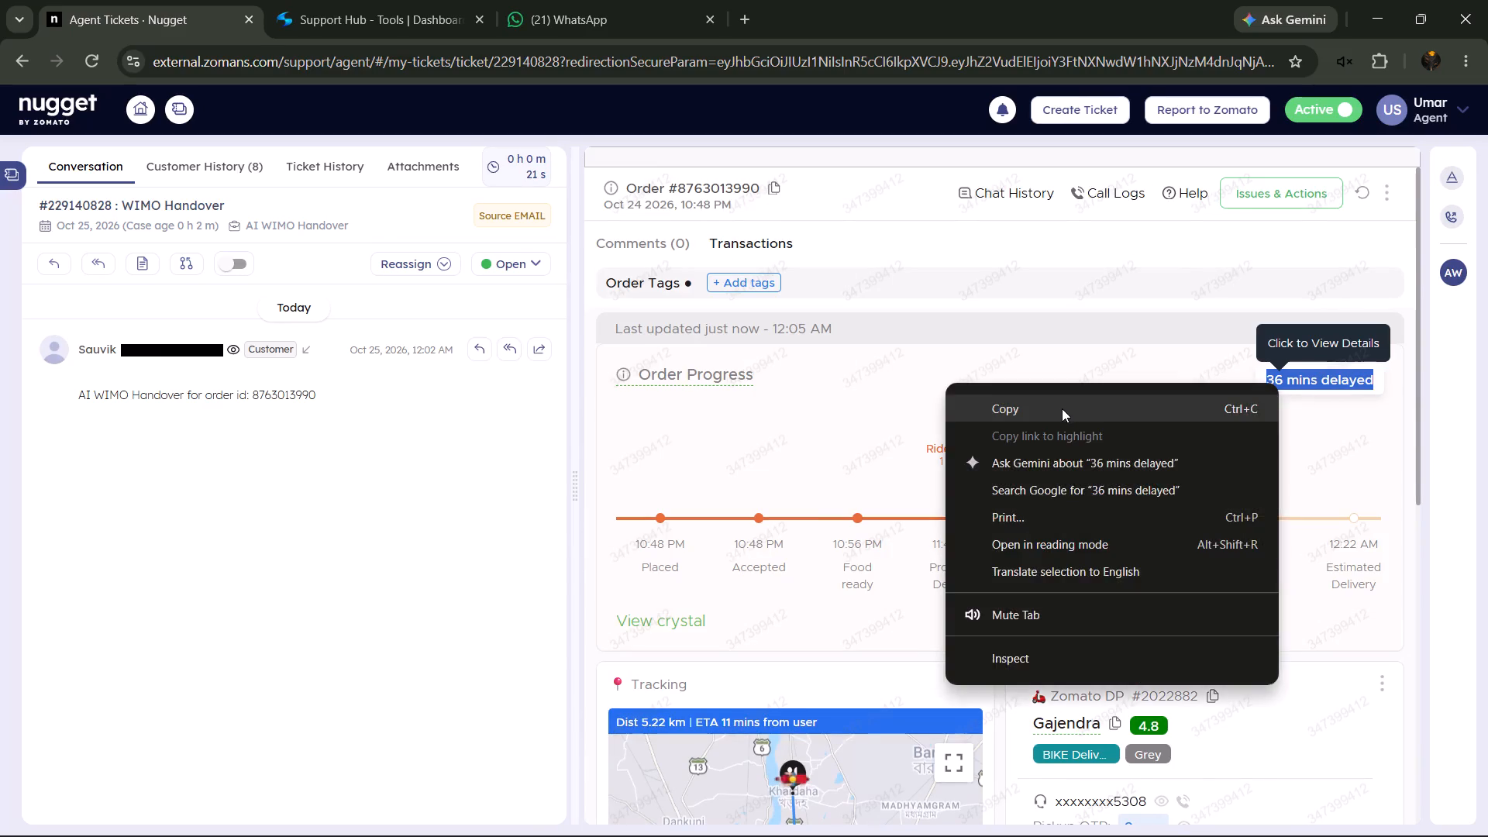
pyautogui.click(146, 262)
pyautogui.rightClick(596, 391)
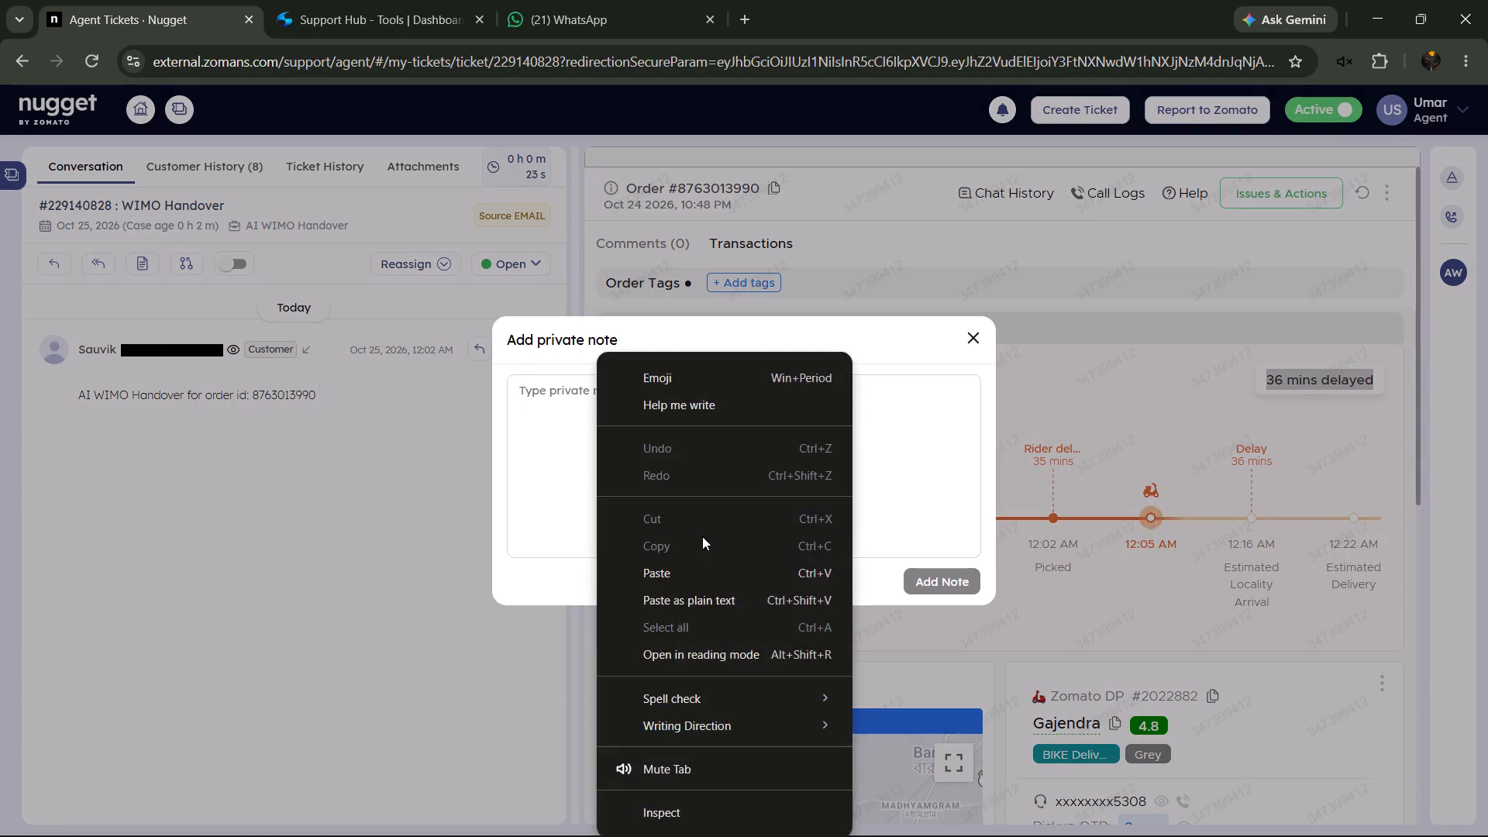
pyautogui.click(706, 549)
pyautogui.moveTo(728, 573); pyautogui.dragTo(734, 580)
pyautogui.click(932, 593)
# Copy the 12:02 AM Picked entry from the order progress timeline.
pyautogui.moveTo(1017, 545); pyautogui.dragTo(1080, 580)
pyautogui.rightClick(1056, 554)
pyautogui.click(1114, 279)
# Review the order's delivery partner assignment history, and close it.
pyautogui.scroll(-1, 1244, 445)
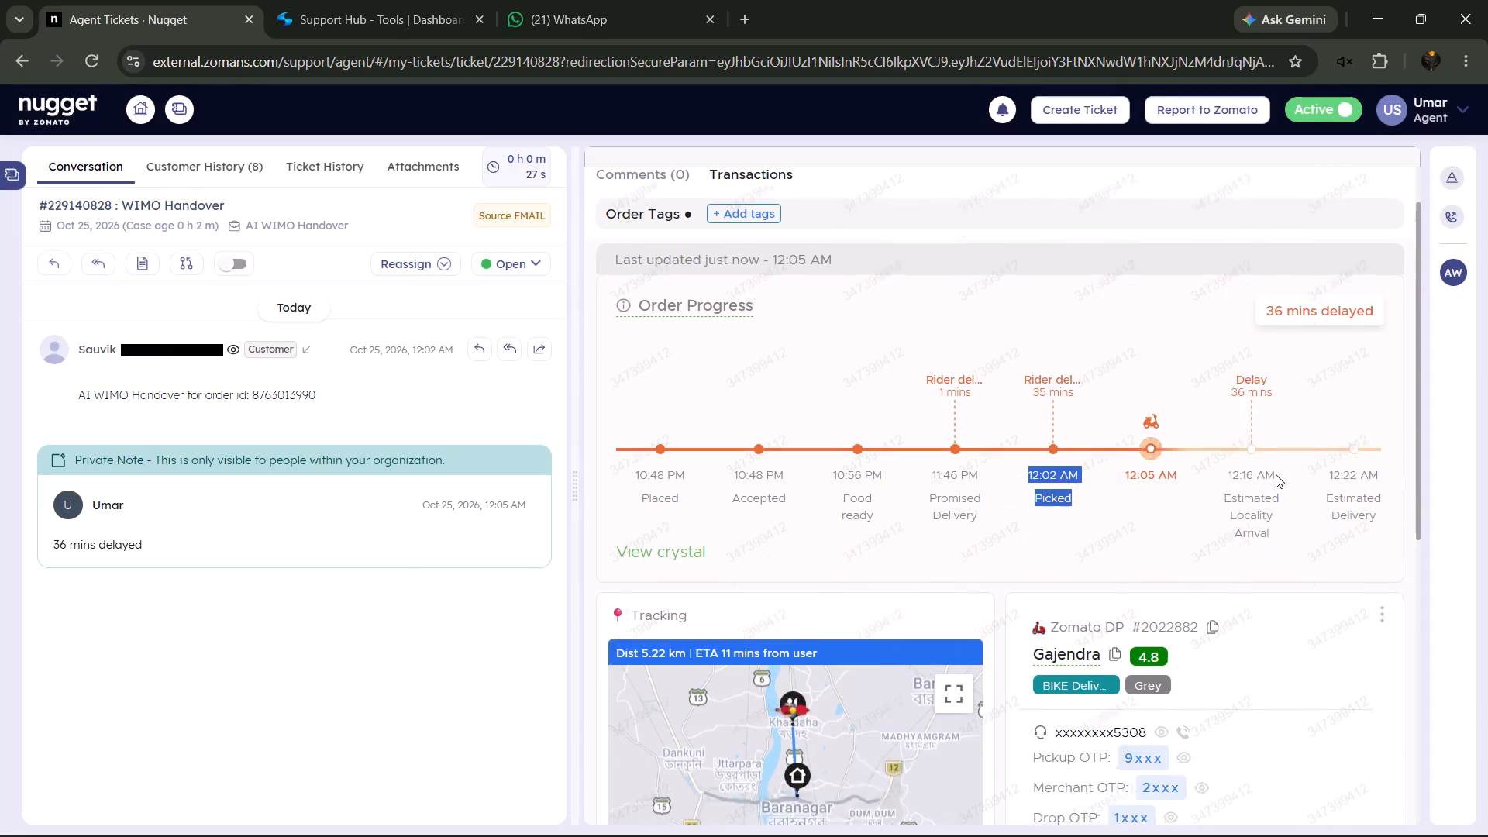
pyautogui.click(1383, 580)
pyautogui.click(1311, 635)
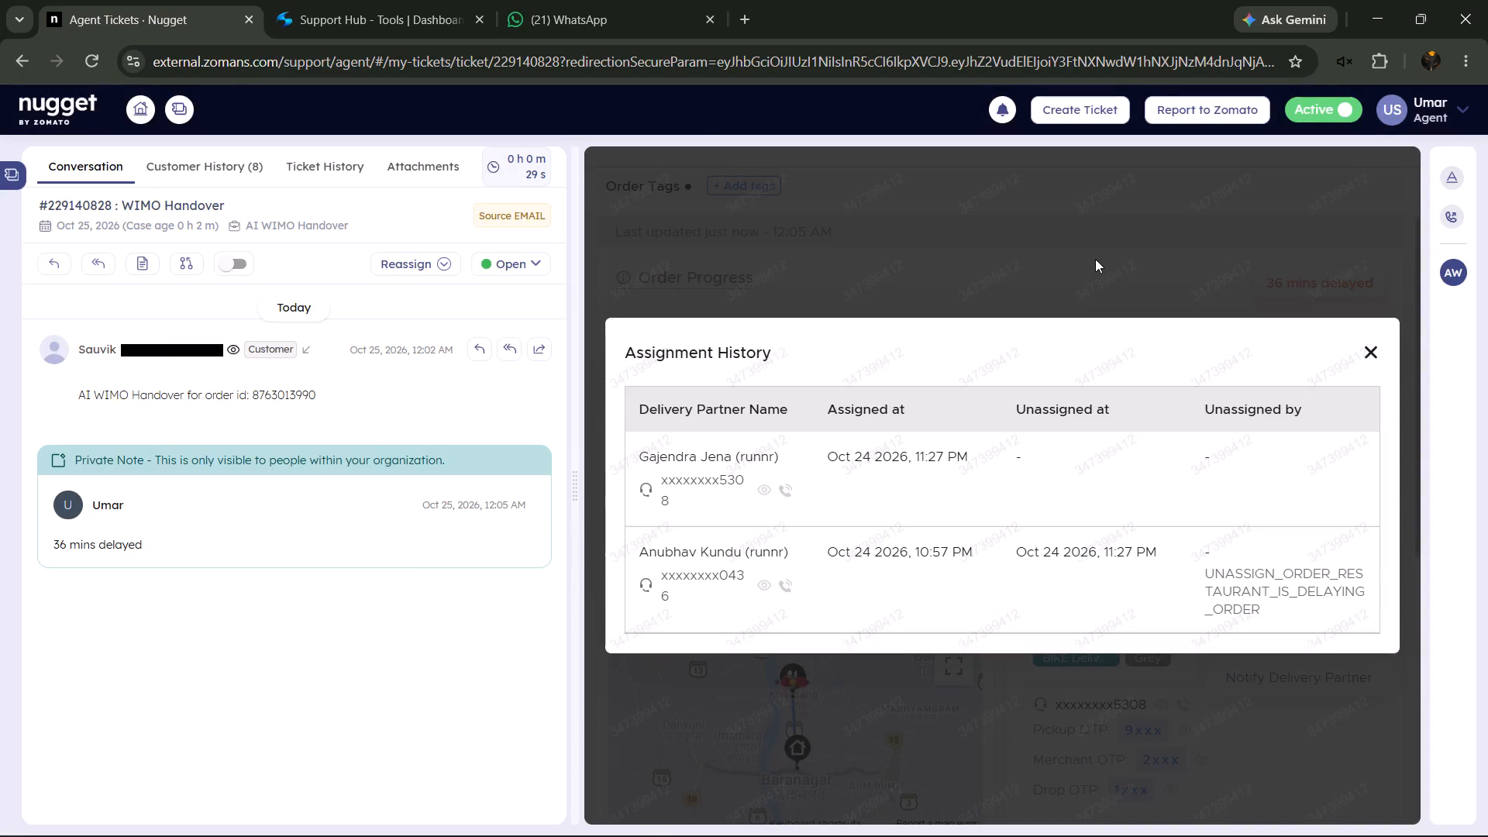
pyautogui.click(1098, 254)
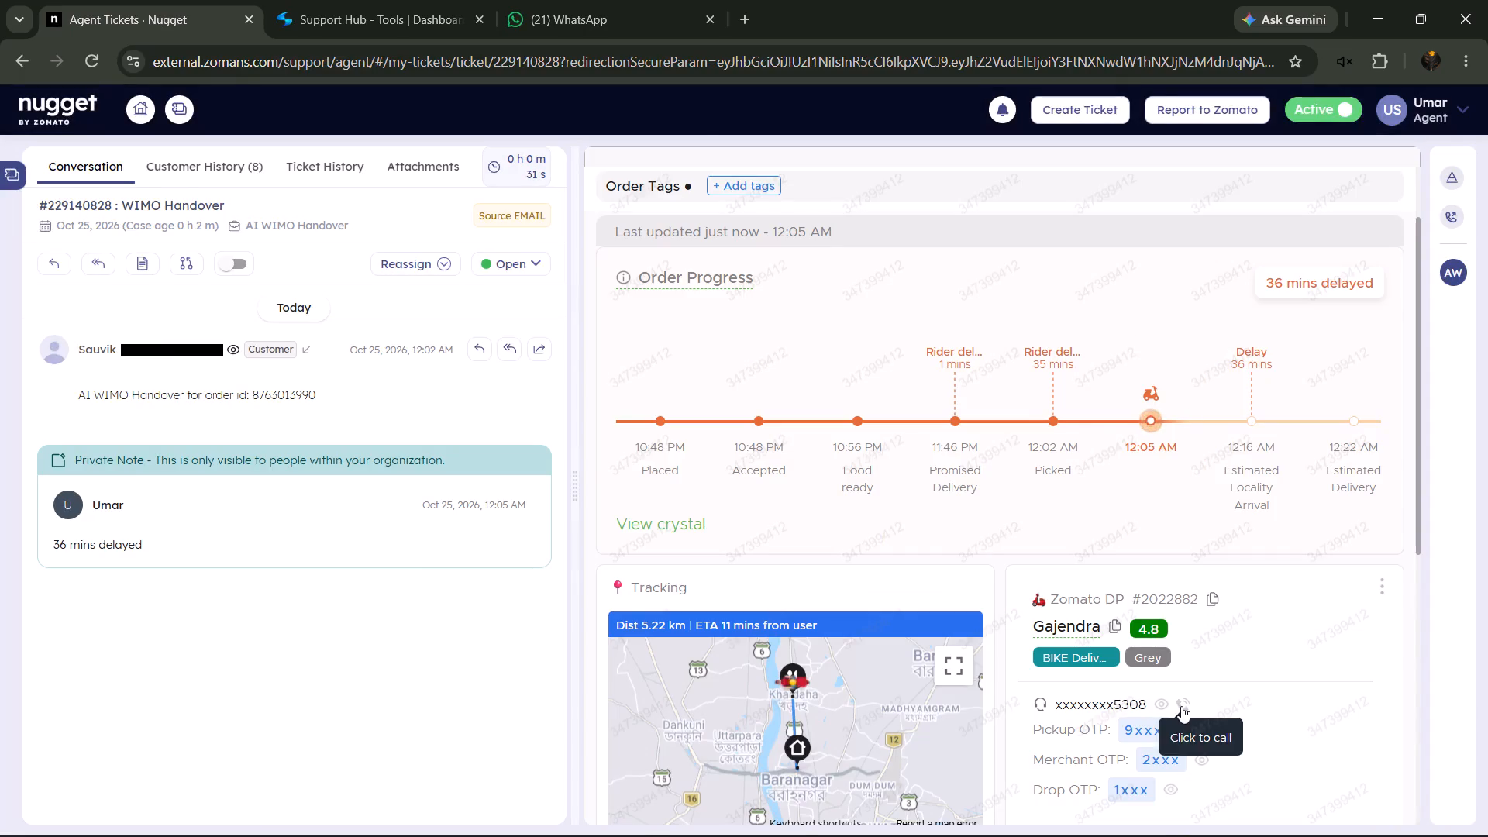
# Place a call to the assigned delivery partner from the order details.
pyautogui.click(1181, 706)
pyautogui.click(1307, 629)
pyautogui.click(1310, 594)
pyautogui.click(1167, 261)
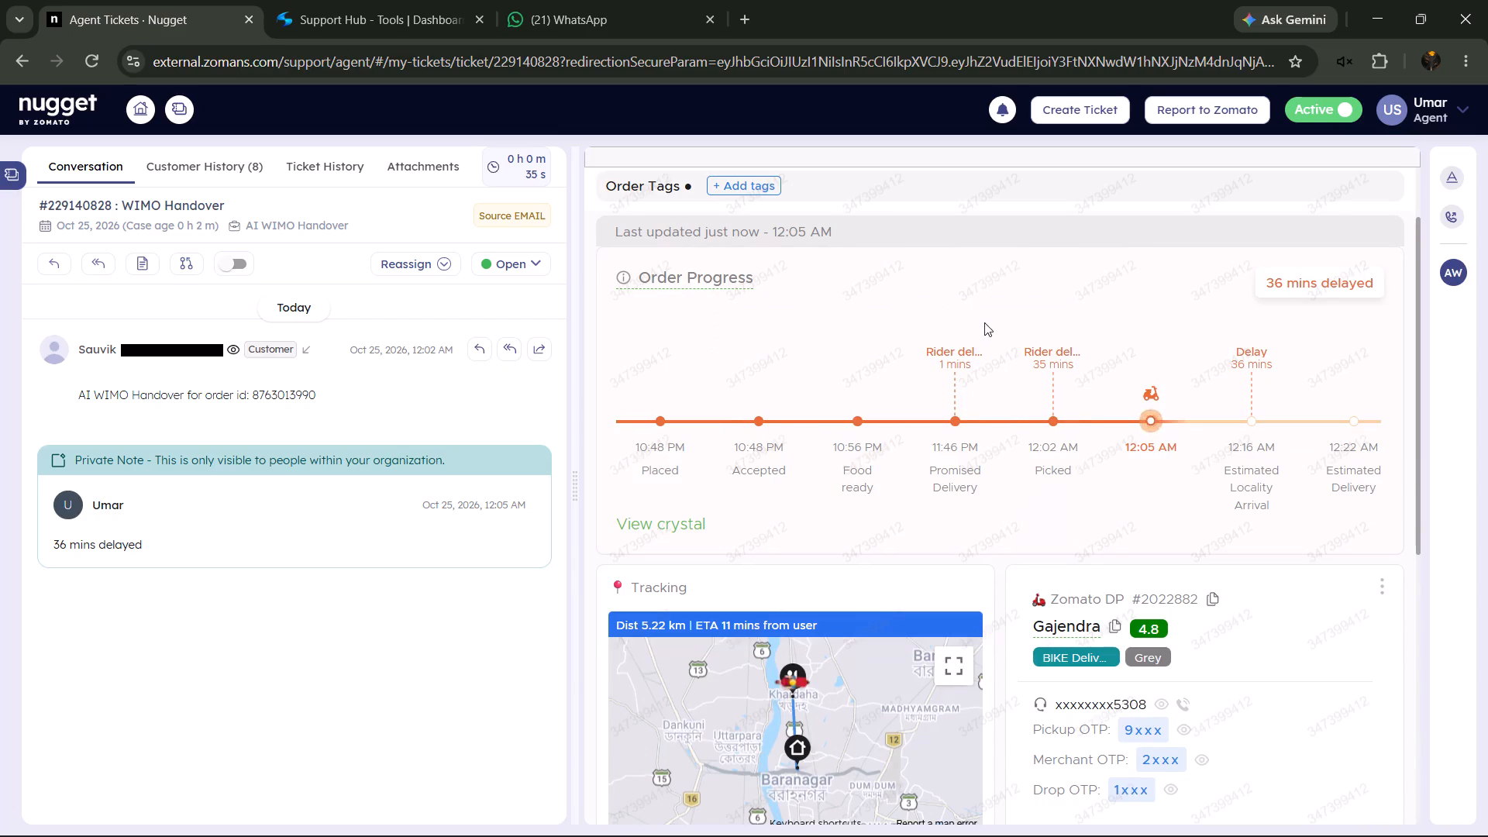
# Check the delivery partner assignment history again for the reason of the unassignment, and close it.
pyautogui.click(1384, 584)
pyautogui.click(1311, 630)
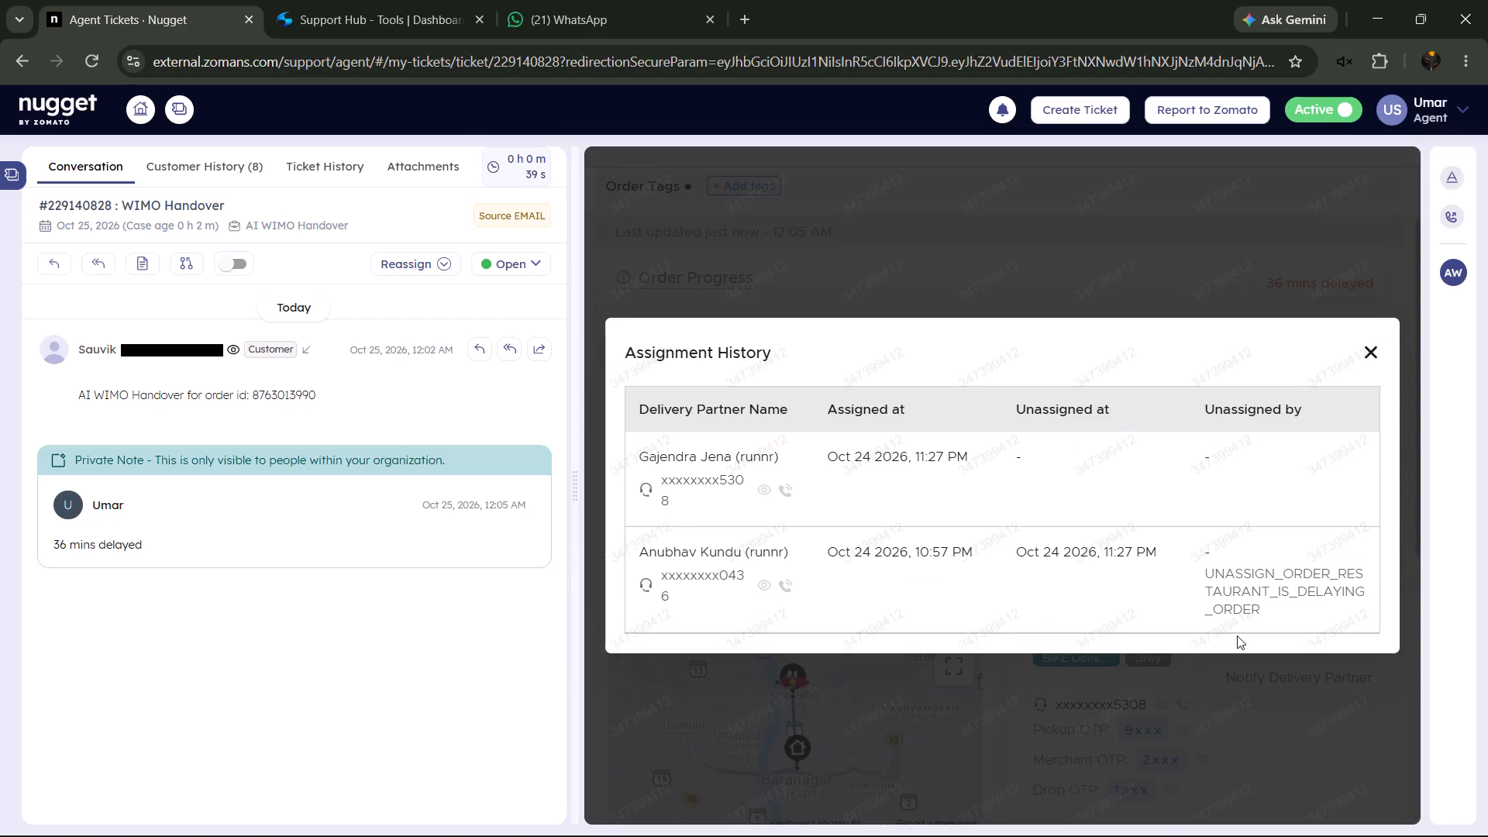
pyautogui.click(1169, 276)
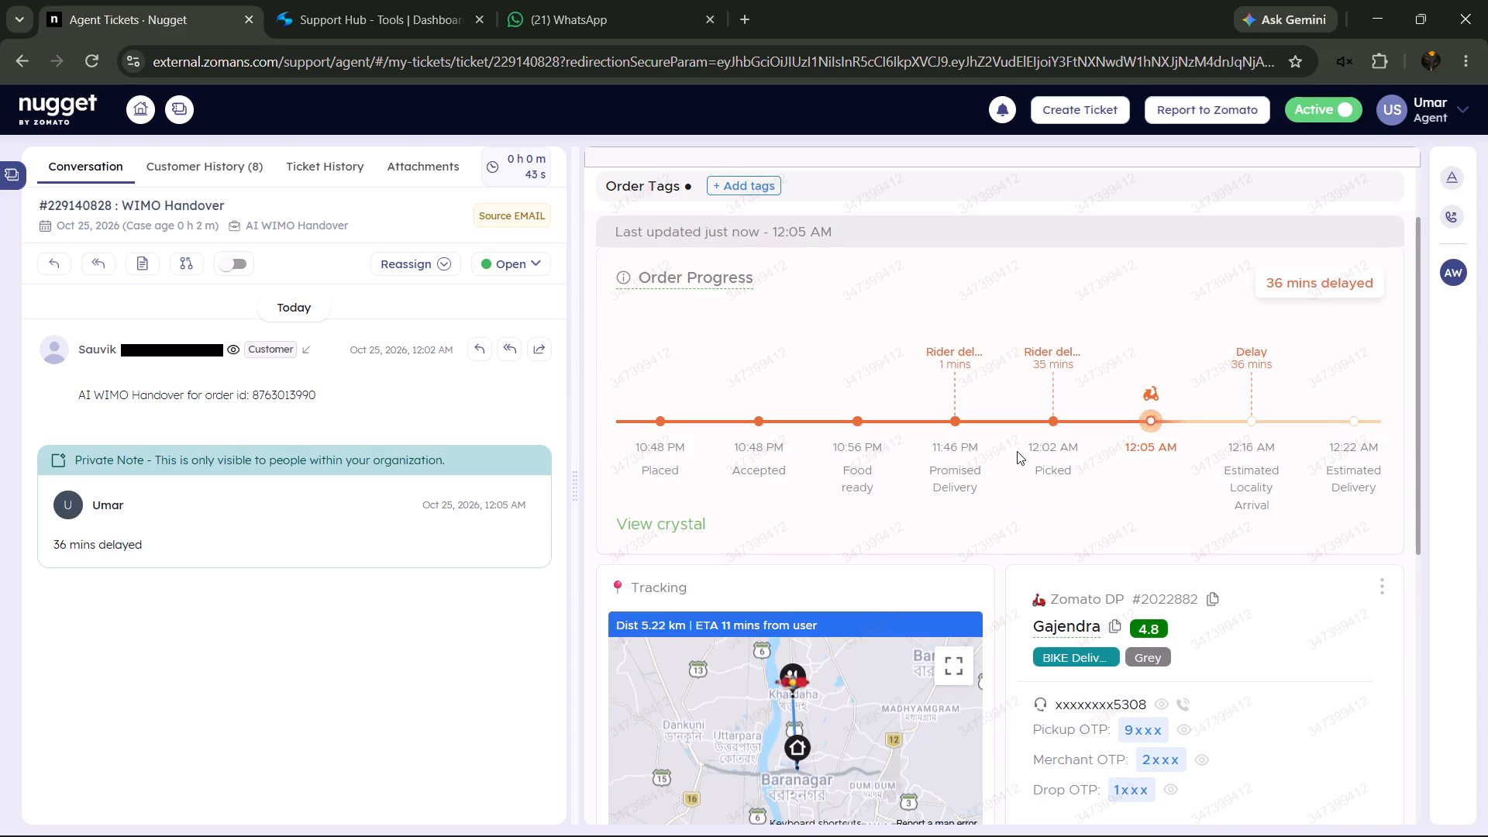
# Copy the pickup entry from the order progress timeline and add it as the private note "12:02 AM Picked".
pyautogui.moveTo(1017, 451); pyautogui.dragTo(1078, 482)
pyautogui.rightClick(1063, 463)
pyautogui.click(1114, 487)
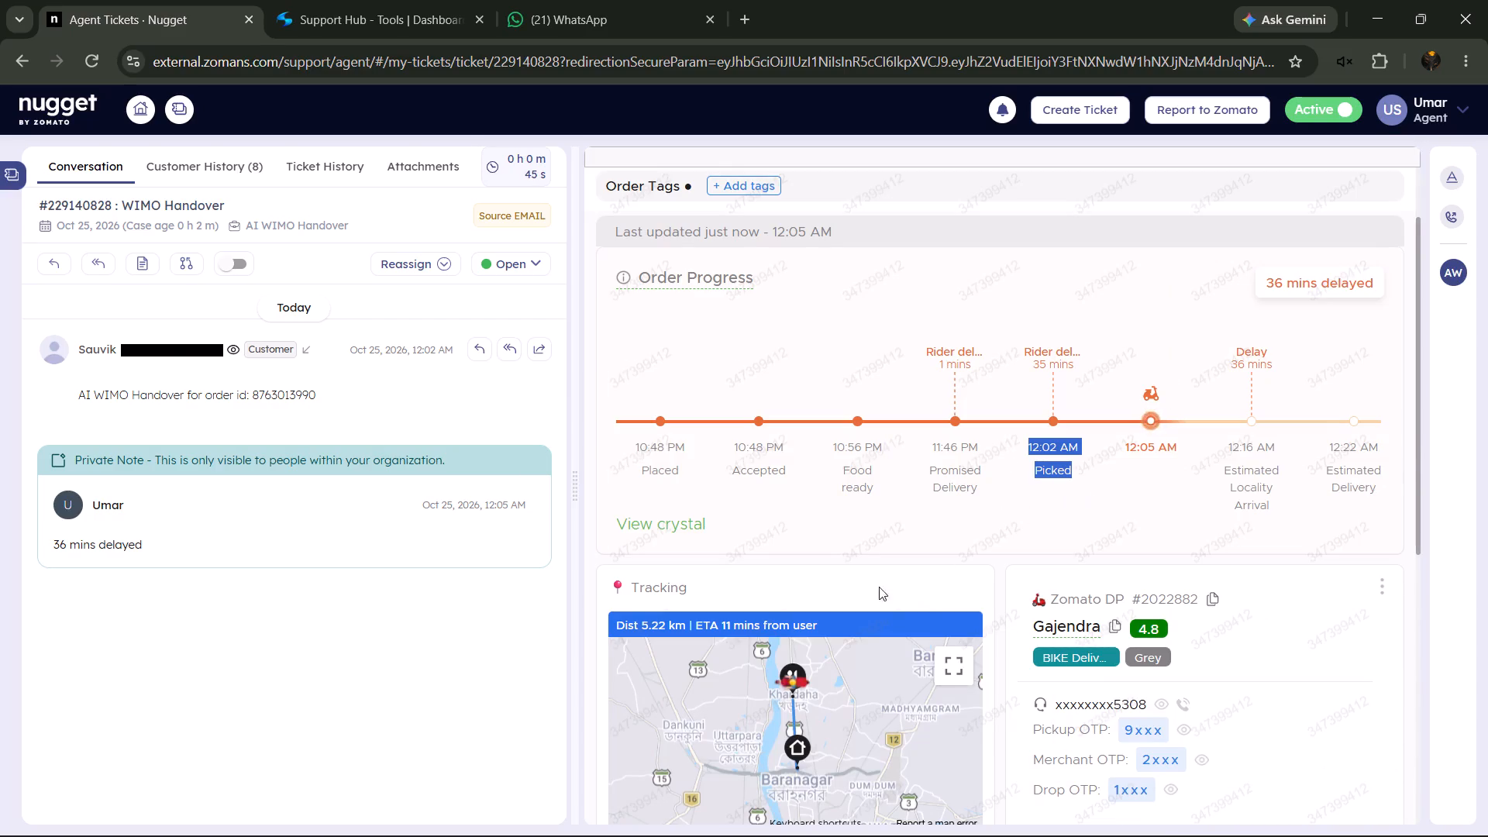
pyautogui.click(132, 255)
pyautogui.rightClick(629, 384)
pyautogui.click(756, 571)
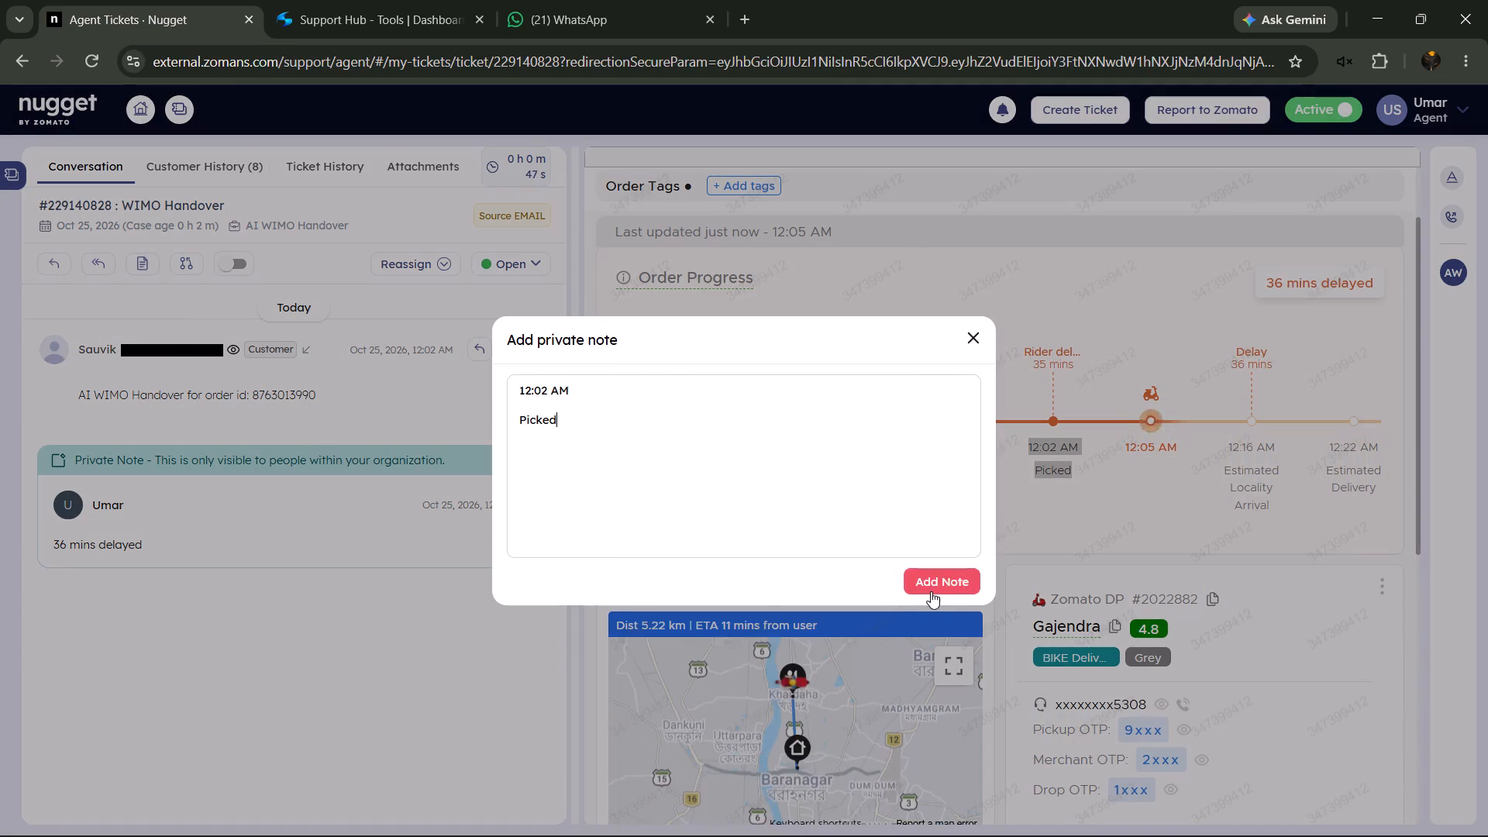
pyautogui.click(933, 591)
# Copy the tracking distance line and add the private note "Dist 5.22 km | ETA 11 mins from user".
pyautogui.moveTo(864, 618); pyautogui.dragTo(579, 615)
pyautogui.rightClick(628, 612)
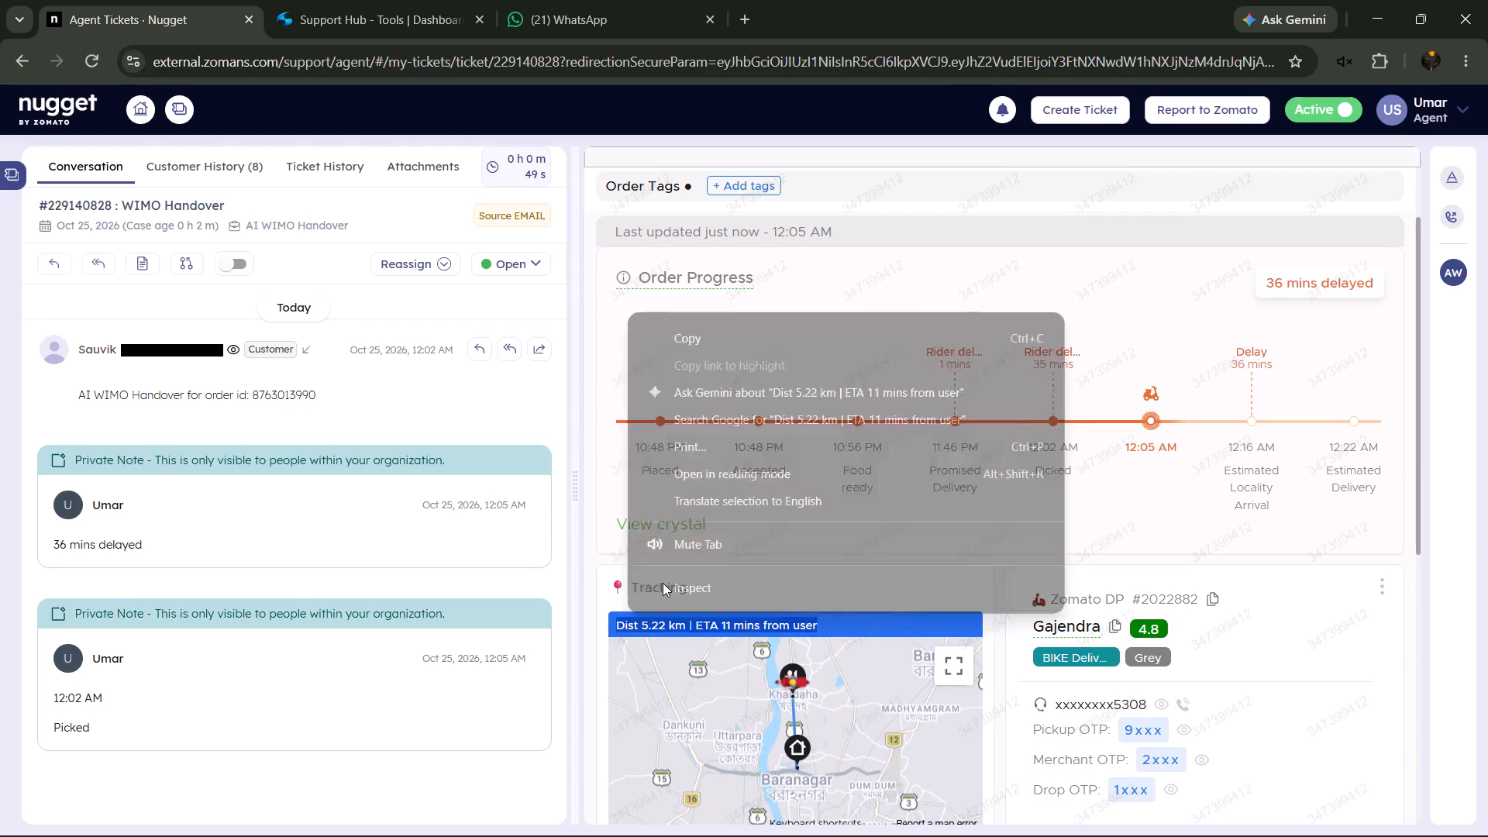
pyautogui.click(706, 347)
pyautogui.click(139, 258)
pyautogui.rightClick(670, 424)
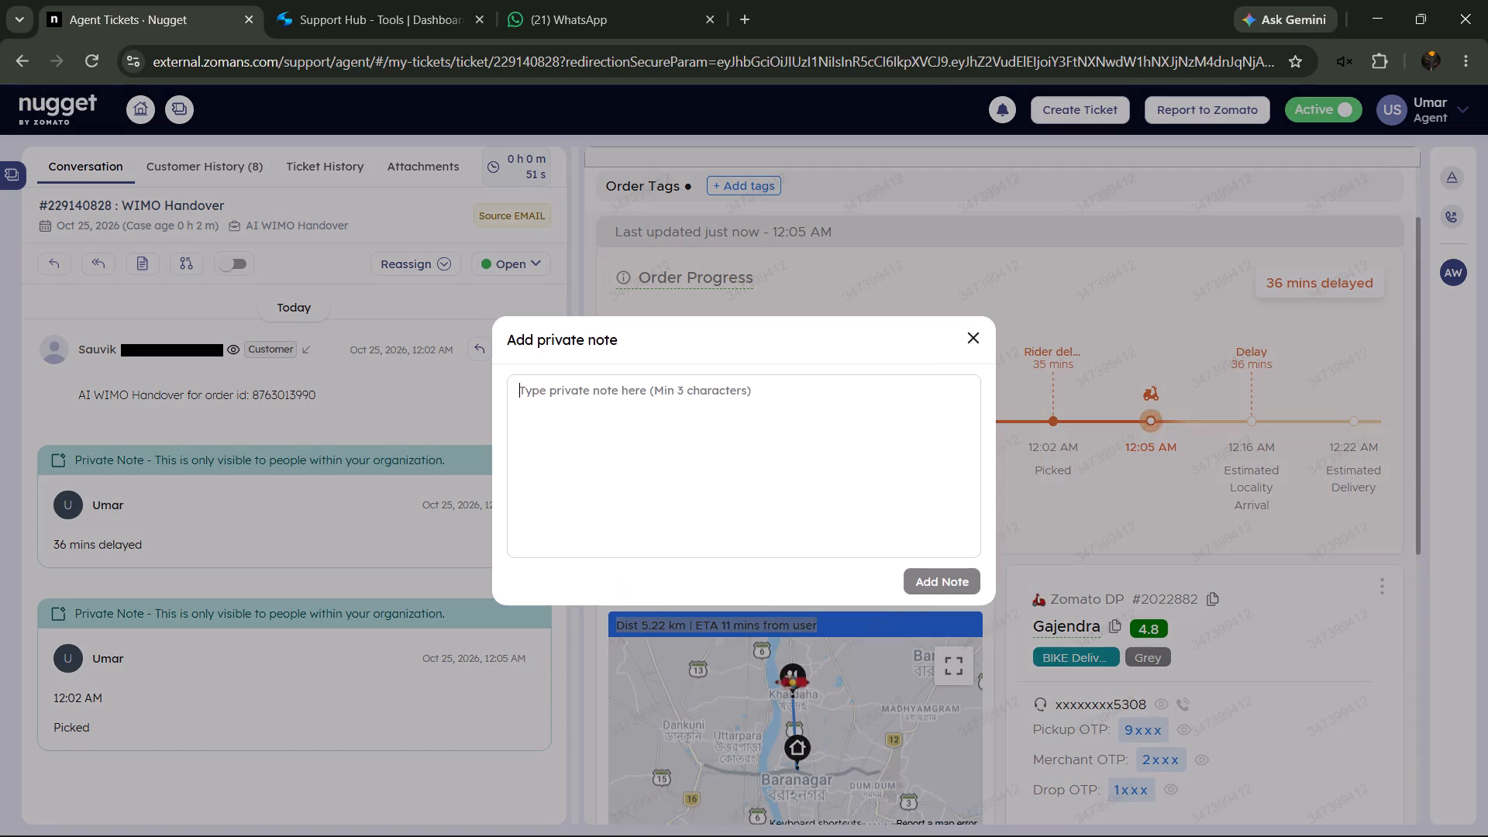
pyautogui.click(763, 570)
pyautogui.click(921, 580)
# Call the assigned delivery partner again from the order details.
pyautogui.click(1180, 705)
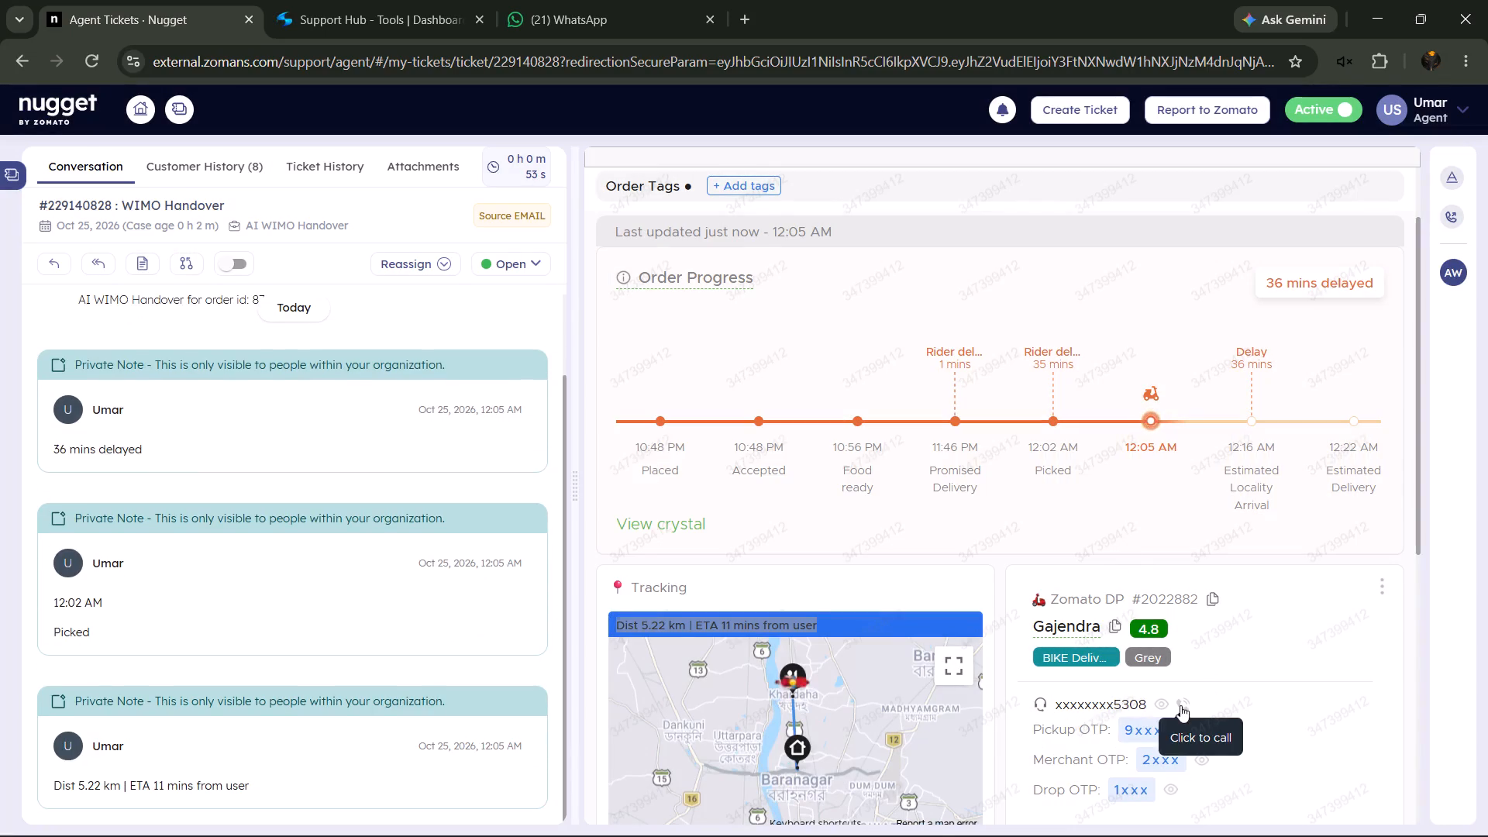
pyautogui.click(1337, 622)
pyautogui.click(1335, 601)
pyautogui.click(1303, 322)
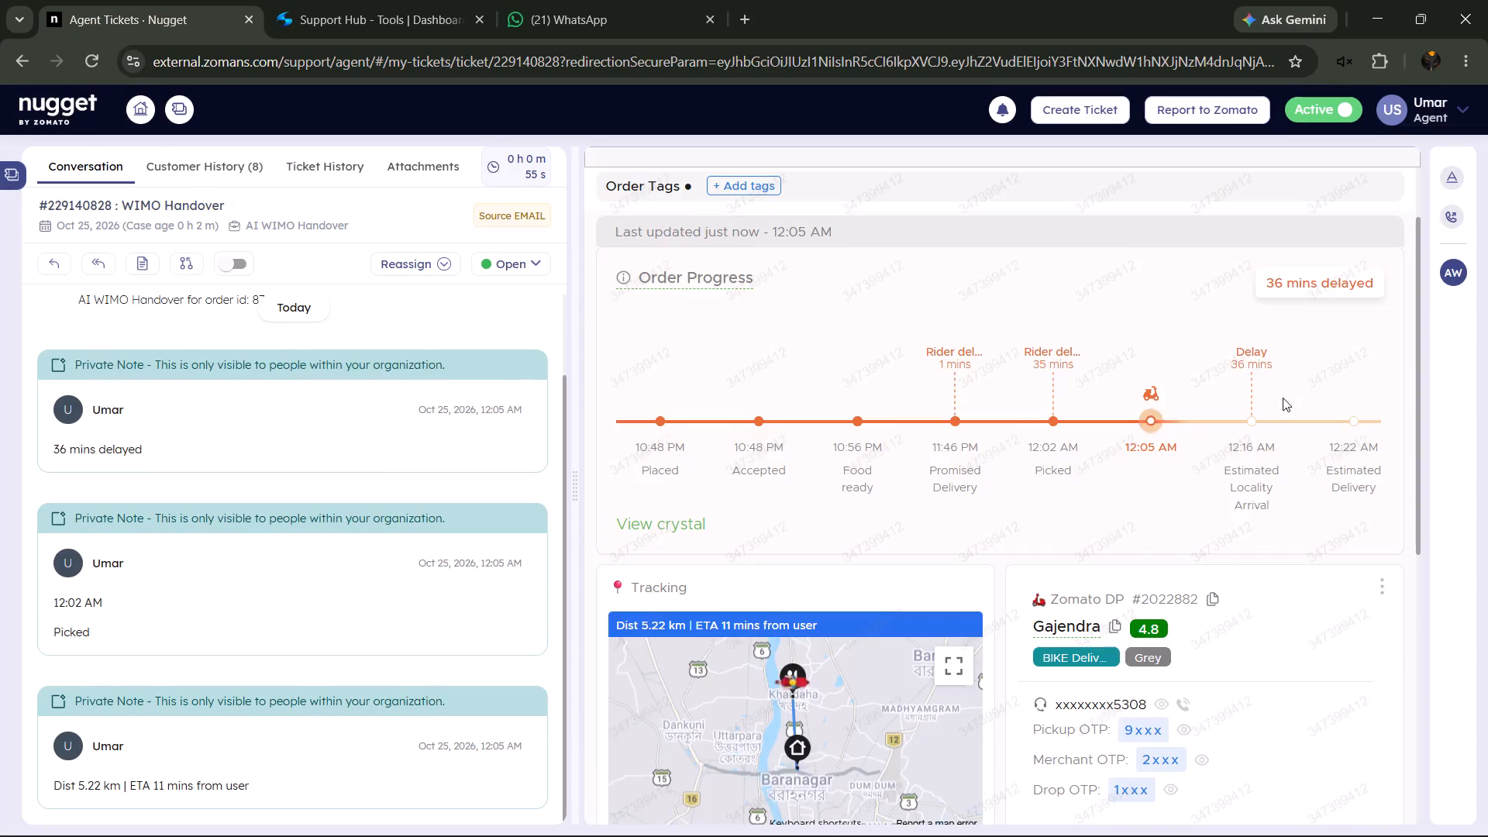
# Refresh the order details to load the latest progress and tracking.
pyautogui.scroll(6, 1248, 524)
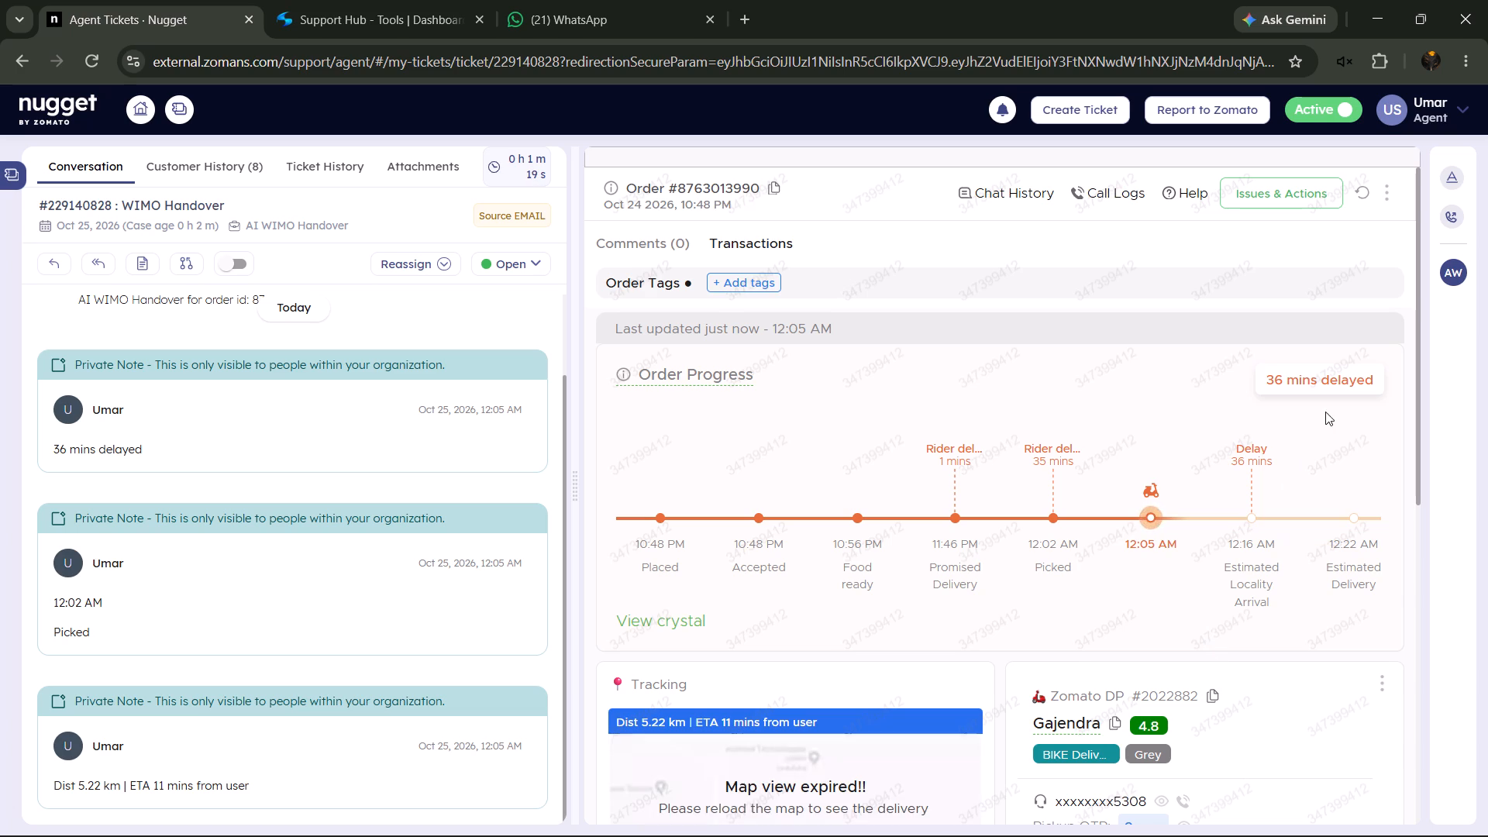
pyautogui.click(1361, 191)
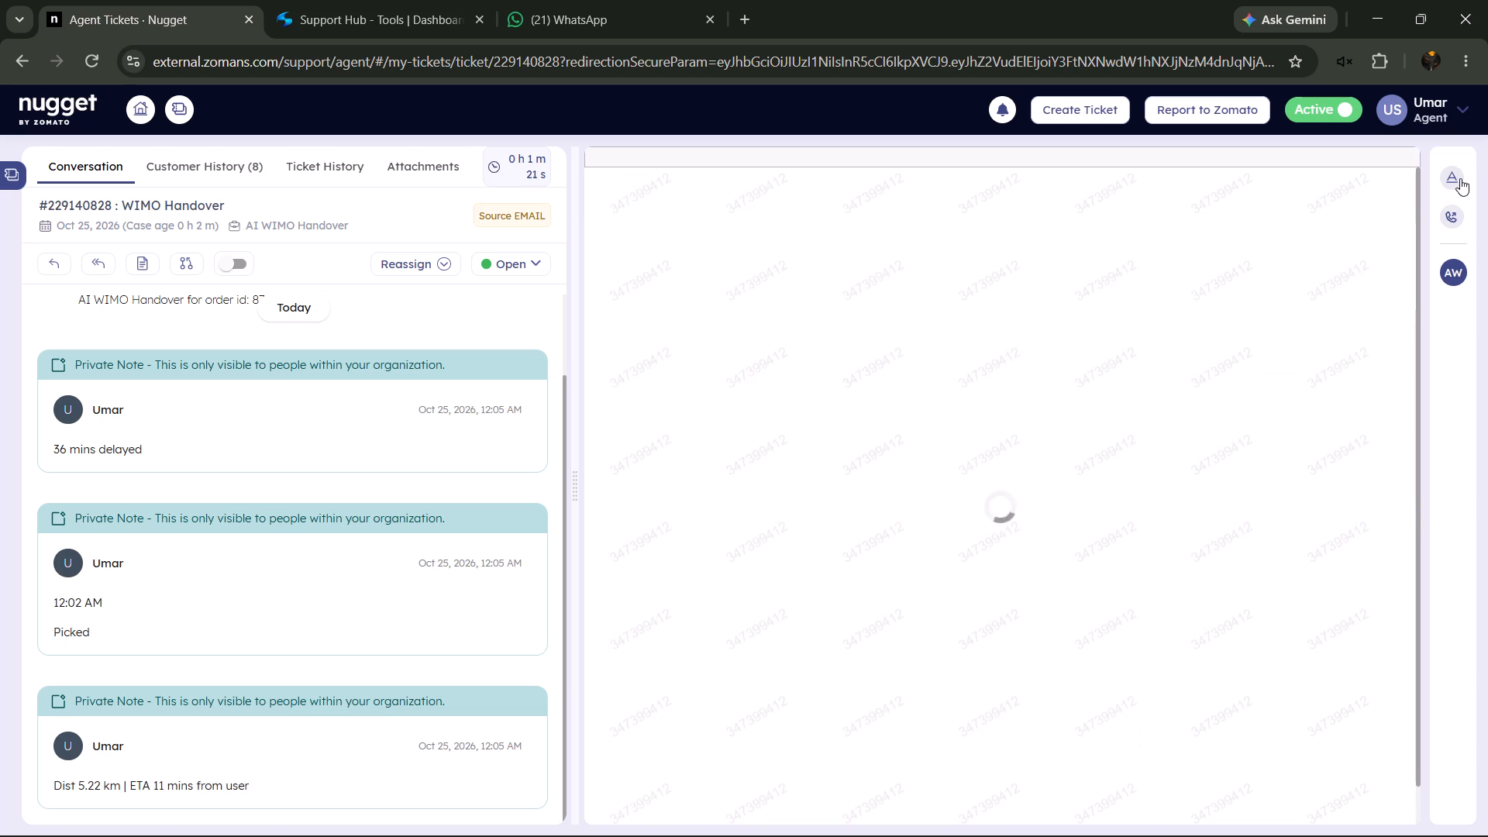
# In the ticket properties, set Can Order Be Delivered to Yes and Action to No Action, and choose a Lifeline Action.
pyautogui.click(1460, 178)
pyautogui.click(1227, 515)
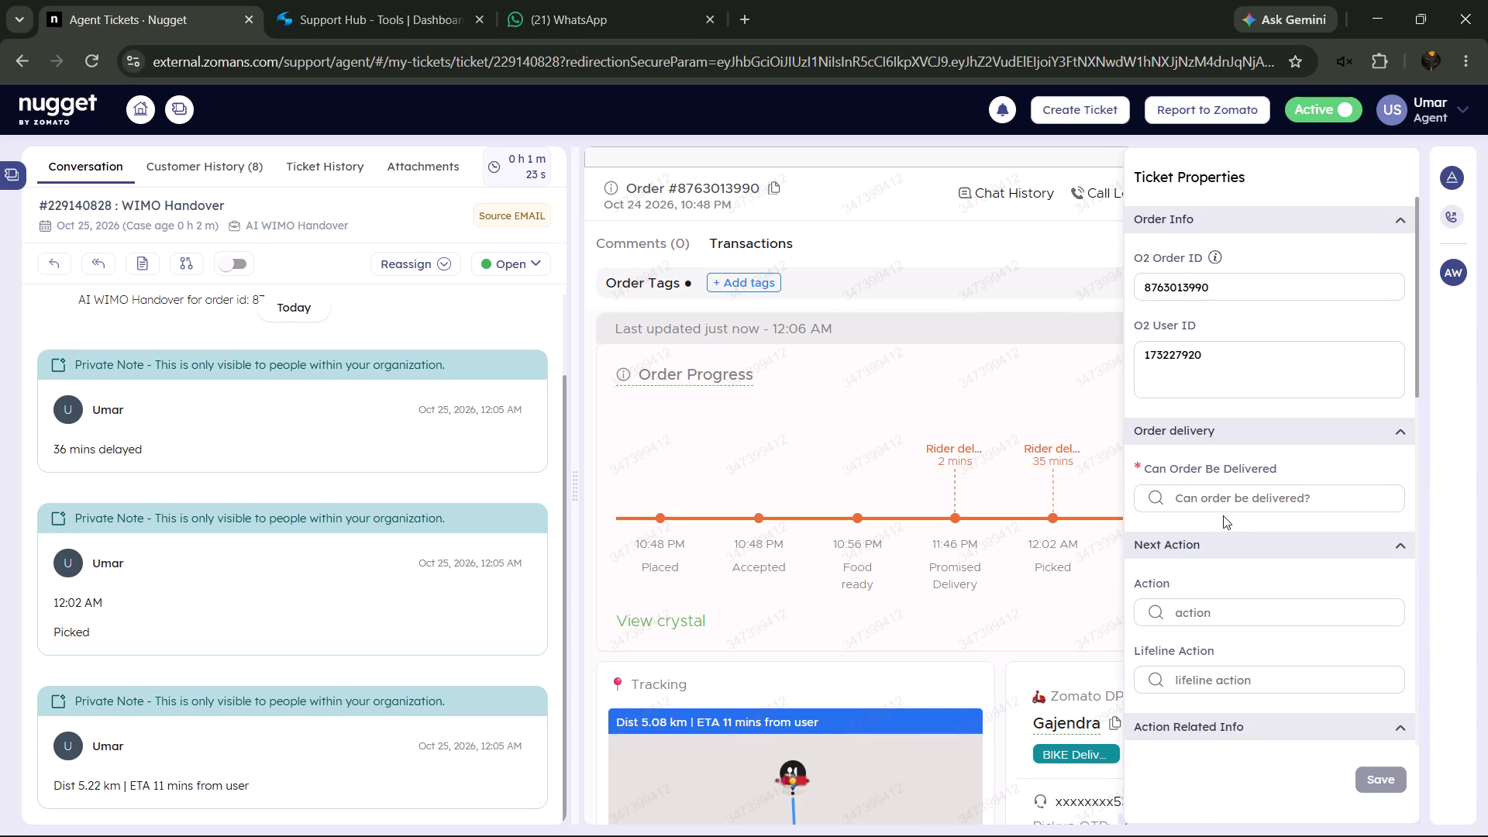
pyautogui.click(1224, 500)
pyautogui.click(1207, 529)
pyautogui.scroll(-2, 1233, 402)
pyautogui.click(1219, 410)
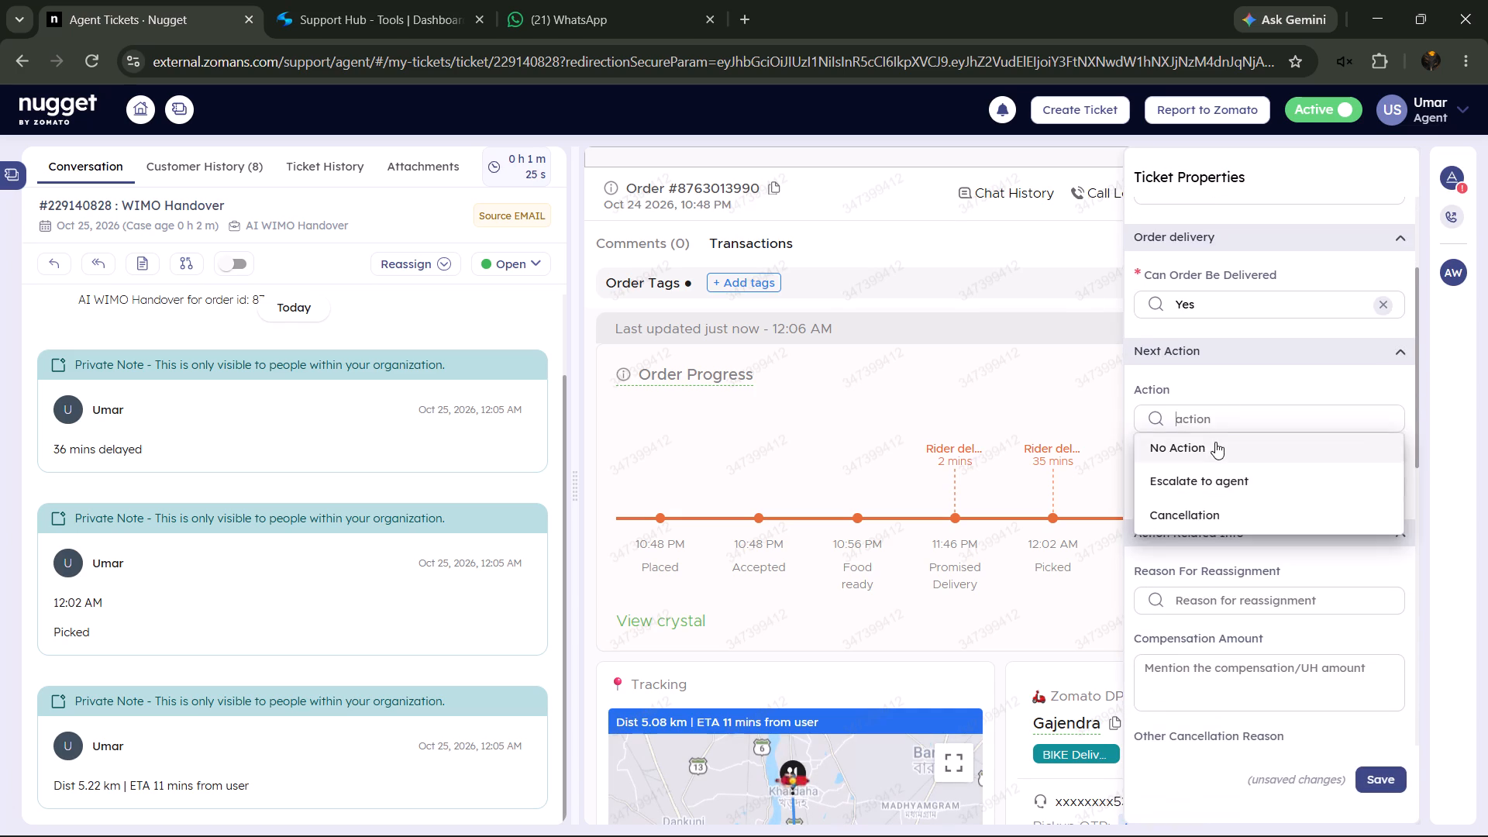
pyautogui.click(1215, 445)
pyautogui.click(1214, 499)
pyautogui.click(1225, 491)
pyautogui.click(1215, 536)
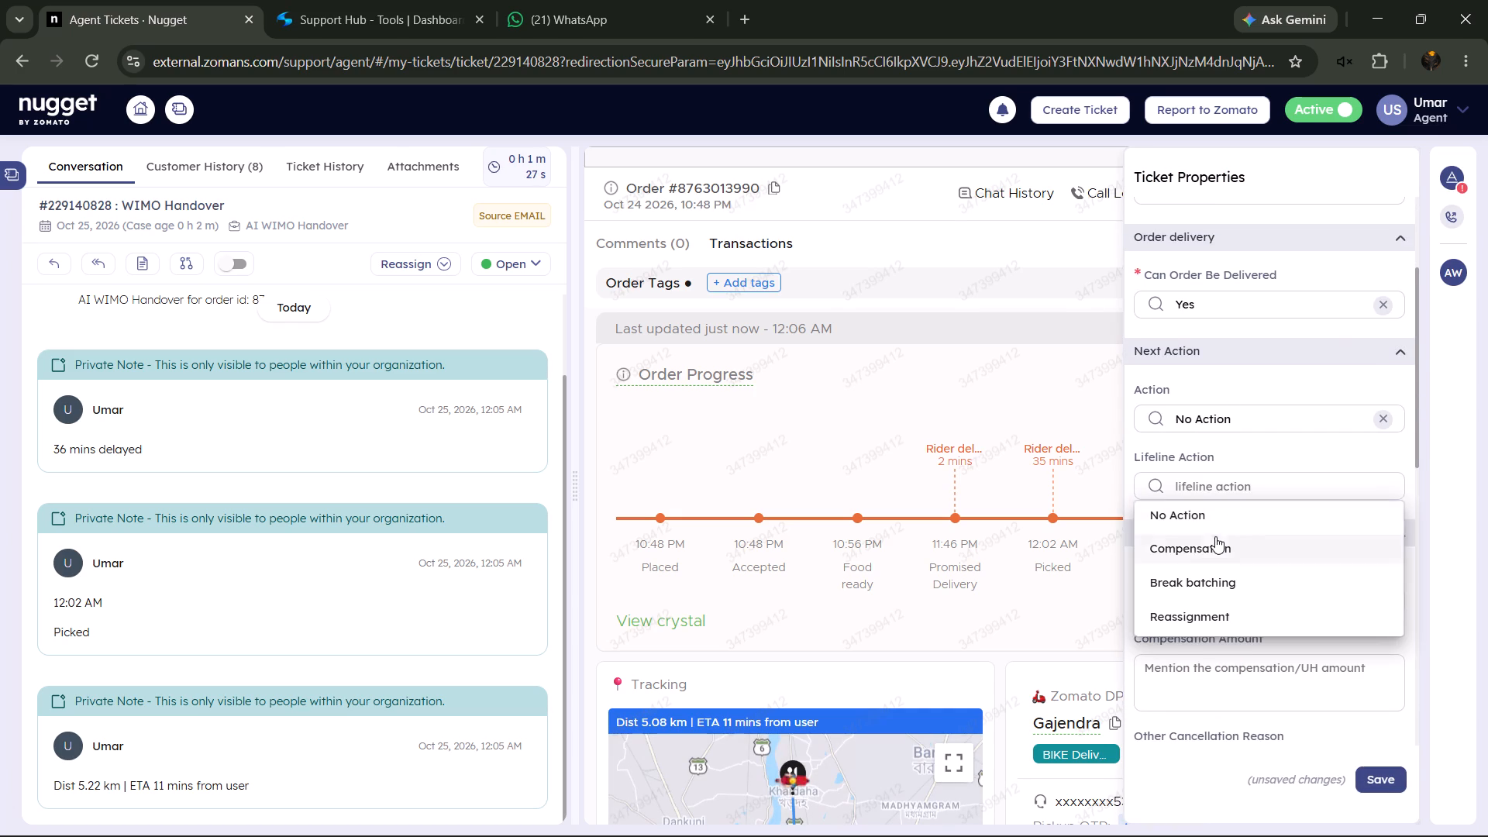
pyautogui.click(1452, 184)
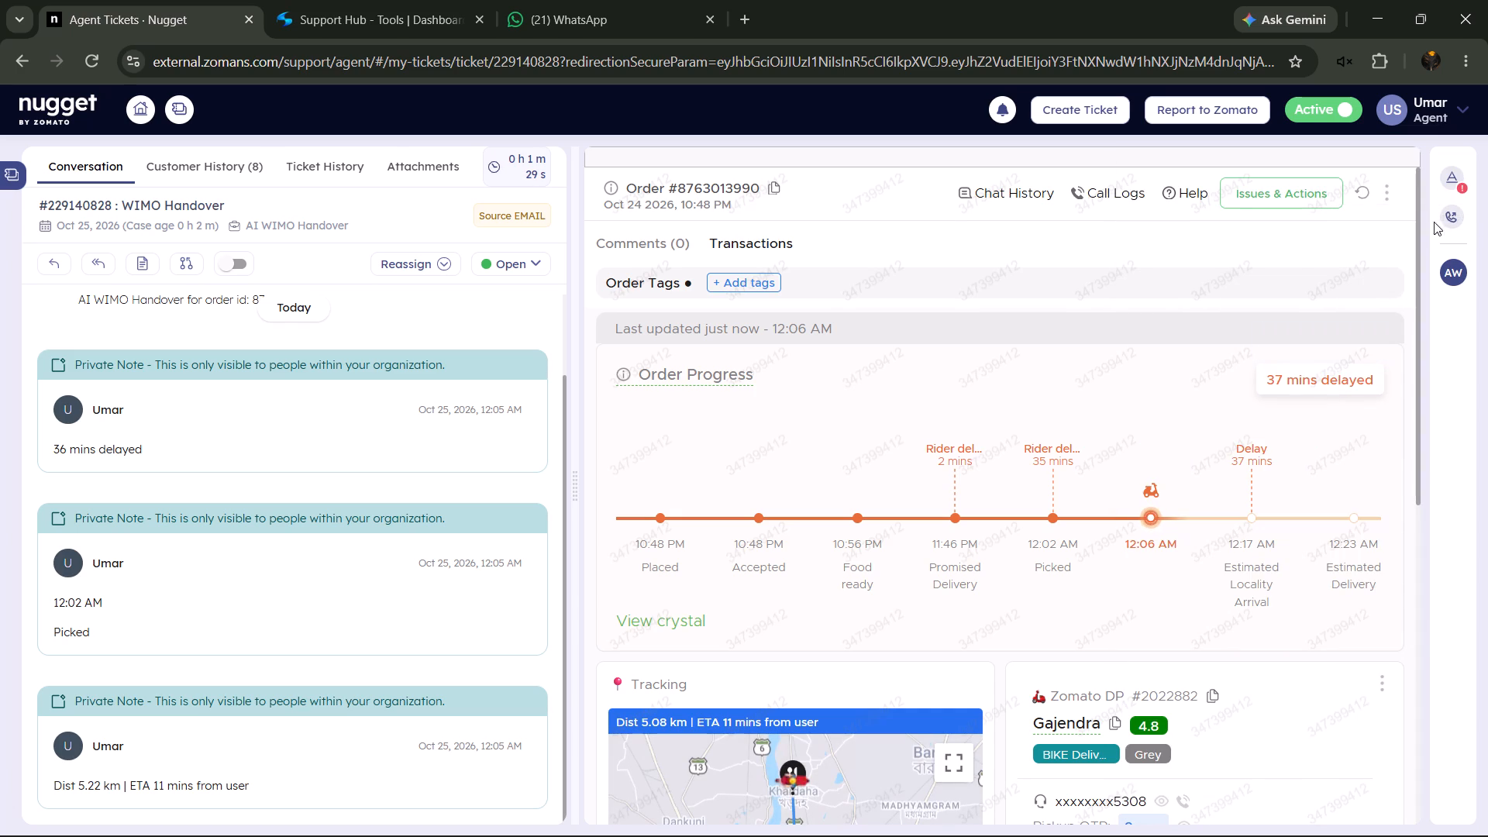
# Set Are Properties Filled to Yes and Order Status Expected Time to Arrival at cx location.
pyautogui.click(1448, 187)
pyautogui.scroll(-7, 1263, 398)
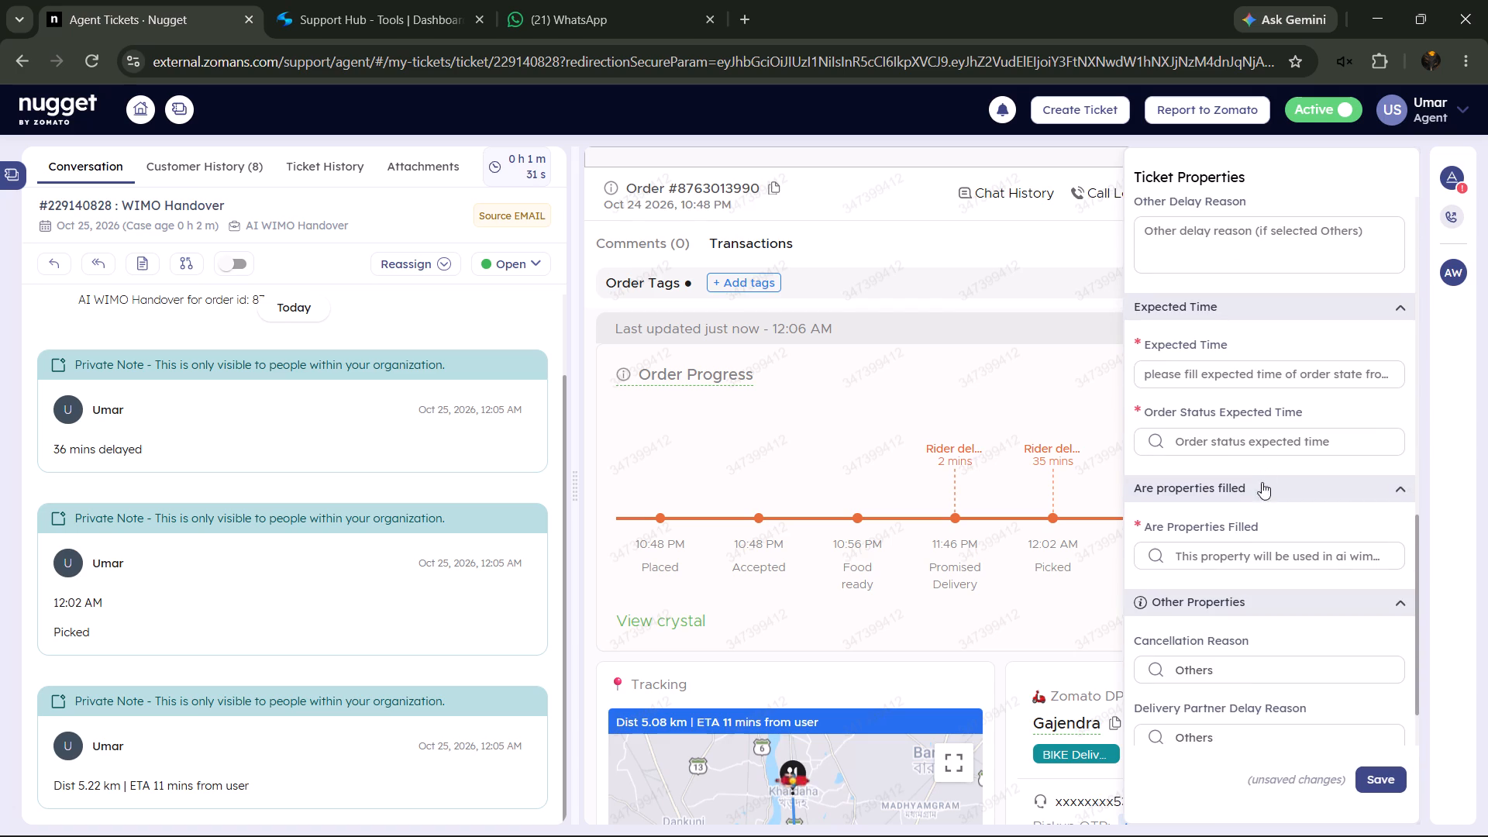
pyautogui.click(1243, 559)
pyautogui.click(1211, 579)
pyautogui.click(1257, 452)
pyautogui.click(1247, 537)
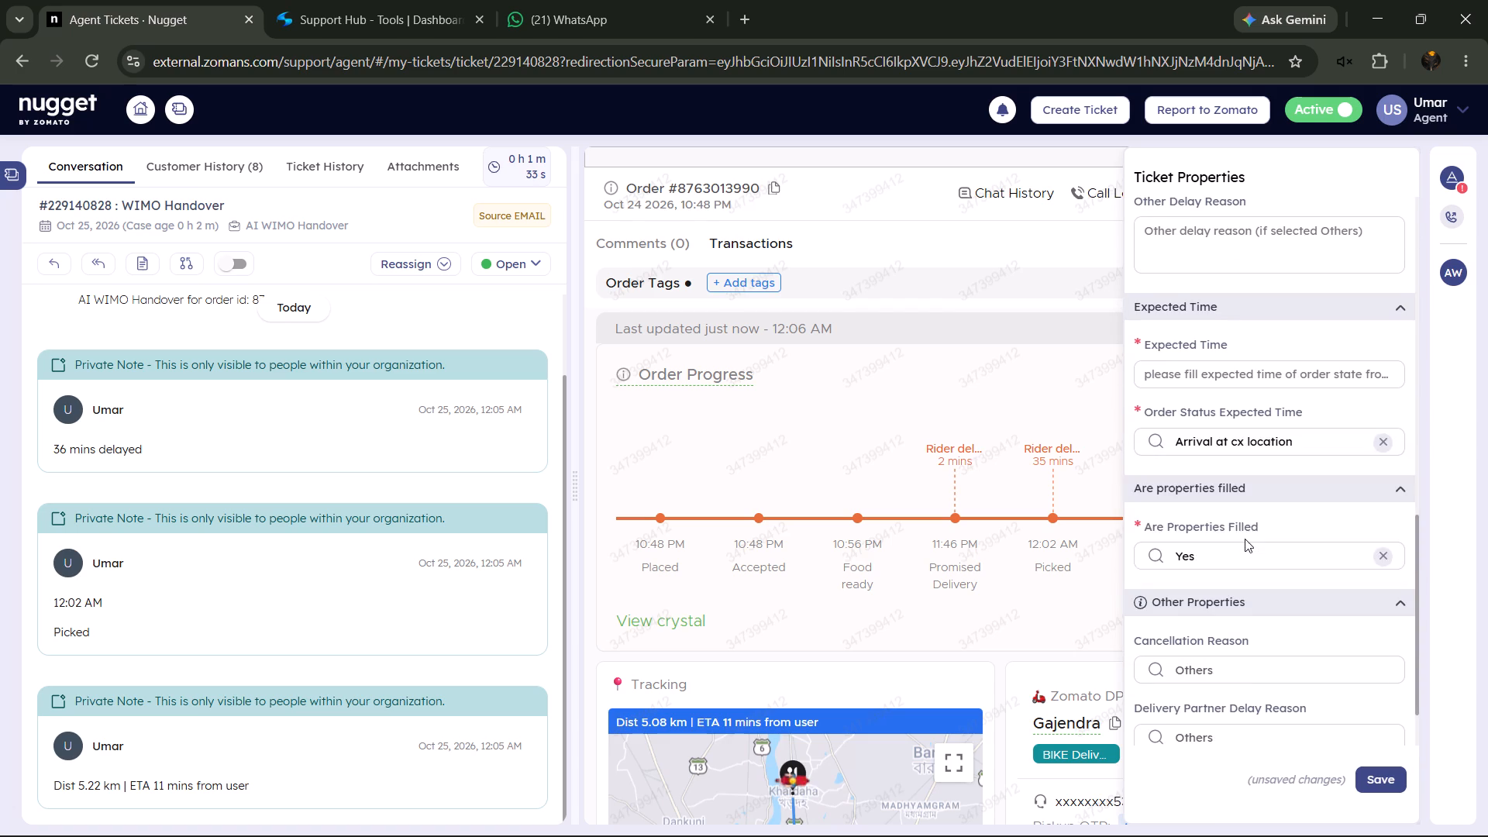
# Copy the Support Hub restaurant delay template saying the delivery partner has received the order, and paste it into Other Delay Reason.
pyautogui.scroll(2, 1245, 539)
pyautogui.click(1203, 436)
pyautogui.click(293, 0)
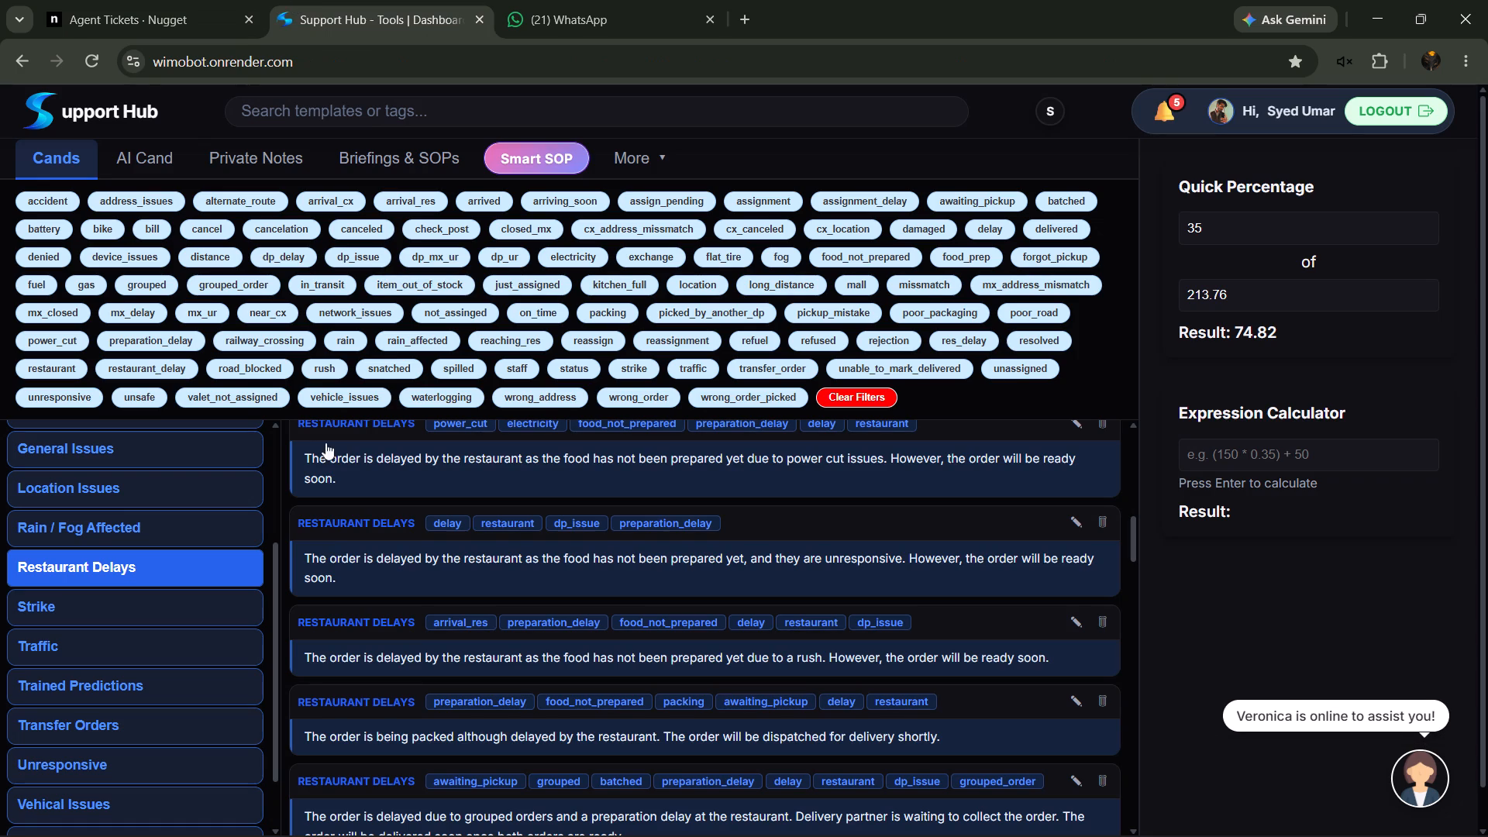
pyautogui.click(146, 572)
pyautogui.scroll(4, 563, 655)
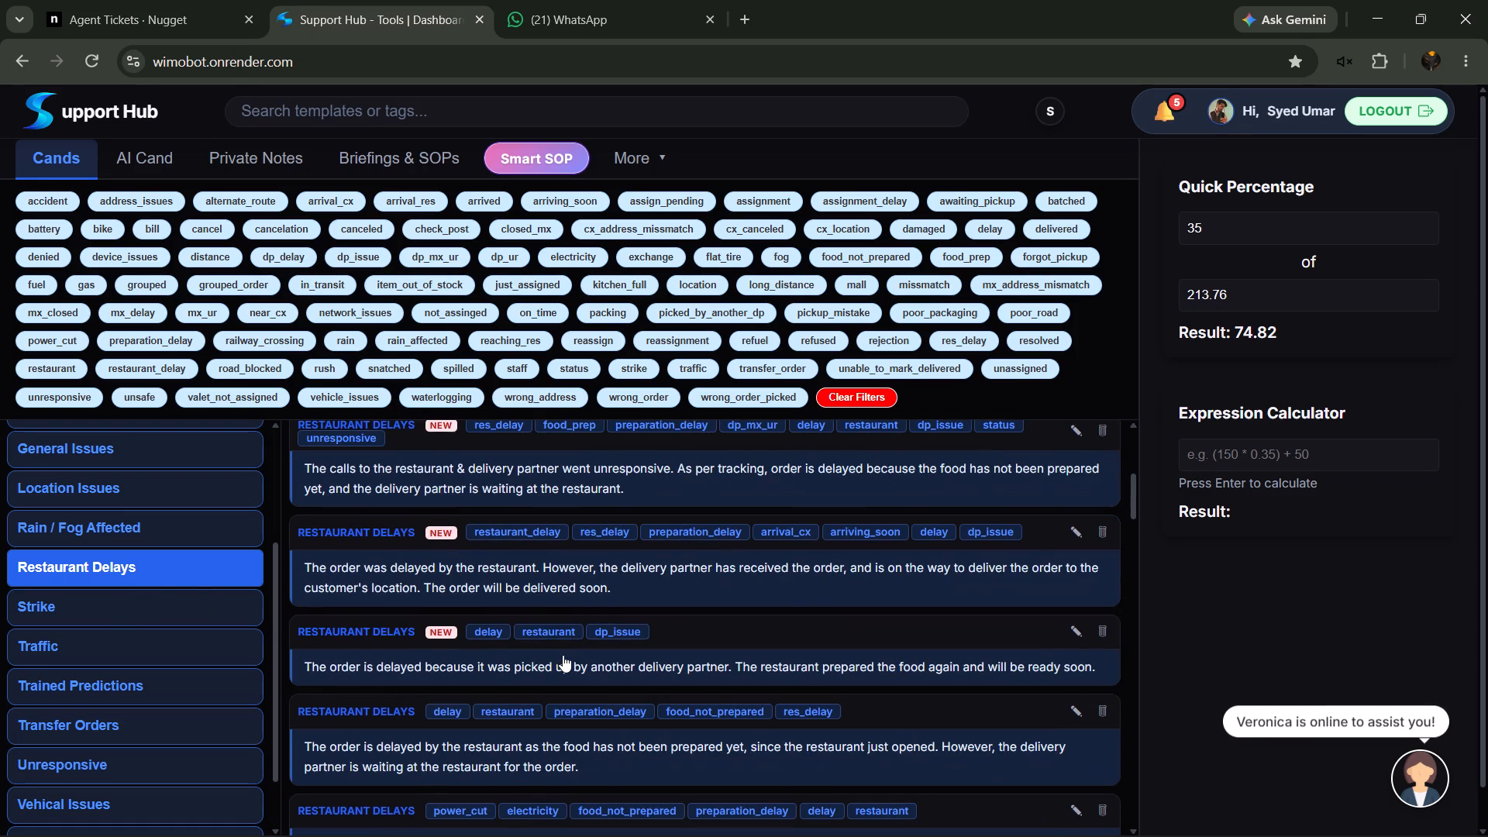
pyautogui.click(590, 571)
pyautogui.click(78, 0)
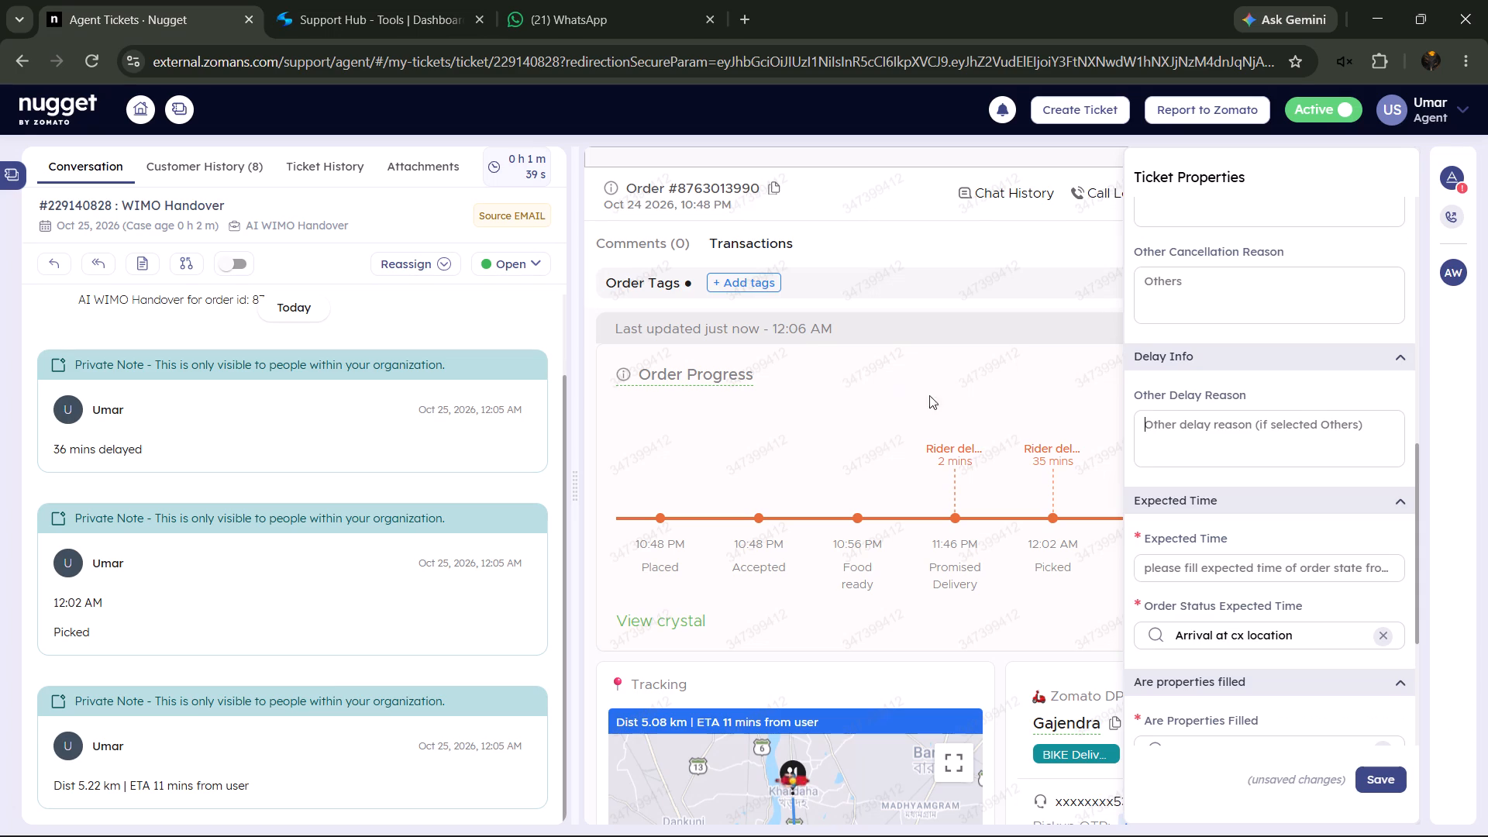
pyautogui.rightClick(1259, 446)
pyautogui.click(1141, 626)
pyautogui.click(1144, 608)
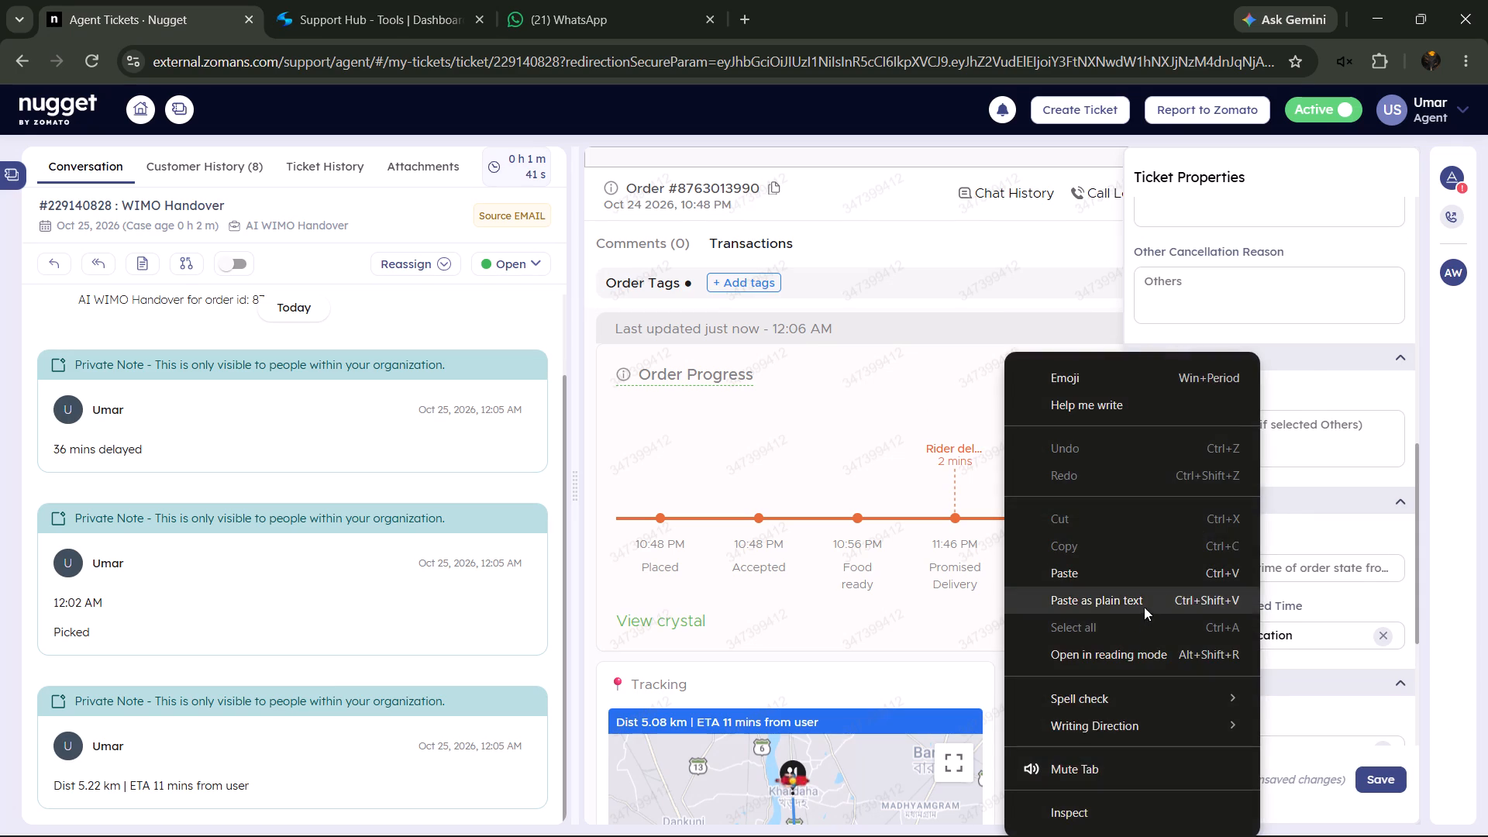
# Set the Expected Time to 15.
pyautogui.click(1238, 580)
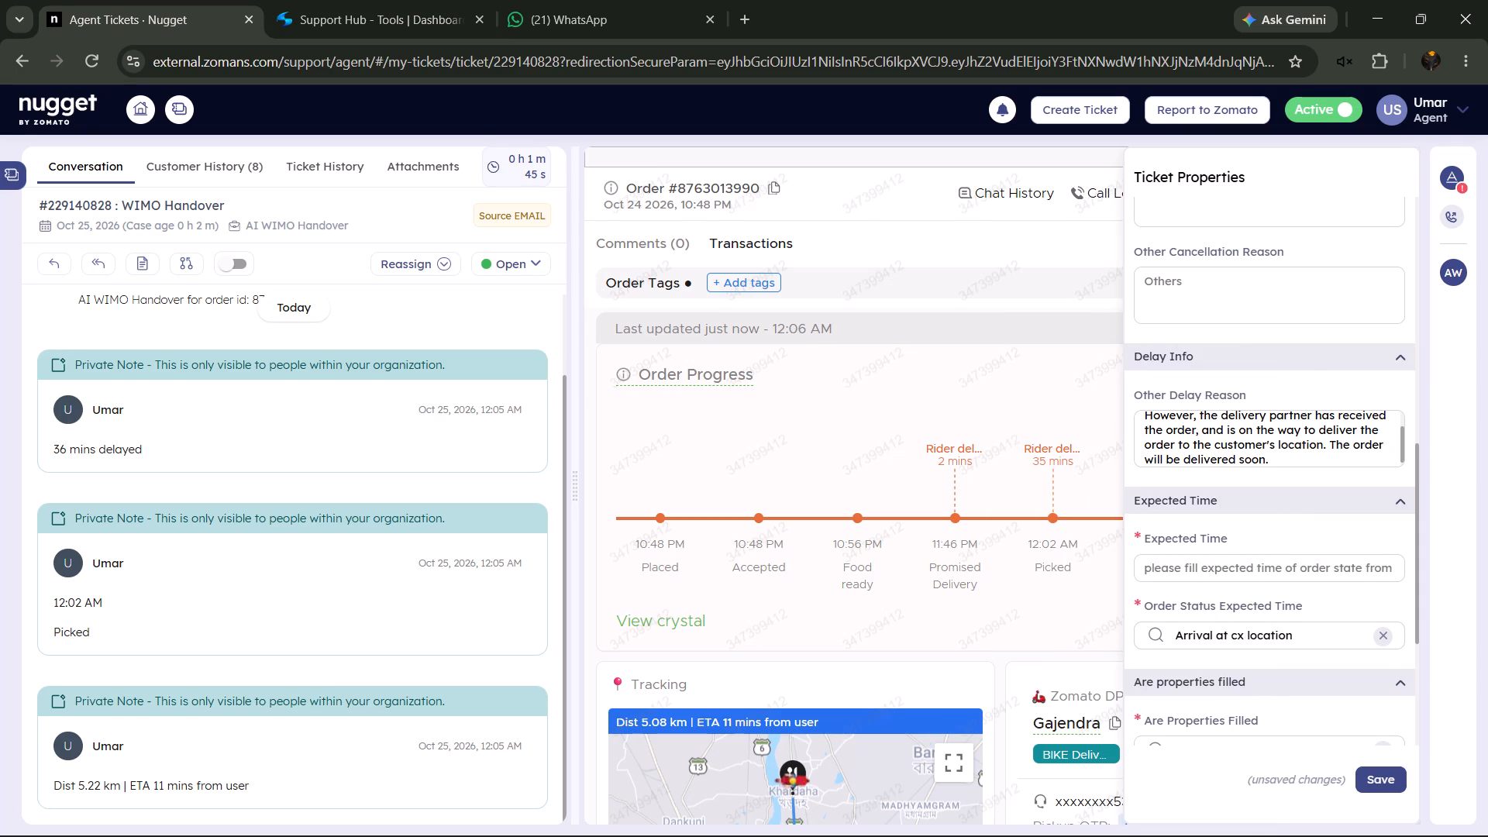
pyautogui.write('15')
# Add "due to item stock issues" after "The order was delayed by the restaurant" in Other Delay Reason.
pyautogui.scroll(3, 1336, 444)
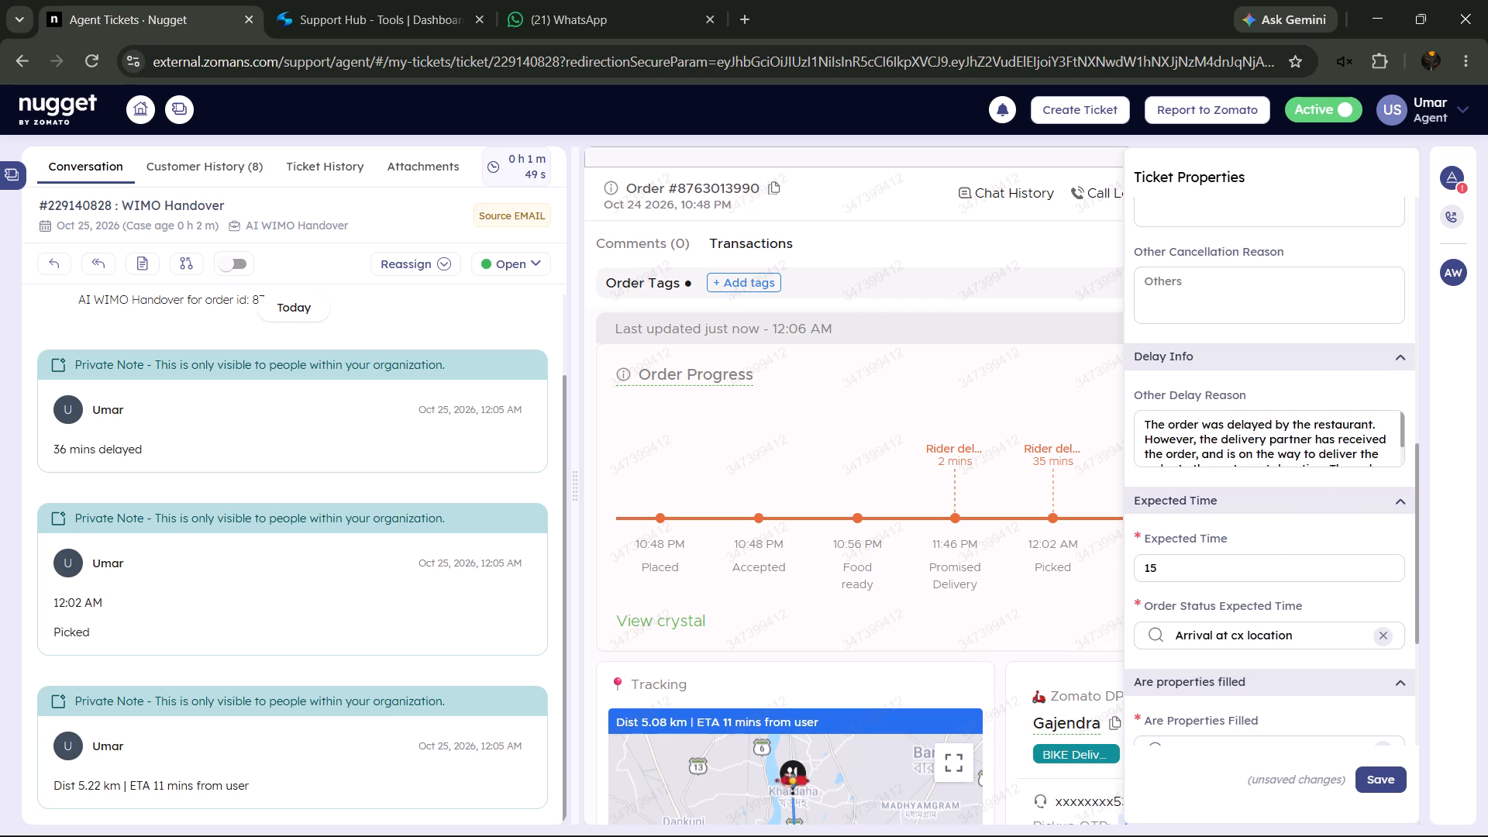
pyautogui.click(1371, 419)
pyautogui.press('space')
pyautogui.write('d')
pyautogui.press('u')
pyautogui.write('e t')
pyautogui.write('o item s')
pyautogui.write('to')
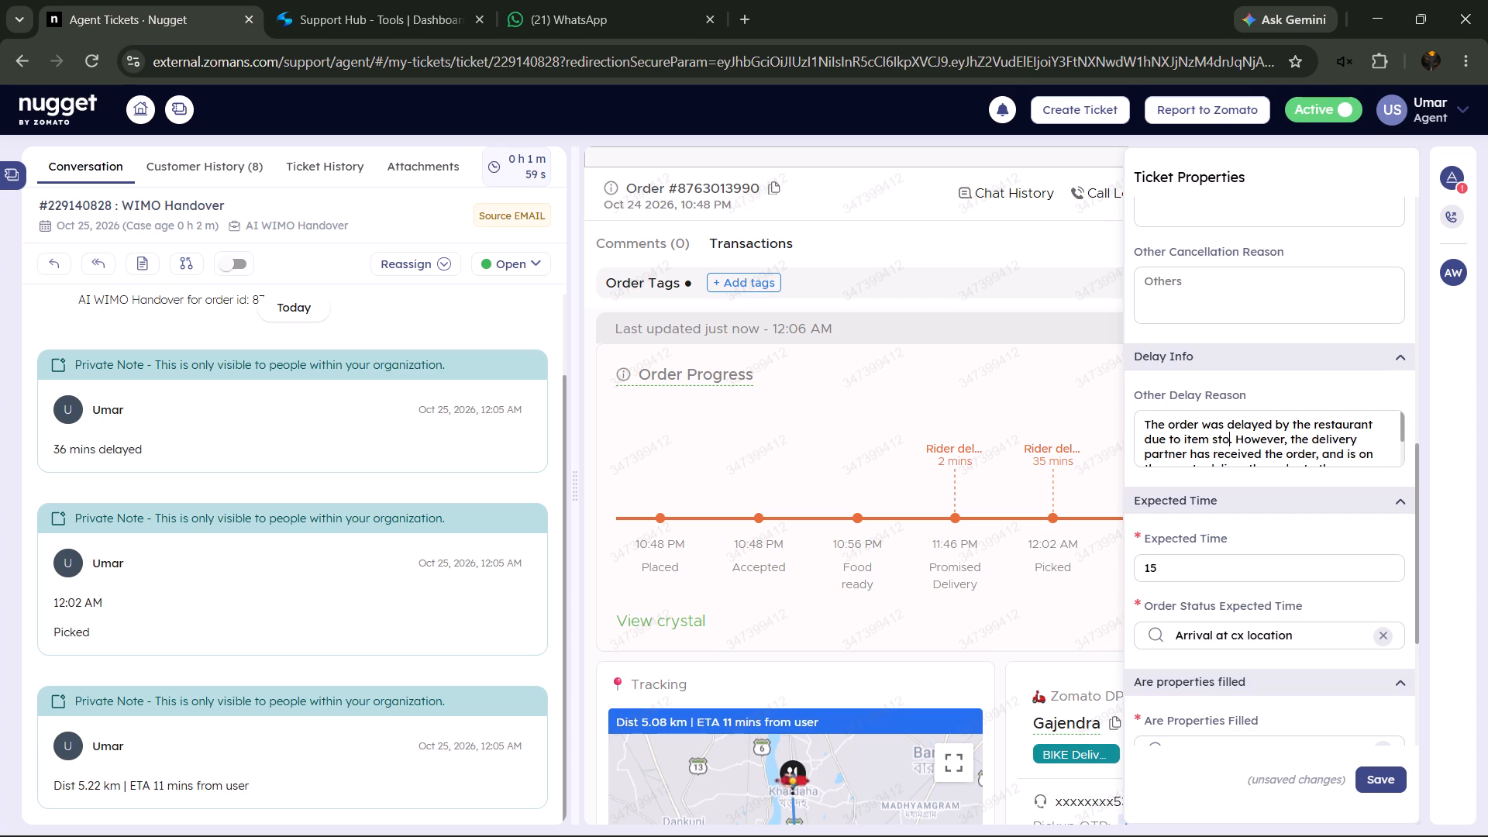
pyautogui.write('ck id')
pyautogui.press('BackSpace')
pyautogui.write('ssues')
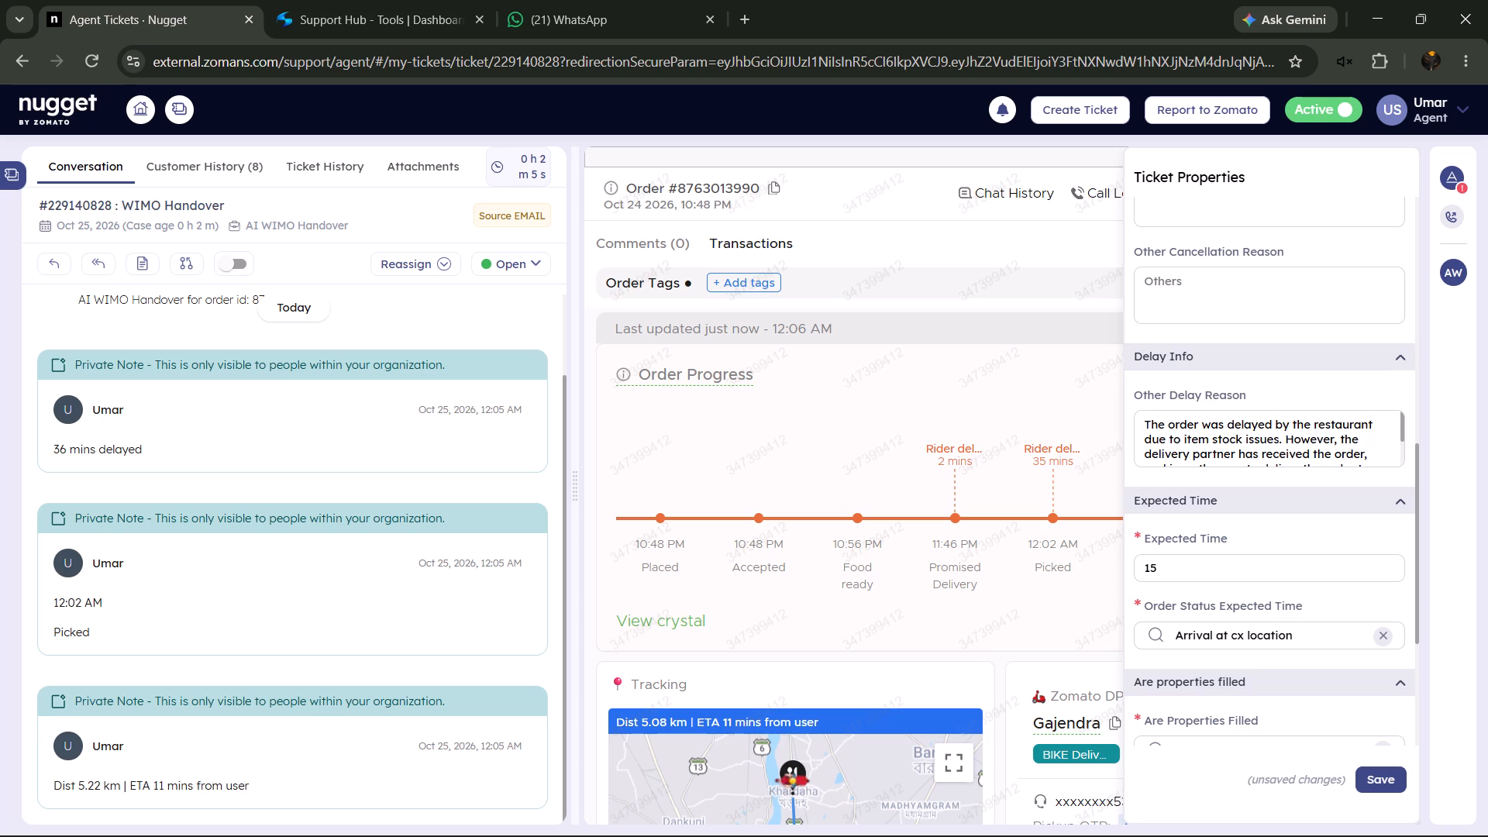
# Replace the end of the Other Delay Reason text, after "received the order,", with "and will deliver it soon.".
pyautogui.moveTo(1366, 453); pyautogui.dragTo(1393, 476)
pyautogui.press('BackSpace')
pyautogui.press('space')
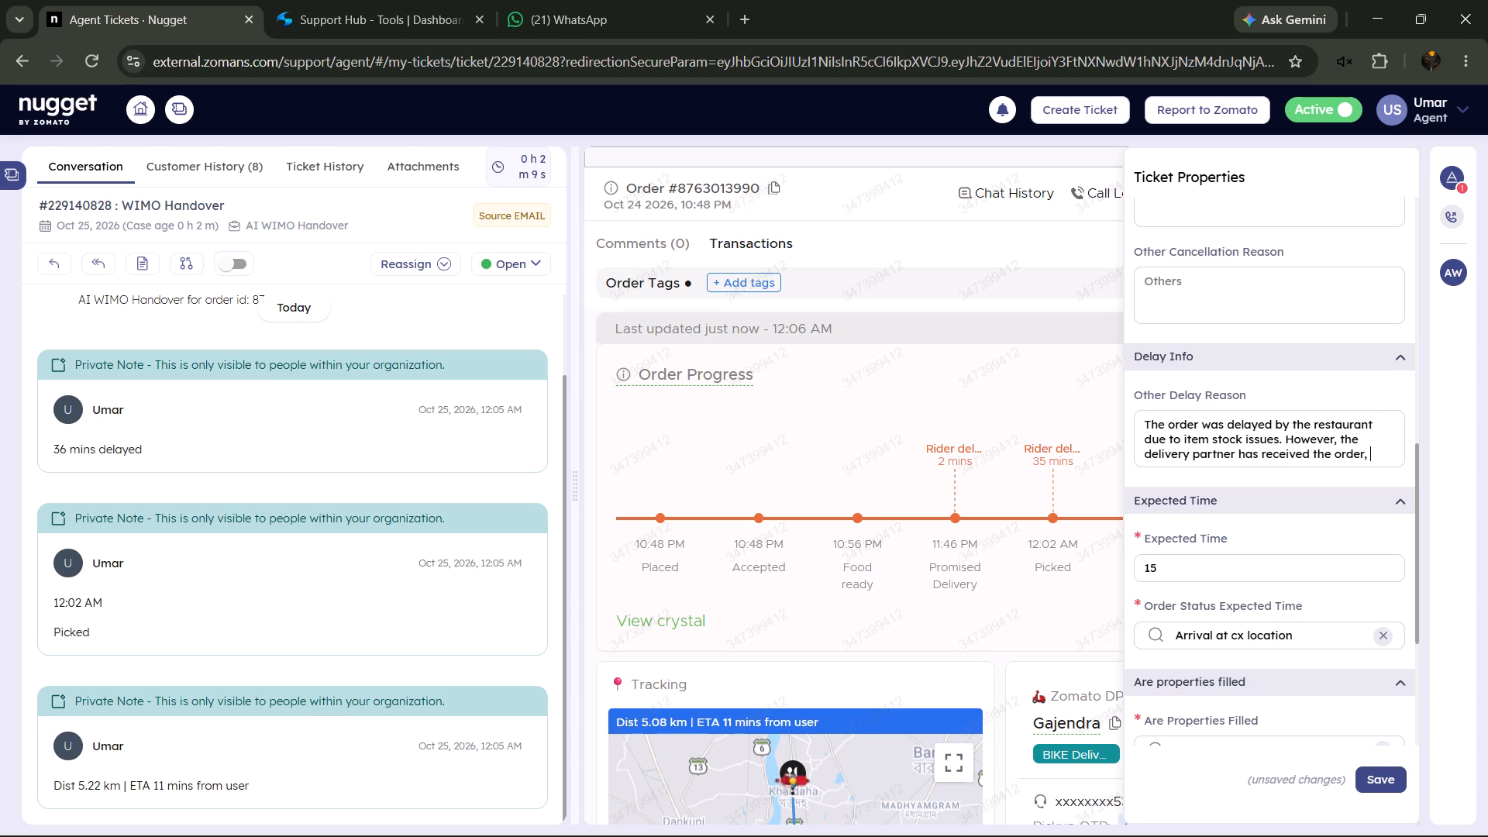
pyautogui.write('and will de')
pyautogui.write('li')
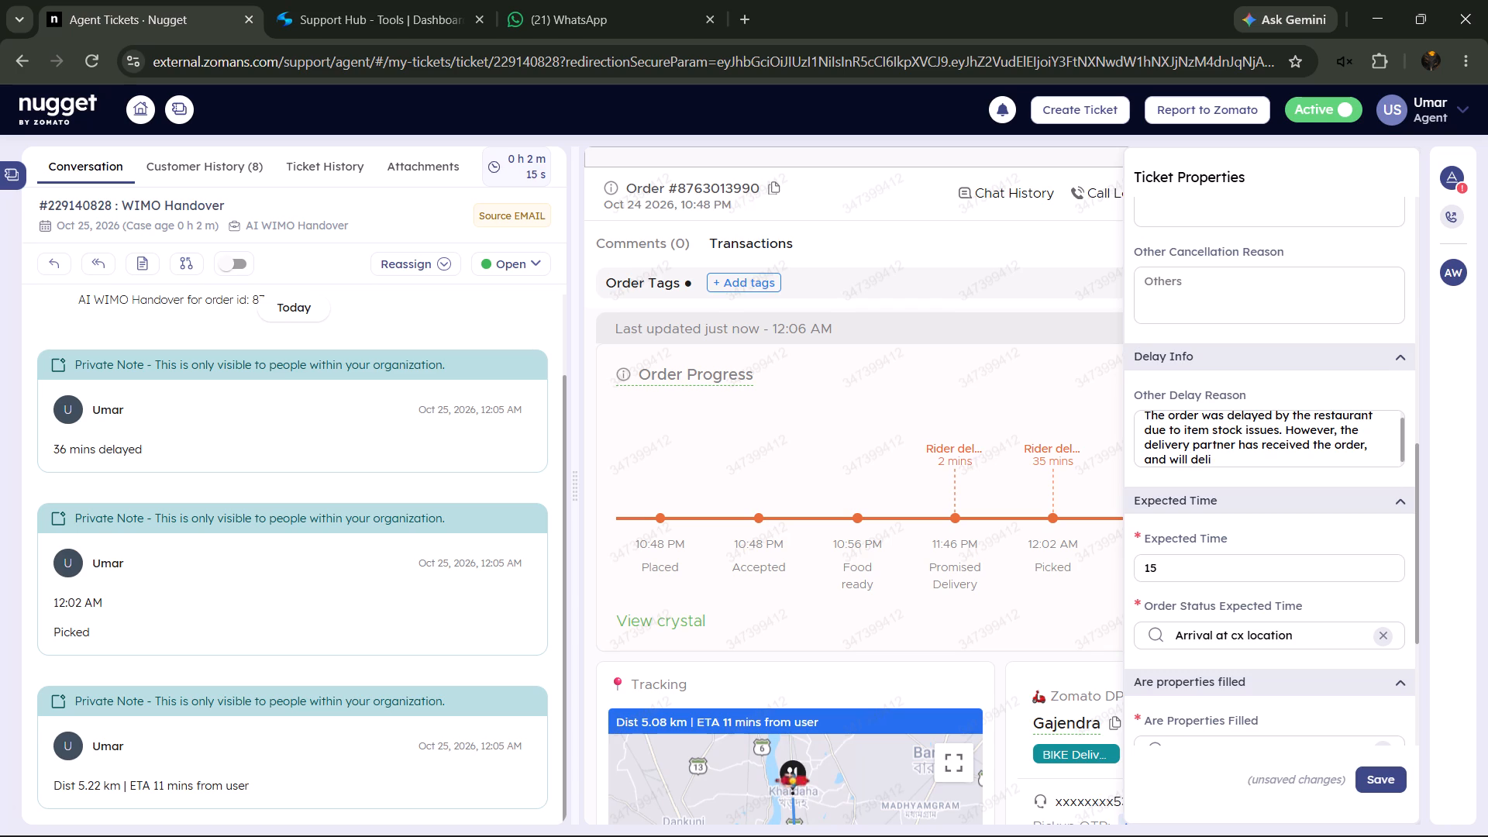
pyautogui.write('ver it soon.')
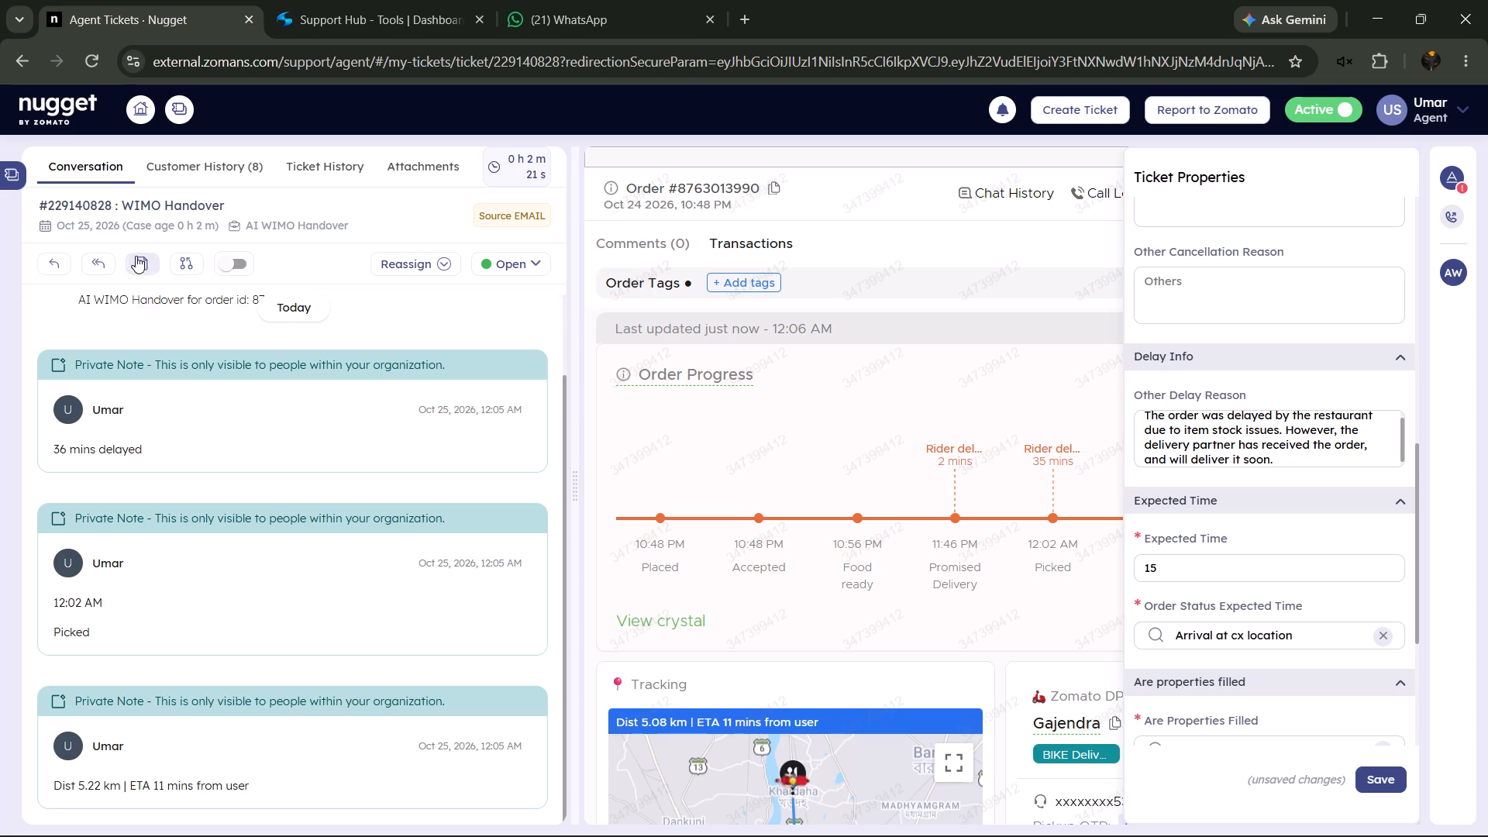
# Add a private note reading "dp connected" to the ticket.
pyautogui.click(136, 256)
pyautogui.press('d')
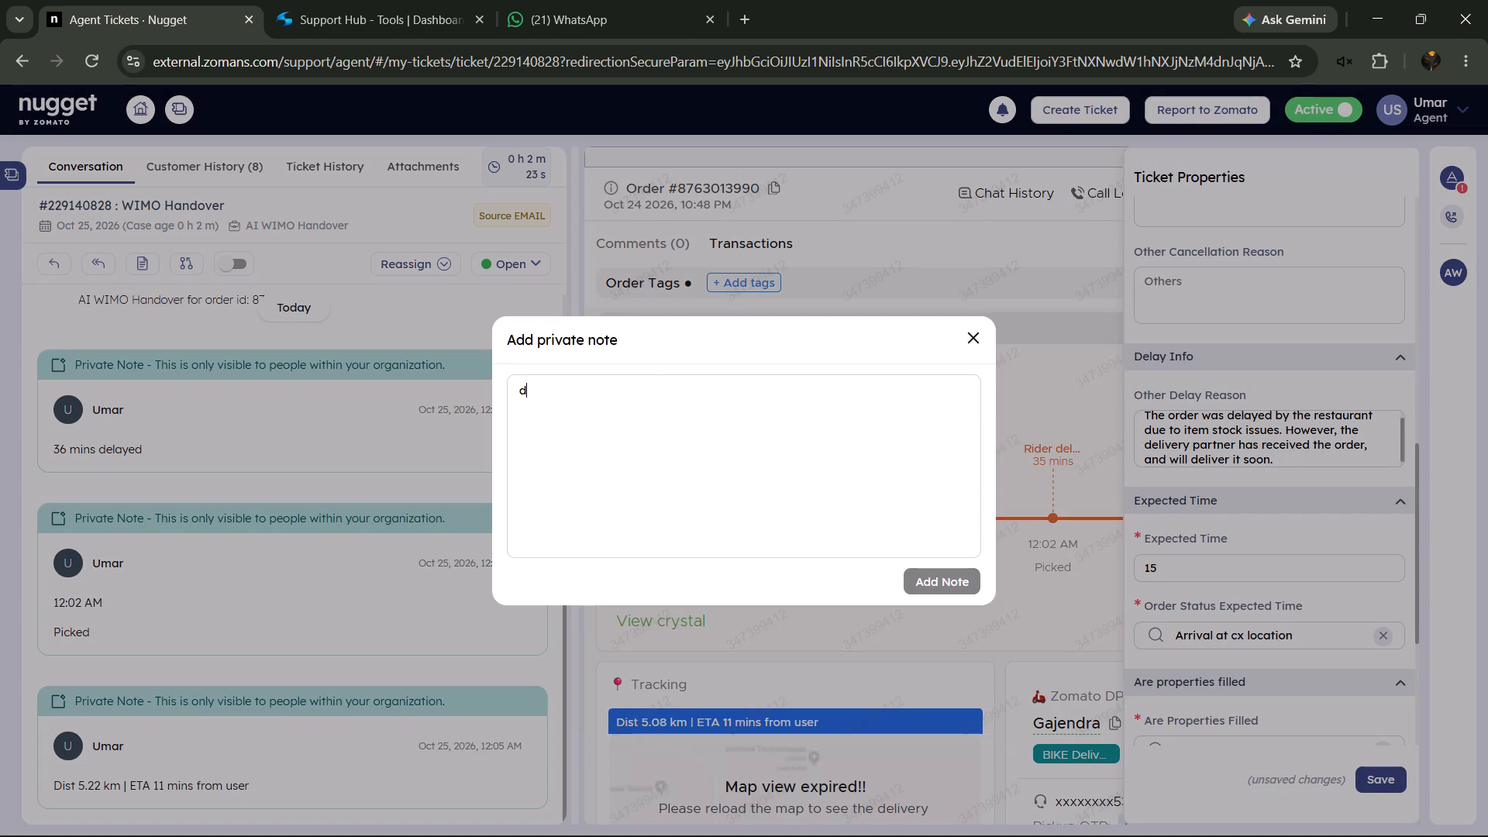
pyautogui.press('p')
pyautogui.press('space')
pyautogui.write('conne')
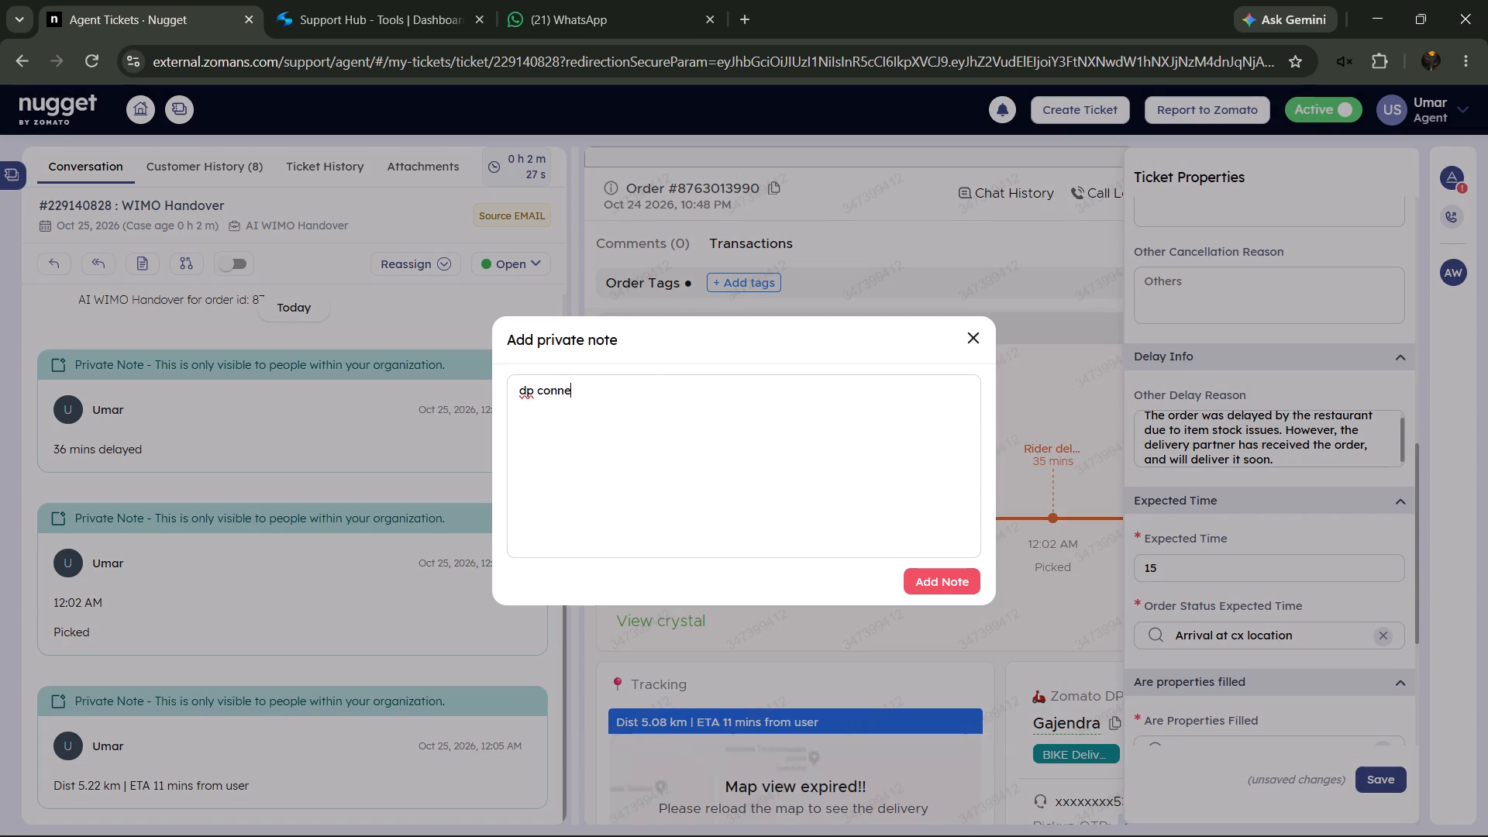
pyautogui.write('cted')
pyautogui.click(957, 573)
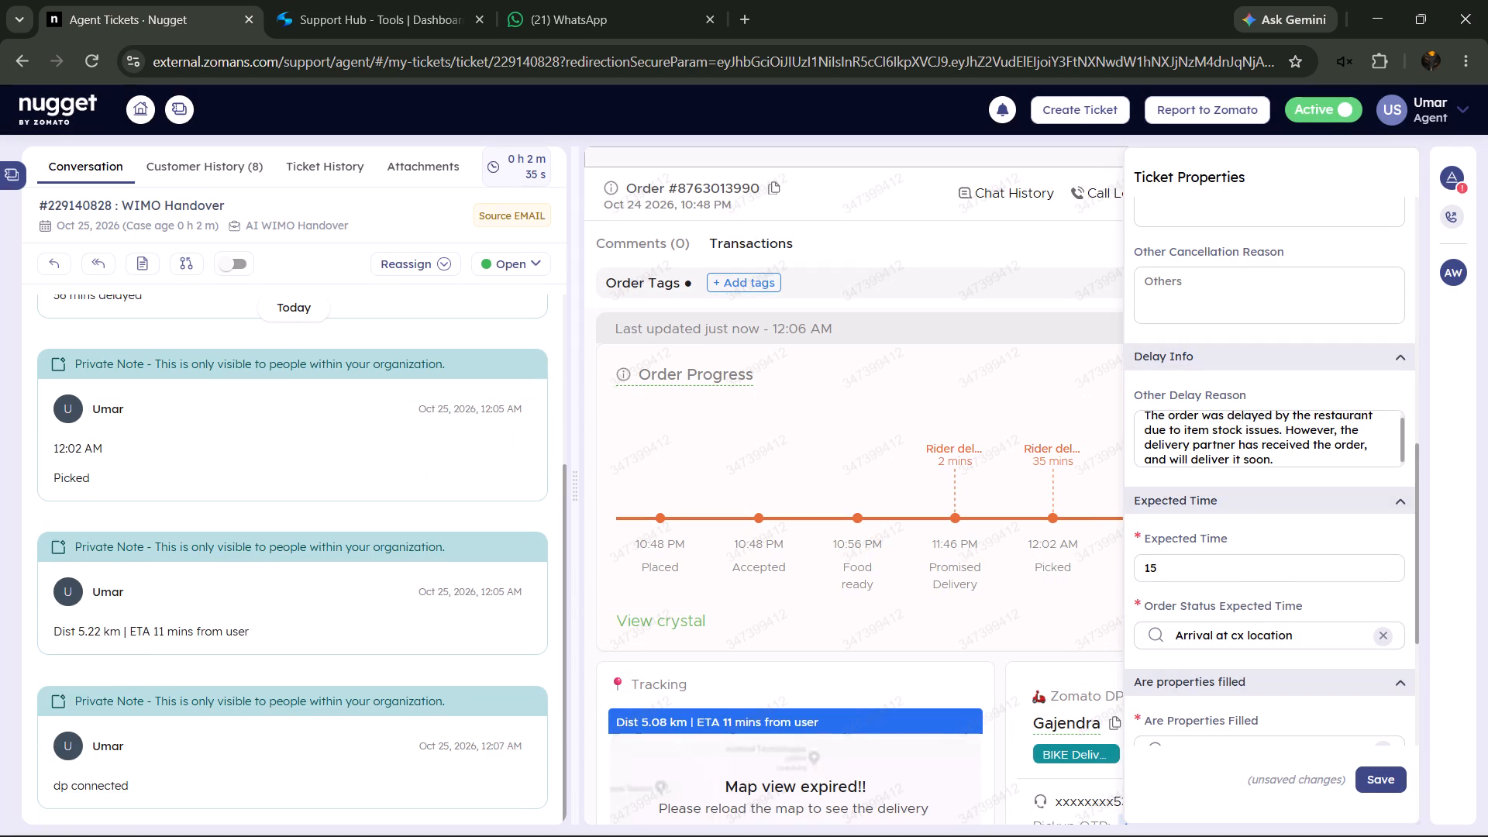
# Hide the ticket properties and open the Order Delayed issue for the order.
pyautogui.scroll(5, 1270, 584)
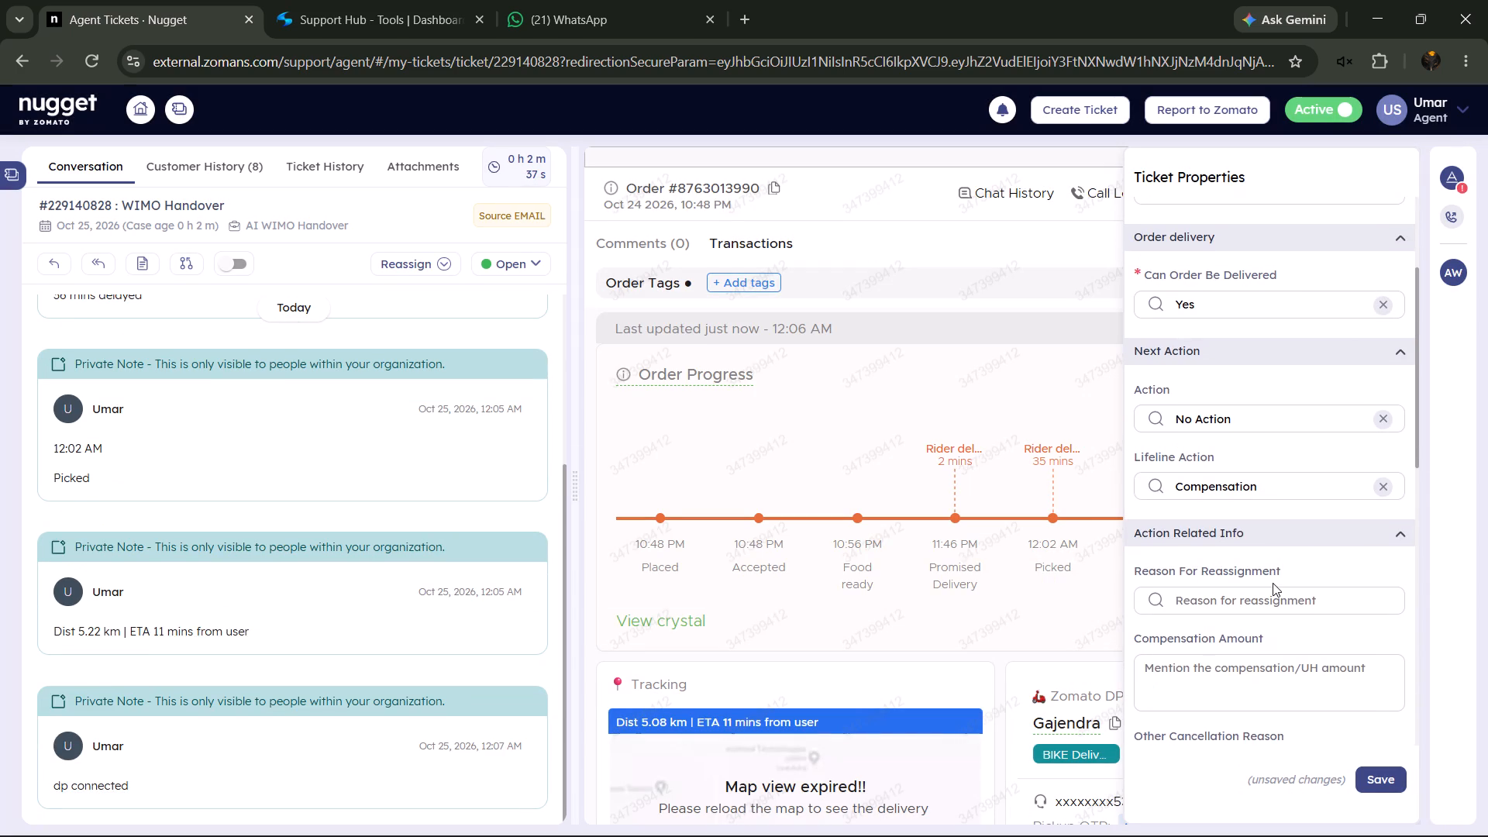
pyautogui.scroll(5, 328, 508)
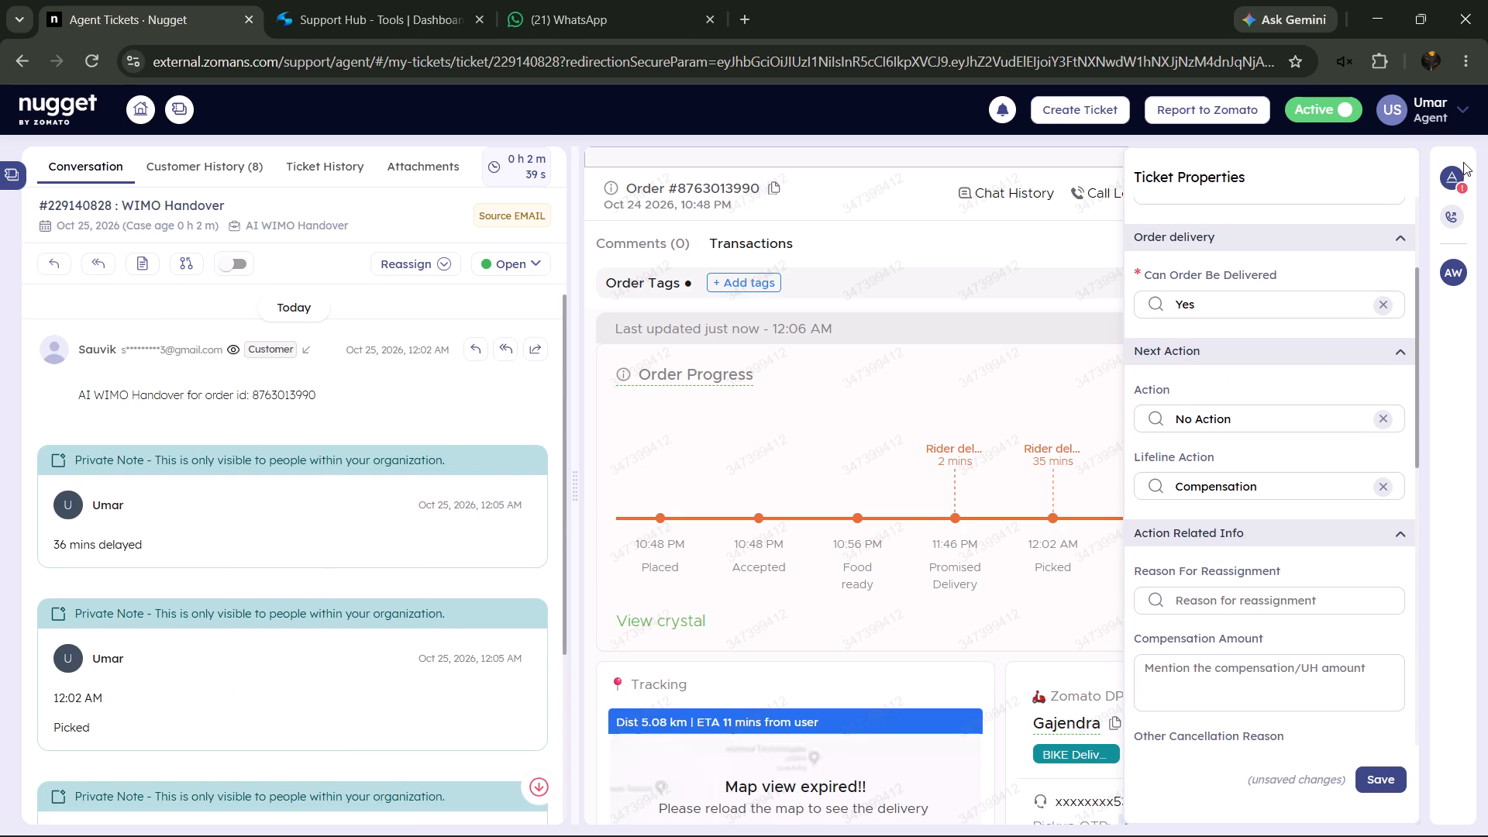
pyautogui.click(1455, 178)
pyautogui.scroll(-5, 1304, 385)
pyautogui.scroll(4, 1317, 574)
pyautogui.scroll(4, 1276, 452)
pyautogui.click(1289, 194)
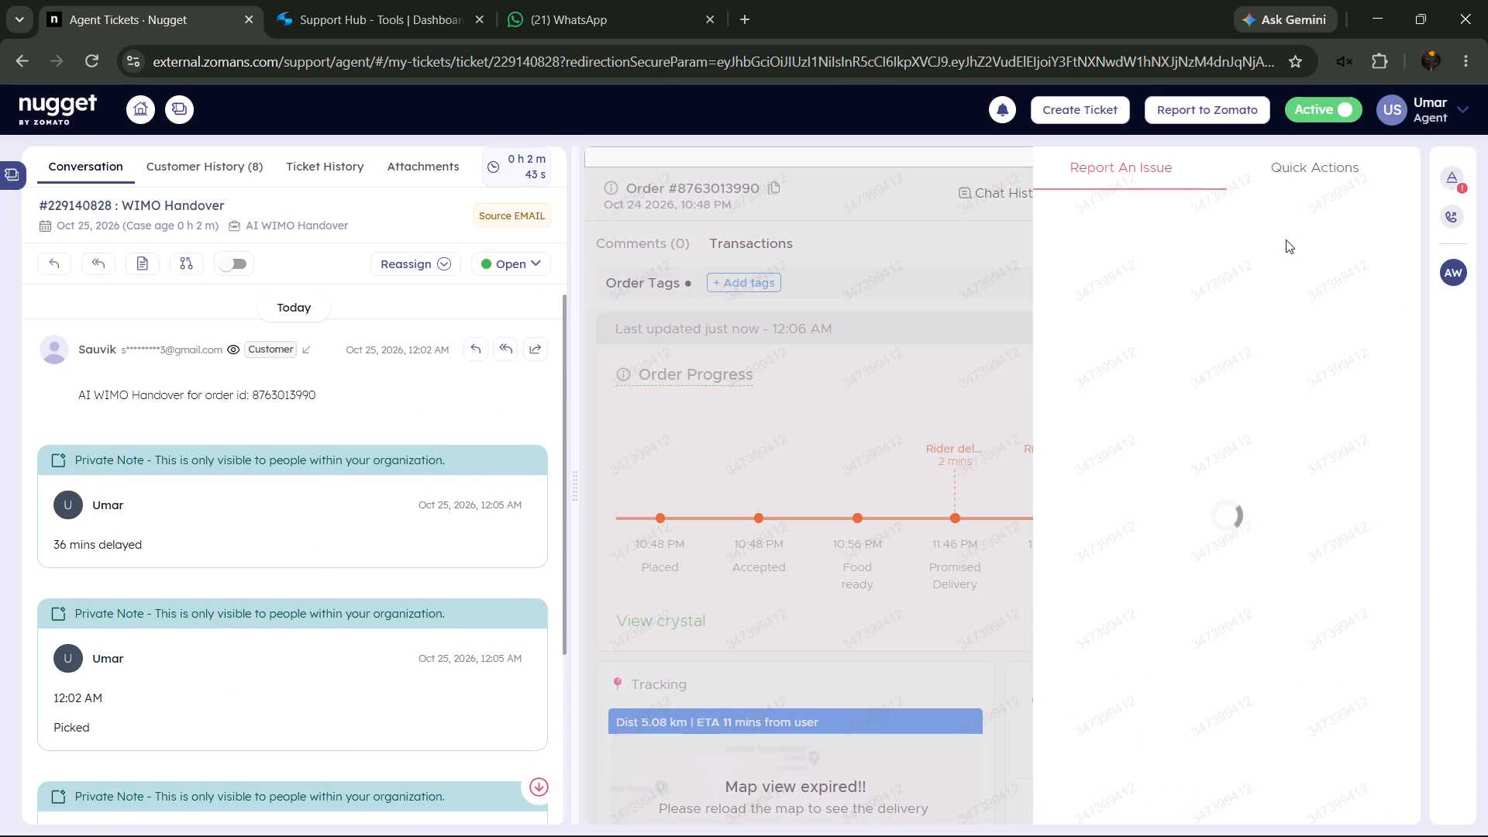
pyautogui.click(1125, 283)
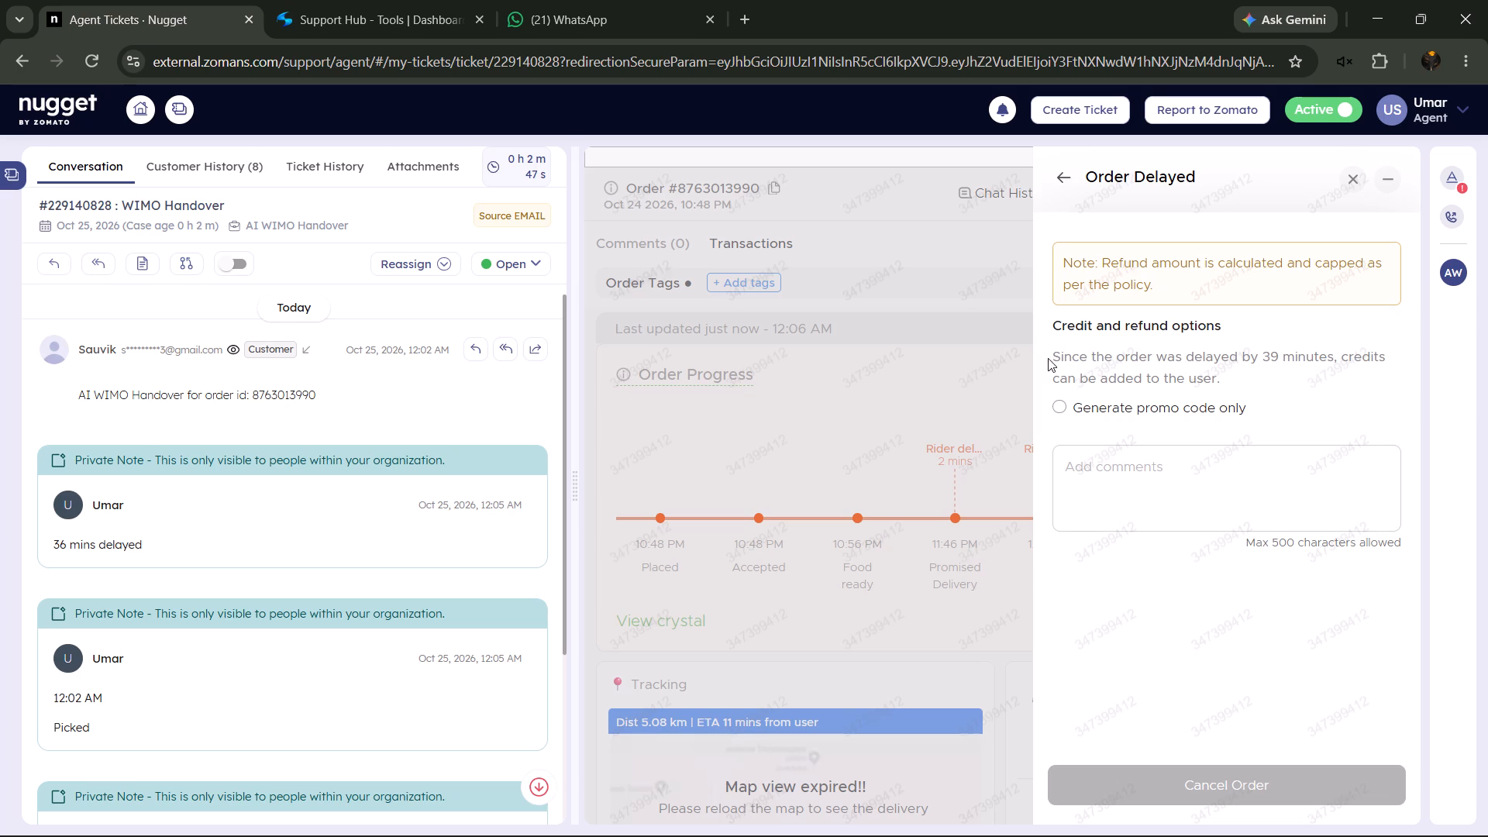
# Copy the sentence about the 39-minute delay and credits from Order Delayed and add it as a private note.
pyautogui.moveTo(1048, 358); pyautogui.dragTo(1256, 381)
pyautogui.rightClick(1188, 374)
pyautogui.click(825, 396)
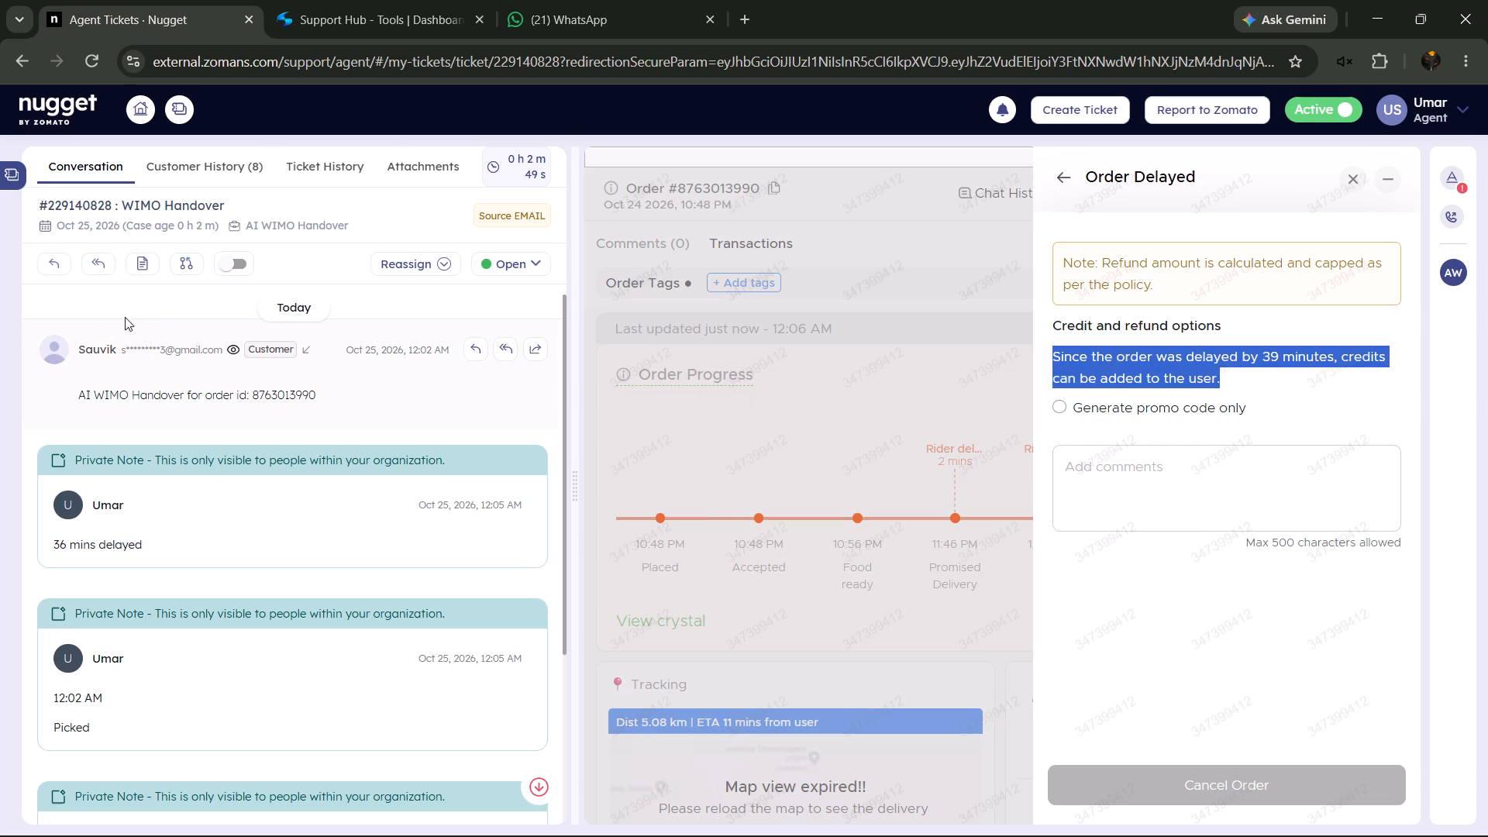
pyautogui.click(146, 263)
pyautogui.rightClick(748, 421)
pyautogui.click(853, 587)
pyautogui.click(901, 577)
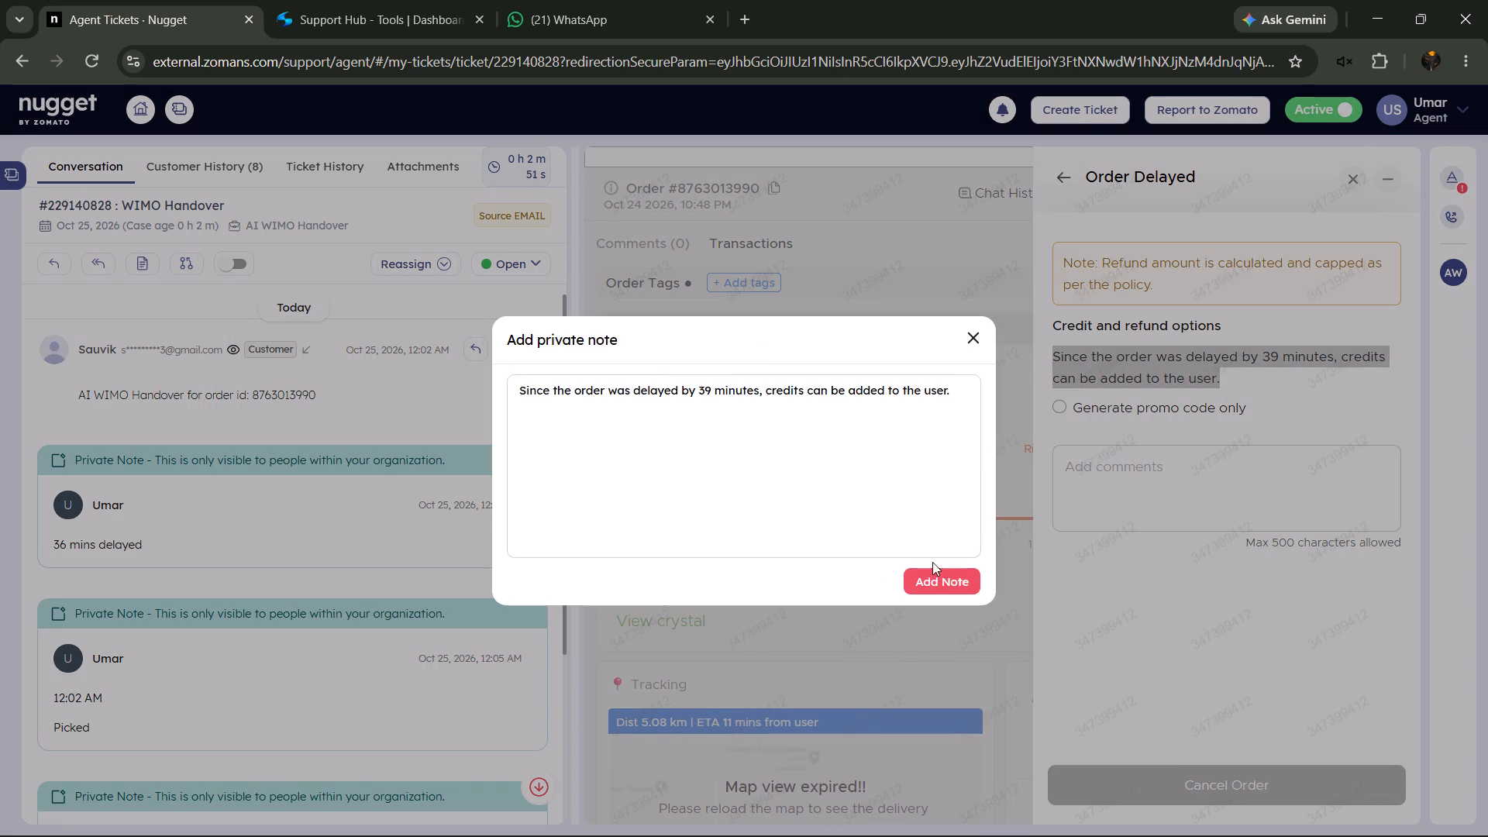
pyautogui.click(970, 583)
# Generate a promo code only with a custom amount of ₹100 and submit the promo credits.
pyautogui.click(1063, 408)
pyautogui.click(1088, 532)
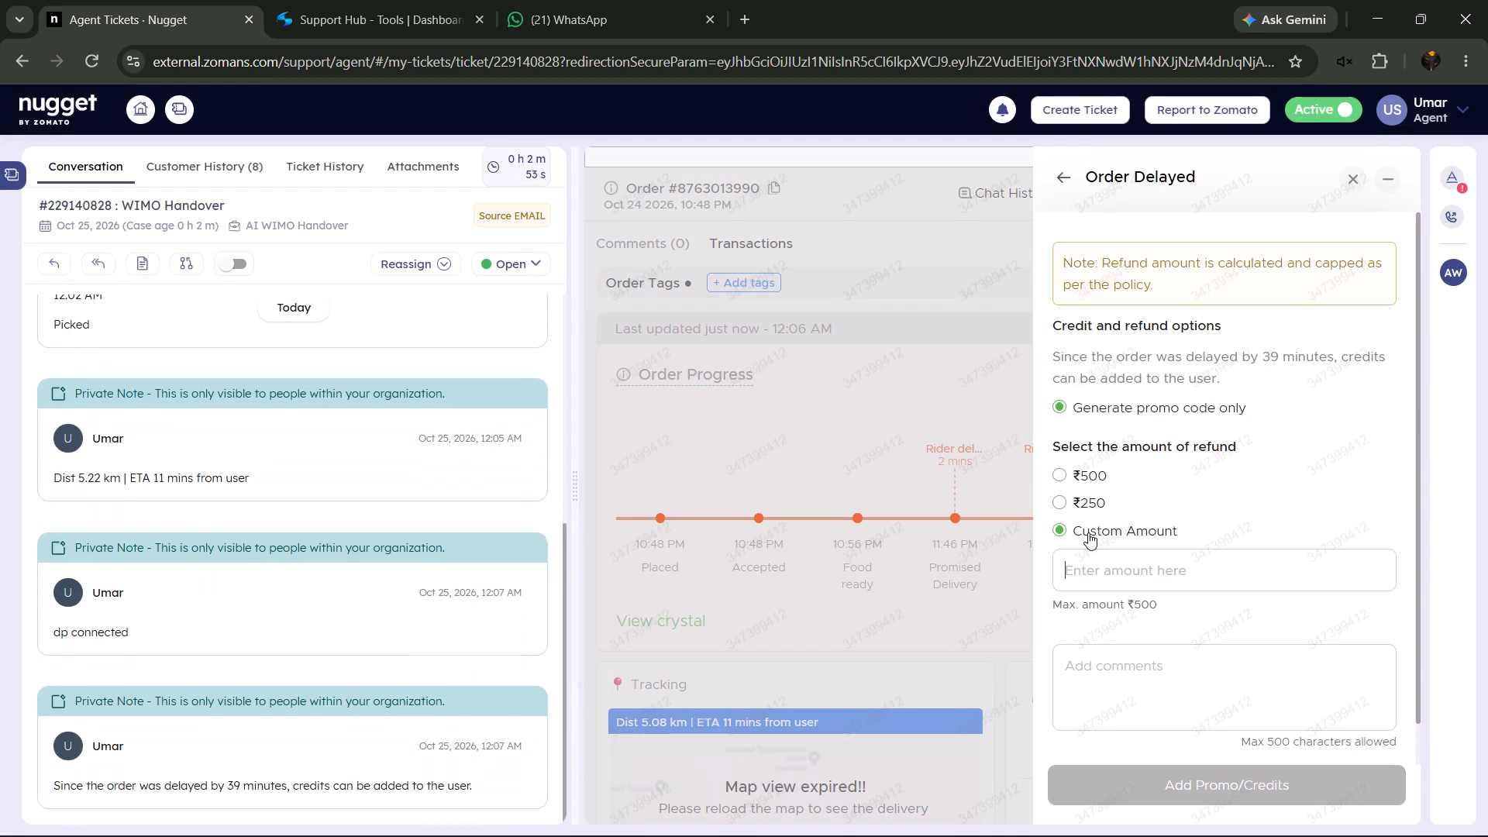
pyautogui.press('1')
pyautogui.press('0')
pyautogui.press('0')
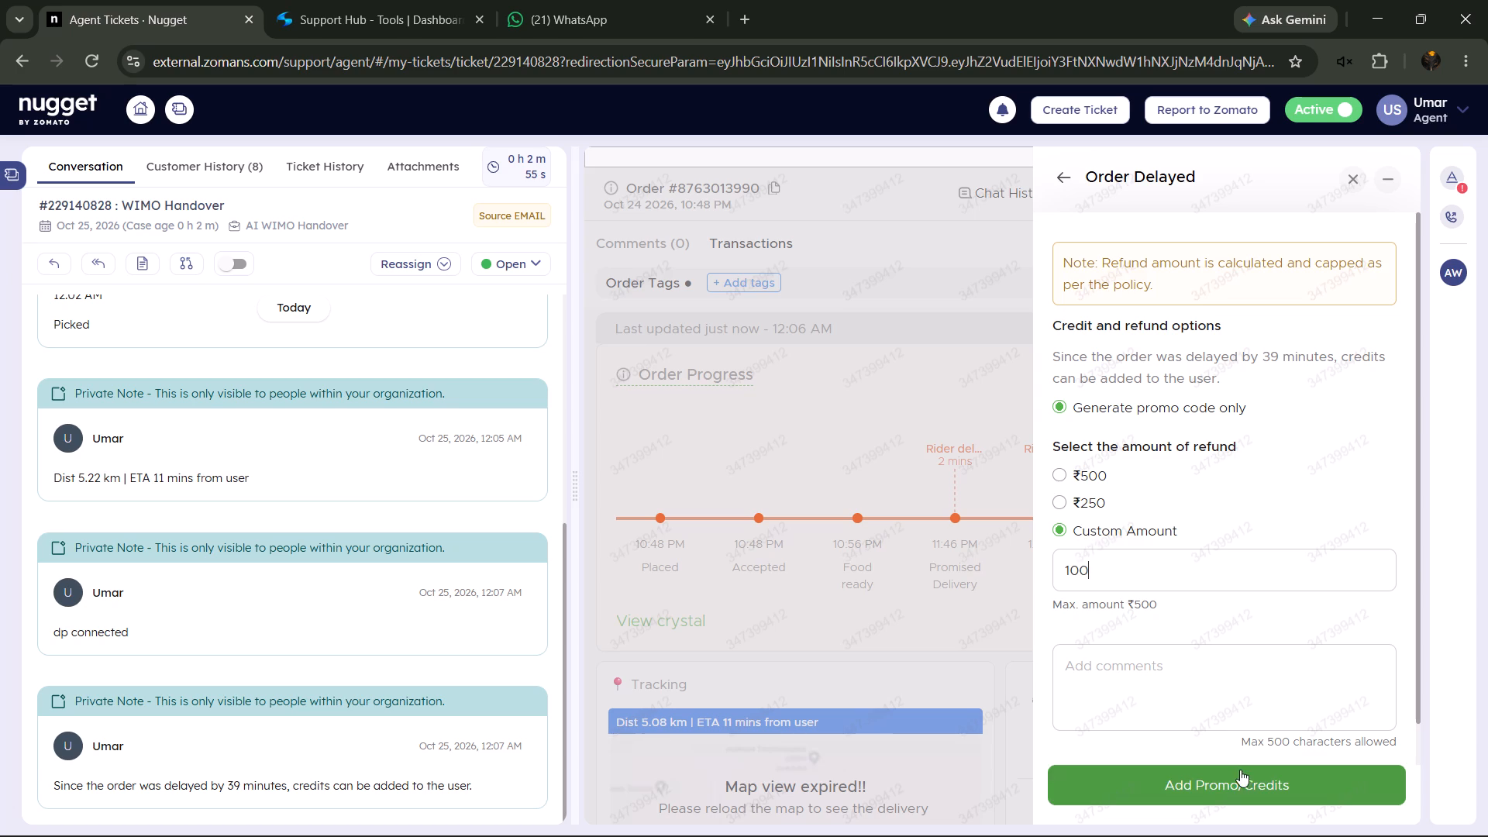
pyautogui.click(1240, 770)
# Reopen the ticket properties and set the Compensation Amount to 100.
pyautogui.click(1451, 178)
pyautogui.scroll(2, 1247, 567)
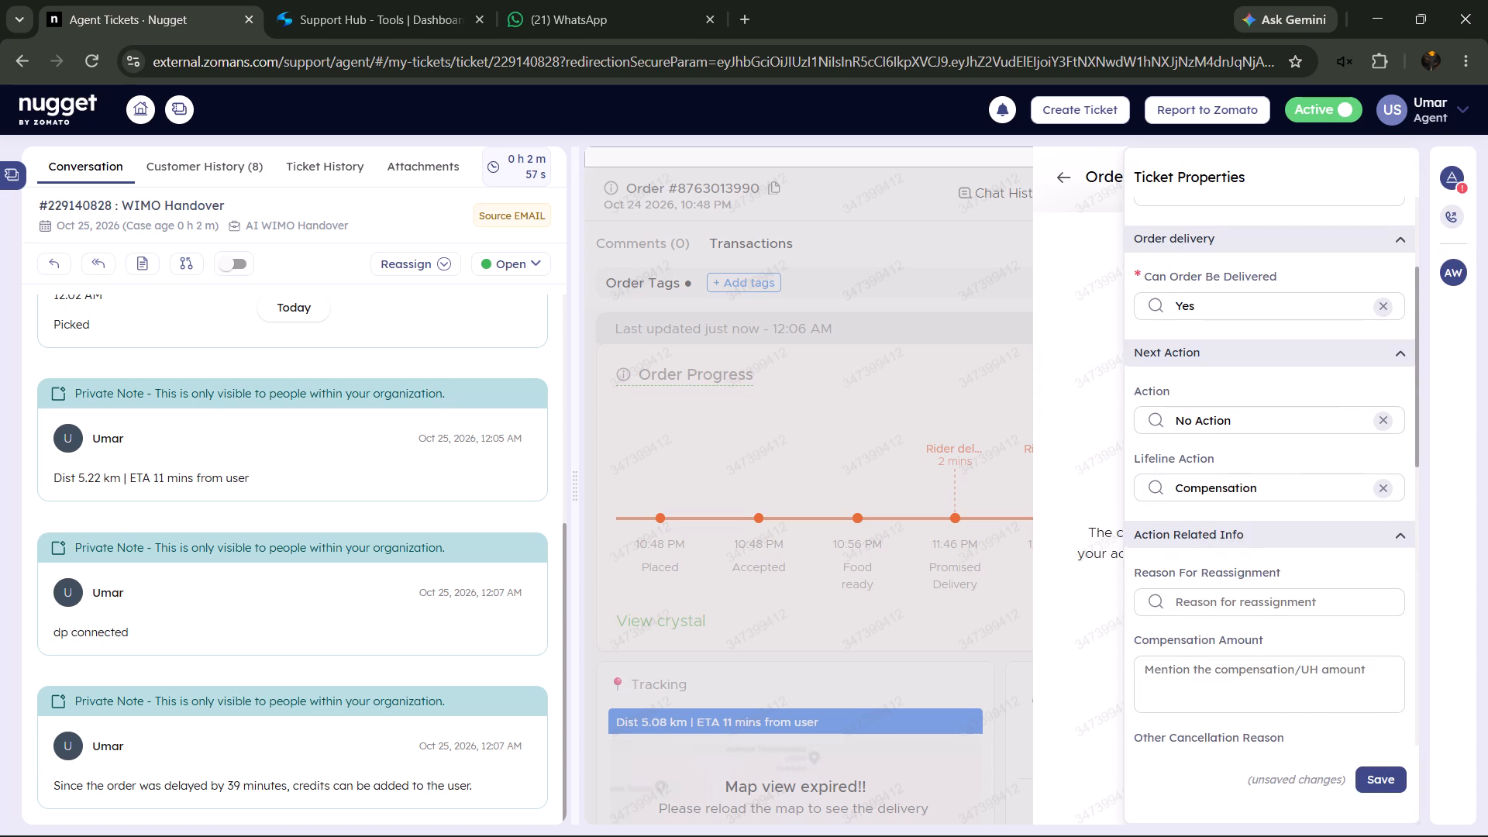
pyautogui.scroll(-3, 1248, 565)
pyautogui.click(1220, 588)
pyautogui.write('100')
# Review the filled ticket properties, from the next action and compensation to the delay reason and expected time.
pyautogui.scroll(3, 1259, 572)
pyautogui.scroll(-2, 1262, 570)
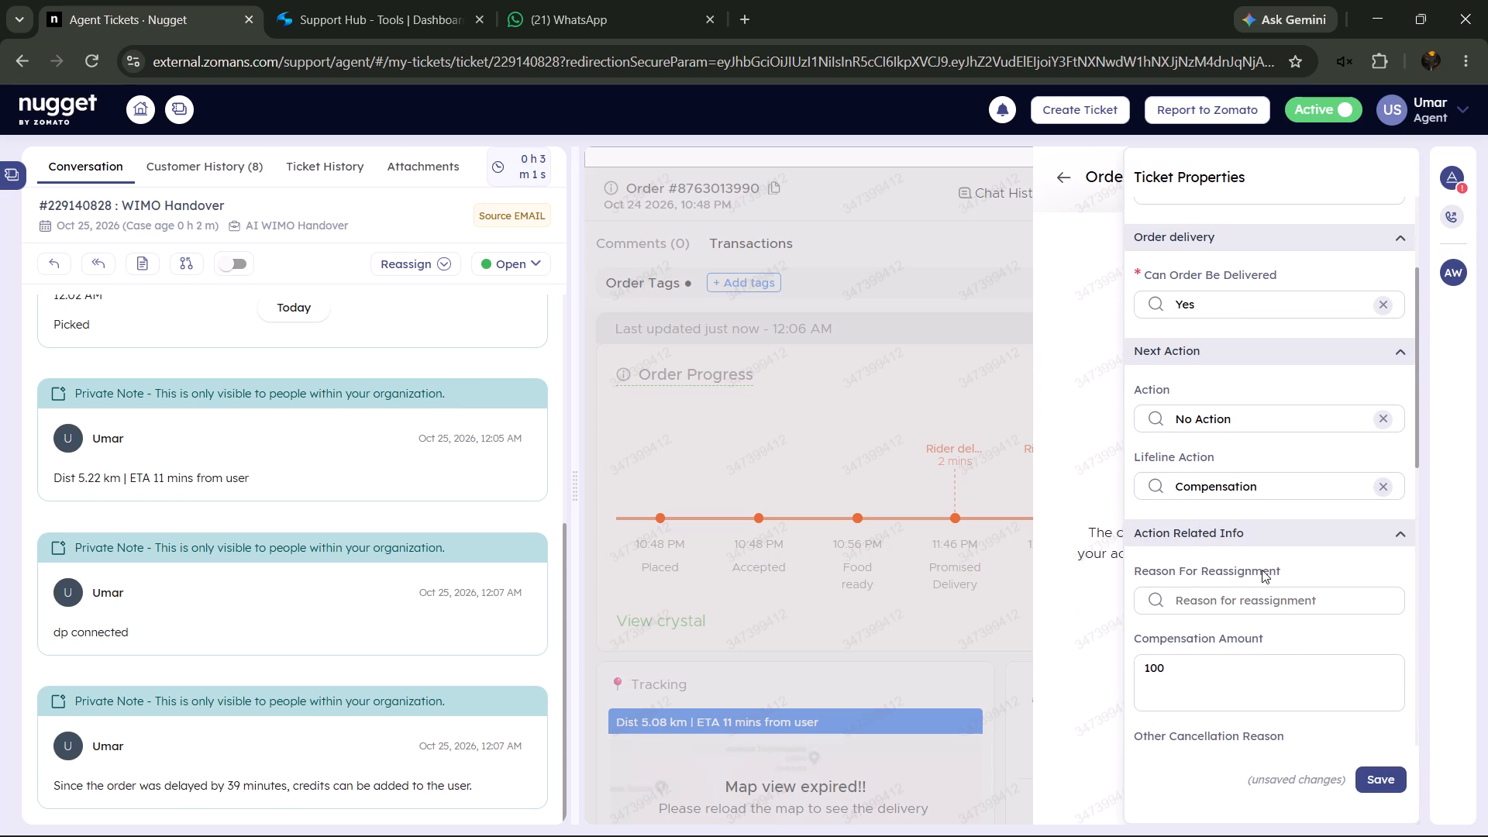
pyautogui.scroll(-2, 1262, 570)
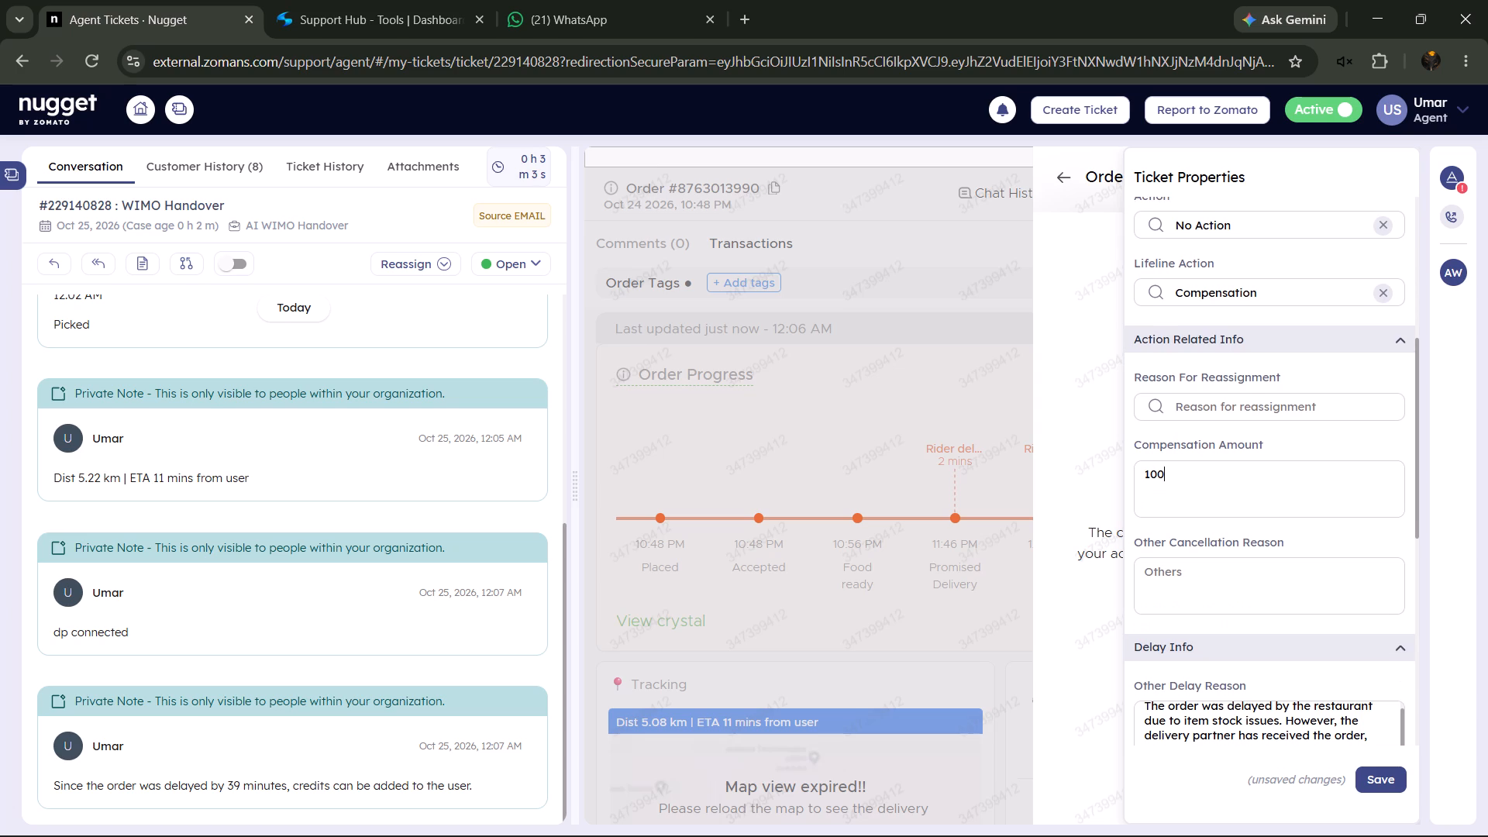
pyautogui.scroll(-1, 1262, 570)
pyautogui.scroll(2, 1227, 623)
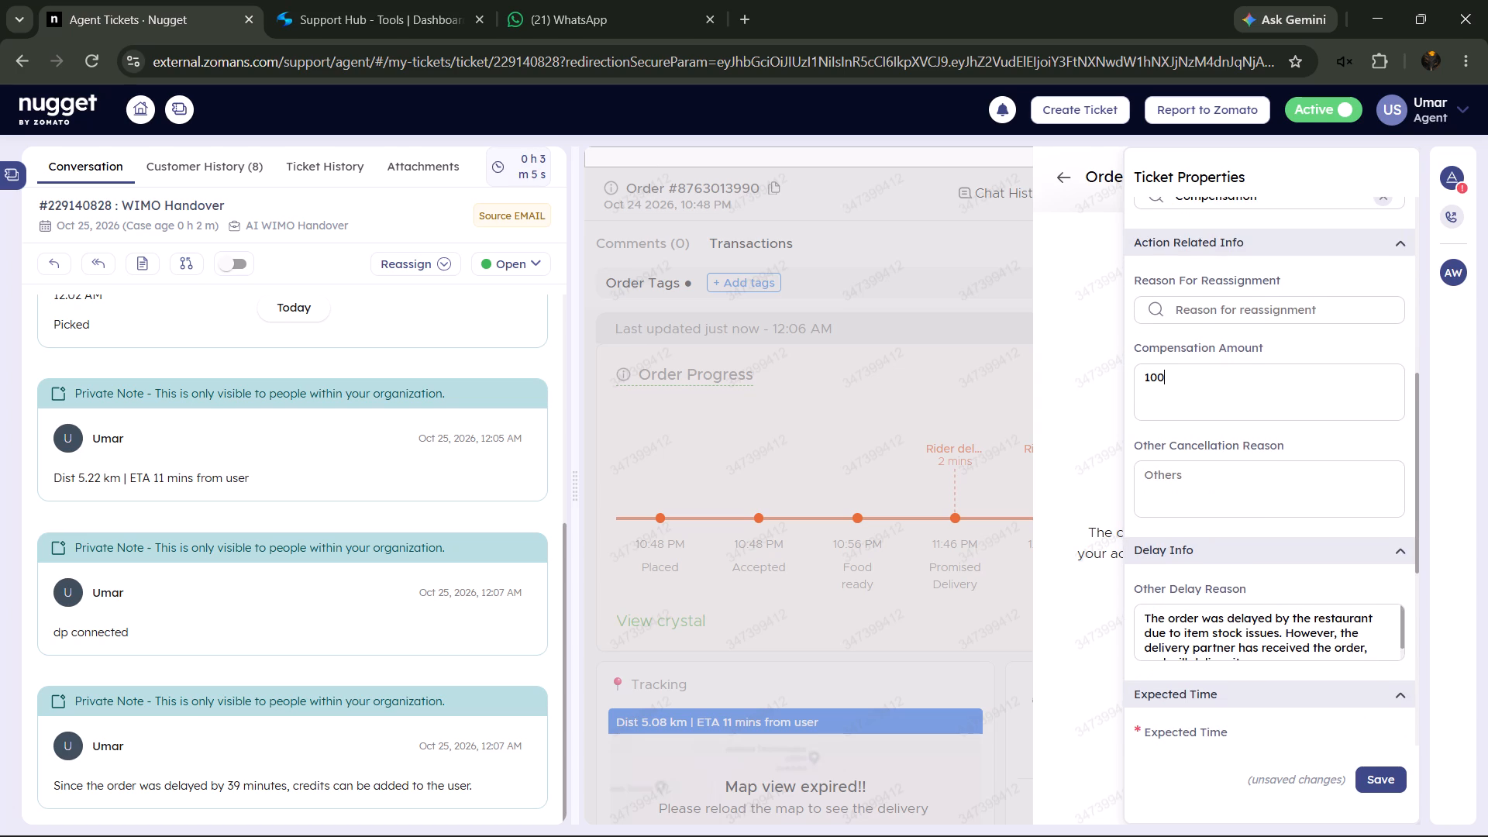
pyautogui.scroll(-1, 1228, 622)
pyautogui.scroll(4, 1259, 471)
pyautogui.scroll(-4, 1259, 471)
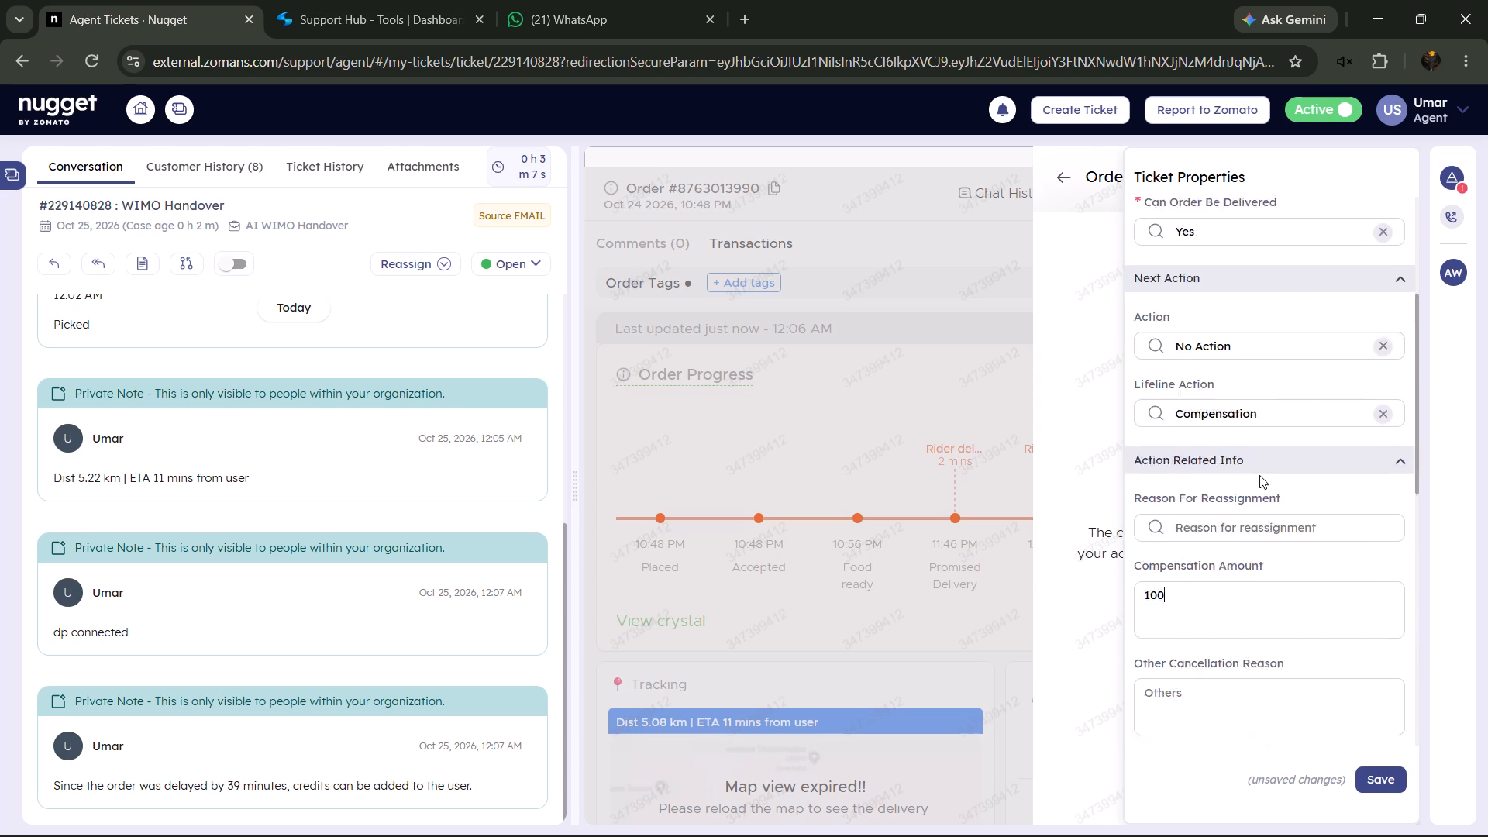
pyautogui.scroll(-3, 1259, 475)
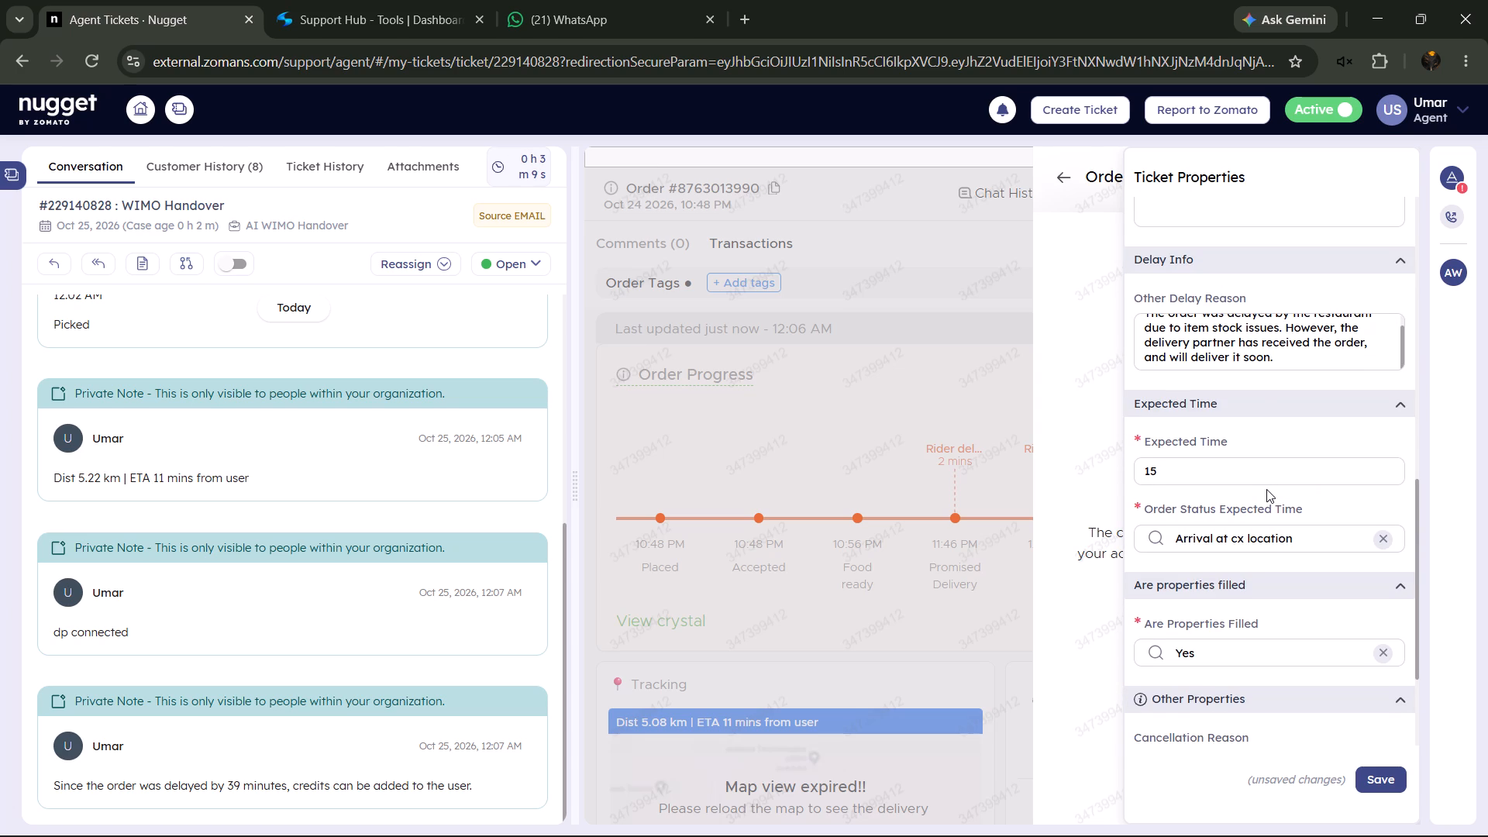
pyautogui.scroll(5, 1266, 489)
pyautogui.scroll(-1, 1267, 505)
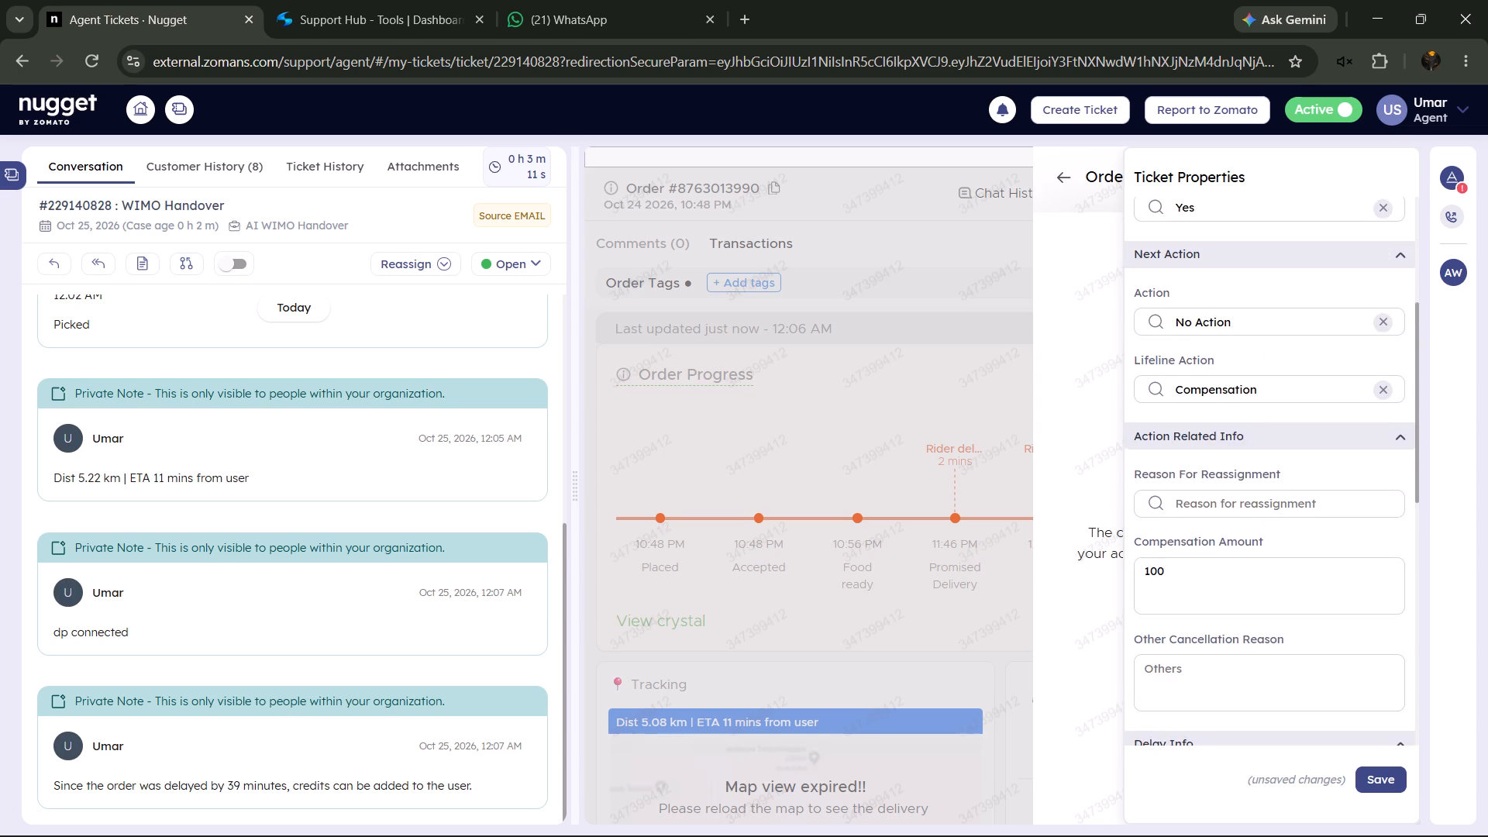
pyautogui.scroll(-4, 1267, 505)
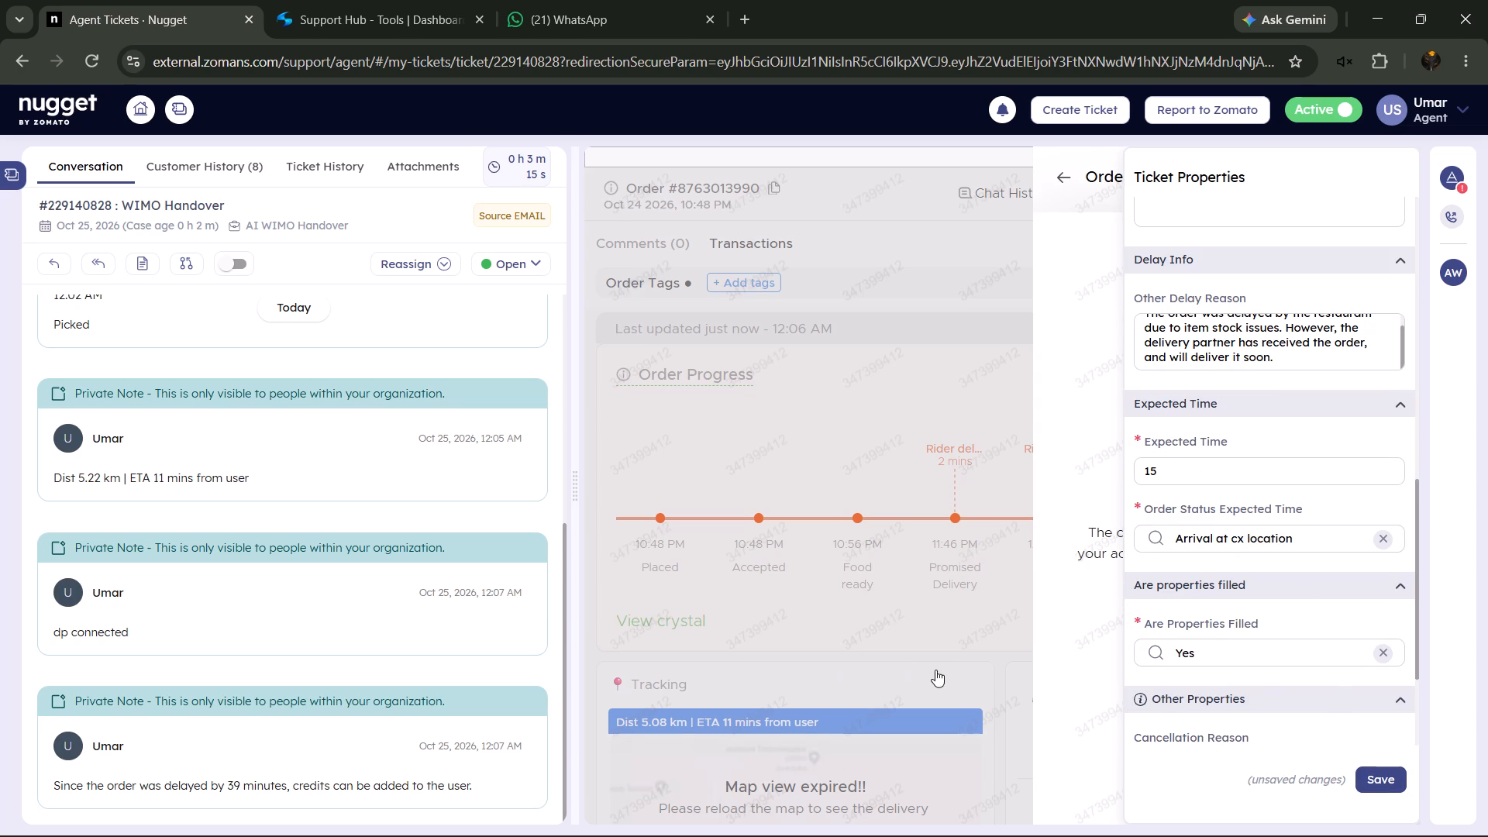
pyautogui.scroll(5, 1288, 605)
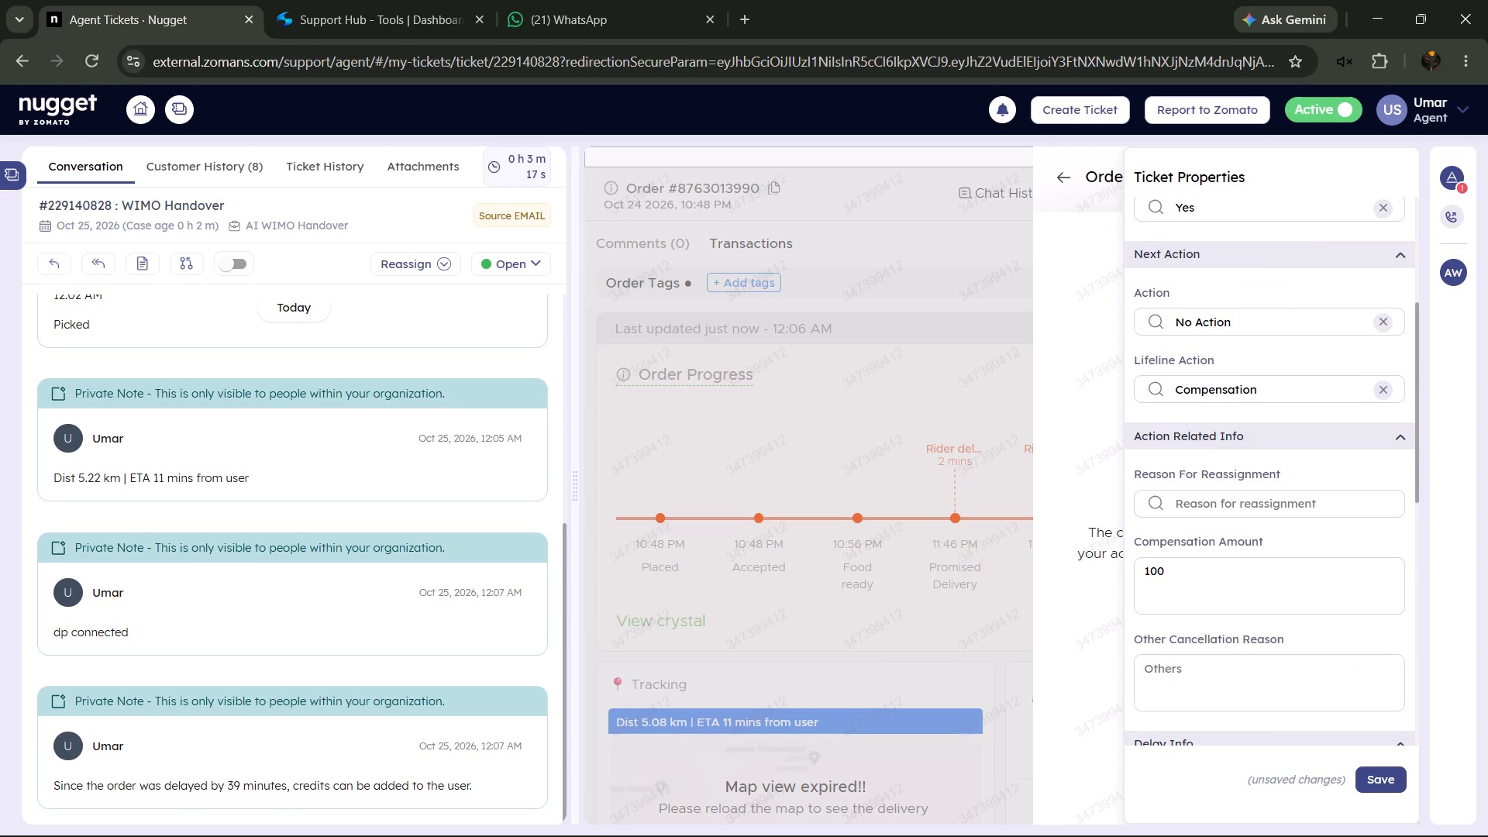
pyautogui.click(1372, 772)
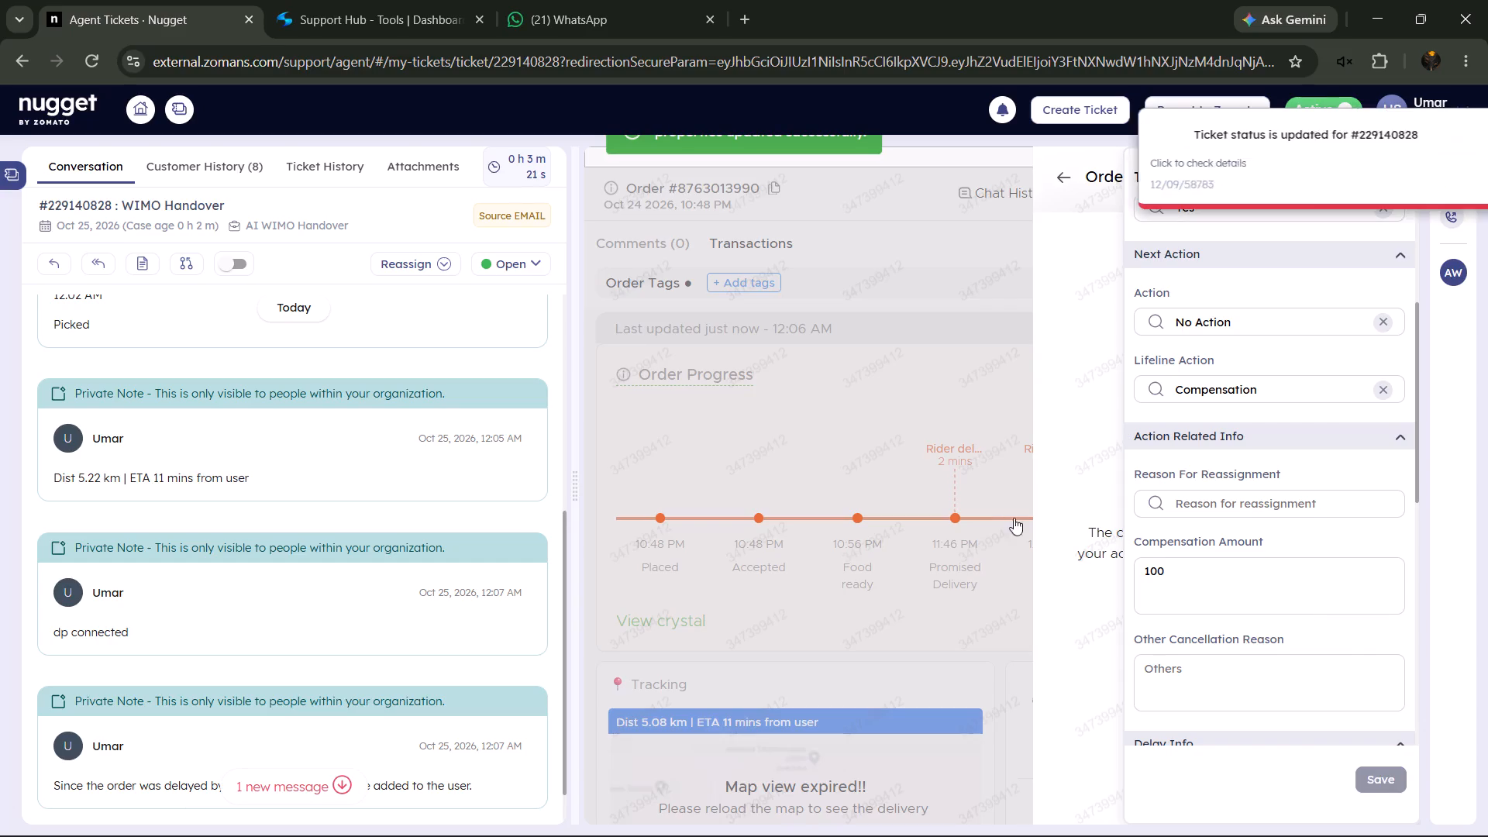
pyautogui.click(785, 655)
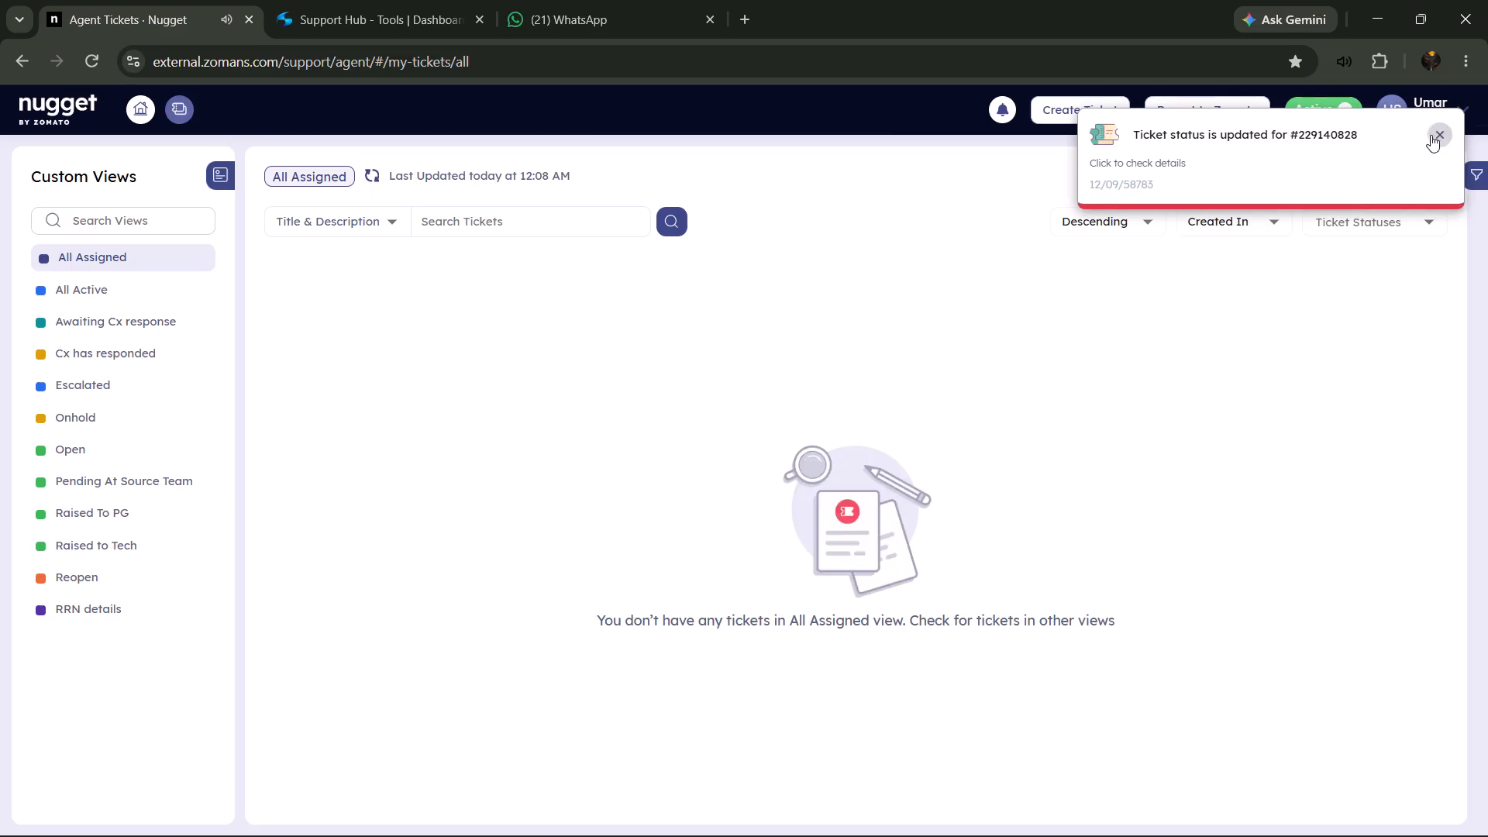
pyautogui.click(1431, 134)
# Check yesterday's Productivity Hours, including the half-hourly trends, and close that page.
pyautogui.click(1447, 100)
pyautogui.click(1306, 236)
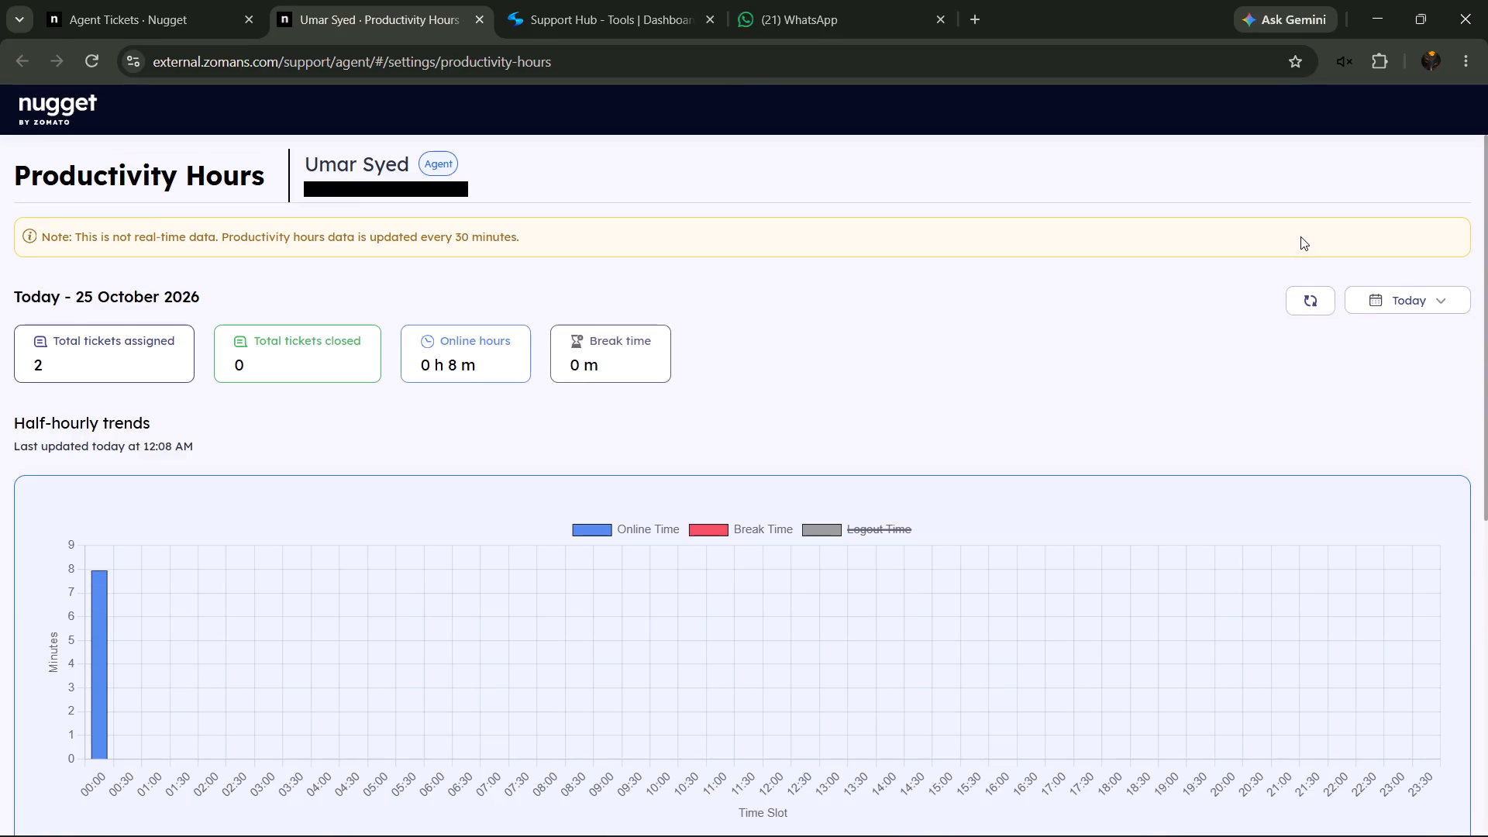
pyautogui.click(1386, 306)
pyautogui.click(1376, 369)
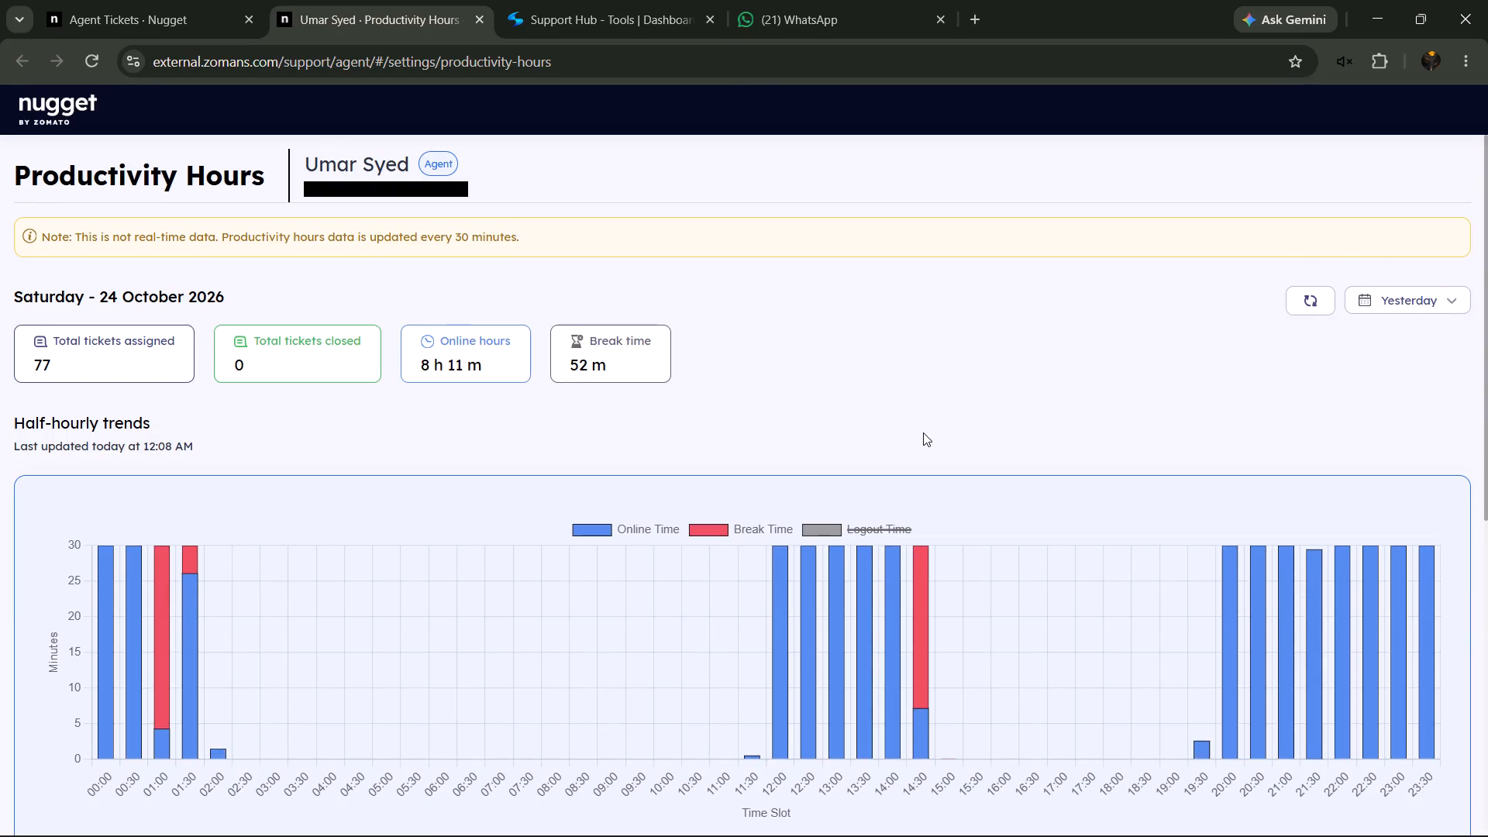
pyautogui.scroll(-1, 923, 432)
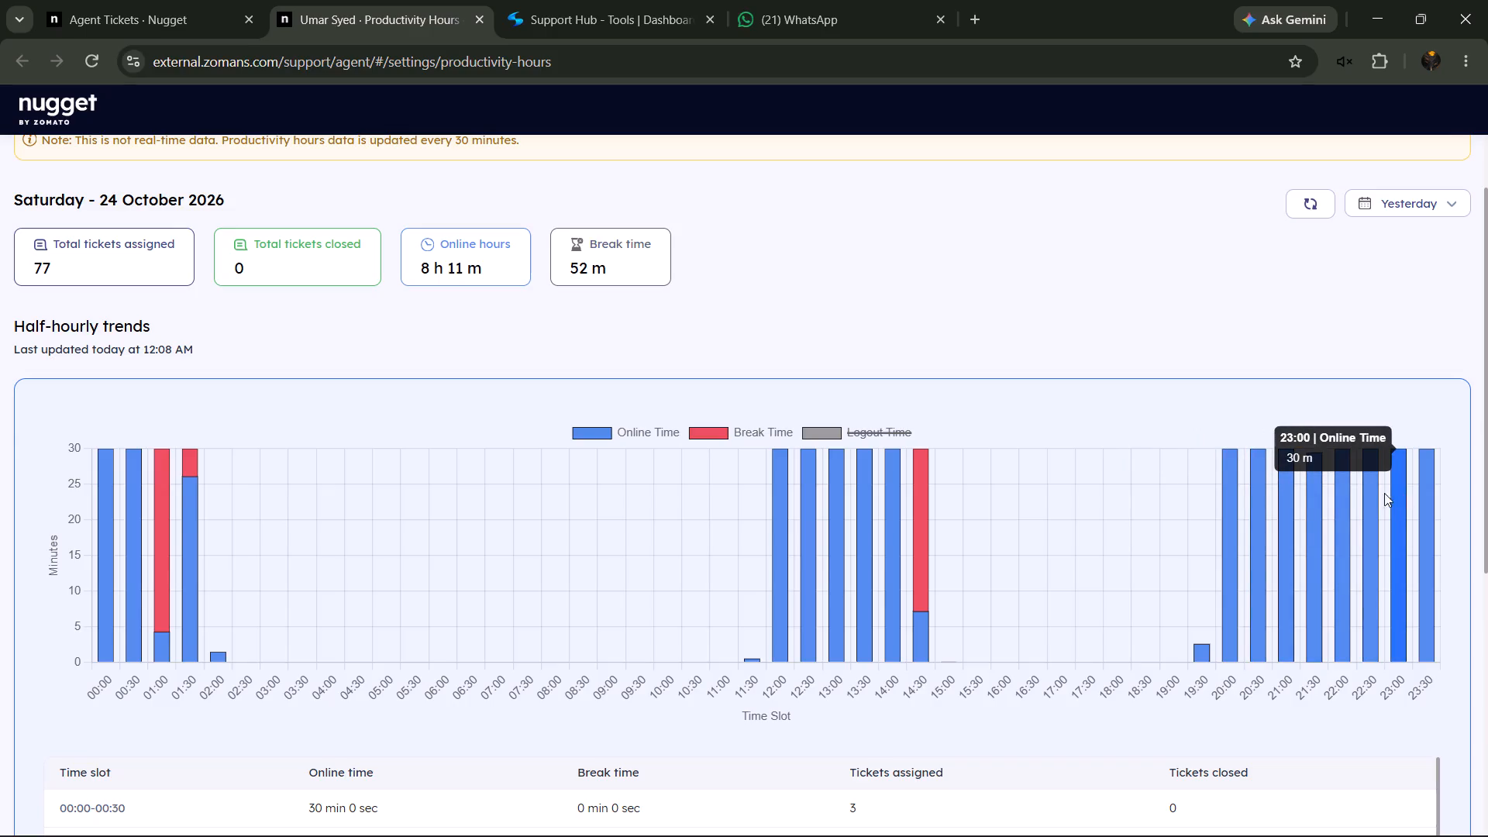
pyautogui.scroll(3, 1193, 457)
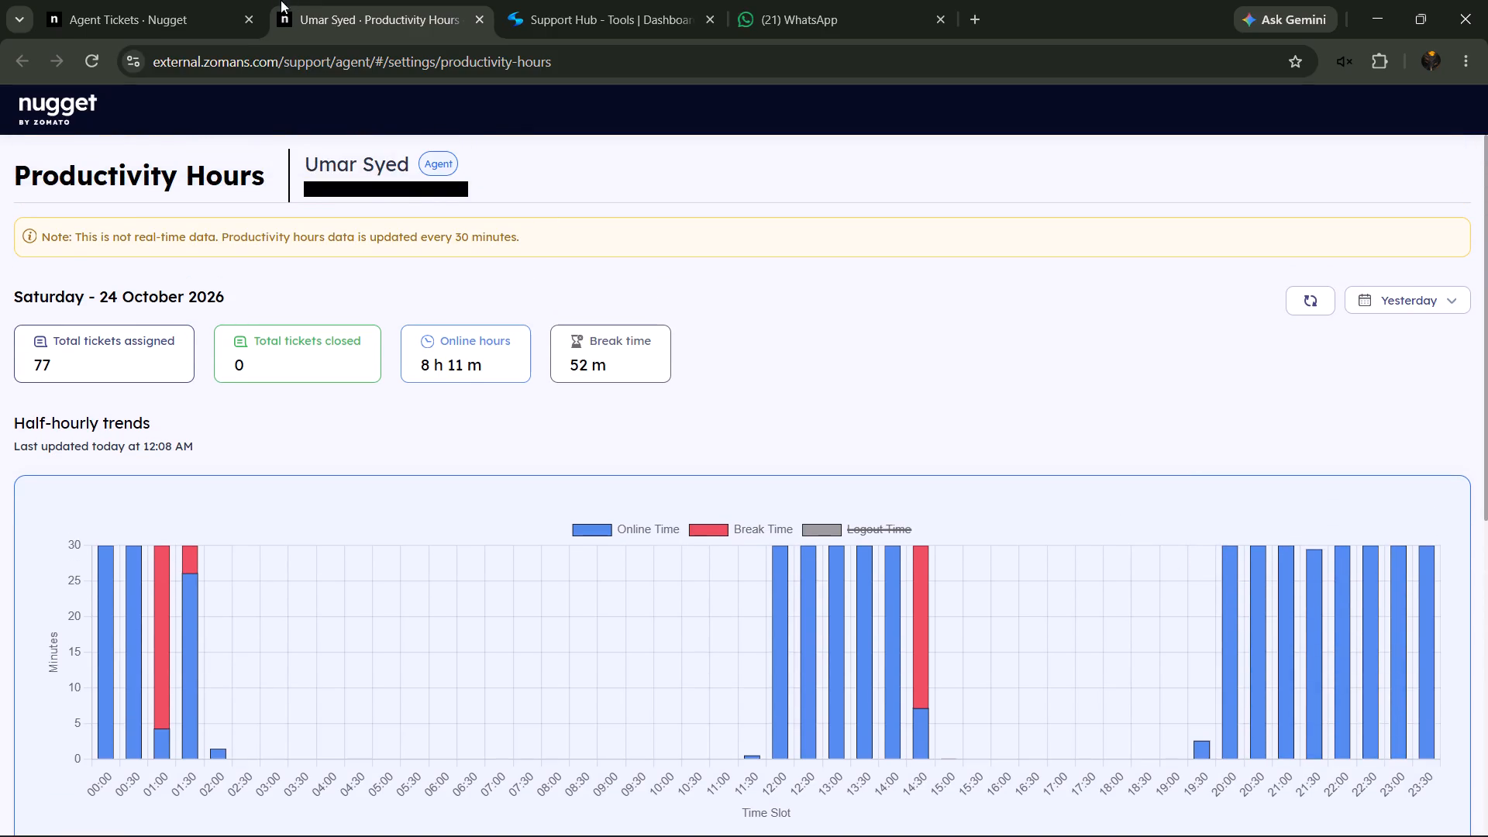
pyautogui.click(269, 0)
pyautogui.click(481, 17)
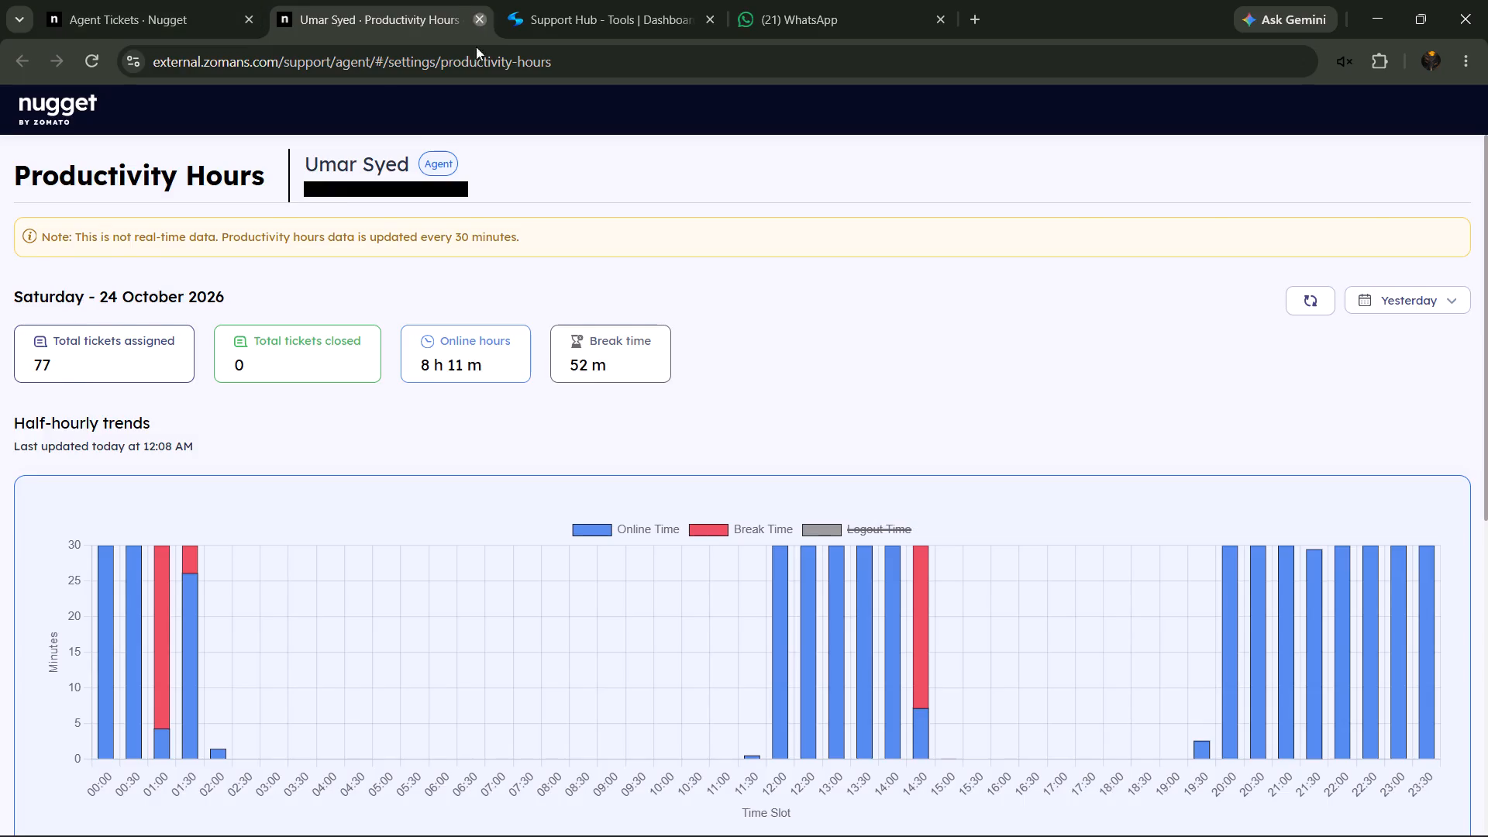
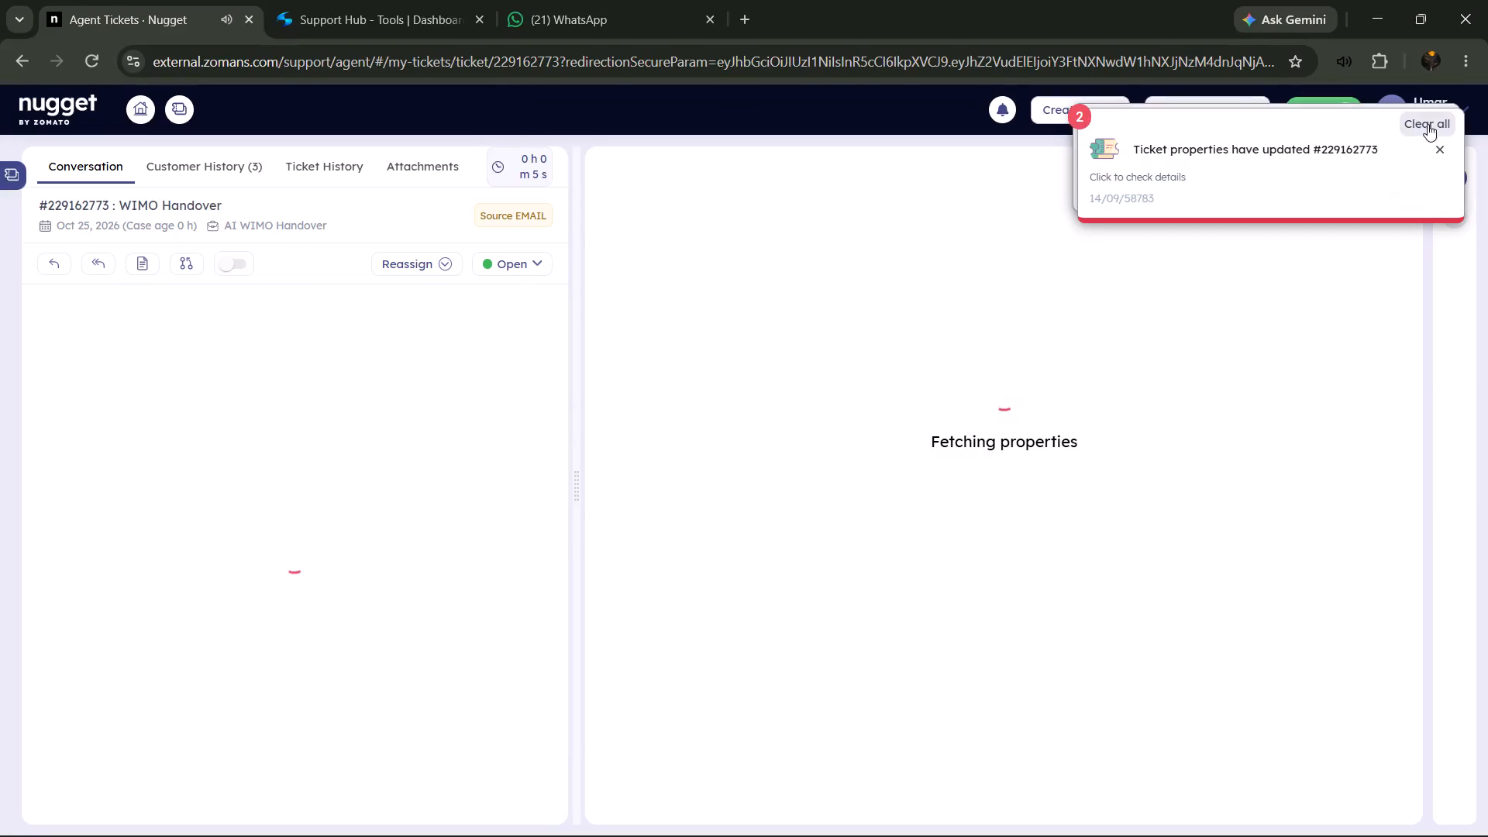
pyautogui.click(1448, 272)
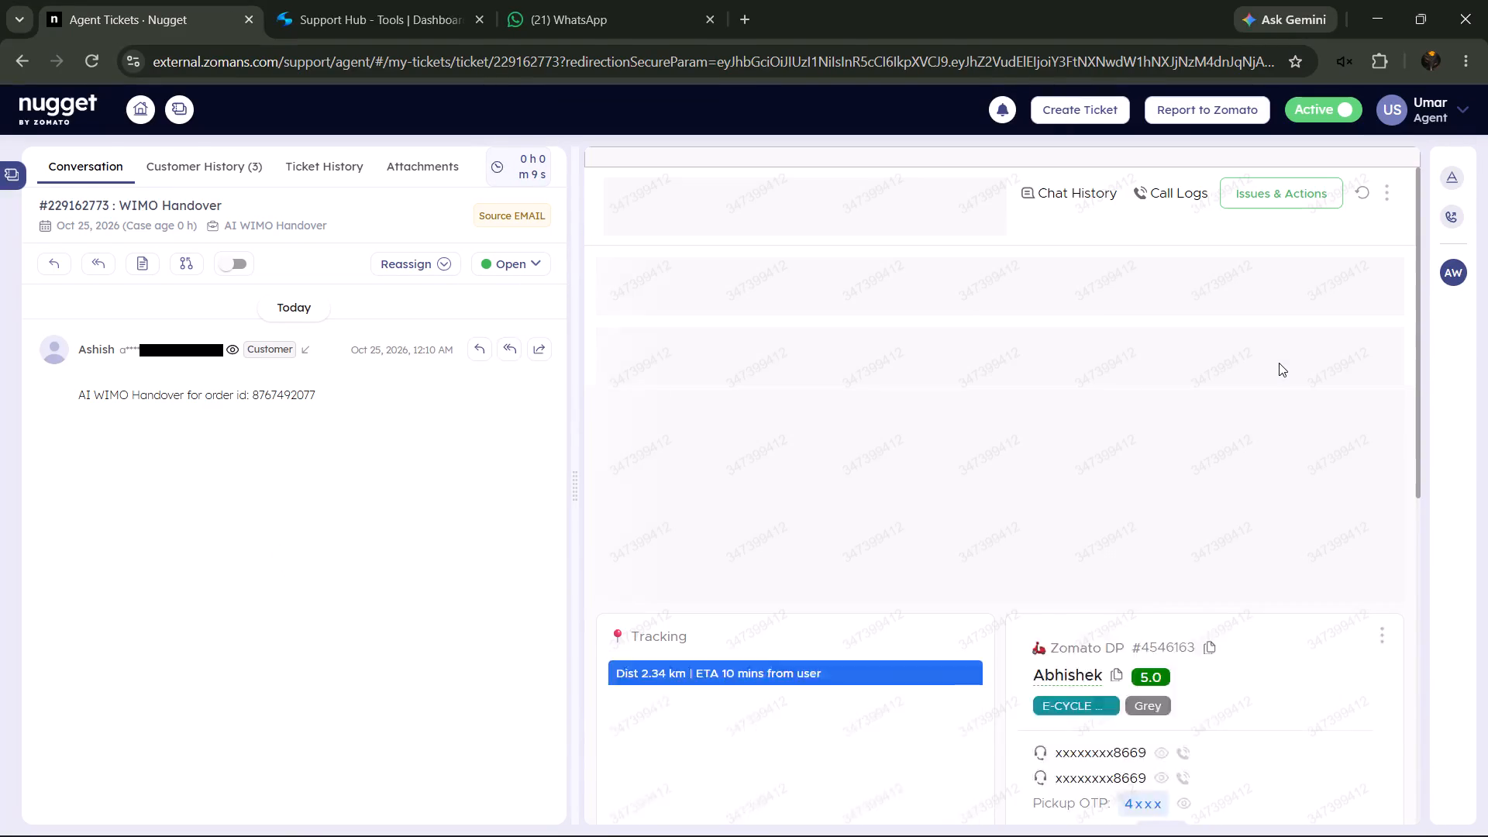
pyautogui.moveTo(1250, 367); pyautogui.dragTo(1392, 372)
pyautogui.rightClick(1340, 374)
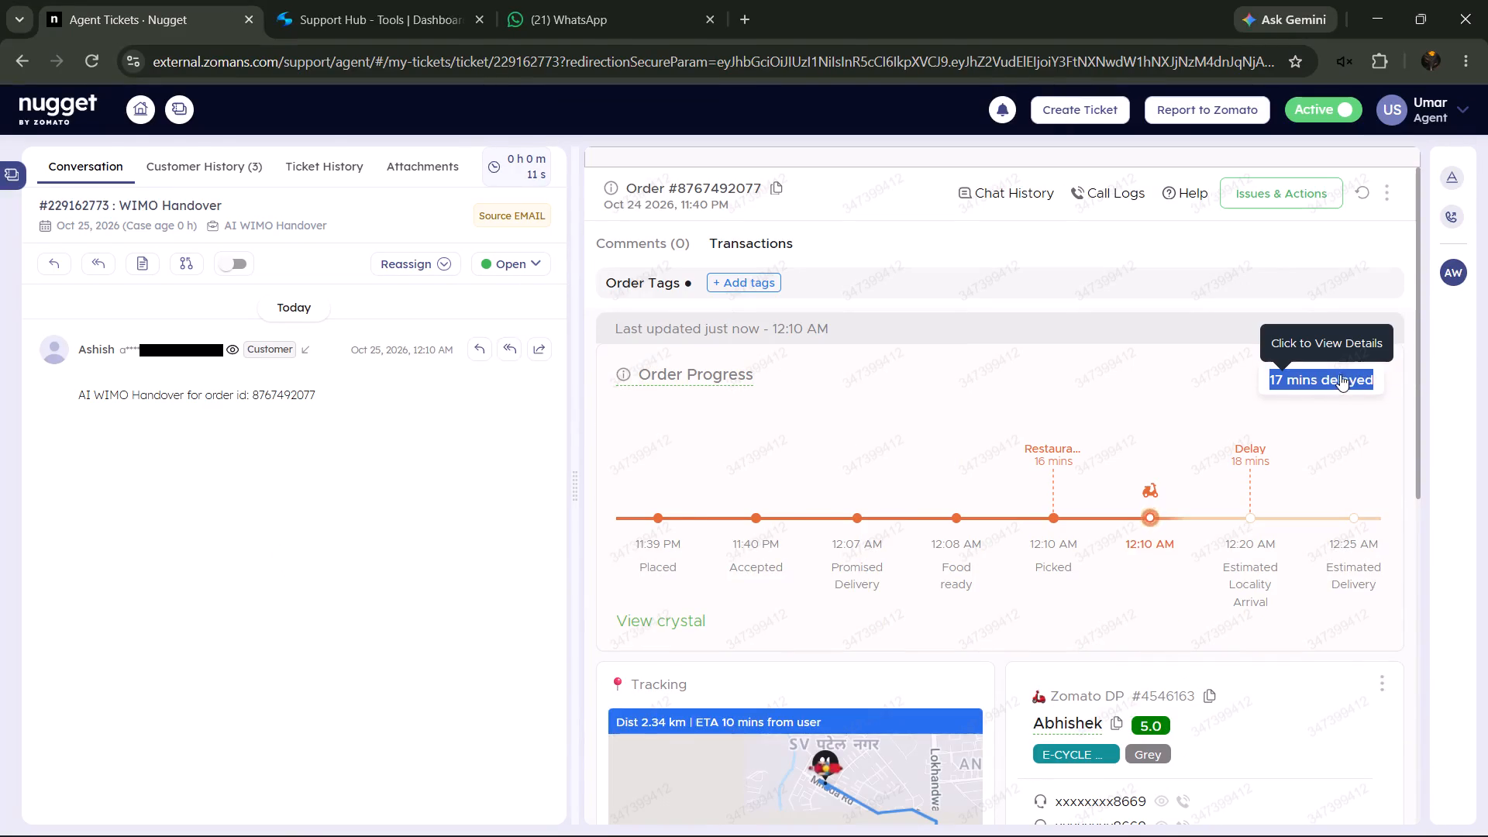
pyautogui.click(1139, 388)
pyautogui.click(156, 257)
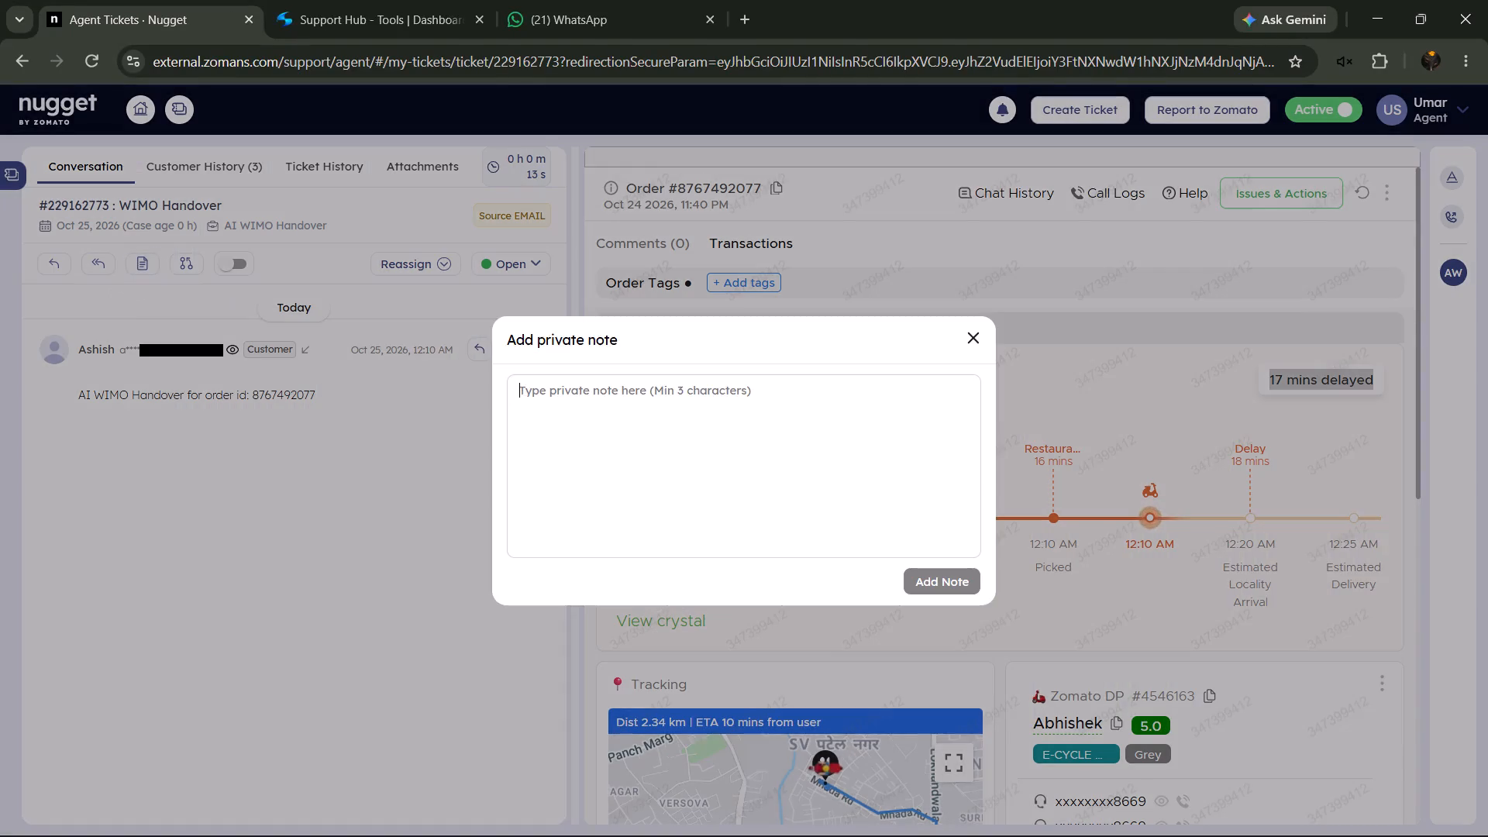
pyautogui.rightClick(732, 463)
pyautogui.click(842, 576)
pyautogui.click(951, 570)
# Copy the pickup time from the order progress timeline into a private note reading "12:10 AM Picked".
pyautogui.moveTo(1024, 542); pyautogui.dragTo(1076, 573)
pyautogui.rightClick(1051, 553)
pyautogui.click(1137, 281)
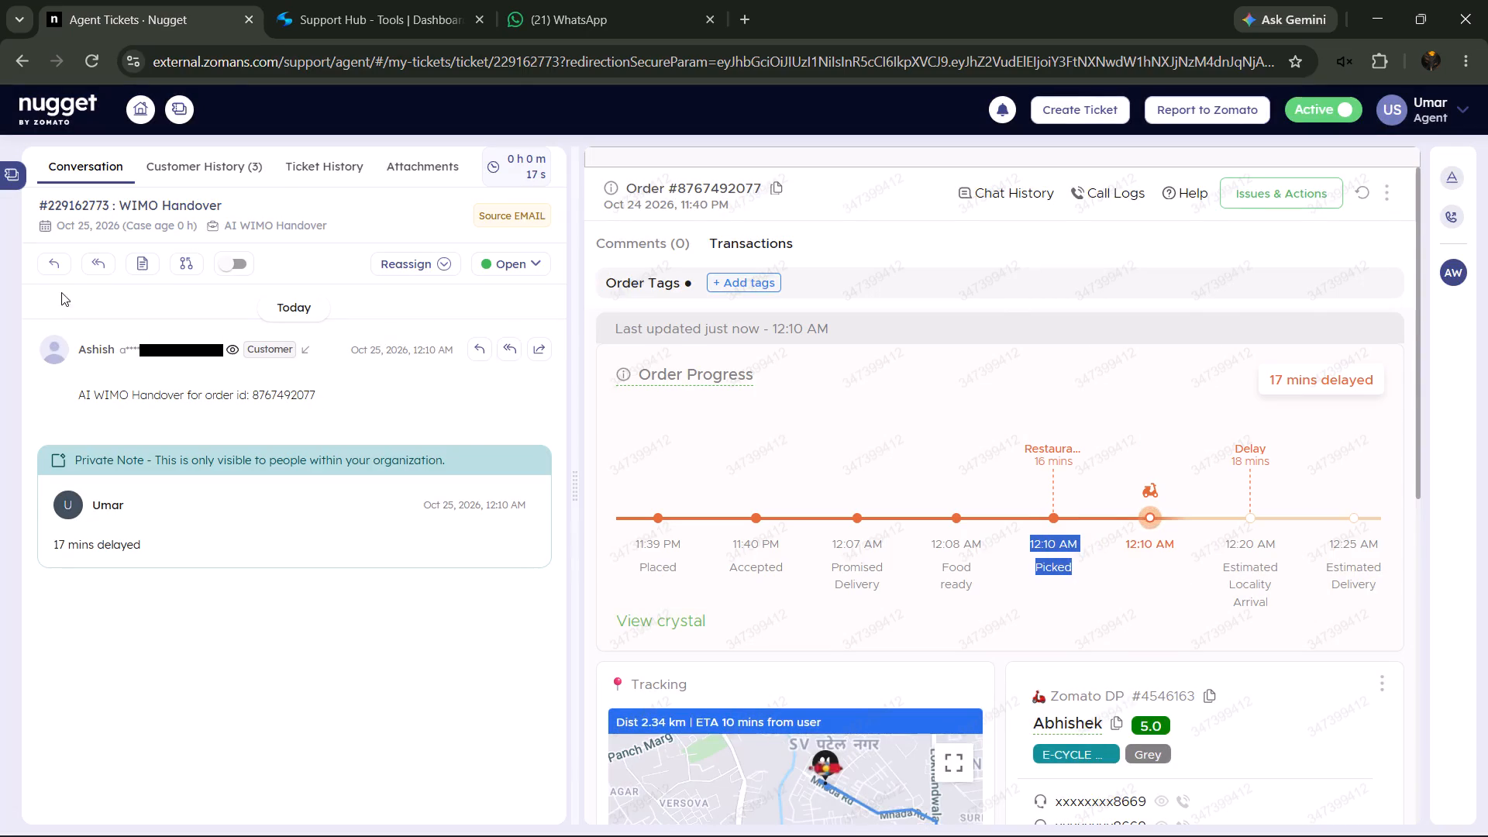
pyautogui.click(149, 268)
pyautogui.rightClick(717, 444)
pyautogui.click(810, 580)
pyautogui.click(932, 569)
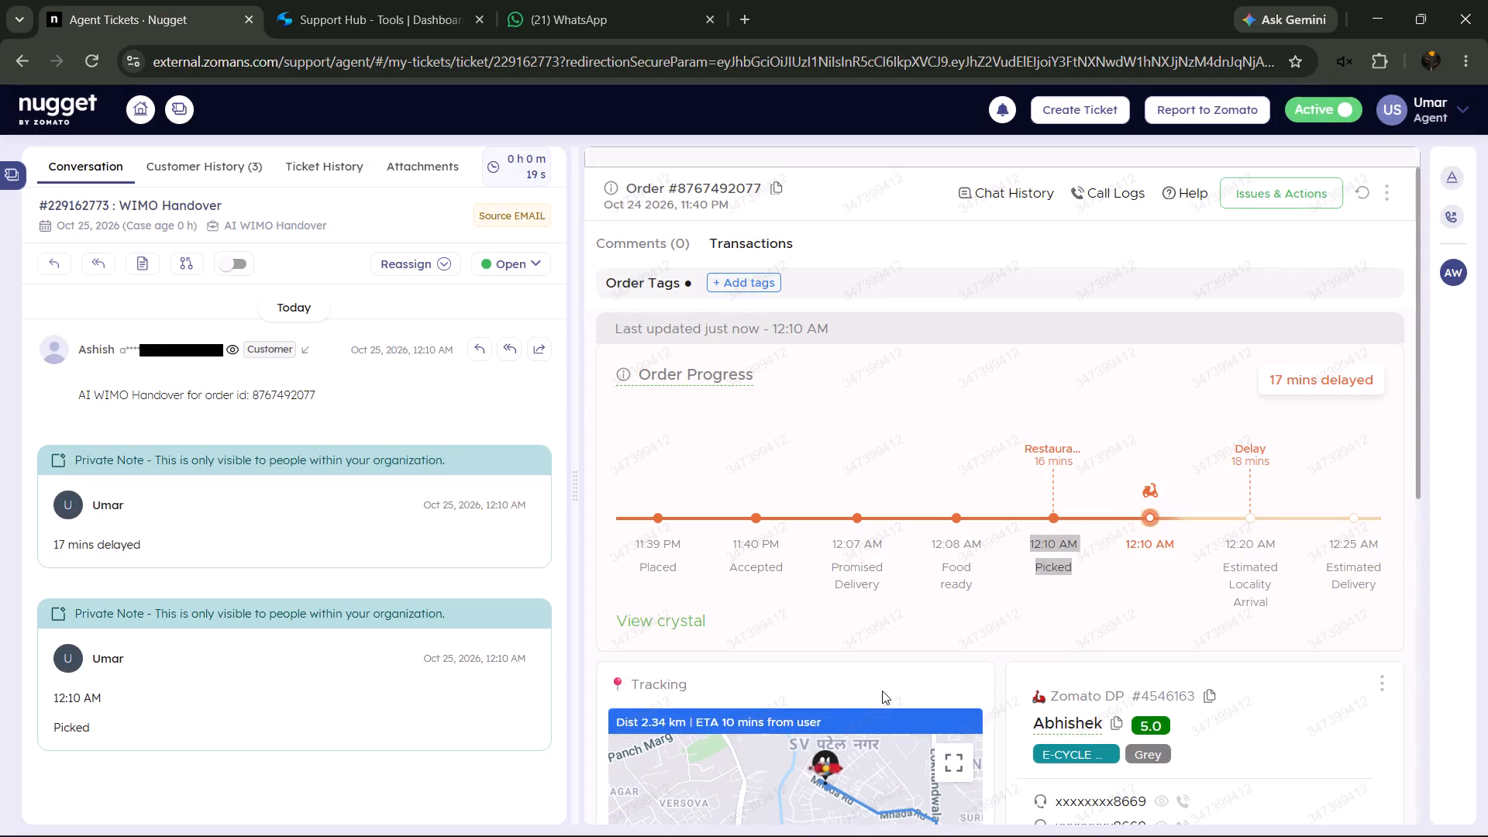
# Copy the tracking line into a private note reading "Dist 2.34 km | ETA 10 mins from user".
pyautogui.moveTo(882, 691); pyautogui.dragTo(856, 694)
pyautogui.moveTo(845, 702); pyautogui.dragTo(576, 707)
pyautogui.rightClick(622, 706)
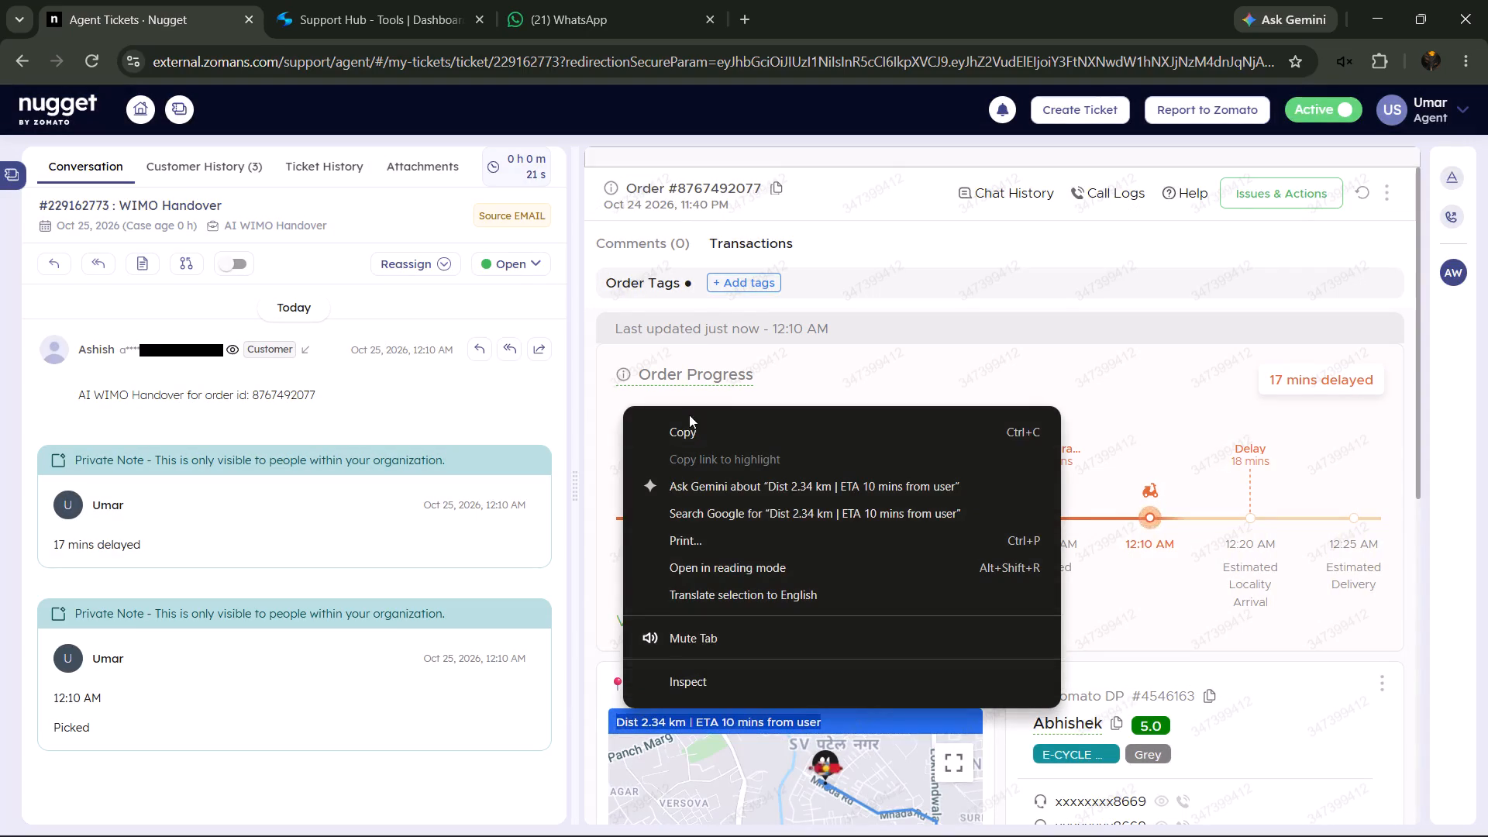
pyautogui.click(687, 423)
pyautogui.click(133, 253)
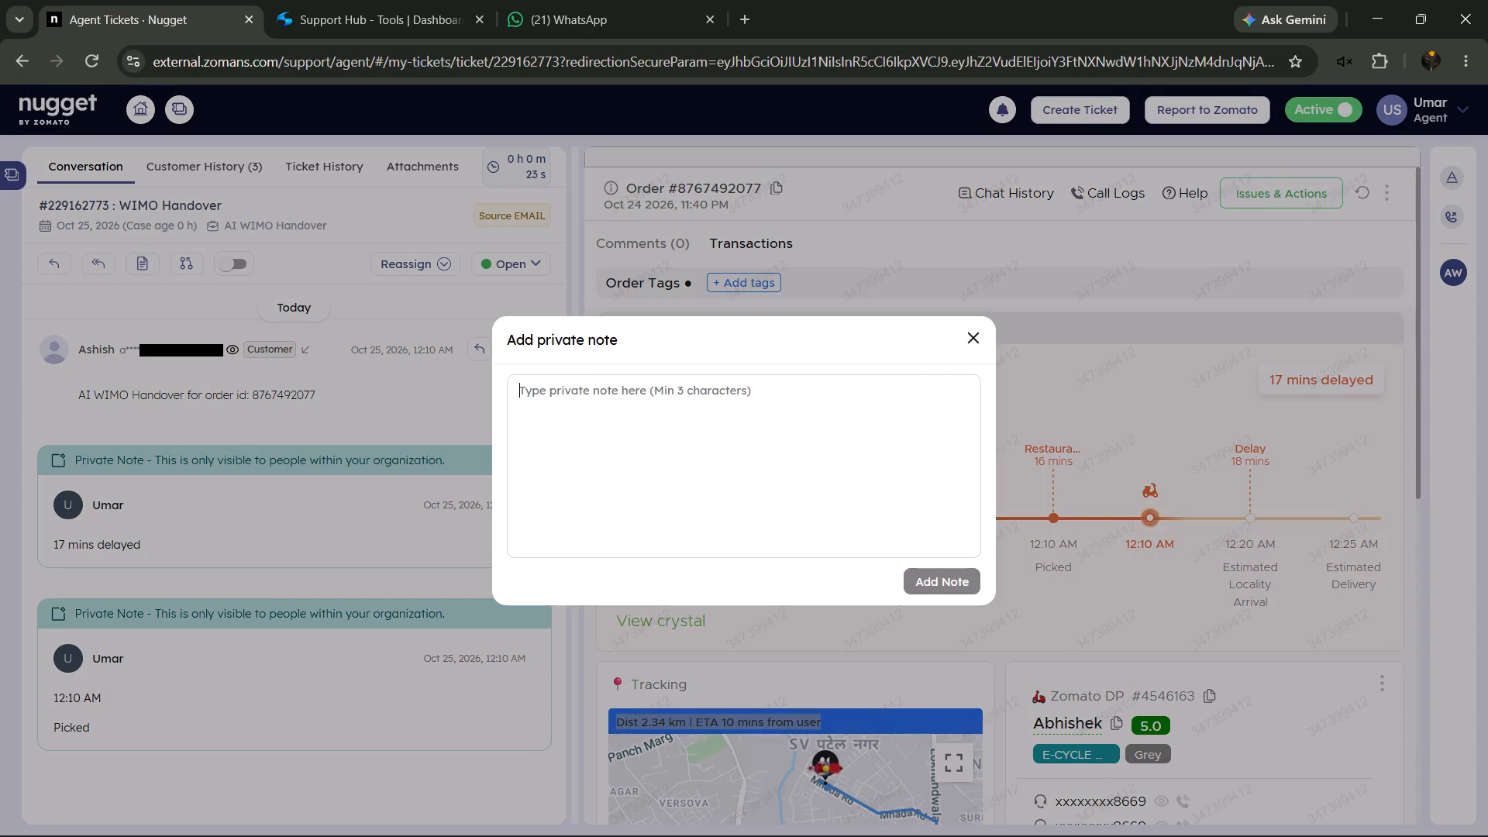
pyautogui.rightClick(673, 428)
pyautogui.click(819, 604)
pyautogui.click(930, 582)
# Request a callback to the delivery partner from the order details, proceeding with the call anyway.
pyautogui.scroll(-2, 1193, 432)
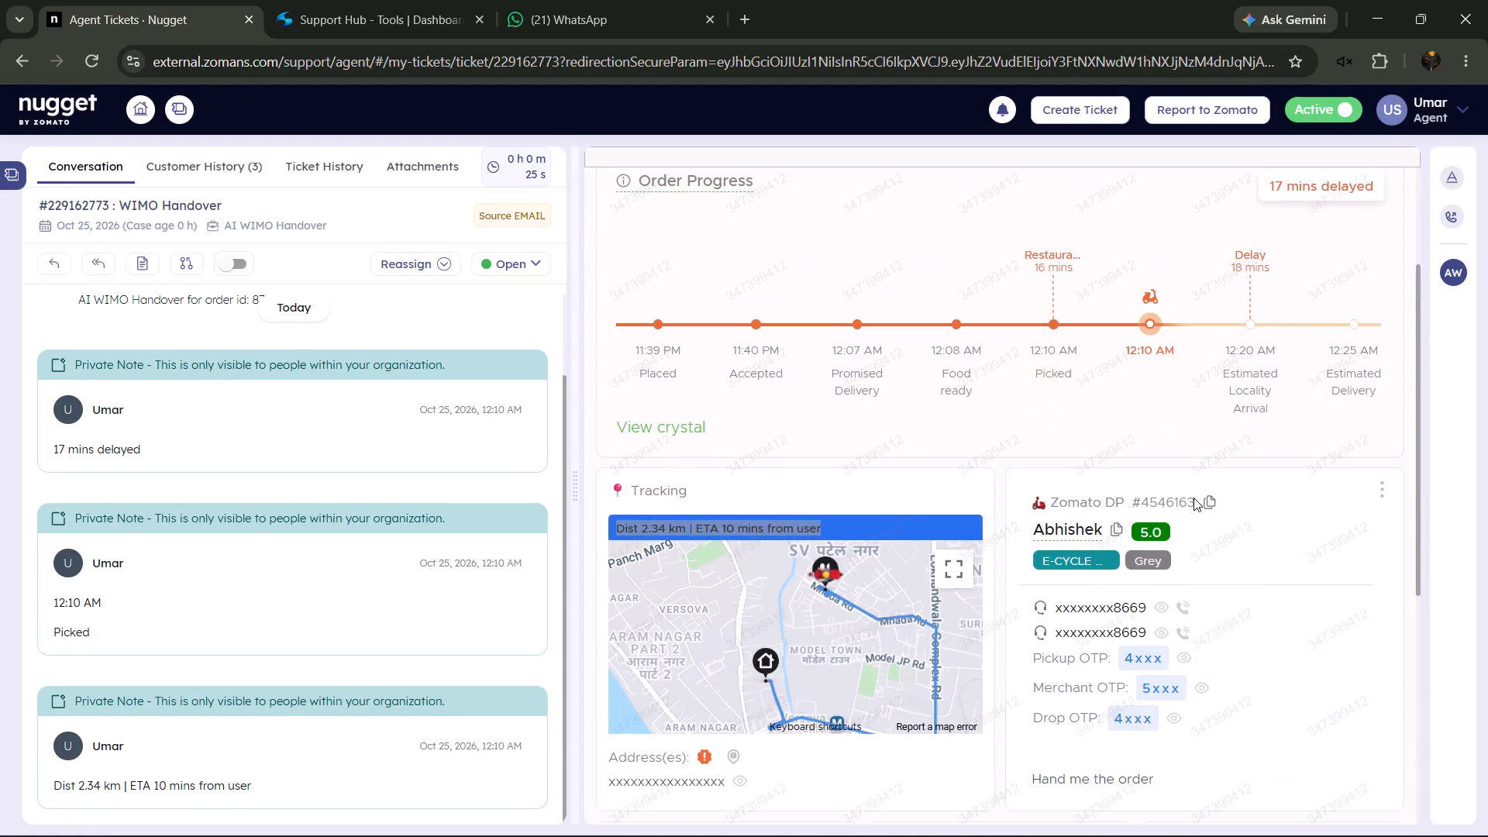
pyautogui.doubleClick(1179, 598)
pyautogui.click(1310, 594)
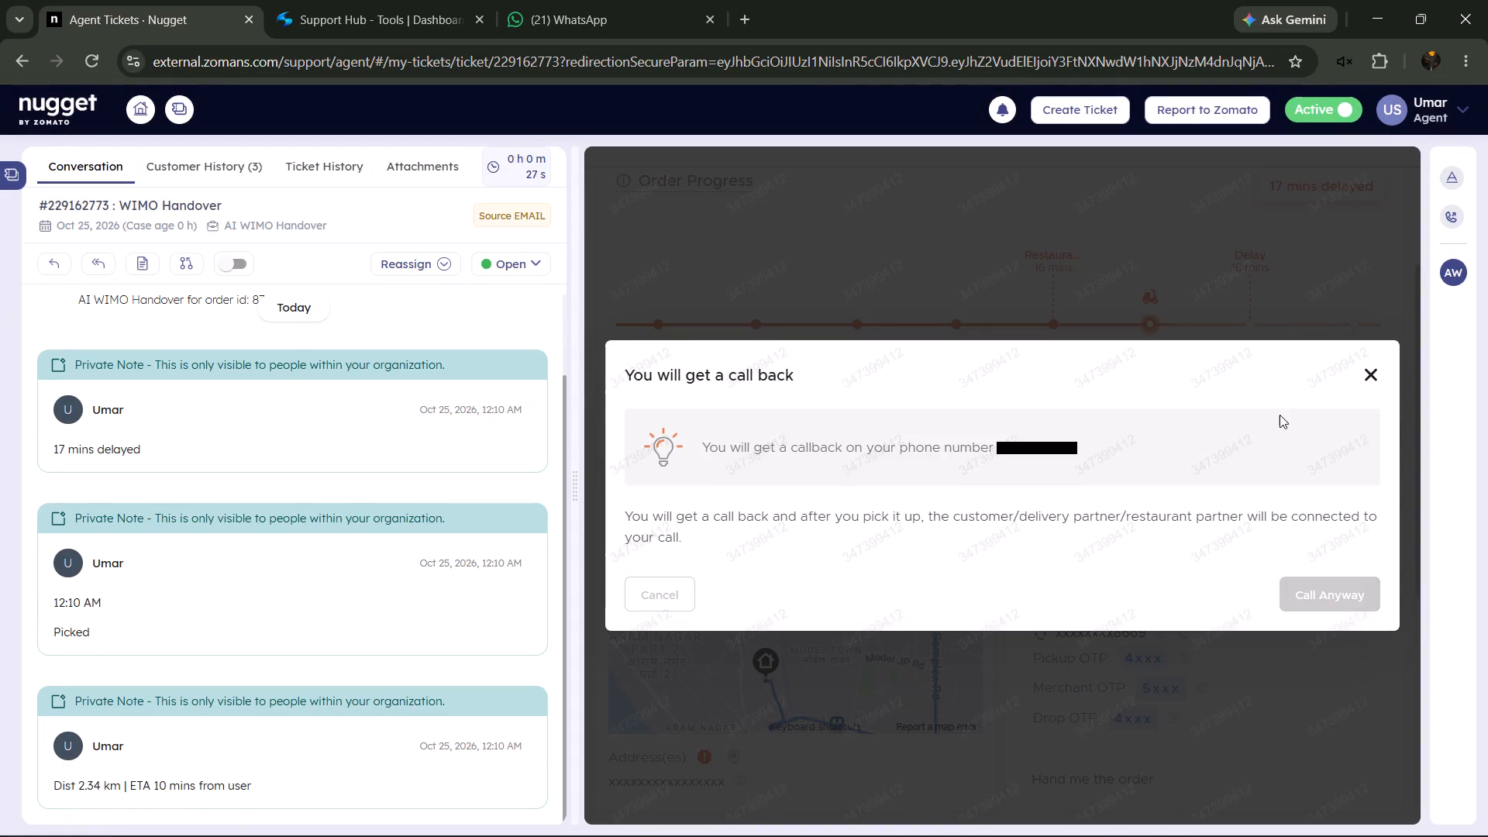
pyautogui.click(1285, 307)
pyautogui.scroll(3, 1201, 472)
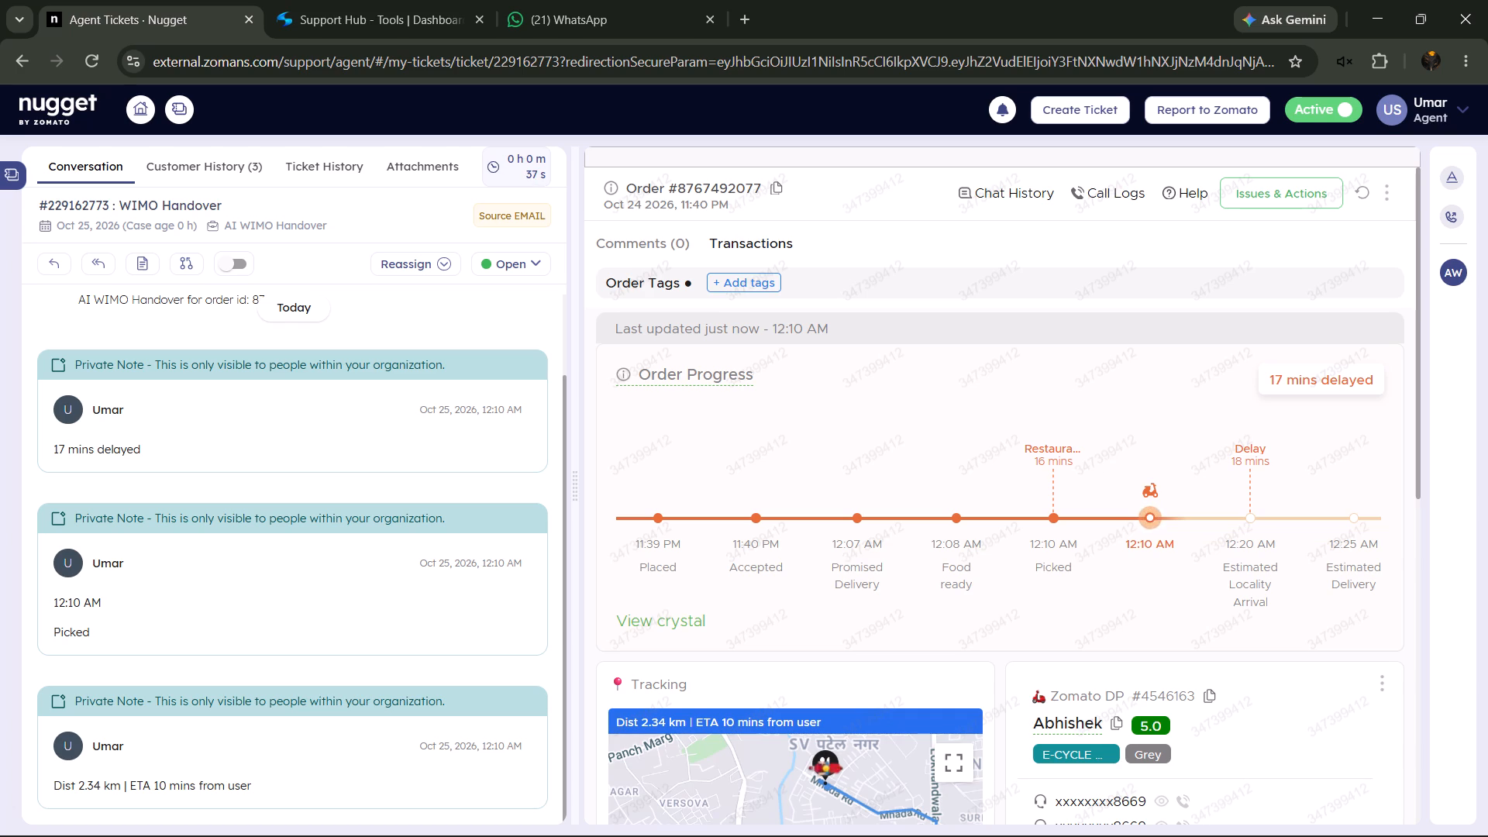
pyautogui.scroll(-2, 1328, 447)
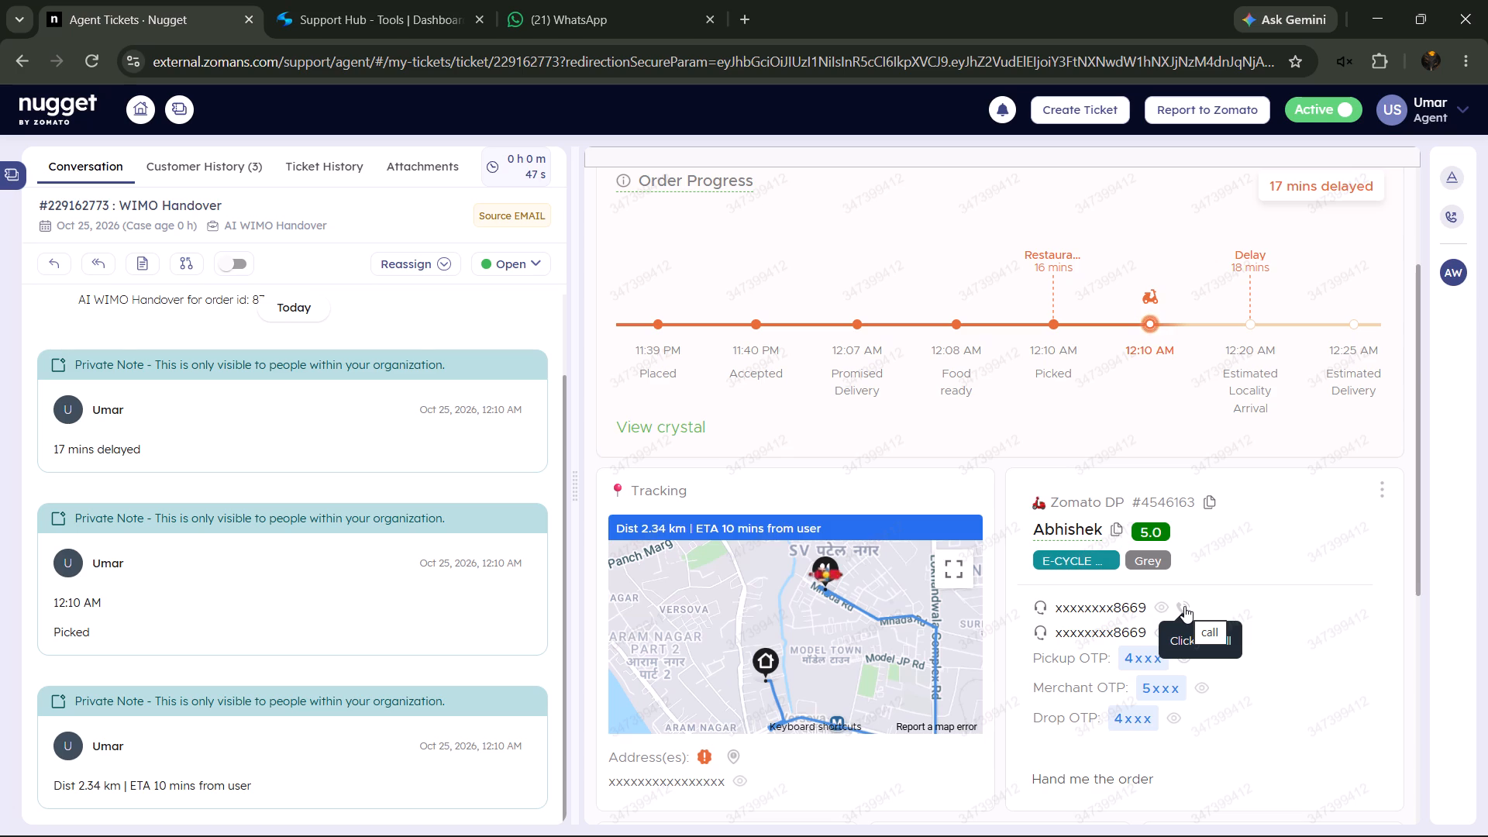
# Check the delivery partner's assignment history for the order and close it.
pyautogui.scroll(3, 1228, 554)
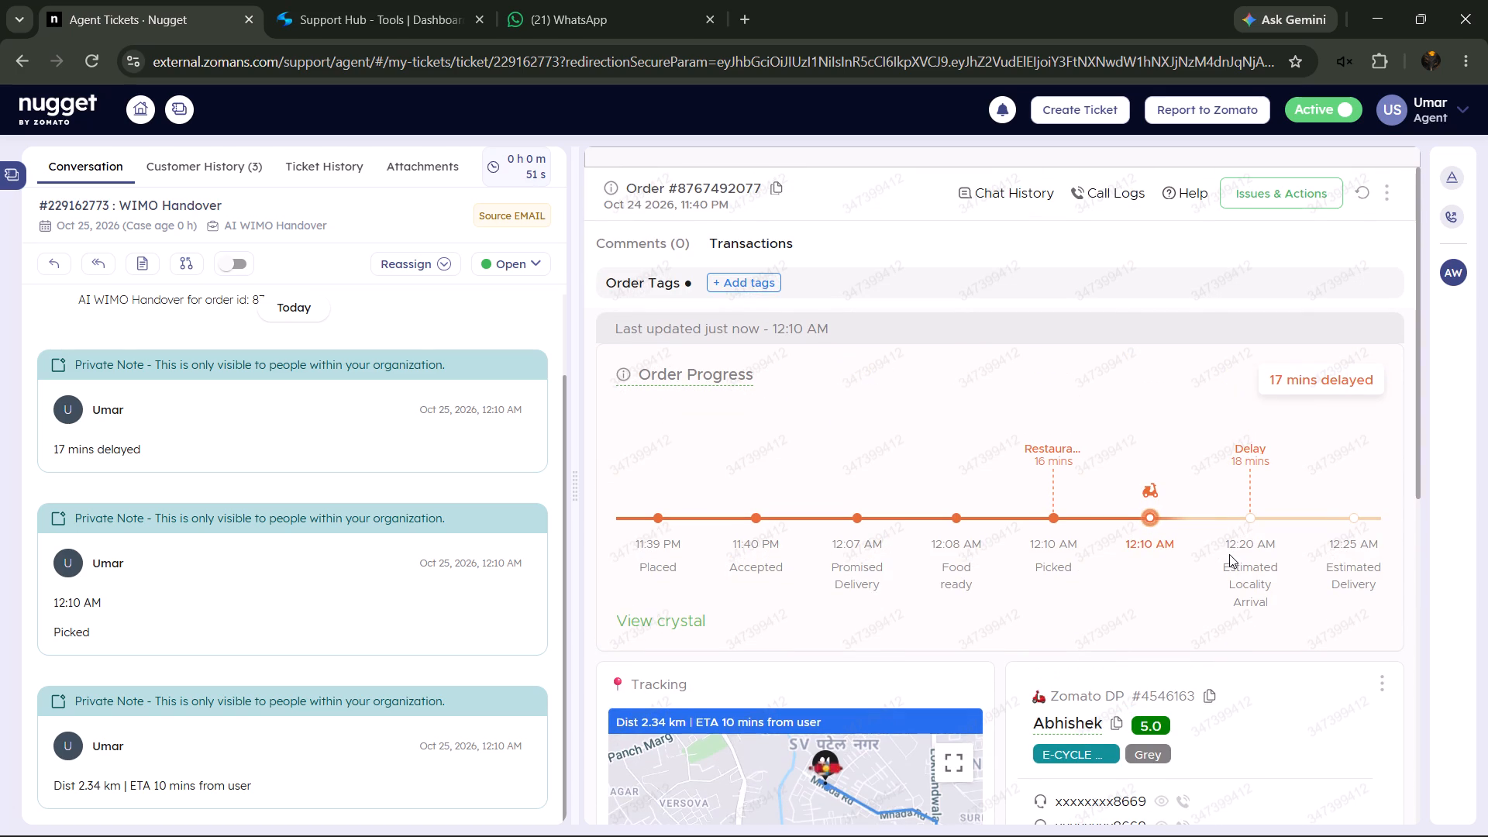
pyautogui.click(1374, 686)
pyautogui.click(1306, 725)
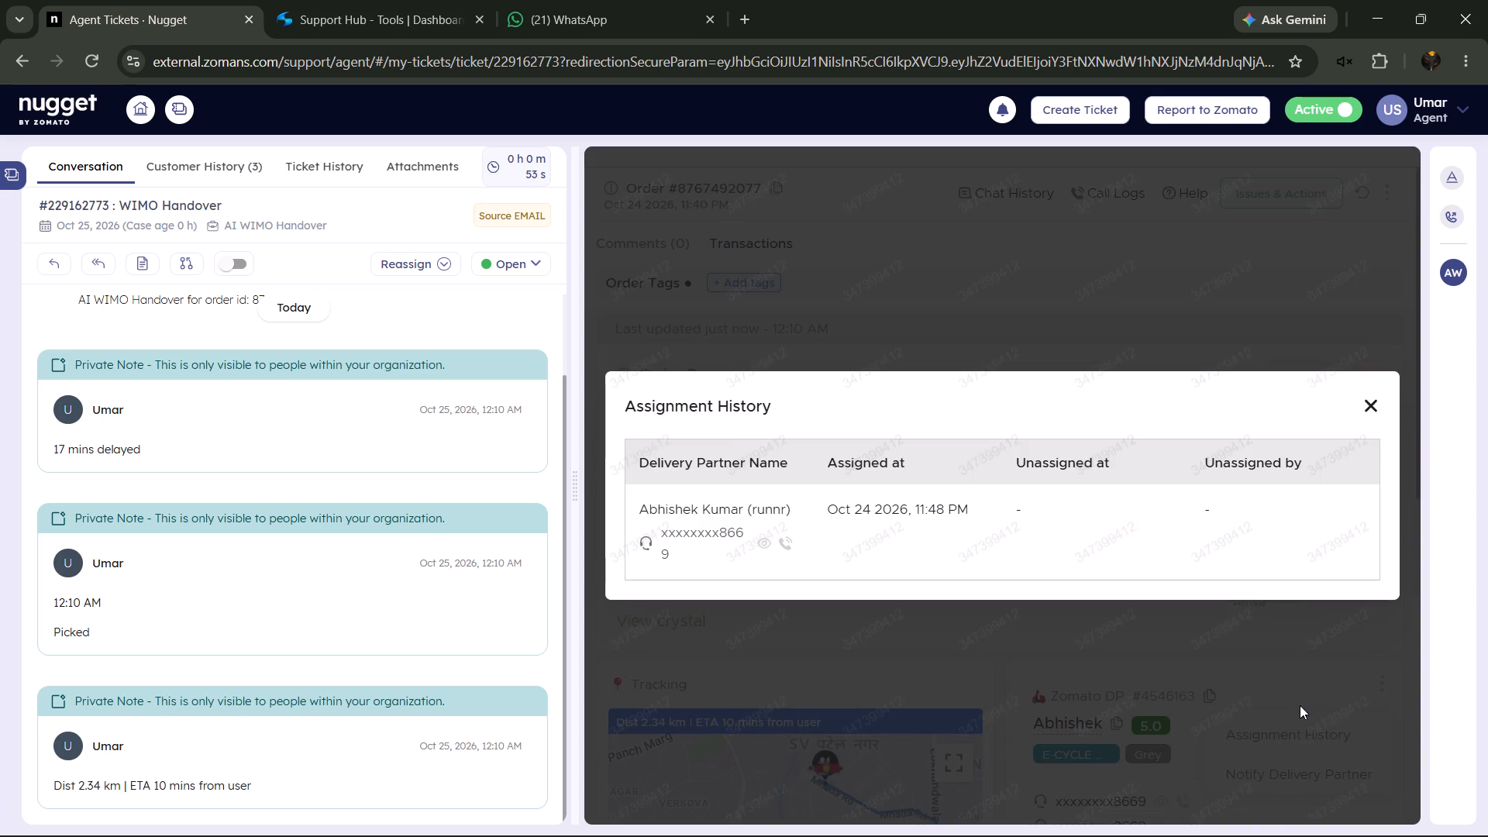
pyautogui.click(1298, 701)
# Add a private note reading "dp connected".
pyautogui.click(147, 261)
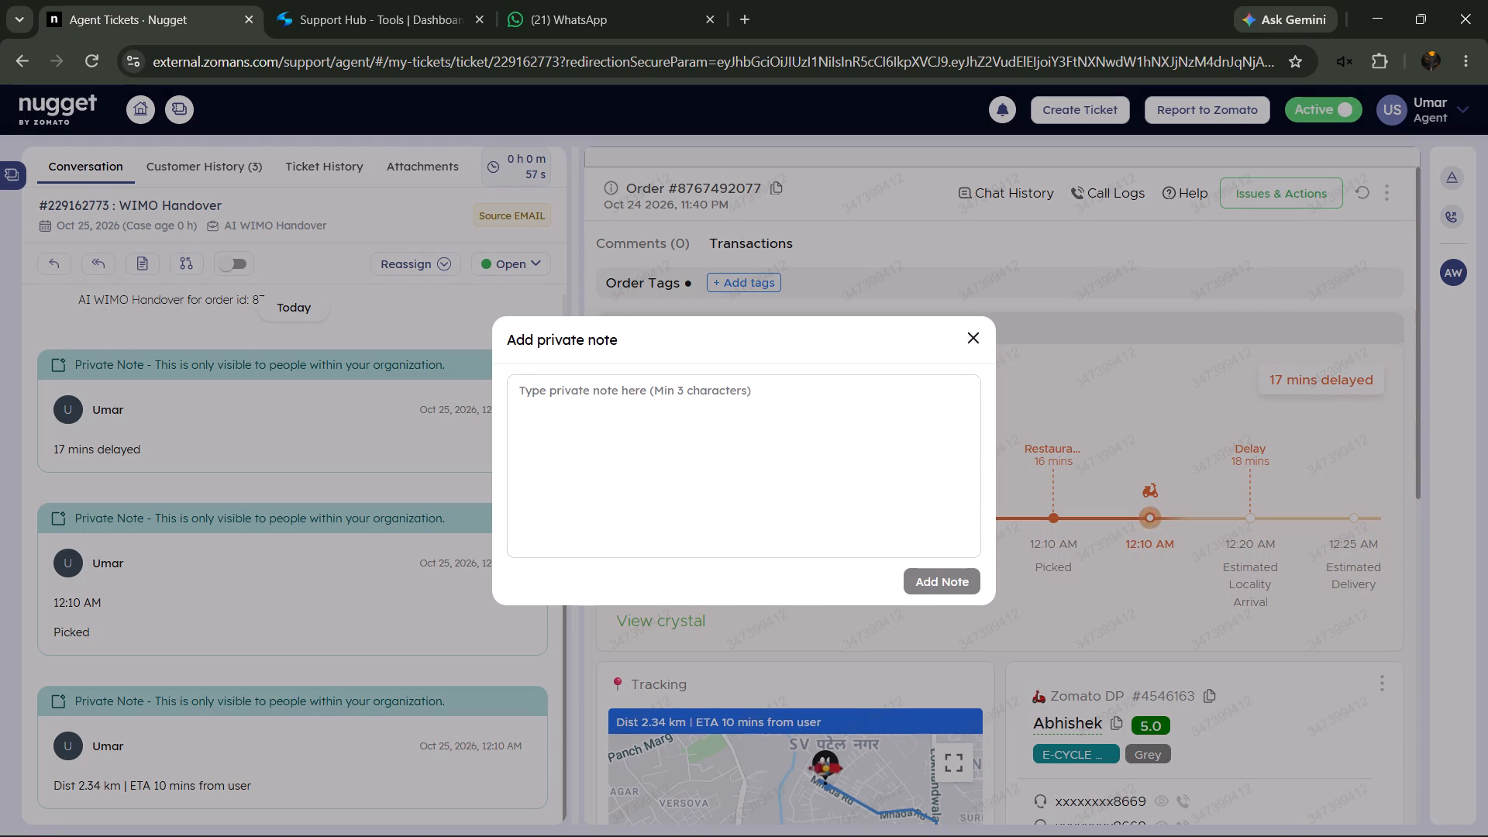
pyautogui.press('d')
pyautogui.press('p')
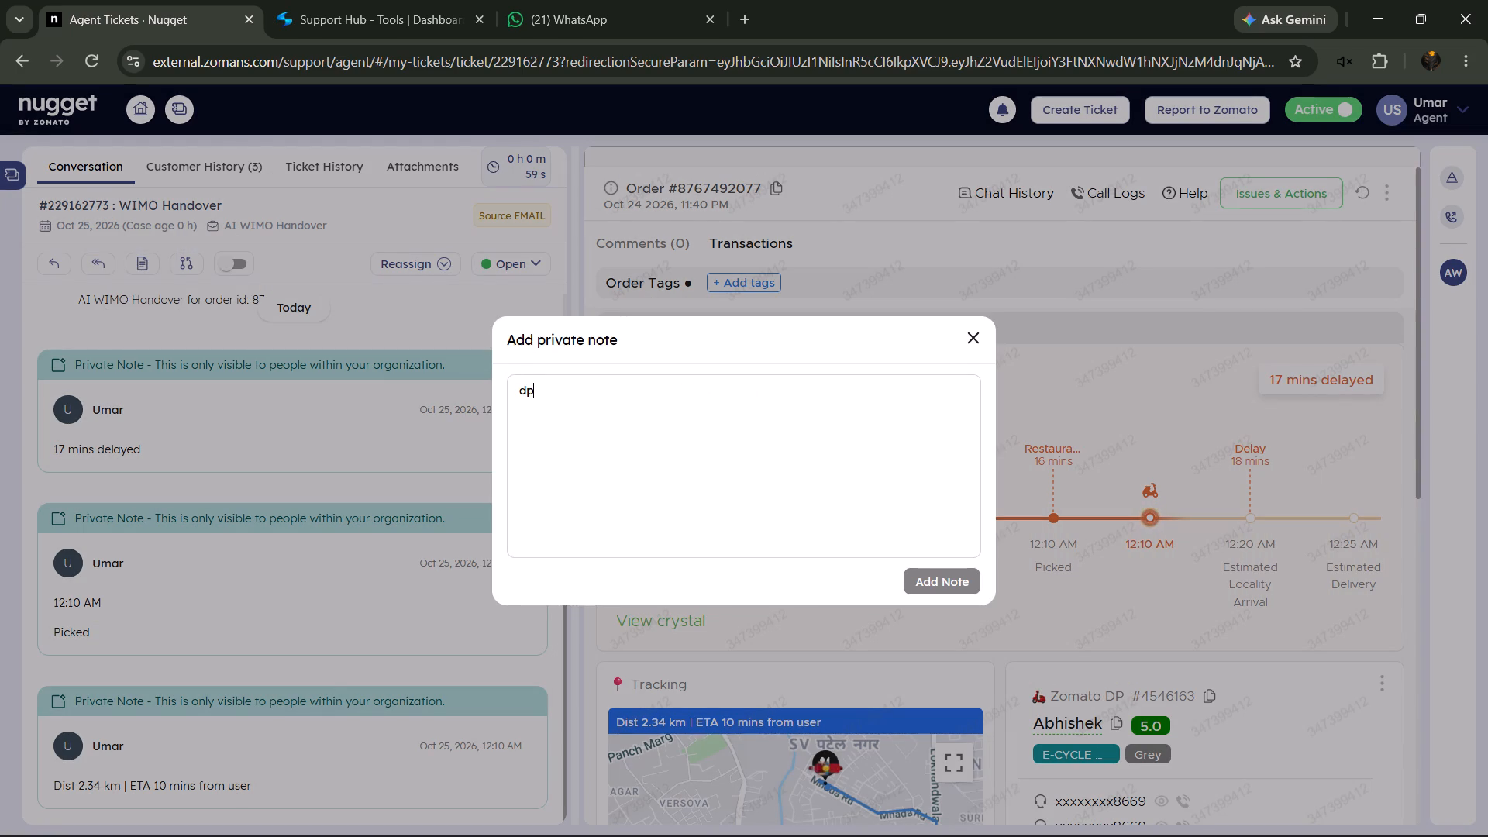
pyautogui.press('space')
pyautogui.write('c')
pyautogui.press('o')
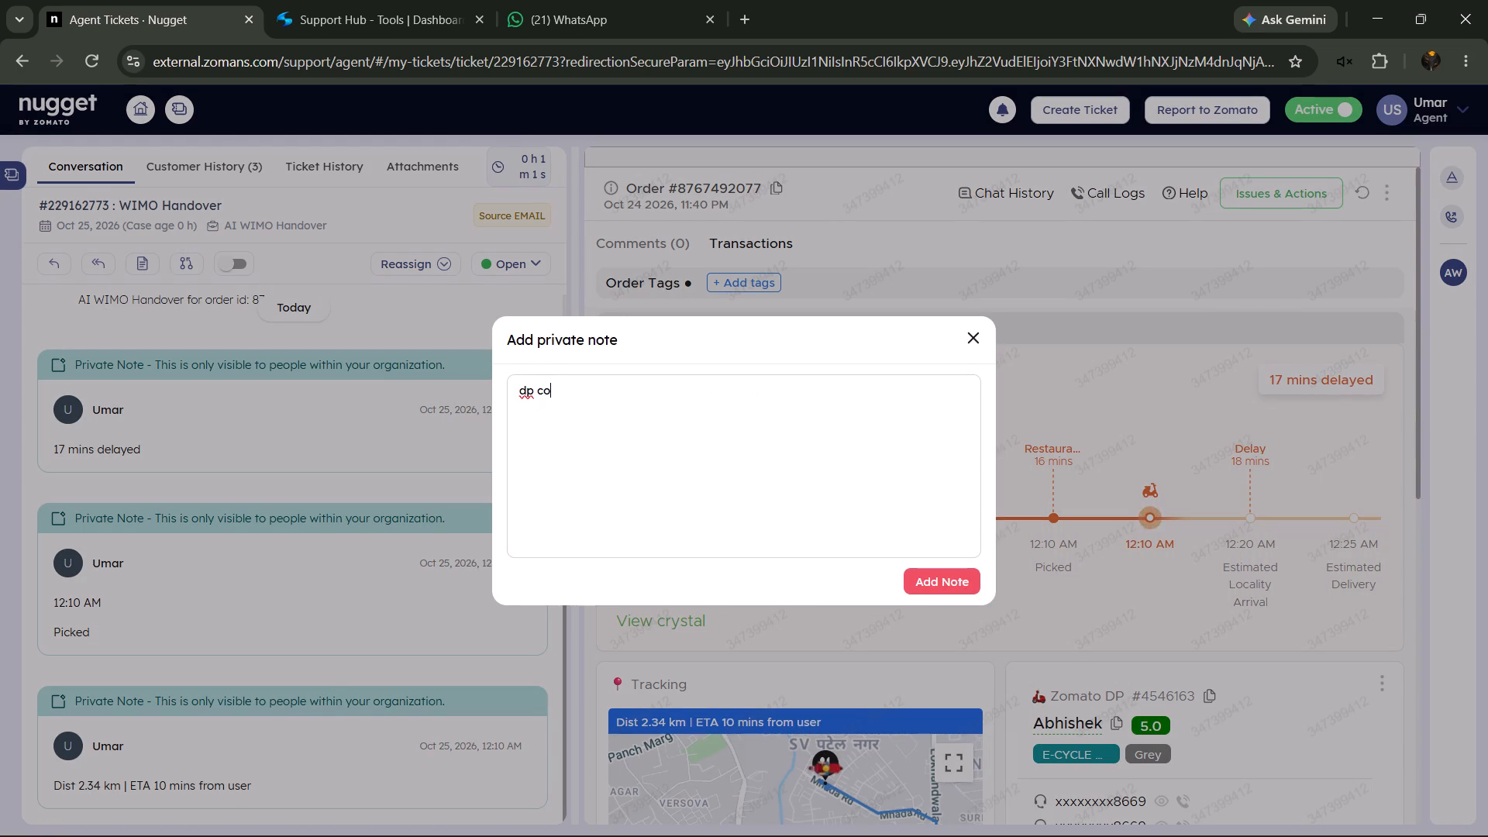
pyautogui.write('nn')
pyautogui.write('ected')
pyautogui.click(904, 593)
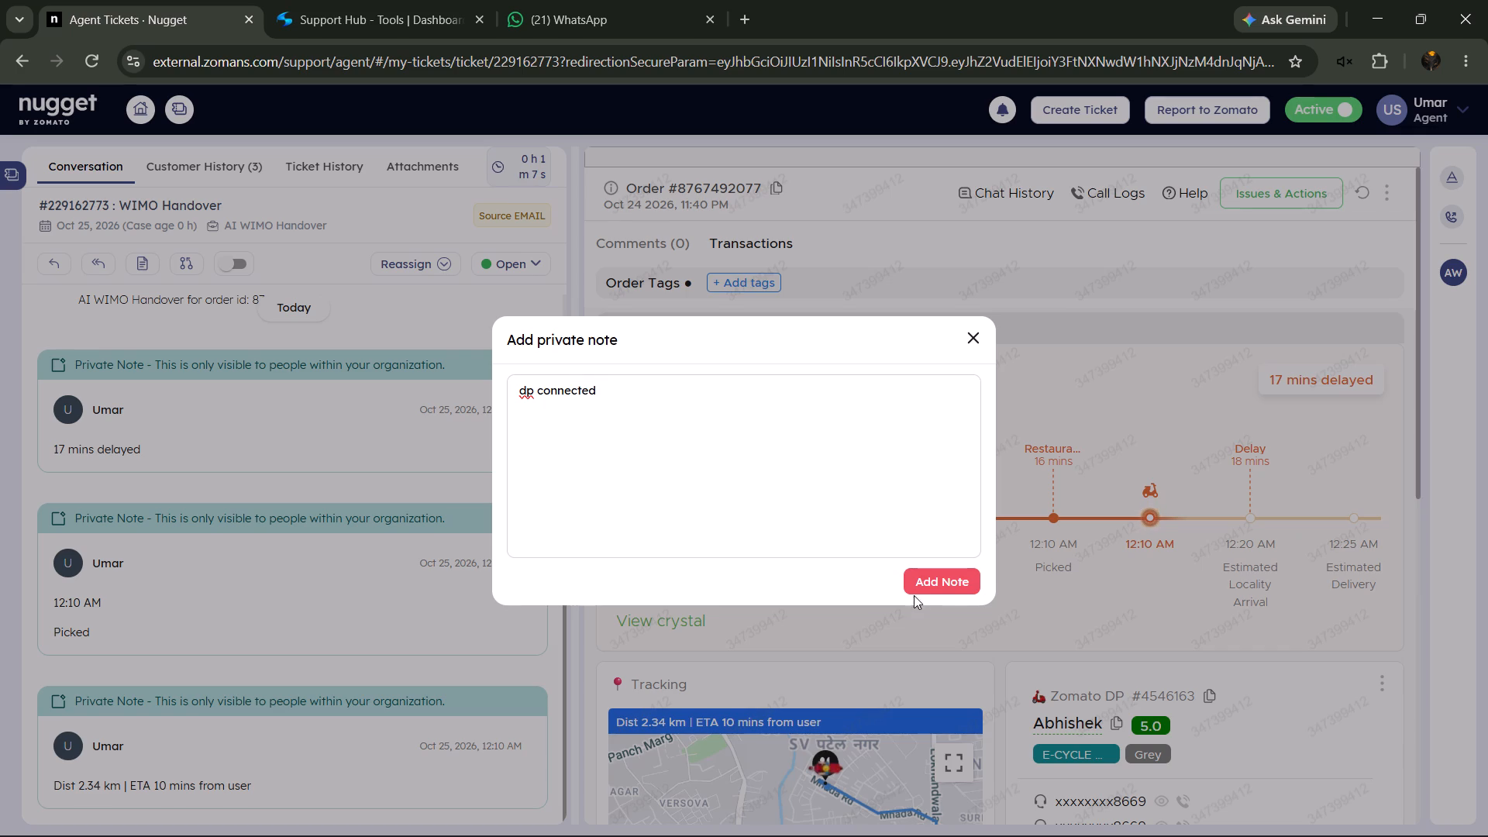
pyautogui.click(927, 595)
pyautogui.click(946, 577)
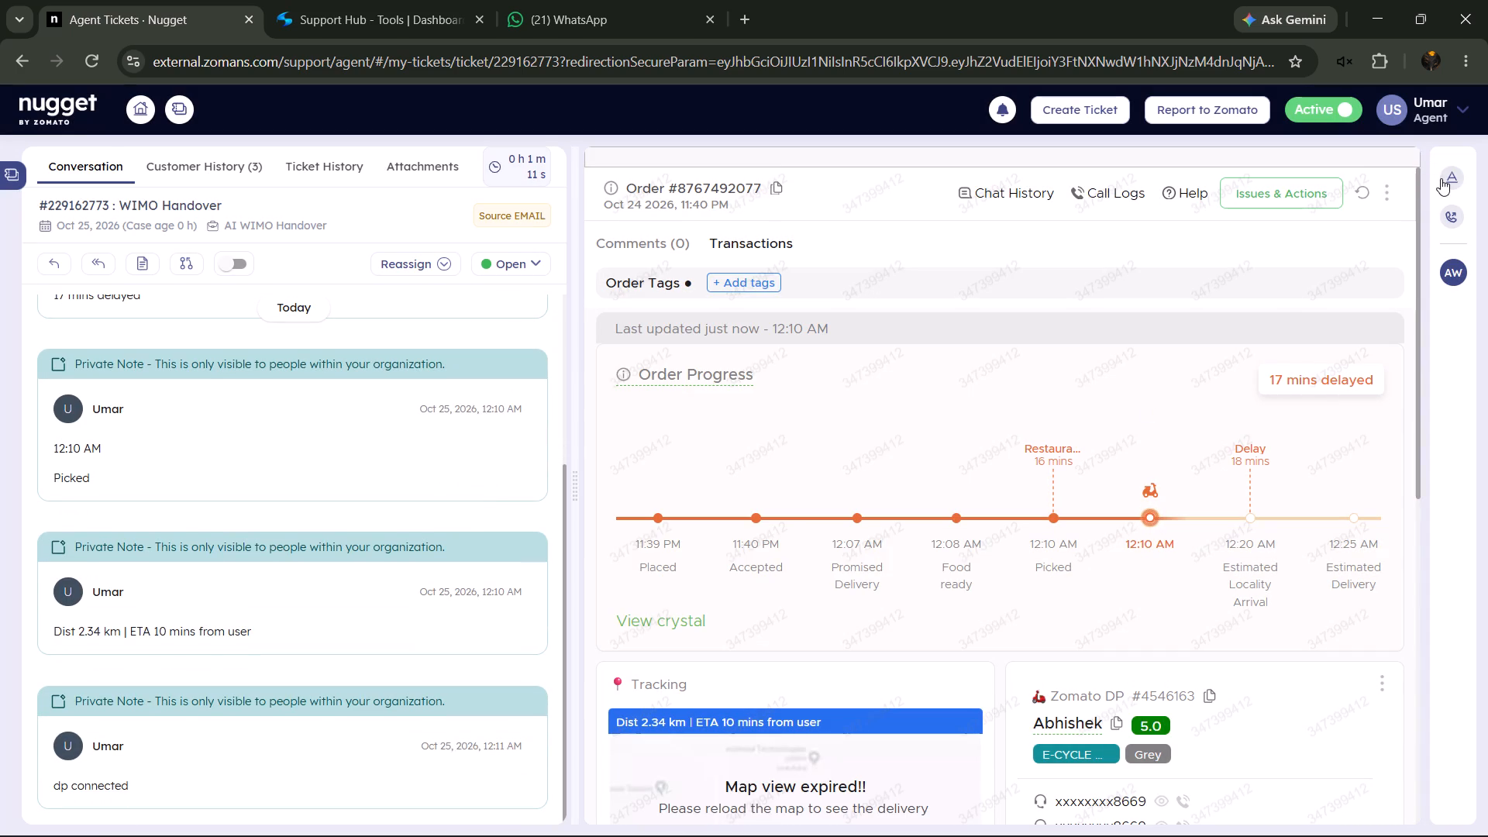
# In the ticket properties, set Can Order Be Delivered to Yes and both Action and Lifeline Action to No Action.
pyautogui.click(1444, 178)
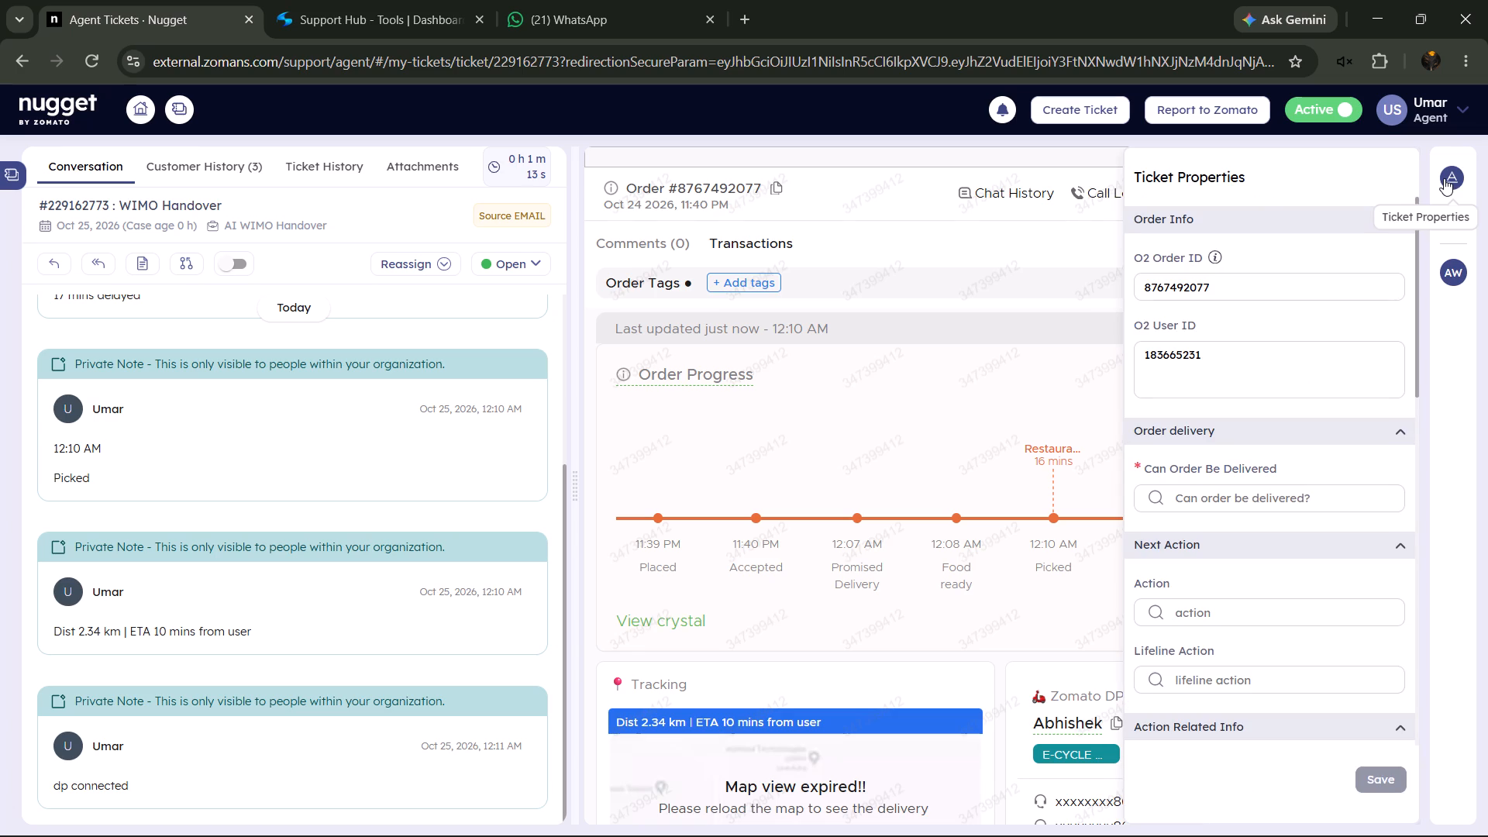
pyautogui.click(1242, 505)
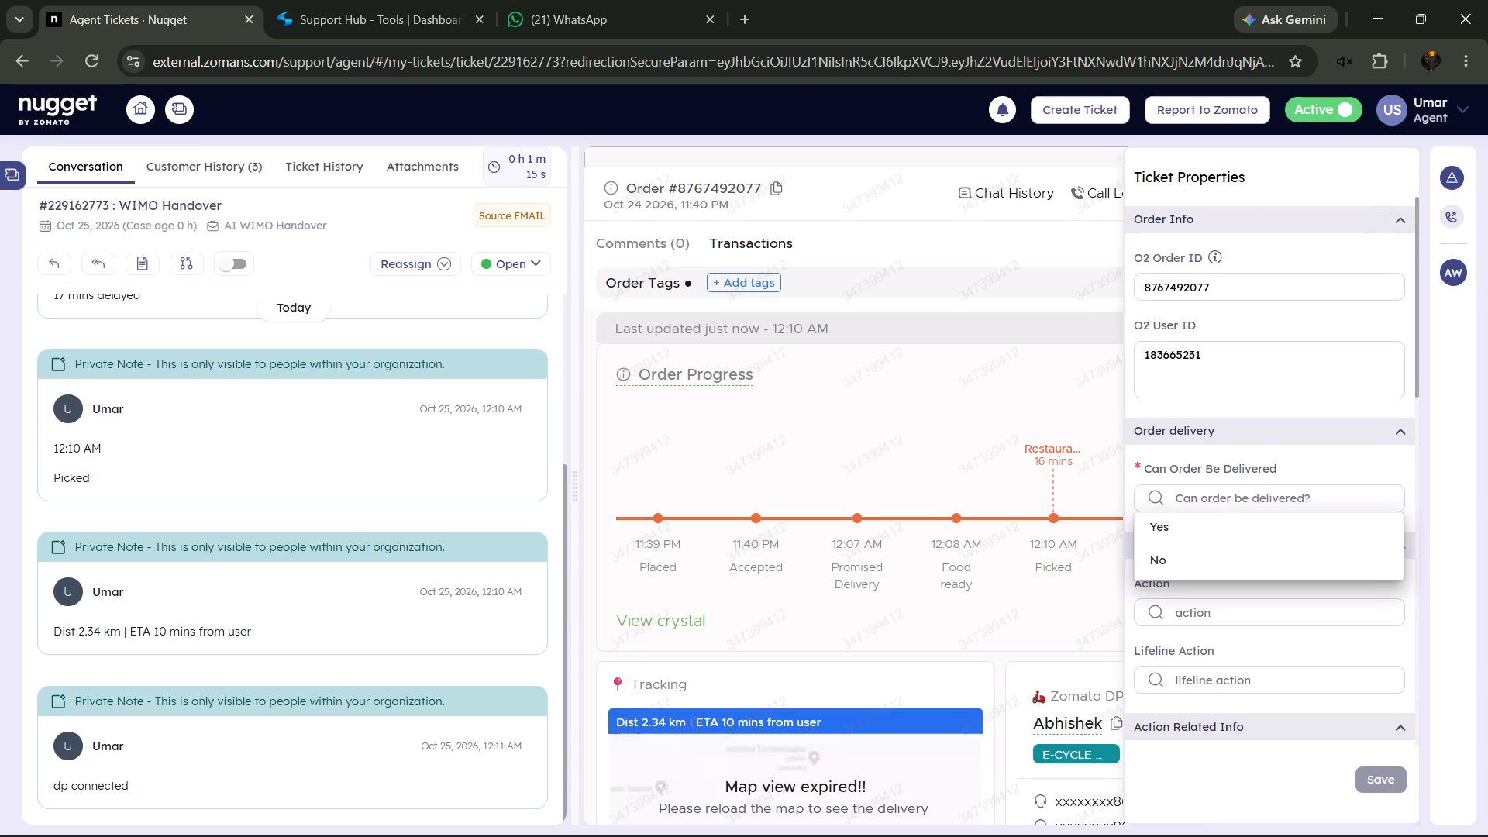
pyautogui.click(1237, 518)
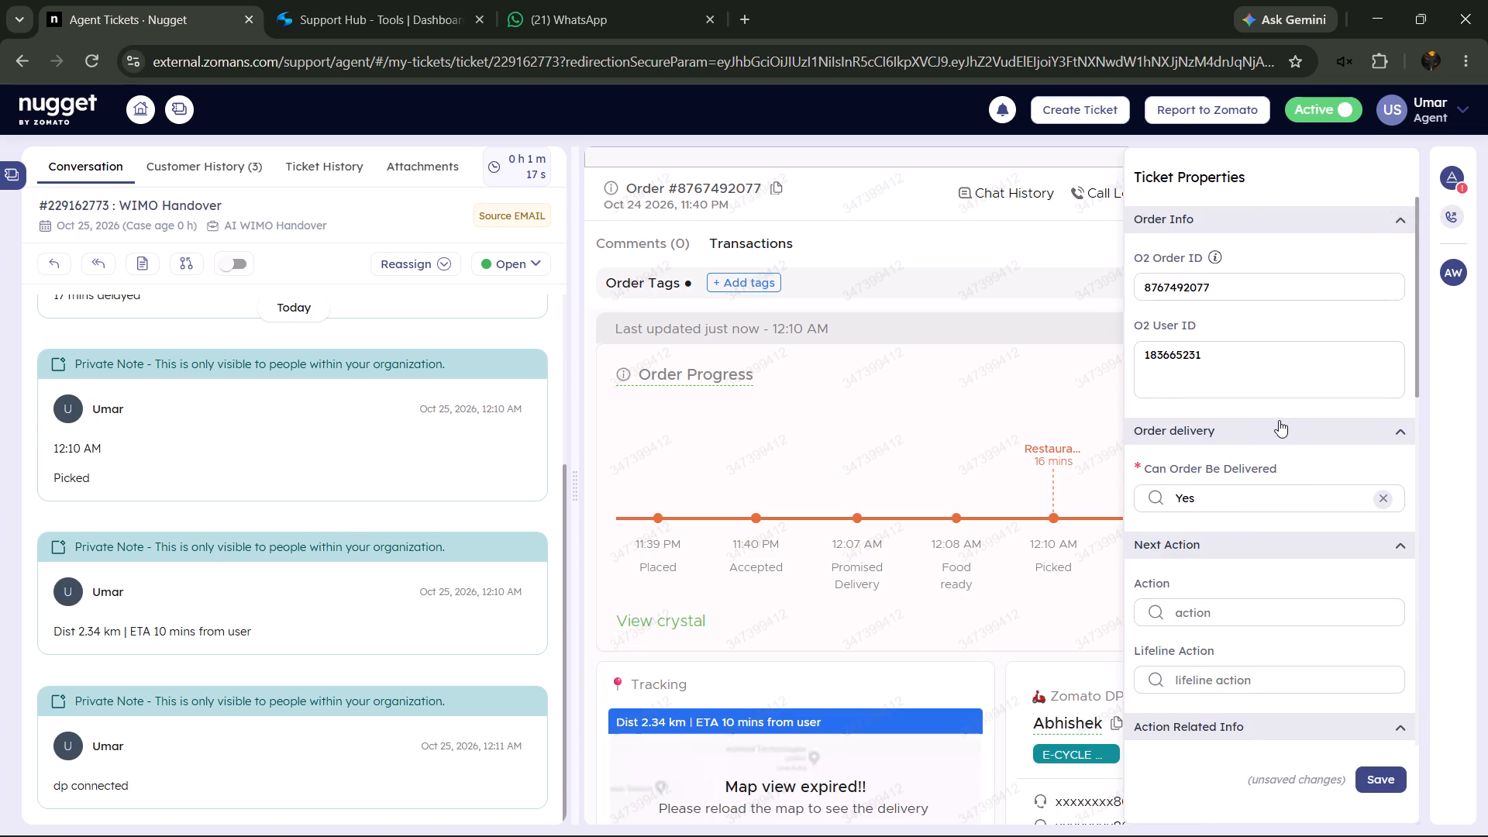
pyautogui.scroll(-1, 1279, 420)
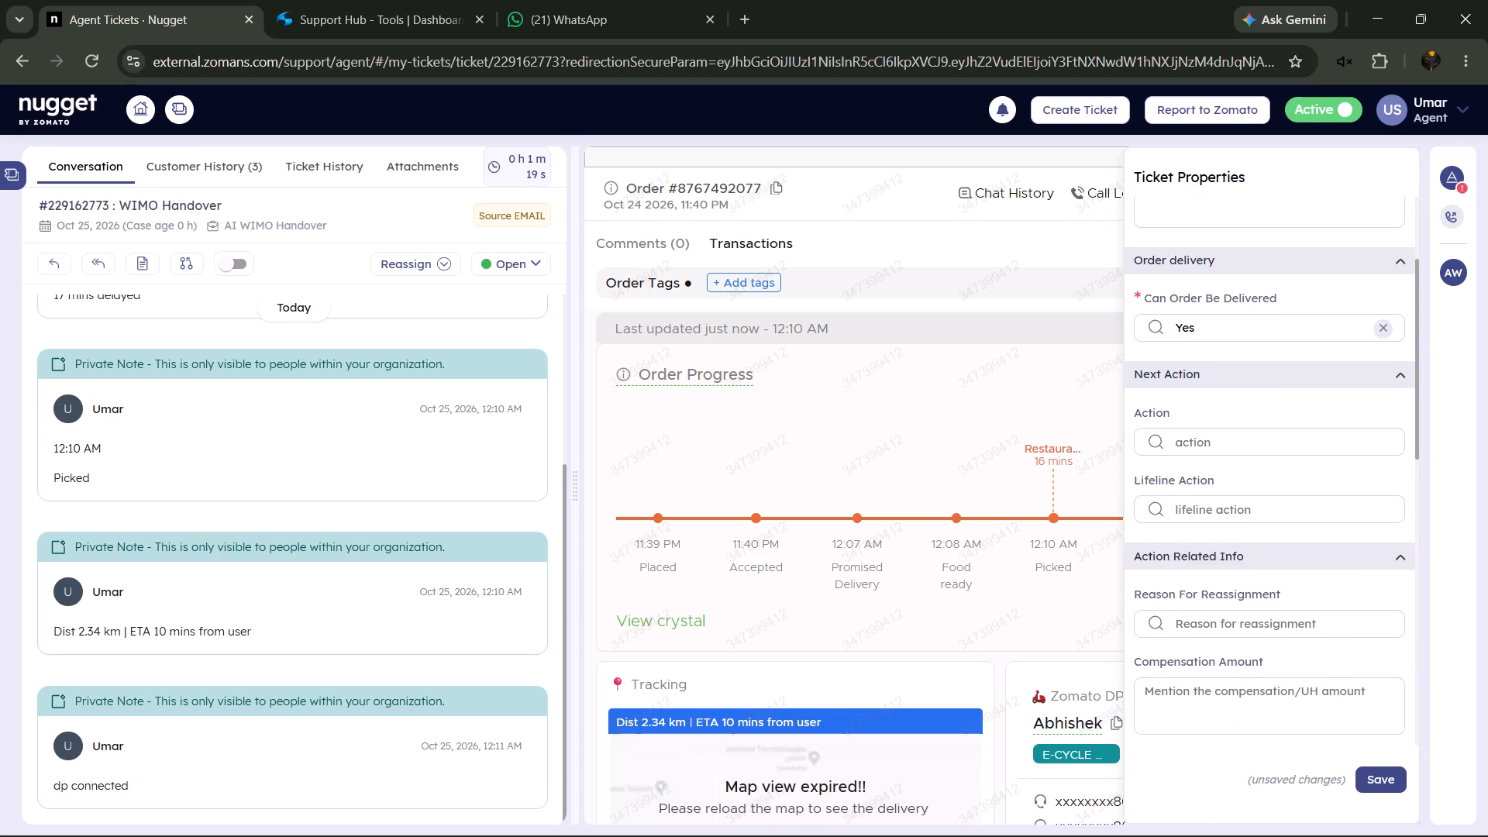
pyautogui.click(1264, 444)
pyautogui.click(1252, 474)
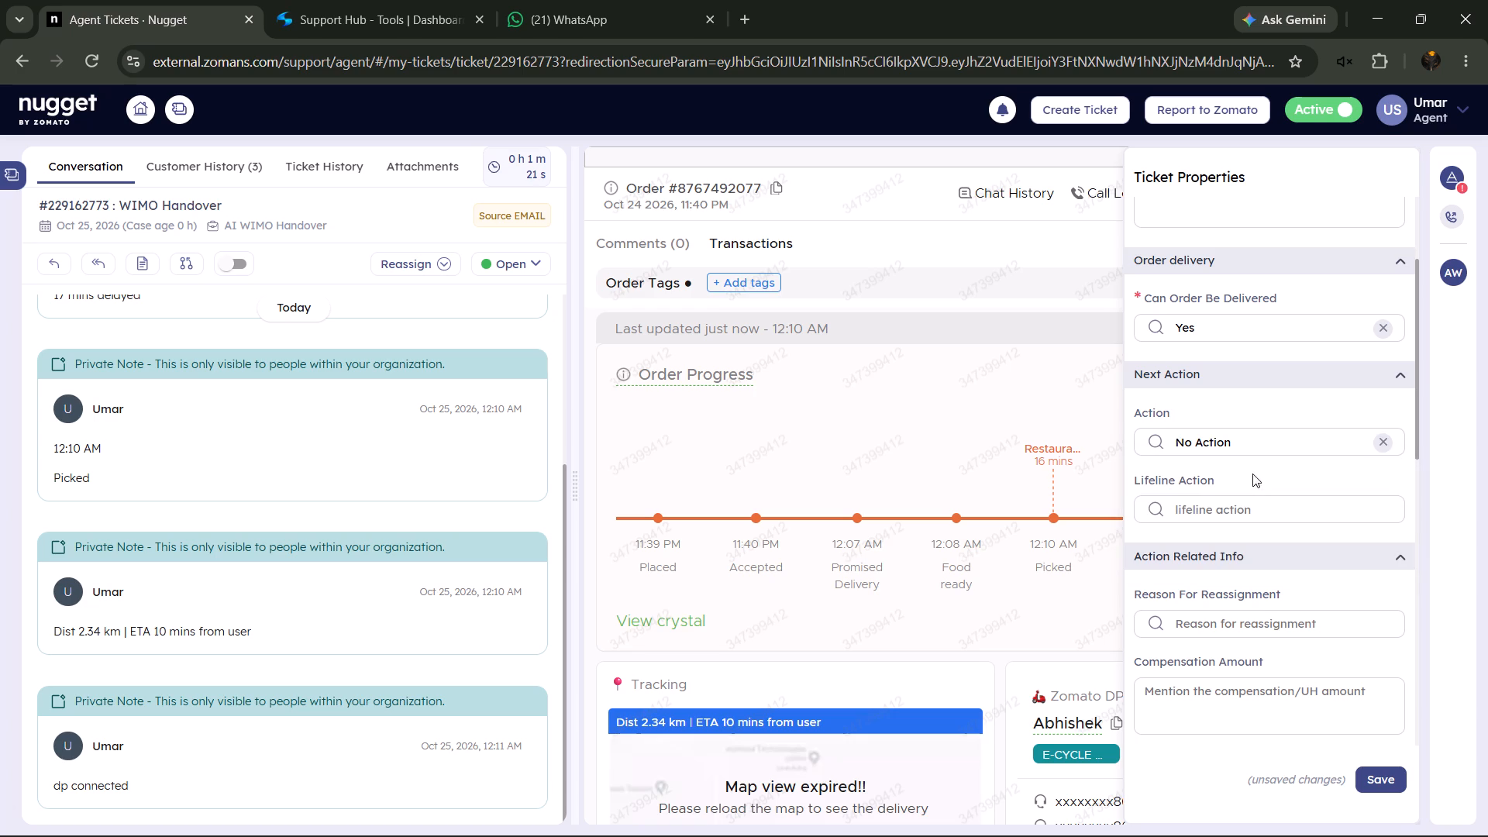
pyautogui.click(1246, 507)
pyautogui.click(1240, 541)
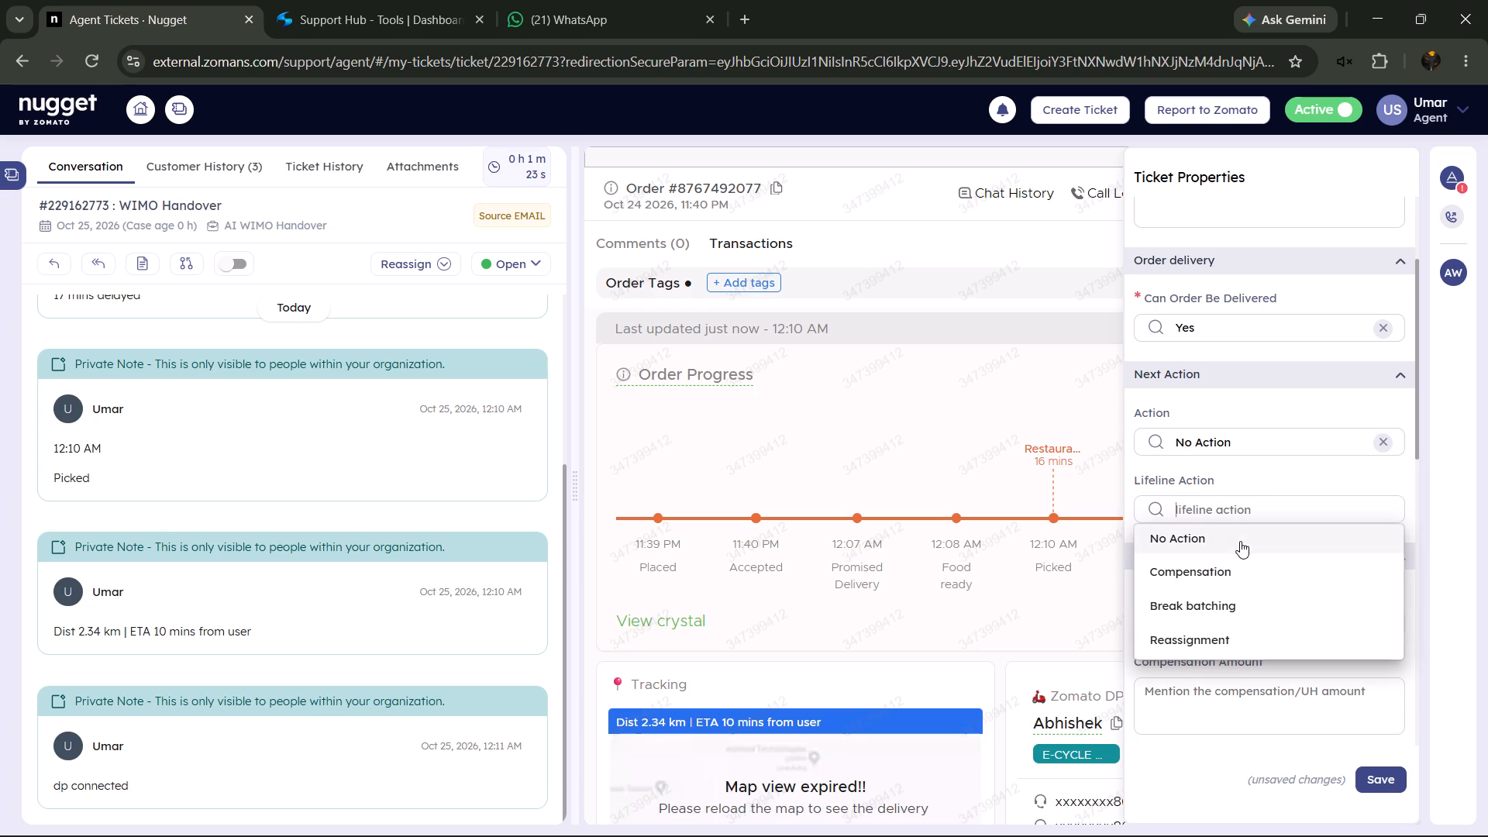
# Set Are Properties Filled to Yes and Order Status Expected Time to Arrival at cx location.
pyautogui.scroll(-4, 1240, 541)
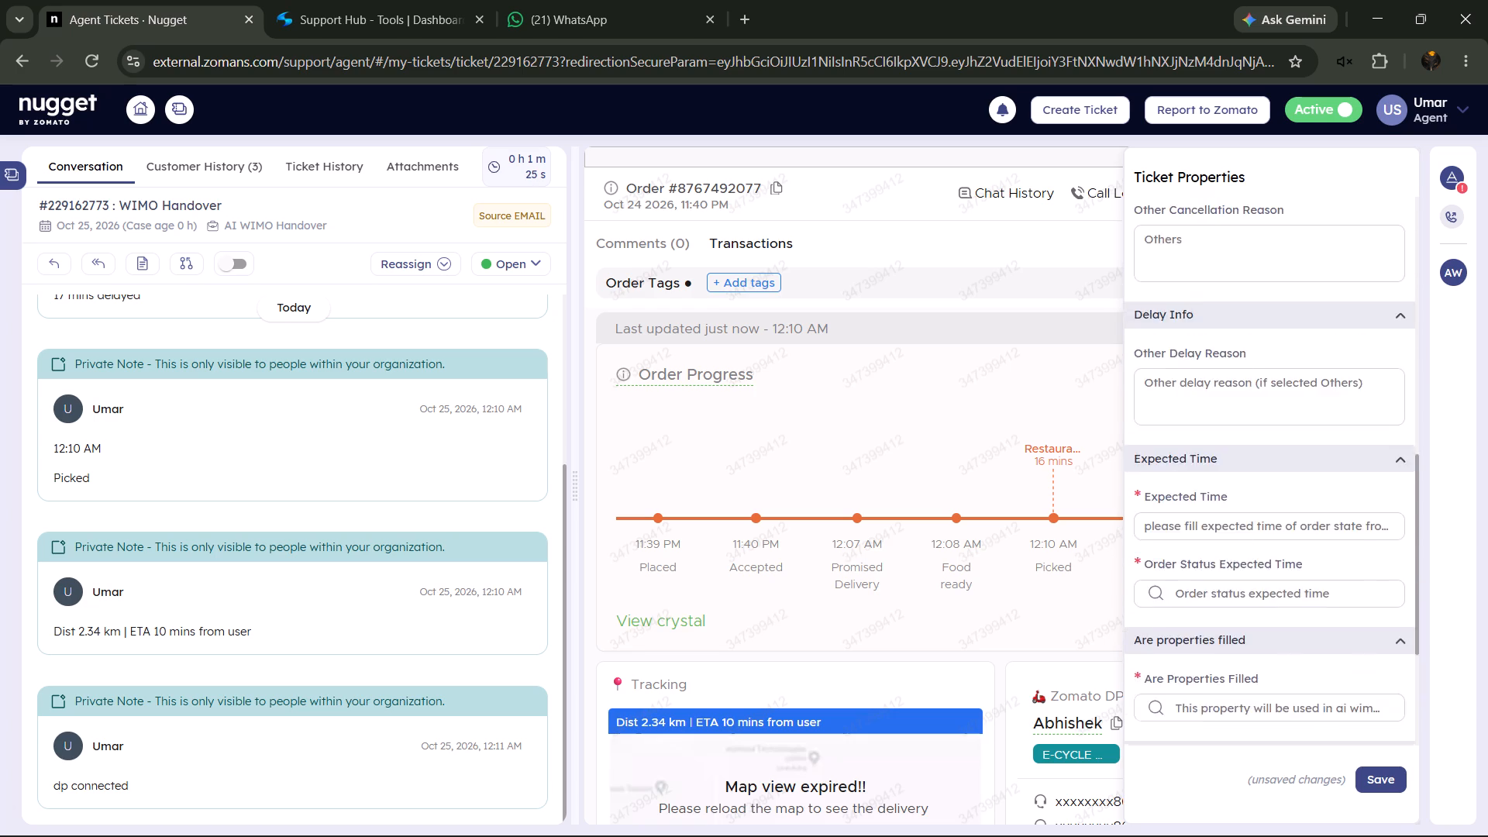
pyautogui.scroll(-1, 1240, 541)
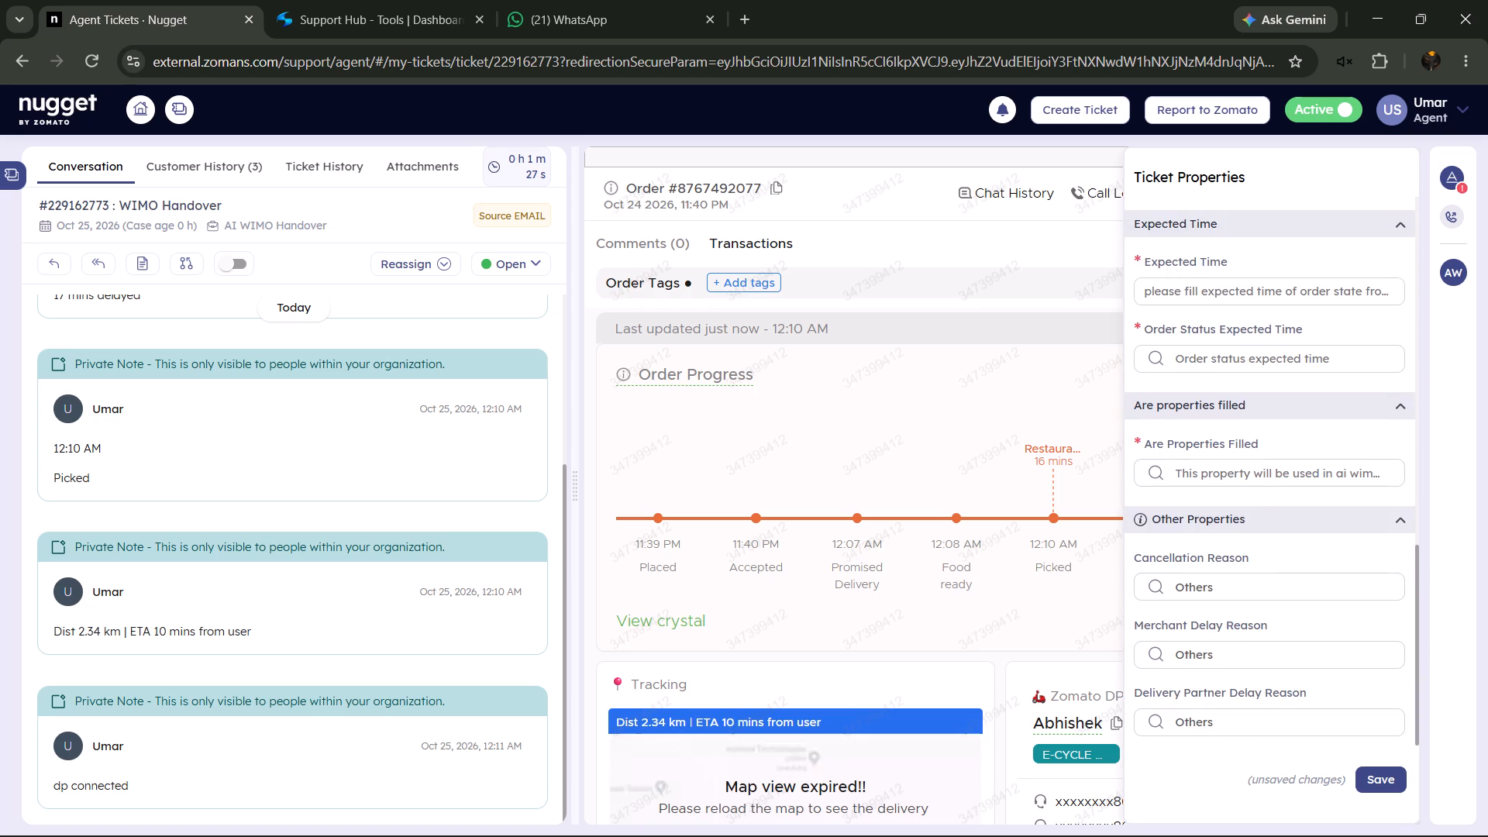
pyautogui.click(1258, 479)
pyautogui.click(1248, 498)
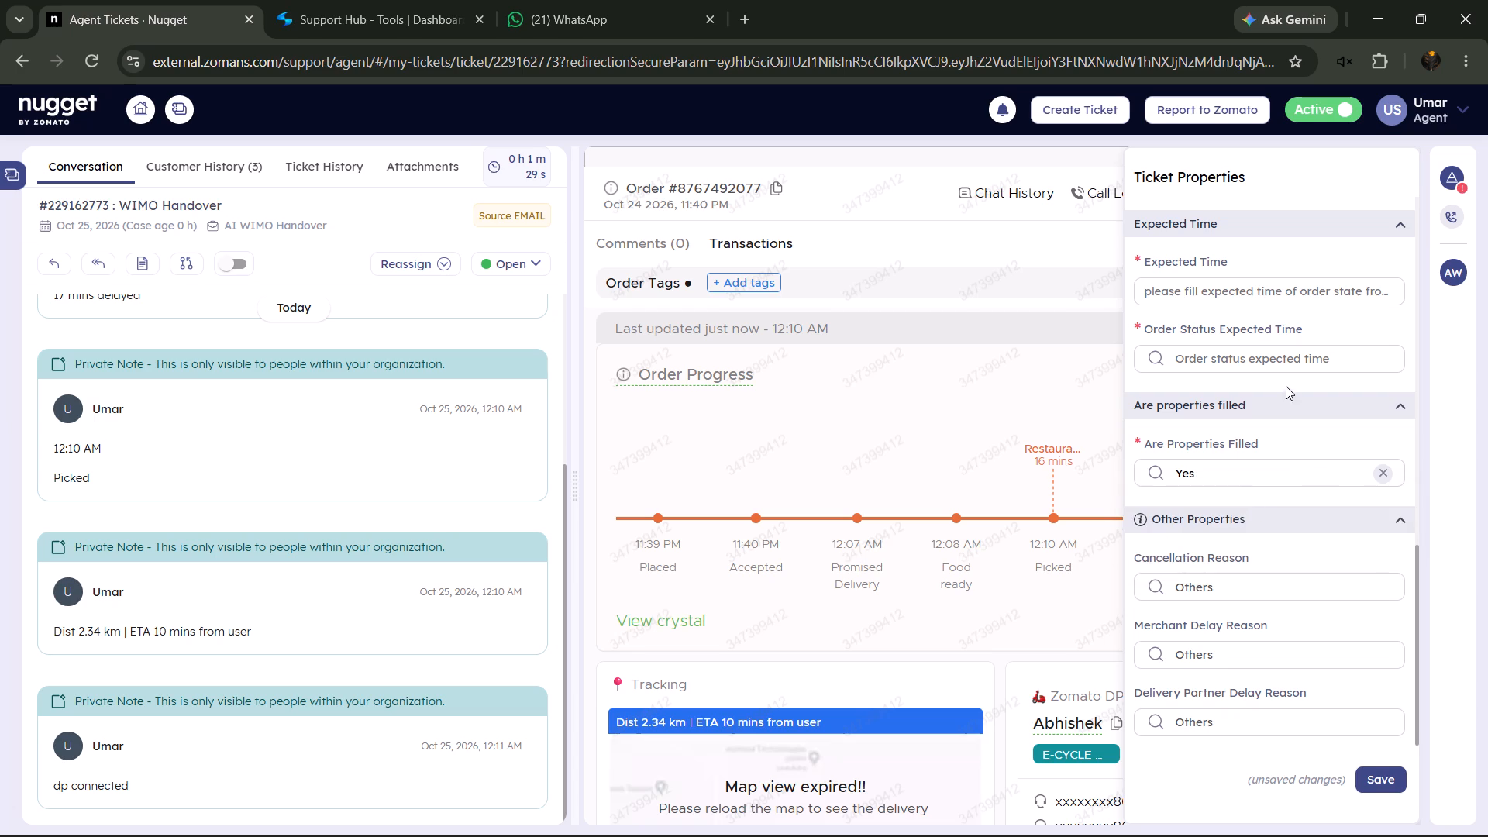
pyautogui.click(1300, 371)
pyautogui.click(1263, 456)
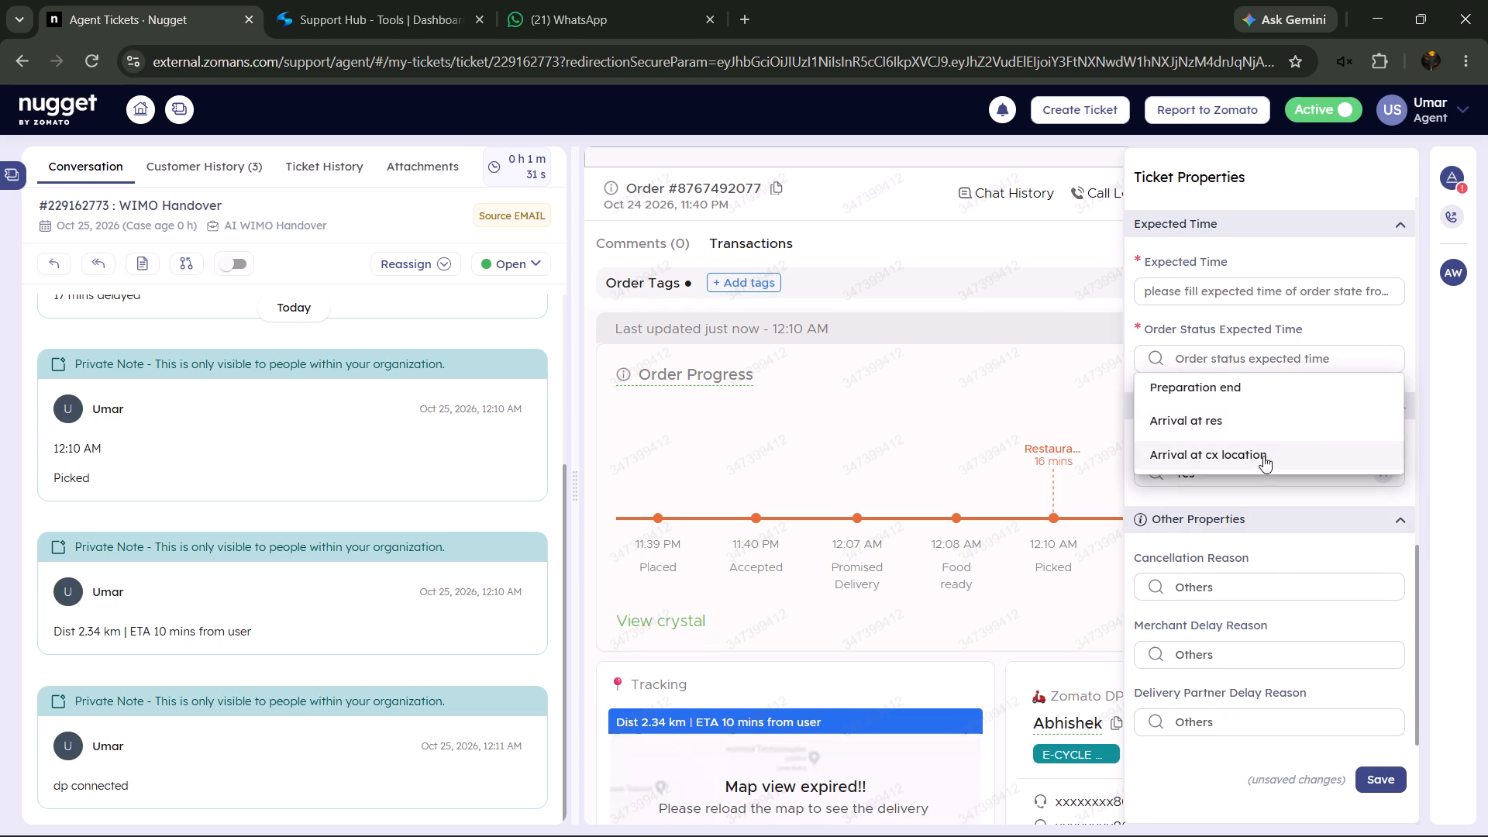
# Fill Other Delay Reason with Support Hub's Restaurant Delays template saying the restaurant delayed the order but the delivery partner is on the way.
pyautogui.scroll(1, 1263, 456)
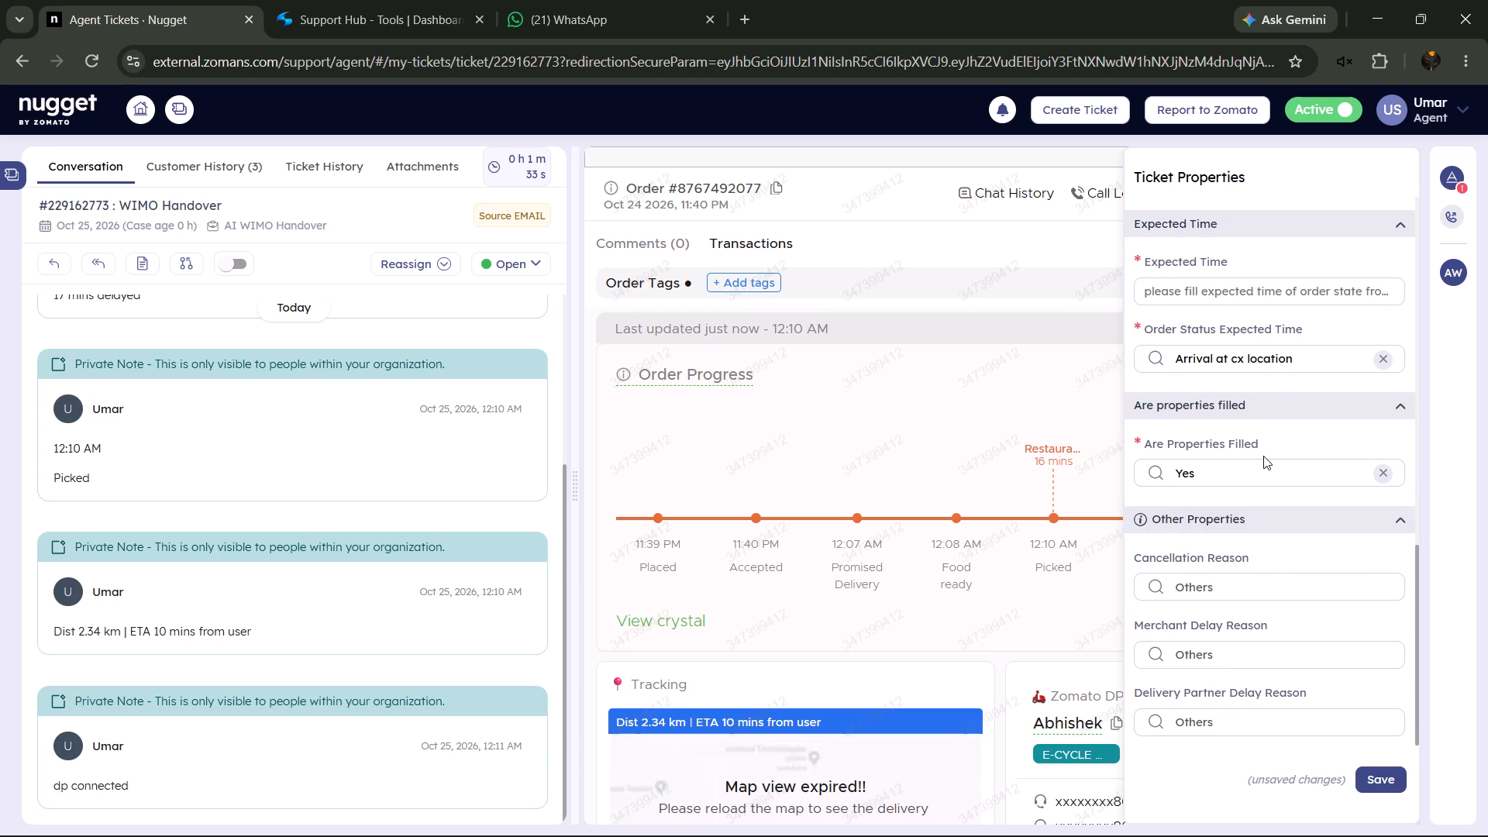
pyautogui.scroll(3, 1263, 456)
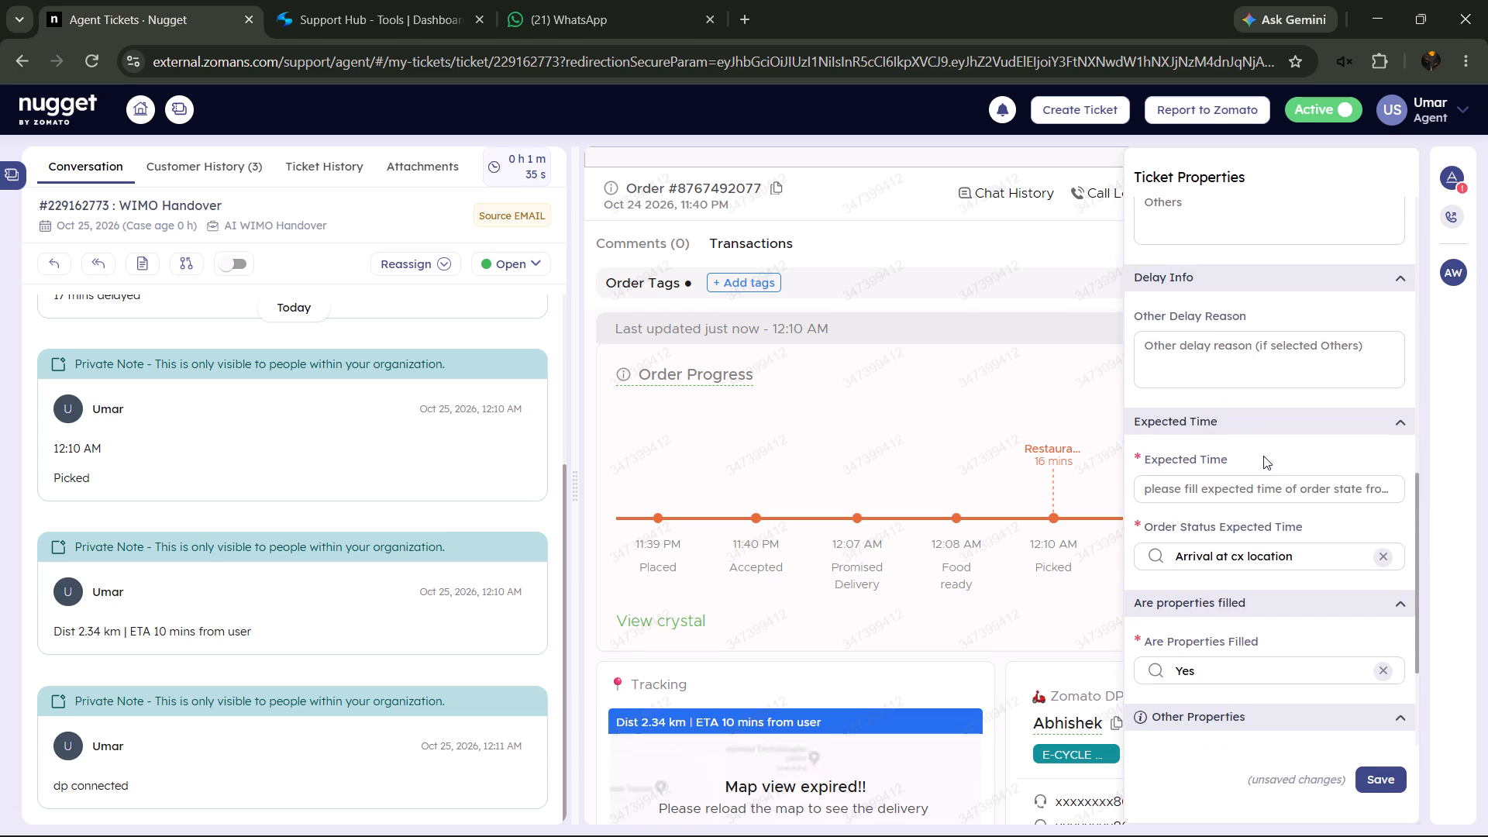
pyautogui.click(1252, 375)
pyautogui.click(431, 1)
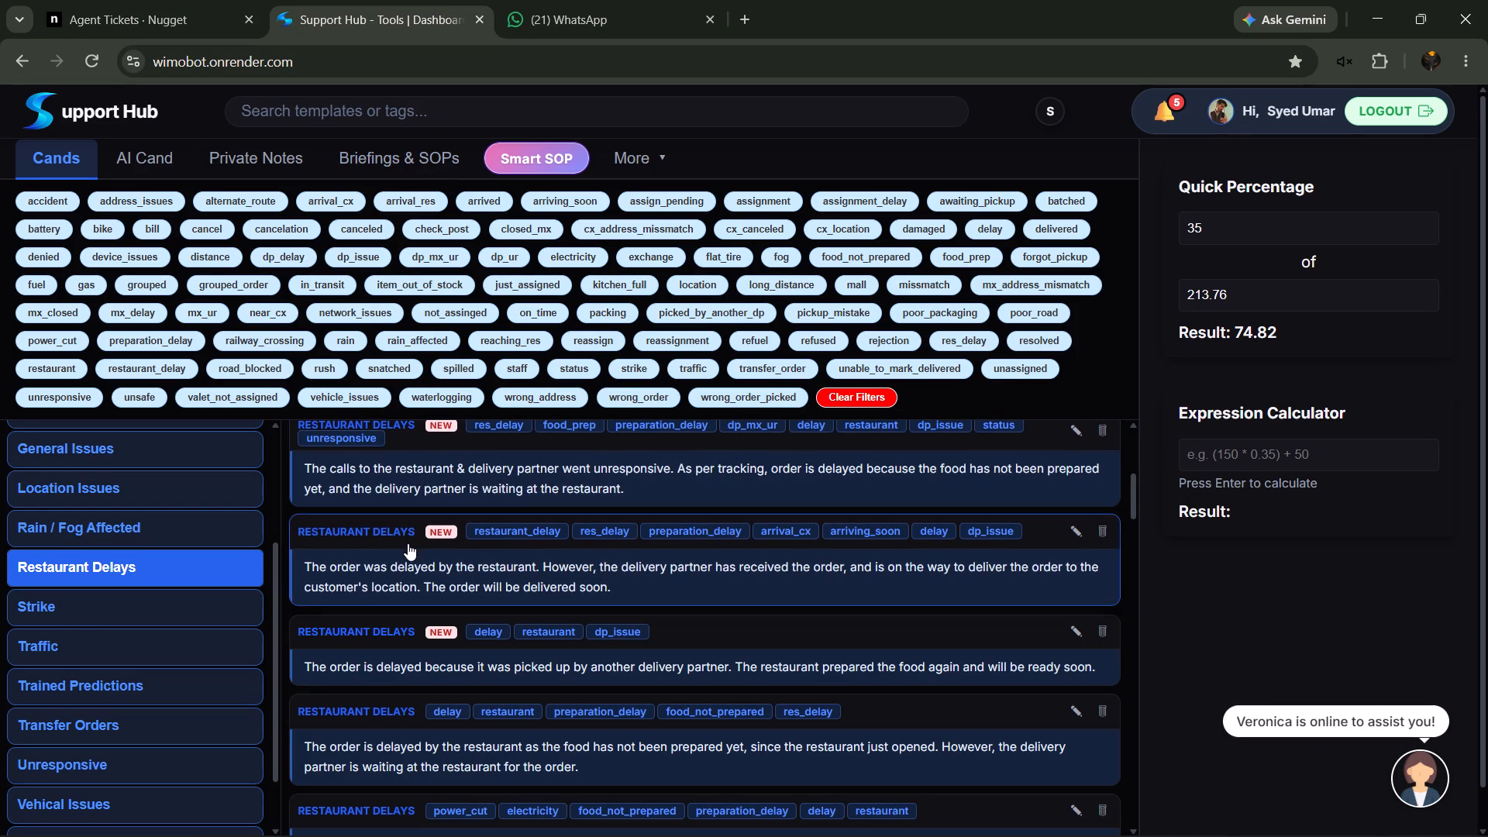
pyautogui.click(412, 570)
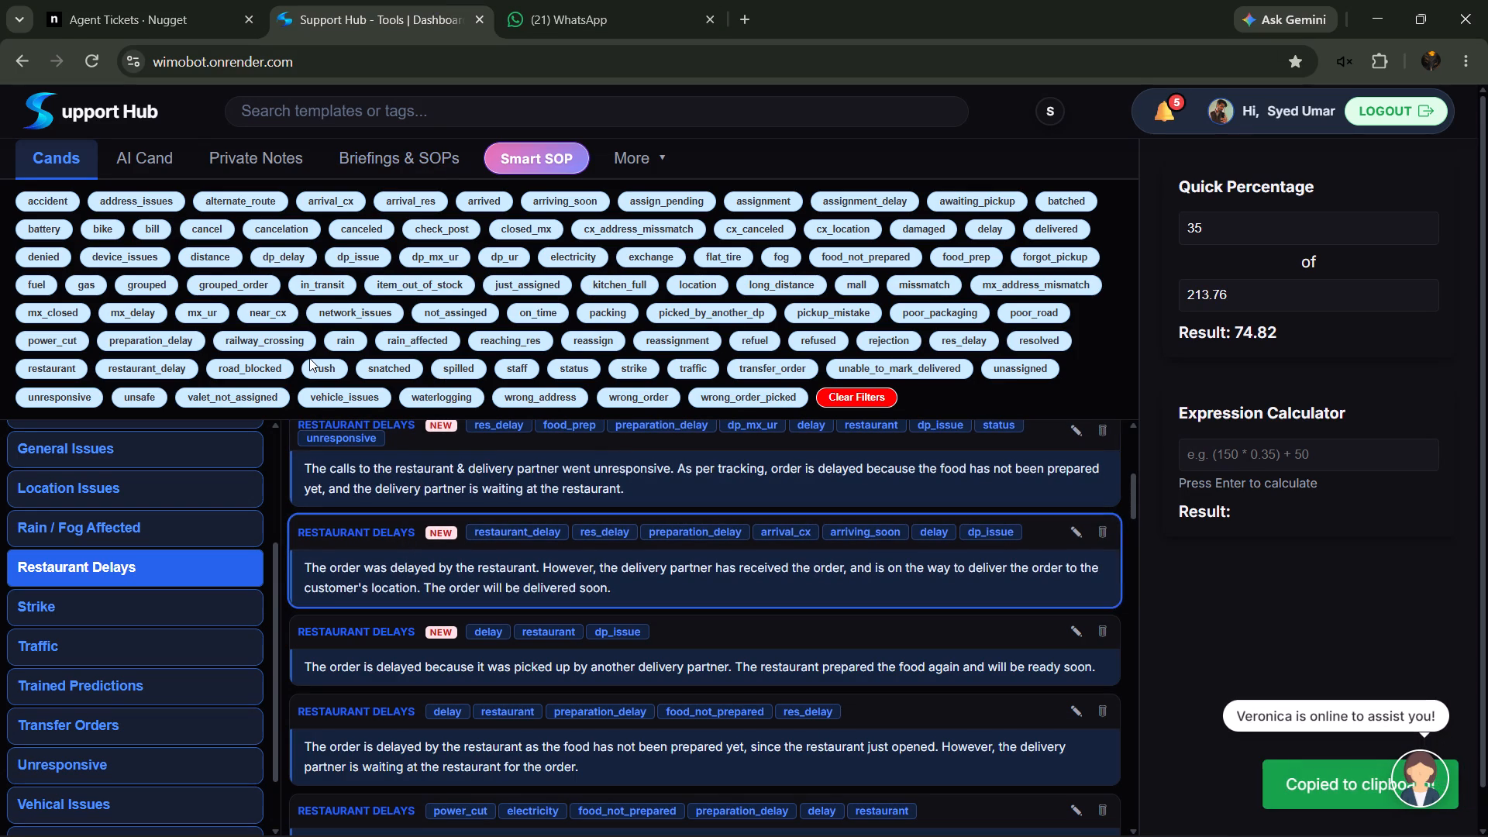
pyautogui.click(226, 22)
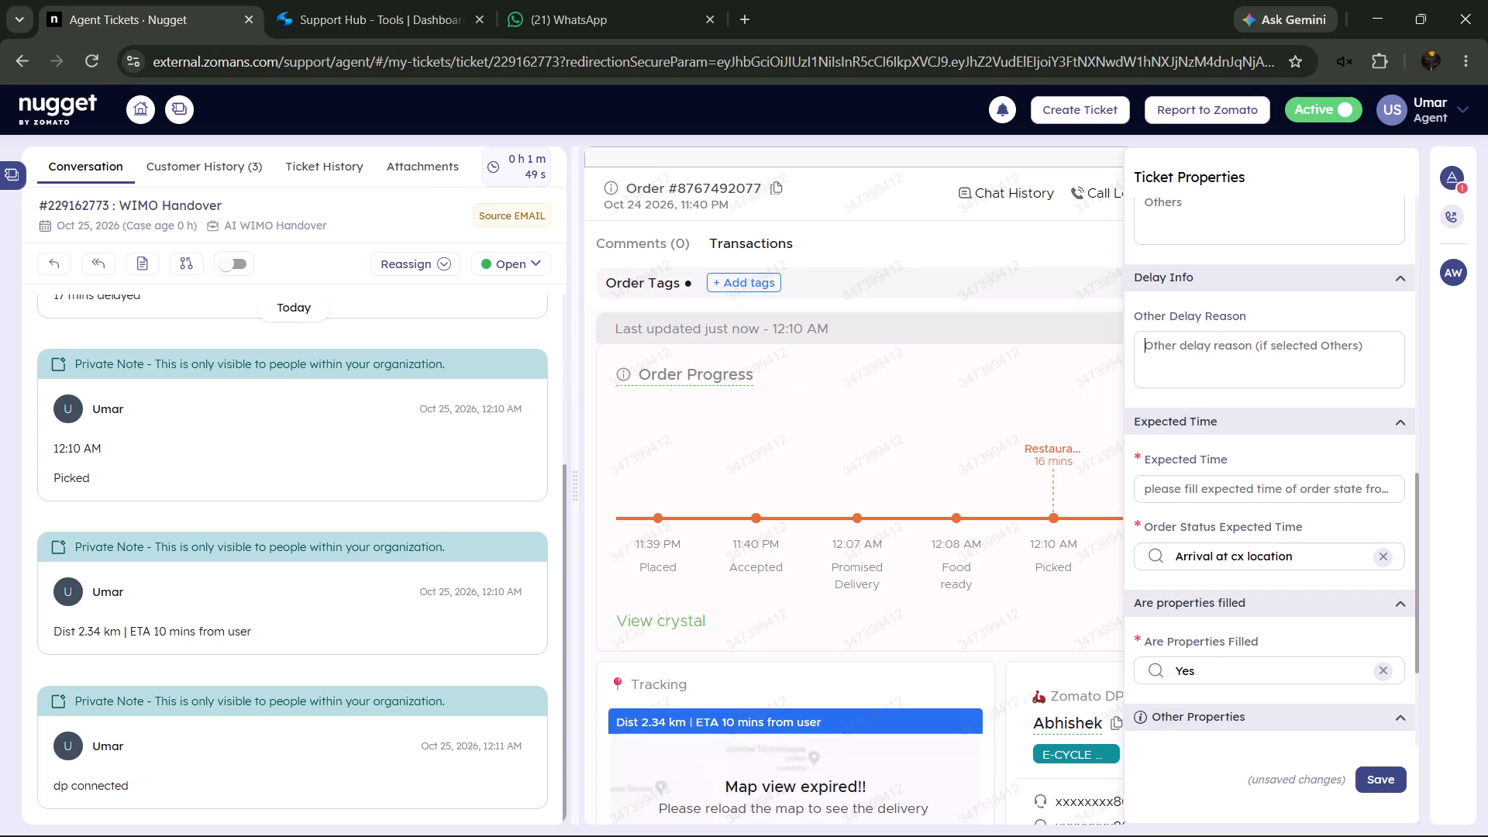
pyautogui.hotkey('ctrl', 'v')
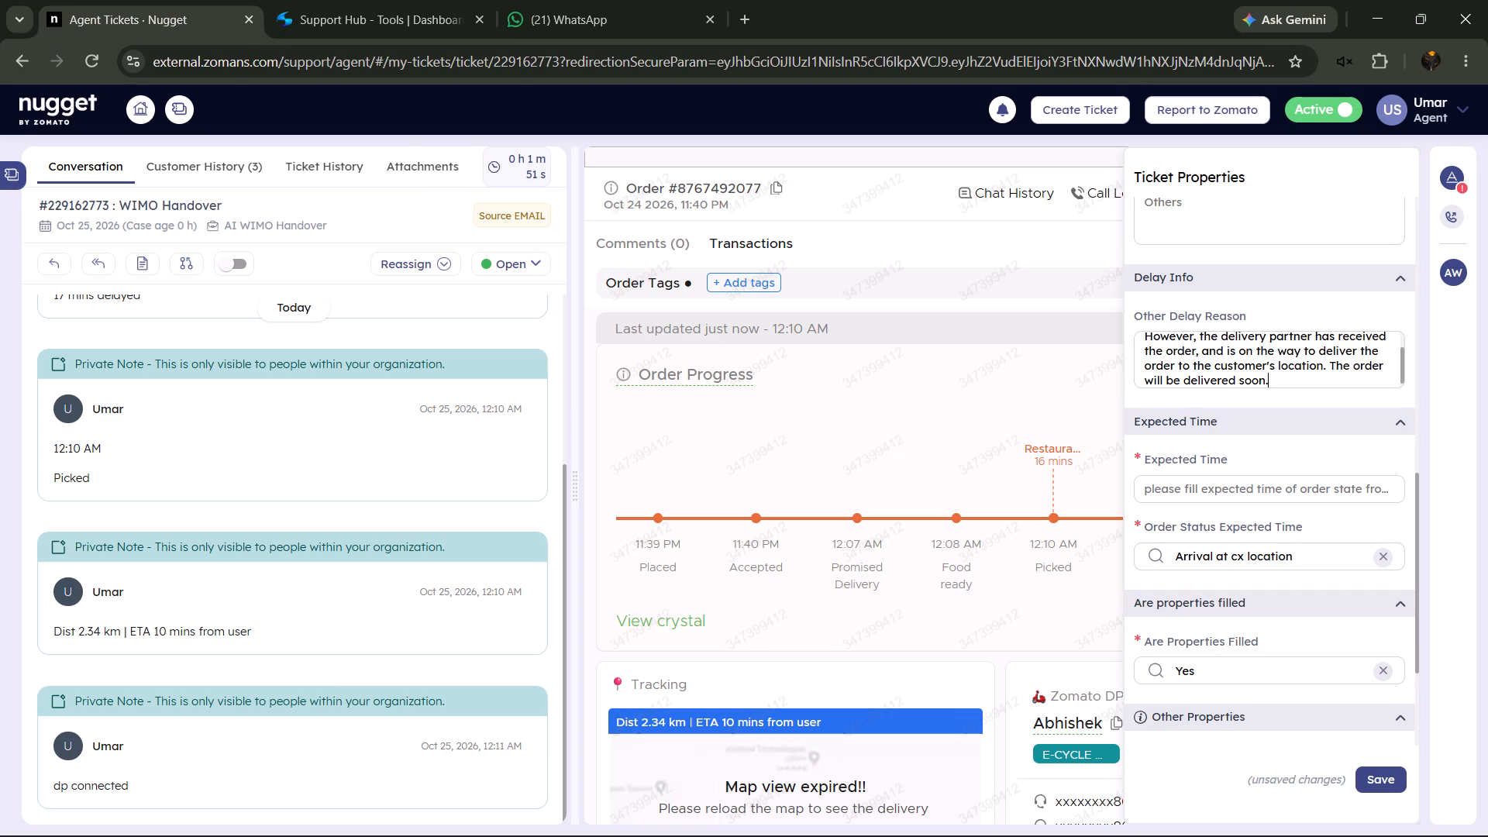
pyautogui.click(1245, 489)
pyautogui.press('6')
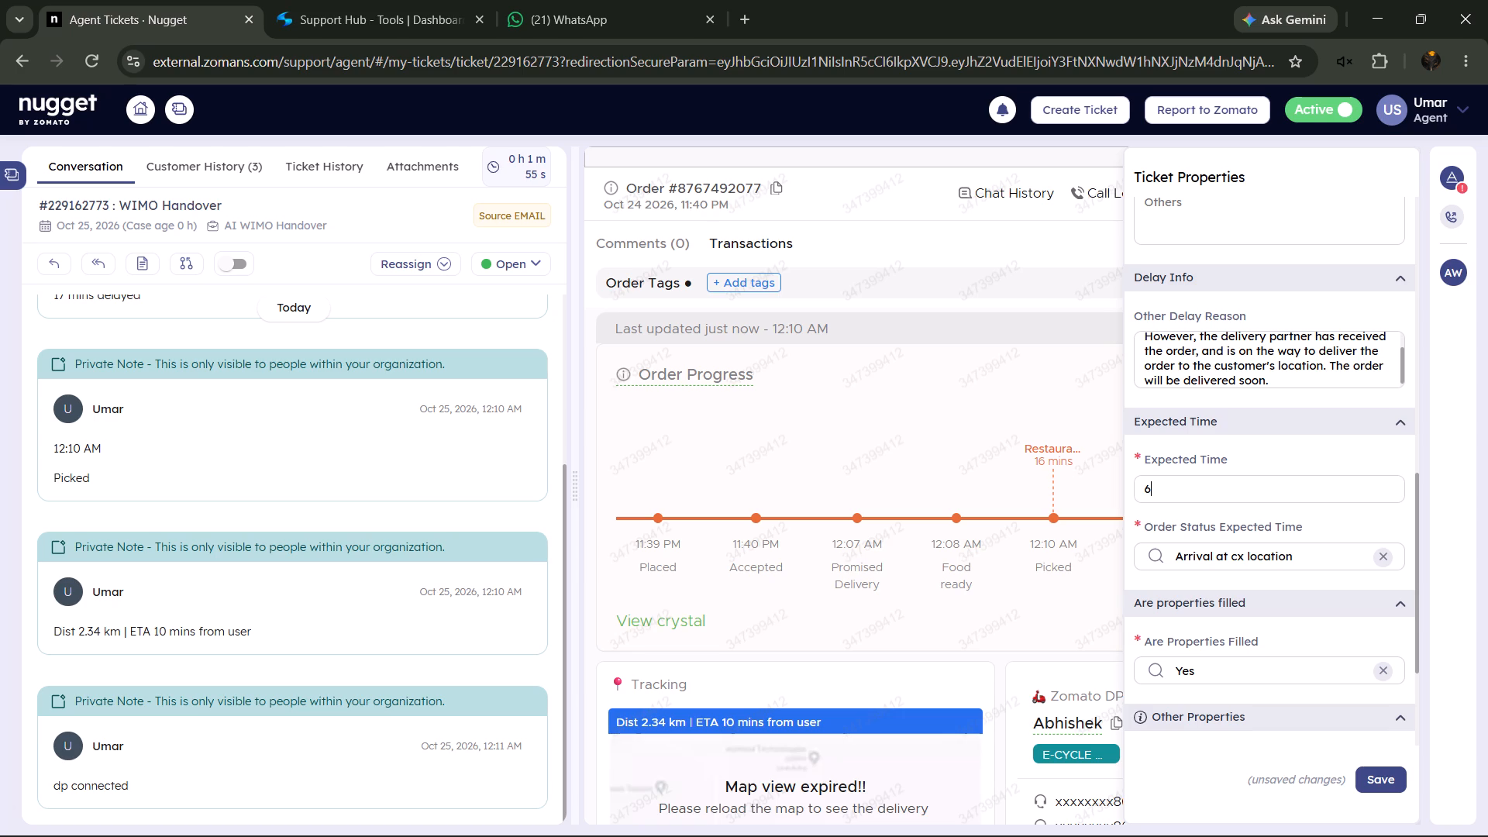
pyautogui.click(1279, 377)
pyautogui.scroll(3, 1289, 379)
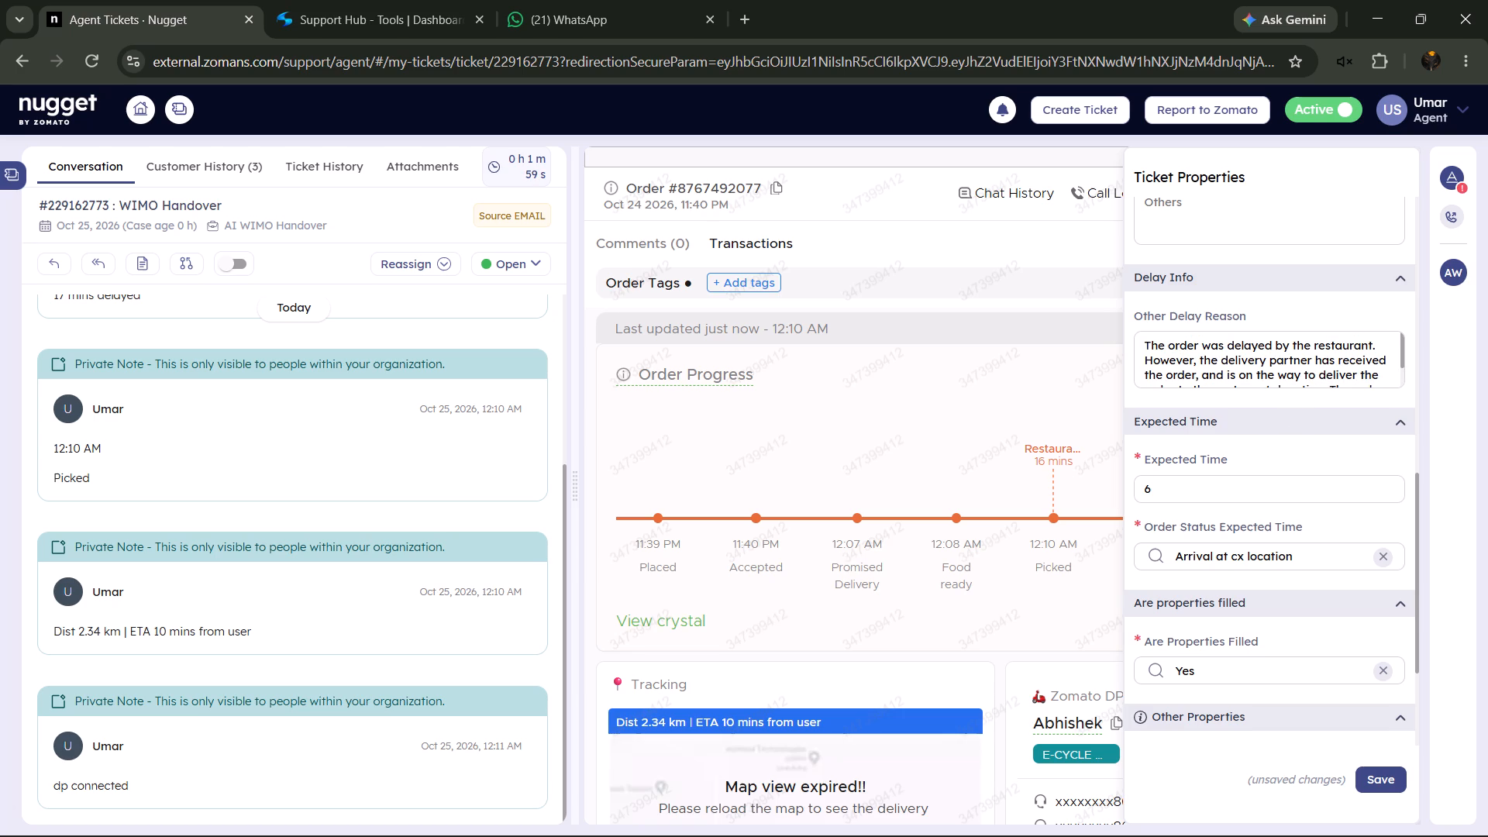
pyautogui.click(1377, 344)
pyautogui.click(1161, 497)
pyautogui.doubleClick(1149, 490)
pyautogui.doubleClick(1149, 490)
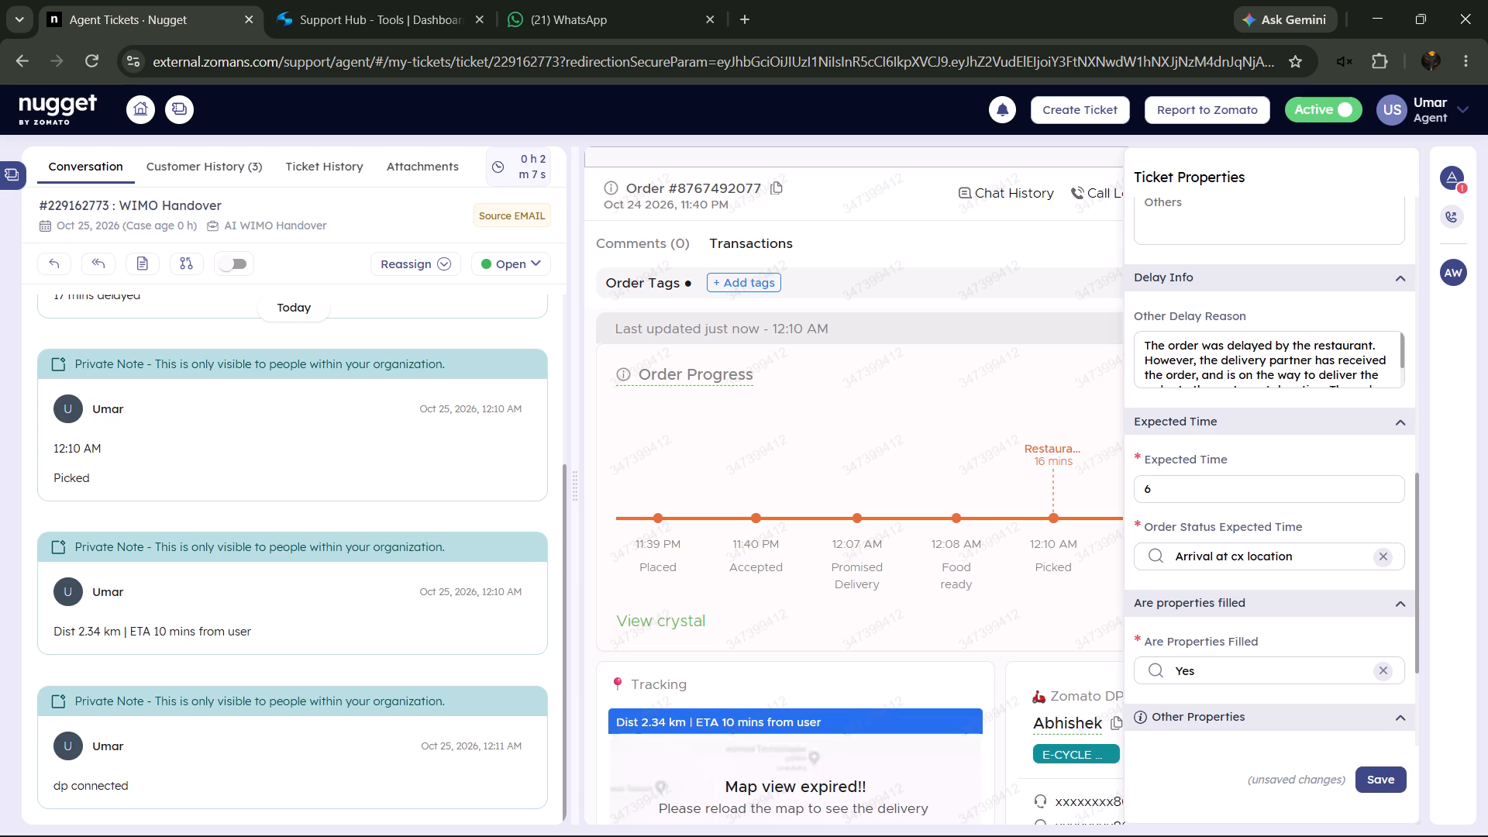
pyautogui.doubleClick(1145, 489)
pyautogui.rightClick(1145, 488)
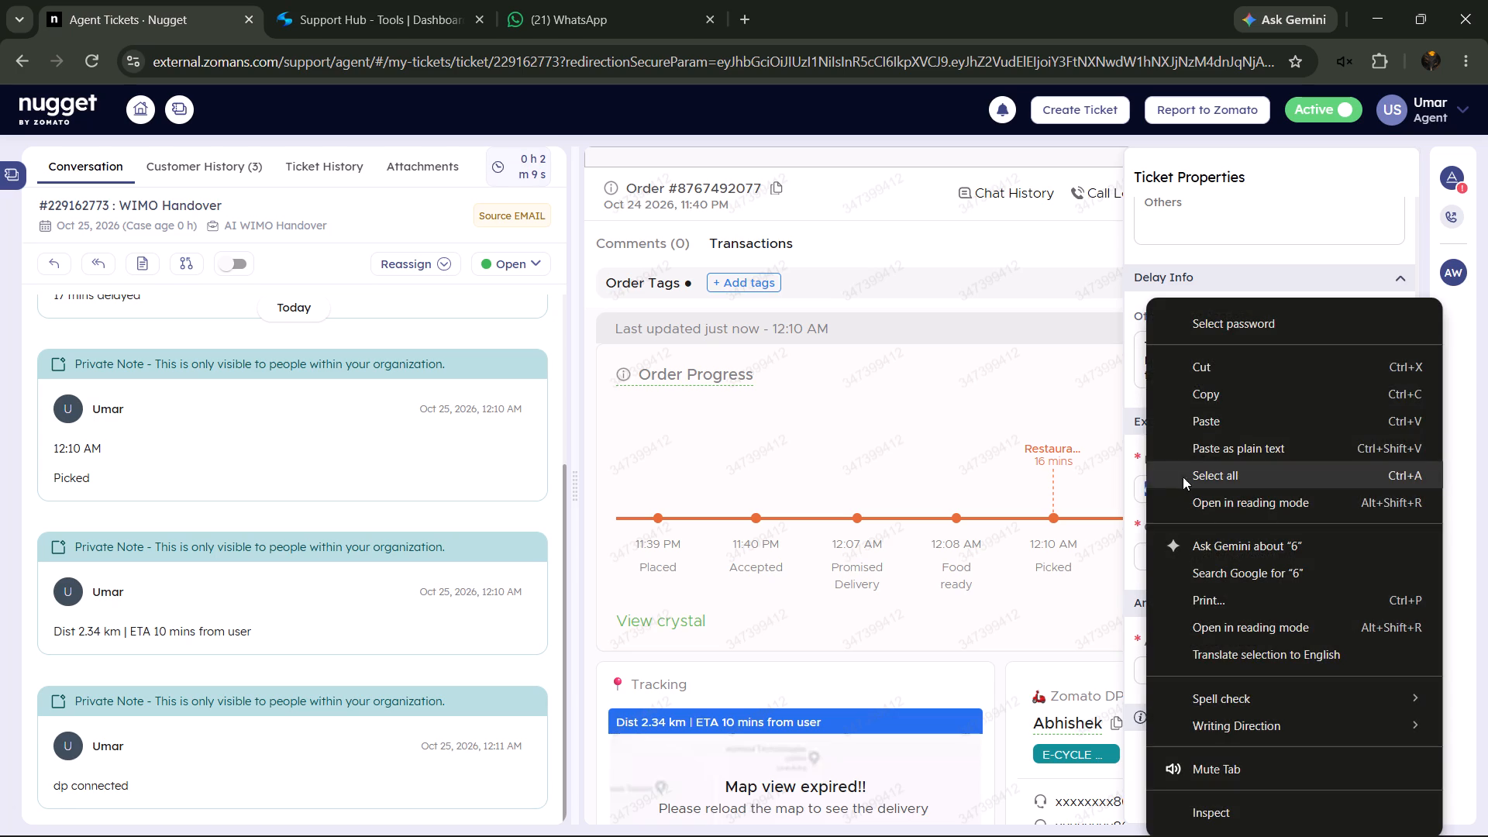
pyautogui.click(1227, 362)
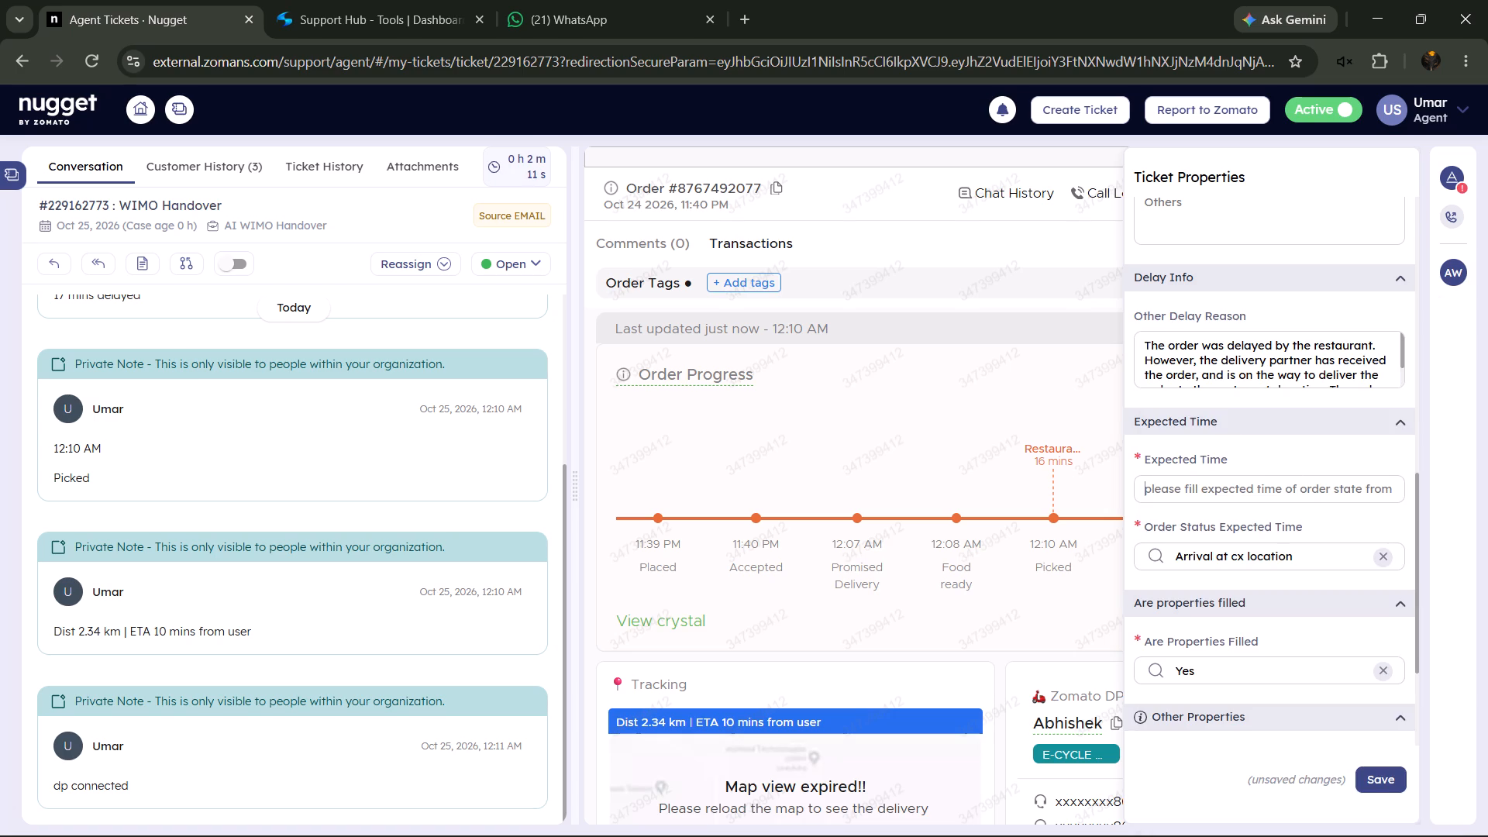
# In Other Delay Reason, add "due to staff issues" after "restaurant" and replace the text after "received the order, and" with "will deliver it shortly.".
pyautogui.click(1373, 345)
pyautogui.press('space')
pyautogui.write('due to staff issues')
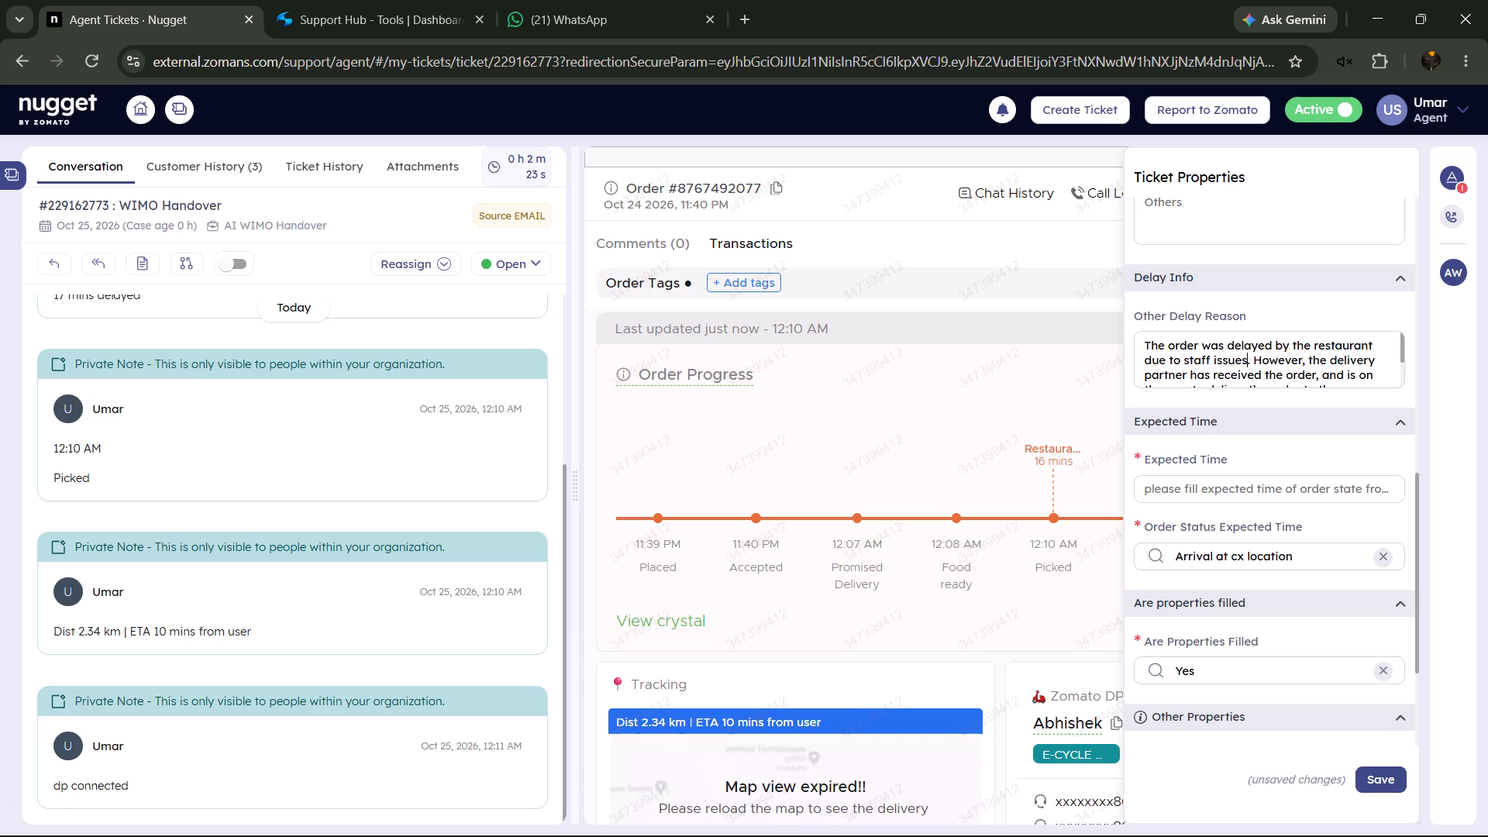
pyautogui.moveTo(1349, 374); pyautogui.dragTo(1435, 408)
pyautogui.press('BackSpace')
pyautogui.press('BackSpace')
pyautogui.write('will deliver it shortly')
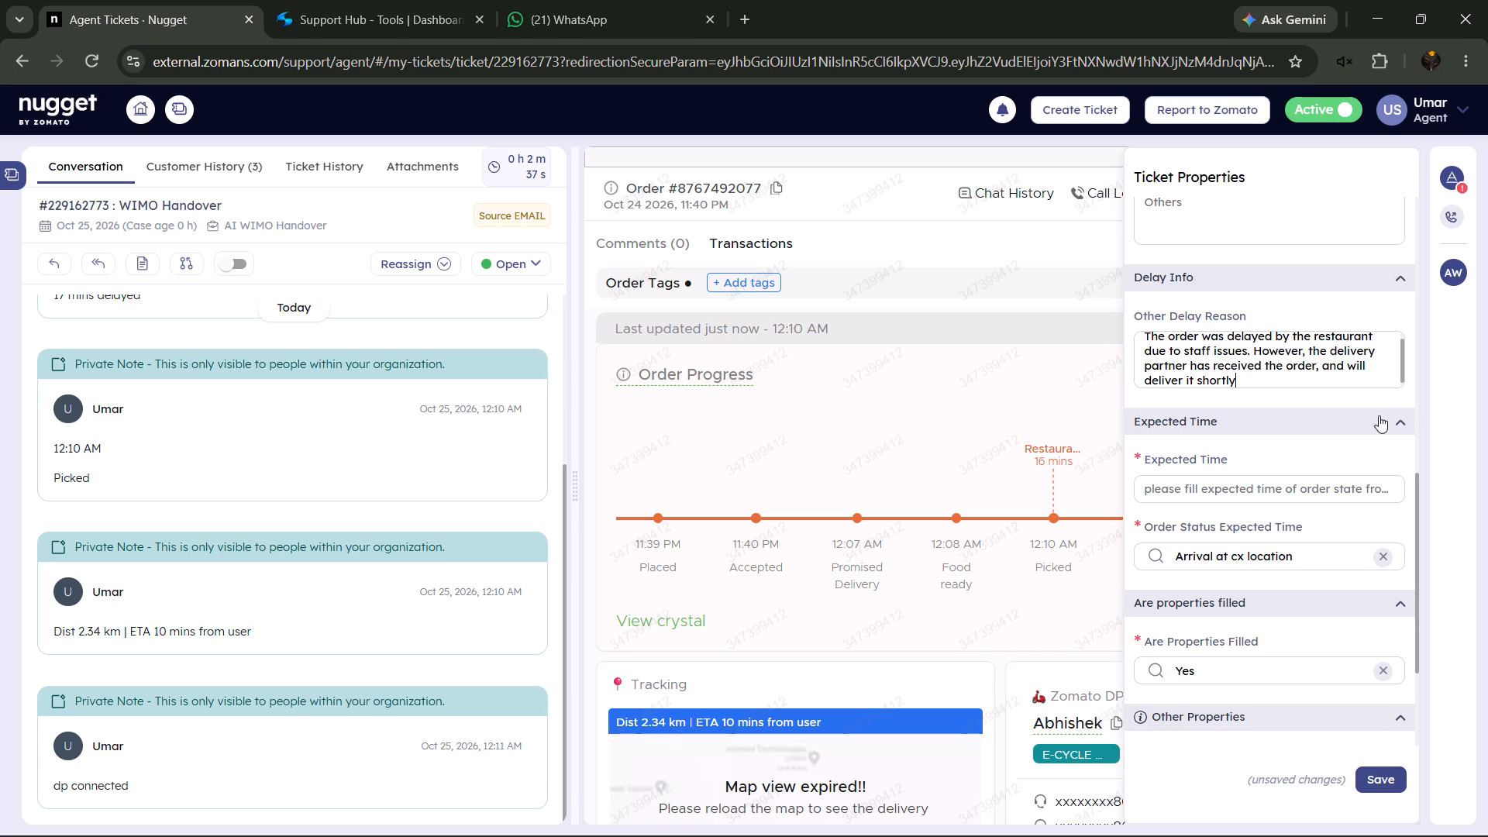
pyautogui.press('.')
# Set the Expected Time to 8.
pyautogui.click(1256, 501)
pyautogui.press('8')
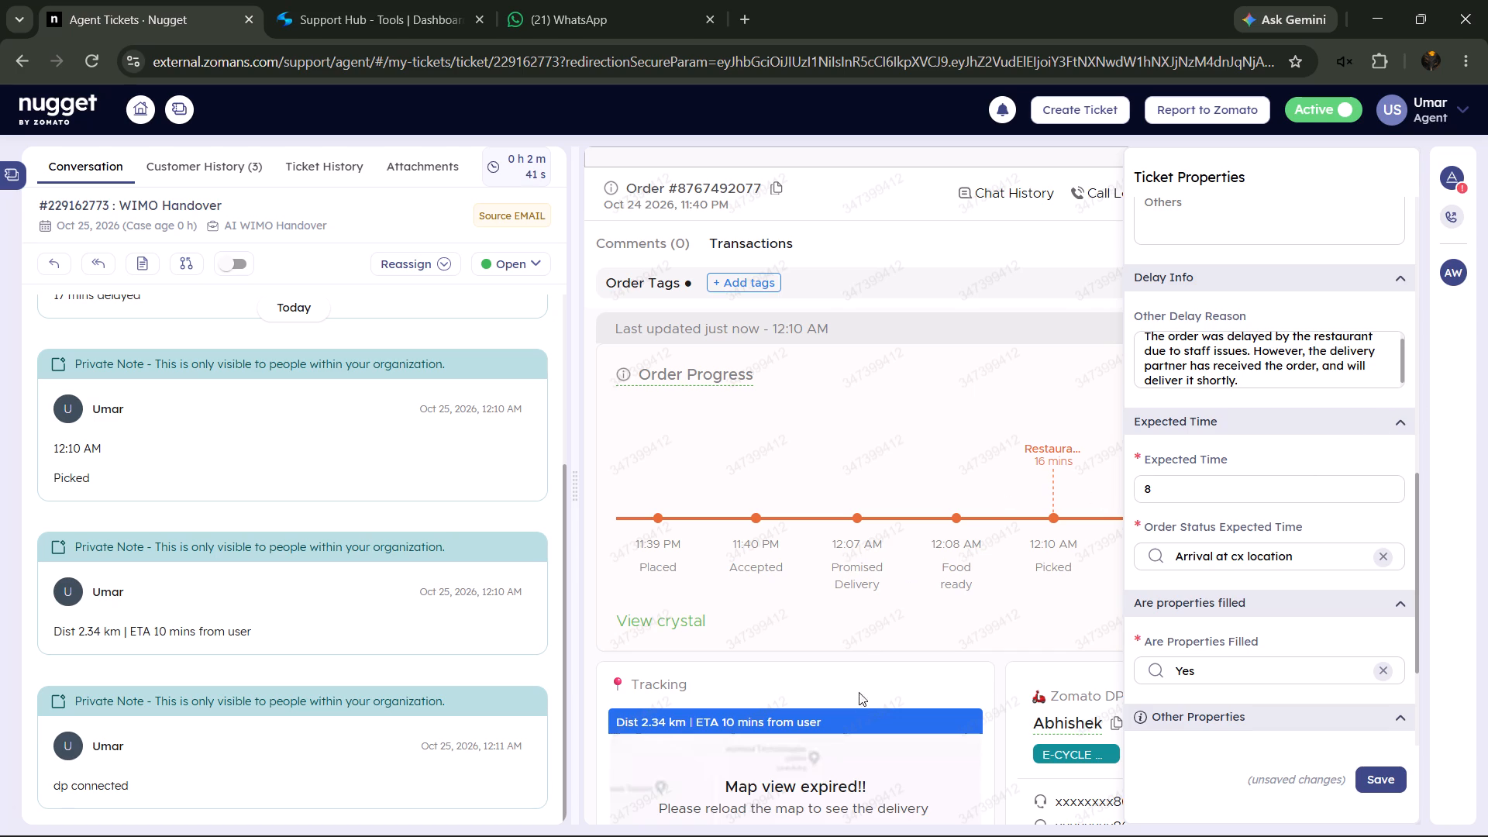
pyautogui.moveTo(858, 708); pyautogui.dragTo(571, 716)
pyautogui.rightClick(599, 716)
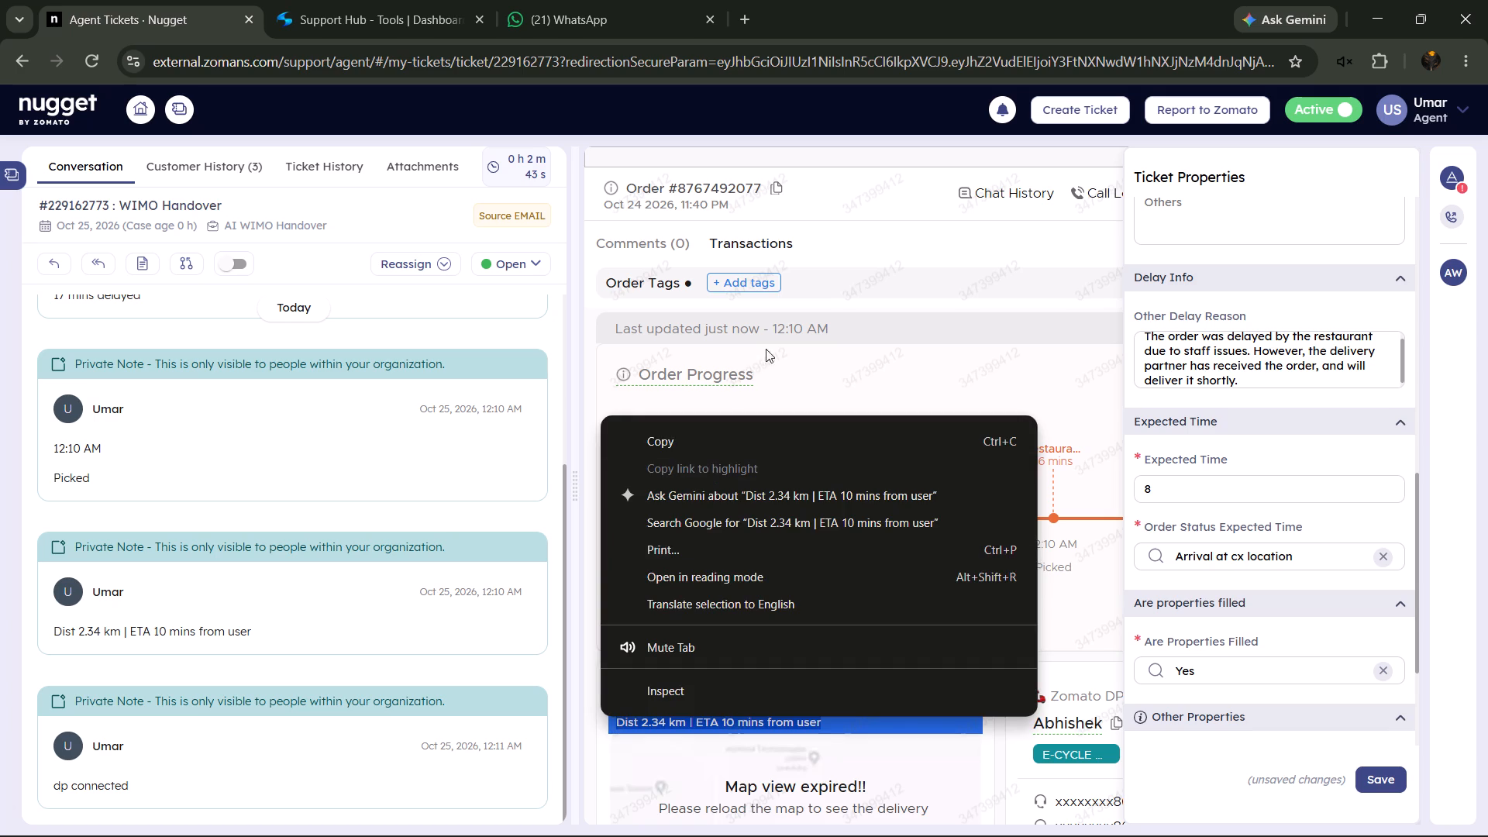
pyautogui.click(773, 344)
# Refresh the order details and add the tracking line as a private note reading "Dist 1.98 km | ETA 8 mins from user".
pyautogui.click(1463, 184)
pyautogui.scroll(3, 1327, 240)
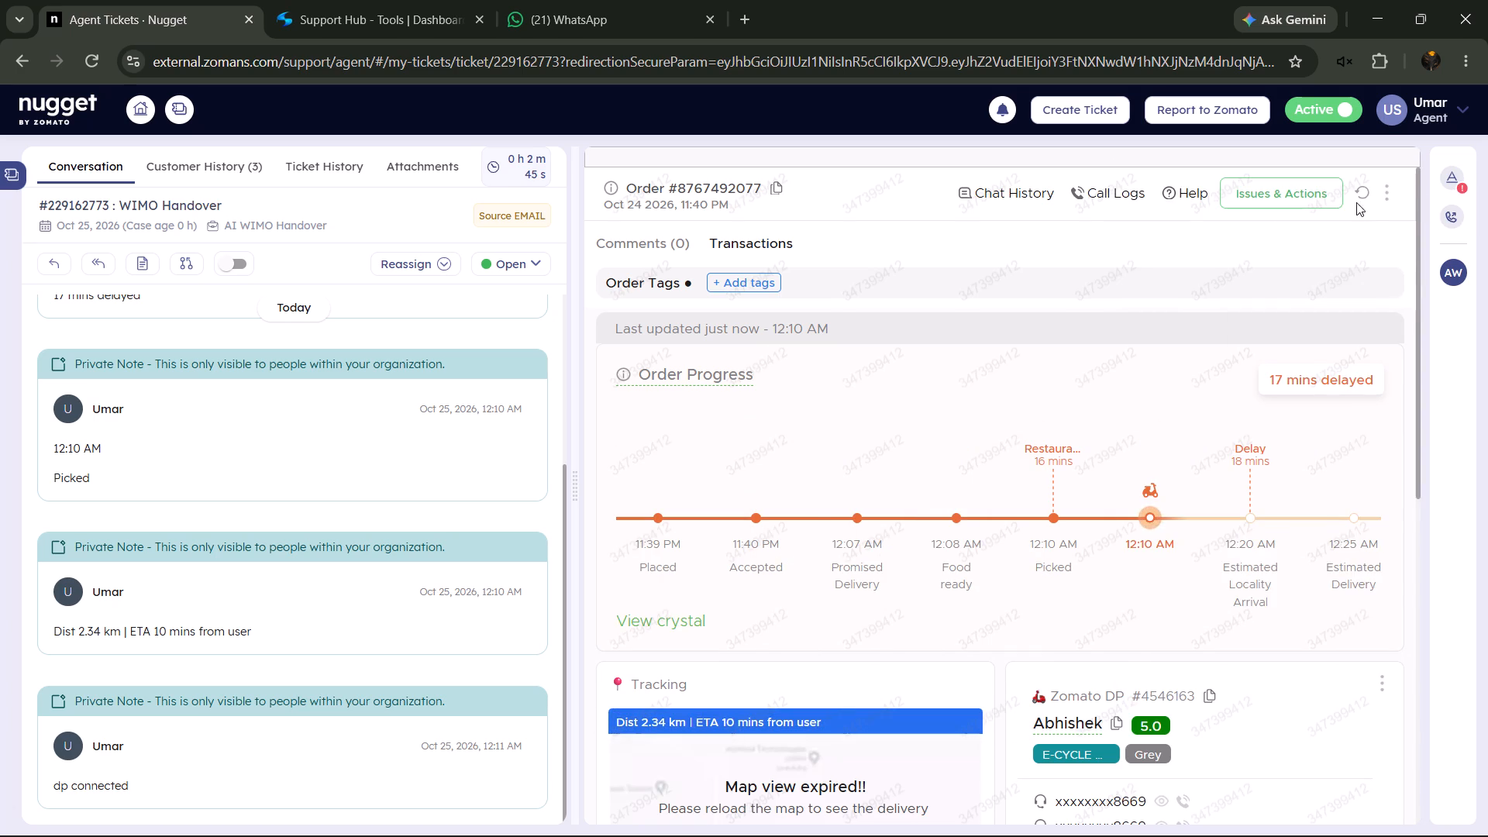
pyautogui.click(1363, 191)
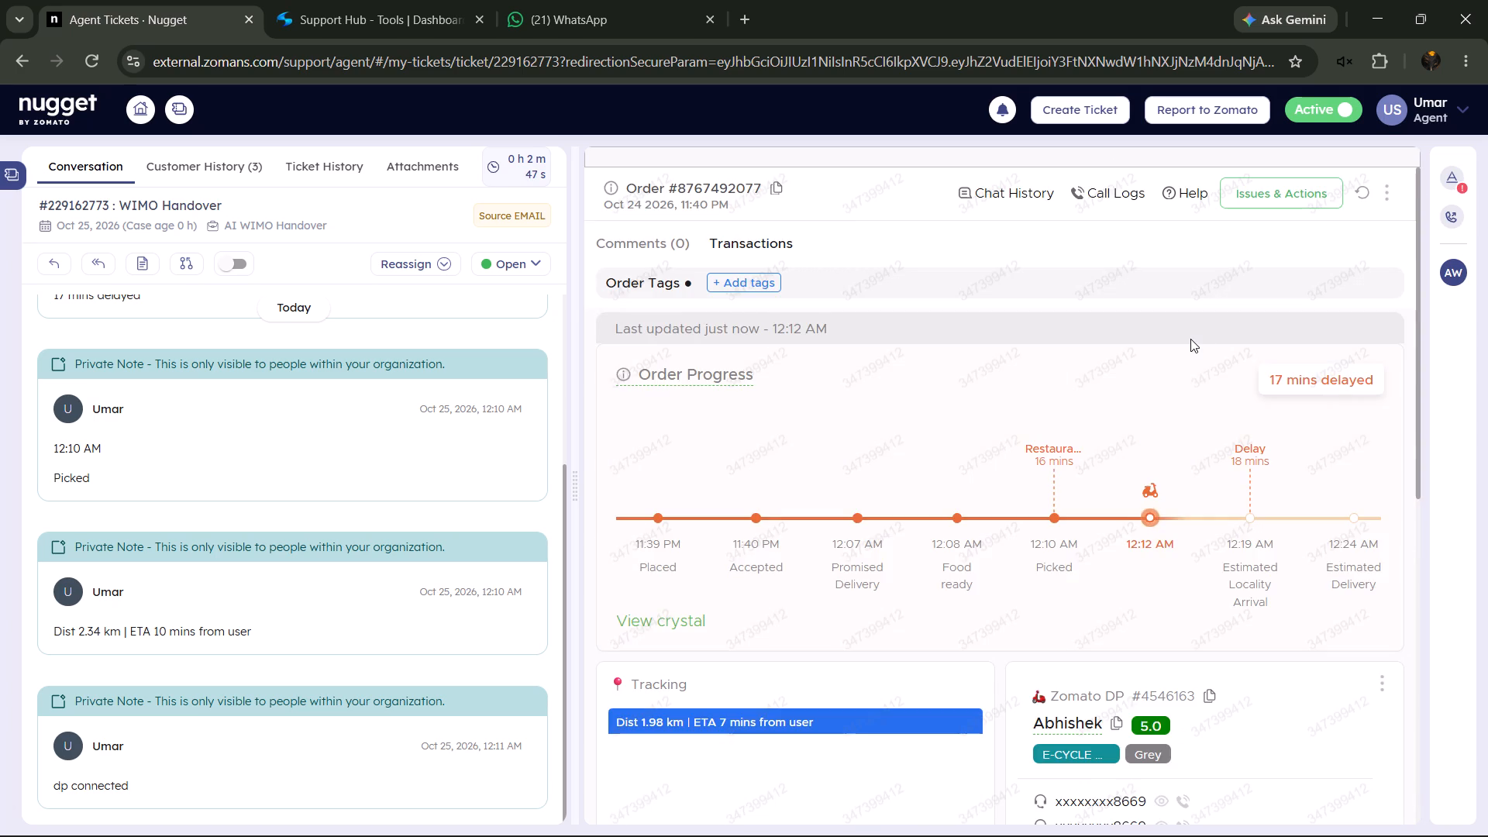
pyautogui.scroll(-1, 1190, 340)
pyautogui.moveTo(853, 628); pyautogui.dragTo(573, 622)
pyautogui.rightClick(642, 618)
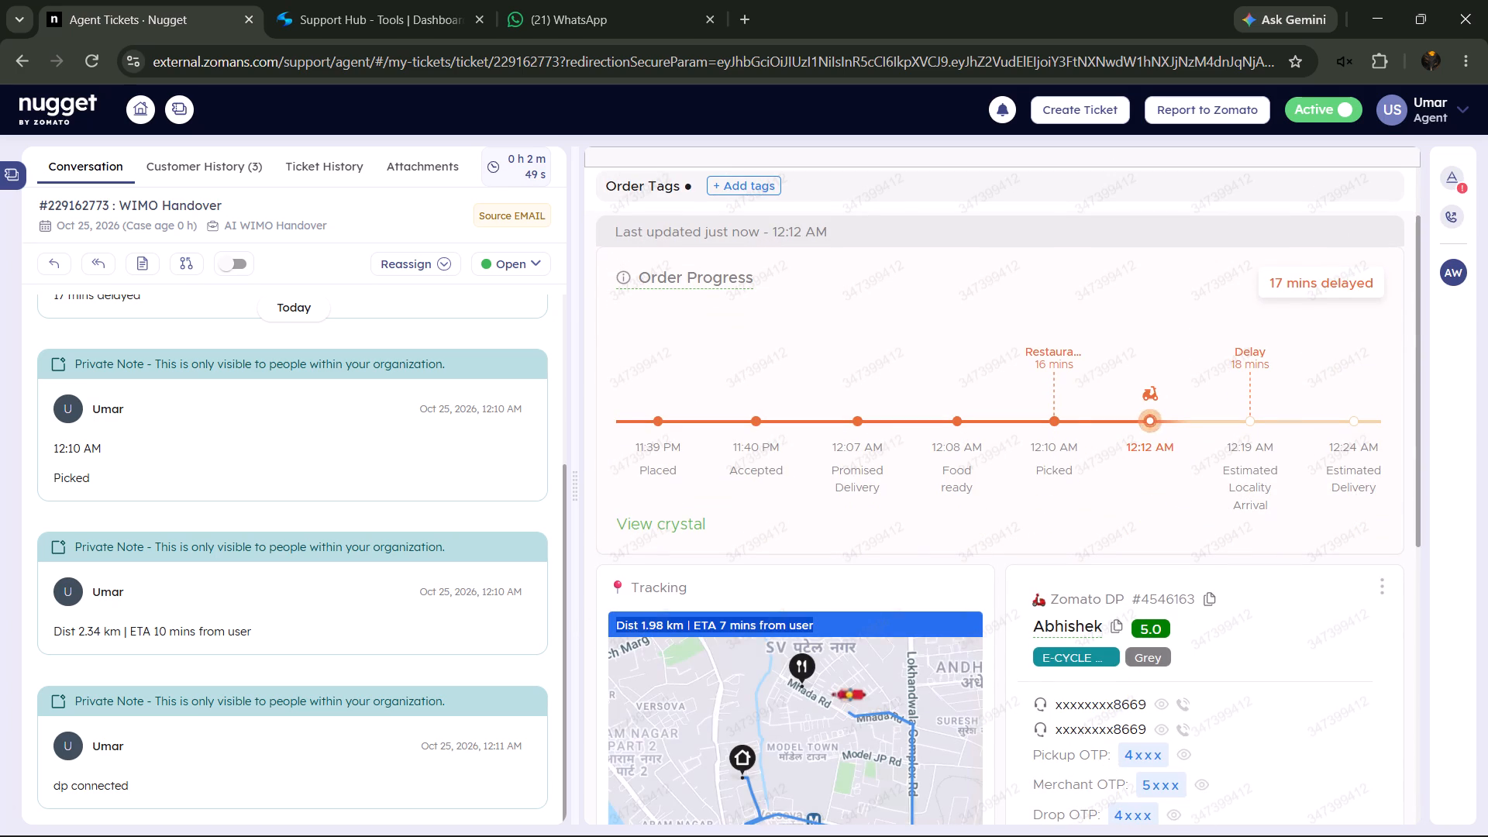
pyautogui.click(732, 339)
pyautogui.click(134, 251)
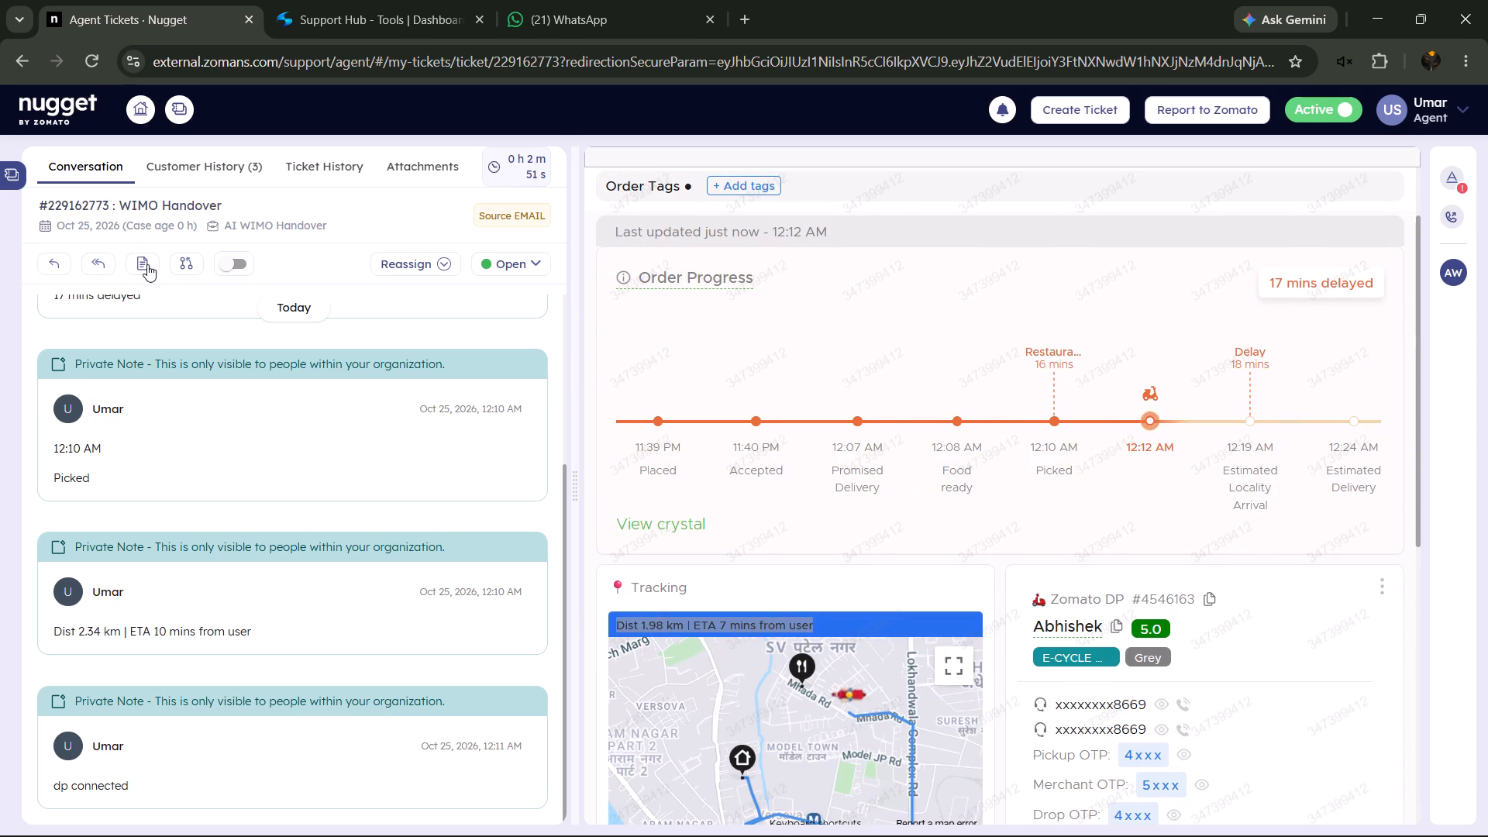
pyautogui.click(147, 264)
pyautogui.rightClick(556, 394)
pyautogui.click(749, 607)
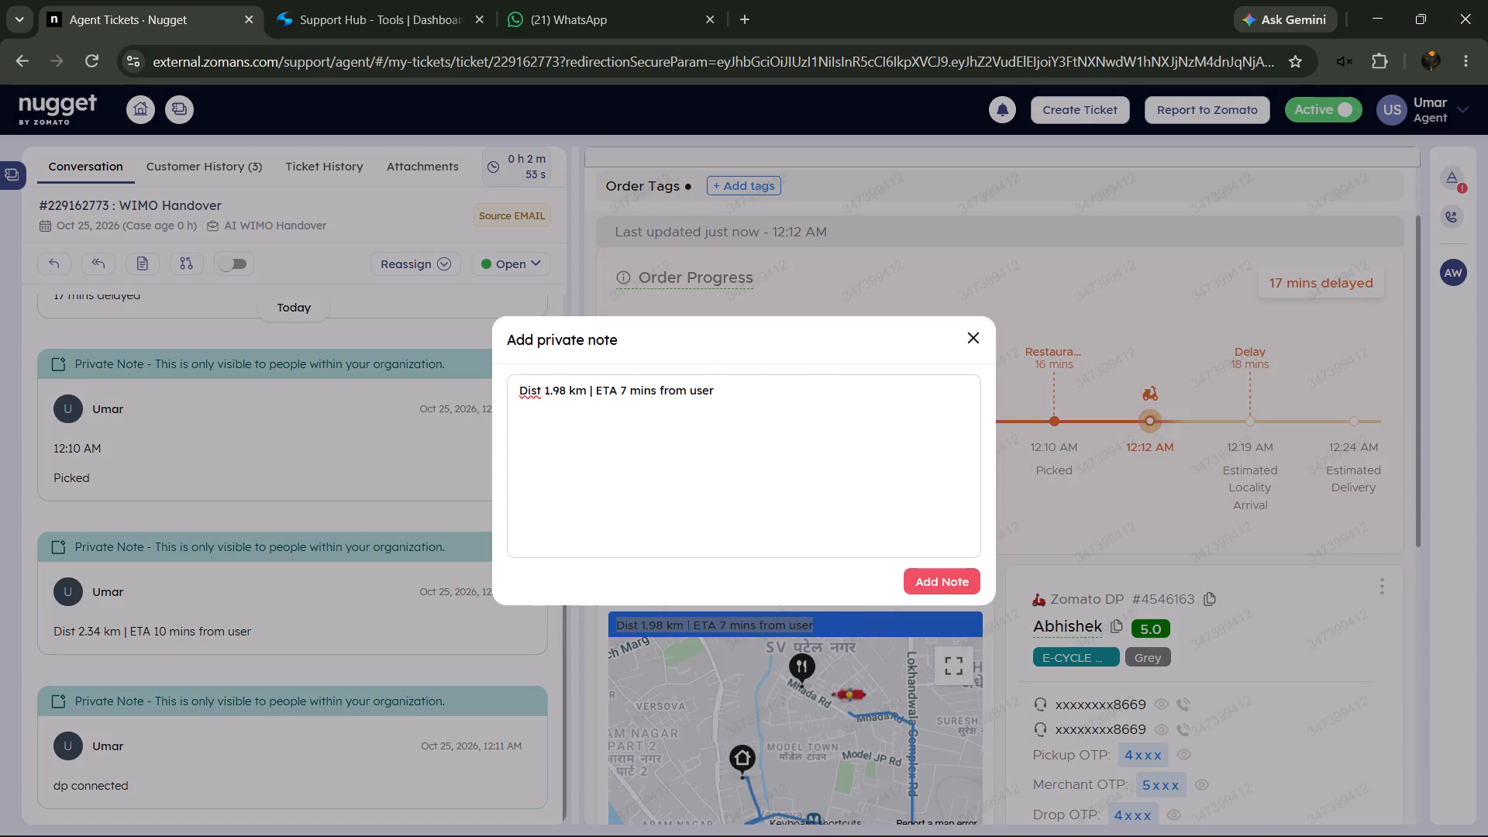
pyautogui.click(625, 391)
pyautogui.press('BackSpace')
pyautogui.press('8')
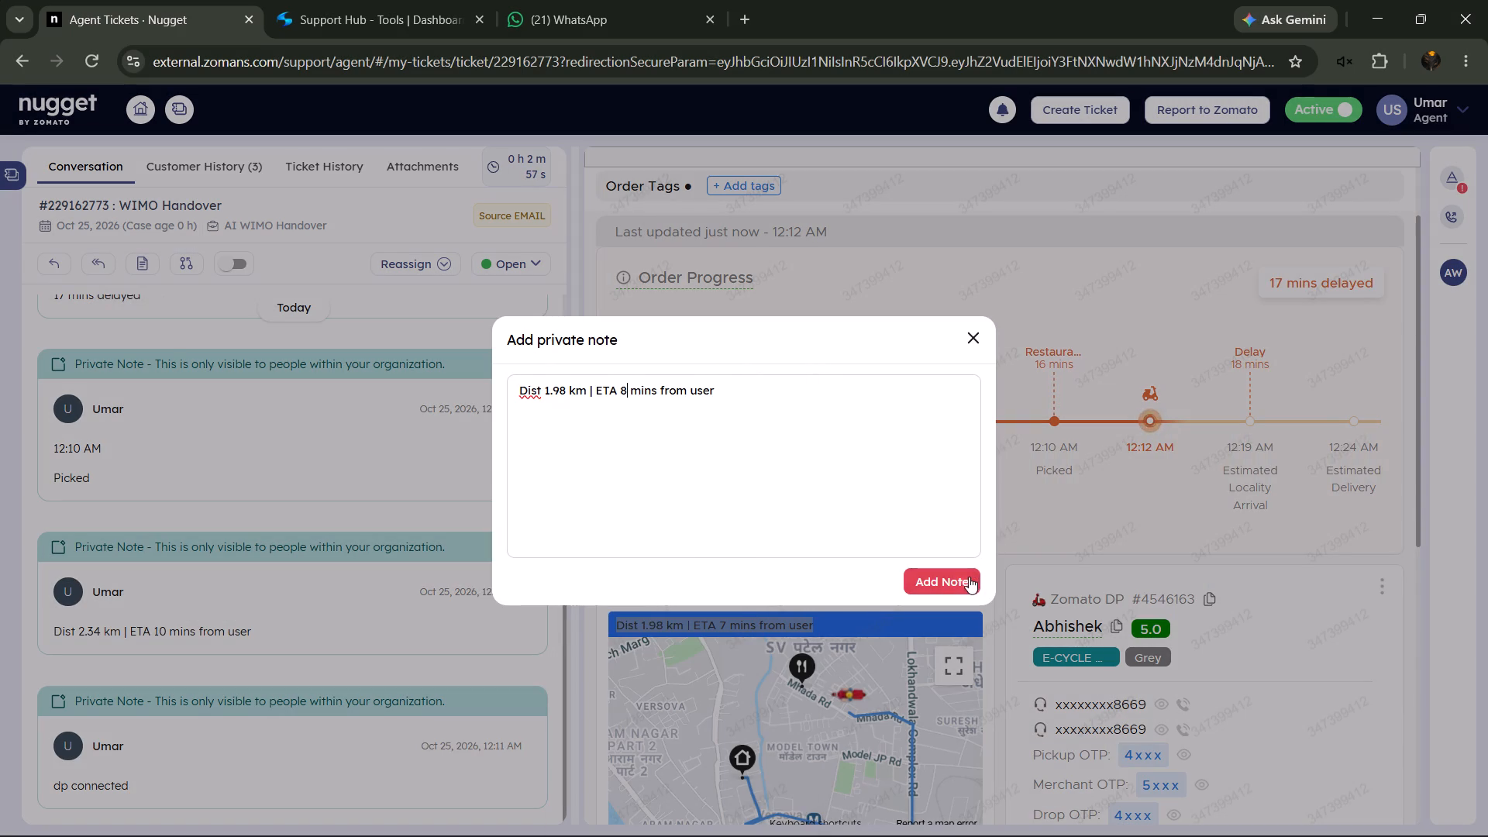
pyautogui.click(935, 567)
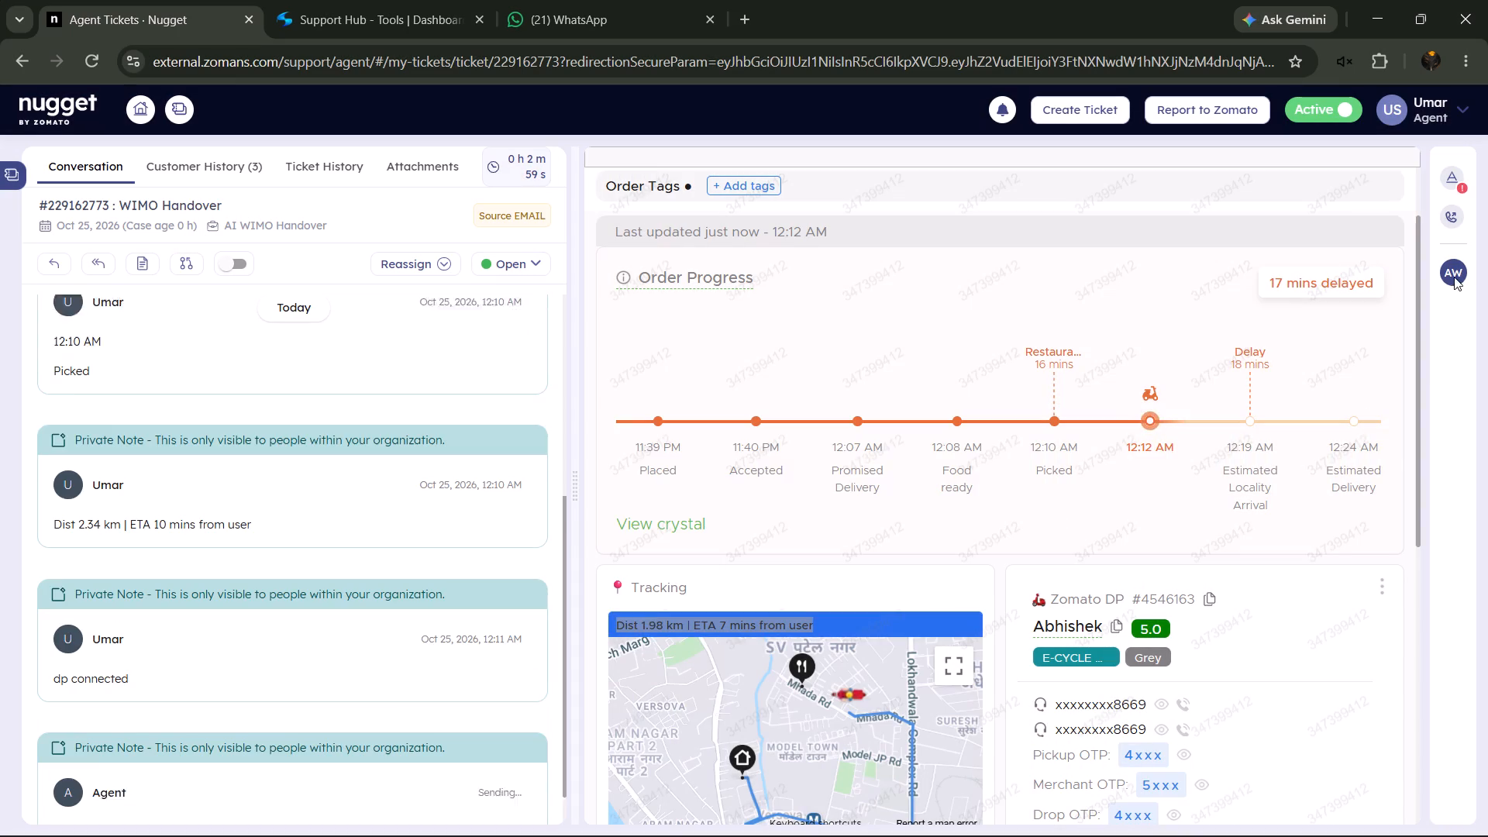
# Reopen the ticket properties, save them, and dismiss the ticket status notification.
pyautogui.click(1454, 170)
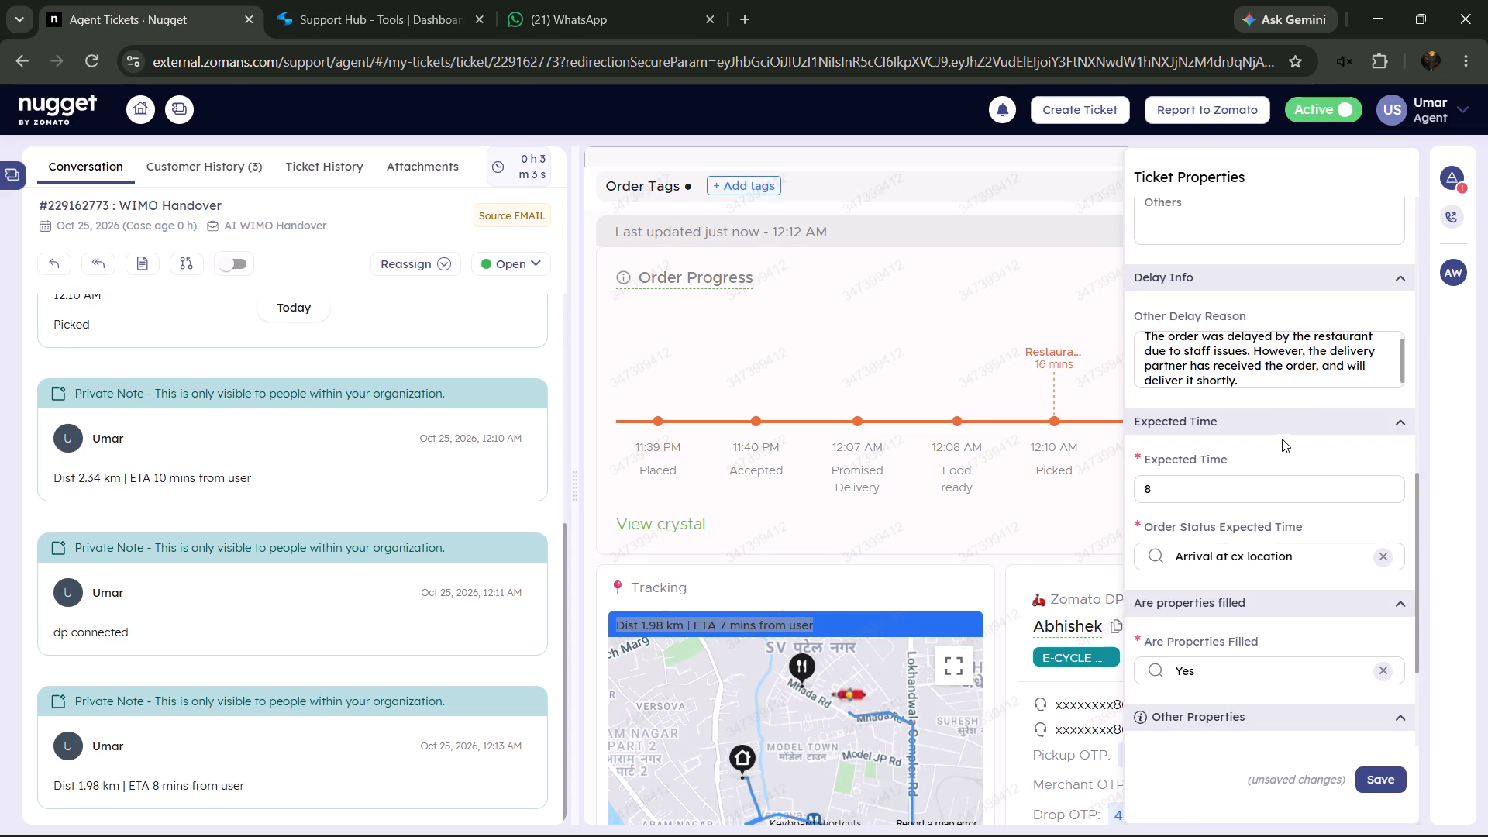
pyautogui.scroll(5, 1281, 443)
pyautogui.scroll(-5, 1281, 443)
pyautogui.click(1384, 777)
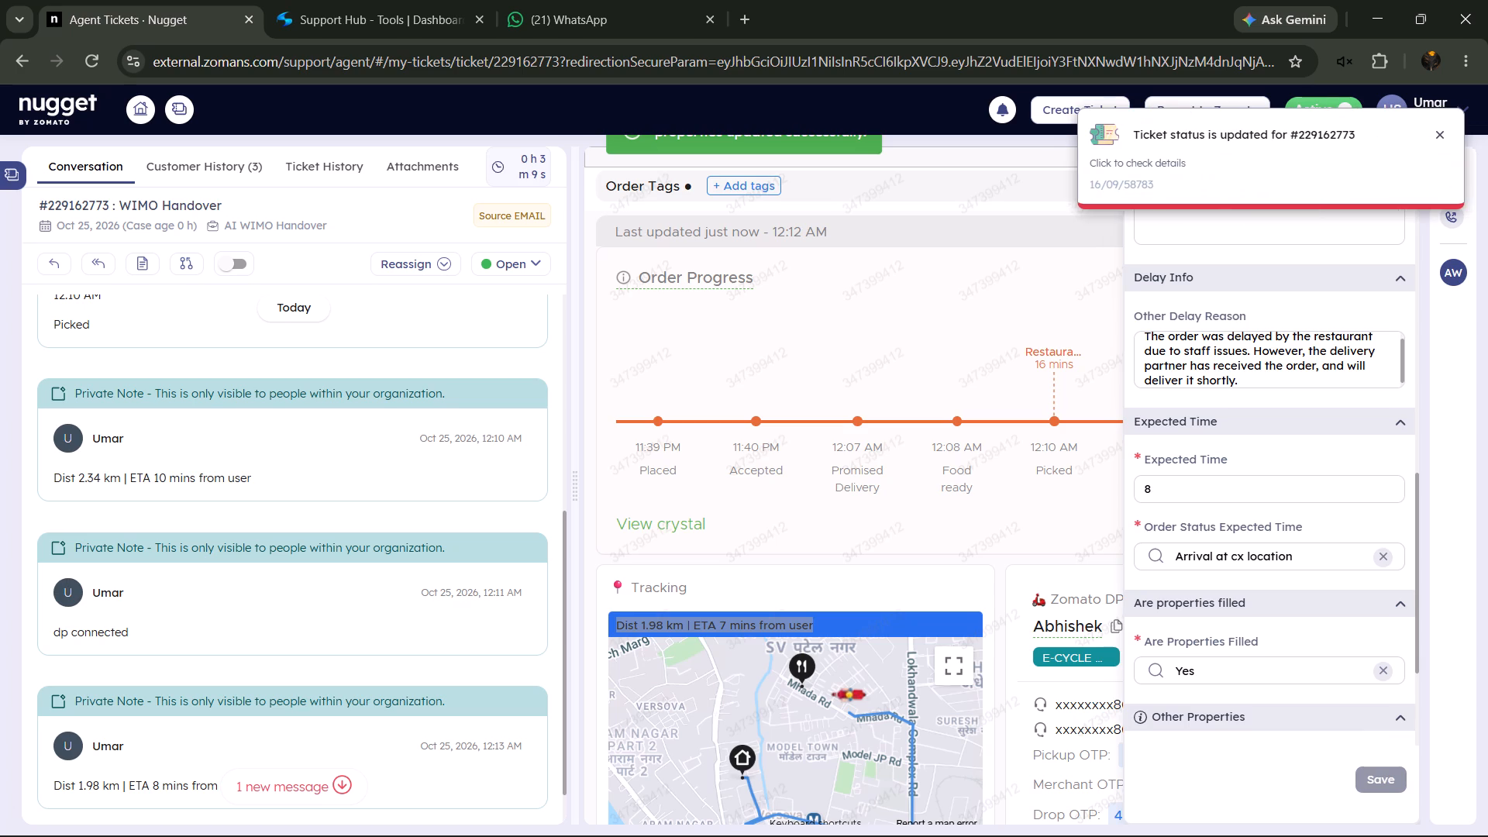
pyautogui.click(801, 663)
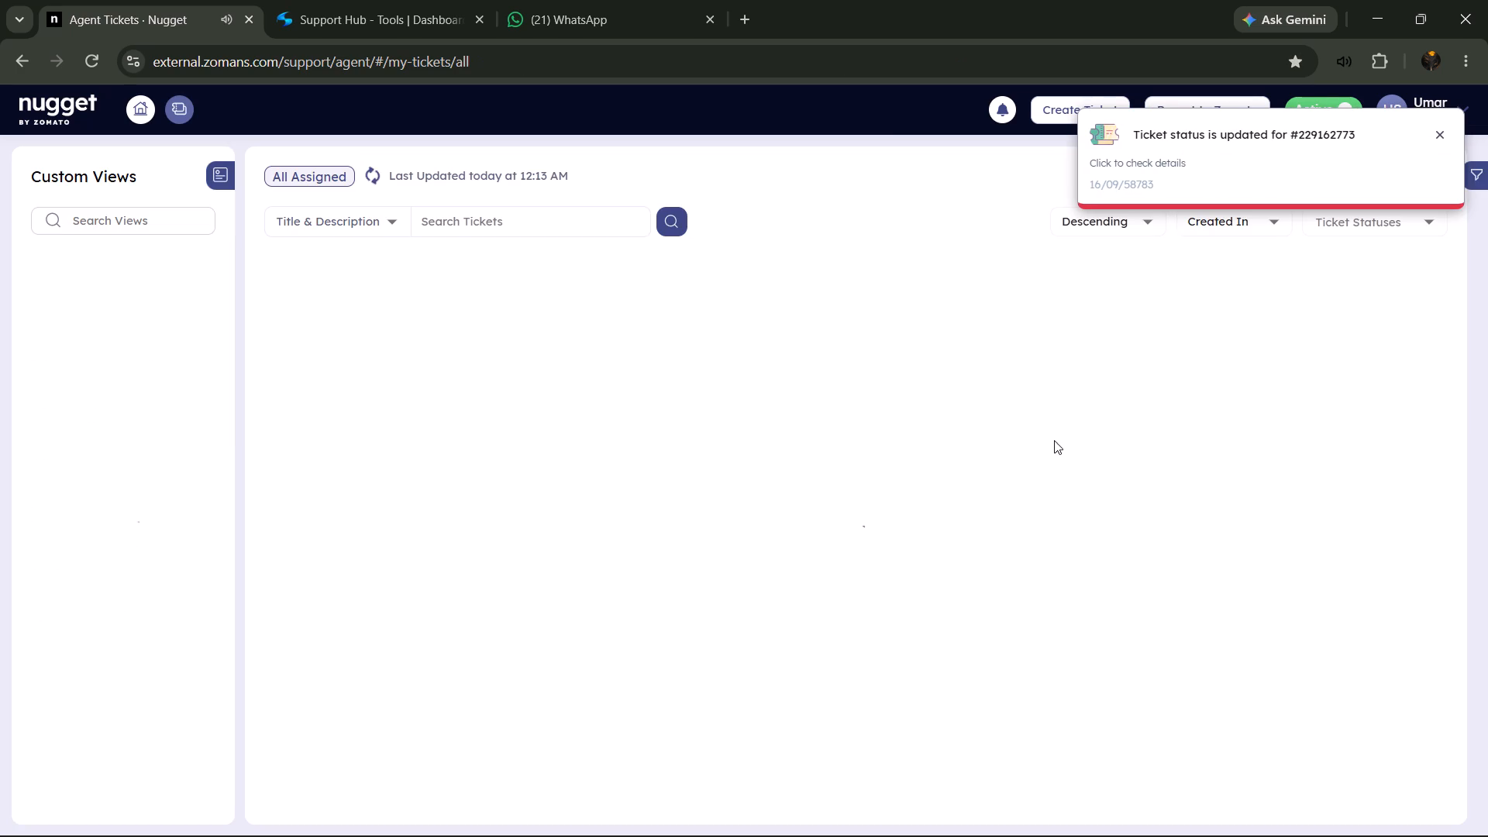
pyautogui.click(1438, 130)
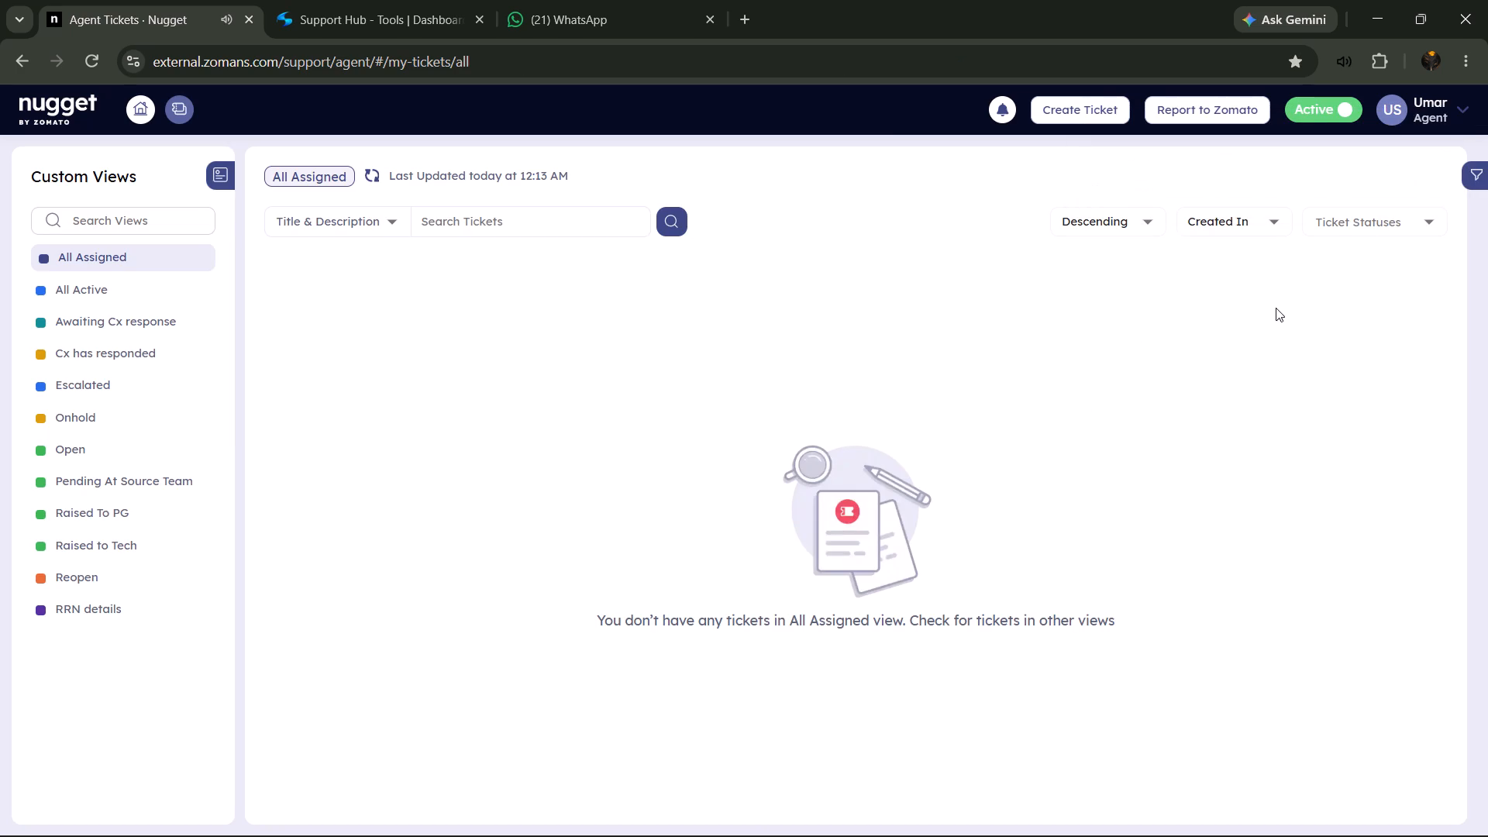
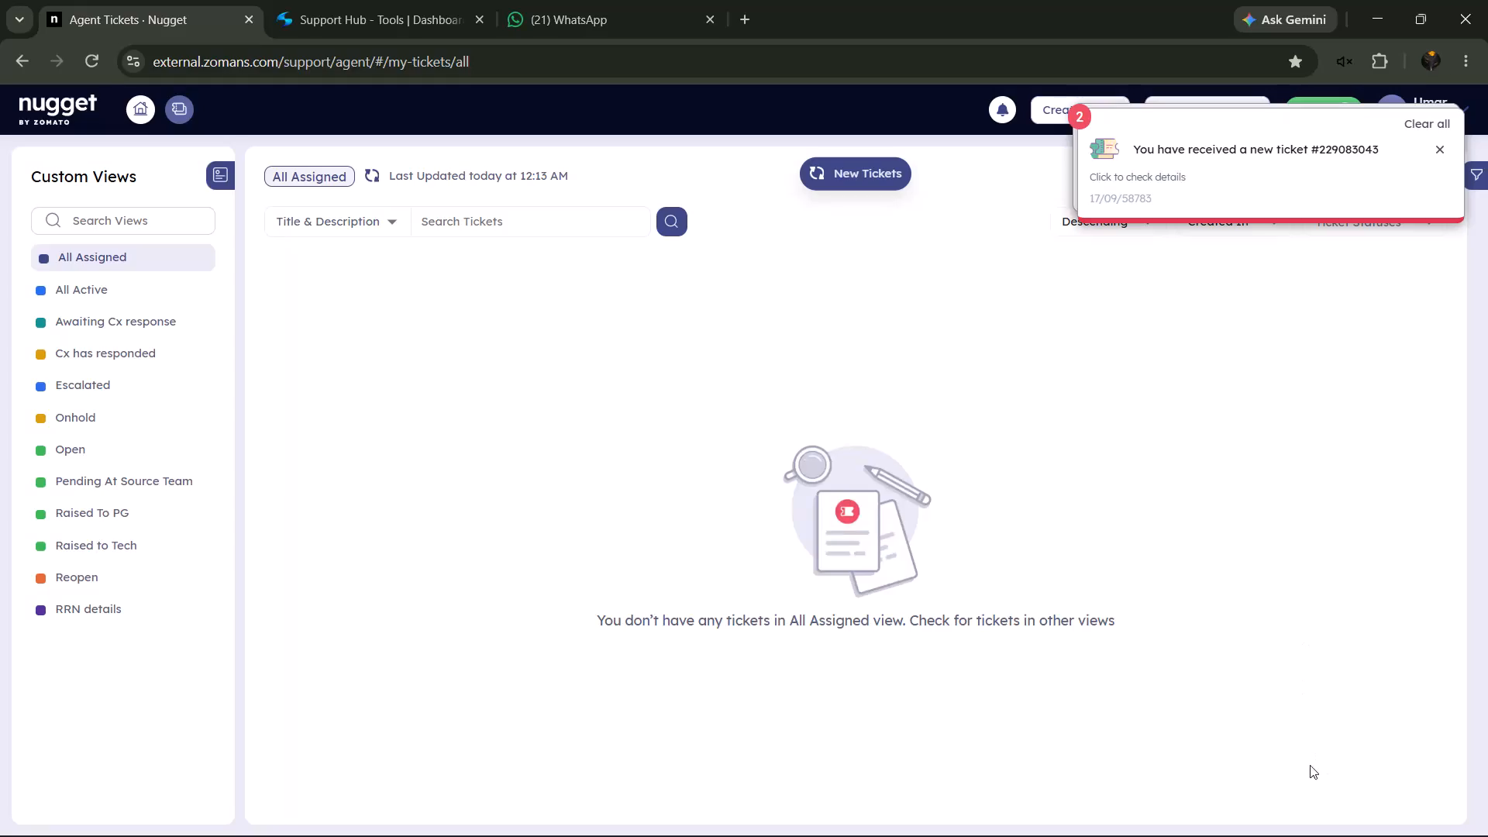
pyautogui.click(902, 182)
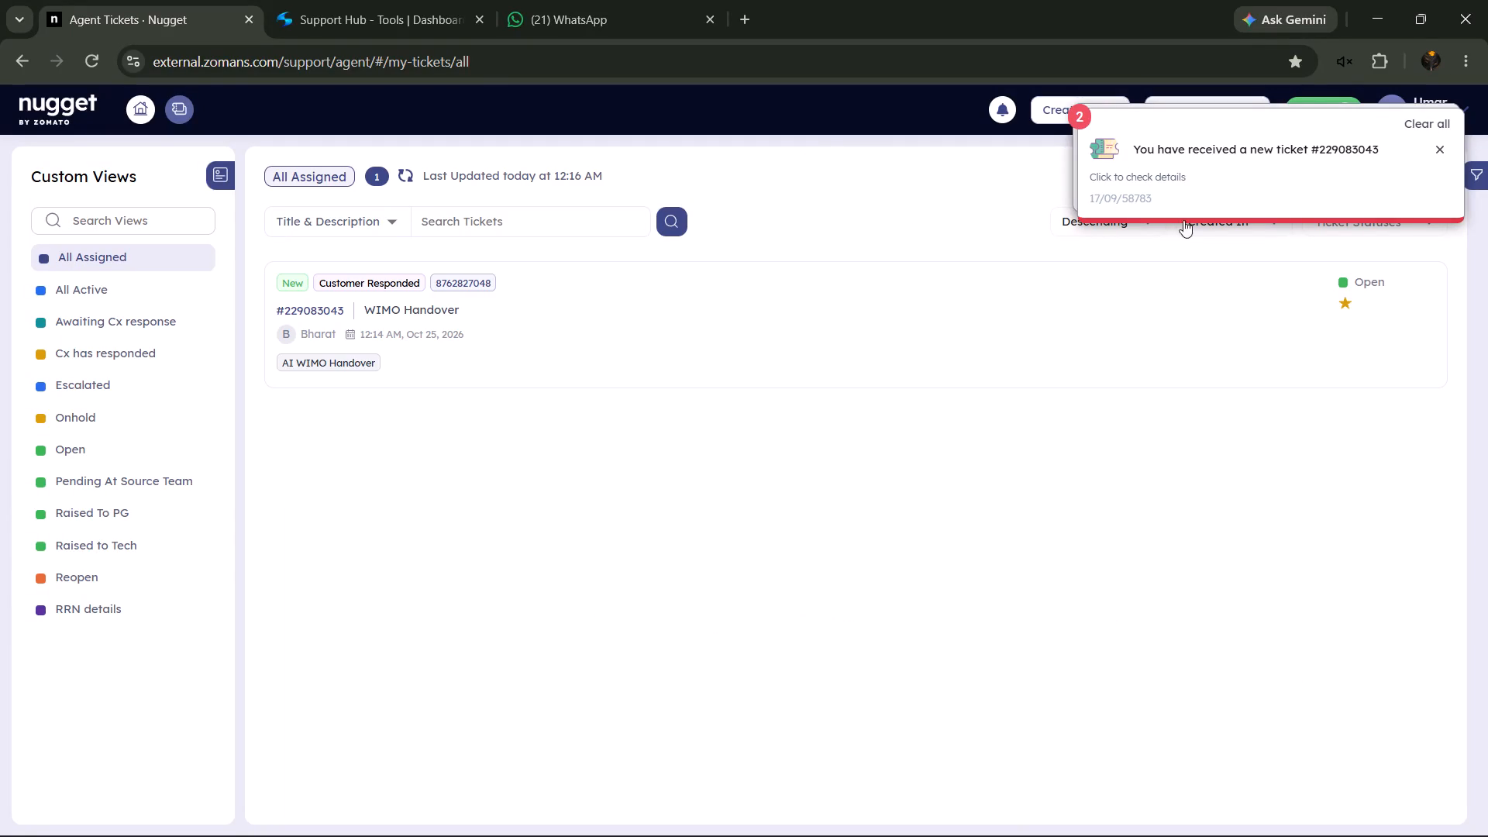
pyautogui.click(1123, 300)
pyautogui.click(1411, 126)
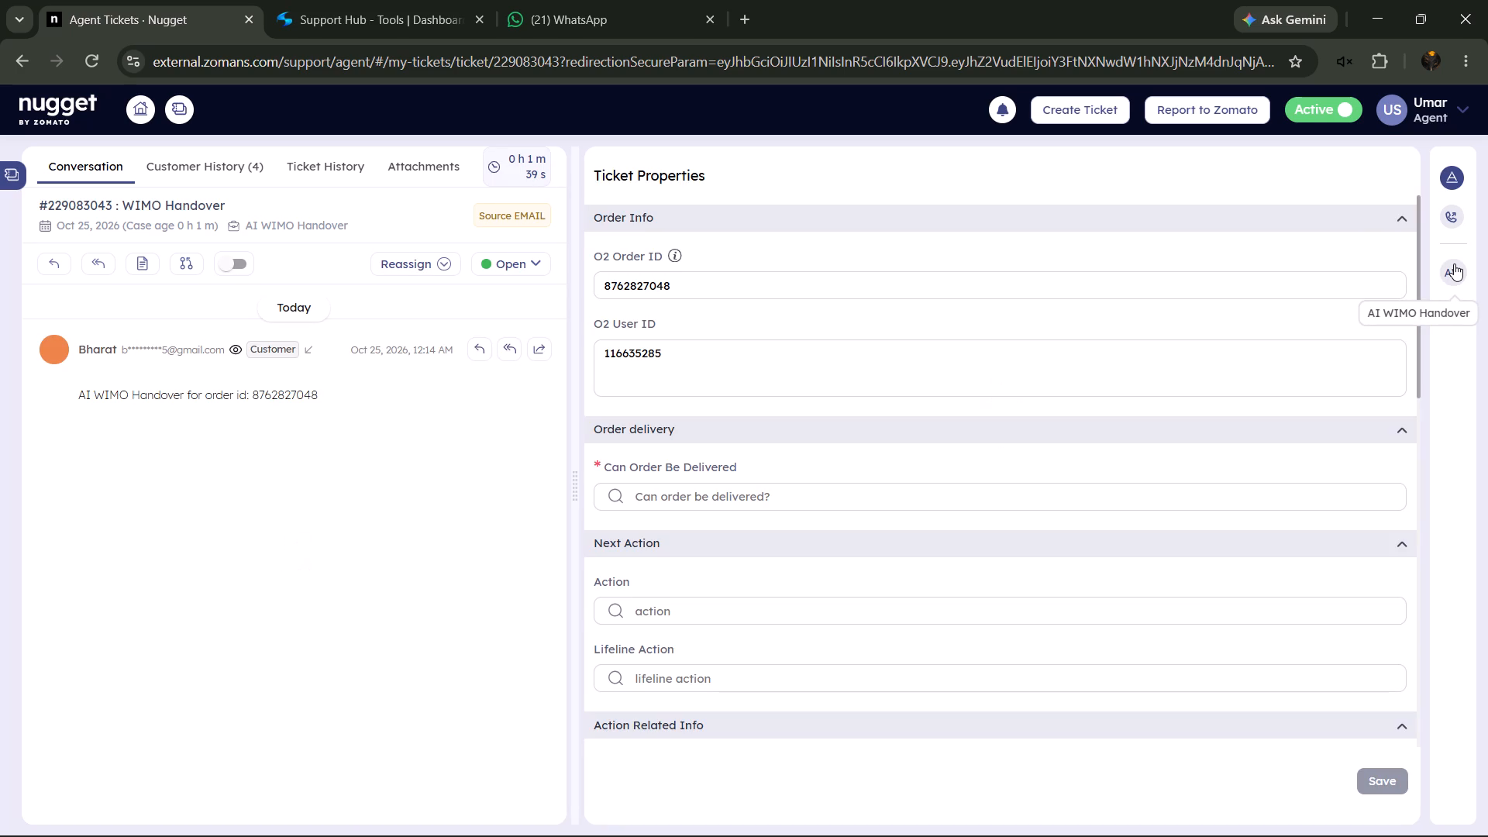
pyautogui.click(1454, 261)
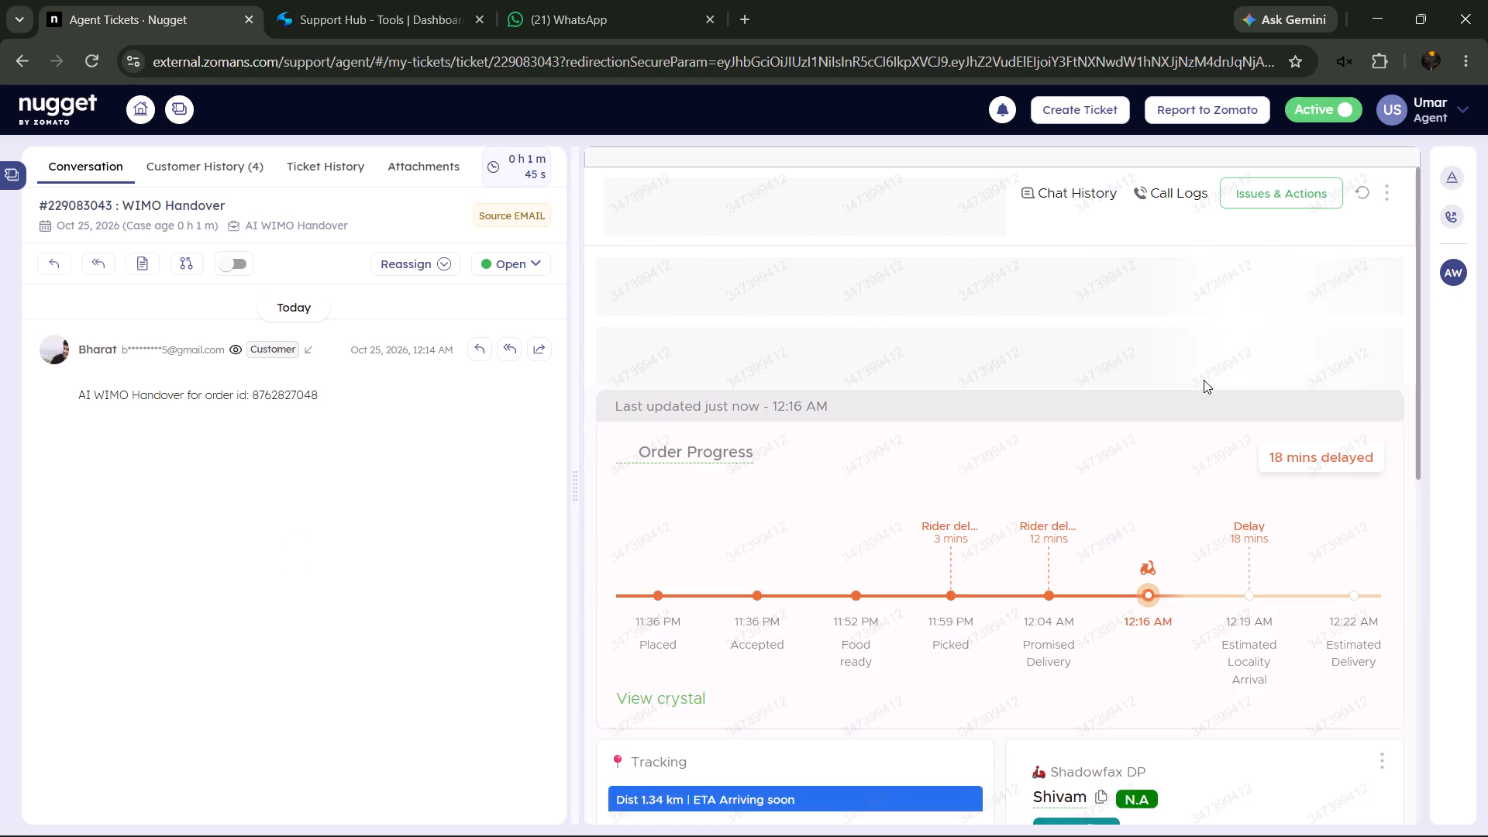
# Copy the order's delay label into a private note reading "18 mins delayed" and add it.
pyautogui.moveTo(1232, 393); pyautogui.dragTo(1441, 381)
pyautogui.rightClick(1337, 389)
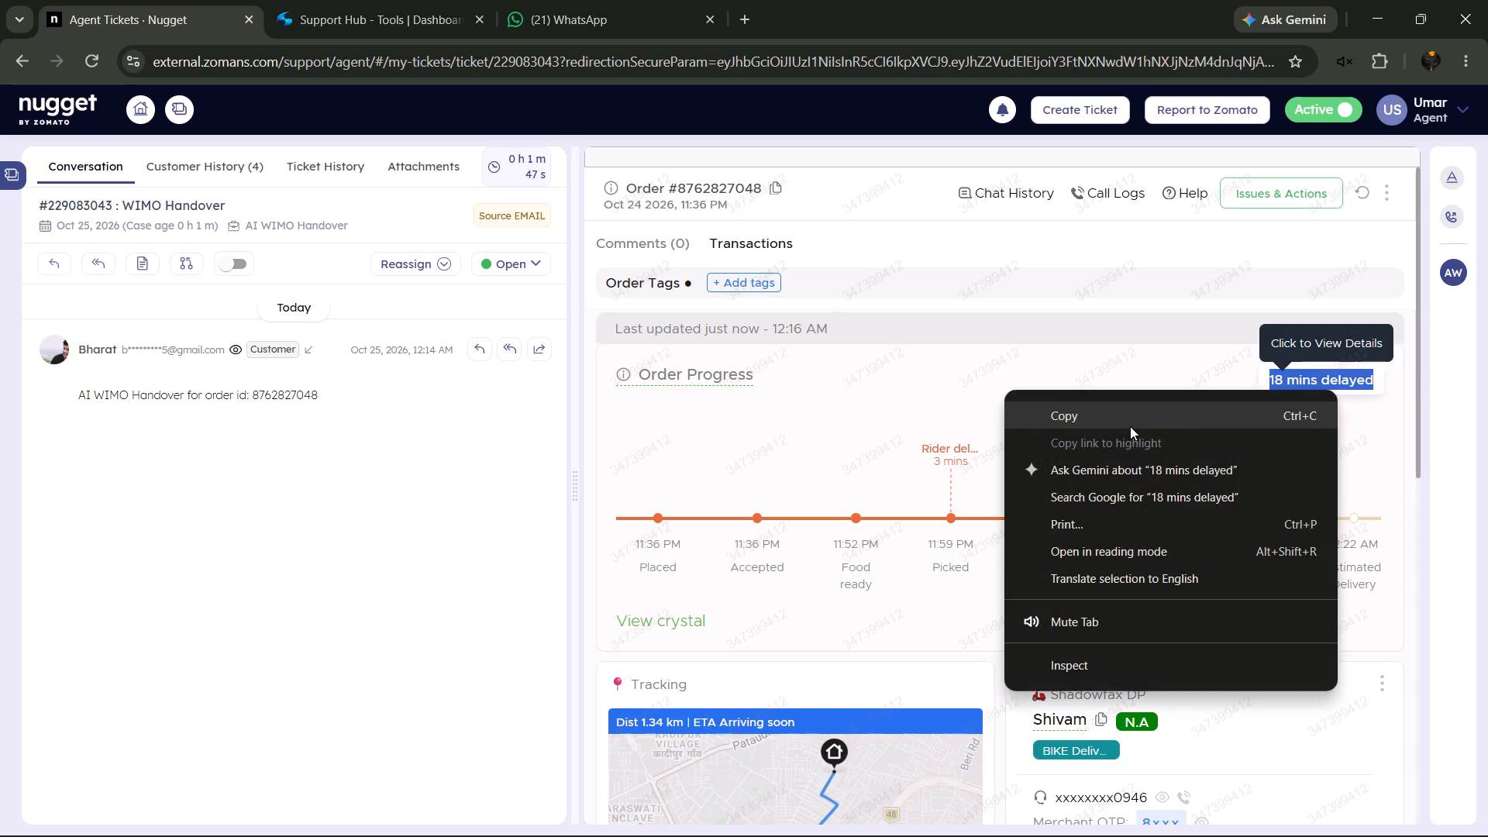
pyautogui.click(1086, 415)
pyautogui.click(136, 263)
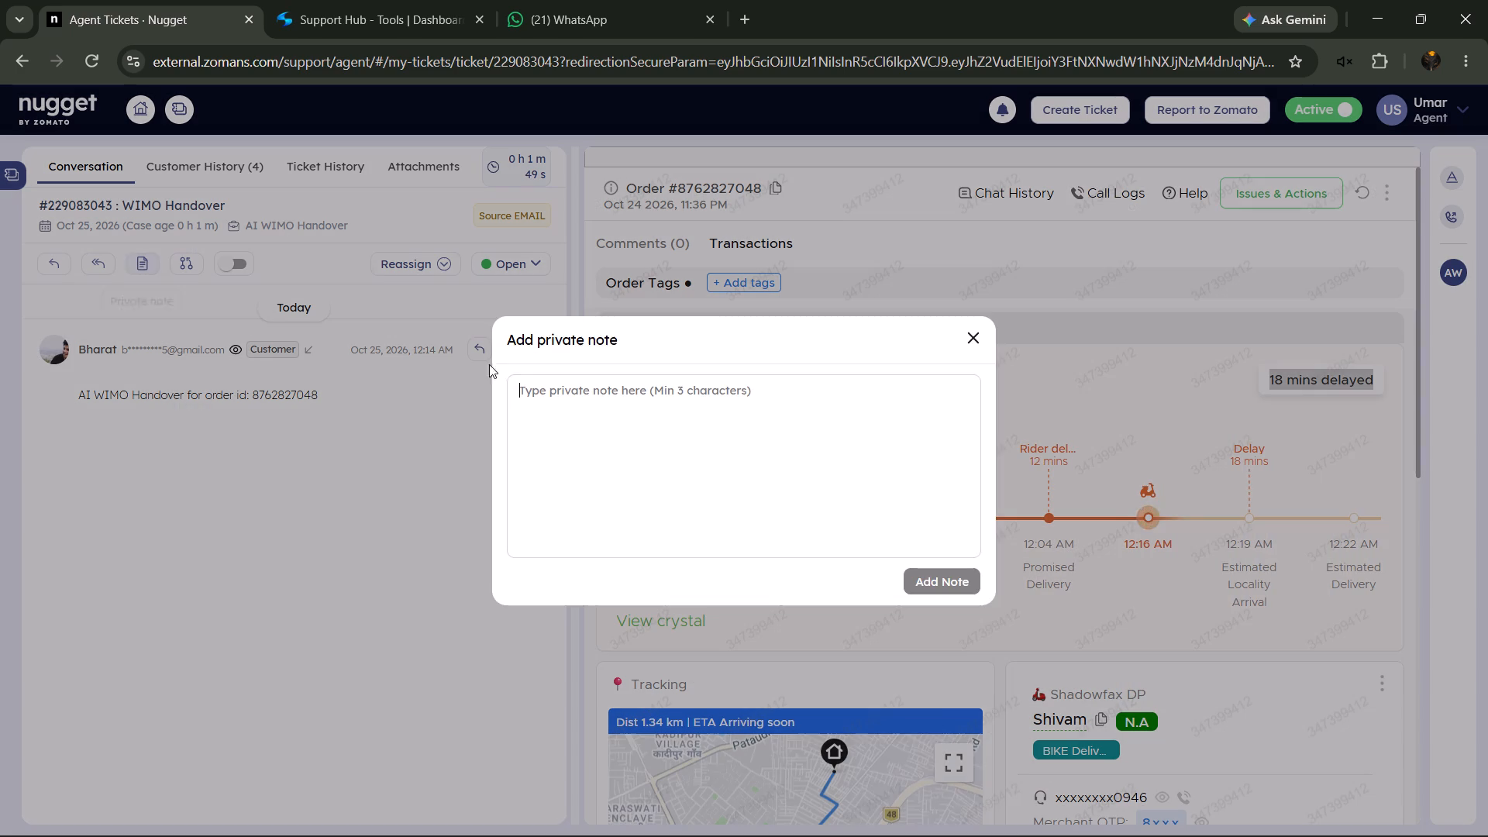
pyautogui.rightClick(759, 432)
pyautogui.click(921, 601)
pyautogui.click(935, 586)
# Add the pickup time from the order progress as a private note reading "11:59 PM Picked".
pyautogui.moveTo(914, 539); pyautogui.dragTo(1004, 591)
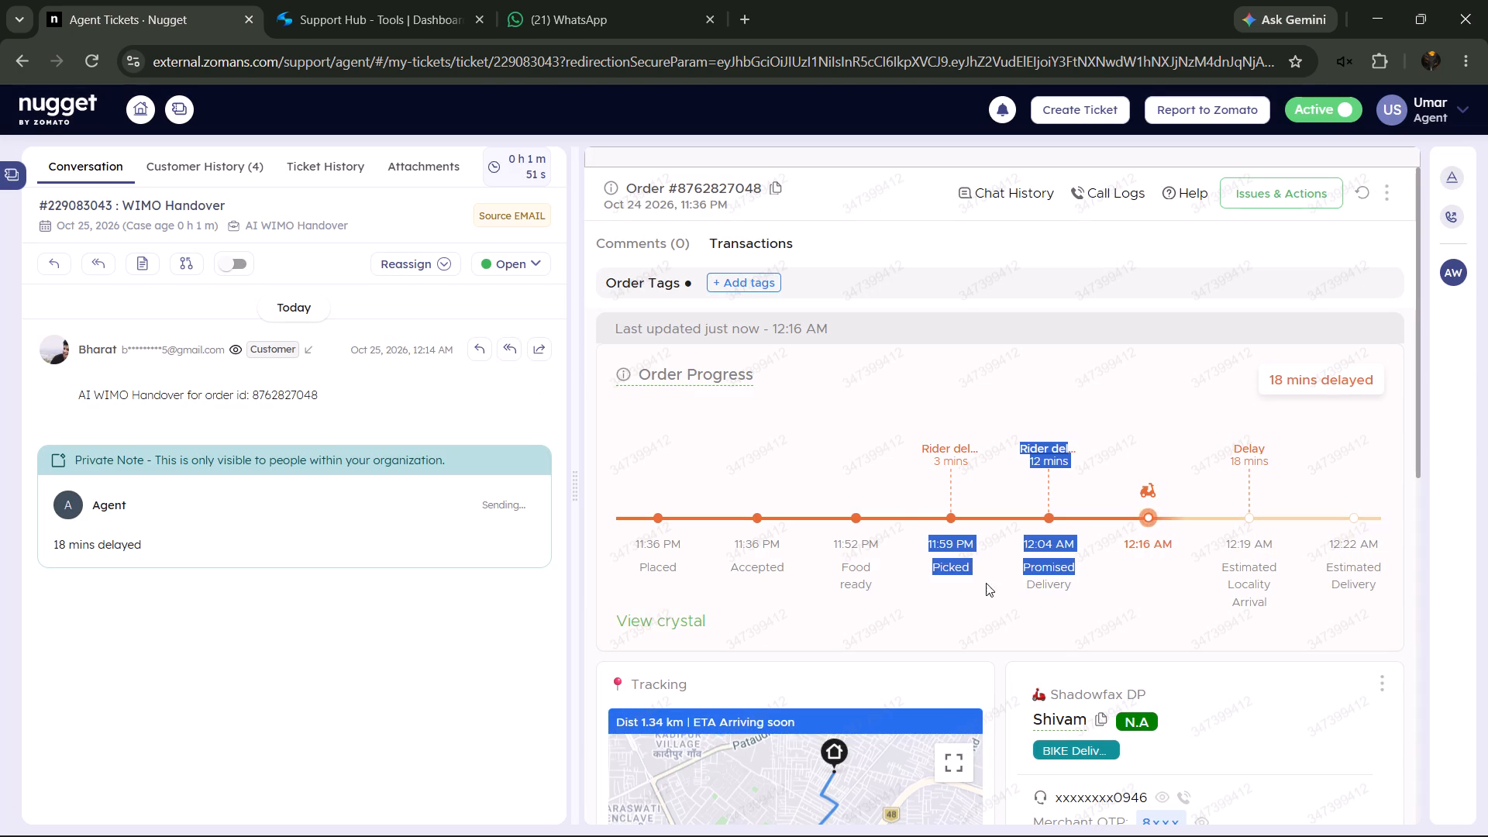
pyautogui.click(914, 567)
pyautogui.moveTo(919, 544); pyautogui.dragTo(973, 580)
pyautogui.rightClick(956, 557)
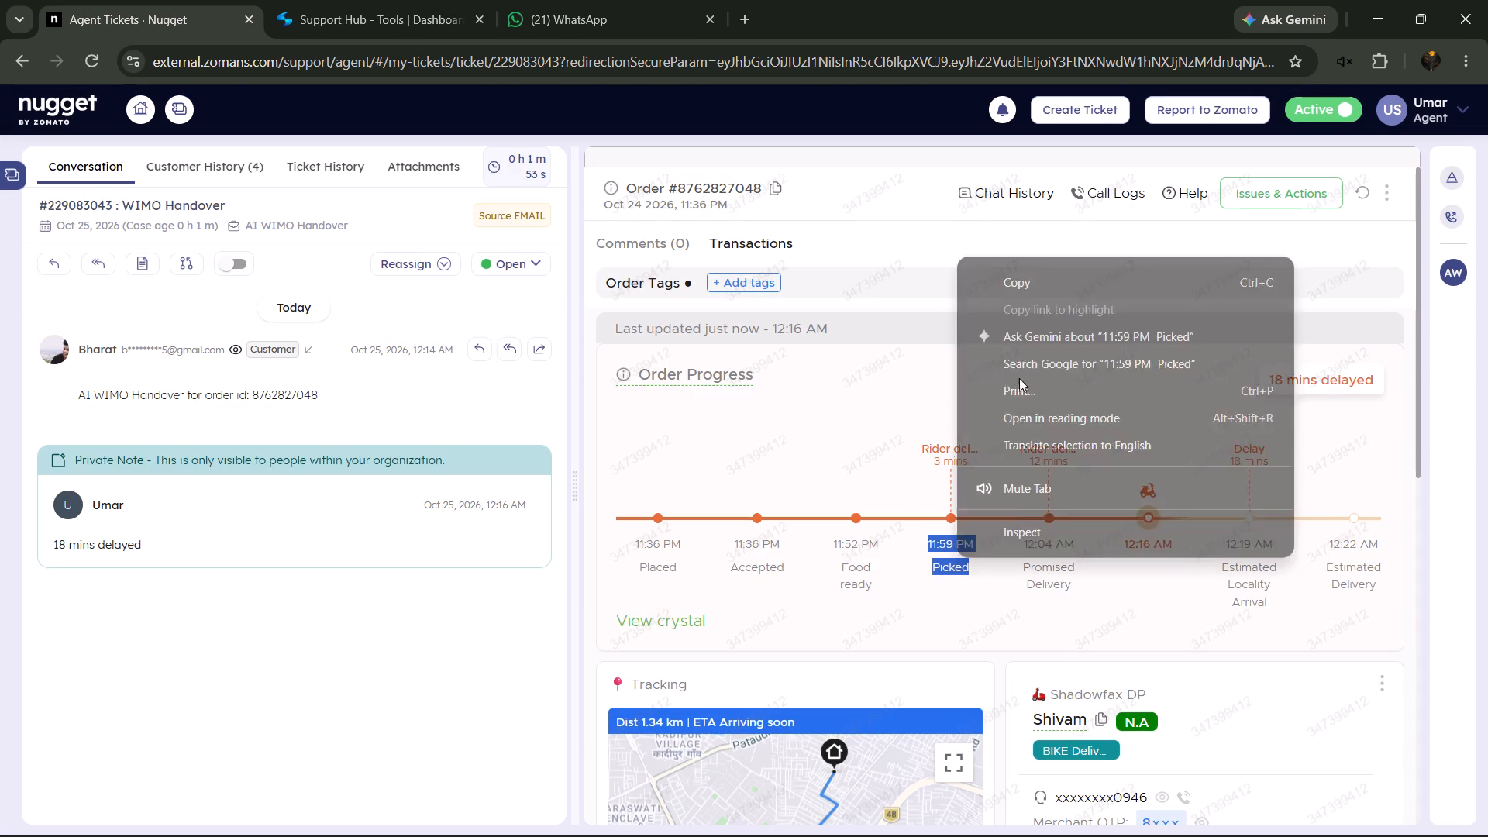
pyautogui.click(1071, 274)
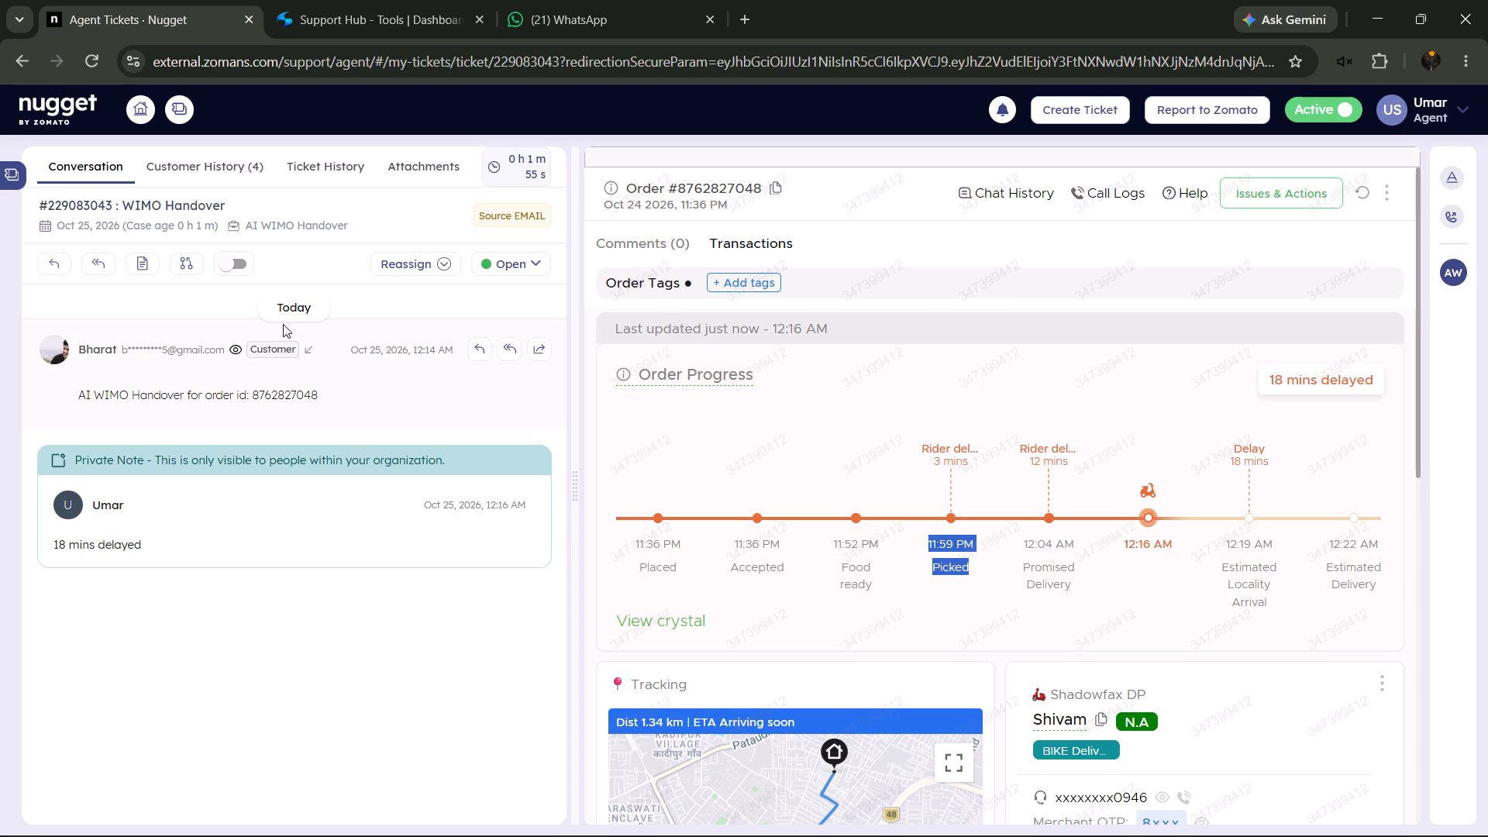
pyautogui.click(122, 252)
pyautogui.click(137, 262)
pyautogui.rightClick(527, 399)
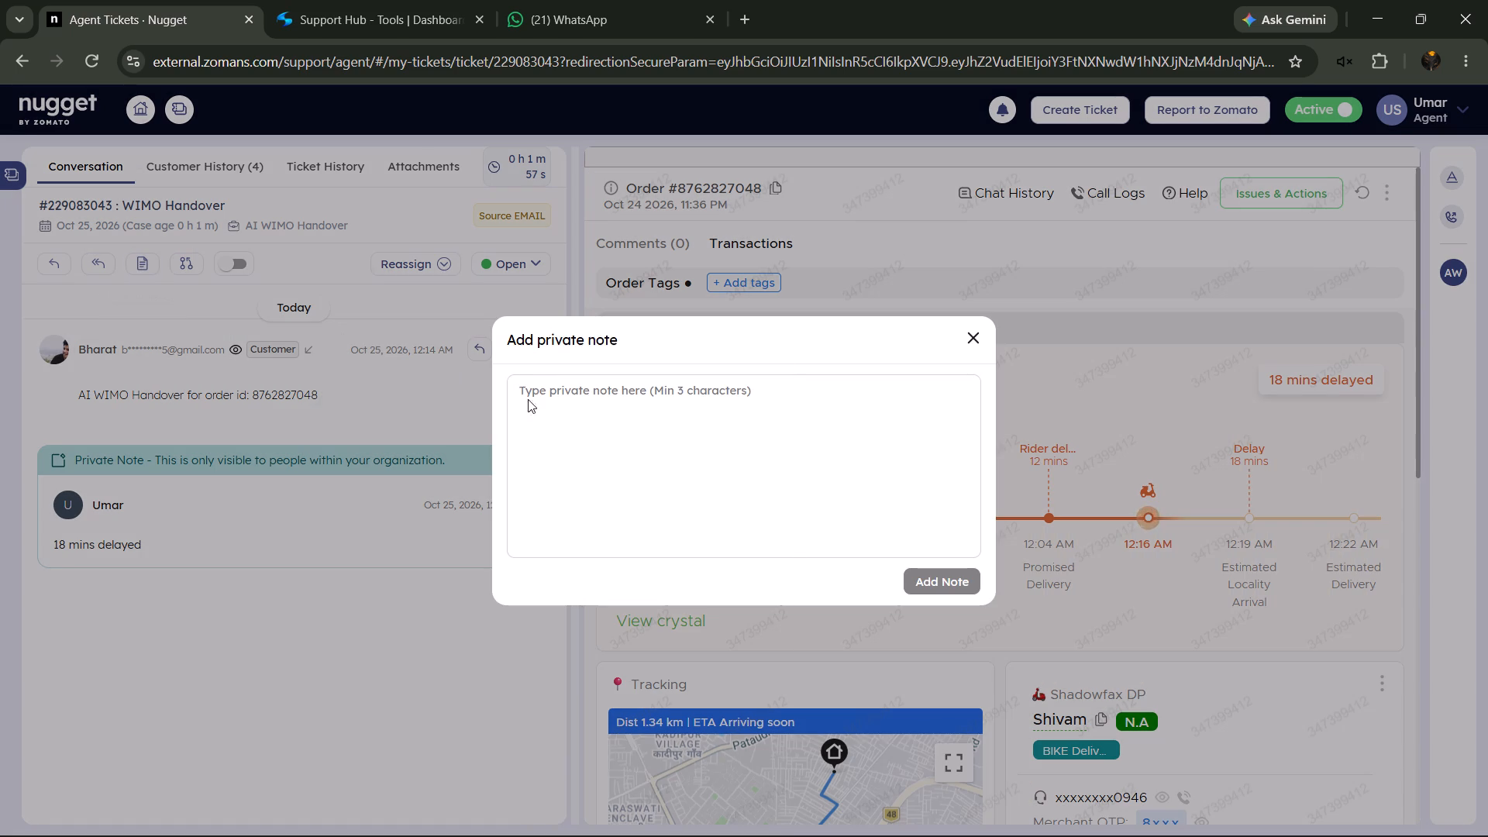
pyautogui.click(707, 627)
pyautogui.click(713, 604)
pyautogui.click(945, 582)
# Add the tracking line as a private note reading "Dist 1.34 km | ETA Arriving soon".
pyautogui.moveTo(849, 707); pyautogui.dragTo(849, 707)
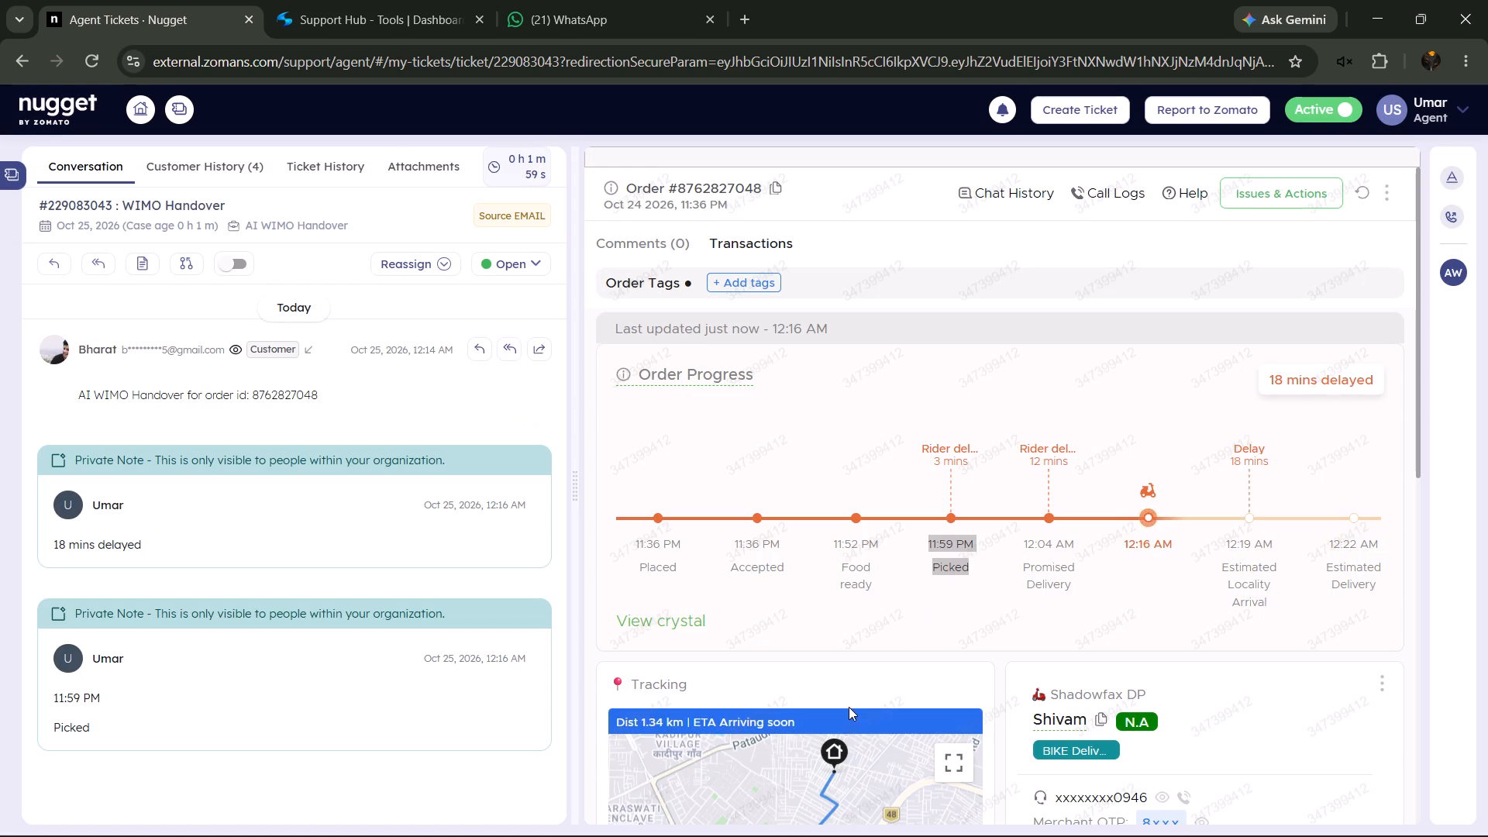
pyautogui.moveTo(849, 707); pyautogui.dragTo(584, 733)
pyautogui.rightClick(620, 714)
pyautogui.click(691, 450)
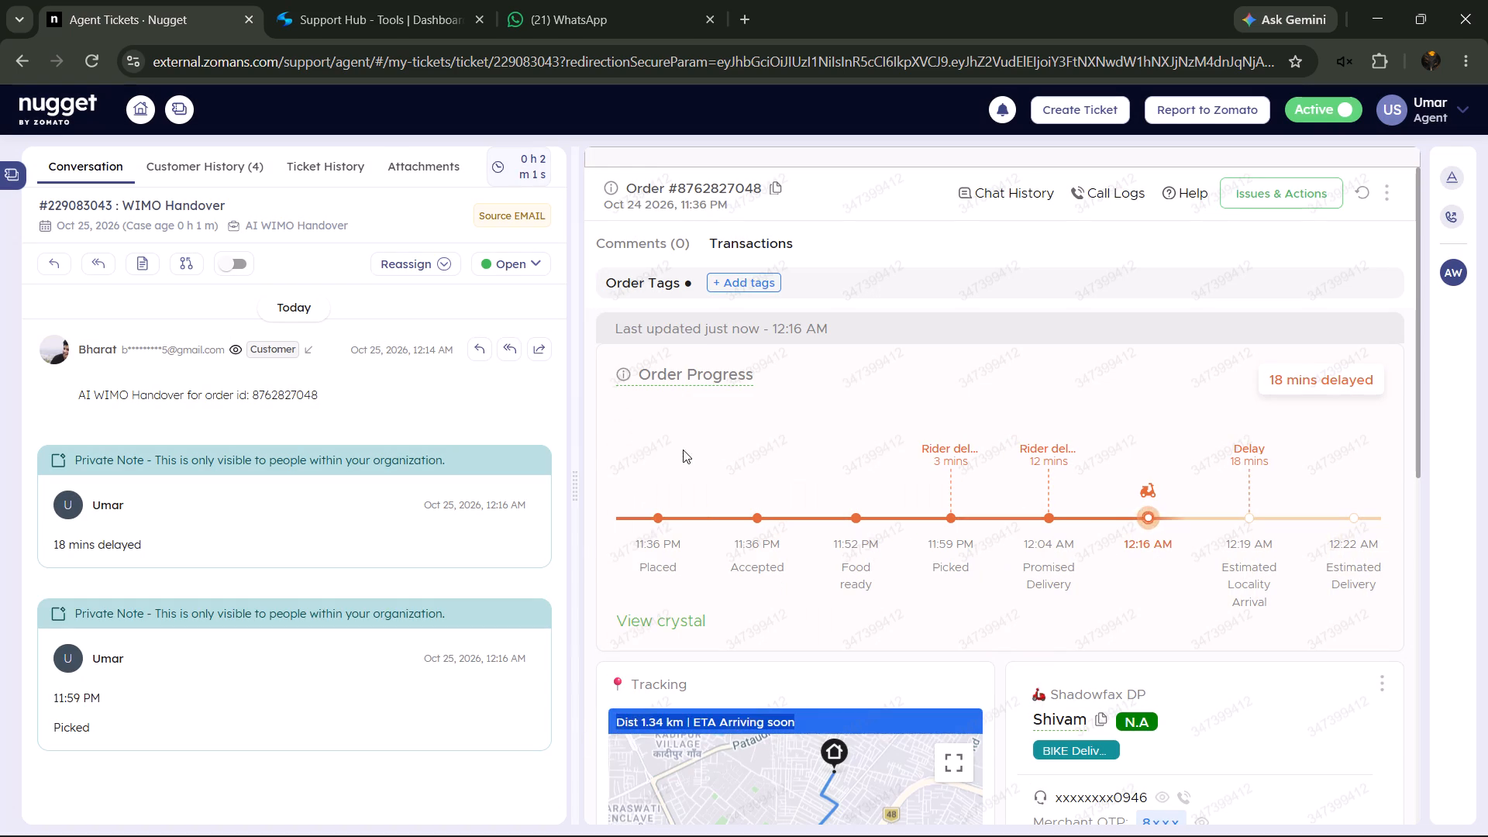
pyautogui.click(136, 267)
pyautogui.rightClick(604, 424)
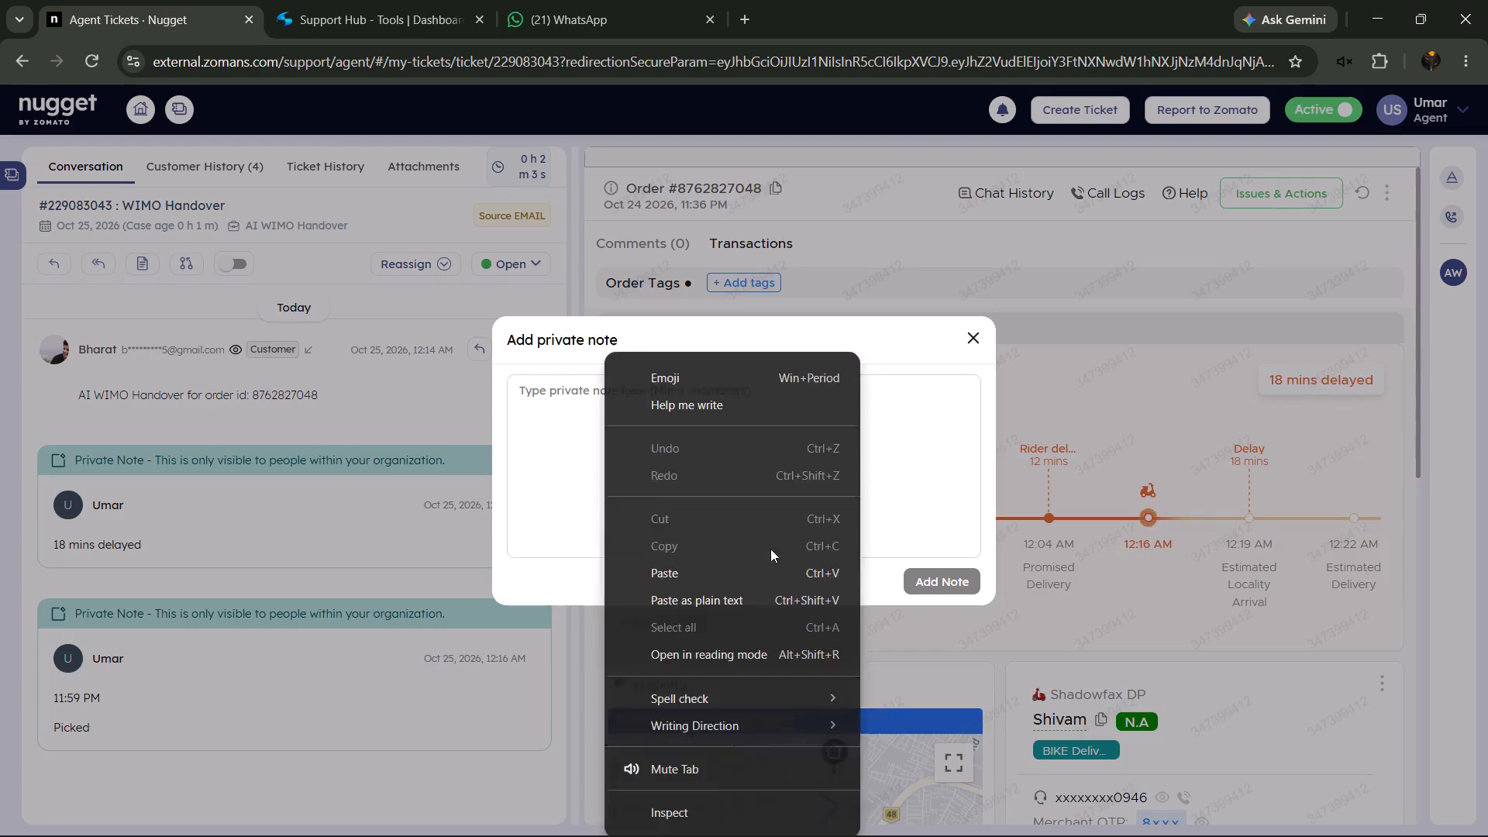
pyautogui.click(787, 596)
pyautogui.click(940, 576)
# Request a callback to the delivery partner, proceed with the call anyway and close the callback dialog.
pyautogui.scroll(-3, 1230, 406)
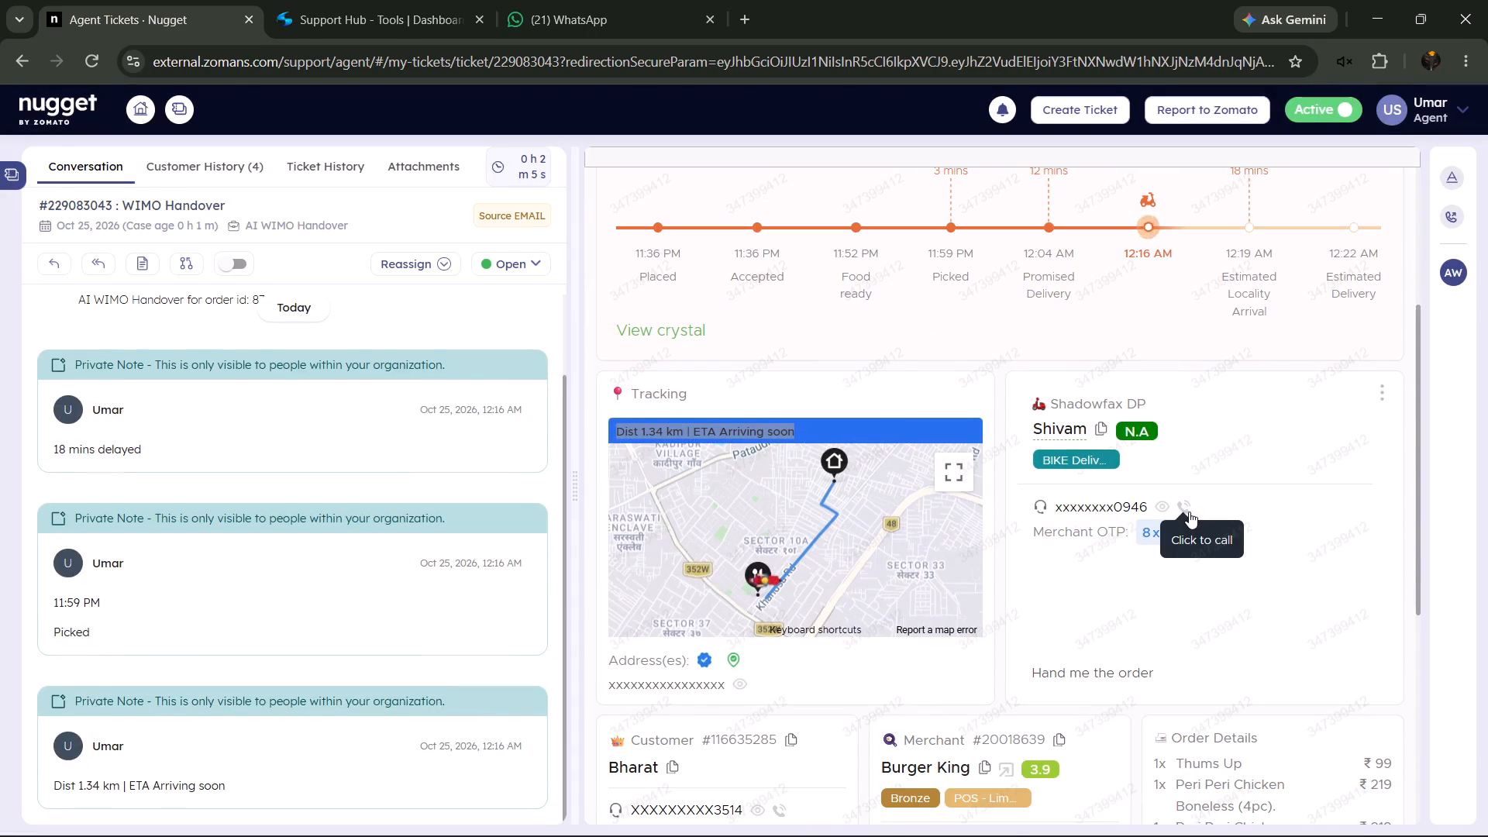
pyautogui.click(1188, 508)
pyautogui.click(1324, 585)
pyautogui.click(1313, 319)
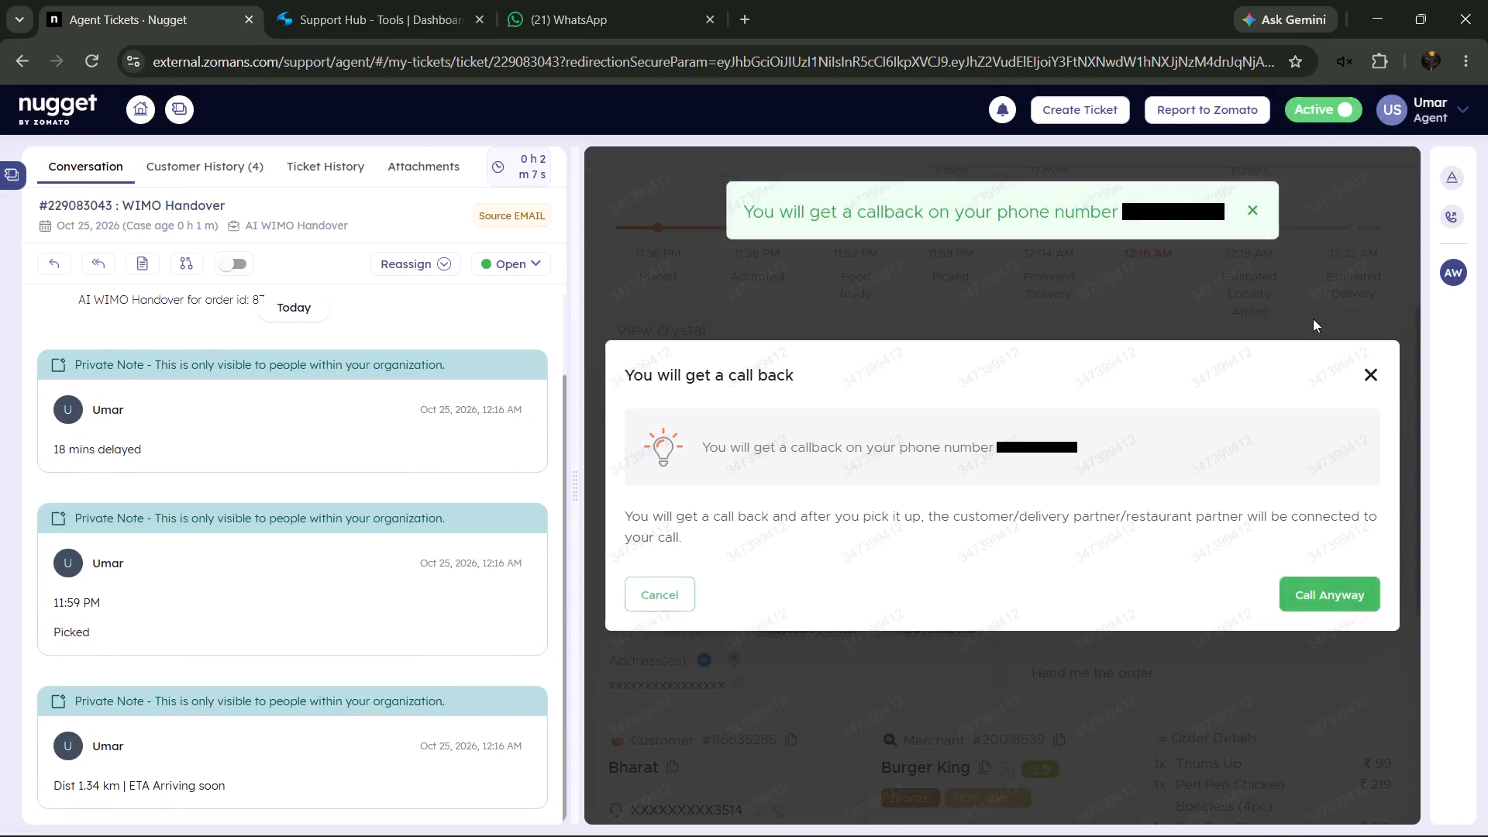
pyautogui.scroll(5, 1283, 534)
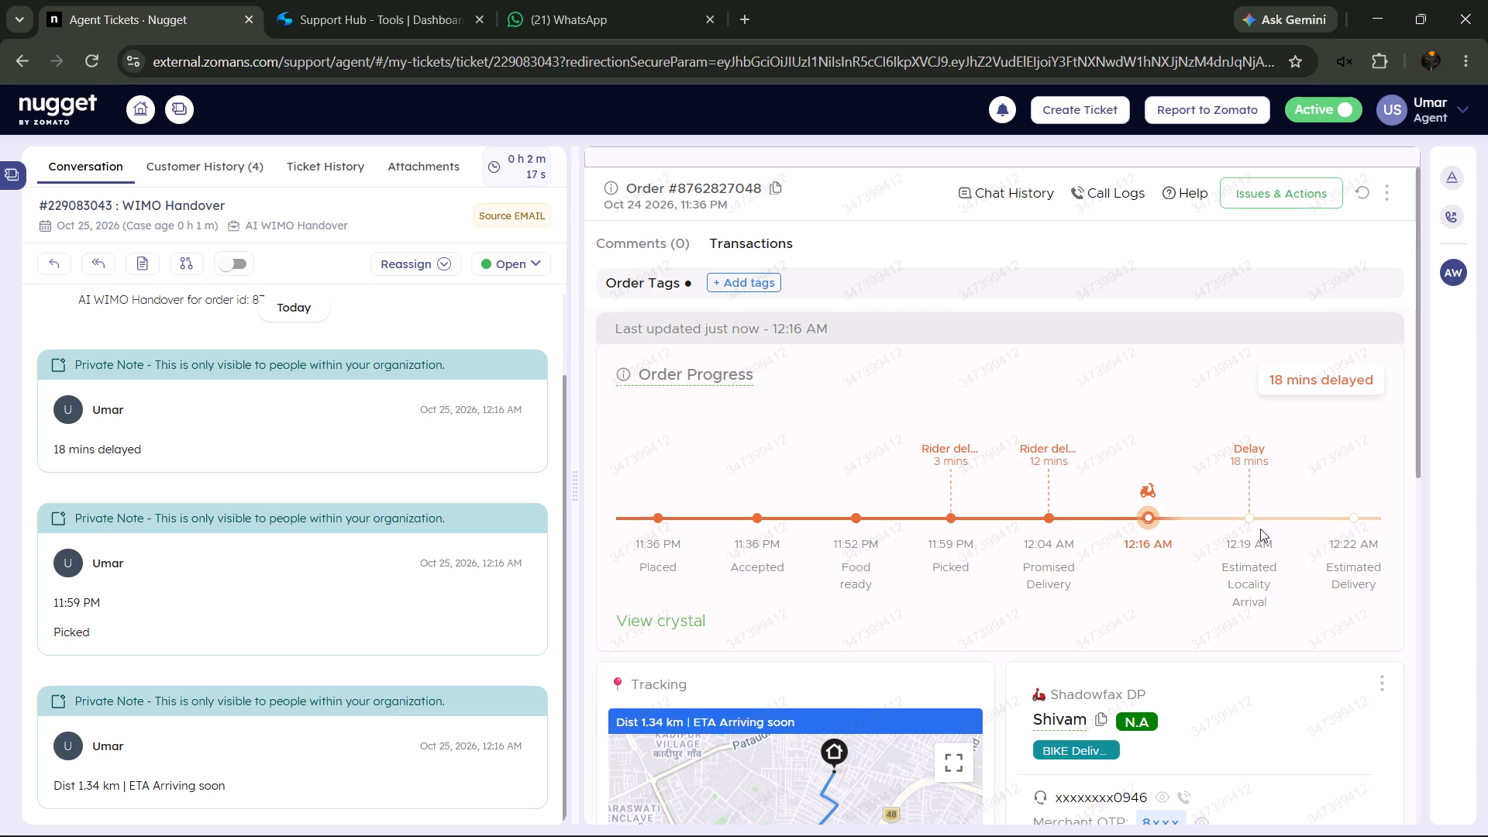
# Place a second call to the delivery partner and close the callback dialog.
pyautogui.scroll(-1, 1245, 552)
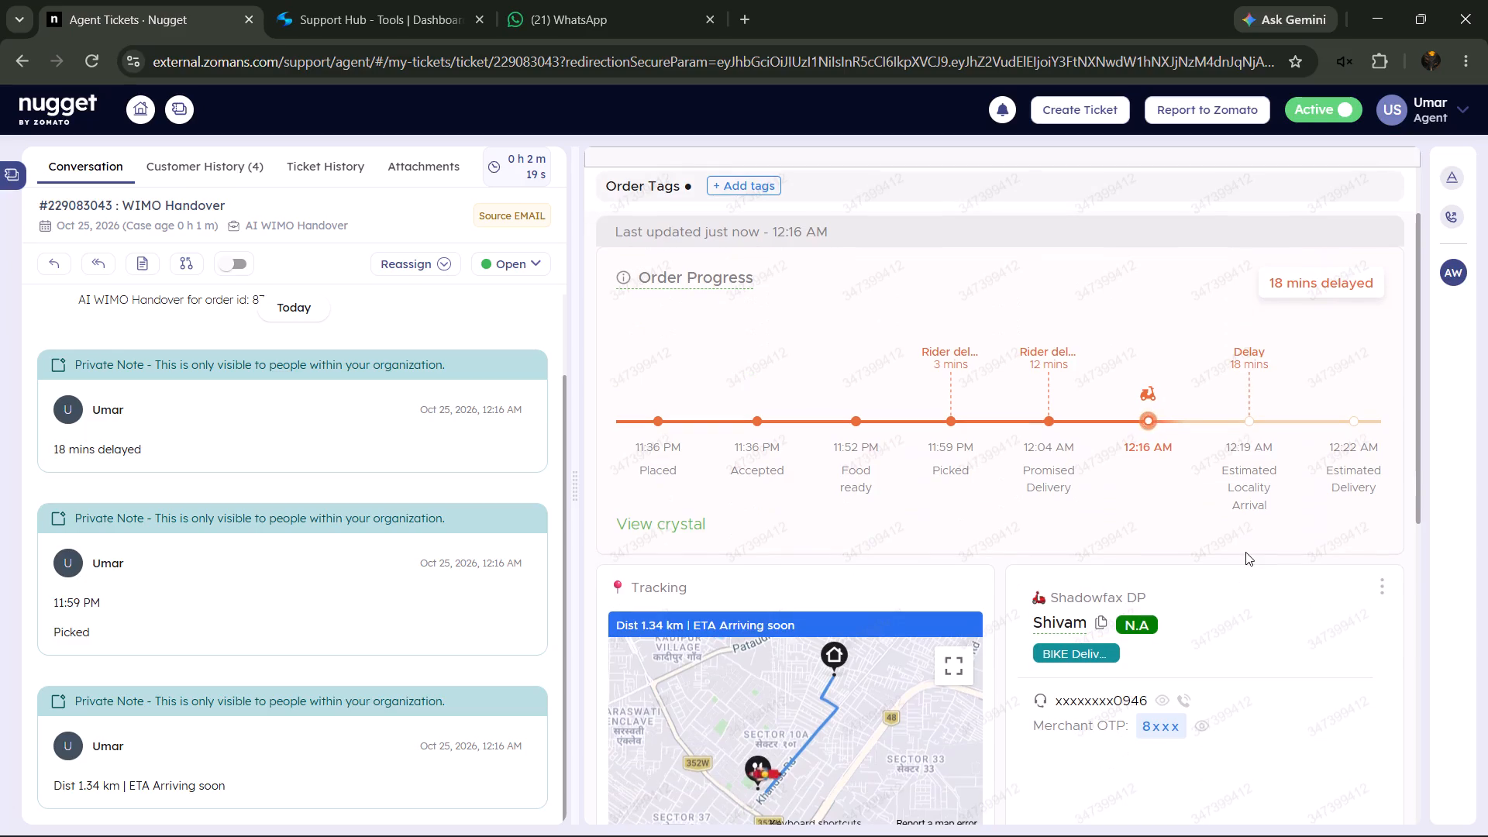
pyautogui.click(1184, 700)
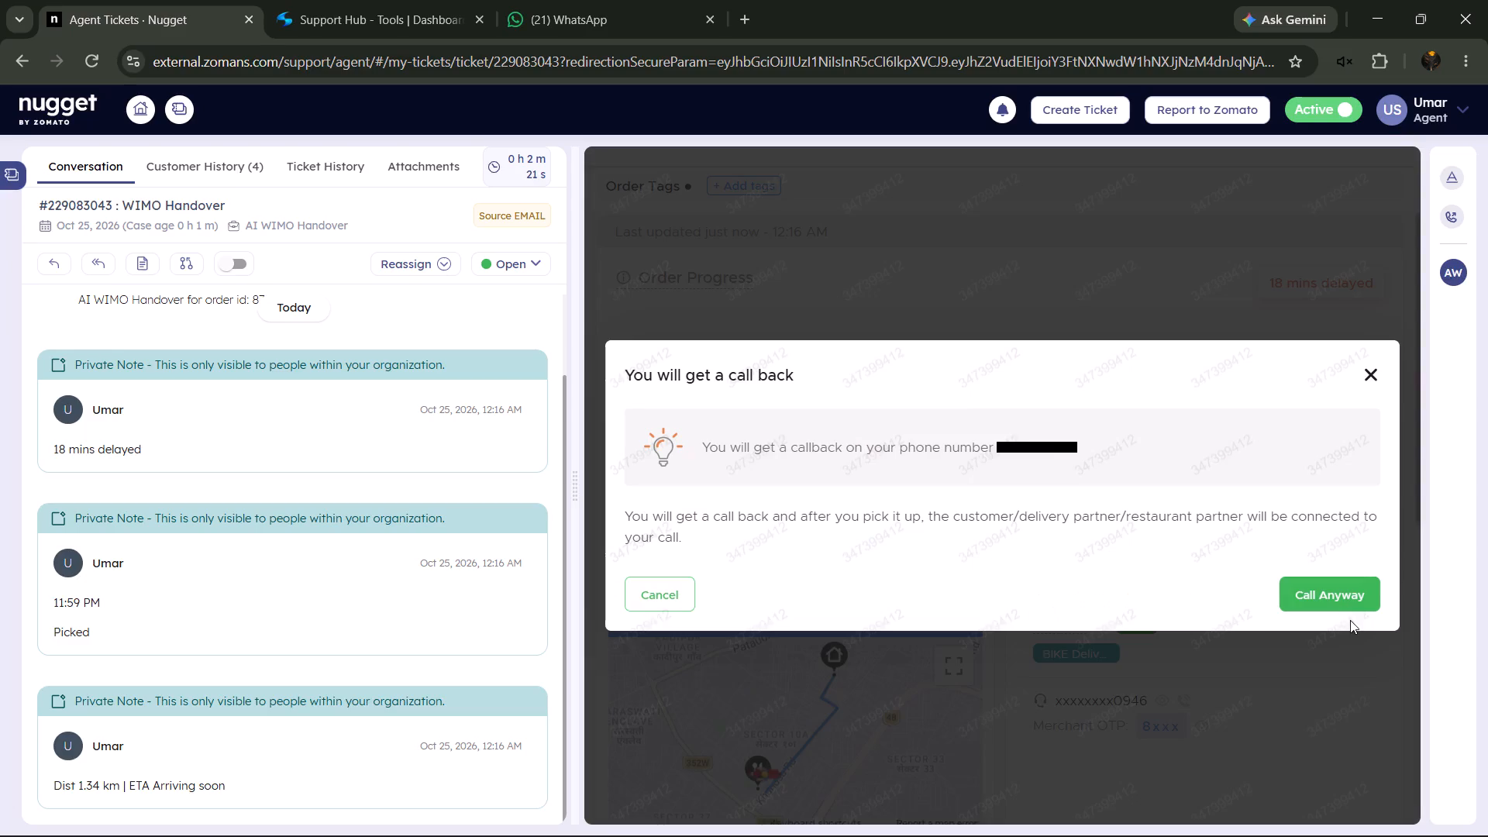
pyautogui.click(1356, 604)
pyautogui.click(1187, 308)
pyautogui.scroll(3, 1276, 437)
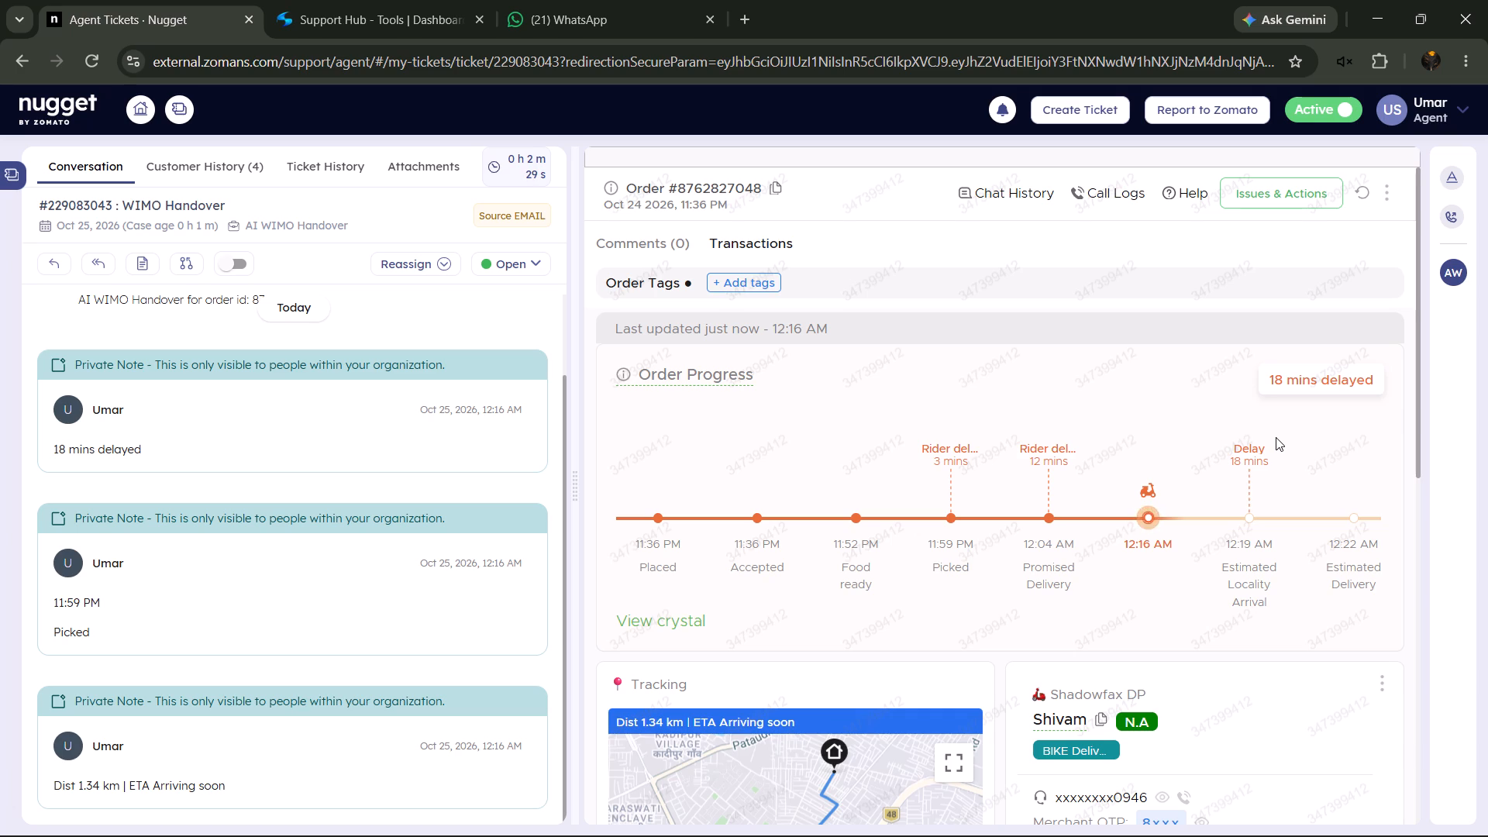
# In Support Hub, filter the templates by dp_ur and copy the General Issues message about the unresponsive delivery partner.
pyautogui.click(307, 0)
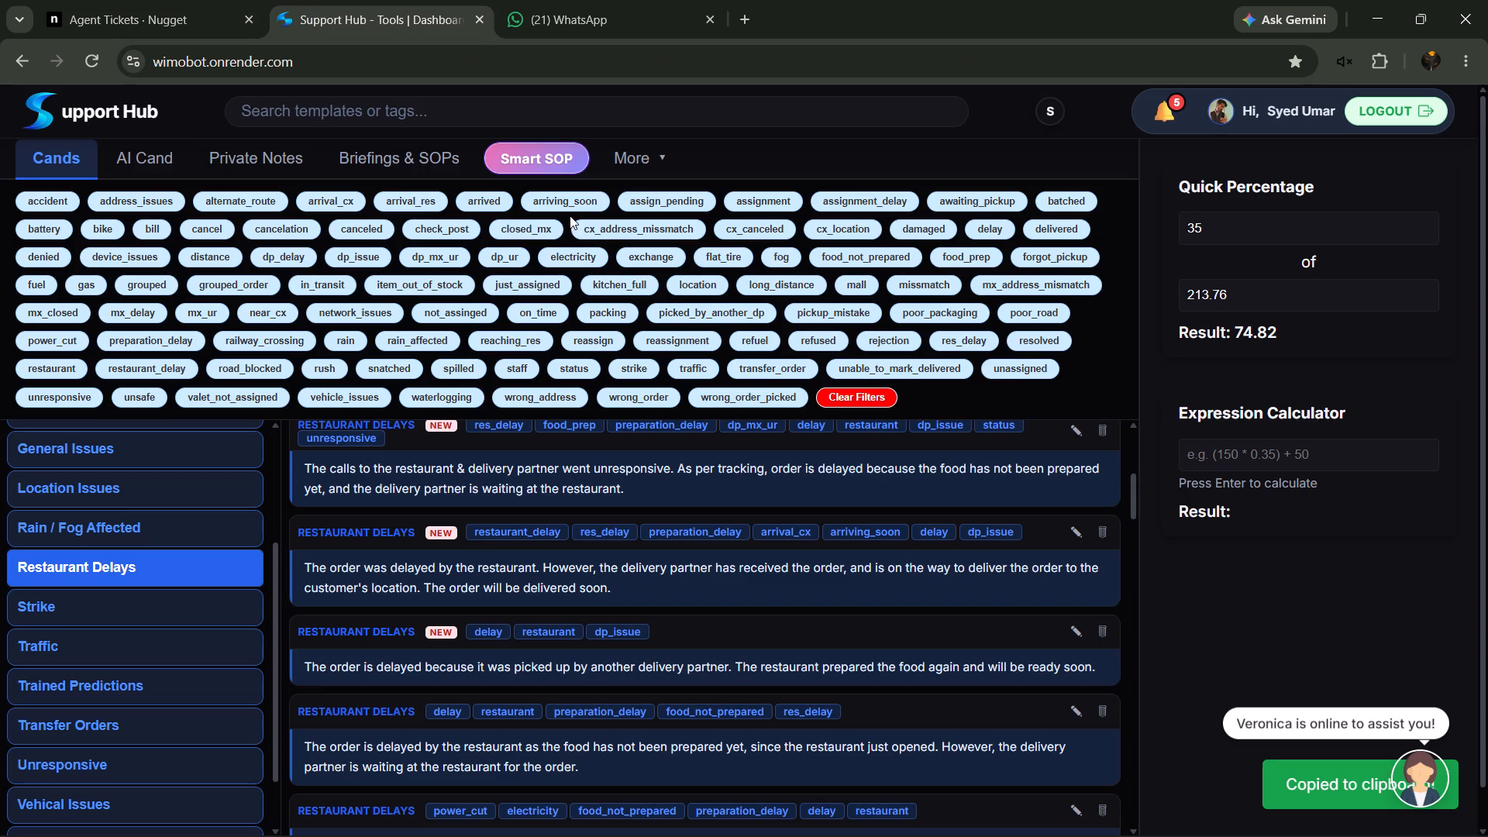
pyautogui.click(498, 254)
pyautogui.click(653, 611)
pyautogui.click(643, 625)
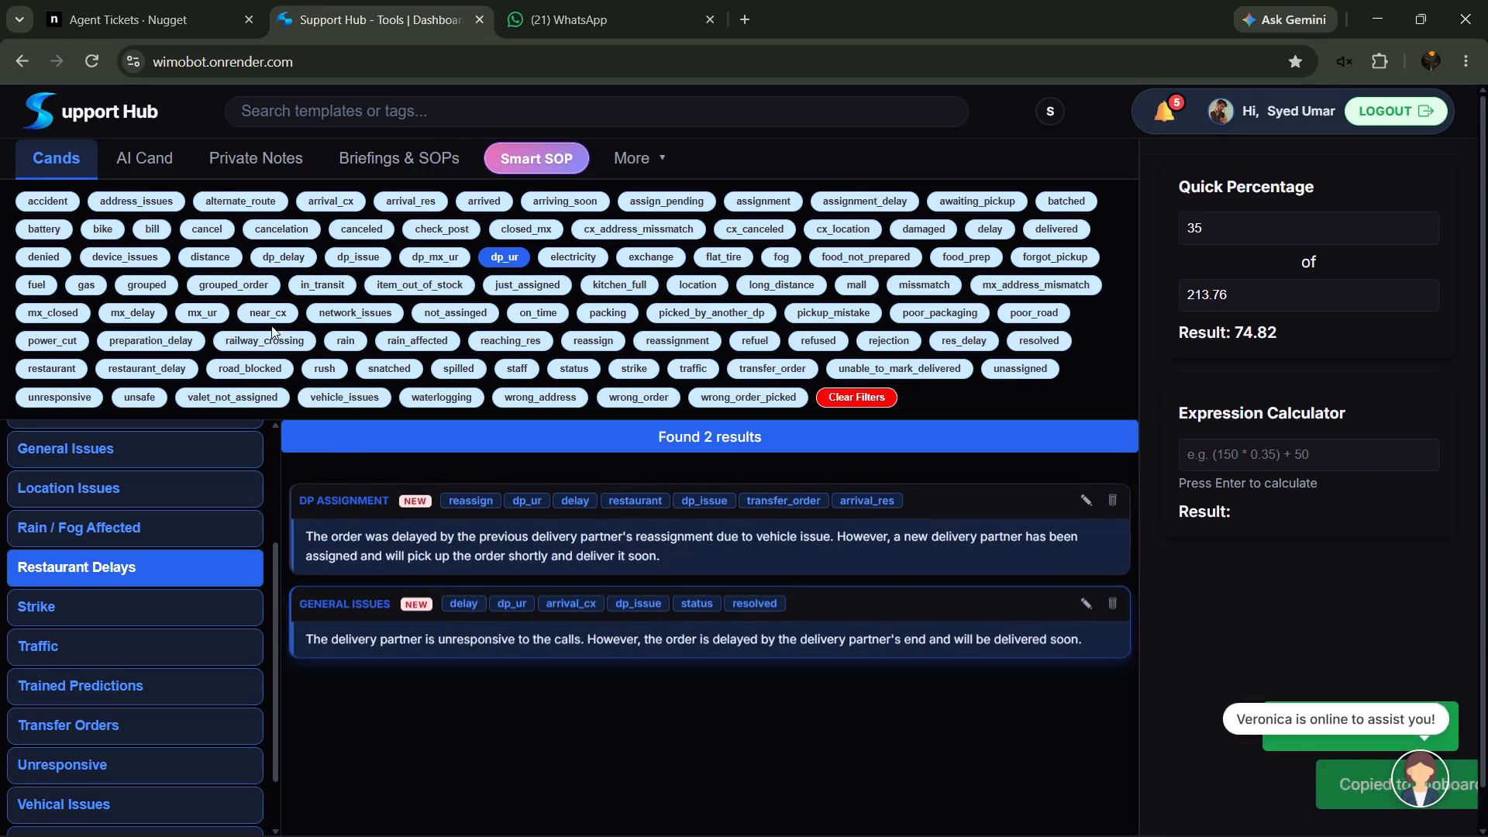
# In the Nugget ticket properties, set Can Order Be Delivered to Yes and Action to No Action, and choose a Lifeline Action.
pyautogui.click(154, 0)
pyautogui.click(1437, 173)
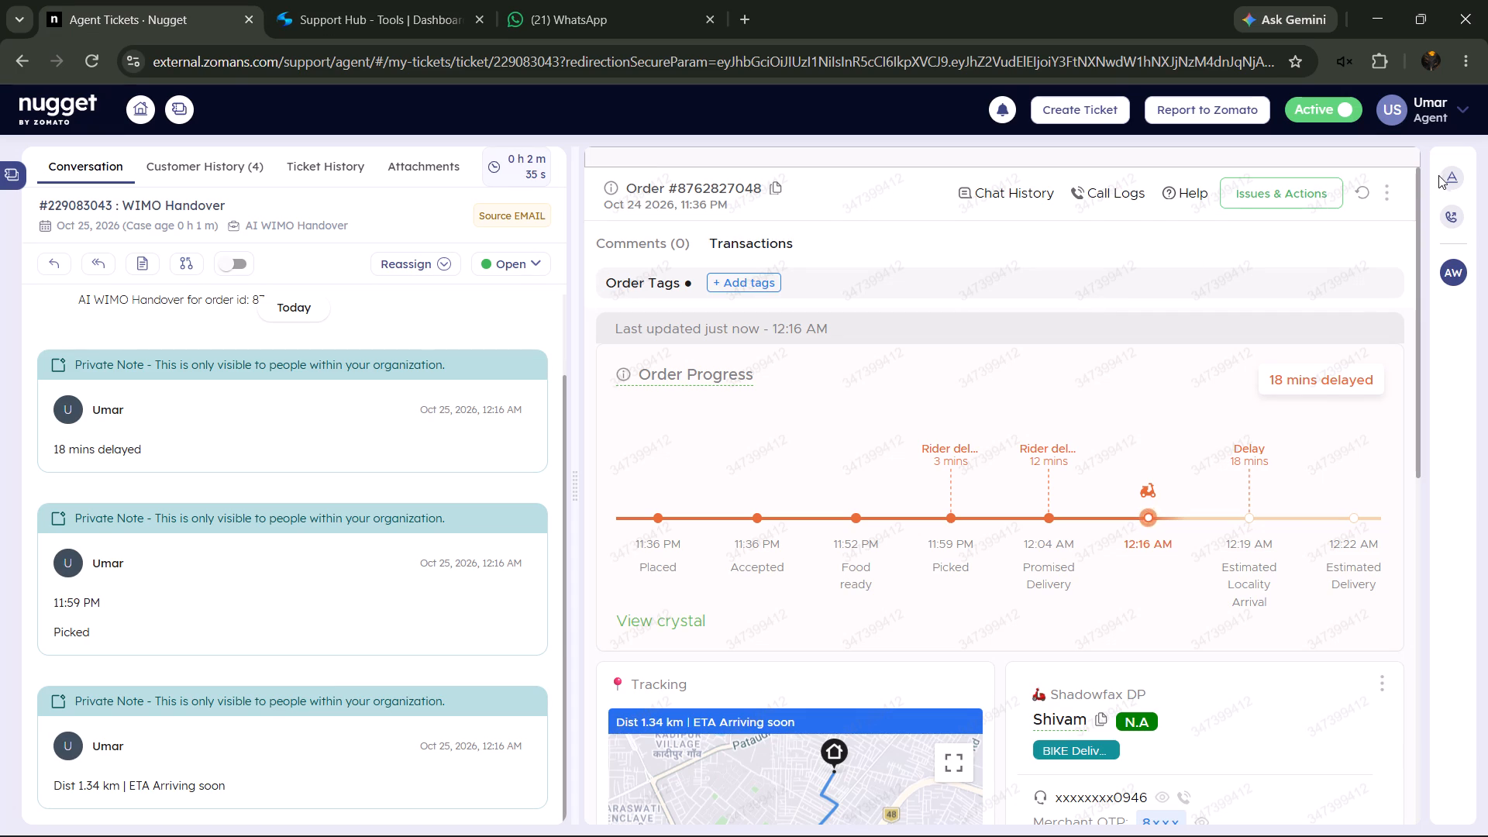
pyautogui.click(1450, 177)
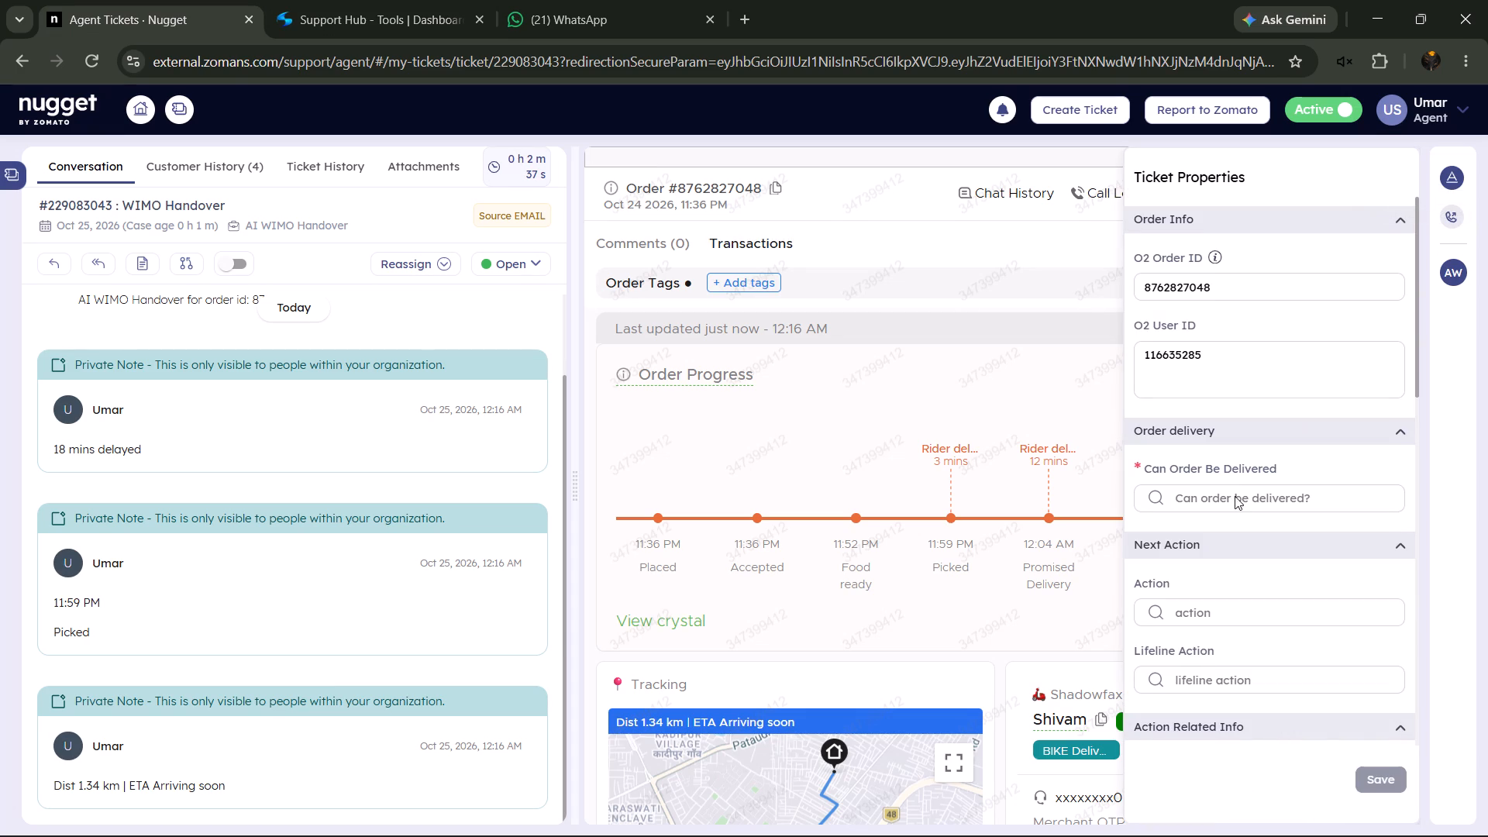
pyautogui.click(1231, 501)
pyautogui.click(1203, 526)
pyautogui.scroll(-3, 1307, 244)
pyautogui.click(1234, 315)
pyautogui.click(1218, 337)
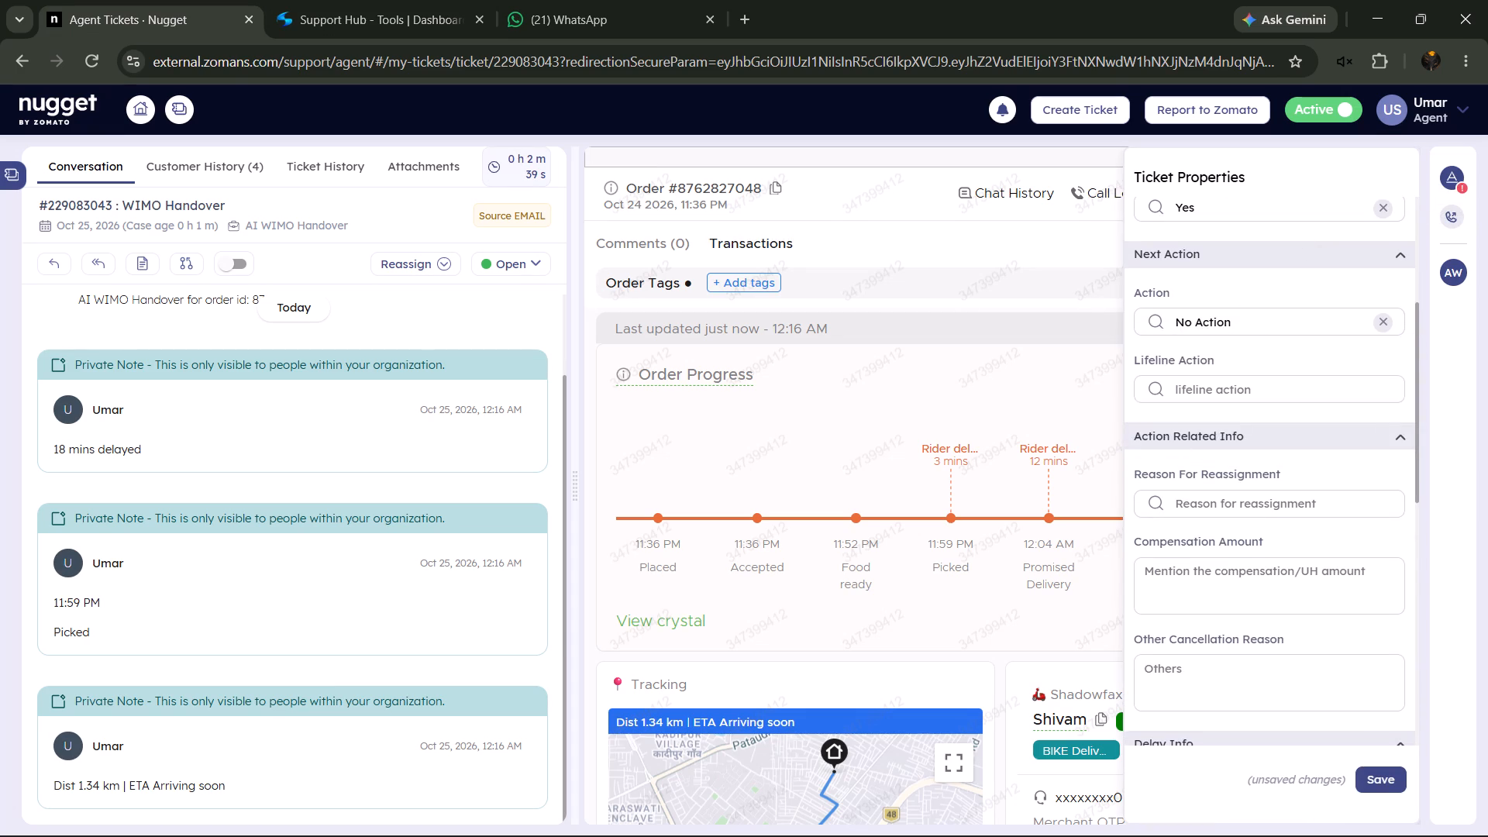
pyautogui.click(1222, 398)
pyautogui.click(1204, 425)
# Set Are Properties Filled to Yes and Order Status Expected Time to Arrival at cx location.
pyautogui.scroll(-8, 1204, 425)
pyautogui.click(1267, 476)
pyautogui.click(1227, 501)
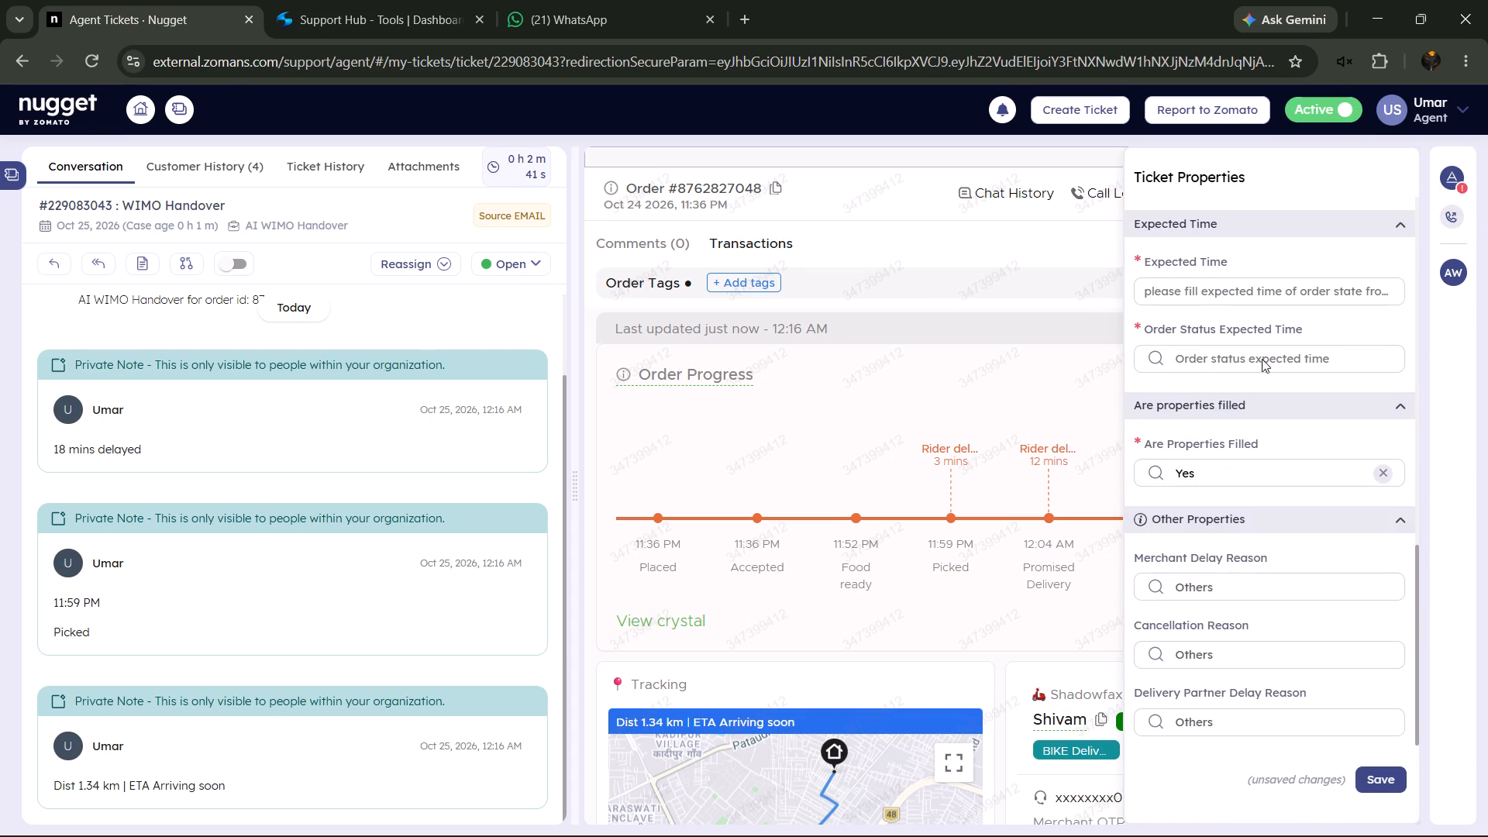
pyautogui.click(1274, 323)
pyautogui.click(1261, 363)
pyautogui.click(1249, 443)
# Fill Other Delay Reason with the copied message about the unresponsive delivery partner.
pyautogui.scroll(2, 1233, 458)
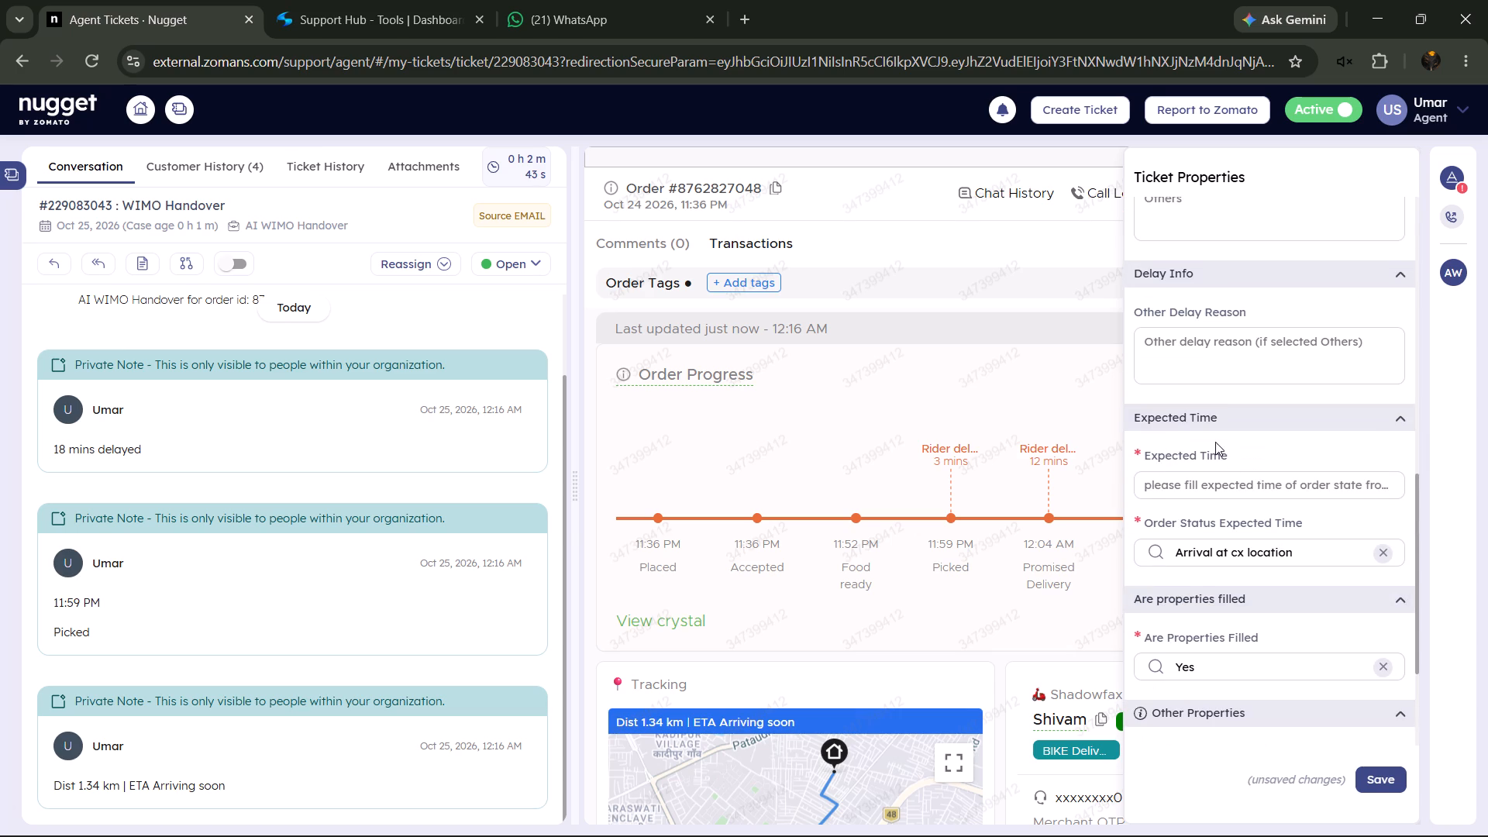
pyautogui.click(1217, 364)
pyautogui.rightClick(1217, 364)
pyautogui.click(1296, 574)
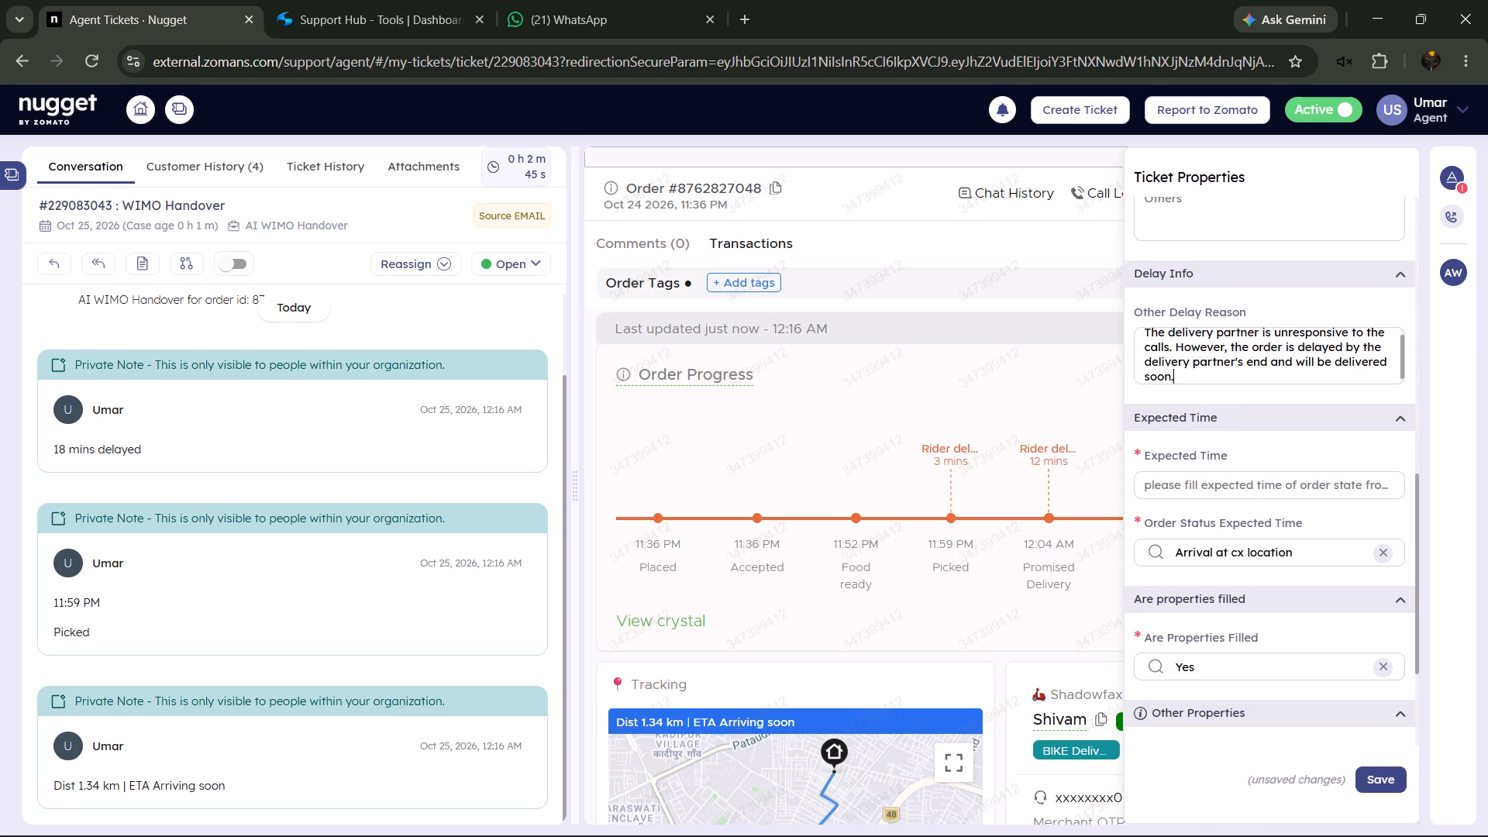
# Close the ticket properties and refresh the order details.
pyautogui.click(1266, 486)
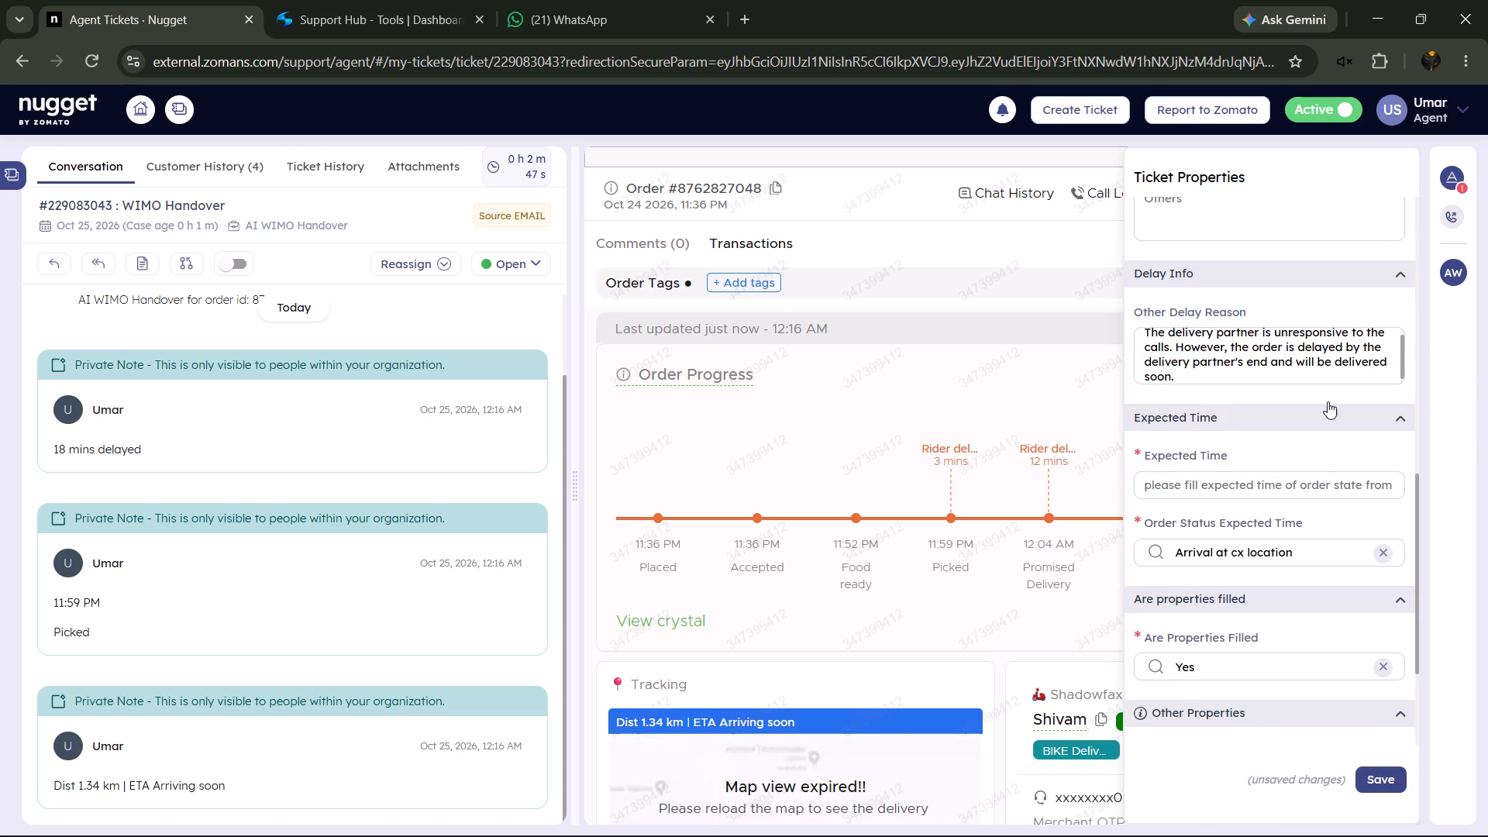
pyautogui.click(1455, 180)
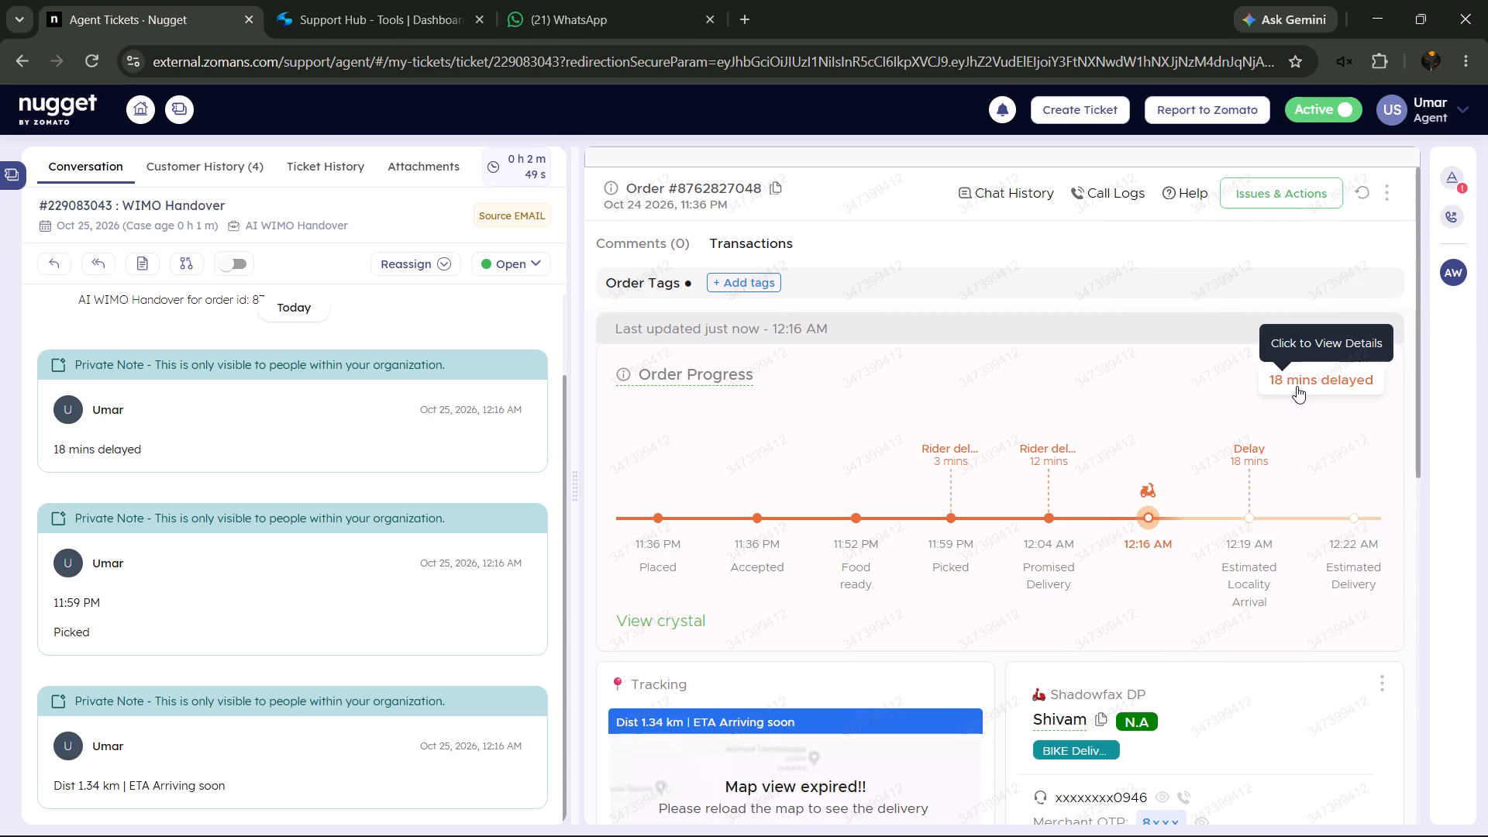
pyautogui.click(1355, 189)
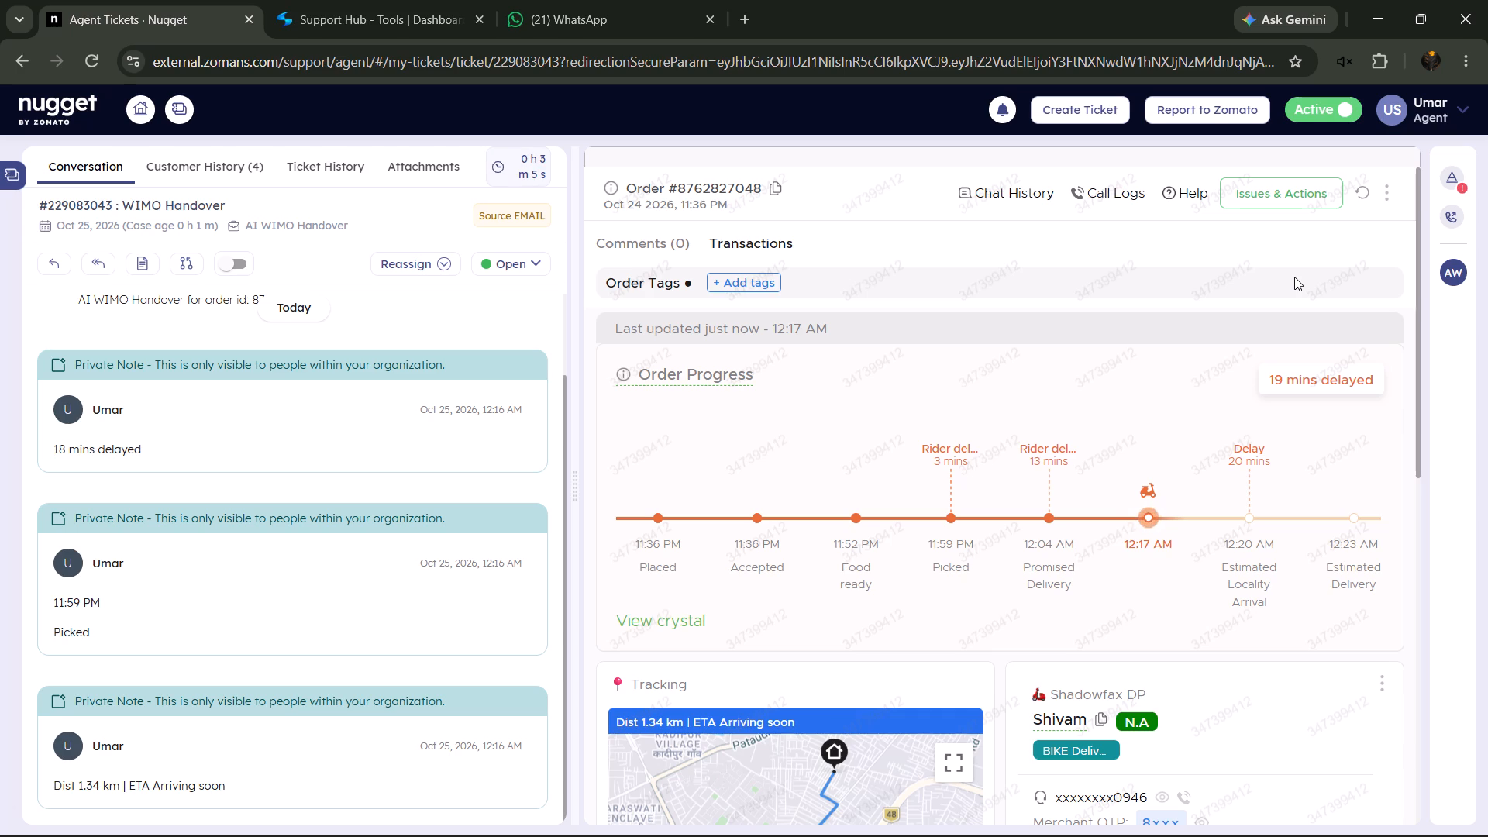
pyautogui.click(1366, 196)
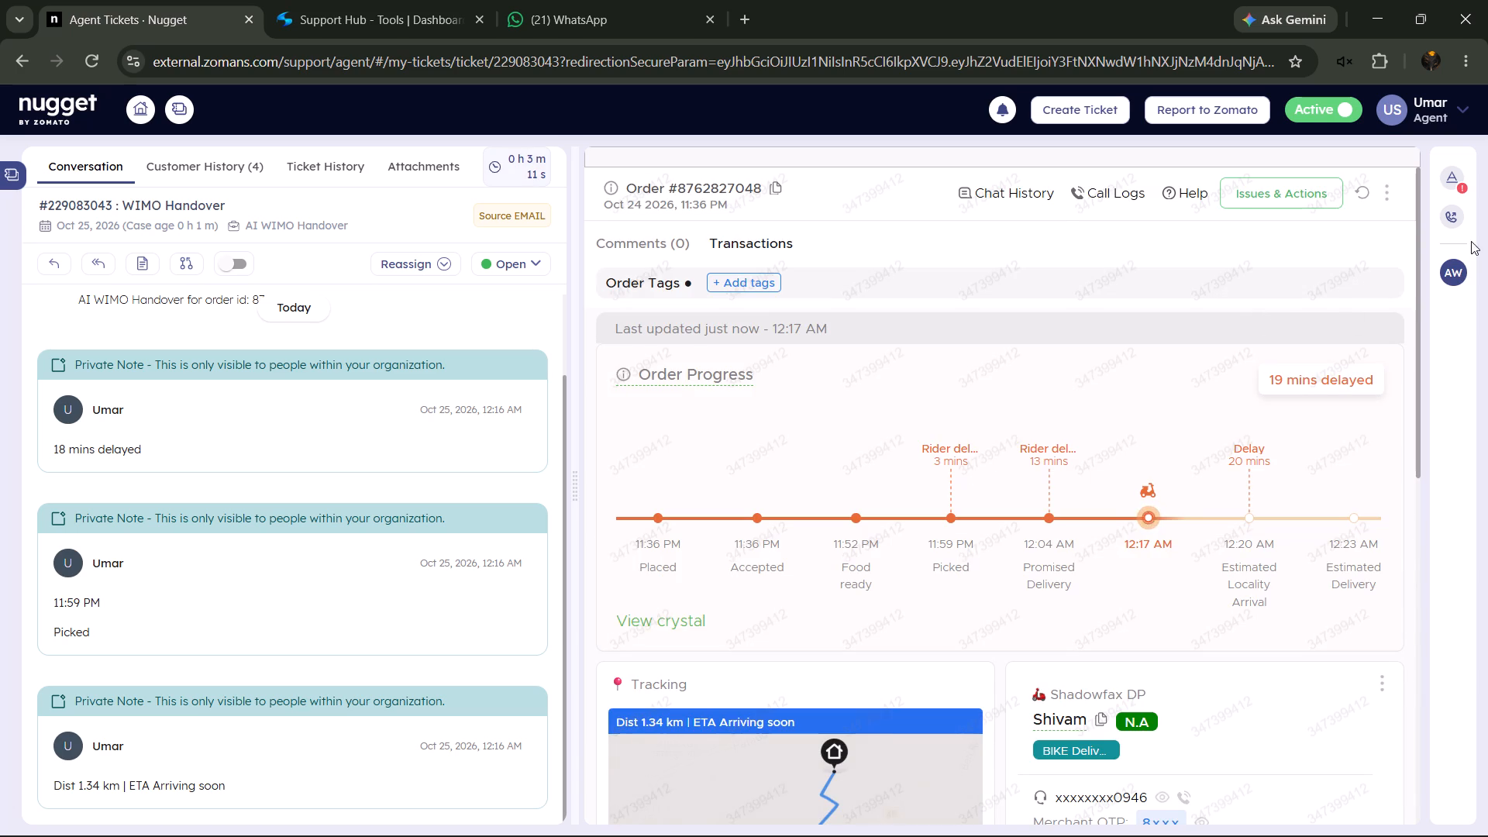
# Reopen the ticket properties at the empty Expected Time field.
pyautogui.click(1448, 188)
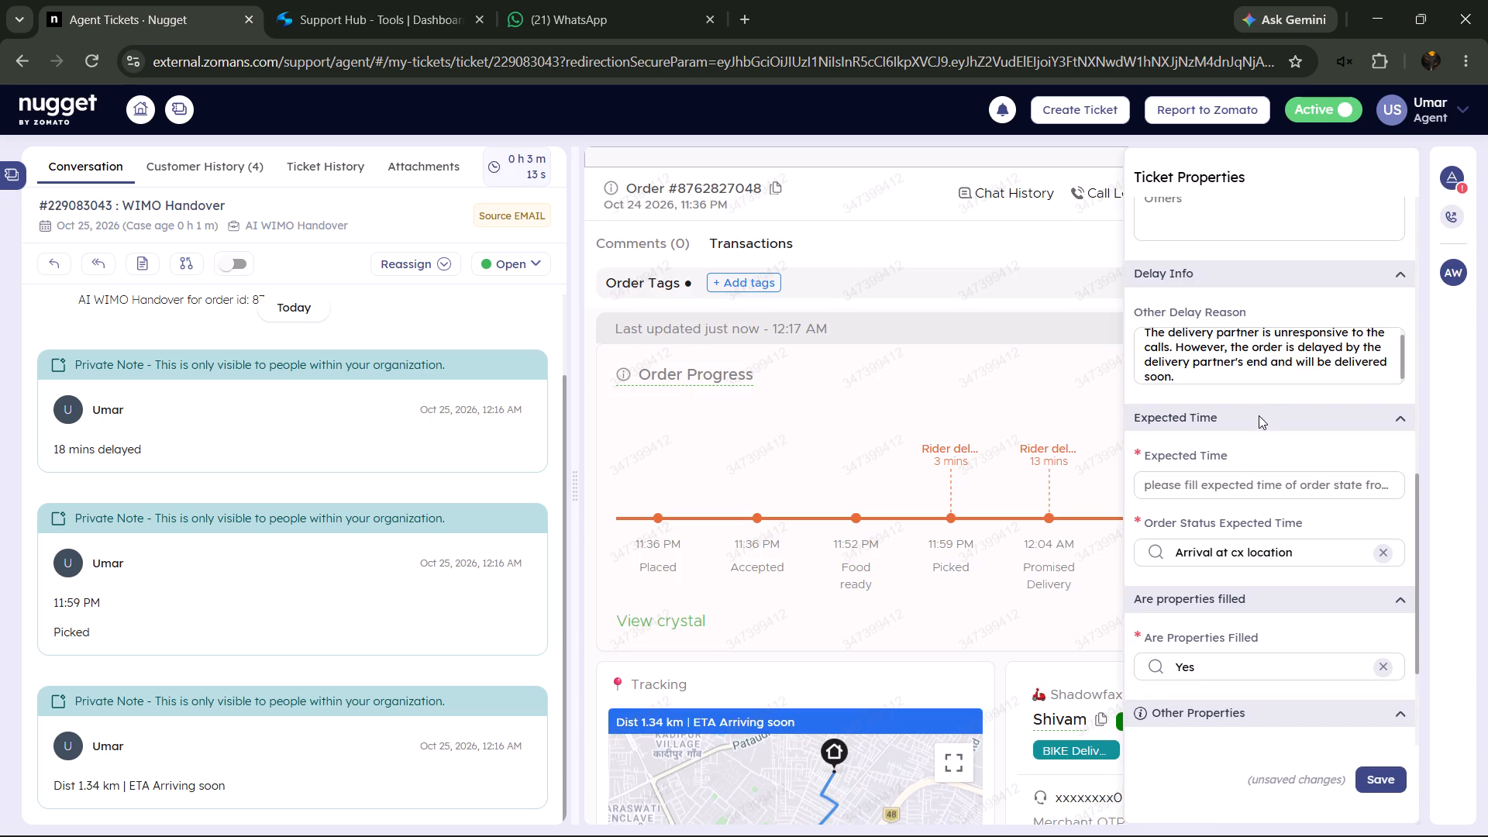
pyautogui.click(1253, 487)
# Copy the tracking distance and ETA line into a new private note, change the distance to 1.31 km, and add the note.
pyautogui.moveTo(885, 718); pyautogui.dragTo(573, 723)
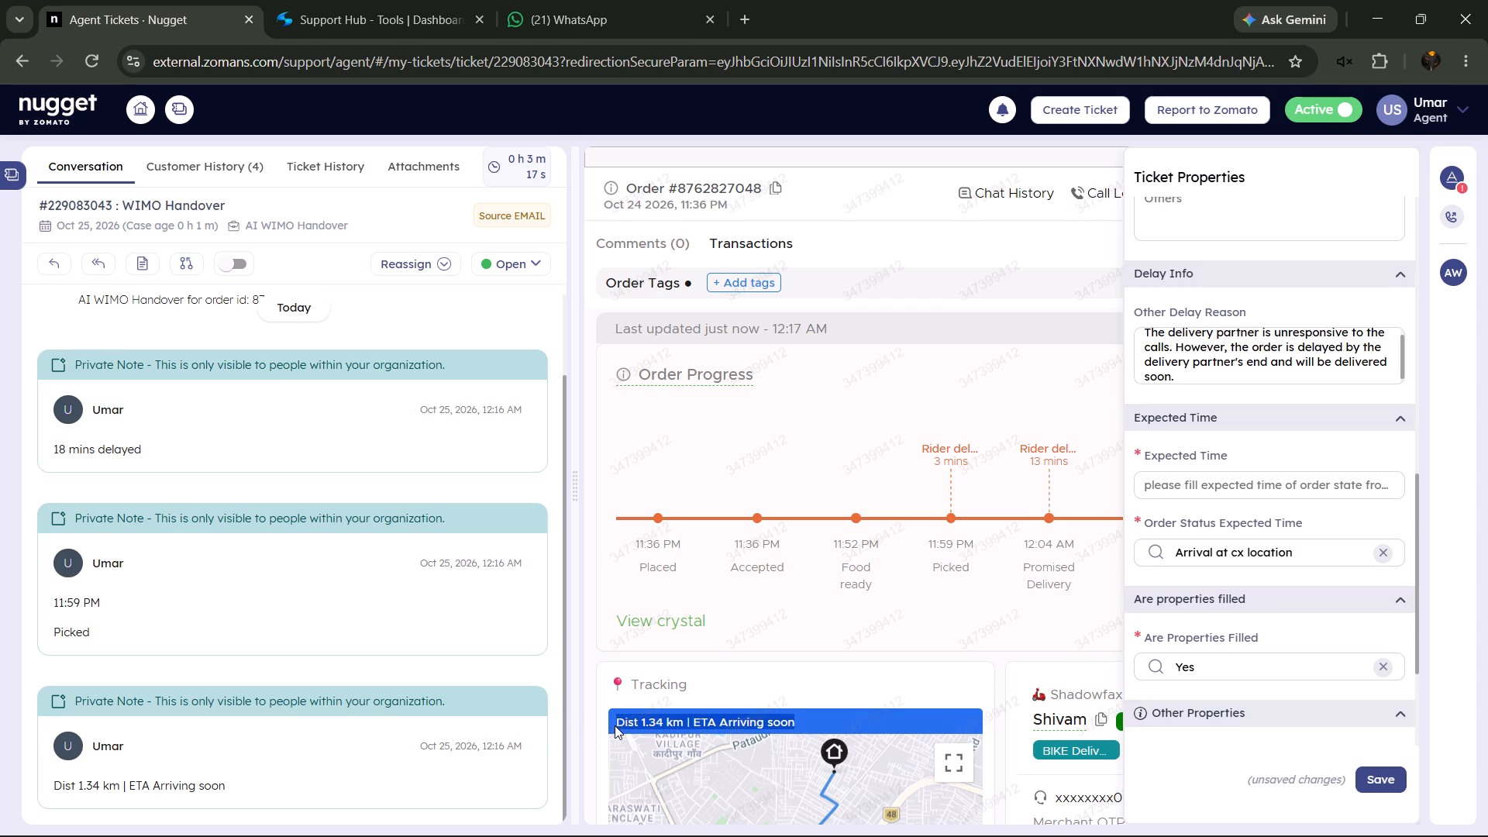
pyautogui.rightClick(615, 725)
pyautogui.click(704, 442)
pyautogui.click(141, 253)
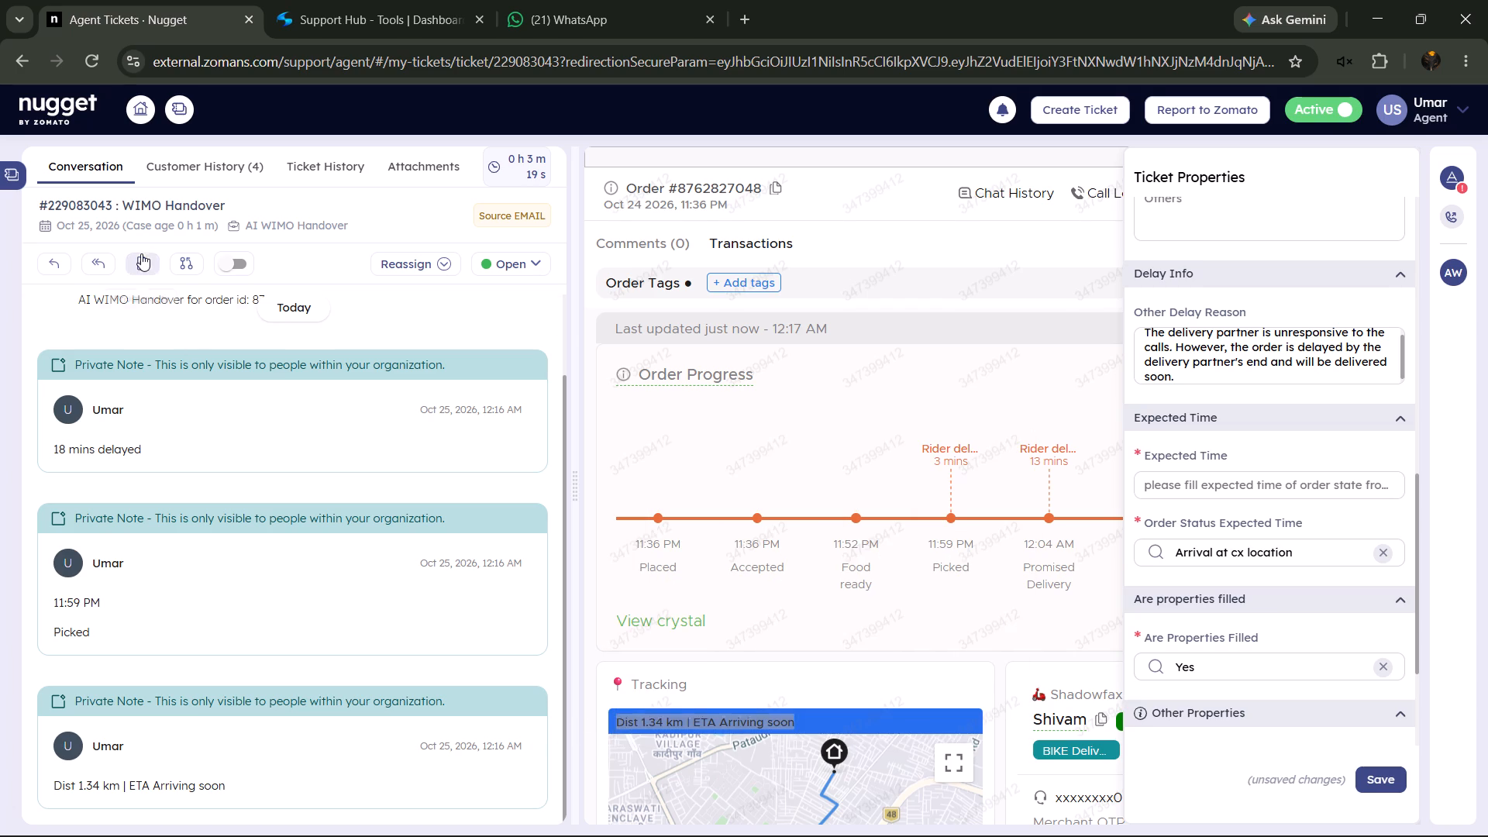
pyautogui.rightClick(821, 446)
pyautogui.click(872, 566)
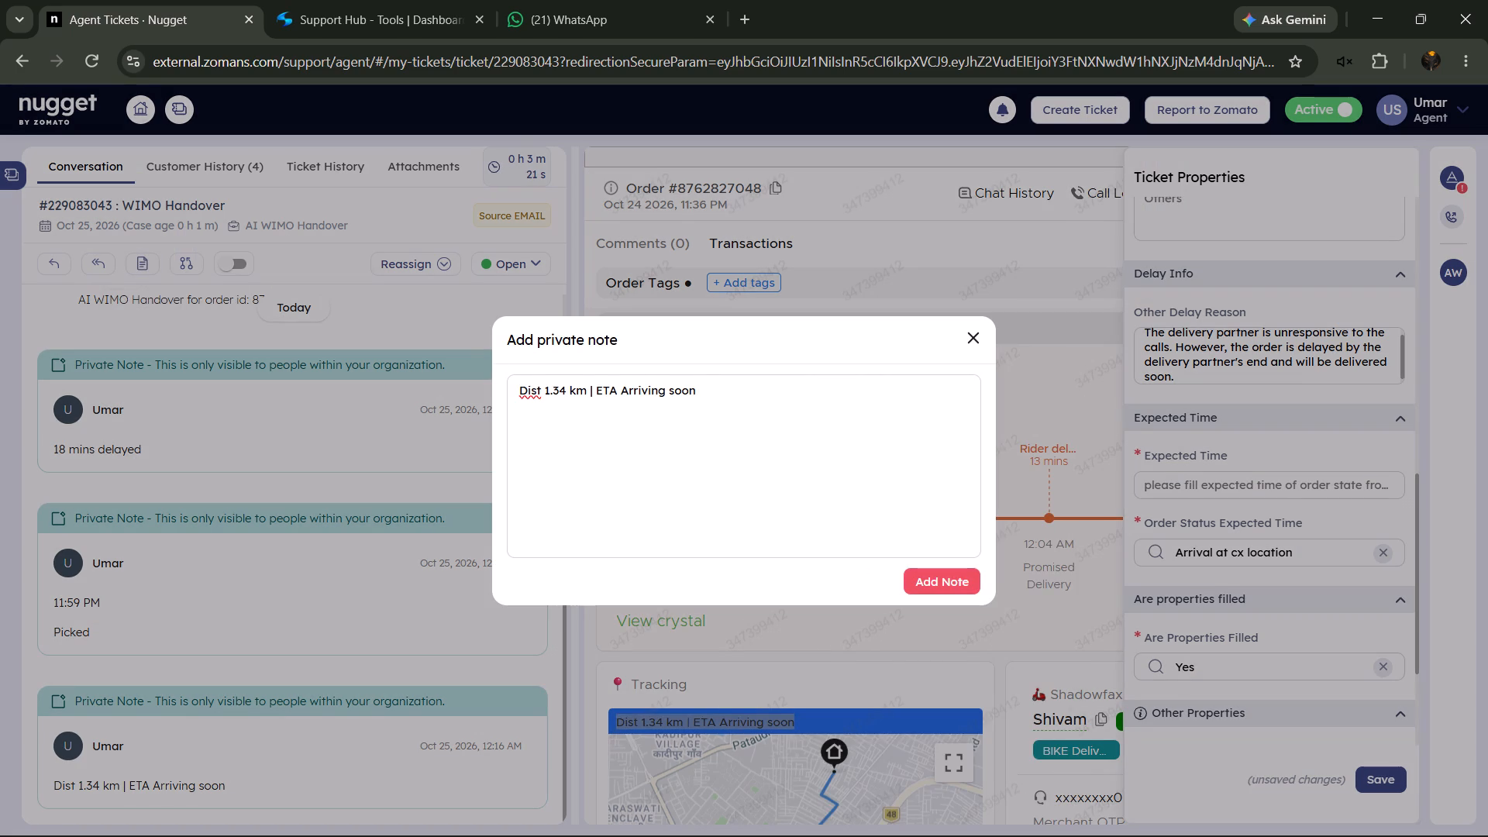
pyautogui.click(563, 391)
pyautogui.press('BackSpace')
pyautogui.press('1')
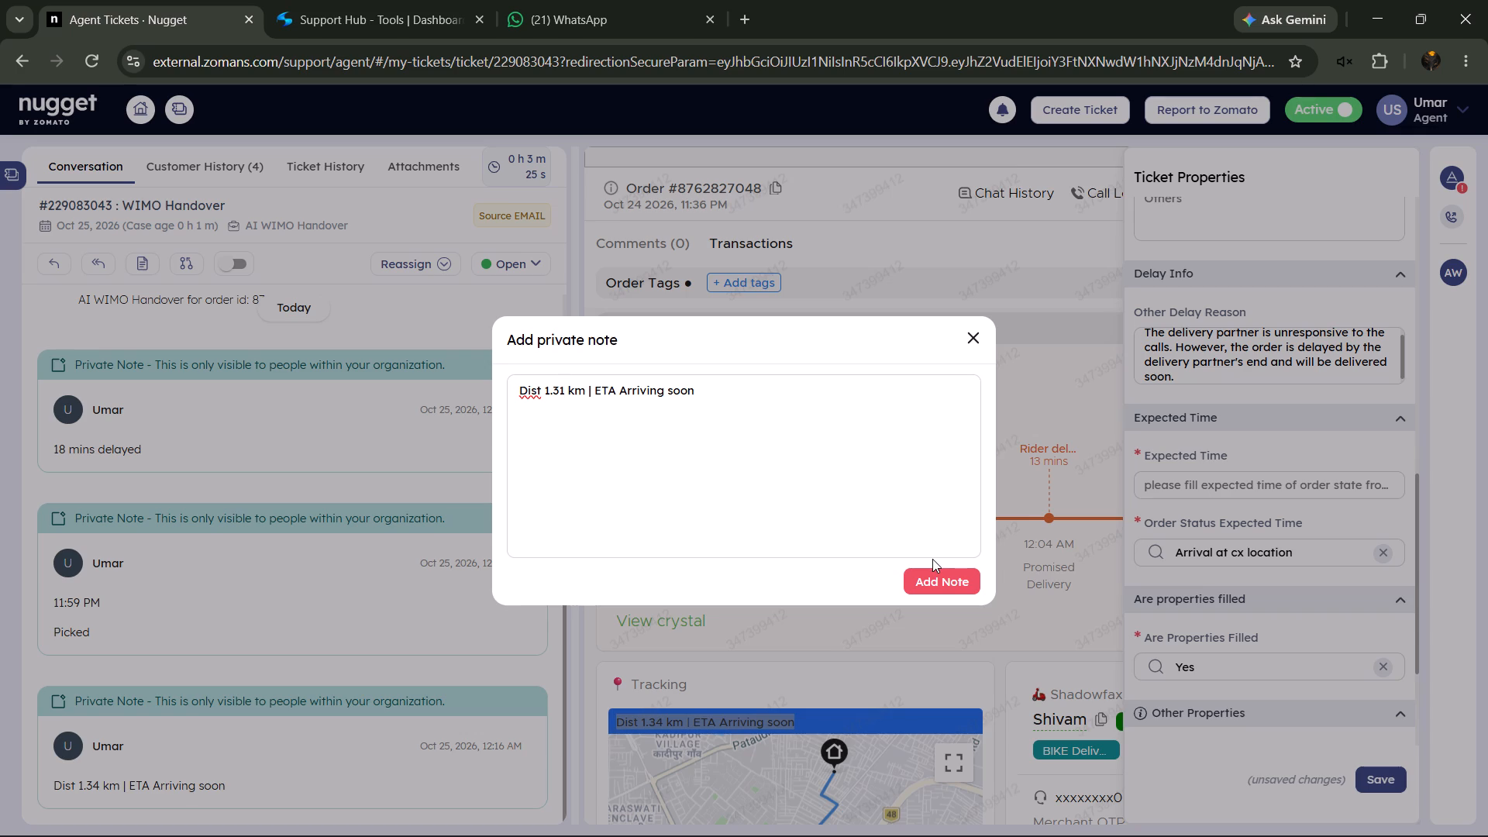
pyautogui.click(932, 558)
pyautogui.click(933, 580)
# Set Expected Time to 5, review the filled ticket properties, and save them.
pyautogui.click(1166, 484)
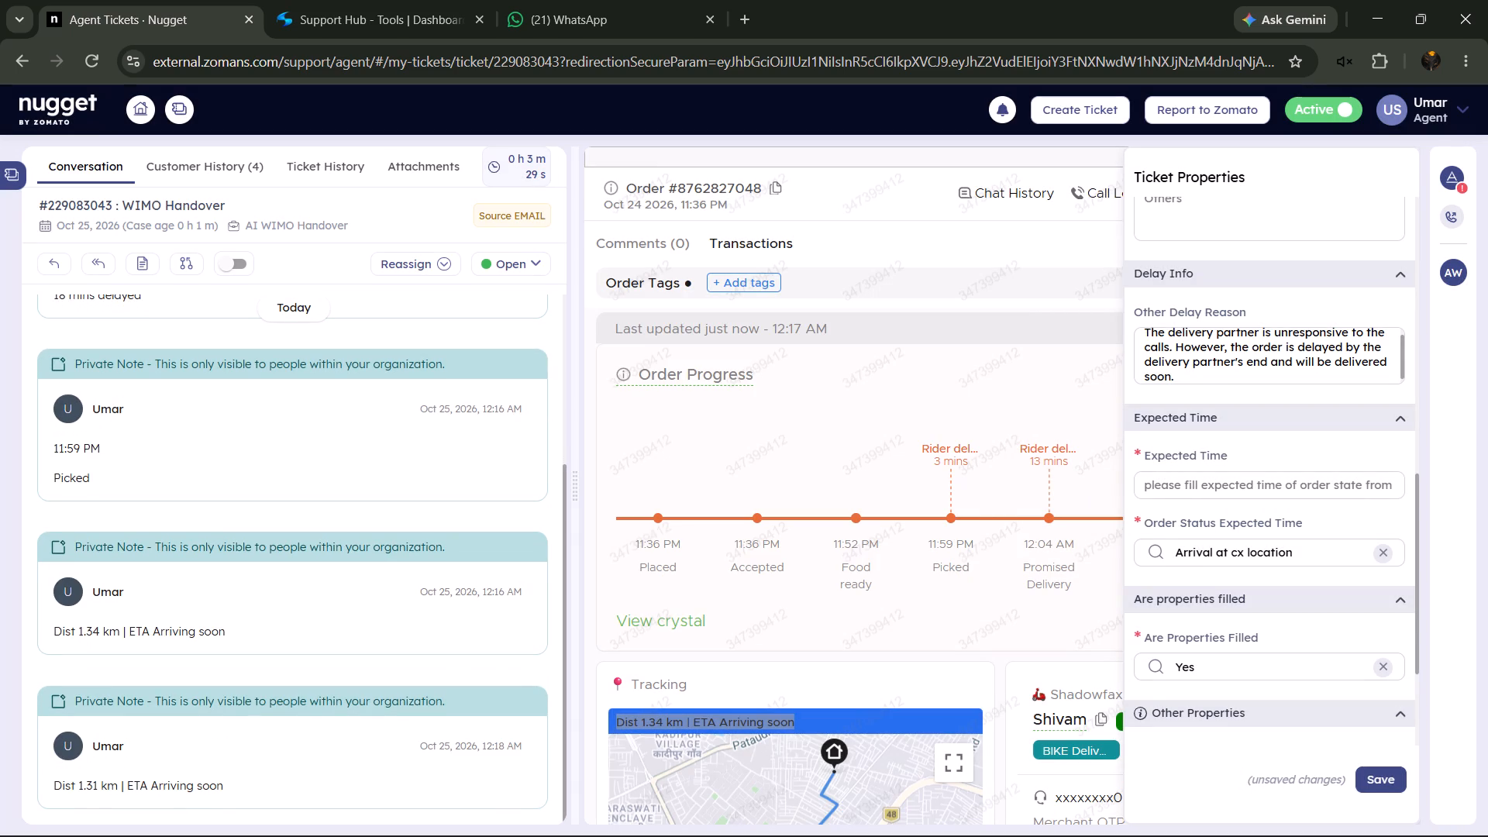
pyautogui.press('5')
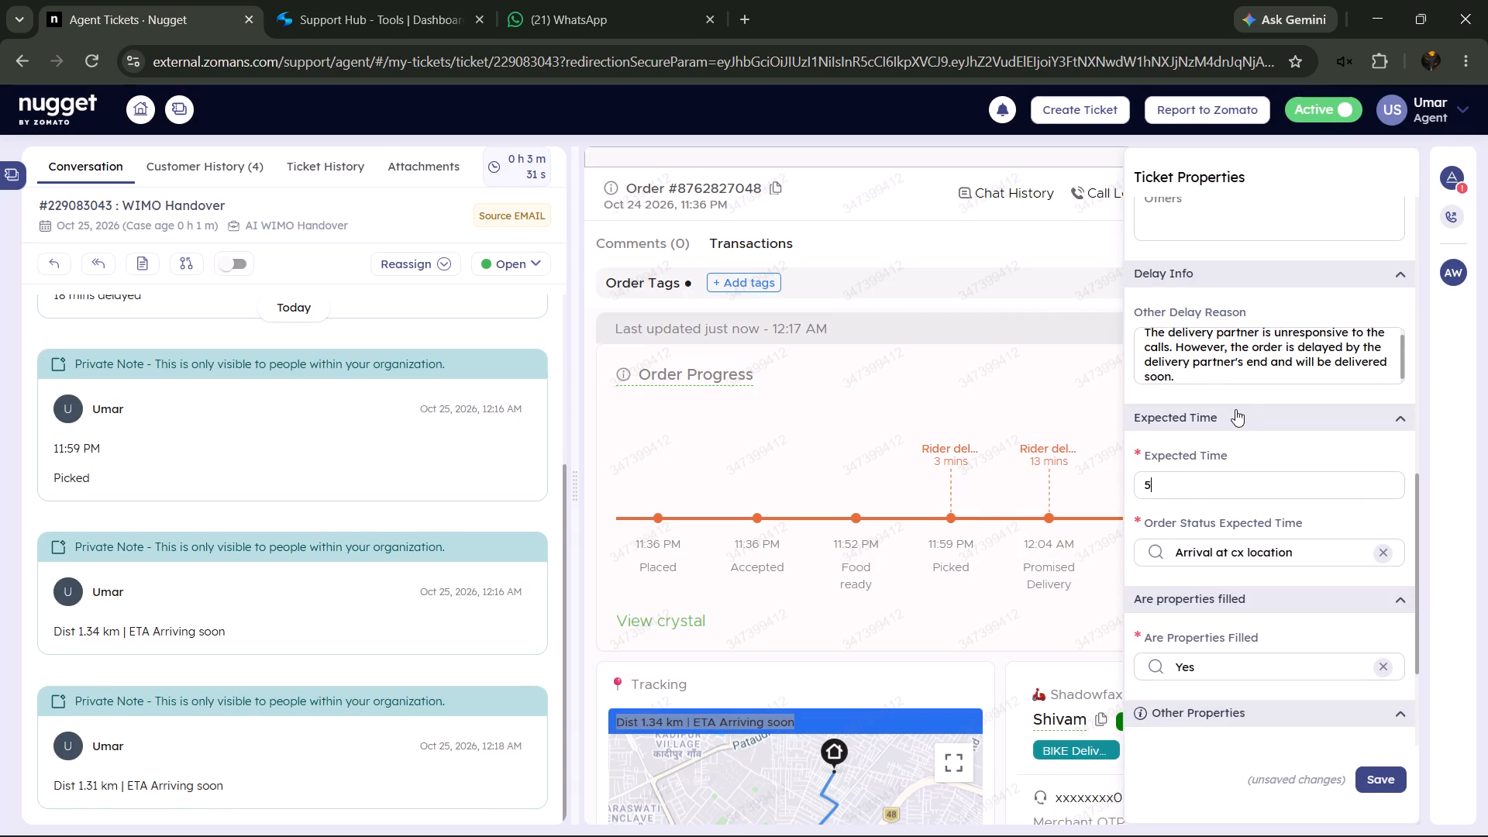
pyautogui.scroll(9, 1265, 492)
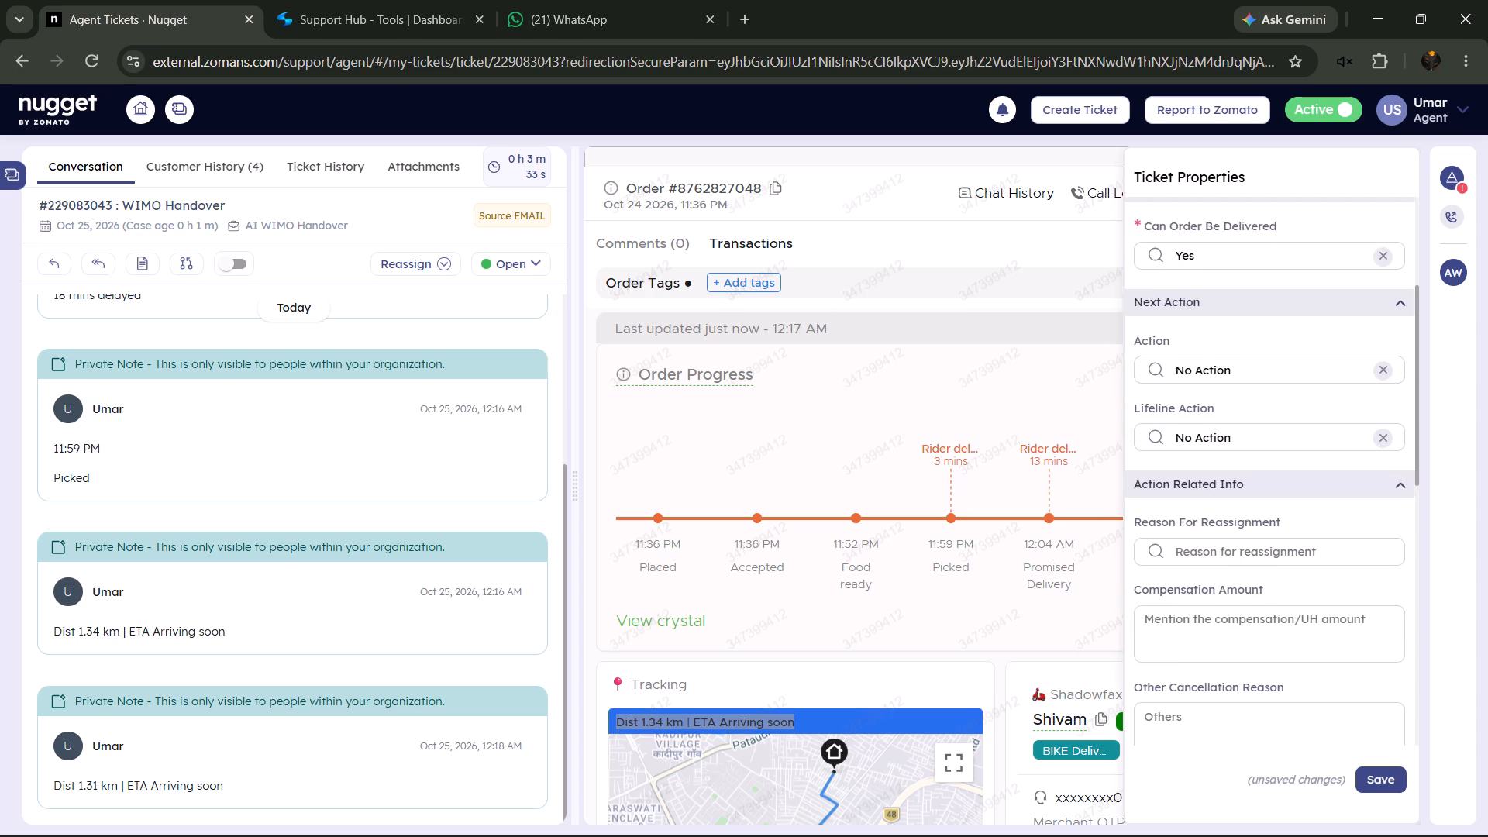
pyautogui.scroll(-8, 1256, 487)
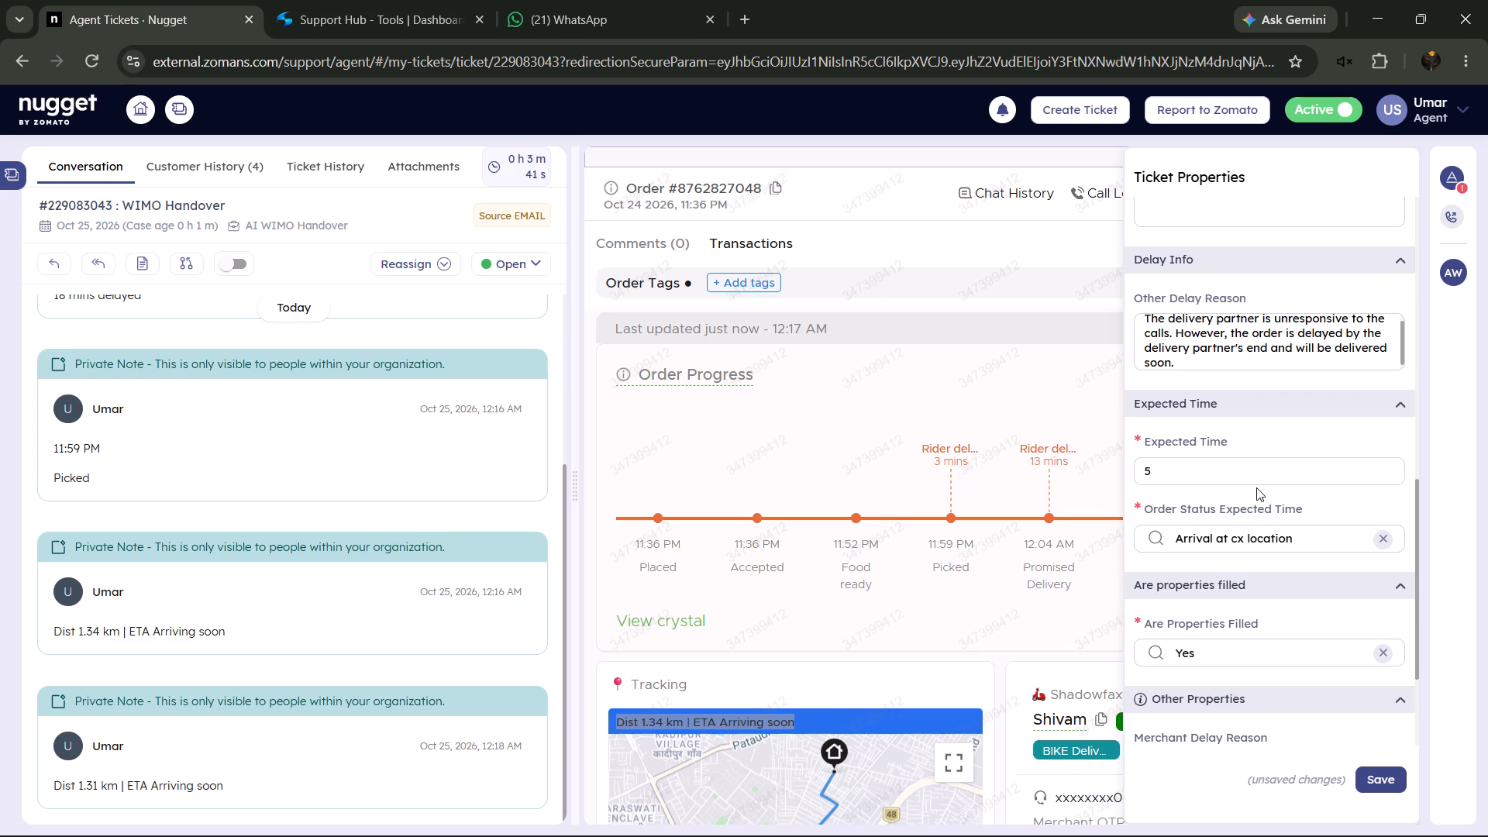
pyautogui.click(1375, 772)
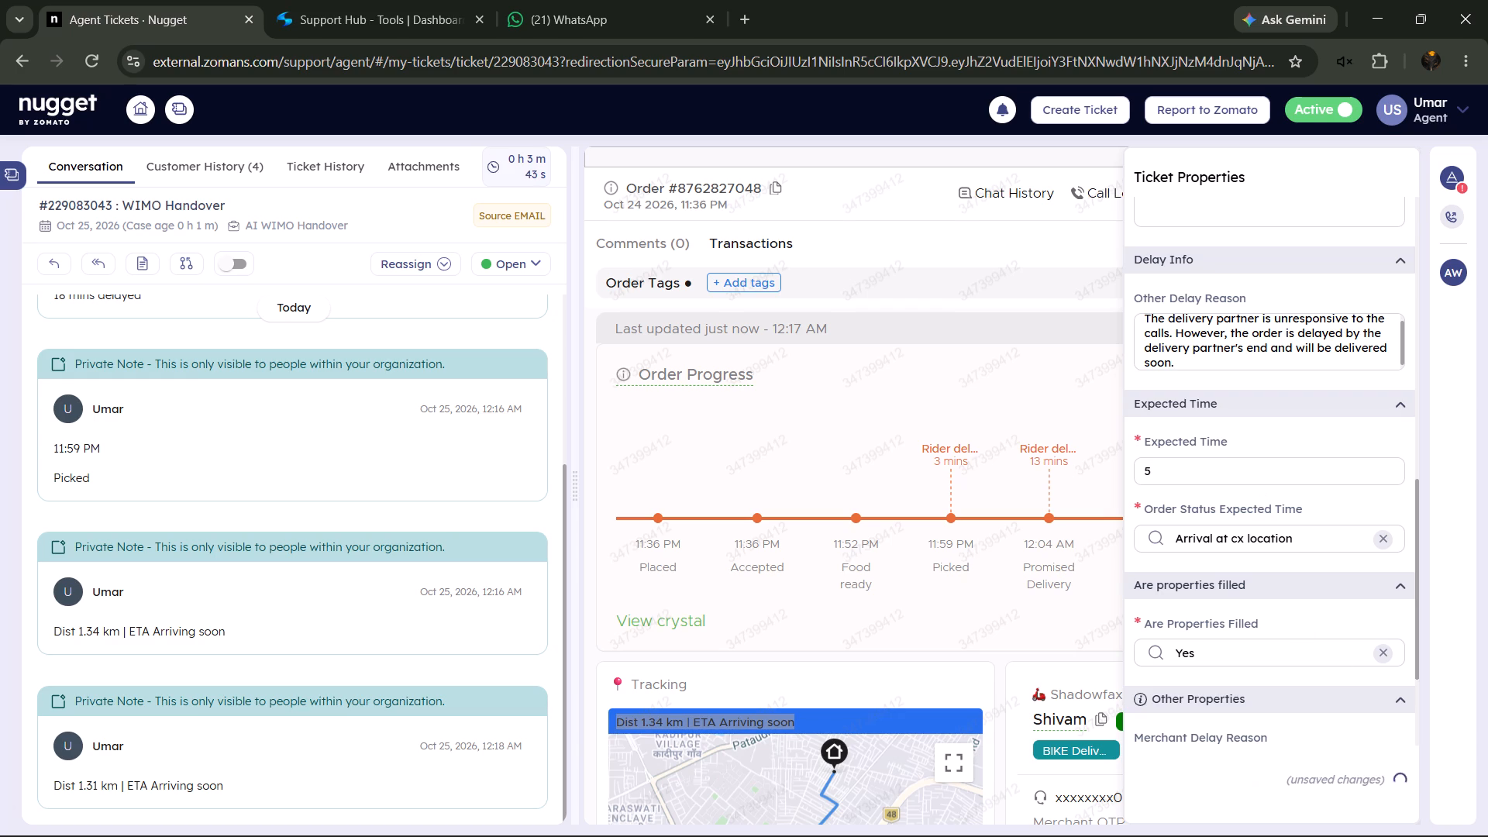
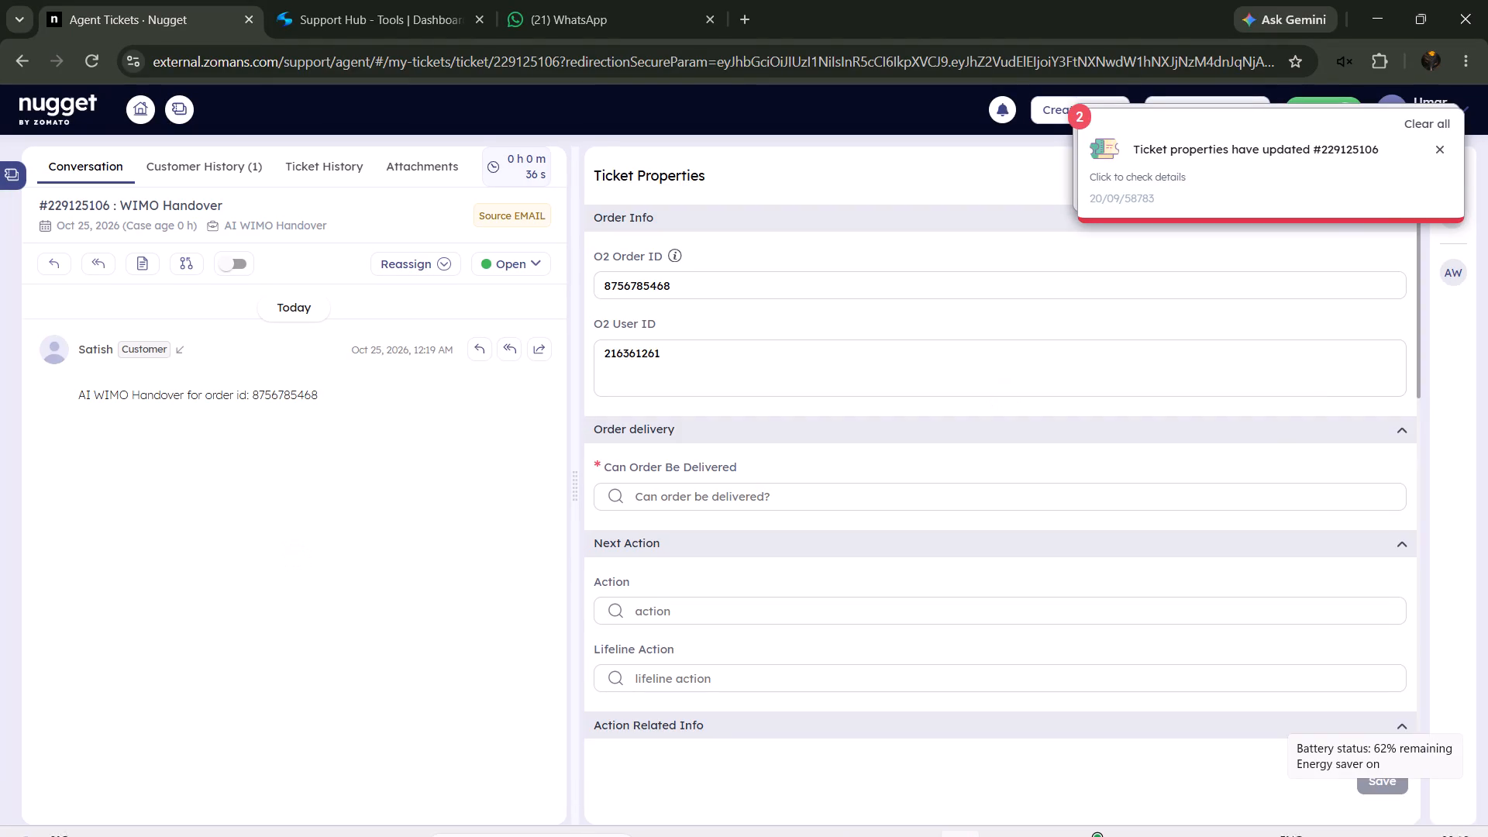
pyautogui.click(1424, 129)
pyautogui.click(1459, 278)
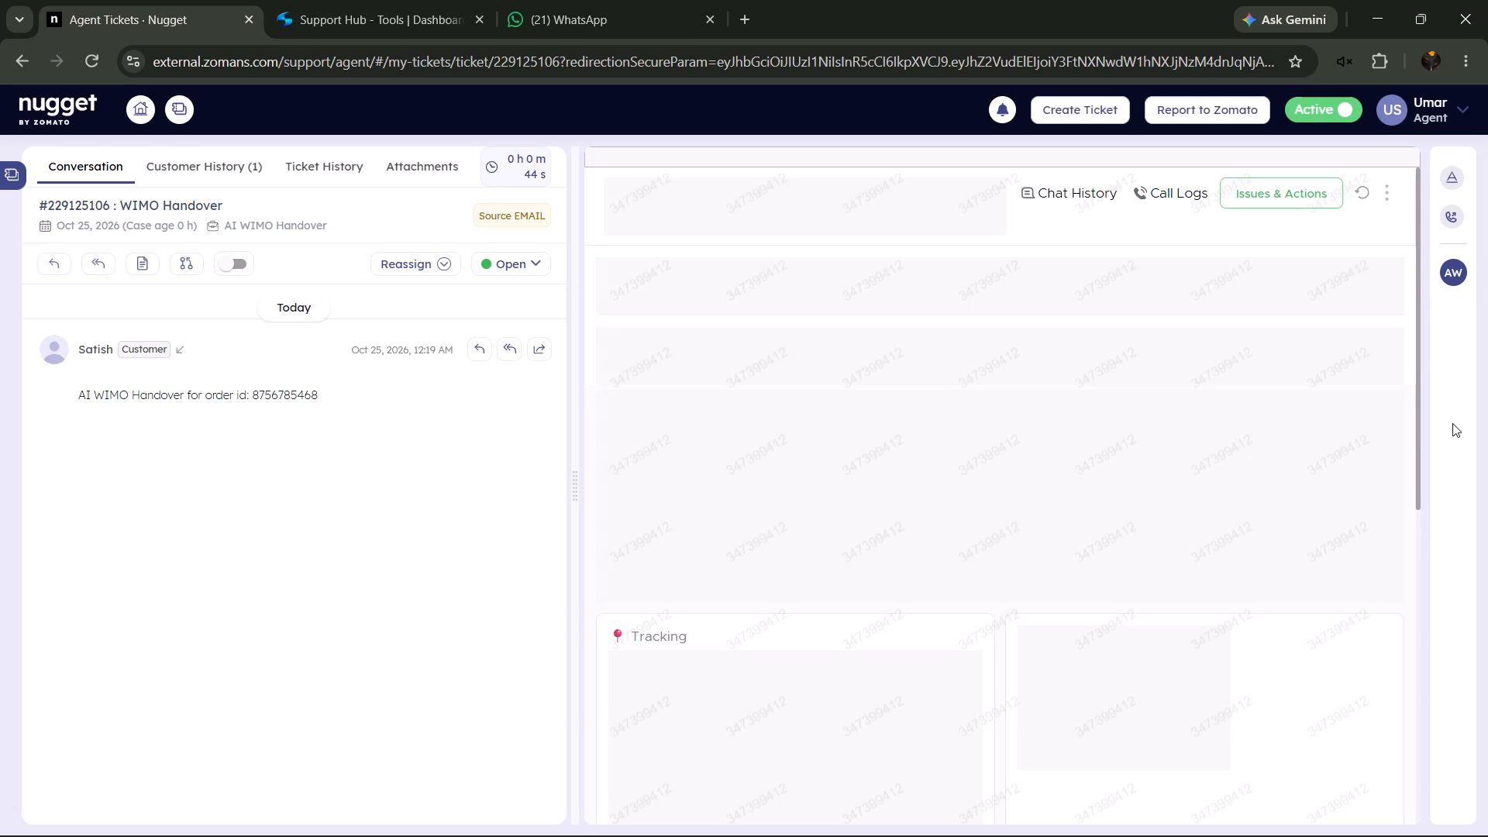
pyautogui.moveTo(1249, 383); pyautogui.dragTo(1277, 381)
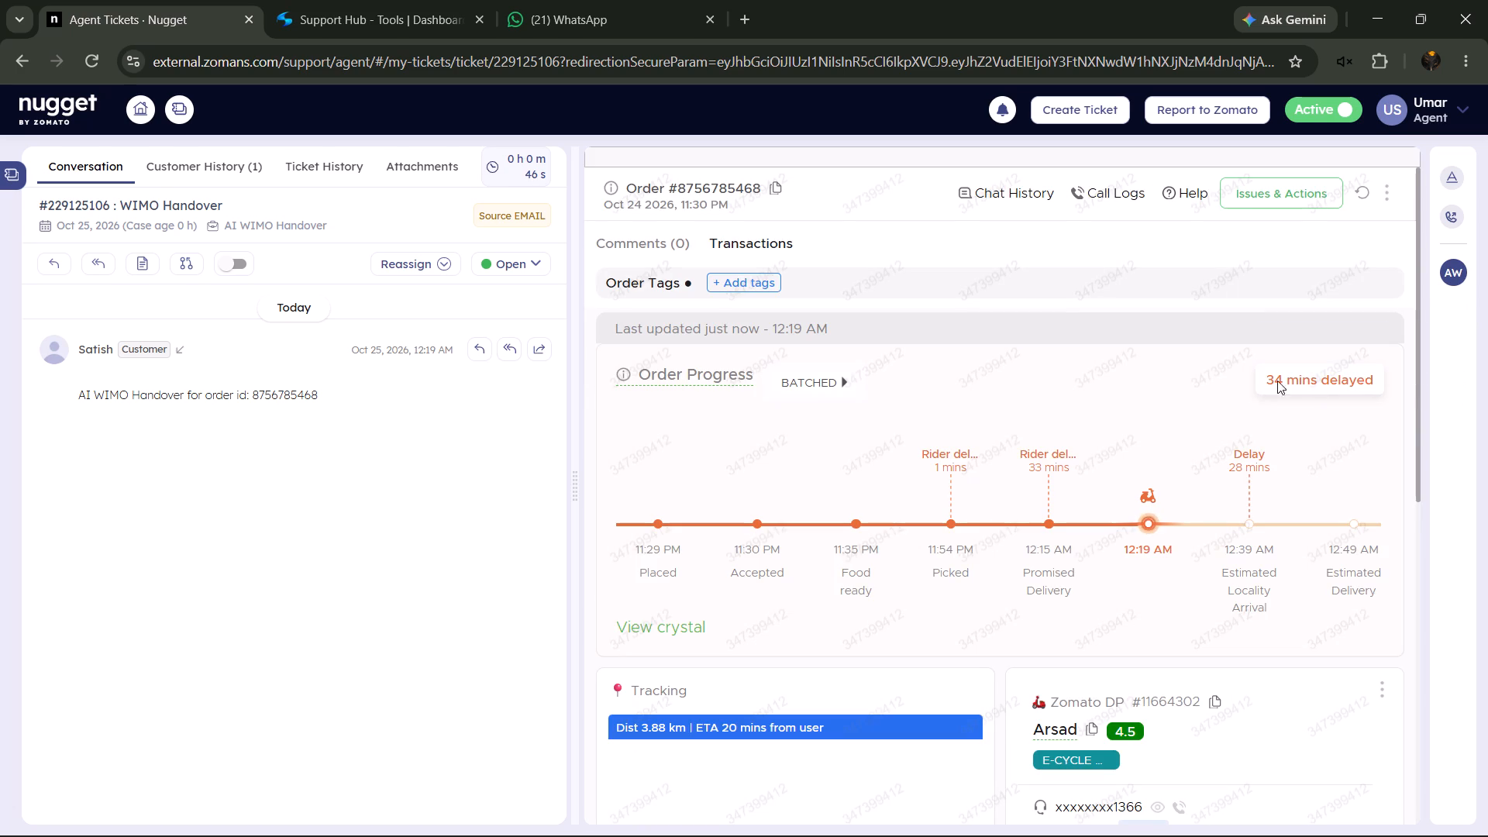
pyautogui.moveTo(1277, 381); pyautogui.dragTo(1426, 391)
pyautogui.rightClick(1314, 374)
pyautogui.click(1110, 397)
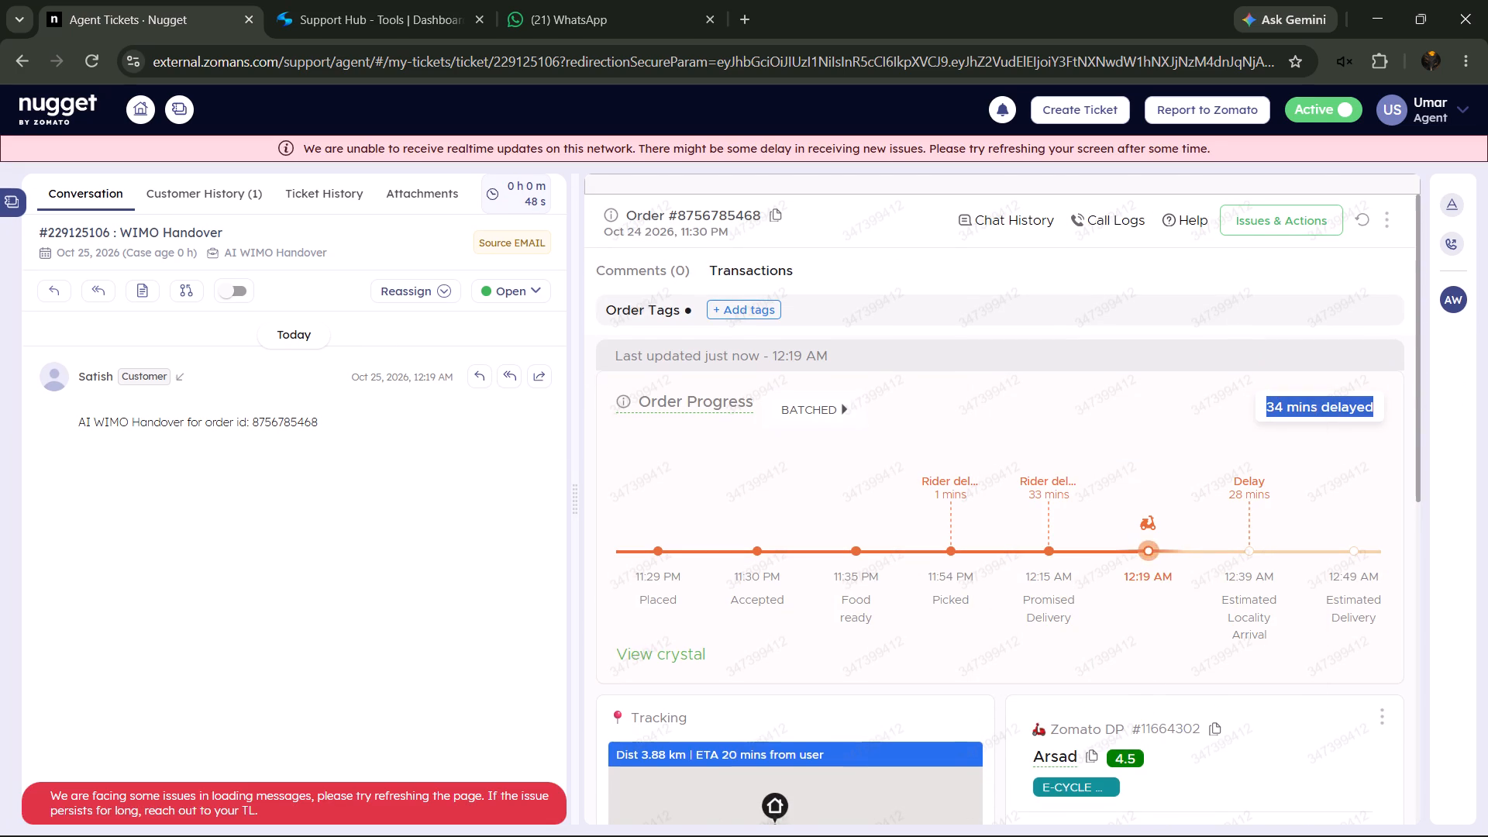
pyautogui.click(146, 289)
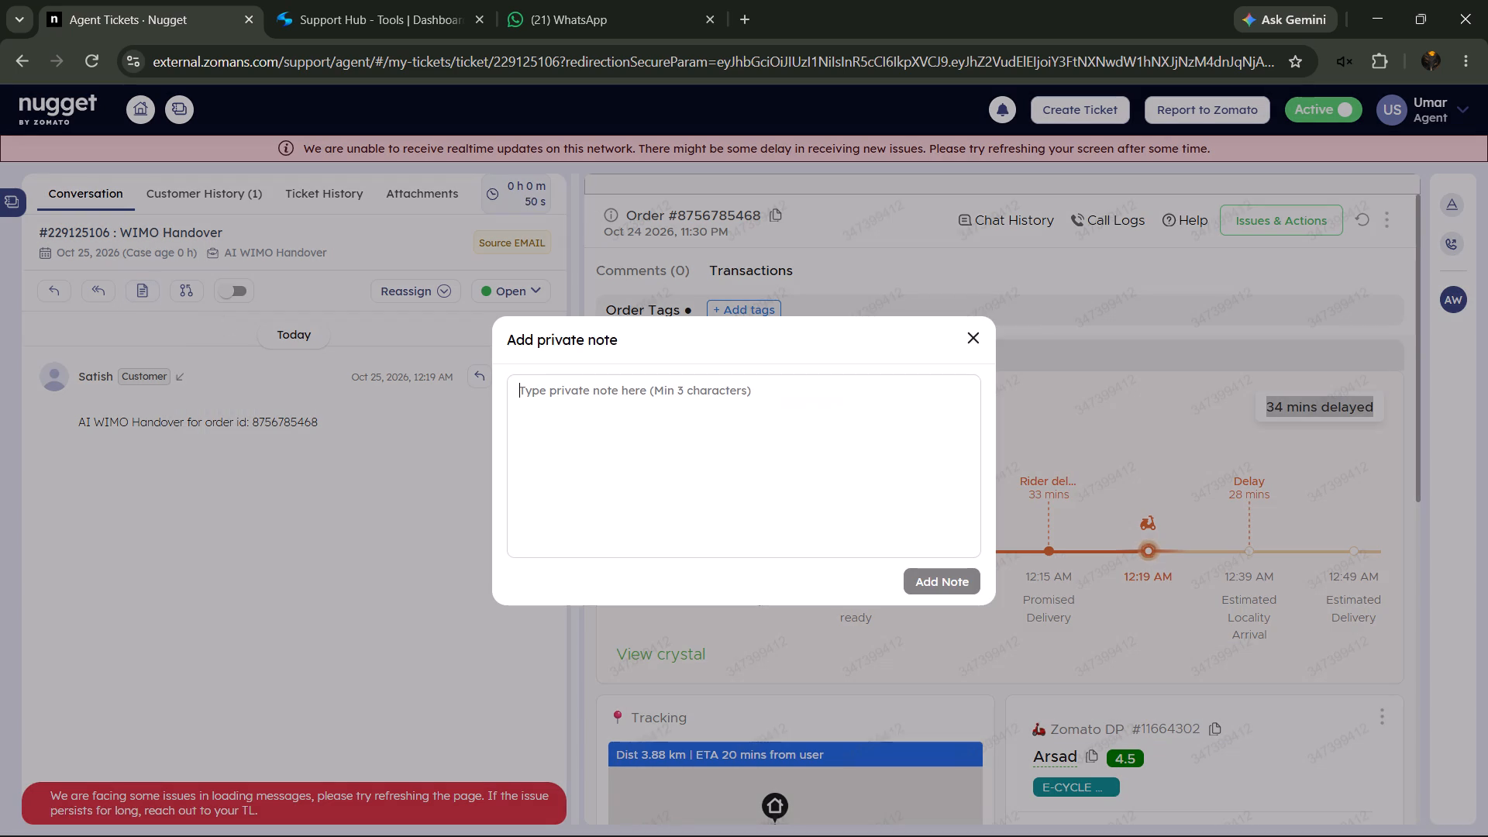
pyautogui.rightClick(776, 501)
pyautogui.click(875, 256)
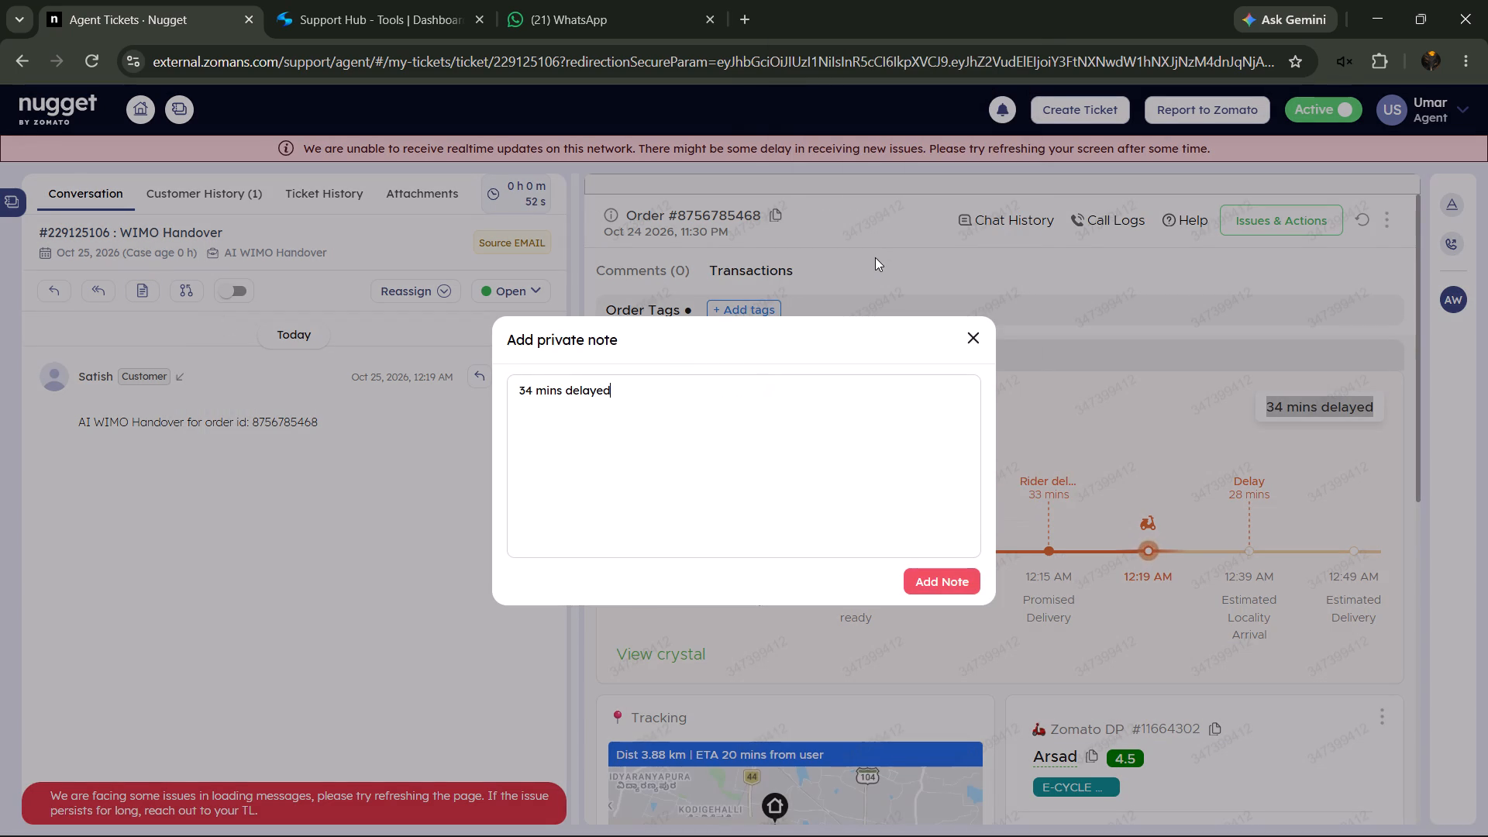
pyautogui.click(918, 581)
# Copy the "11:54 PM Picked" entry from the order progress timeline.
pyautogui.moveTo(922, 578); pyautogui.dragTo(985, 615)
pyautogui.rightClick(953, 594)
pyautogui.click(1031, 305)
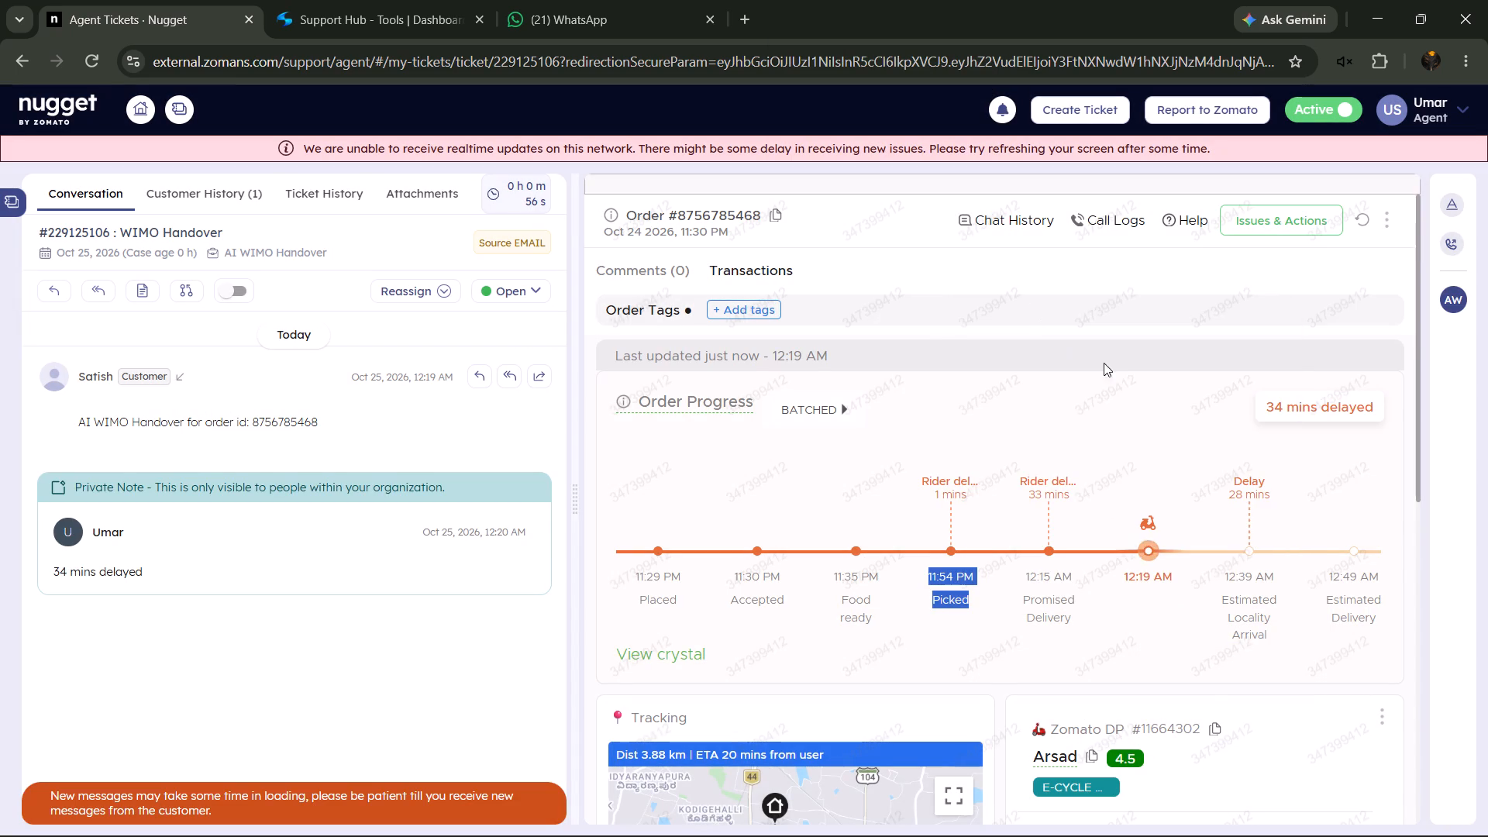
# Call the delivery partner from the order details.
pyautogui.scroll(-3, 1124, 367)
pyautogui.click(1173, 544)
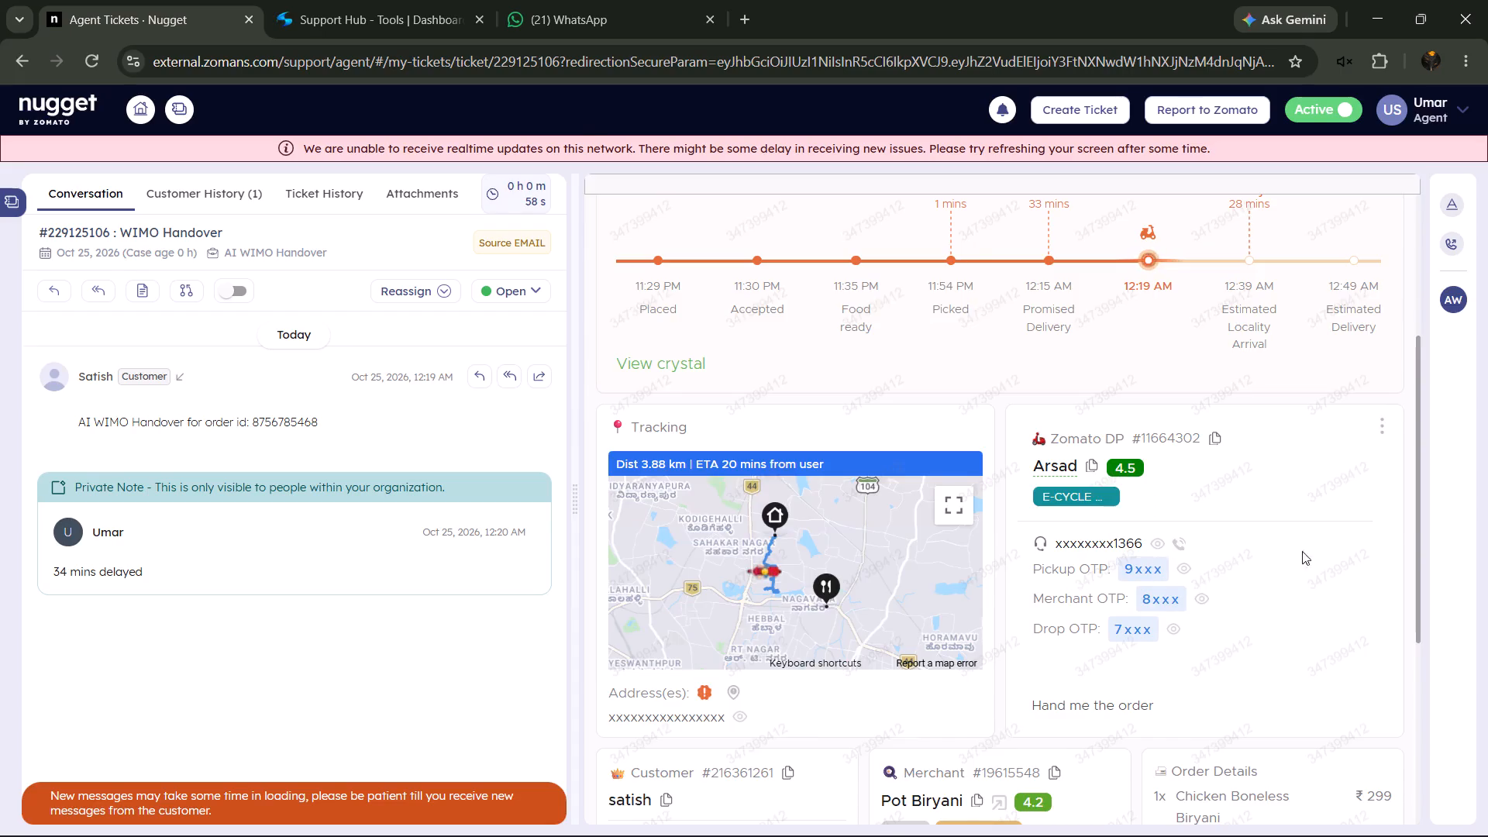
pyautogui.click(1327, 591)
pyautogui.click(1157, 330)
pyautogui.scroll(3, 1032, 409)
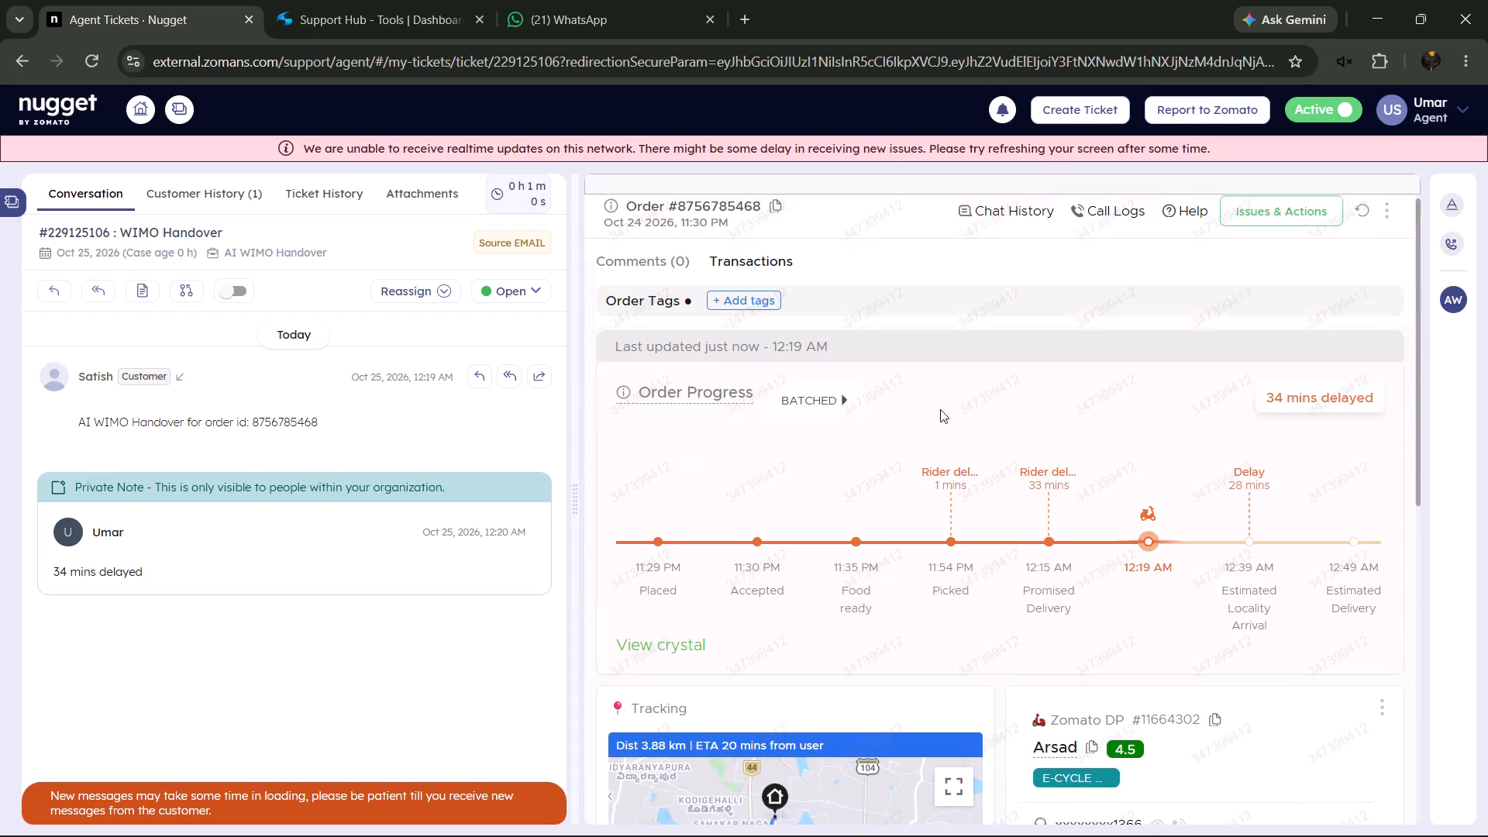
# Check the batched order details, including drop sequence and estimated delivery, and close them.
pyautogui.click(804, 403)
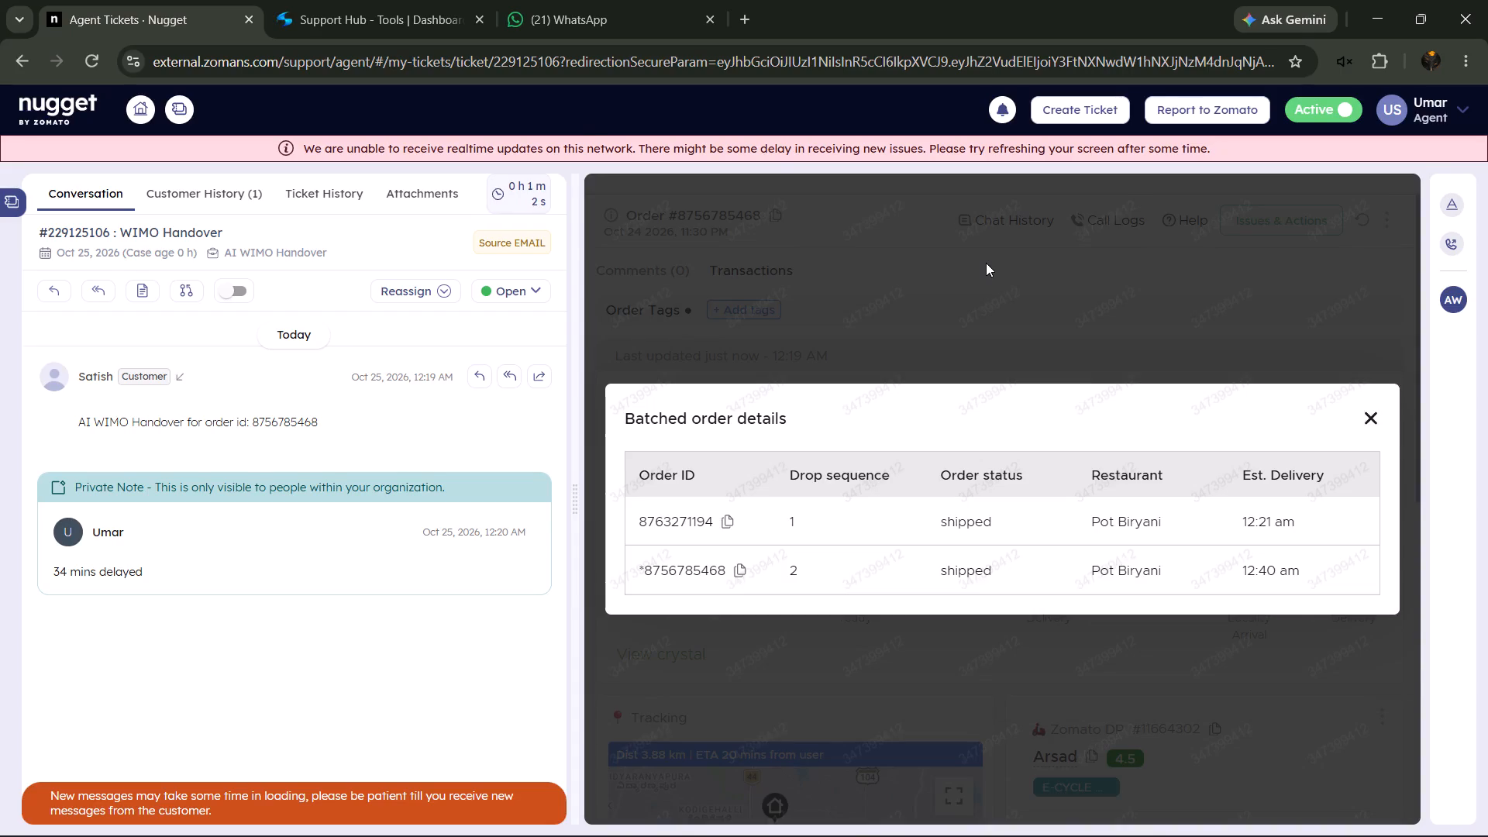
pyautogui.click(986, 263)
# Add a private note with the copied "11:54 PM Picked" entry.
pyautogui.click(133, 291)
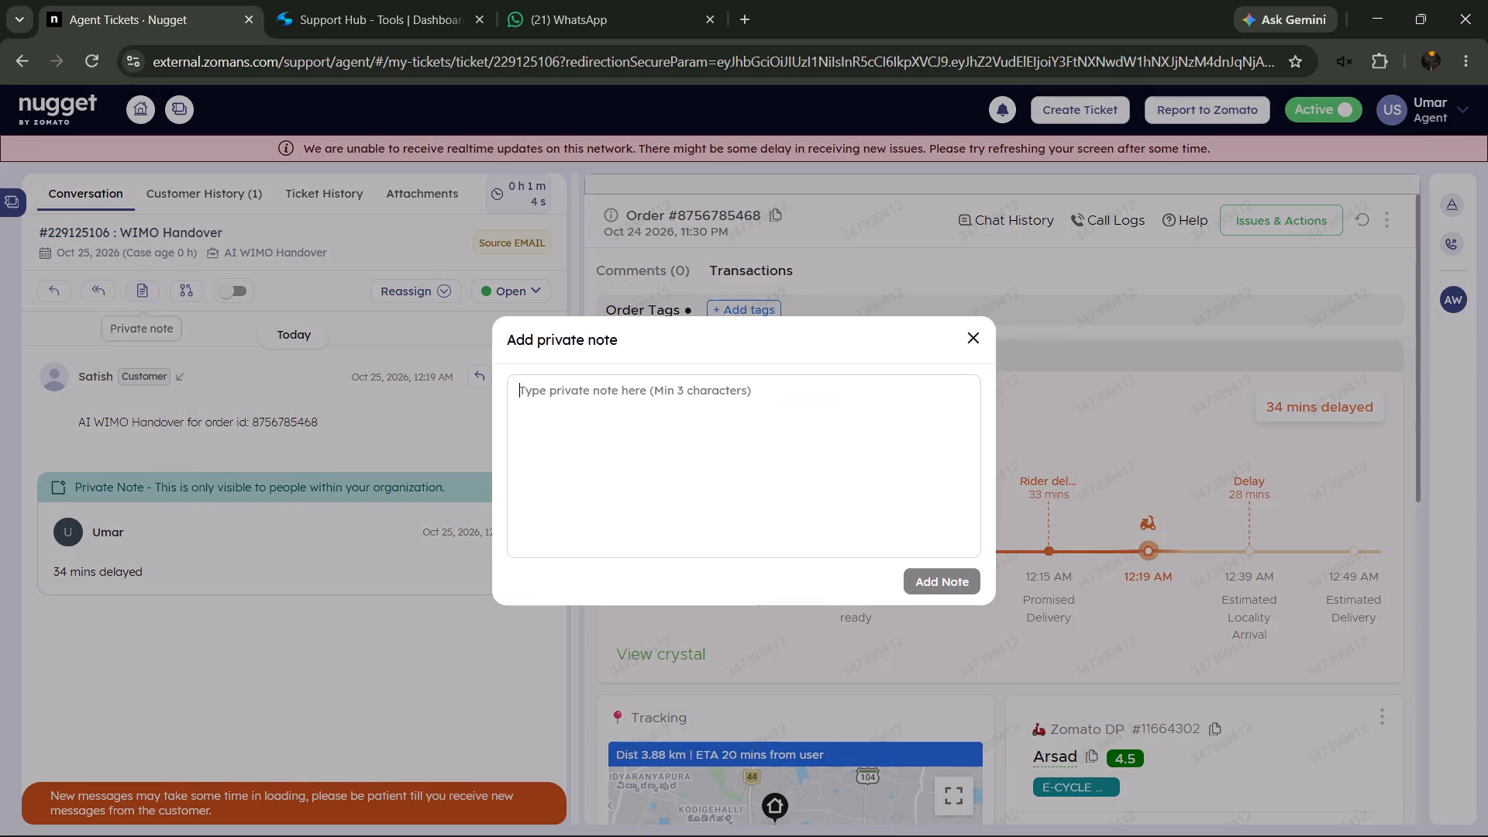
pyautogui.rightClick(653, 476)
pyautogui.click(796, 547)
pyautogui.click(800, 573)
pyautogui.click(931, 577)
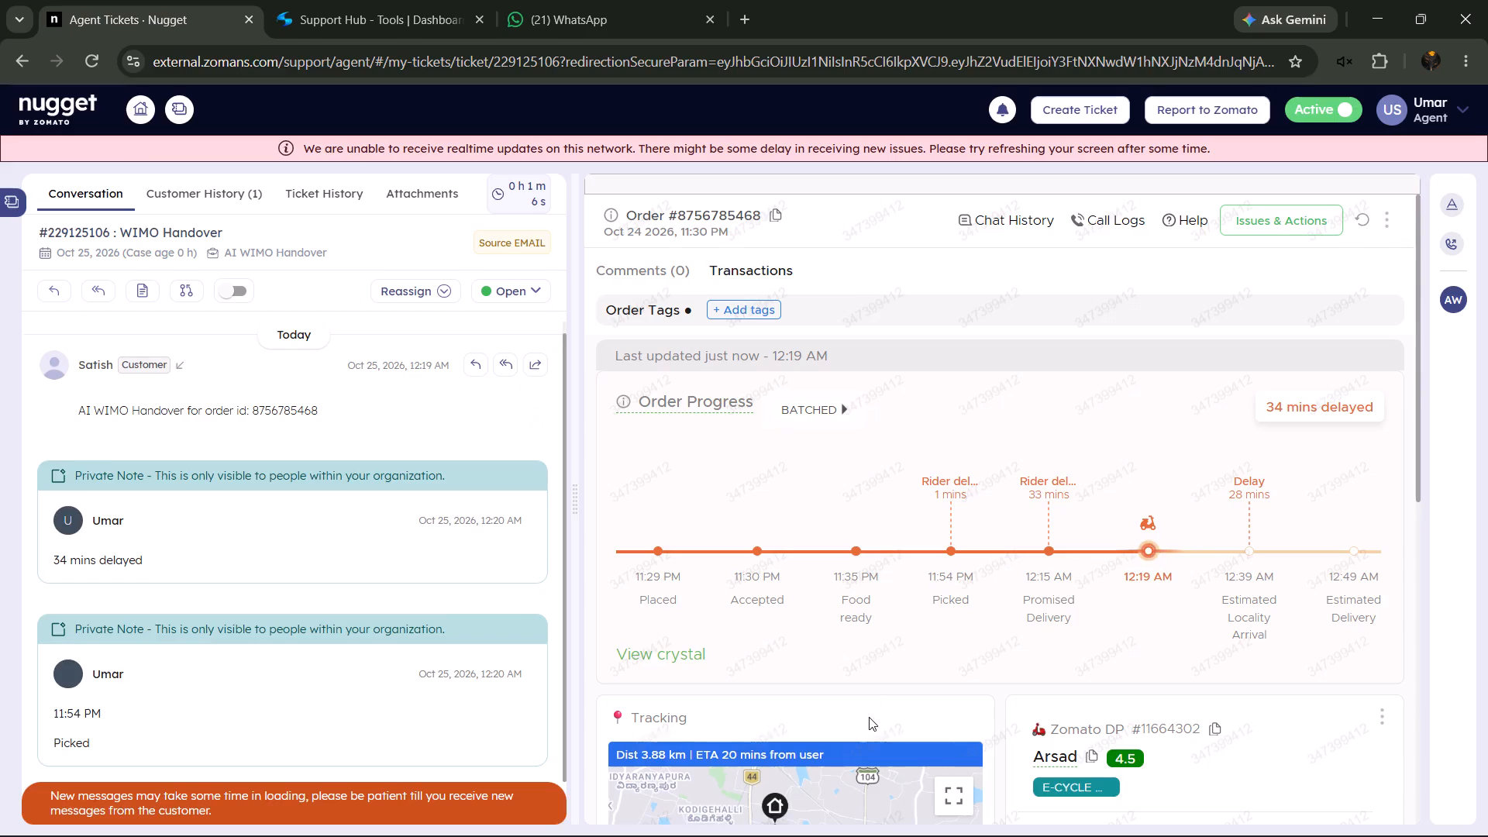
# Copy the tracking line "Dist 3.88 km | ETA 20 mins from user" into a new private note and add it.
pyautogui.moveTo(863, 736); pyautogui.dragTo(591, 742)
pyautogui.rightClick(628, 753)
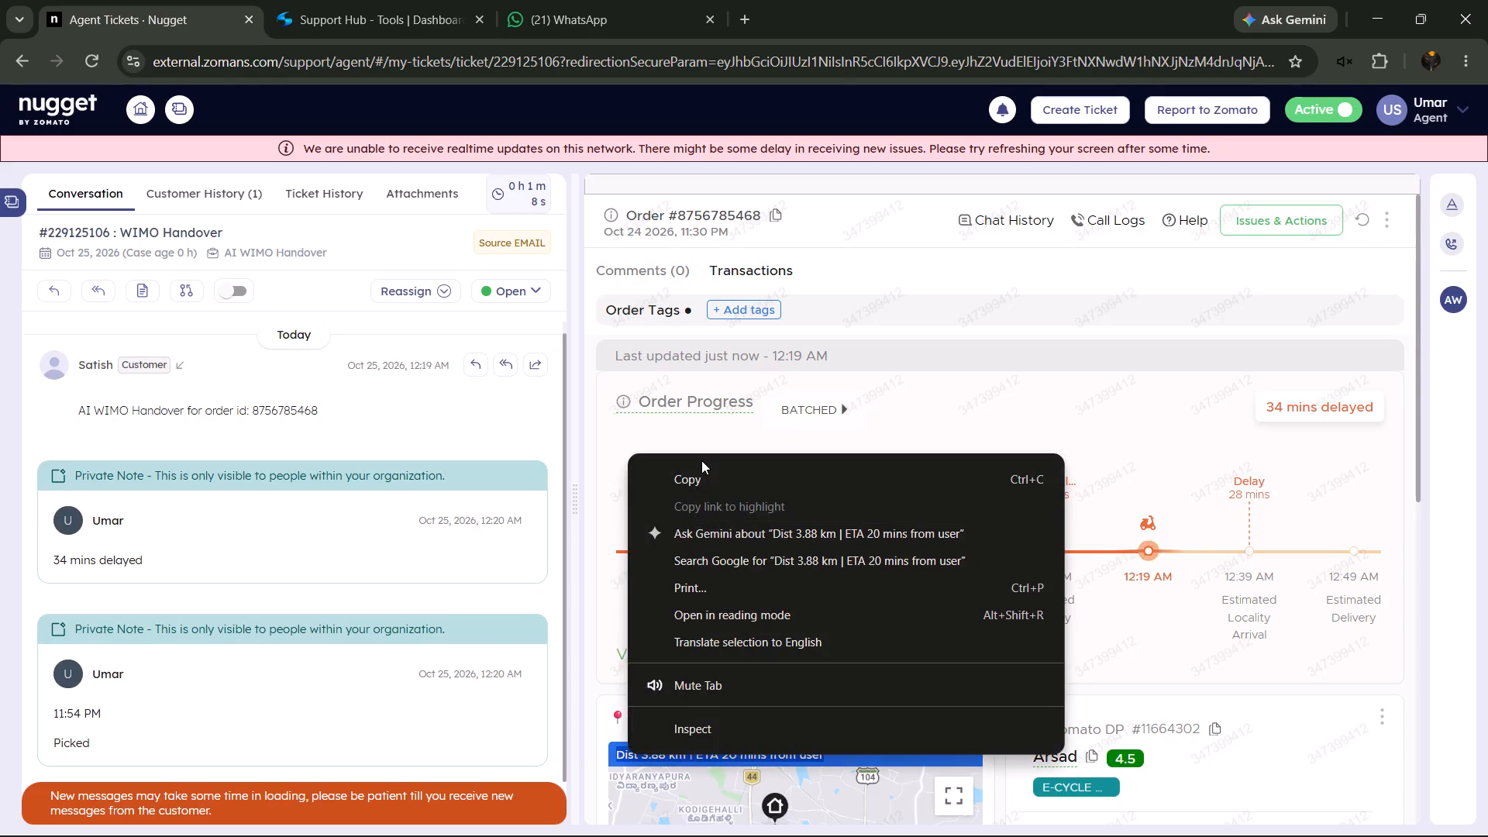
pyautogui.click(697, 475)
pyautogui.click(136, 286)
pyautogui.rightClick(658, 463)
pyautogui.click(765, 573)
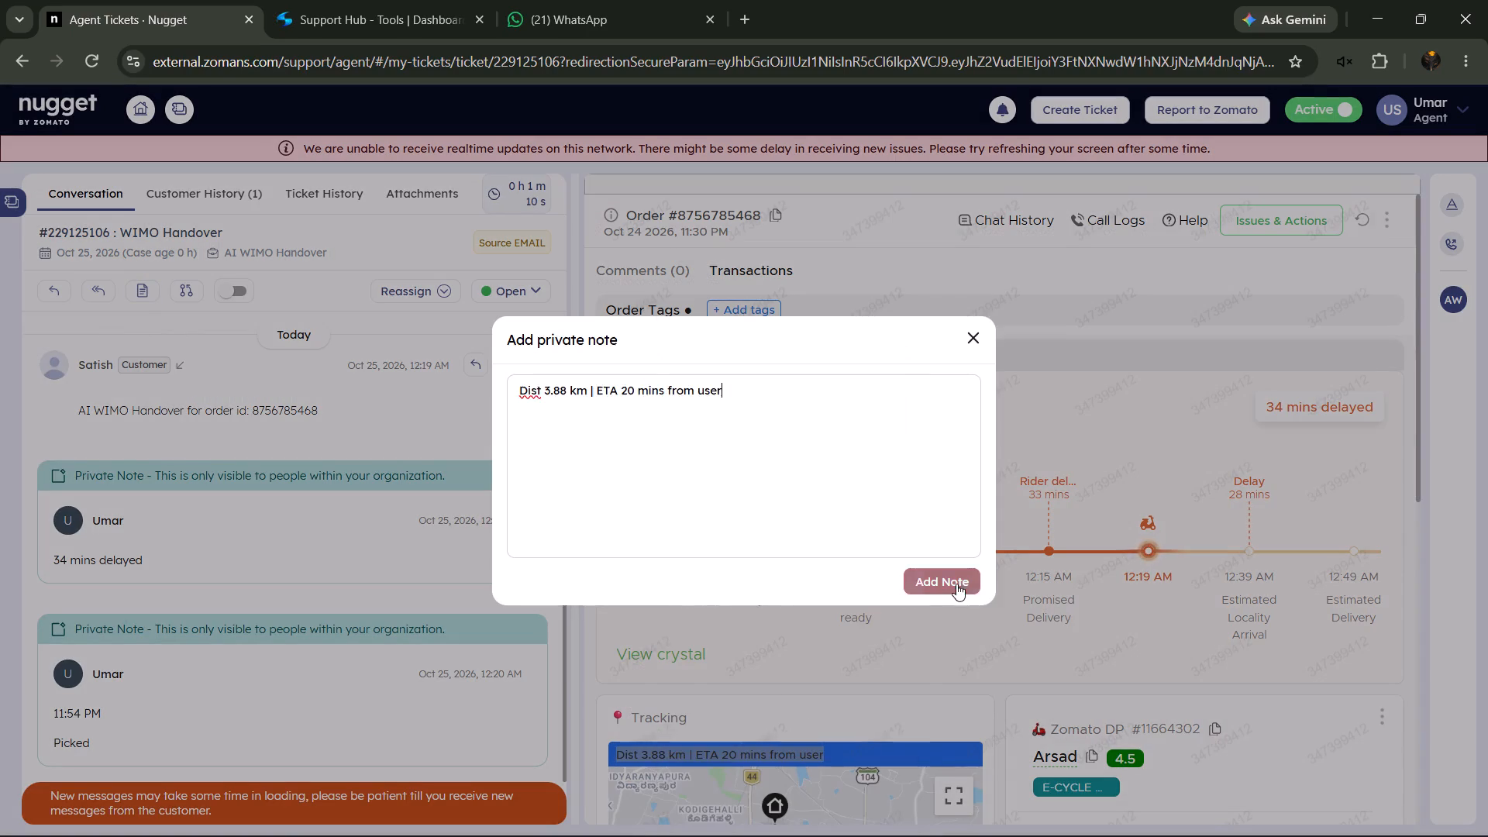
pyautogui.click(959, 584)
# Call the delivery partner again from the order details.
pyautogui.scroll(-2, 1217, 456)
pyautogui.click(1173, 634)
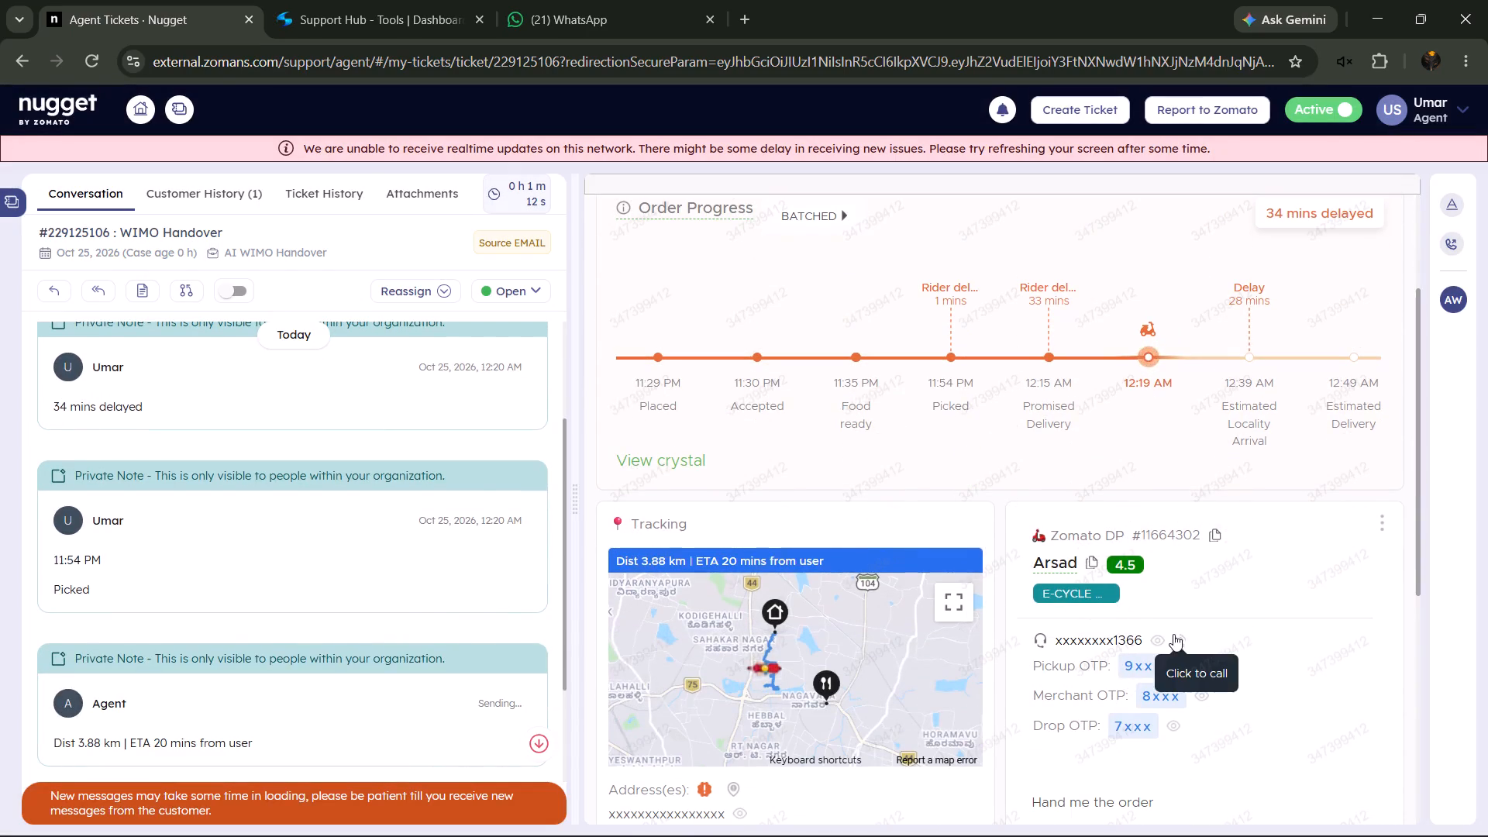
pyautogui.click(1316, 610)
pyautogui.click(1280, 323)
# Refresh the order details repeatedly and check the batched orders' drop sequence, status and estimated delivery in between.
pyautogui.scroll(4, 1283, 458)
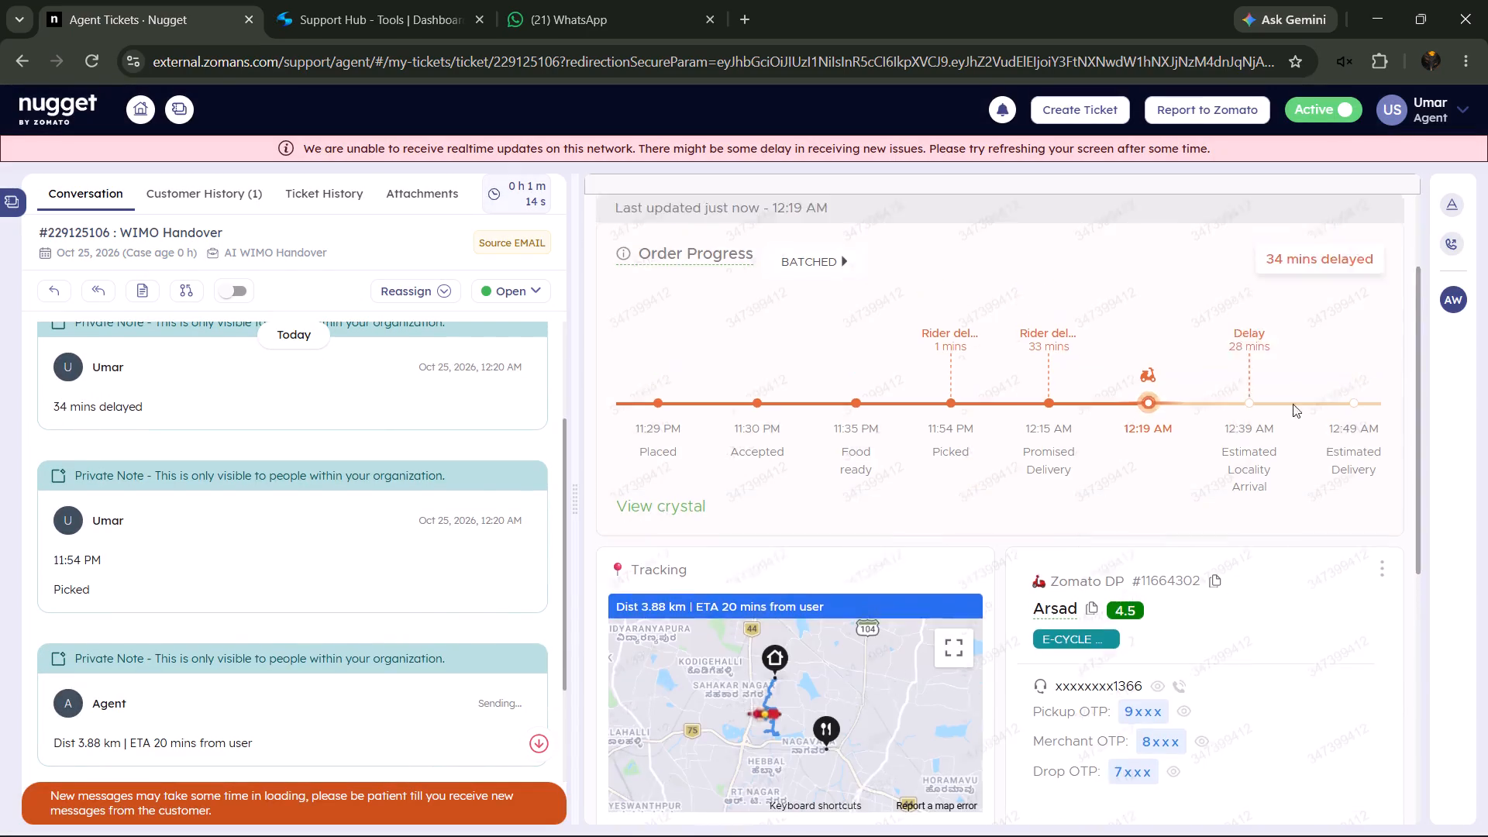
pyautogui.click(1362, 221)
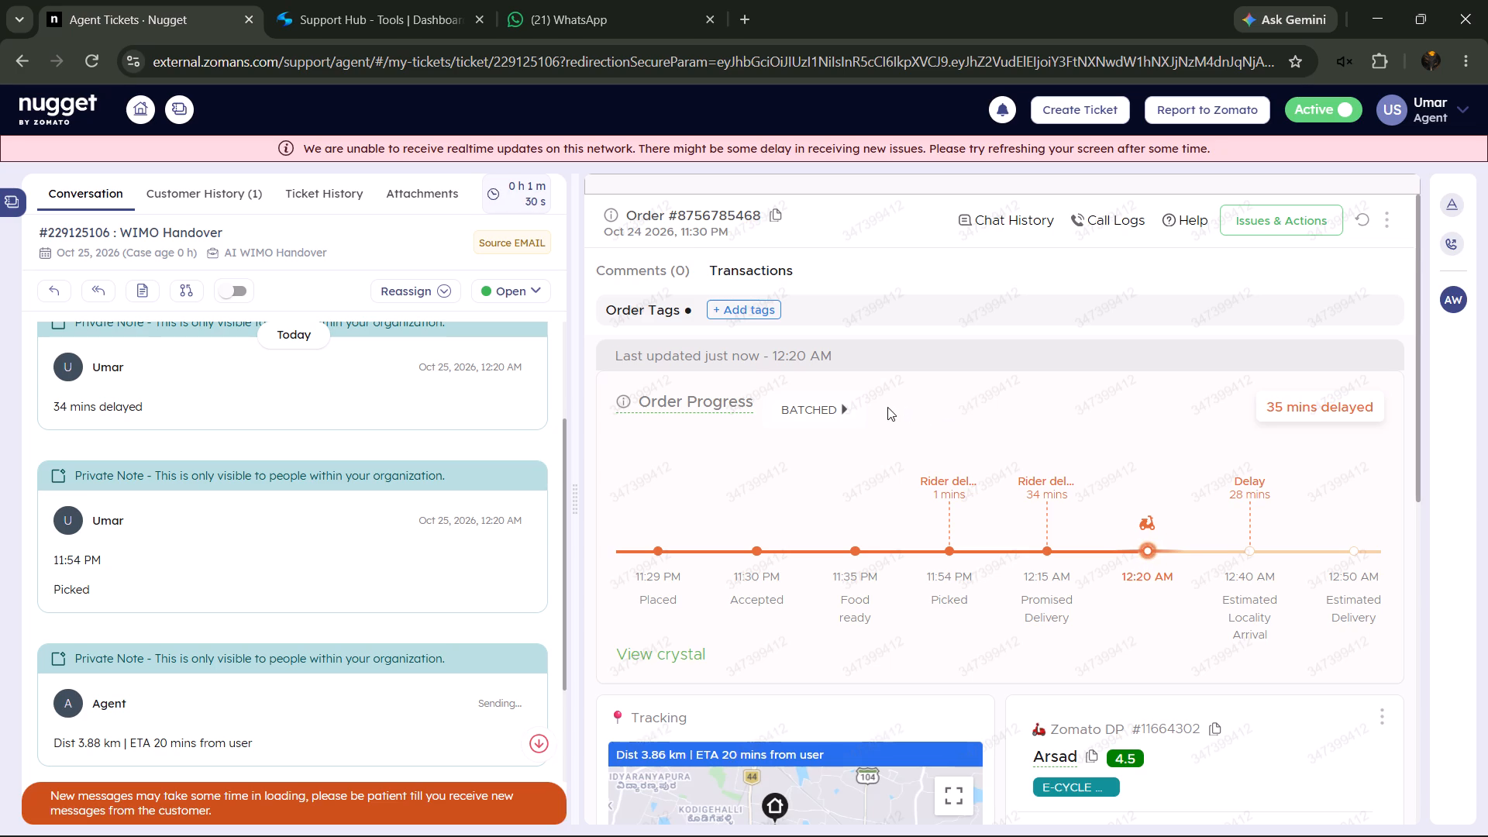
pyautogui.click(849, 408)
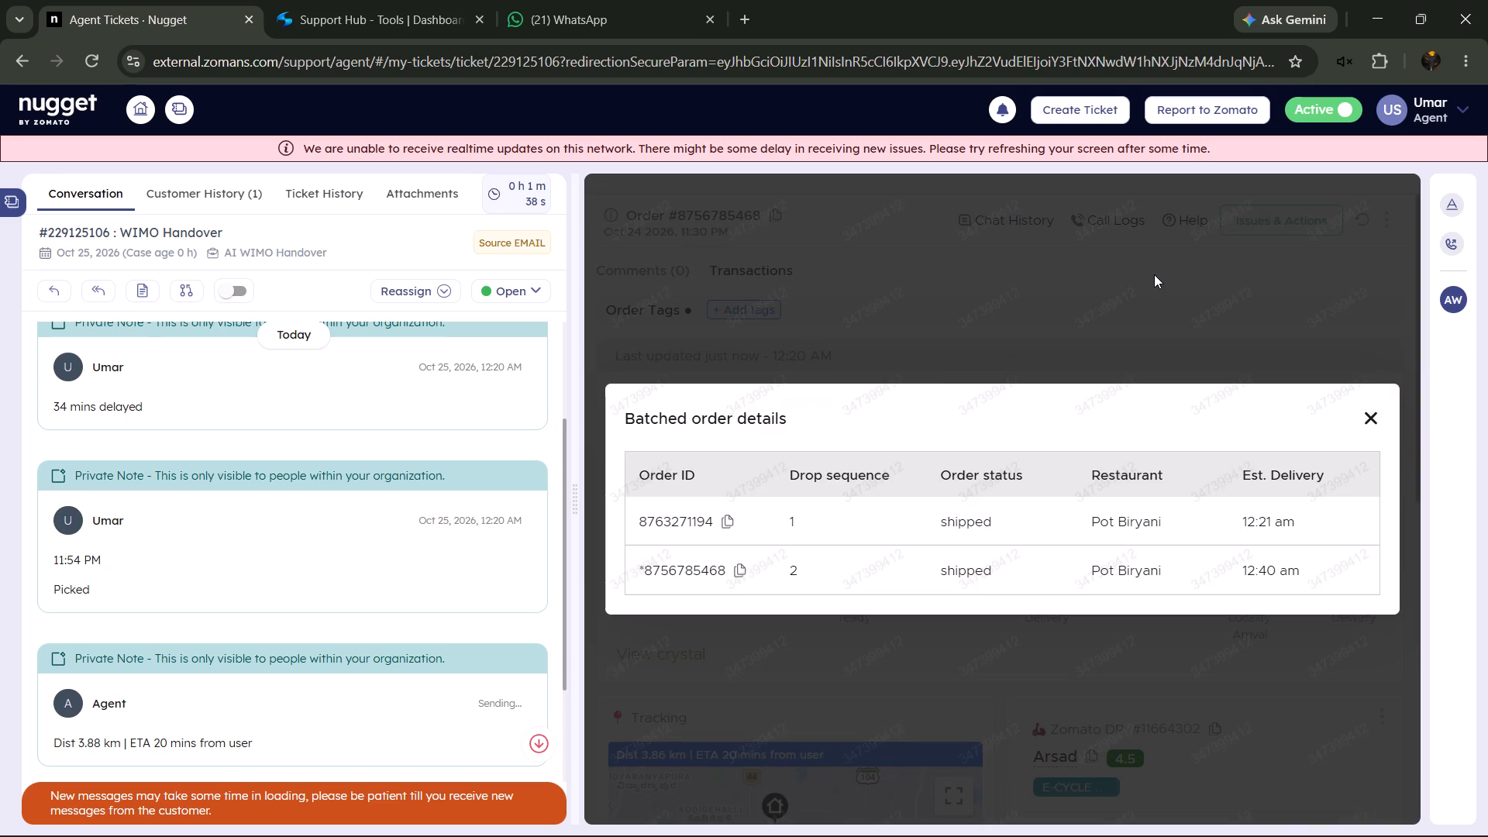
pyautogui.click(1154, 274)
pyautogui.click(1364, 219)
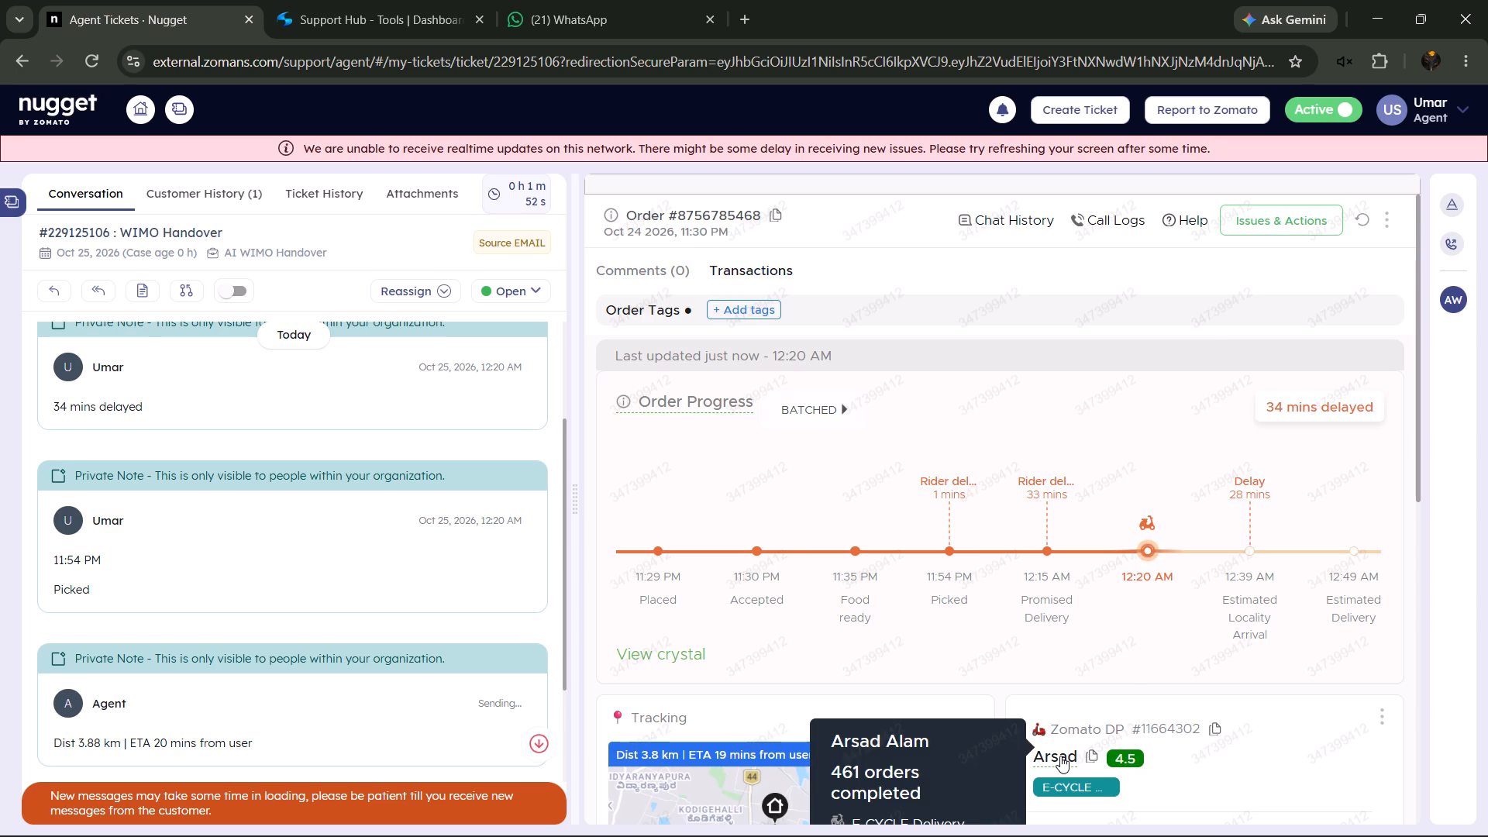
pyautogui.click(845, 411)
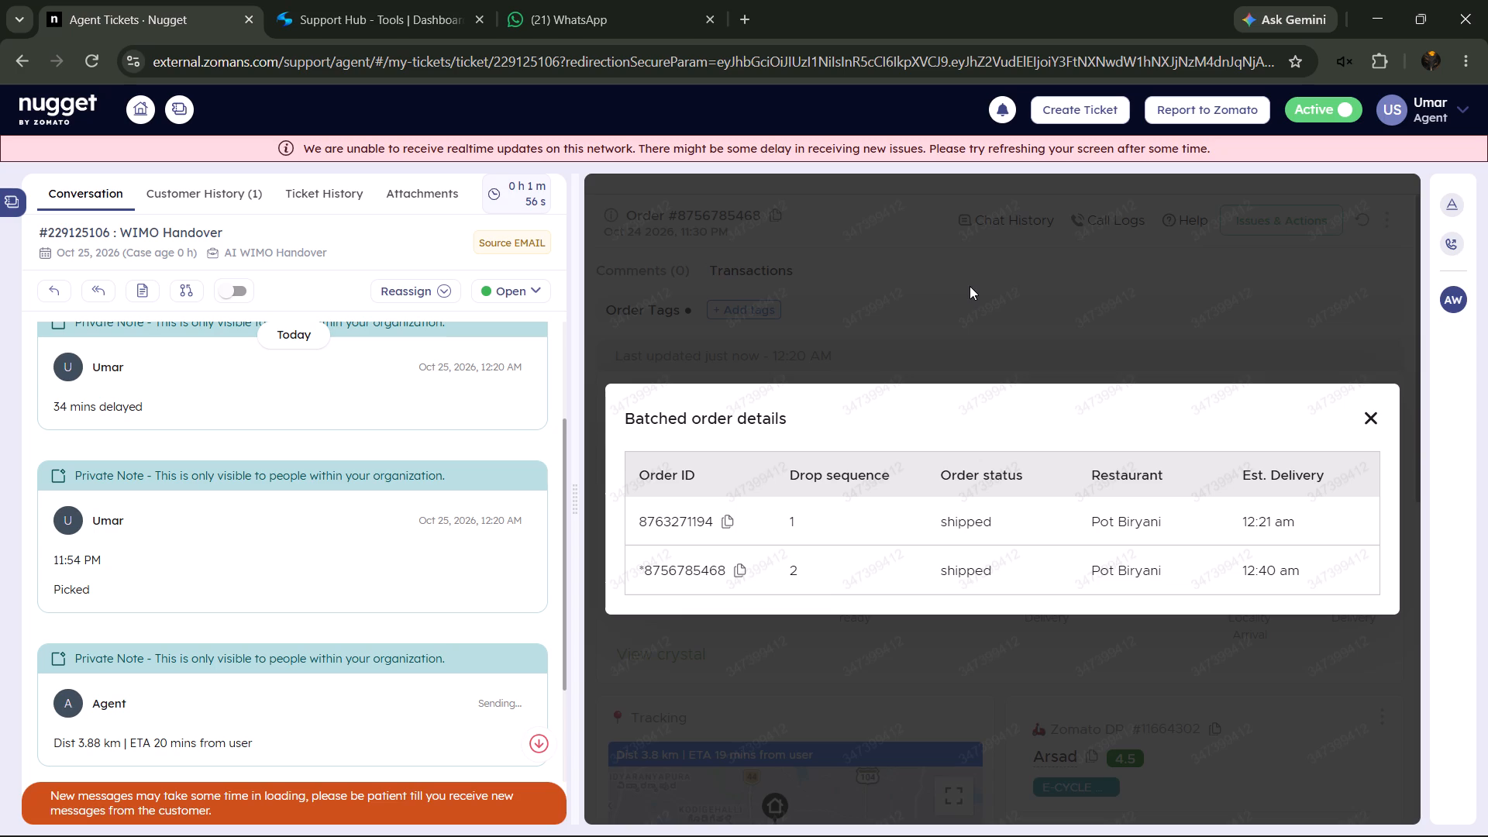
pyautogui.click(970, 286)
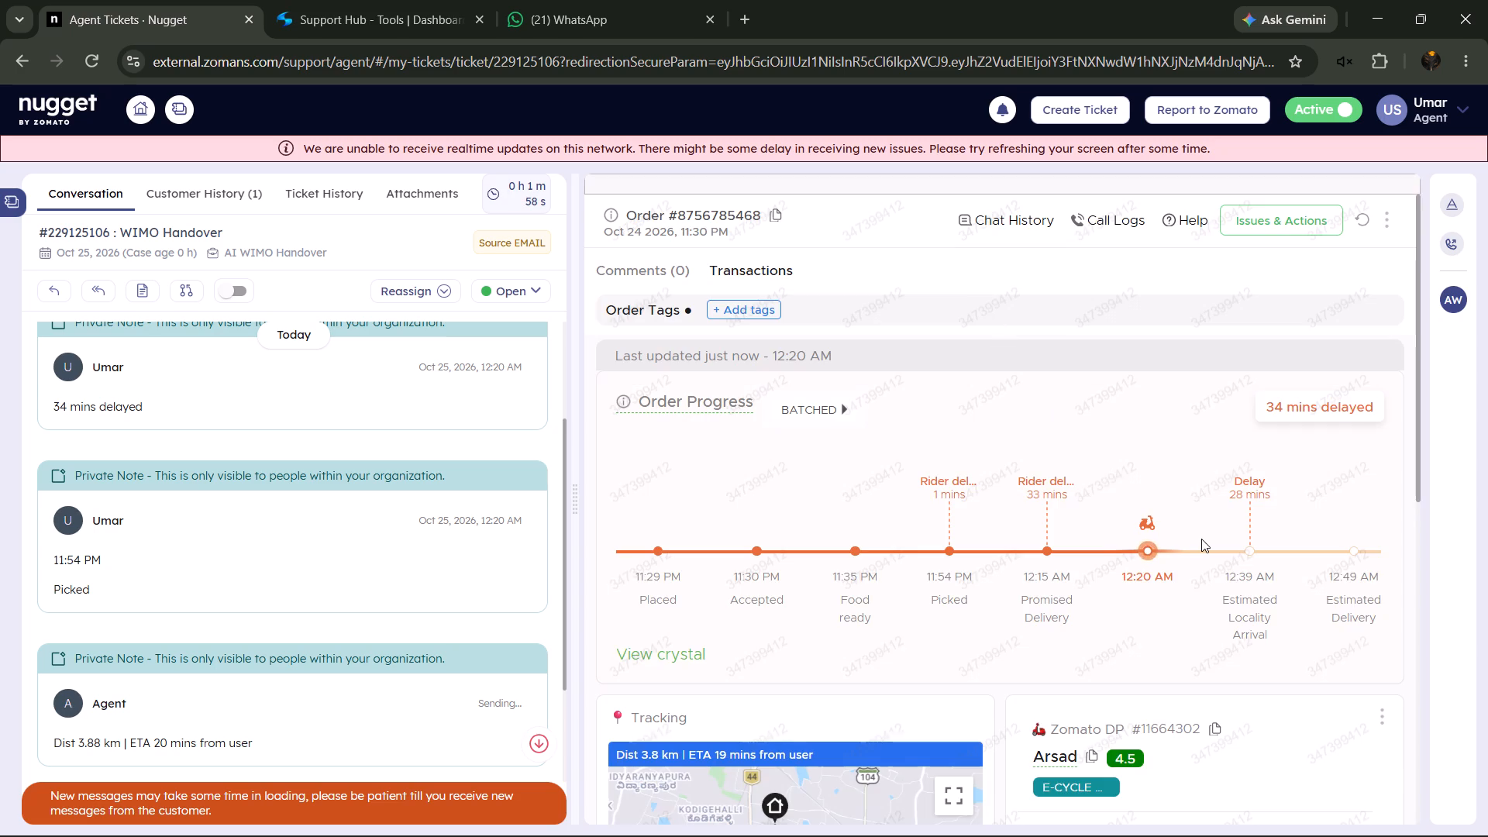
pyautogui.click(1365, 225)
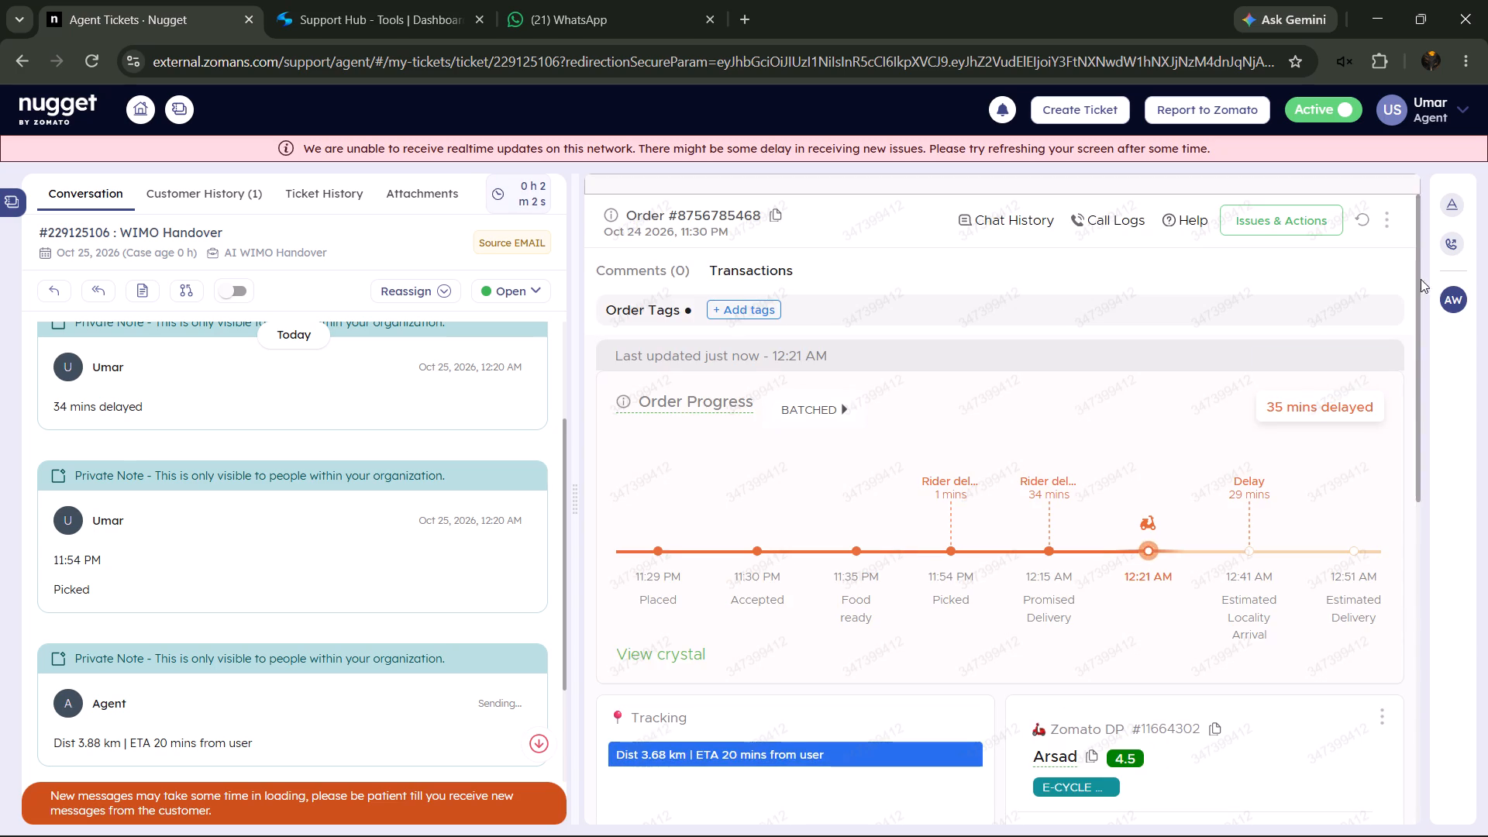
# In the ticket properties, set Can Order Be Delivered to Yes and Action to No Action, and choose a Lifeline Action.
pyautogui.click(1447, 210)
pyautogui.click(1245, 522)
pyautogui.click(1210, 556)
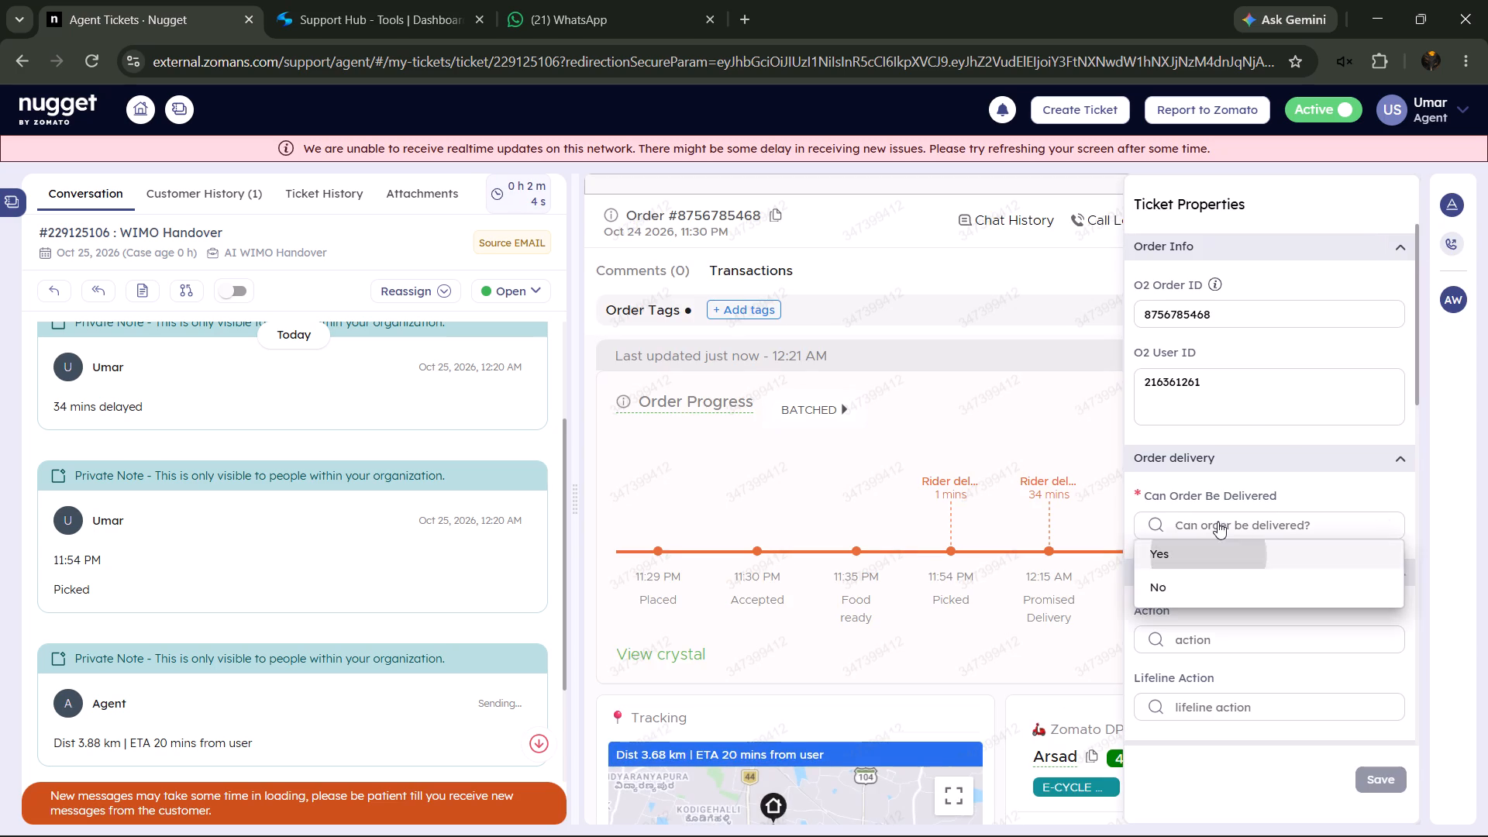
pyautogui.scroll(-2, 1262, 381)
pyautogui.click(1200, 477)
pyautogui.click(1207, 453)
pyautogui.click(1207, 477)
pyautogui.click(1207, 518)
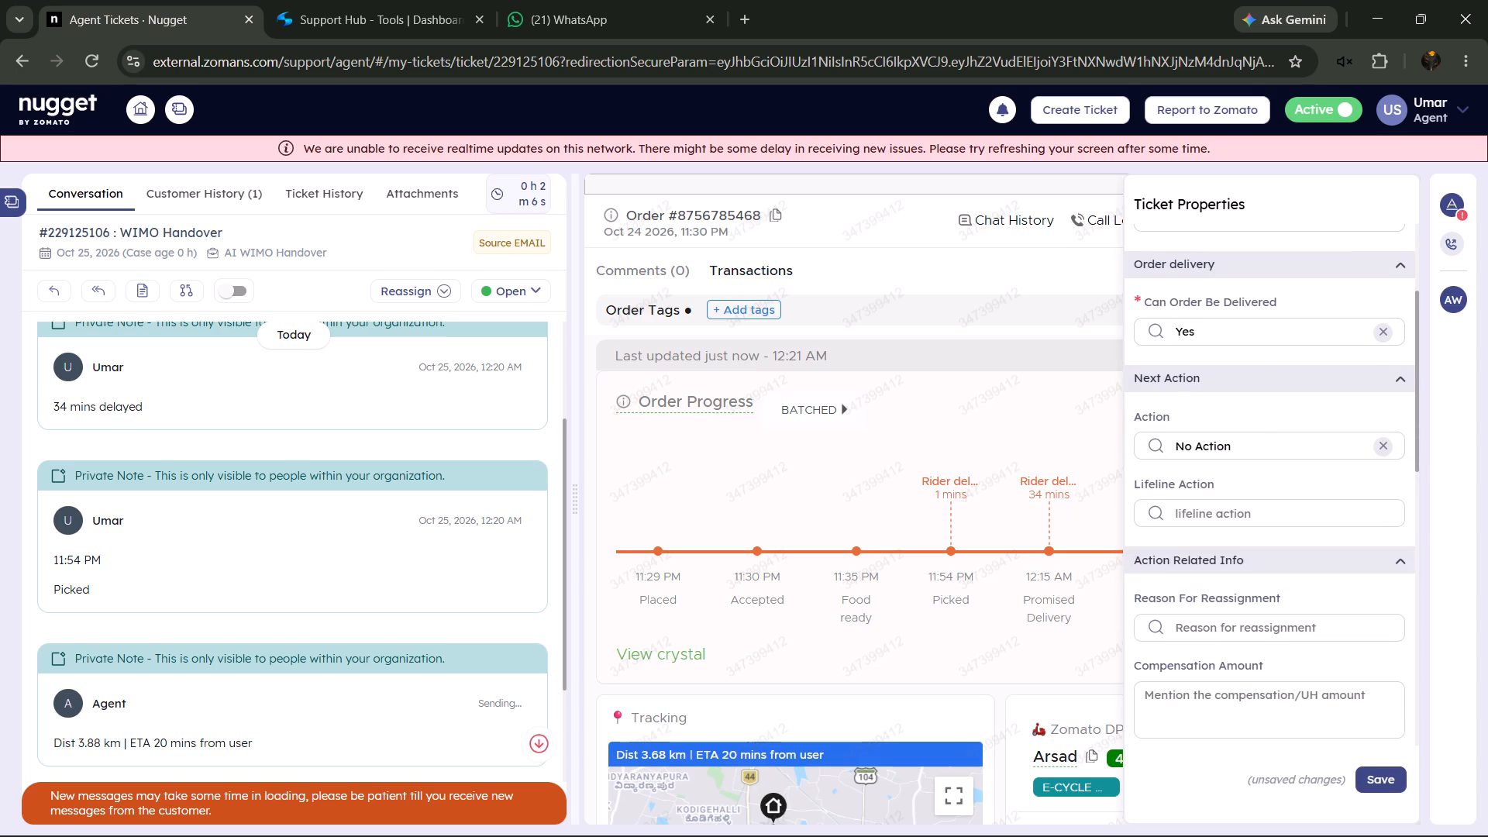
pyautogui.click(1204, 533)
# Set Are Properties Filled to Yes and Order Status Expected Time to Arrival at cx location.
pyautogui.scroll(-9, 1205, 533)
pyautogui.click(1245, 480)
pyautogui.click(1228, 501)
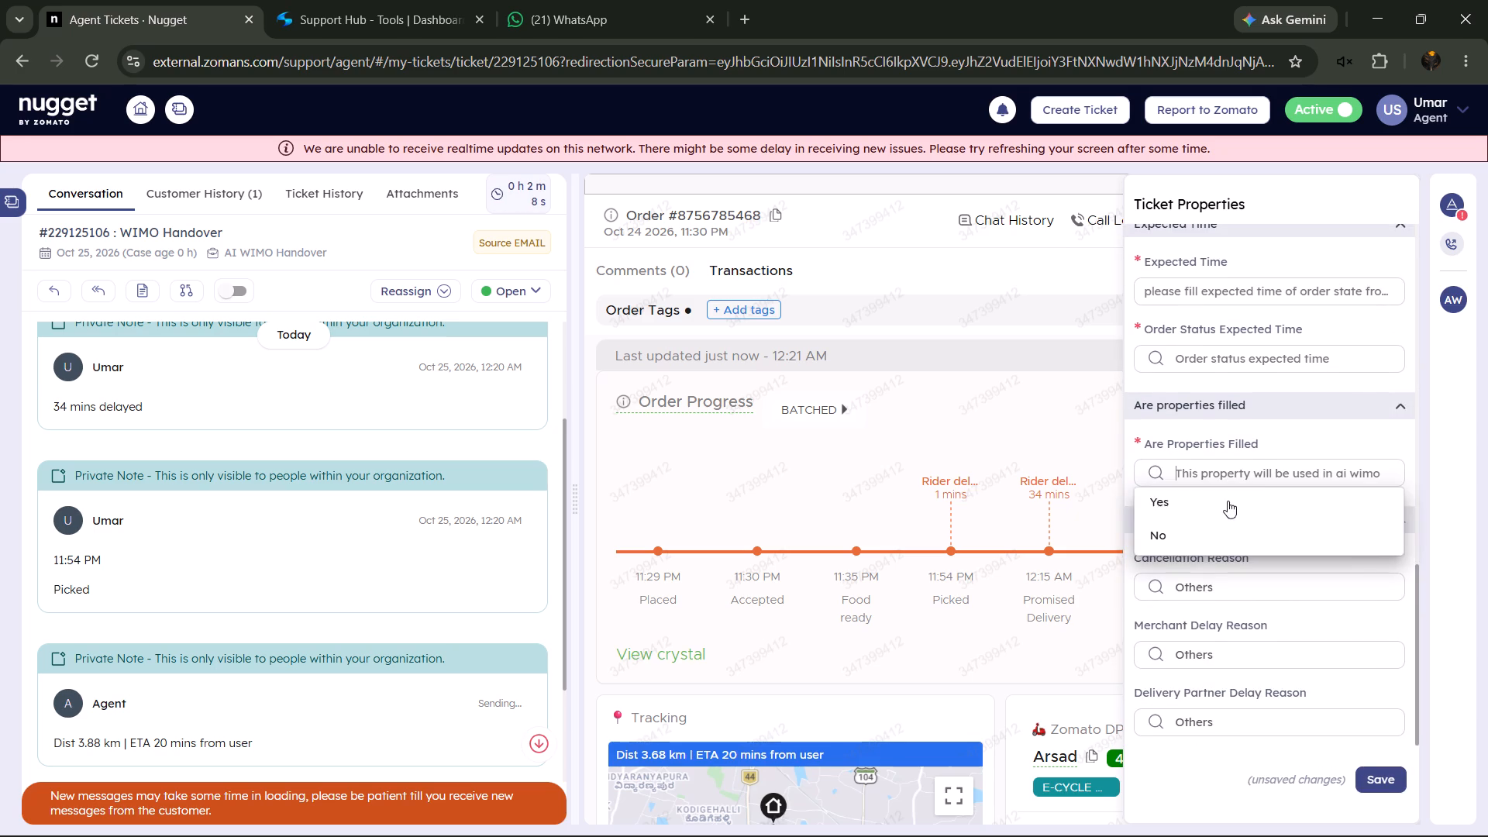
pyautogui.click(1273, 364)
pyautogui.click(1250, 460)
pyautogui.scroll(3, 1250, 460)
pyautogui.click(1245, 458)
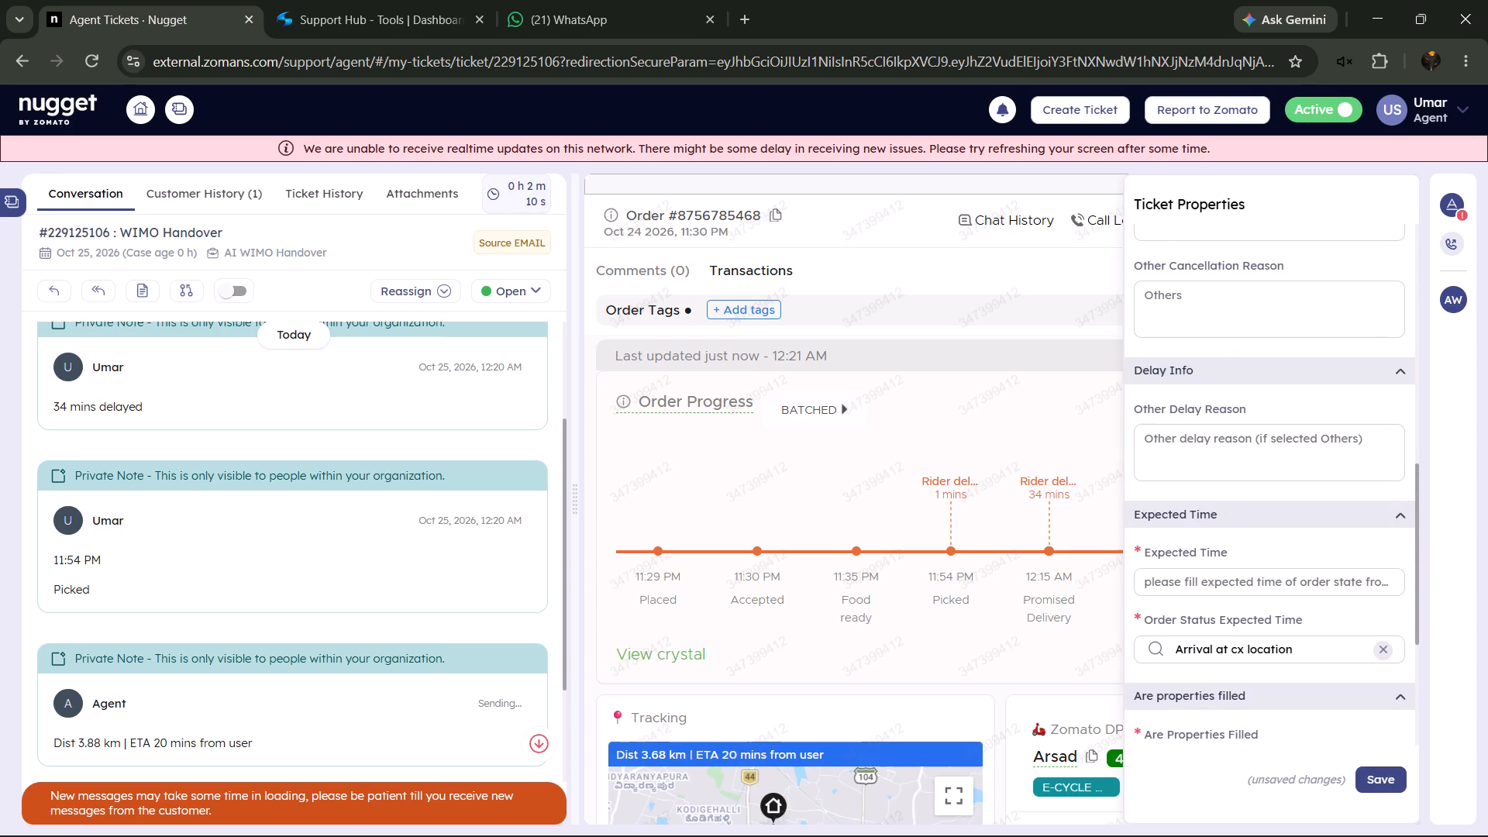
# Close the ticket properties and recheck the batched order details.
pyautogui.click(1448, 209)
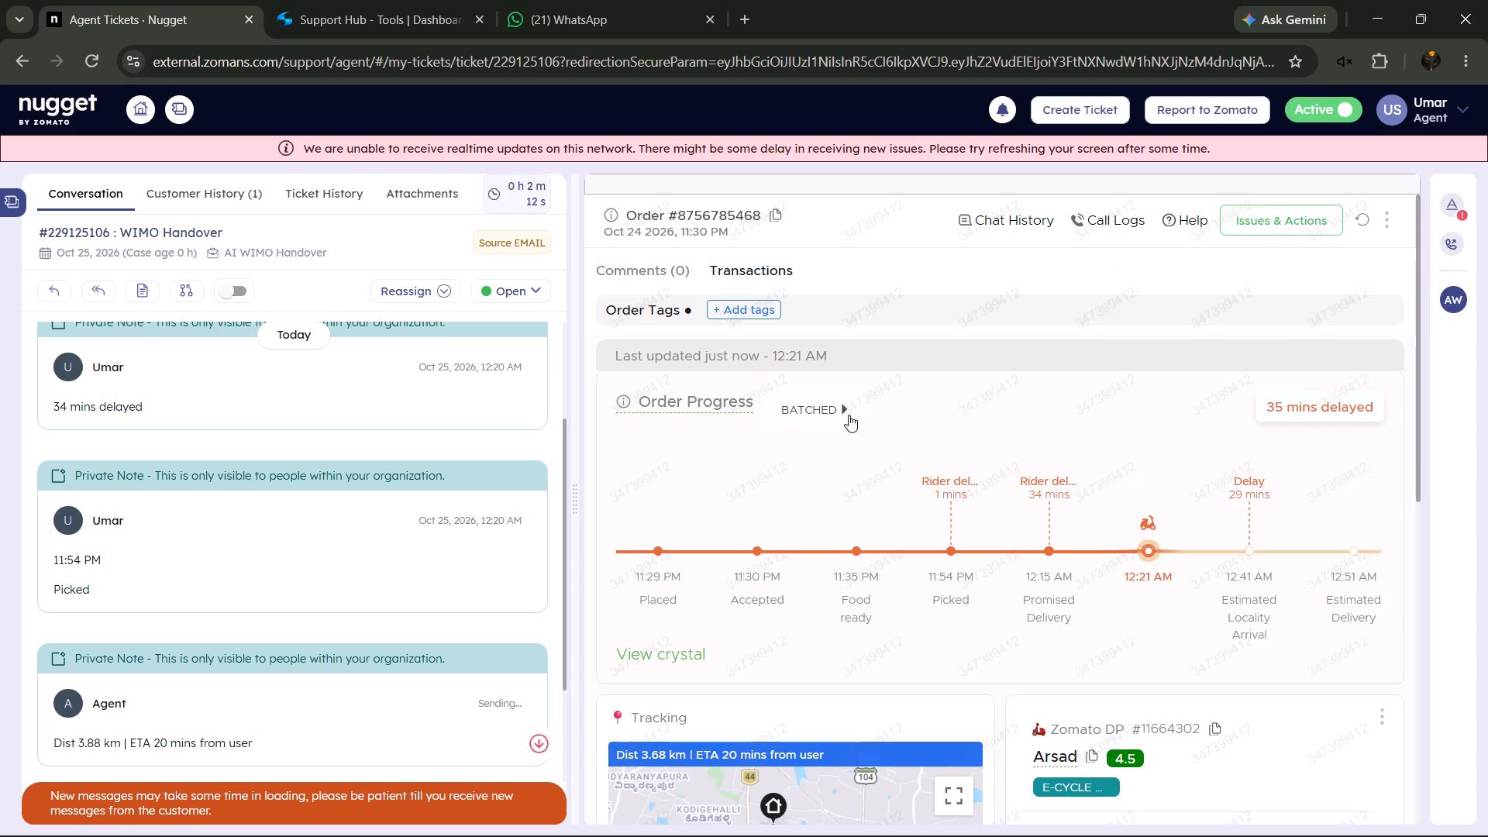
pyautogui.click(848, 414)
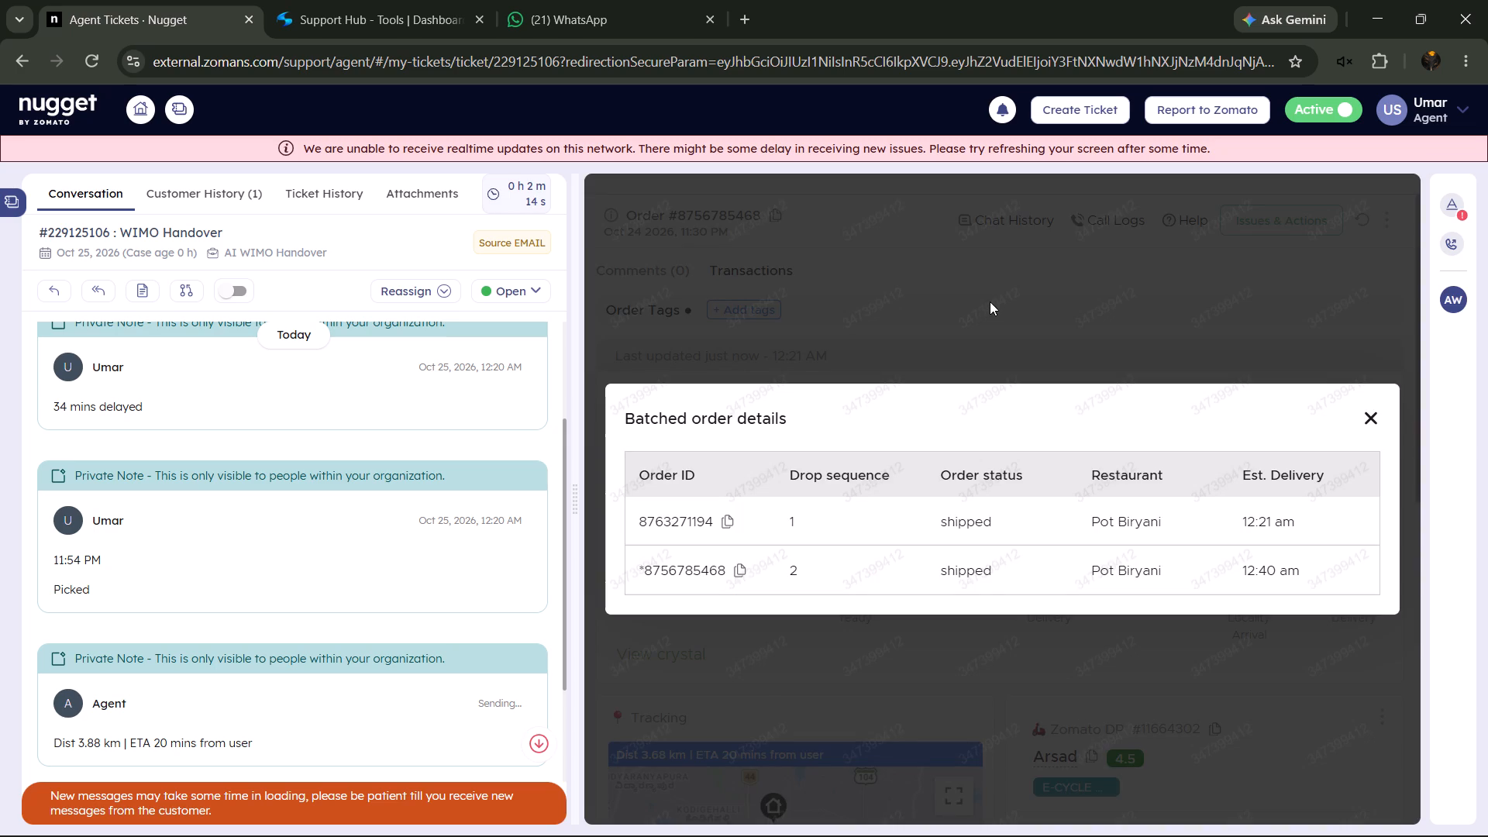
pyautogui.click(990, 301)
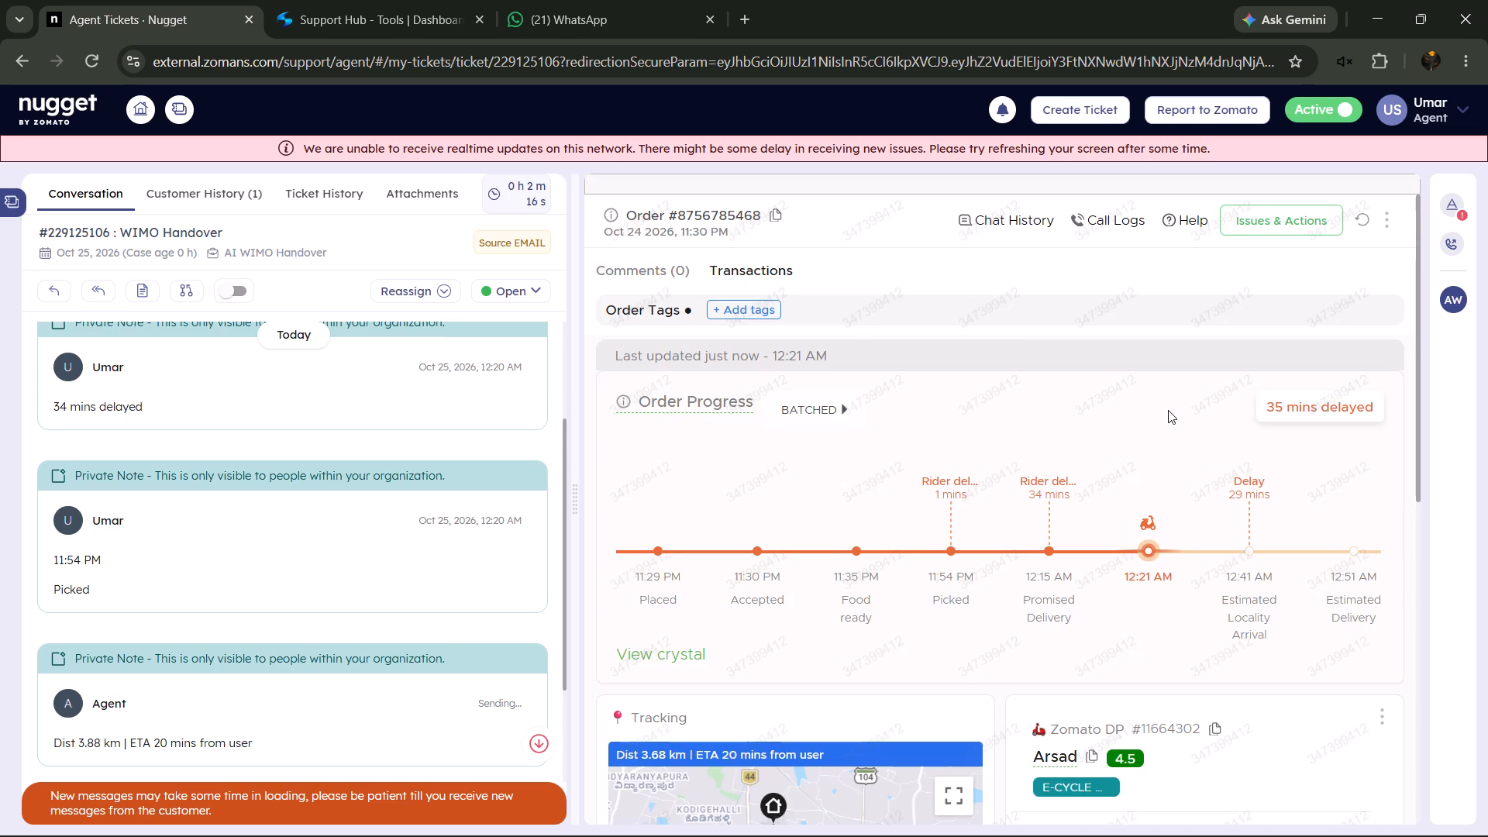
# In Support Hub, replace the dp_ur filter with bike and copy the vehicle-issues template about the partner heading to the customer's location.
pyautogui.click(404, 30)
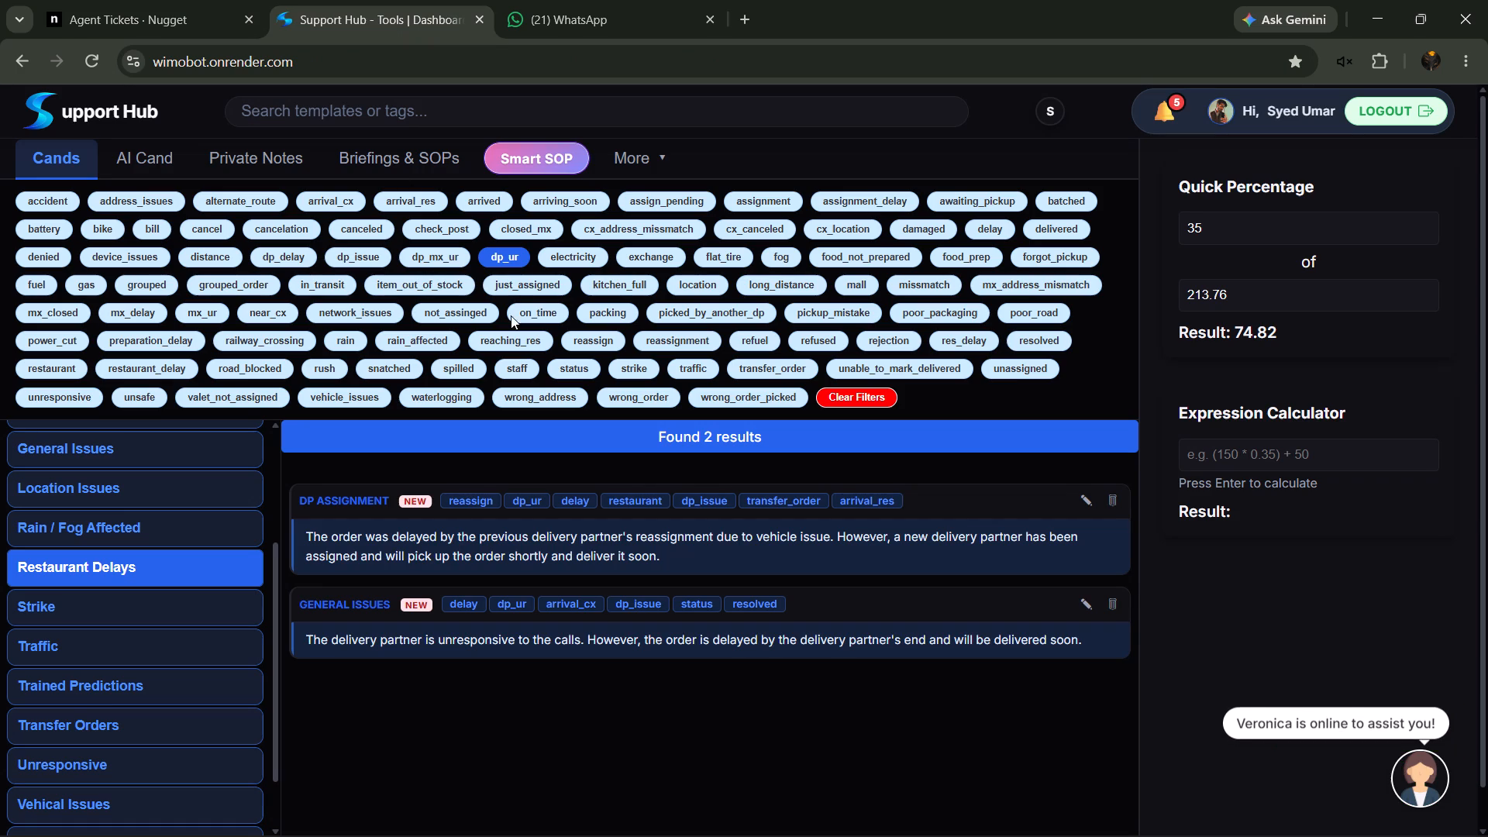
pyautogui.click(517, 263)
pyautogui.click(108, 231)
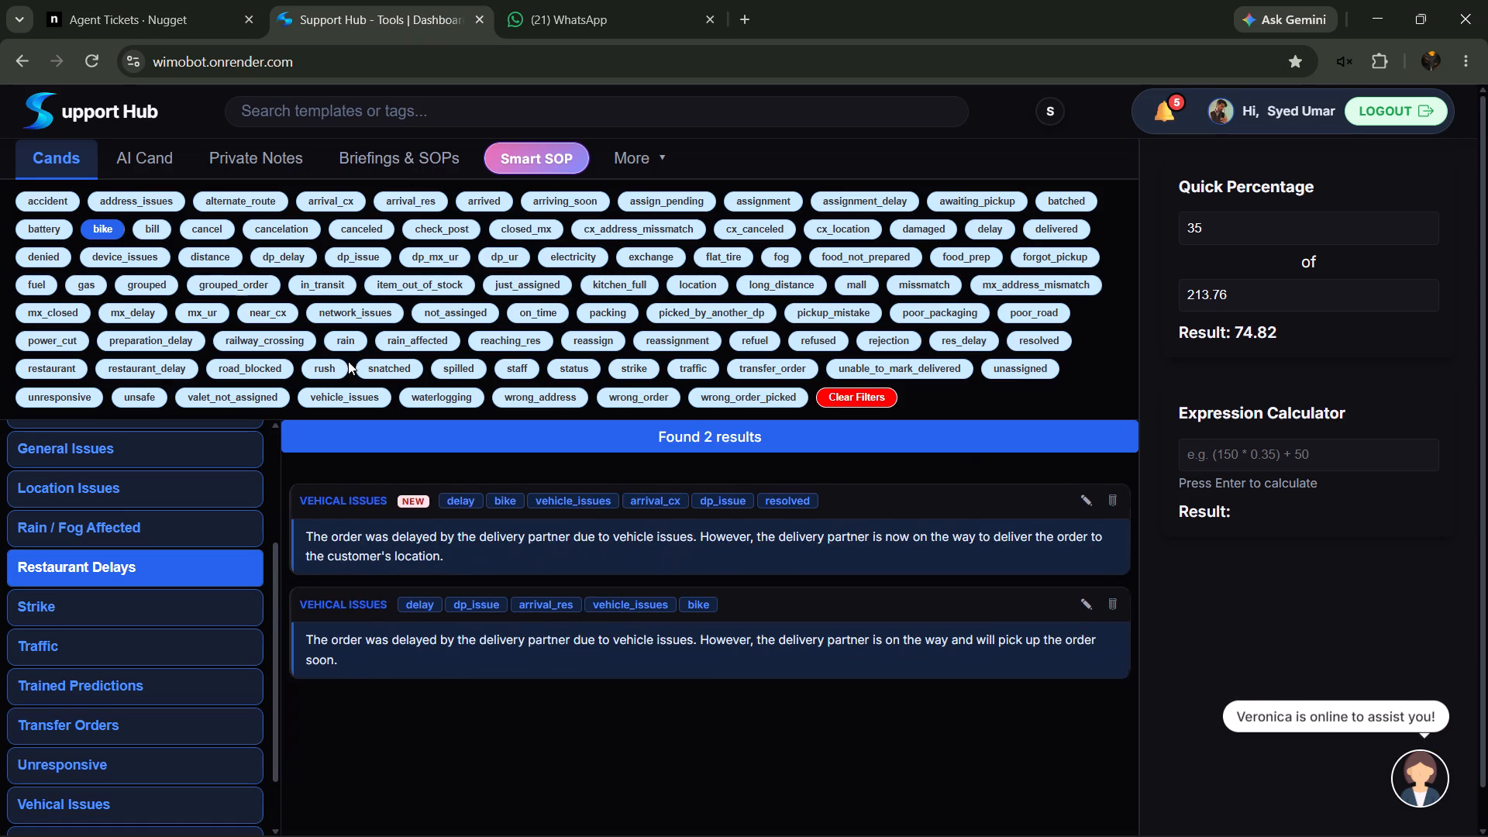
pyautogui.click(611, 549)
# Return to the ticket and paste the copied vehicle-issues template into Other Delay Reason in the ticket properties.
pyautogui.click(91, 0)
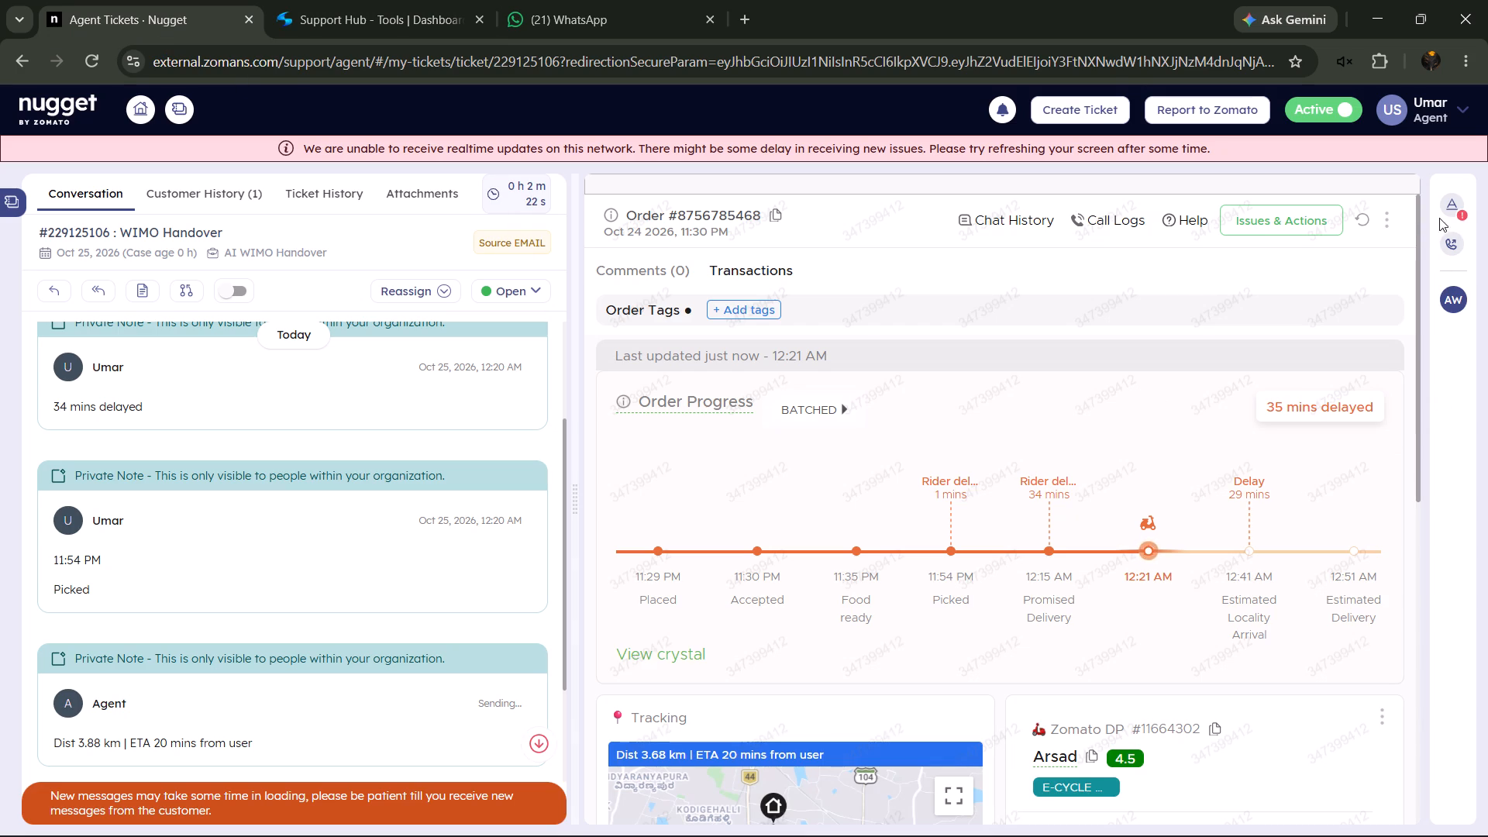
pyautogui.click(1454, 209)
pyautogui.click(1197, 450)
pyautogui.rightClick(1197, 450)
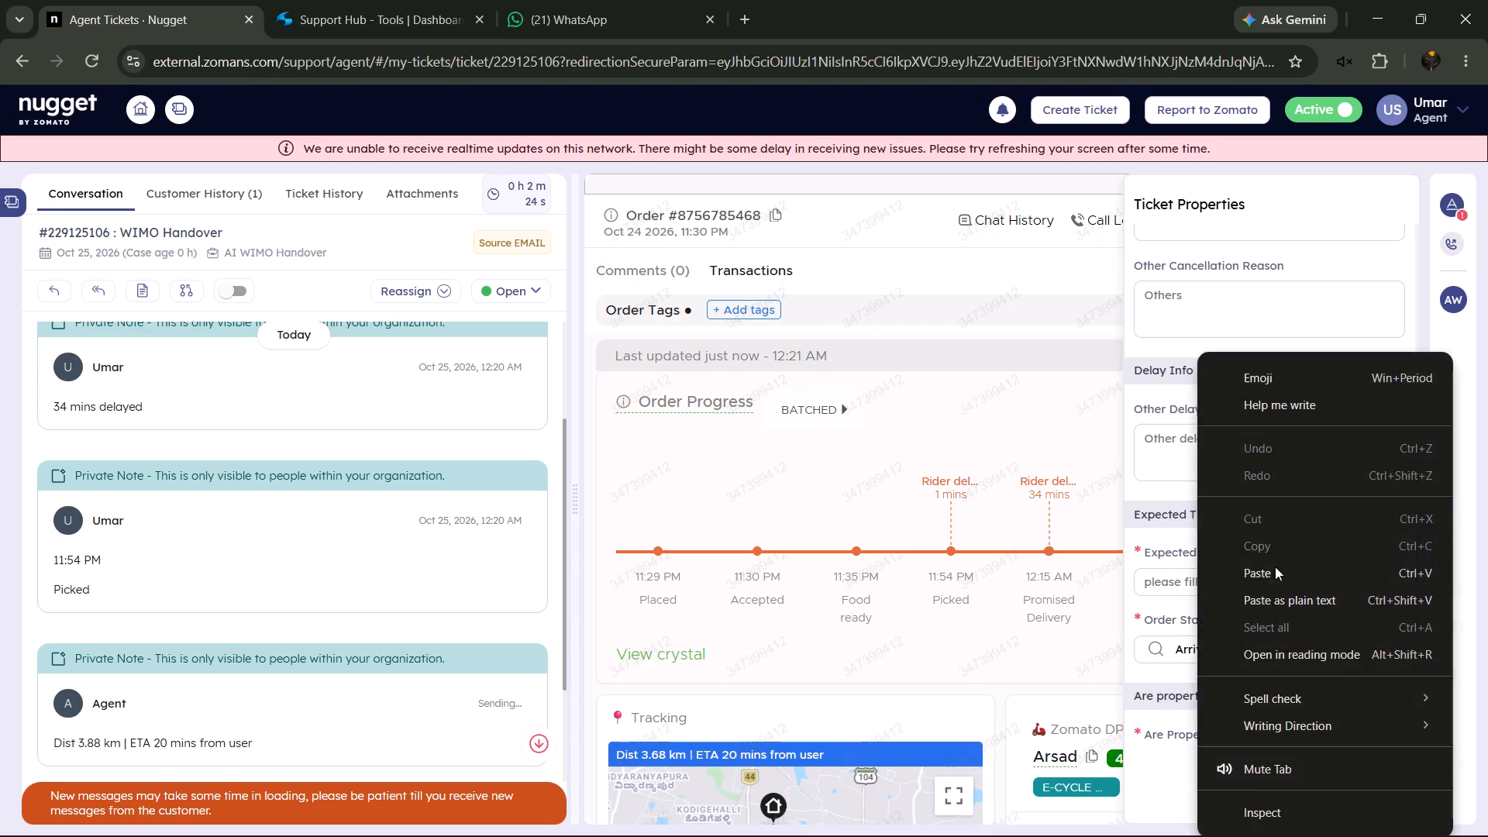
pyautogui.click(1276, 605)
# Paste the copied vehicle-issues template into Other Delay Reason.
pyautogui.click(1258, 580)
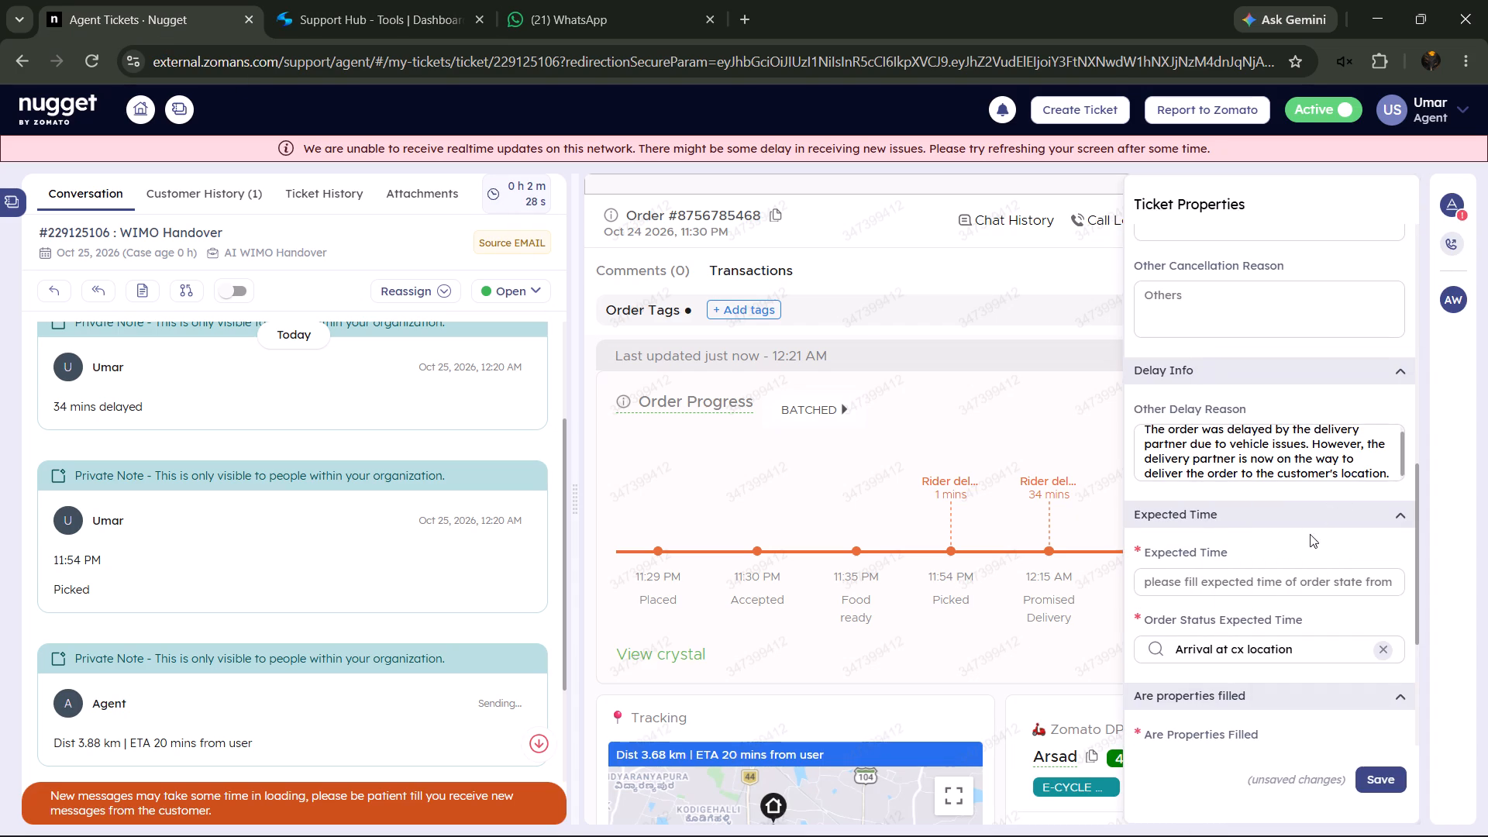
# Refresh the order details and set Expected Time to 7 in the ticket properties.
pyautogui.click(1266, 581)
pyautogui.click(1390, 472)
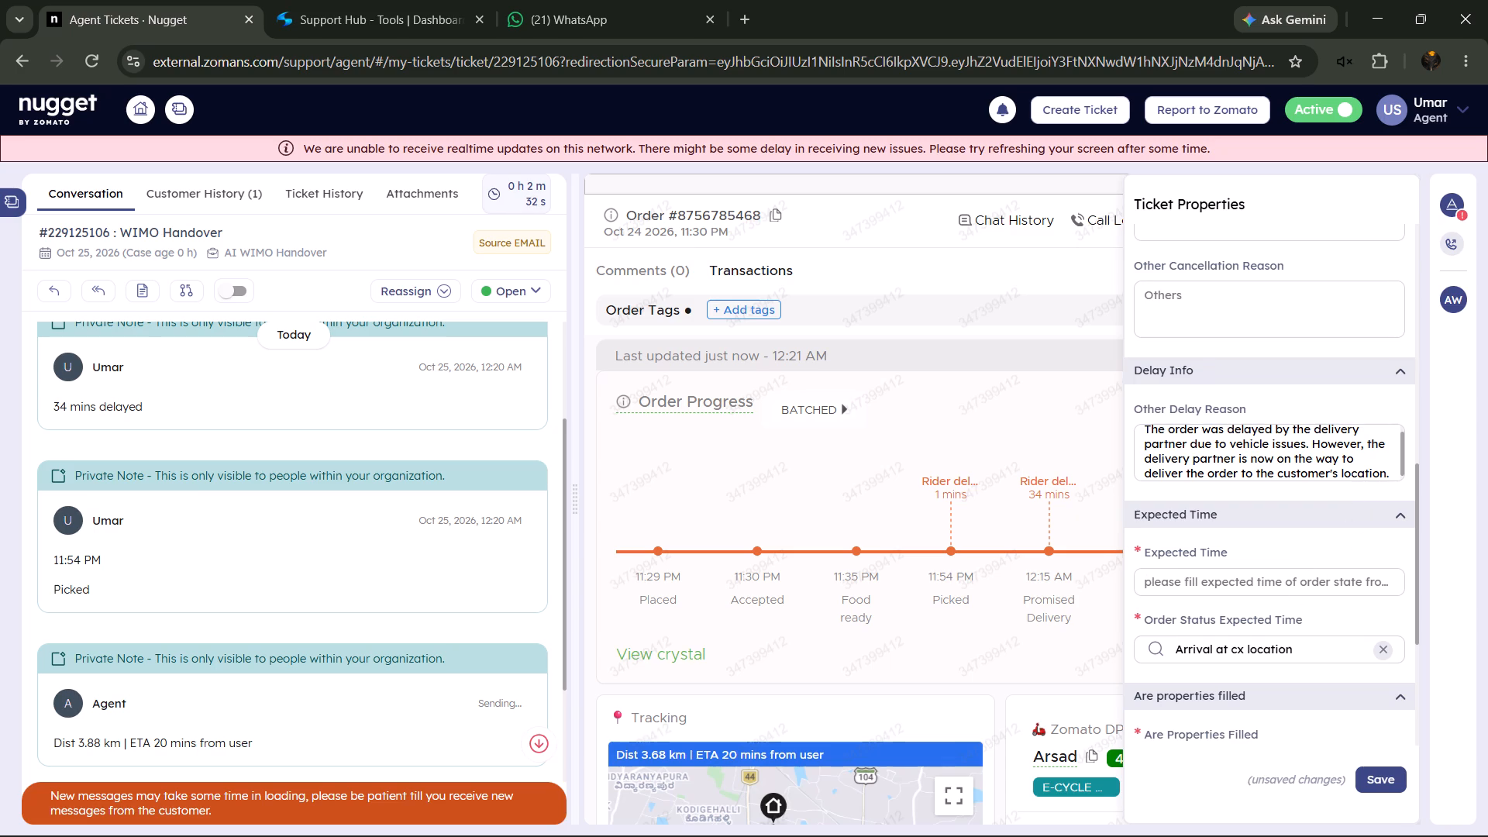
pyautogui.click(1292, 584)
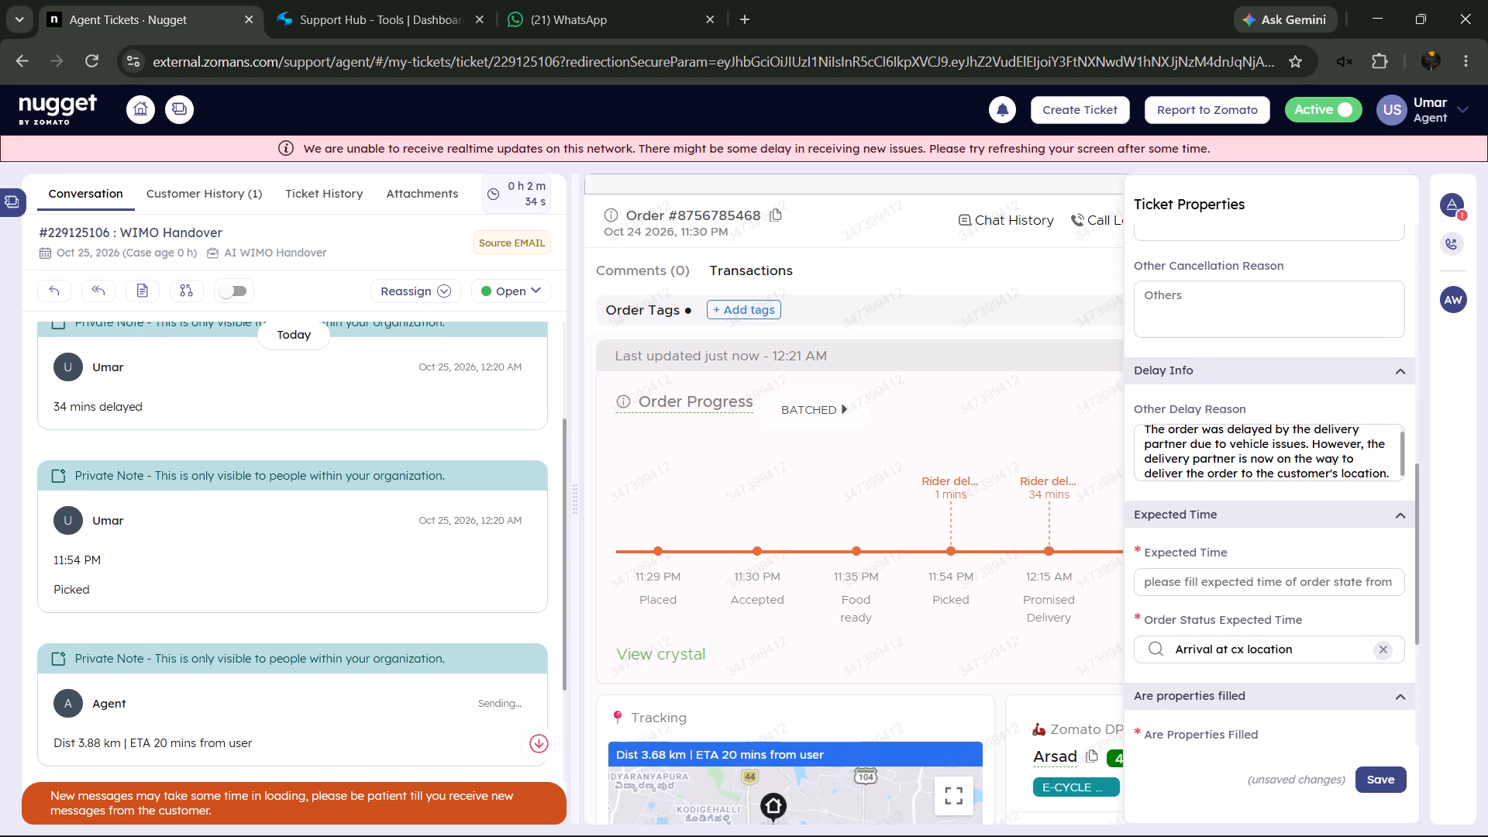
pyautogui.click(1292, 584)
pyautogui.click(1452, 208)
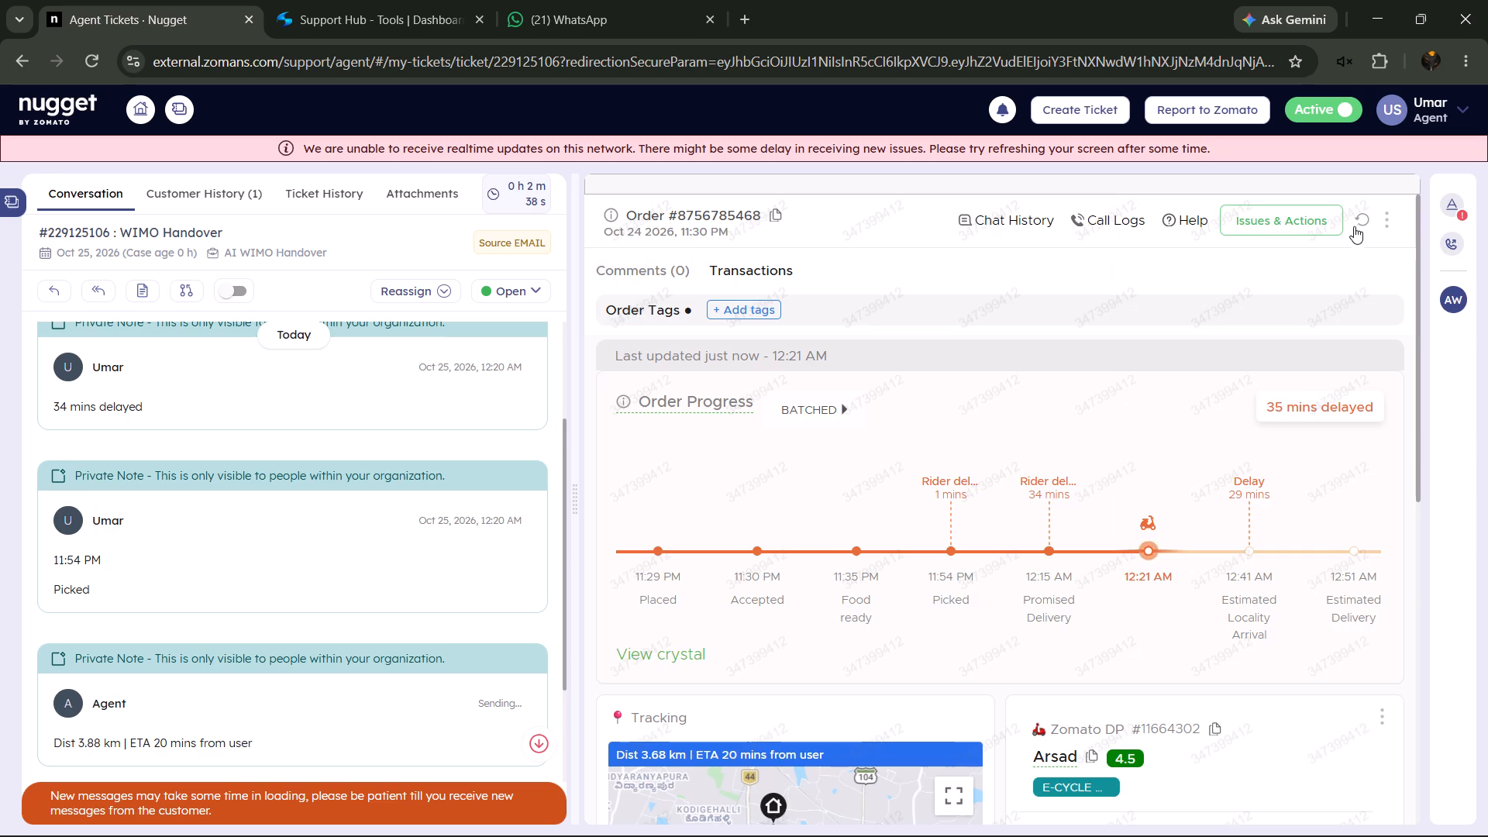
pyautogui.click(1356, 226)
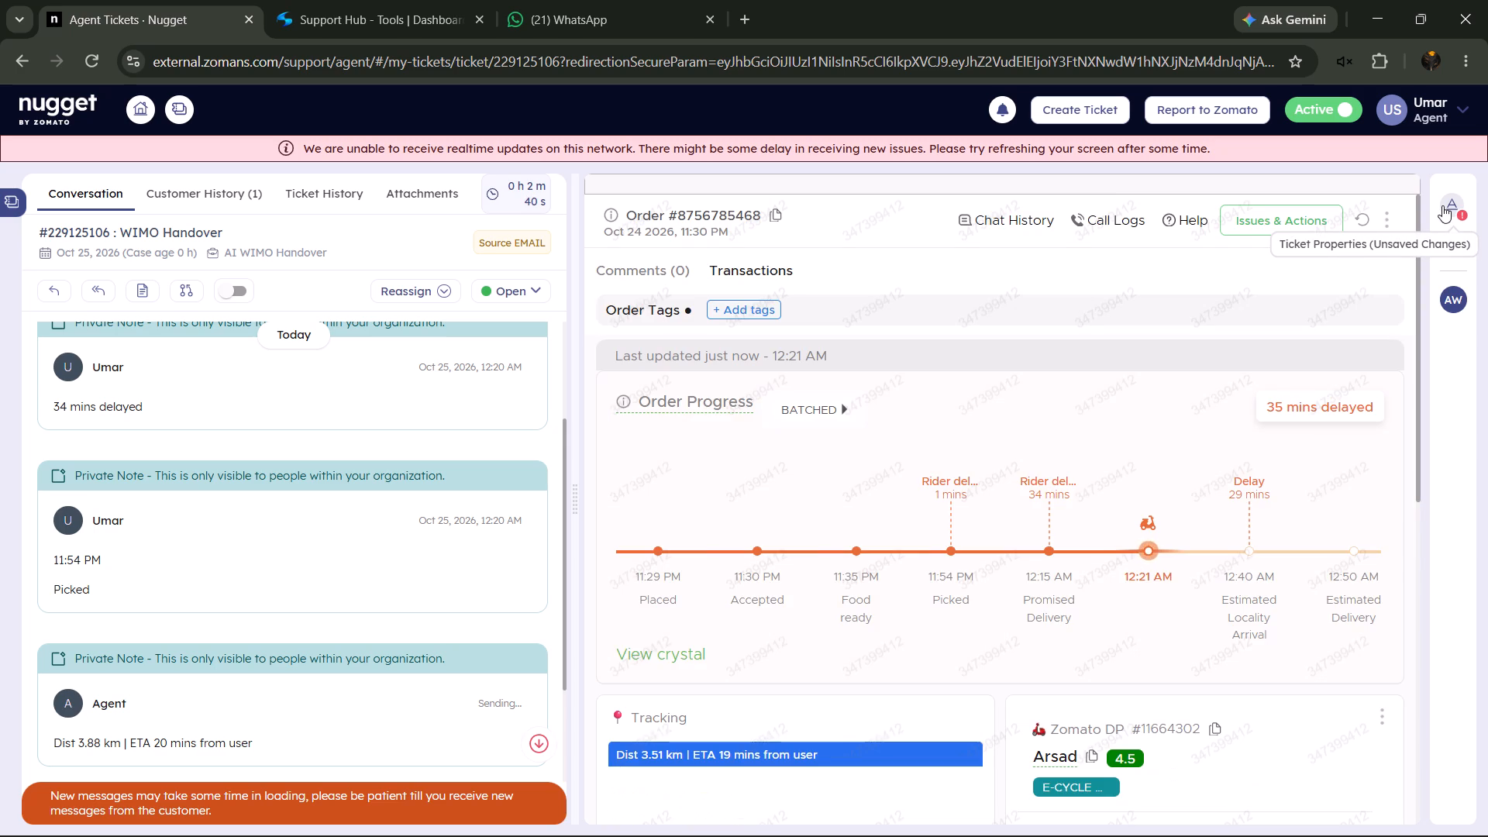
pyautogui.click(1442, 205)
pyautogui.click(1237, 583)
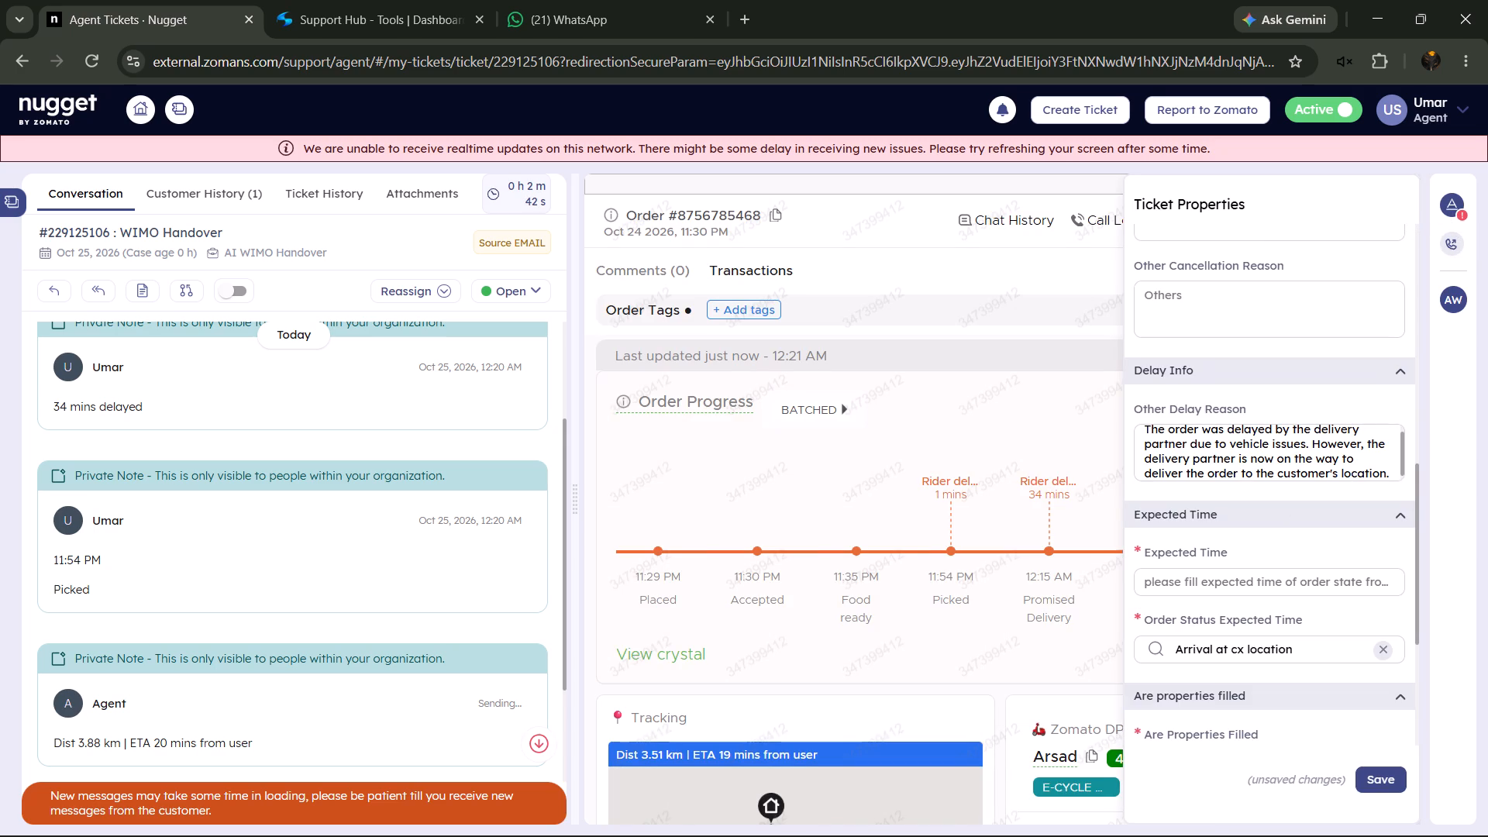
pyautogui.press('7')
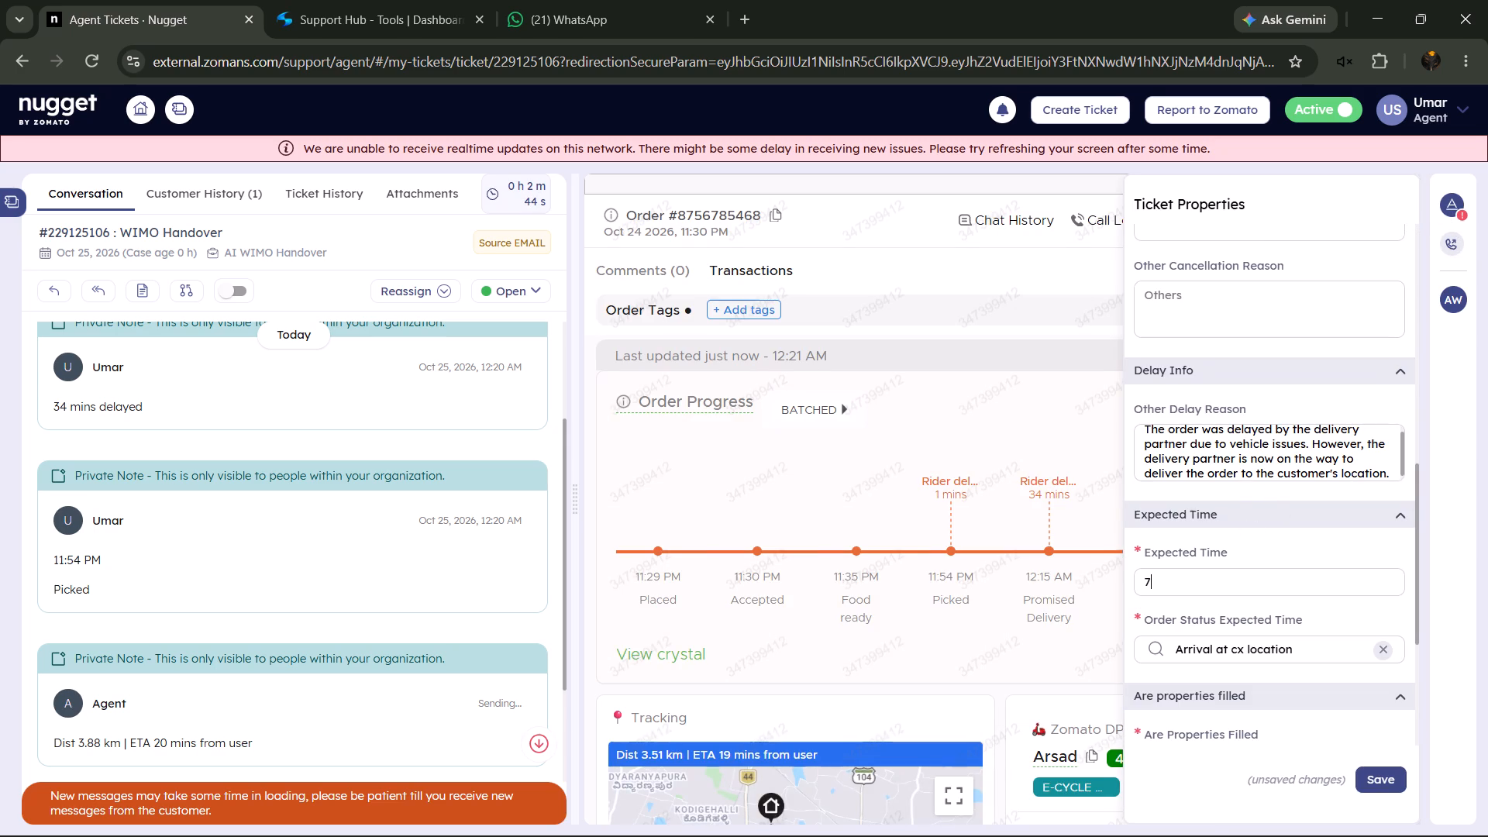
# Edit Other Delay Reason, adding "and having a grouped order" after "vehicle issues" and ending the text with "will deliver it soon.".
pyautogui.click(1304, 443)
pyautogui.press('space')
pyautogui.write('and')
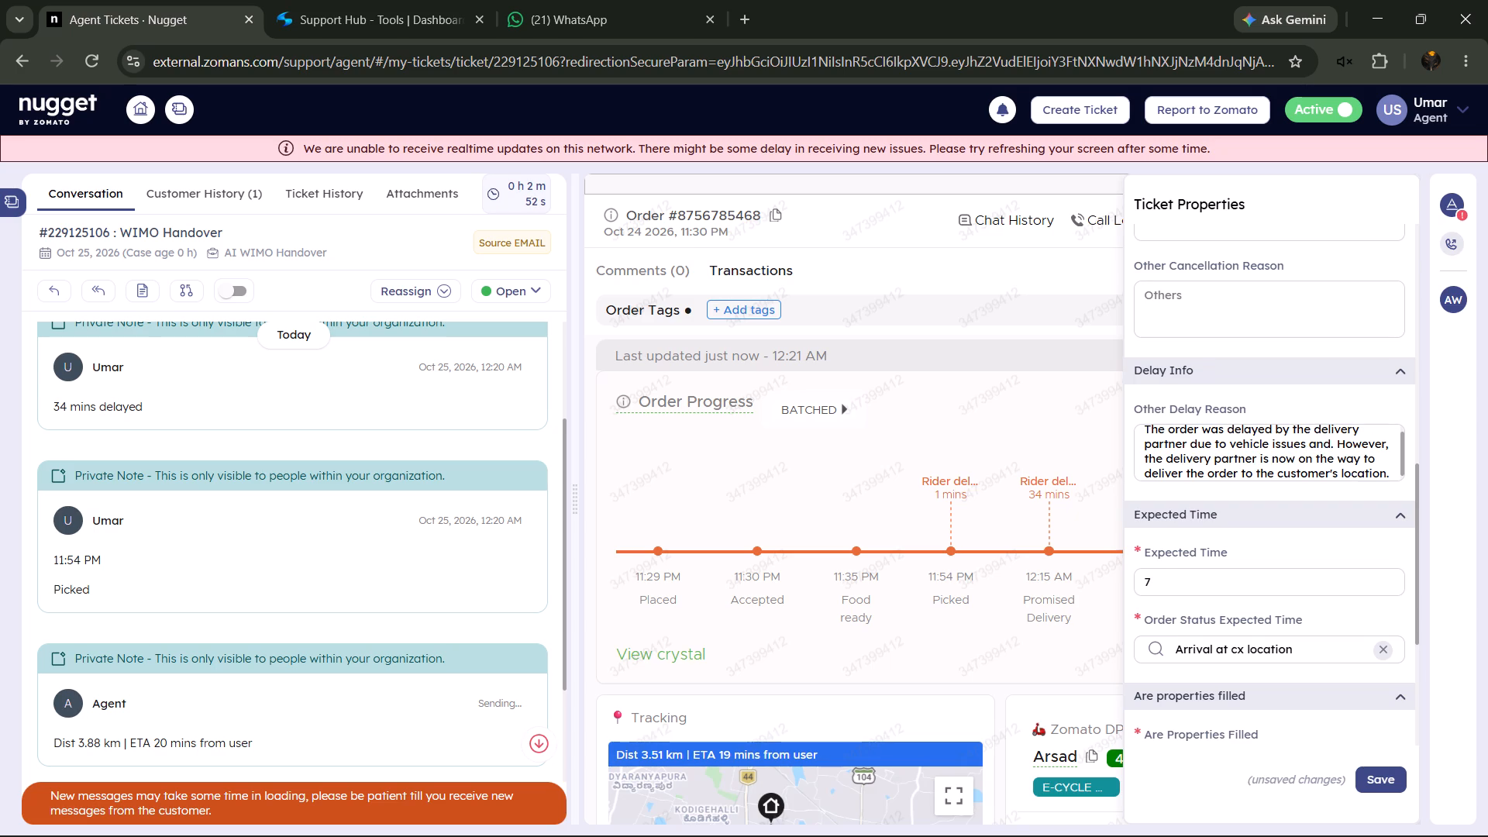
pyautogui.press('space')
pyautogui.write('having a grouped order')
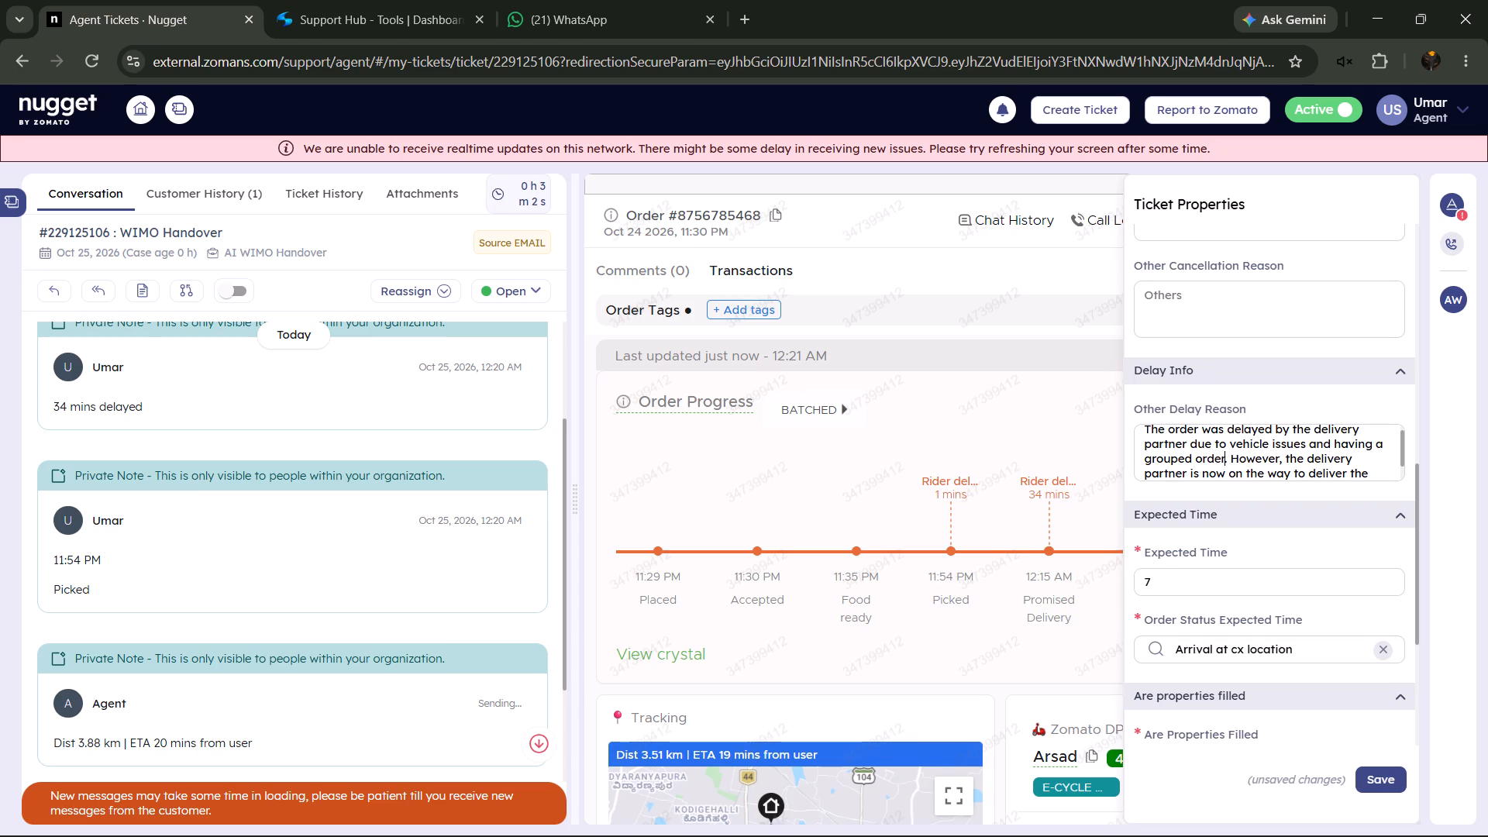
pyautogui.moveTo(1189, 473); pyautogui.dragTo(1487, 562)
pyautogui.press('BackSpace')
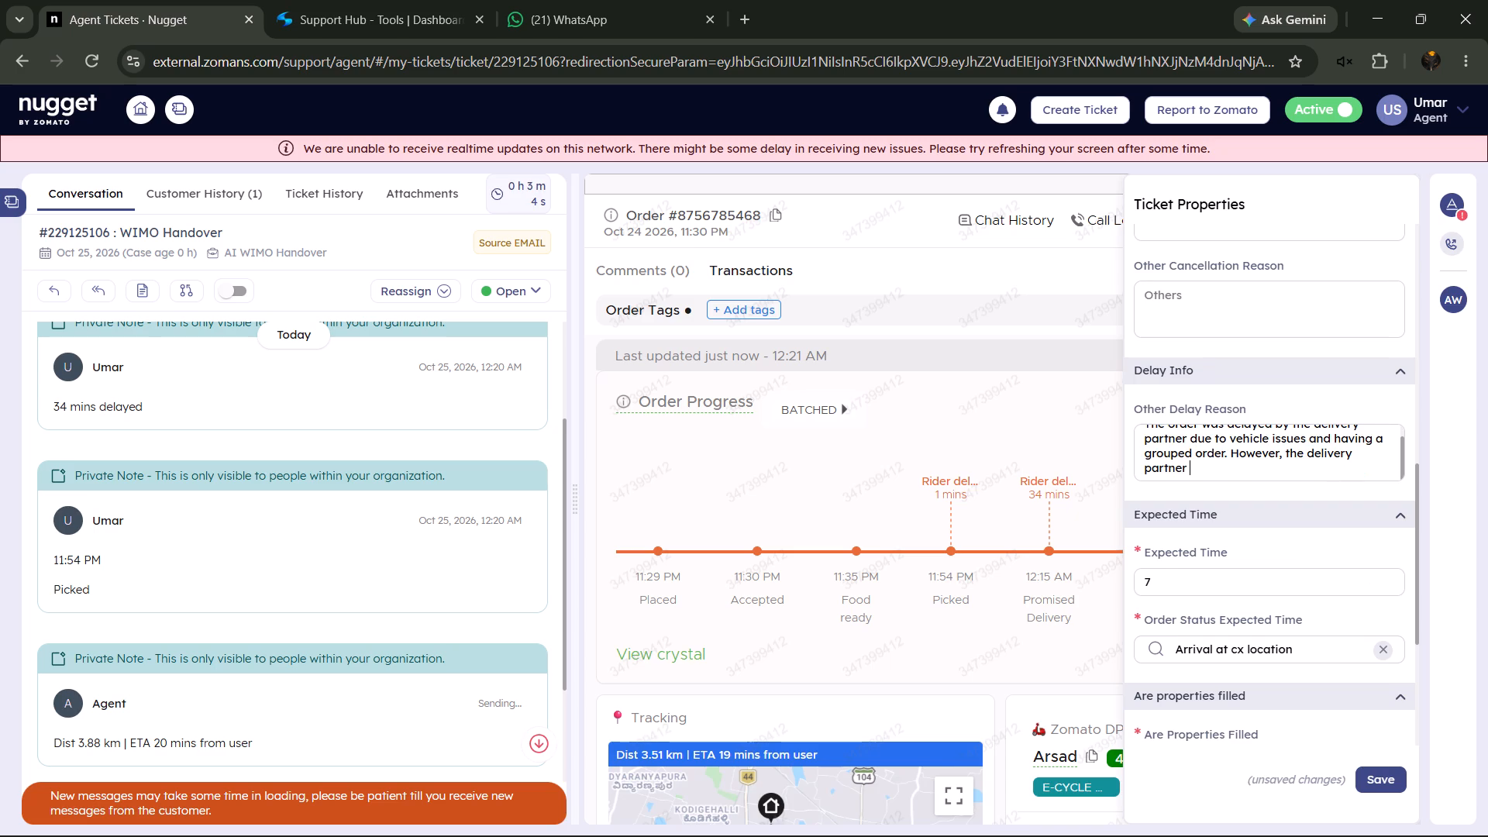
pyautogui.write('will')
pyautogui.press('space')
pyautogui.write('deliver it soon.')
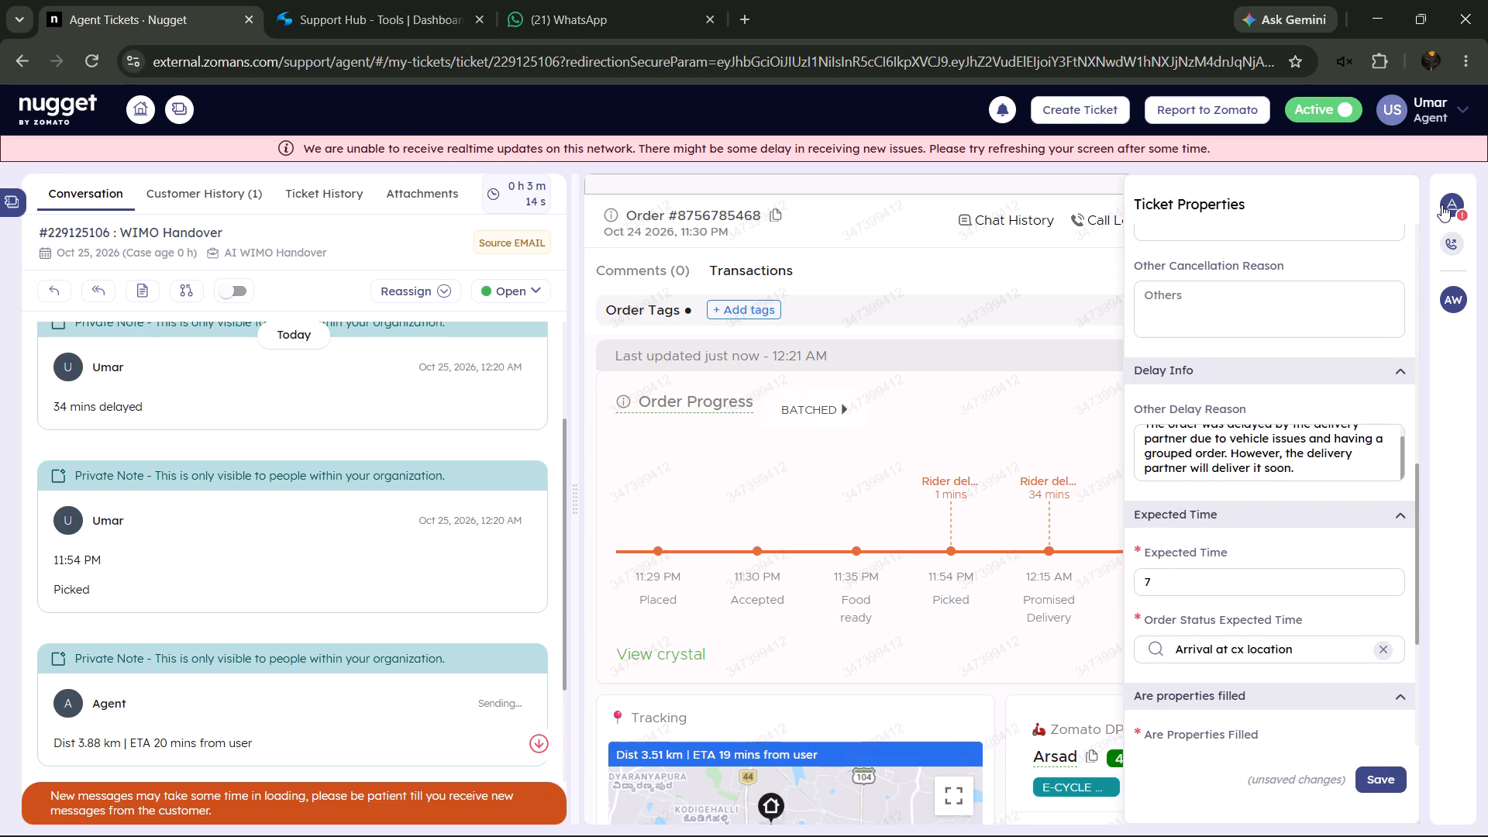
# Close the ticket properties and add the private note "dp connected" to the ticket.
pyautogui.click(1441, 205)
pyautogui.scroll(-5, 1326, 370)
pyautogui.click(146, 300)
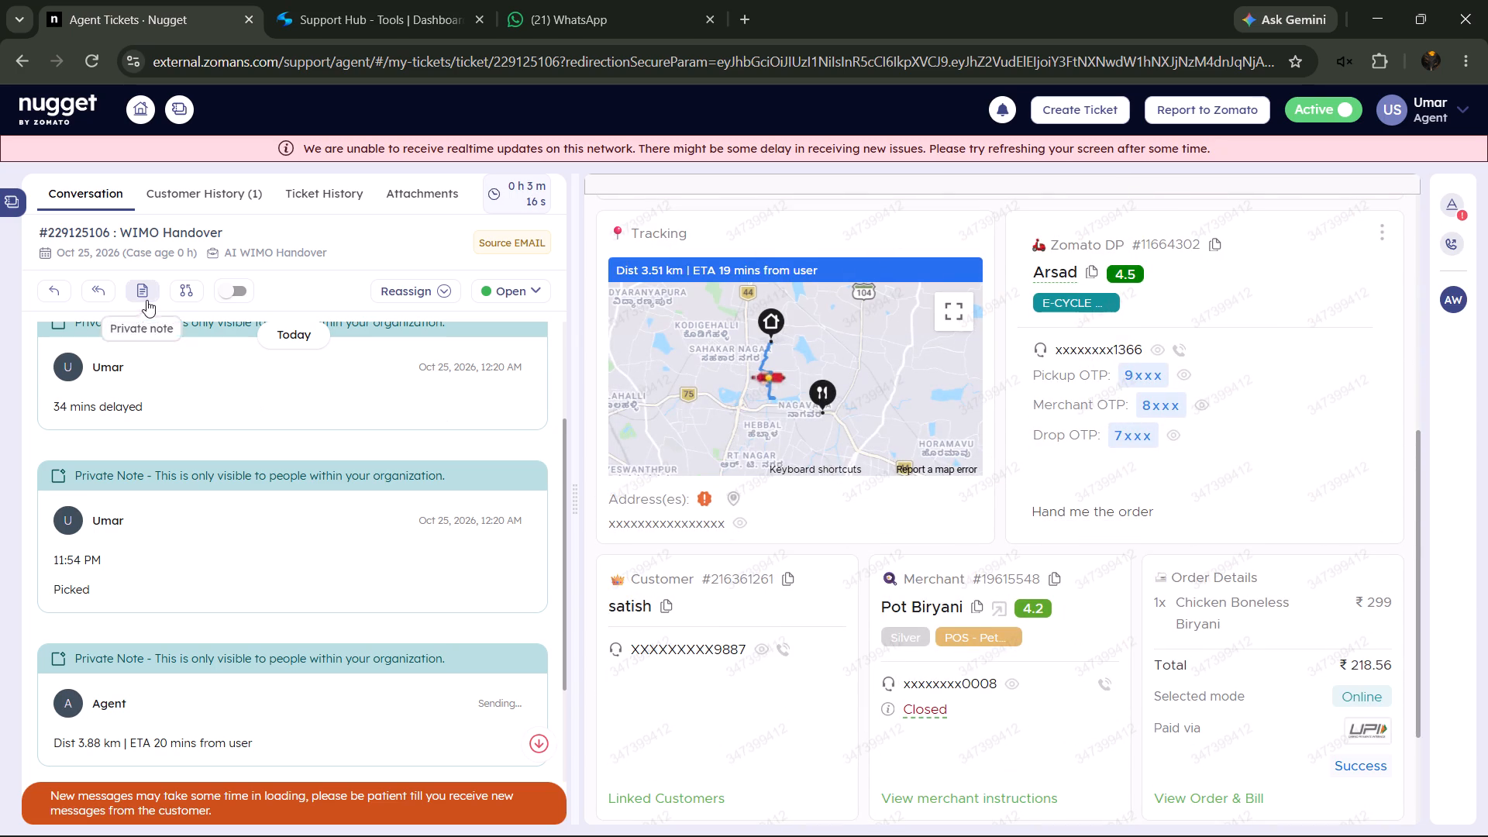
pyautogui.press('d')
pyautogui.press('p')
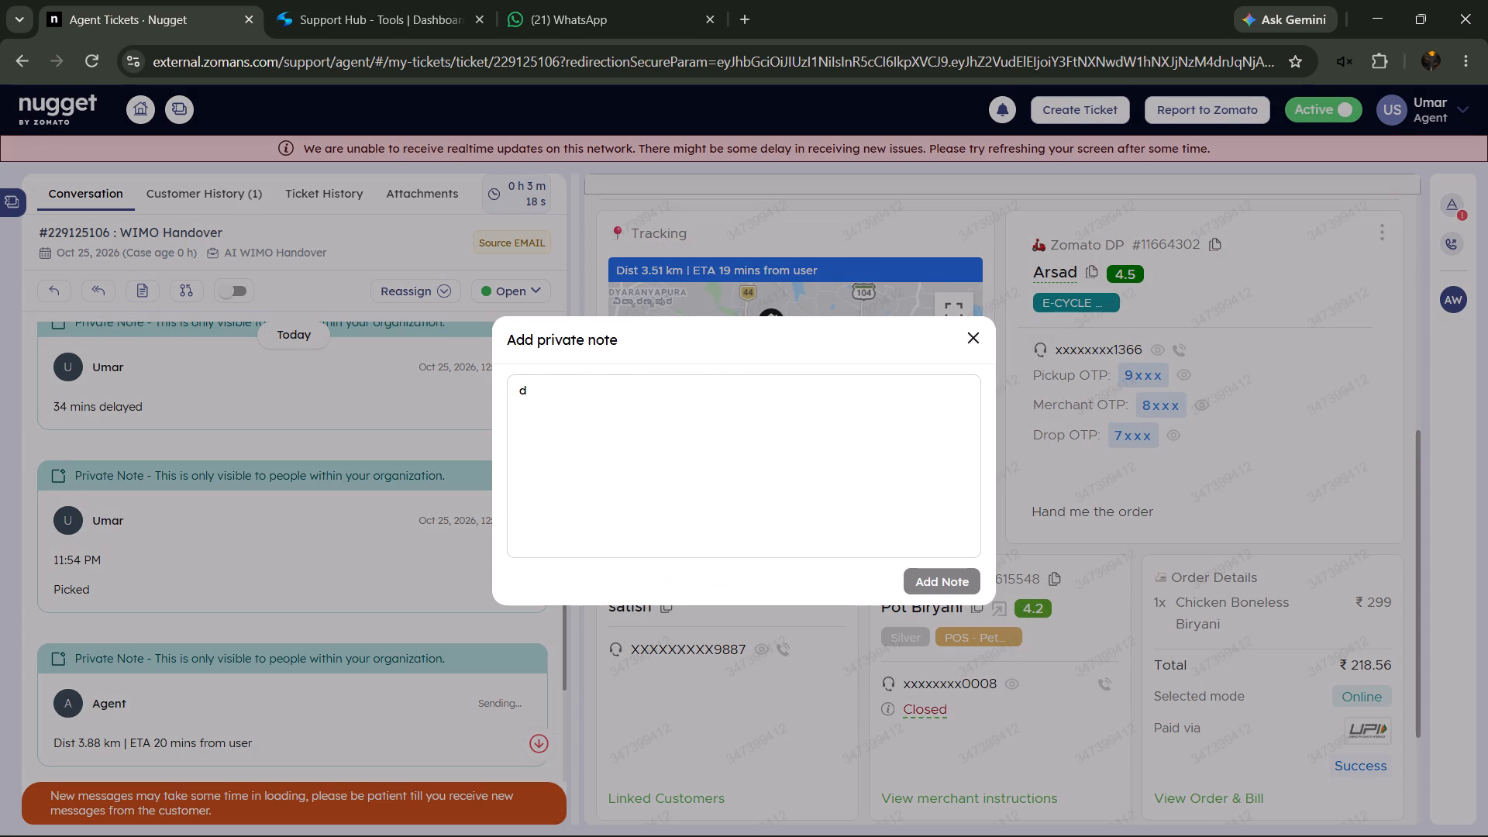
pyautogui.press('space')
pyautogui.write('connected')
pyautogui.click(935, 583)
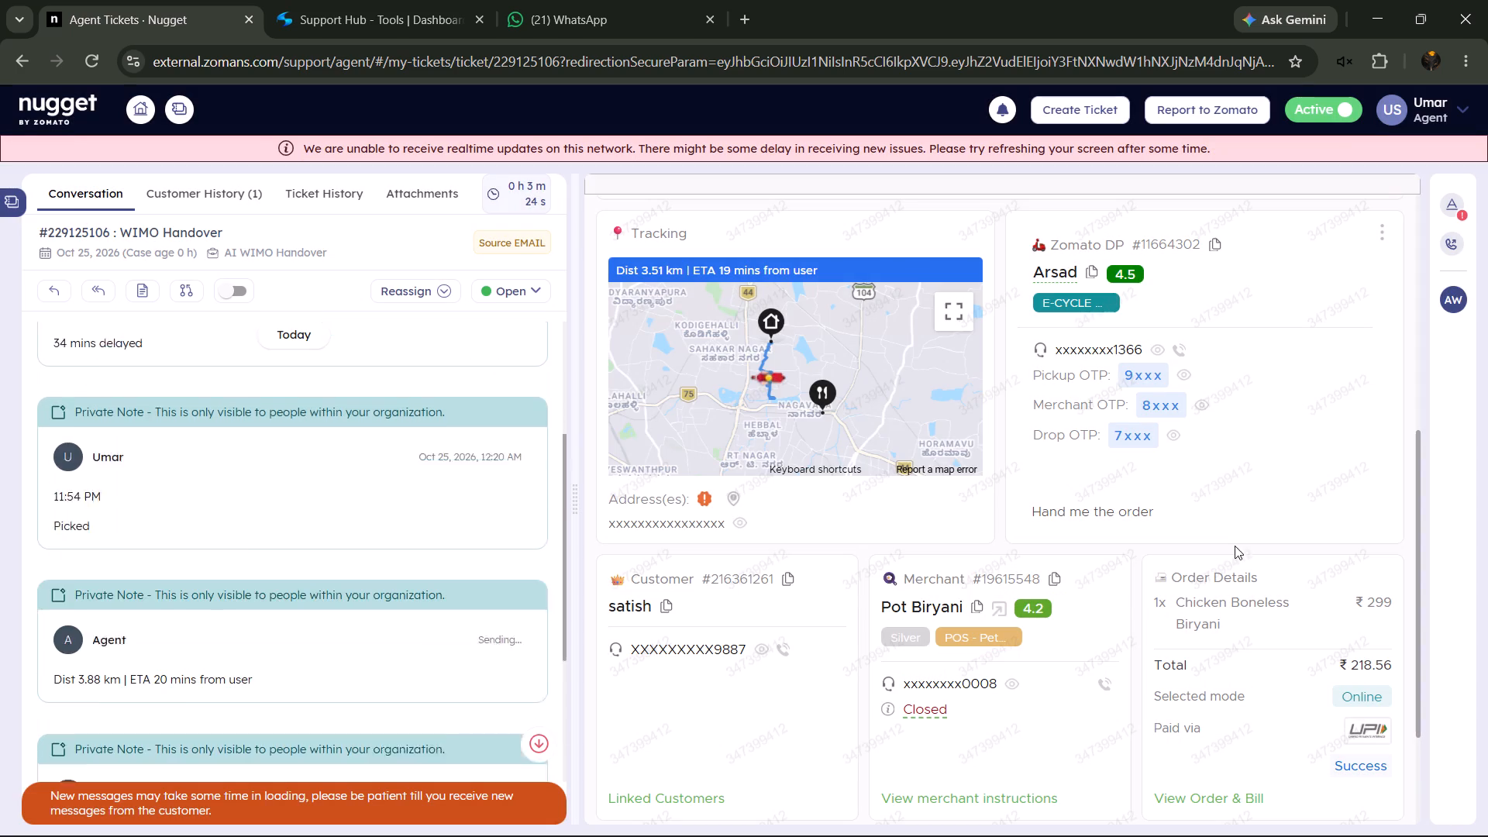
# Copy the order total 218.56 and calculate 35 percent of it with Quick Percentage in Support Hub.
pyautogui.moveTo(1350, 663); pyautogui.dragTo(1415, 663)
pyautogui.rightClick(1374, 667)
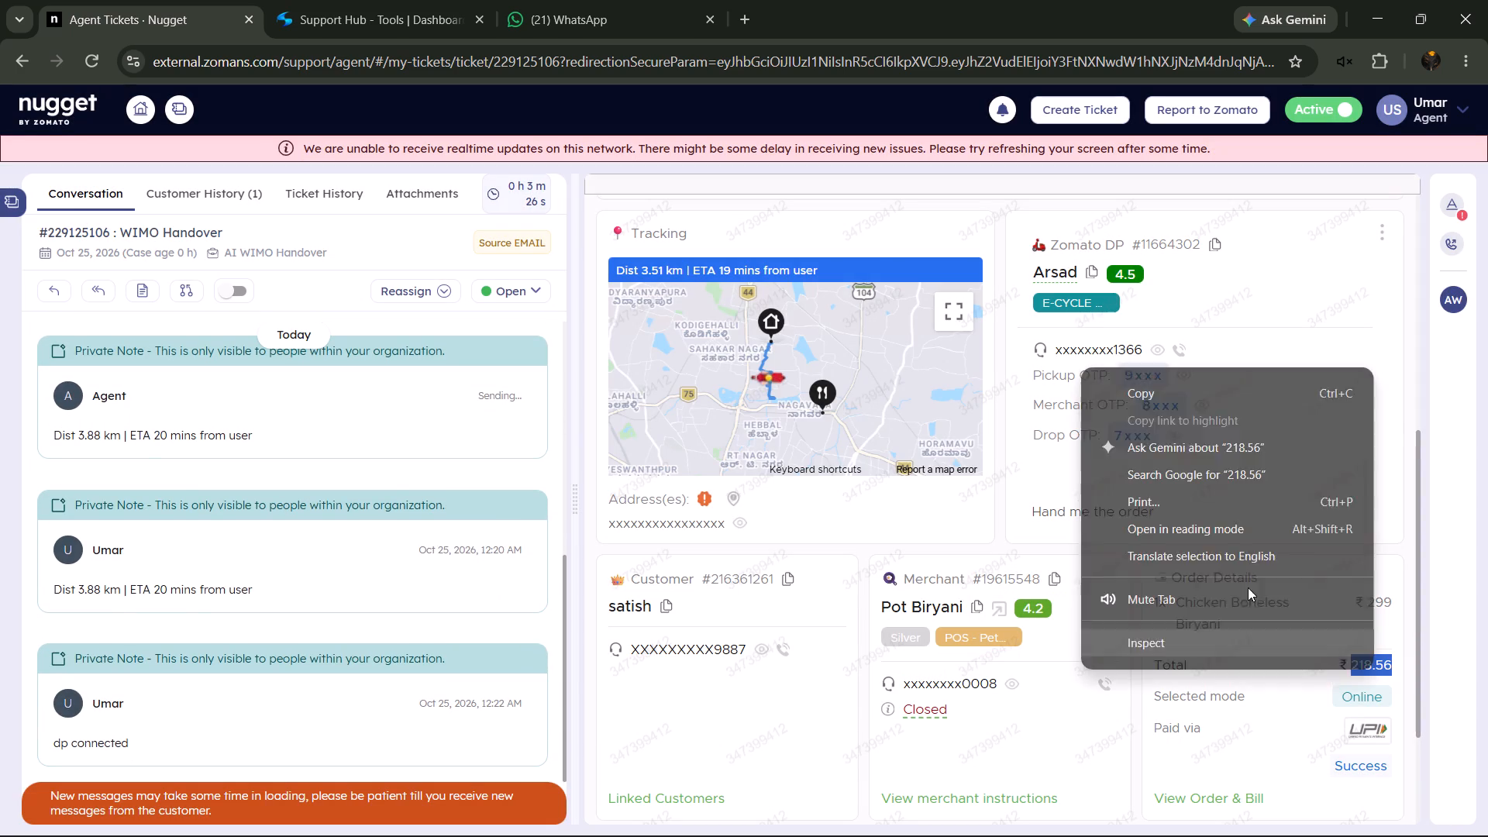
pyautogui.click(1178, 387)
pyautogui.click(435, 0)
pyautogui.moveTo(1248, 294); pyautogui.dragTo(1249, 295)
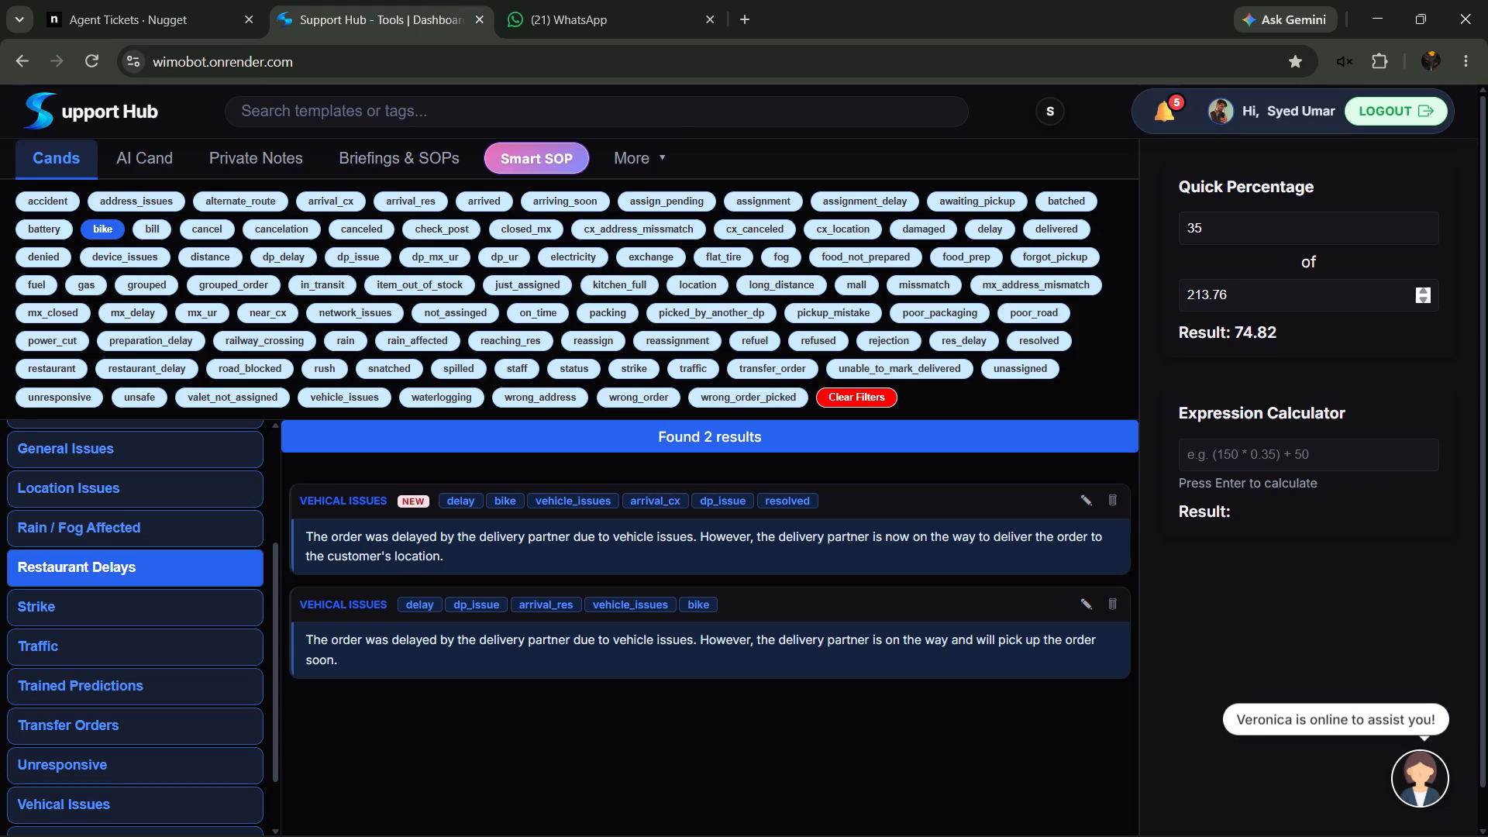
pyautogui.moveTo(1249, 295); pyautogui.dragTo(1086, 305)
pyautogui.press('BackSpace')
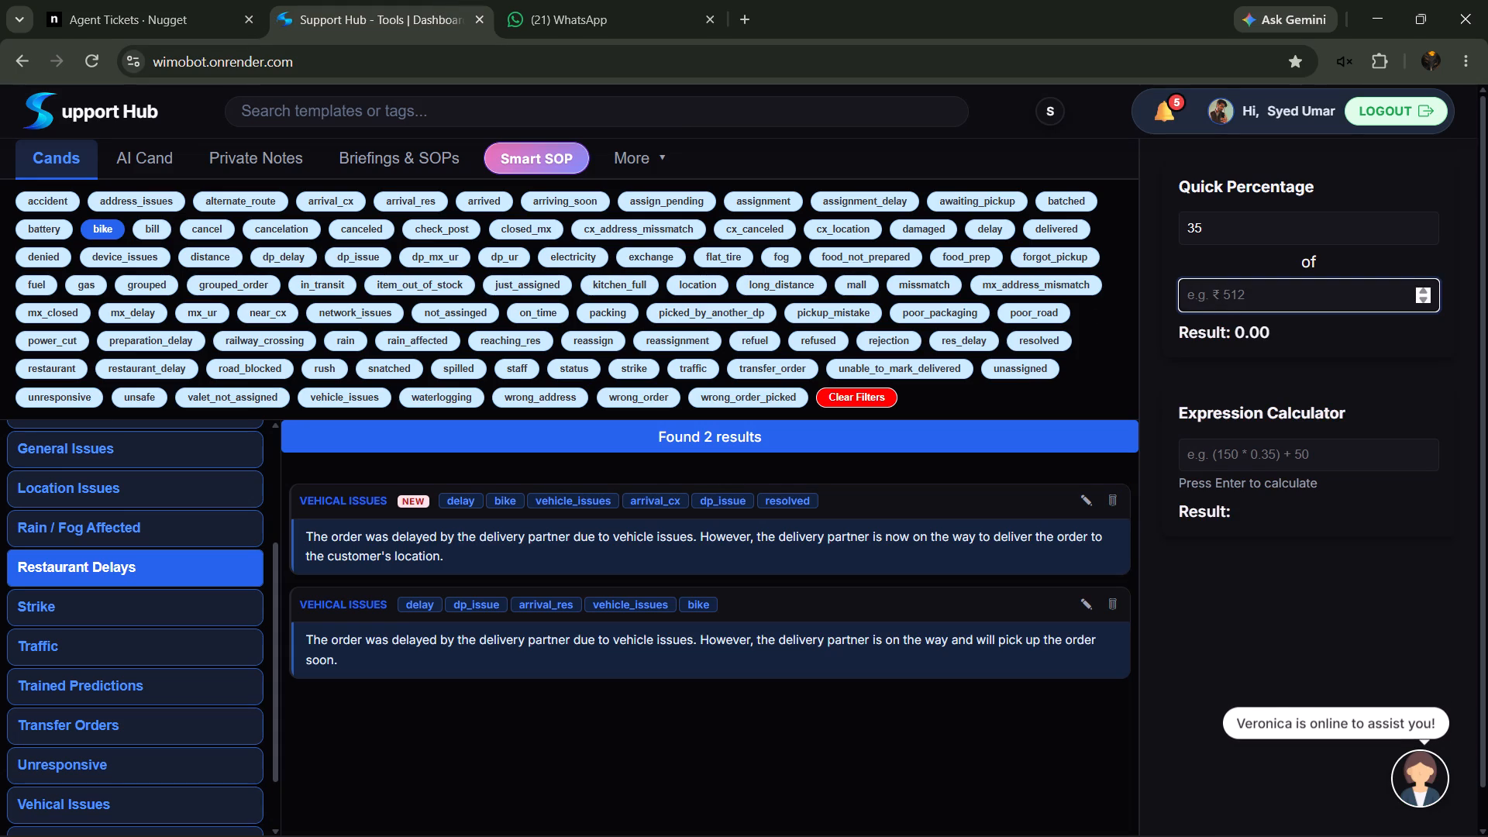
pyautogui.hotkey('ctrl', 'v')
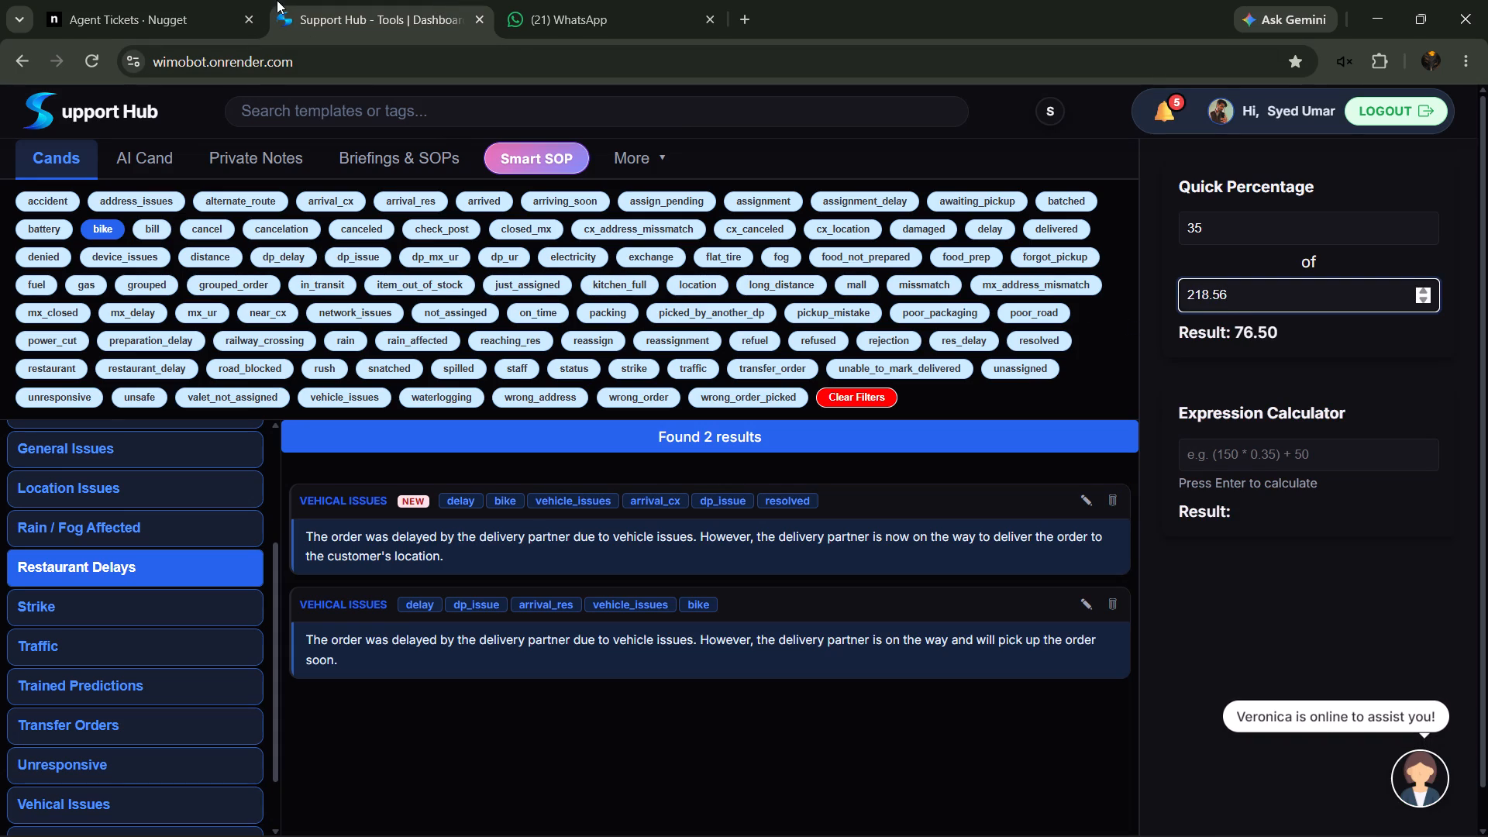
# Return to the ticket, report the order as delayed, and add its sentence about the 37-minute delay and credits as a private note.
pyautogui.click(242, 0)
pyautogui.scroll(9, 1280, 415)
pyautogui.click(1314, 220)
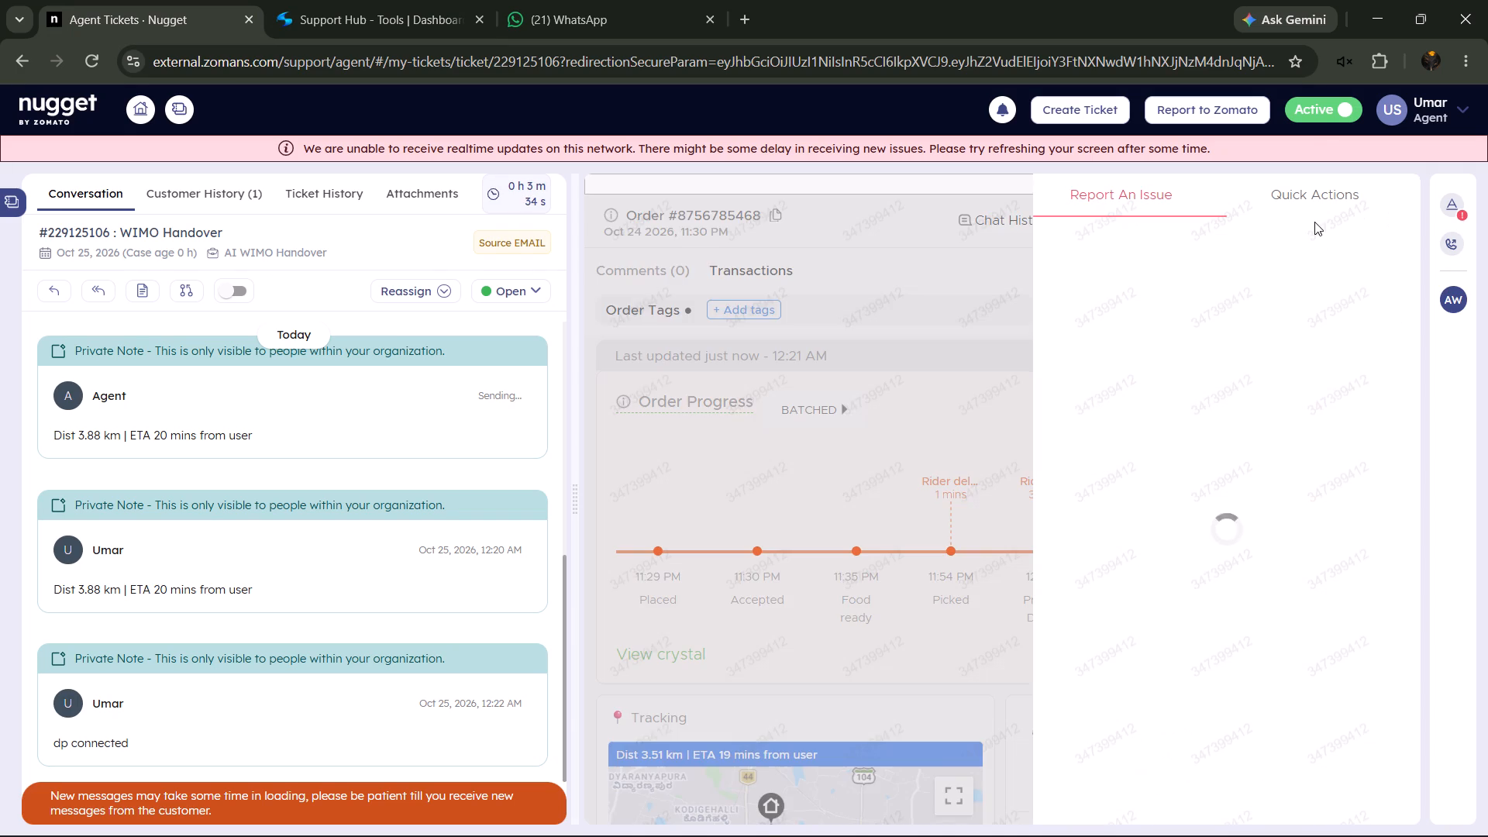
pyautogui.click(1144, 306)
pyautogui.moveTo(1049, 386); pyautogui.dragTo(1328, 419)
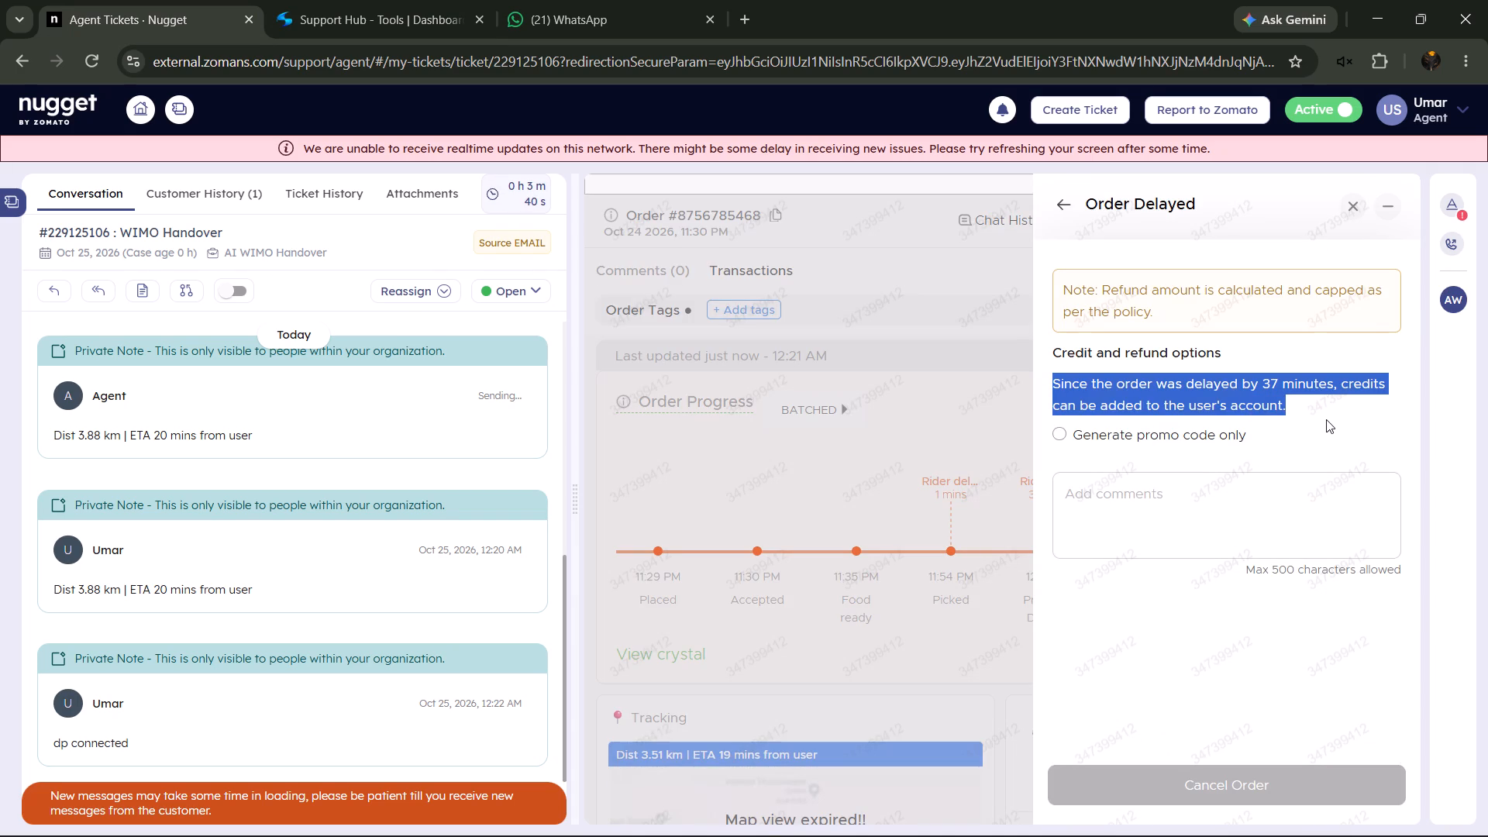
pyautogui.hotkey('ctrl', 'c')
pyautogui.click(141, 291)
pyautogui.rightClick(742, 466)
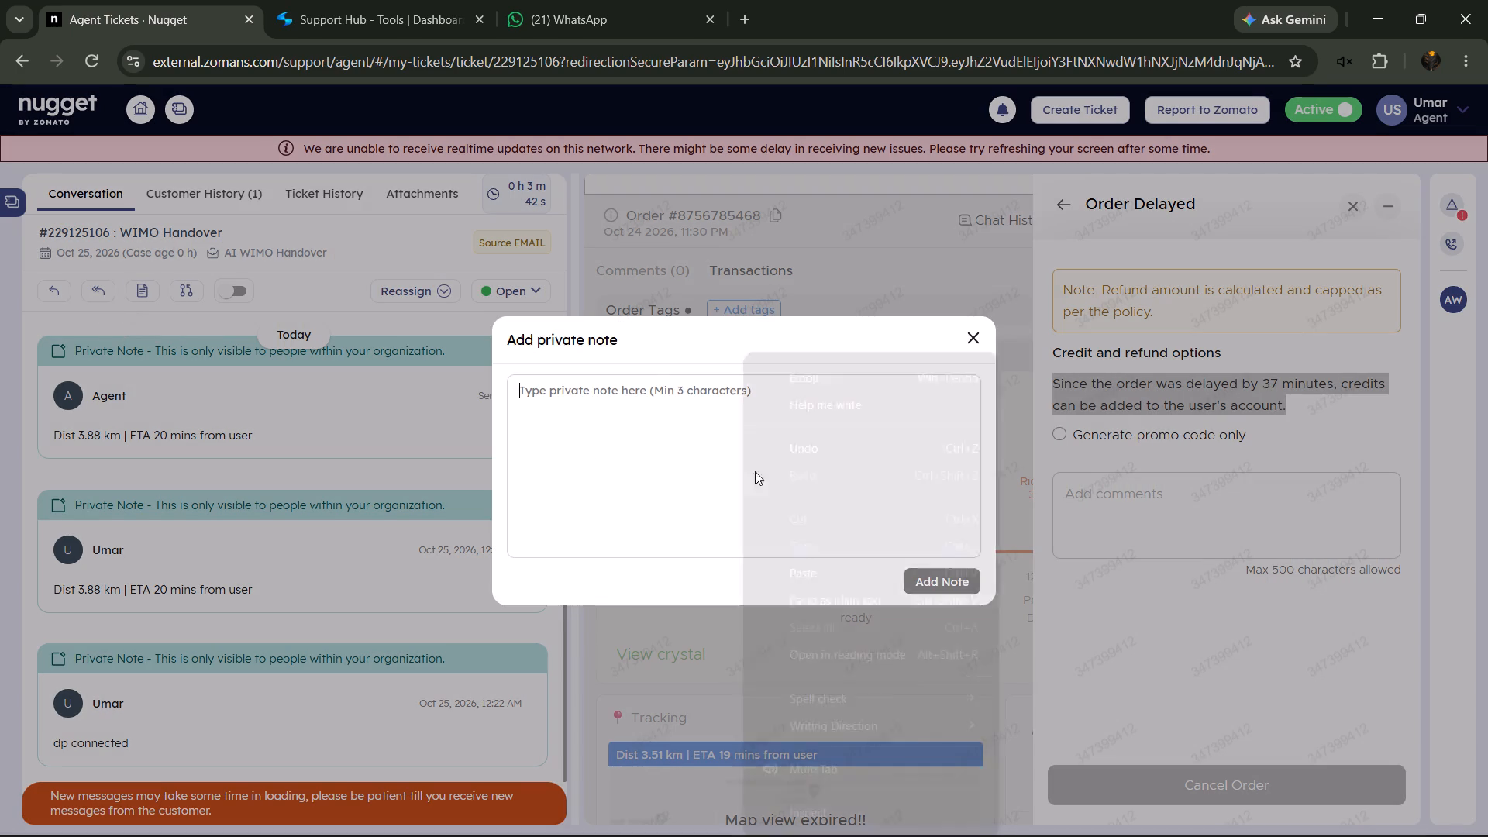
pyautogui.click(824, 547)
pyautogui.click(846, 578)
pyautogui.click(908, 583)
# Generate a promo code for the delayed order with a custom amount of ₹77 and add the promo/credits.
pyautogui.click(1104, 446)
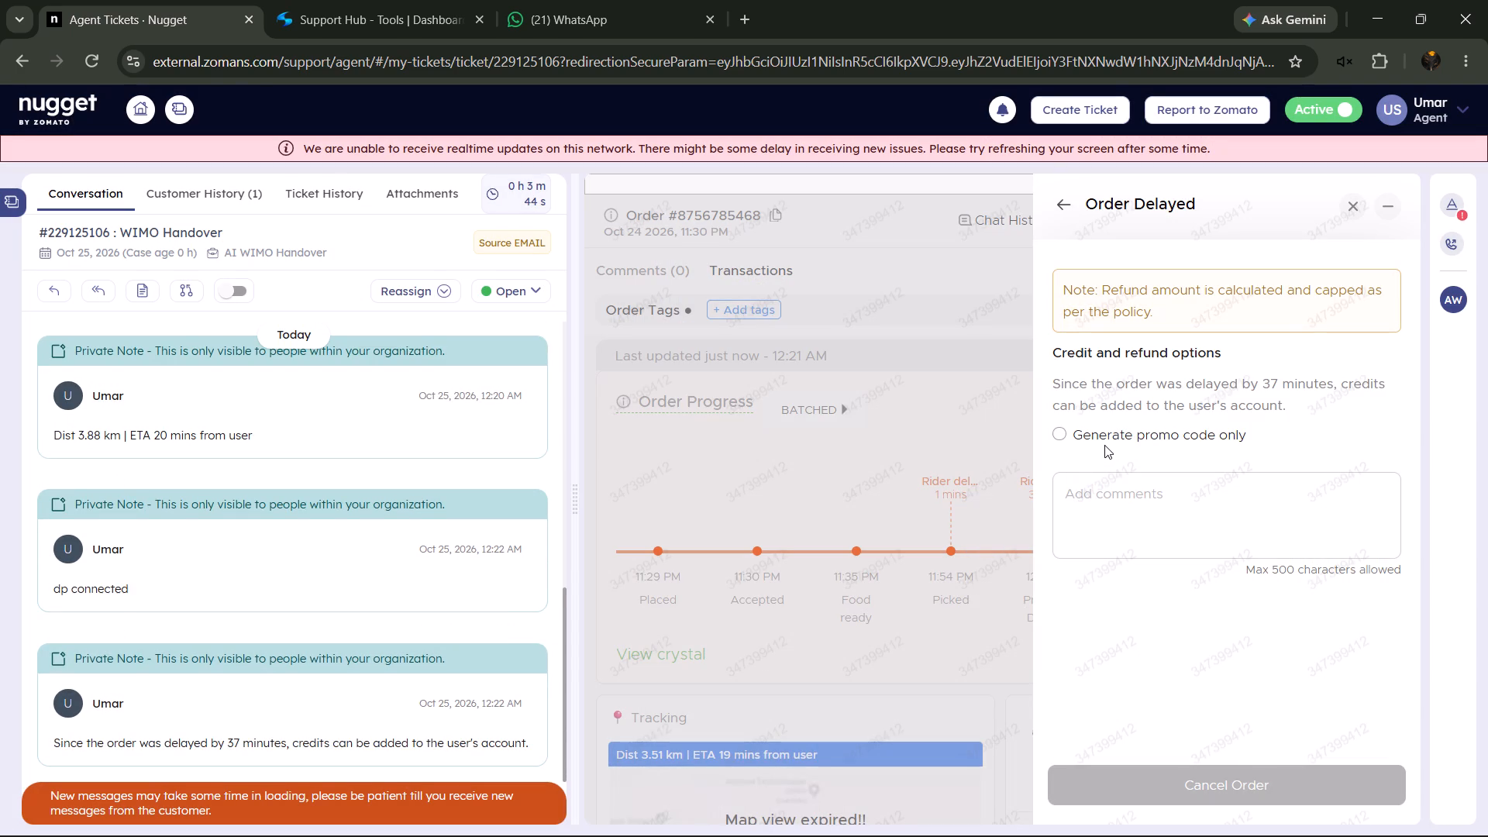
pyautogui.click(1107, 443)
pyautogui.press('7')
pyautogui.press('7')
pyautogui.click(1137, 568)
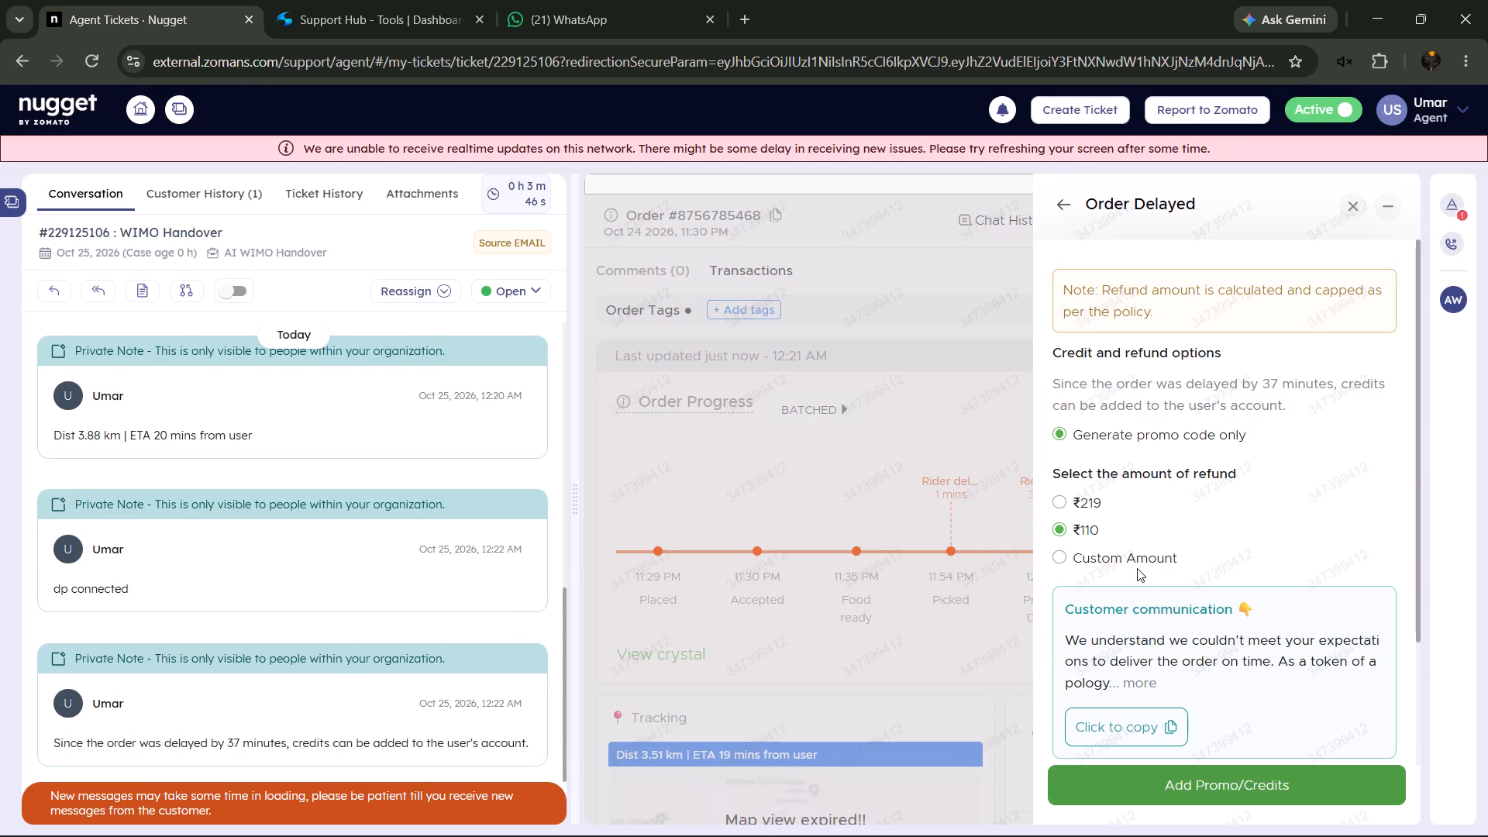
pyautogui.click(1137, 566)
pyautogui.write('77')
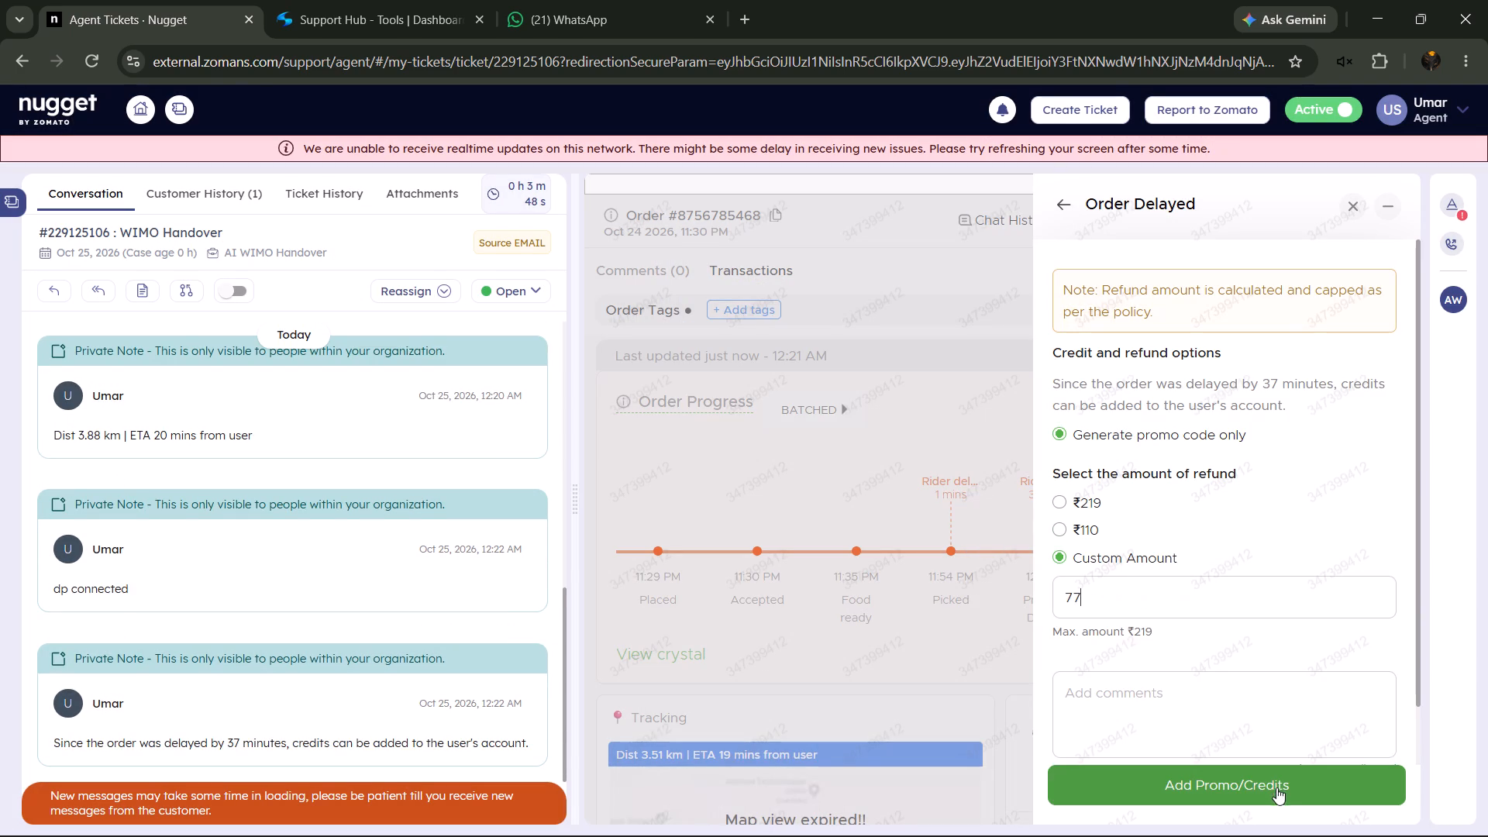
pyautogui.click(1272, 795)
# Reopen the ticket properties and set Compensation Amount to 77 and Lifeline Action to Compensation.
pyautogui.click(1456, 209)
pyautogui.scroll(3, 1287, 611)
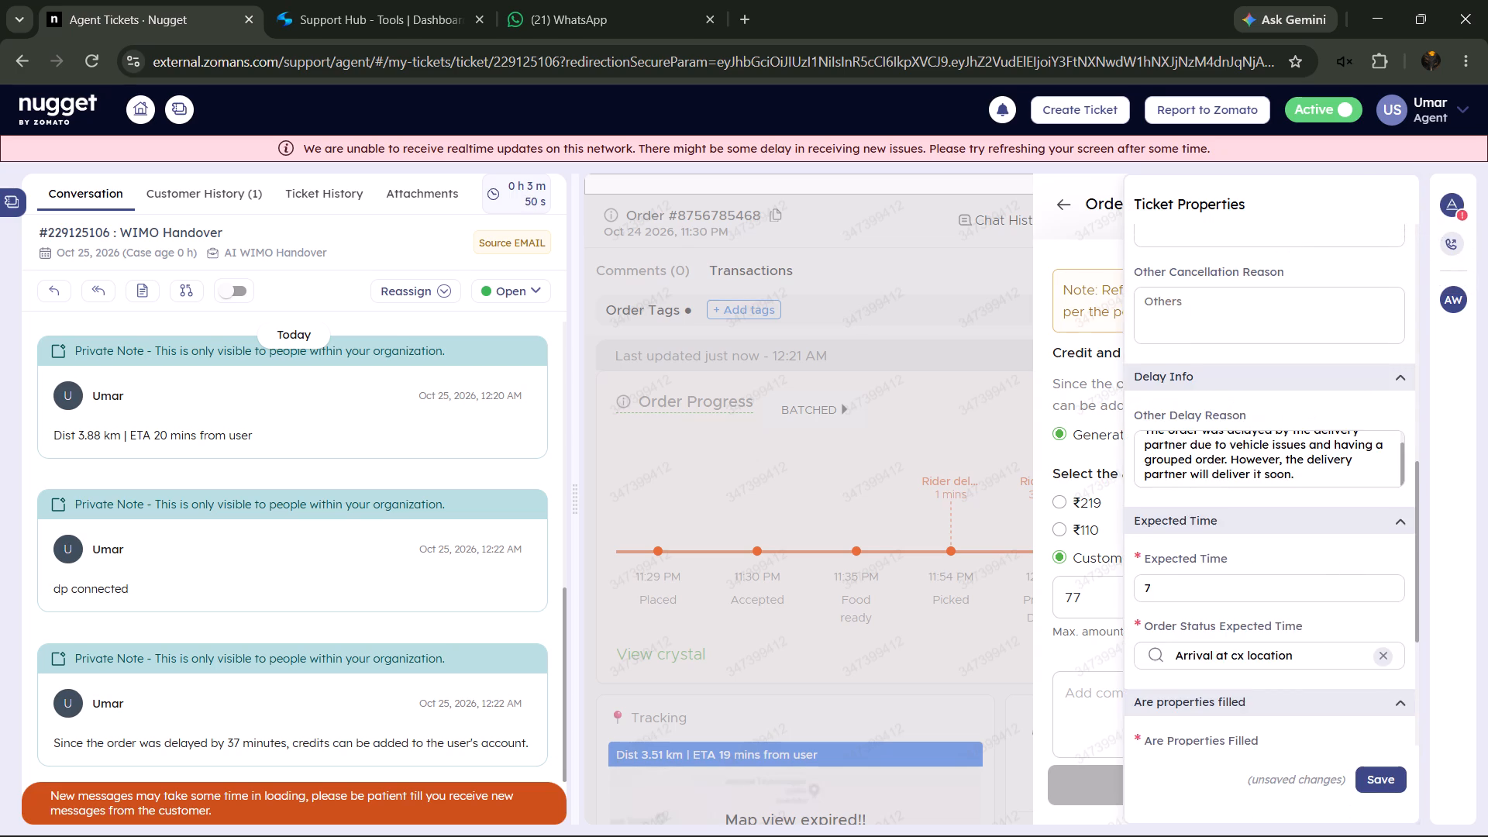
pyautogui.click(1252, 505)
pyautogui.press('7')
pyautogui.press('7')
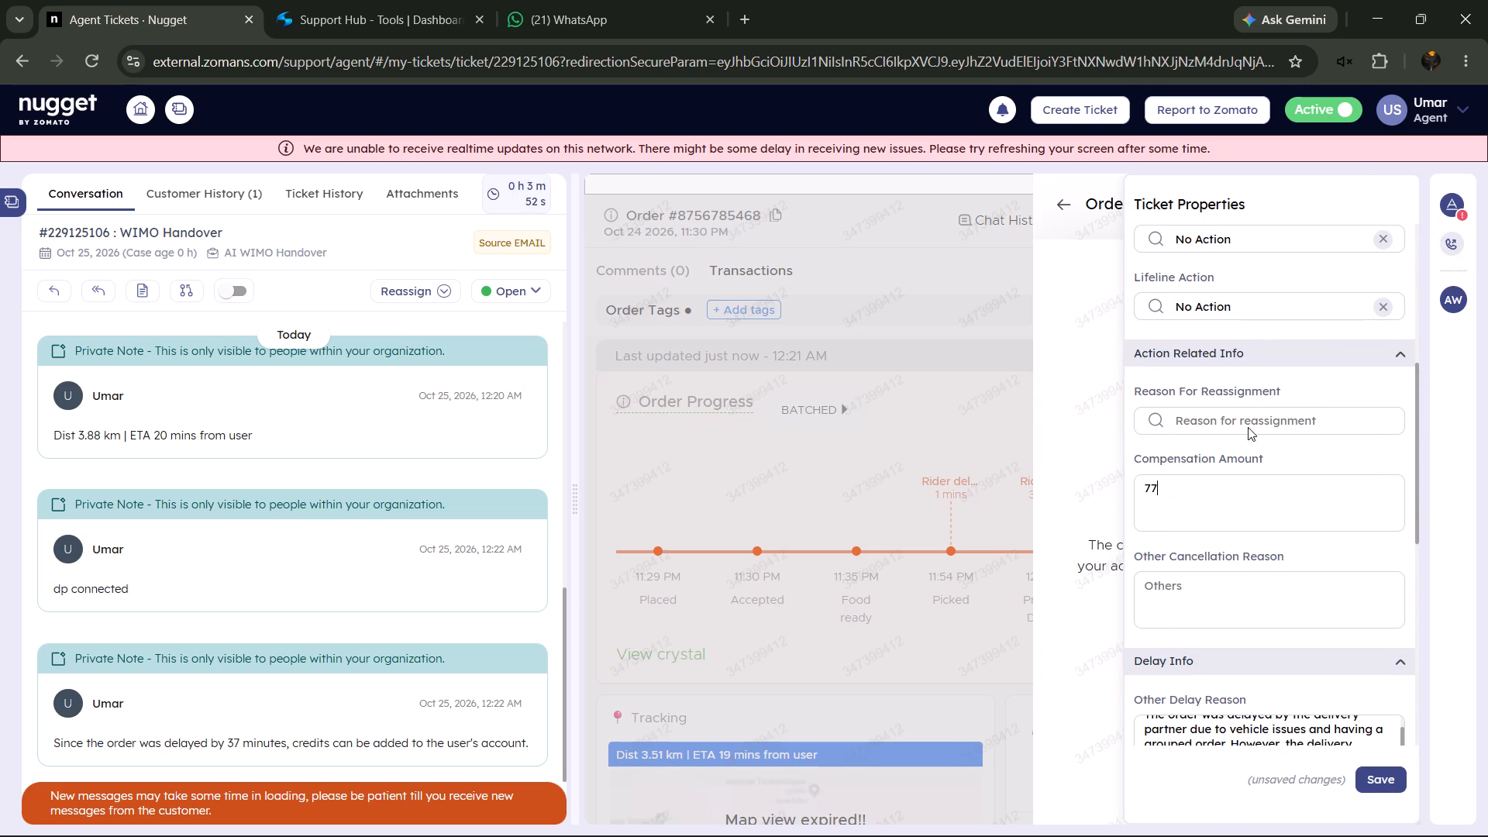
pyautogui.click(1259, 312)
pyautogui.click(1223, 365)
# Review the ticket's private notes and filled properties, and save the ticket properties.
pyautogui.scroll(8, 490, 533)
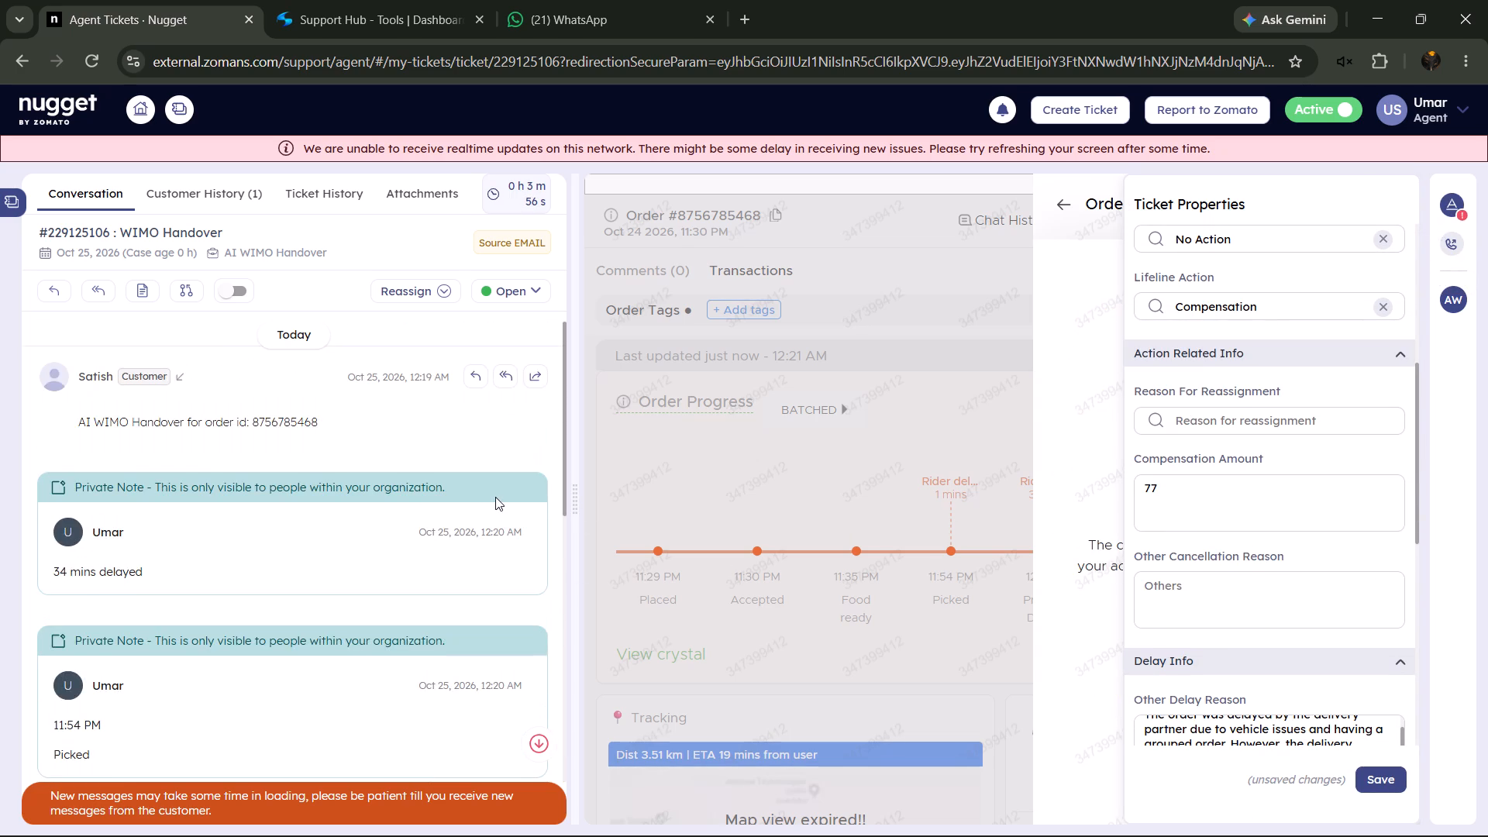
pyautogui.scroll(-3, 495, 497)
pyautogui.scroll(4, 1387, 548)
pyautogui.scroll(-4, 1345, 515)
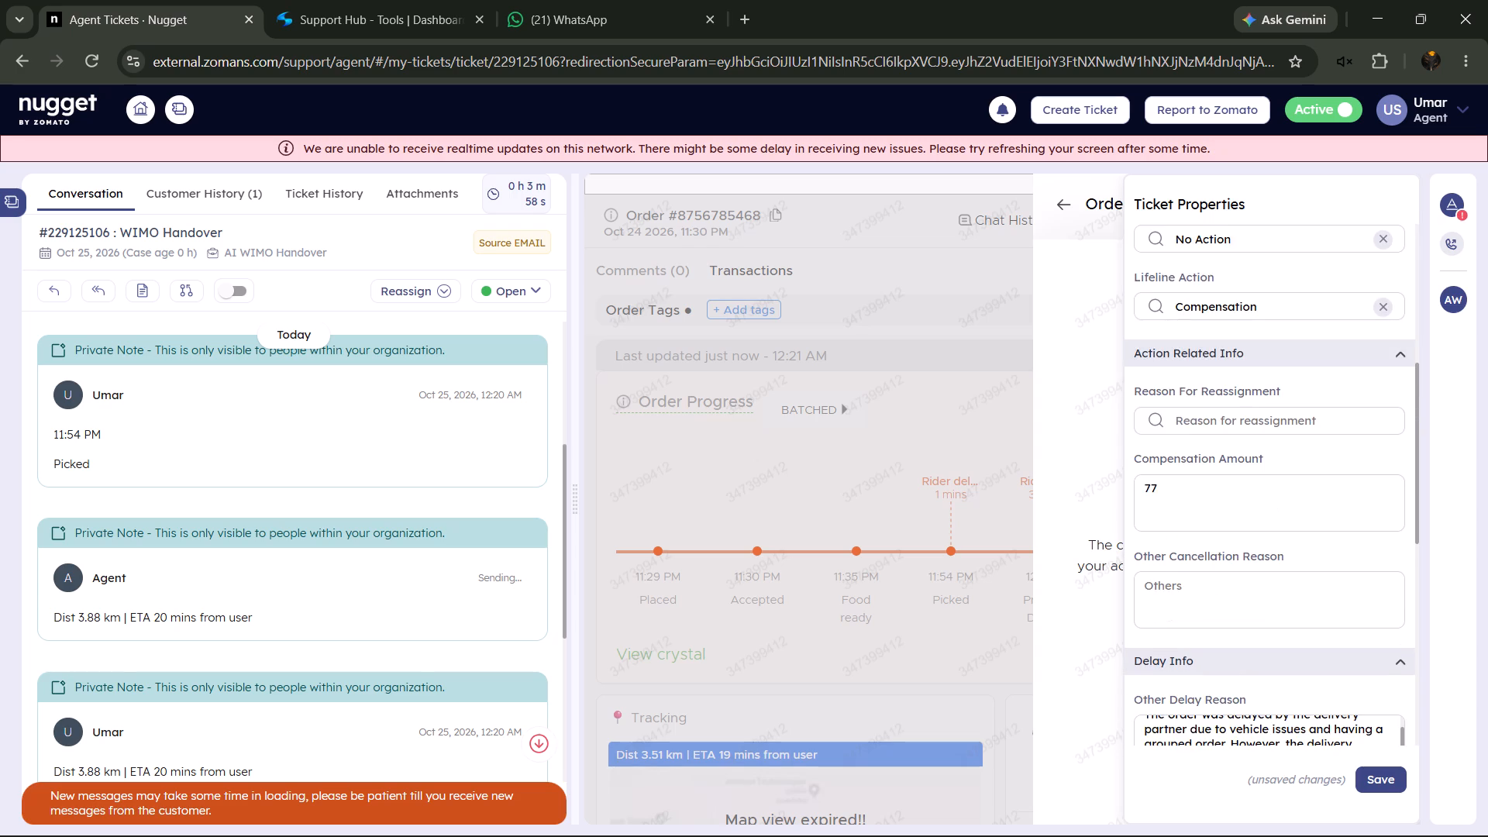
pyautogui.scroll(-2, 1345, 515)
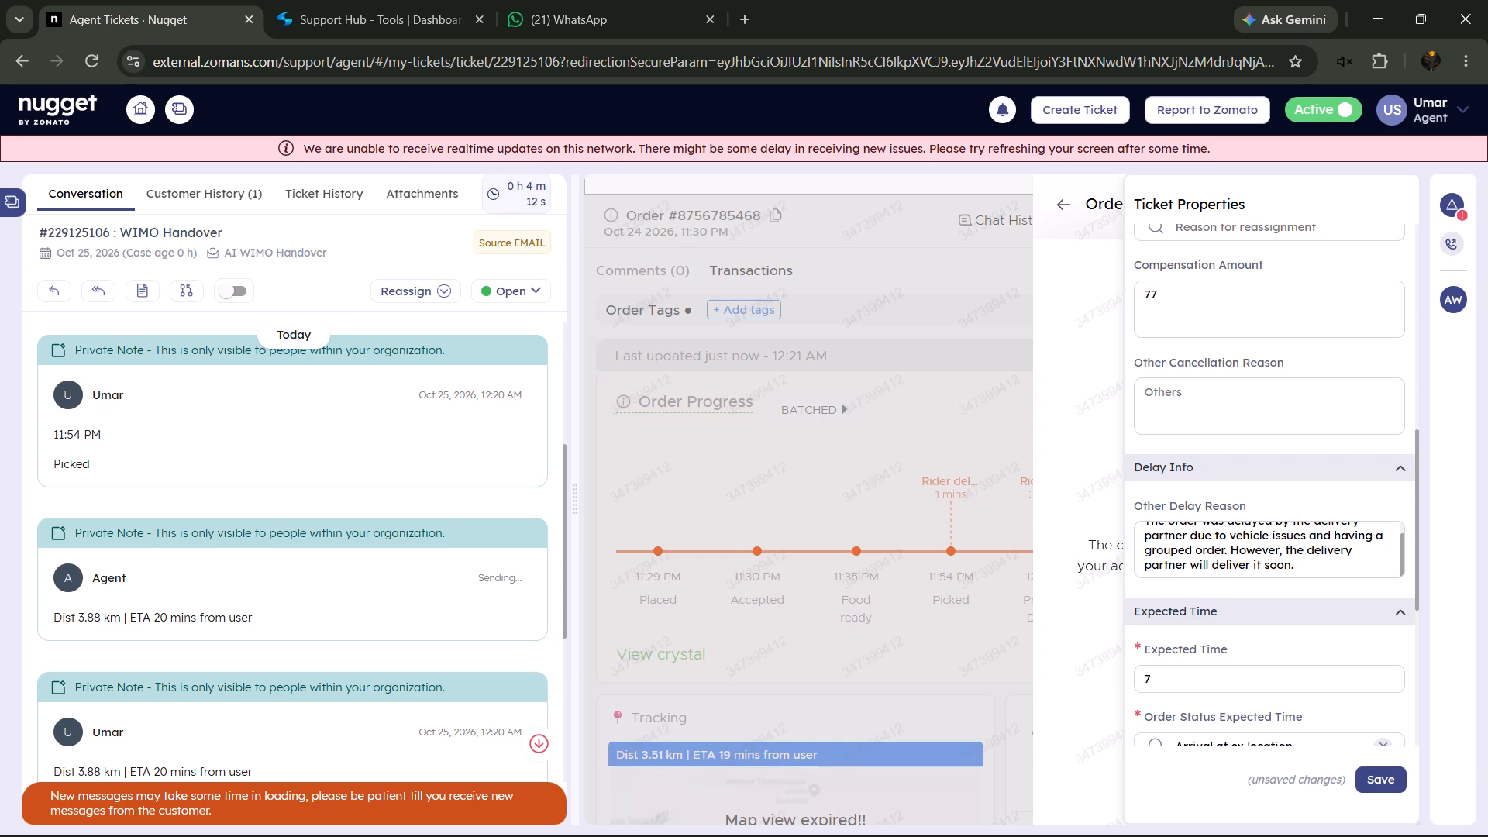
pyautogui.scroll(5, 1314, 556)
pyautogui.scroll(4, 1250, 451)
pyautogui.scroll(-4, 1250, 451)
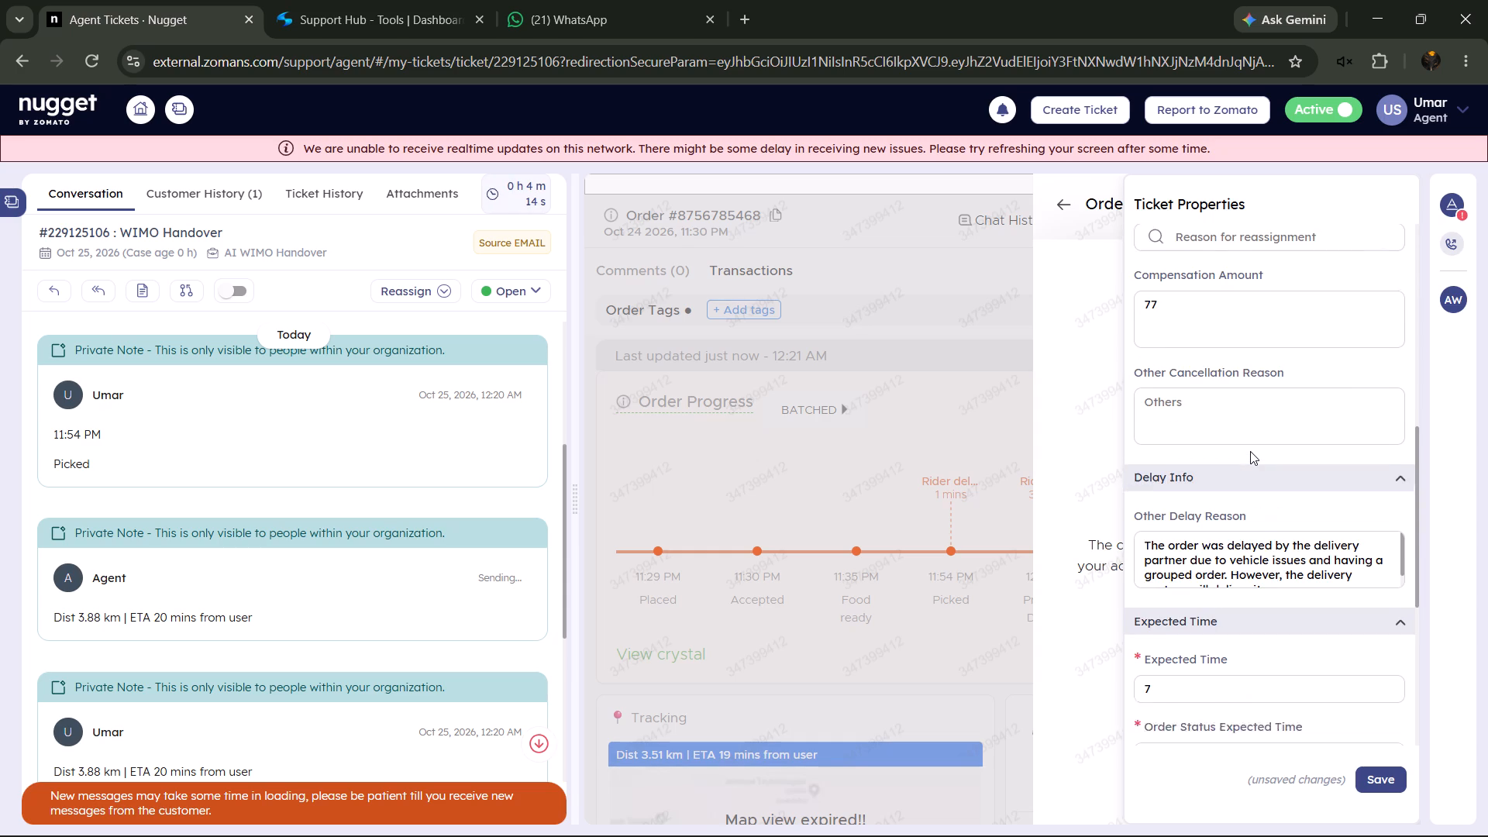
pyautogui.scroll(-3, 1250, 451)
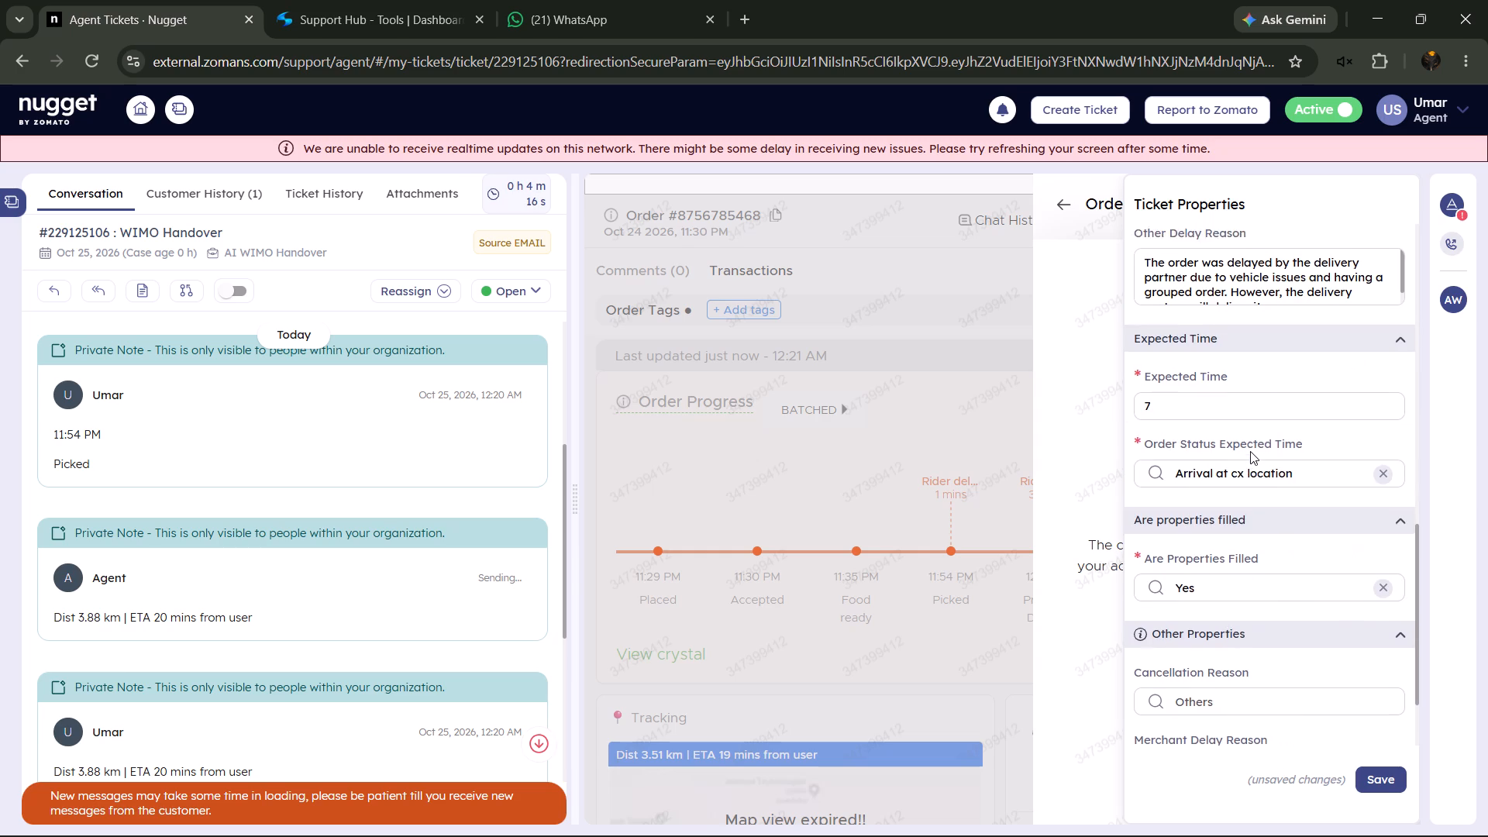
pyautogui.click(1376, 774)
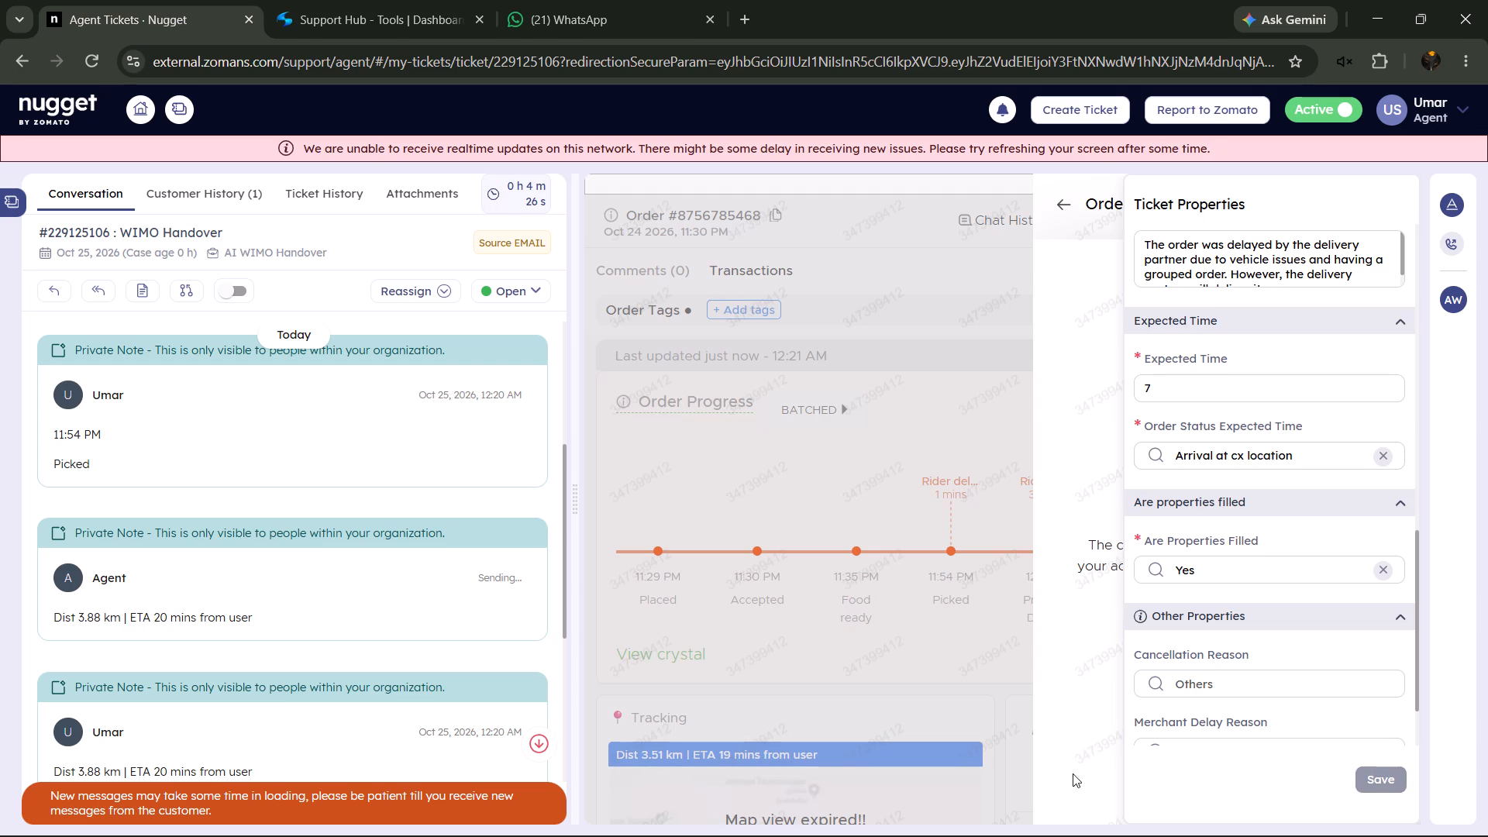
# Leave the ticket and open the My Tickets list.
pyautogui.click(169, 108)
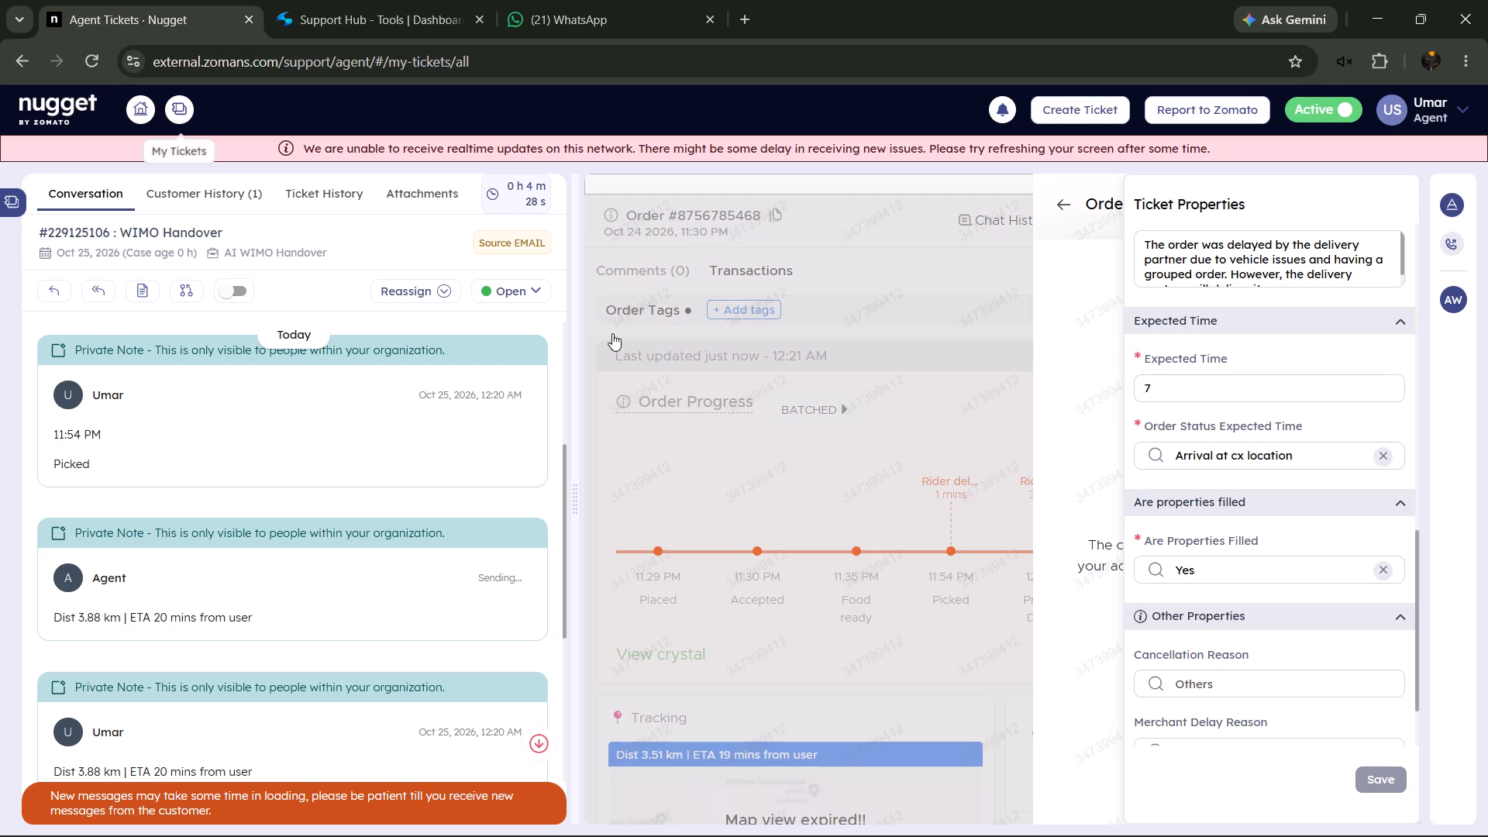
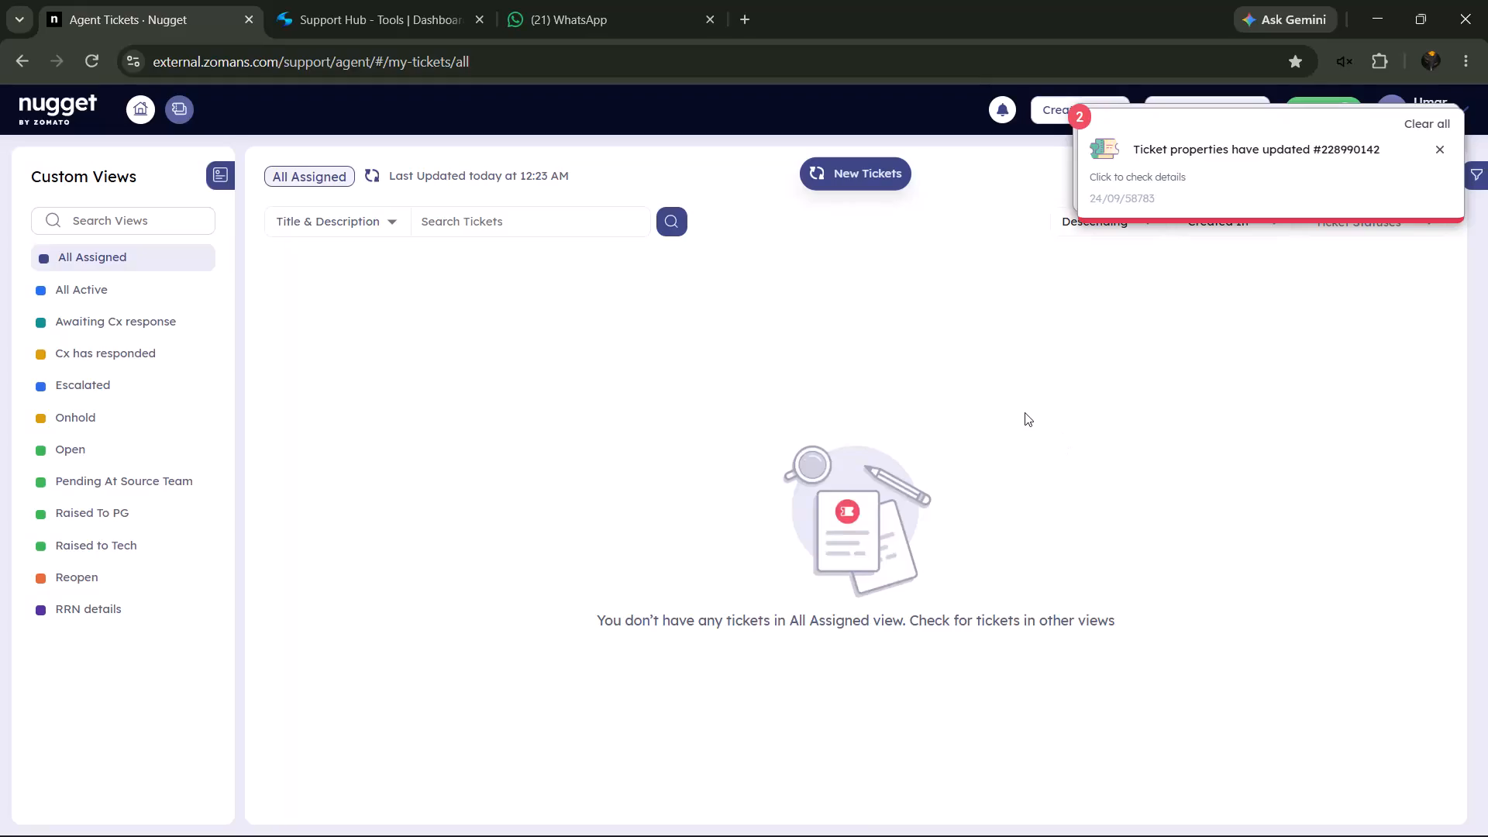
pyautogui.click(856, 157)
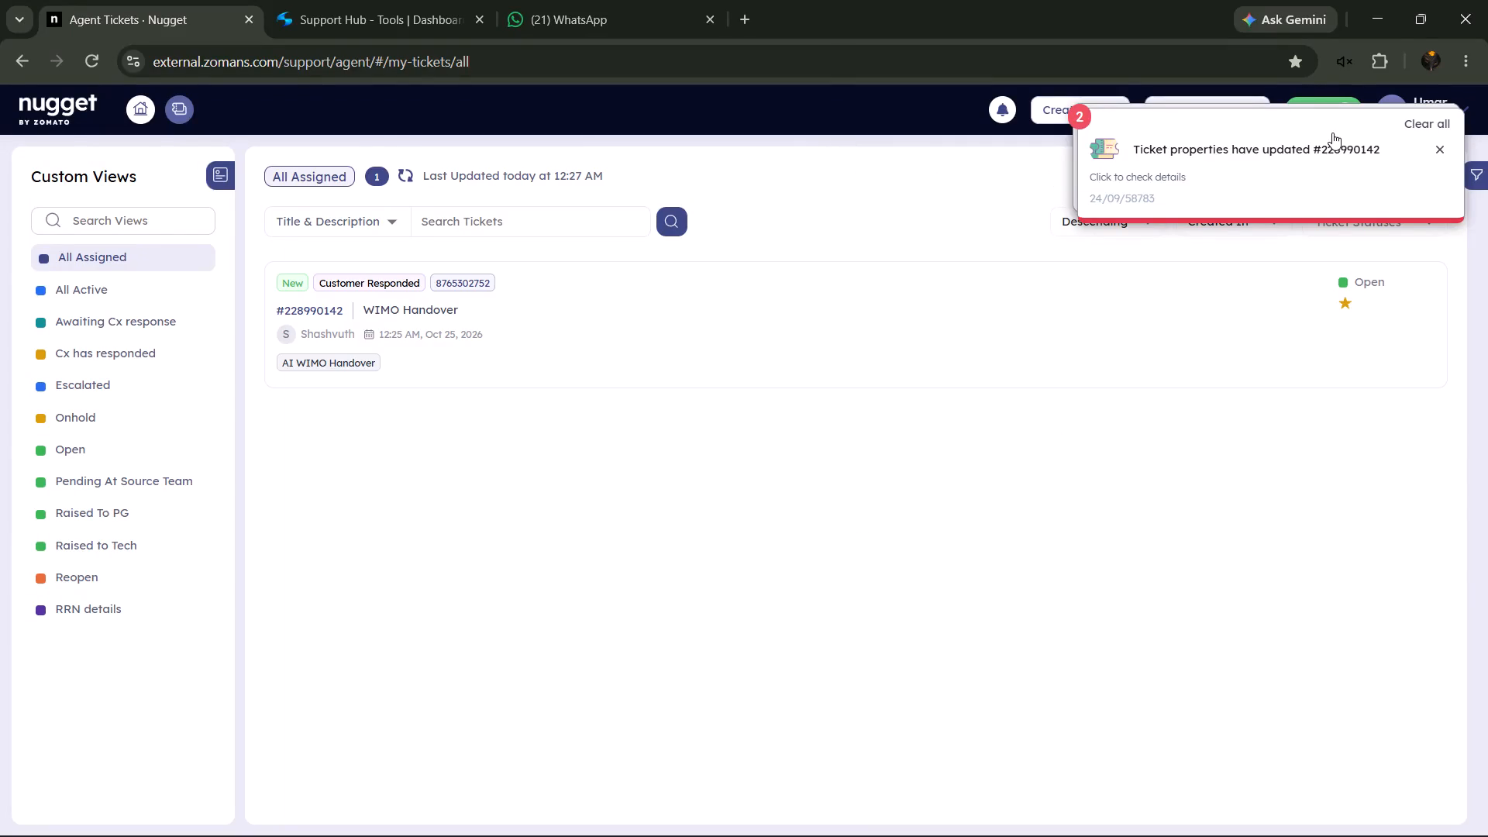
pyautogui.click(1417, 131)
pyautogui.click(1027, 329)
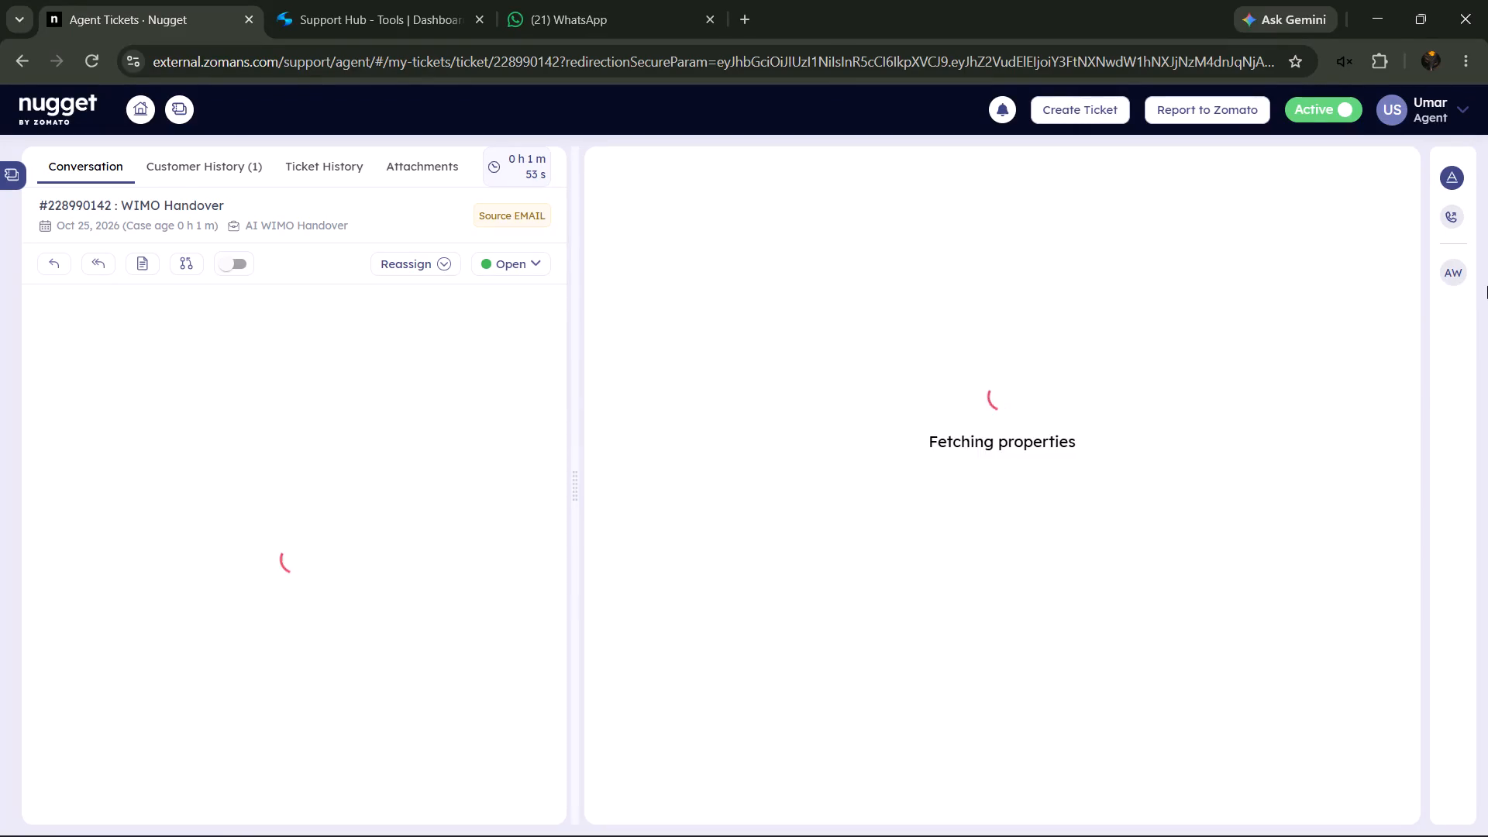
pyautogui.click(1453, 270)
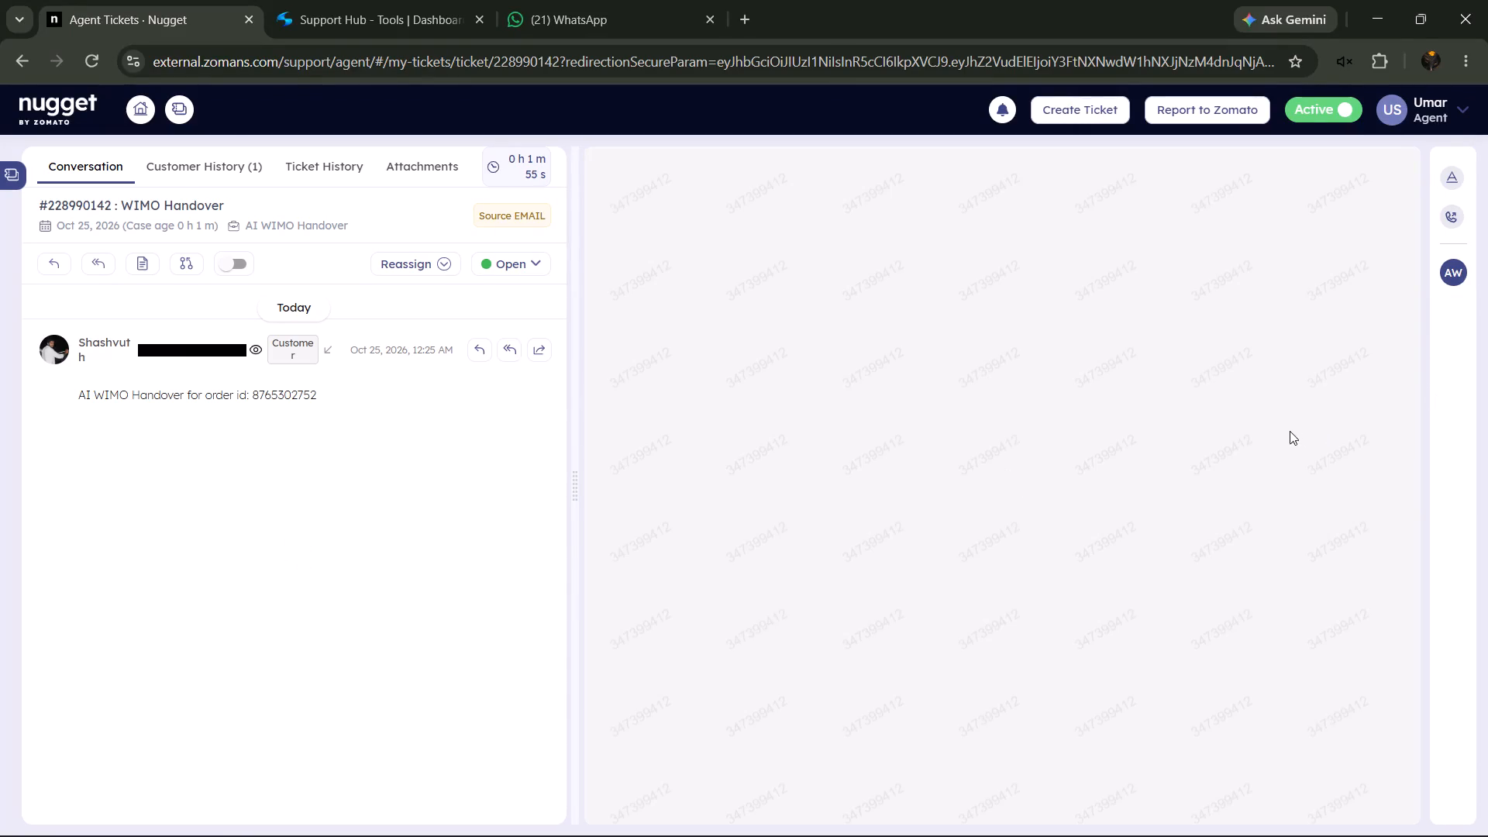
pyautogui.scroll(-2, 1176, 436)
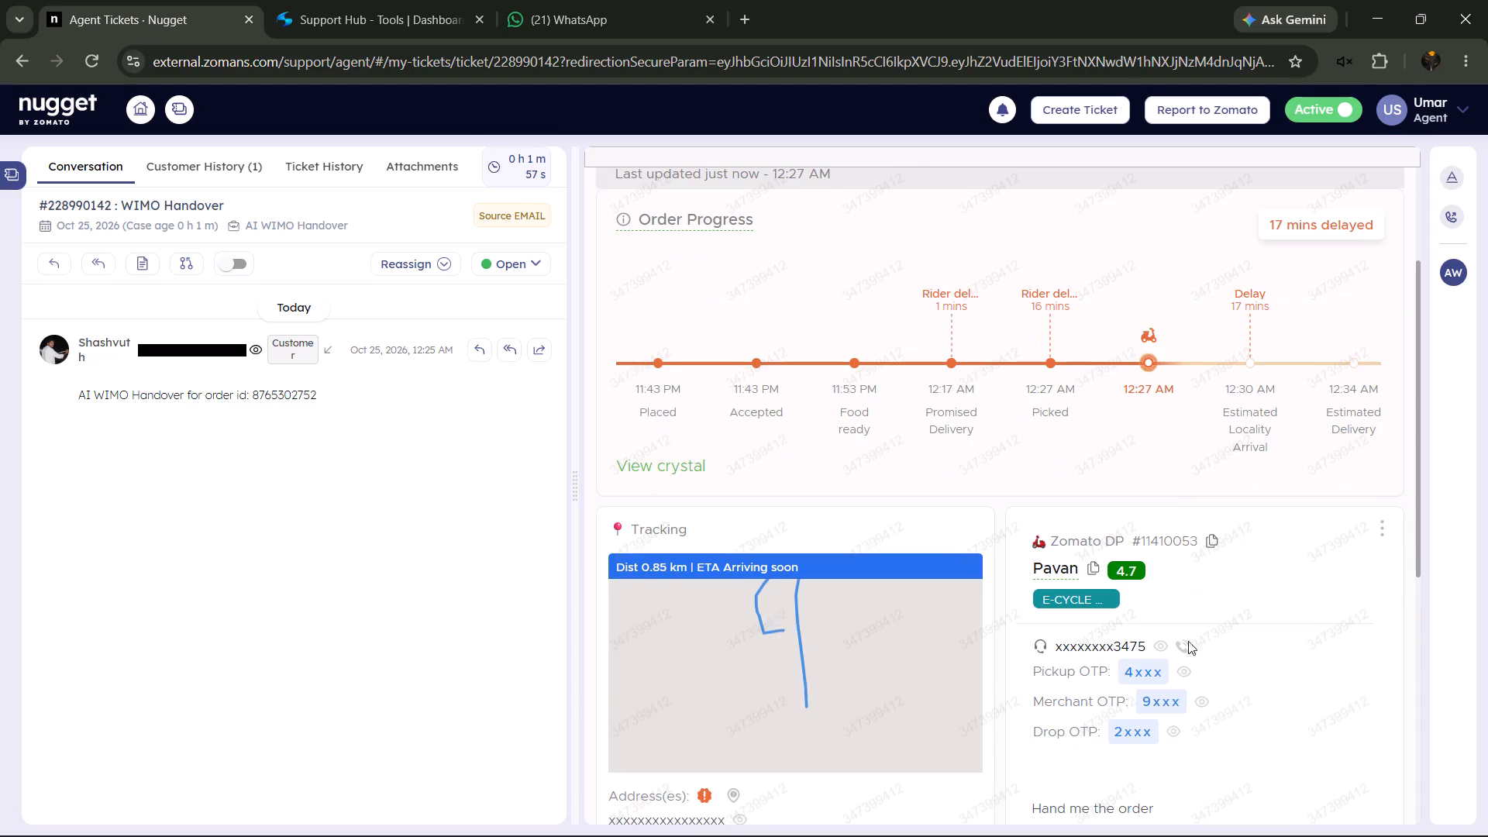
pyautogui.click(1181, 644)
pyautogui.click(1366, 570)
pyautogui.click(1347, 589)
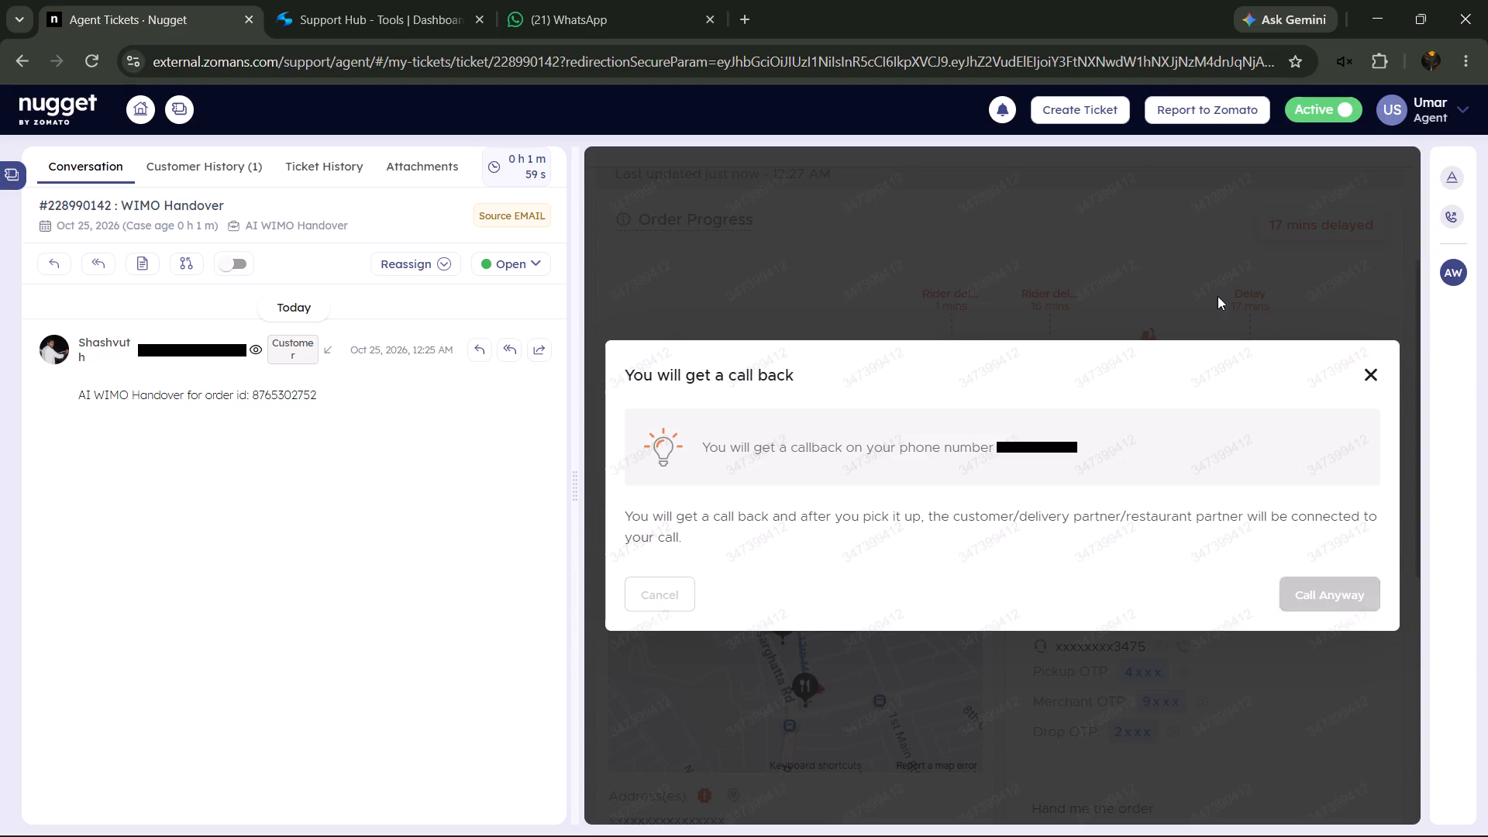
pyautogui.click(1218, 296)
# Copy the delay from Order Progress and add it as a private note reading "17 mins delayed".
pyautogui.scroll(4, 1255, 513)
pyautogui.moveTo(1244, 415); pyautogui.dragTo(1420, 409)
pyautogui.rightClick(1358, 409)
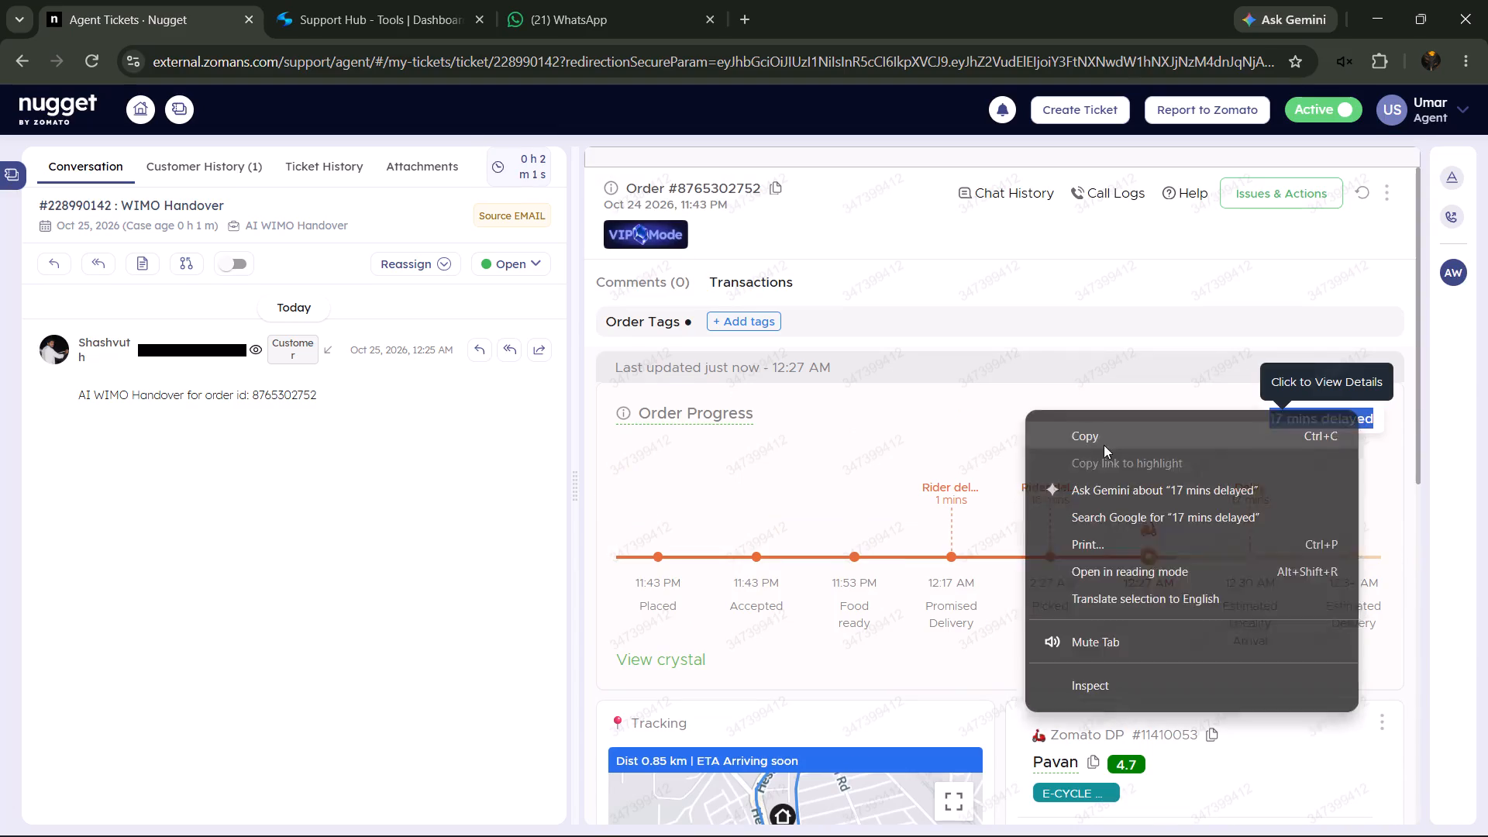
pyautogui.click(1100, 429)
pyautogui.click(151, 274)
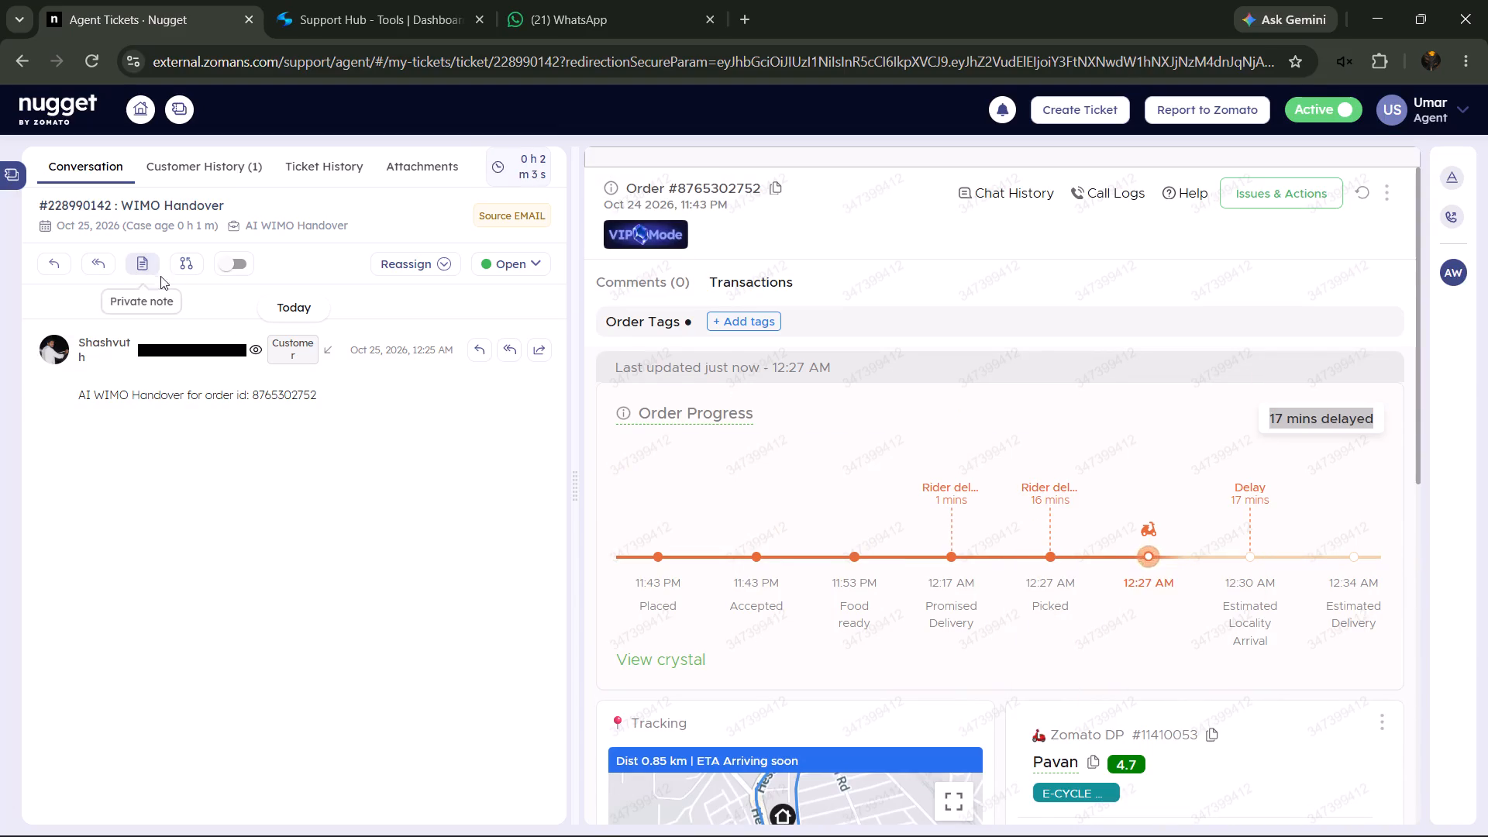
pyautogui.rightClick(603, 392)
pyautogui.click(778, 603)
pyautogui.click(948, 590)
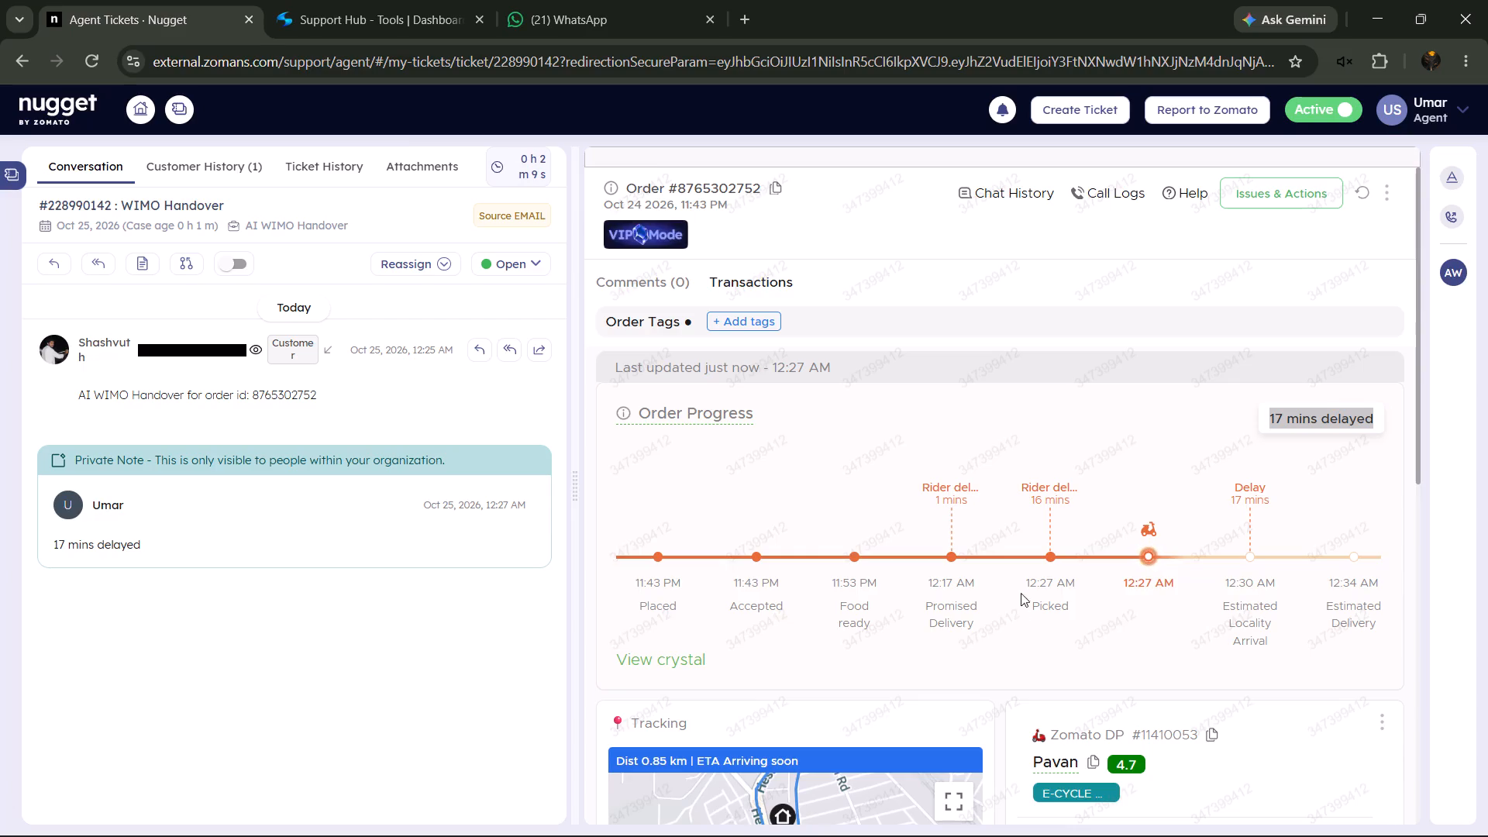
# Copy the pickup status, check the delivery partner's assignment history, and add the private note "12:27 AM Picked".
pyautogui.moveTo(1021, 591); pyautogui.dragTo(1090, 606)
pyautogui.rightClick(1053, 598)
pyautogui.click(1147, 316)
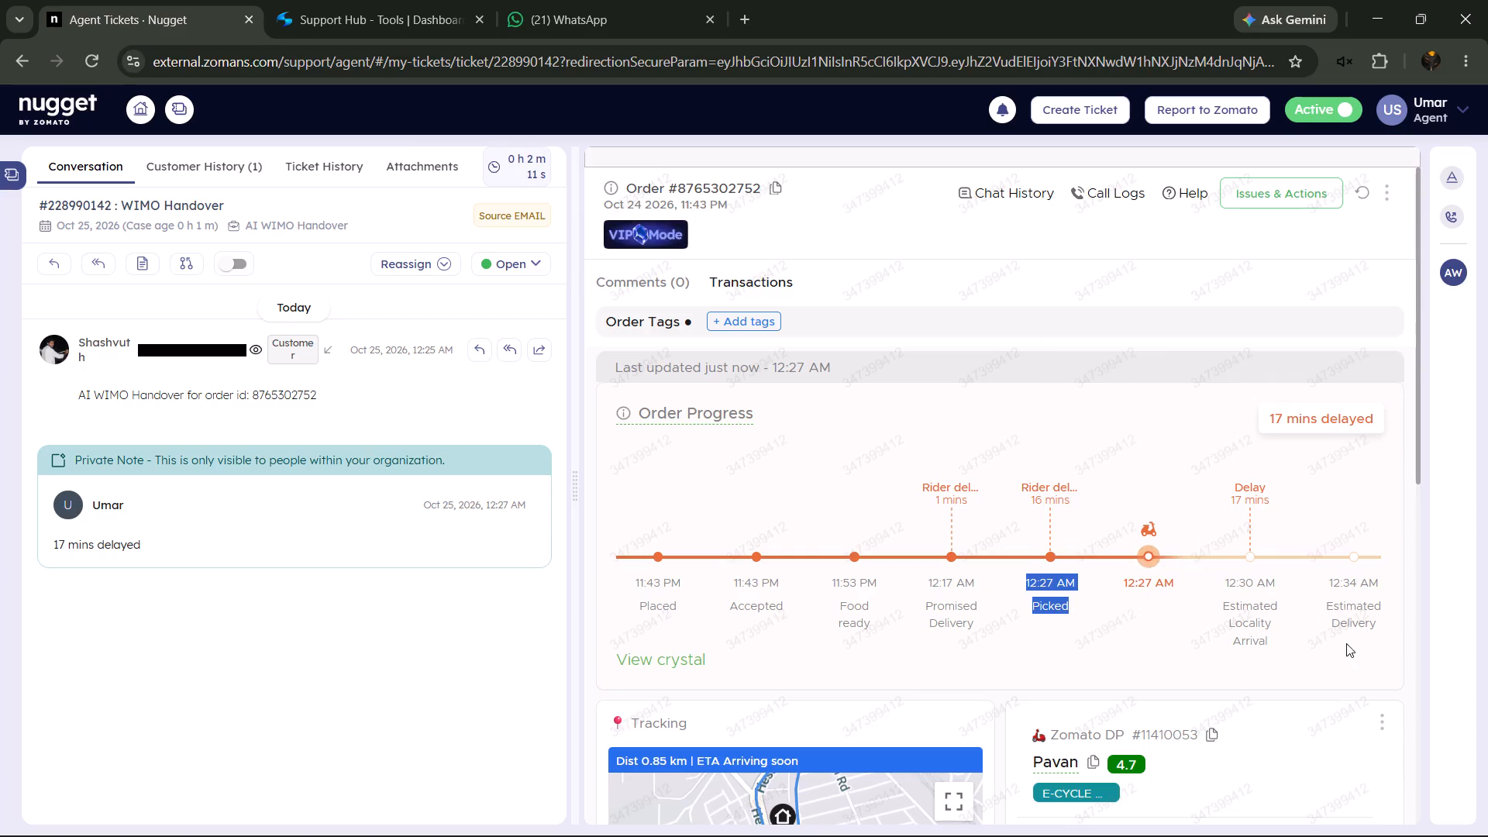
pyautogui.click(1384, 718)
pyautogui.click(1304, 763)
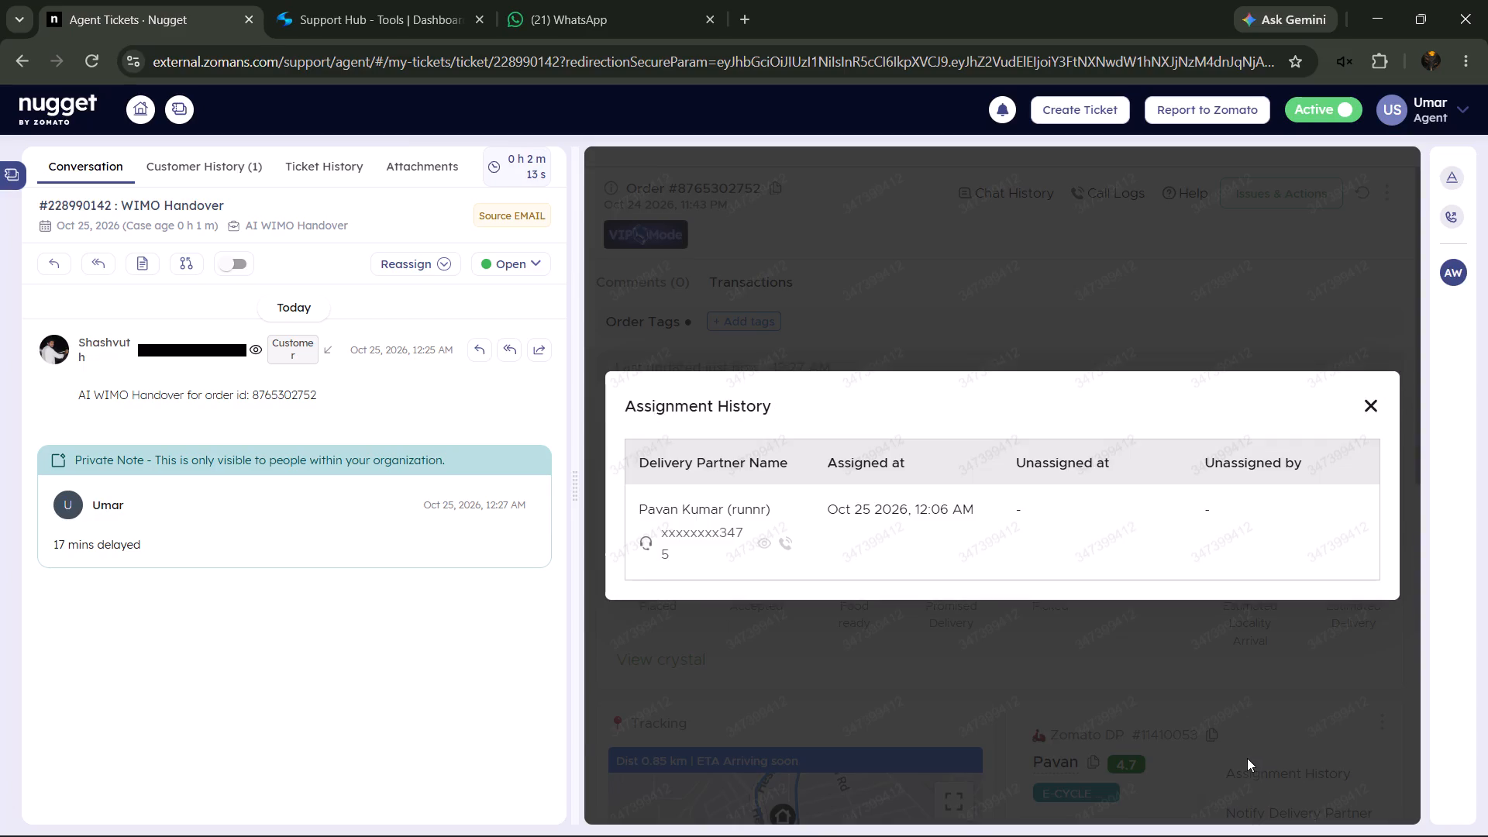
pyautogui.click(1247, 758)
pyautogui.click(136, 259)
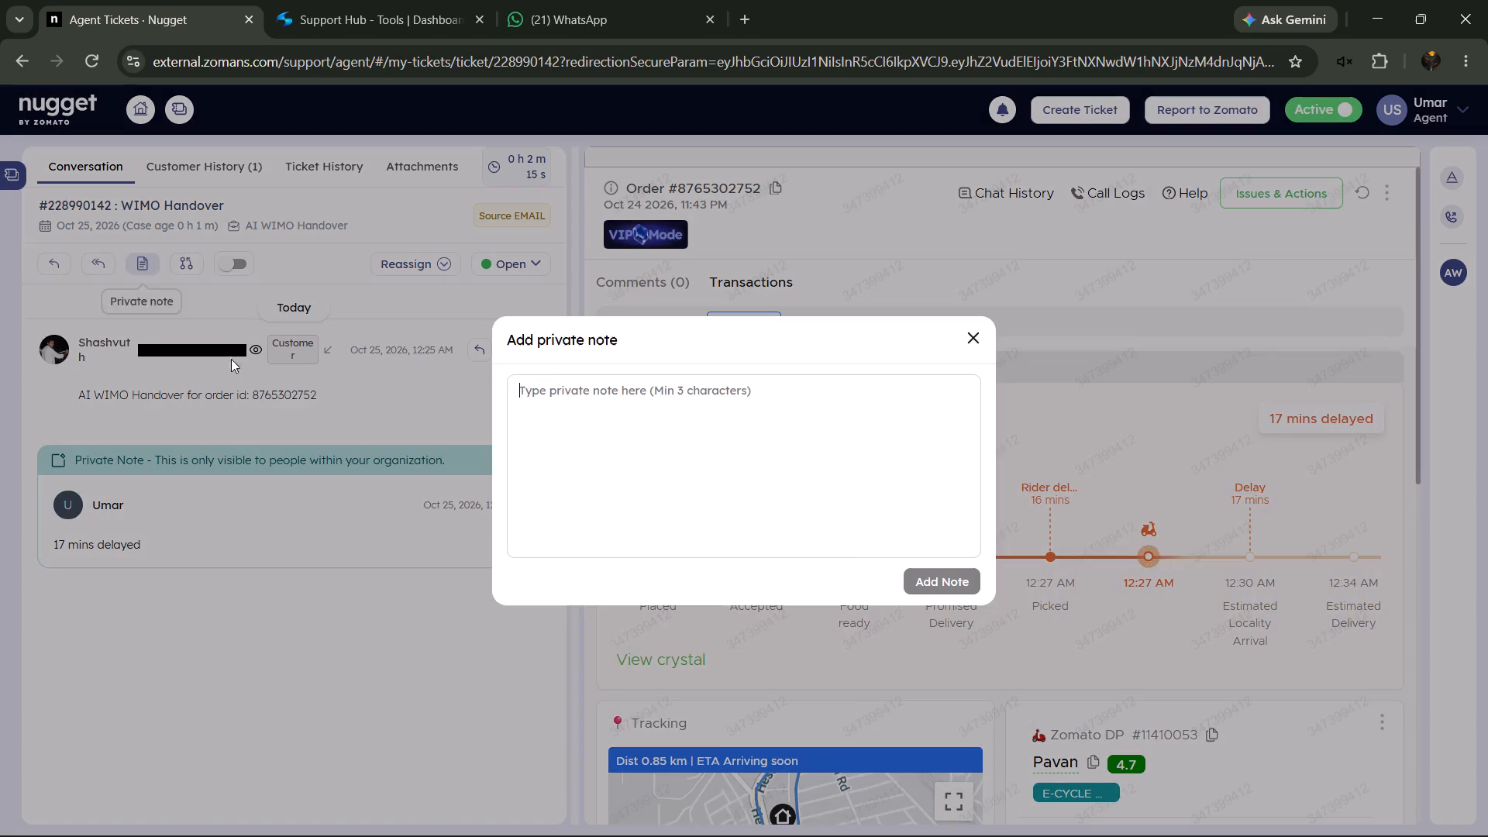
pyautogui.rightClick(588, 436)
pyautogui.click(746, 616)
pyautogui.click(796, 583)
pyautogui.click(942, 587)
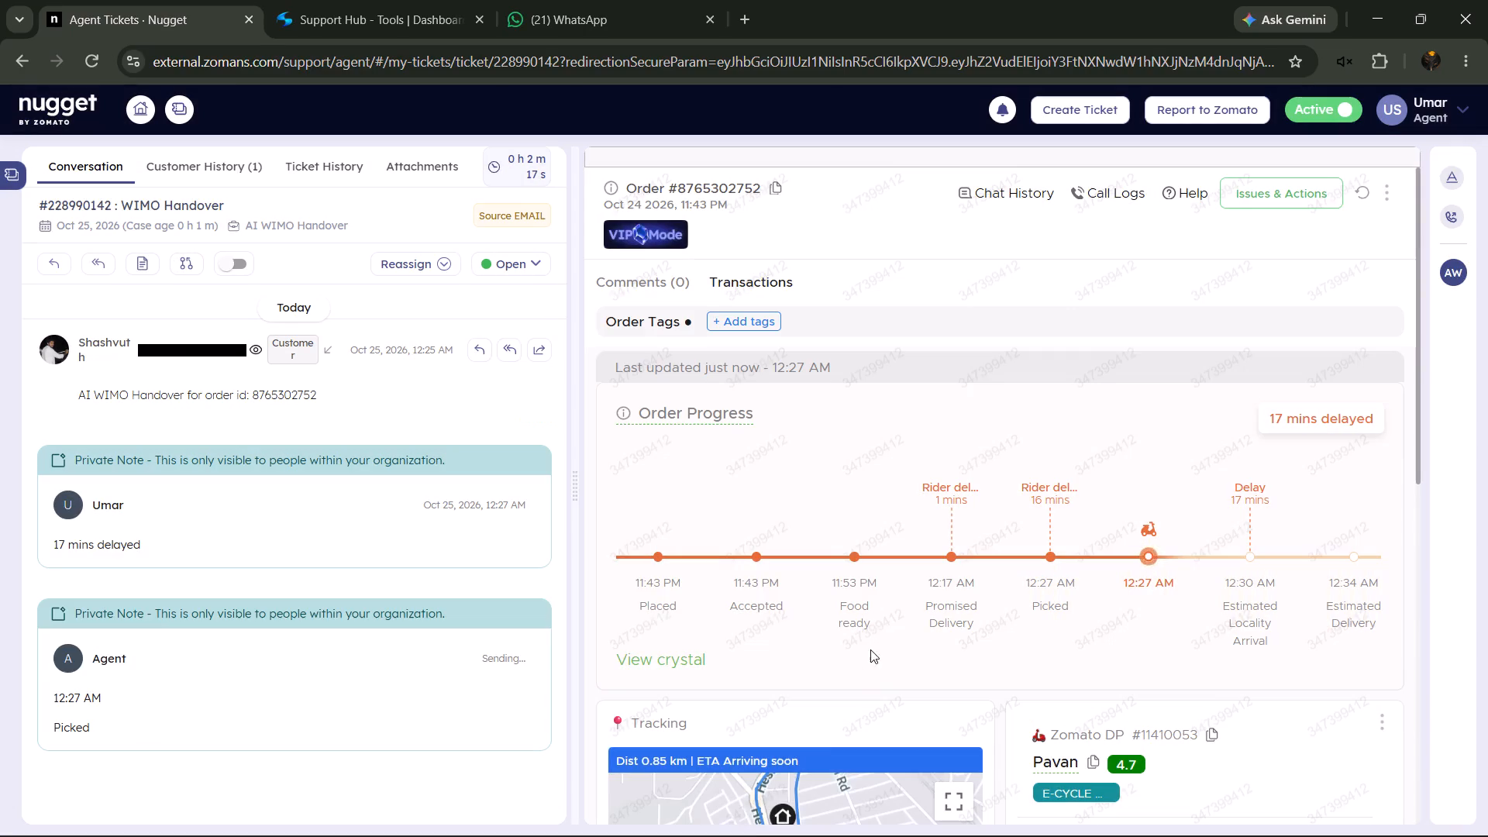
# Copy the tracking distance and ETA, and add a private note reading "Dist 0.85 km | ETA Arriving soon".
pyautogui.moveTo(825, 755); pyautogui.dragTo(581, 749)
pyautogui.rightClick(642, 759)
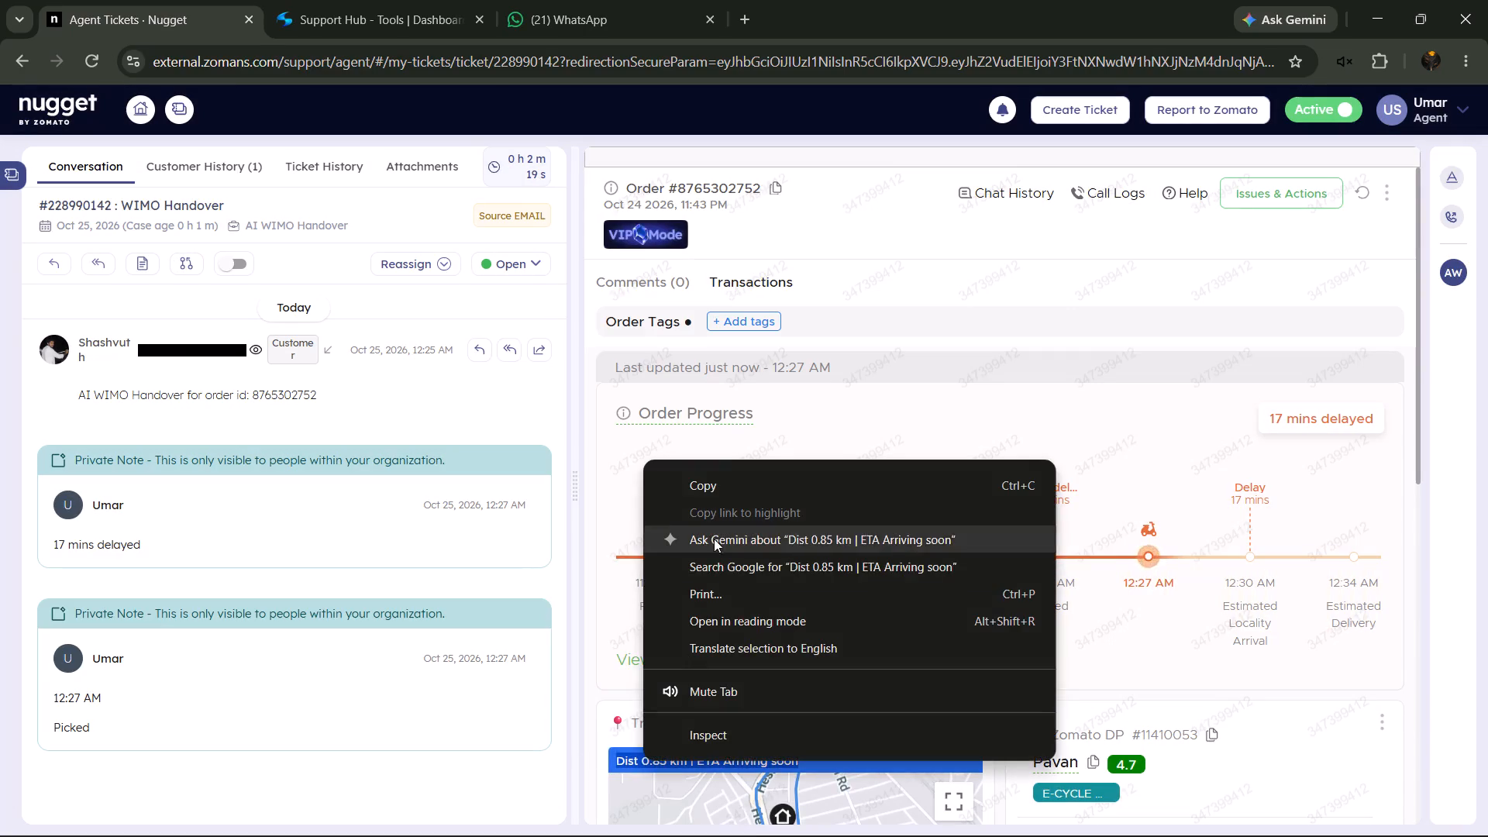
pyautogui.click(722, 490)
pyautogui.click(150, 268)
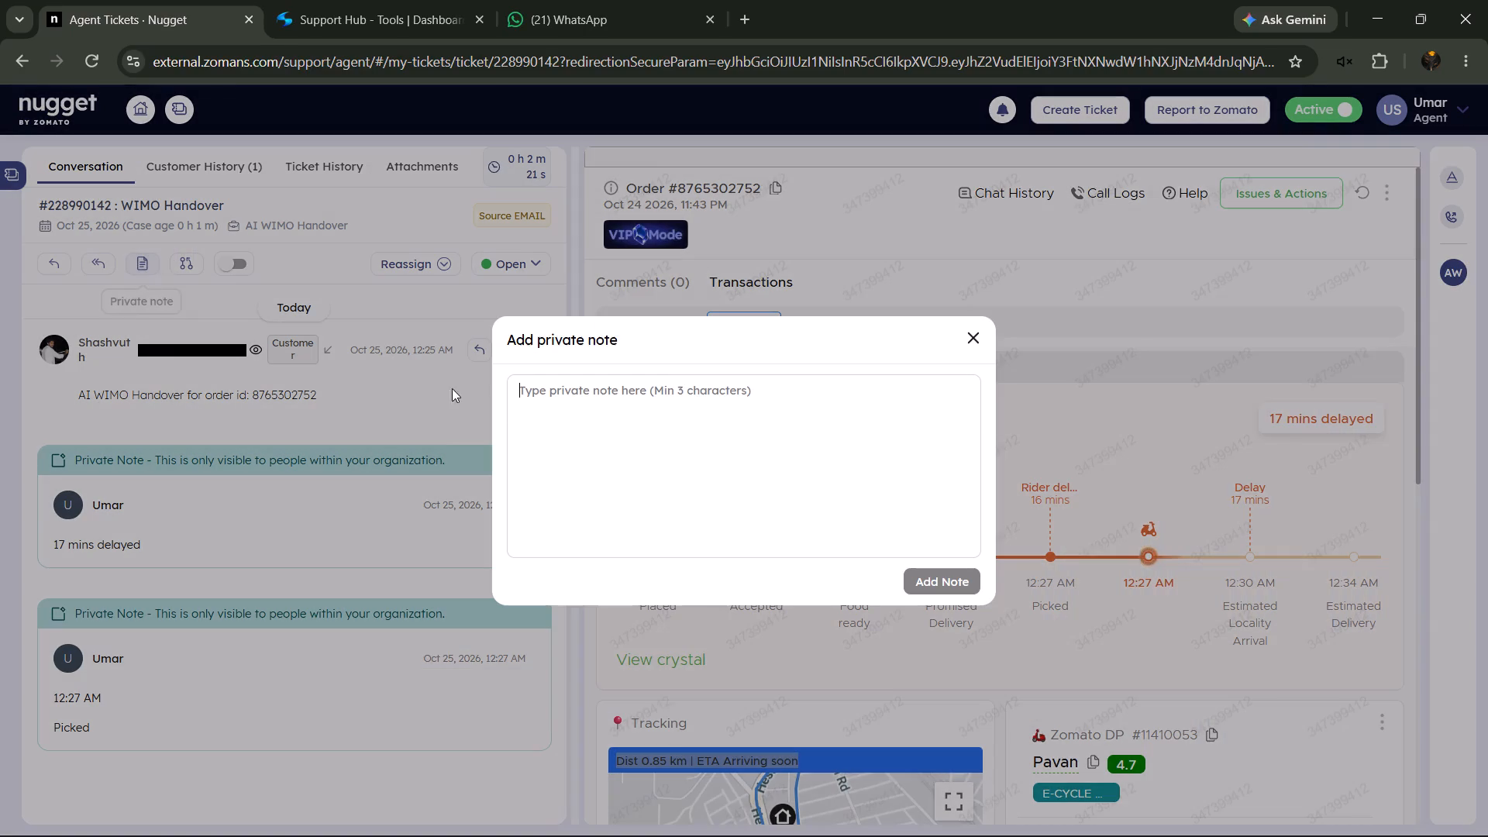
pyautogui.rightClick(646, 427)
pyautogui.click(758, 561)
pyautogui.click(951, 587)
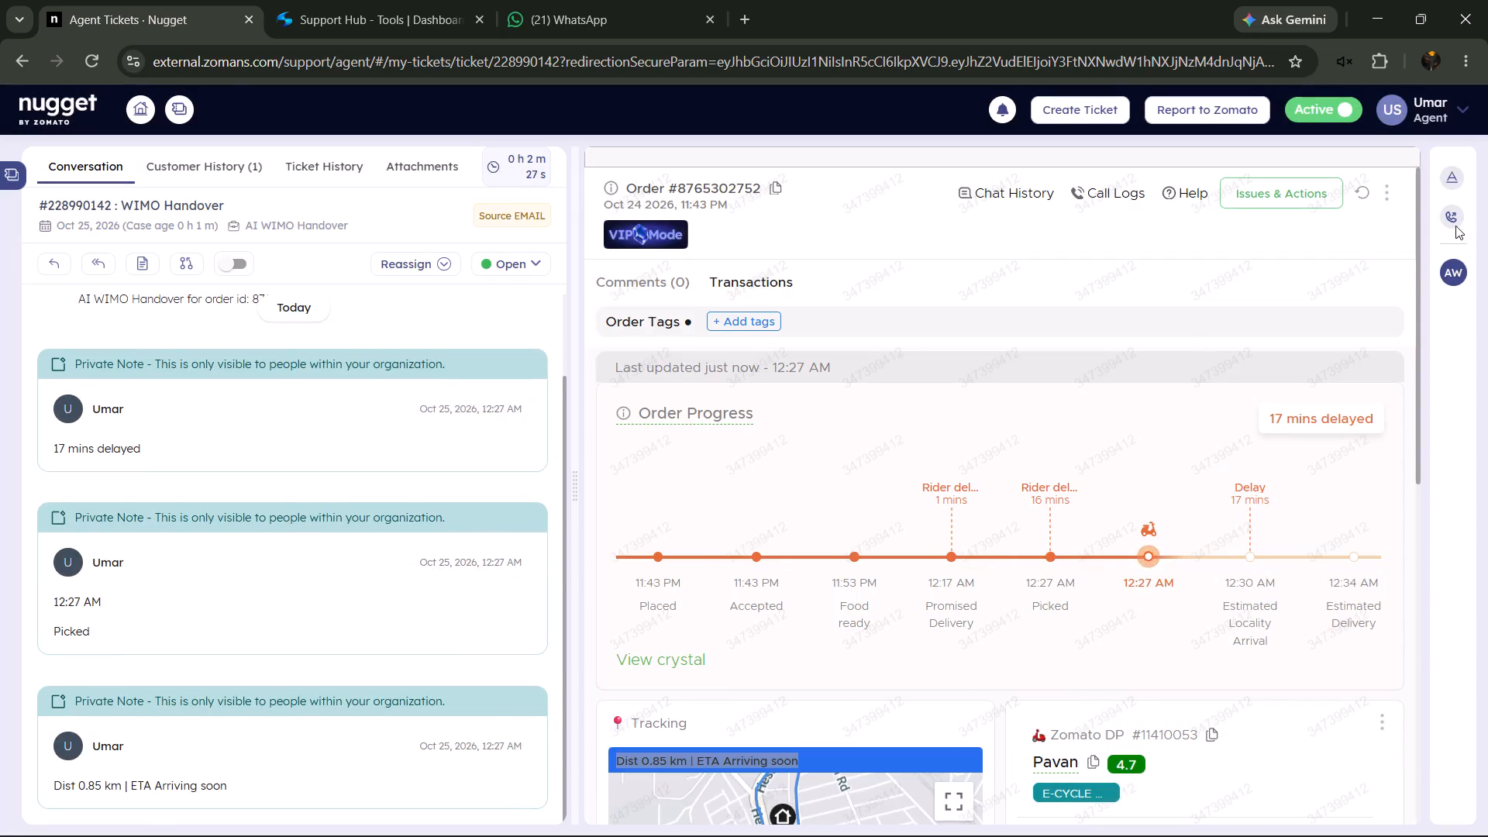
pyautogui.click(1450, 181)
pyautogui.click(1228, 499)
pyautogui.click(1210, 518)
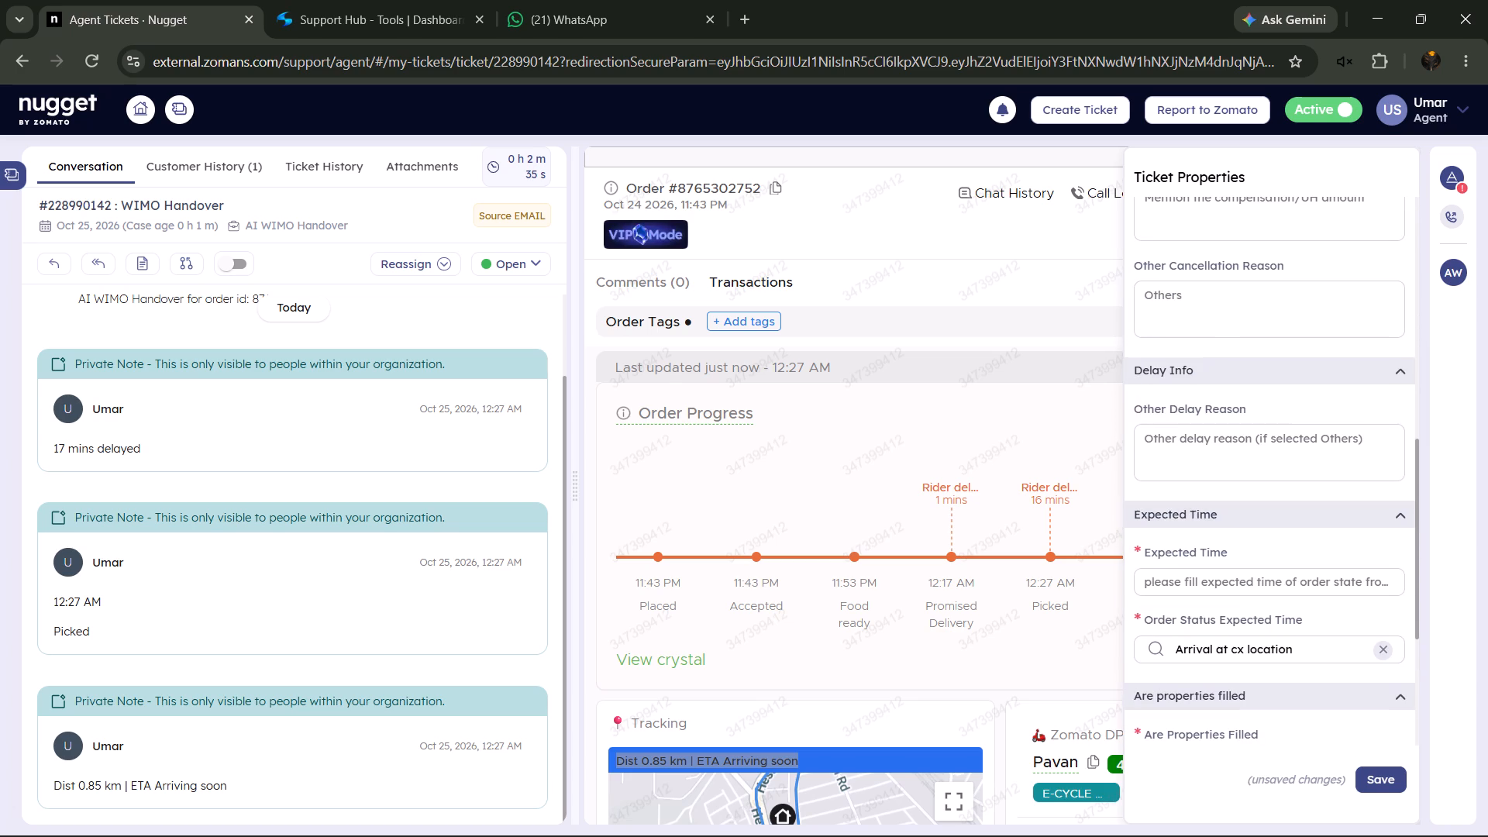
pyautogui.click(1238, 463)
pyautogui.click(314, 0)
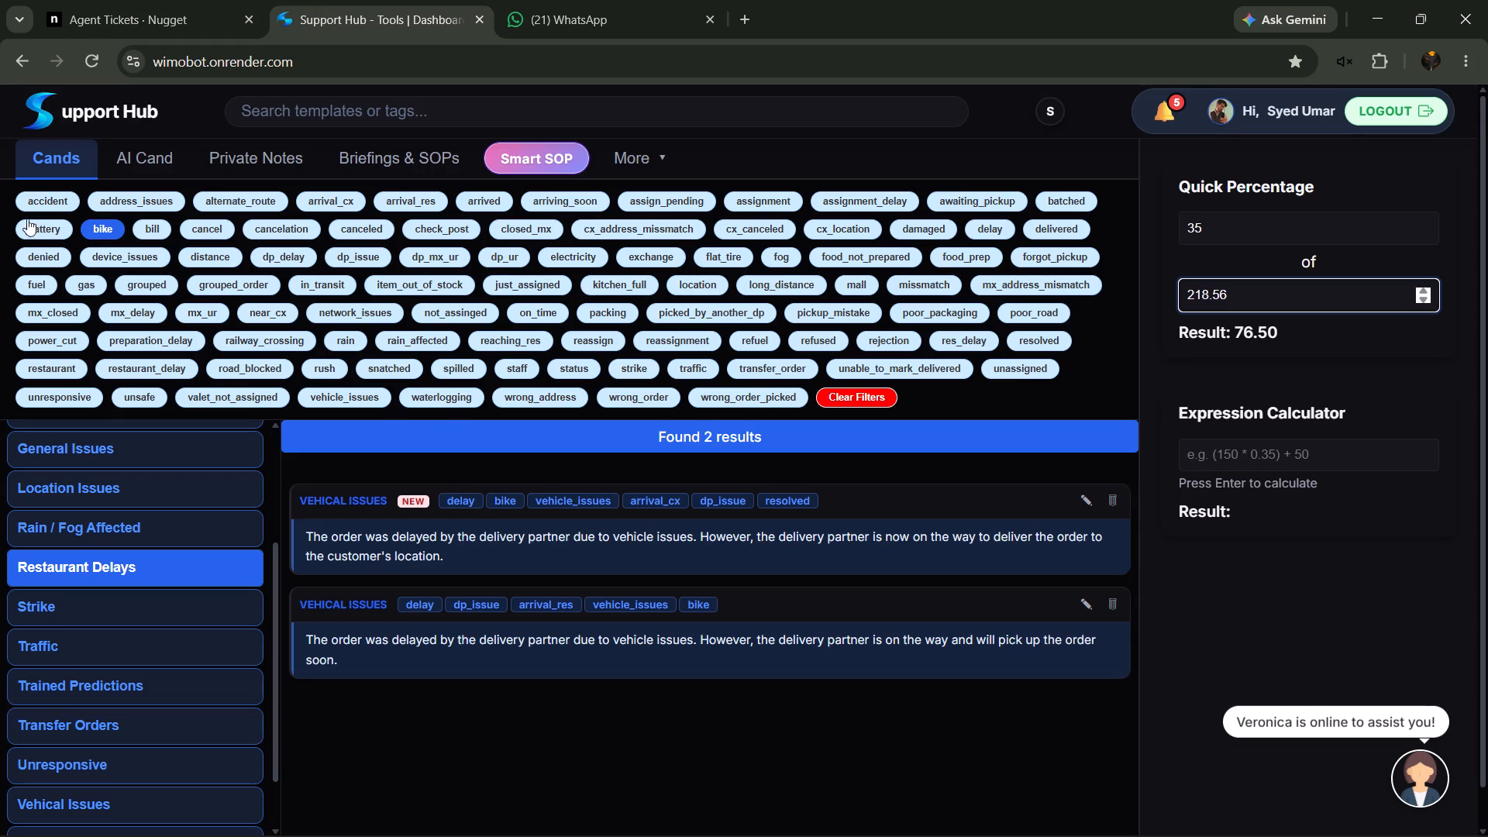
pyautogui.click(94, 226)
pyautogui.click(222, 567)
pyautogui.scroll(-3, 477, 564)
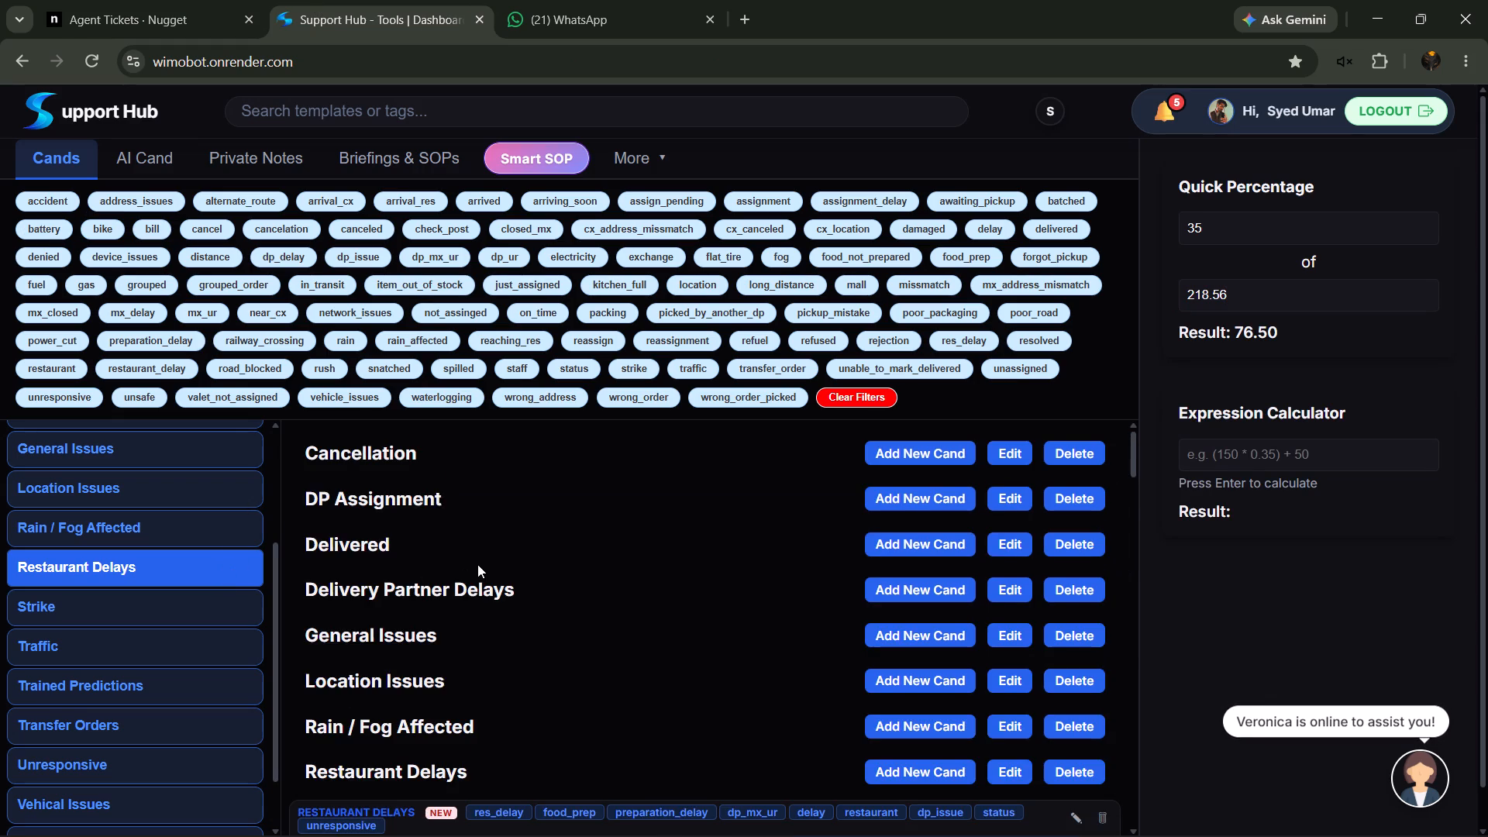
pyautogui.click(496, 660)
pyautogui.click(176, 0)
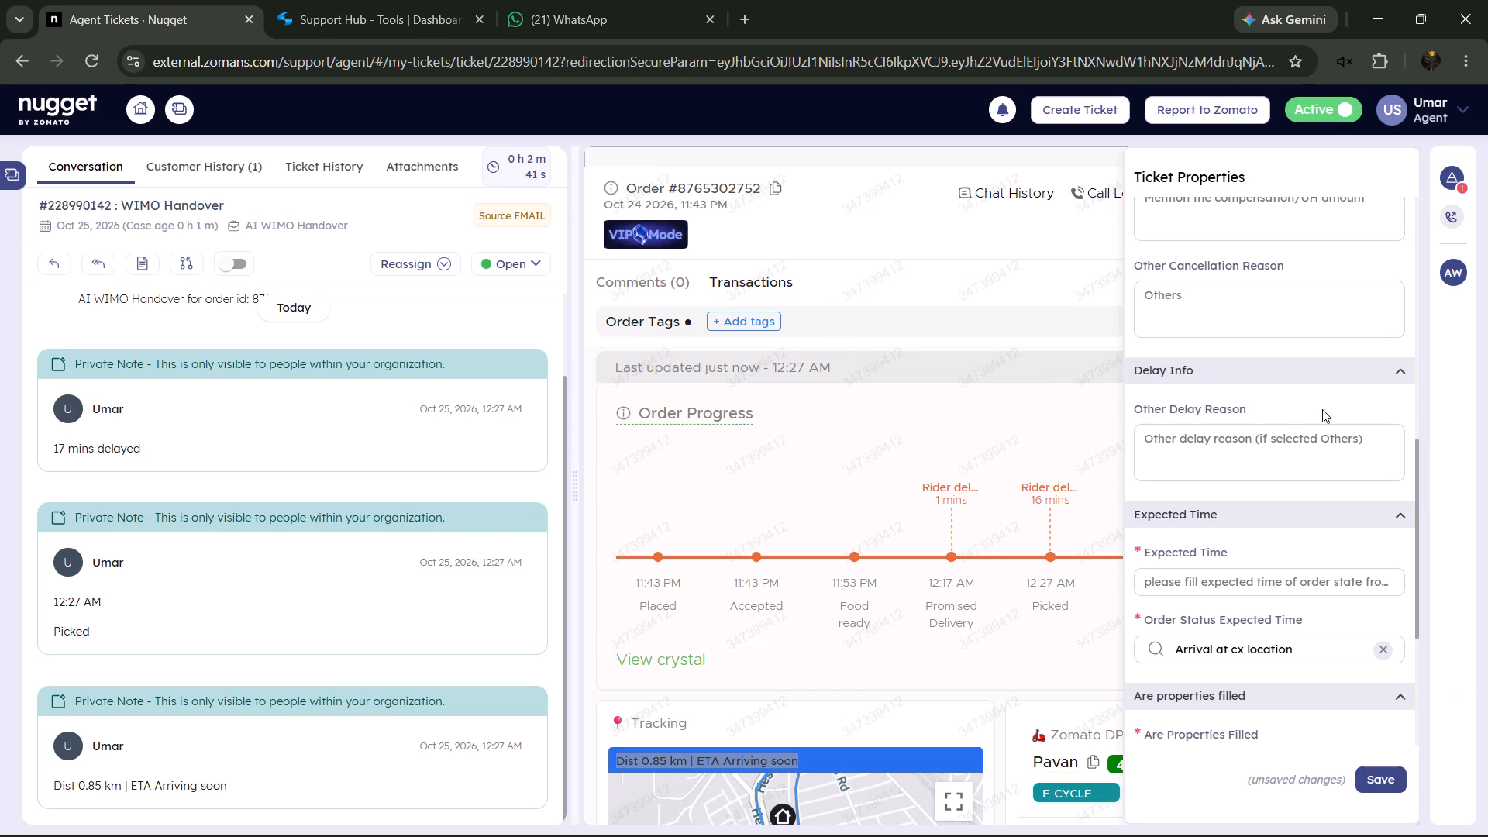
pyautogui.rightClick(1295, 463)
pyautogui.click(1180, 577)
pyautogui.click(1276, 585)
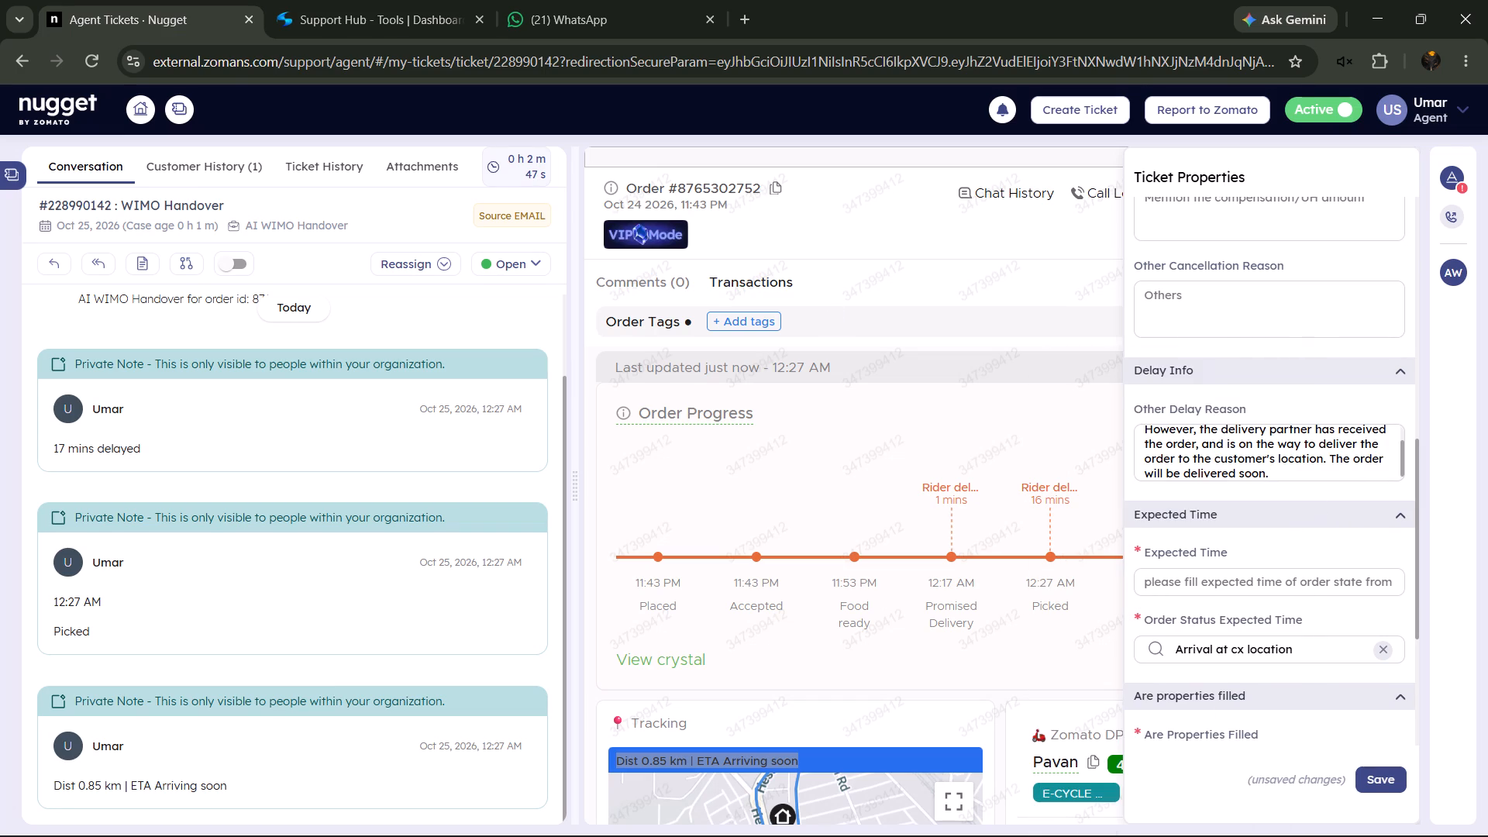
# Replace the delay reason's ending after "received the order, and" with "will deliver it shortly.".
pyautogui.scroll(3, 1345, 445)
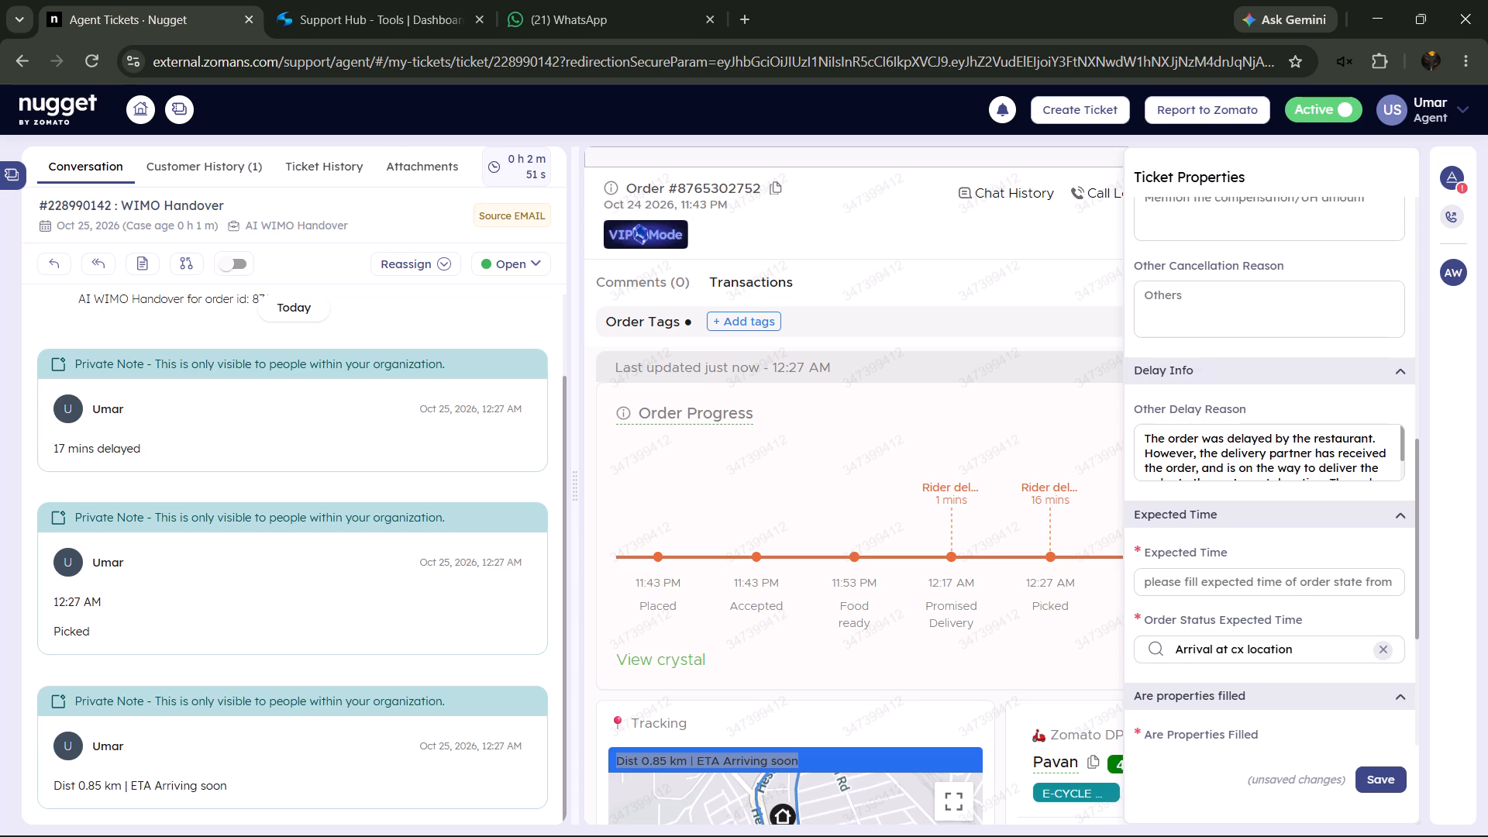
pyautogui.moveTo(1224, 469); pyautogui.dragTo(1365, 494)
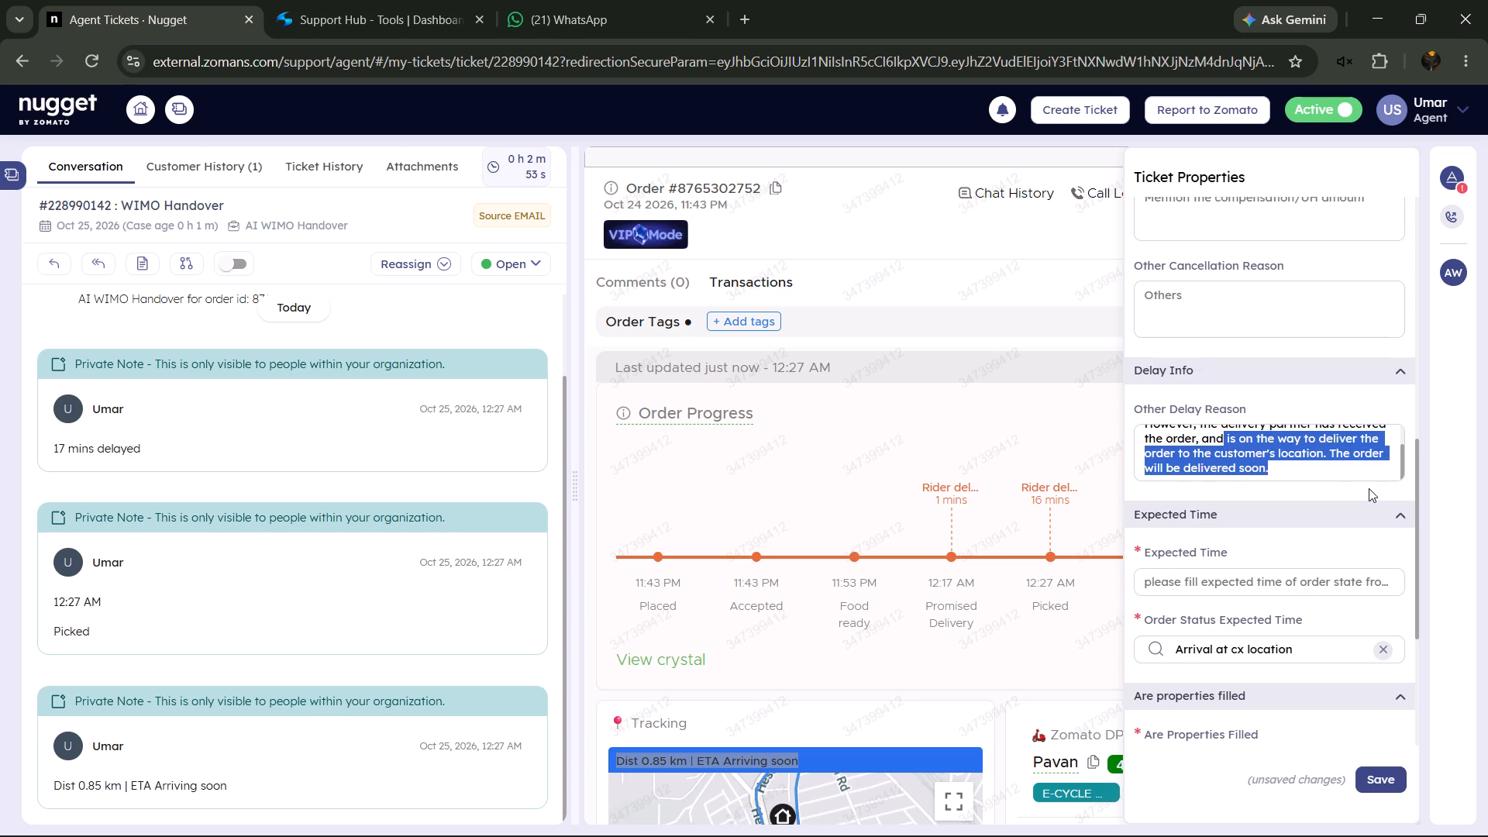
pyautogui.press('BackSpace')
pyautogui.press('space')
pyautogui.write('will delo')
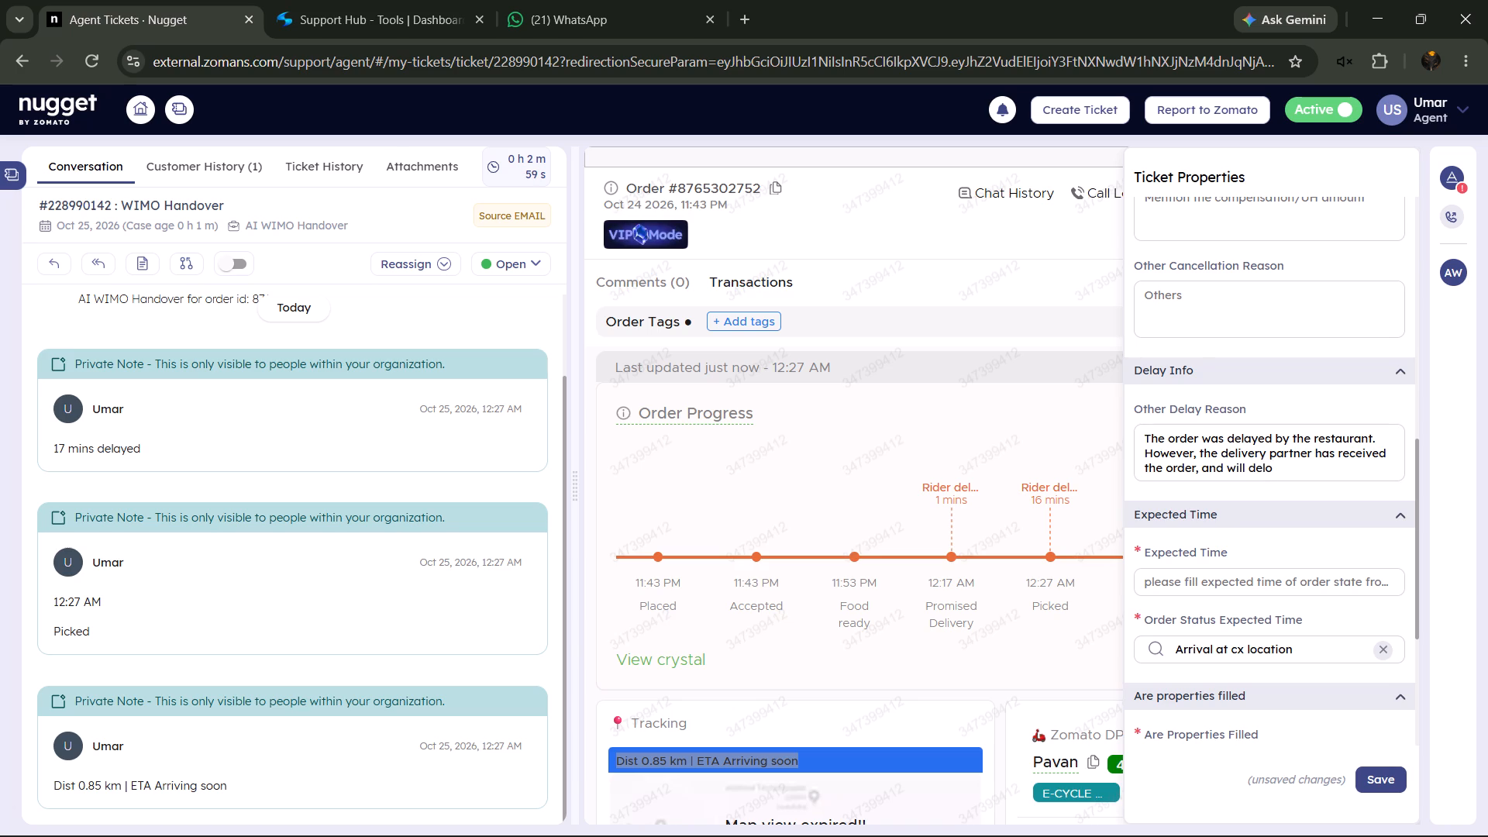
pyautogui.press('BackSpace')
pyautogui.write('iver')
pyautogui.press('space')
pyautogui.write('it s')
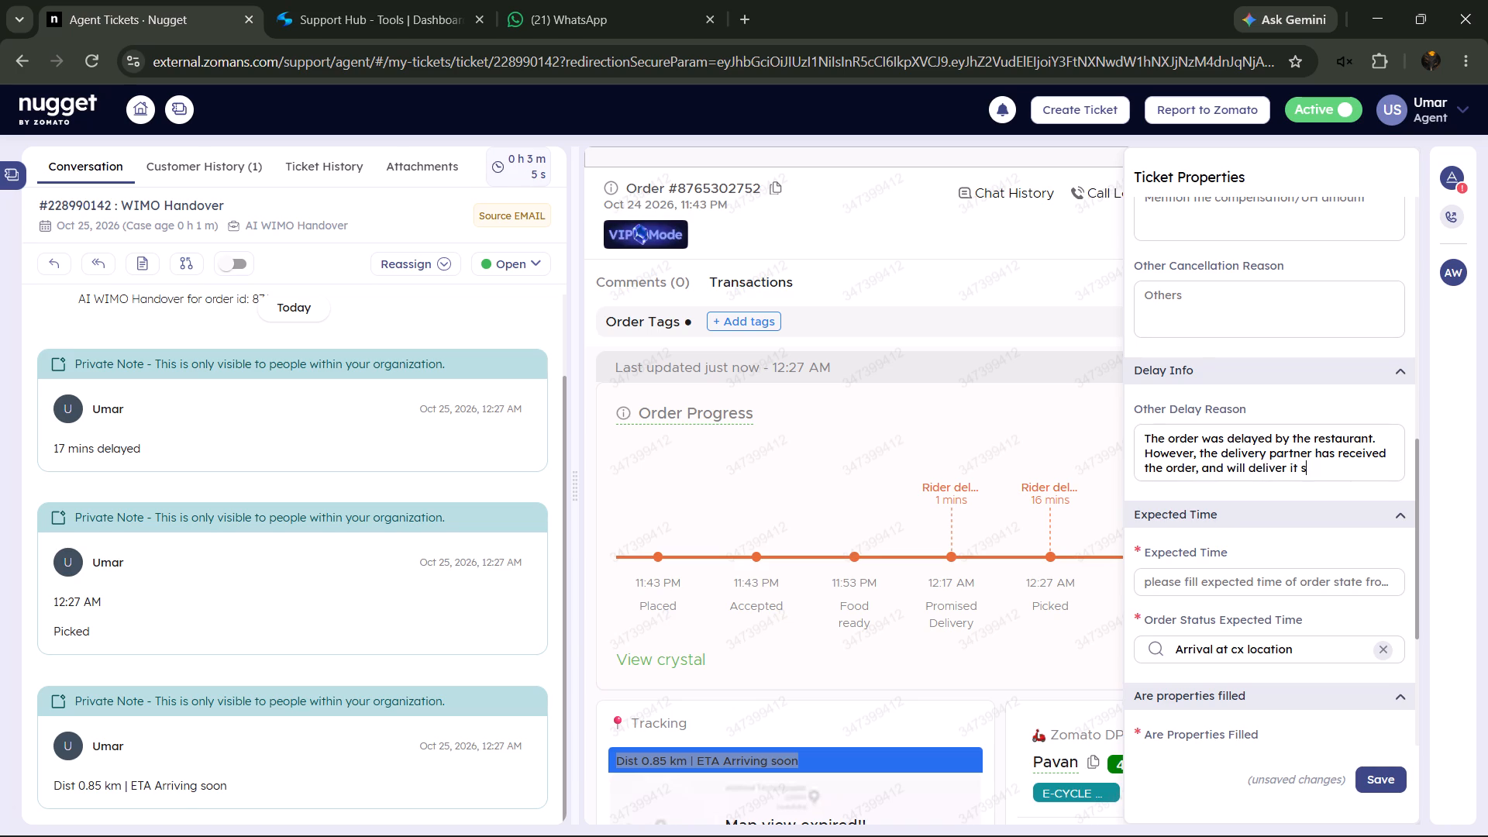
pyautogui.press('h')
pyautogui.write('ortly')
pyautogui.press('.')
# Set the Expected Time to 5.
pyautogui.click(1331, 570)
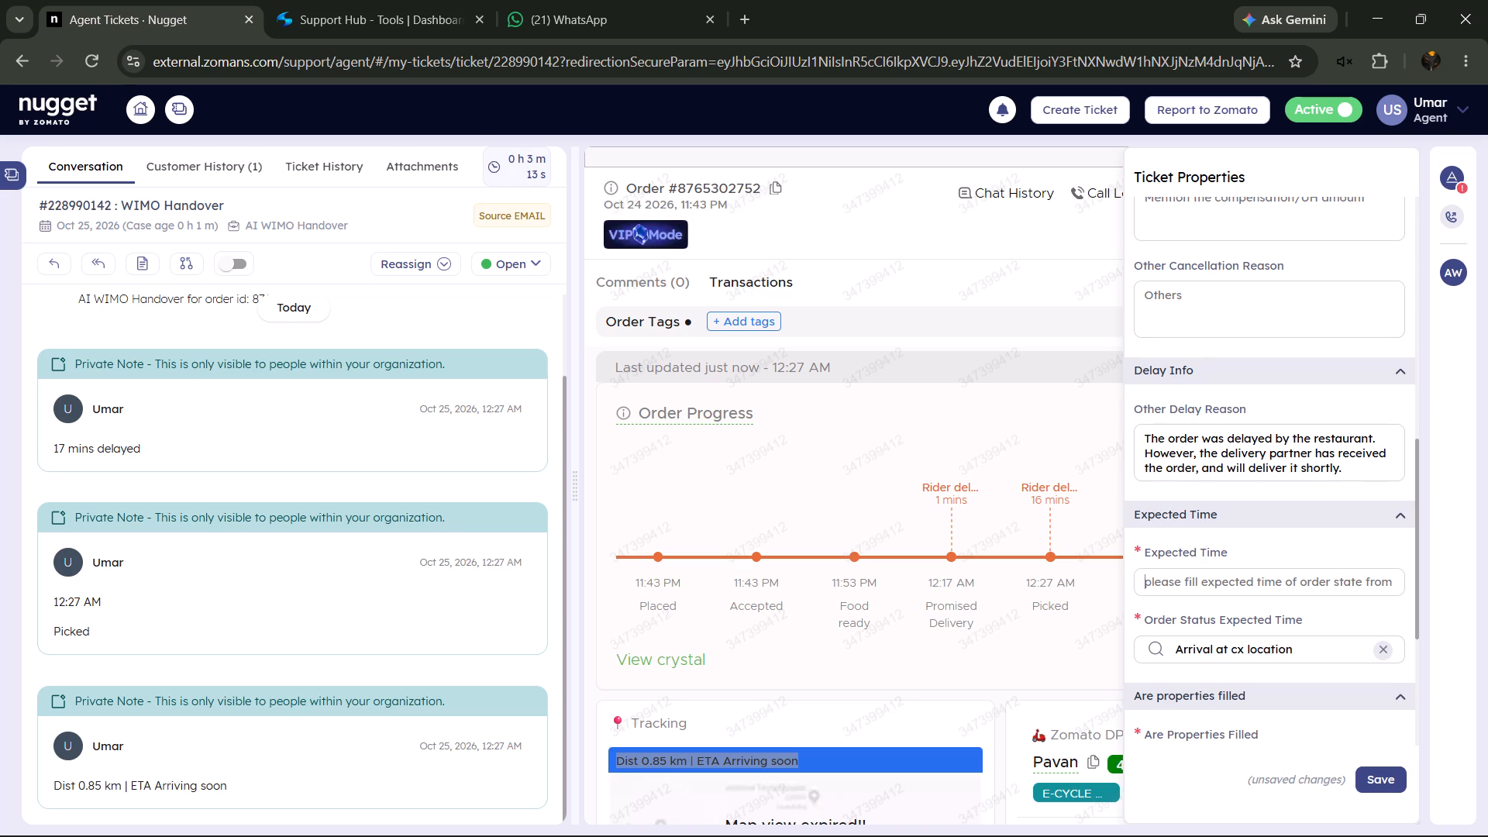
pyautogui.press('5')
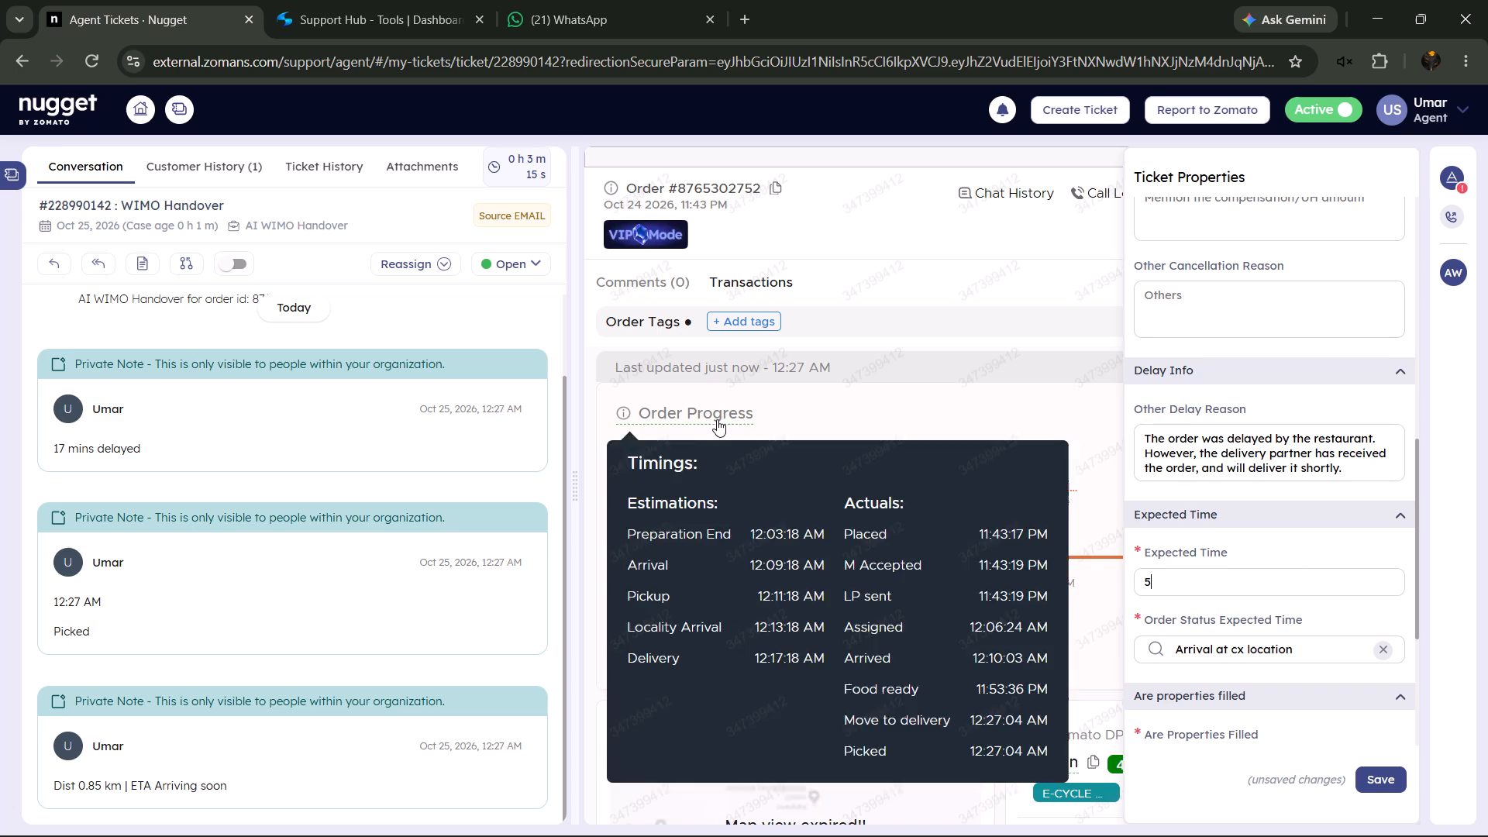
# Add a private note reading "dp connected".
pyautogui.click(146, 263)
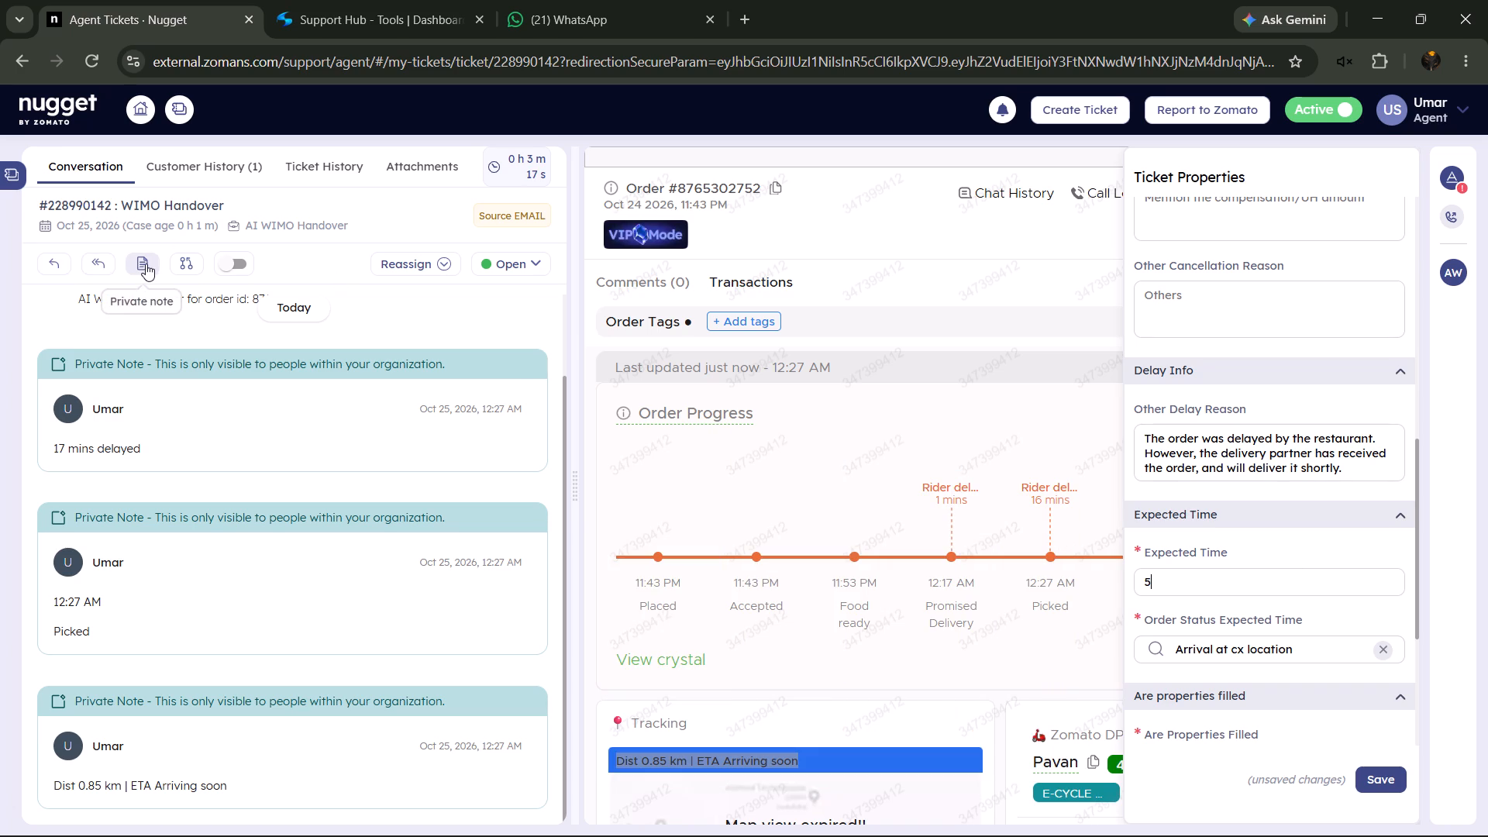
pyautogui.press('d')
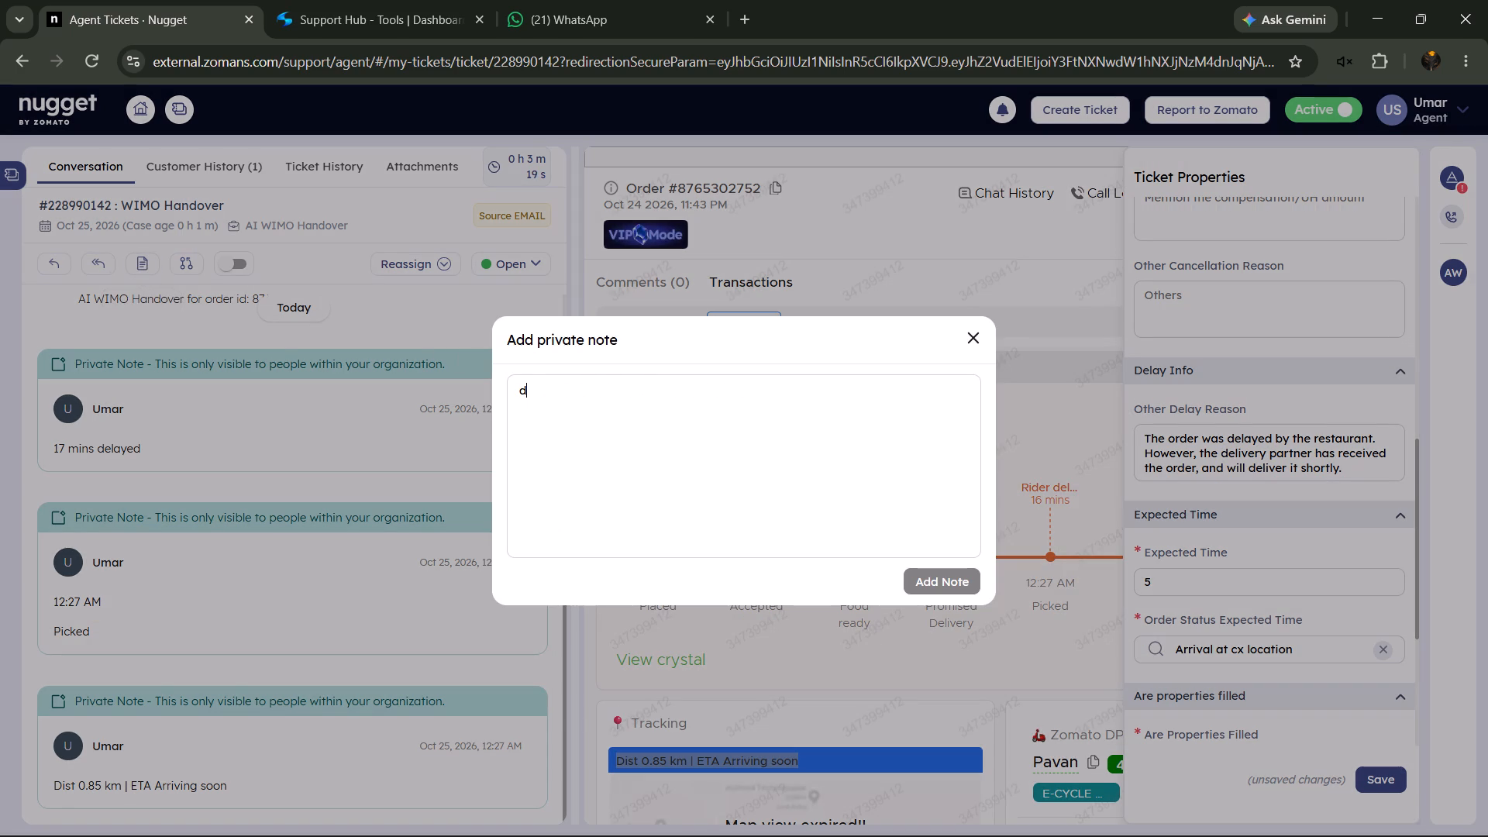
pyautogui.write('p connected')
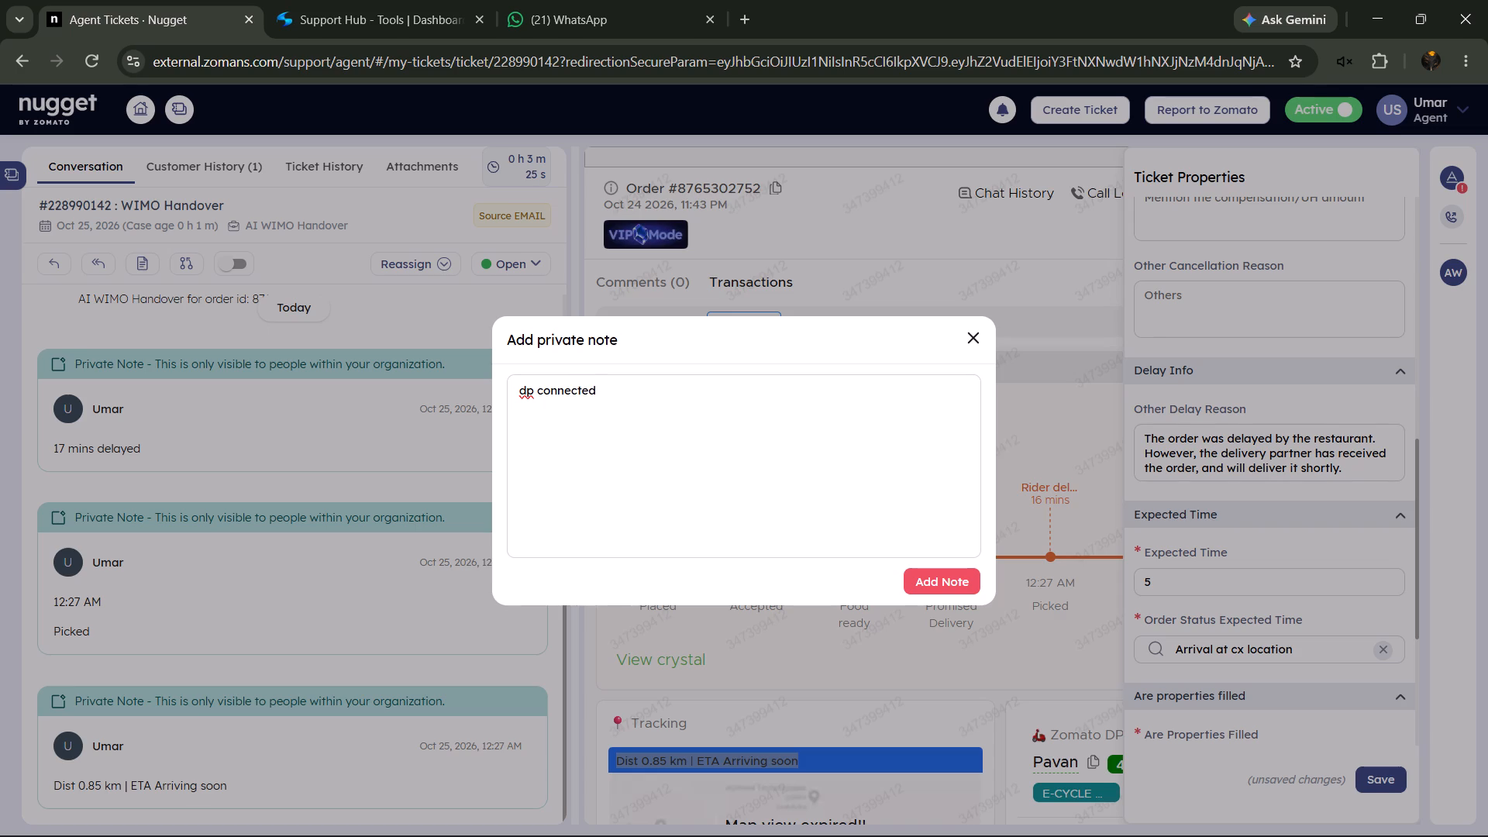
pyautogui.click(953, 576)
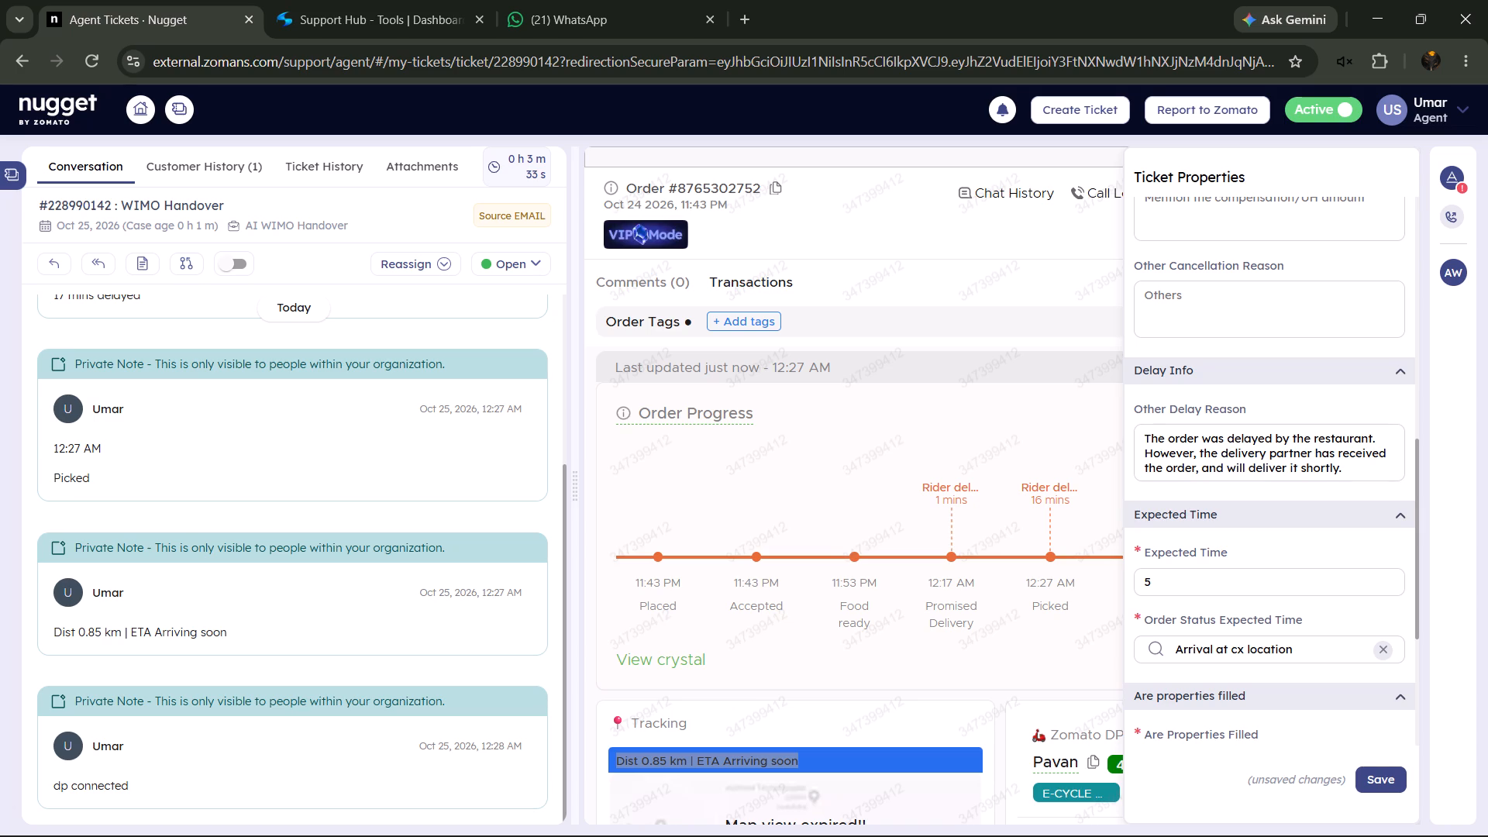
# Insert "due to more preparation time" after "delayed by the restaurant" in the Other Delay Reason.
pyautogui.click(1373, 438)
pyautogui.press('space')
pyautogui.write('due t')
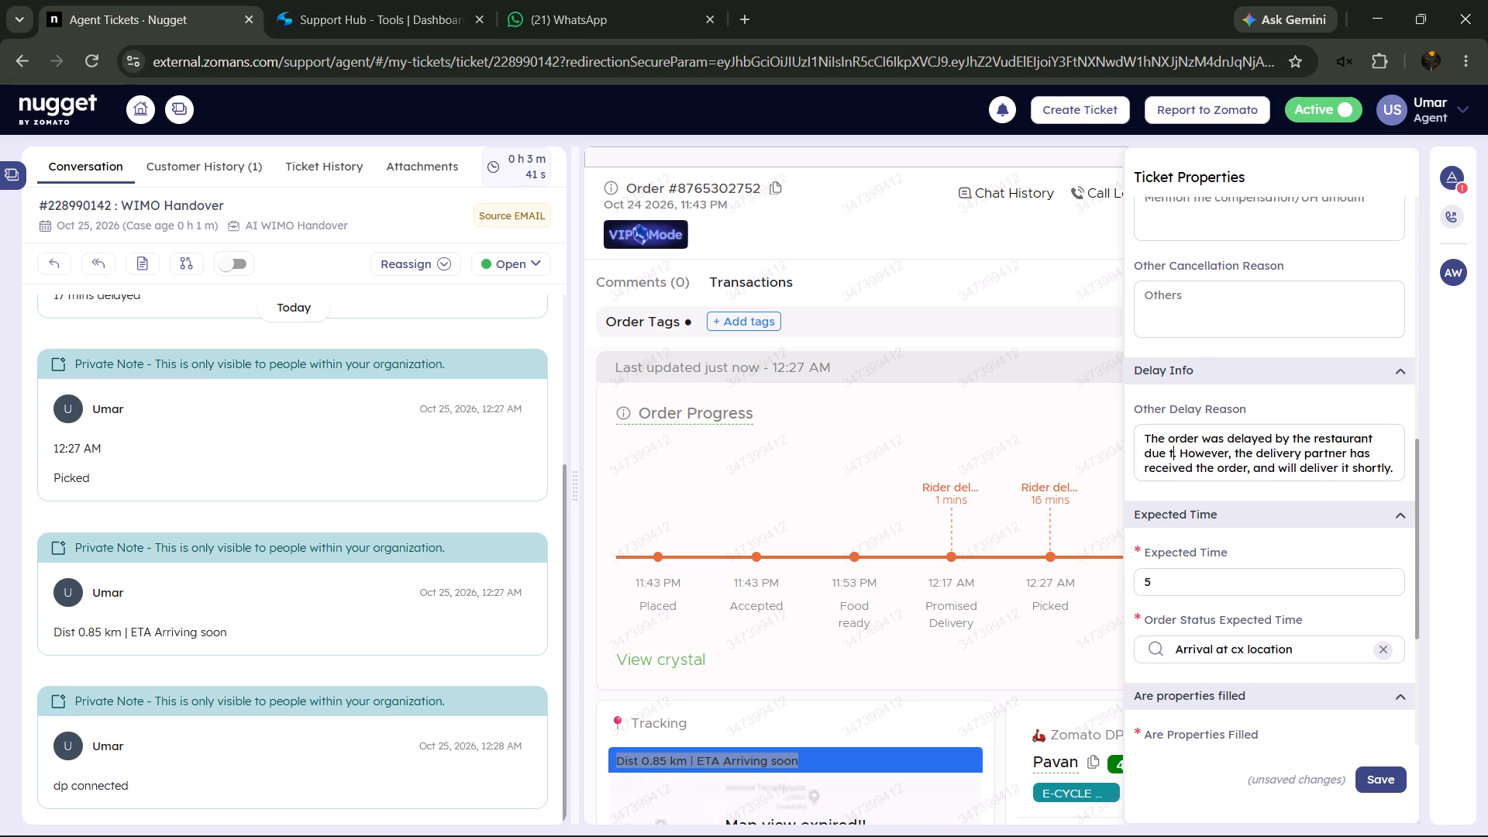
pyautogui.write('o more p')
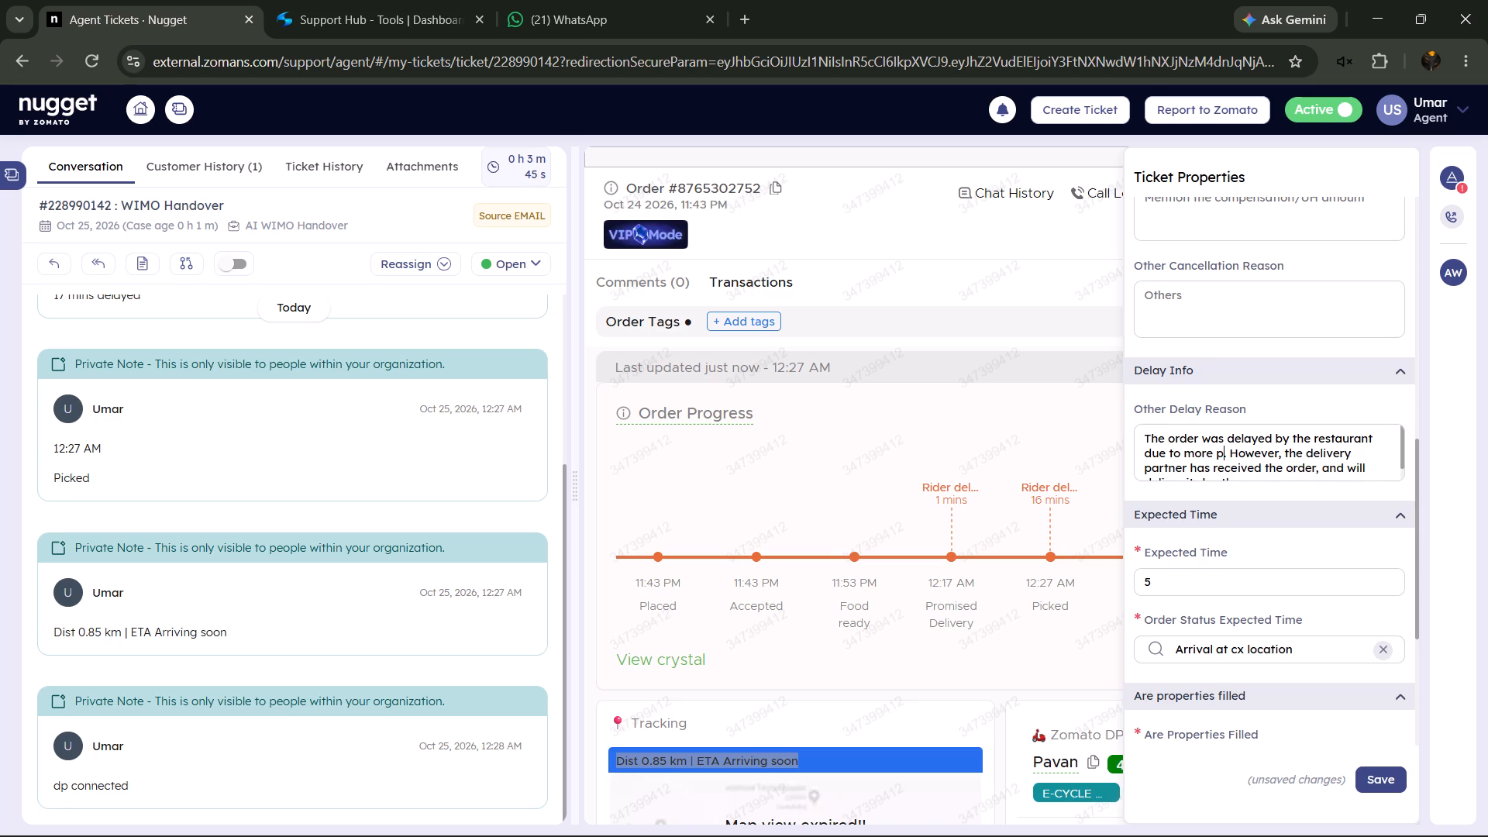
pyautogui.write('re')
pyautogui.write('paration time')
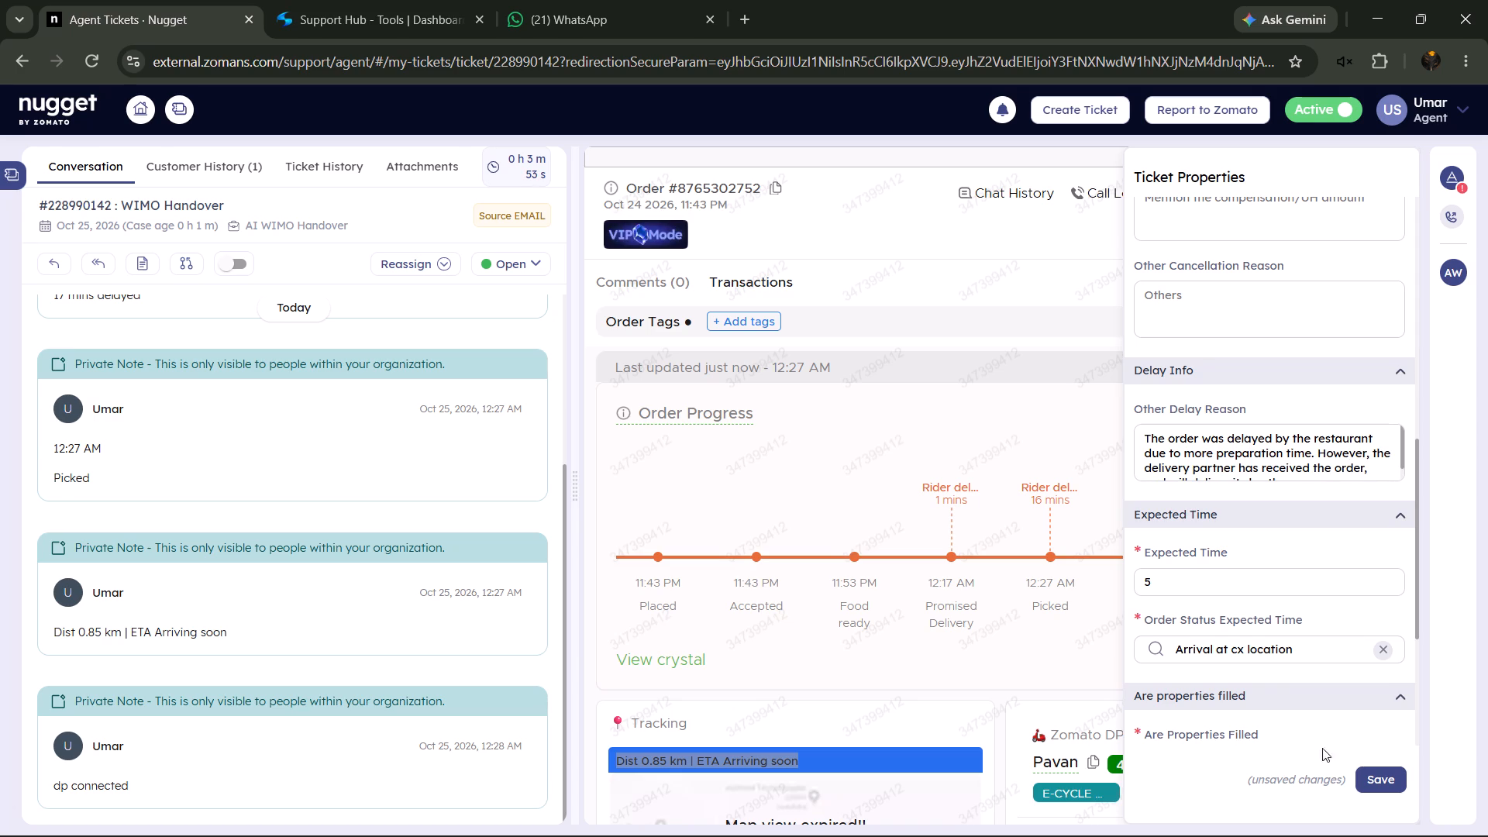
# Save the ticket properties of the WIMO Handover ticket.
pyautogui.click(1397, 776)
pyautogui.scroll(5, 1305, 621)
pyautogui.scroll(-9, 1290, 531)
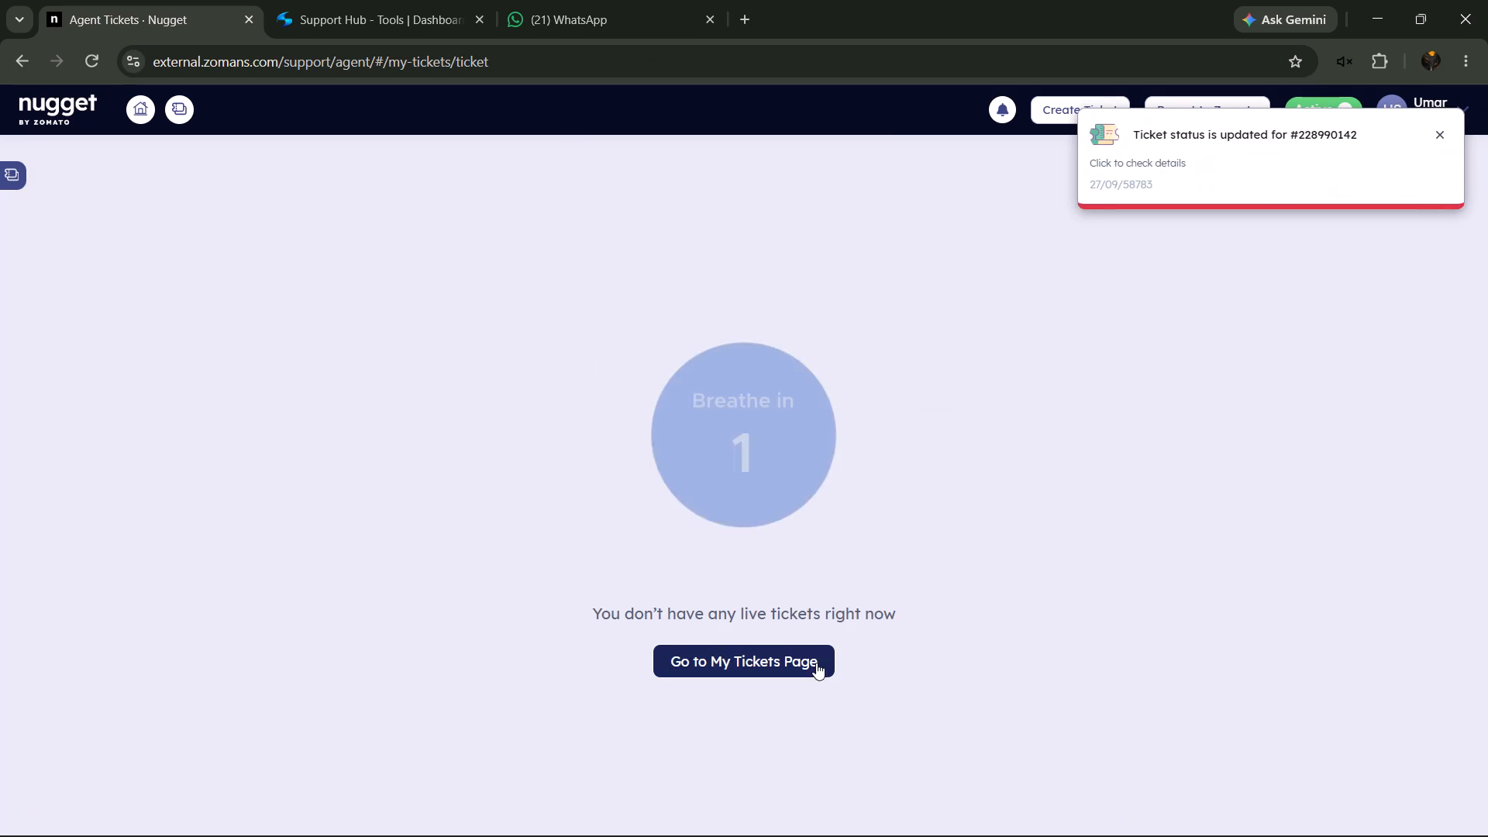
# Go to the My Tickets page and dismiss the ticket status notification.
pyautogui.click(816, 663)
pyautogui.click(1441, 138)
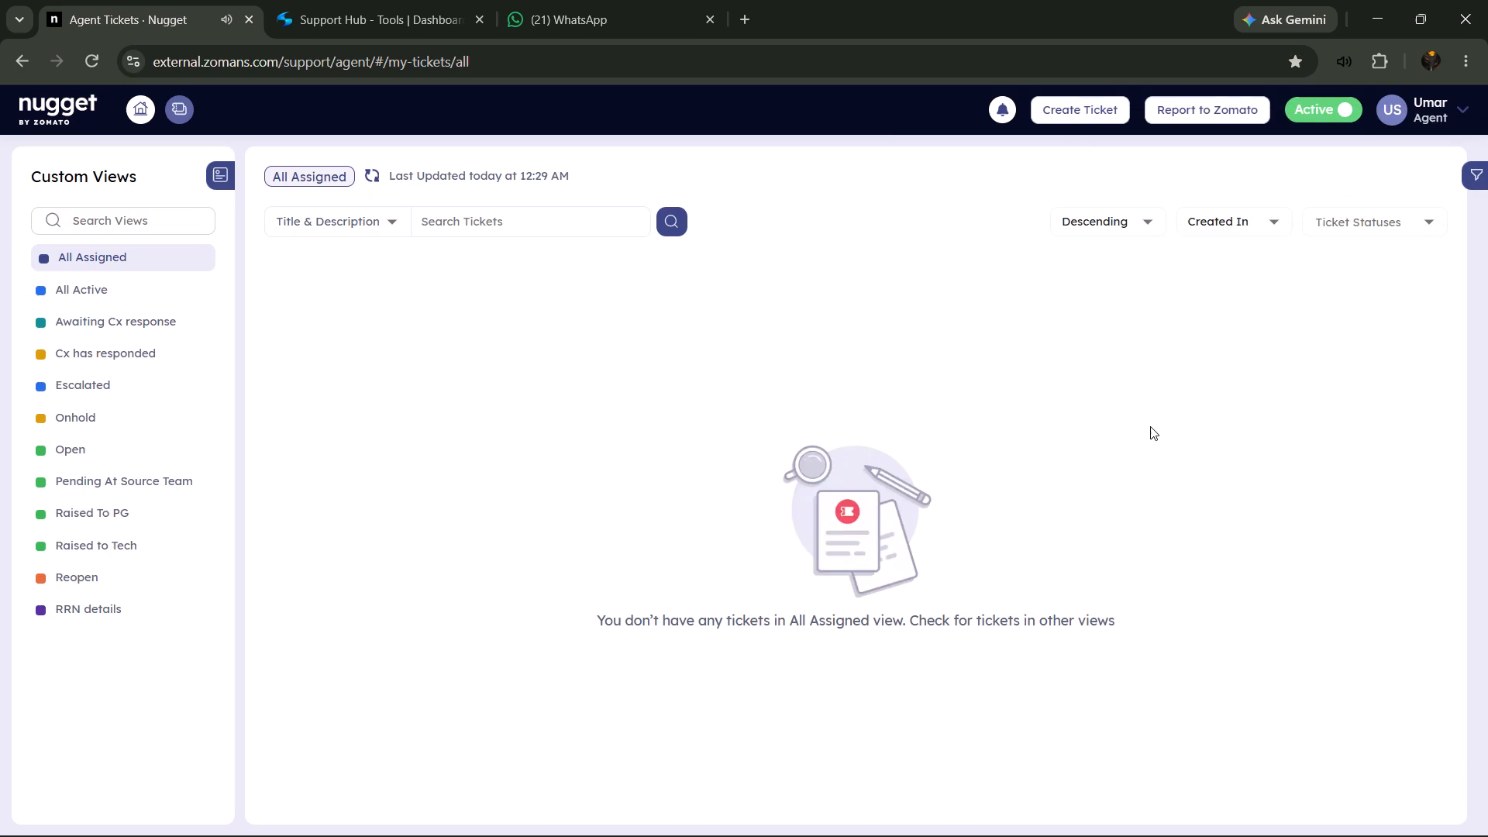